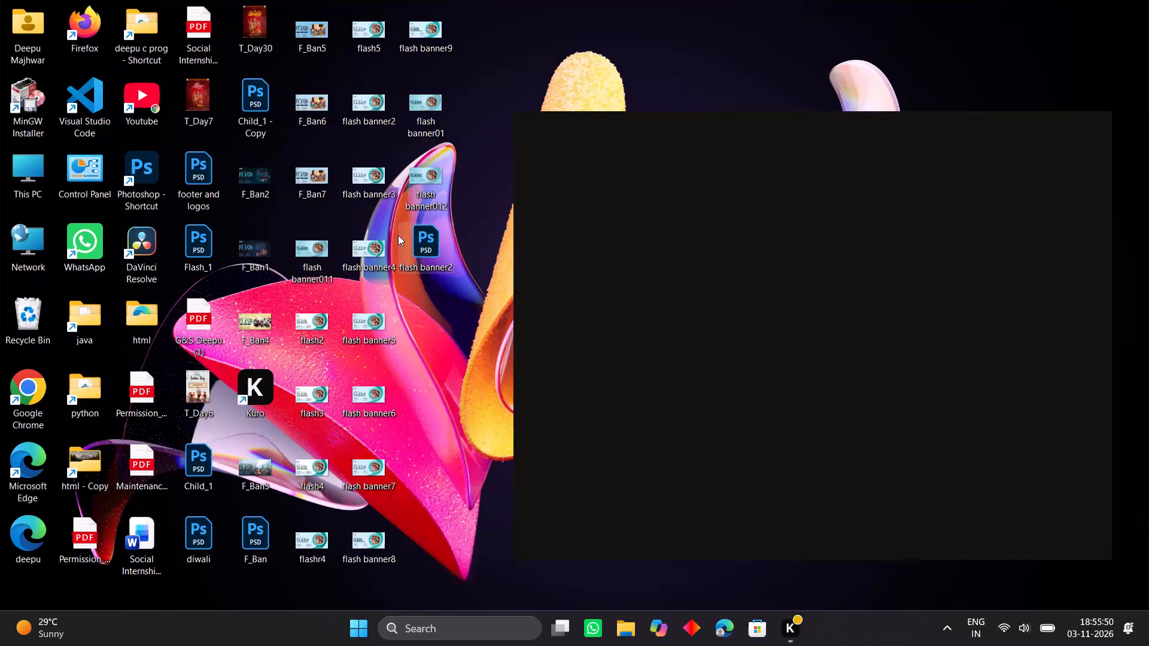
Open the Photoshop file "flash banner2" from the desktop.
left_click(433, 345)
double_click(429, 262)
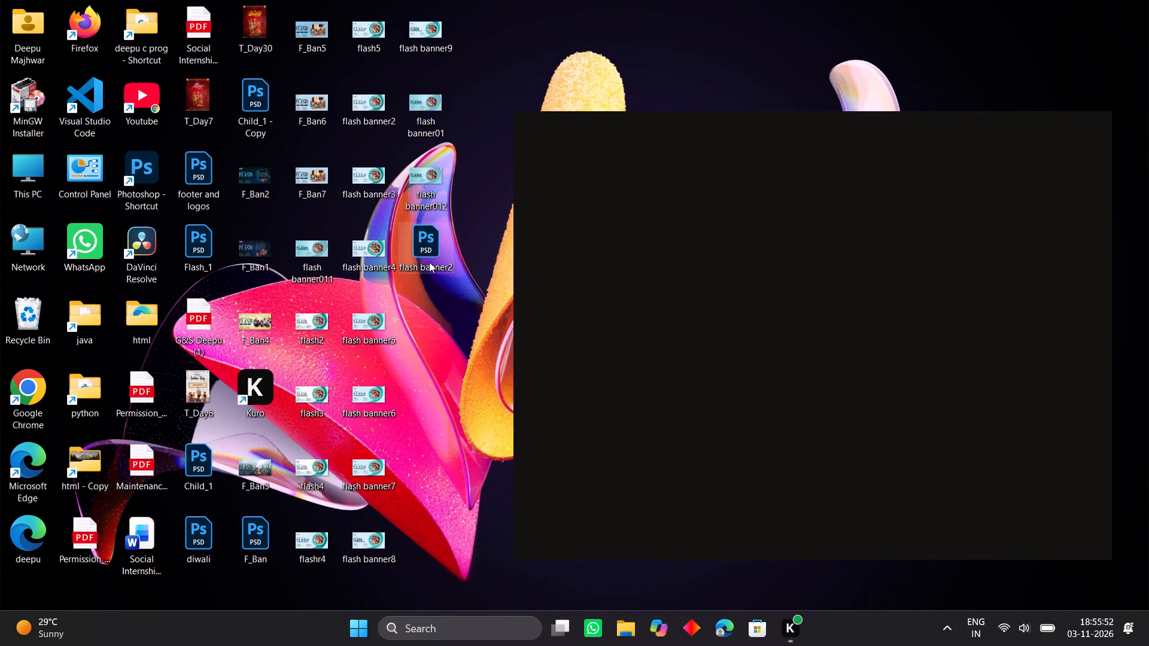
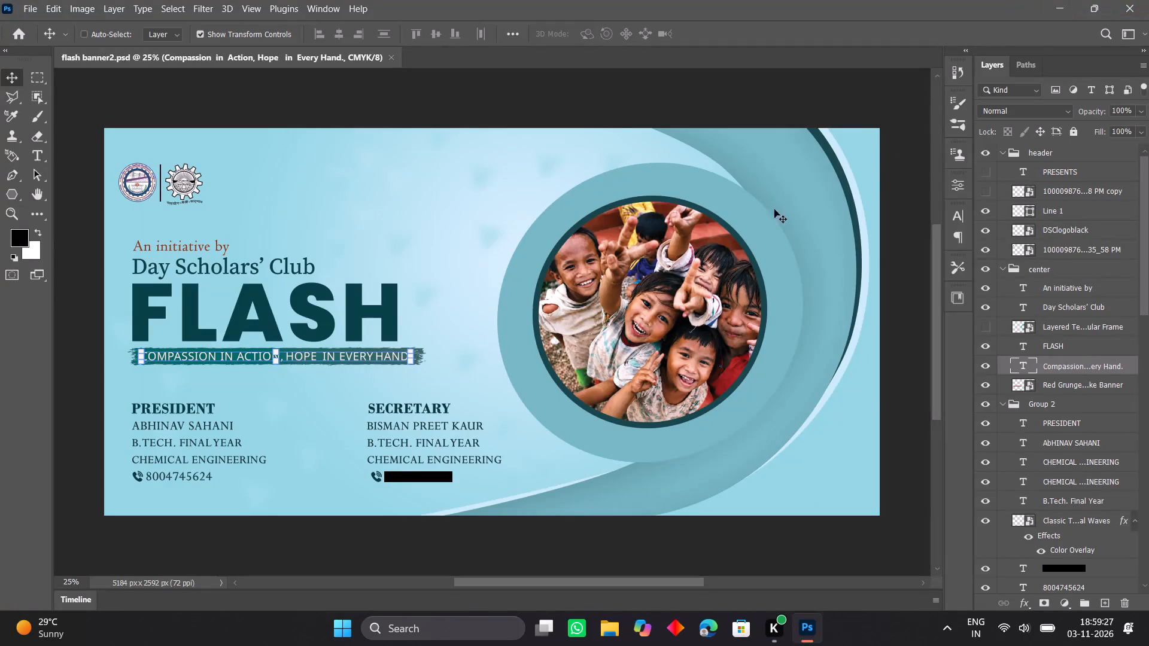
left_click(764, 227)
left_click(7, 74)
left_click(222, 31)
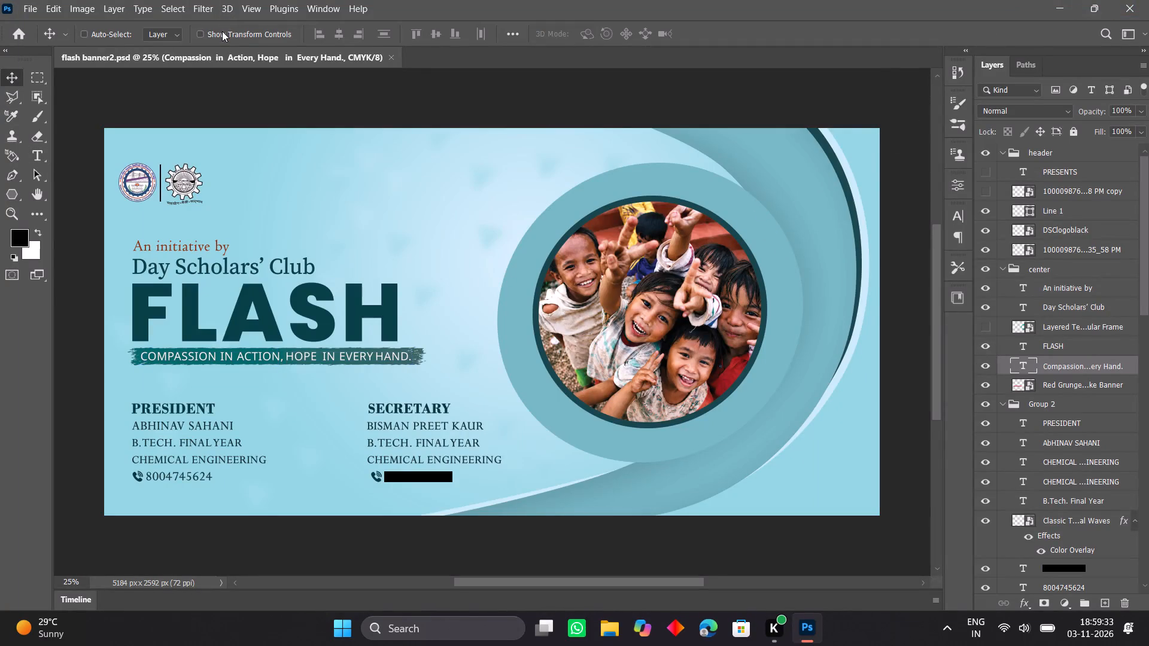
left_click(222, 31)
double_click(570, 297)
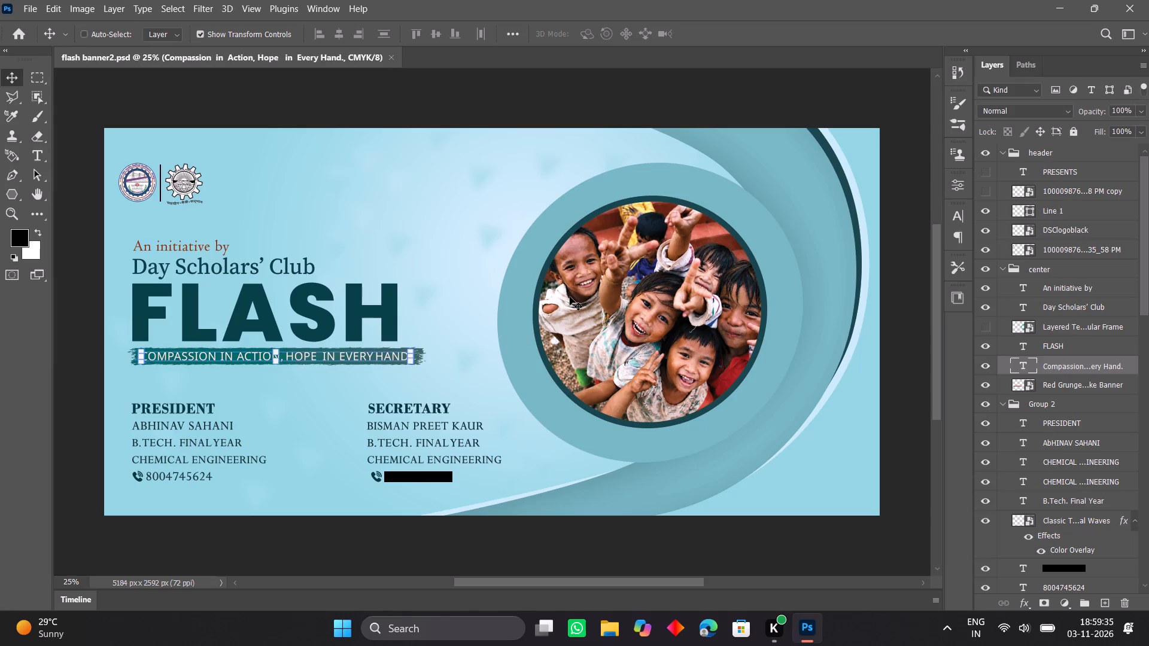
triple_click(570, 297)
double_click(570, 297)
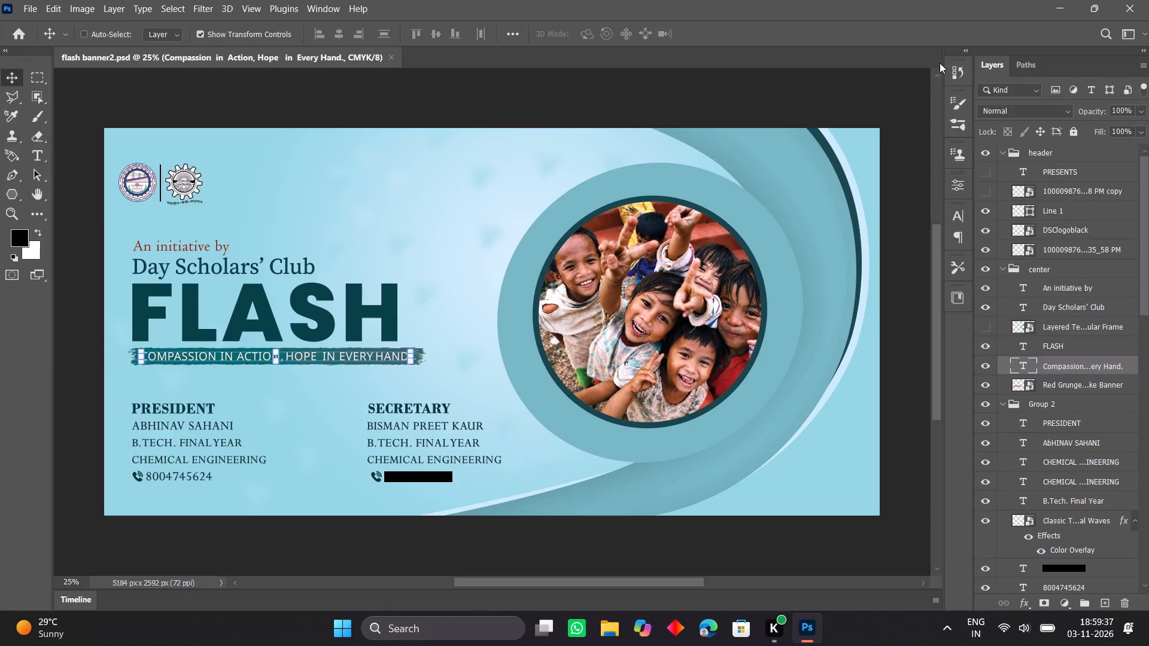
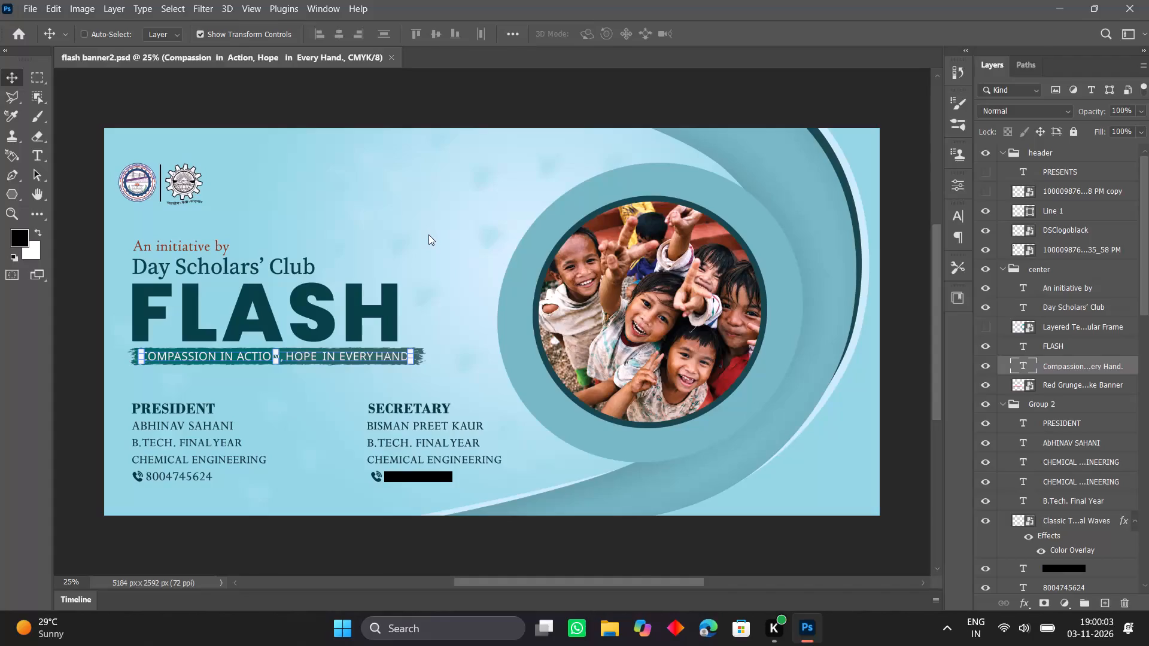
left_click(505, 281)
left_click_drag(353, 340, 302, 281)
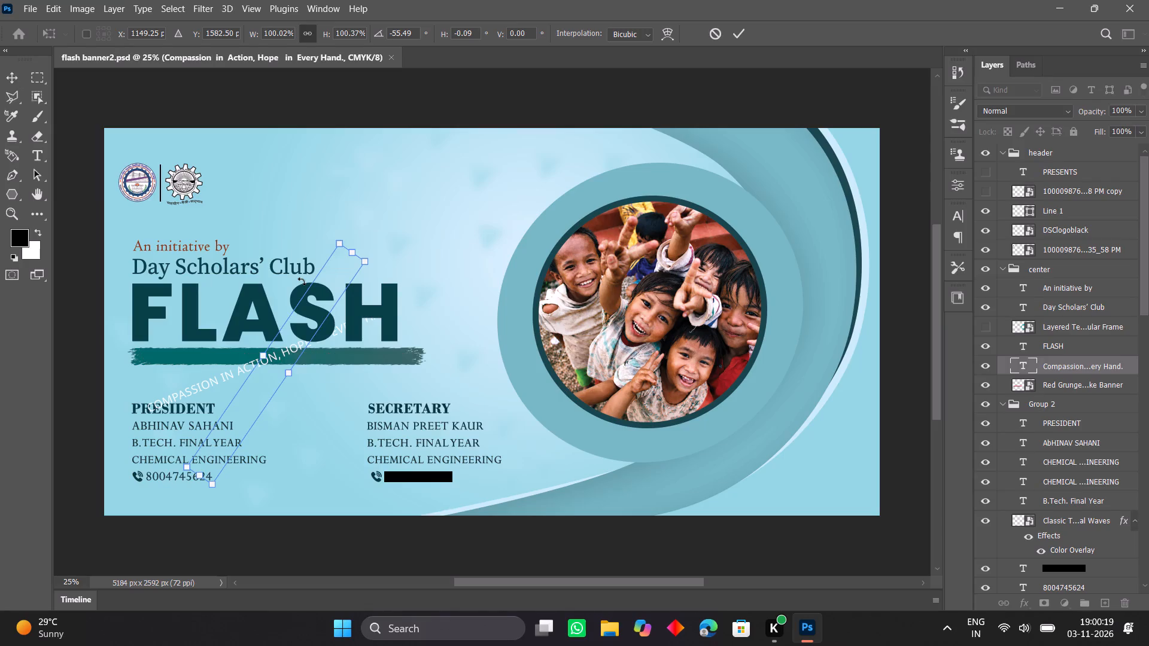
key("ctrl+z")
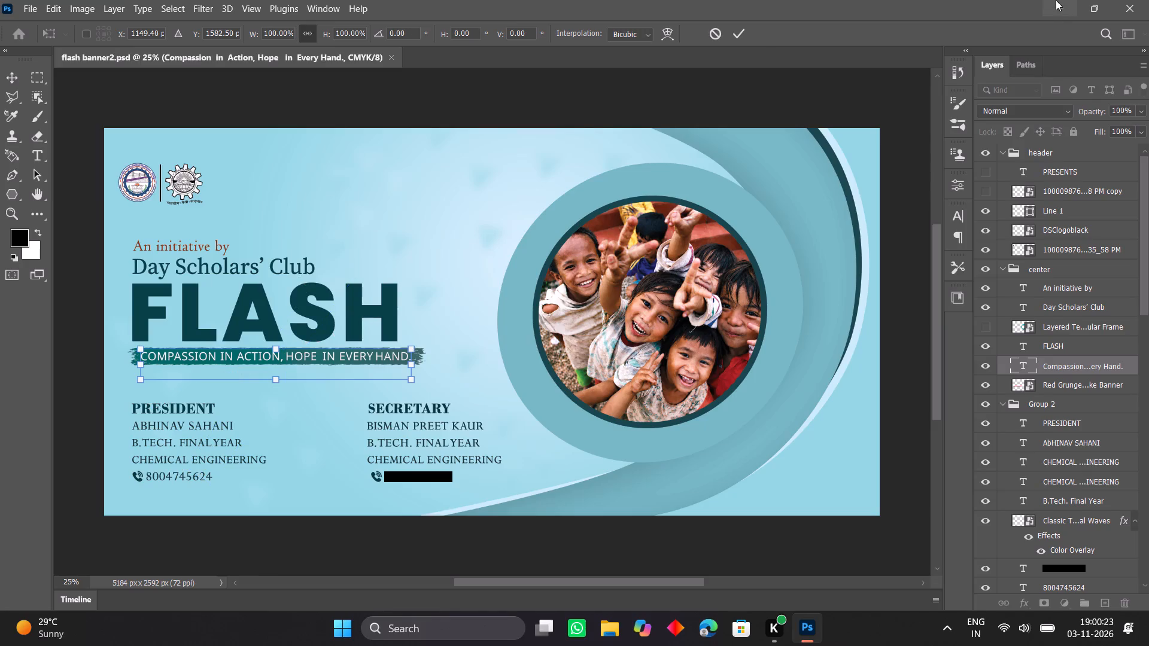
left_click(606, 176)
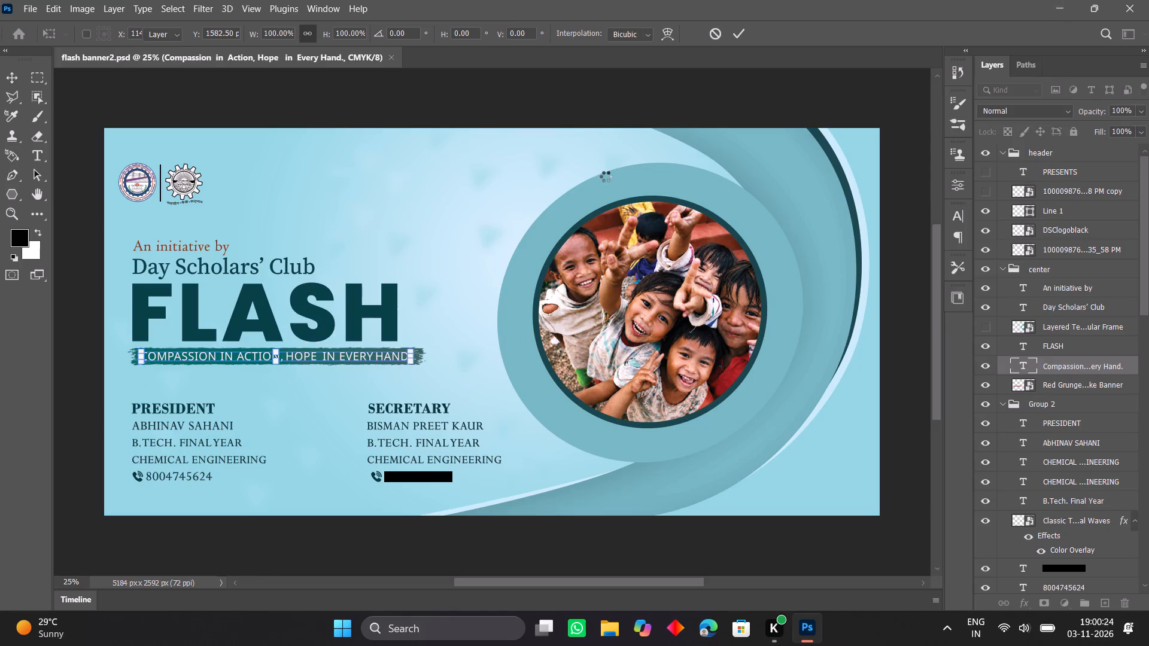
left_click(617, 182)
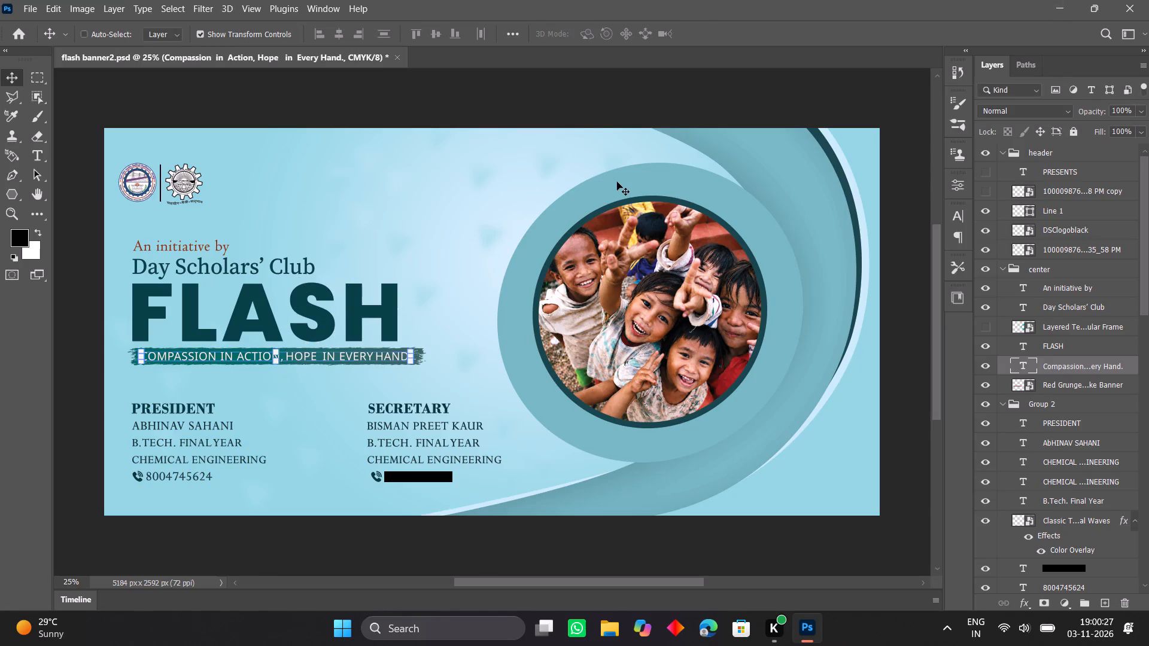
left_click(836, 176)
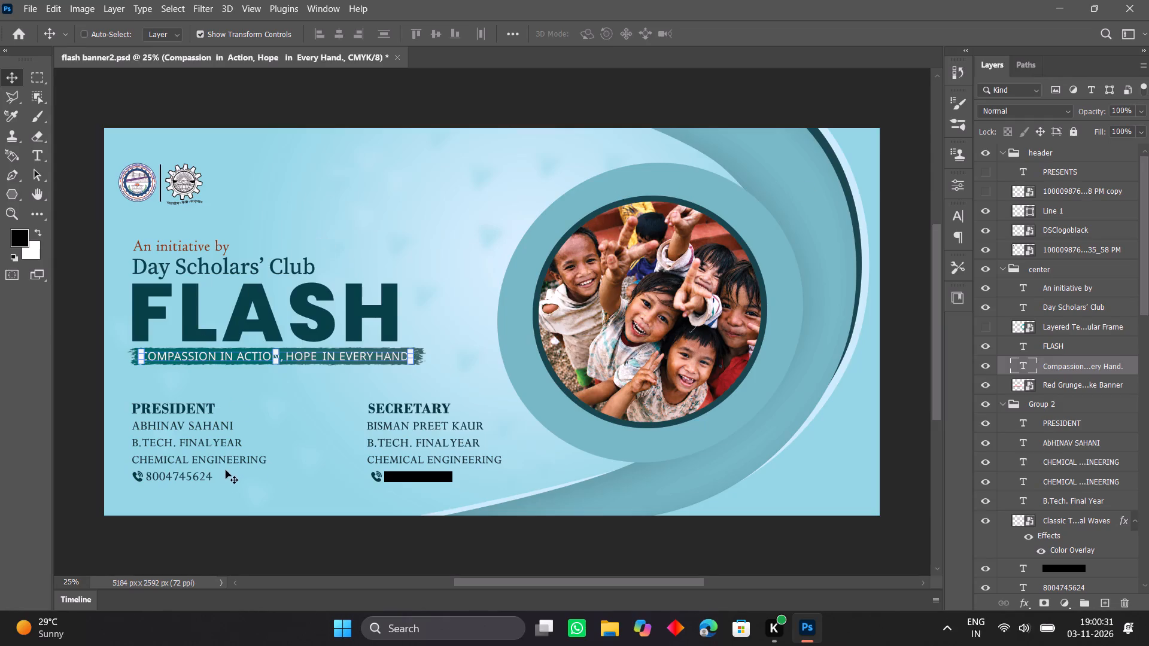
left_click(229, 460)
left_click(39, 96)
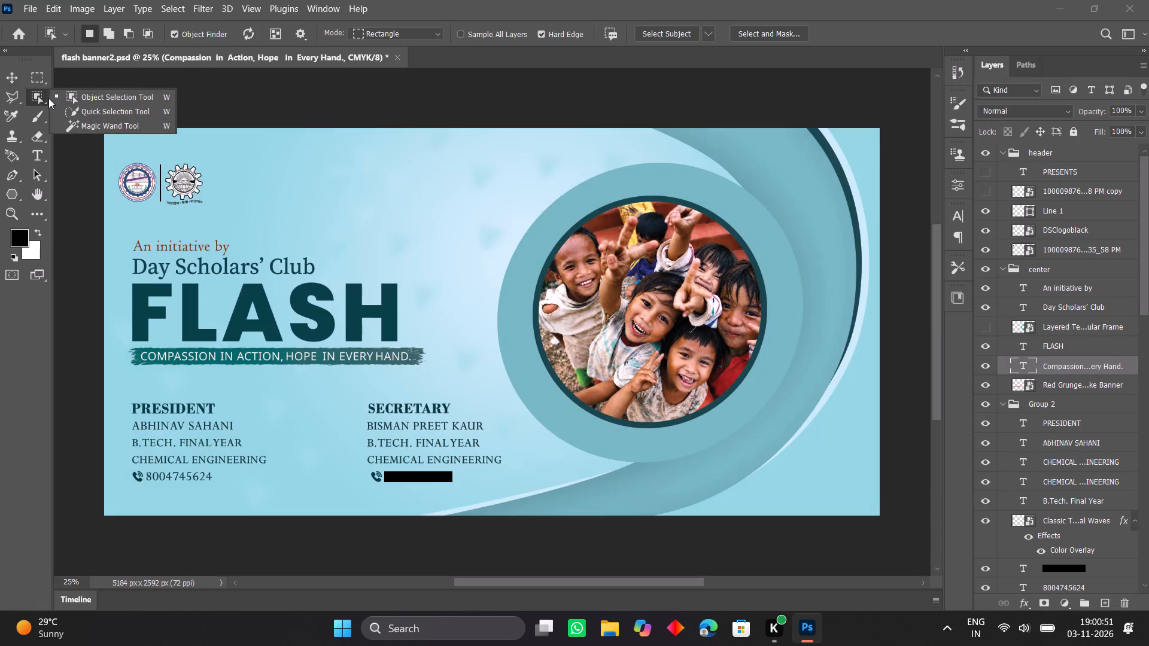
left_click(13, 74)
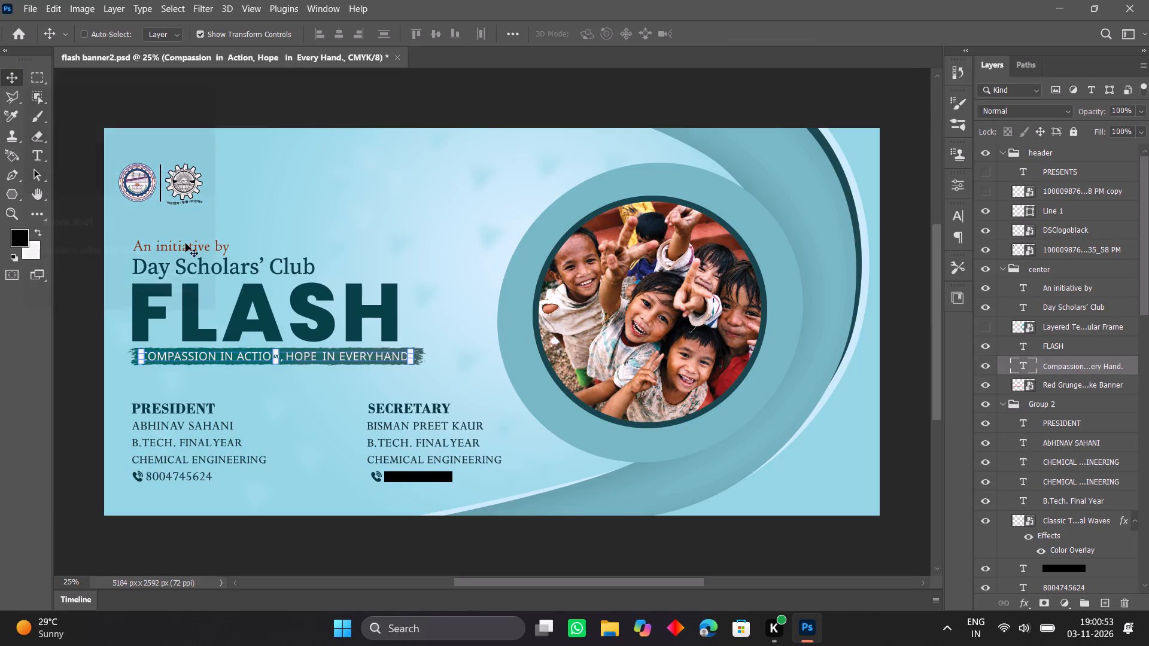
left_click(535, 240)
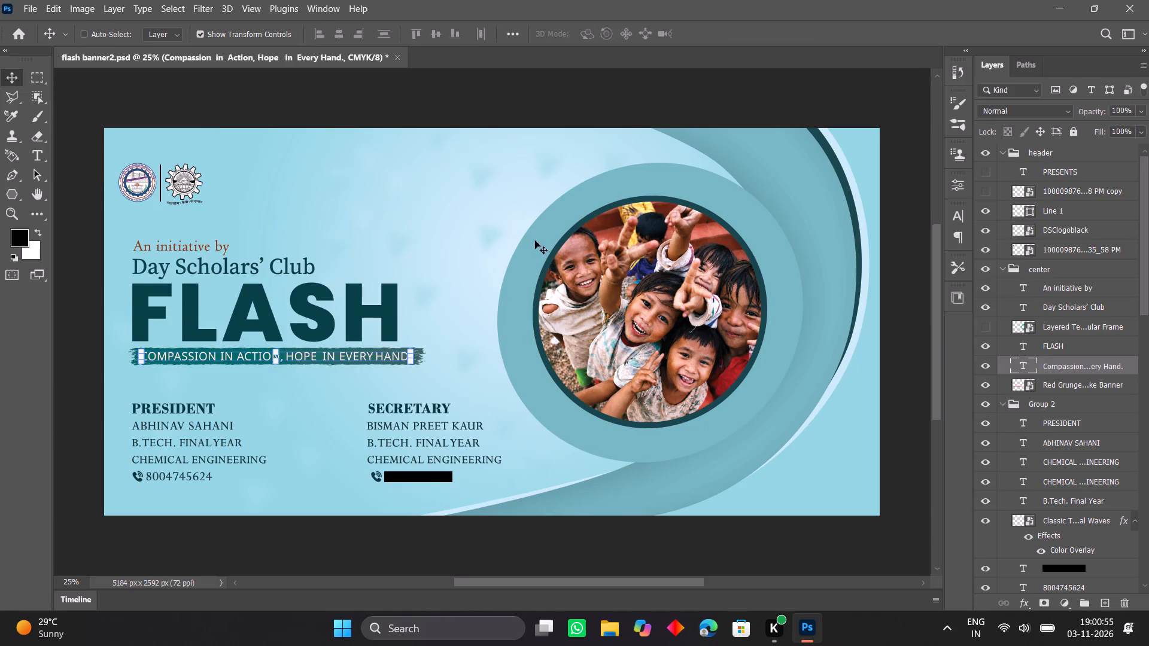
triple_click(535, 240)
Look through the lower part of the layer stack and show the Work Path to examine its outline around the curved band.
scroll(1025, 284, "down", 9)
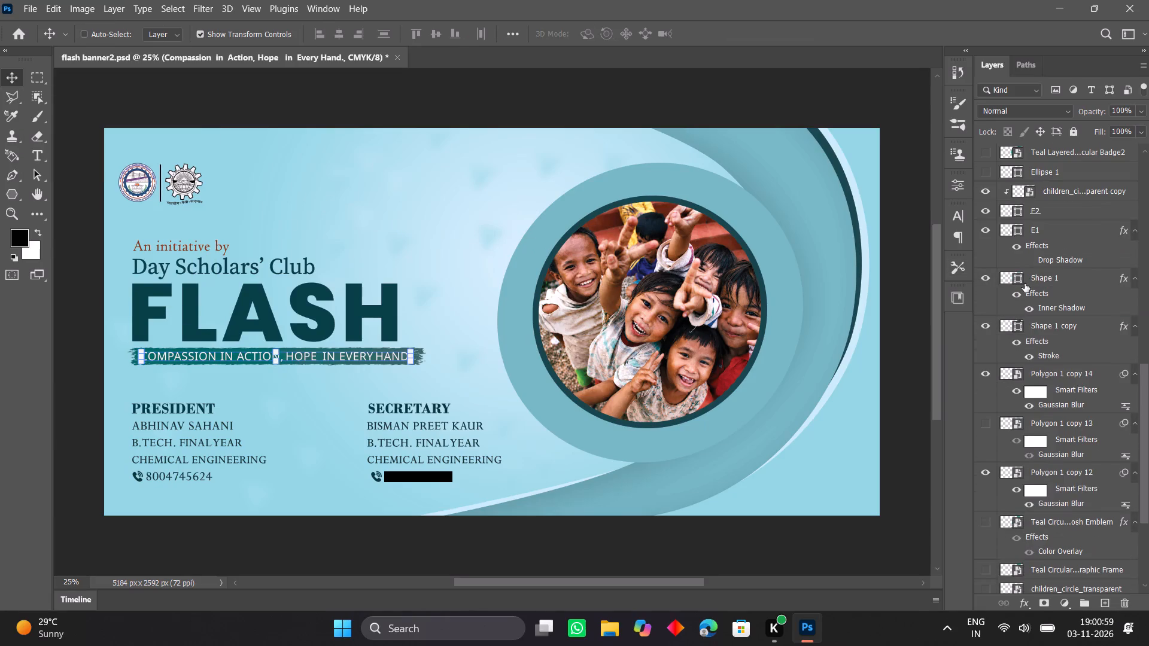
scroll(1025, 284, "down", 2)
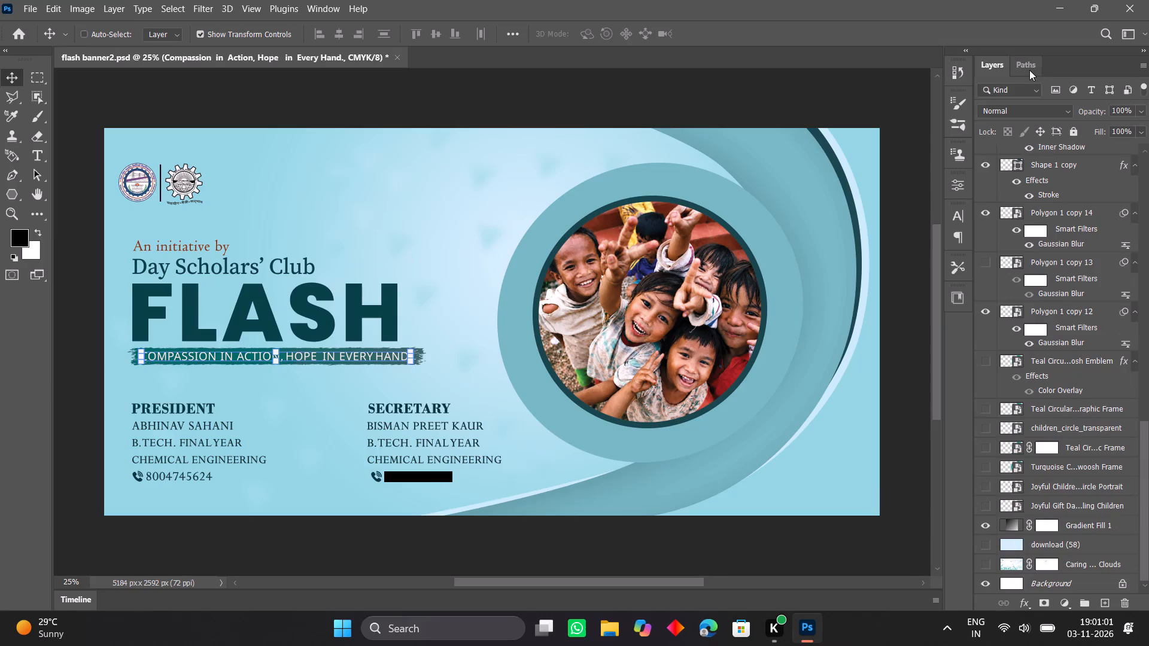
left_click(1028, 69)
left_click(1019, 90)
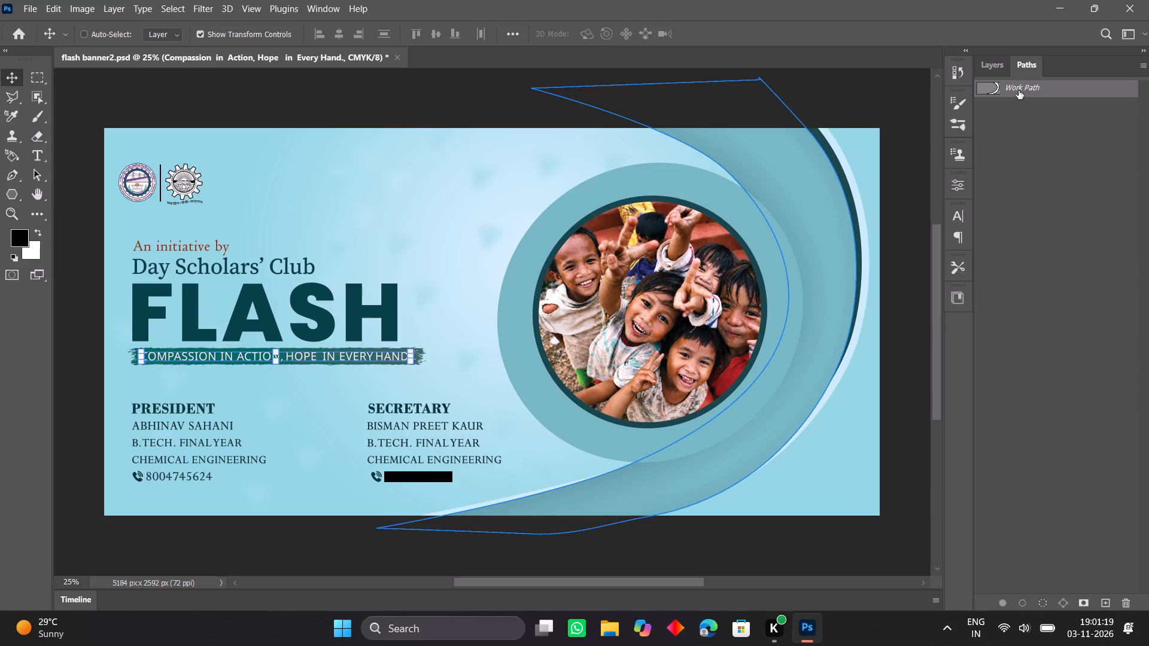
left_click(1019, 90)
left_click(758, 80)
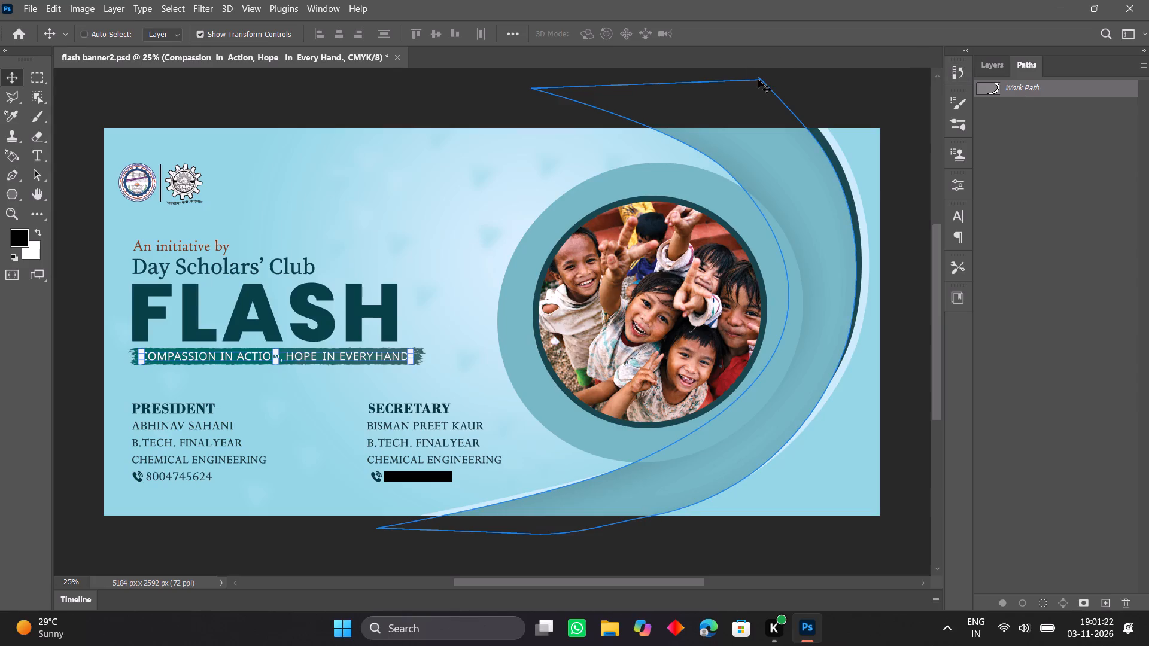
left_click(758, 80)
left_click(1005, 89)
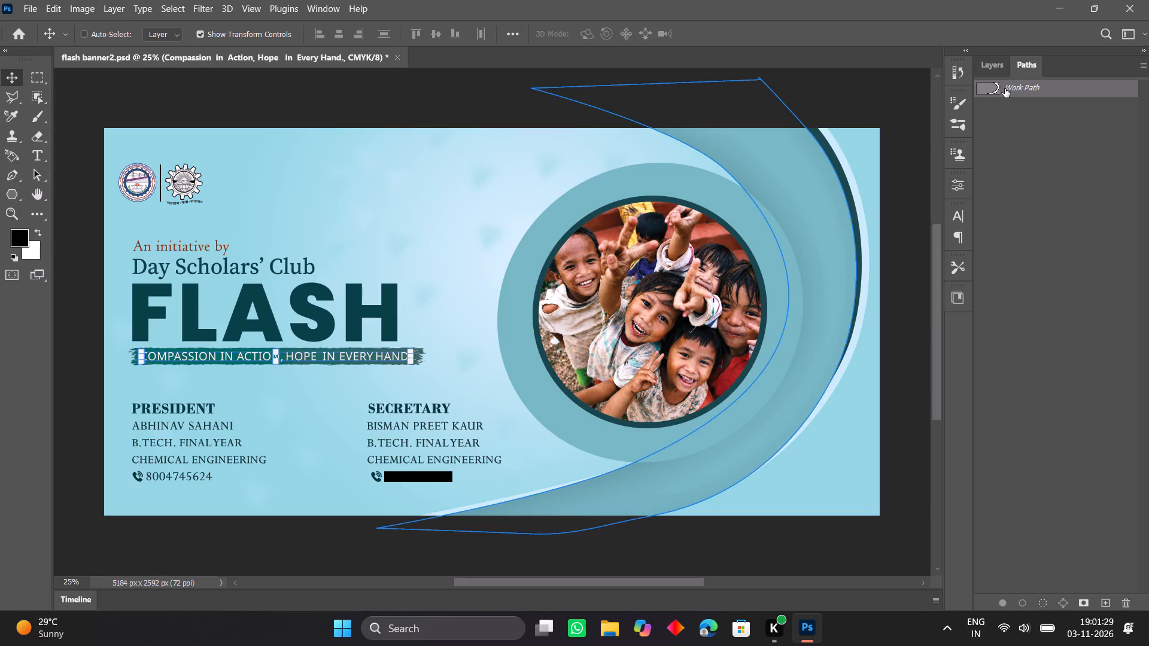
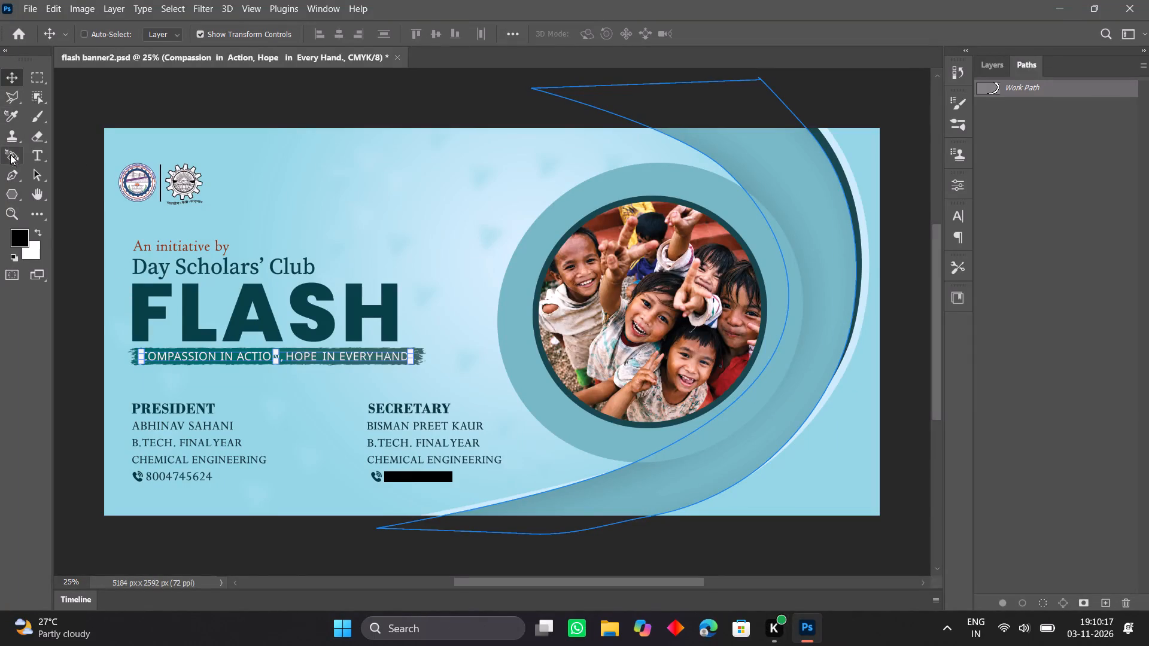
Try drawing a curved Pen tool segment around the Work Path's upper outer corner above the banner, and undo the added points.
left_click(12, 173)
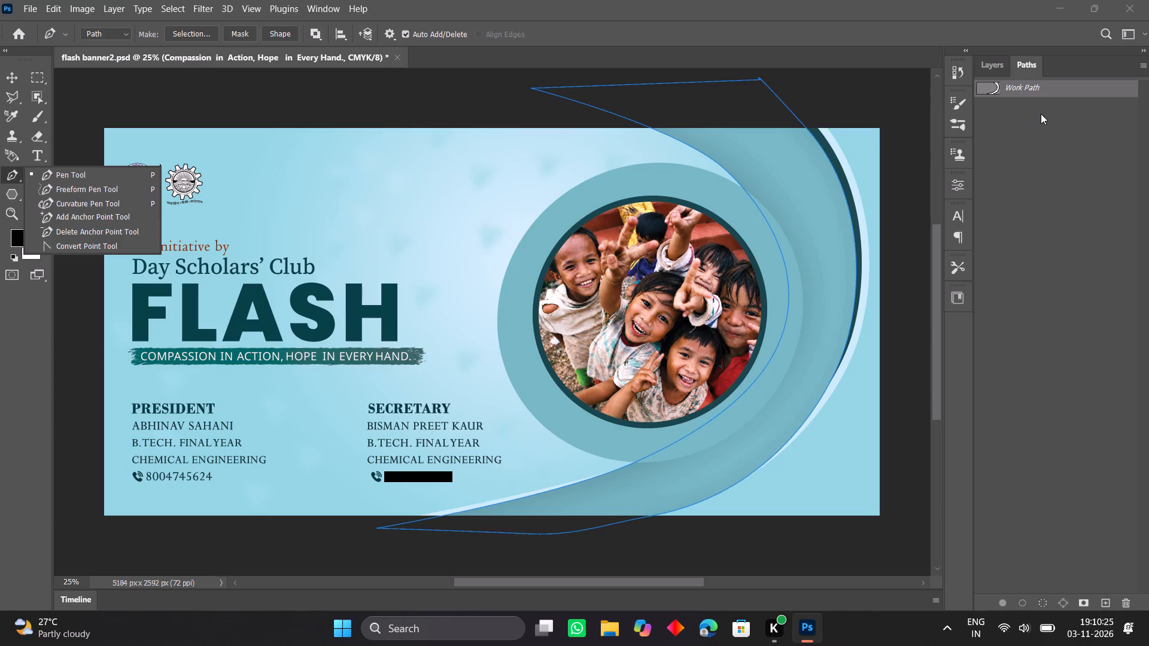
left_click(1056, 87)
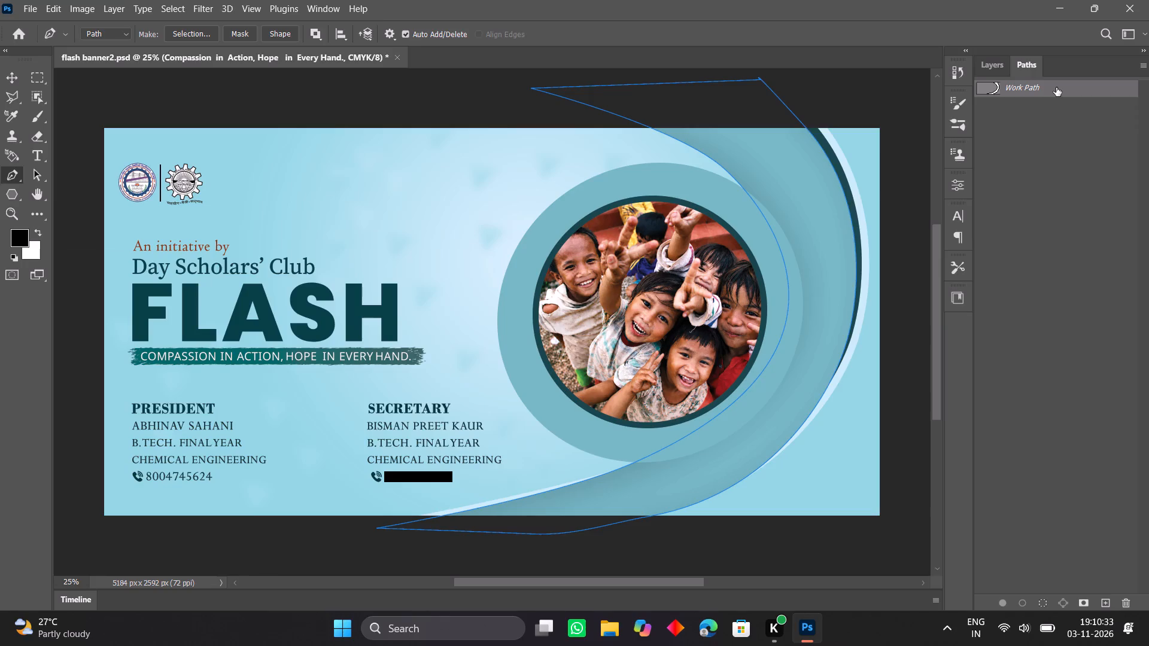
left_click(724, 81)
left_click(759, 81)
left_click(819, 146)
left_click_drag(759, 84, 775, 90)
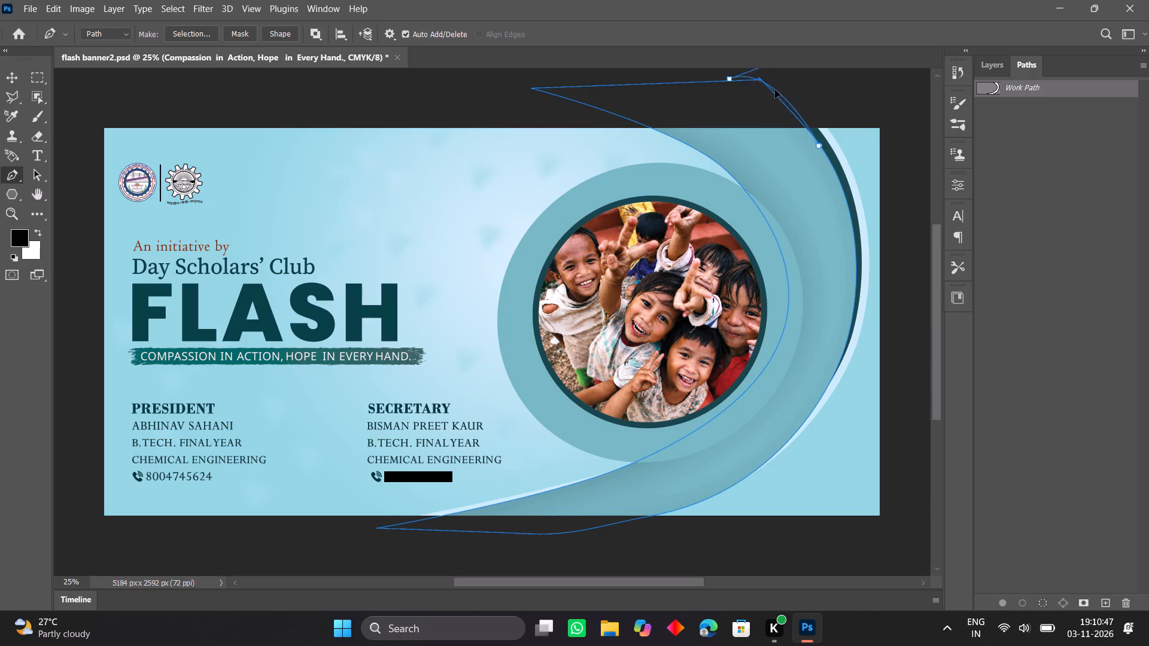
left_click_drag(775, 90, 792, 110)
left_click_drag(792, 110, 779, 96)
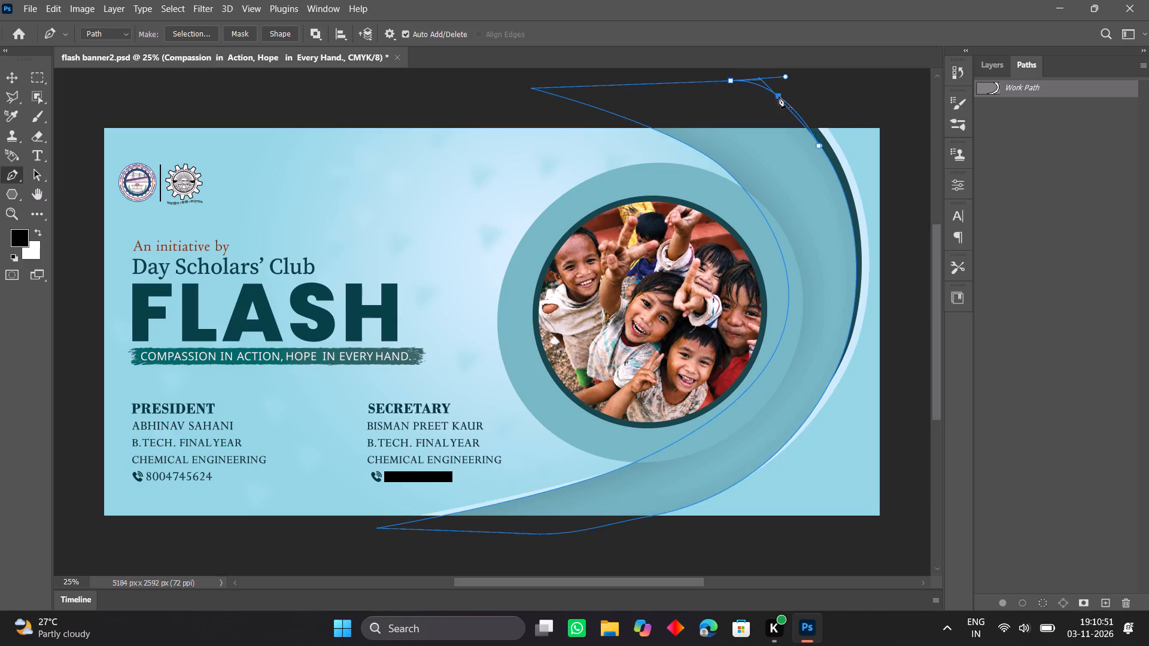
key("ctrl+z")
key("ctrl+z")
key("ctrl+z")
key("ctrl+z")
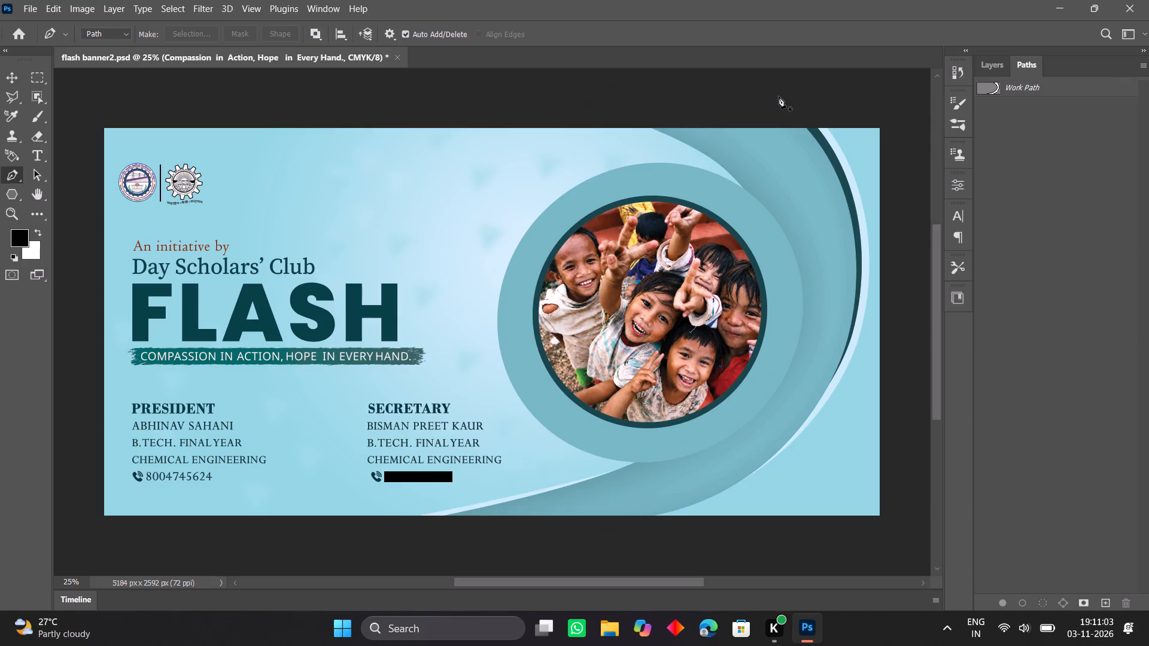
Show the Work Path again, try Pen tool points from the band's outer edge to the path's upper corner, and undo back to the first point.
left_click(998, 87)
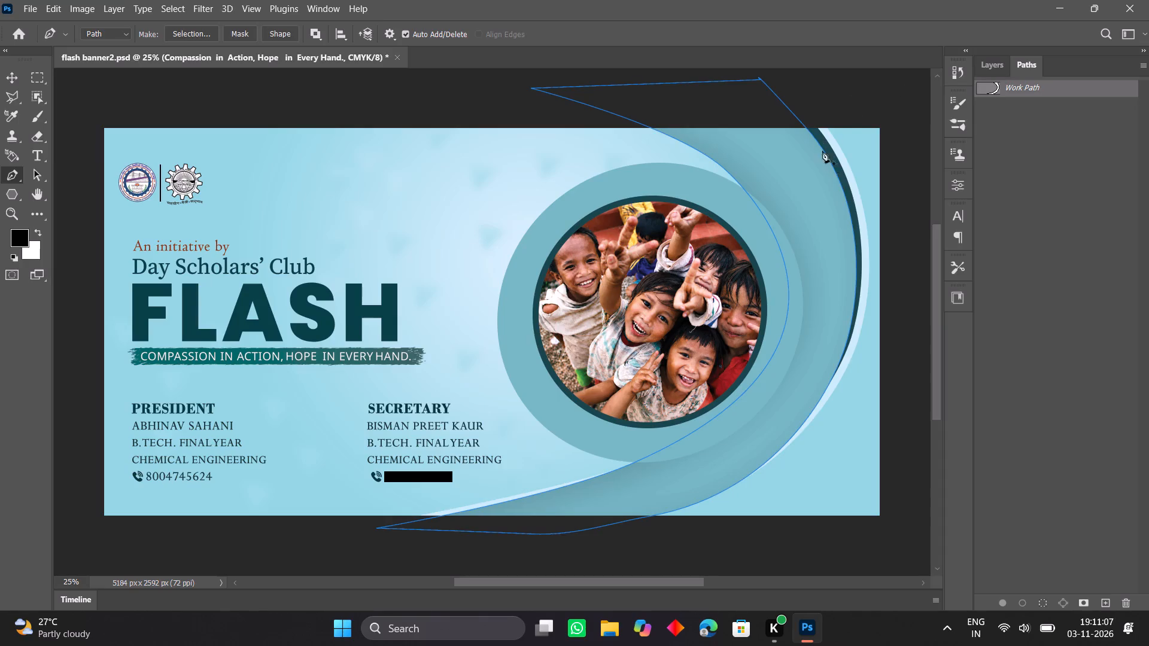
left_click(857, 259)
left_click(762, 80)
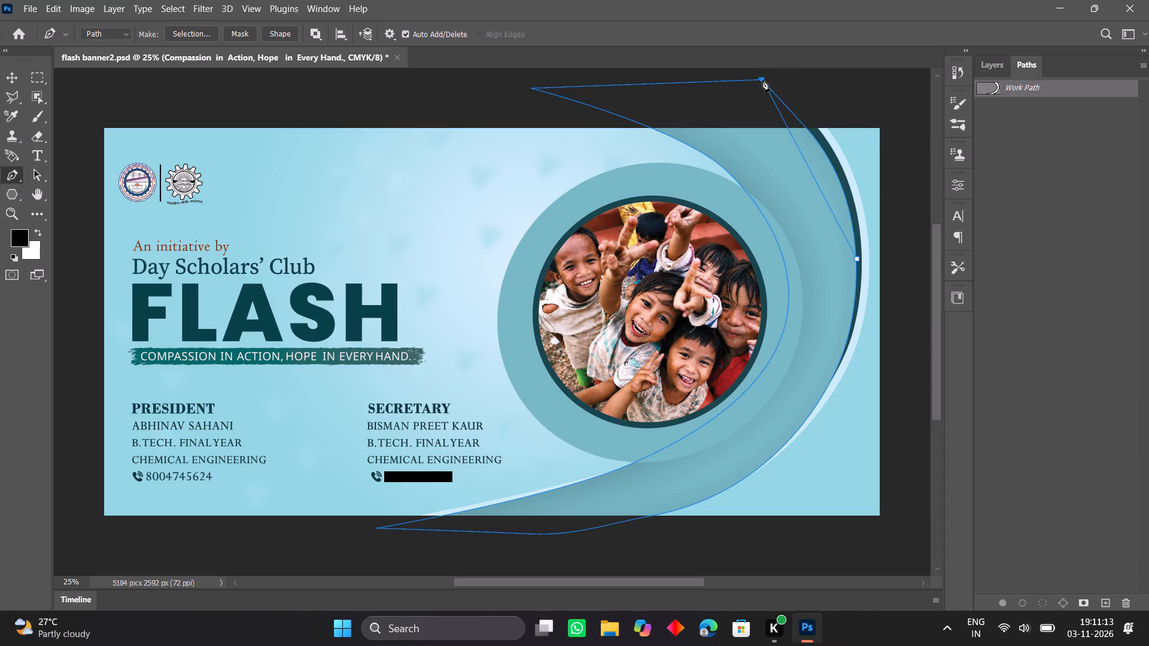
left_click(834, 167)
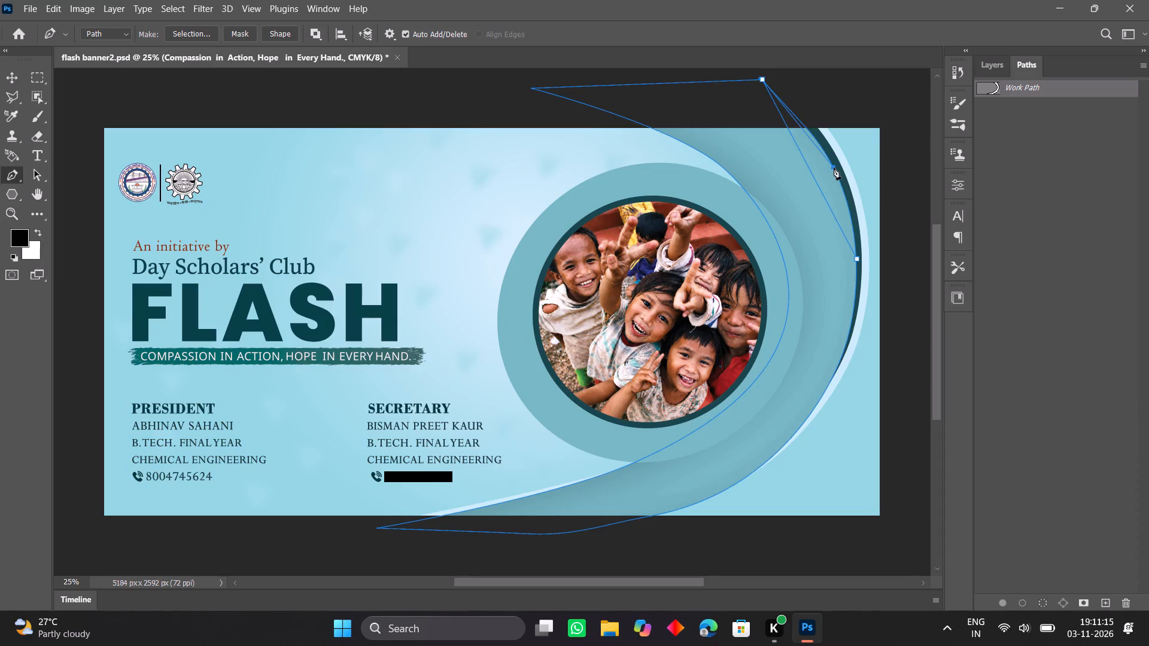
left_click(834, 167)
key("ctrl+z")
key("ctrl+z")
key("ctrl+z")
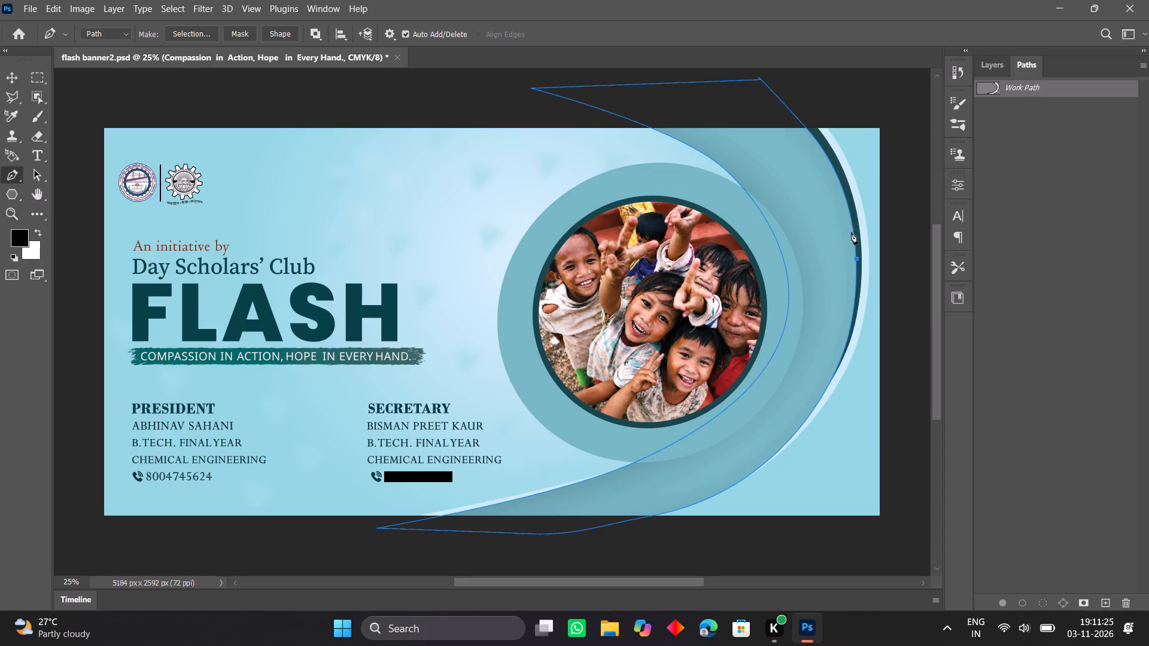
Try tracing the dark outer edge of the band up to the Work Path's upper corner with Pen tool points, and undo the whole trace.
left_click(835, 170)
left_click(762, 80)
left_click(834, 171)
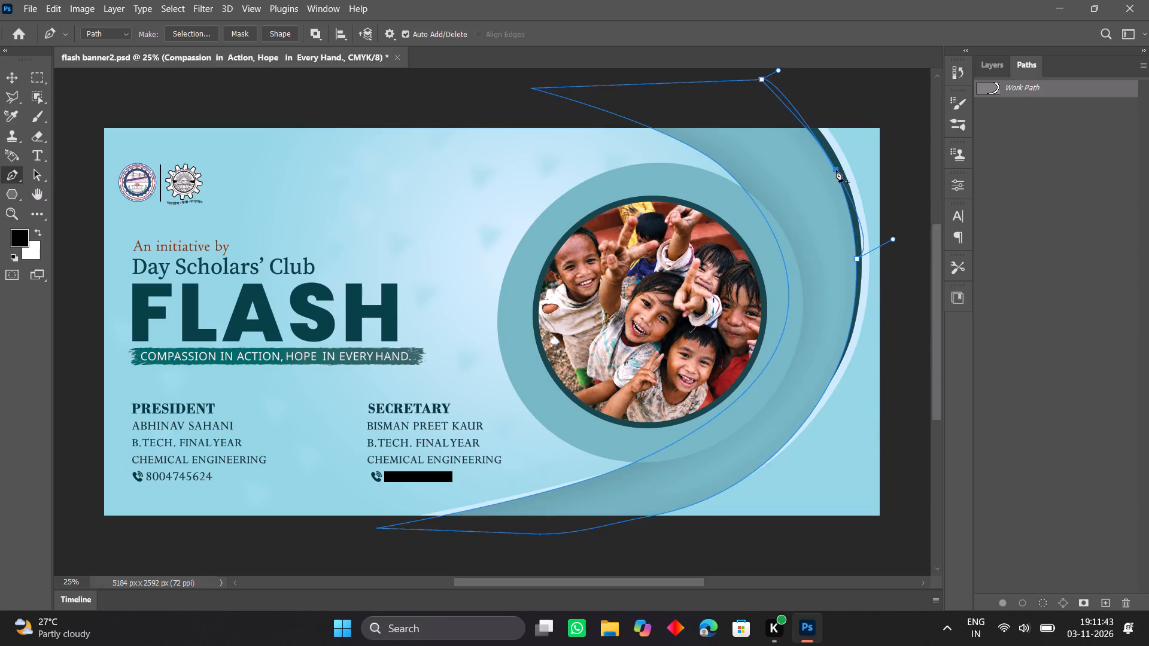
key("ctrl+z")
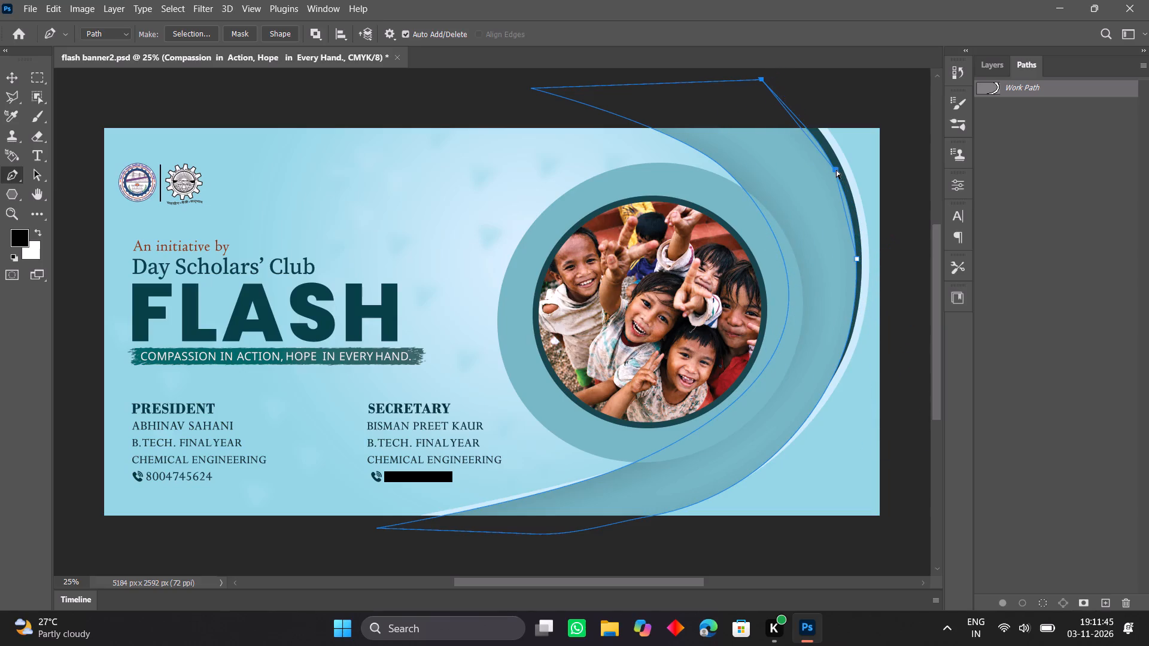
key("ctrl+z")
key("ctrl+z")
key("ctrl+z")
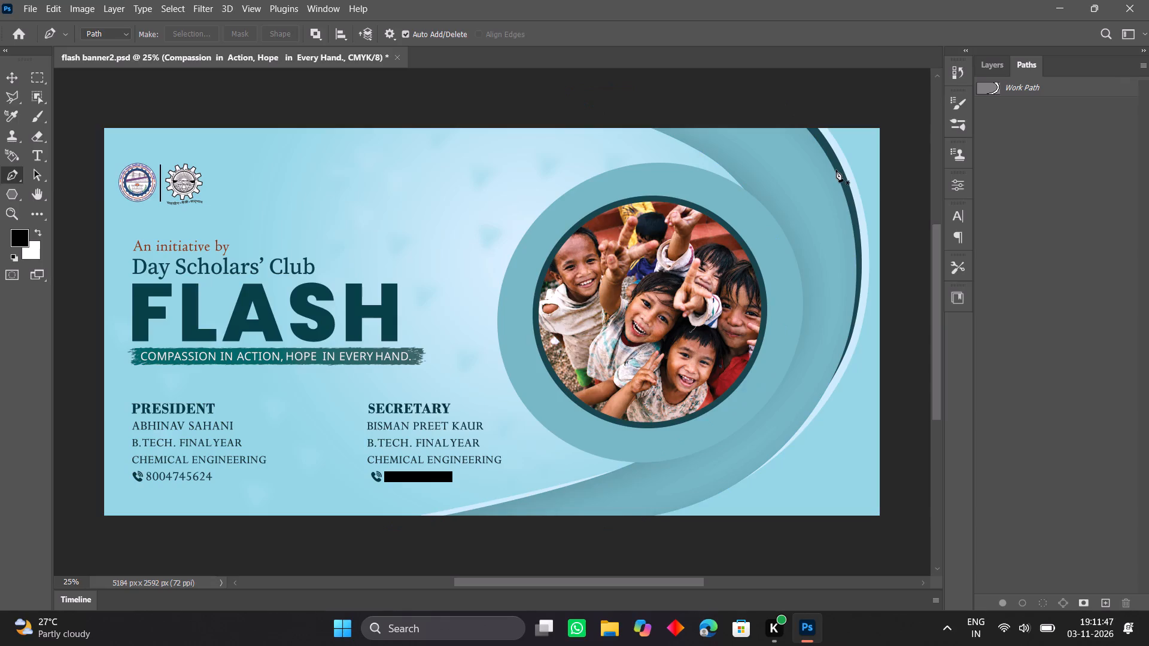
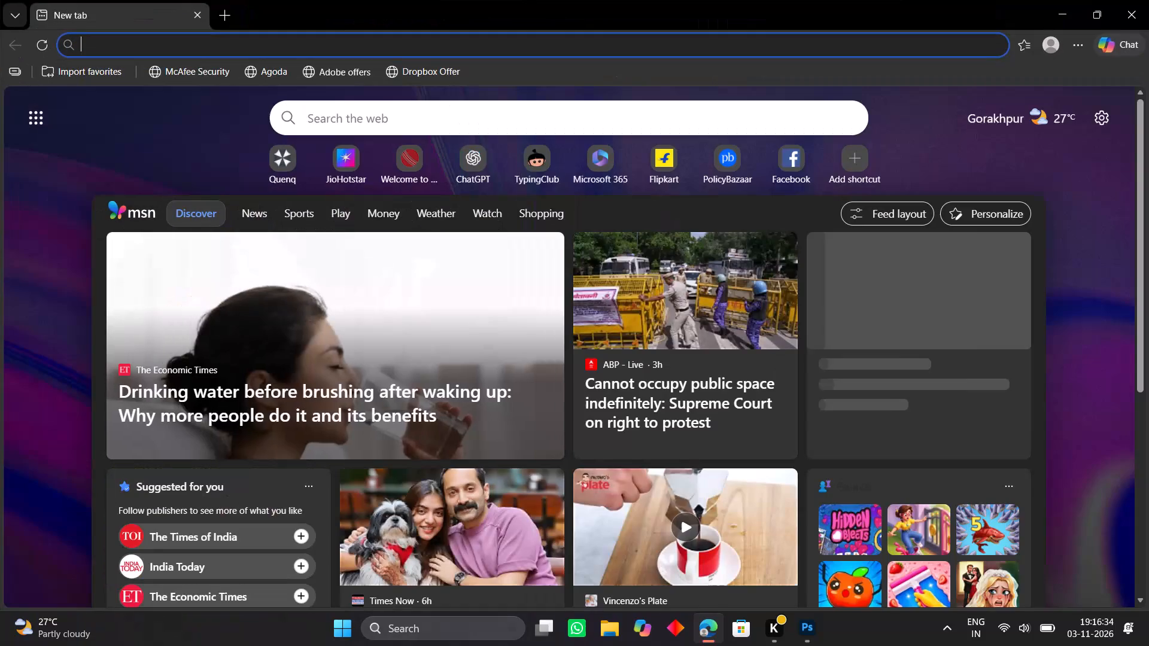
In Microsoft Edge, run the earlier web search for "printrest" again and open the Pinterest site from its results.
left_click(522, 47)
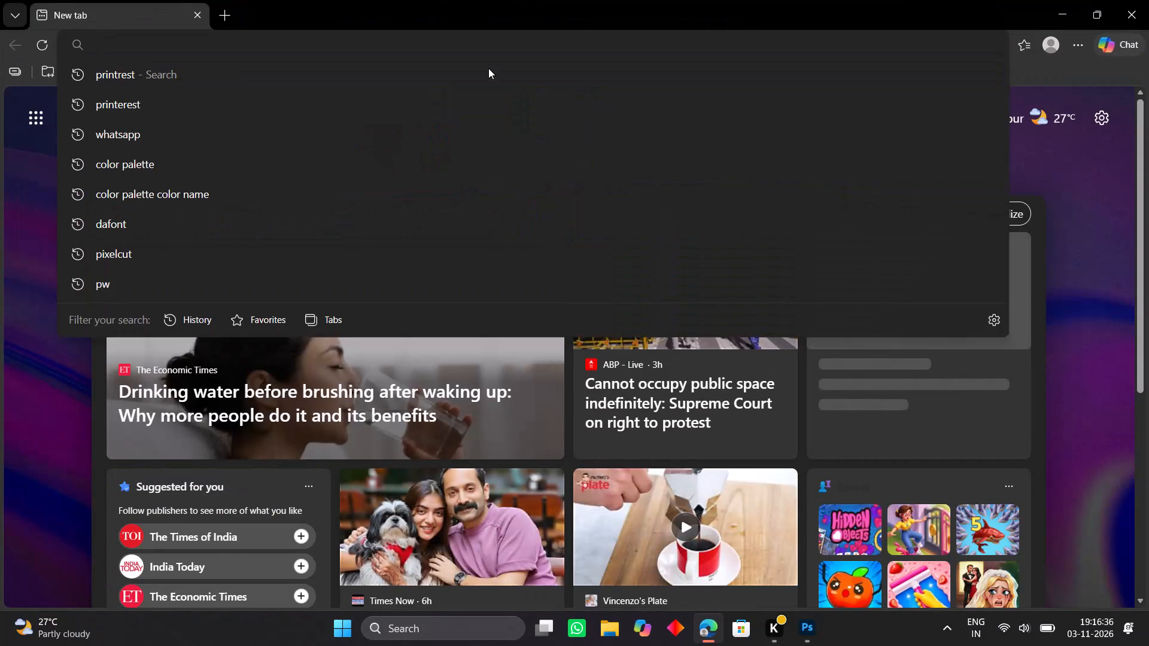
left_click(463, 69)
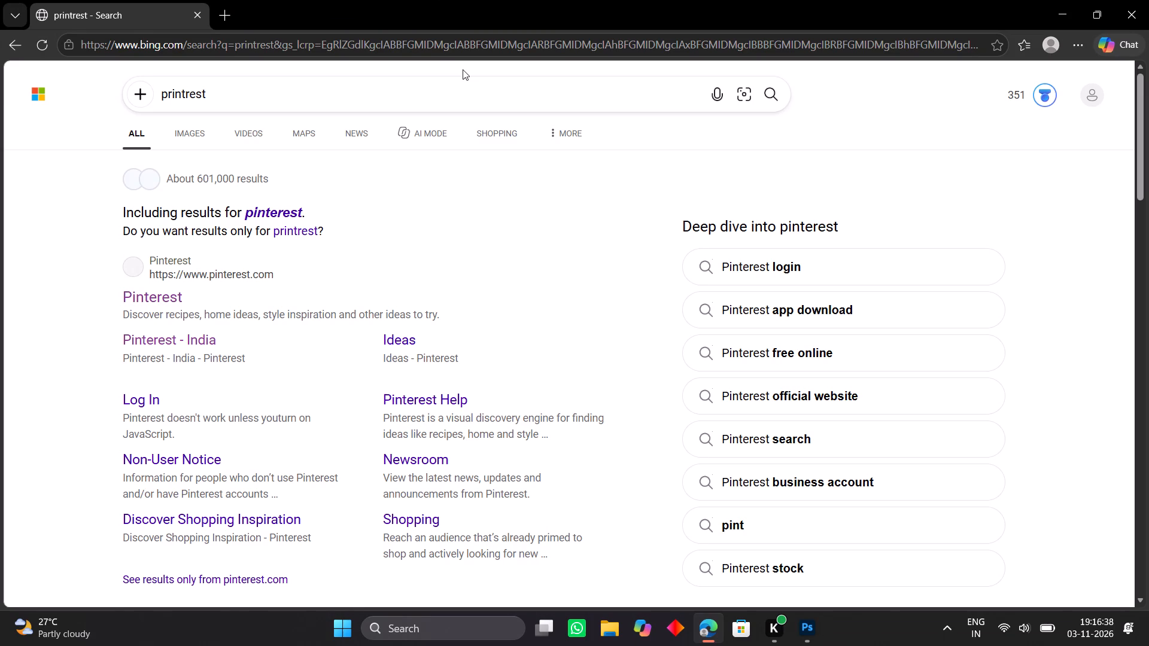
left_click(124, 300)
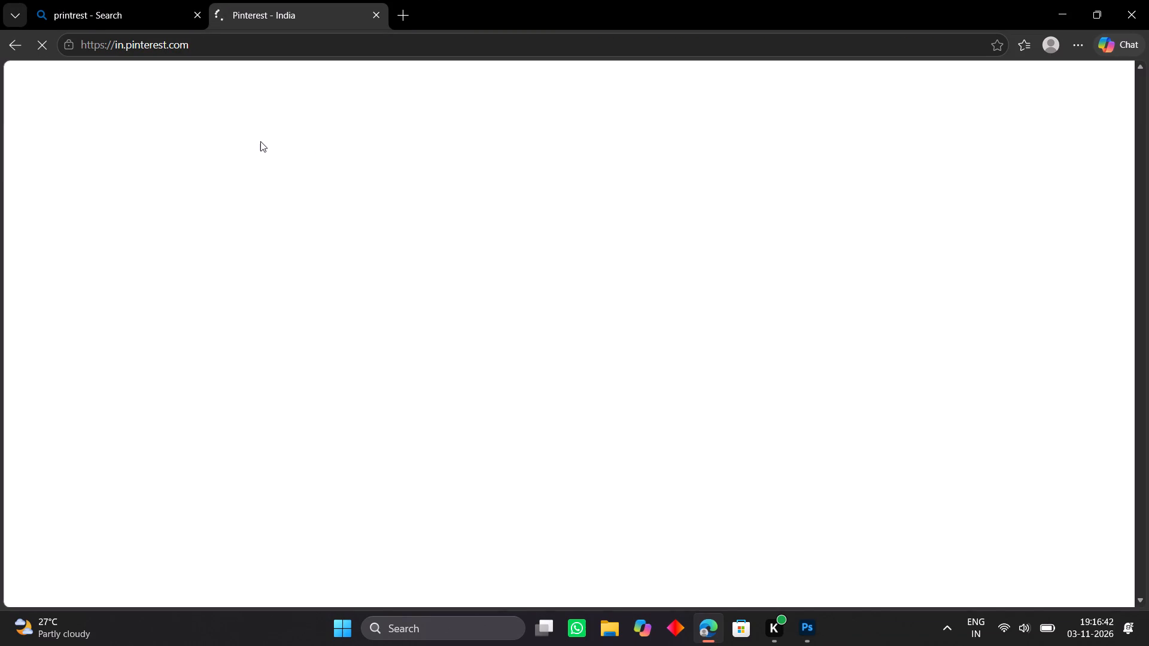
Search Pinterest for "bannner design ideas by using pen tool".
left_click(237, 93)
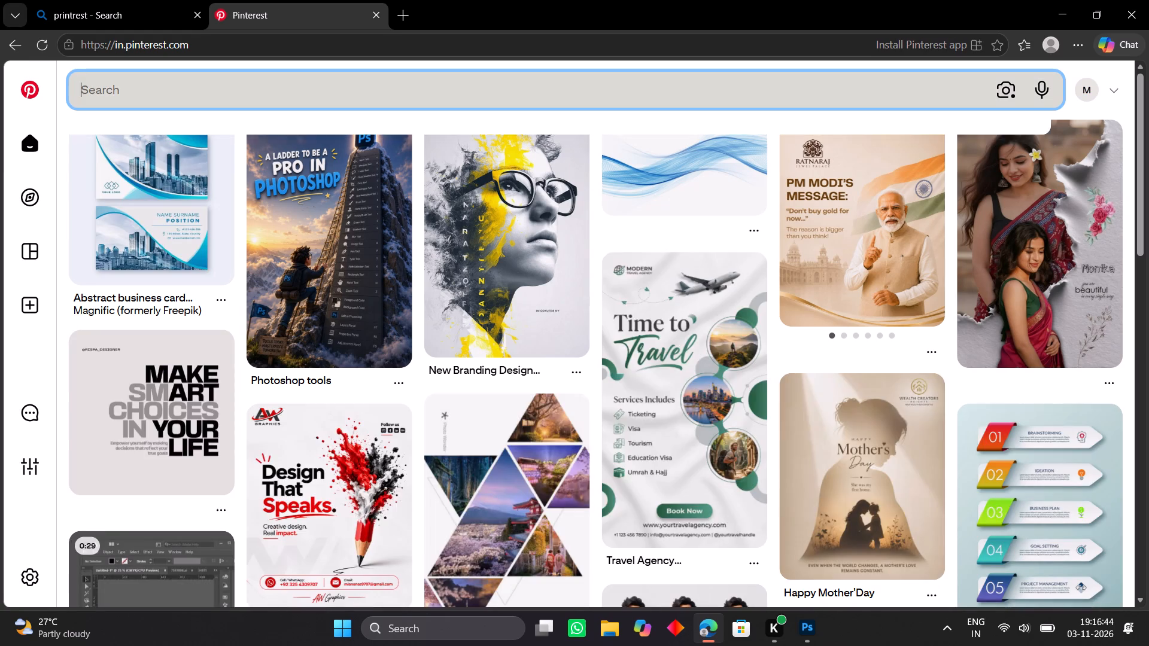
type("bannne")
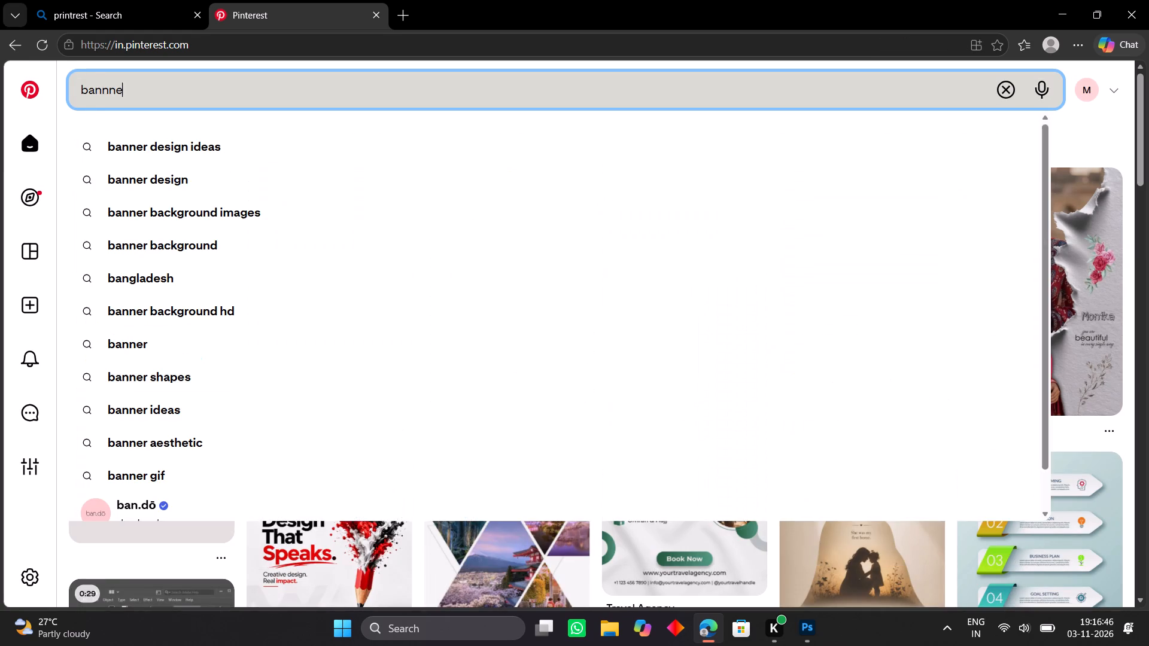
type("r")
key("space")
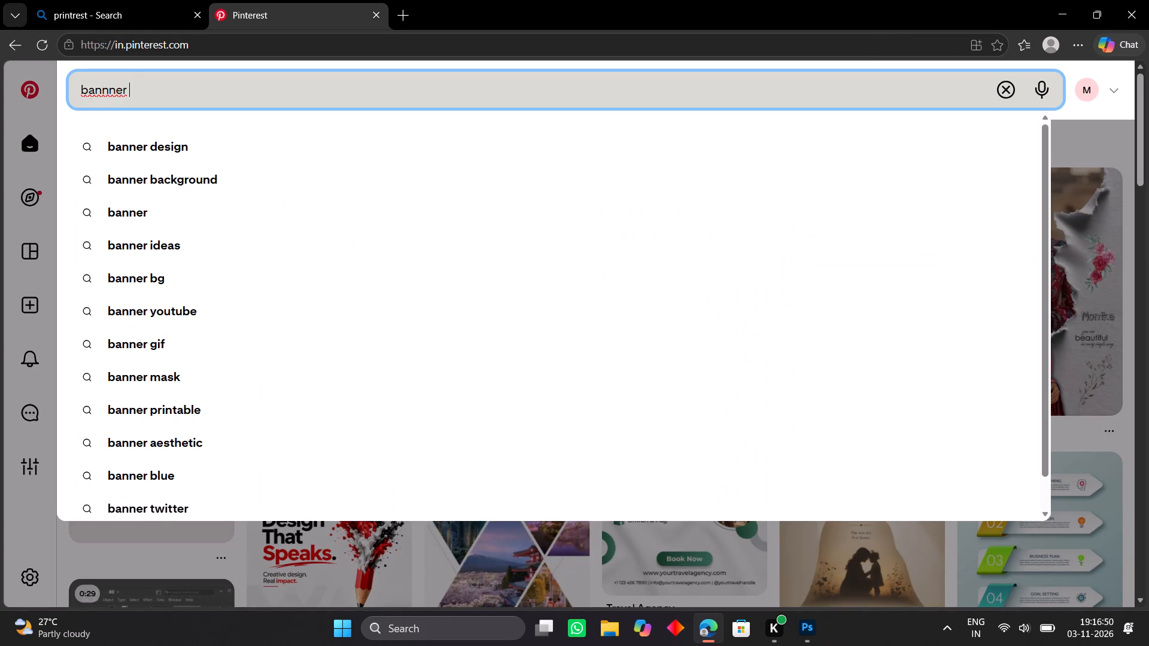
type("des")
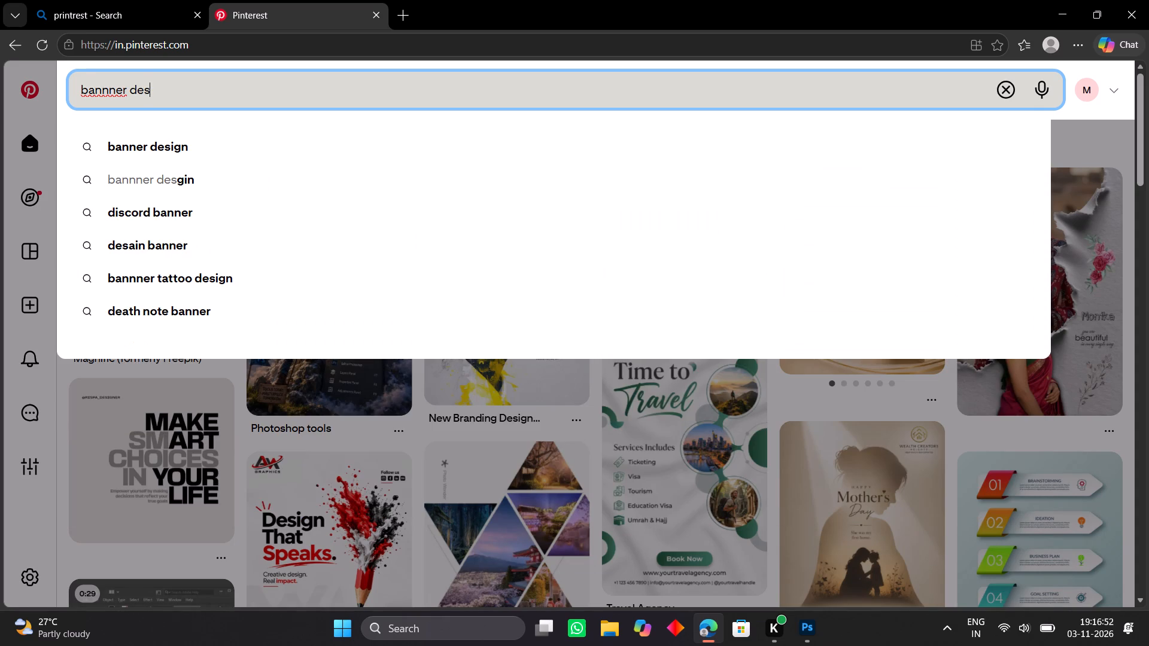
key("i")
type("gn ideas by using pen tool")
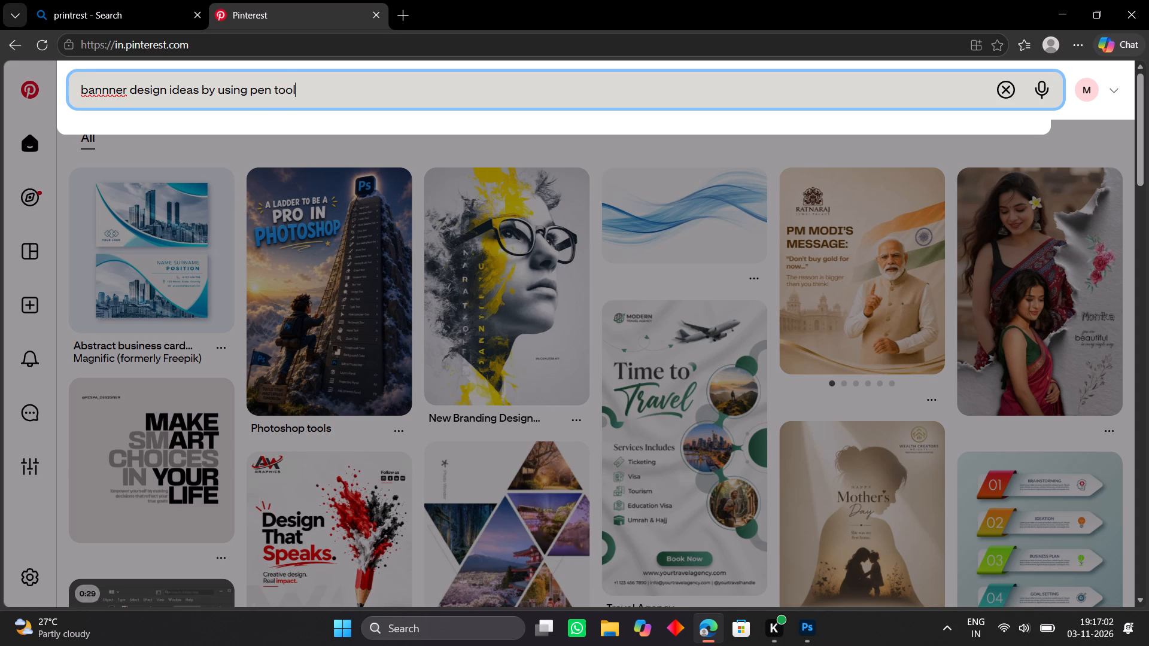
key("Return")
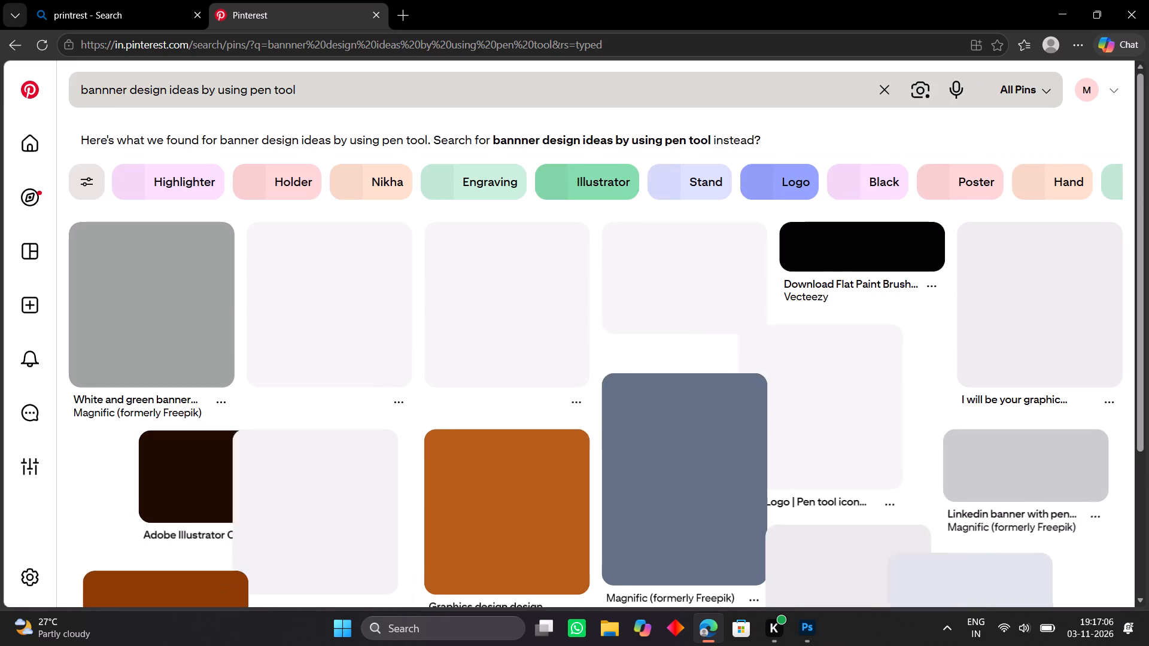
Browse the Pinterest results for banner layouts with curved or pen-drawn shapes as design references.
scroll(237, 93, "down", 1)
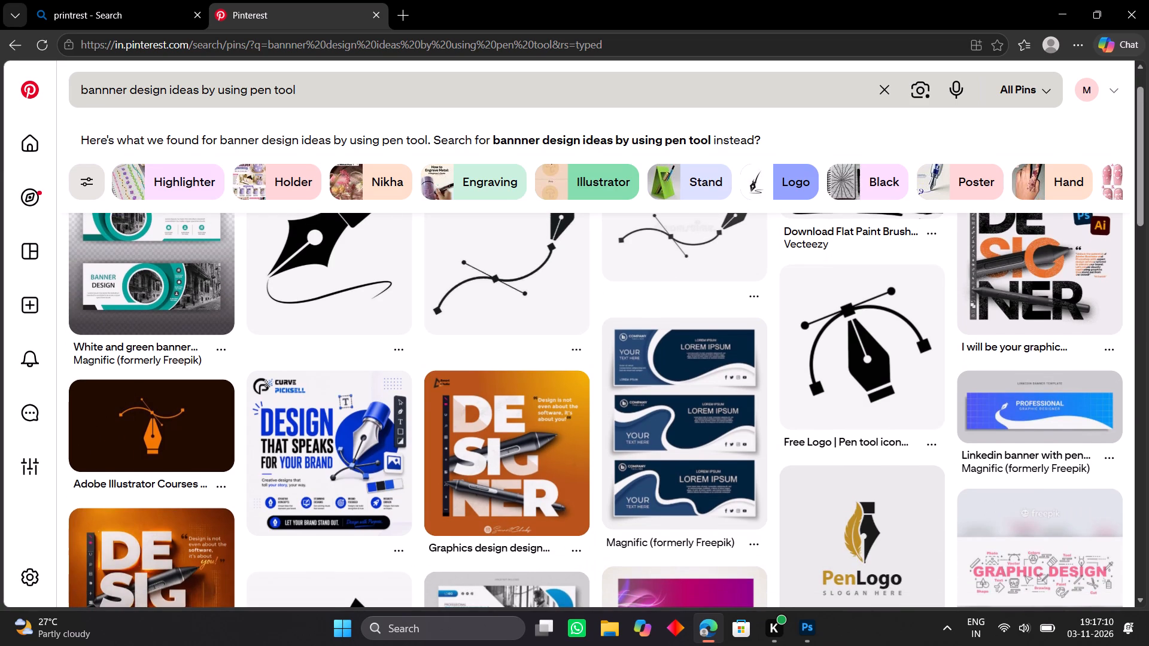
scroll(237, 93, "down", 2)
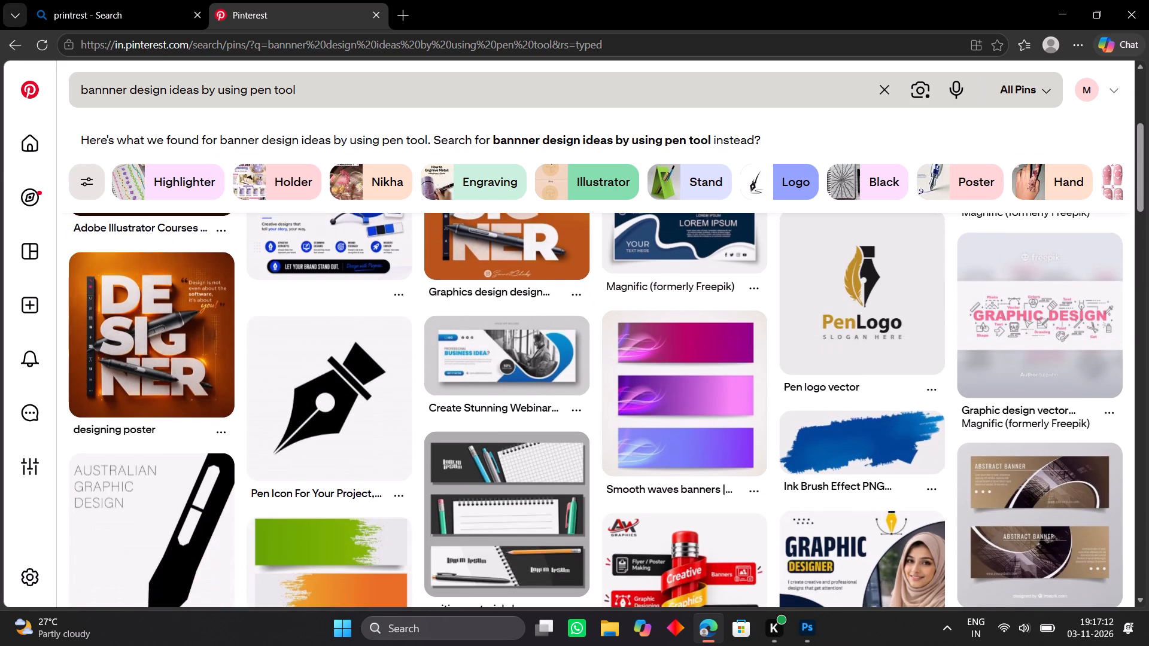
scroll(237, 93, "down", 3)
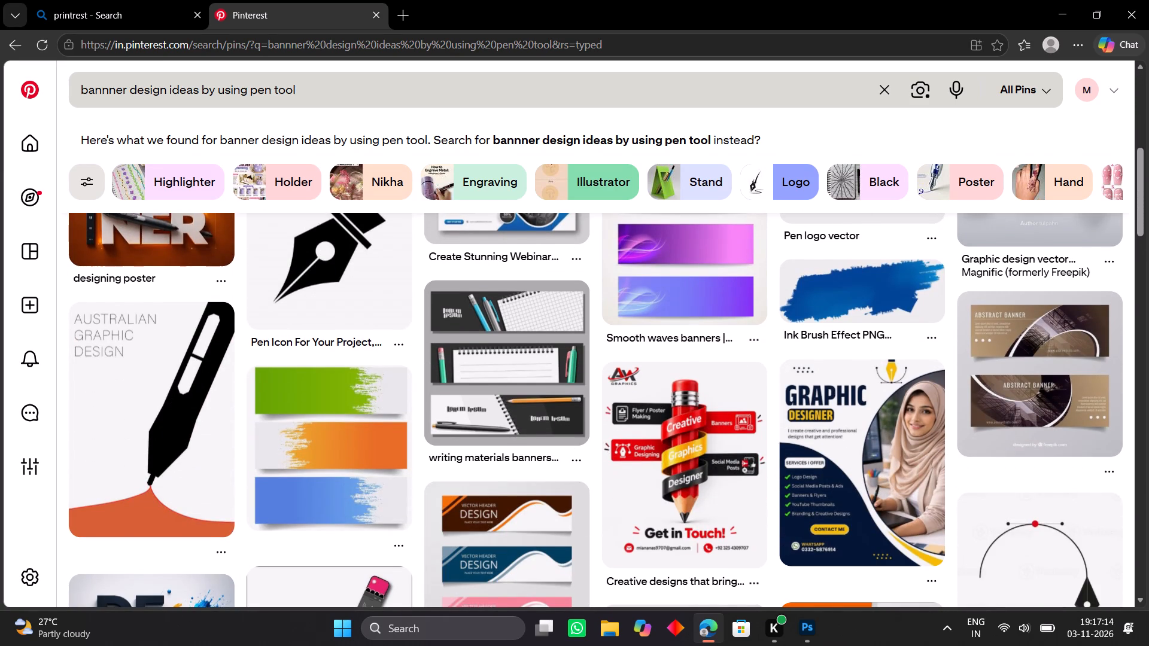
scroll(237, 93, "down", 2)
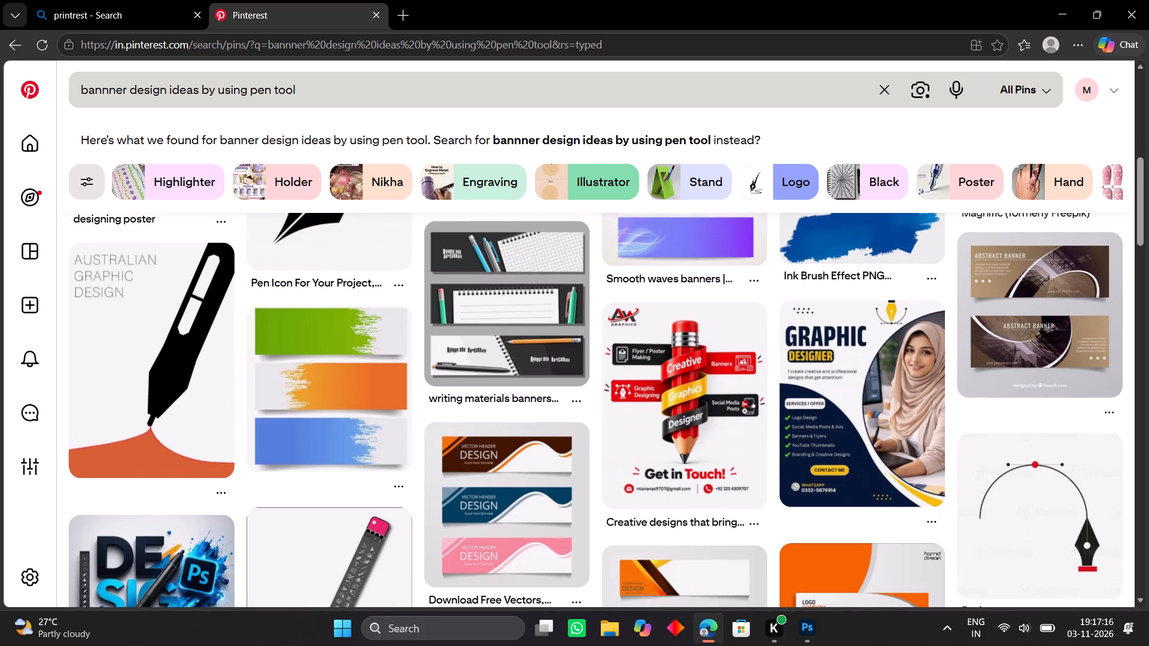
scroll(237, 93, "down", 1)
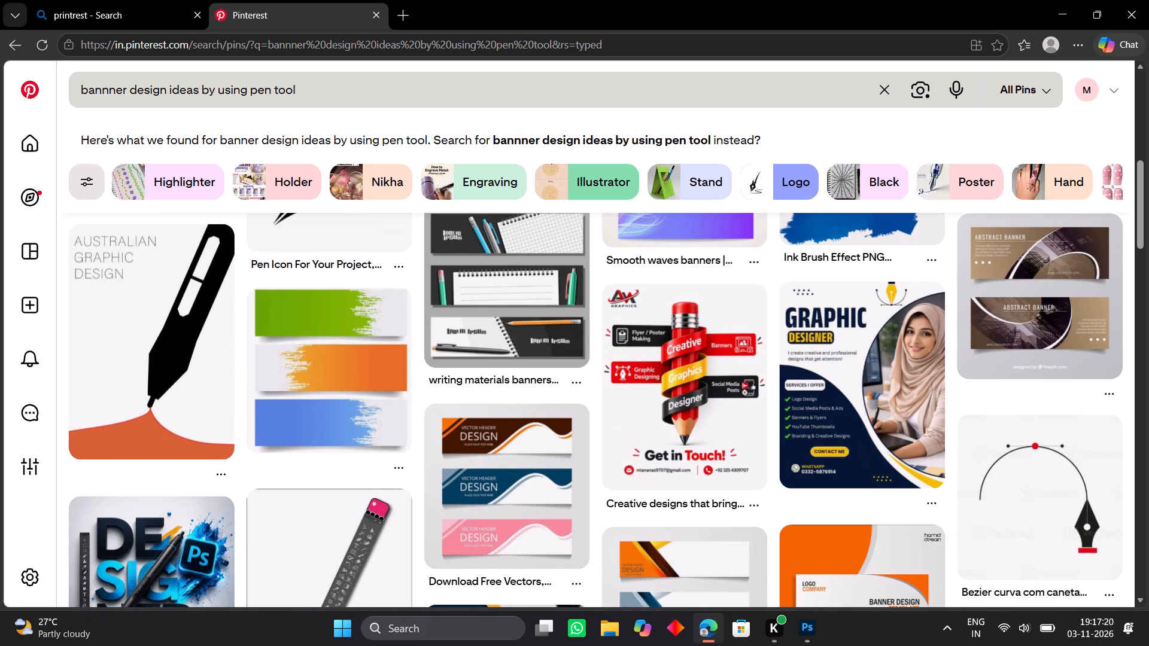
scroll(237, 93, "down", 3)
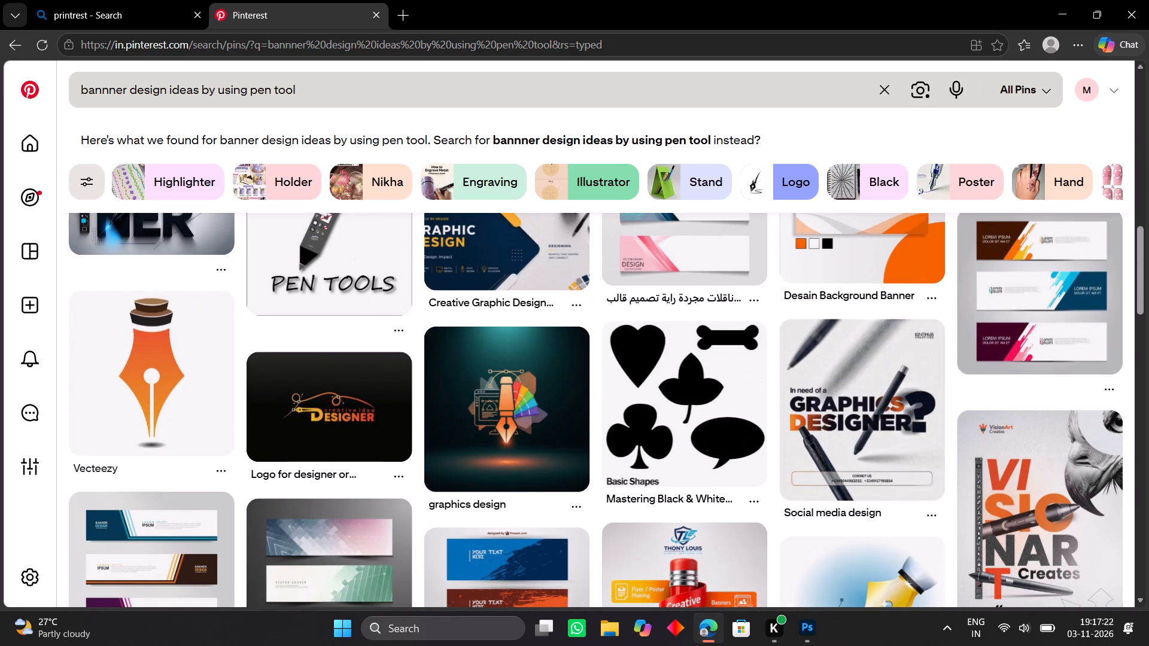
scroll(237, 93, "down", 1)
scroll(304, 330, "down", 1)
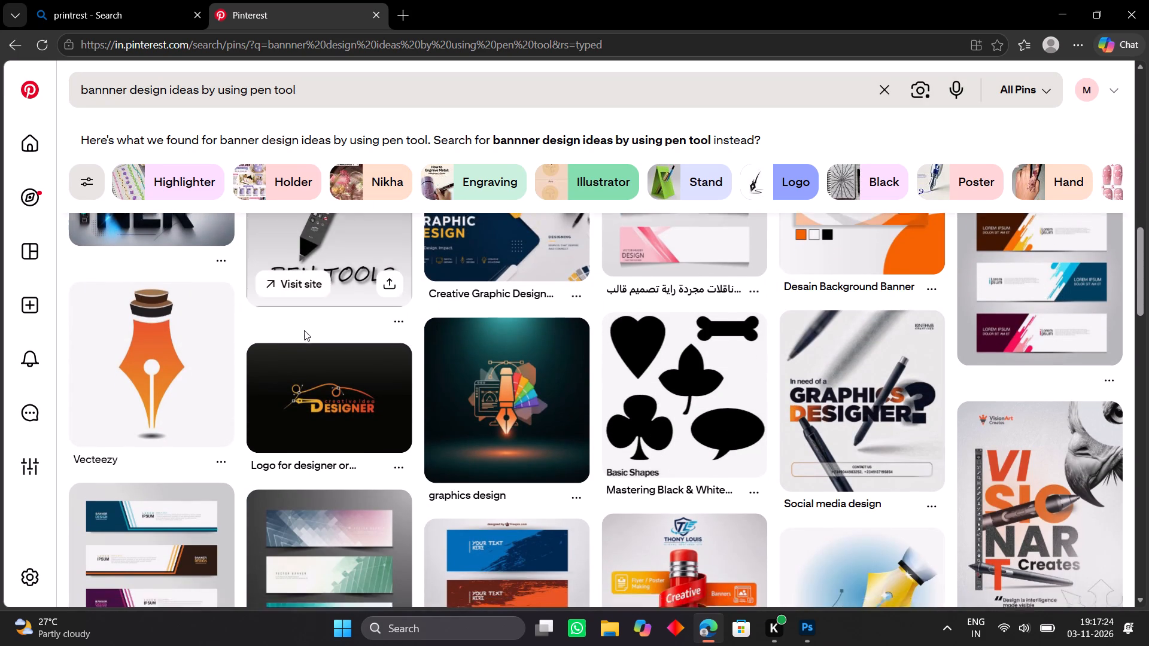
scroll(304, 330, "down", 1)
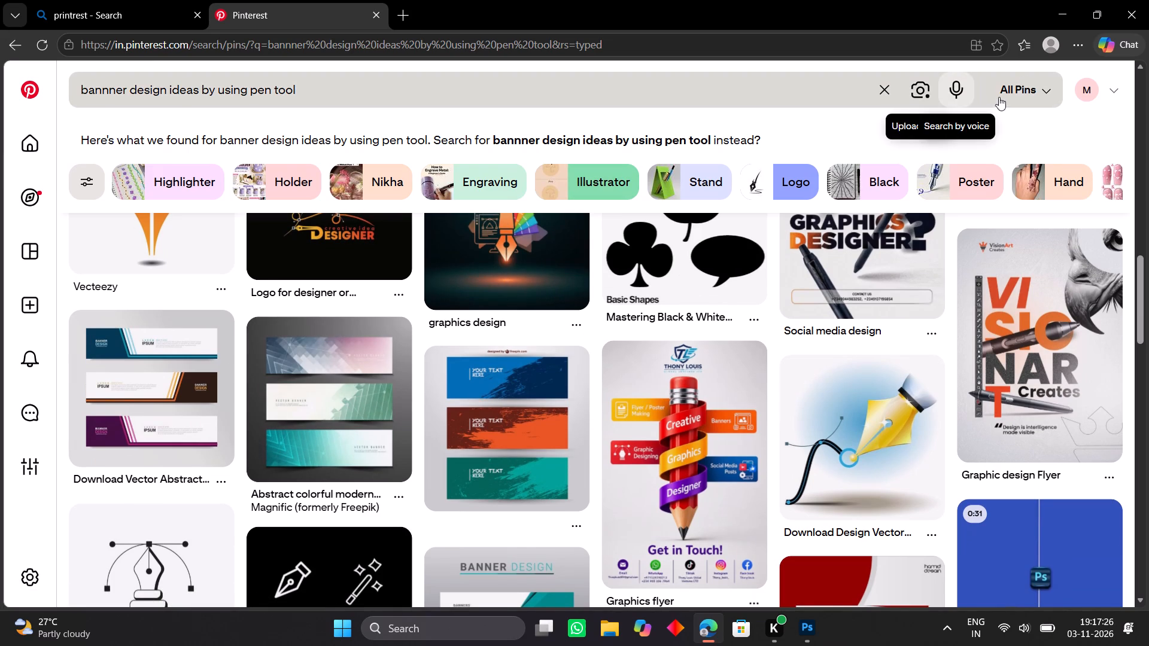
scroll(972, 231, "down", 2)
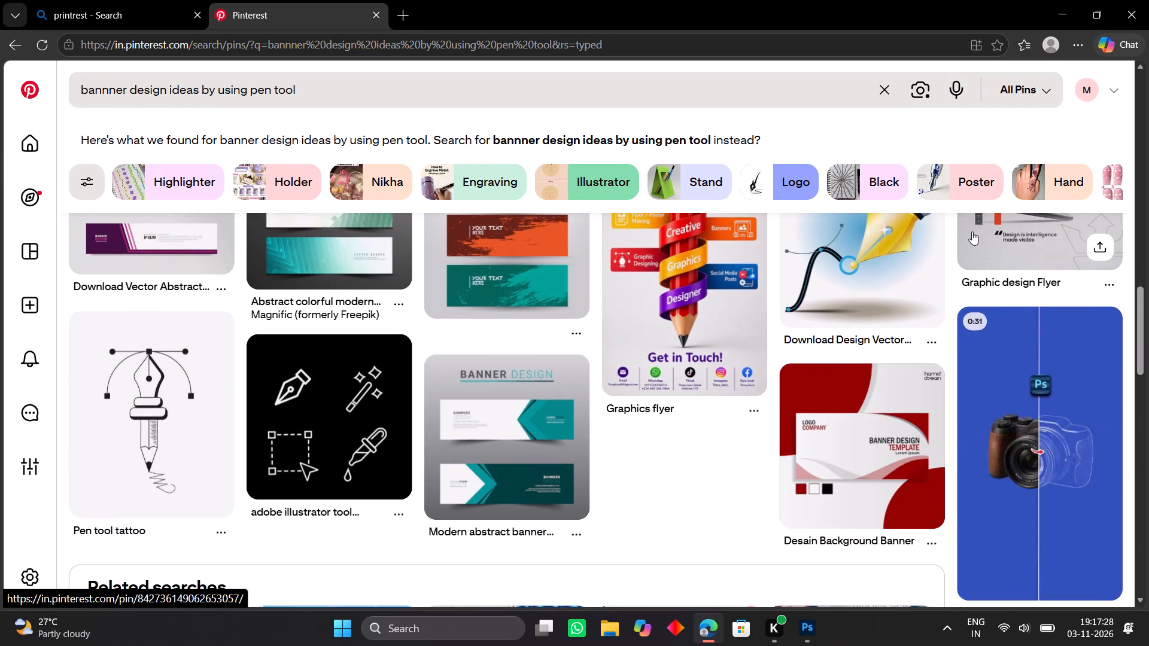
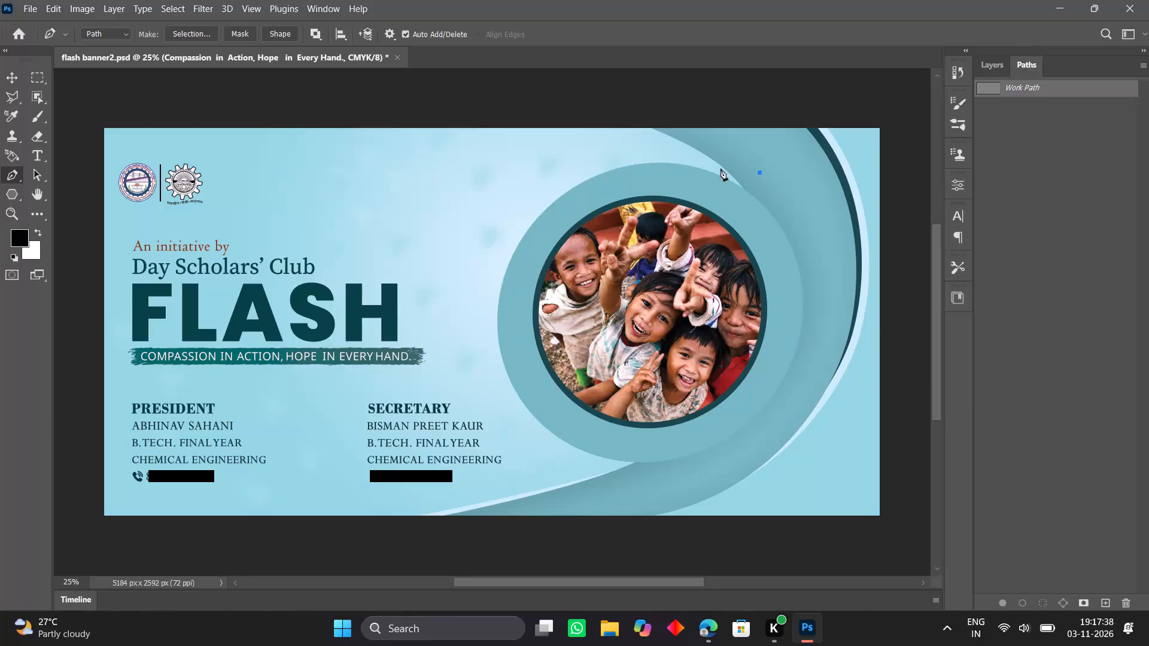
Undo the stray Pen tool anchor point placed on the teal curved band.
key("ctrl+z")
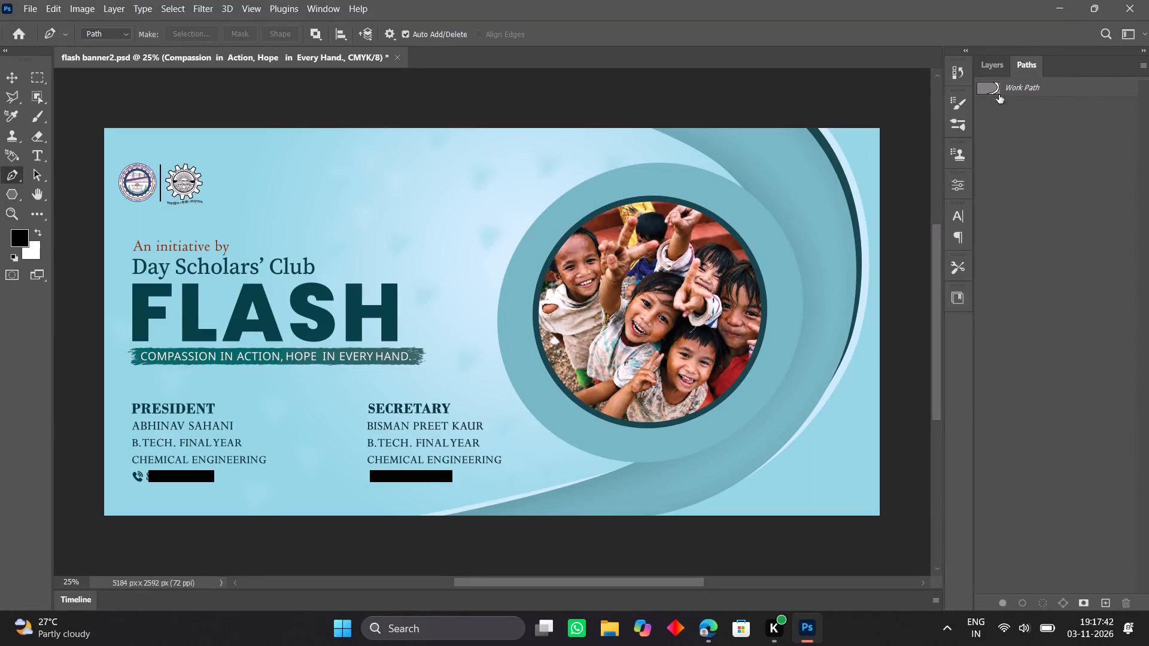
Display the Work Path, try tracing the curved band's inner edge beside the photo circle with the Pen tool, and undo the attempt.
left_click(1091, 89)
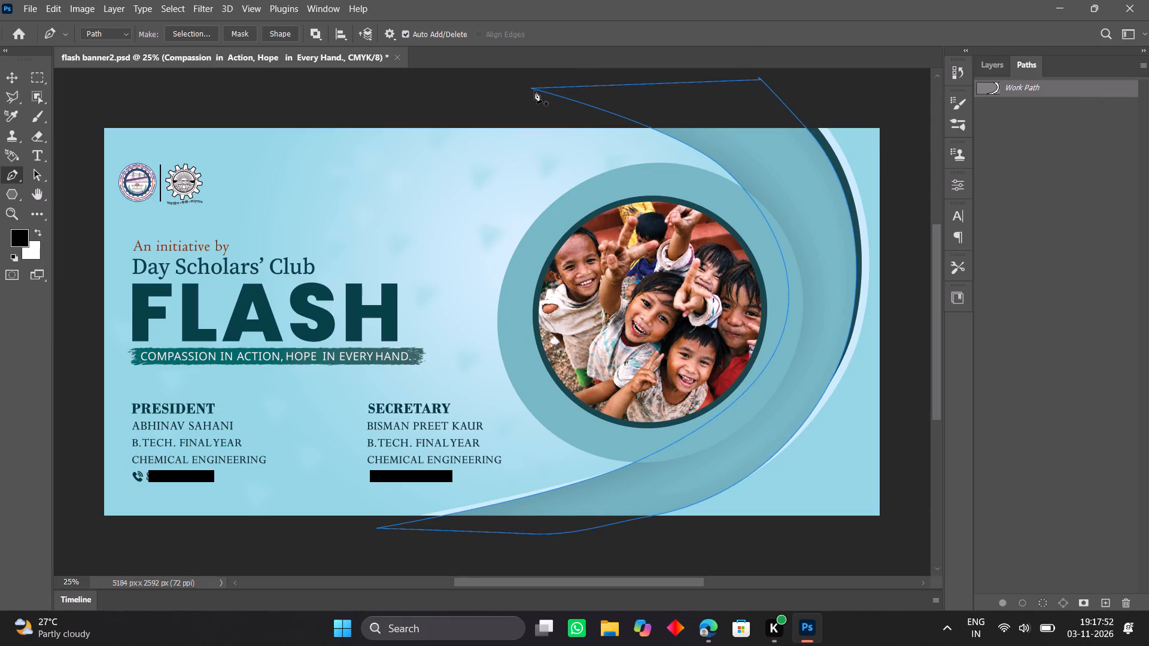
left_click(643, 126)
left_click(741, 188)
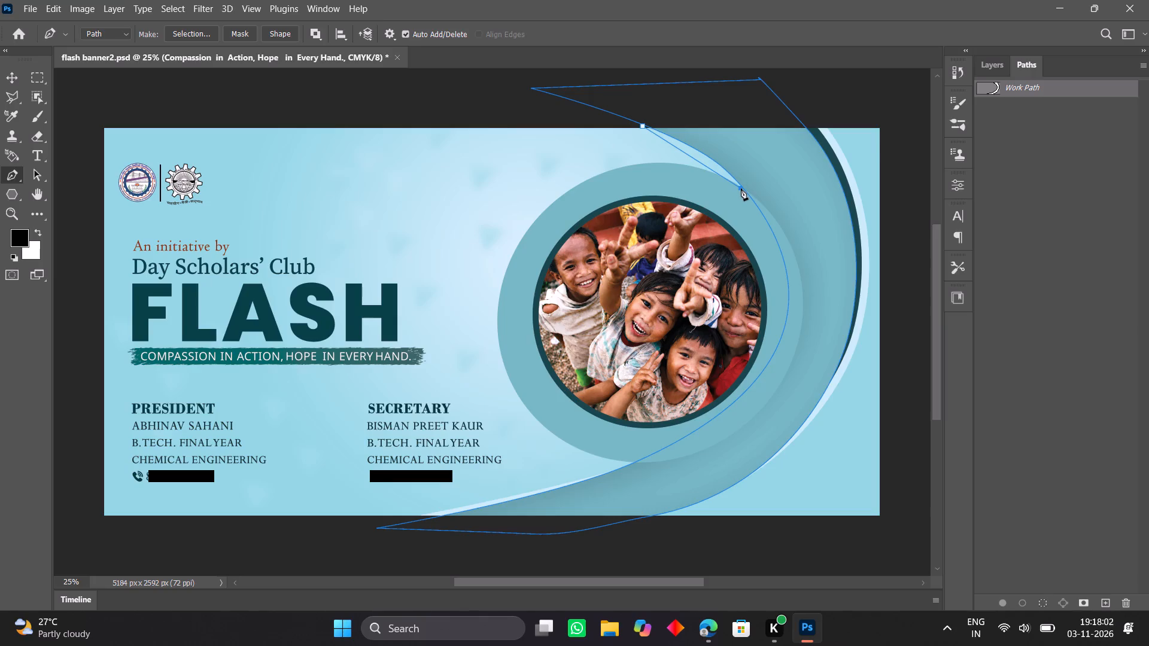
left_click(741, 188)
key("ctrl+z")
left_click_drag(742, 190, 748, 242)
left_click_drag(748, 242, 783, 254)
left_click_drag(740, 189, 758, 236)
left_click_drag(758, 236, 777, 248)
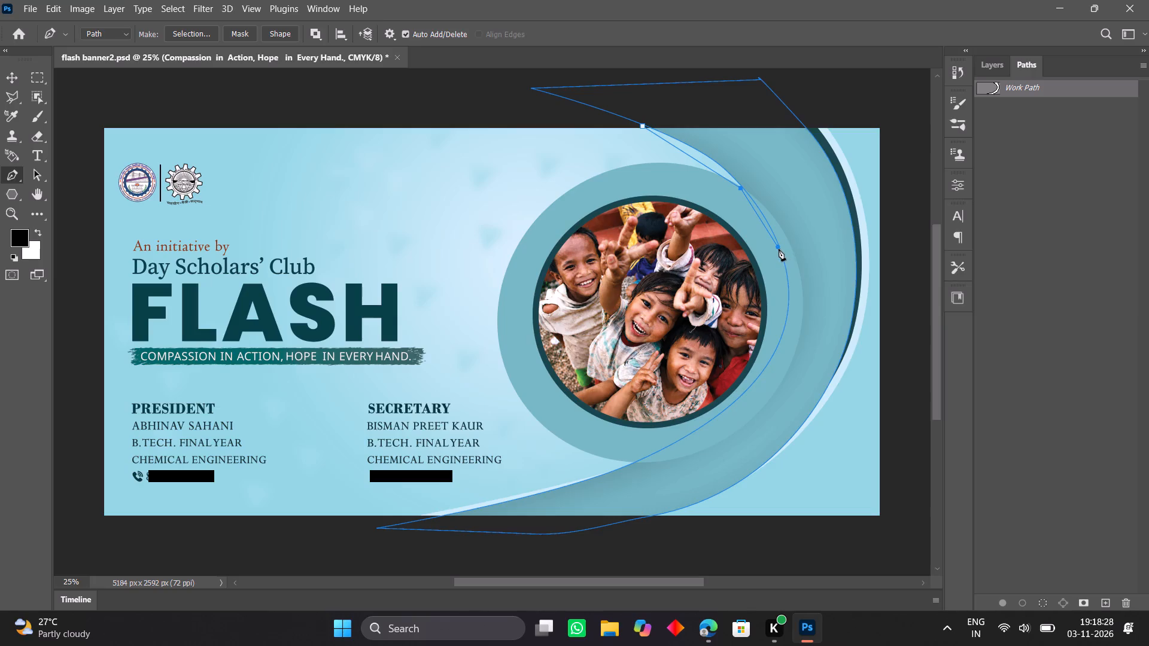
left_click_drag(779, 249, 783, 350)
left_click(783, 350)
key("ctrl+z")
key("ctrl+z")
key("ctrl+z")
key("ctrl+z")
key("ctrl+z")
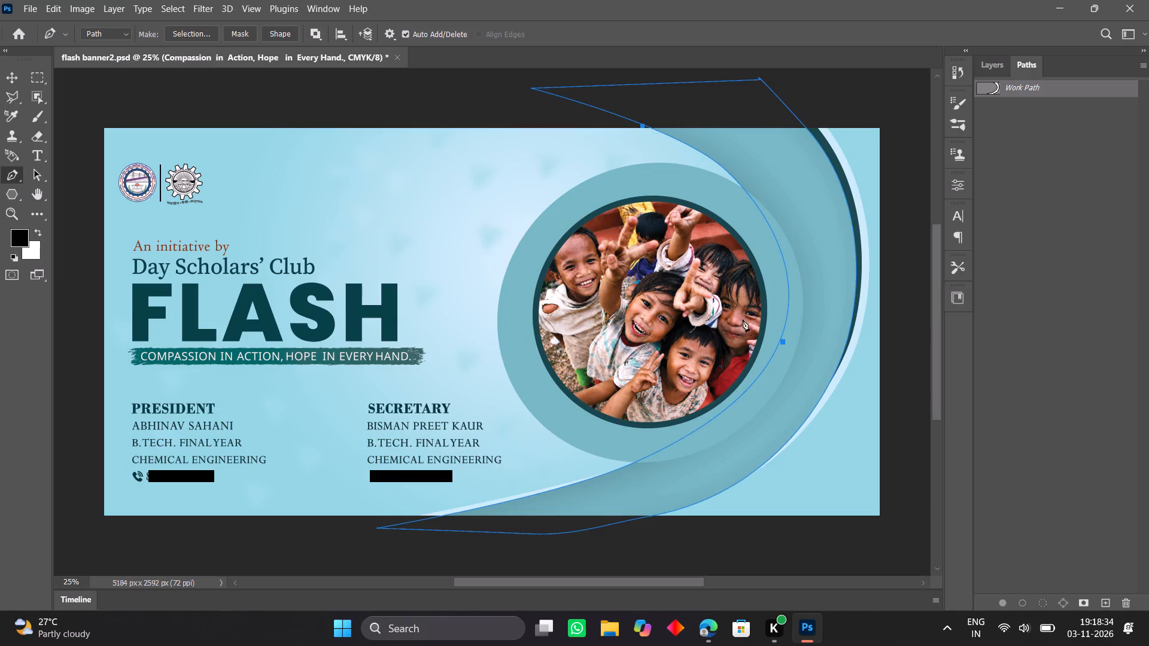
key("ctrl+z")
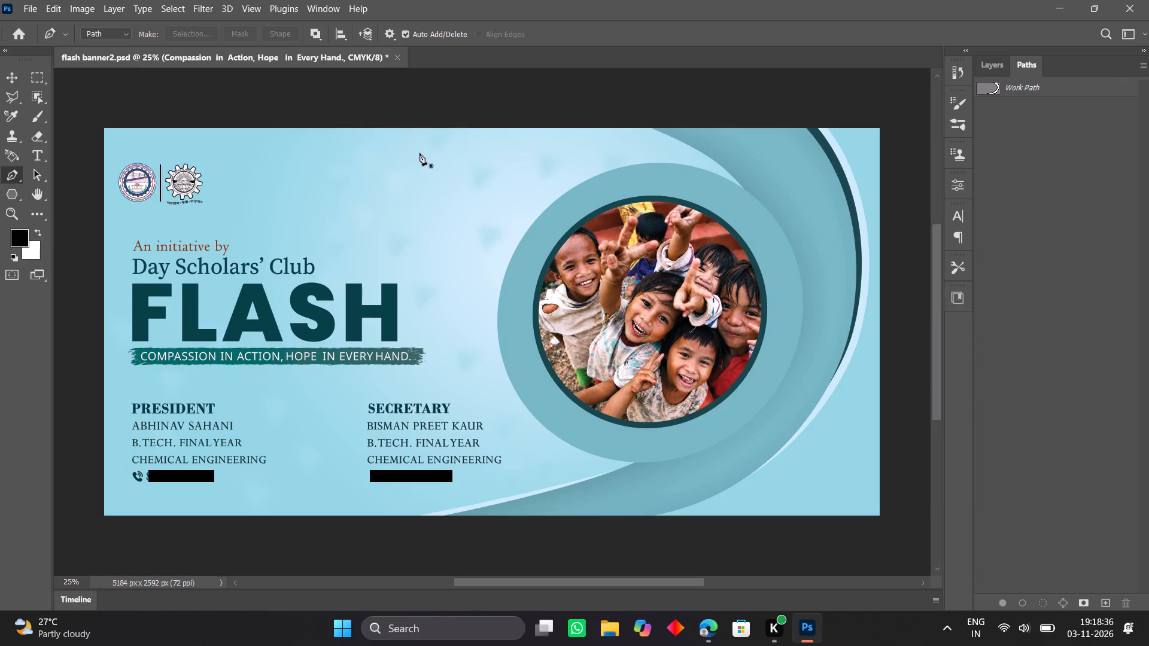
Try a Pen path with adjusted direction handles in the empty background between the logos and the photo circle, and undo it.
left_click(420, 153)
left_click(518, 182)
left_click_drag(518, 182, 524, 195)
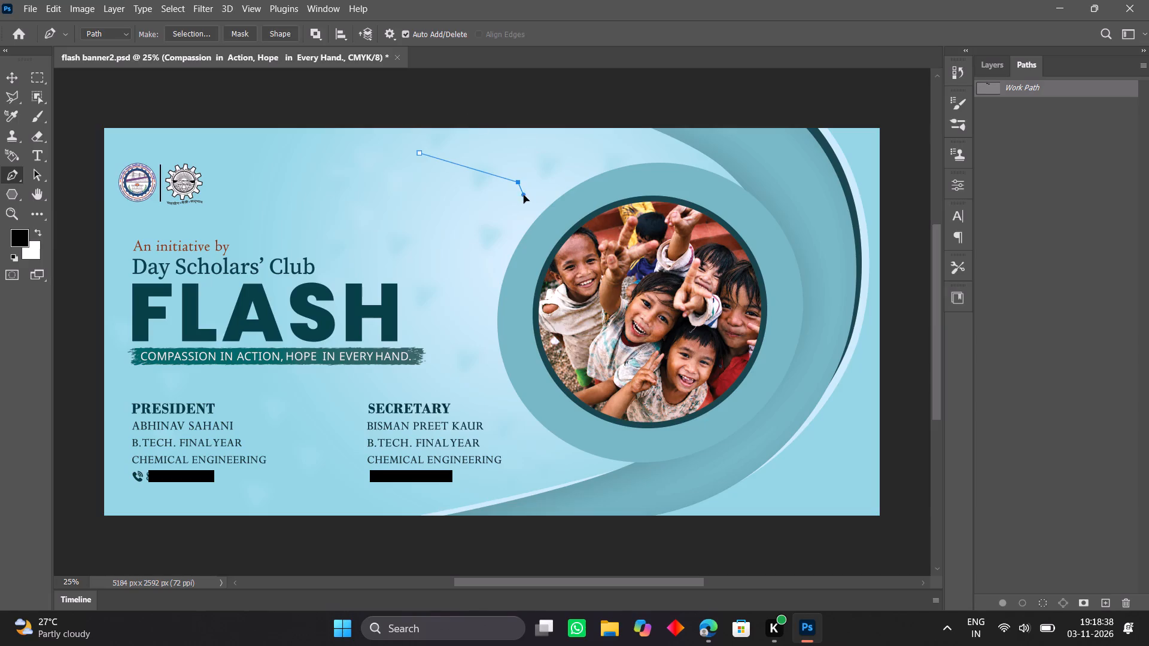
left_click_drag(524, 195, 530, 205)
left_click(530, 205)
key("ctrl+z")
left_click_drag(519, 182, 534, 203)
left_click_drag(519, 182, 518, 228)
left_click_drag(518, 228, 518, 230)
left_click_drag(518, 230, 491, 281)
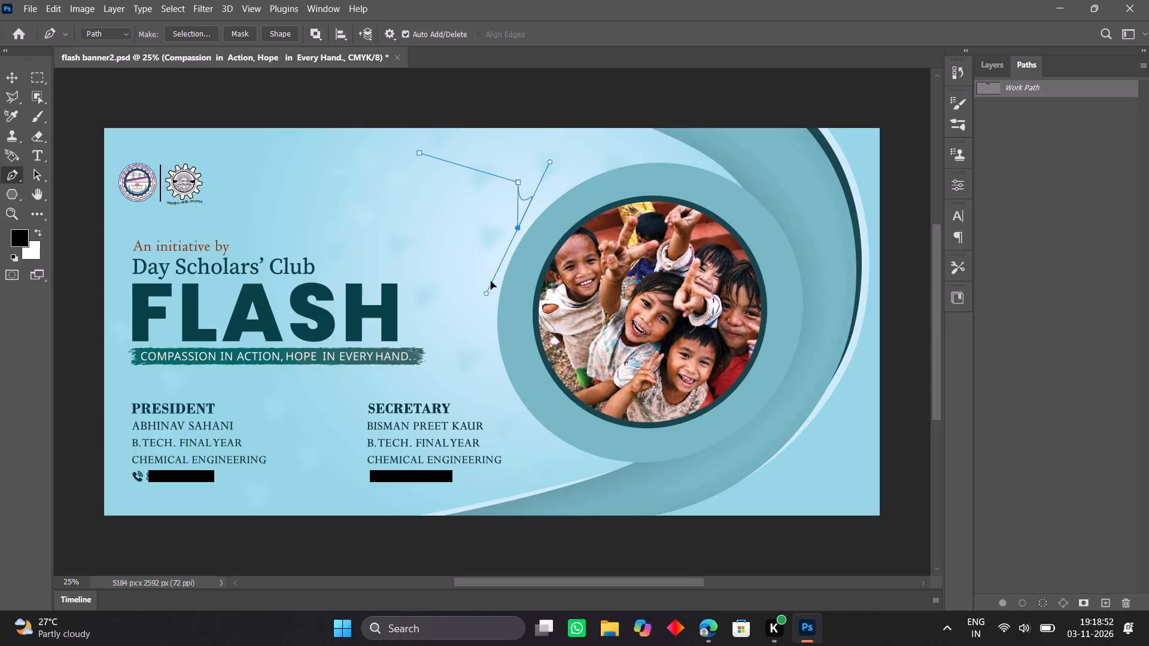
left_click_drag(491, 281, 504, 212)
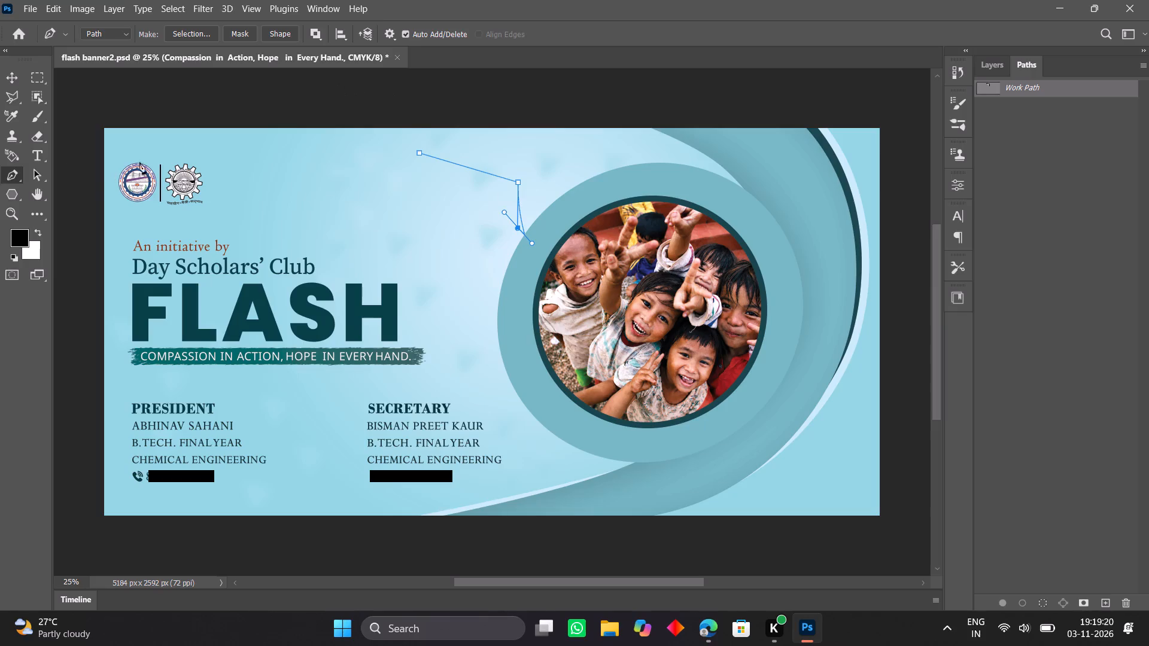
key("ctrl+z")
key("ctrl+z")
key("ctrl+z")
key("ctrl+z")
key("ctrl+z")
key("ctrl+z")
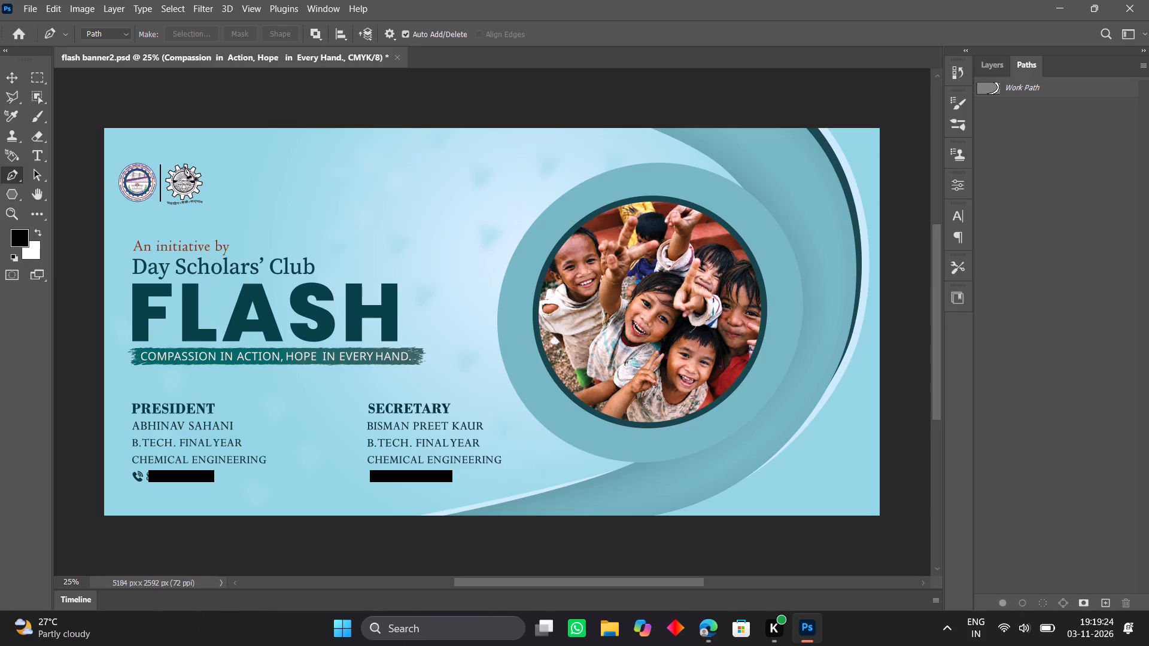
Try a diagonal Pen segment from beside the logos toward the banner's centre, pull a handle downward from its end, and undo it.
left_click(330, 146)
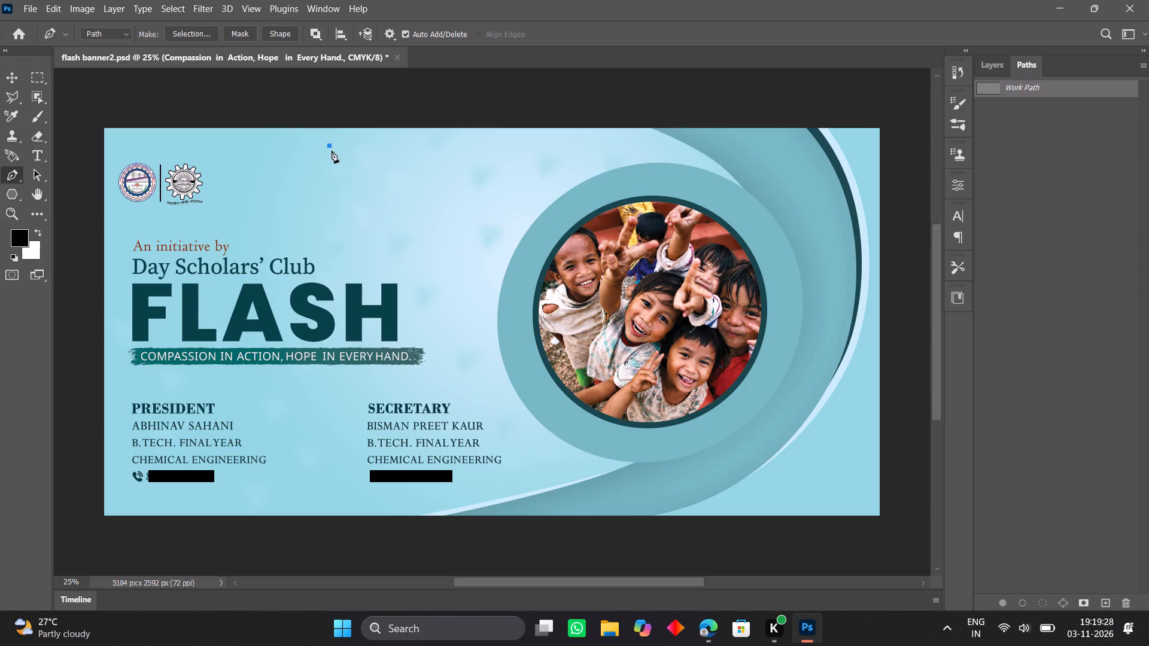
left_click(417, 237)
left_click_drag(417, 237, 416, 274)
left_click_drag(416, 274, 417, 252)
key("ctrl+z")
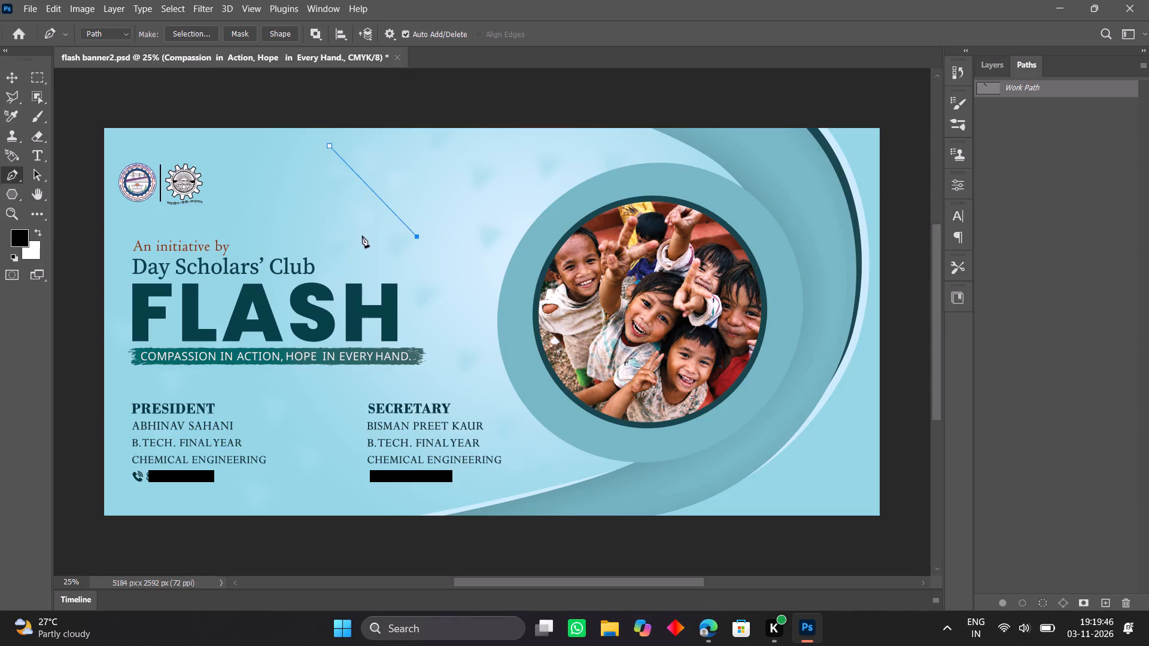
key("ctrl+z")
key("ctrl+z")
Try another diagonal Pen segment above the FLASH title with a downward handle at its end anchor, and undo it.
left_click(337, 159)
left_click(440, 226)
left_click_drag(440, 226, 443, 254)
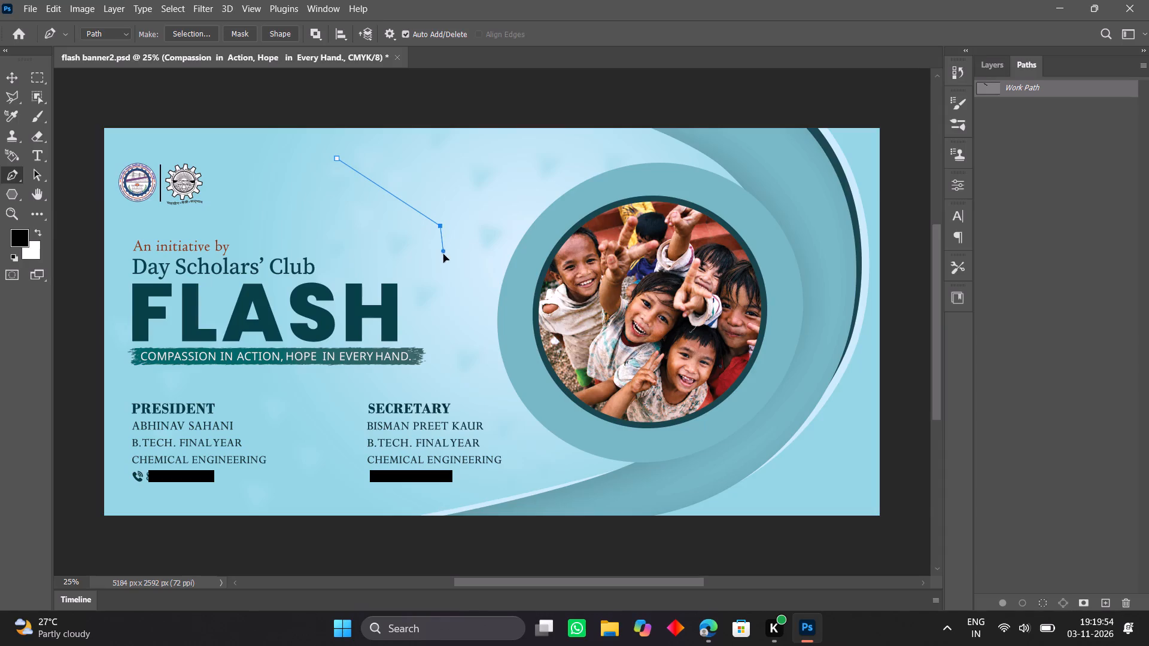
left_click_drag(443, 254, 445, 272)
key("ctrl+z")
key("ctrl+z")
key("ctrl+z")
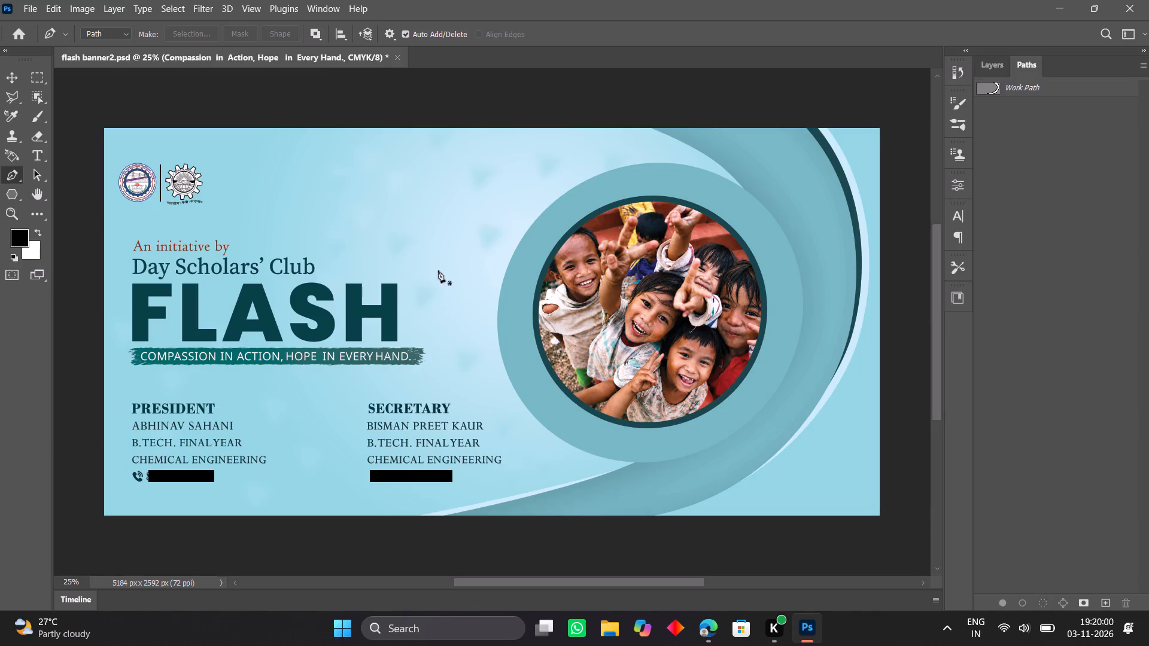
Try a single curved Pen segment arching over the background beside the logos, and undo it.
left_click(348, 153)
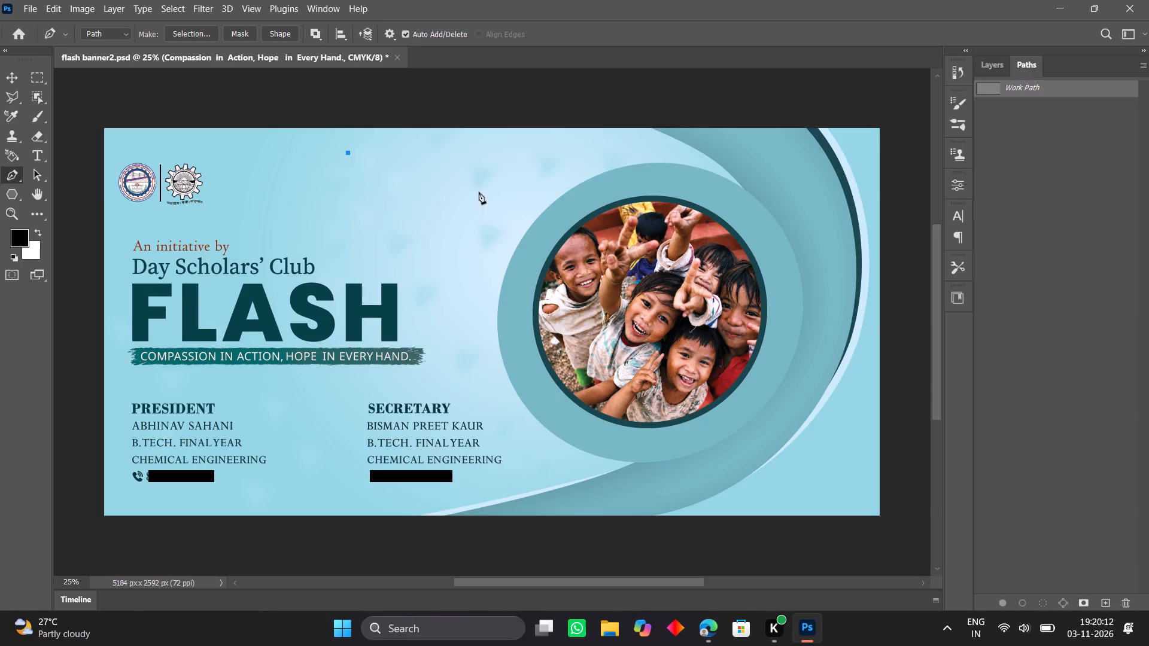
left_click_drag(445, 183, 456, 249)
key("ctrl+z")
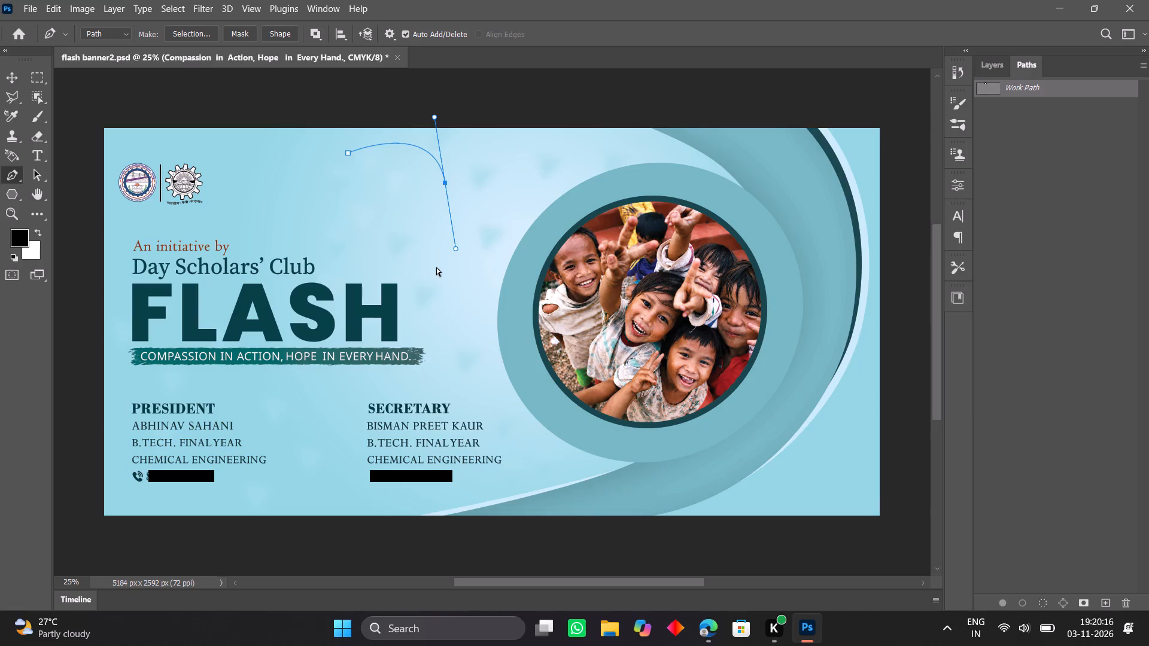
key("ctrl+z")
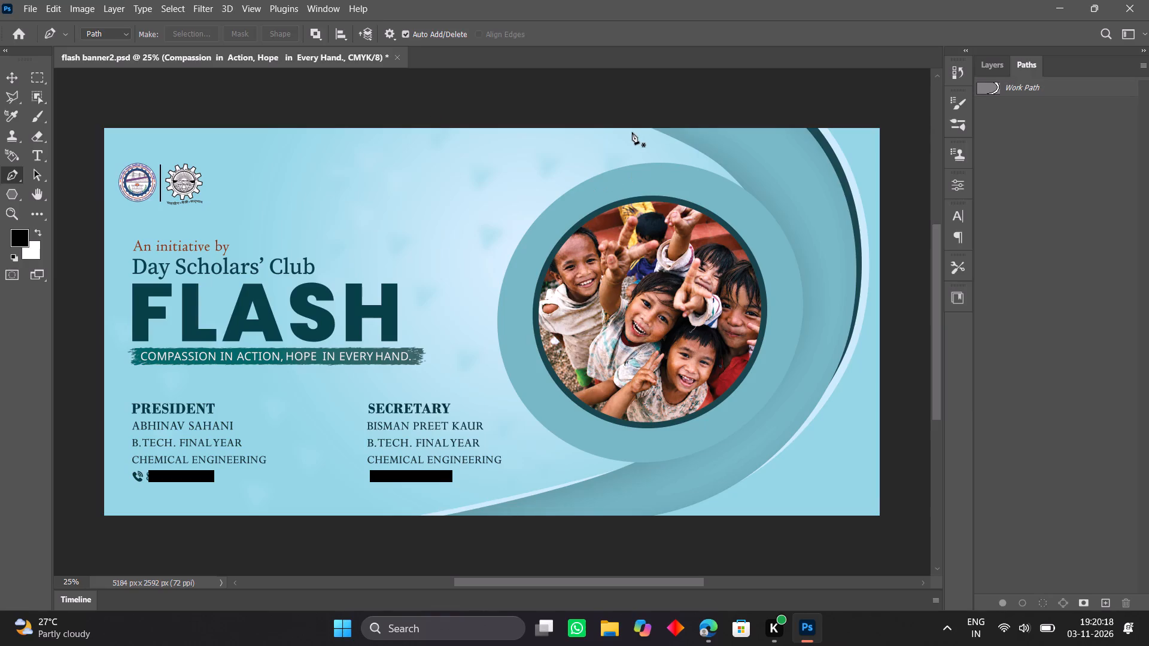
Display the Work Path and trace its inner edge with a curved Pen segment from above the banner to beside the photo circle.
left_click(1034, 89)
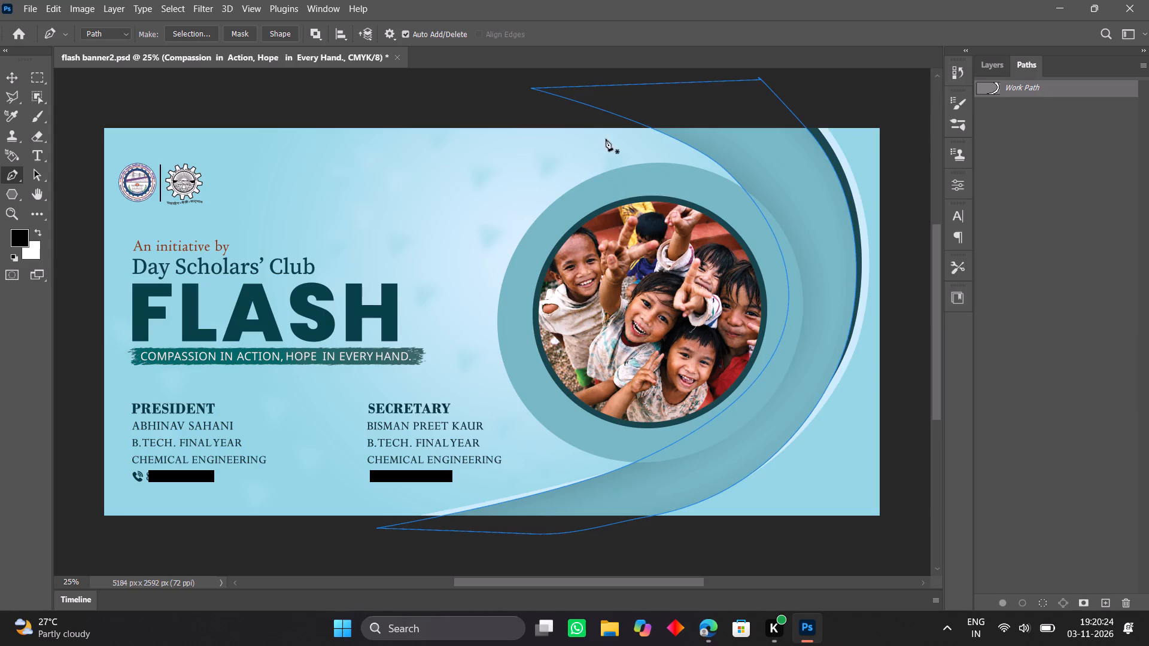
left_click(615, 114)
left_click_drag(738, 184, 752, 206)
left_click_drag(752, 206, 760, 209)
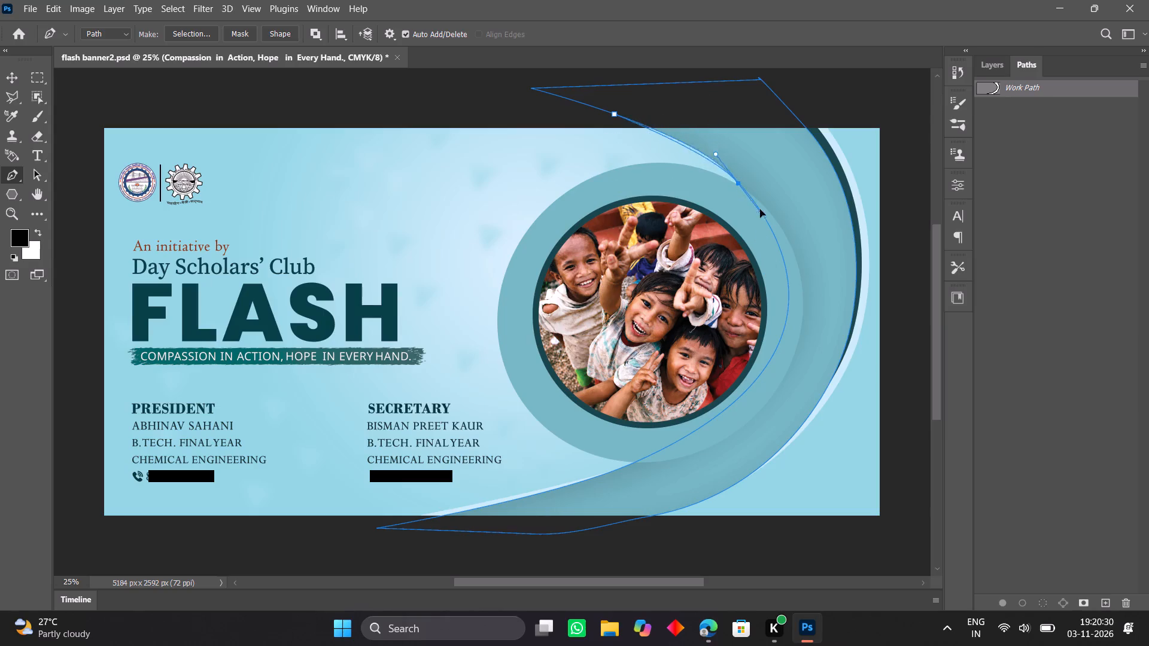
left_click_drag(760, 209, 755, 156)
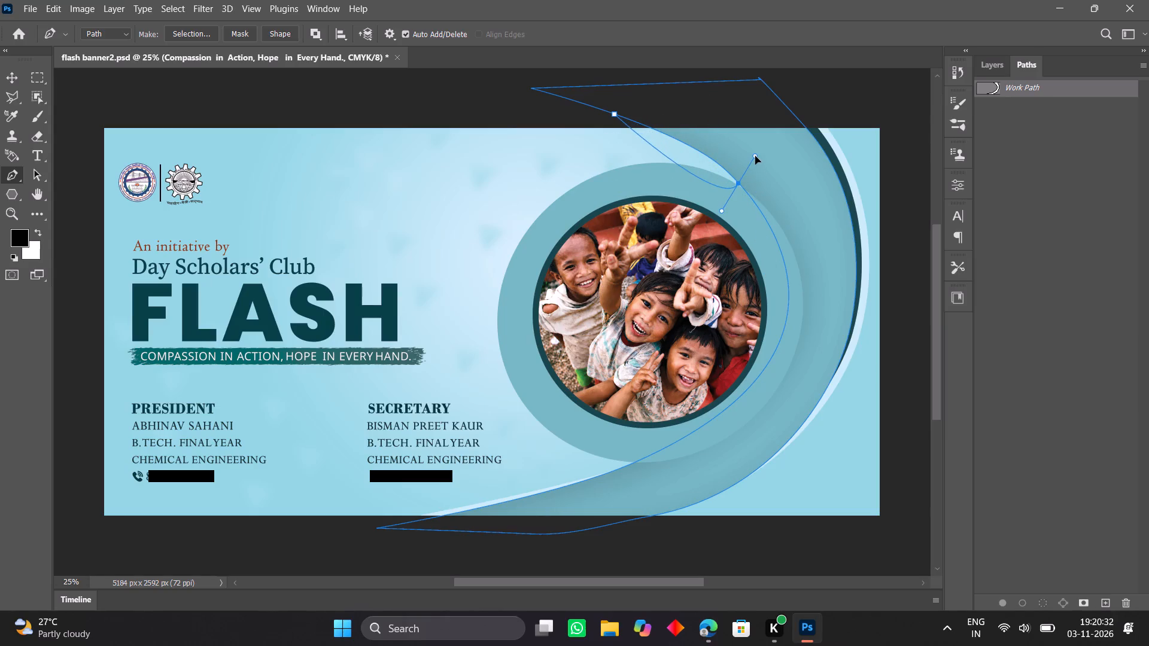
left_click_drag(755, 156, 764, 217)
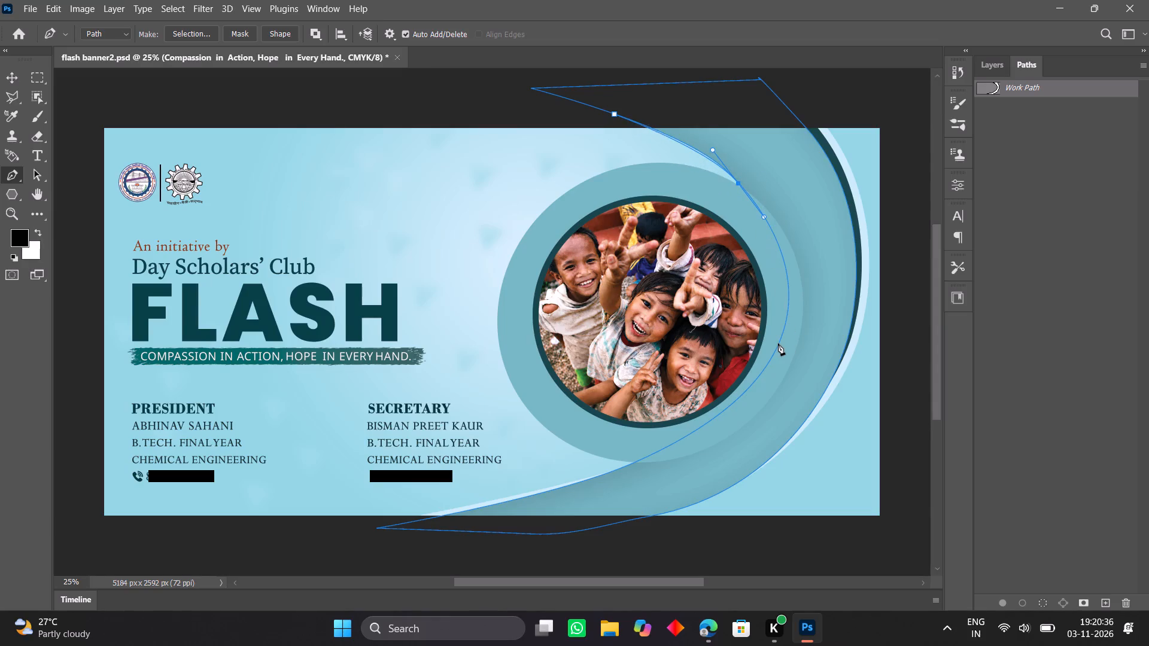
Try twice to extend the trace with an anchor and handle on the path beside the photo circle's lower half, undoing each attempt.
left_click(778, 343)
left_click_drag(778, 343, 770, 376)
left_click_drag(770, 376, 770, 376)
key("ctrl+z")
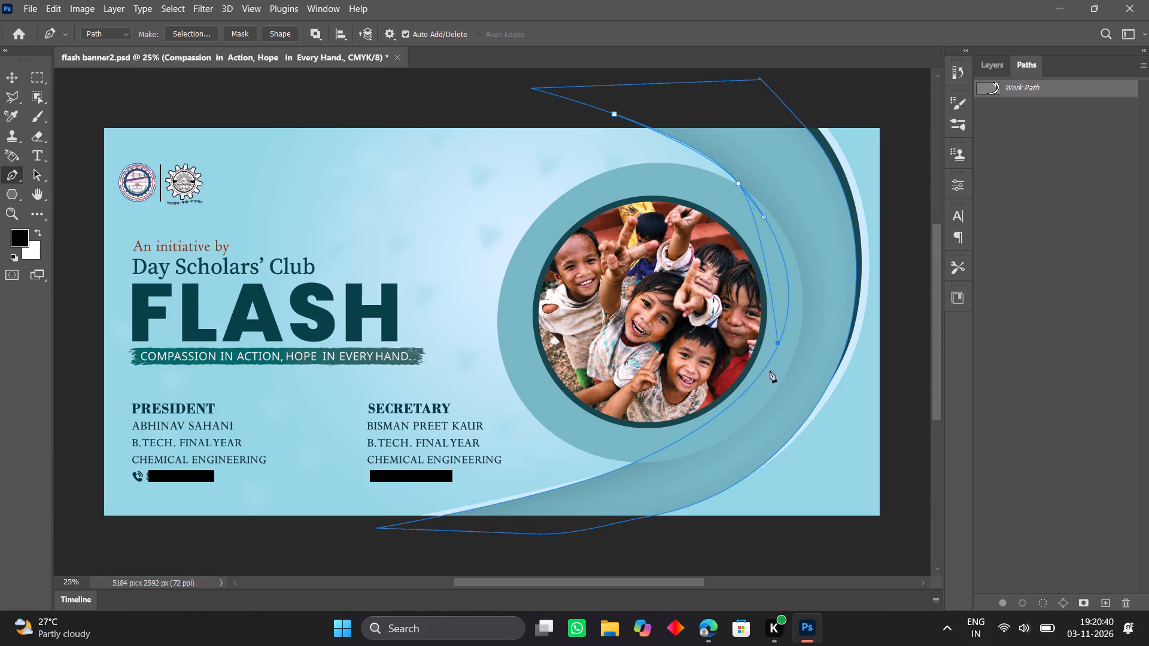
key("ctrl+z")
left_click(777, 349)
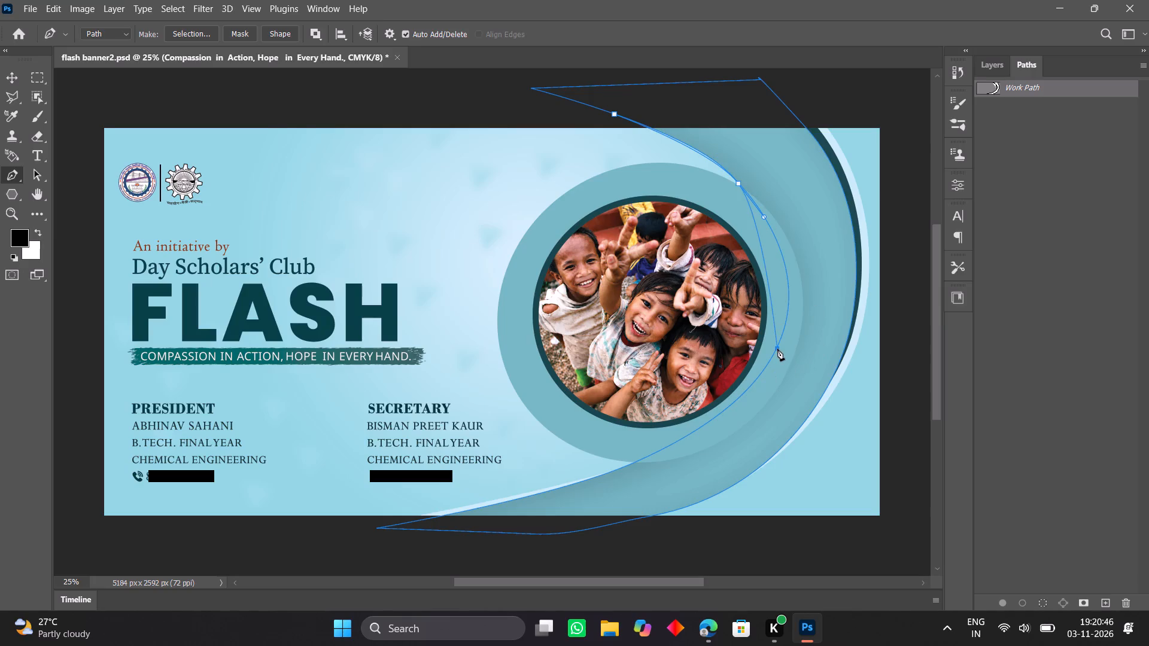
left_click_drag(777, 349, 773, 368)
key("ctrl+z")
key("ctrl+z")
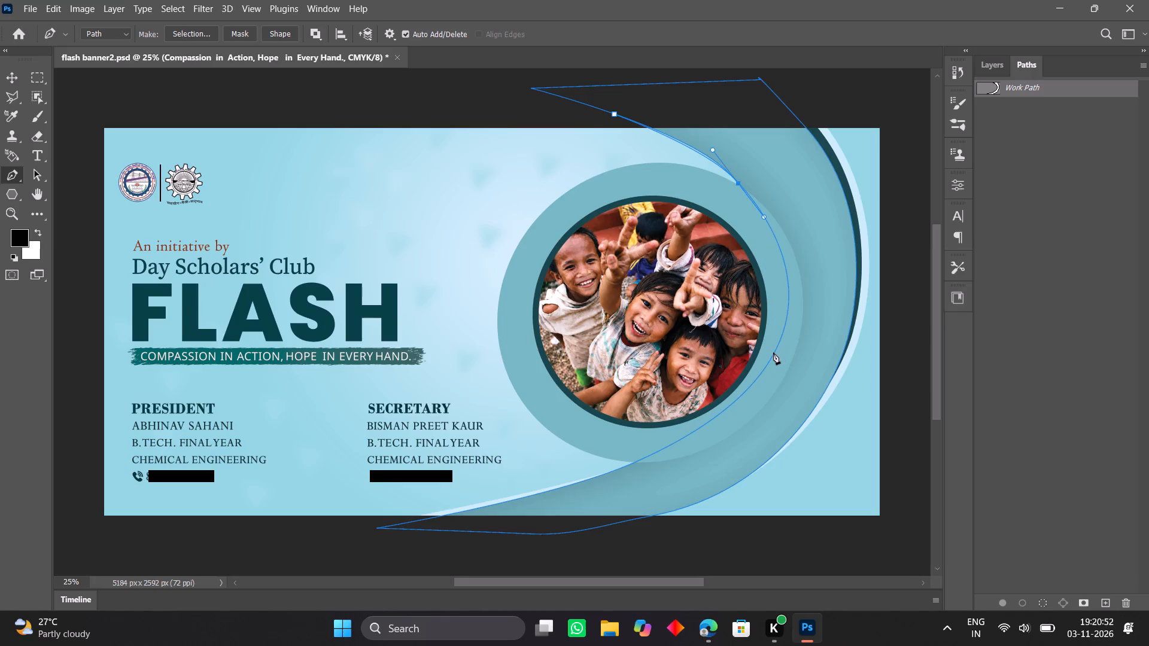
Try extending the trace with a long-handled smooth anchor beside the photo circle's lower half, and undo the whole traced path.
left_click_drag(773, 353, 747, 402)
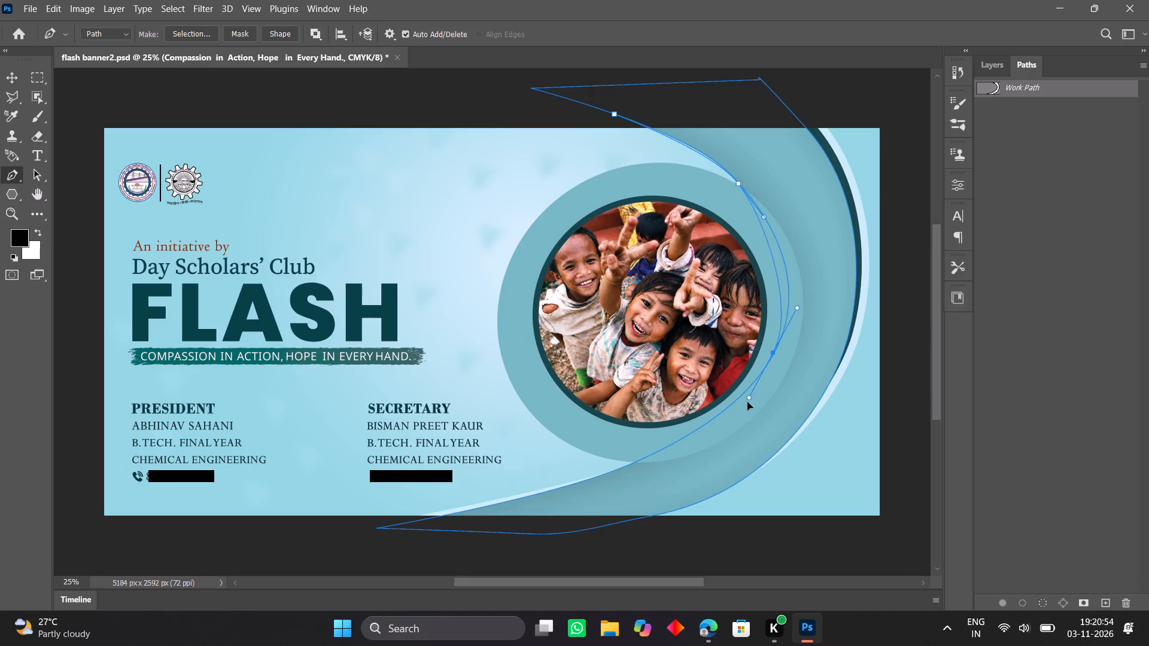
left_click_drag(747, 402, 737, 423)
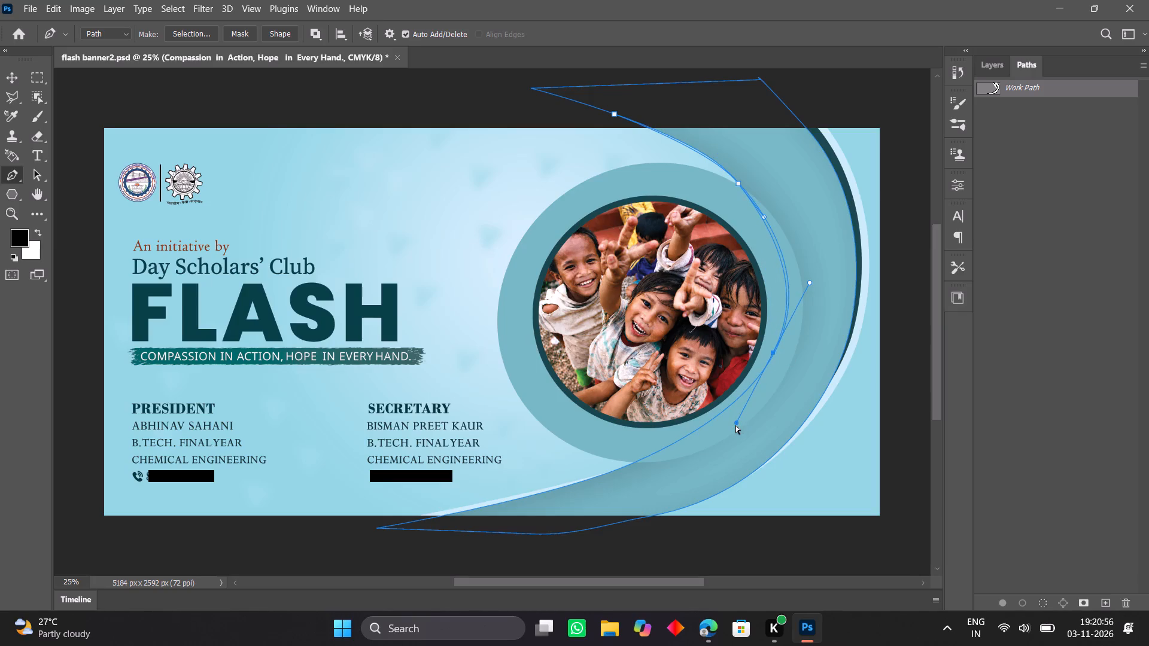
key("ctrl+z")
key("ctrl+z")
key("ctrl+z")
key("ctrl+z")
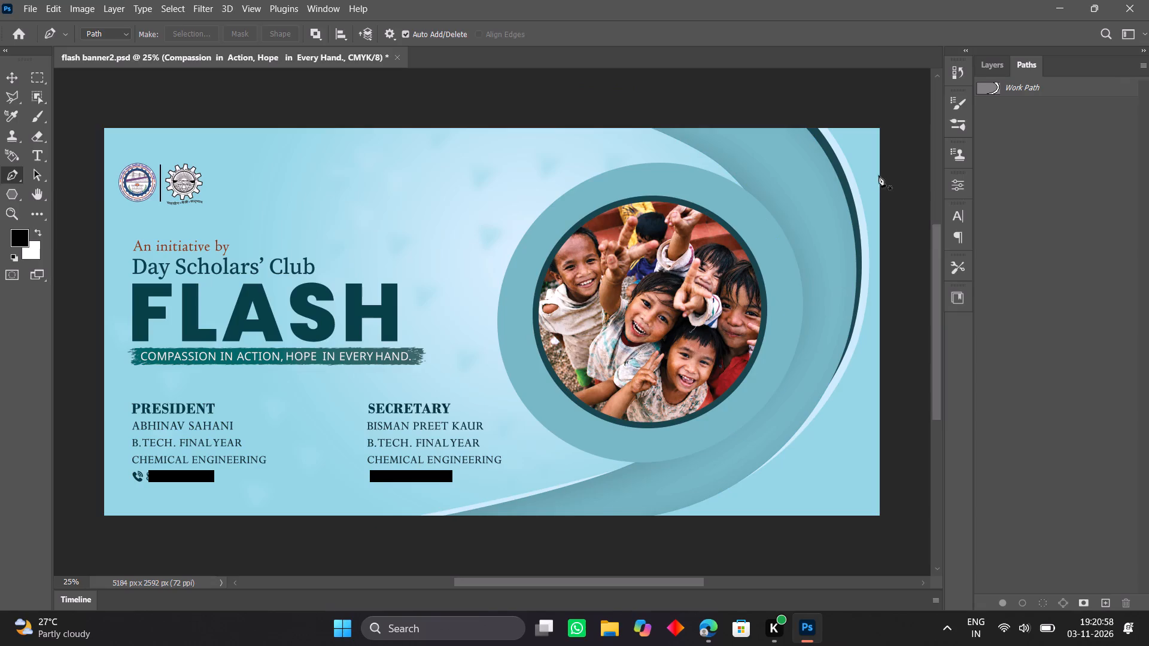
Return to the layer list and undo a stray Pen anchor placed on the ribbon beside the photo circle.
left_click(41, 8)
left_click(1000, 66)
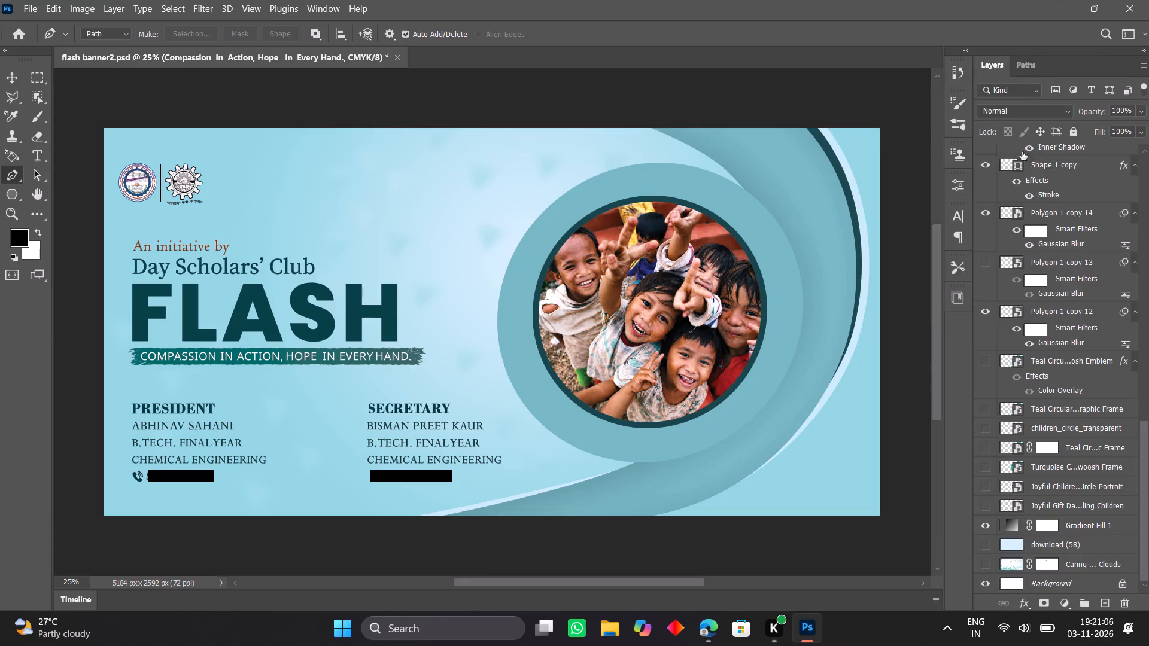
scroll(1008, 333, "down", 3)
left_click(796, 394)
key("ctrl+z")
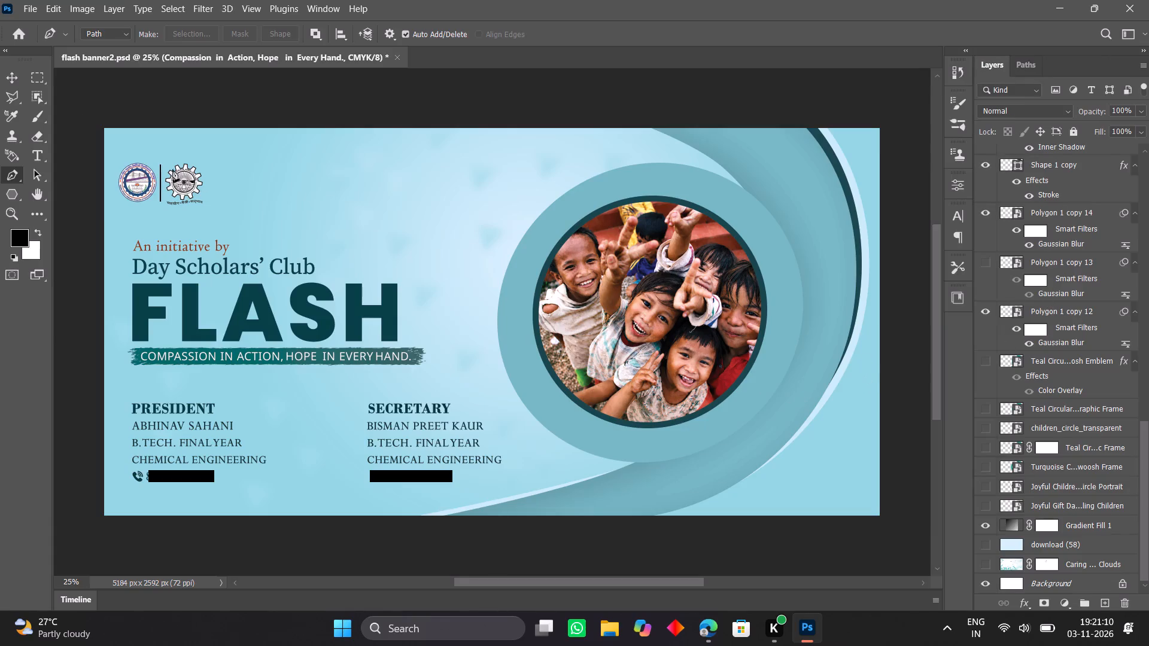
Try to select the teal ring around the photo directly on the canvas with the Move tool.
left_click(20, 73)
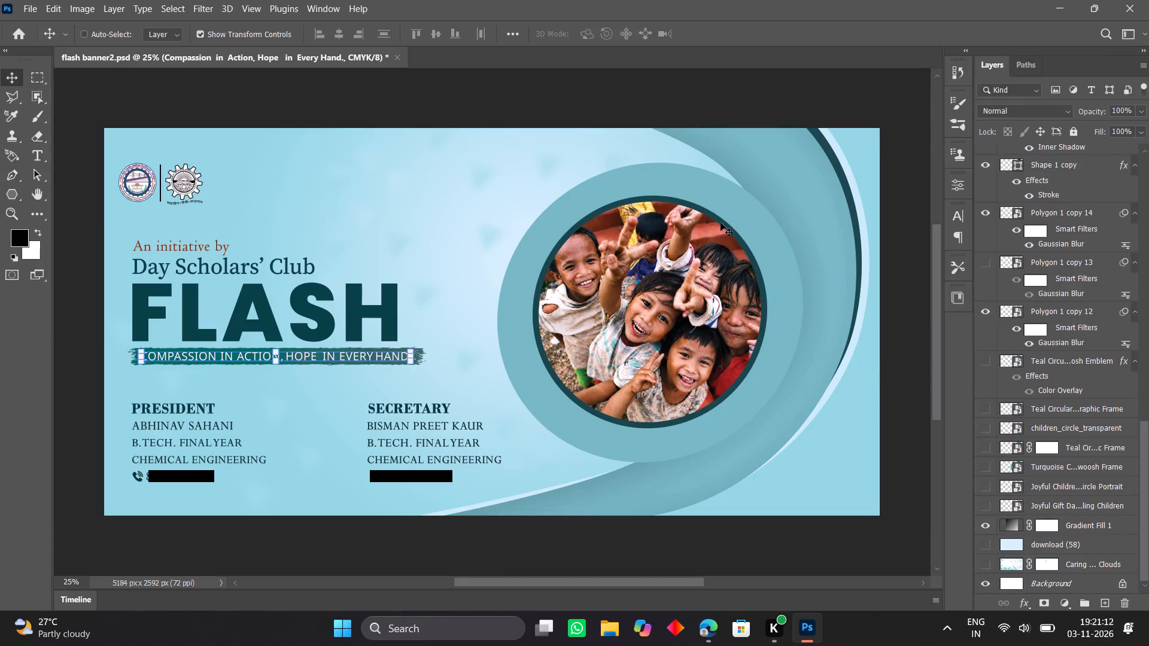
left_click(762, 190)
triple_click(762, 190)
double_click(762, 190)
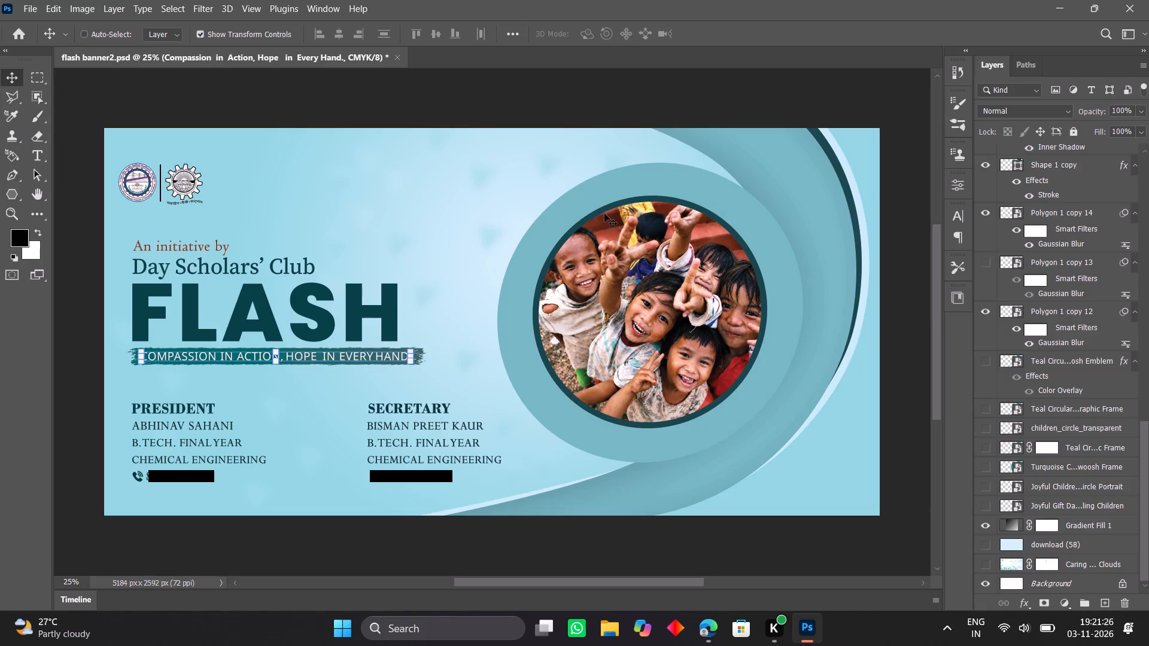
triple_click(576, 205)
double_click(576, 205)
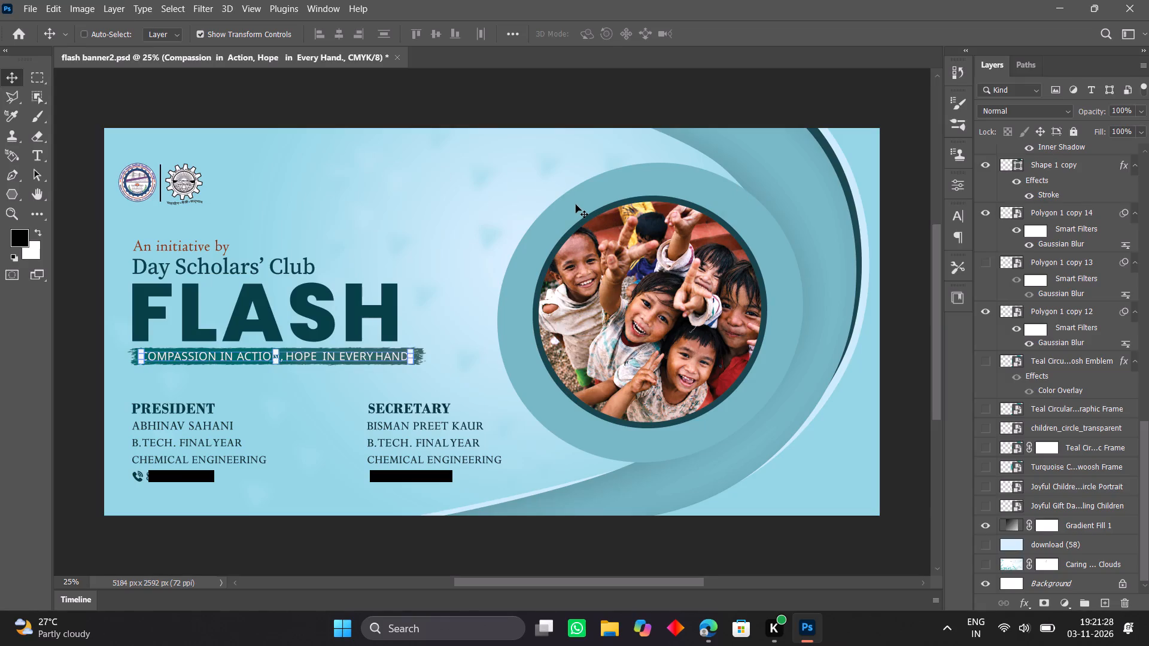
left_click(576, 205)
Show the Turquoise Swoosh Frame layer briefly to check it, and hide it again.
scroll(986, 474, "down", 3)
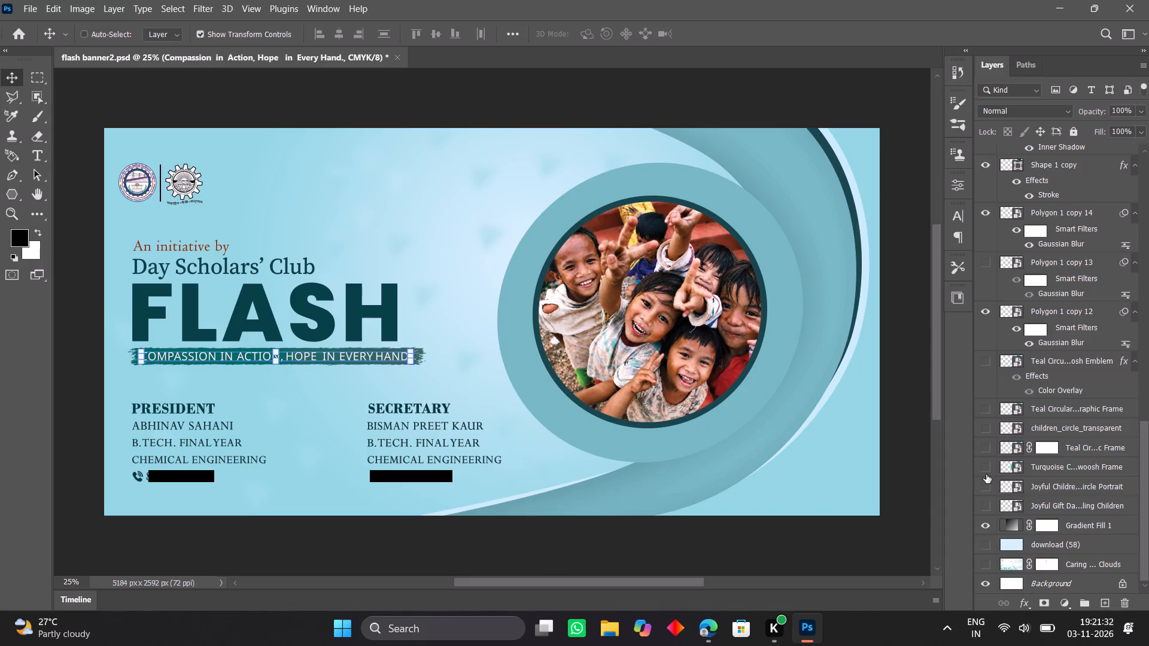
left_click(984, 465)
left_click(984, 465)
scroll(990, 420, "down", 4)
Collapse Group 3 and Group 2 in the layer list.
left_click_drag(1142, 506, 1135, 464)
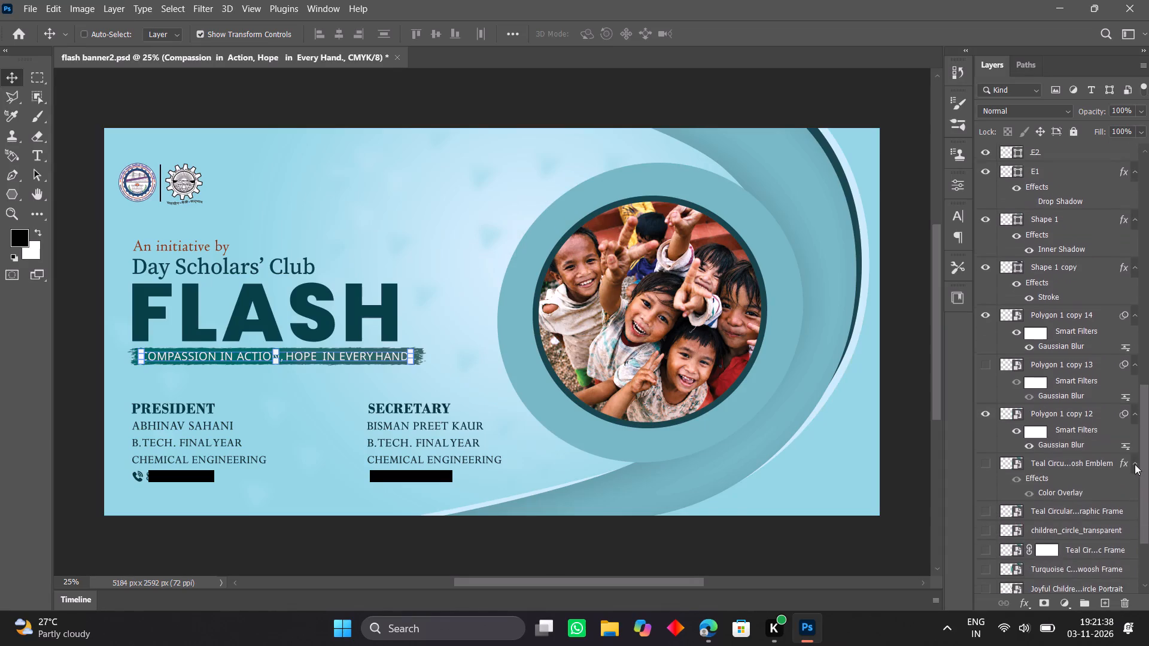
left_click_drag(1135, 464, 1128, 401)
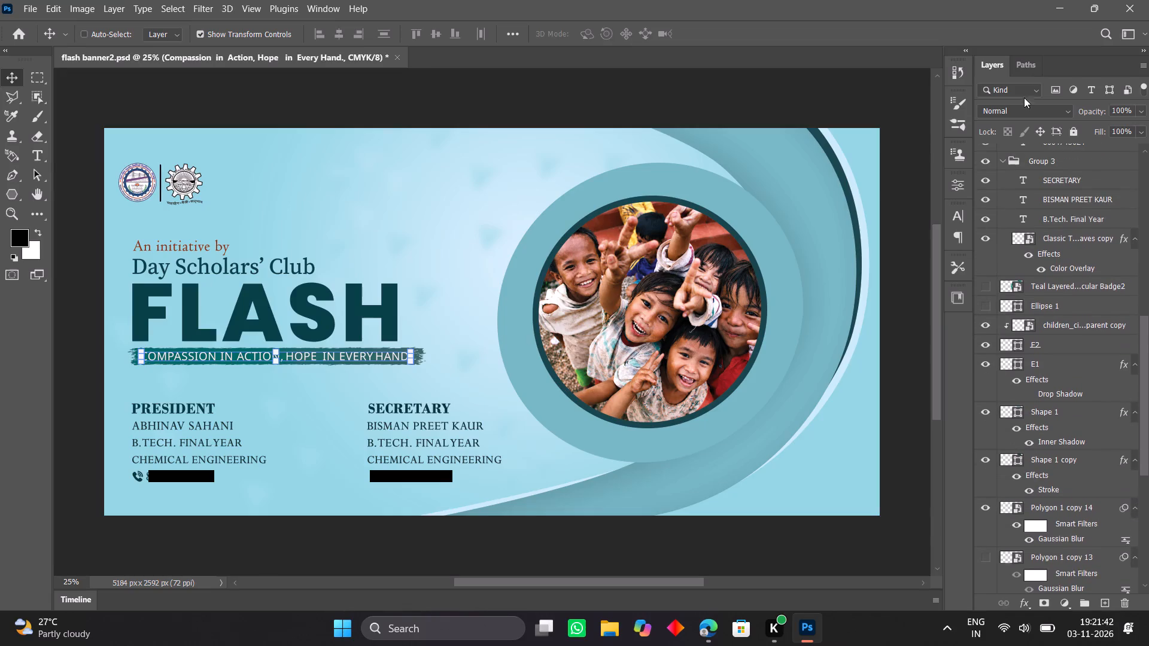
scroll(1007, 181, "up", 3)
scroll(1004, 230, "up", 1)
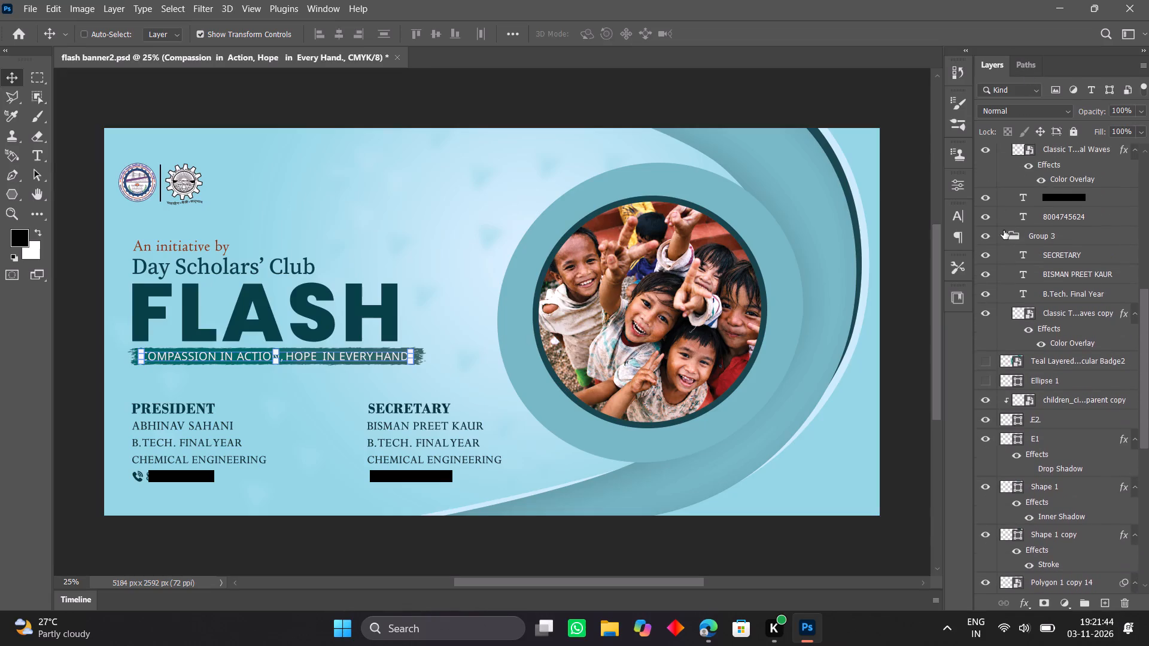
scroll(1004, 230, "up", 6)
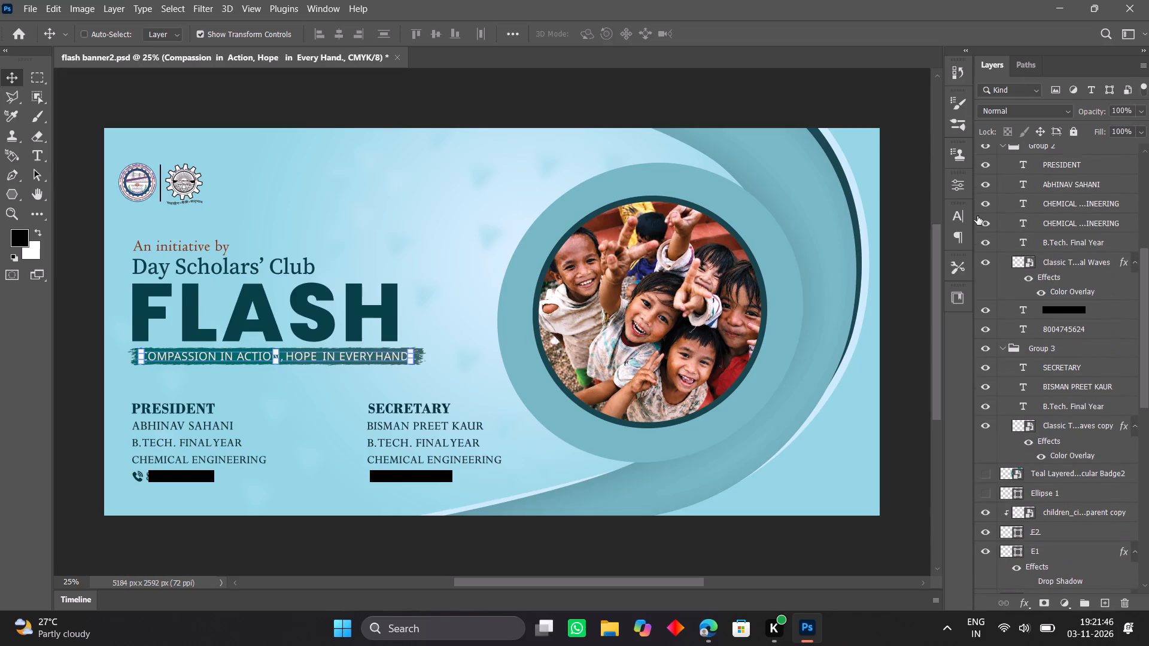
scroll(1008, 257, "down", 2)
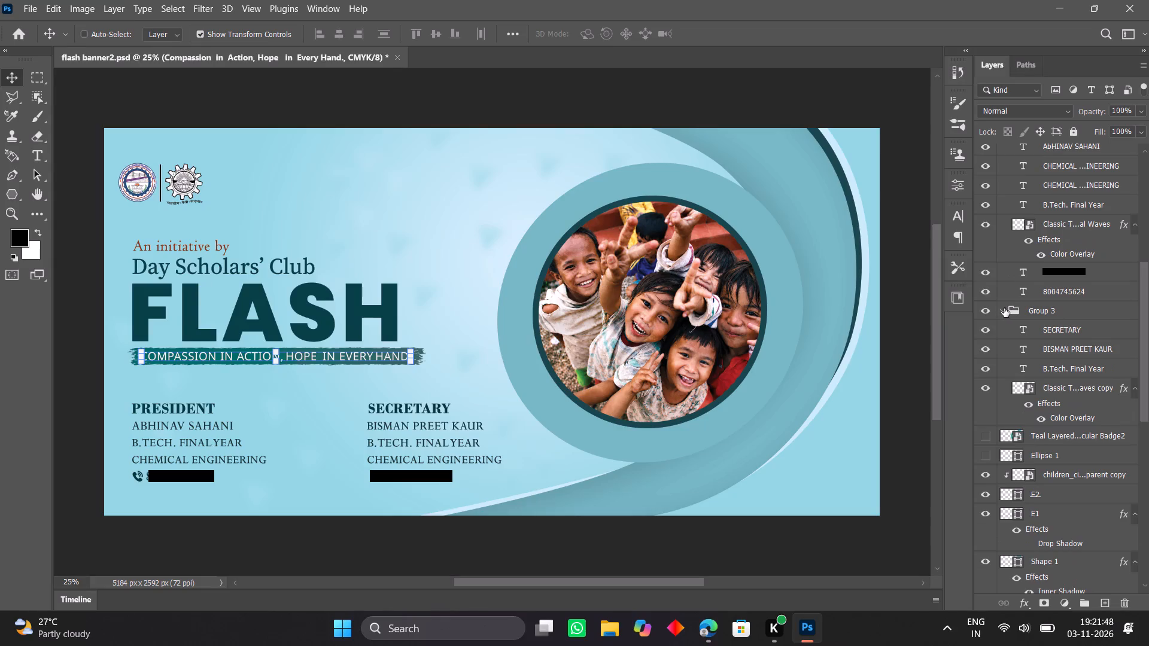
left_click(1004, 308)
left_click(1002, 308)
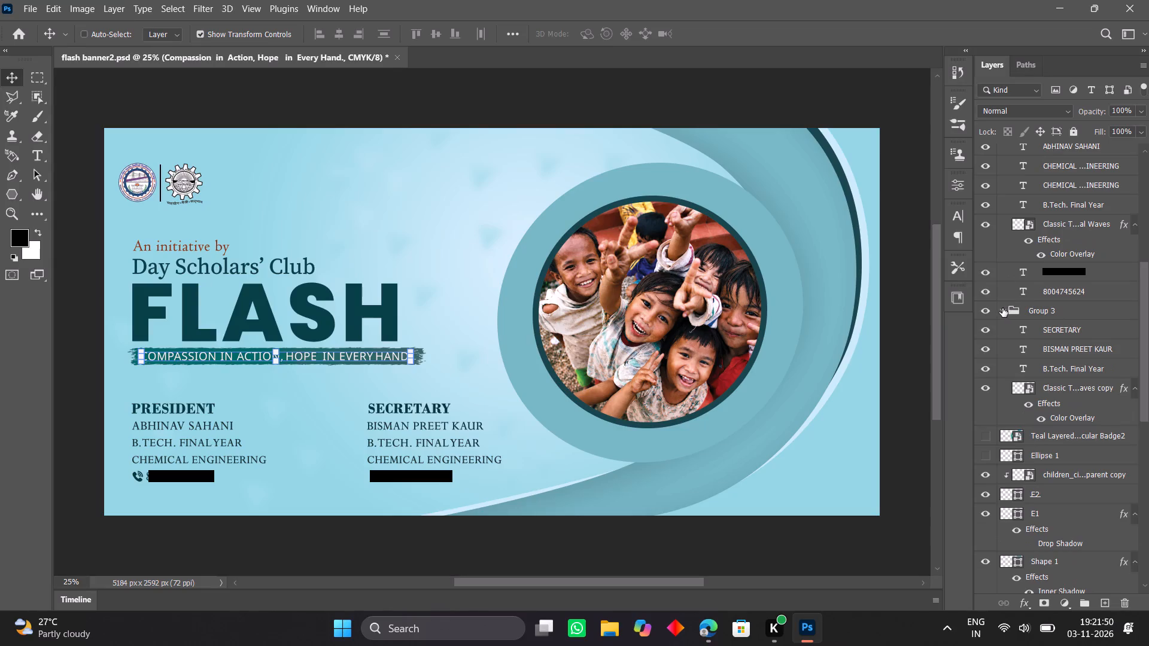
left_click(1002, 308)
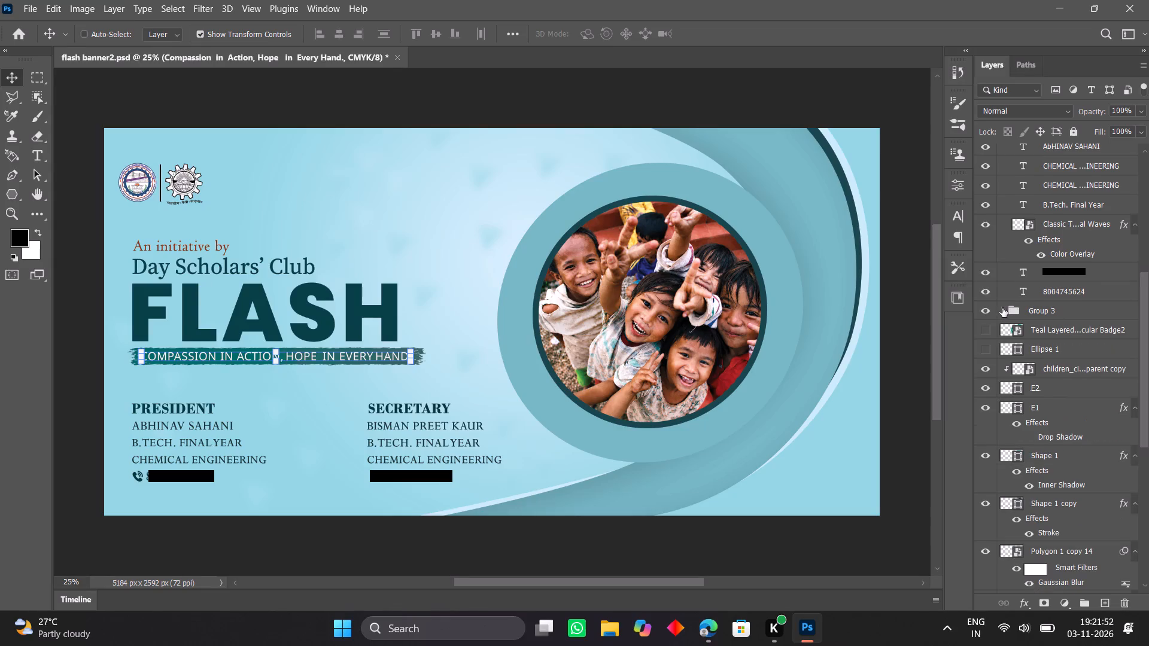
scroll(1002, 308, "up", 5)
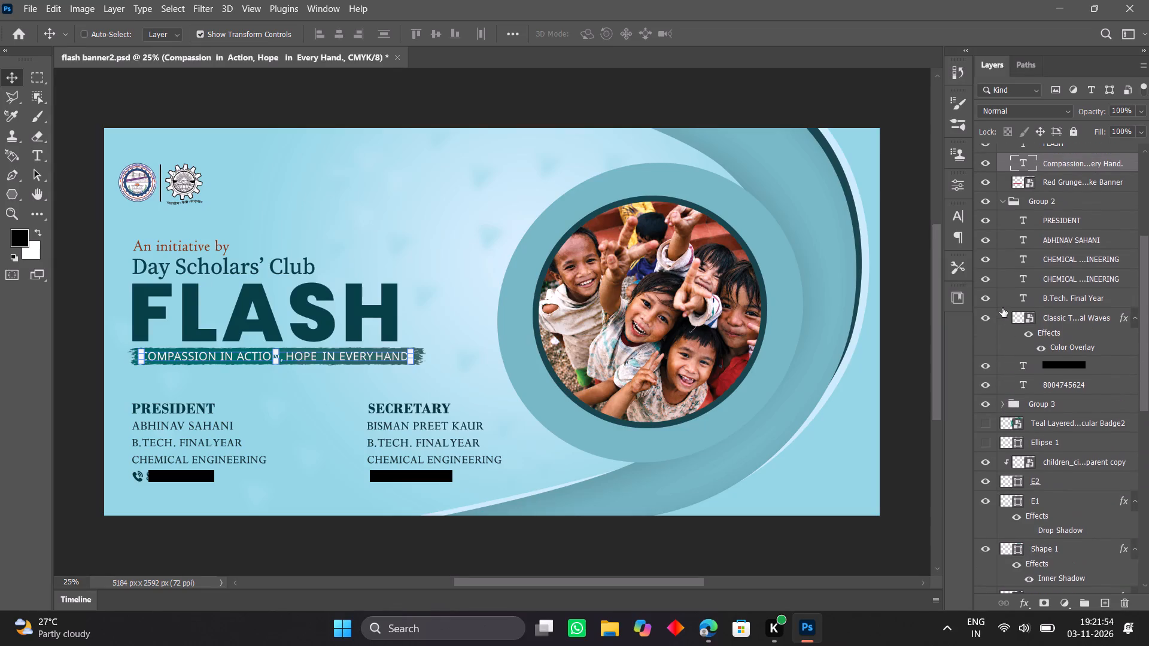
left_click(1003, 199)
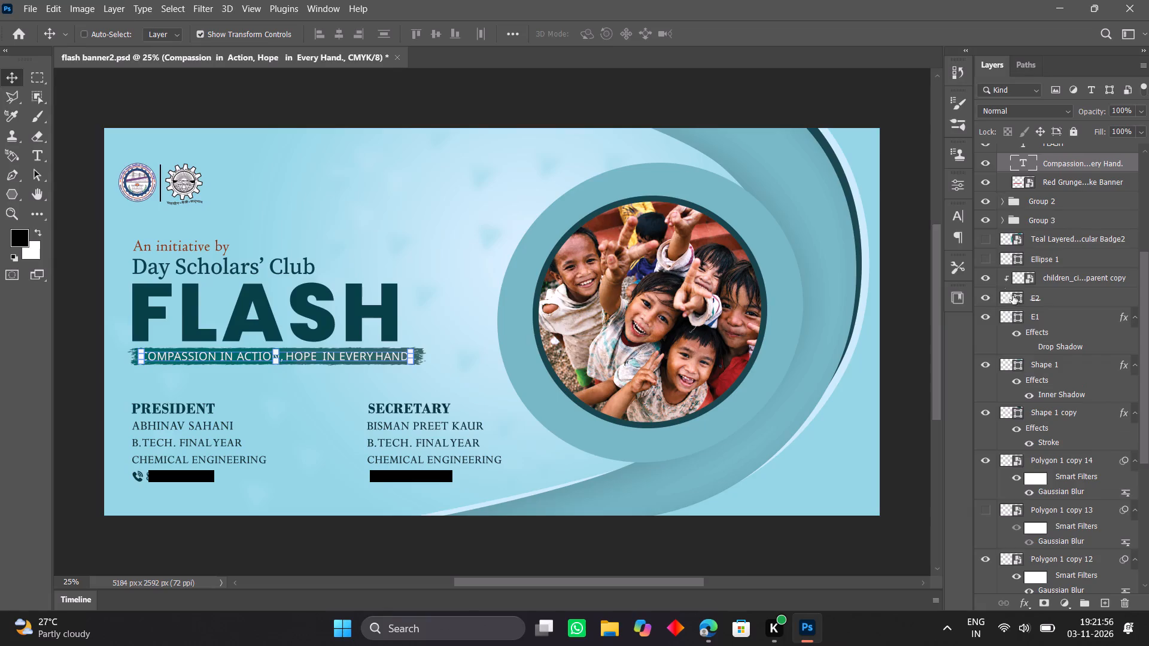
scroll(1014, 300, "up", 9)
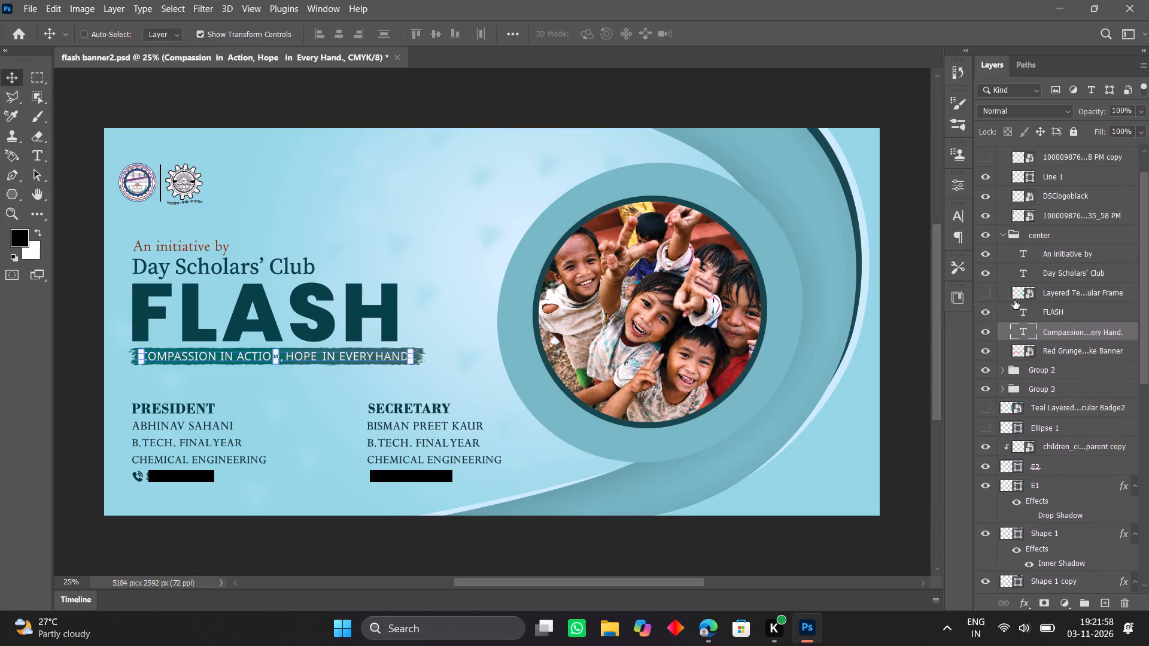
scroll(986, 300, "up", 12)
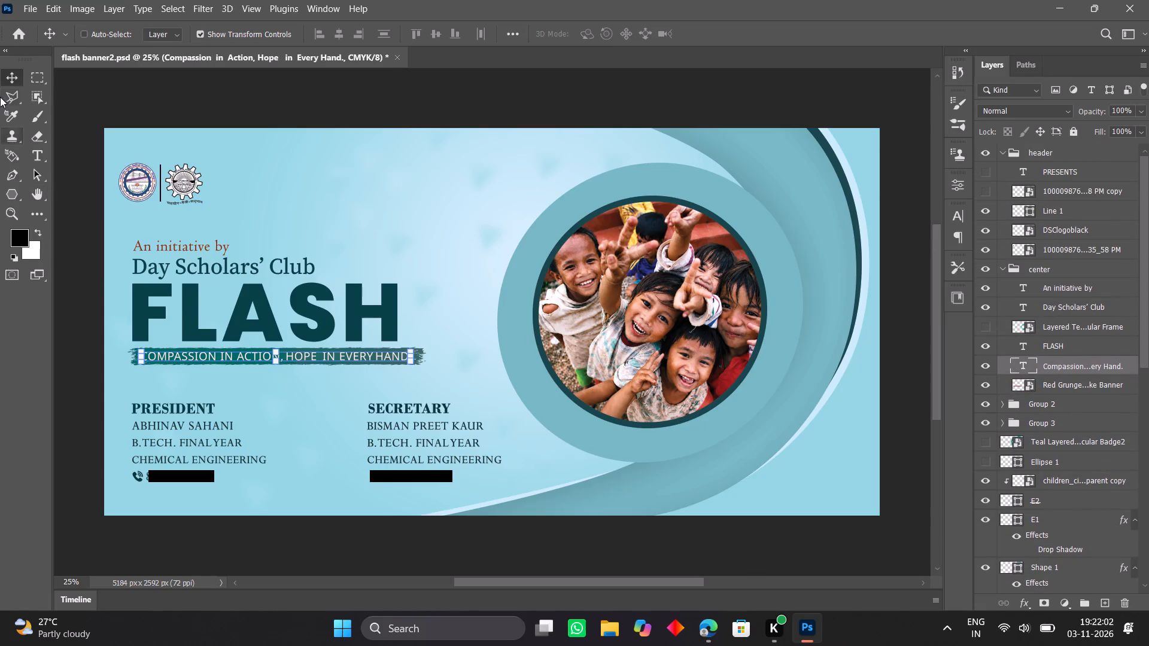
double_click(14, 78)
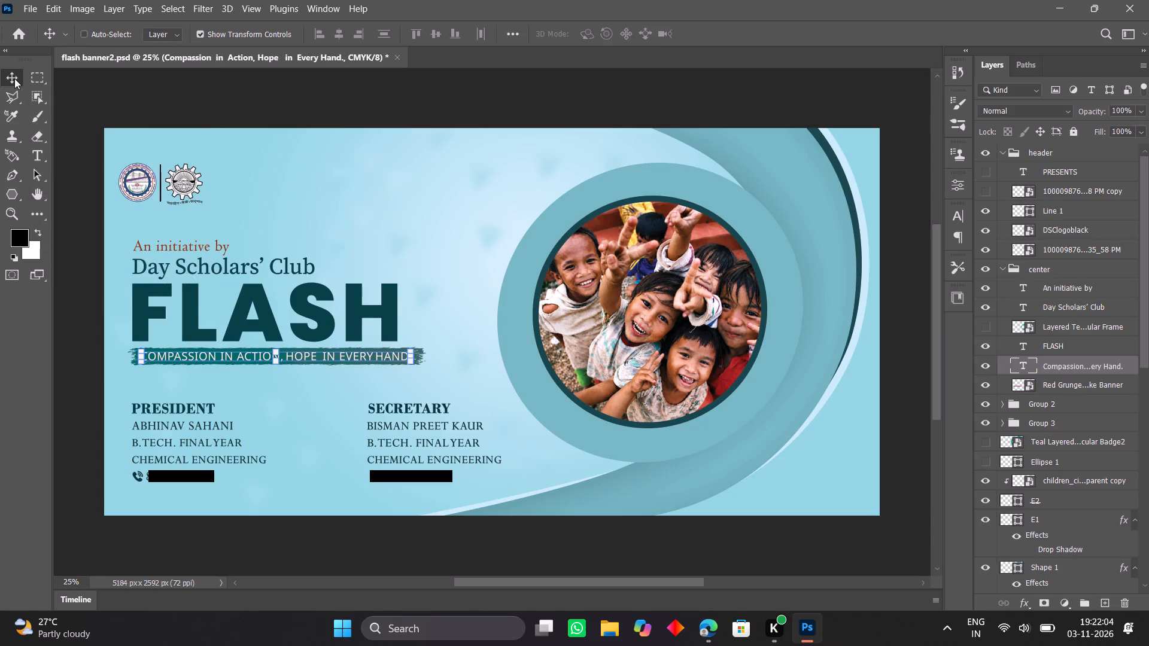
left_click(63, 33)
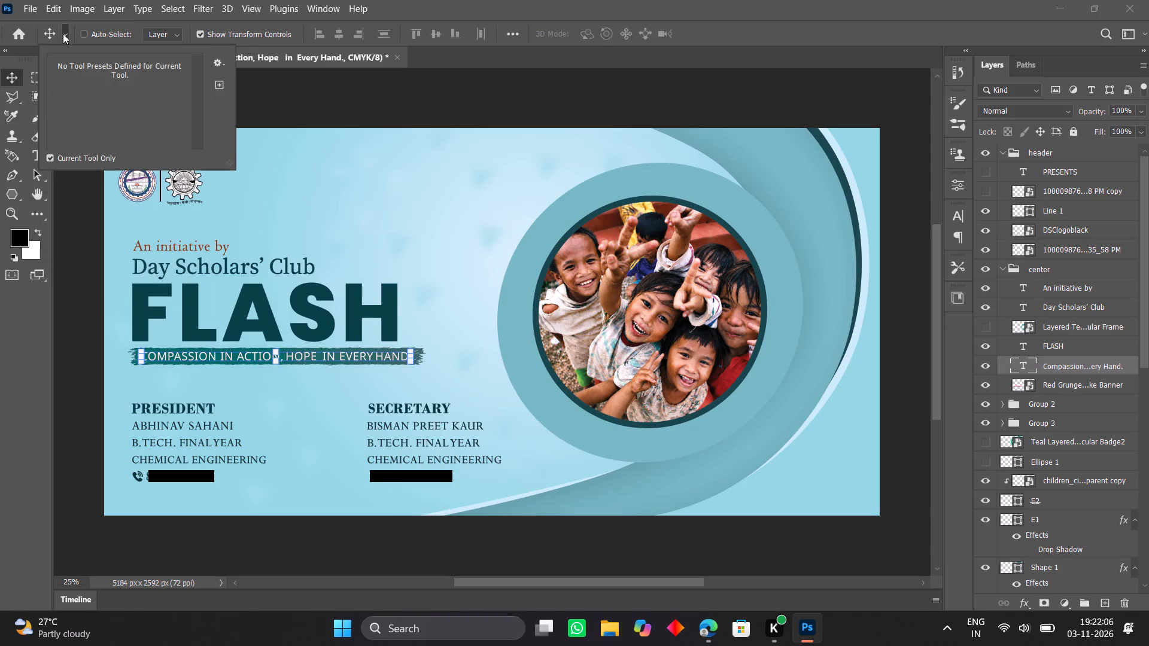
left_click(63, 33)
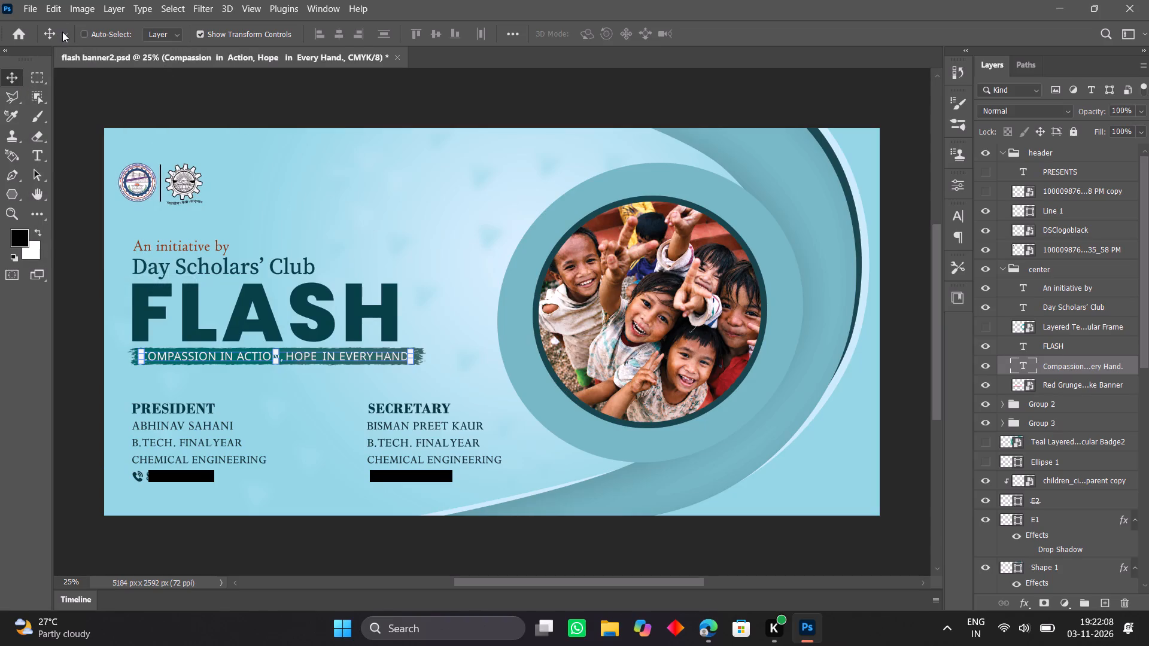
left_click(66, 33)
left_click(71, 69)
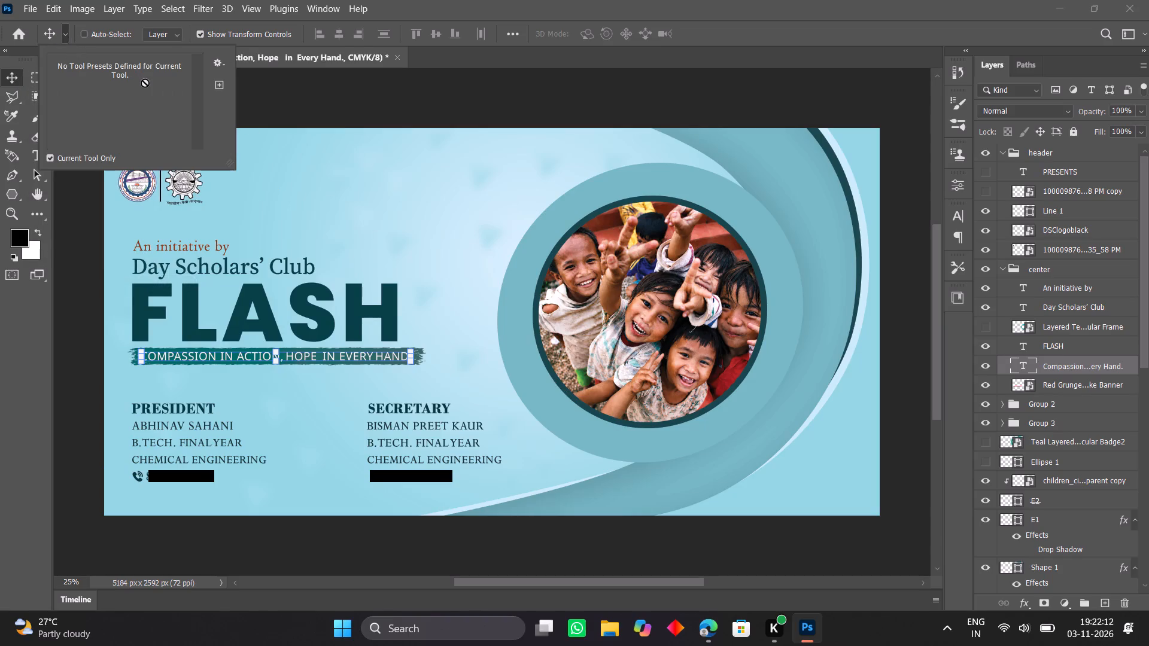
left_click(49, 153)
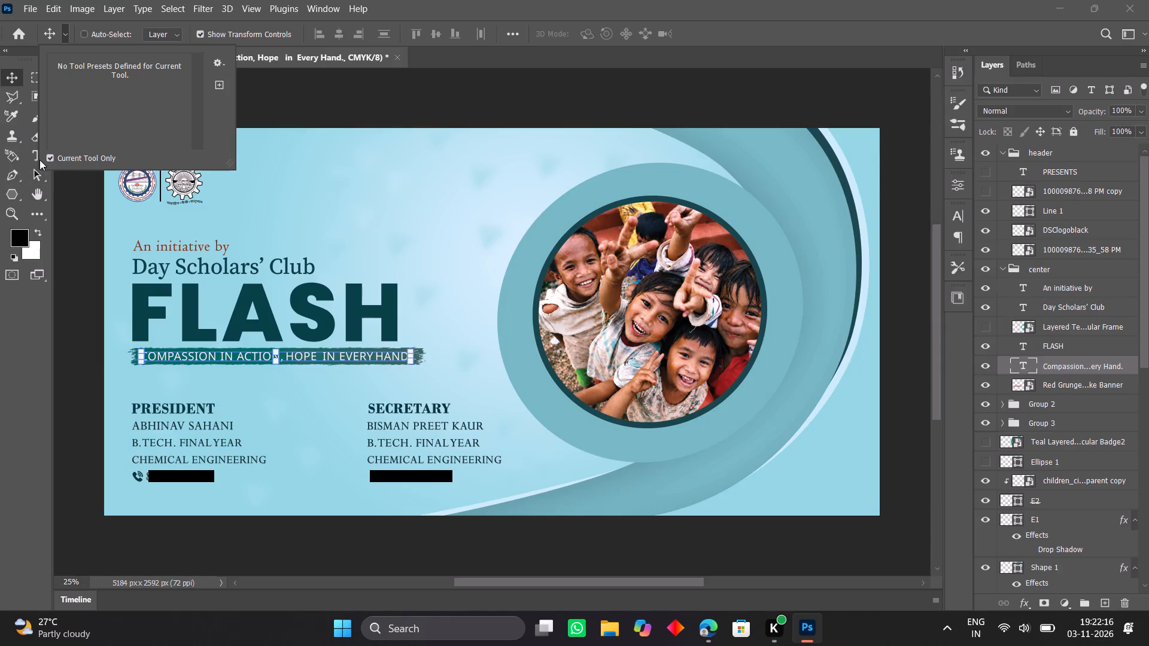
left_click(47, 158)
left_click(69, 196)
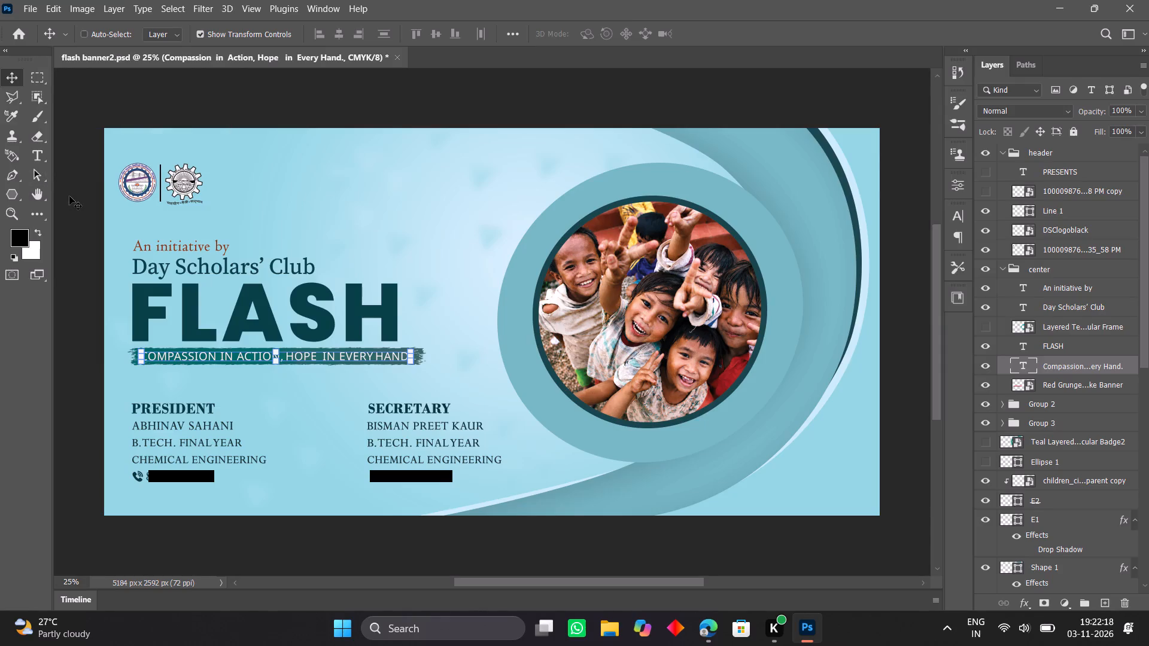
Turn on layer Auto-Select for the Move tool and select the teal ring around the photo on the canvas.
left_click(561, 311)
left_click(517, 296)
left_click(87, 34)
left_click(550, 234)
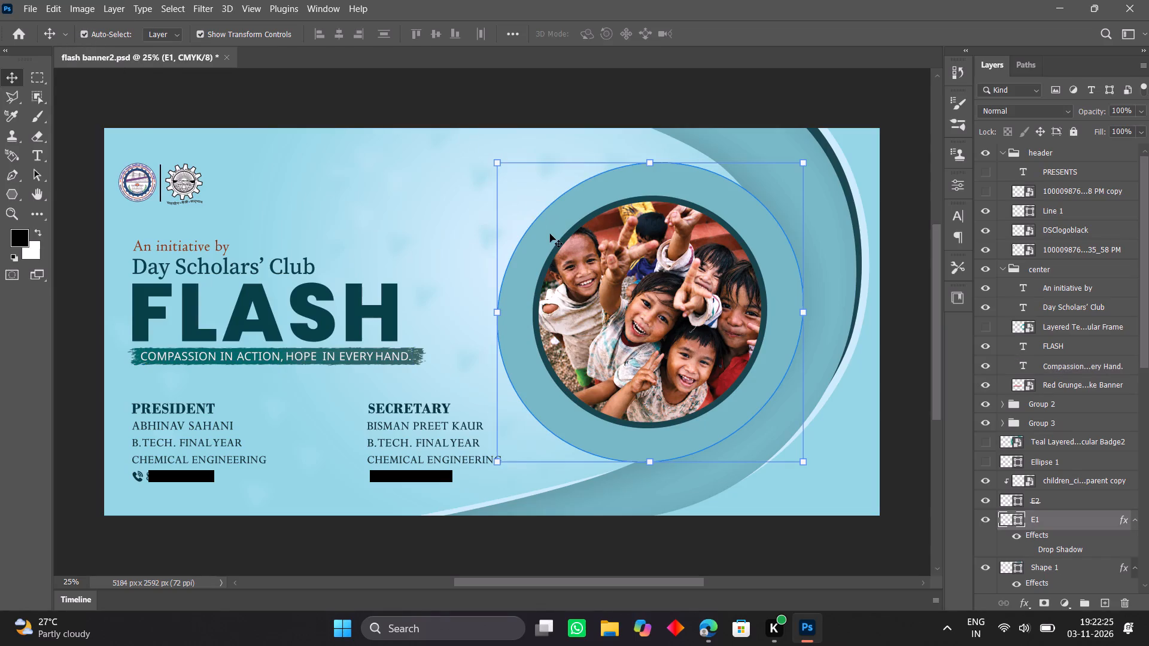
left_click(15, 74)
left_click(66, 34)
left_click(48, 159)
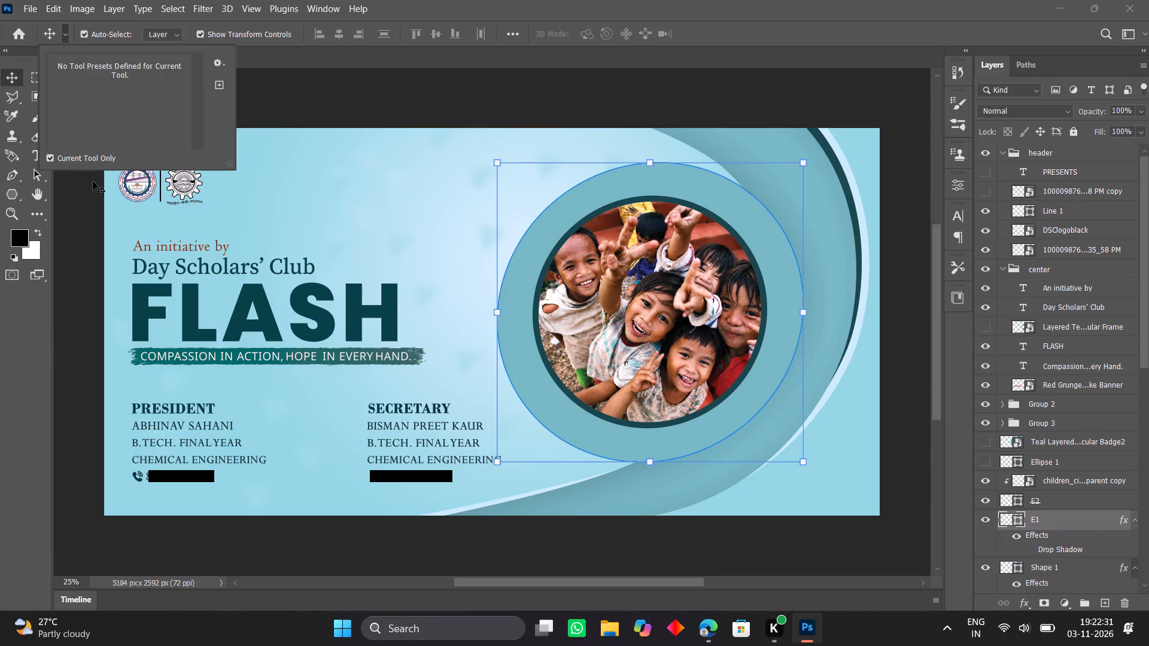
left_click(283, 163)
Hide the two curved ribbon layers behind the photo circle, Shape 1 and Shape 1 copy.
left_click(708, 143)
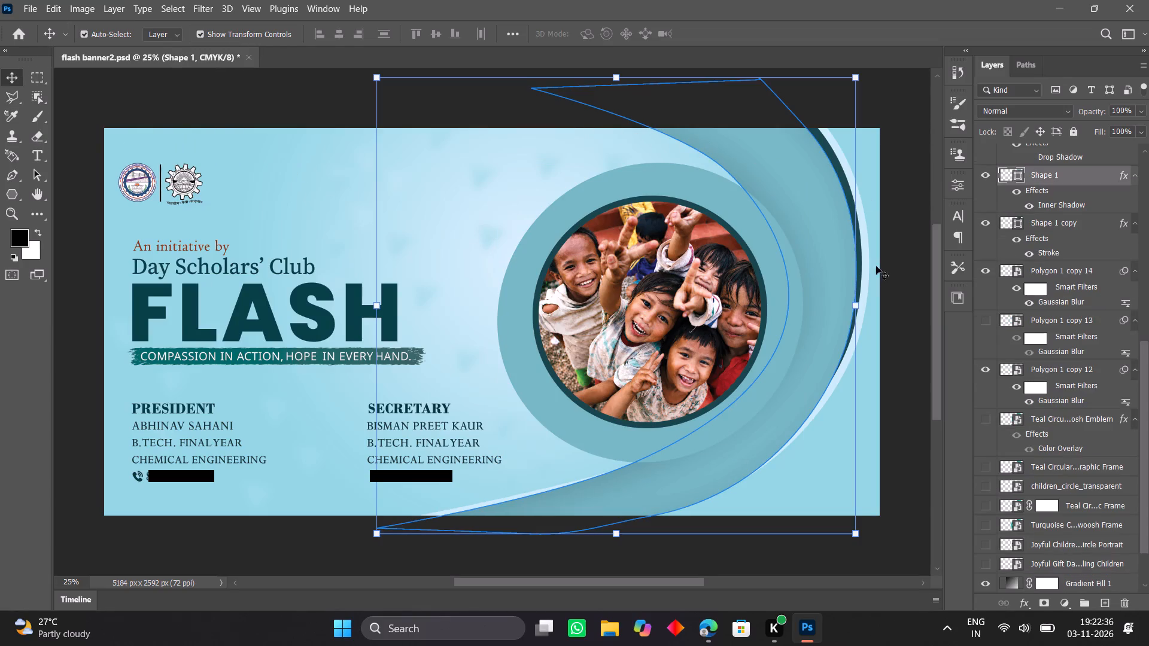
left_click(984, 172)
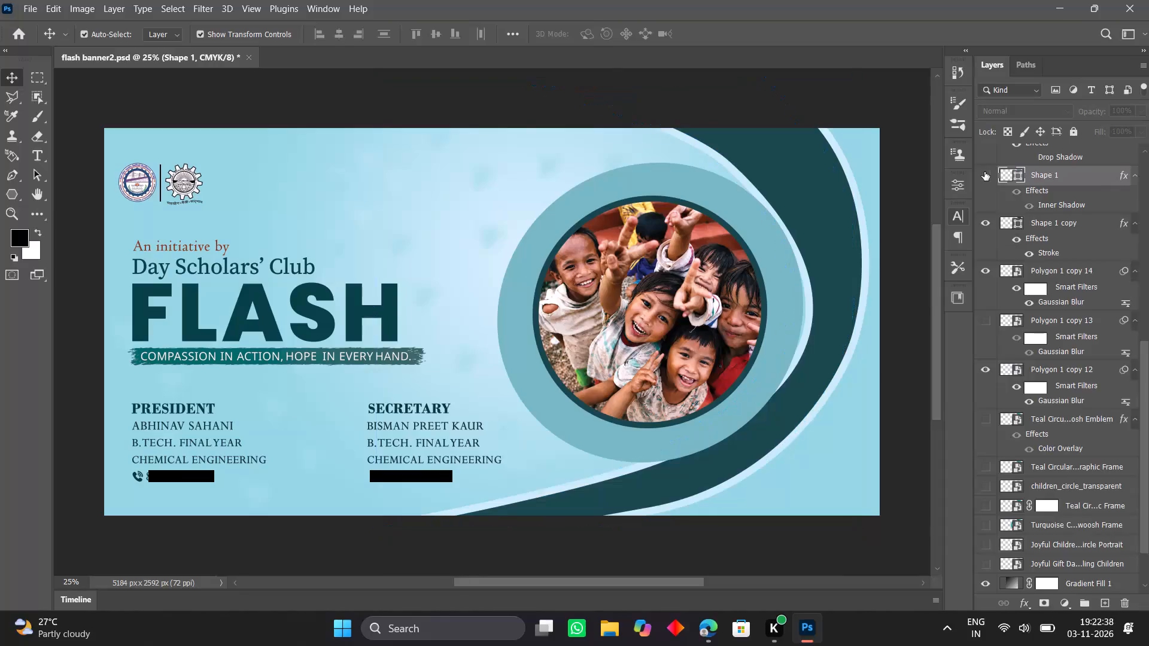
left_click(805, 189)
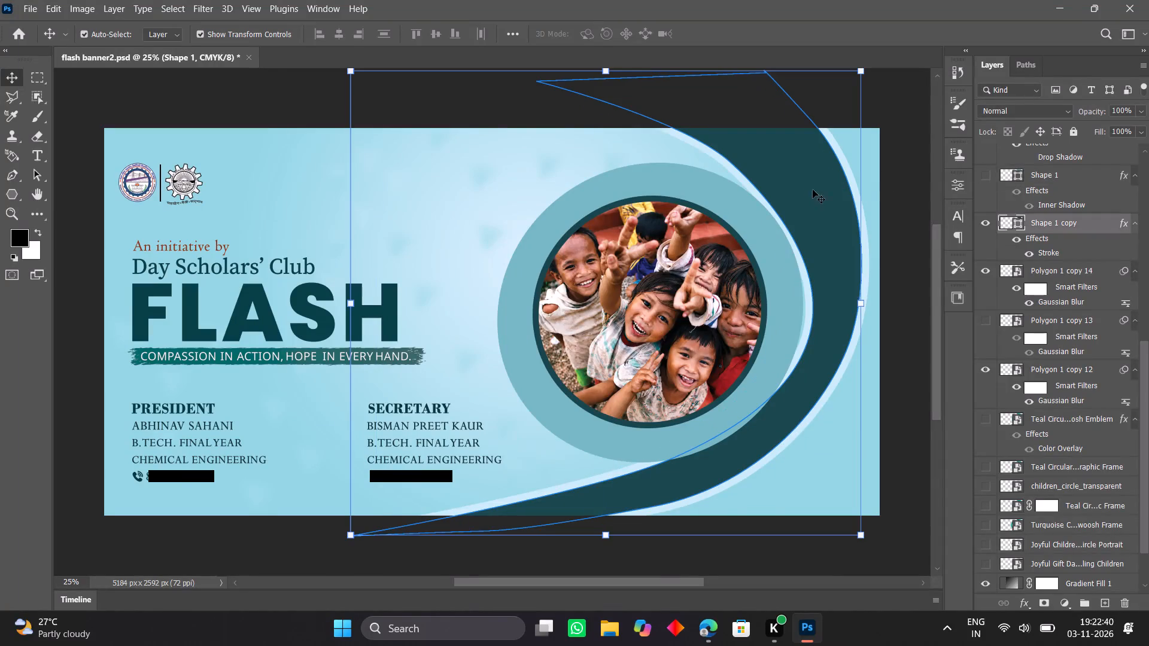
left_click(983, 219)
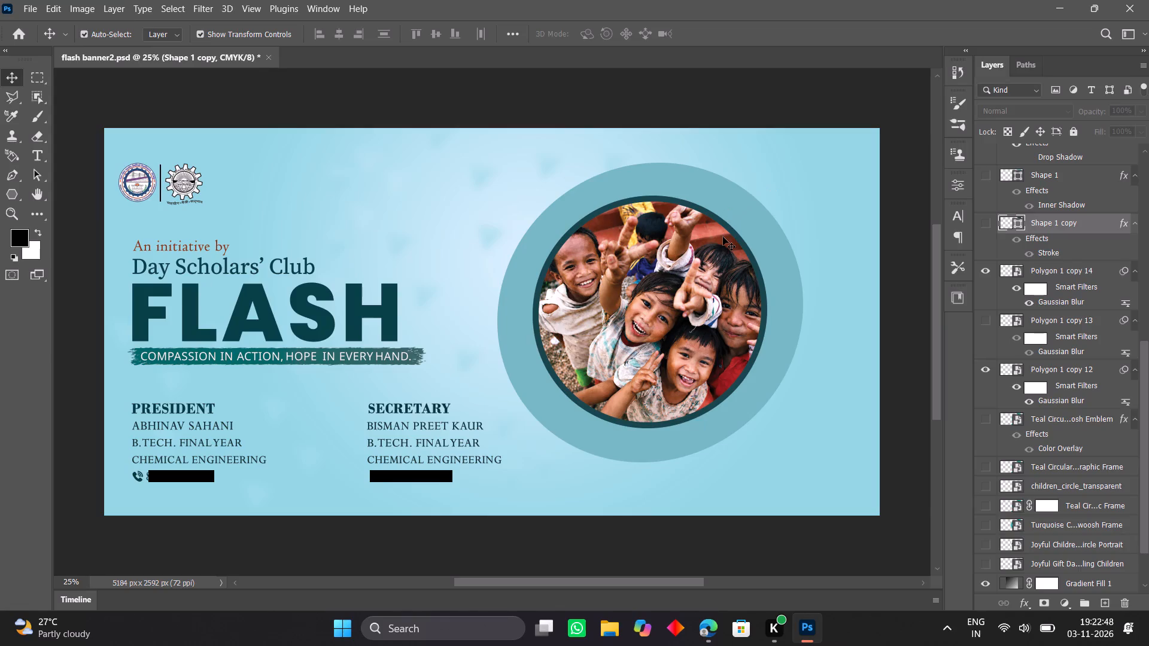
Move the teal circle E1 rightward and slightly up behind the photo, centring it at about X 4269, Y 1034 px.
left_click(757, 243)
key("Right")
key("Right")
key("Right")
key("Right")
key("Right")
key("Right")
key("Right")
key("Right")
key("Right")
key("Right")
key("Right")
key("Right")
key("Right")
key("Right")
key("Right")
key("Right")
key("Right")
key("Right")
key("Right")
key("Right")
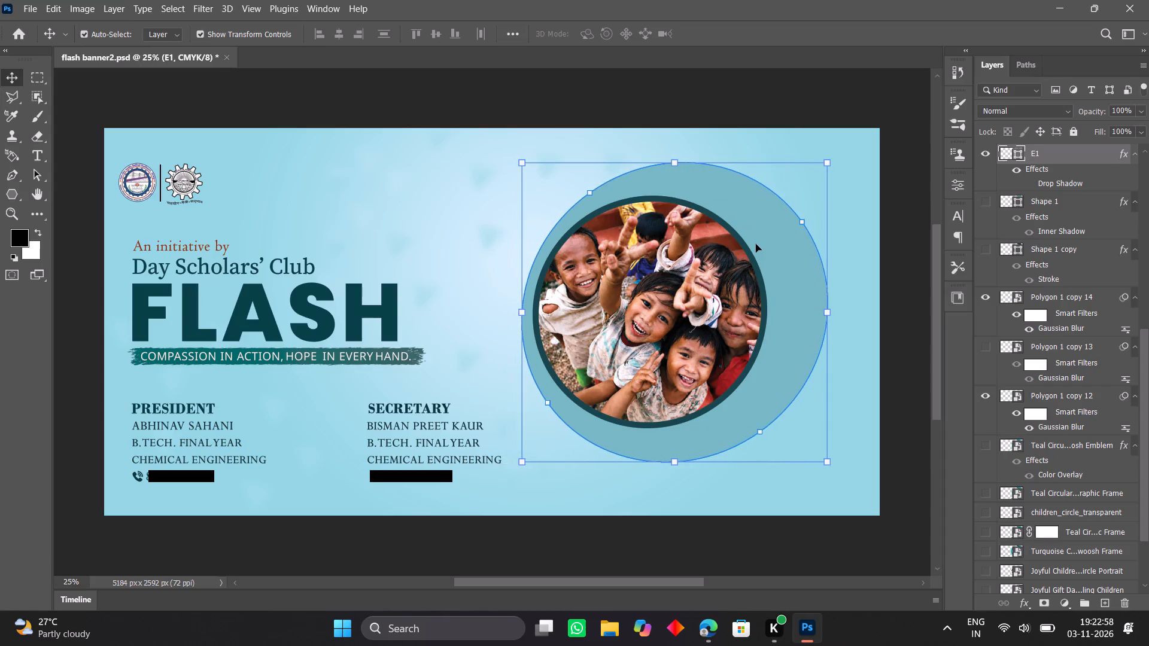
left_click(803, 223)
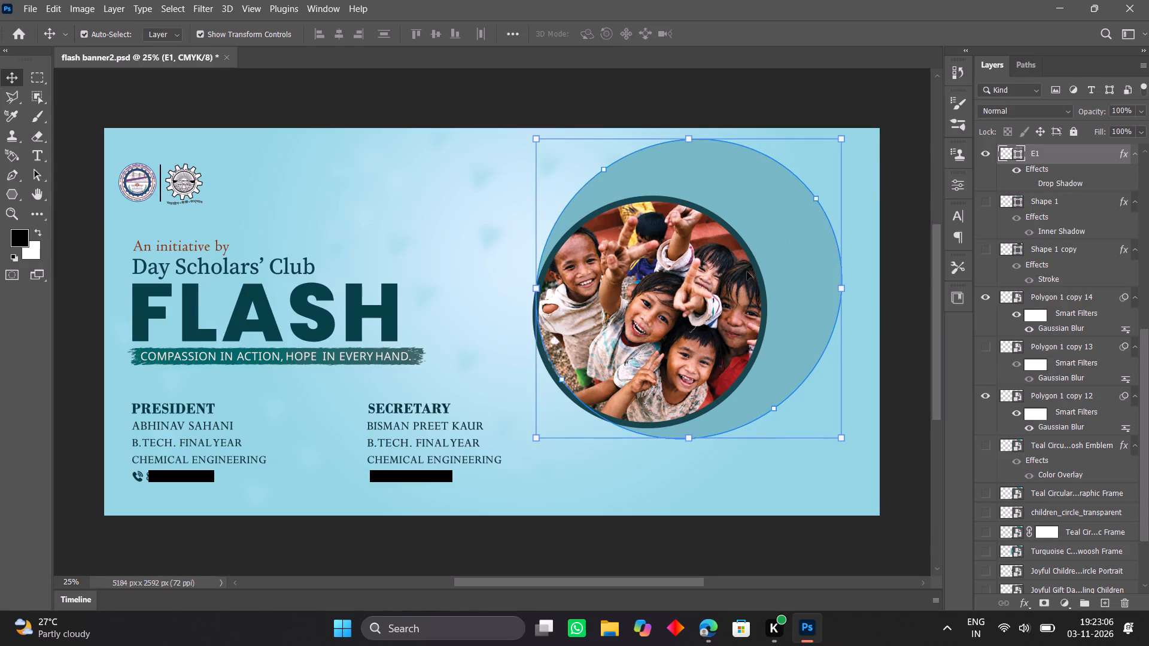
left_click_drag(783, 273, 840, 251)
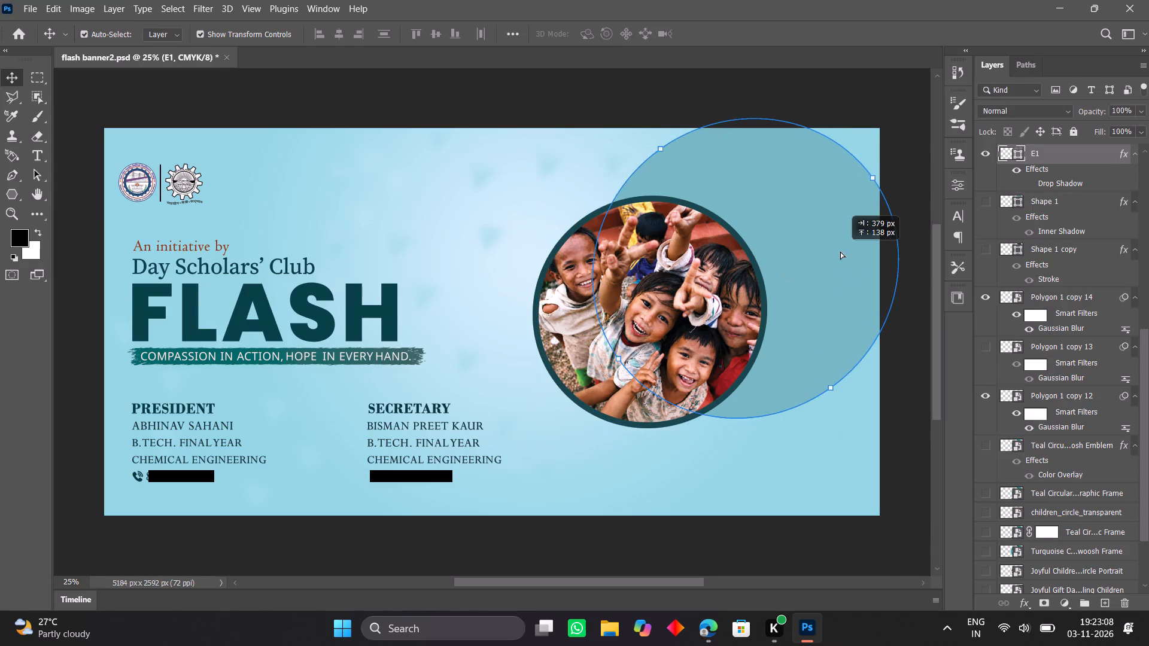
left_click_drag(840, 251, 837, 268)
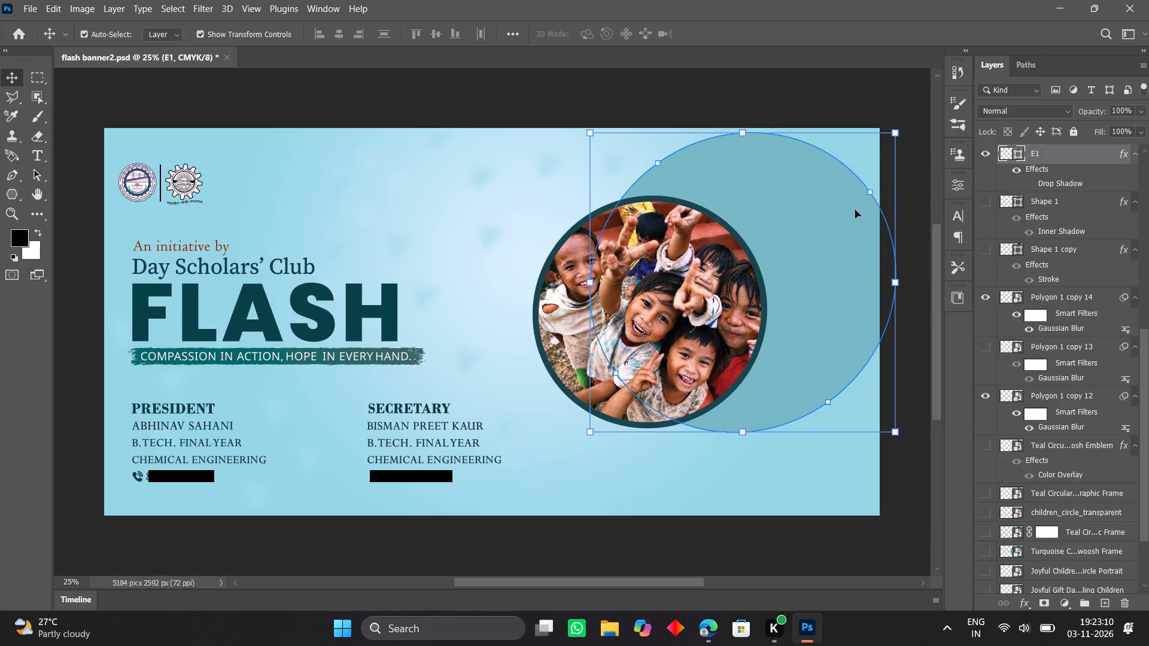
Enlarge the teal circle E1 proportionally to about 130% and reposition its centre at about X 4584, Y 990 px.
left_click_drag(895, 130, 897, 106)
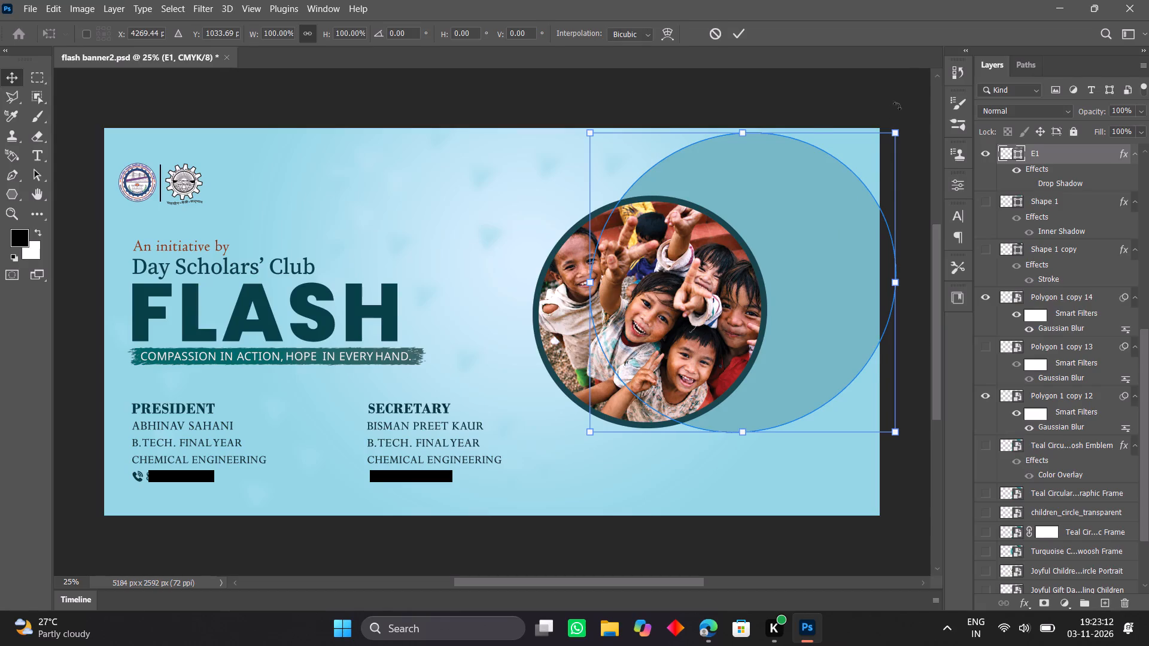
left_click_drag(897, 106, 911, 75)
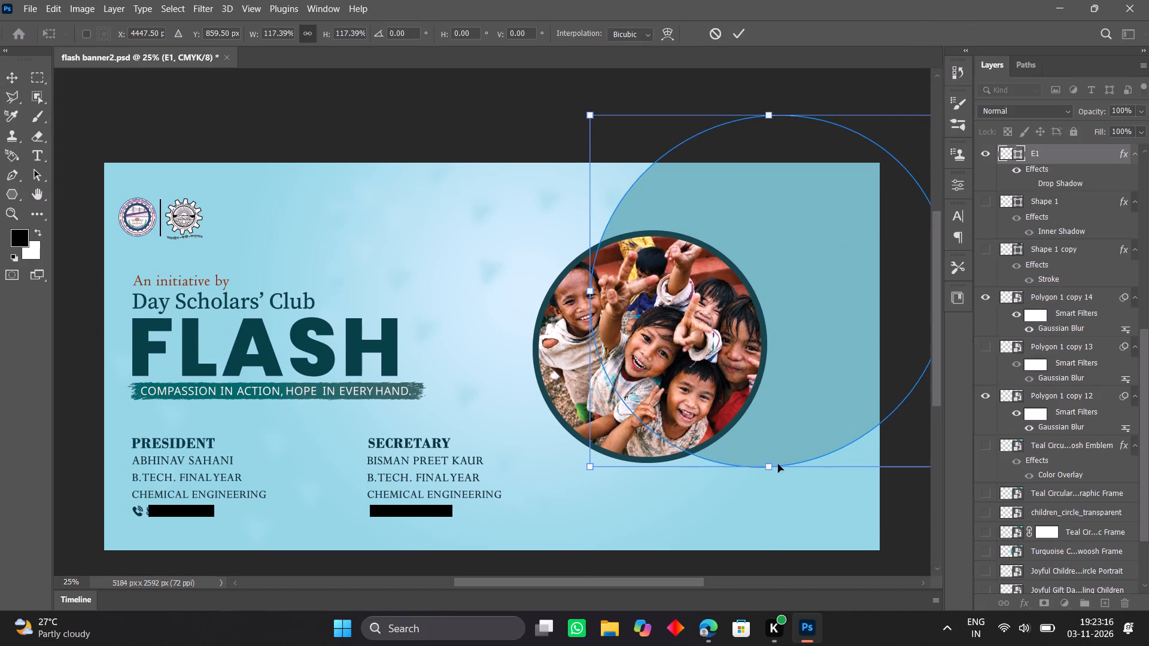
left_click_drag(772, 468, 772, 493)
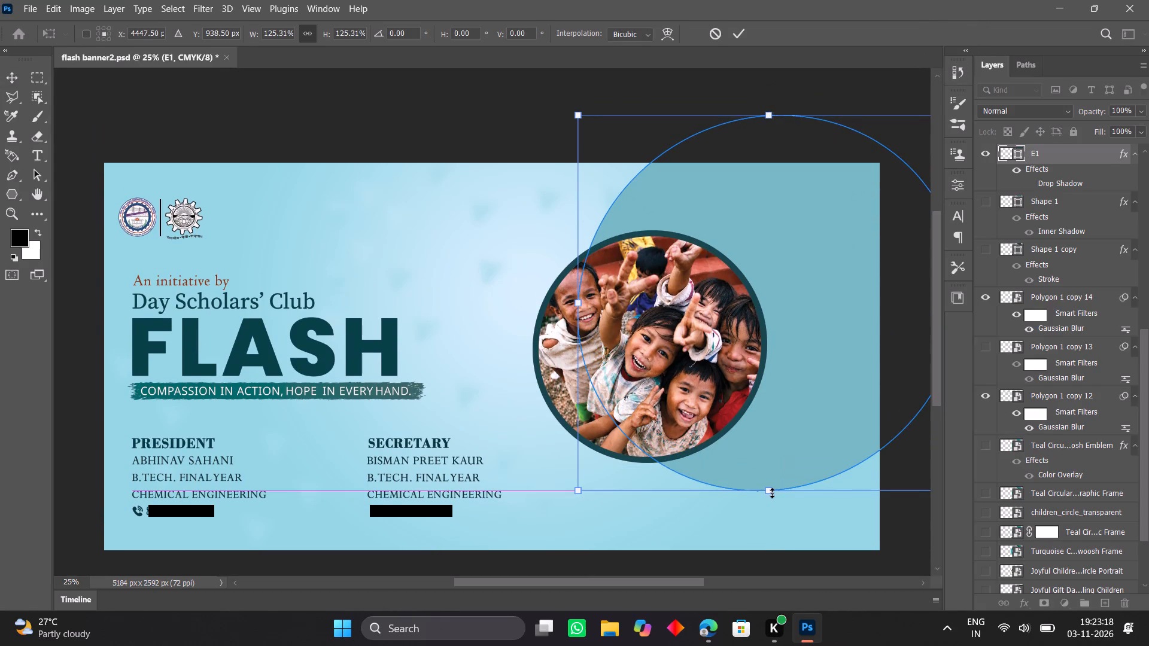
left_click_drag(676, 423, 737, 386)
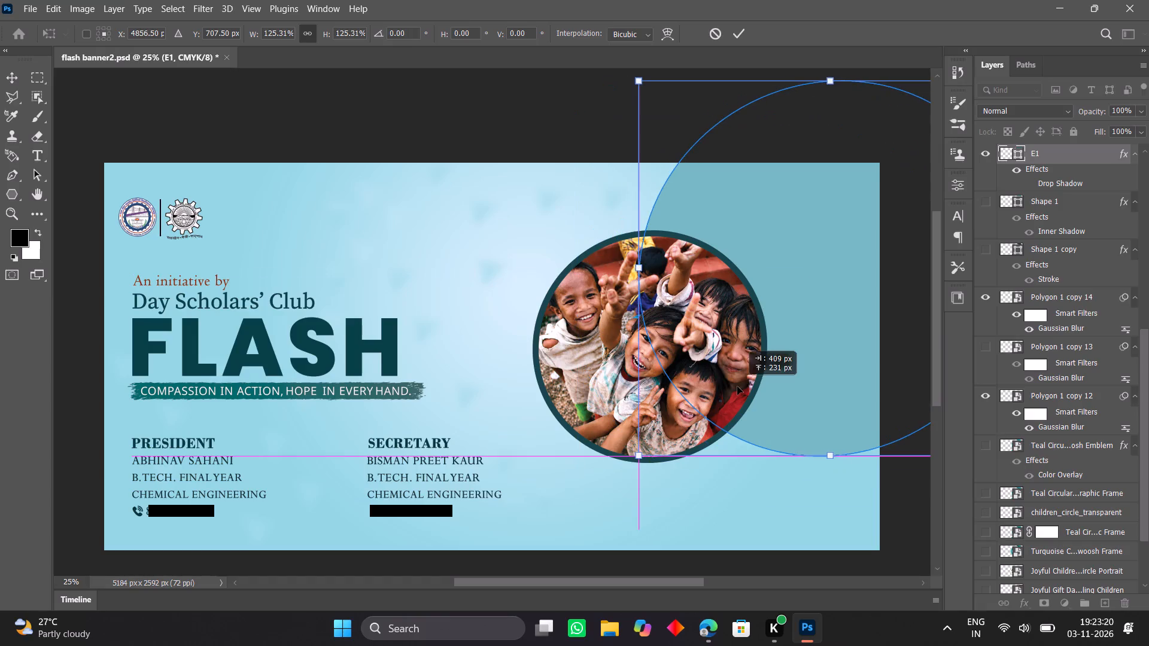
left_click_drag(737, 386, 689, 422)
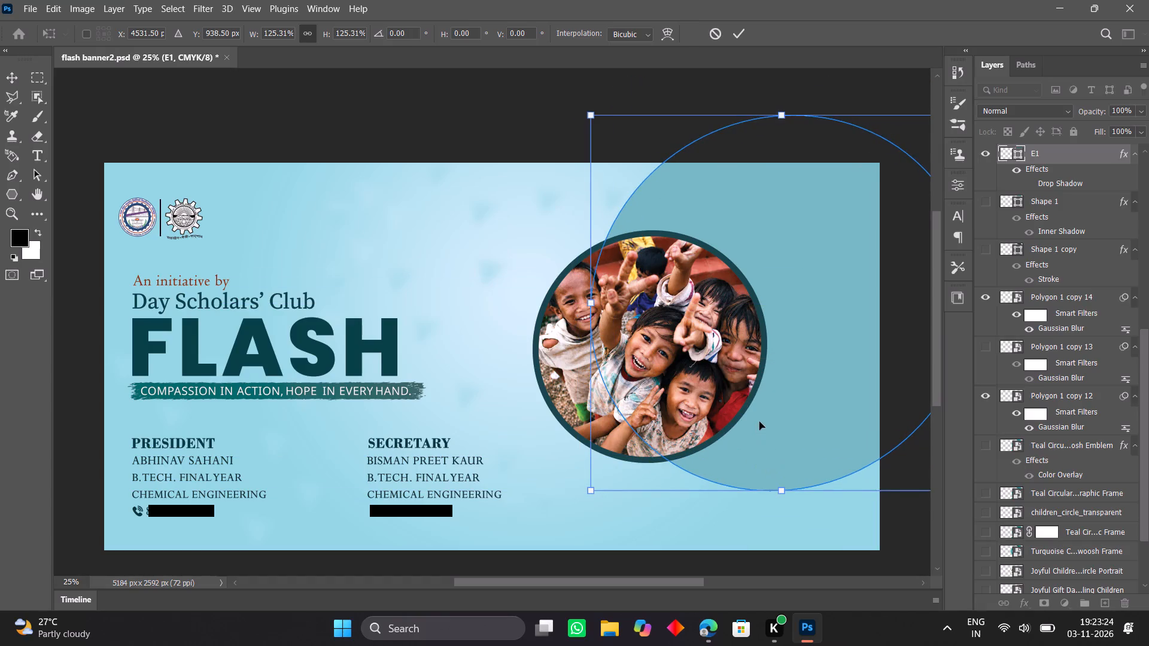
key("ctrl+minus")
key("ctrl+minus")
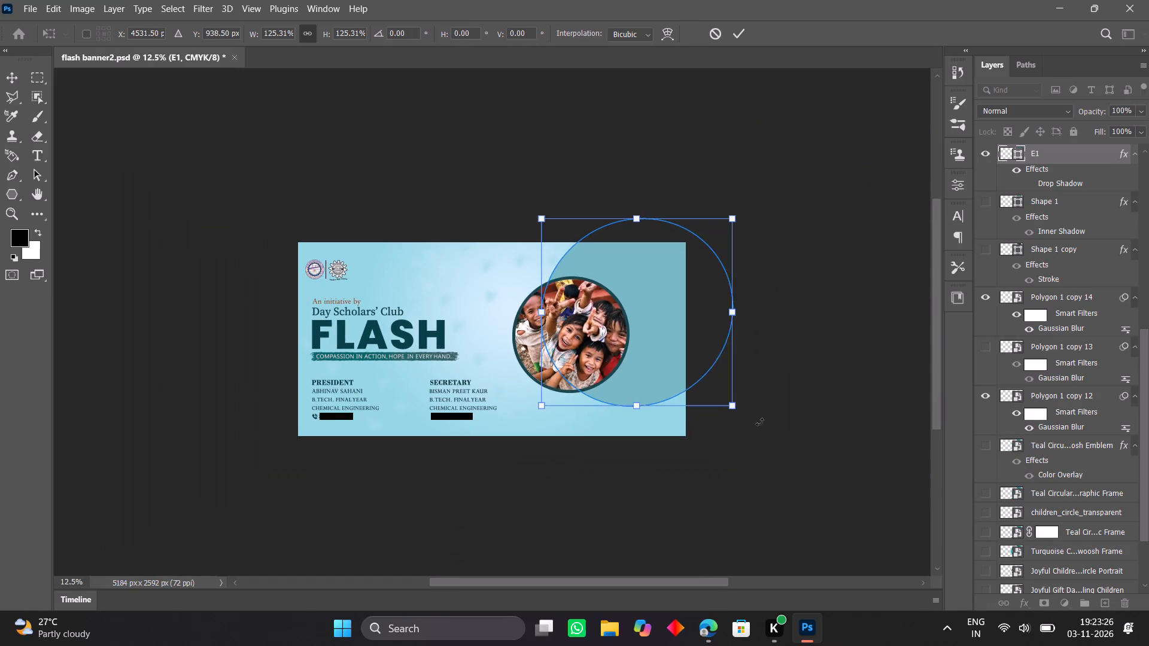
left_click_drag(733, 409, 734, 422)
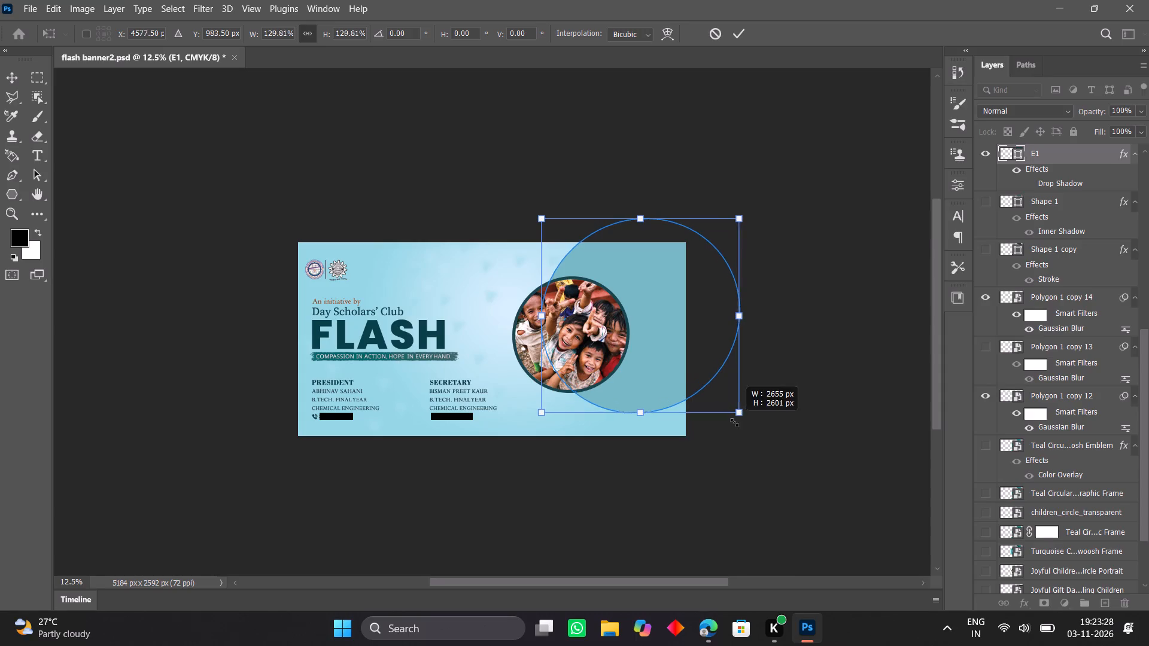
left_click_drag(734, 422, 734, 423)
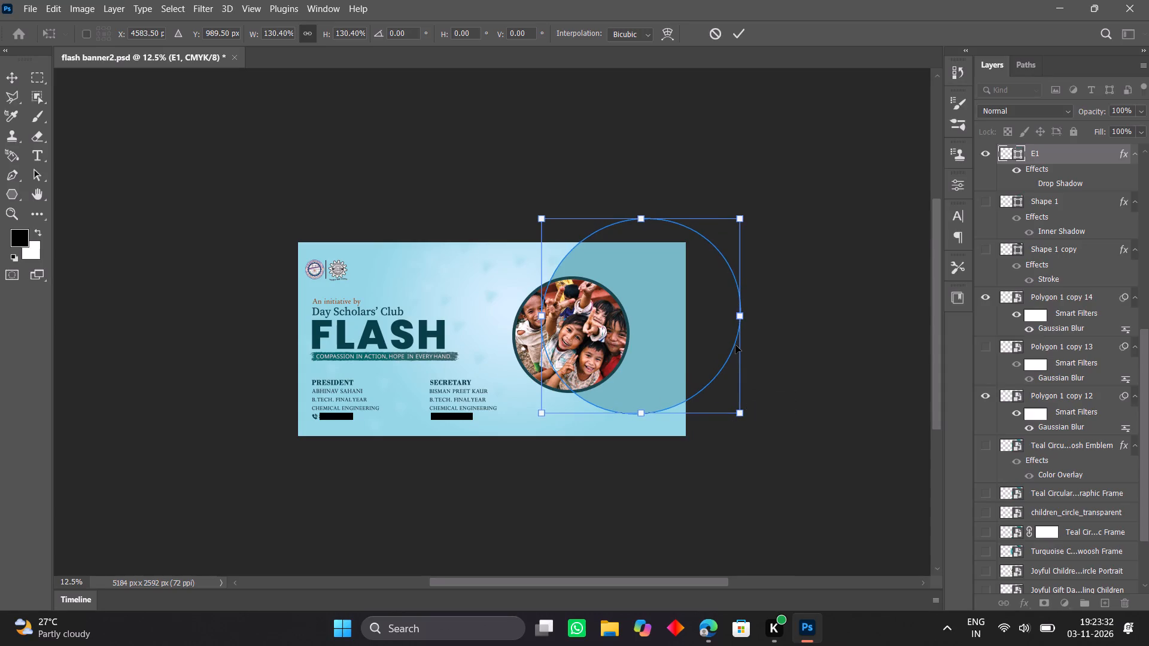
Delete E1's lower-right anchor with the Pen tool, pull the remaining curve outward beyond the banner's lower-right corner, and convert it to a regular path.
key("p")
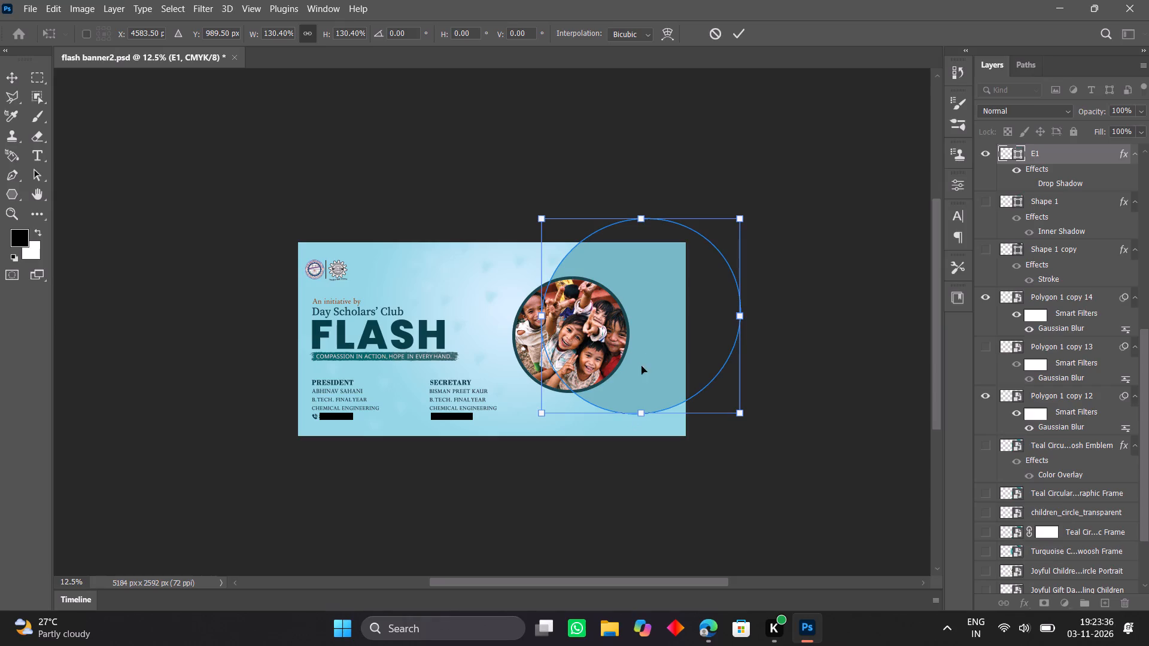
left_click(1028, 71)
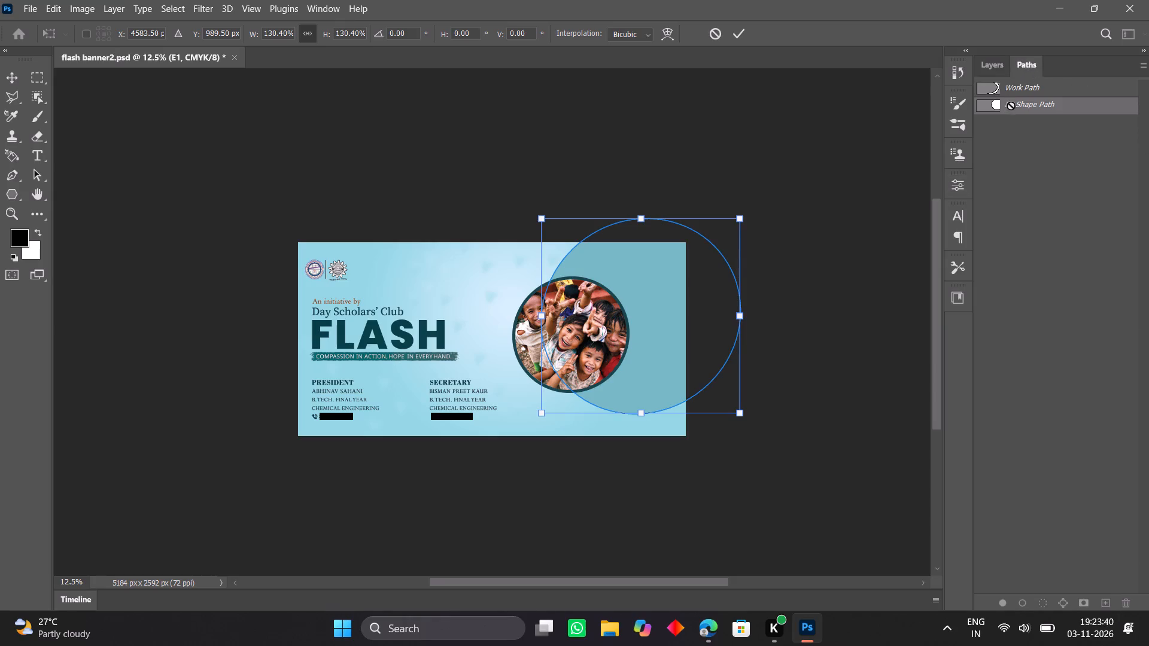
left_click(1027, 108)
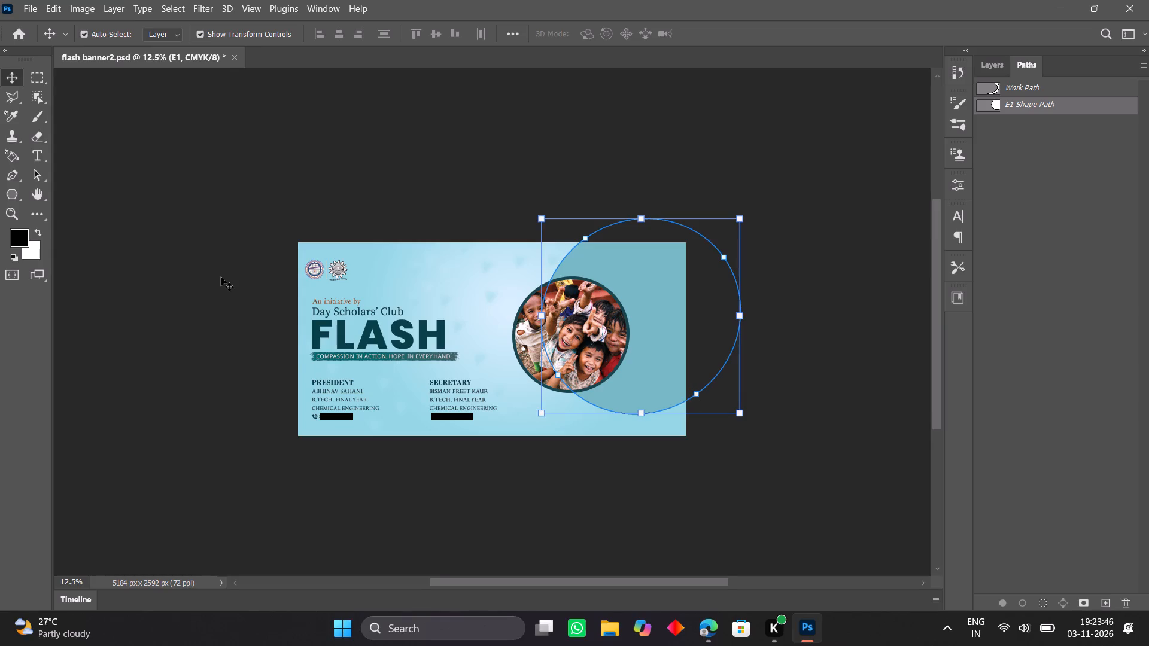
left_click(11, 170)
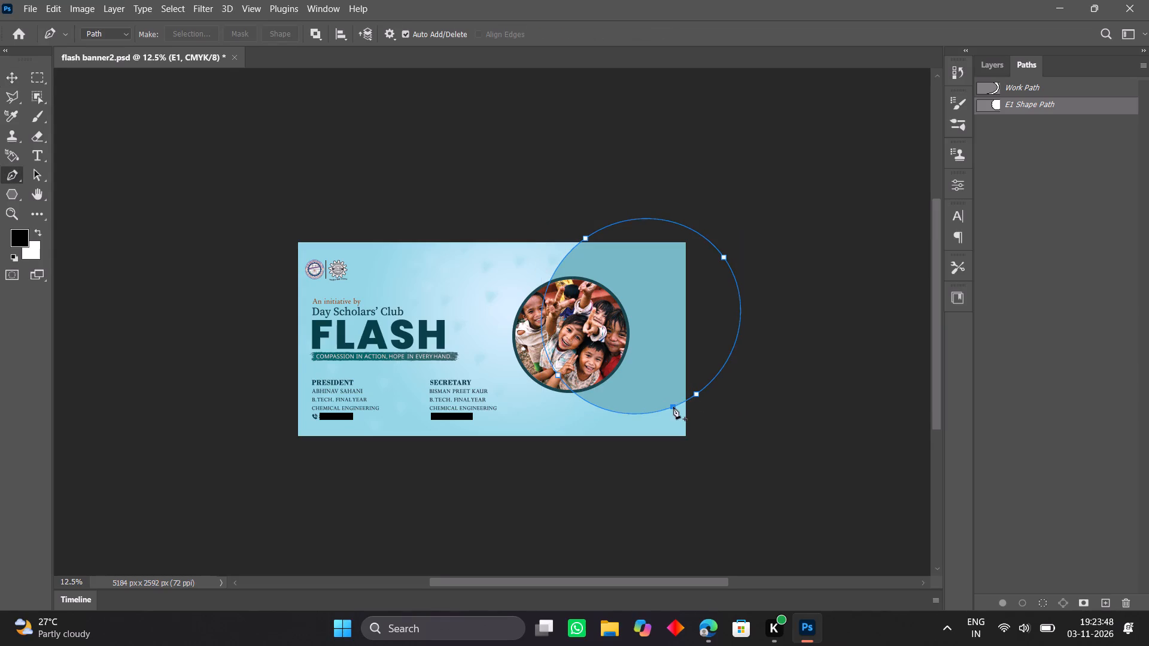
left_click(696, 395)
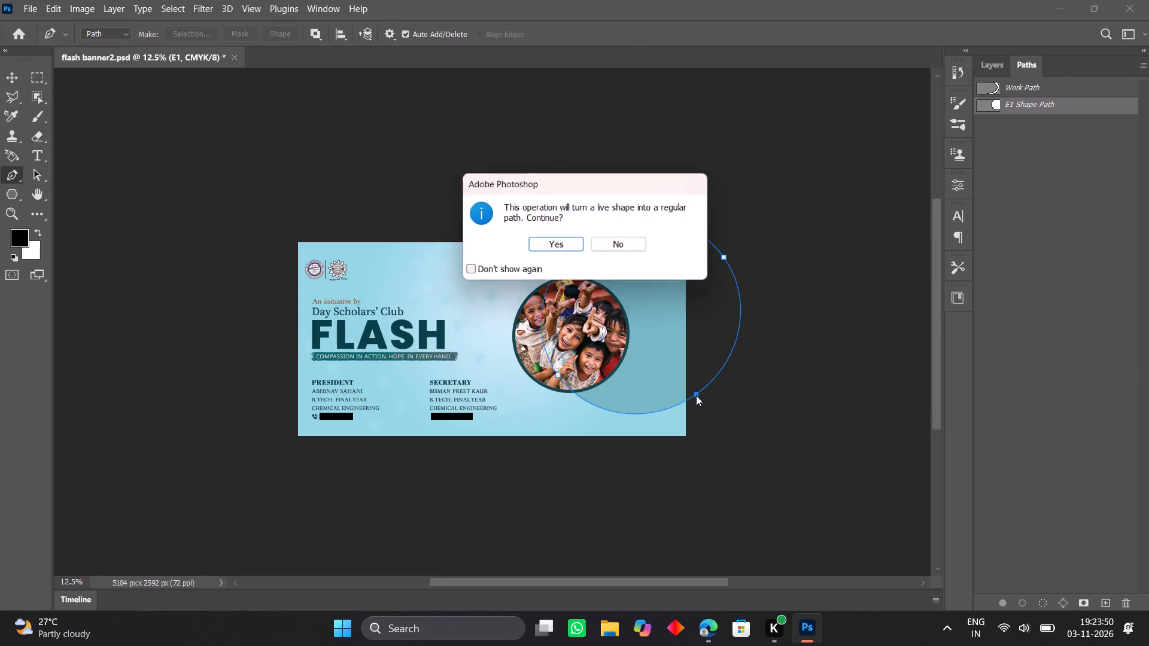
left_click(563, 243)
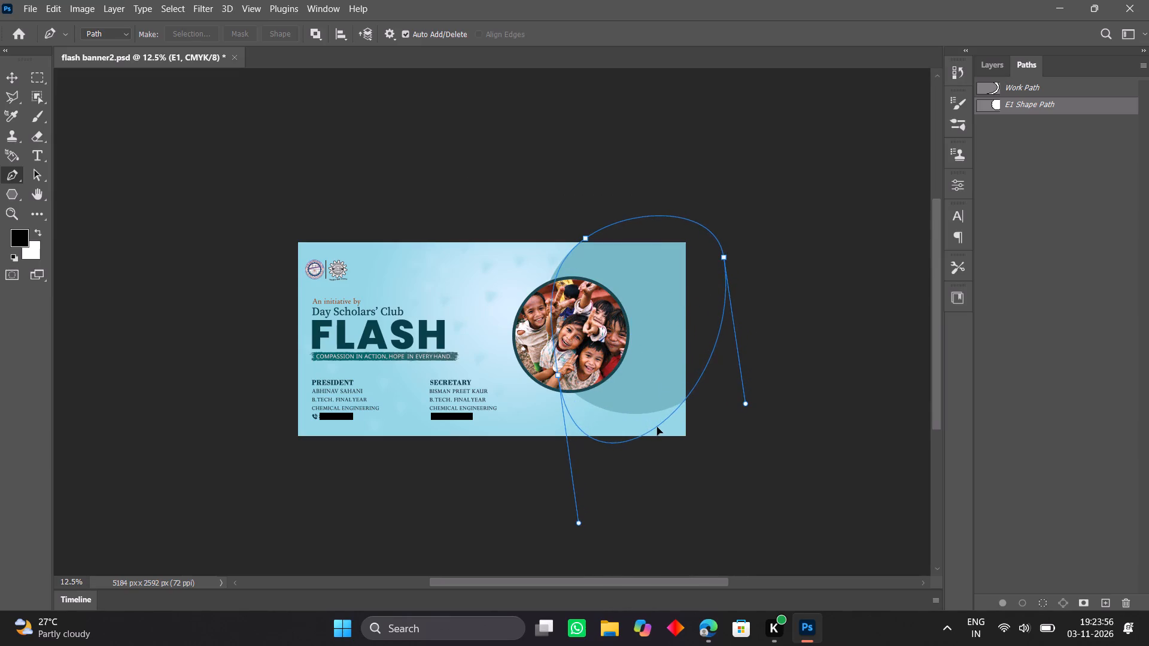
left_click_drag(656, 427, 679, 439)
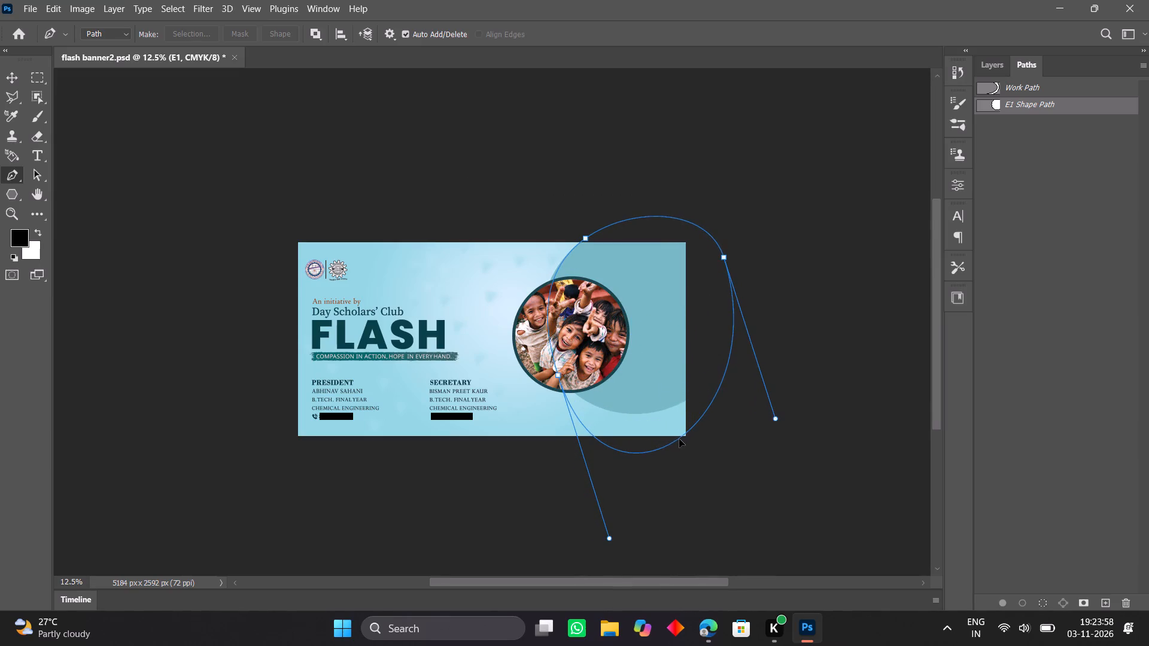
left_click_drag(679, 439, 781, 428)
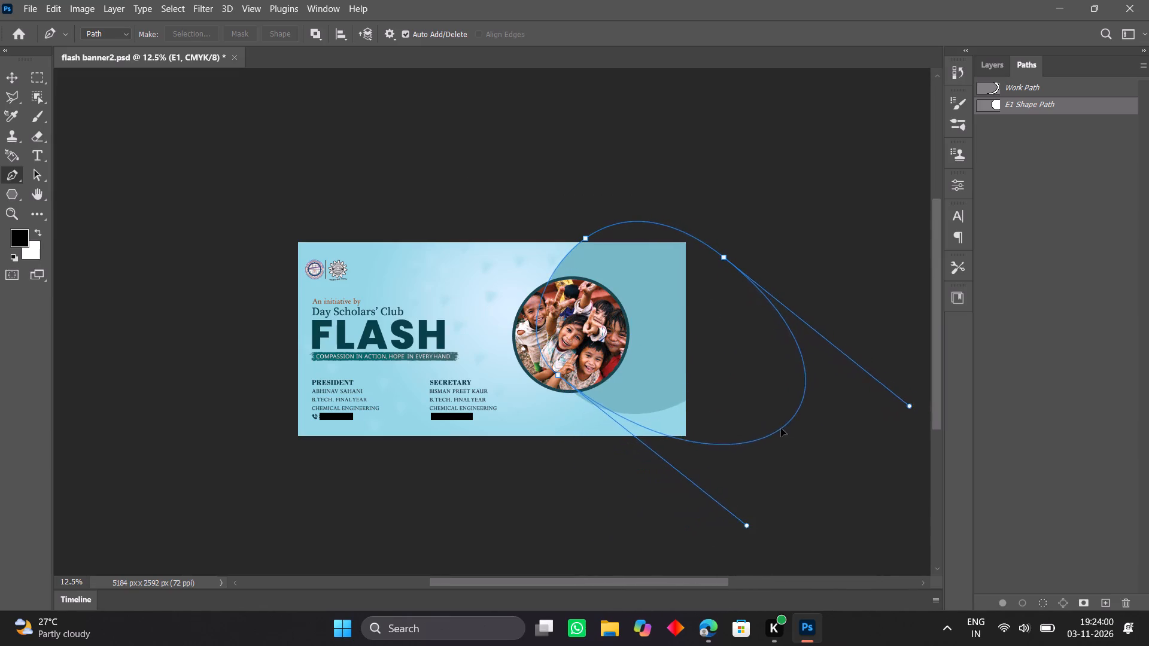
left_click_drag(781, 428, 776, 424)
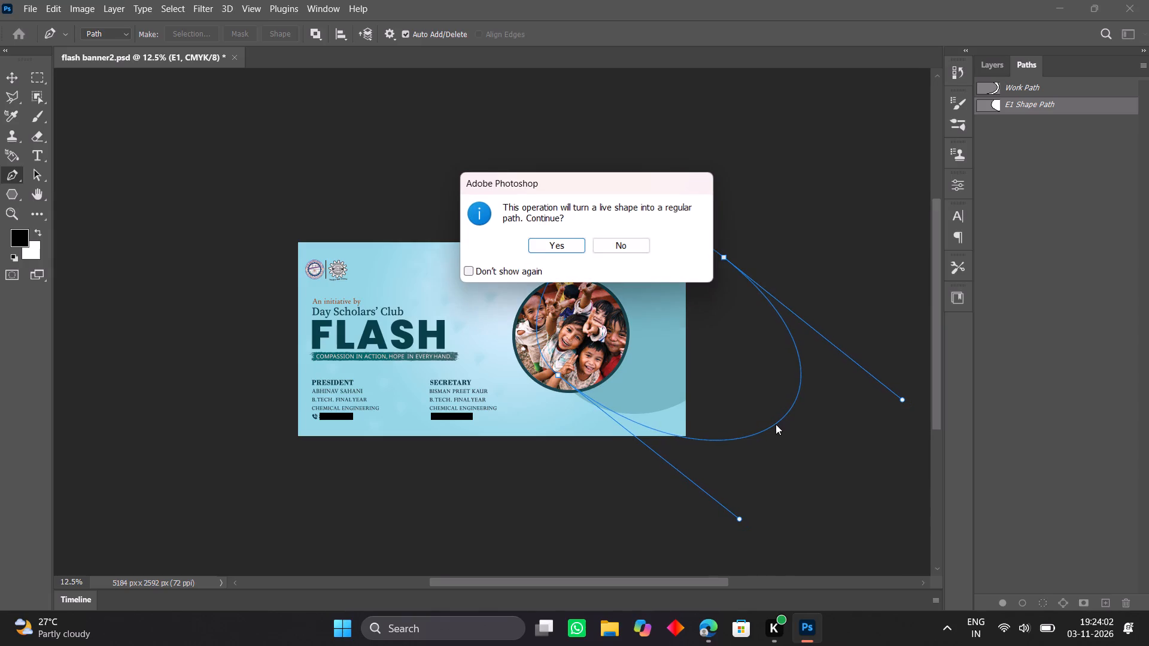
left_click(566, 245)
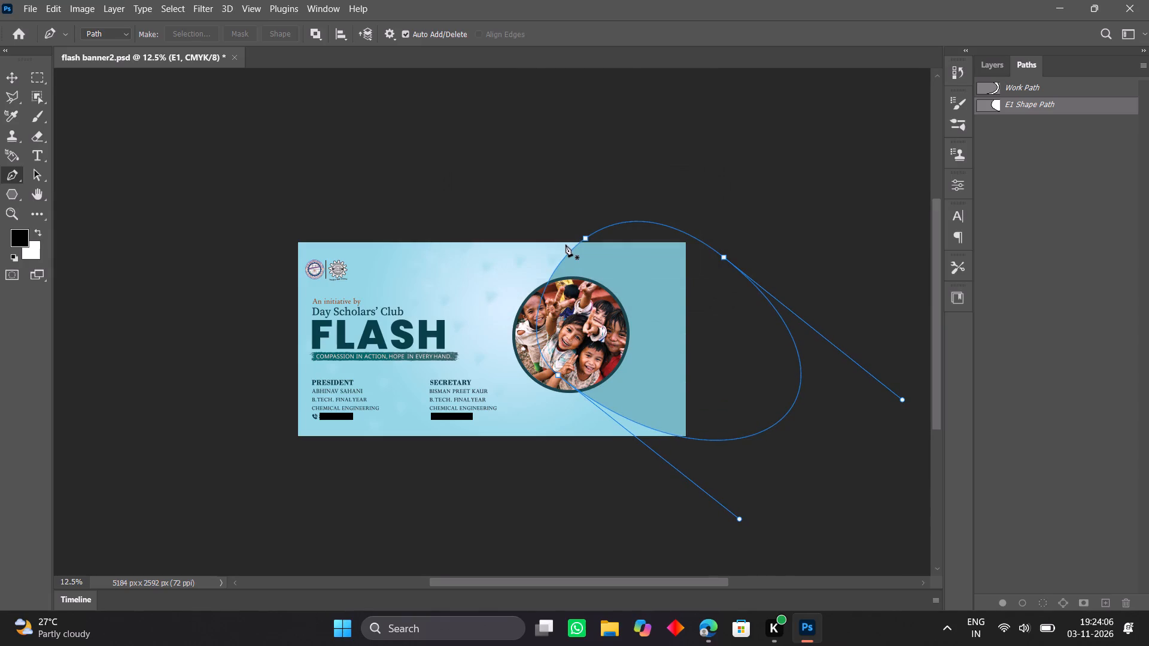
Move the reshaped teal E1 shape about 500 px leftward and slightly down so it surrounds the photo circle's left side.
left_click(13, 81)
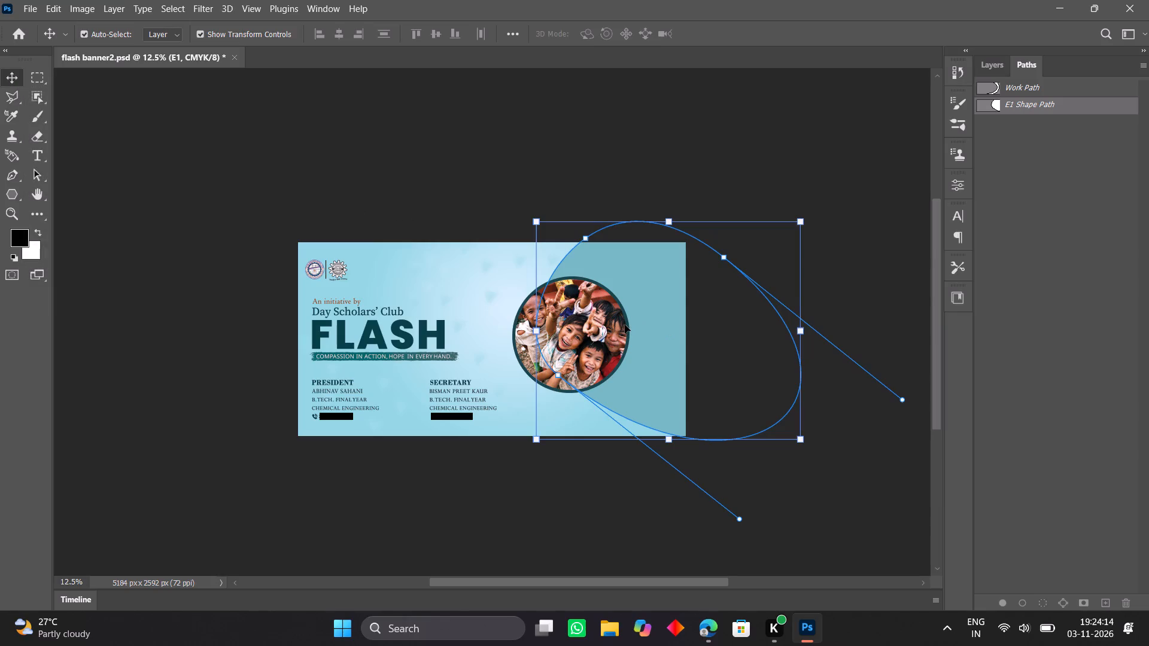
left_click(10, 81)
left_click_drag(583, 256, 559, 260)
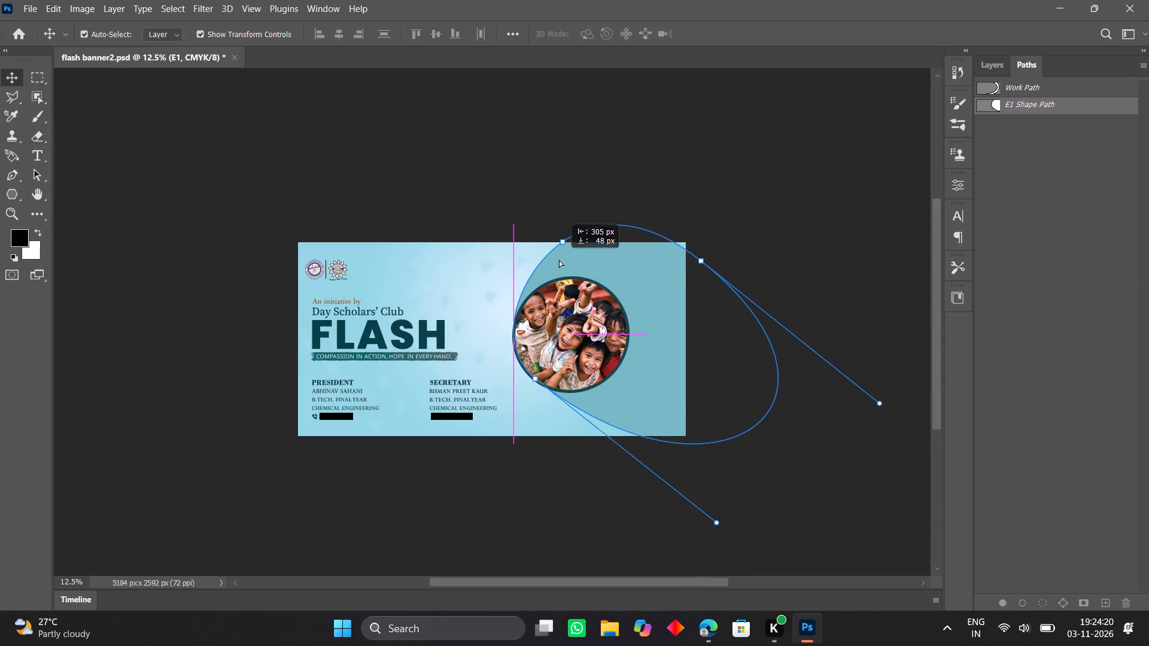
left_click_drag(559, 260, 548, 261)
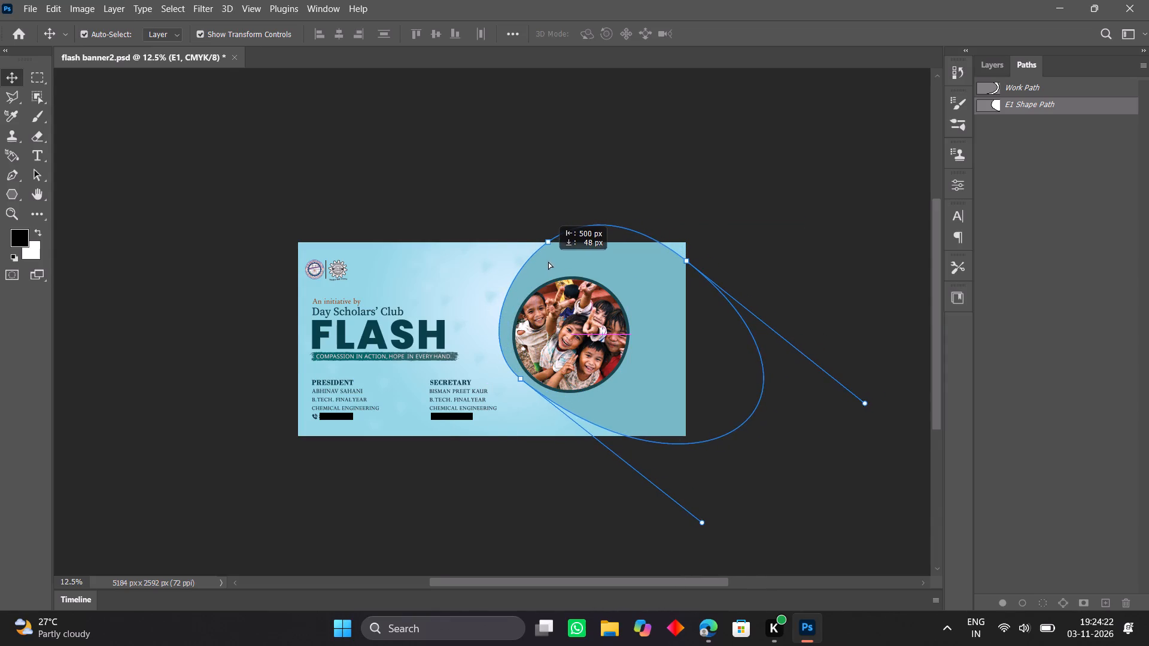
left_click_drag(548, 261, 550, 262)
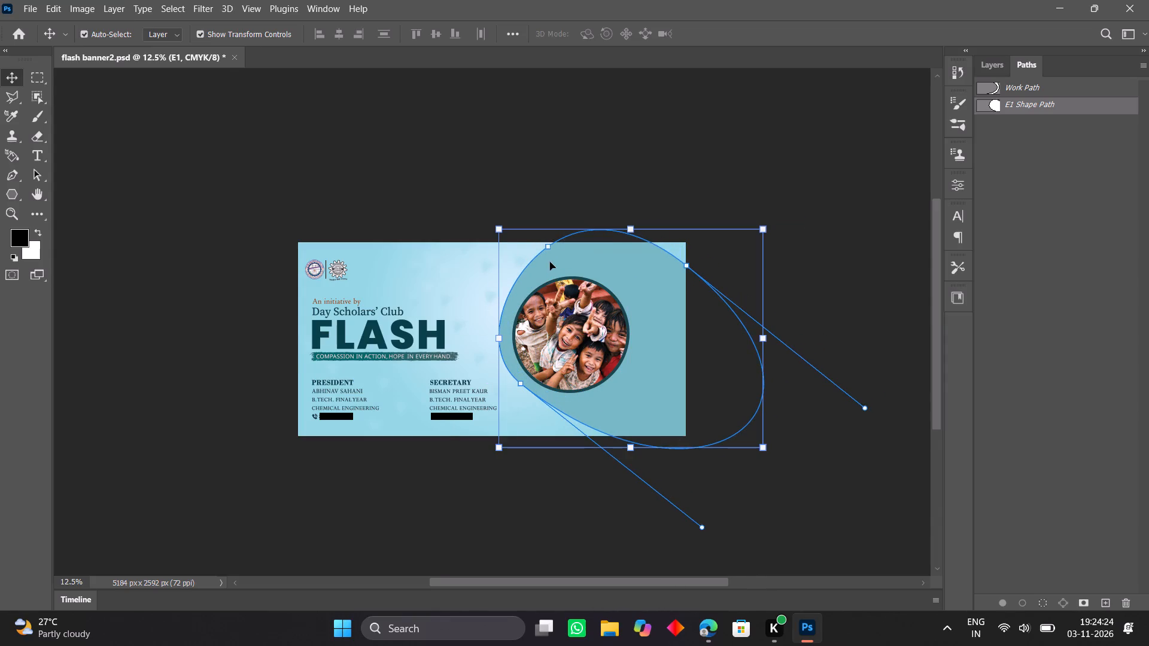
Scale the children's photo inside the circle proportionally to about 119%, keeping its lower-left corner fixed.
left_click(586, 302)
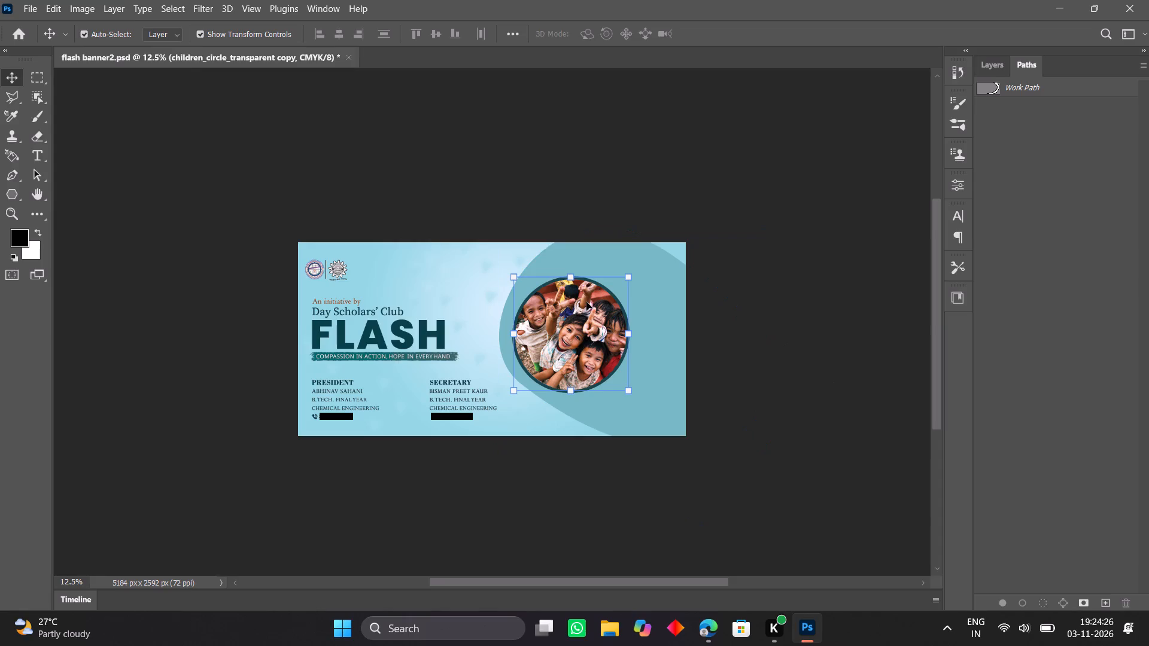
left_click_drag(628, 276, 639, 270)
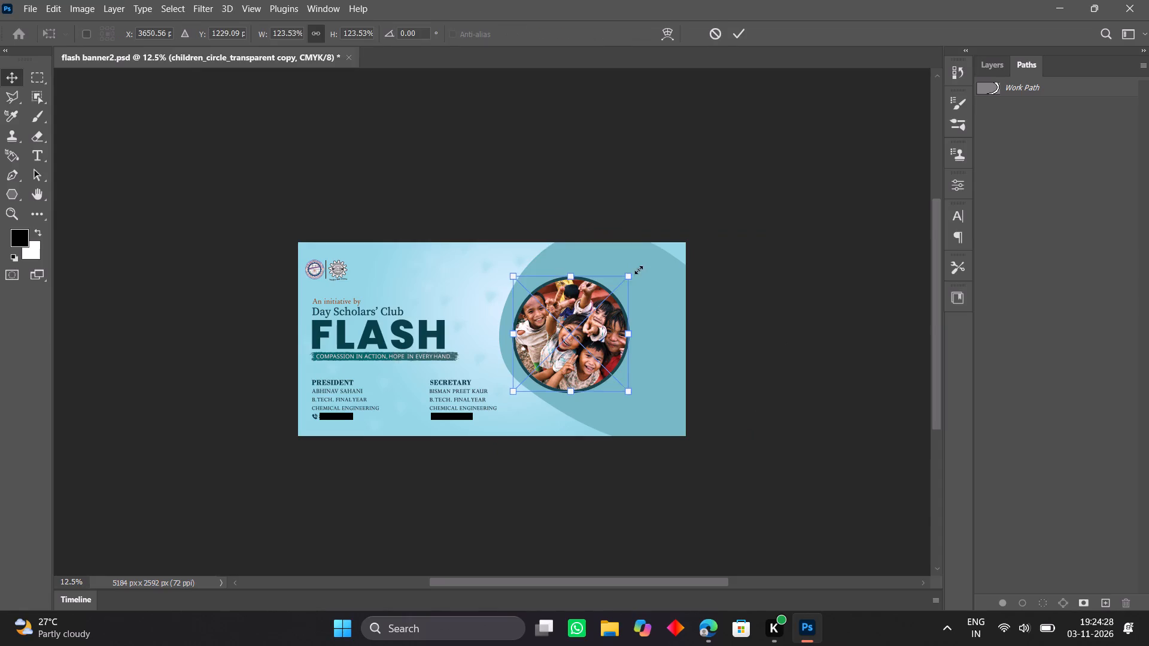
left_click_drag(639, 270, 636, 270)
left_click_drag(636, 270, 653, 254)
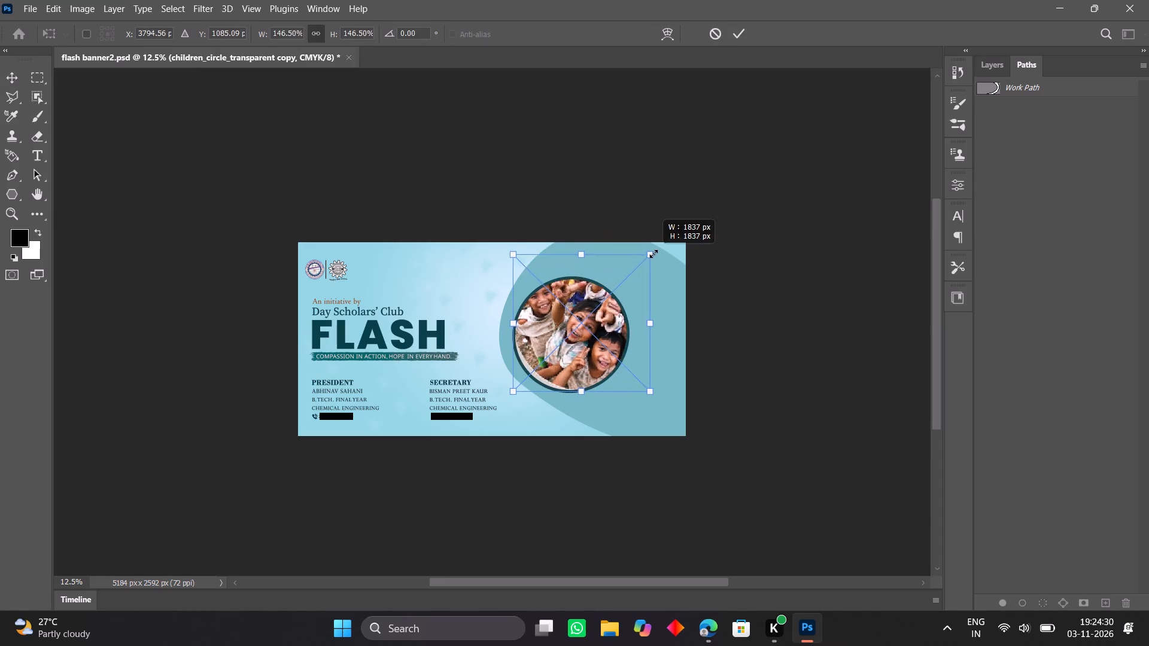
left_click_drag(653, 254, 616, 284)
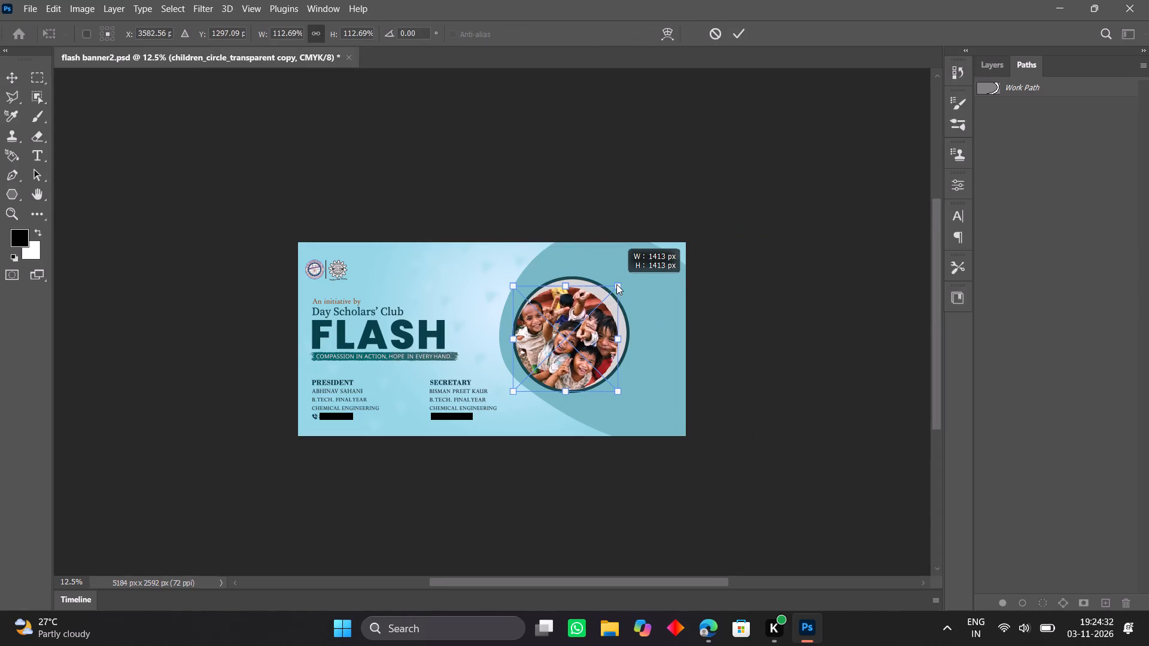
left_click_drag(616, 284, 624, 279)
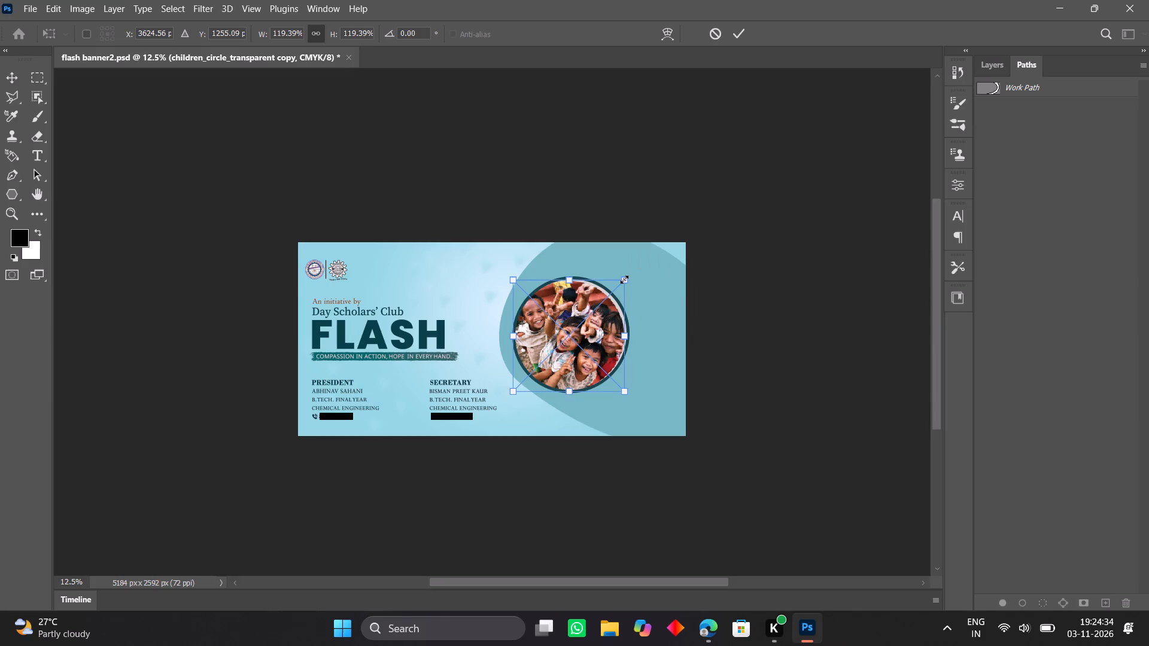
left_click(990, 65)
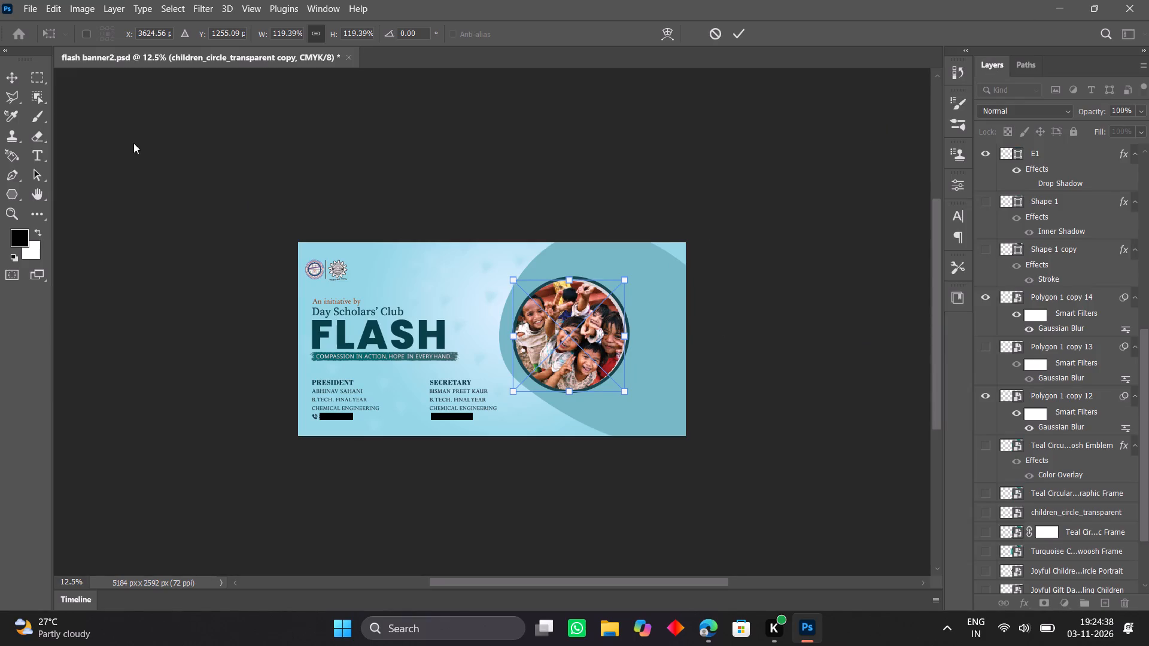
left_click(6, 77)
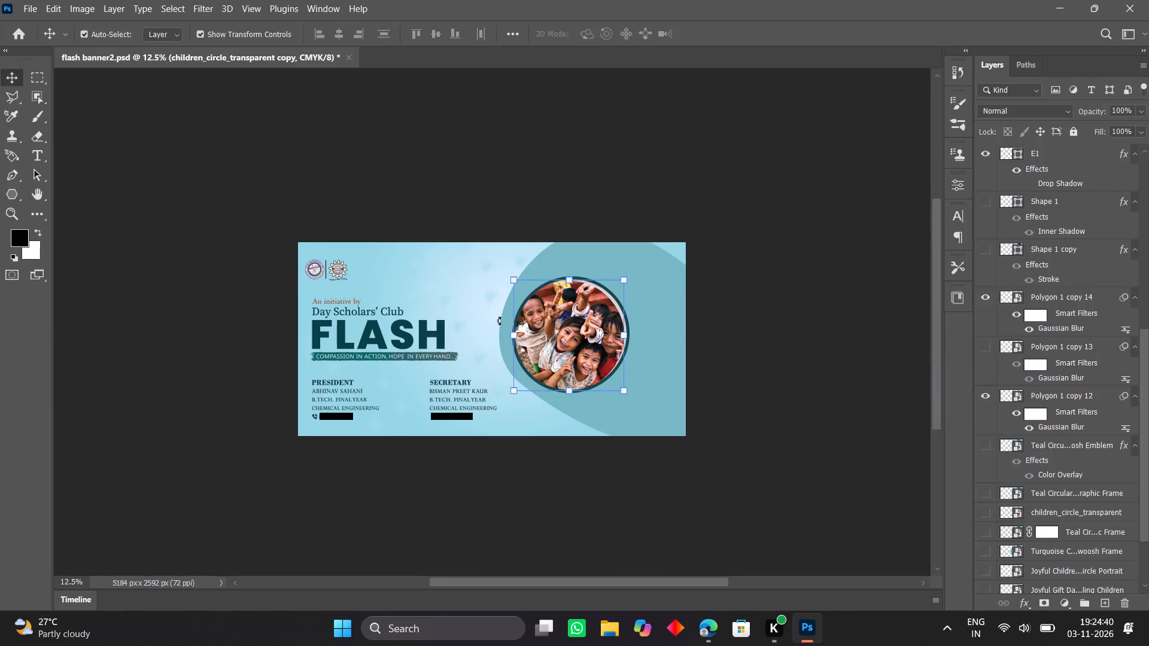
Hide the clipped children's photo layer, children_circle_transparent copy, above E2.
left_click(579, 358)
scroll(1062, 435, "down", 3)
scroll(1062, 435, "up", 5)
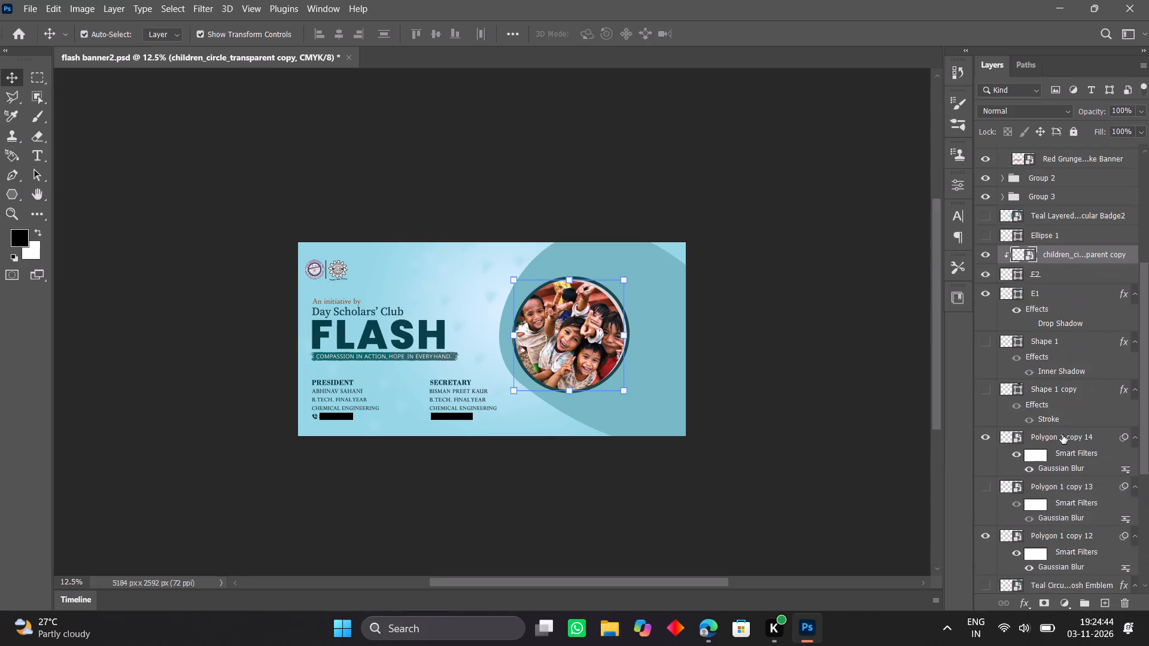
scroll(1062, 435, "up", 1)
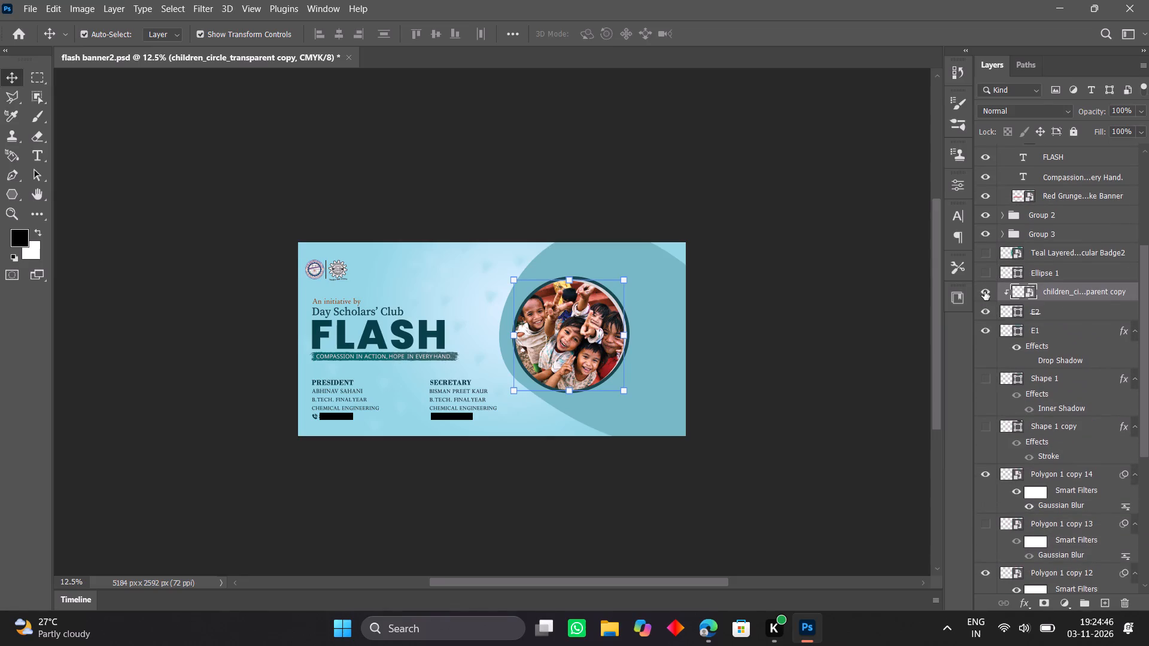
left_click(984, 291)
Rename the hidden children's photo layer as CHILDimage.
double_click(1054, 291)
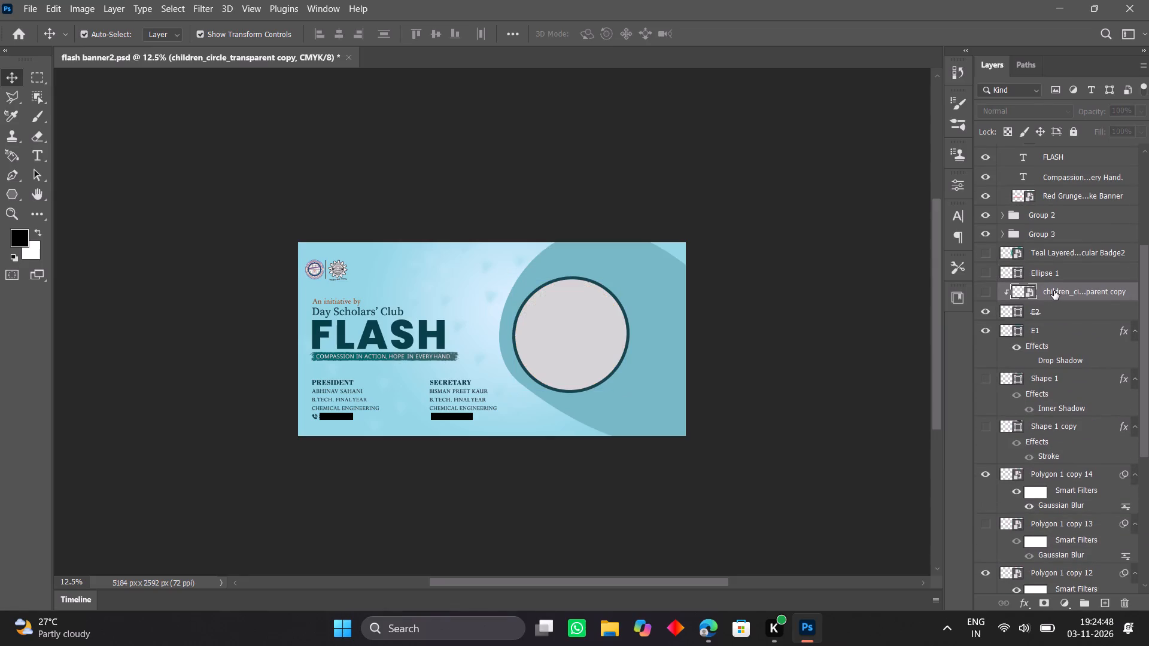
key("BackSpace")
key("shift+c")
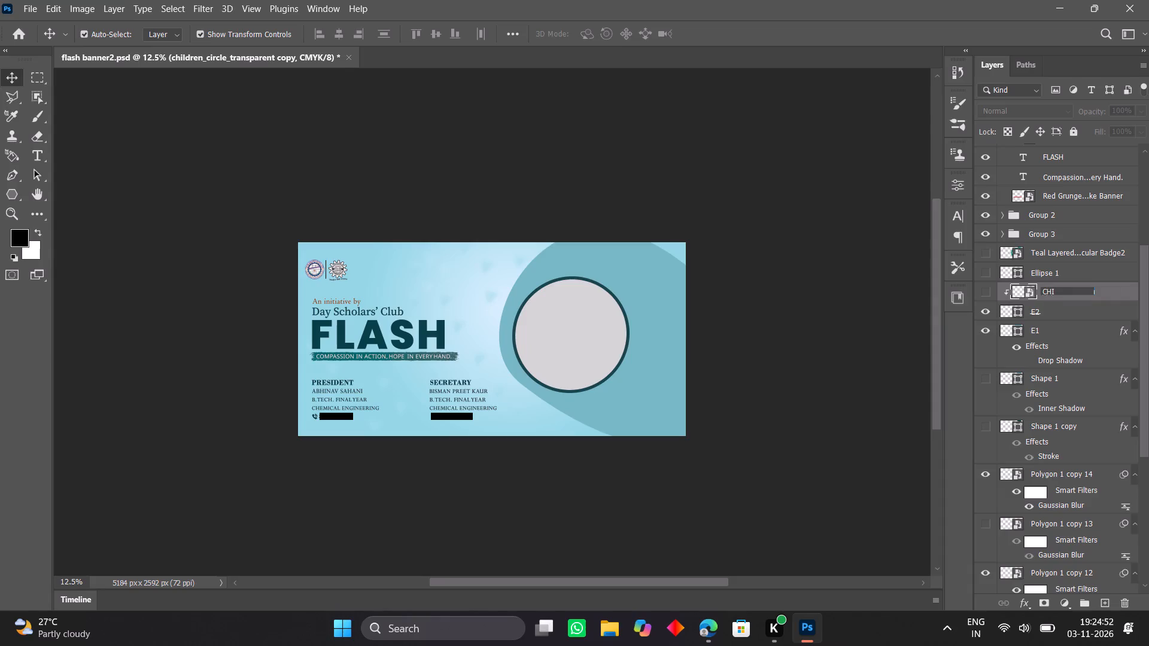
type("LD")
type("image")
key("Return")
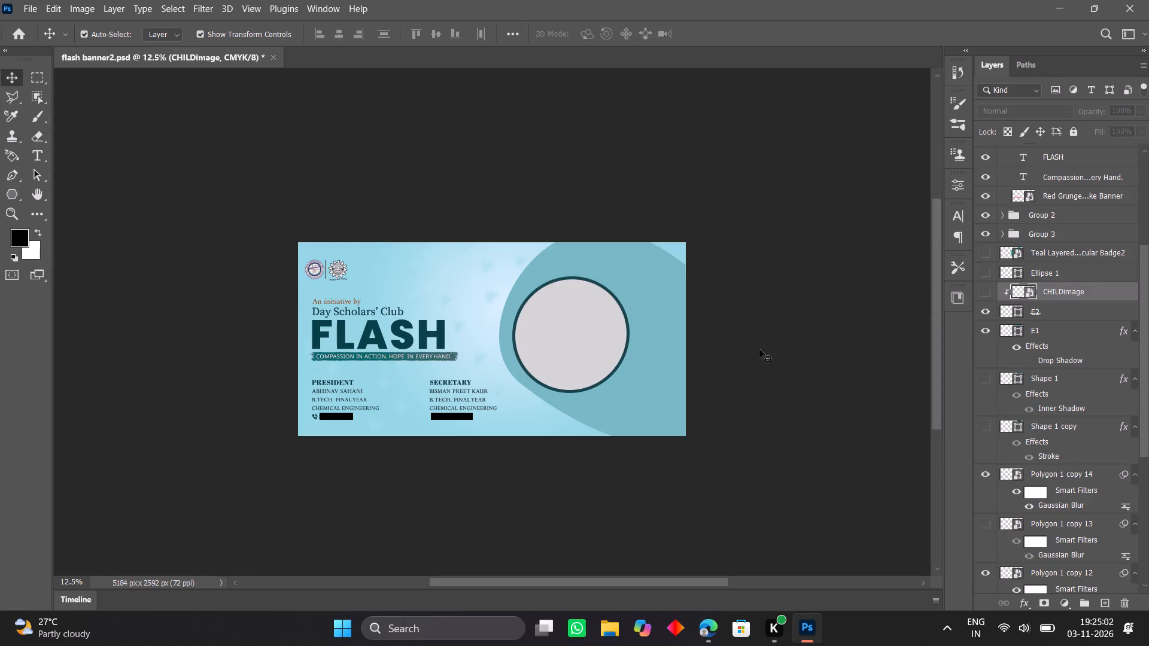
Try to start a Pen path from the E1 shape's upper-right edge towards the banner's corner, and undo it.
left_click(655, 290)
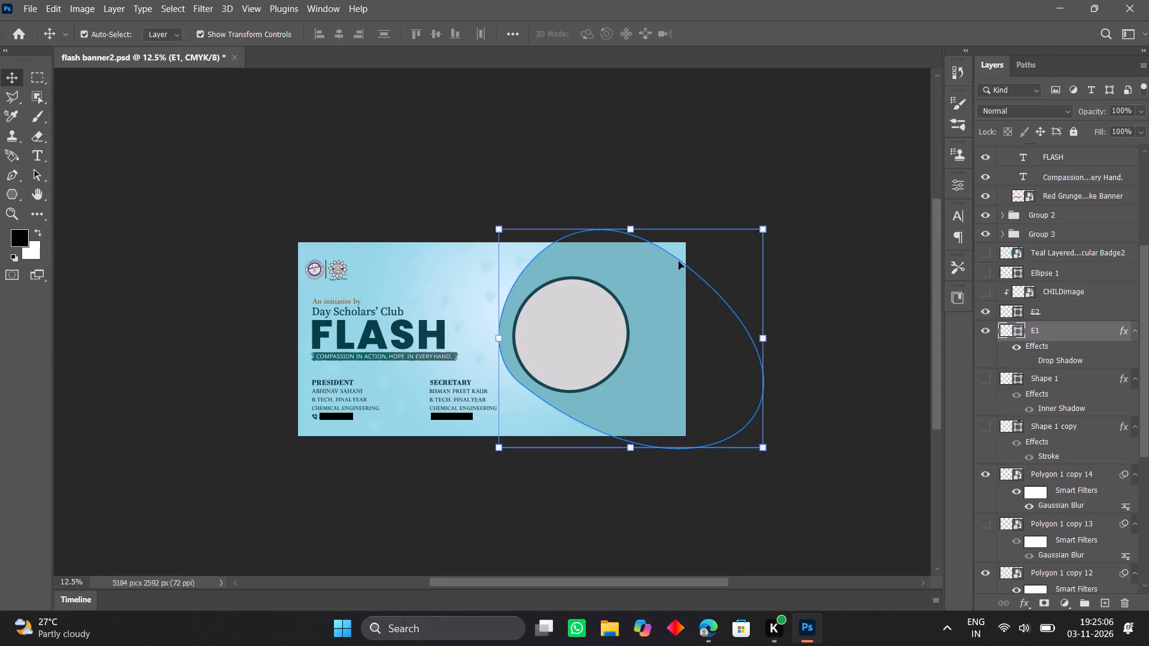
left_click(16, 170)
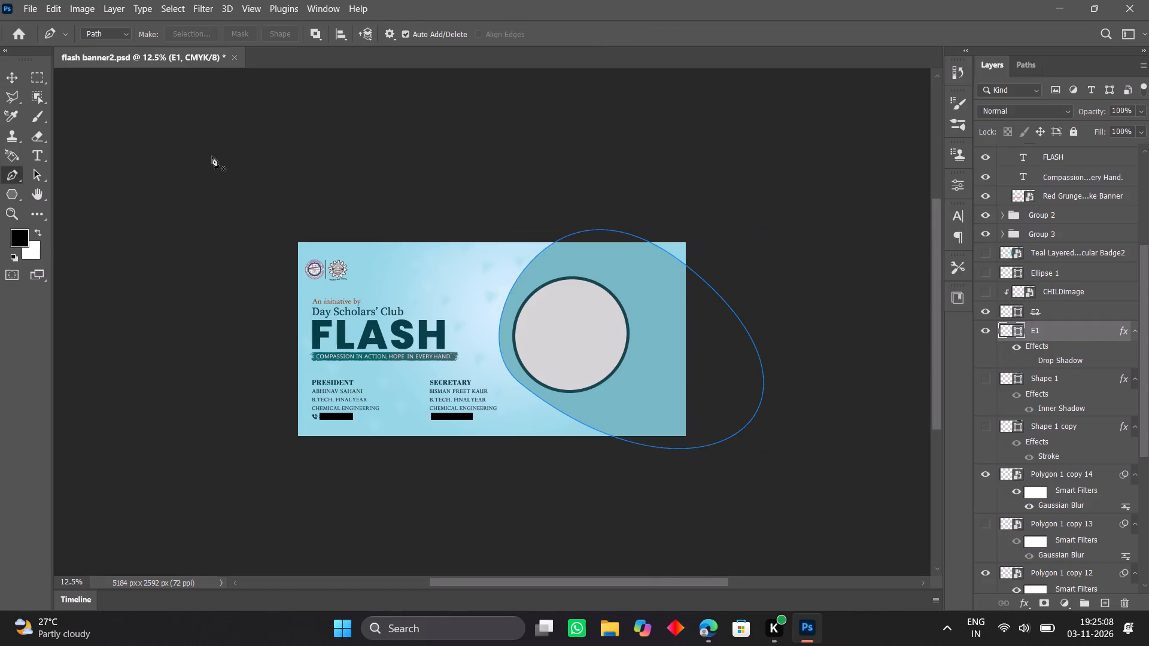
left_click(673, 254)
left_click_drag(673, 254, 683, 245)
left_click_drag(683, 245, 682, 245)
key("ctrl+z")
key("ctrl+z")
Scale the teal E1 shape proportionally to about 107%, keeping its lower-left corner fixed.
left_click(1, 70)
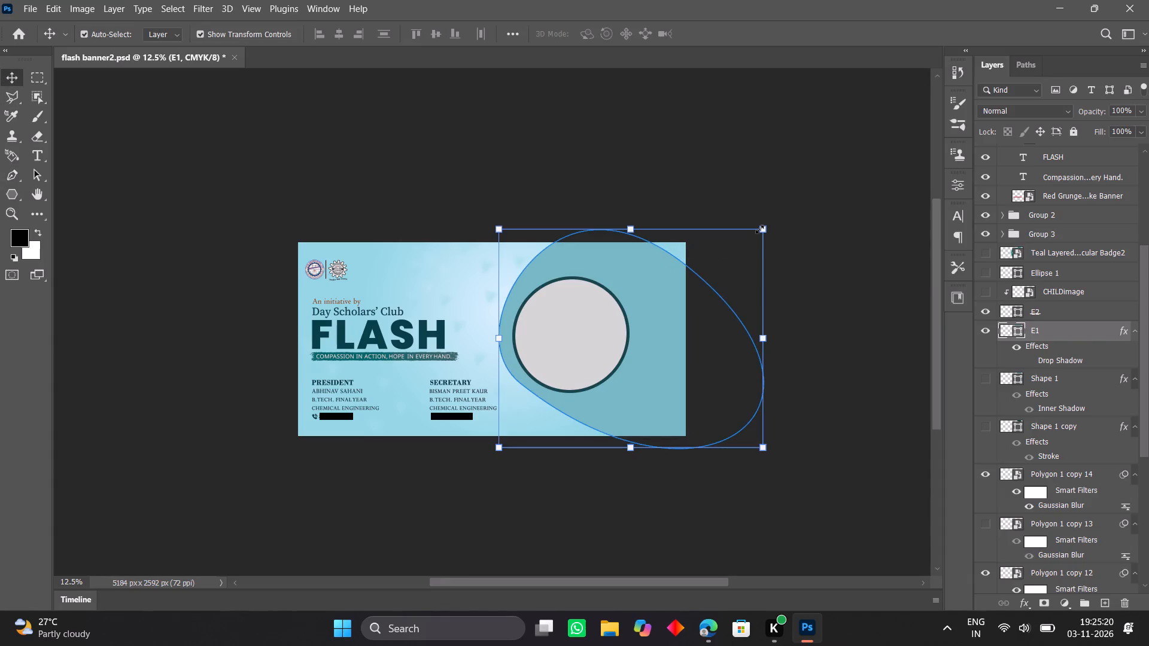
left_click_drag(759, 229, 779, 217)
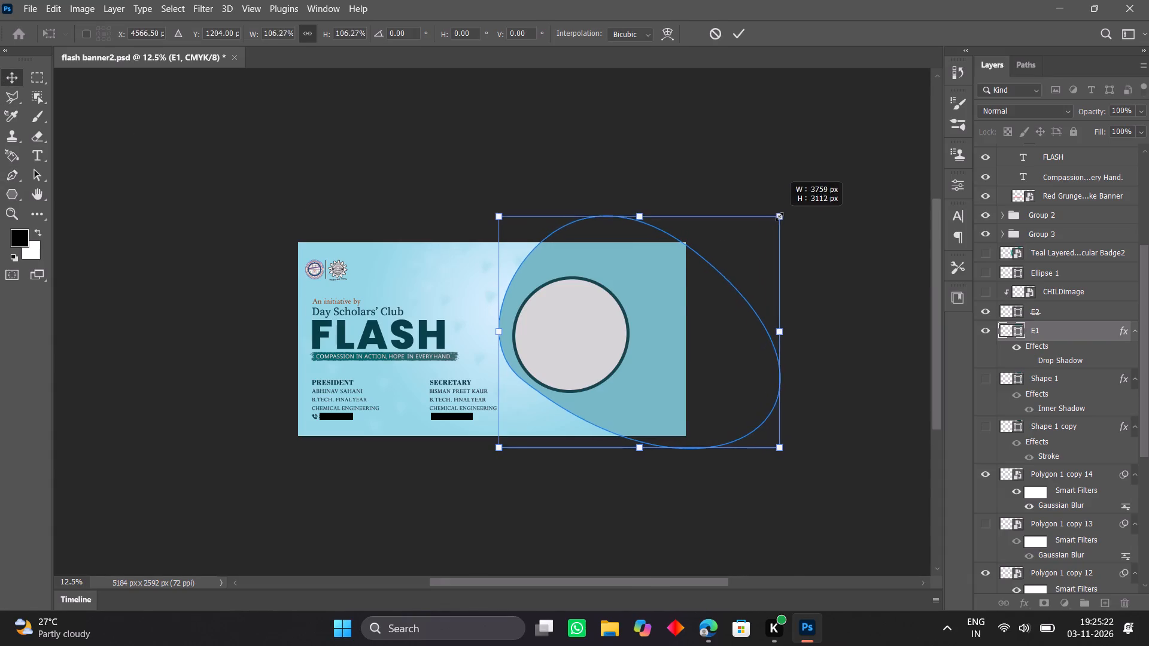
left_click_drag(779, 217, 781, 215)
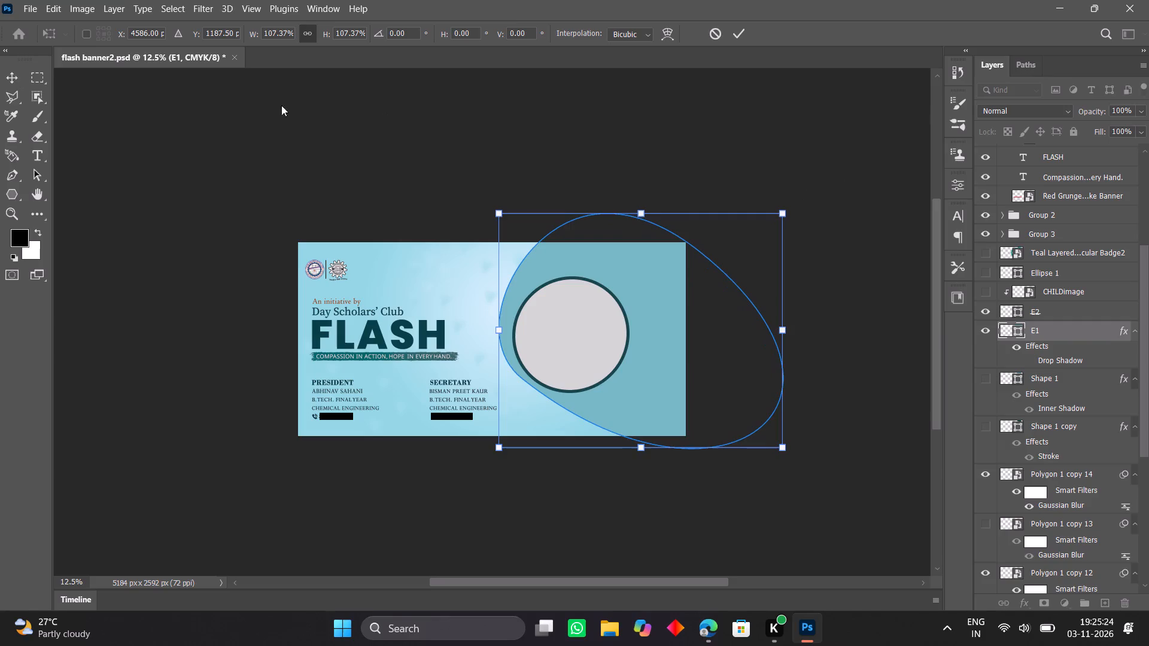
left_click(15, 78)
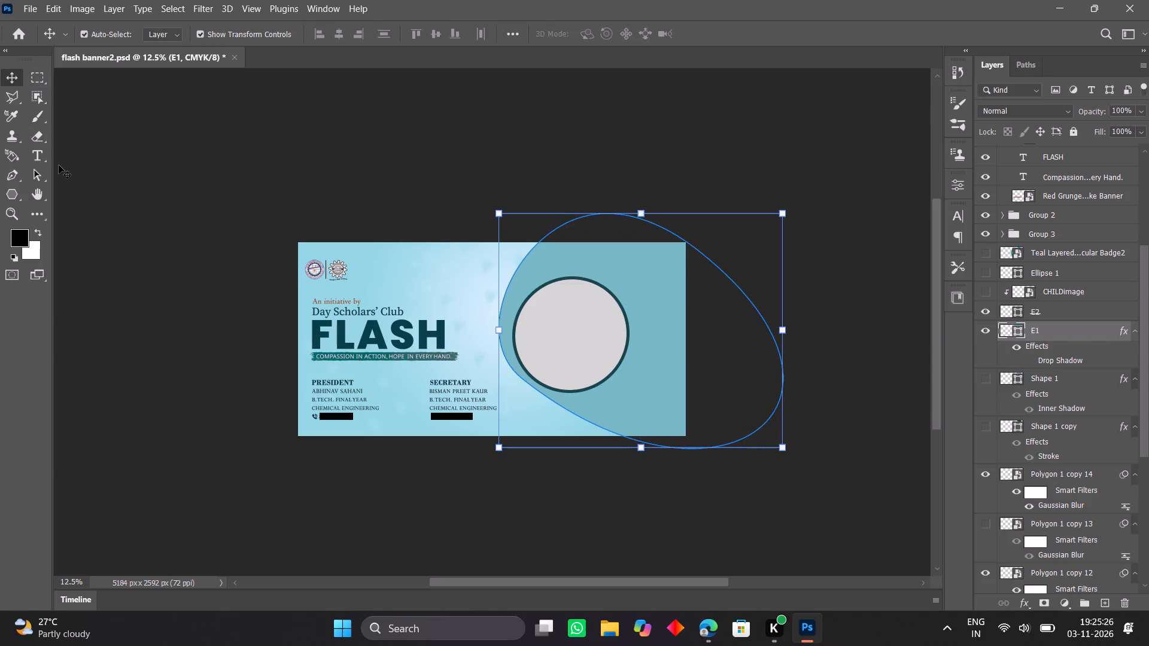
Duplicate the E1 shape layer and nudge the copy about 160 px to the right.
left_click(551, 327)
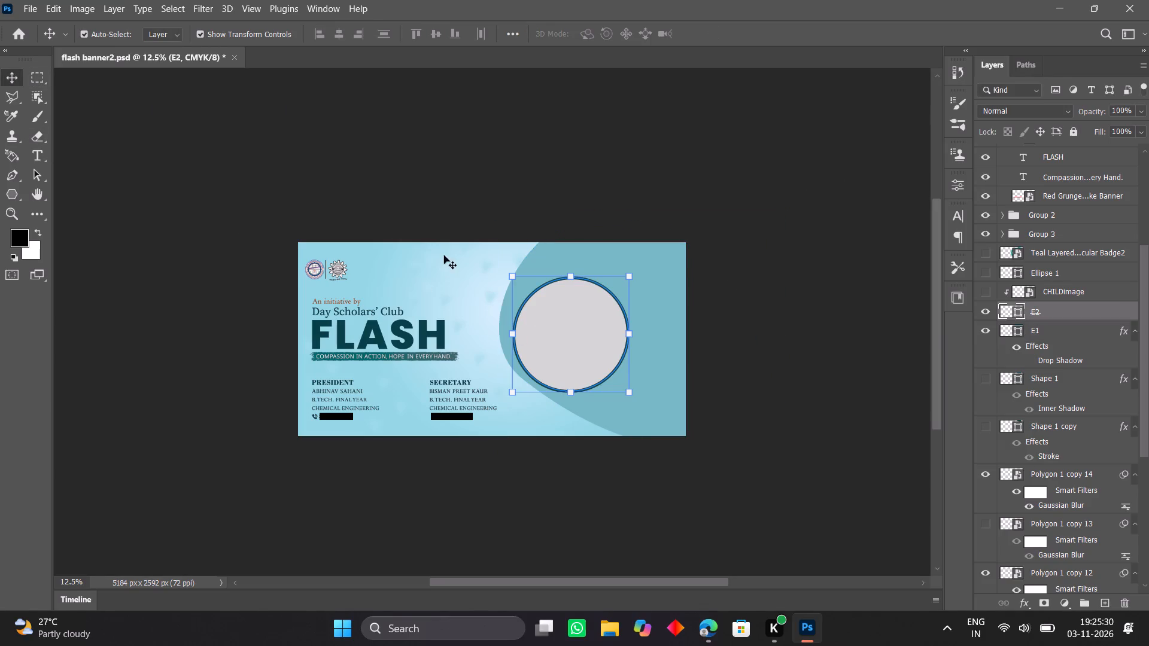
left_click(598, 254)
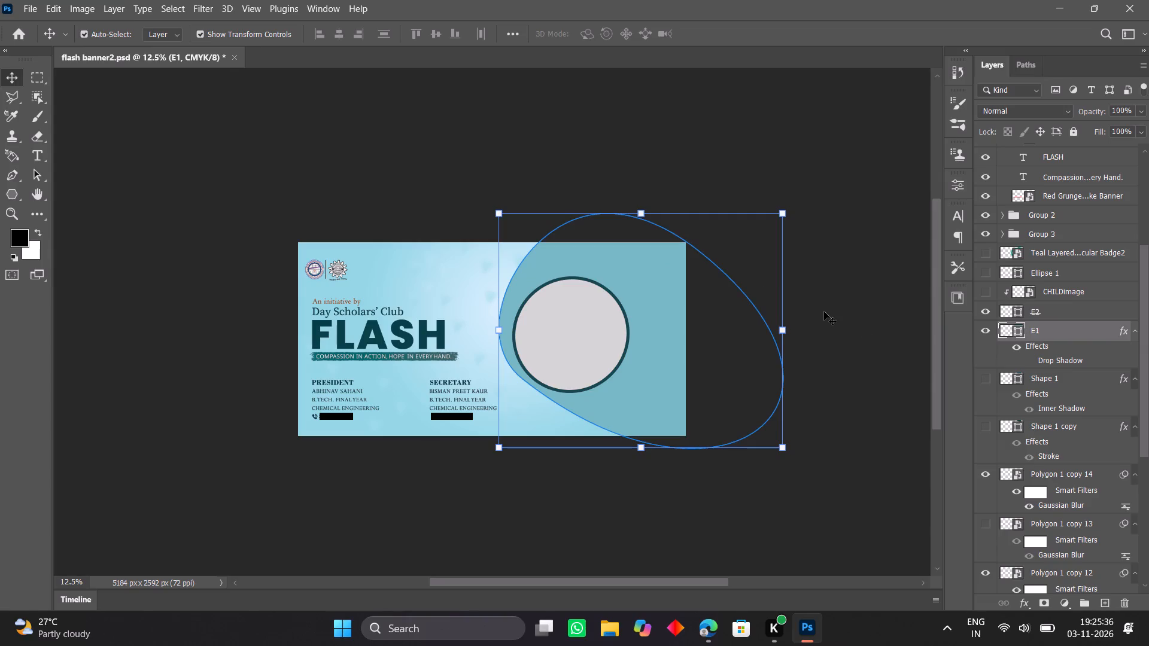
key("ctrl+j")
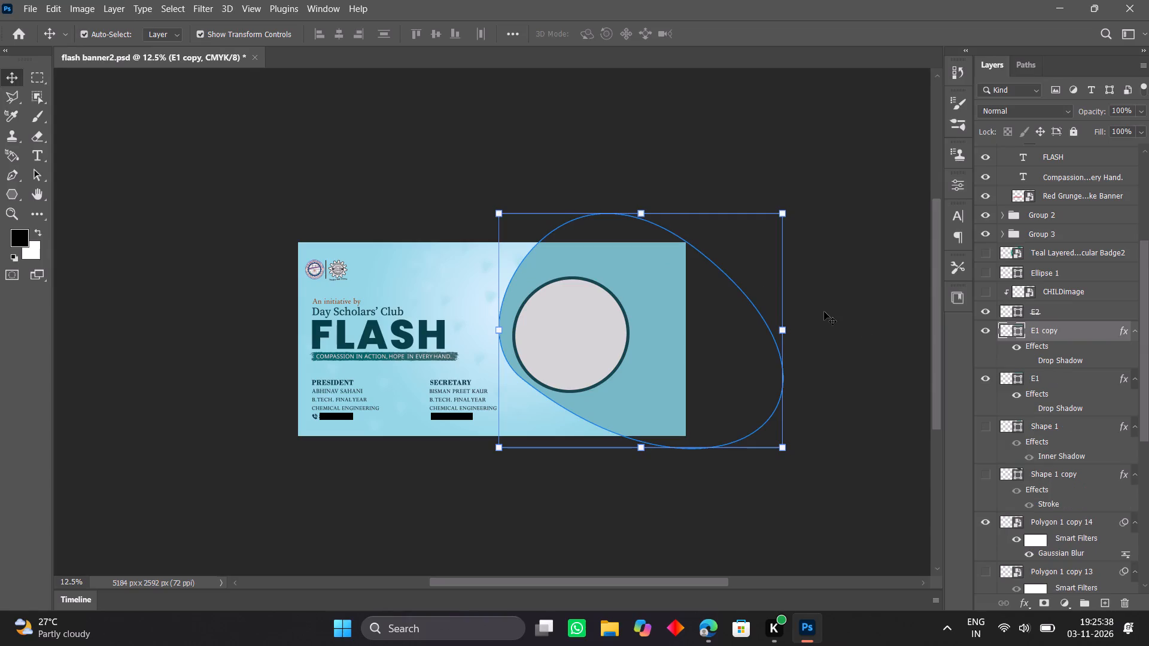
key("Right")
key("Right")
key("Right")
key("Right")
key("Right")
key("Right")
key("Right")
key("Right")
key("Right")
key("Right")
key("Right")
key("Right")
key("Right")
key("Right")
key("Right")
key("Right")
key("Right")
key("Right")
key("Right")
key("Right")
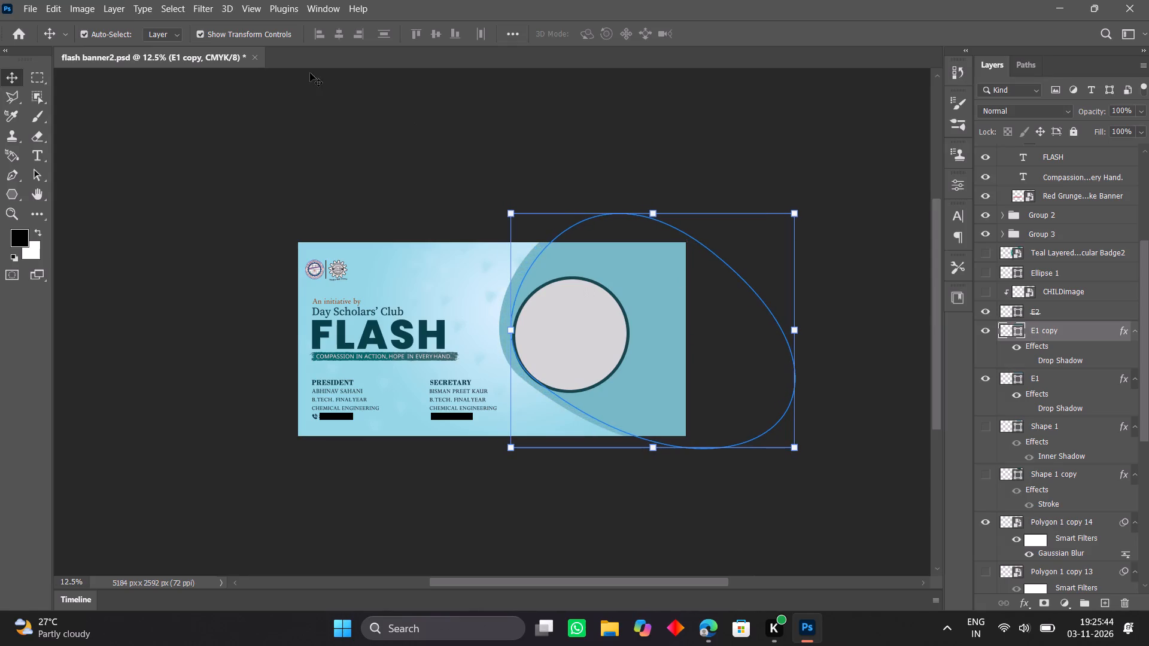
Hide the grey photo circle layer E2.
left_click(575, 328)
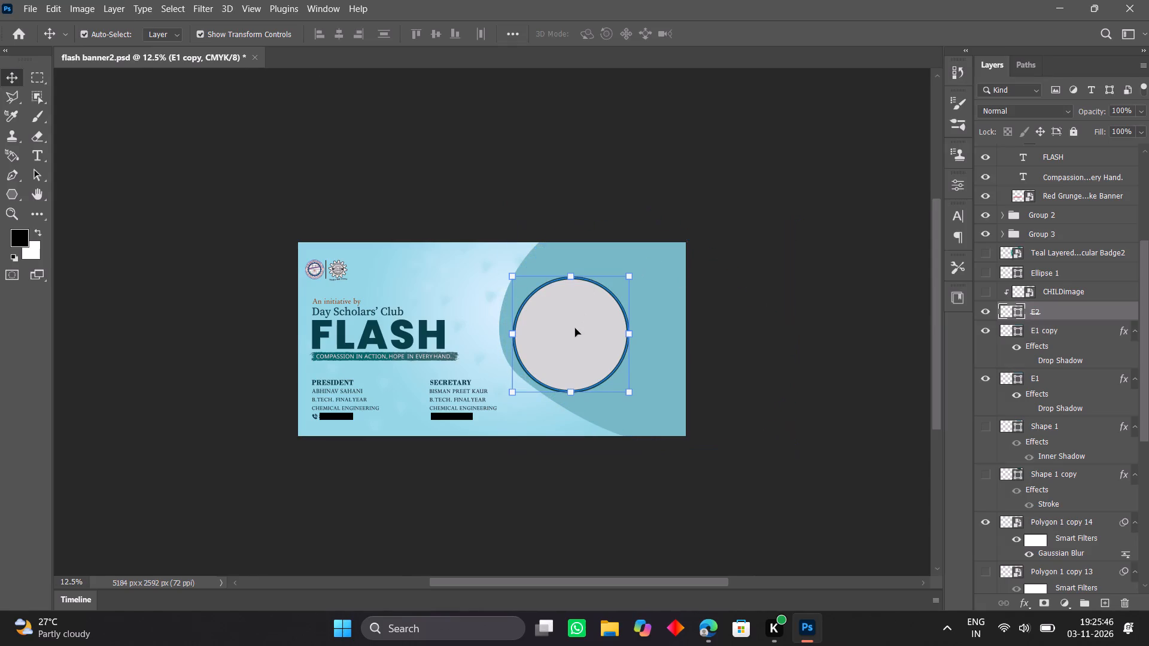
left_click(988, 312)
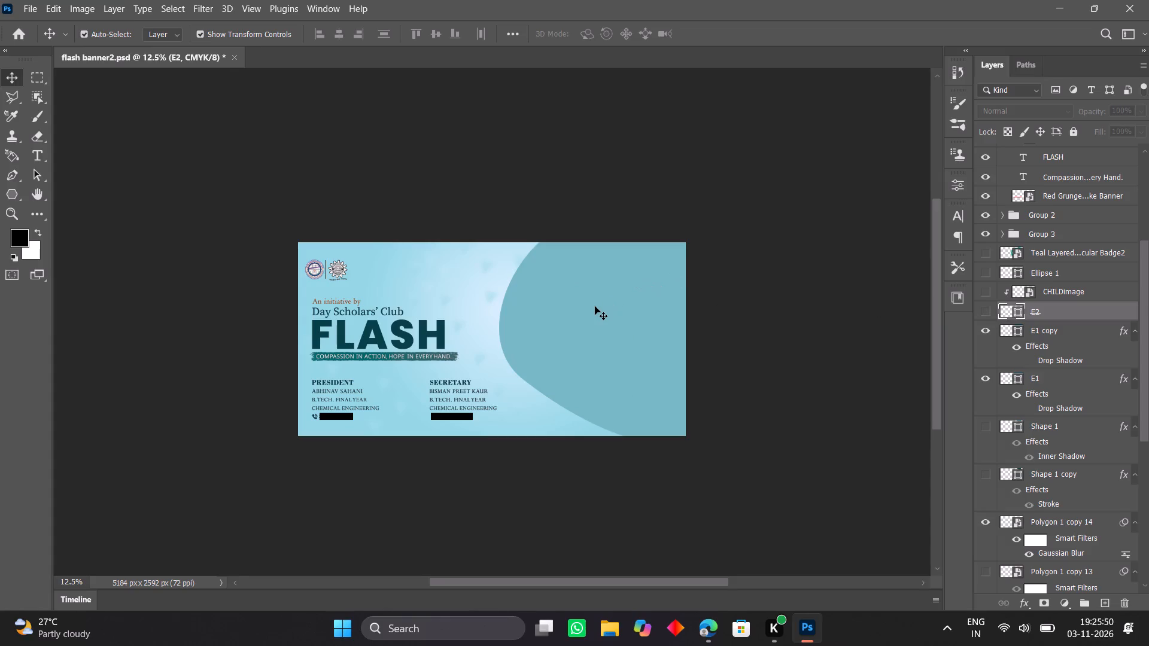
Scale the E1 copy shape proportionally to about 84%, keeping its lower-left corner fixed.
left_click(1079, 339)
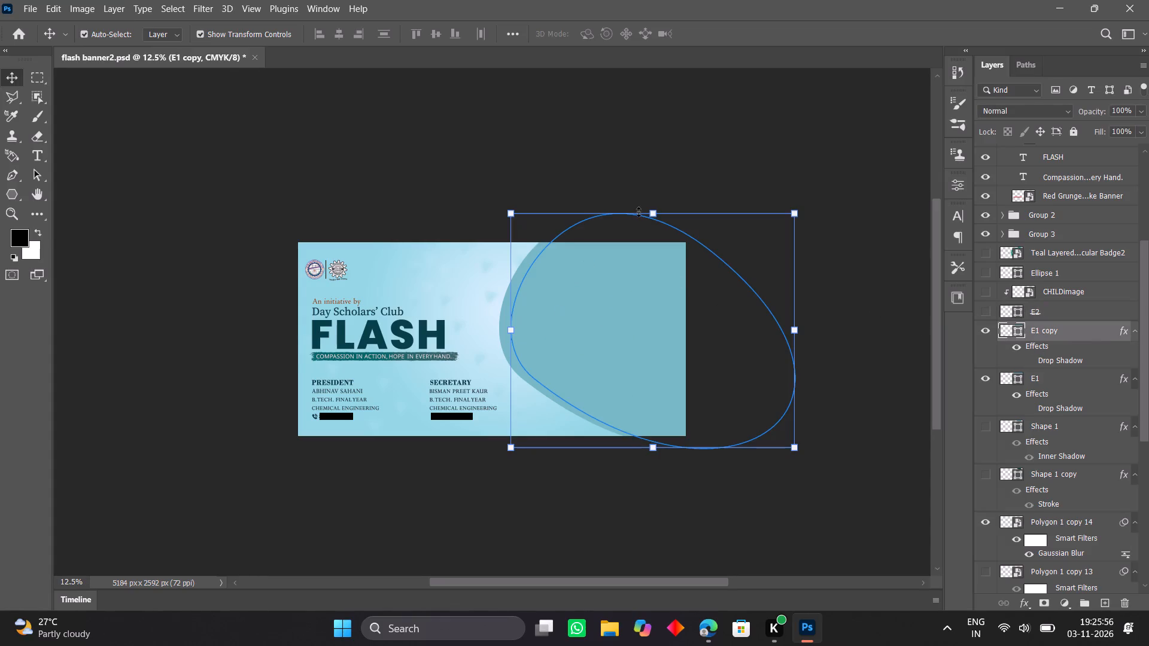
left_click_drag(653, 213, 641, 215)
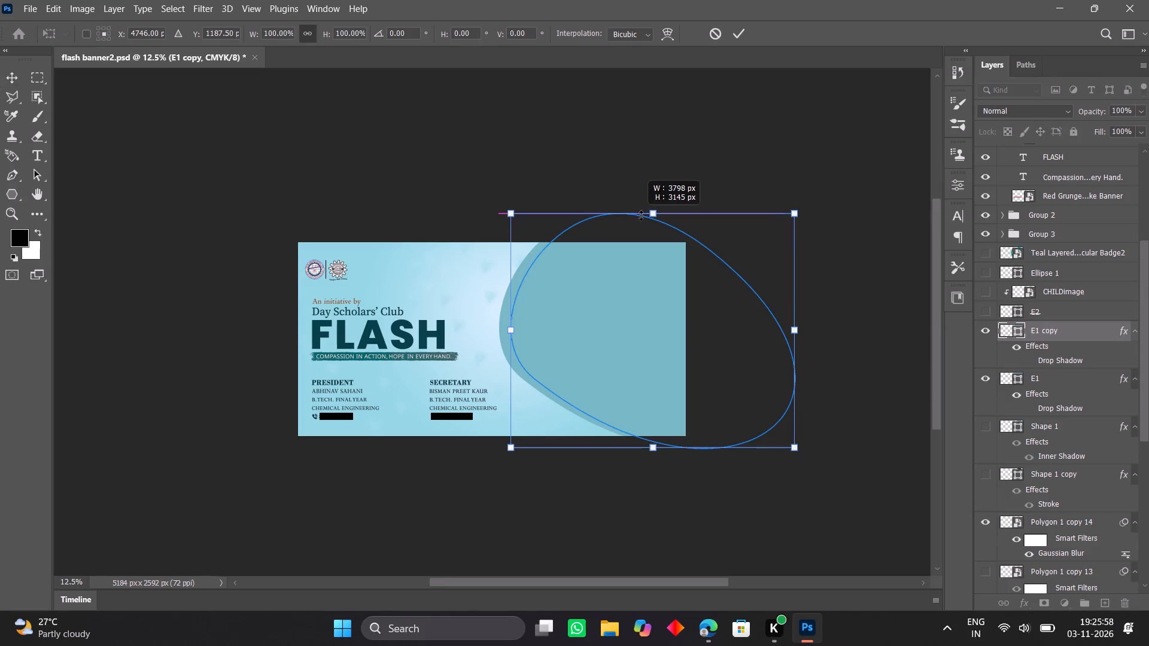
left_click_drag(641, 215, 642, 215)
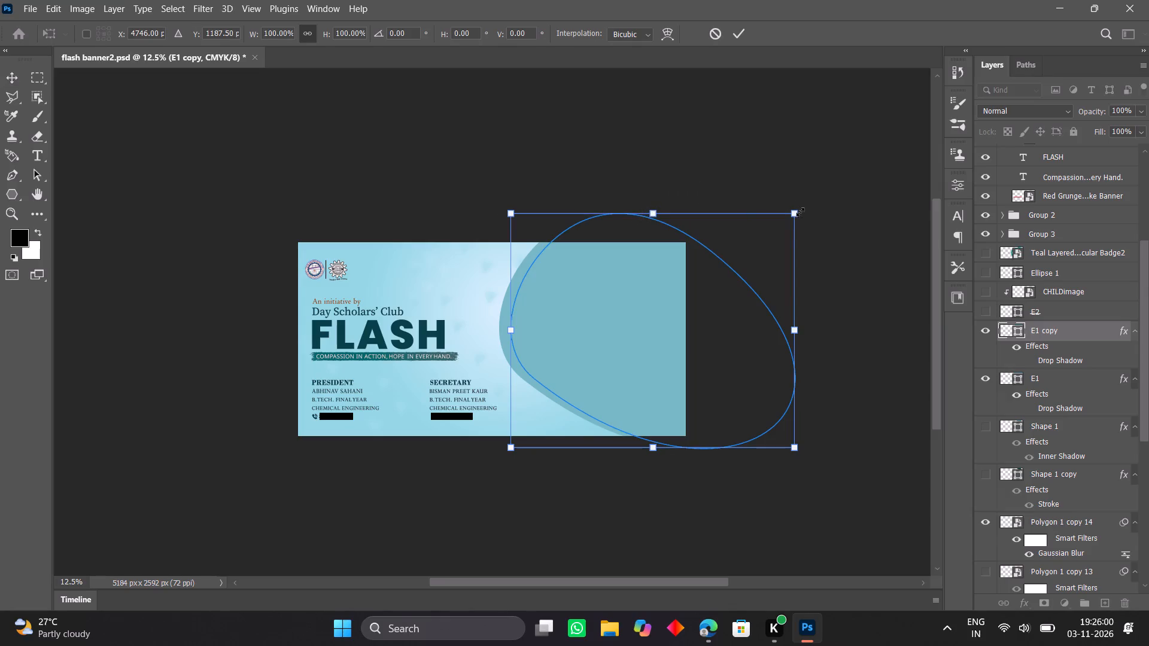
left_click_drag(797, 216, 735, 240)
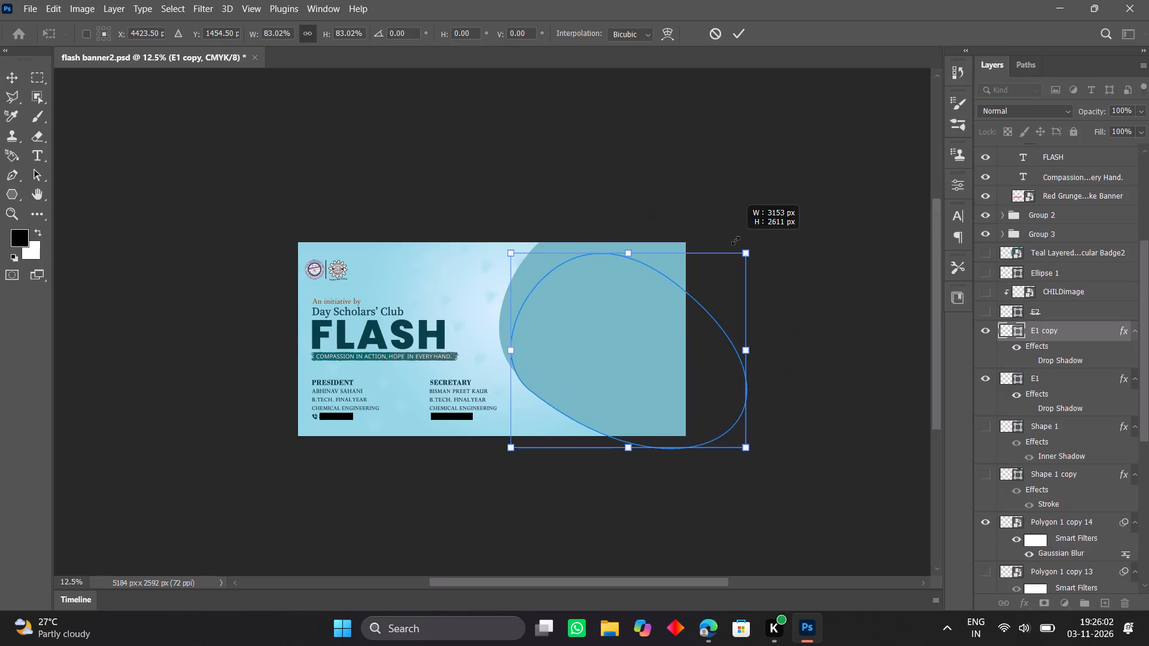
left_click_drag(735, 240, 738, 237)
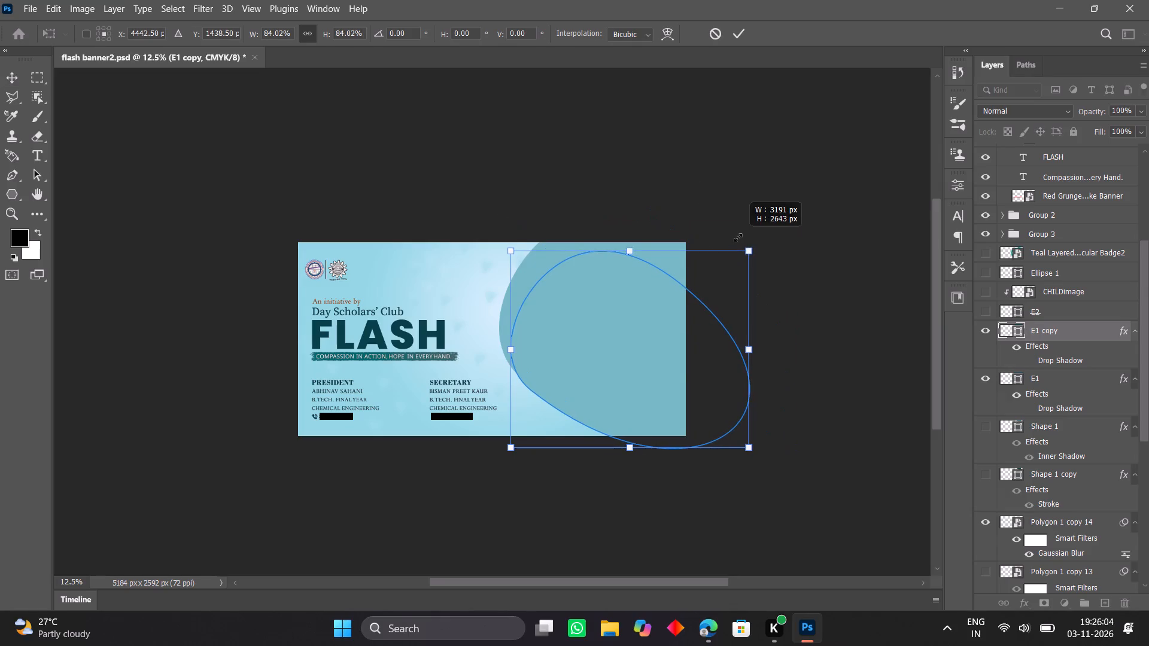
left_click_drag(738, 237, 738, 239)
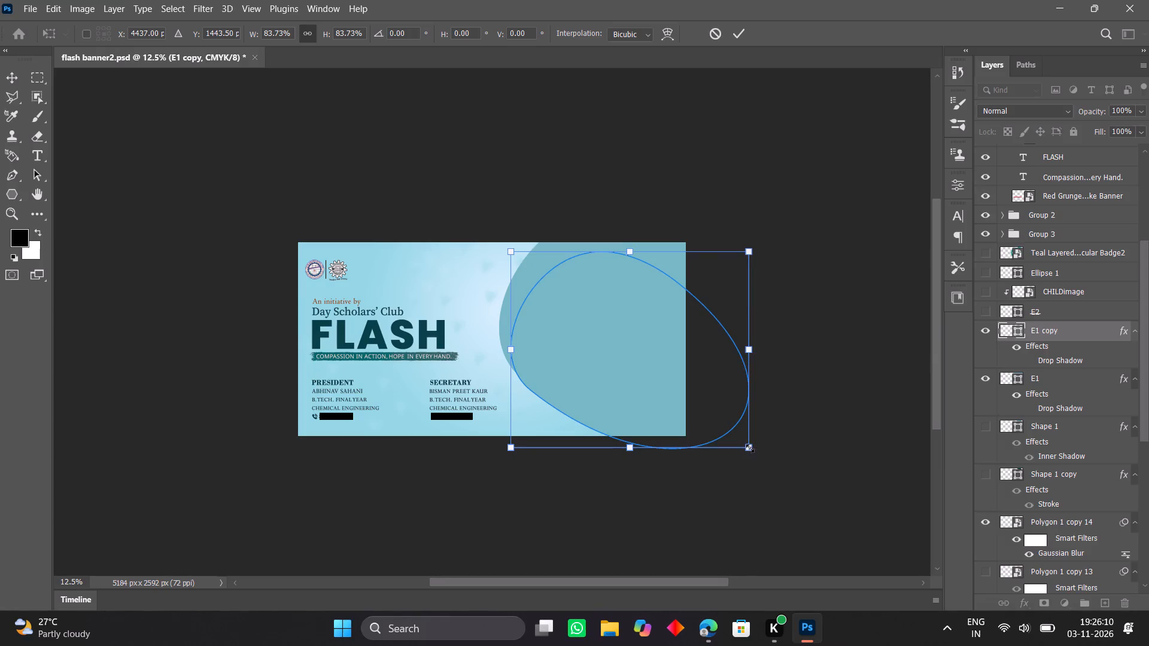
Rotate the E1 copy about 31° counterclockwise, move it about 432 px right and 132 px up, and apply the transform.
left_click_drag(764, 460, 778, 395)
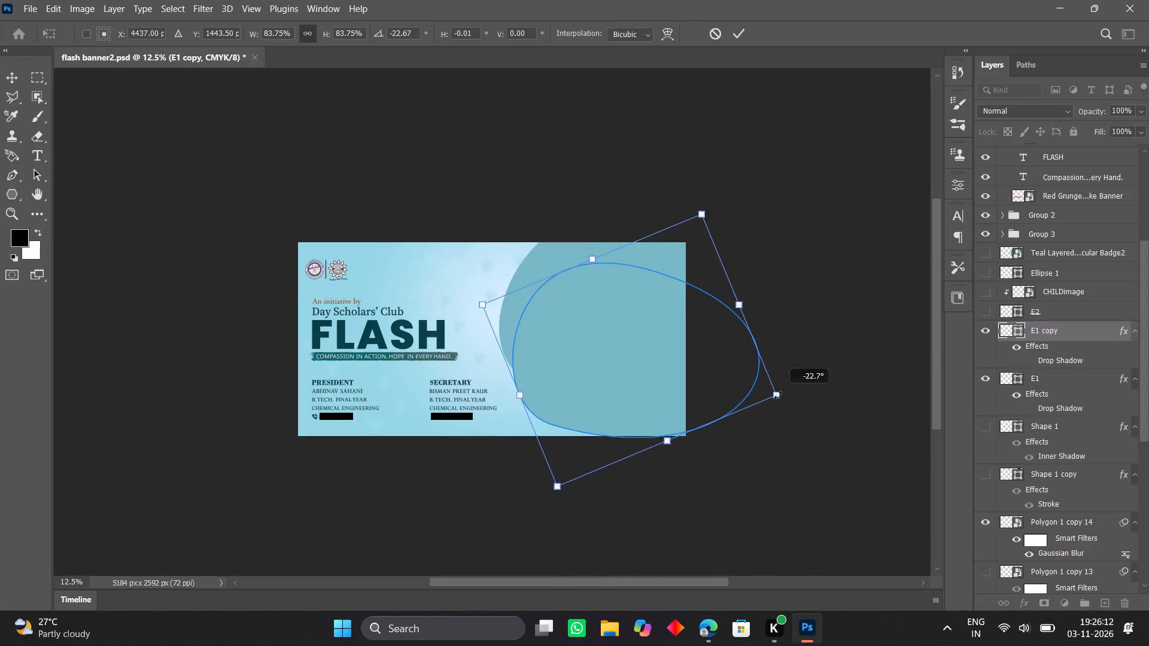
left_click_drag(778, 395, 778, 371)
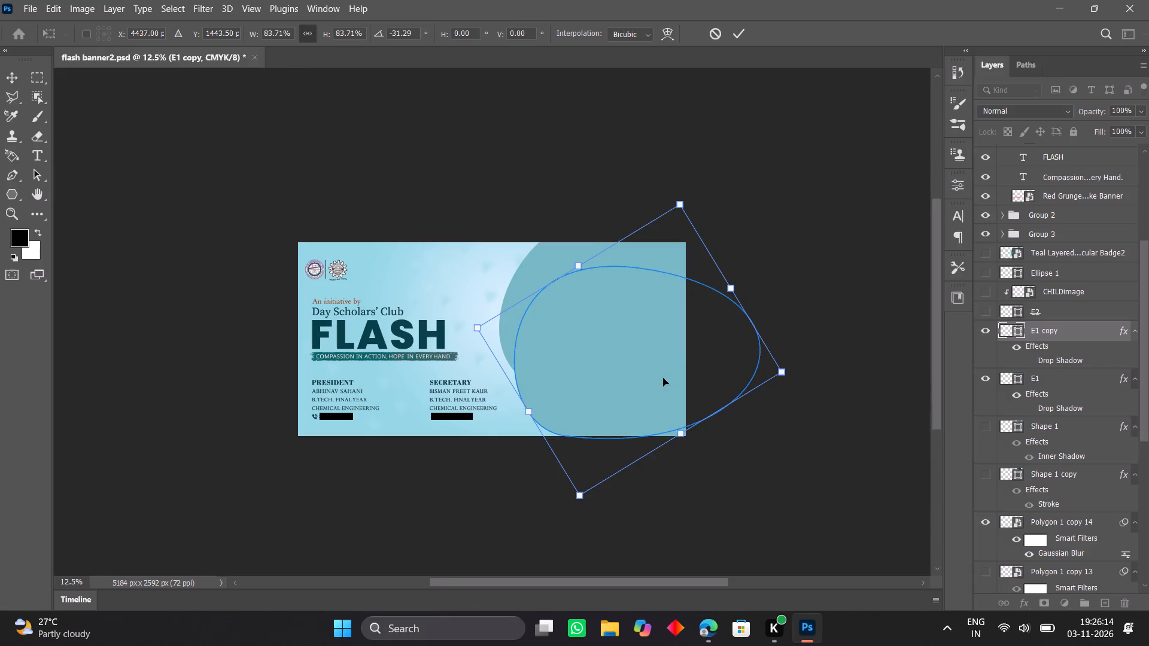
left_click_drag(663, 378, 688, 360)
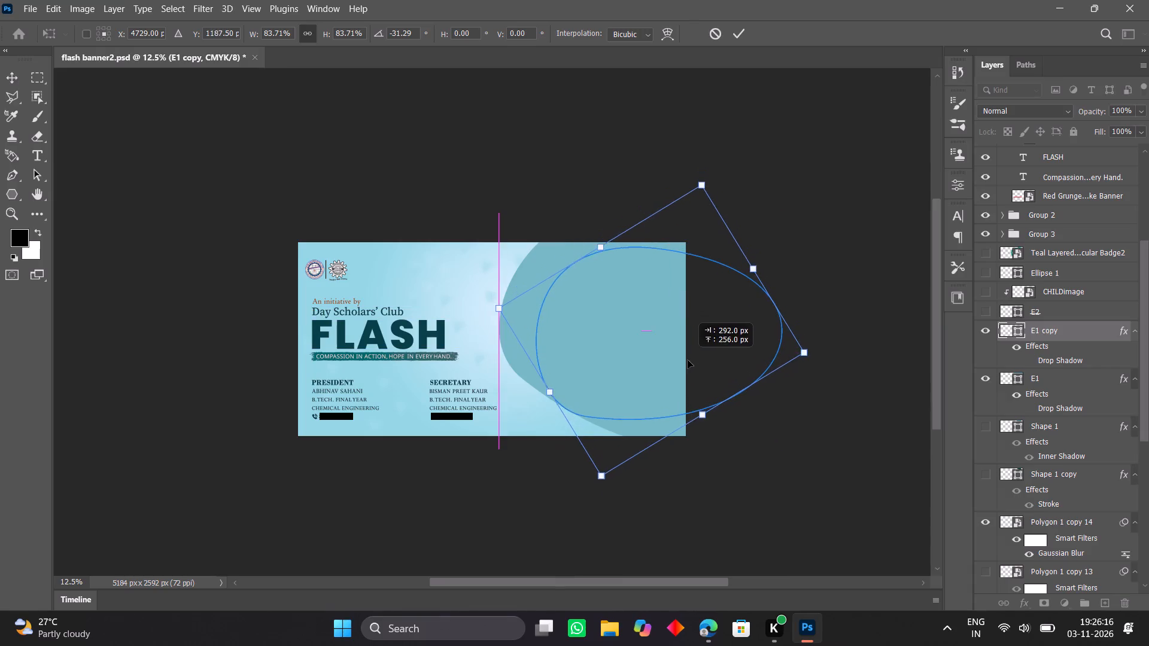
left_click_drag(688, 360, 695, 368)
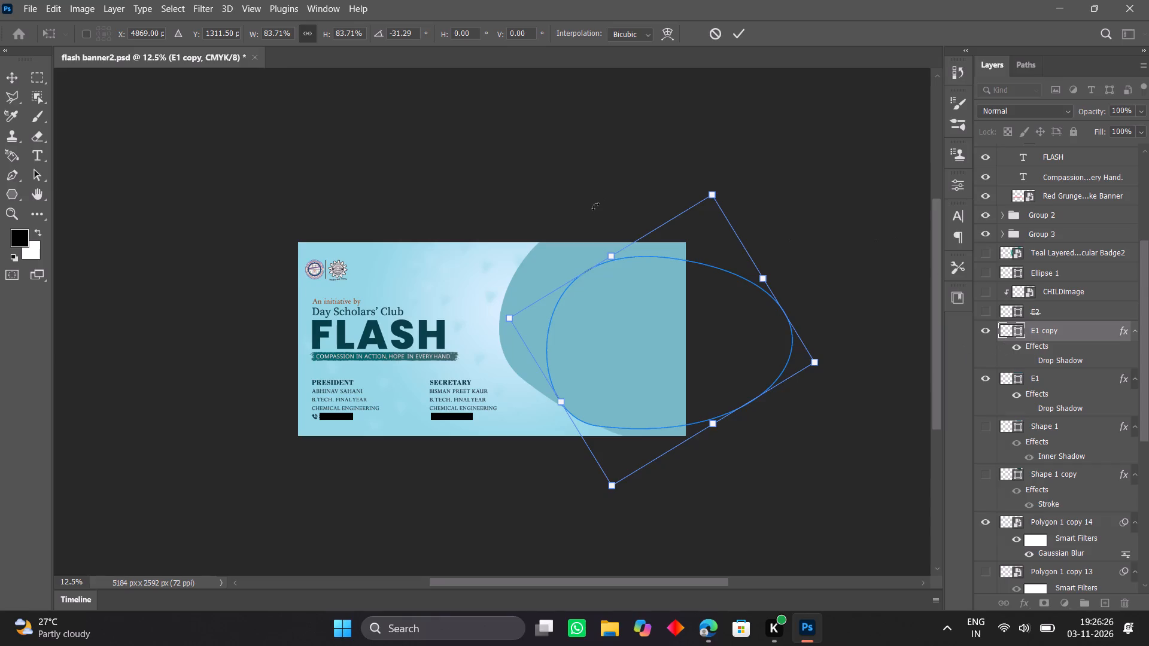
left_click(7, 179)
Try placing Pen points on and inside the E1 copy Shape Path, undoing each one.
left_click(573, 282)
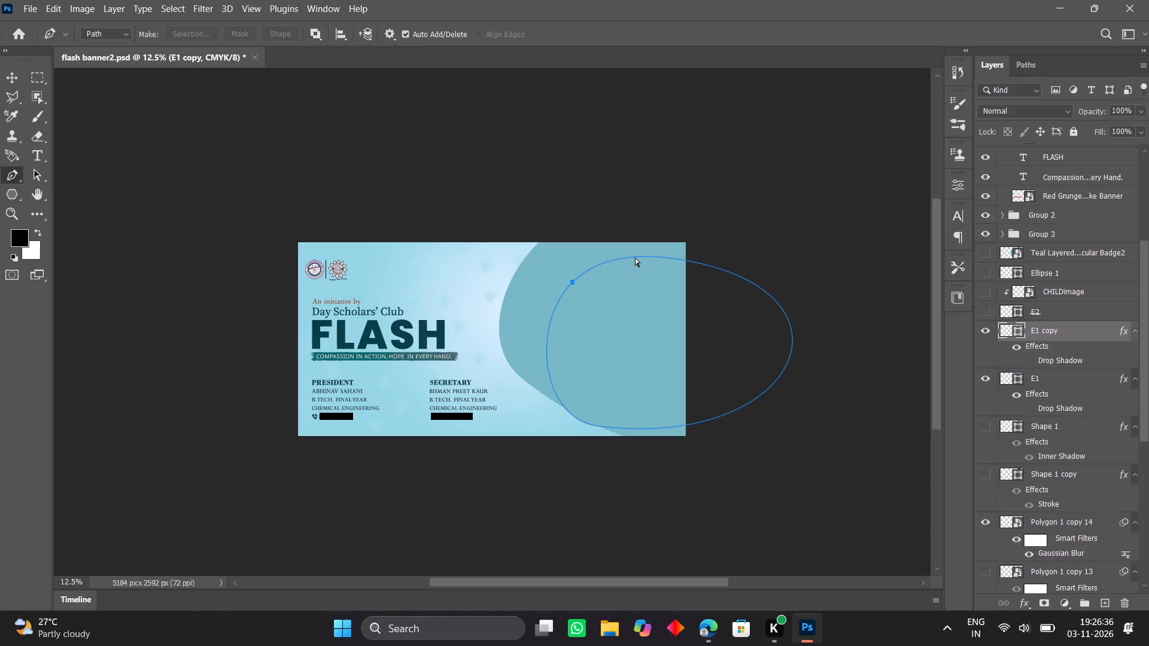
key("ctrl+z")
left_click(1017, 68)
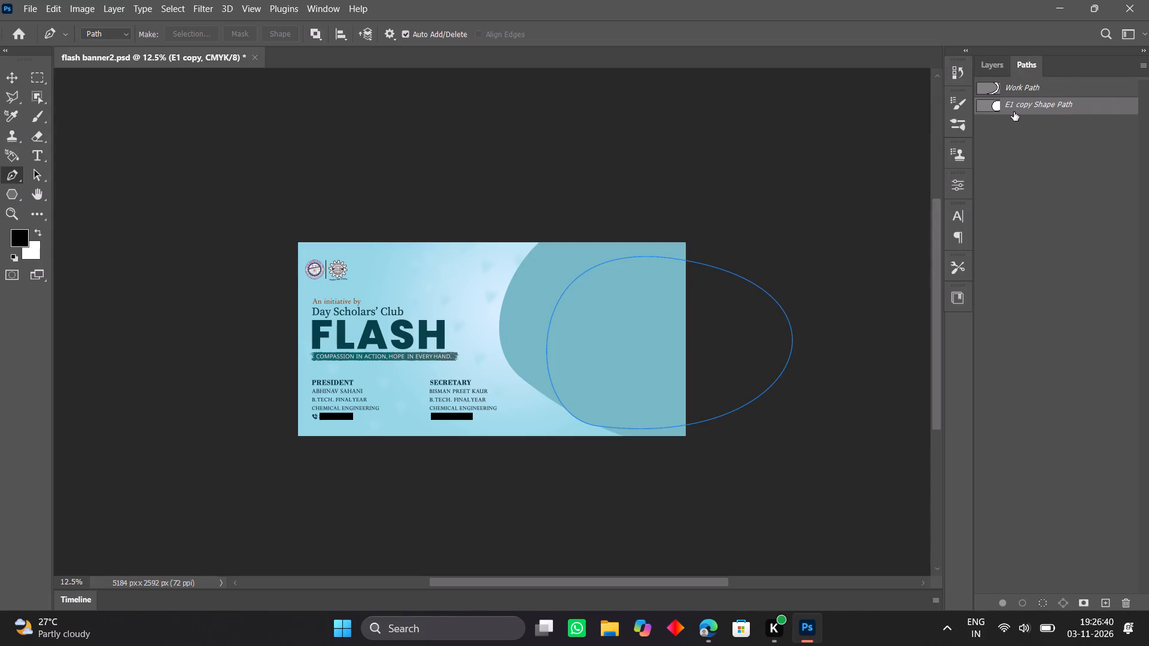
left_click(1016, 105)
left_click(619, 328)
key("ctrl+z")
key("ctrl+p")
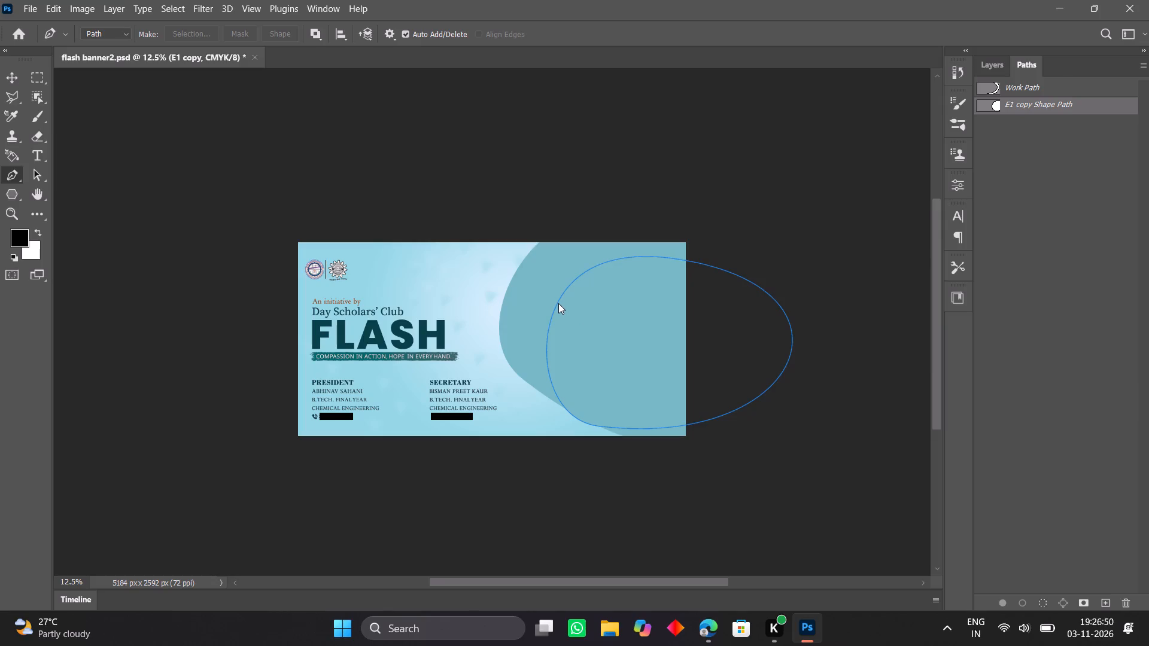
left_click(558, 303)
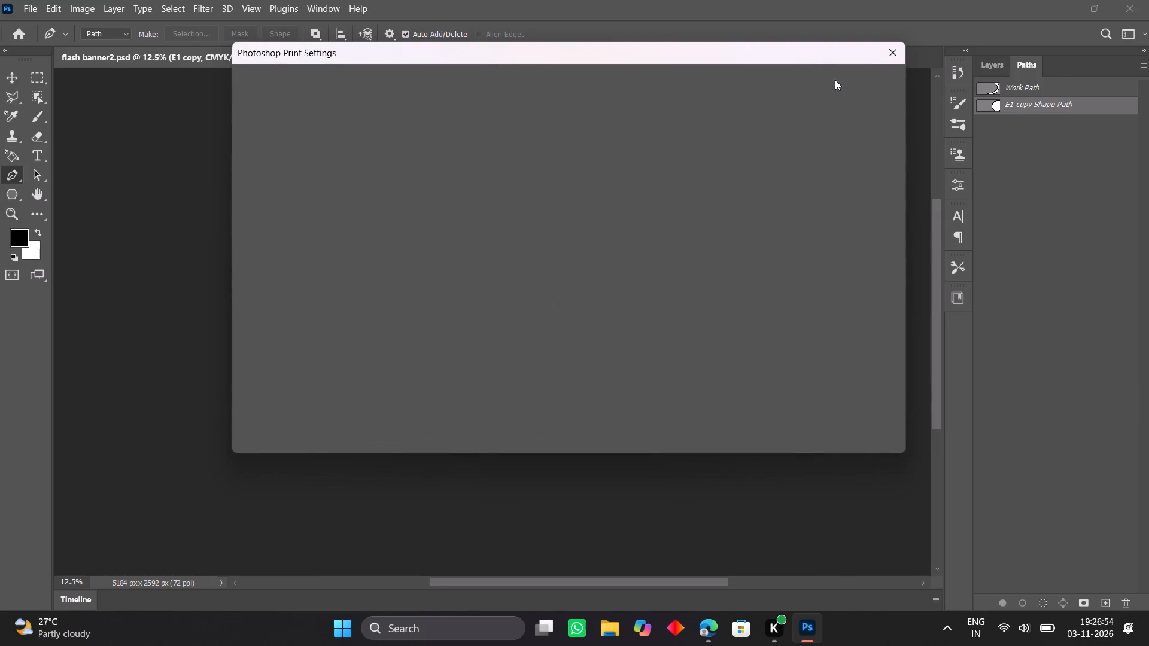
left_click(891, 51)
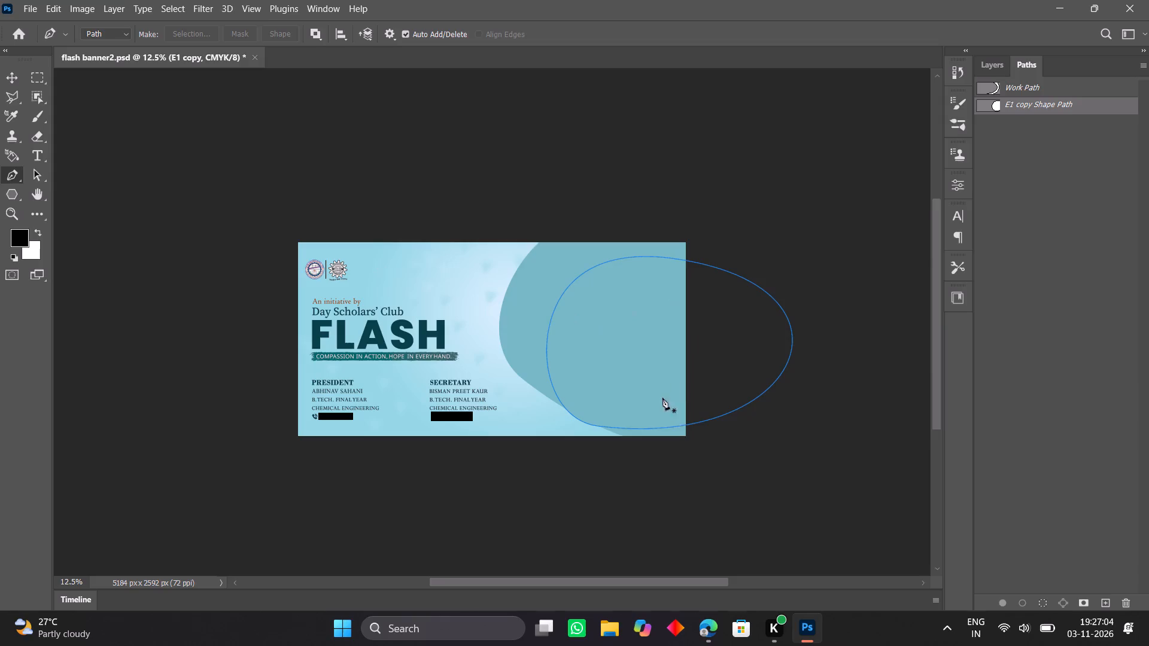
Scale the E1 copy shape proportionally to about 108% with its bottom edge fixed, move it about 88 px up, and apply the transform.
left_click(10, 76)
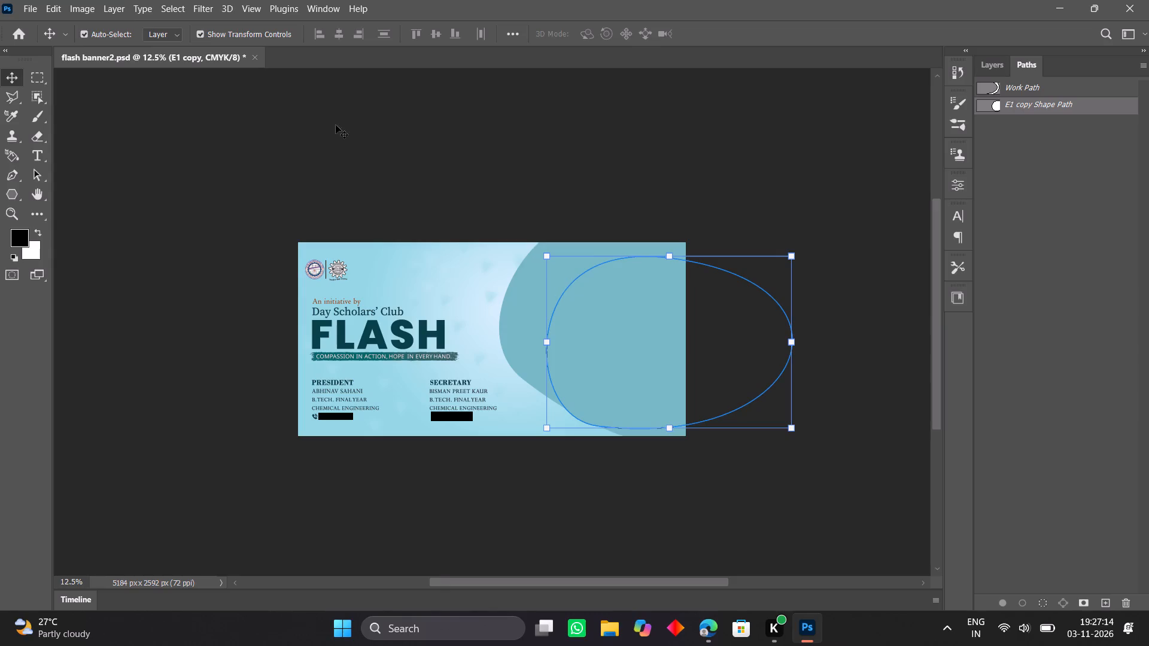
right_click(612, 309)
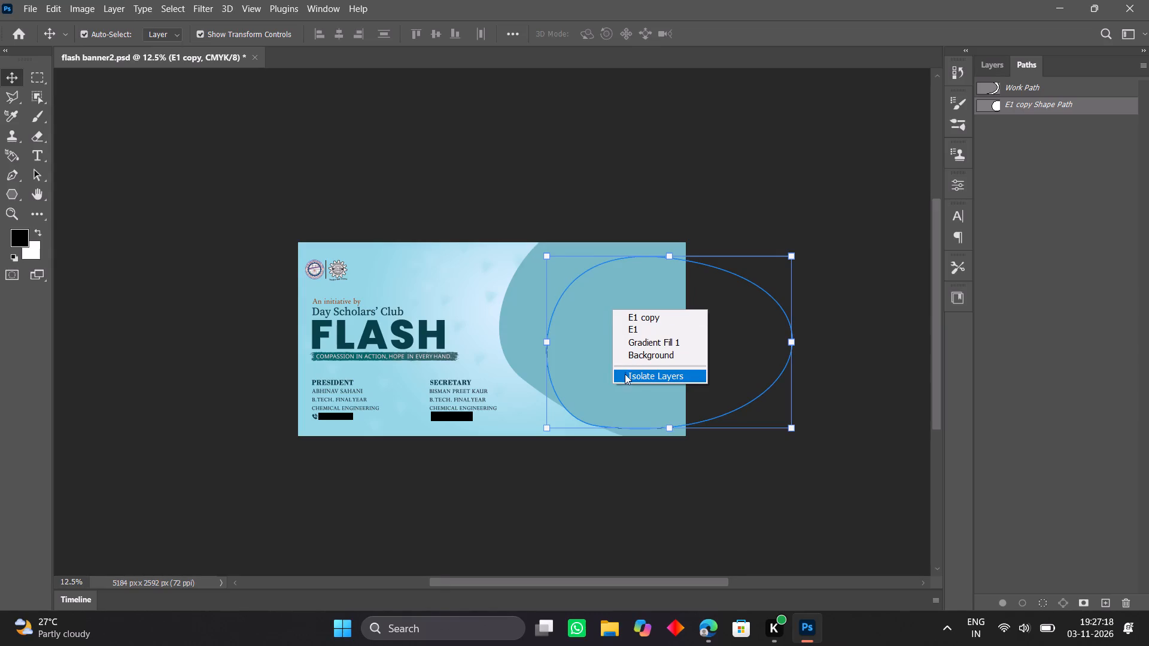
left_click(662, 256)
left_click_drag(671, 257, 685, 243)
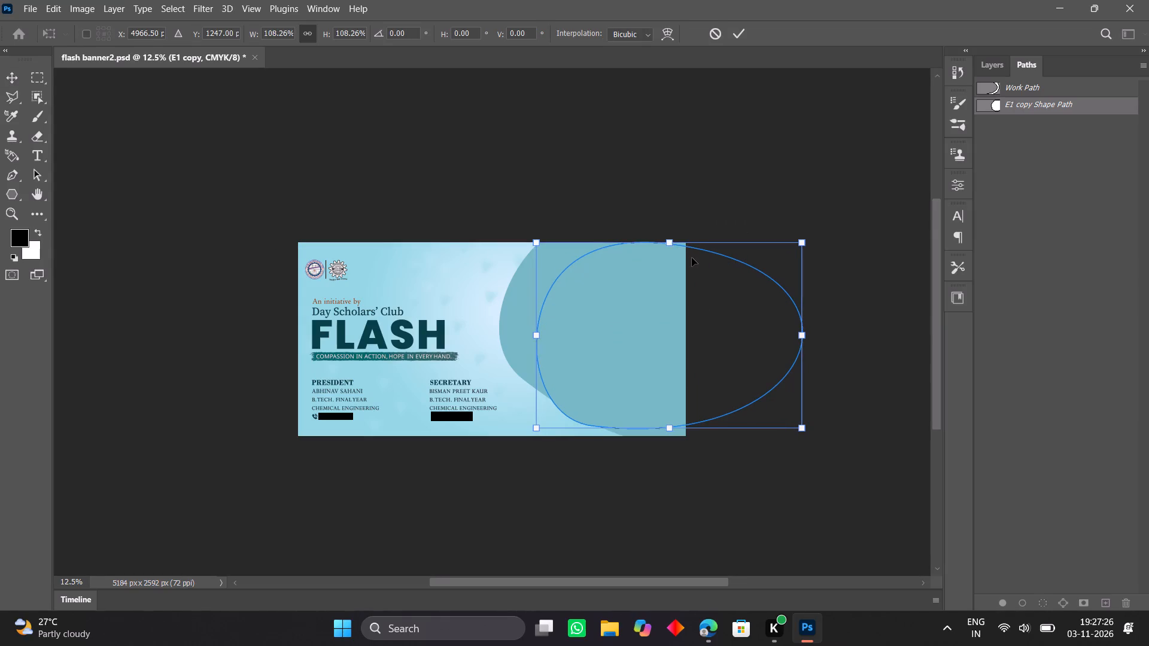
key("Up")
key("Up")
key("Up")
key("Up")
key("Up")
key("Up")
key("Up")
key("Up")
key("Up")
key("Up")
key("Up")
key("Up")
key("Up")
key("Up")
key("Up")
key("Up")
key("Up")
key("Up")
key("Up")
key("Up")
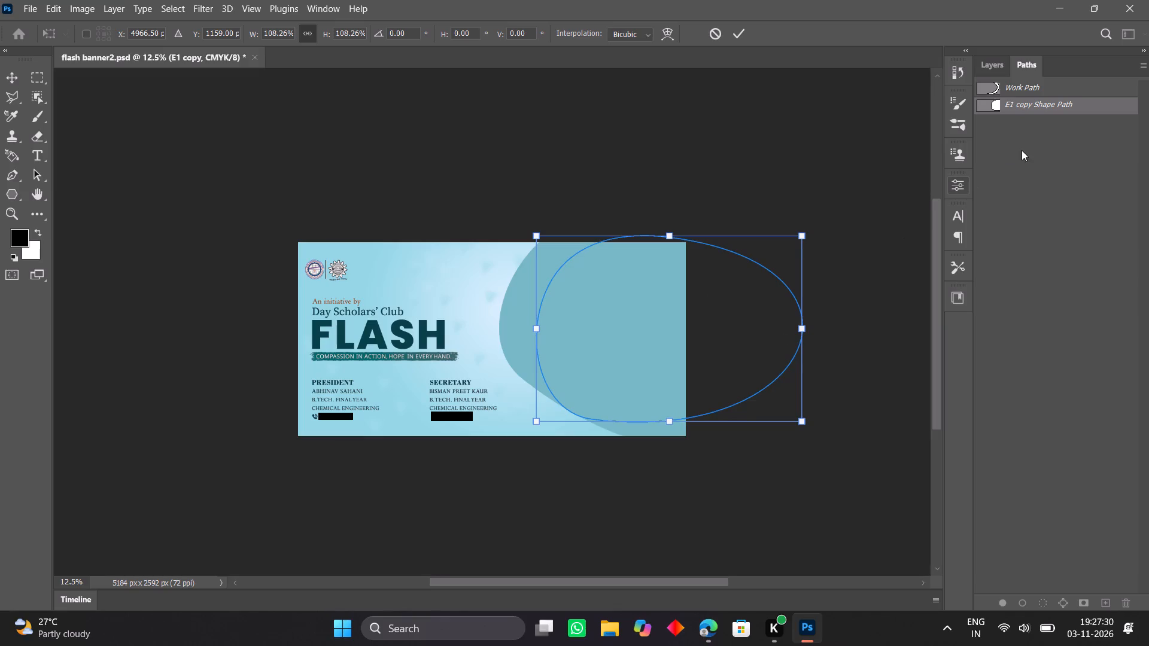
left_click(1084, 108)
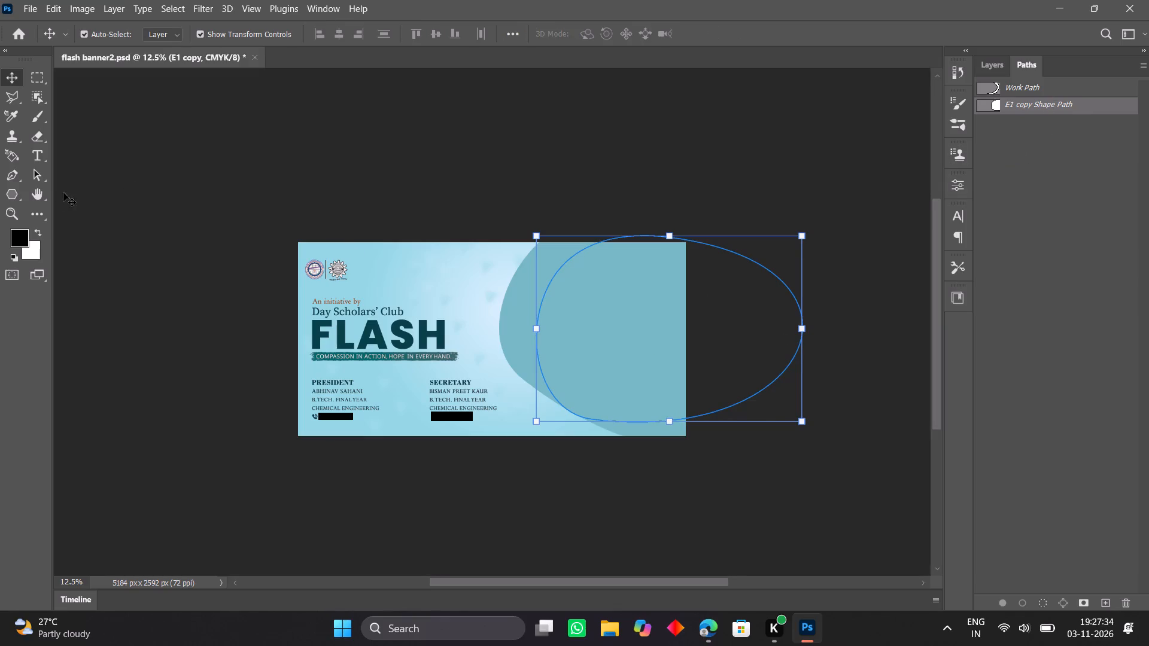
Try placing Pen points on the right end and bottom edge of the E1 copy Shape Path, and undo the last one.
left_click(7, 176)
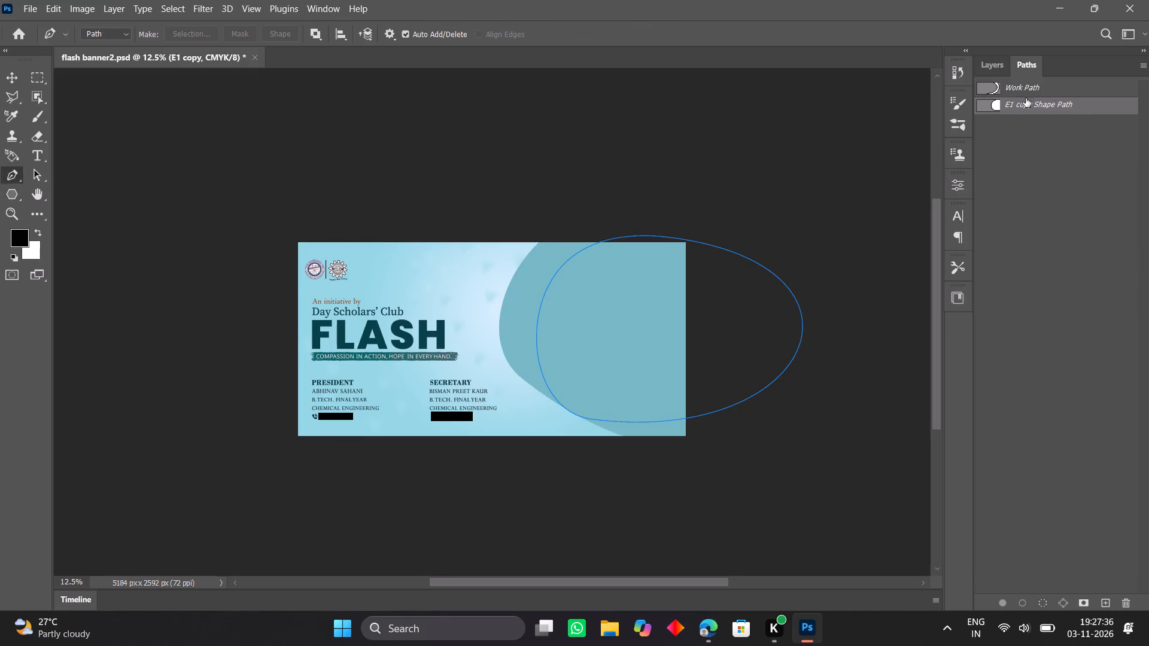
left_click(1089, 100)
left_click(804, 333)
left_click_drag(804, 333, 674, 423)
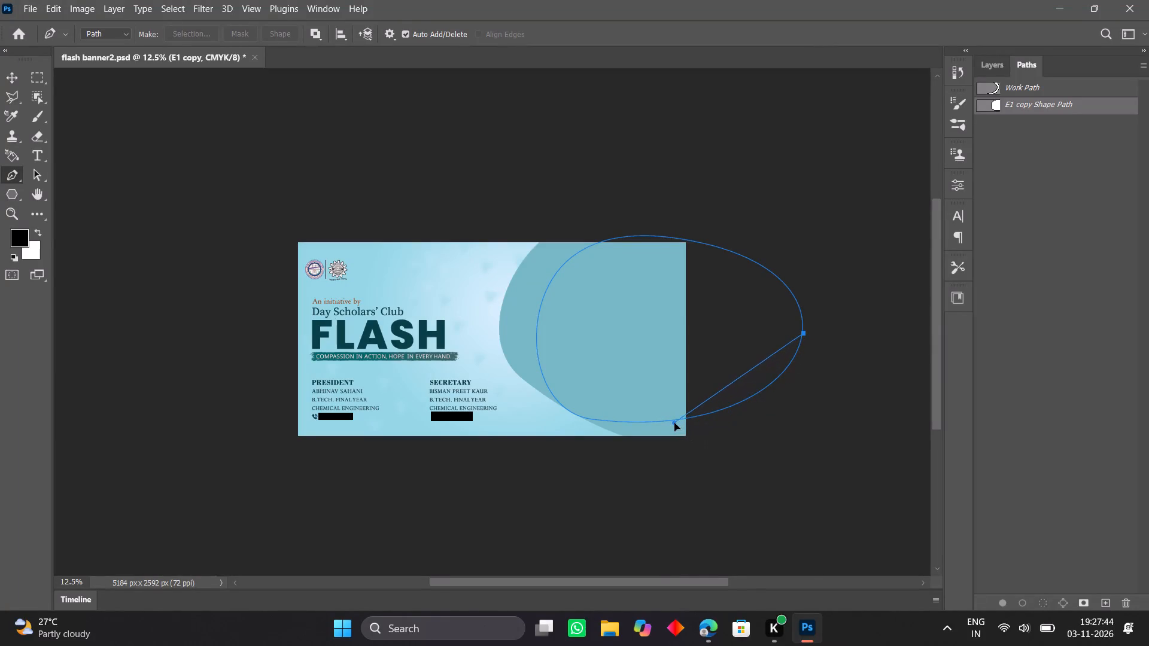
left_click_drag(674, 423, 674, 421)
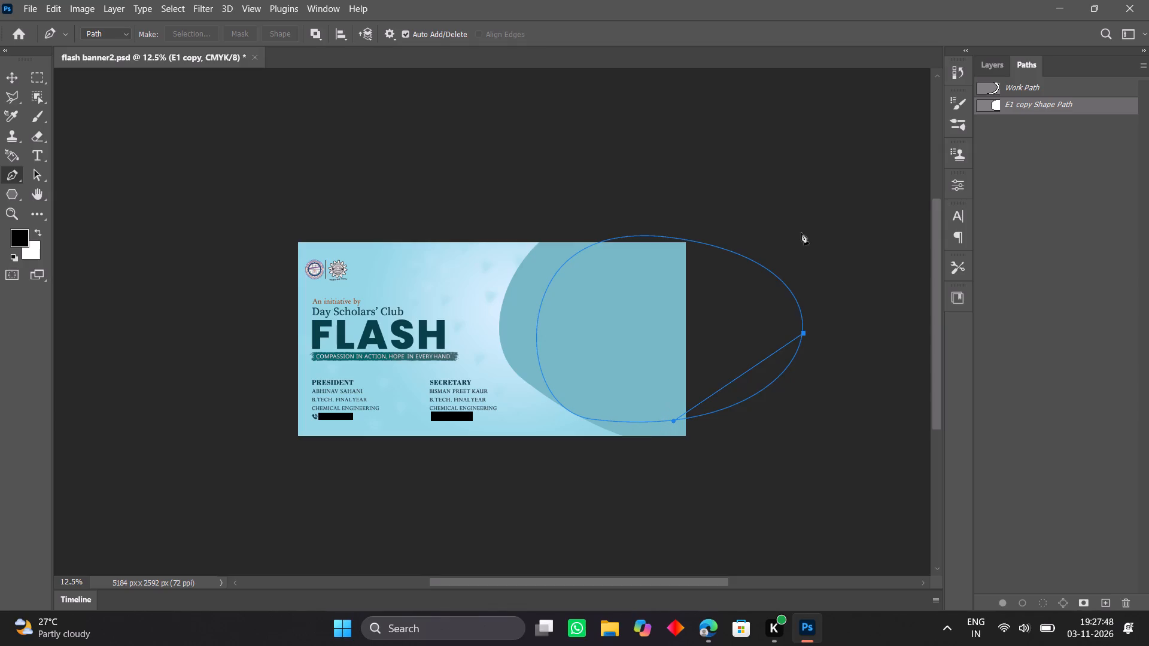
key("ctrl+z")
Examine the outlines of the E1 and E1 copy layers, the Pen tool modes, the Work Path and the E1 copy Shape Path.
left_click(10, 80)
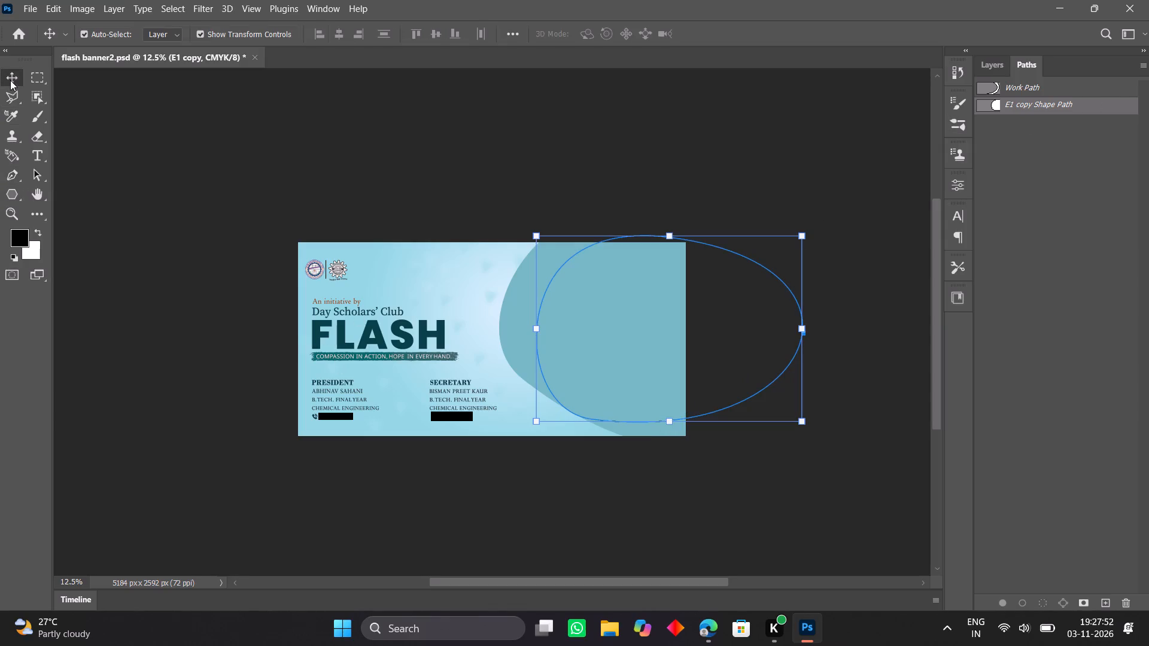
left_click(989, 64)
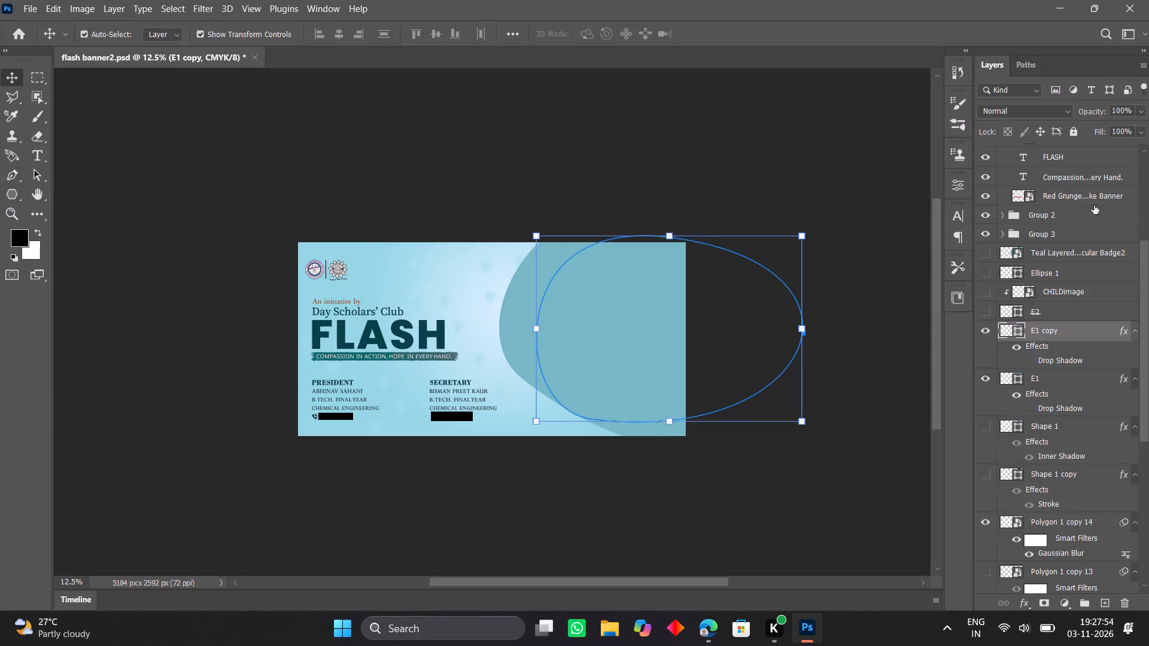
left_click(1062, 384)
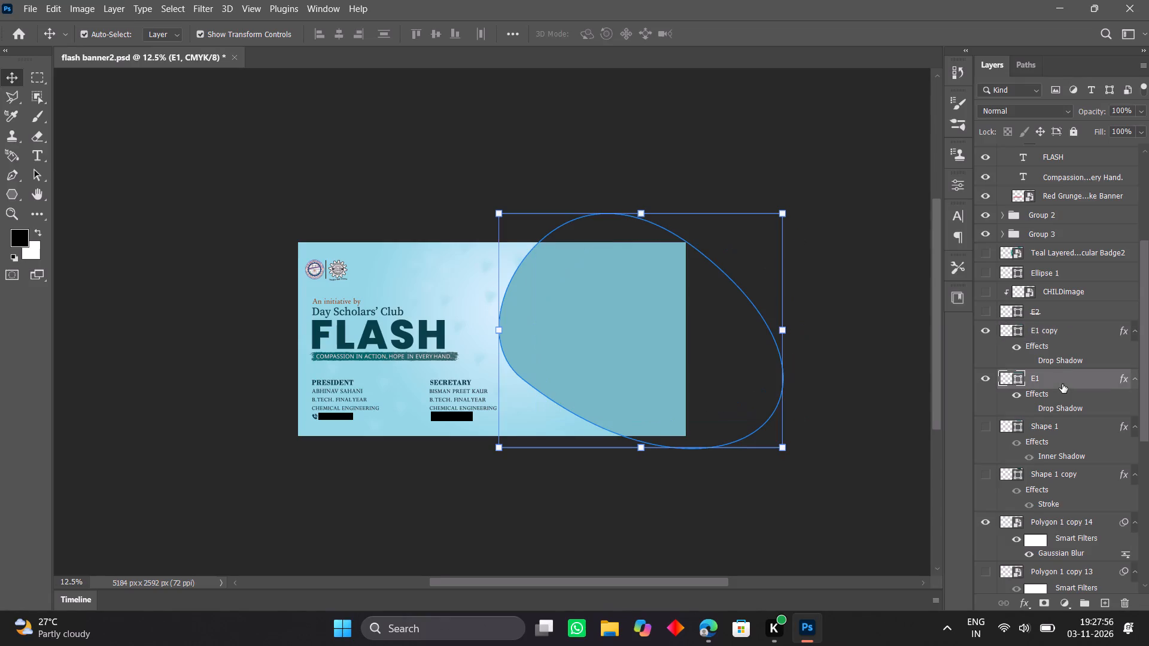
left_click(1063, 333)
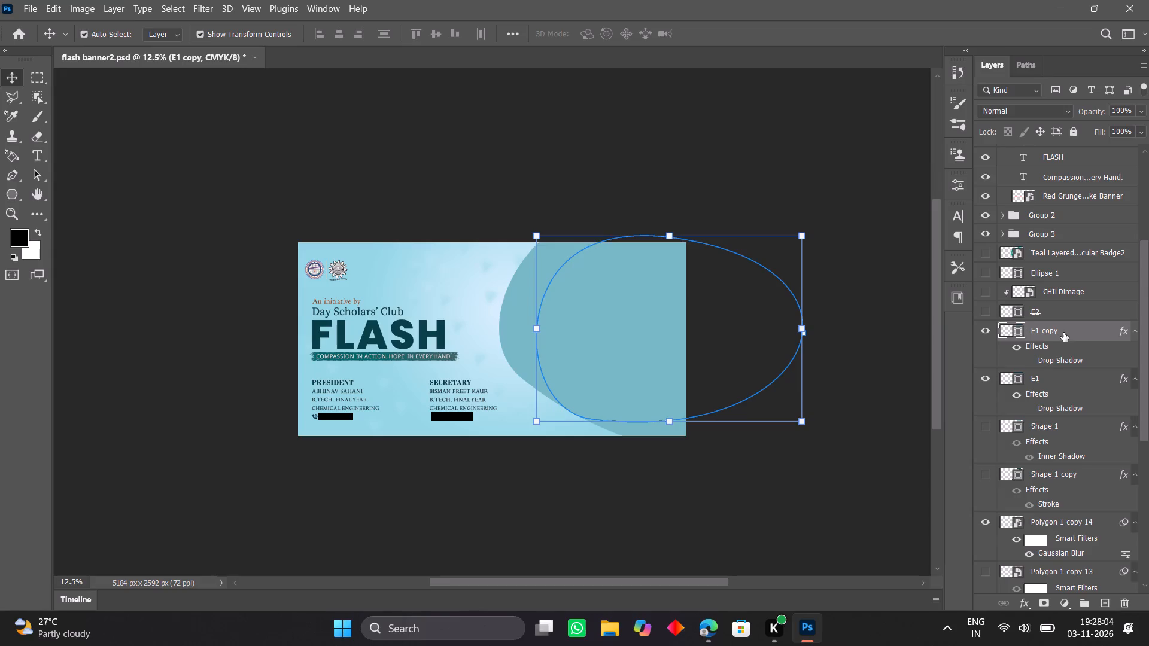
left_click(1019, 331)
left_click(10, 179)
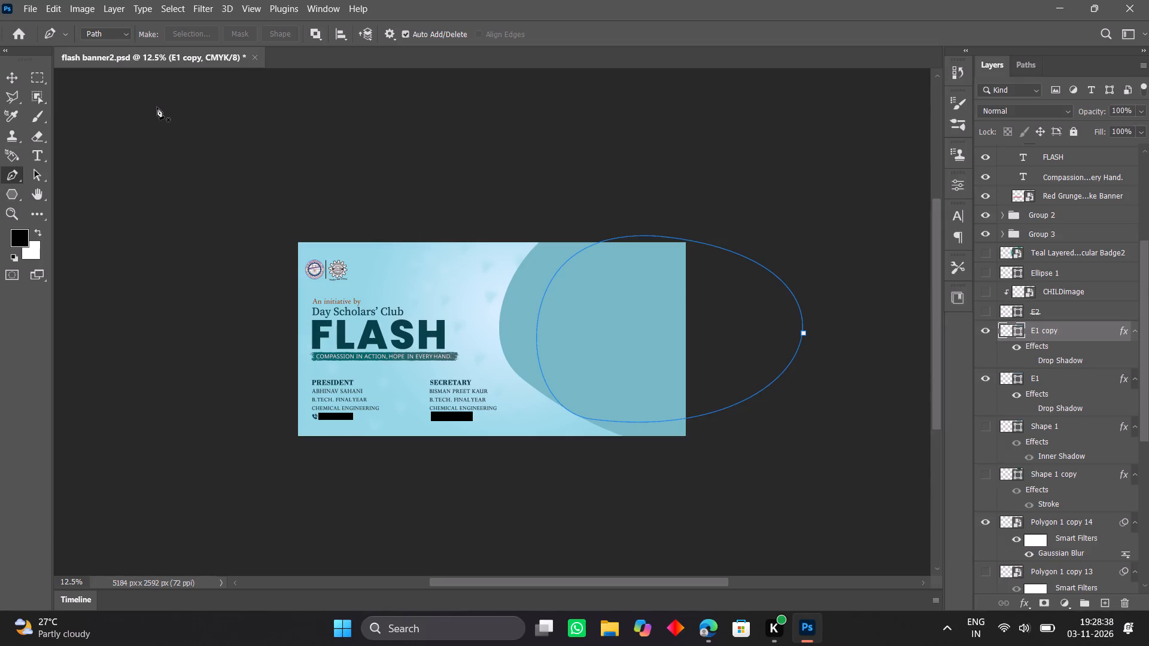
left_click(127, 37)
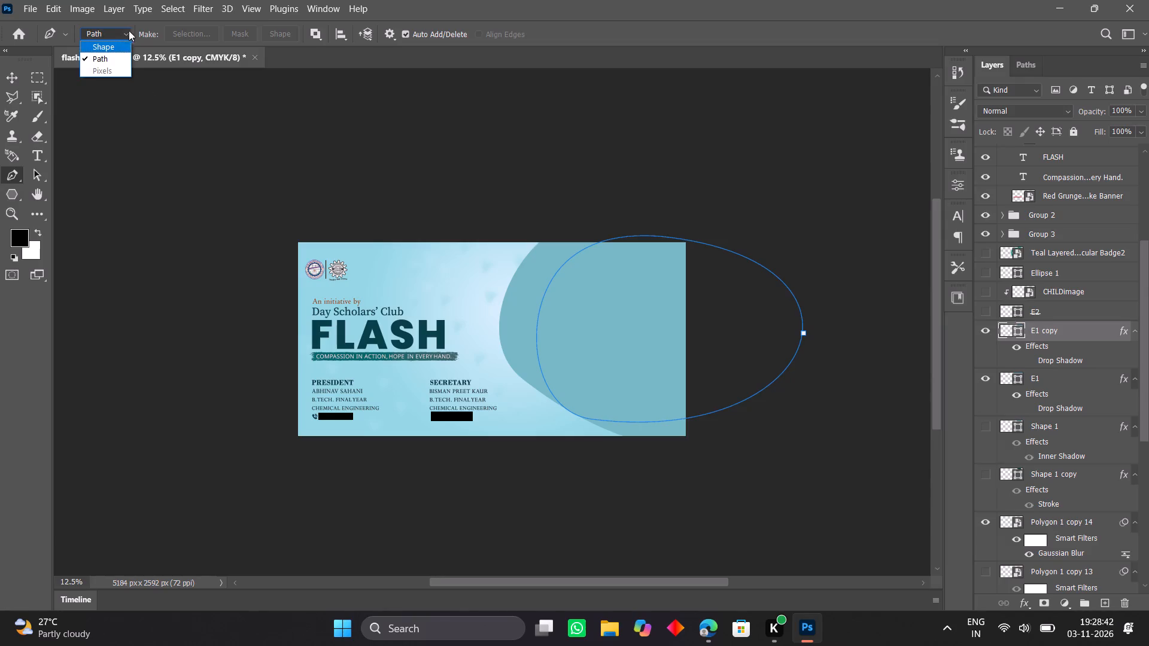
left_click(124, 32)
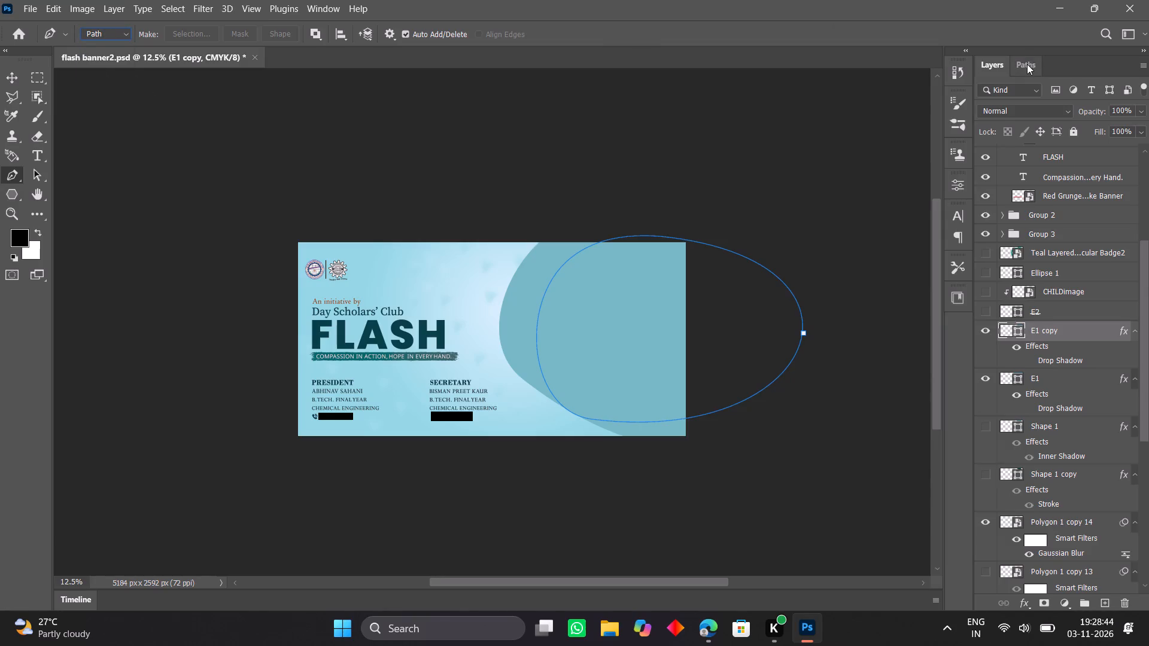
left_click(1027, 64)
left_click(1022, 86)
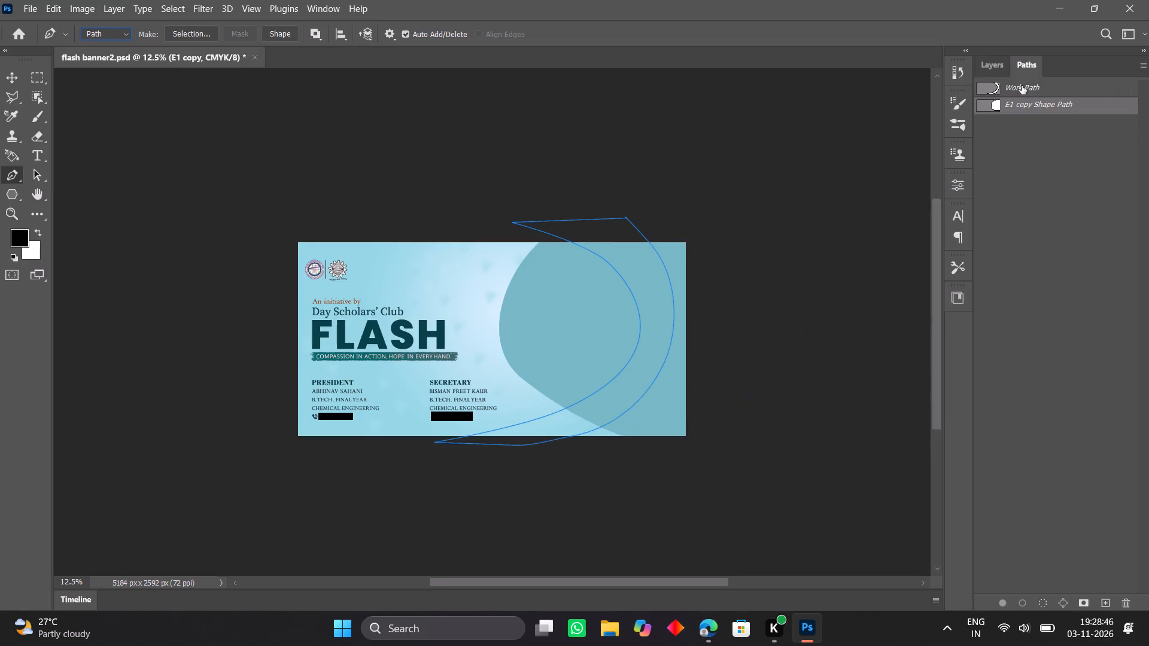
left_click(1024, 105)
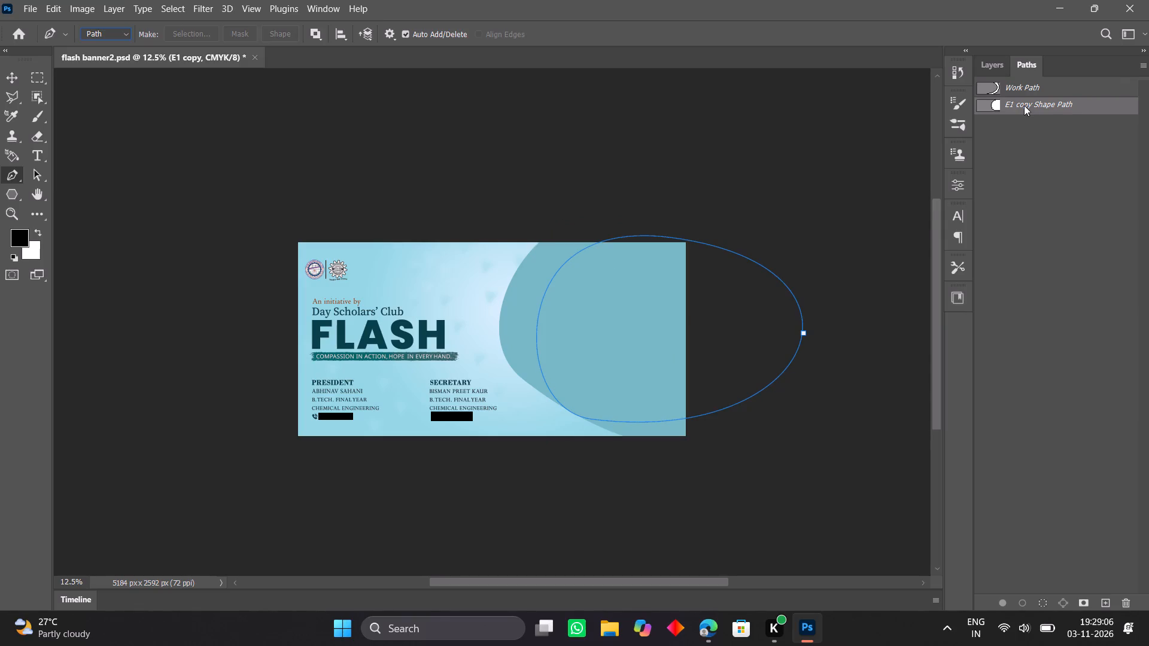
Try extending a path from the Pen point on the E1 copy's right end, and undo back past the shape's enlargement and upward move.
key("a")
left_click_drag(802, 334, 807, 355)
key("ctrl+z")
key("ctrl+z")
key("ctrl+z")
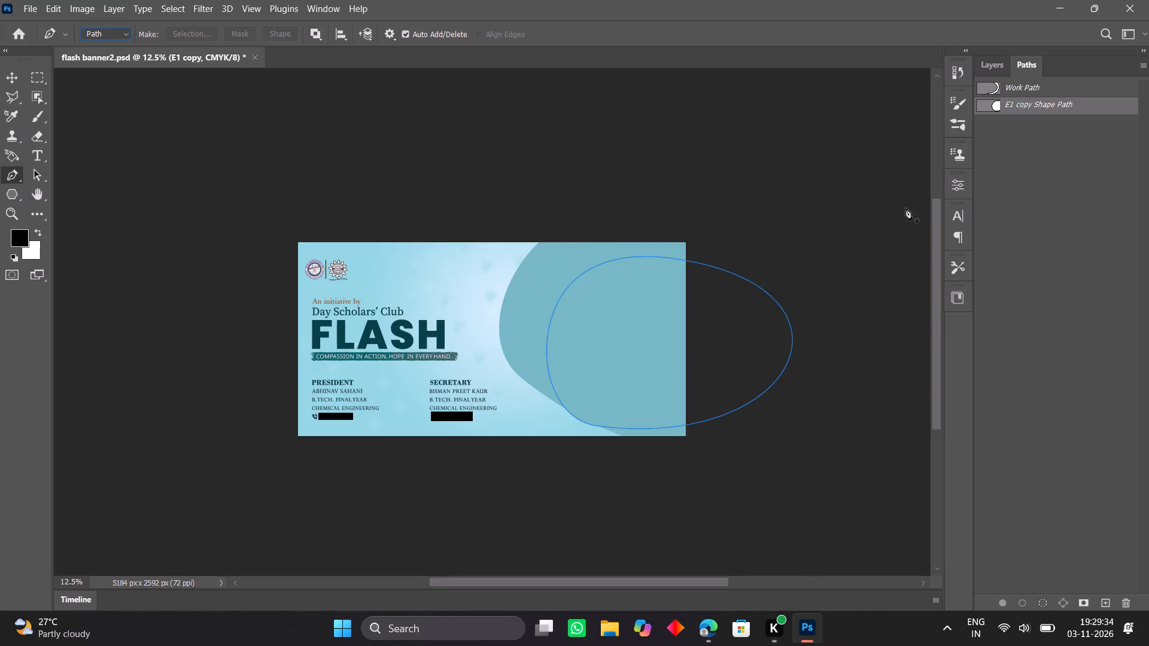
Reshape the E1 copy path's top curve by pulling the top anchor's direction handle up and outward with Direct Selection, to about 3058 × 2648 px.
left_click(1108, 104)
left_click(38, 176)
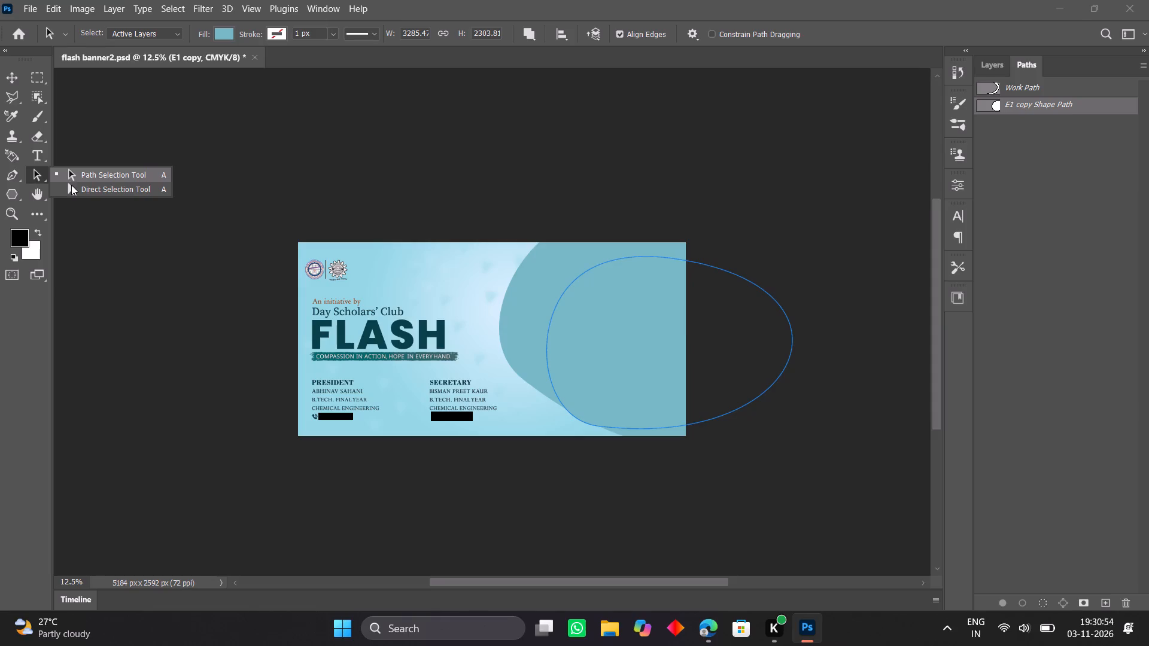
left_click(71, 188)
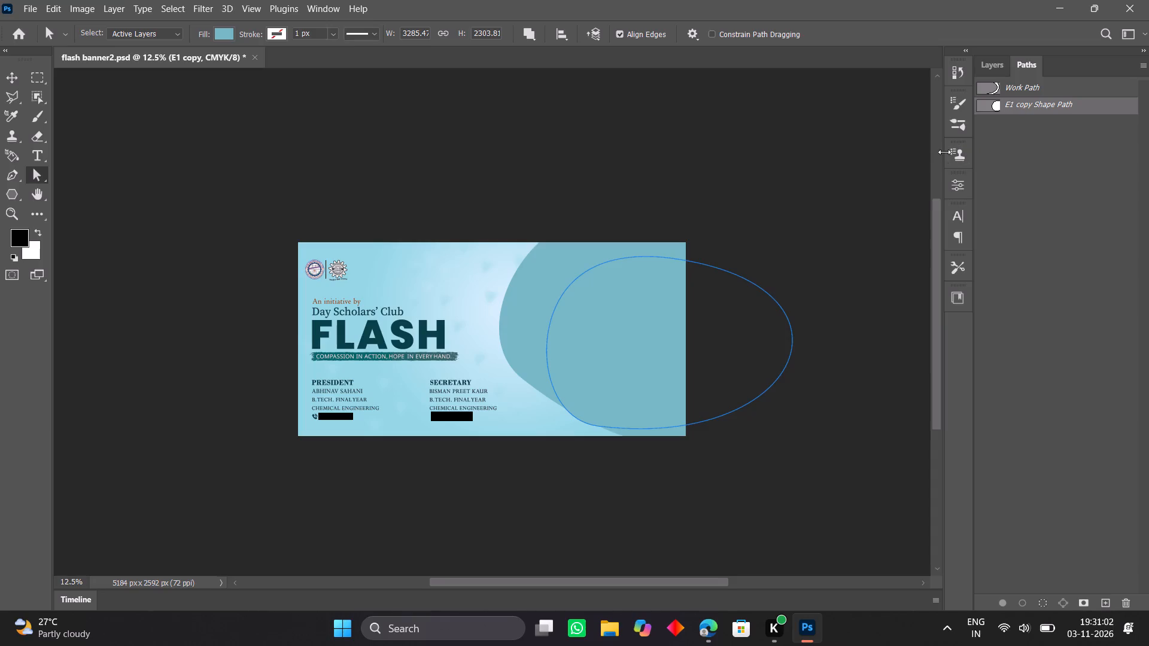
left_click(751, 282)
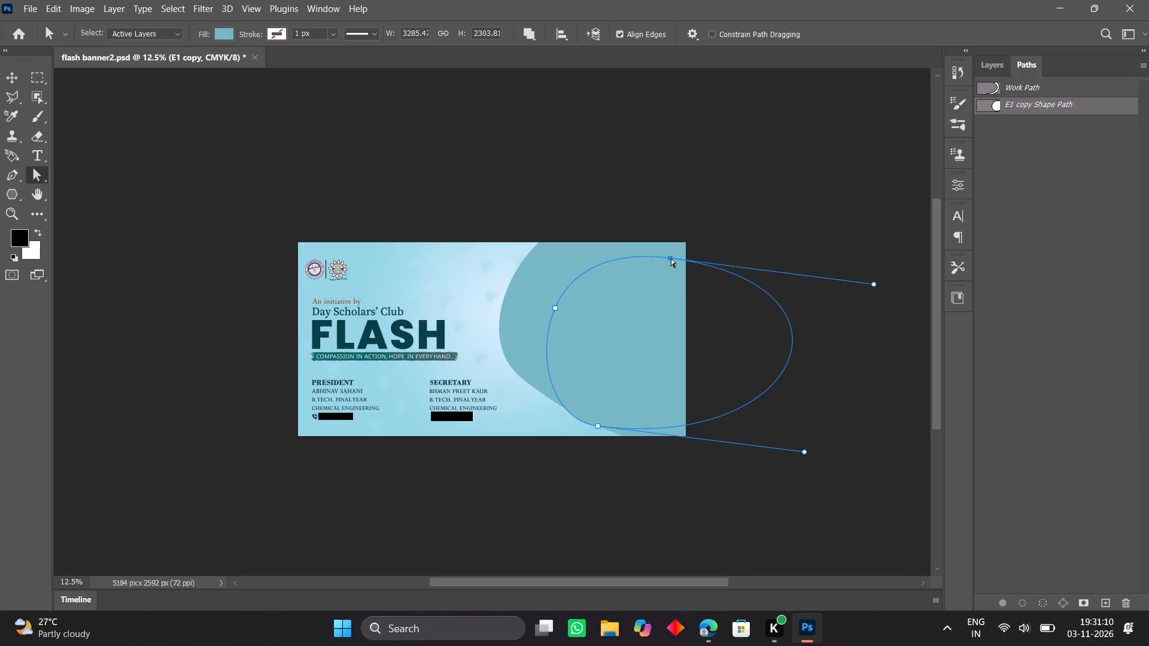
left_click(553, 307)
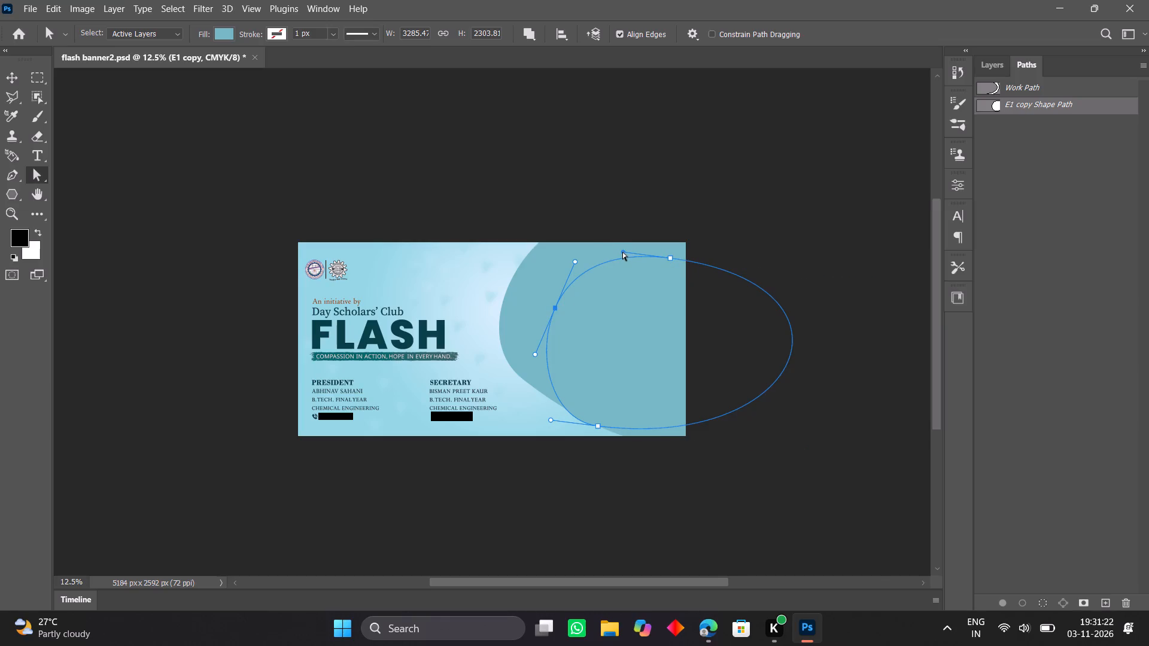
left_click_drag(622, 252, 560, 220)
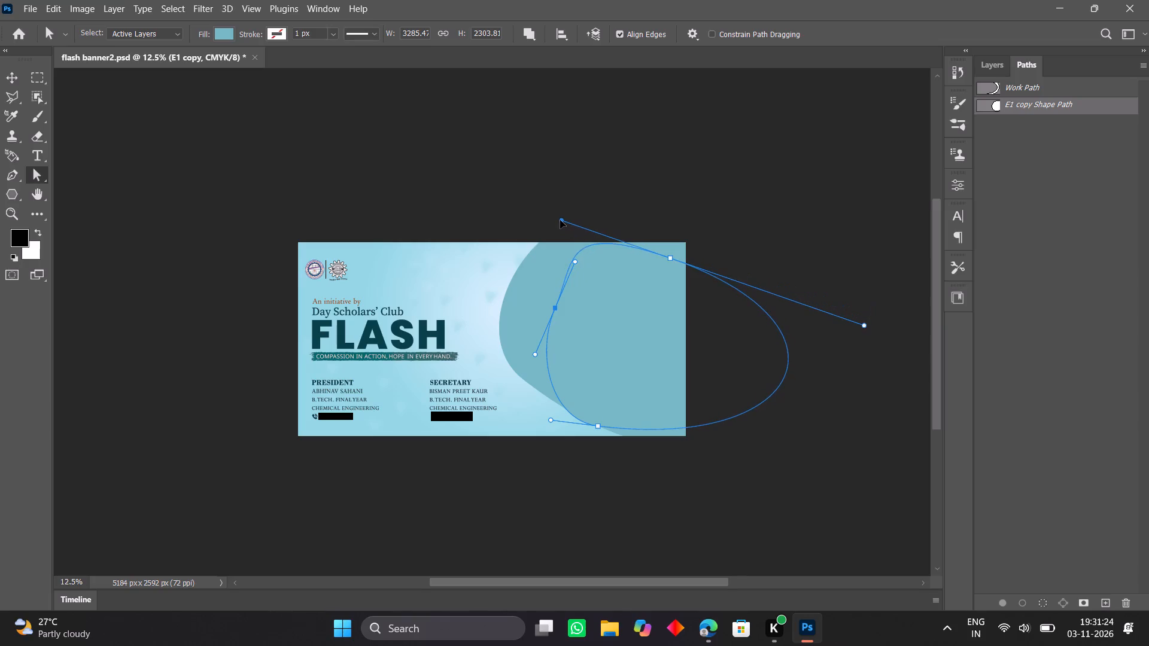
left_click_drag(560, 220, 555, 210)
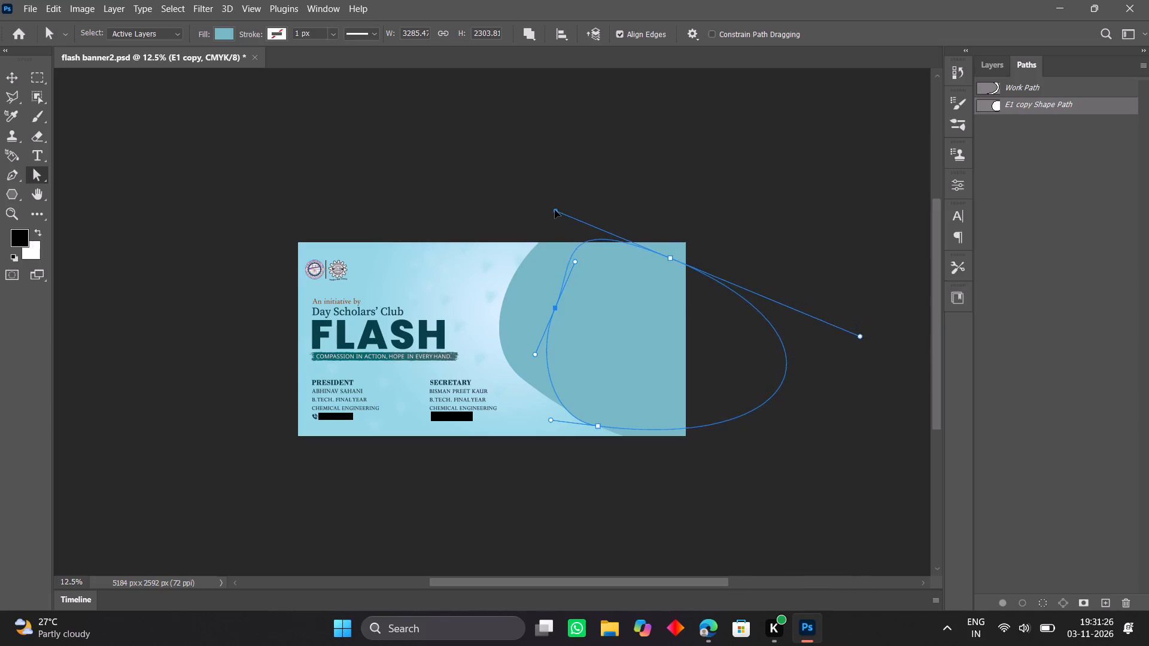
left_click_drag(555, 210, 579, 199)
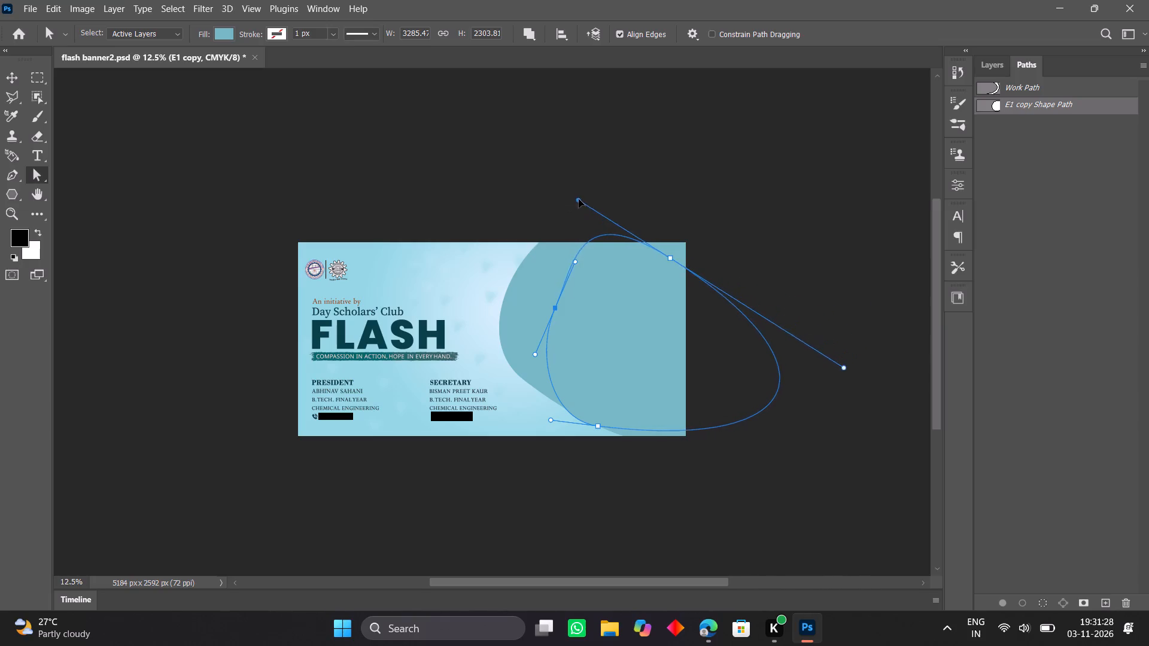
left_click_drag(579, 199, 592, 197)
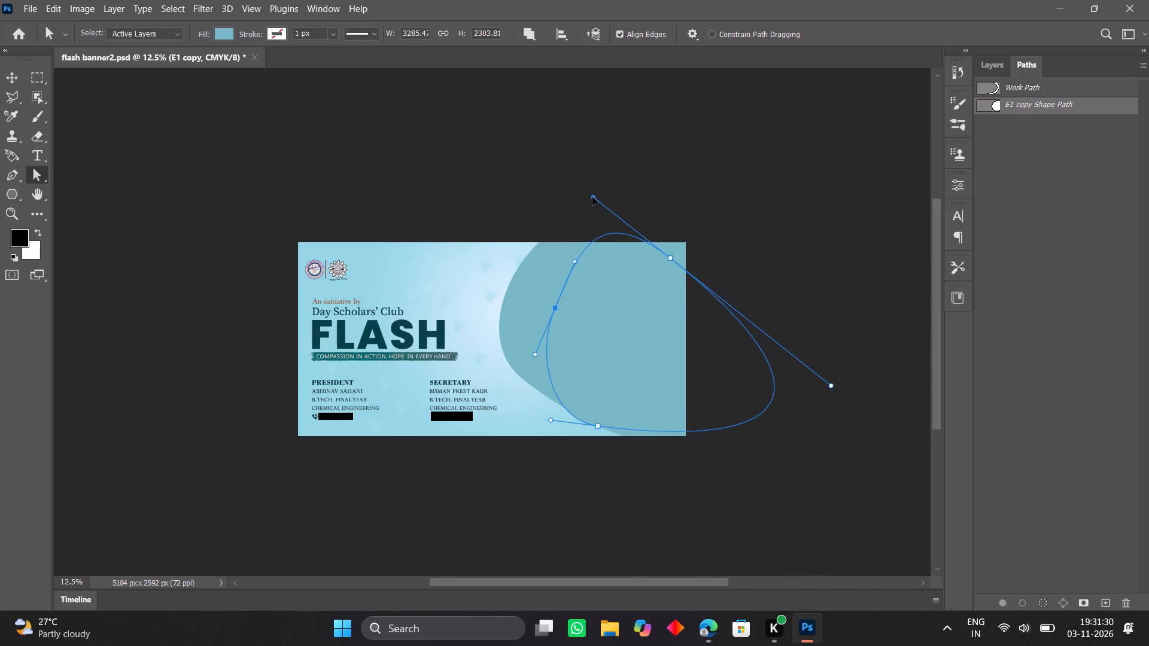
left_click_drag(592, 197, 590, 197)
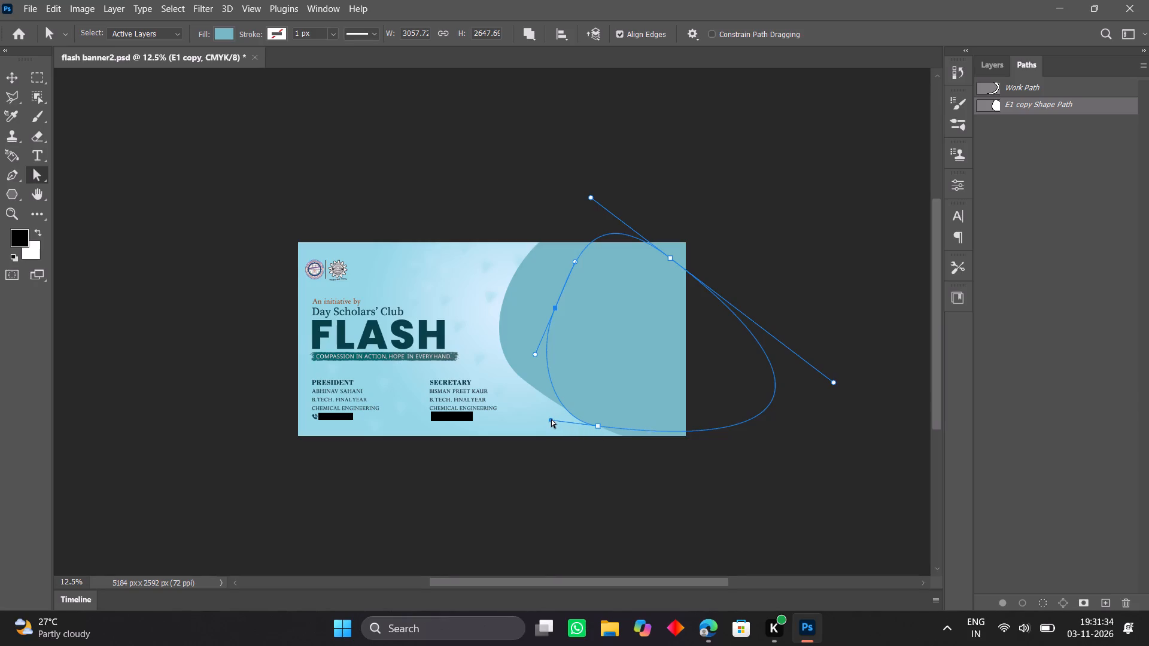
Angle the E1 copy's bottom anchor handle upward and move its top anchor to the banner's top-right corner, making the shape about 3150 × 3096 px.
left_click_drag(551, 419, 540, 397)
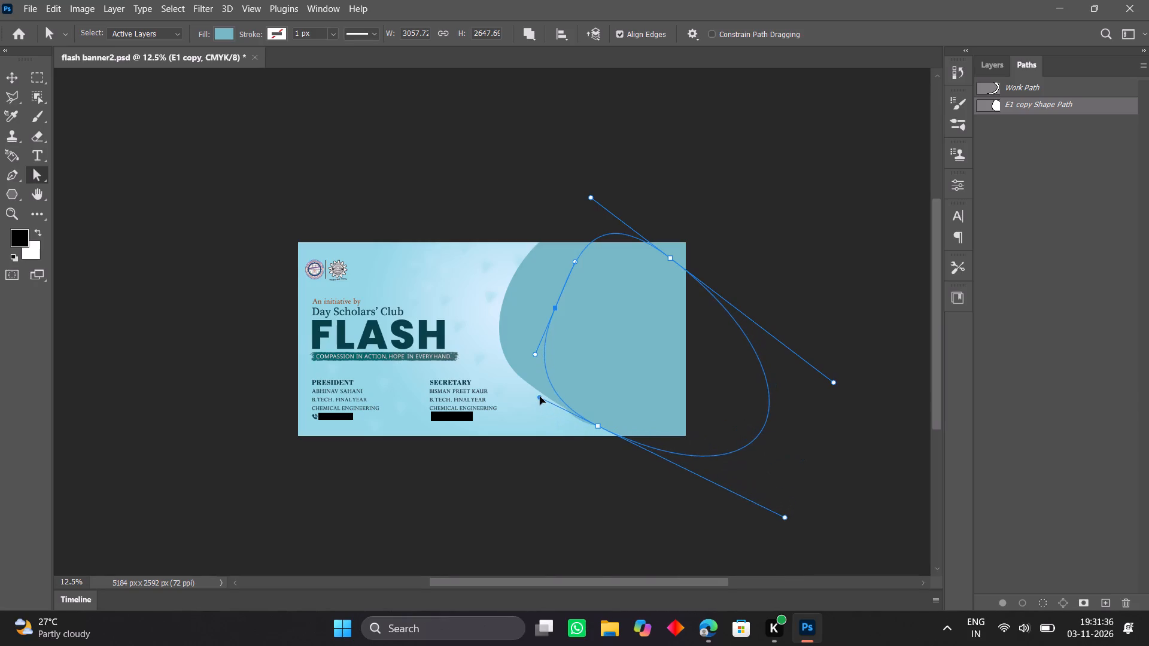
left_click_drag(540, 397, 541, 398)
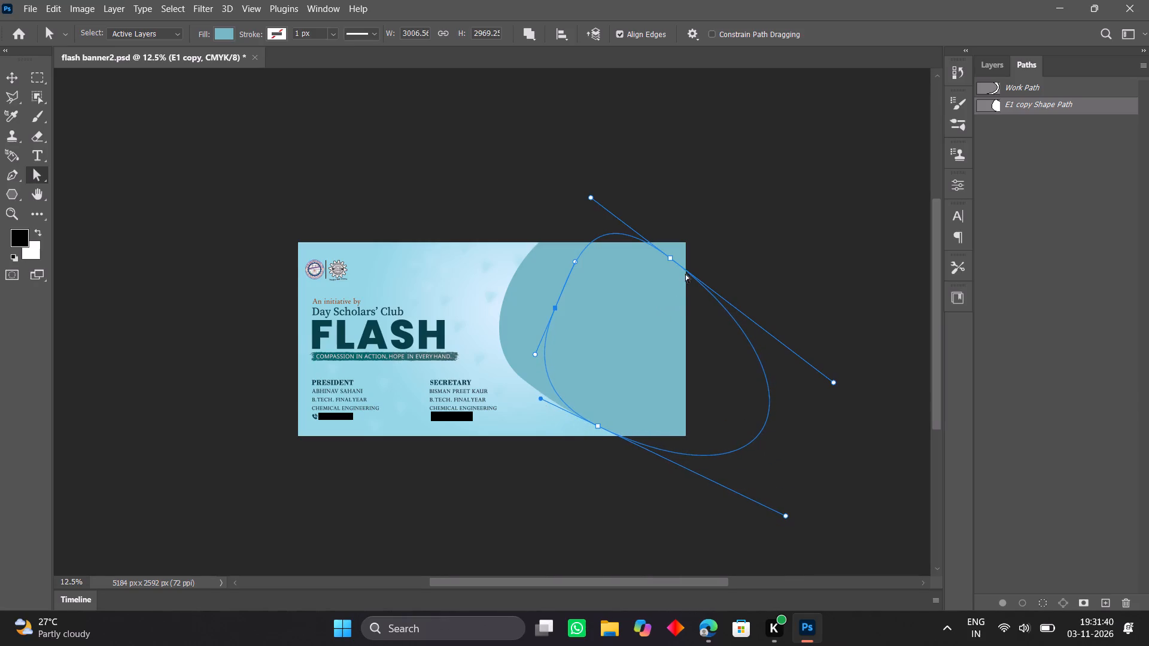
left_click_drag(673, 258, 688, 245)
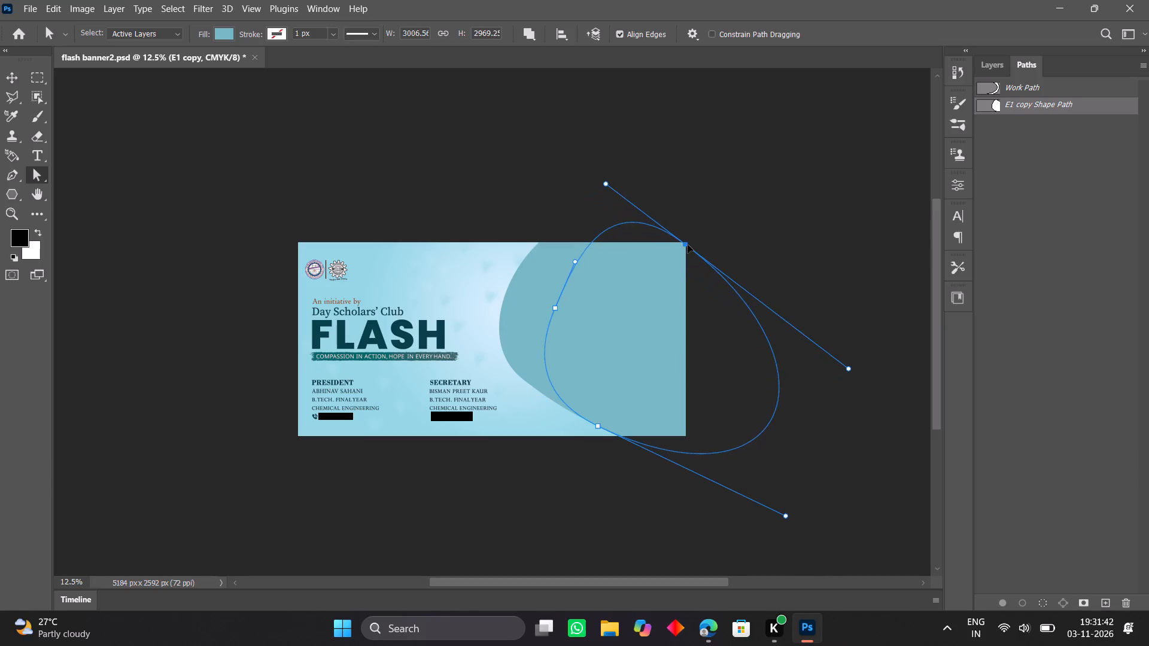
left_click_drag(688, 245, 689, 245)
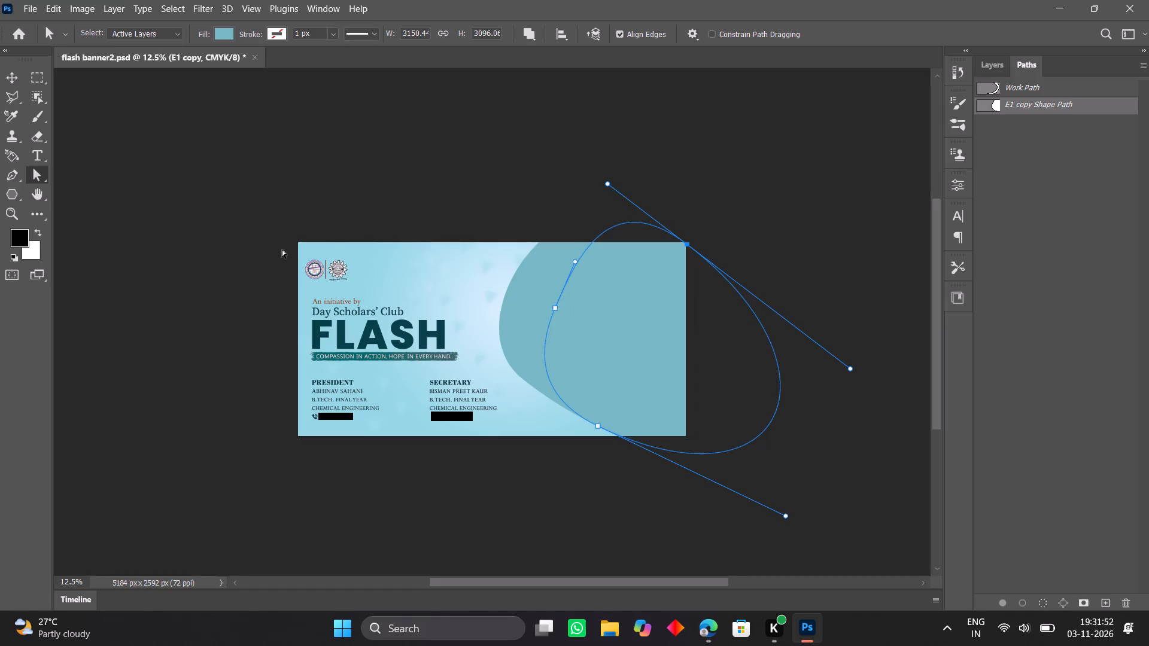
Nudge the reshaped E1 copy shape slightly left and a touch upward with the Move tool.
left_click(17, 77)
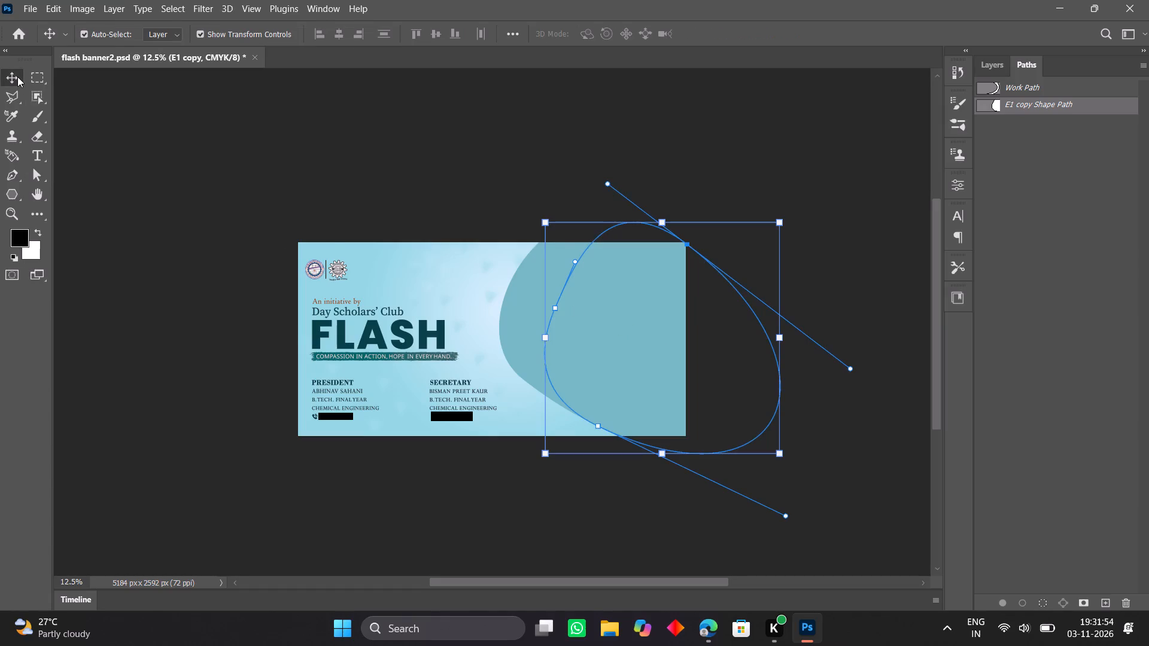
key("Left")
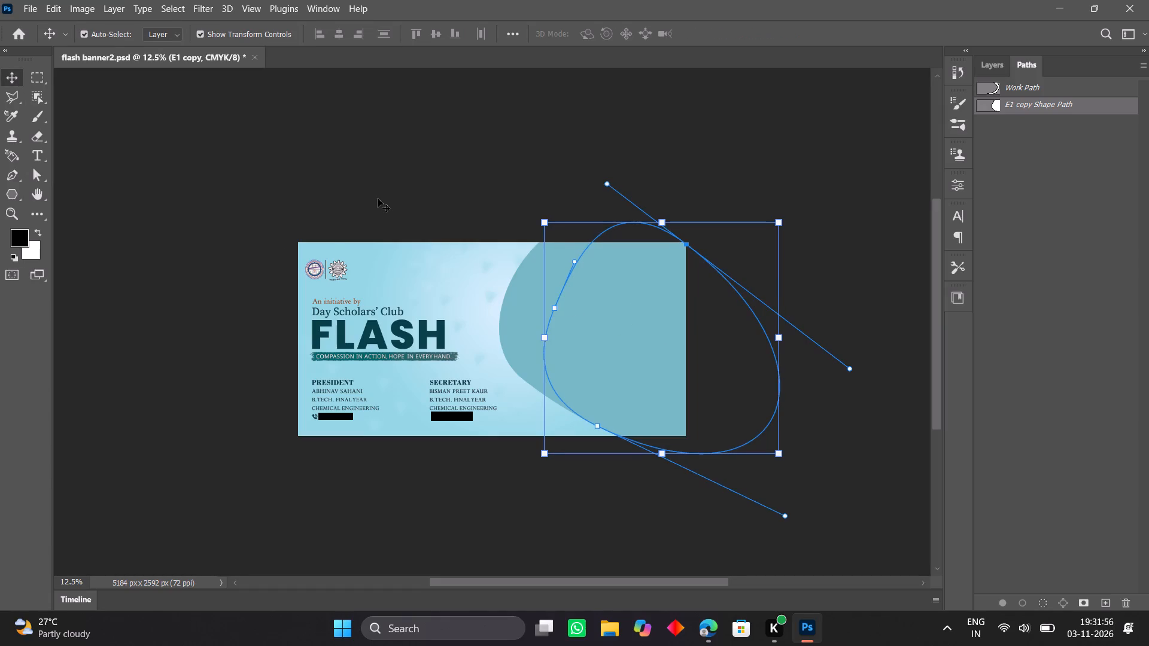
key("Left")
key("Left")
key("Left")
key("Left")
key("Left")
key("Left")
key("Left")
key("Left")
key("Left")
key("Left")
key("Left")
key("Left")
key("Left")
key("Left")
key("Left")
key("Up")
key("Up")
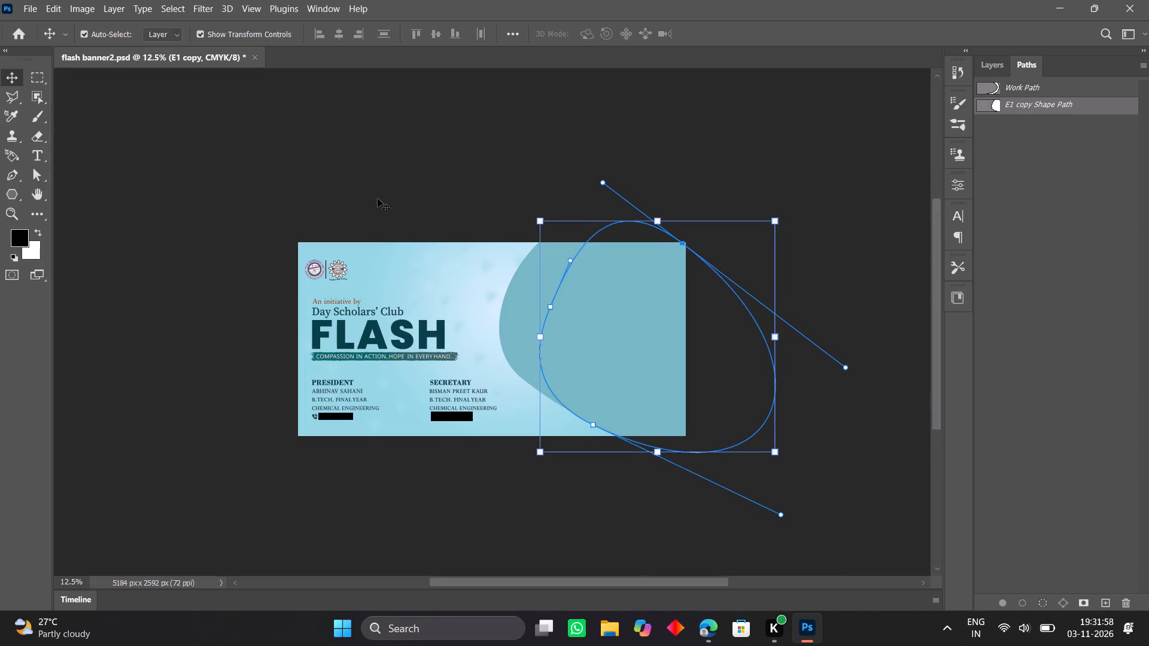
left_click(204, 32)
left_click(204, 32)
Reselect the E1 copy layer and nudge its shape slightly farther up so its lower edge meets the E1 outline.
left_click(996, 63)
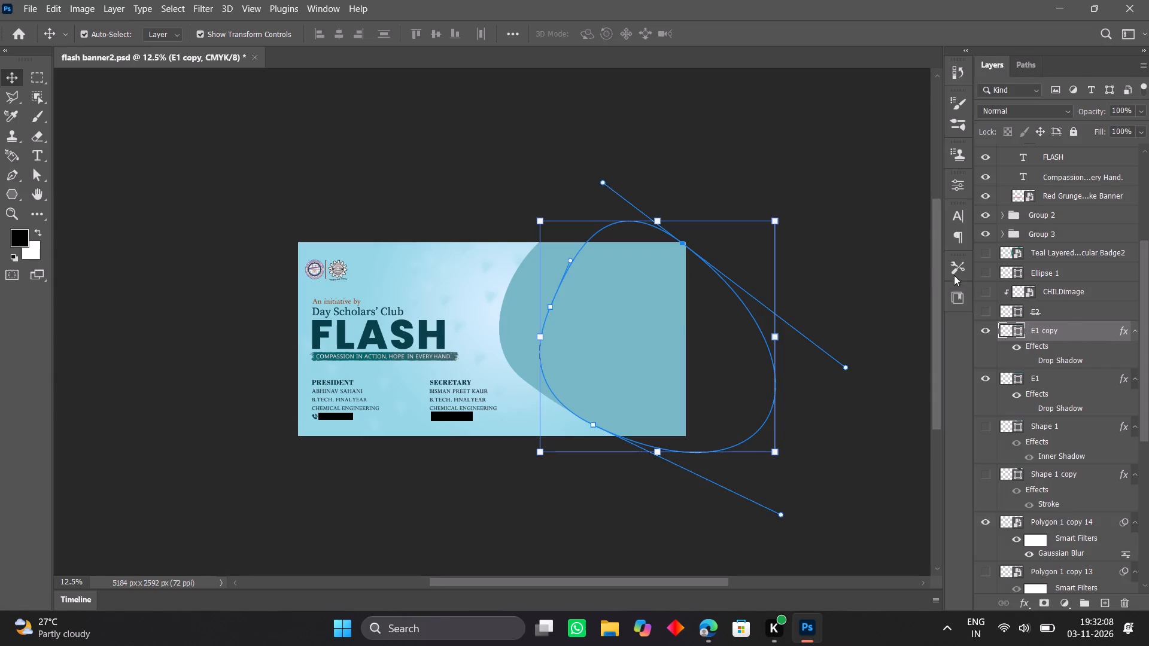
left_click(956, 184)
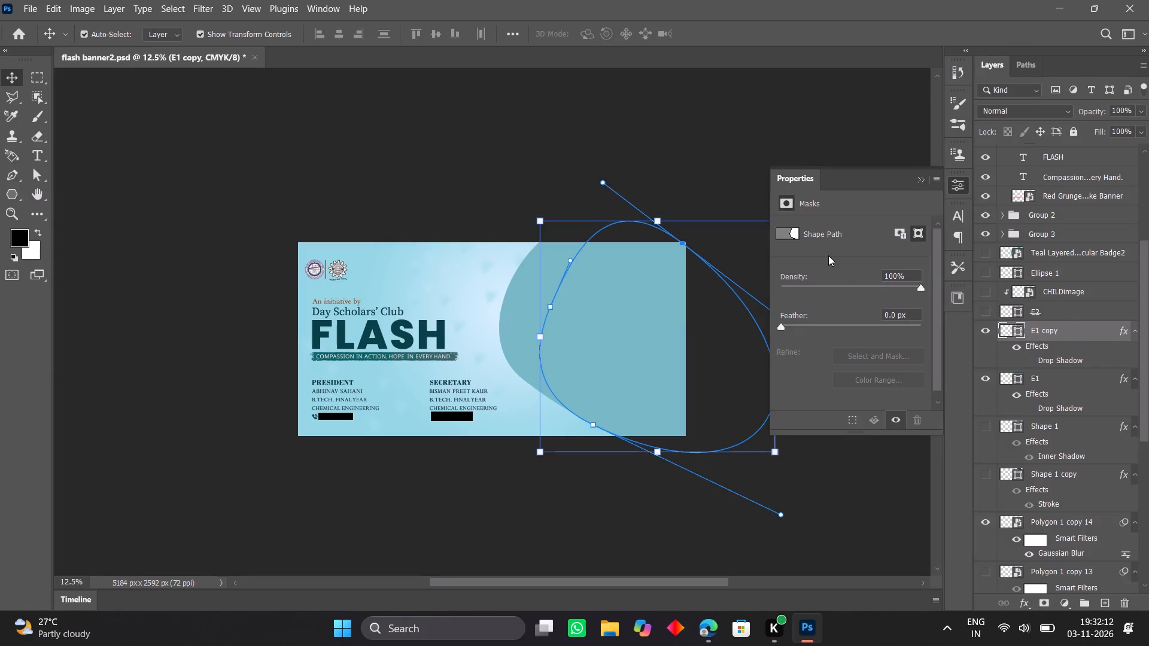
left_click(853, 128)
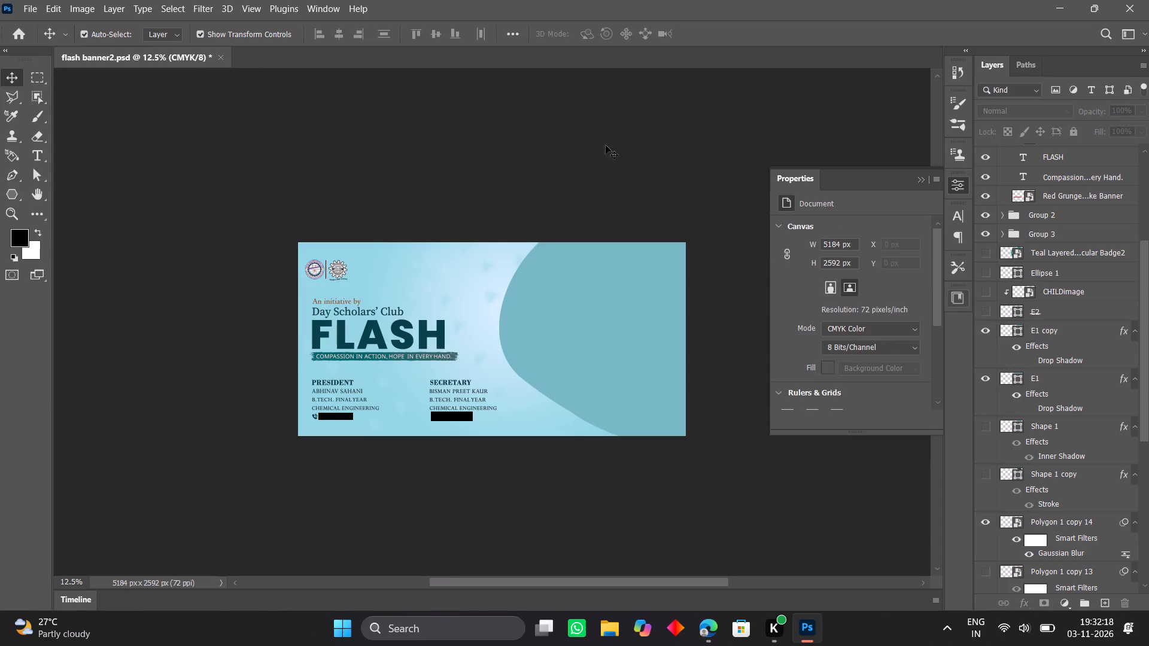
left_click(1067, 343)
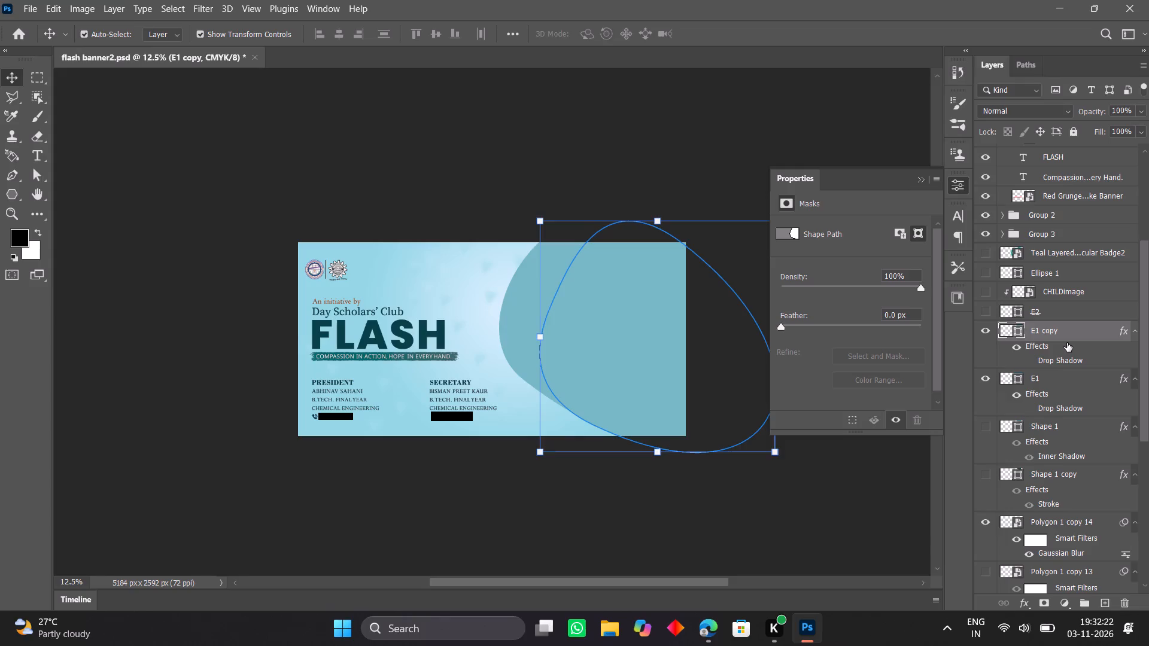
key("Up")
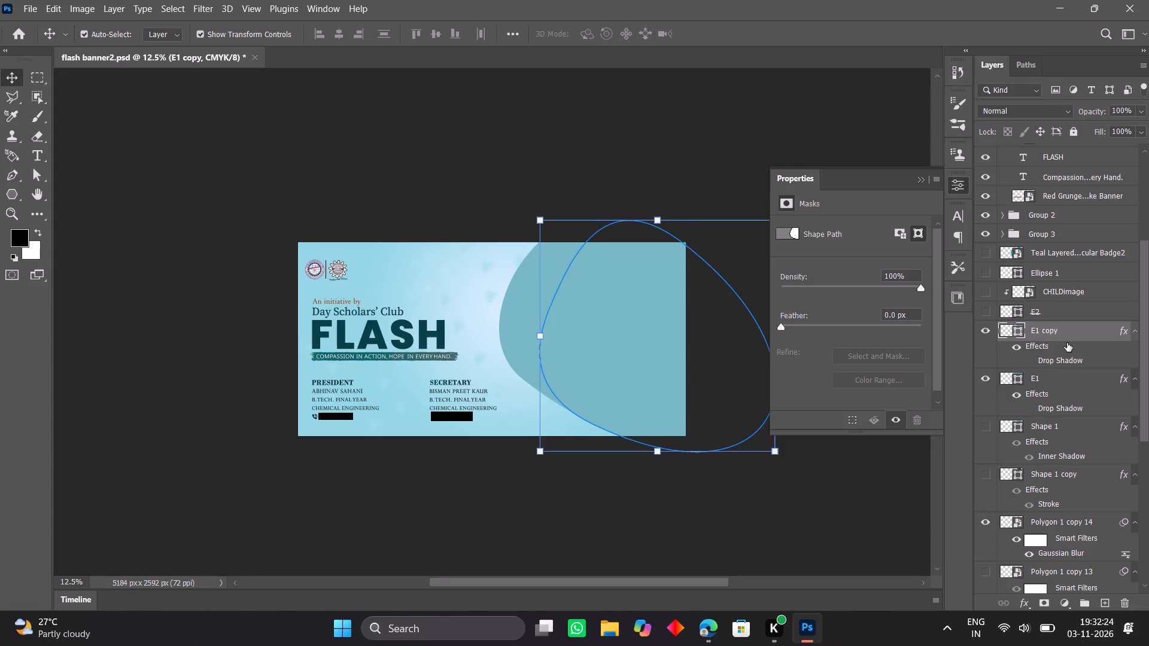
key("Up")
key("Up")
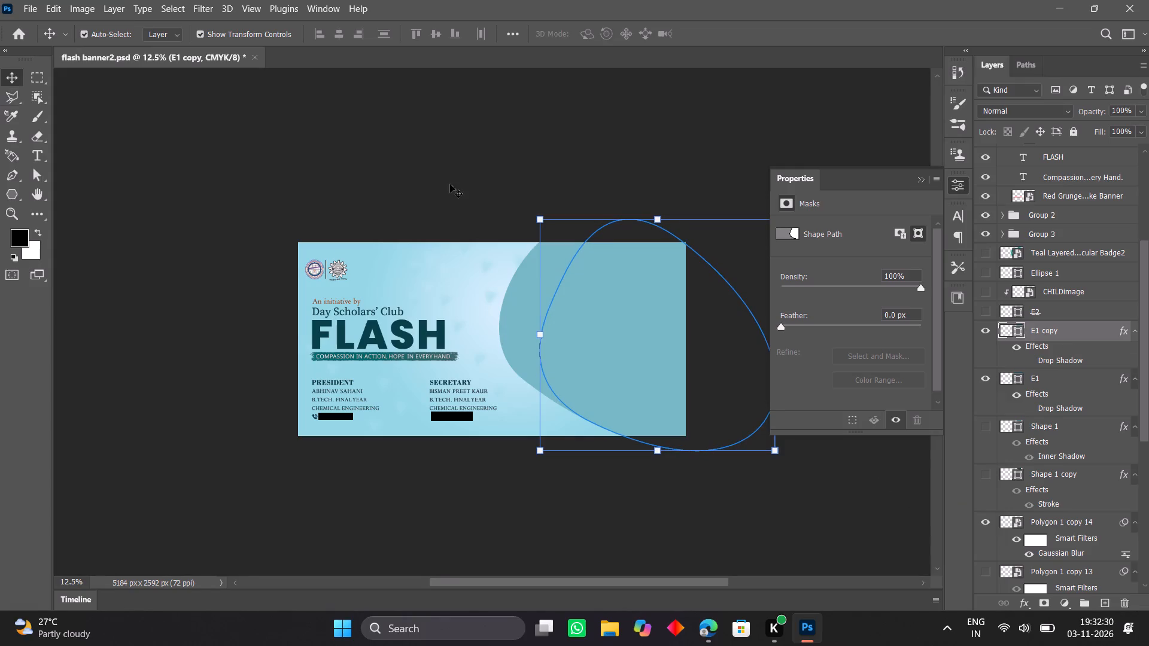
left_click(918, 182)
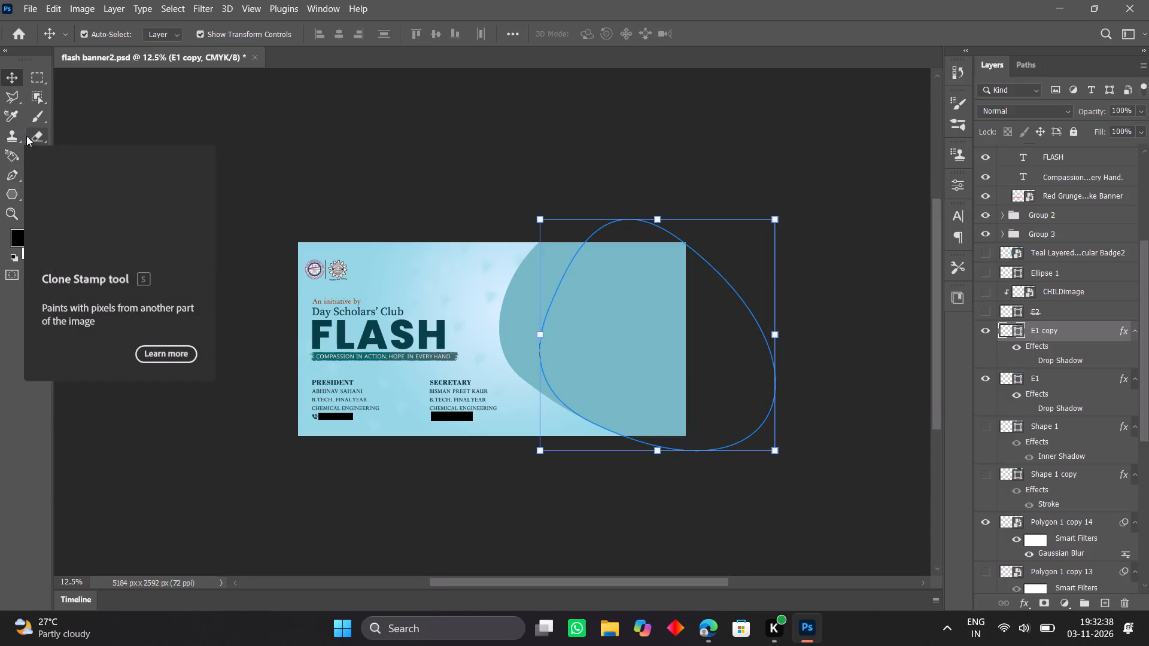
Raise the E1 shape's top curve by extending its upper-left anchor's direction handle with Direct Selection, to about 3800 × 3187 px.
left_click(513, 297)
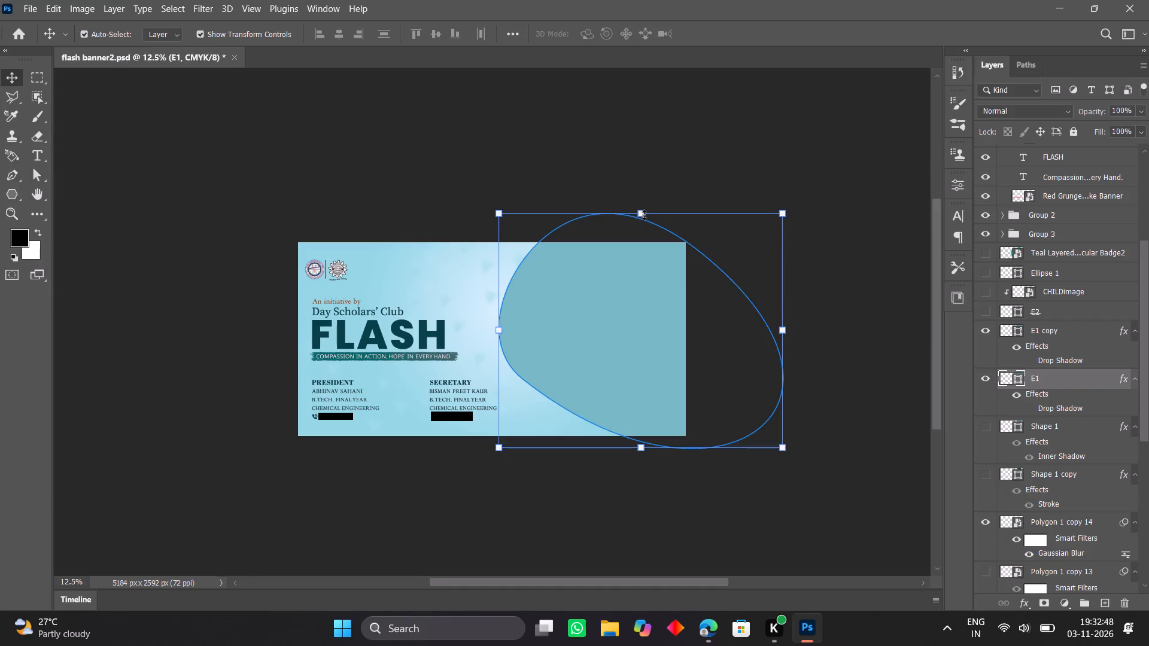
left_click(44, 178)
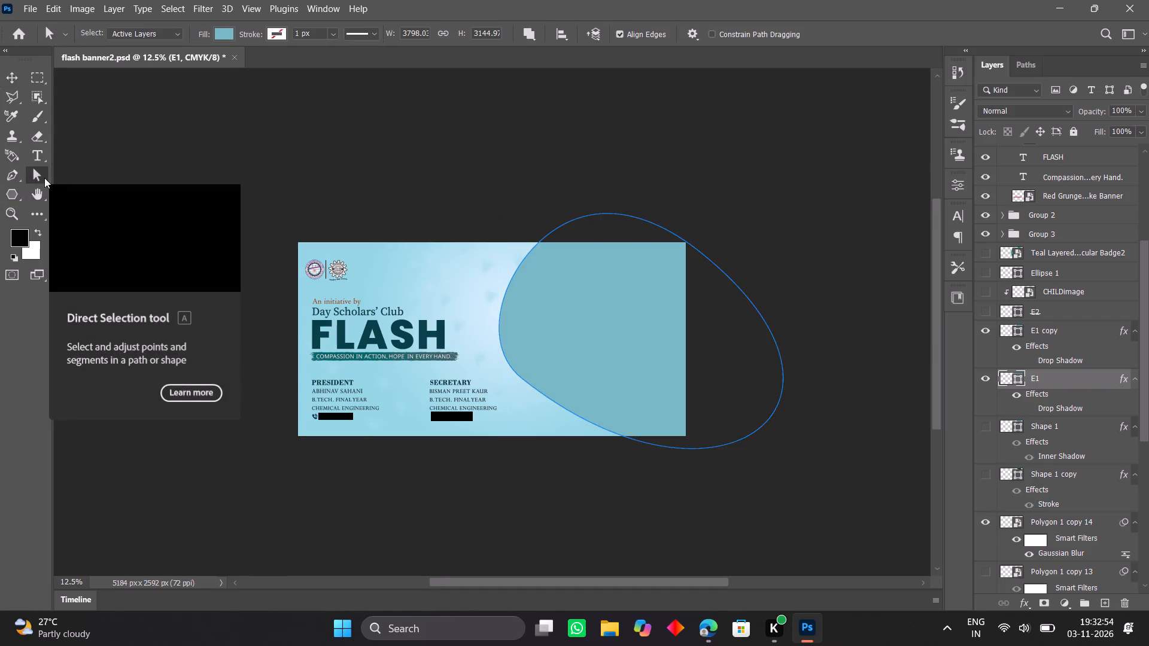
right_click(44, 178)
left_click(66, 193)
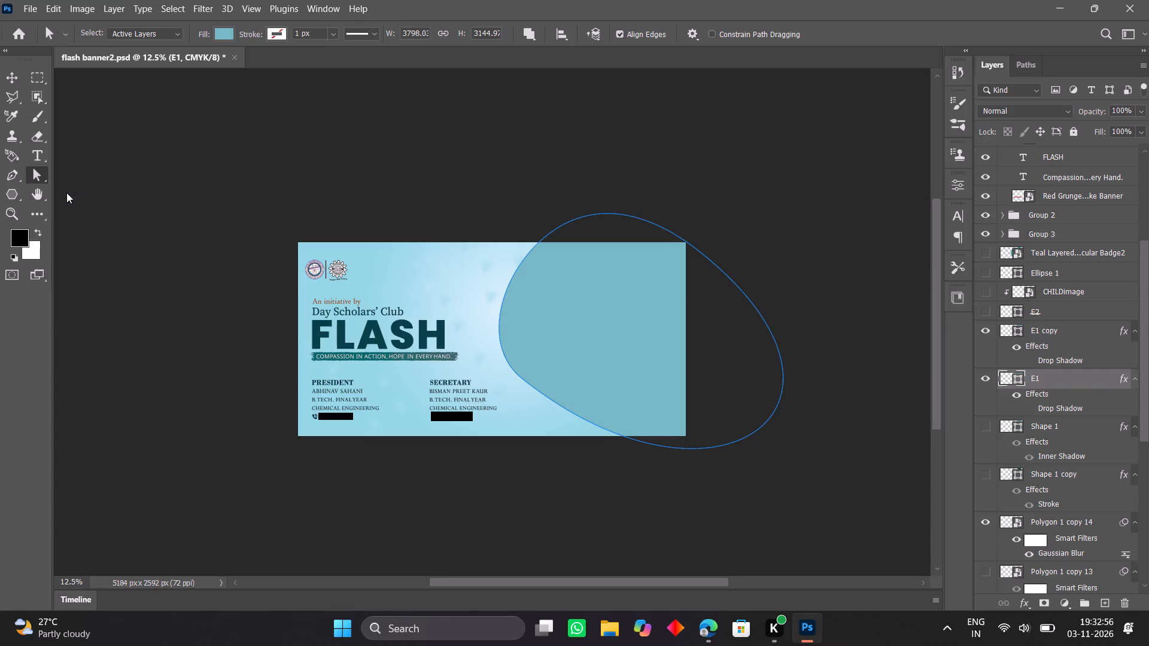
left_click(618, 217)
left_click_drag(600, 197, 638, 193)
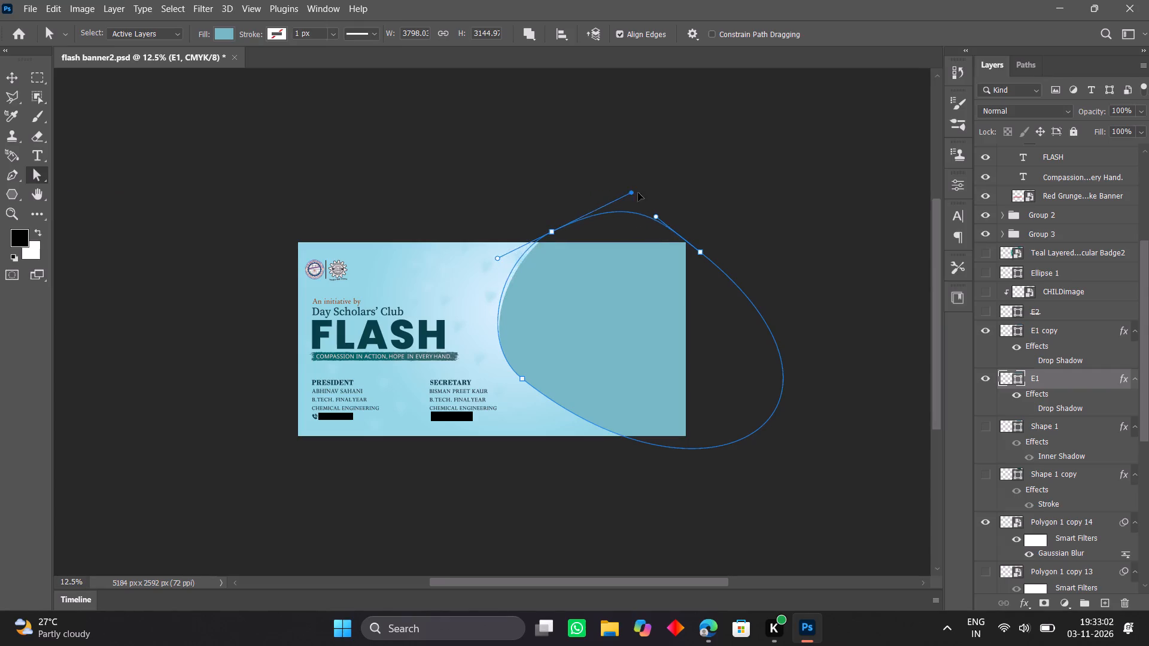
left_click_drag(638, 193, 612, 190)
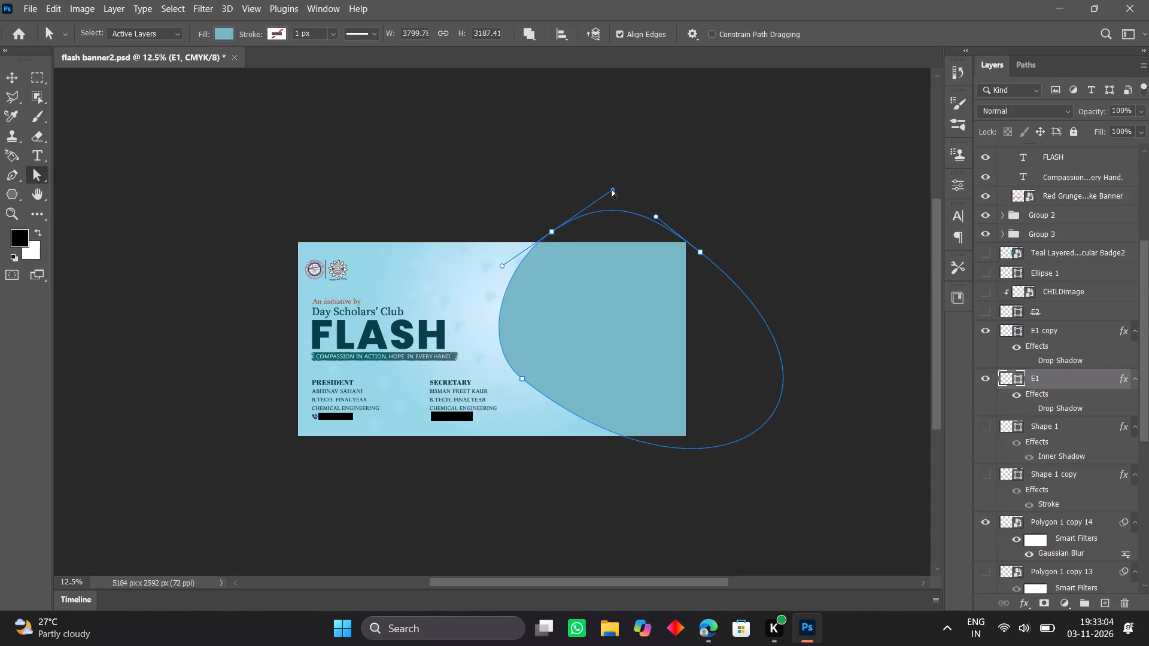
Bend the E1 shape's left edge into an S-curve by angling its lower-left anchor's handle up and inward, to about 3289 × 3496 px.
left_click(521, 379)
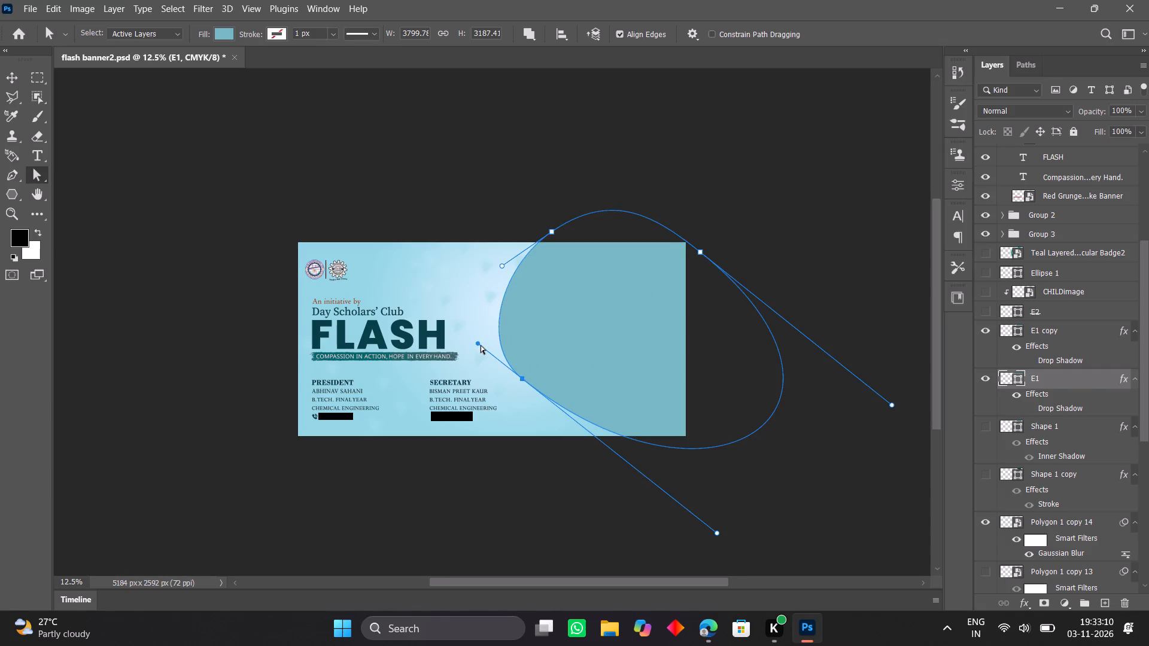
left_click_drag(478, 344, 480, 333)
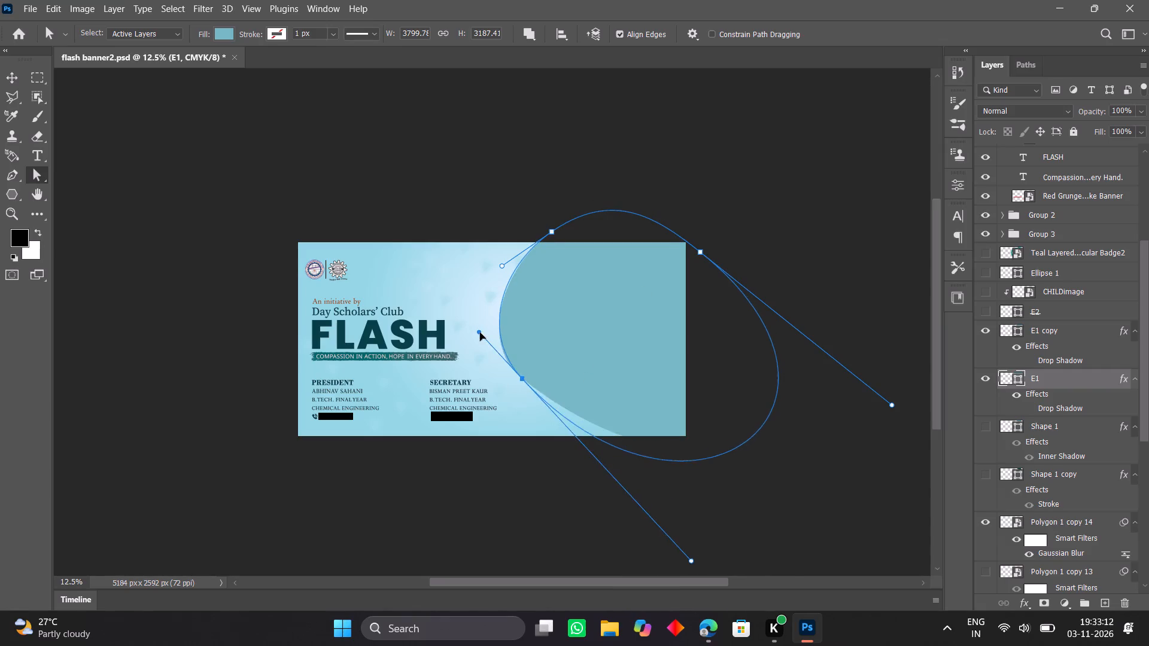
left_click_drag(480, 333, 421, 374)
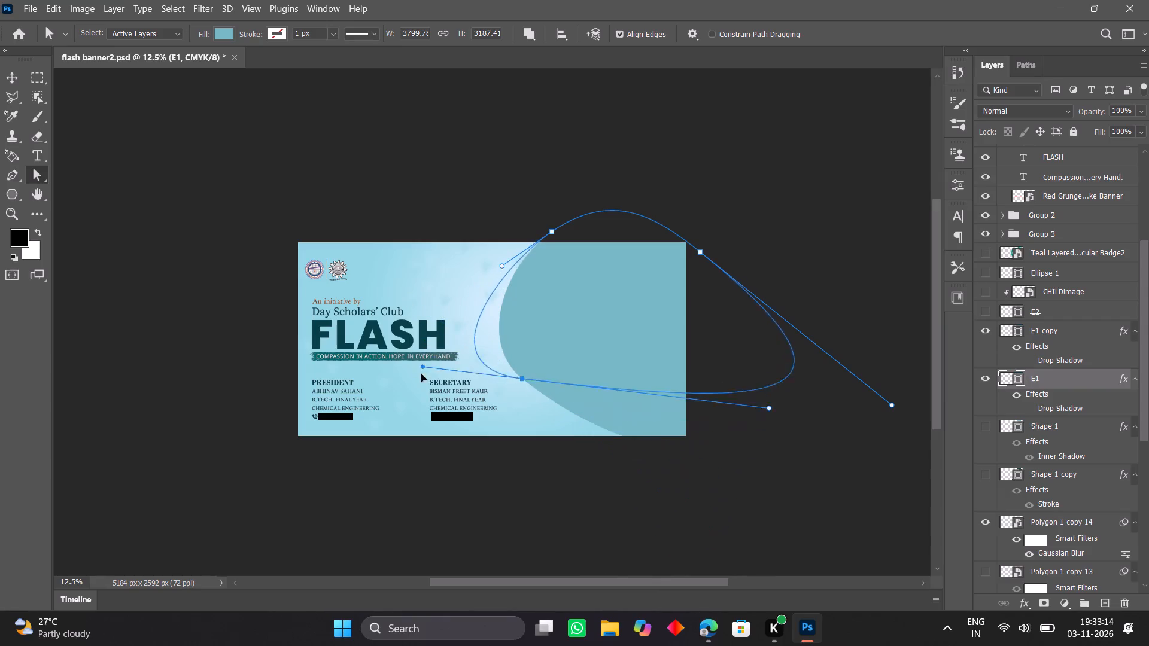
left_click_drag(421, 374, 488, 437)
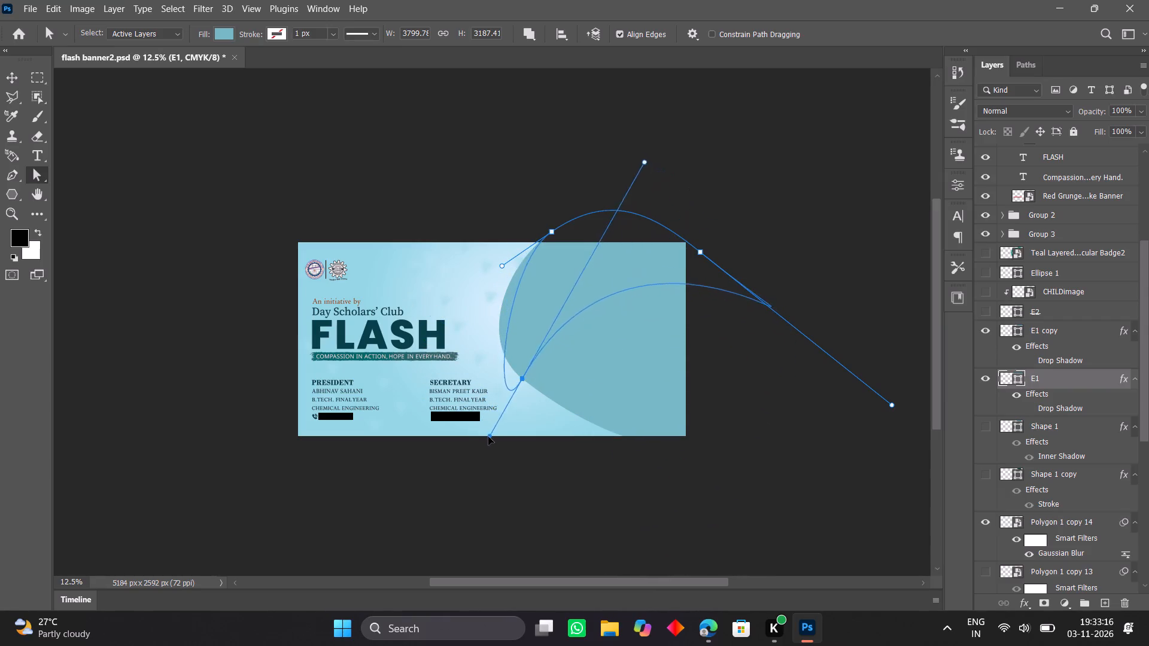
left_click_drag(488, 437, 479, 351)
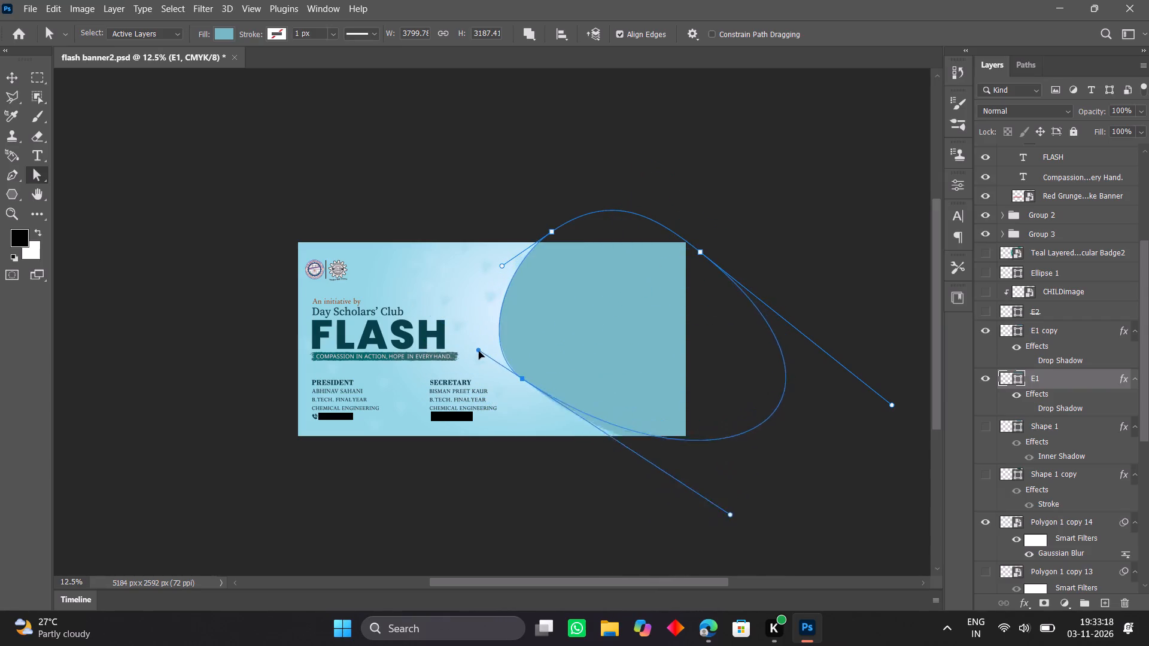
left_click_drag(479, 351, 476, 351)
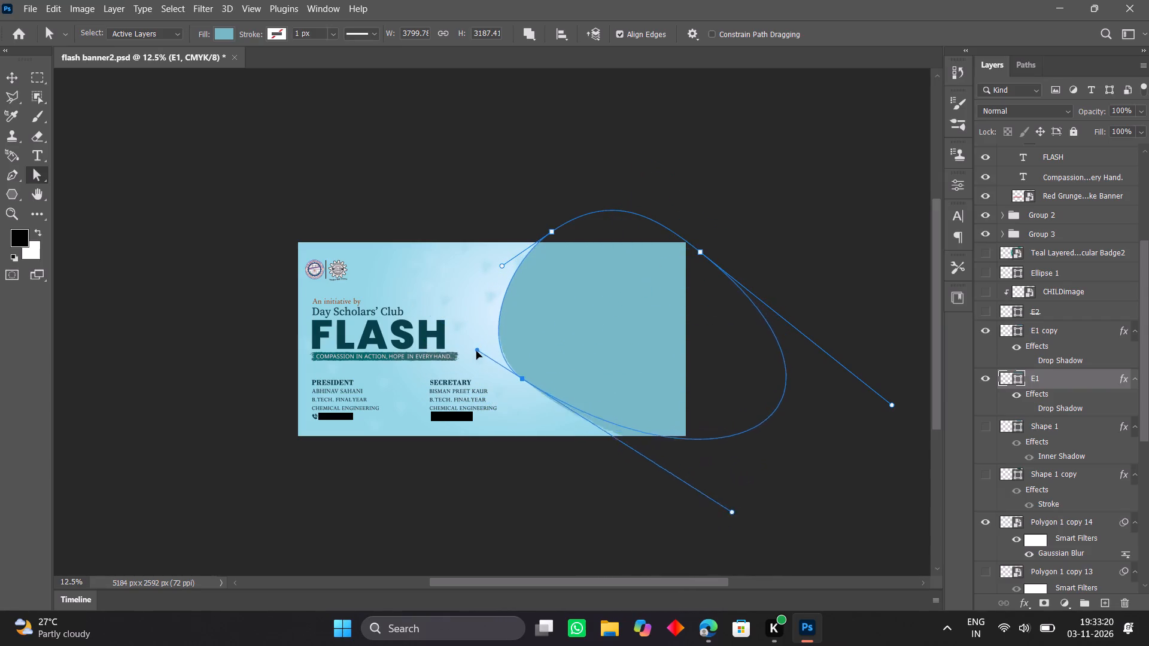
left_click_drag(476, 351, 496, 328)
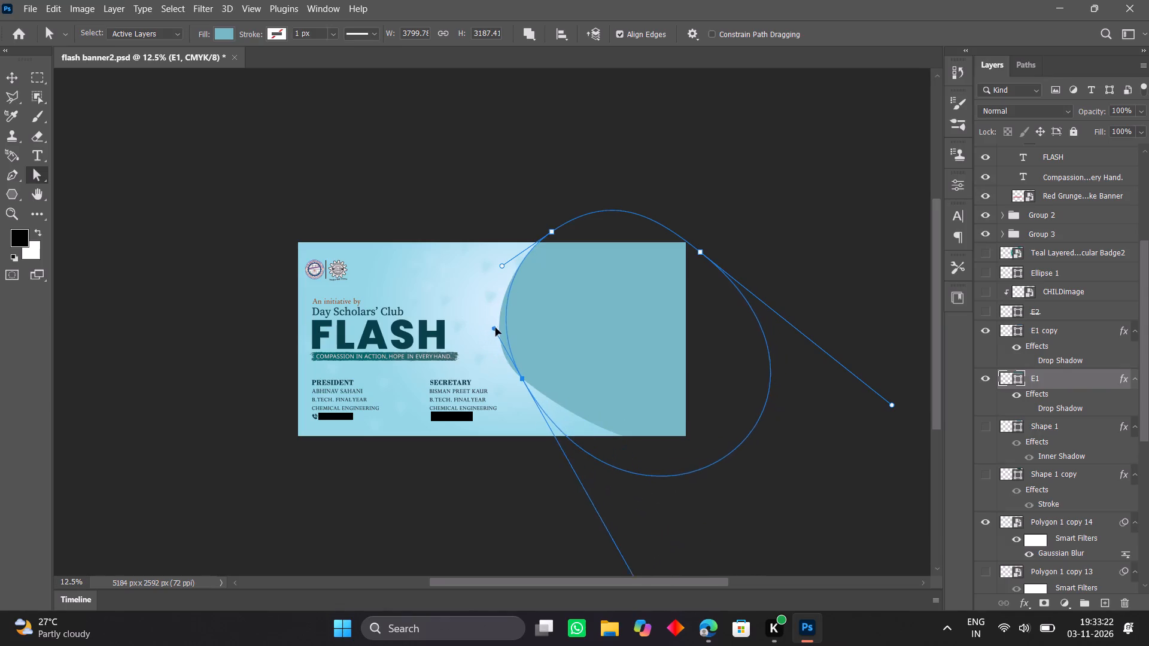
left_click_drag(496, 328, 496, 320)
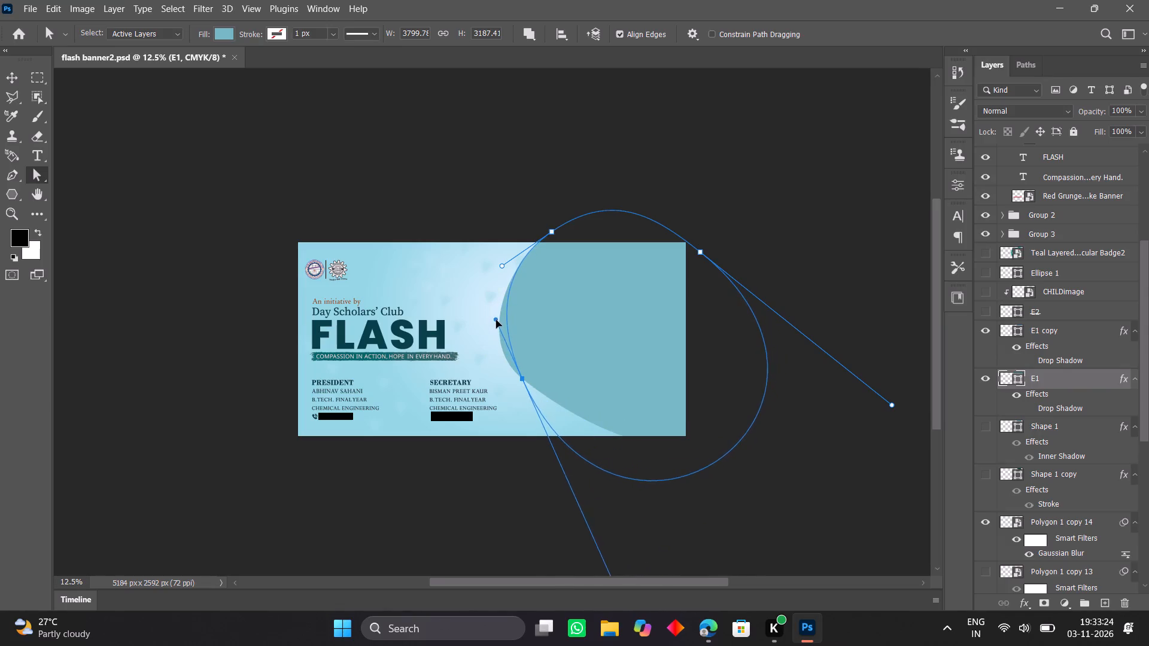
left_click_drag(496, 320, 566, 321)
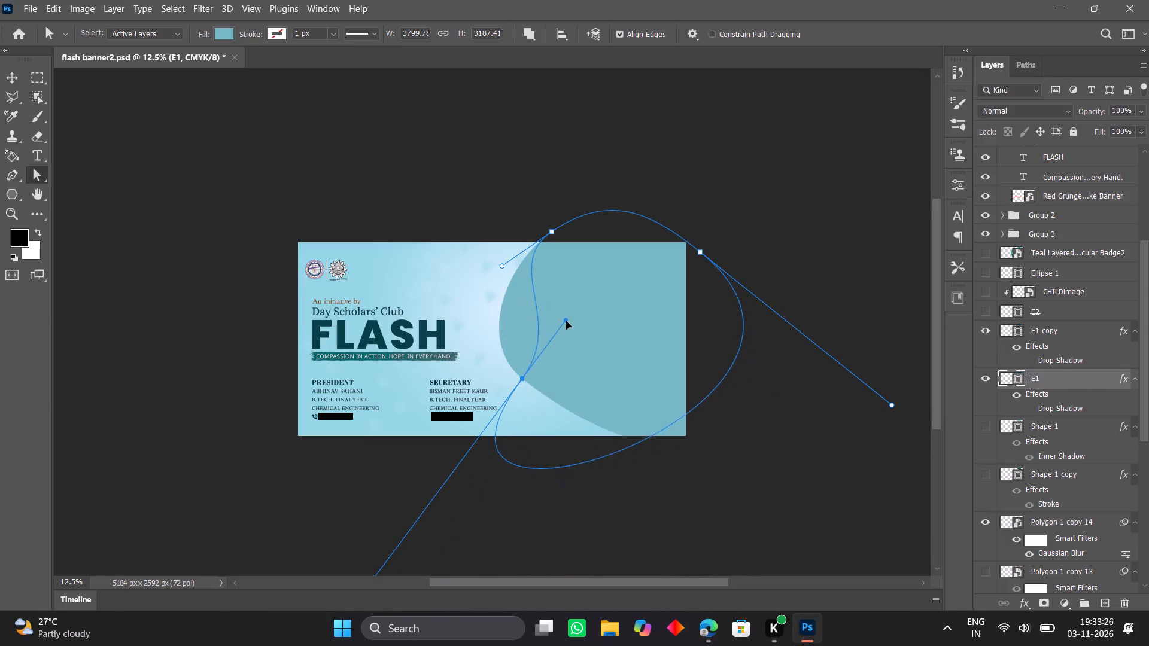
left_click_drag(566, 321, 559, 294)
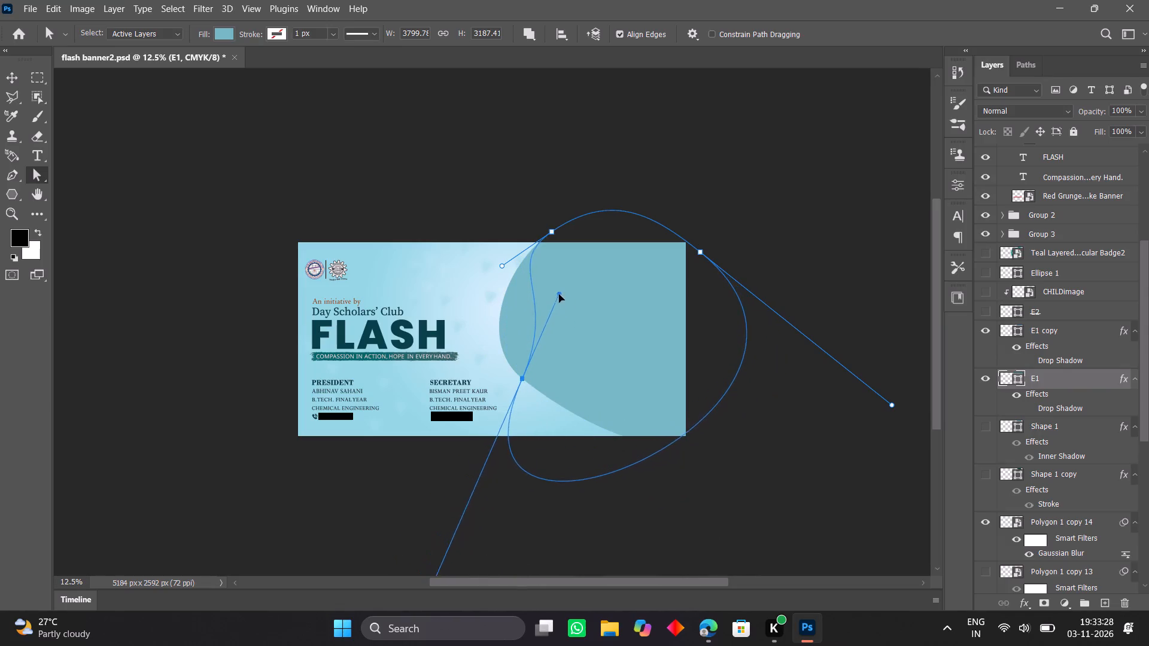
left_click_drag(559, 294, 557, 292)
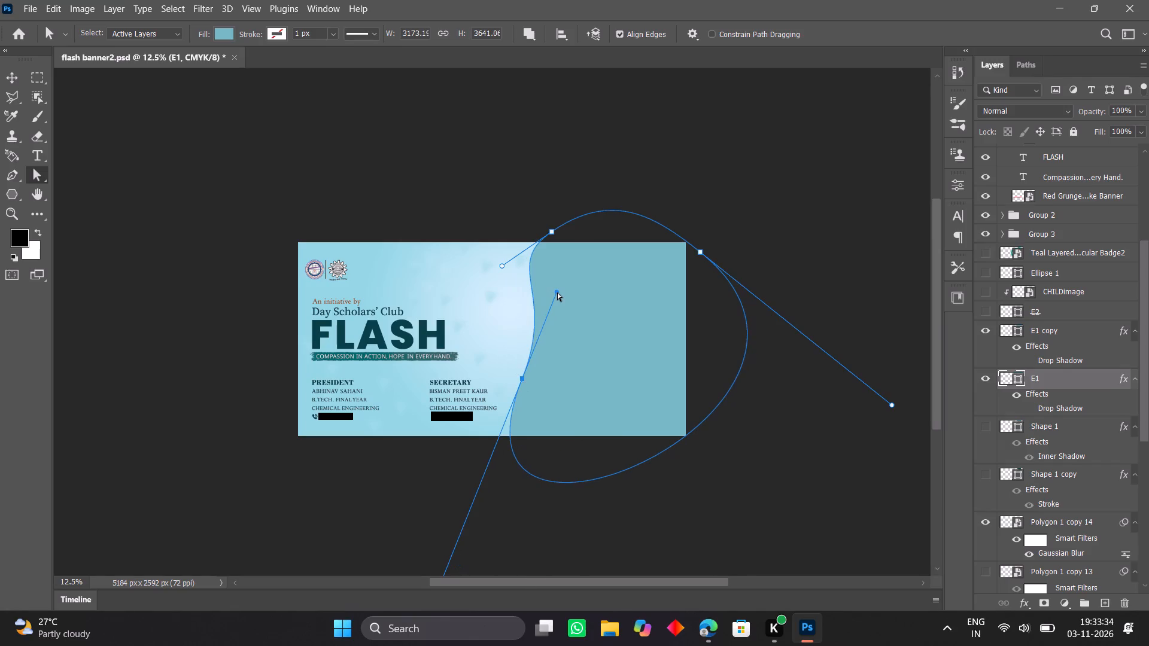
left_click_drag(557, 292, 579, 293)
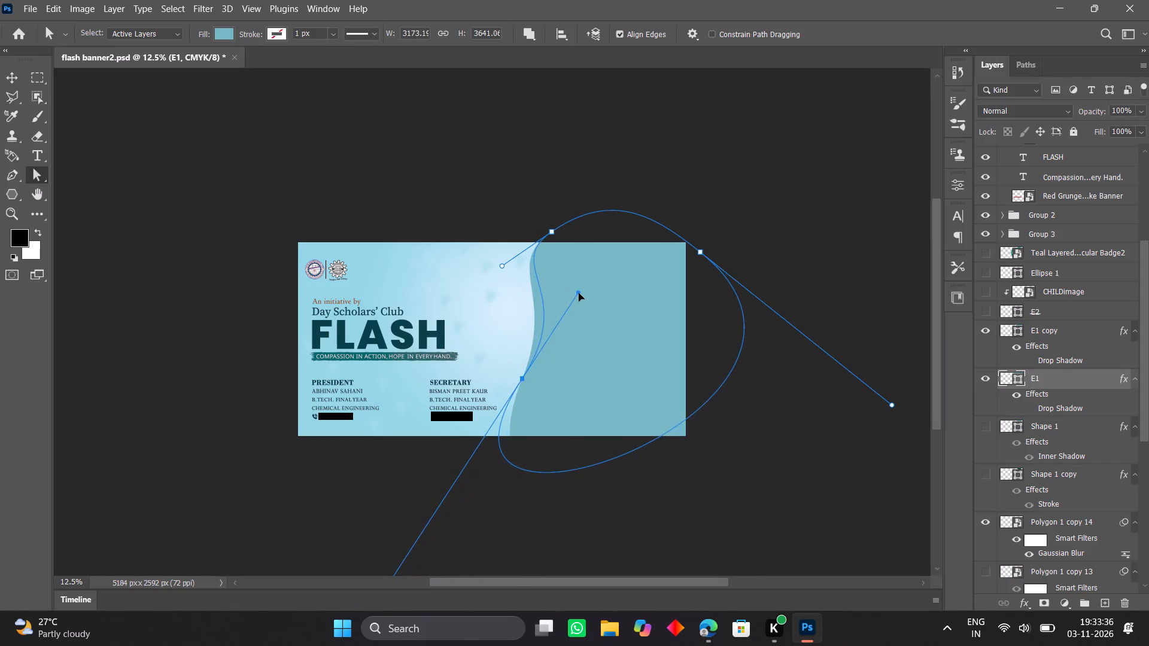
left_click_drag(579, 293, 580, 294)
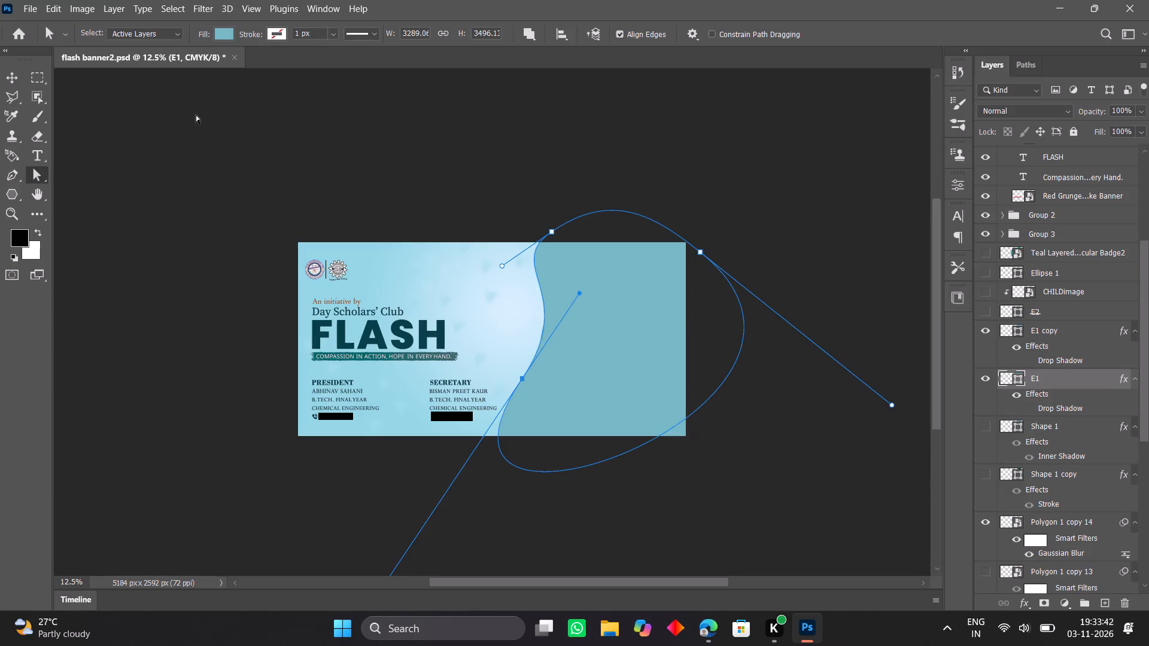
Scale the E1 shape up proportionally to about 105.2%, keeping its upper-left corner fixed.
left_click(5, 75)
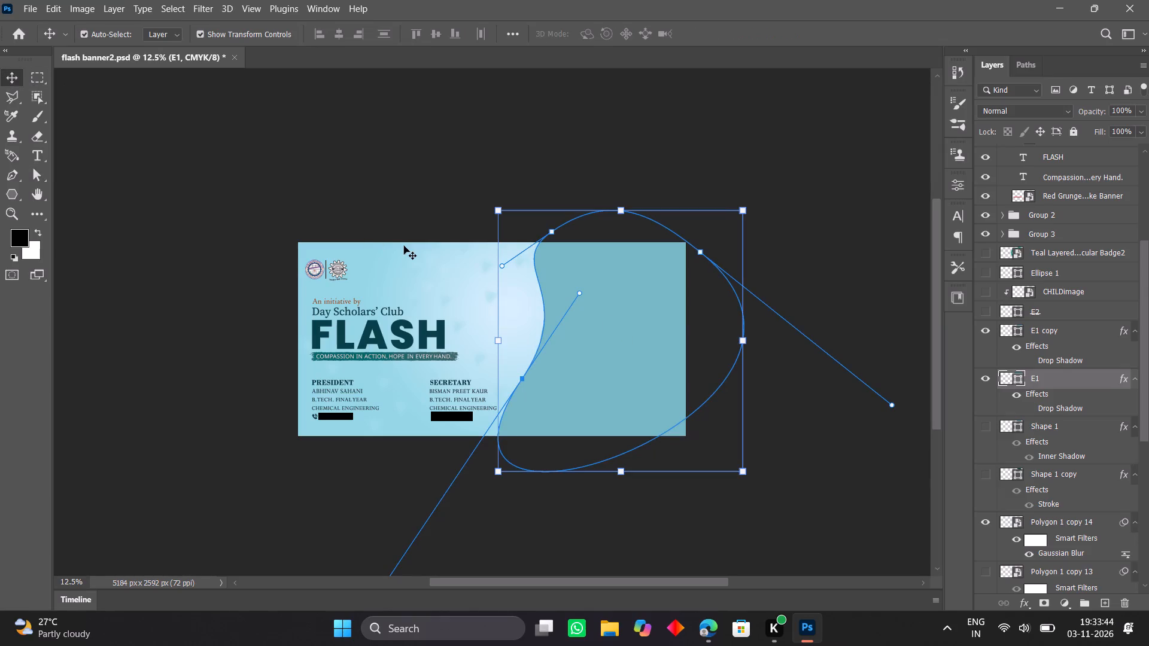
left_click_drag(745, 475, 756, 490)
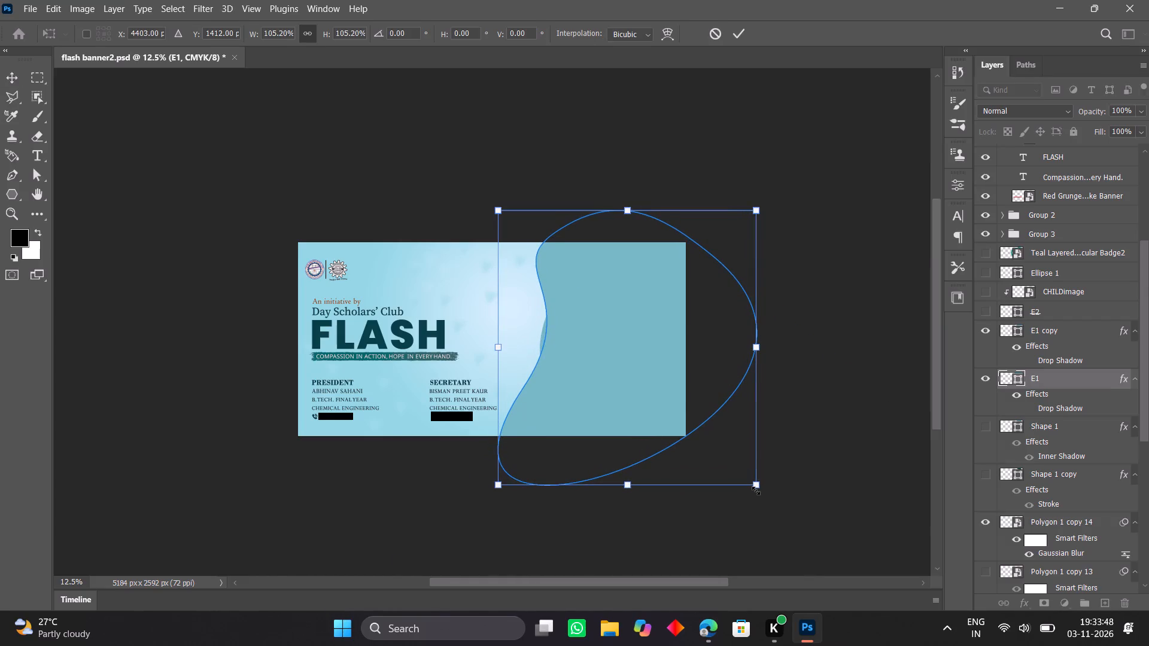
left_click(11, 78)
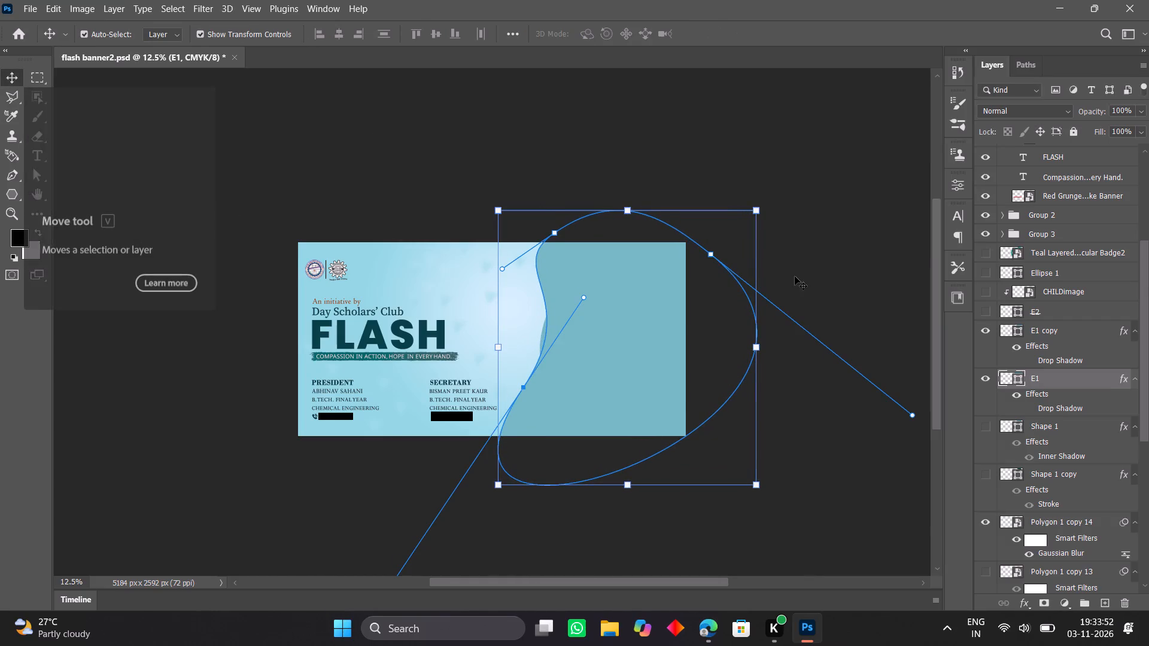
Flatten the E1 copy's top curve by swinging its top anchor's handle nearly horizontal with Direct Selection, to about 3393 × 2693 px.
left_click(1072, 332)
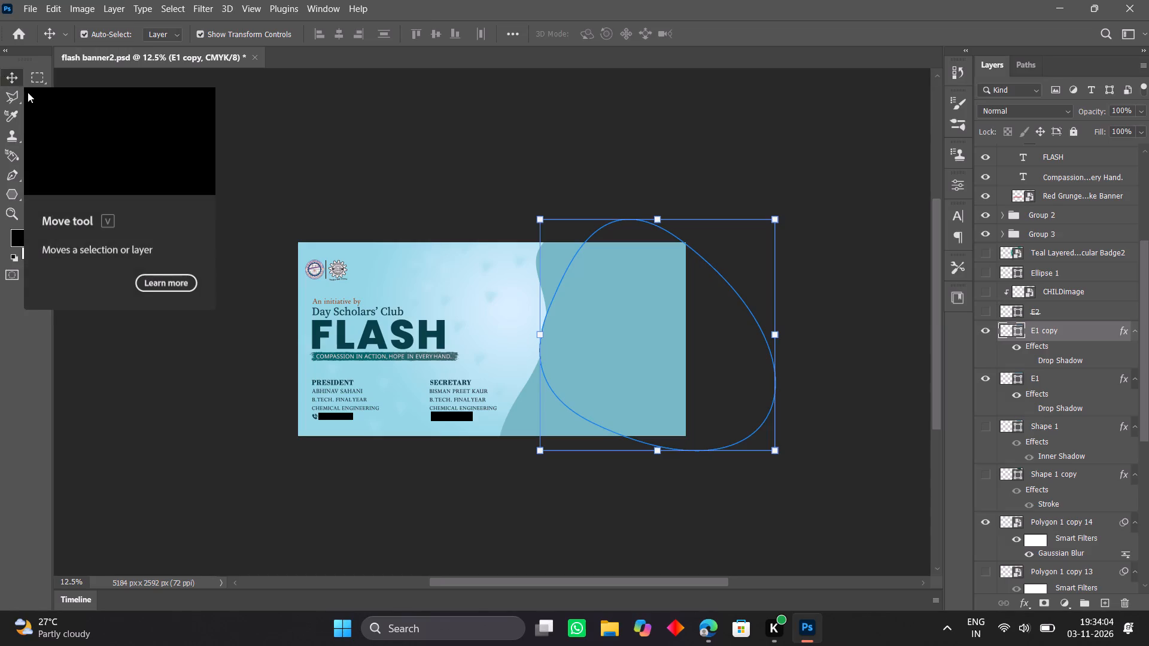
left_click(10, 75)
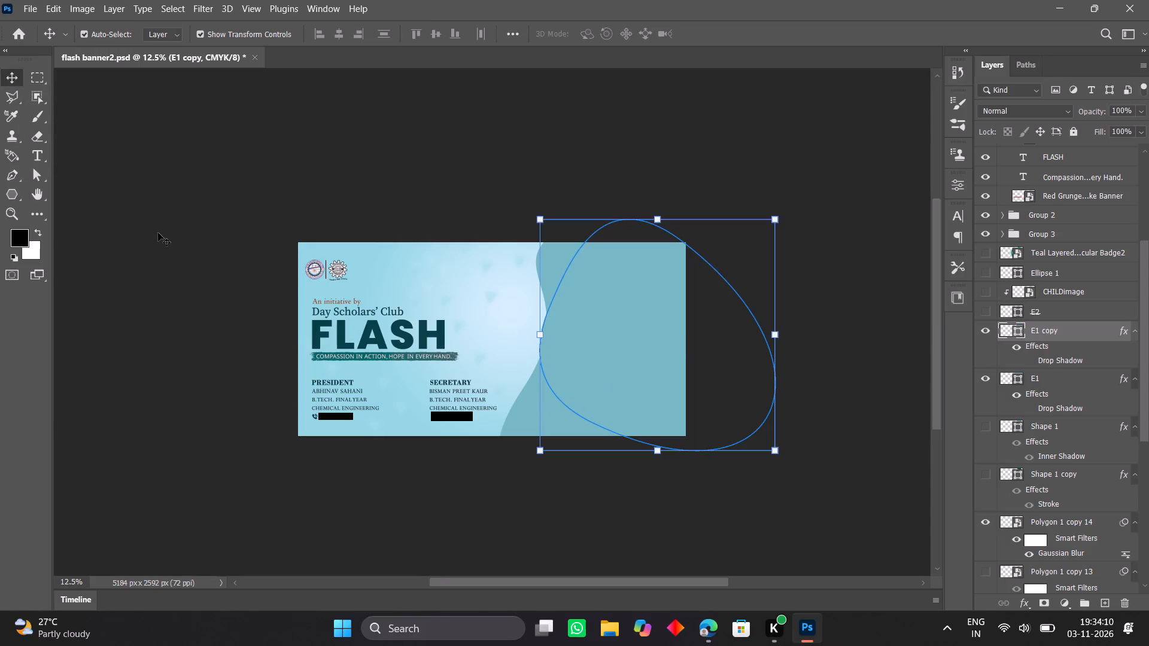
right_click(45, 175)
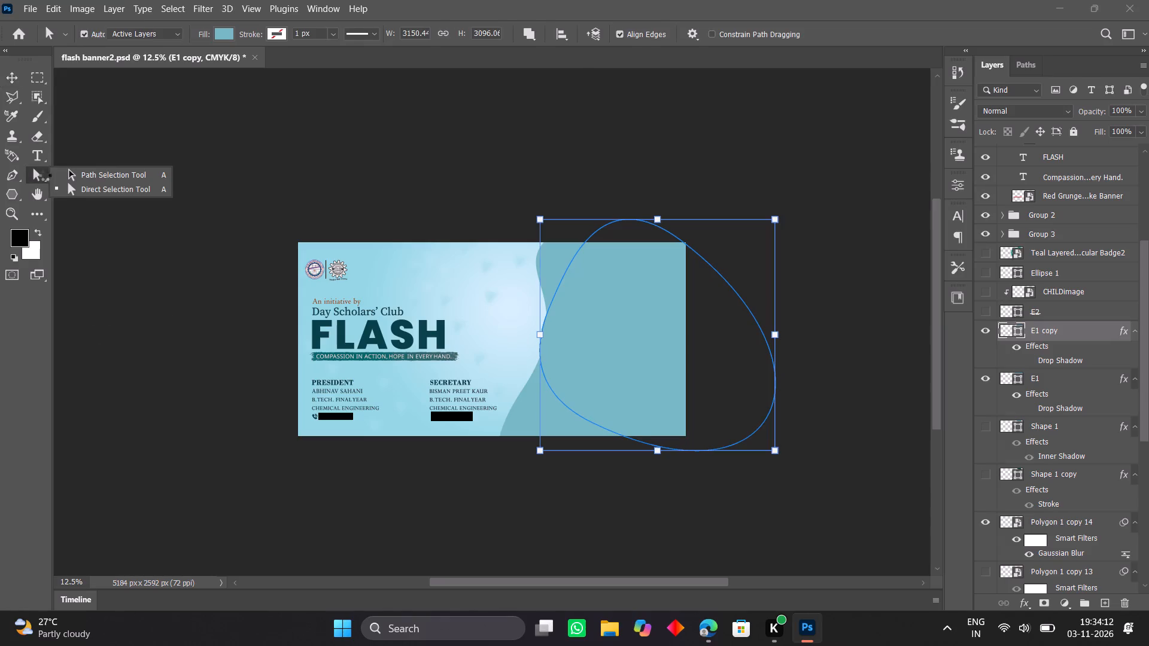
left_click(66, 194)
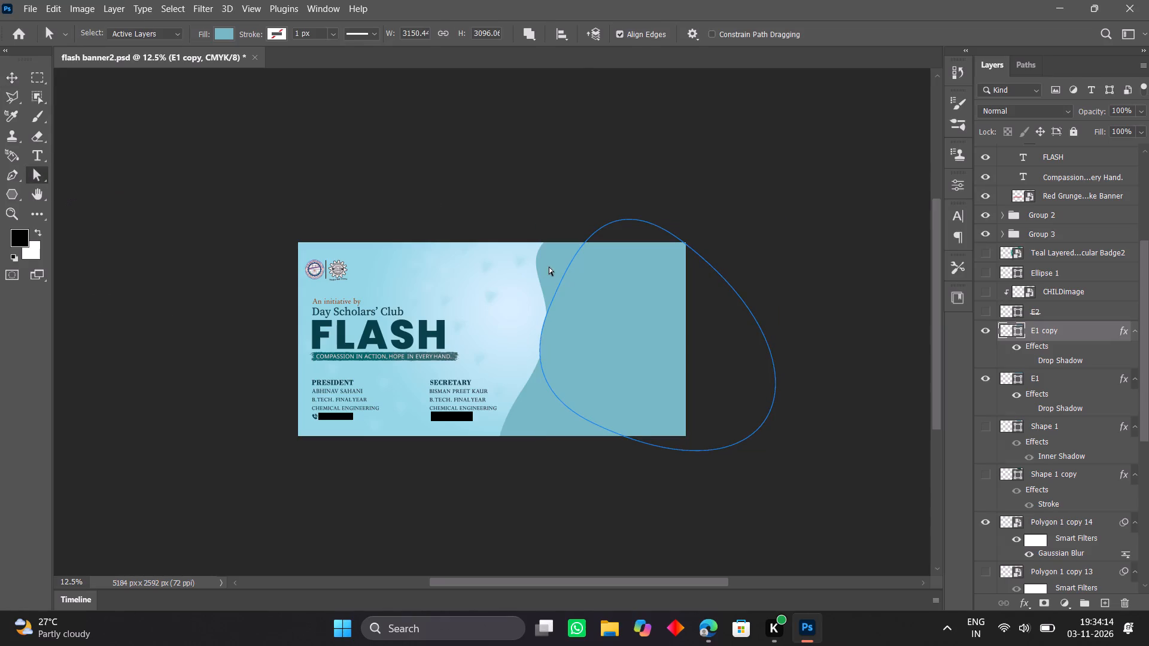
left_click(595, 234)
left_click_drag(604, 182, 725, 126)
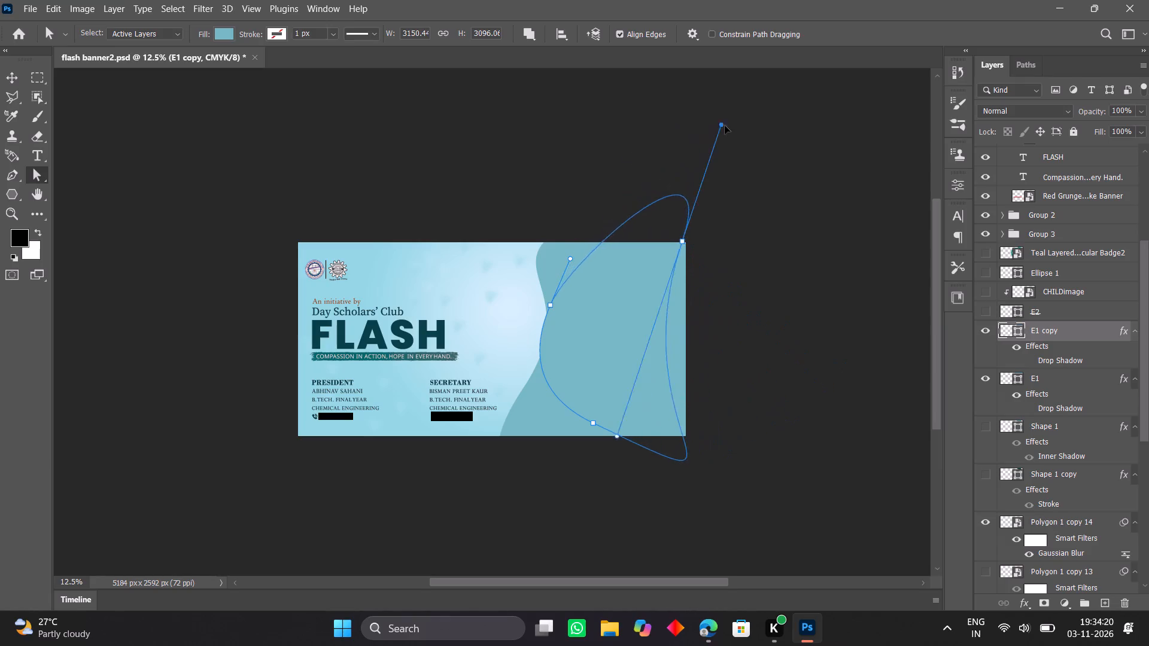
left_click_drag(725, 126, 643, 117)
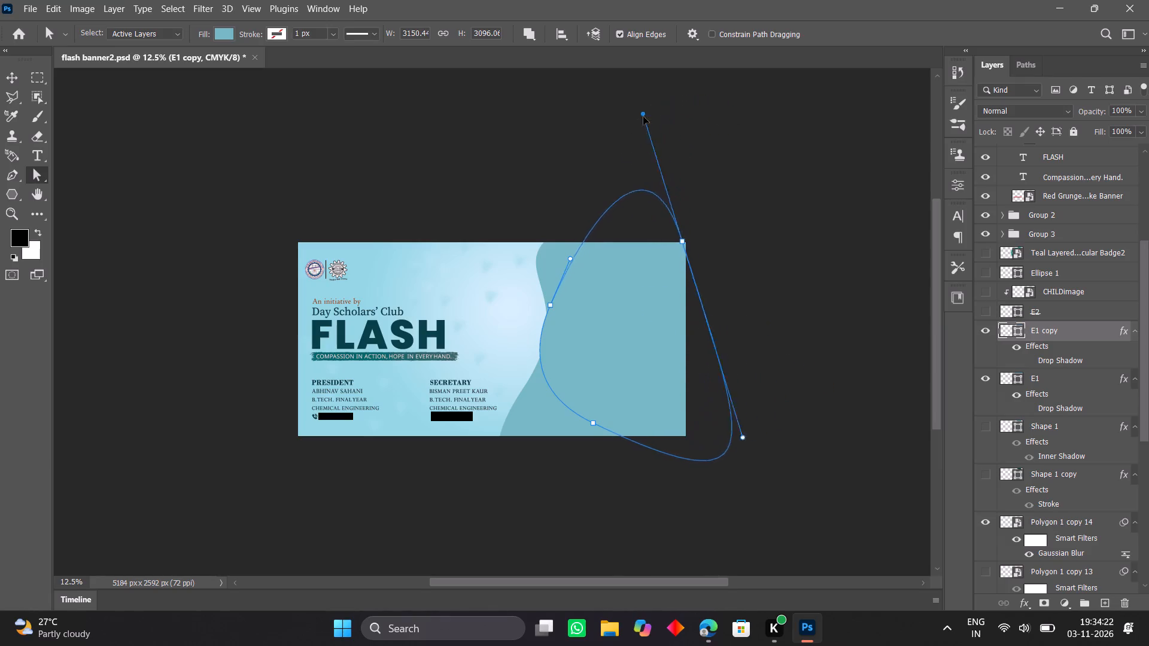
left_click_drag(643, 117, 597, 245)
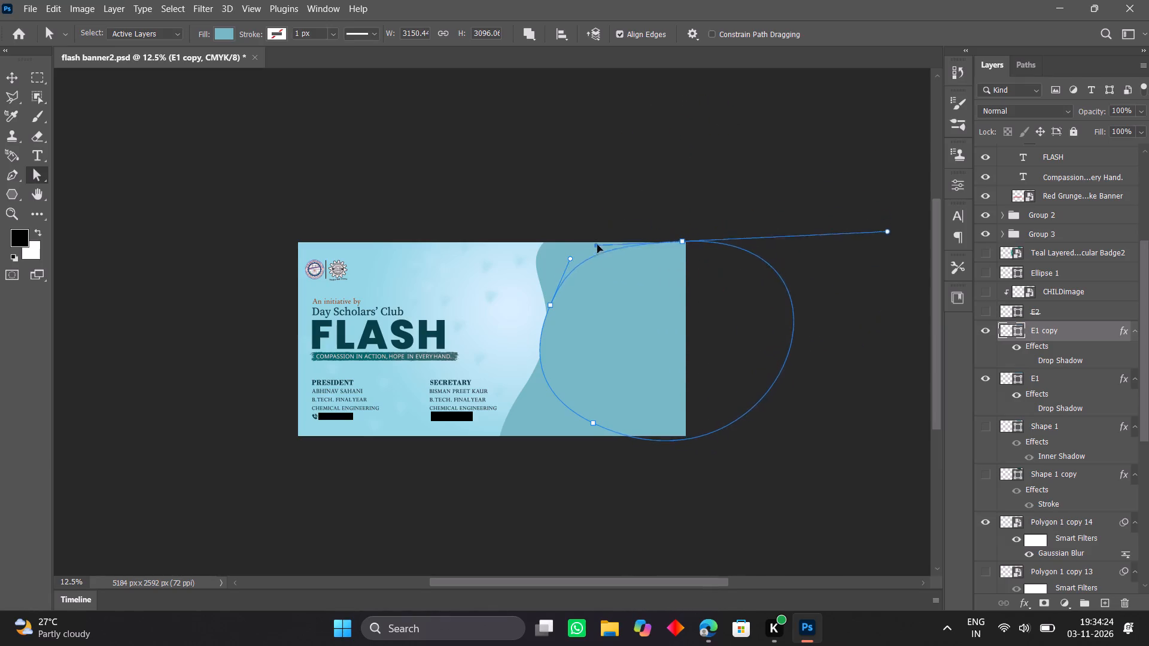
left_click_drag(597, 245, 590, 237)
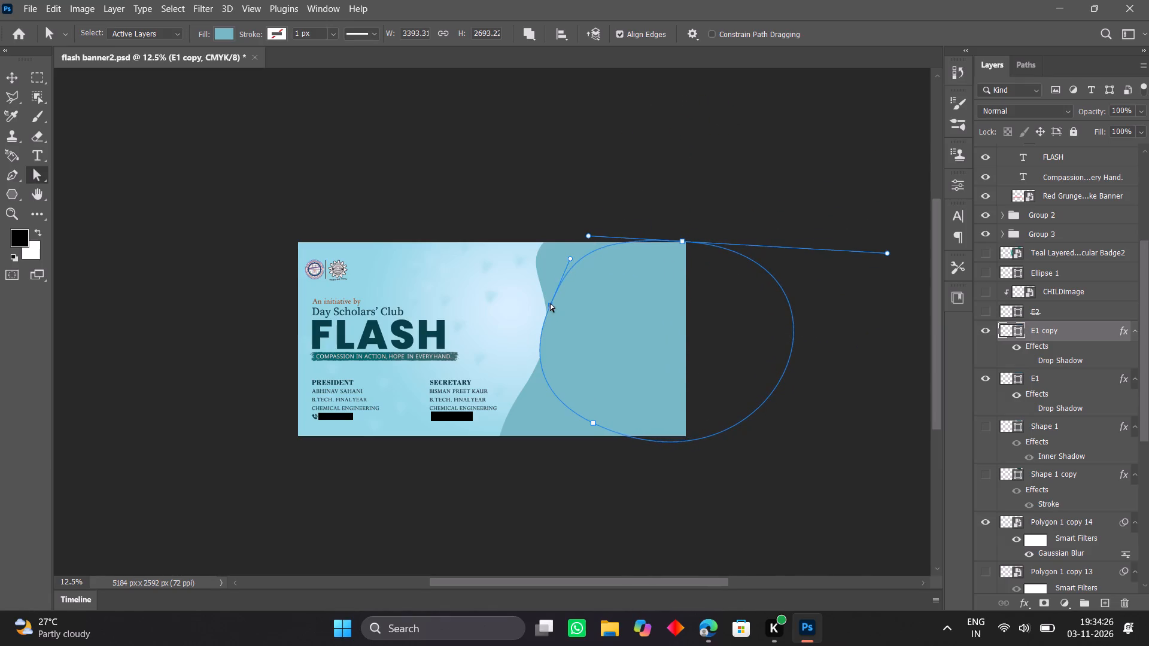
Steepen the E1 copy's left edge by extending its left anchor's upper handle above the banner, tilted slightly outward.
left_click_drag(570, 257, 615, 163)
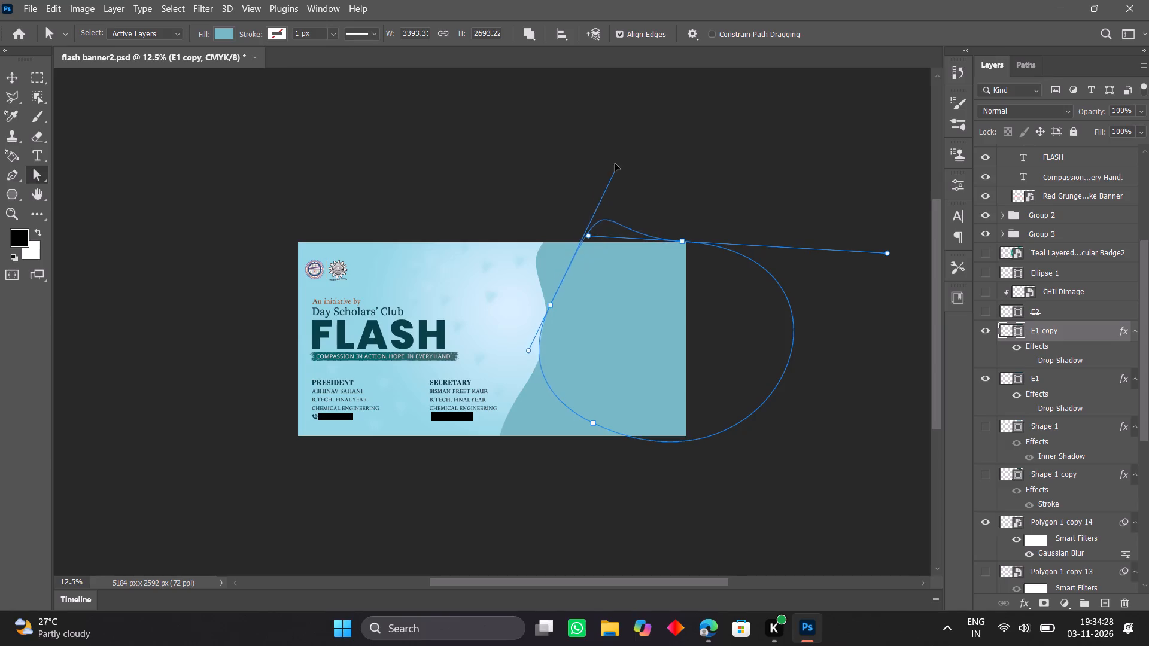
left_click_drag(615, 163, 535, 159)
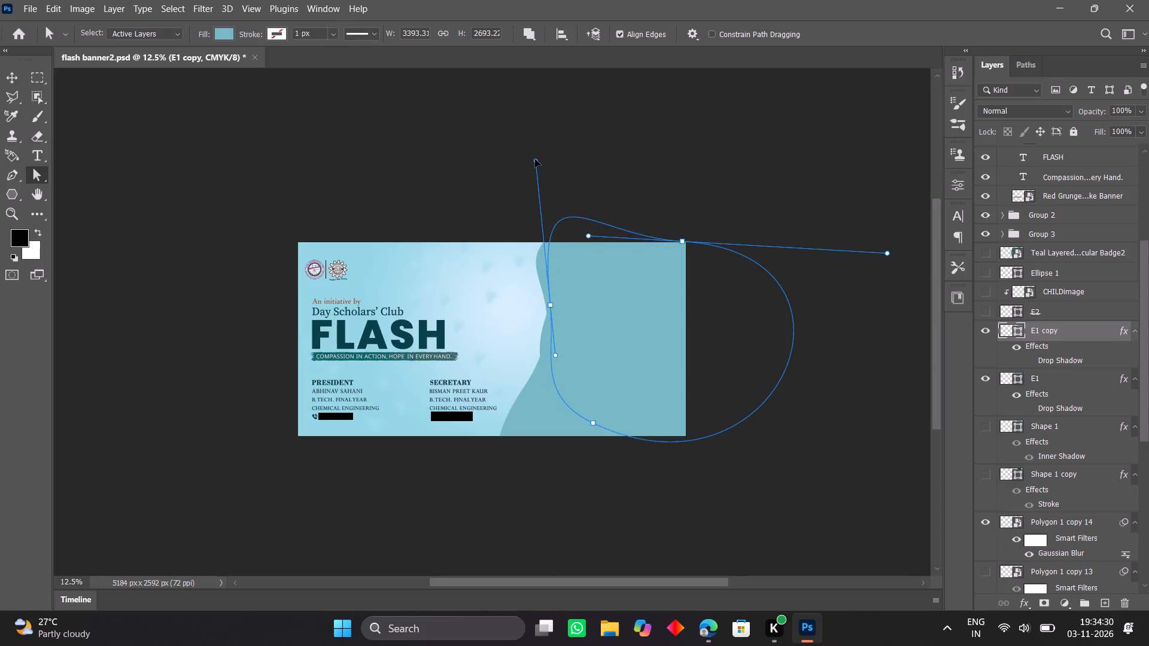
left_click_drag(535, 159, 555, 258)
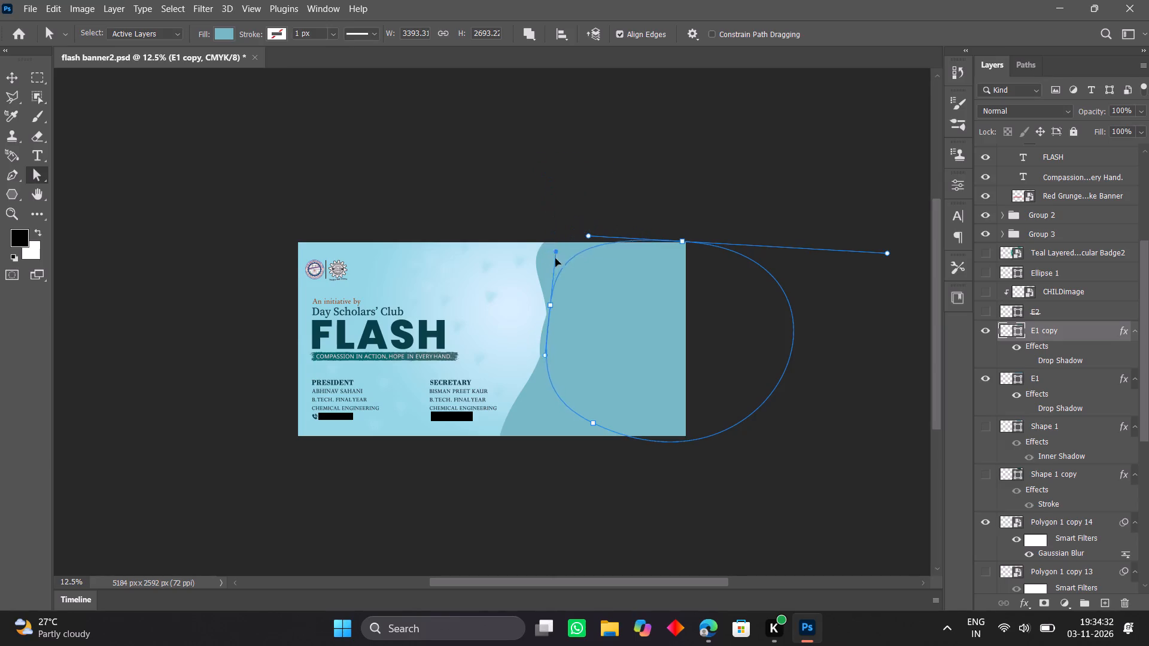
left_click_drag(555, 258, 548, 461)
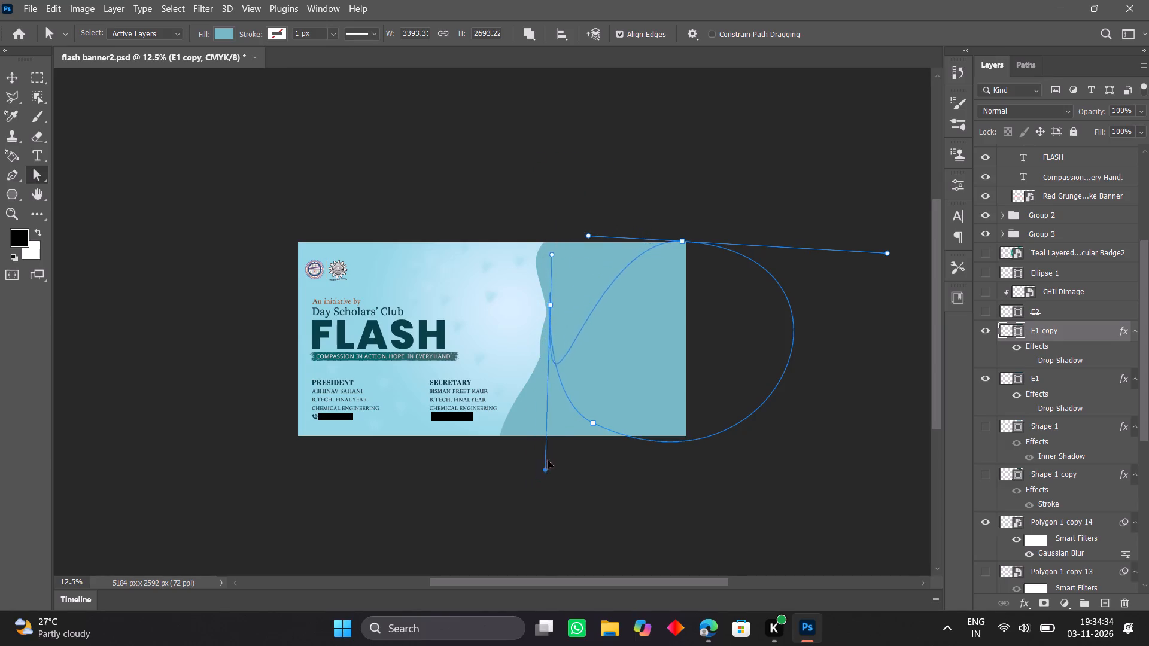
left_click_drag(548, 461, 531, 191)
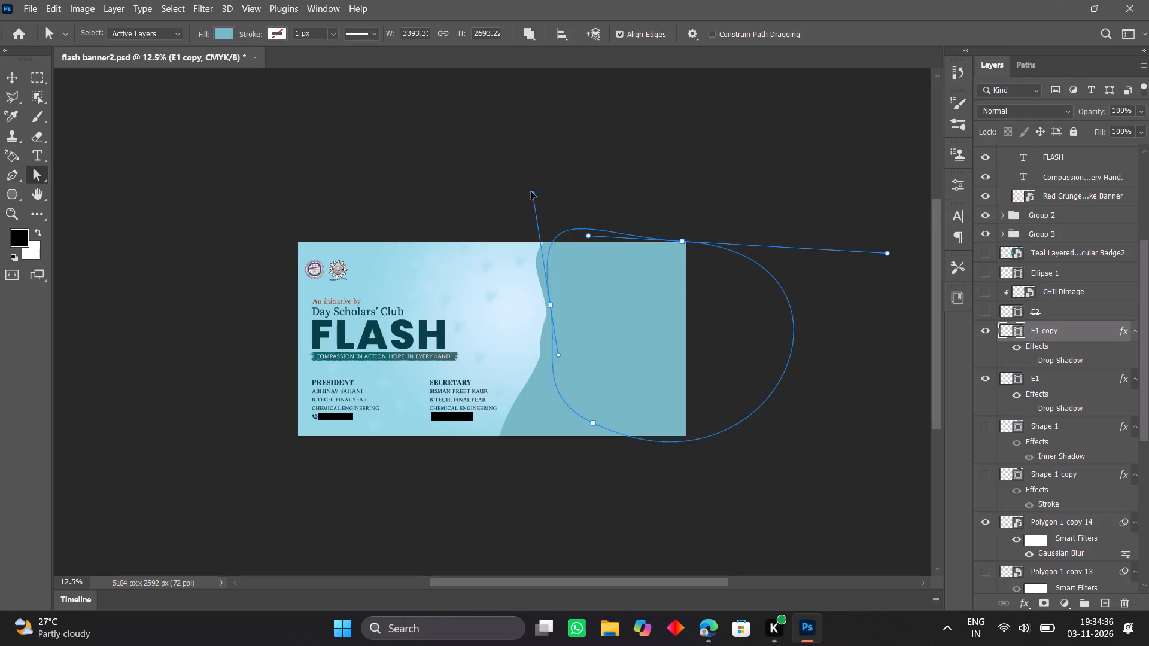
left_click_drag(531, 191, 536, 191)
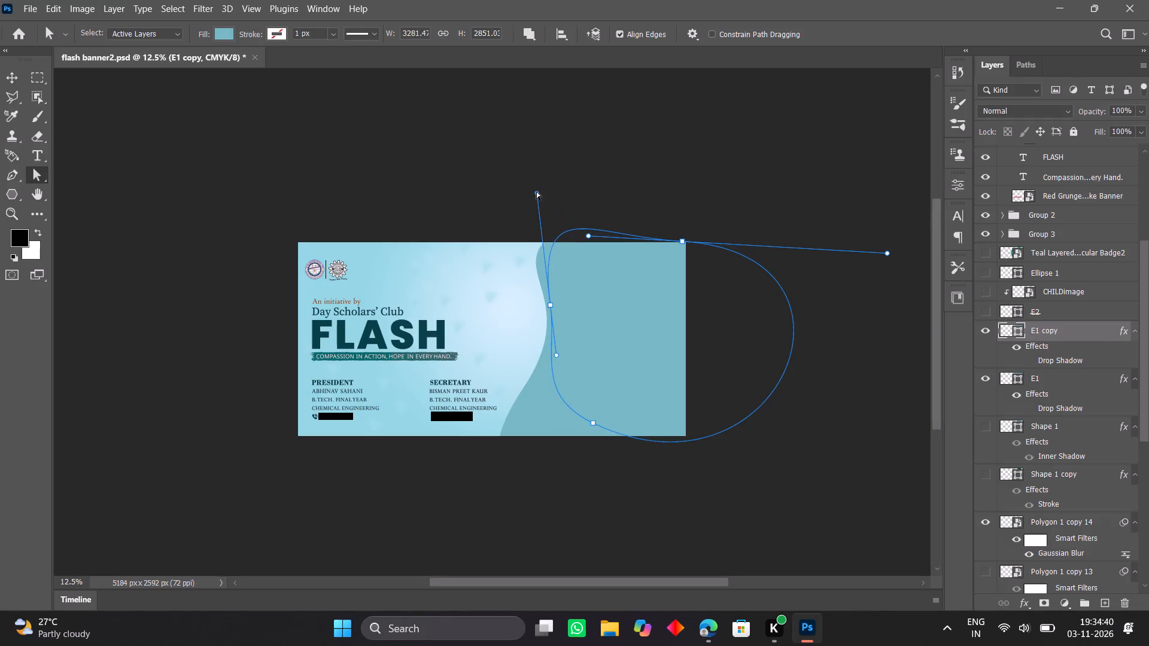
Delete the E1 copy layer.
left_click(1089, 330)
key("Delete")
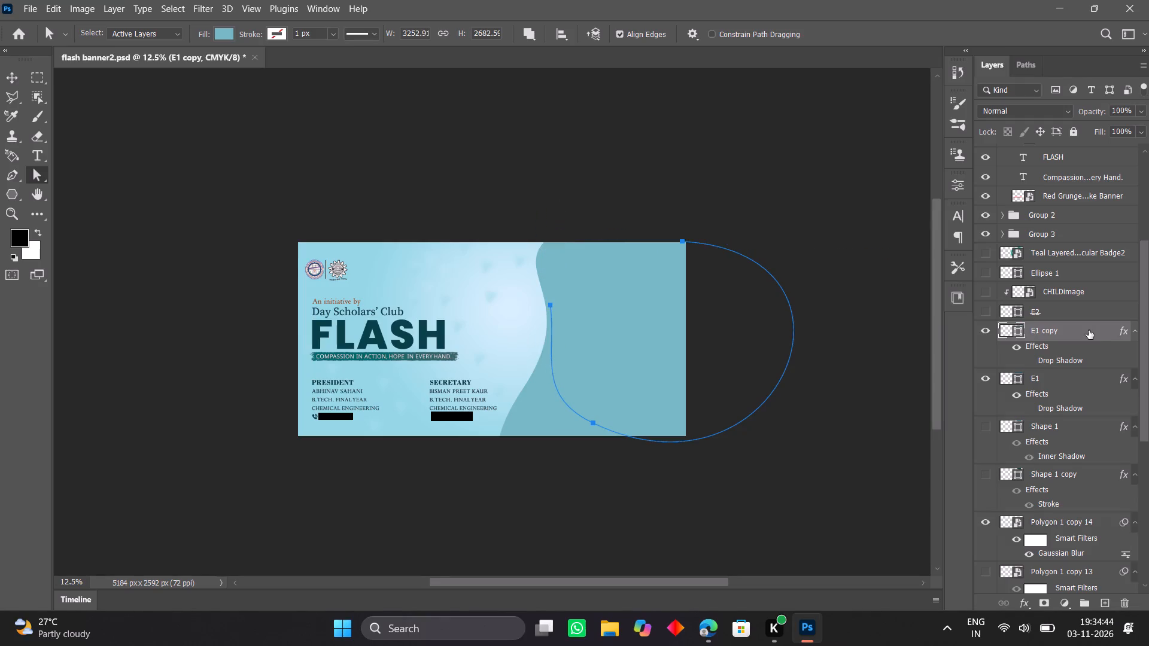
left_click(1083, 337)
key("Delete")
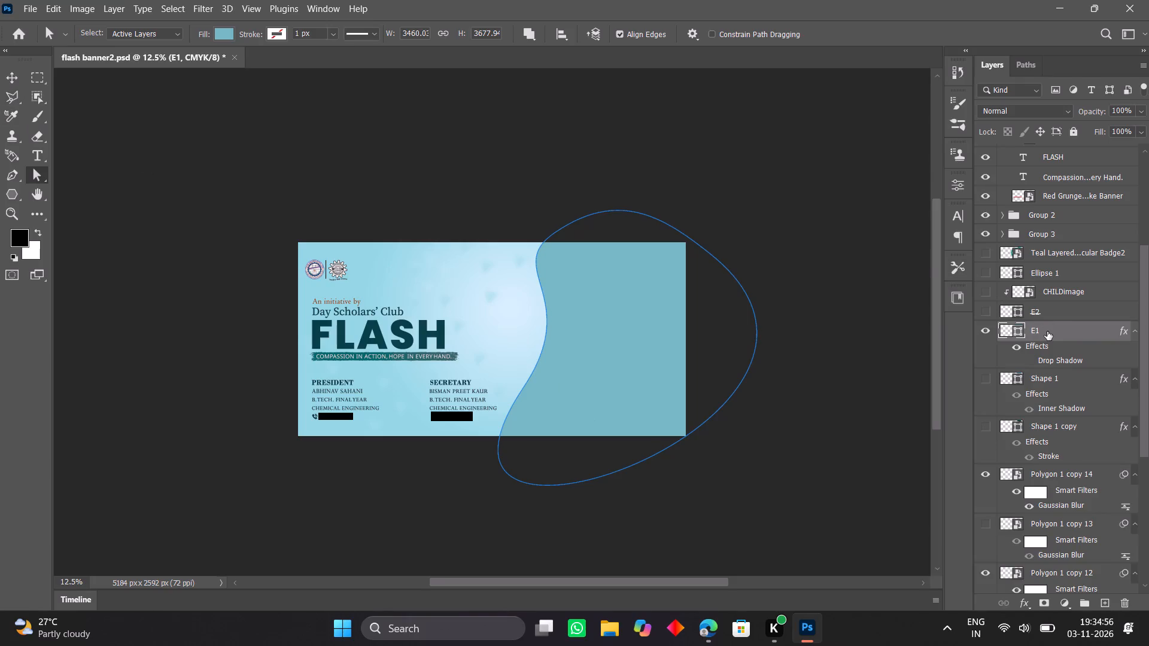
Duplicate the reshaped E1 layer.
key("ctrl+j")
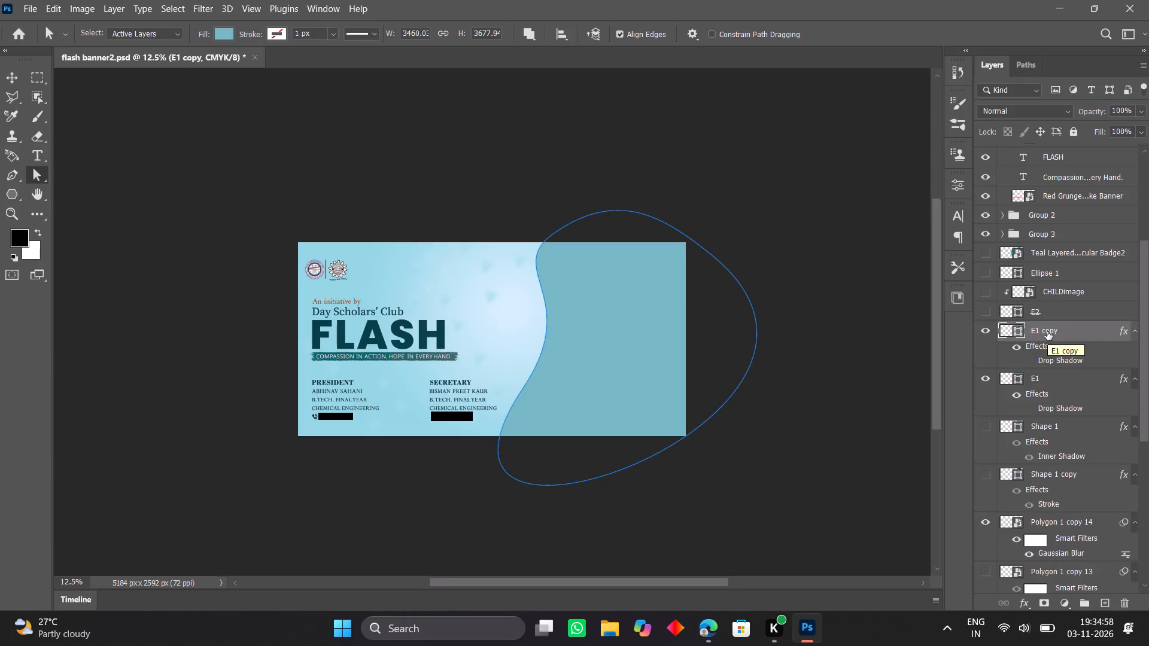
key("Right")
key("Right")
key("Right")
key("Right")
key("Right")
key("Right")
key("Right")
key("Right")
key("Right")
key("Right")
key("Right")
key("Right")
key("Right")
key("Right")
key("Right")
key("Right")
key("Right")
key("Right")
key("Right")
Nudge the E1 copy slightly to the right so a thin strip of E1 shows along its curved edge.
left_click(730, 355)
left_click(15, 79)
key("Right")
key("Right")
key("Right")
key("Right")
key("Right")
key("Right")
key("Right")
key("Right")
key("Right")
key("Right")
key("Right")
key("Right")
key("Right")
key("Right")
key("Right")
key("Right")
key("Right")
key("Right")
key("Right")
key("Right")
key("Right")
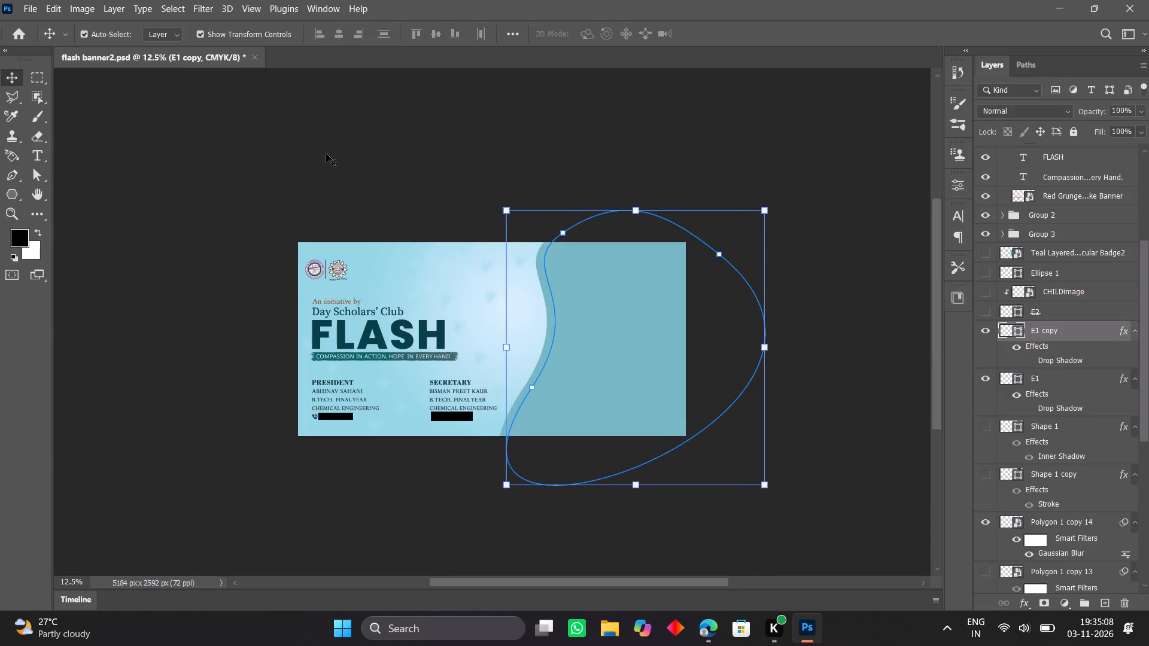
Deepen the E1 copy's S-curve by extending its lower-left anchor's upper handle outward with Direct Selection, to about 3552 × 3541 px.
left_click(44, 181)
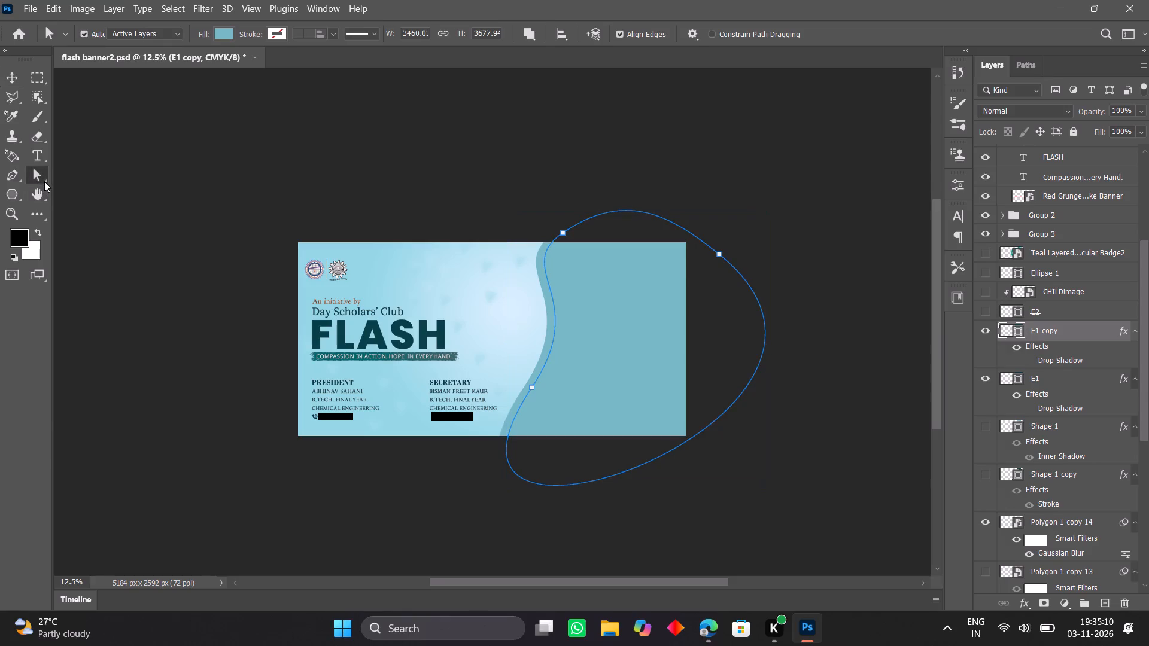
right_click(44, 181)
left_click(71, 192)
left_click(532, 388)
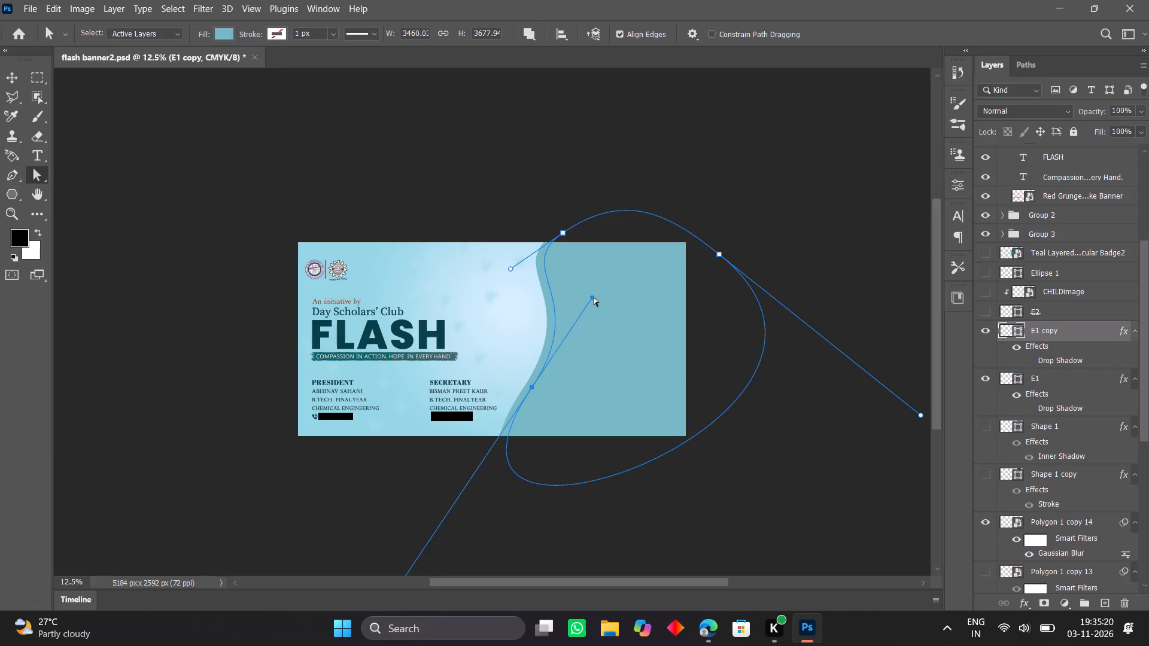
left_click_drag(594, 297, 619, 290)
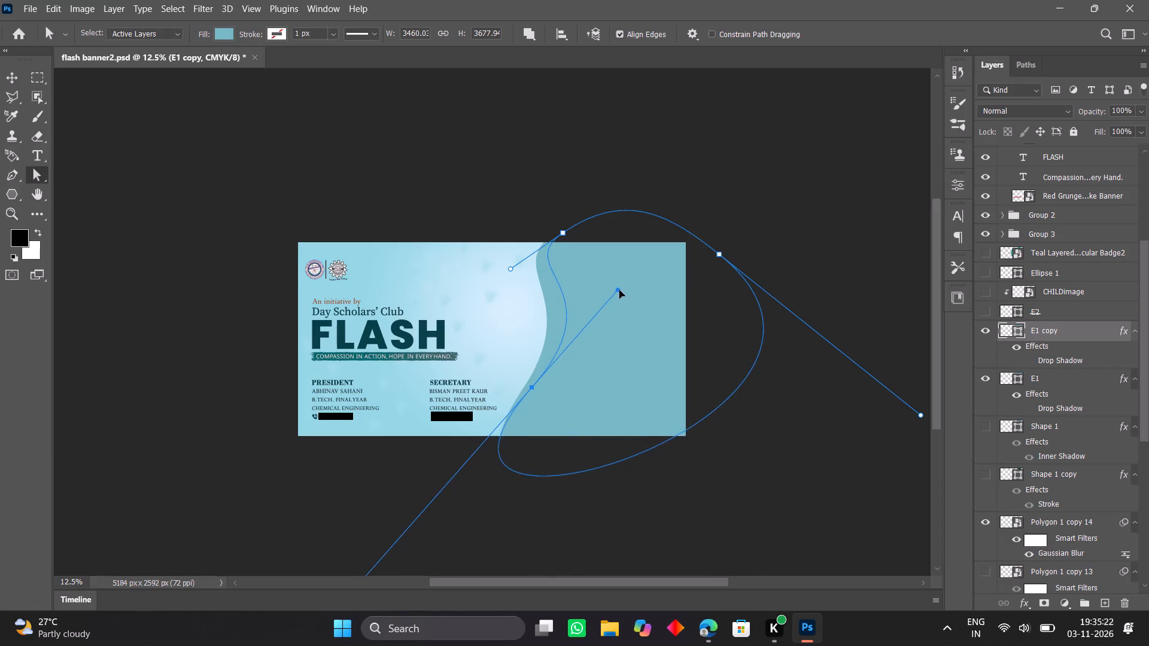
left_click_drag(619, 290, 619, 292)
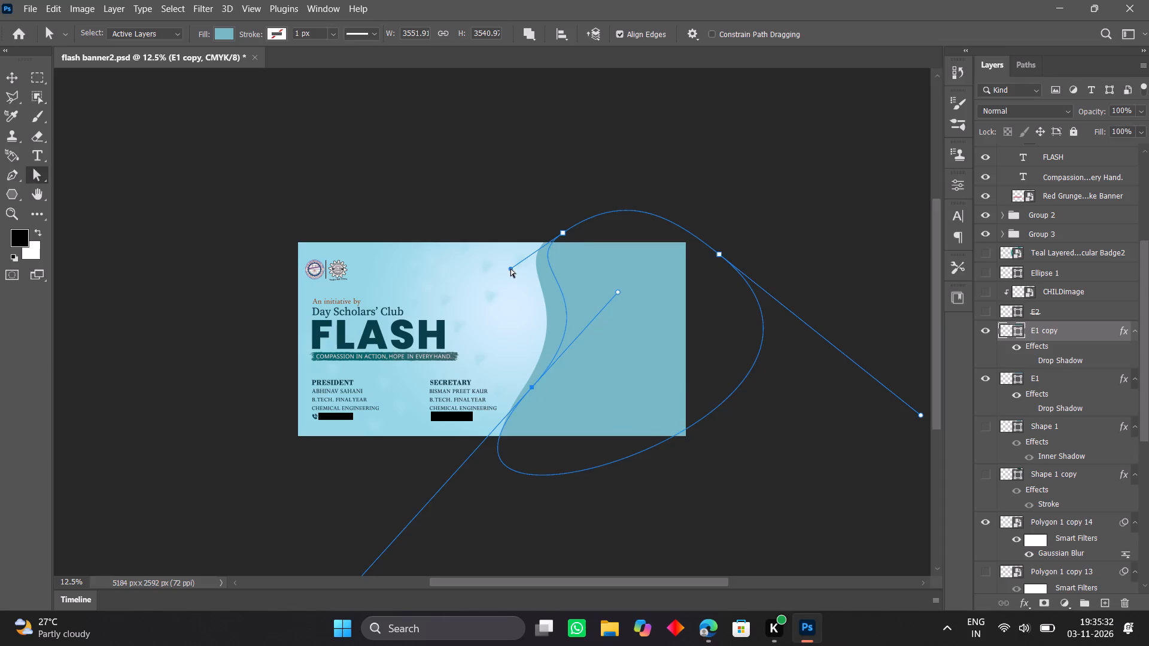
Tighten the E1 copy's upper-left bend by shortening and steepening its top-left anchor's lower handle, making the shape about 3552 × 3652 px.
left_click_drag(510, 269, 544, 247)
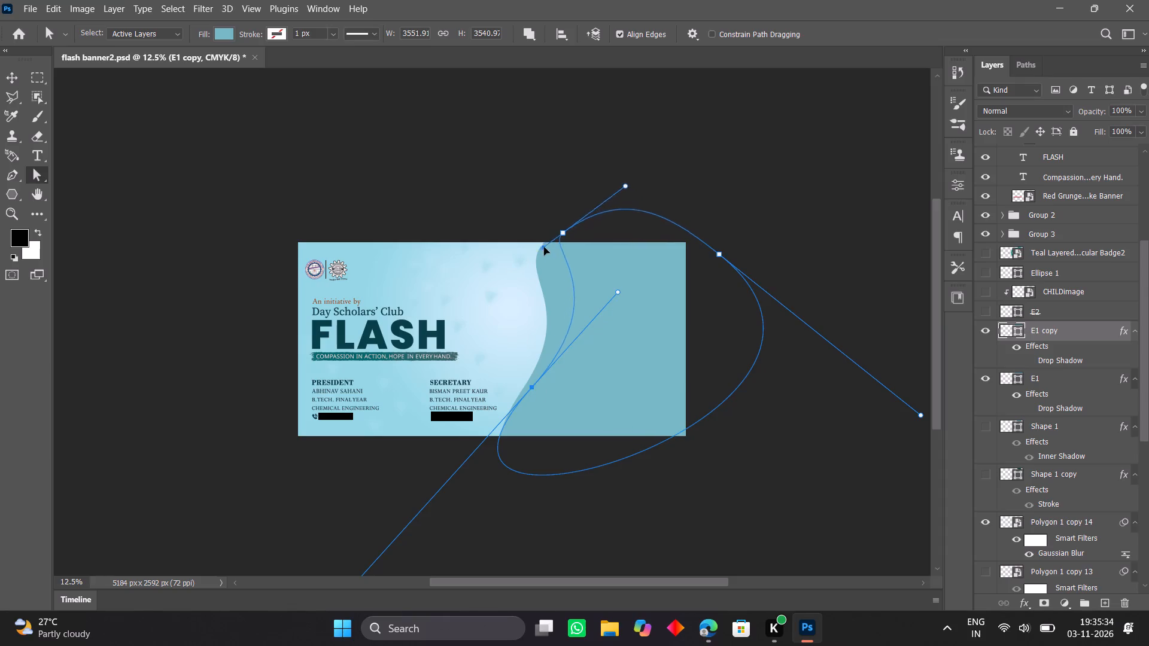
left_click_drag(544, 247, 530, 225)
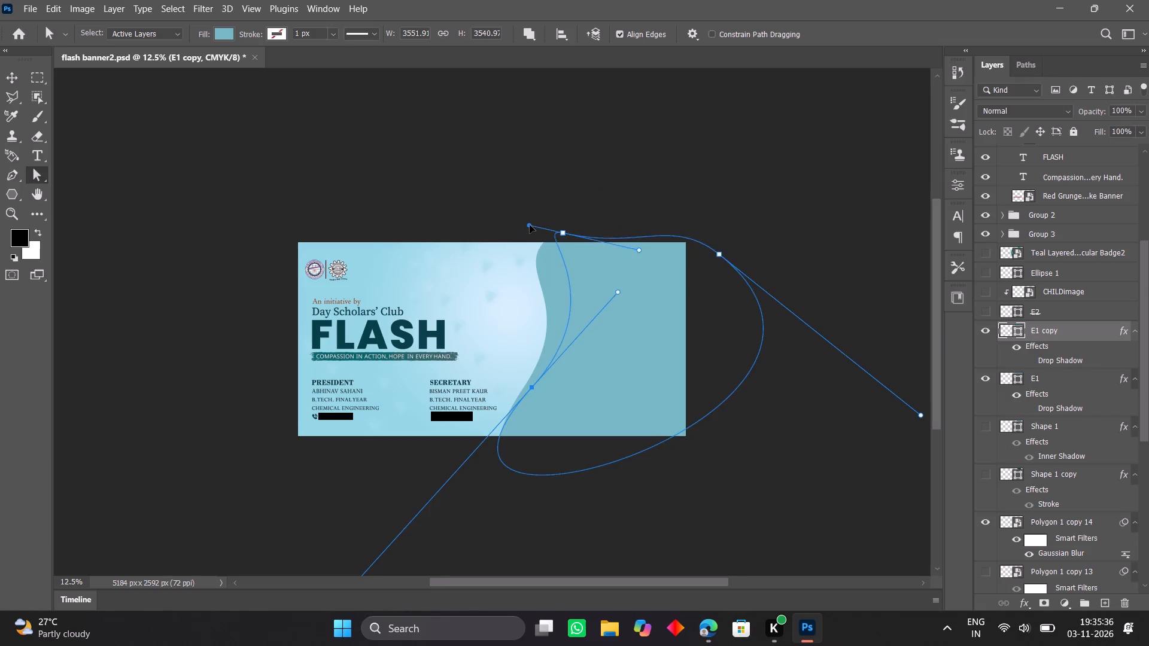
left_click_drag(530, 225, 599, 275)
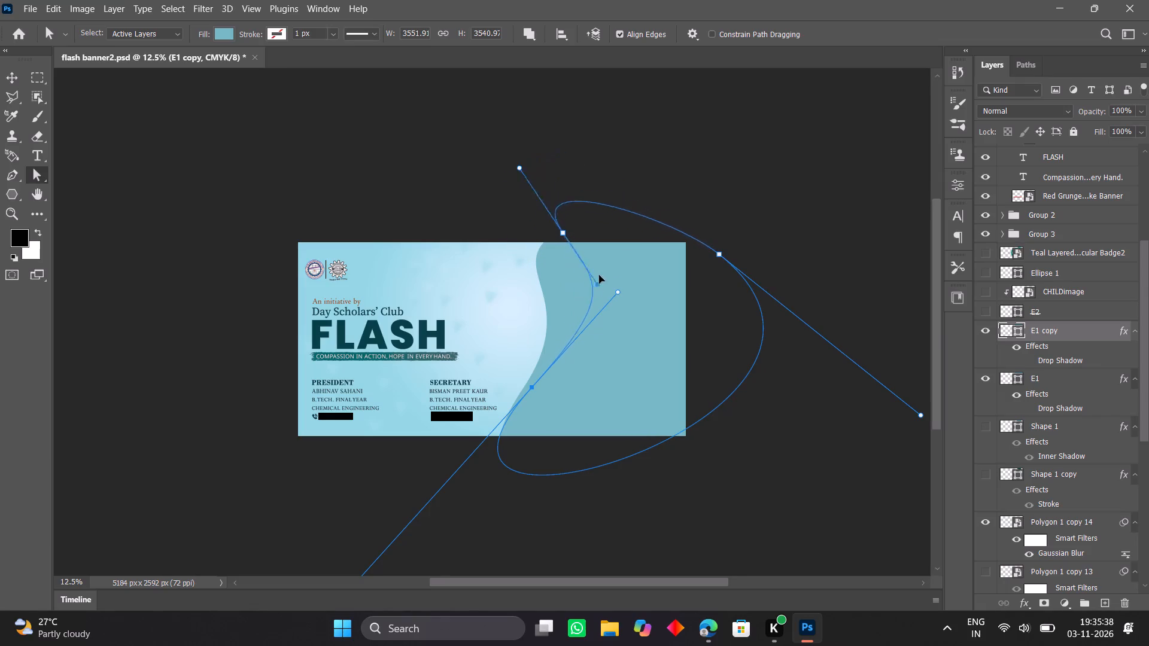
left_click_drag(599, 275, 534, 236)
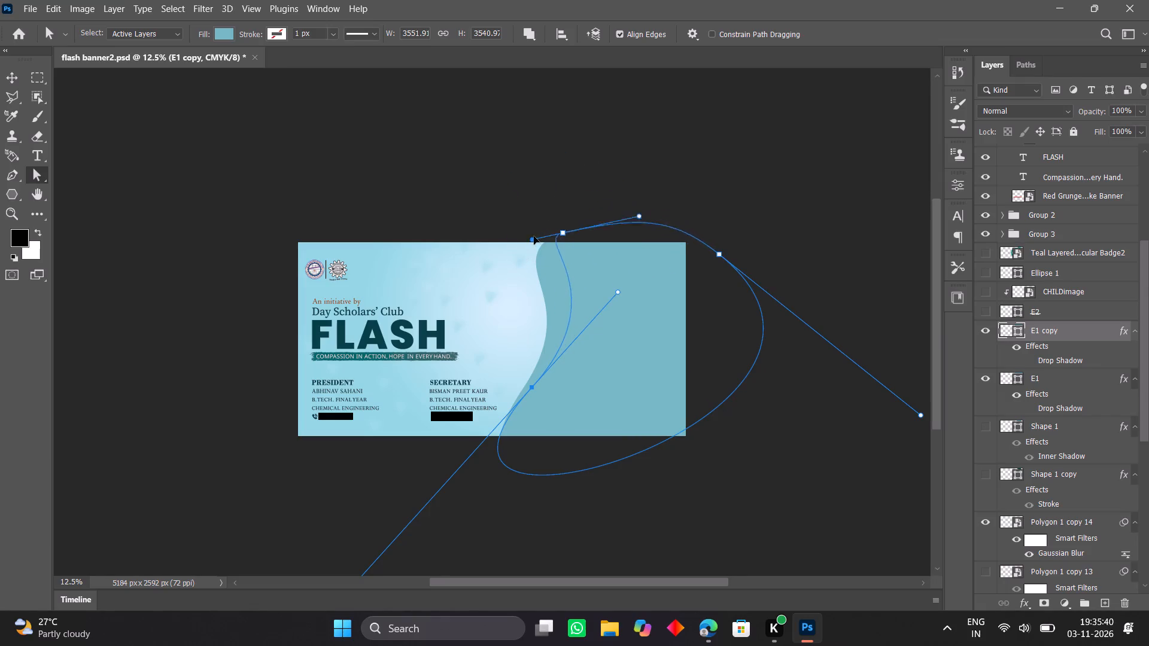
left_click_drag(534, 236, 540, 267)
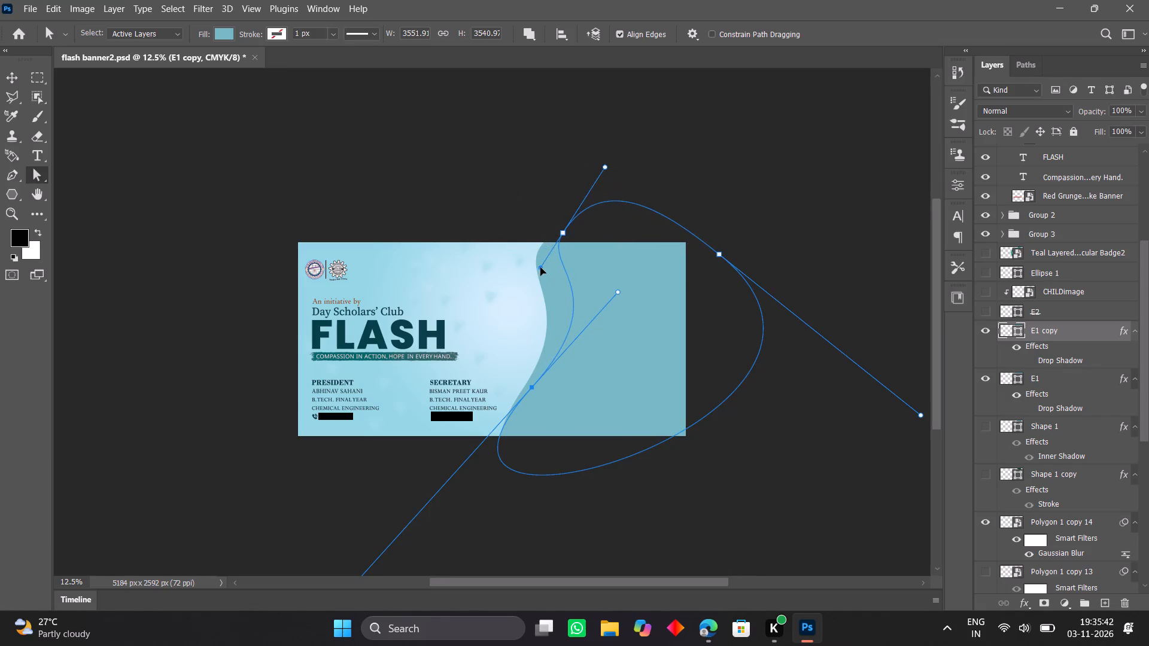
left_click_drag(540, 267, 539, 266)
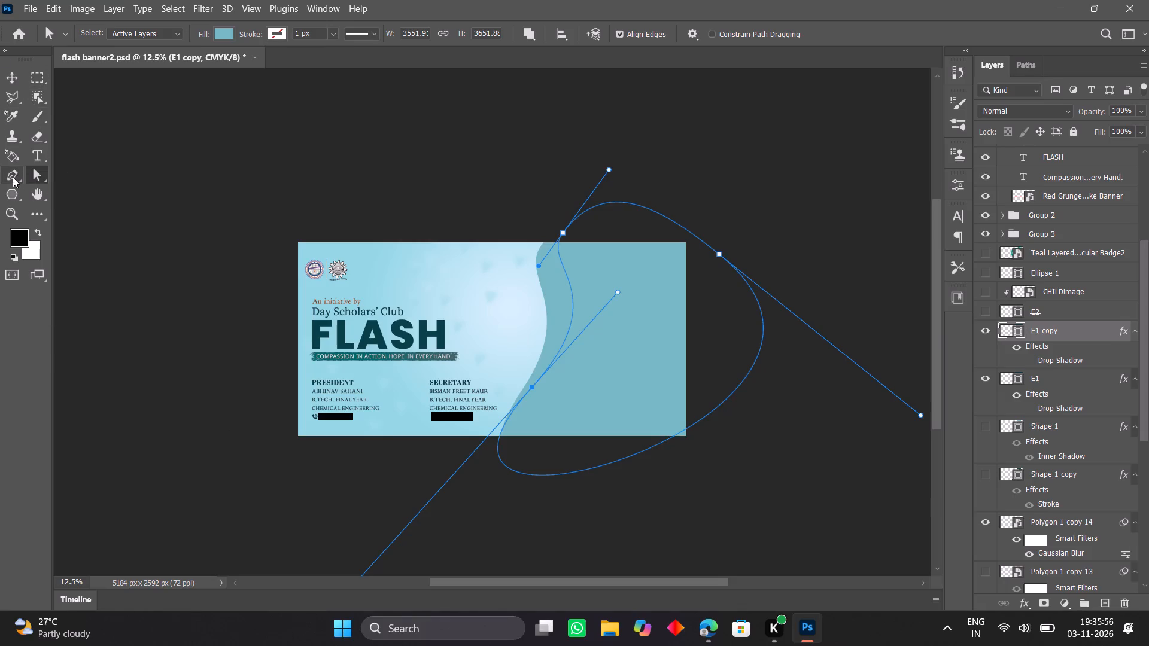
Select the original E1 shape beneath the copy with the Move tool.
left_click(8, 75)
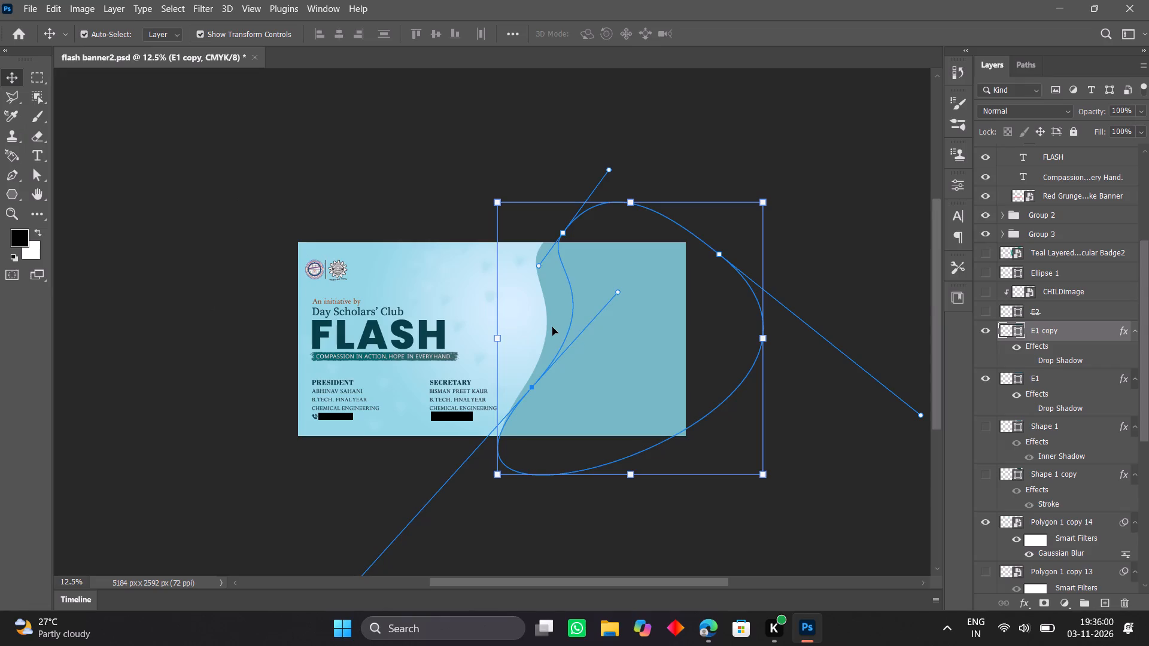
left_click(553, 327)
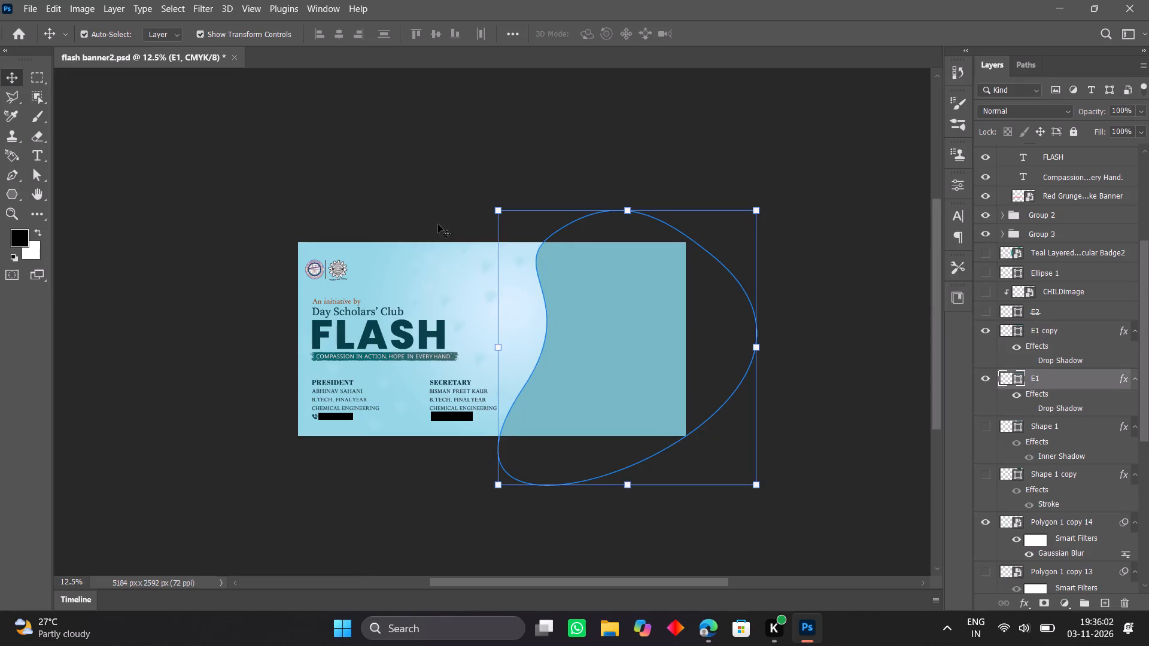
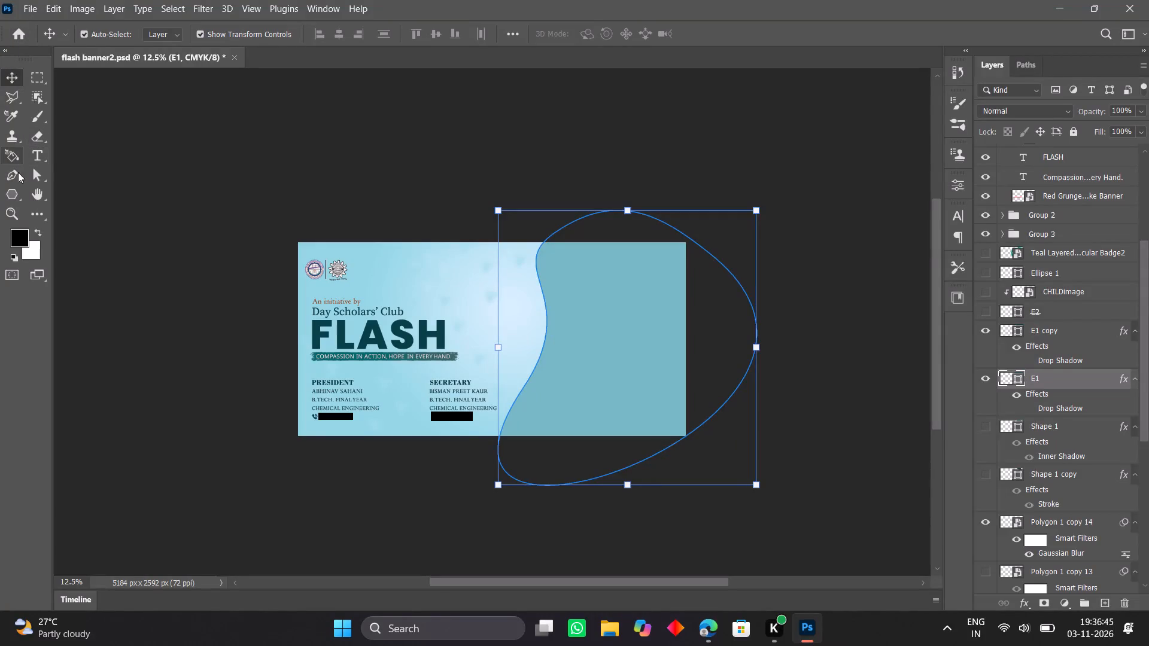
Make a new anti-aliased selection from the E1 copy shape path with a feather radius of 0 pixels.
left_click(1111, 349)
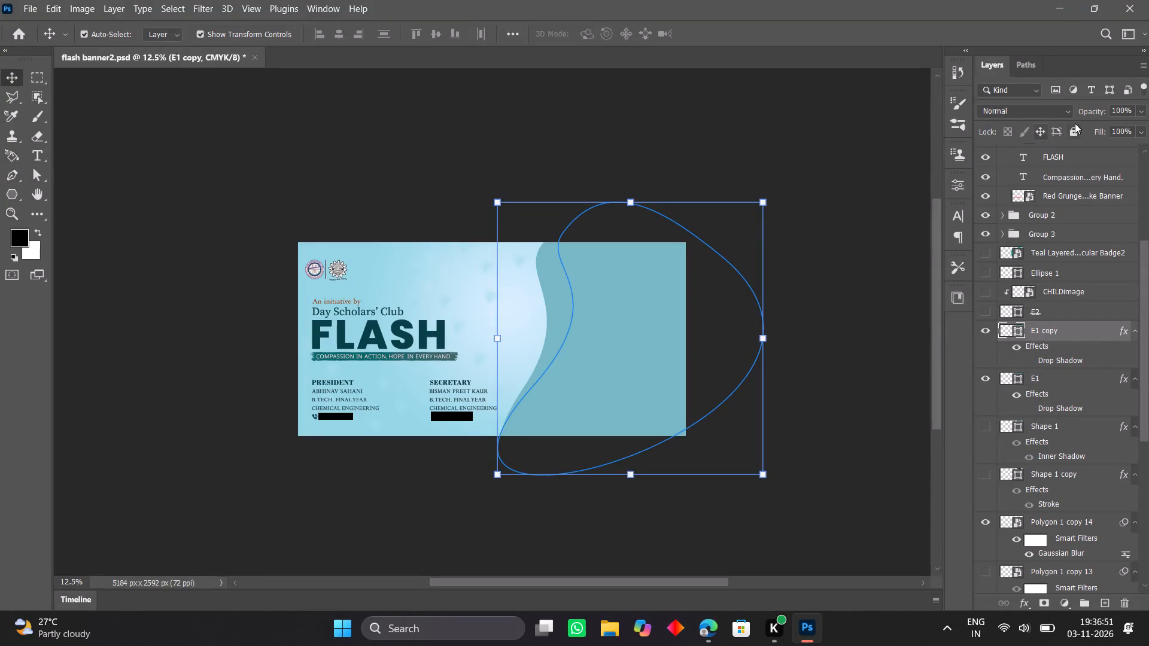
left_click(1034, 60)
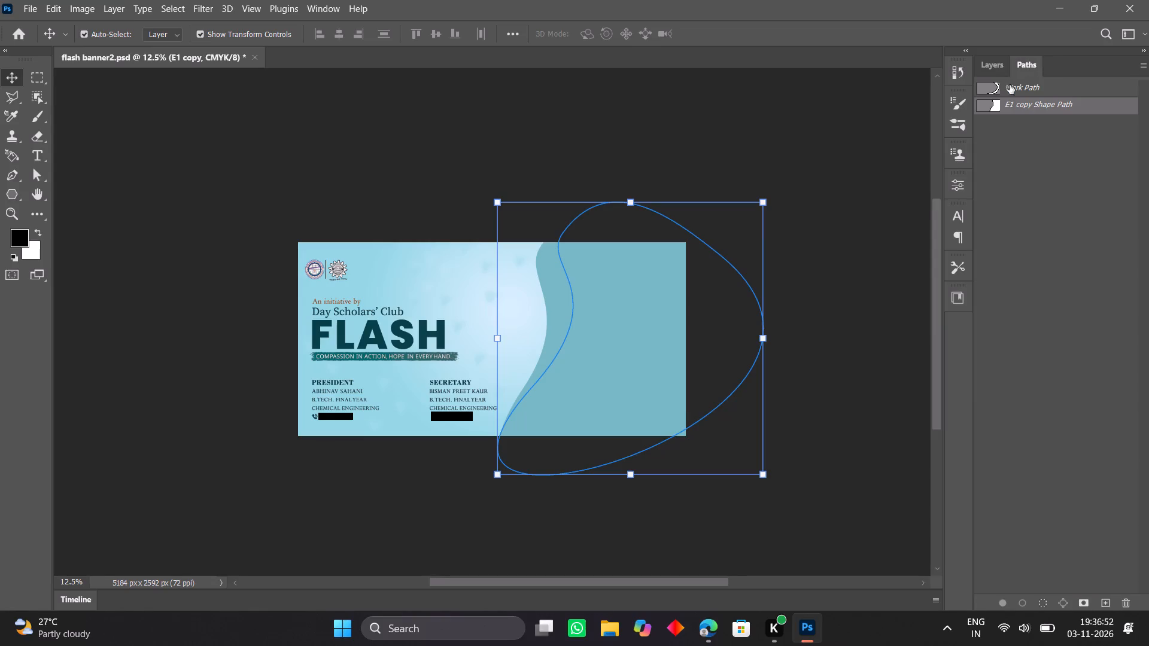
left_click(1020, 105)
right_click(1084, 105)
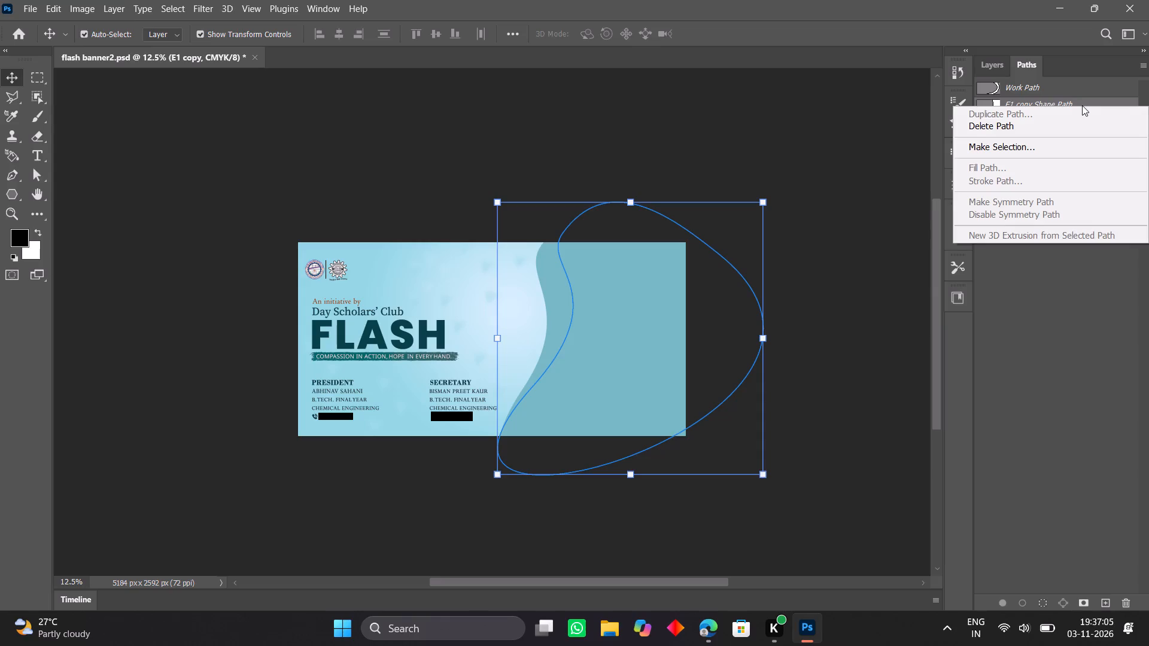
left_click(994, 144)
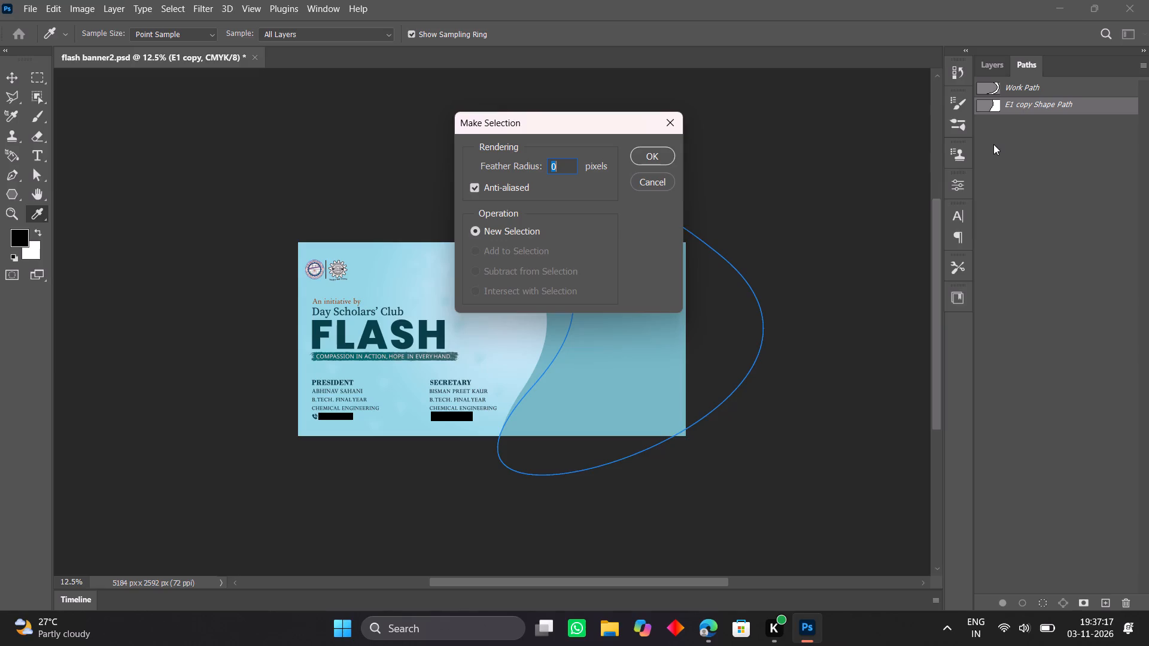
left_click(640, 159)
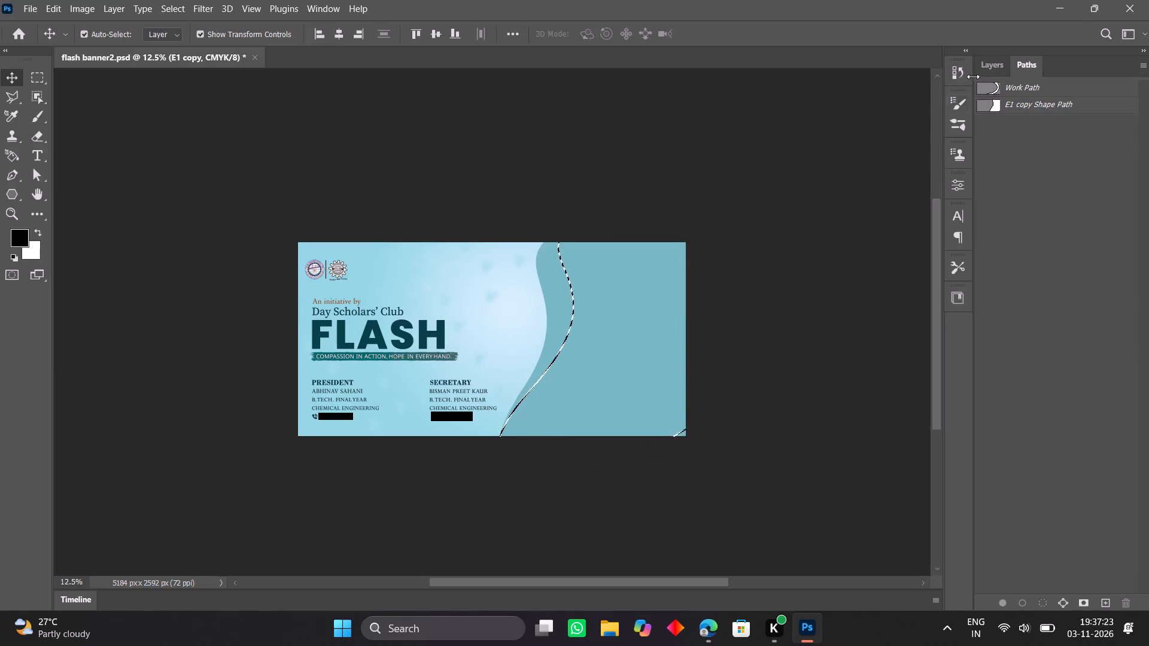
left_click(1000, 62)
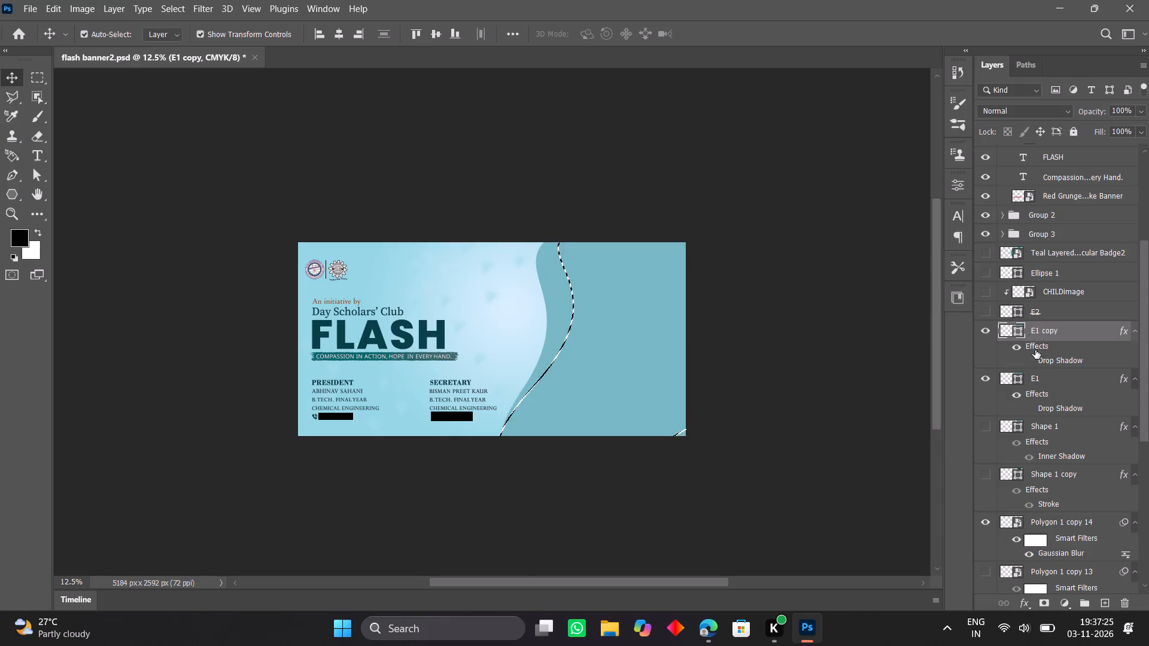
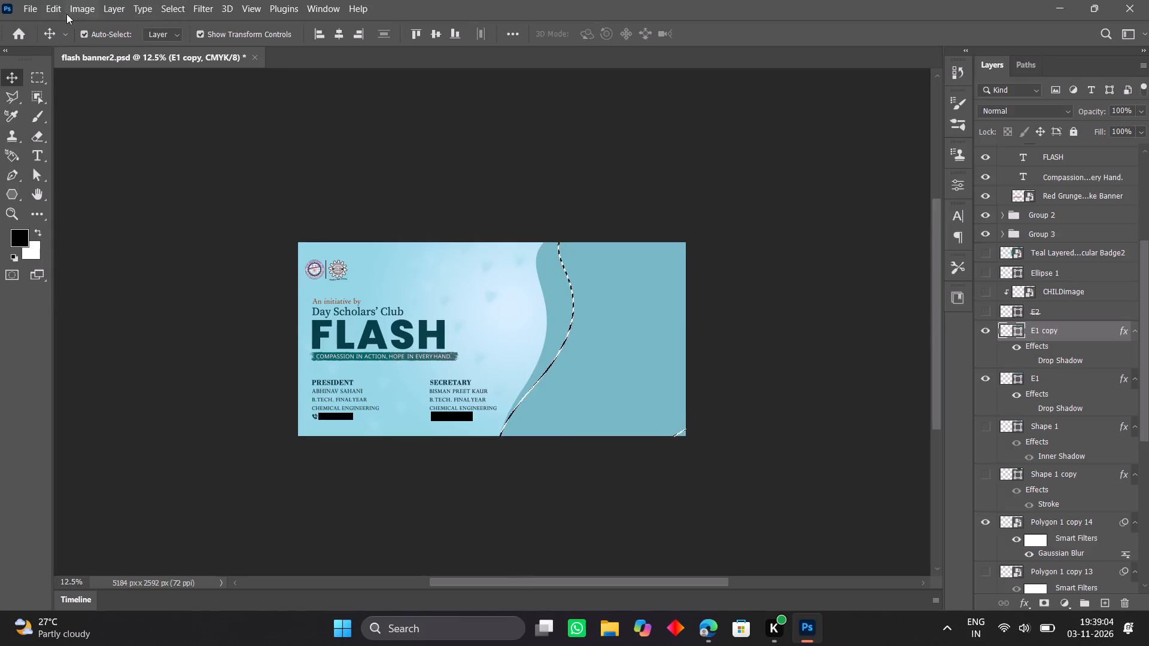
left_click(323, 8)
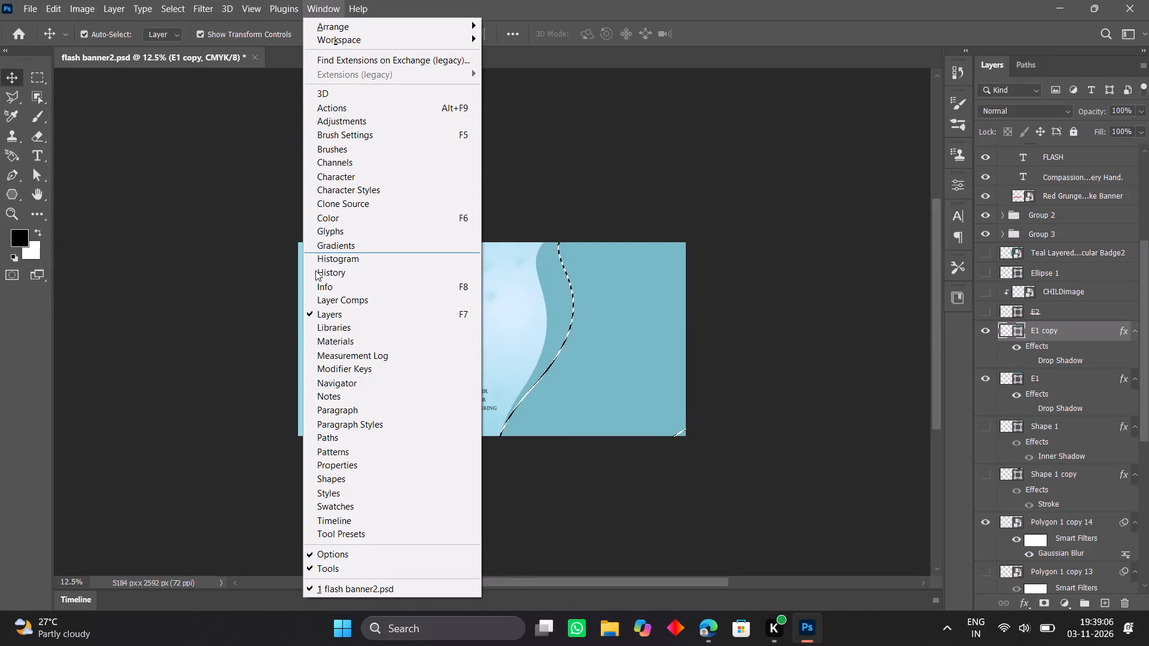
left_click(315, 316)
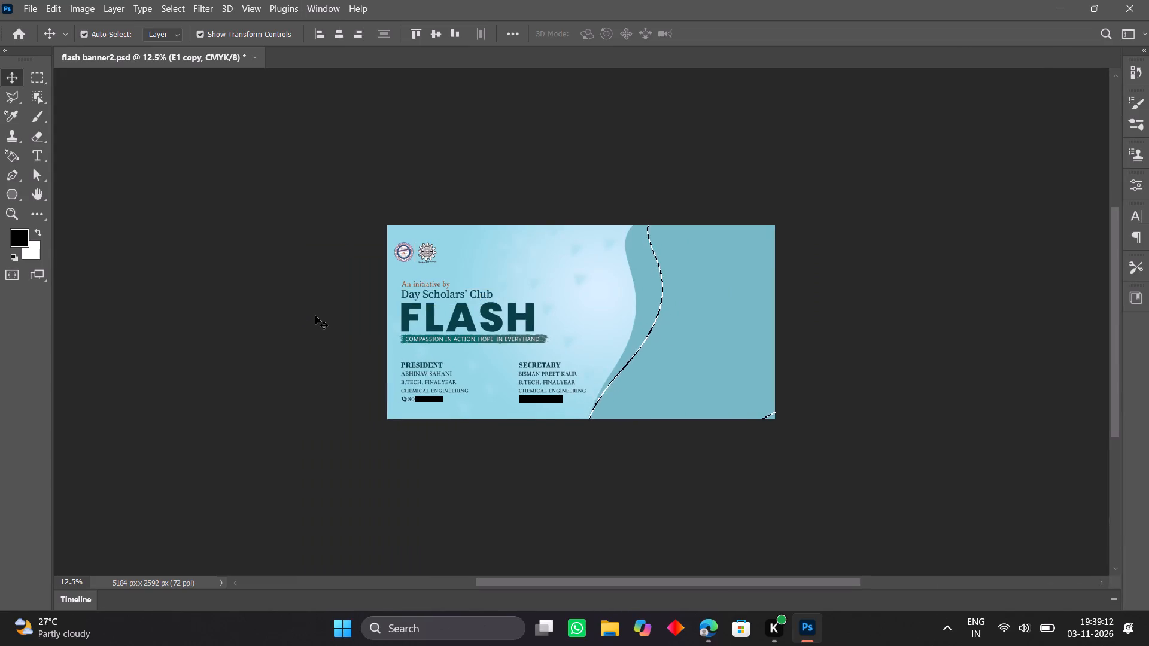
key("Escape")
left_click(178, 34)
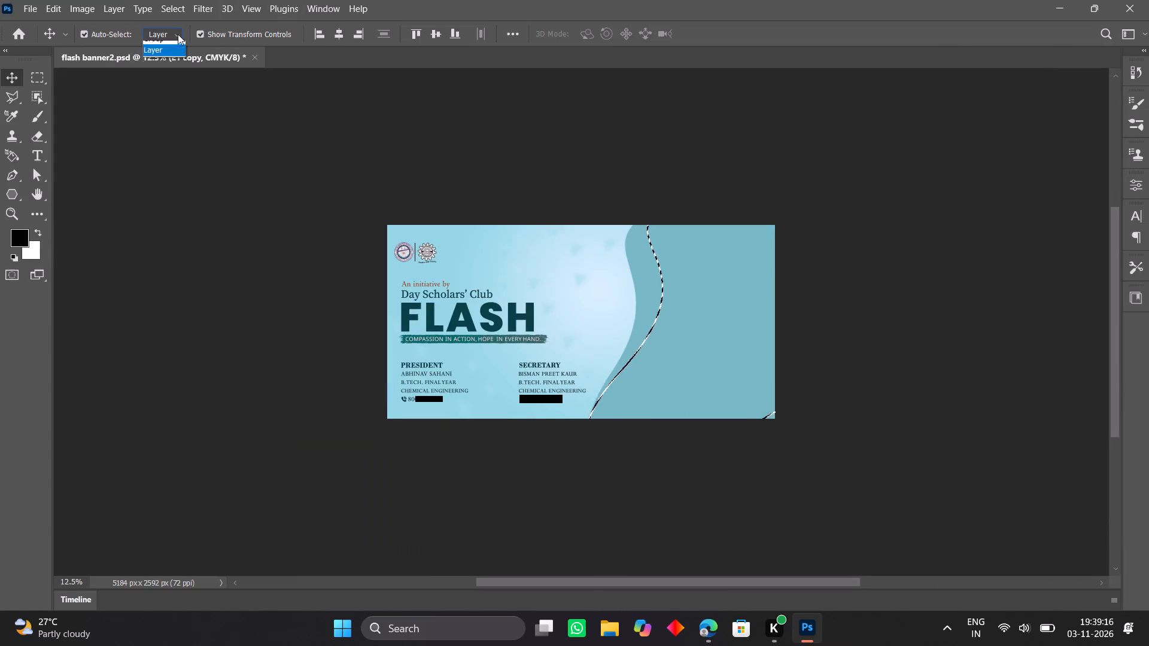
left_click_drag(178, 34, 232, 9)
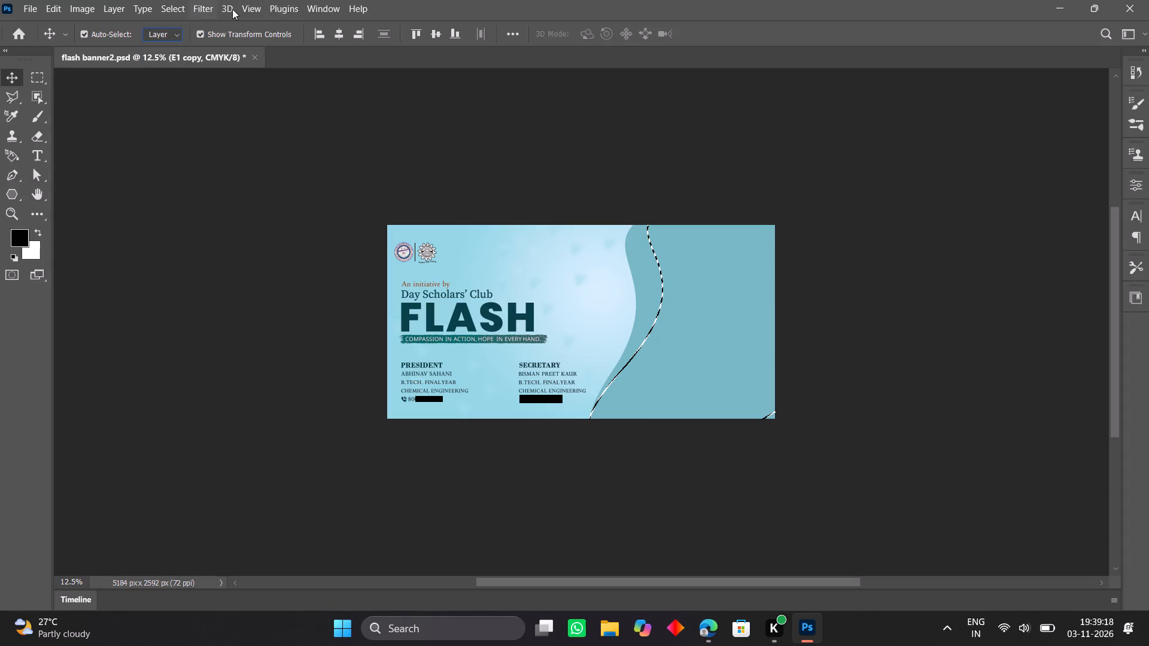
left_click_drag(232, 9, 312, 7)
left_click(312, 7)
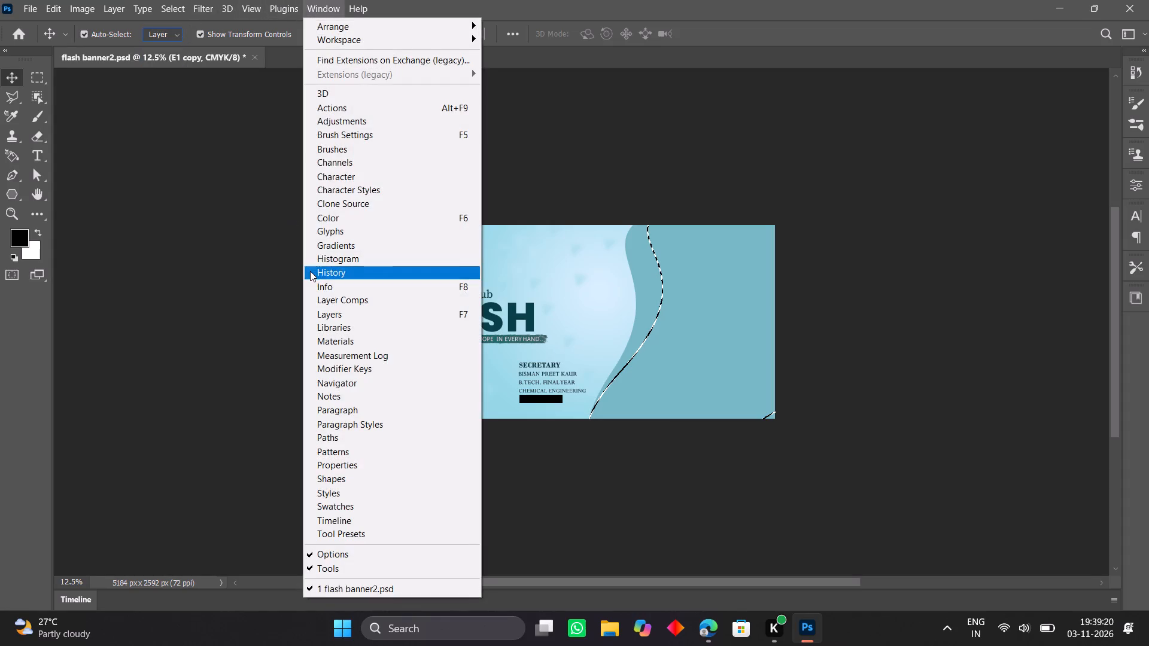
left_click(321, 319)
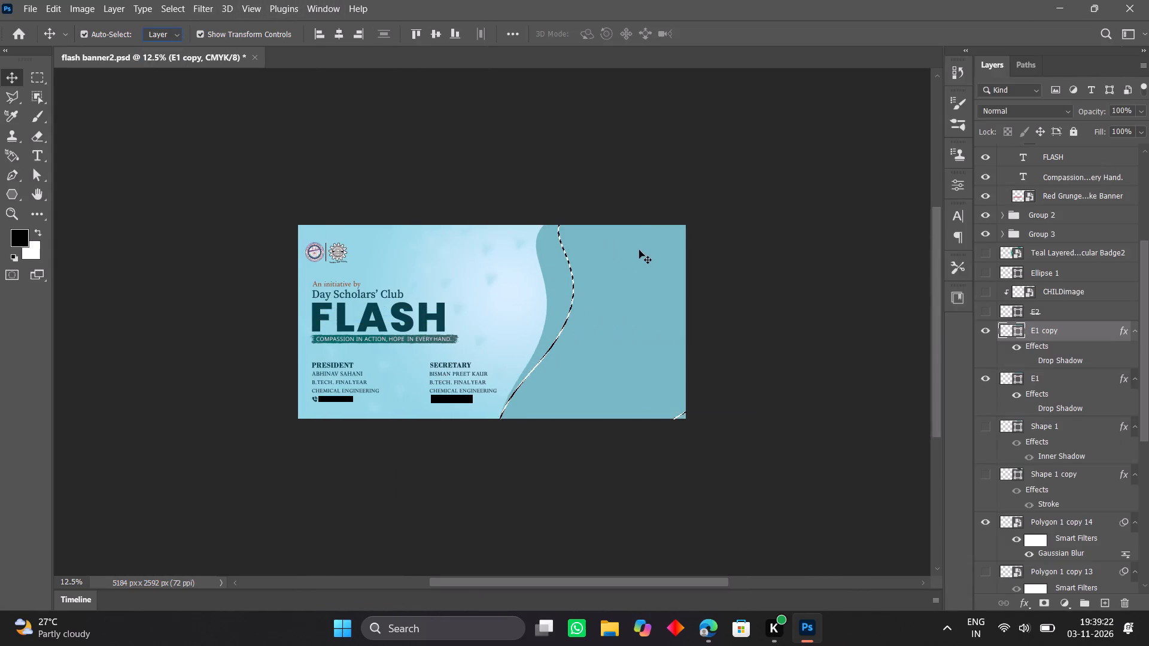
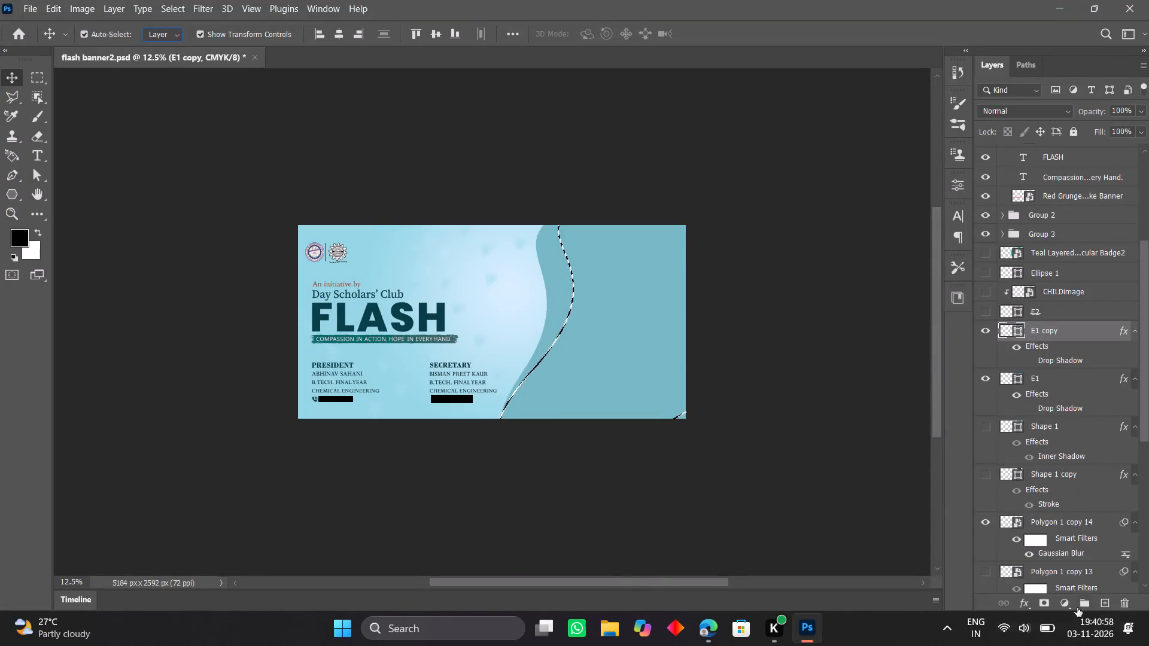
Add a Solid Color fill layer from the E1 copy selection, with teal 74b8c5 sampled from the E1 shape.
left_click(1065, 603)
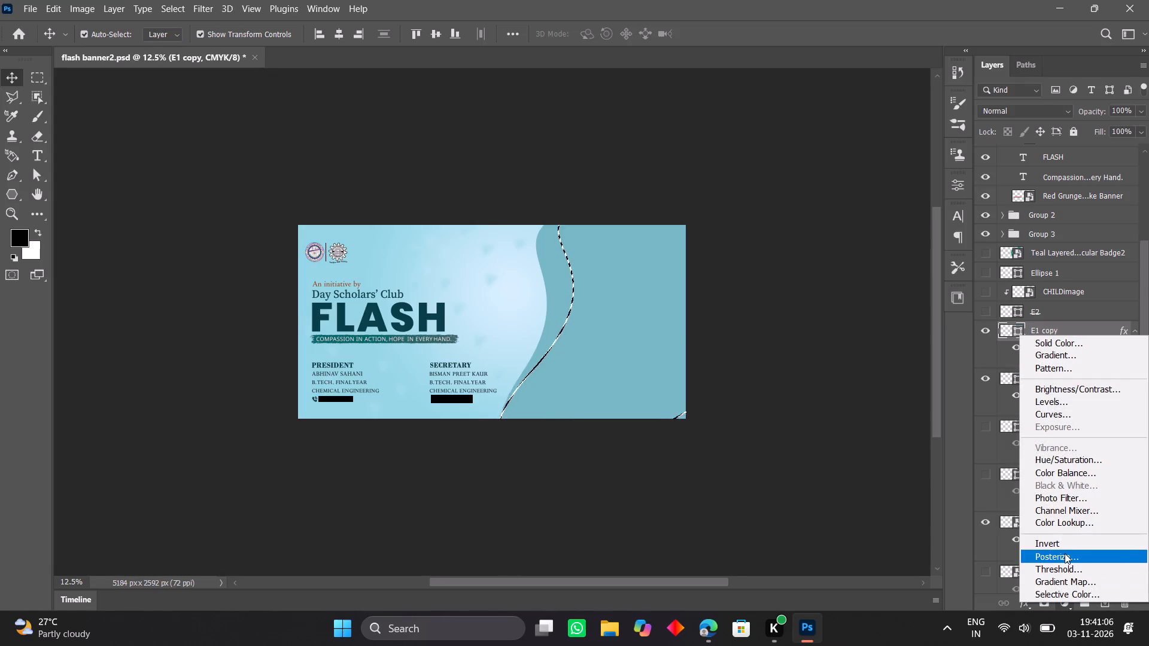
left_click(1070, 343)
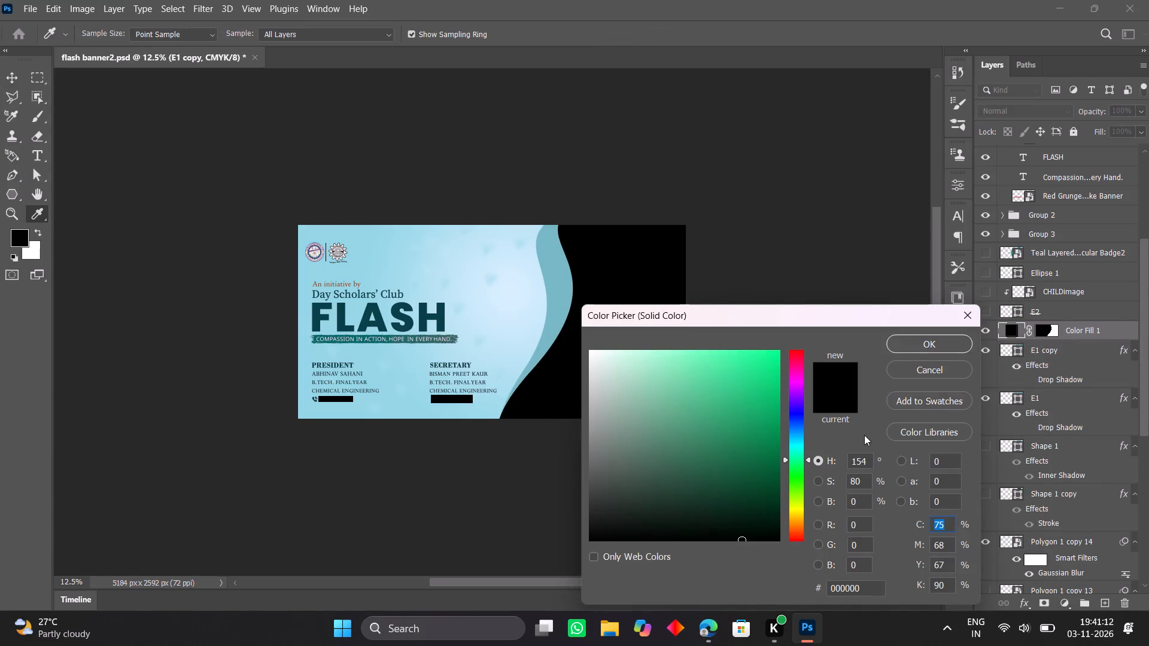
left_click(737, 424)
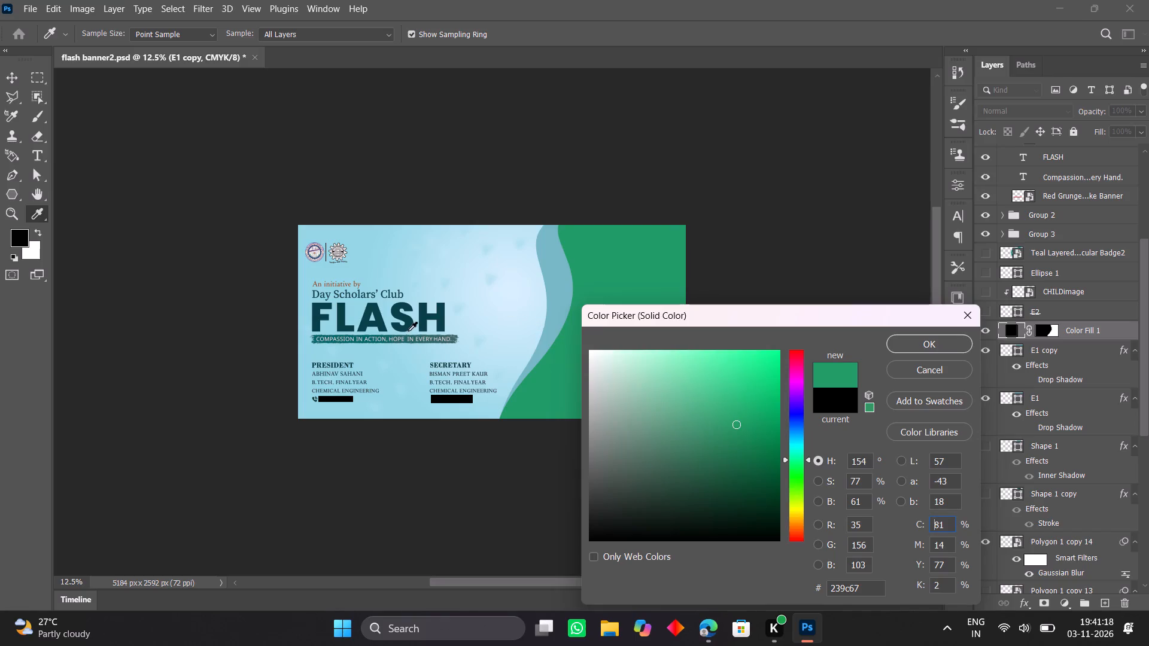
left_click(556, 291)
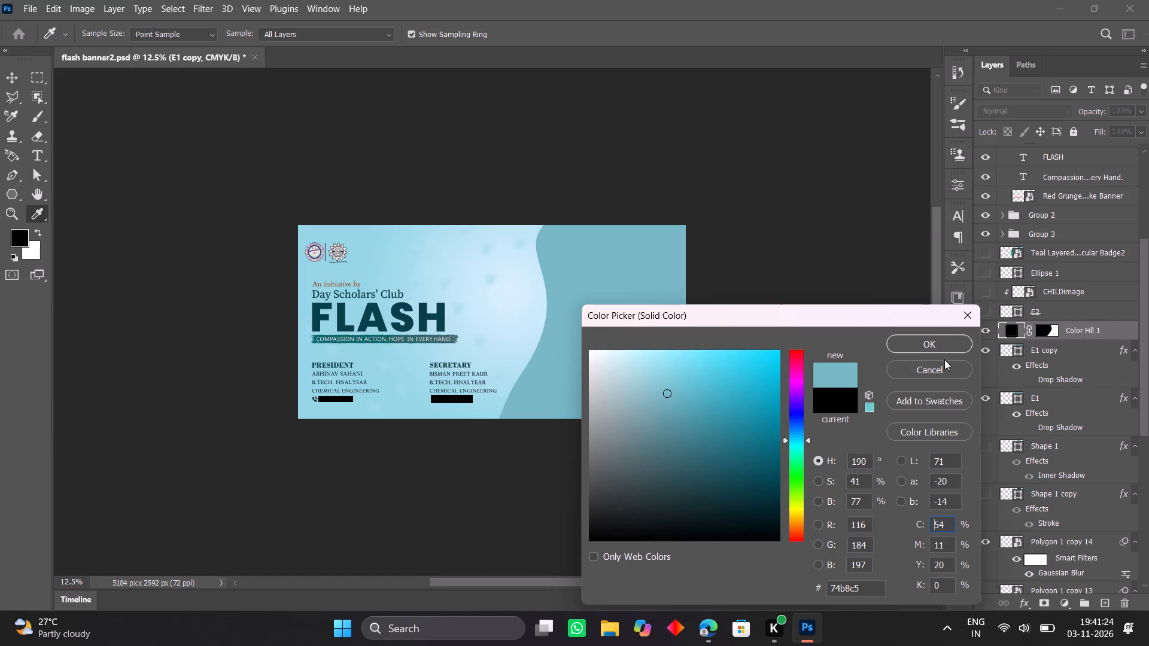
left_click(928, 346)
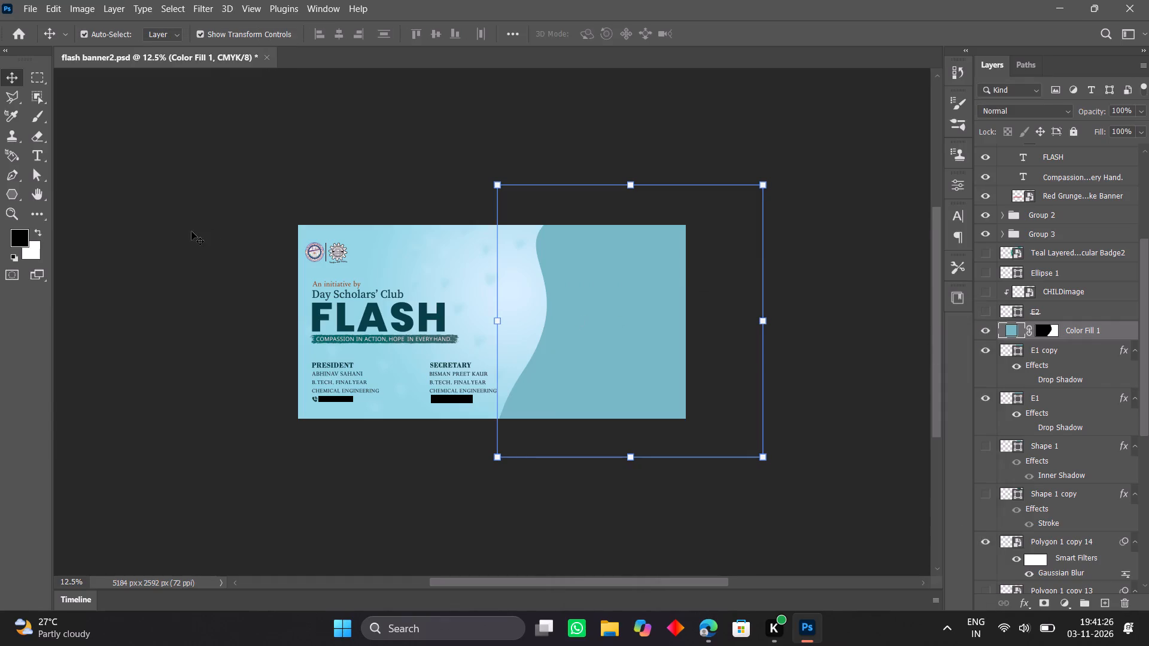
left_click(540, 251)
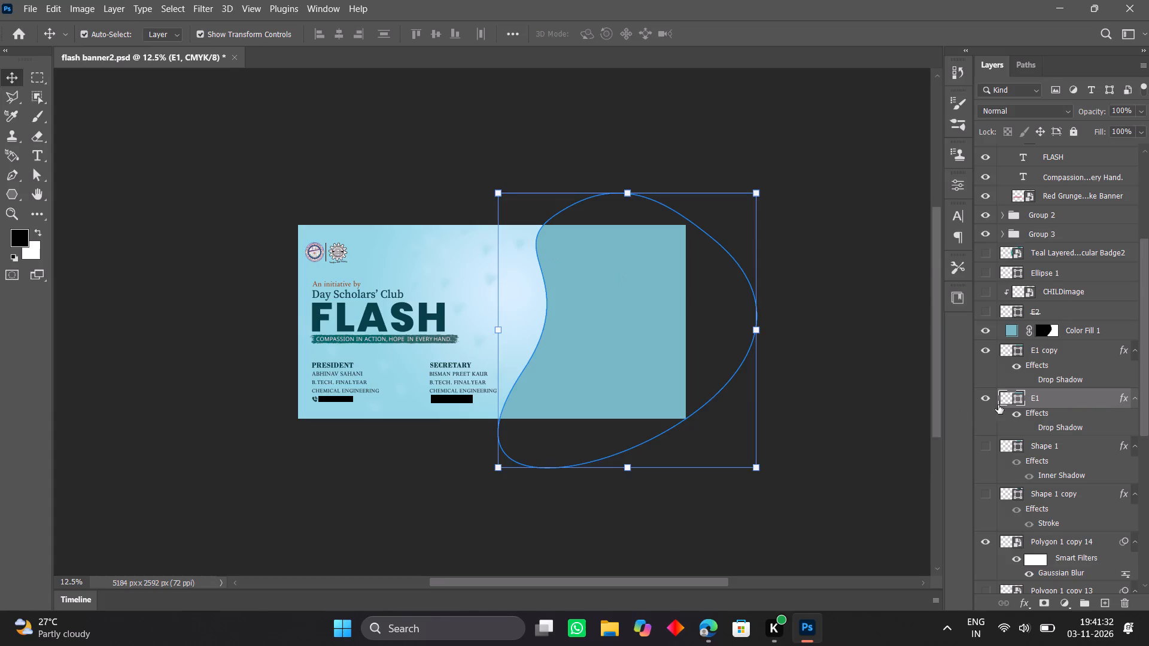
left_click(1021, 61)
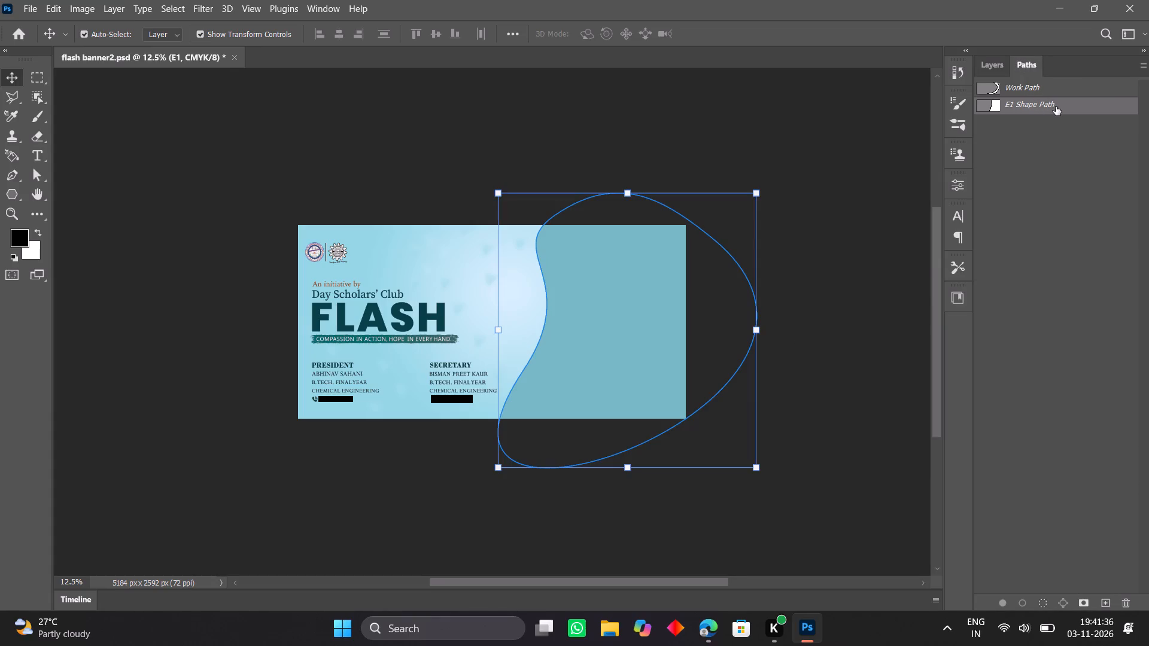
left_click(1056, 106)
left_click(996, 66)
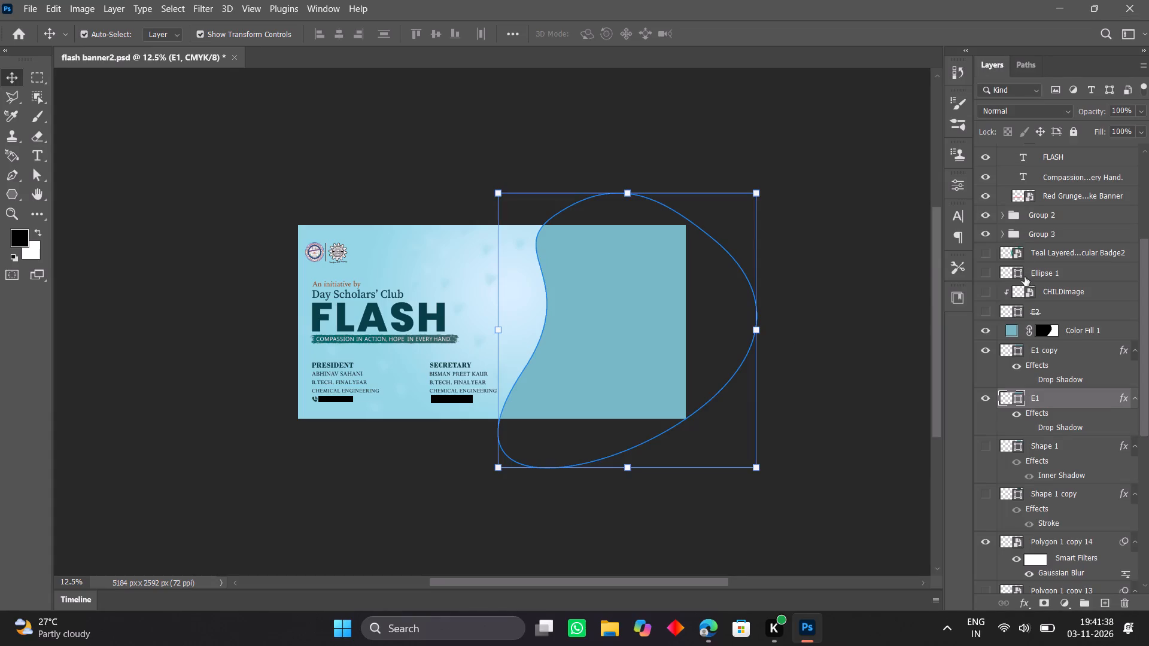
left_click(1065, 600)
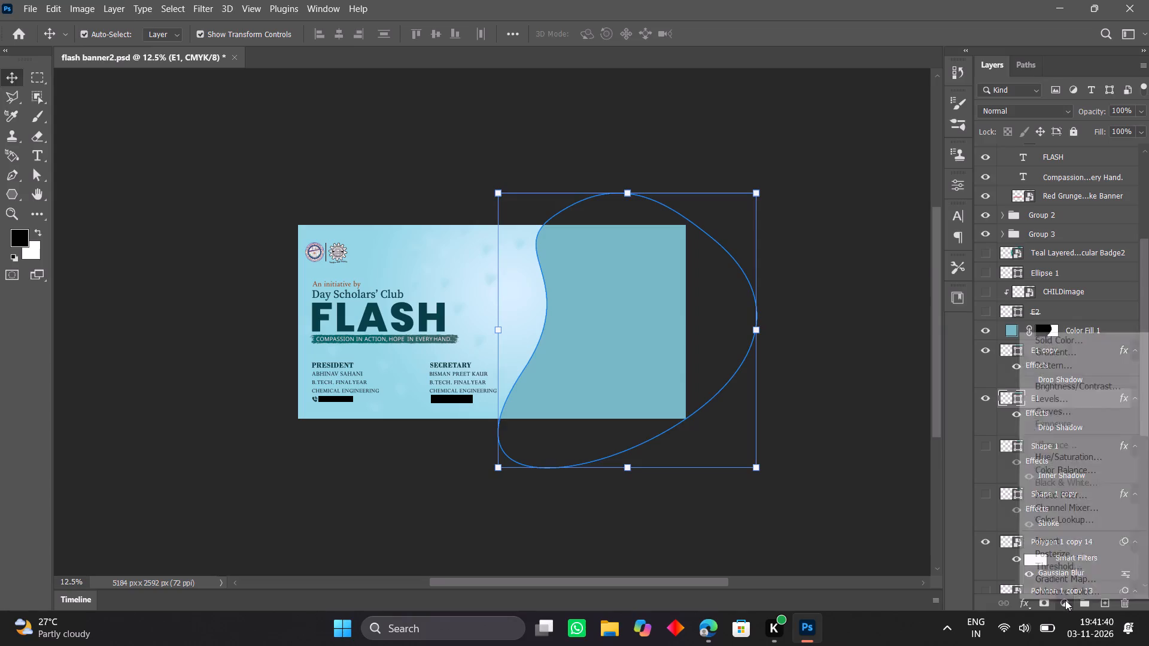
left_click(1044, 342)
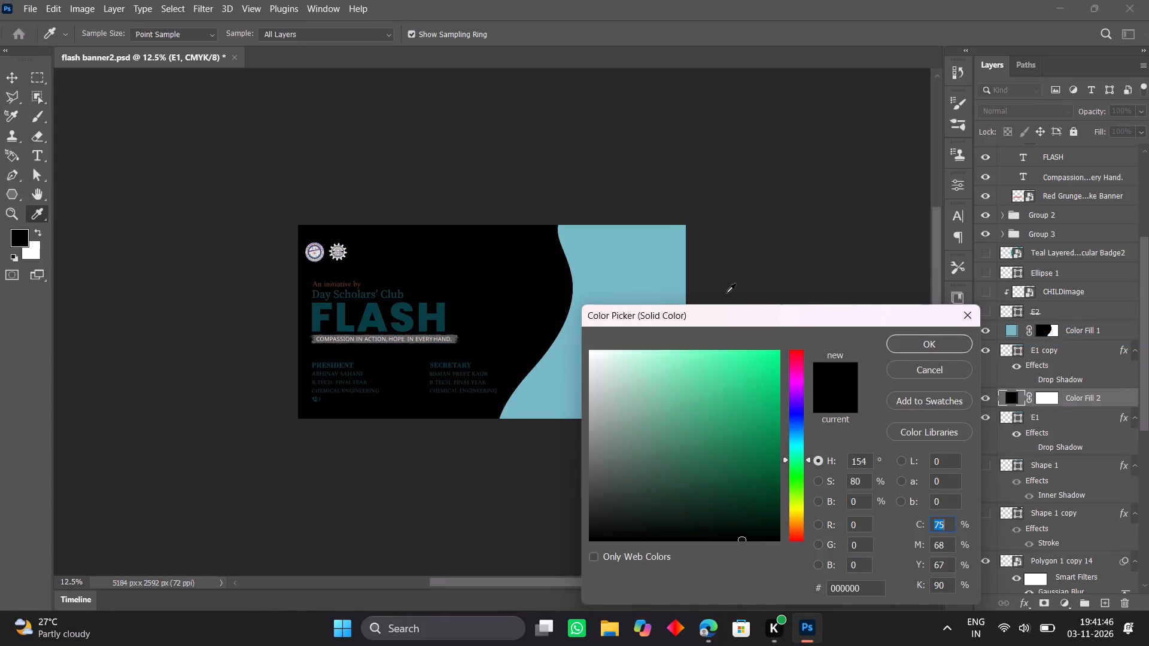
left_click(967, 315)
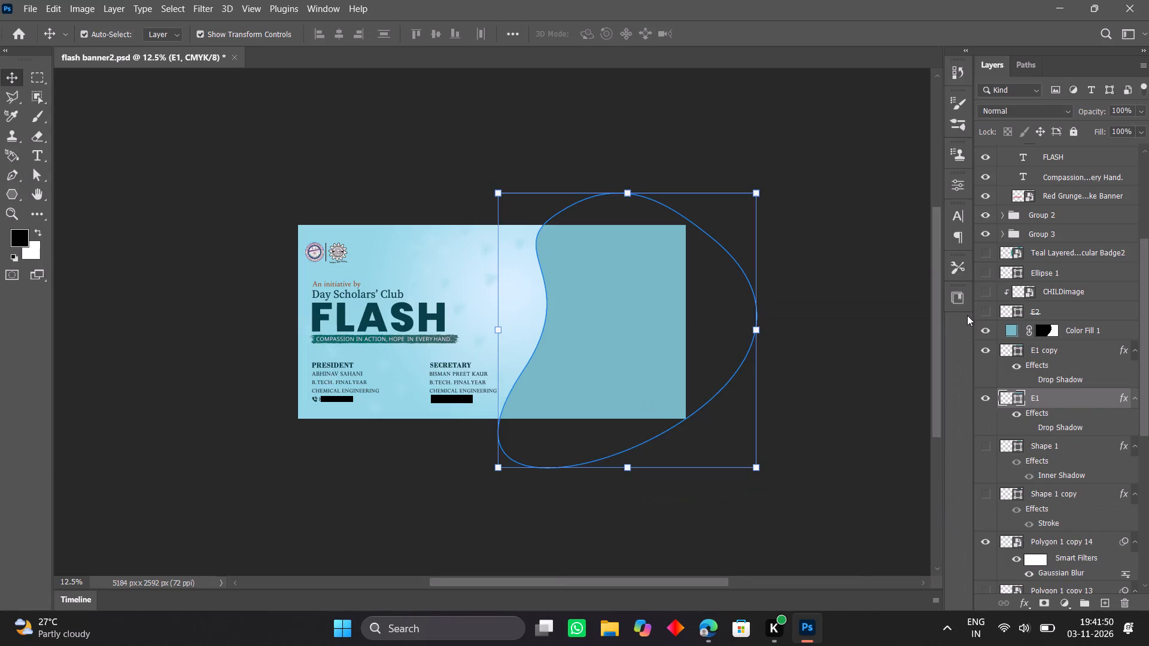
Nudge the E1 shape right and back left, leaving it slightly left of where it started.
key("Right")
key("Right")
key("Right")
key("Right")
key("Right")
key("Right")
key("Right")
key("Right")
key("Right")
key("Right")
key("Right")
key("Right")
key("Right")
key("Right")
key("Right")
key("Right")
key("Right")
key("Right")
key("Right")
key("Right")
key("Left")
key("Left")
key("Left")
key("Left")
key("Left")
key("Left")
key("Left")
key("Left")
key("Left")
key("Left")
key("Left")
key("Left")
key("Left")
key("Left")
key("Left")
key("Left")
key("Left")
key("Left")
key("Left")
key("Left")
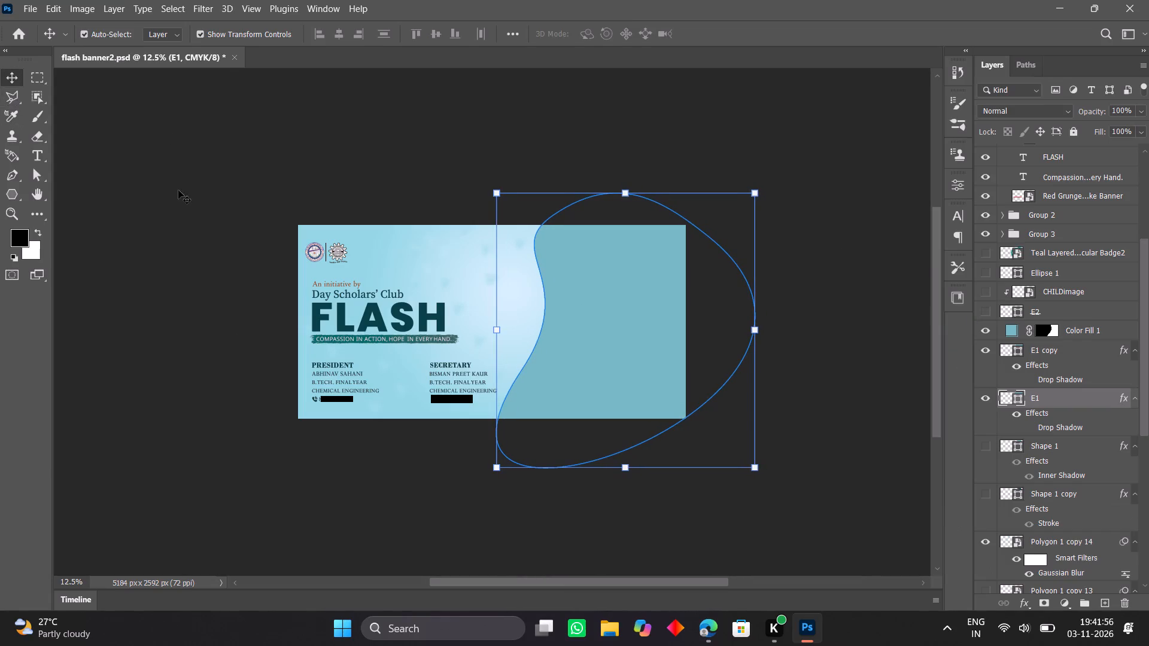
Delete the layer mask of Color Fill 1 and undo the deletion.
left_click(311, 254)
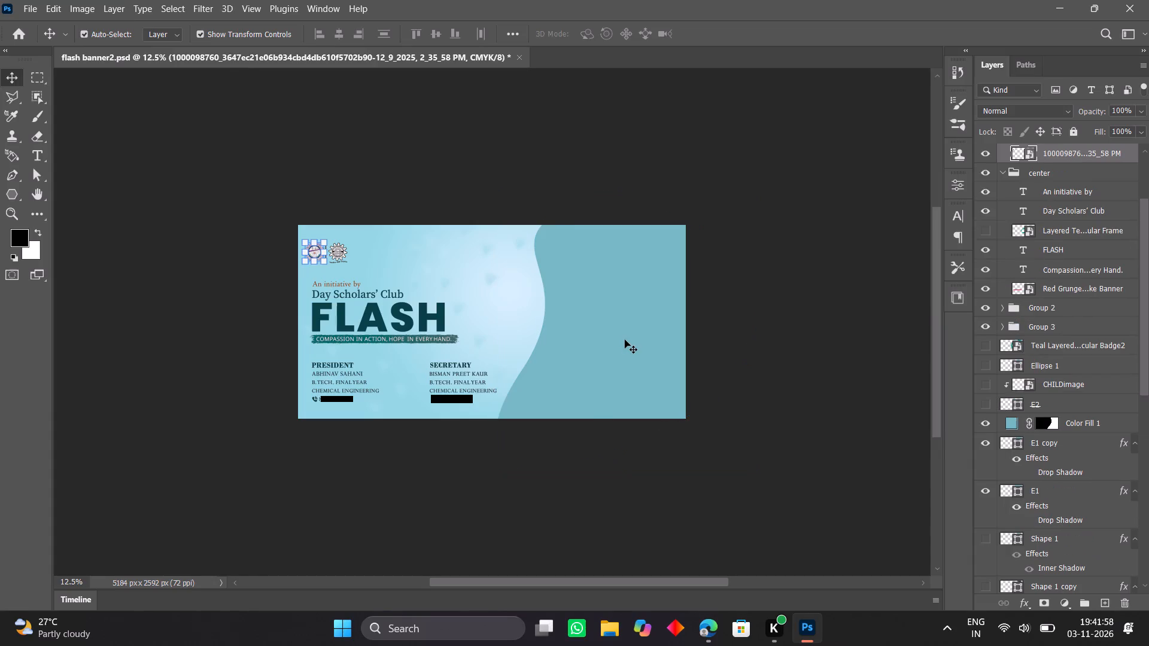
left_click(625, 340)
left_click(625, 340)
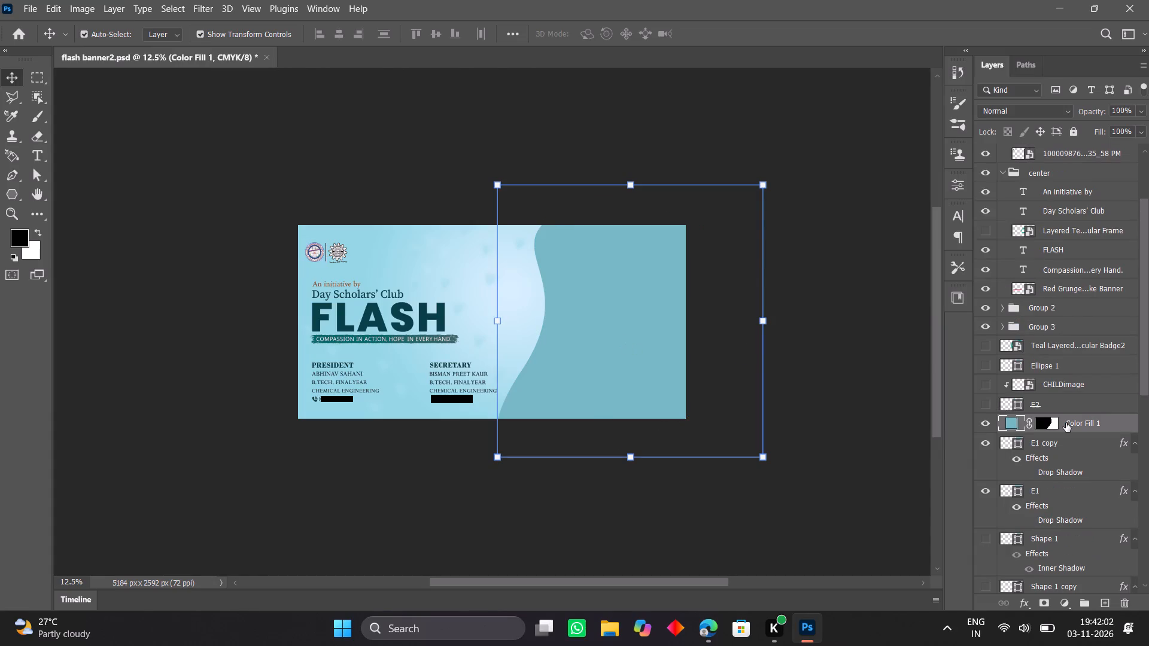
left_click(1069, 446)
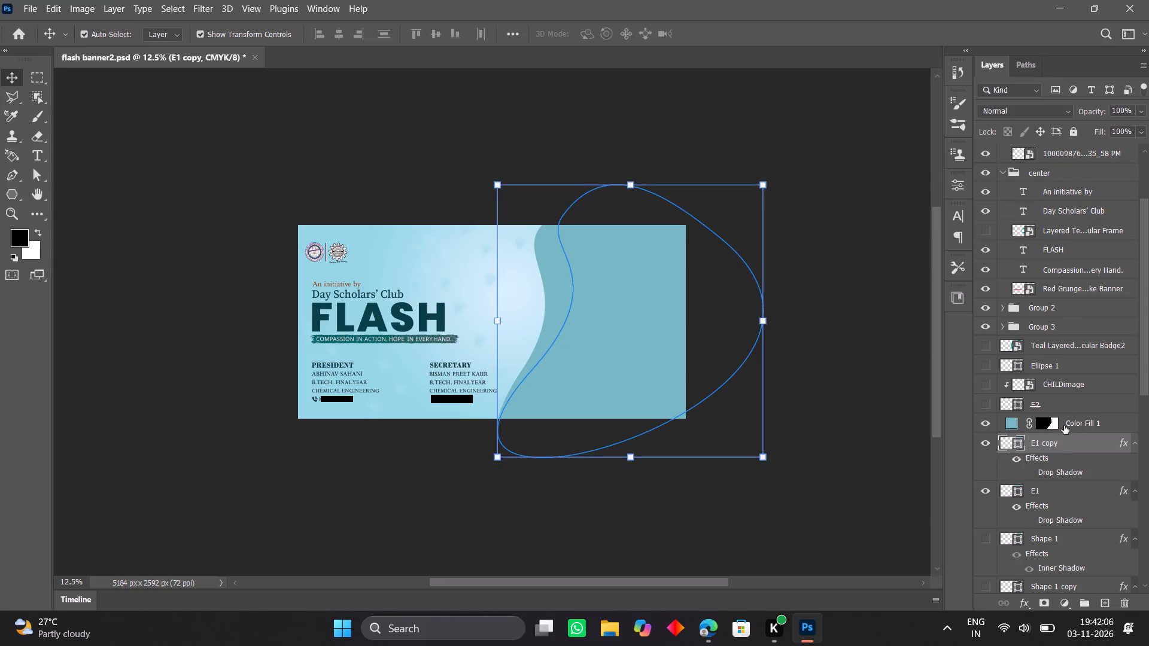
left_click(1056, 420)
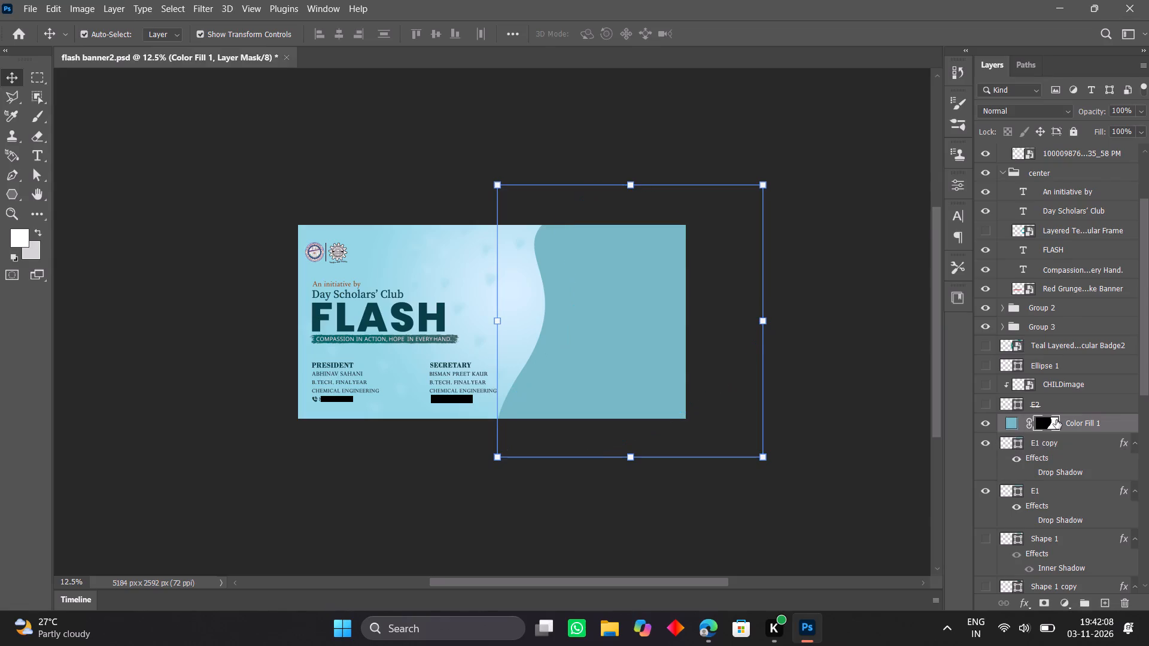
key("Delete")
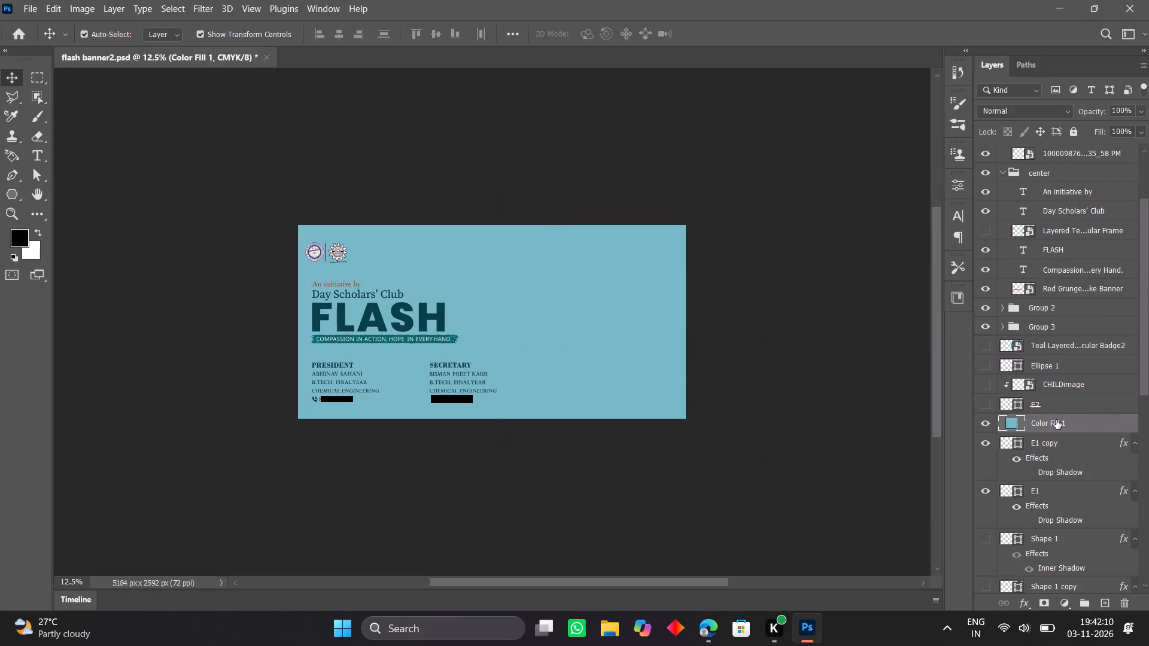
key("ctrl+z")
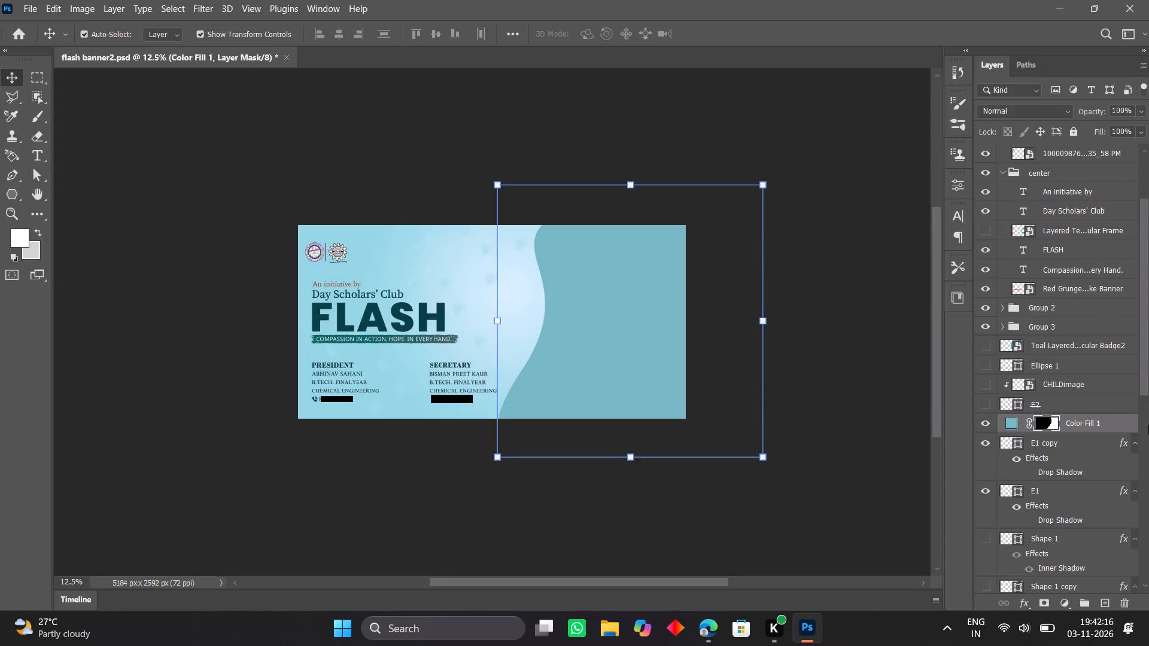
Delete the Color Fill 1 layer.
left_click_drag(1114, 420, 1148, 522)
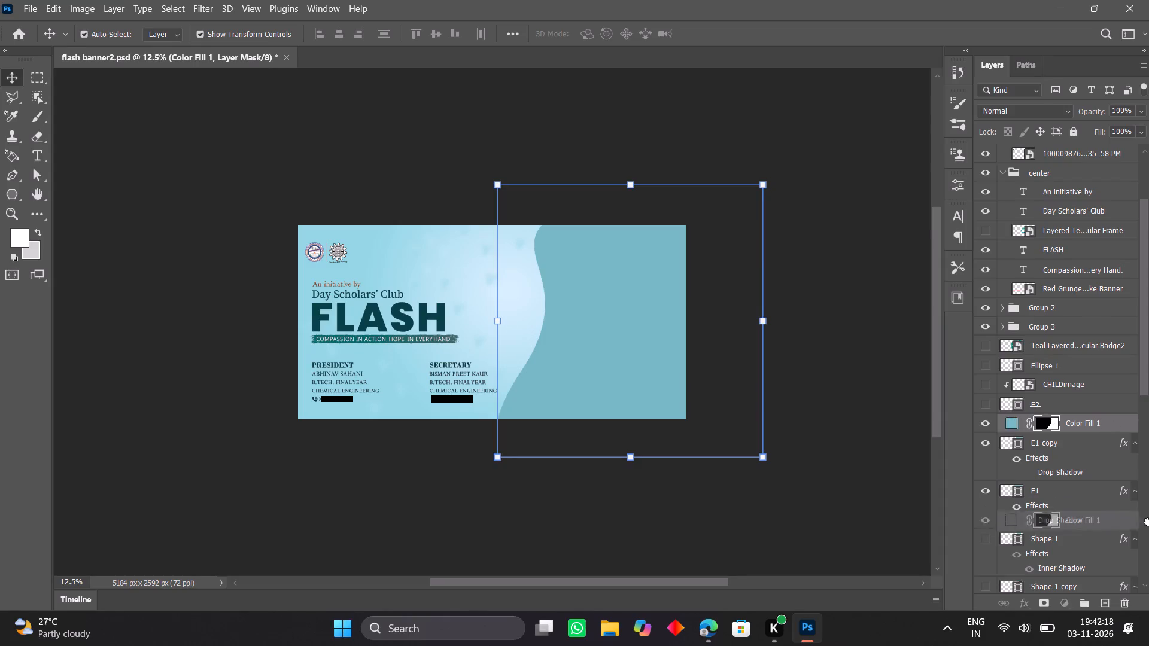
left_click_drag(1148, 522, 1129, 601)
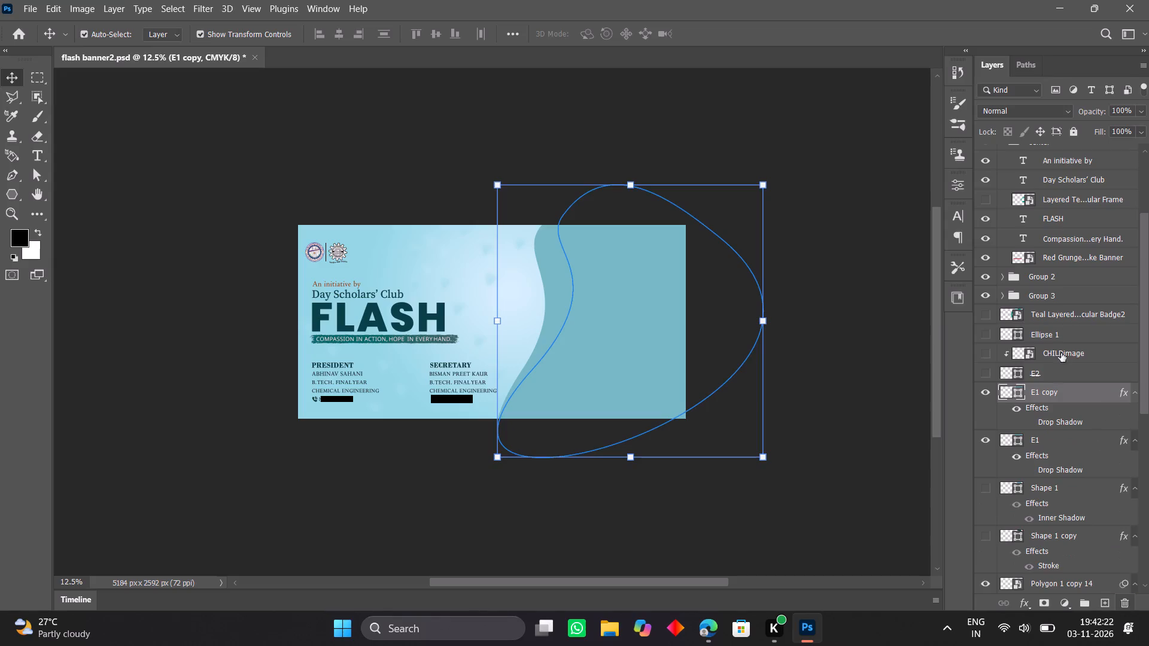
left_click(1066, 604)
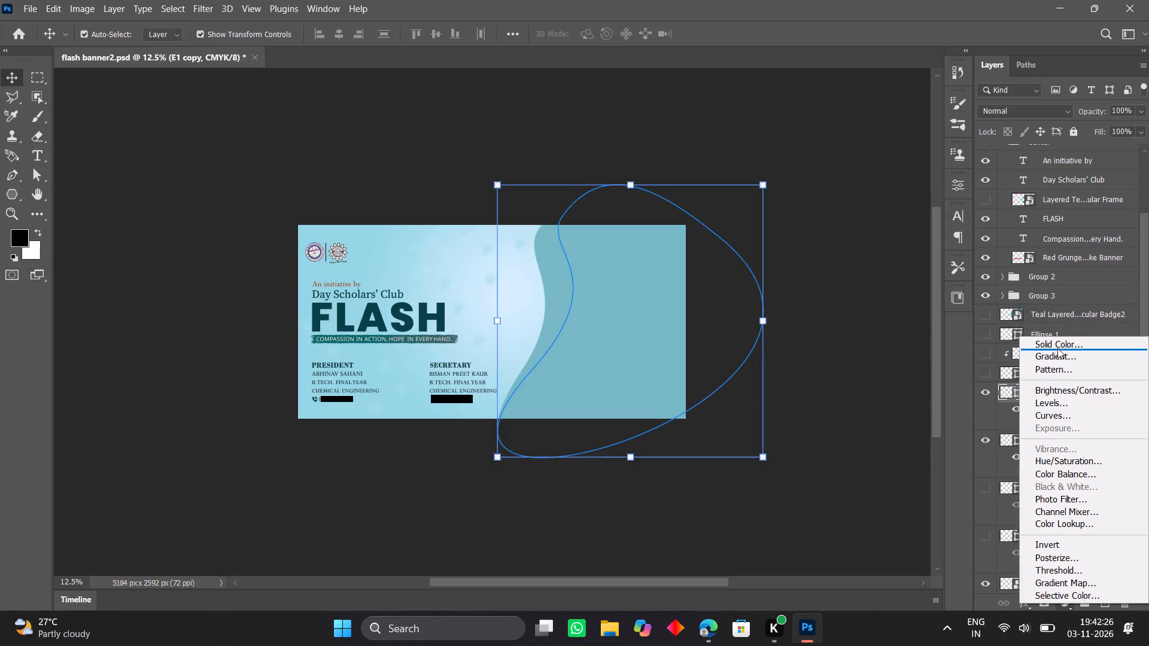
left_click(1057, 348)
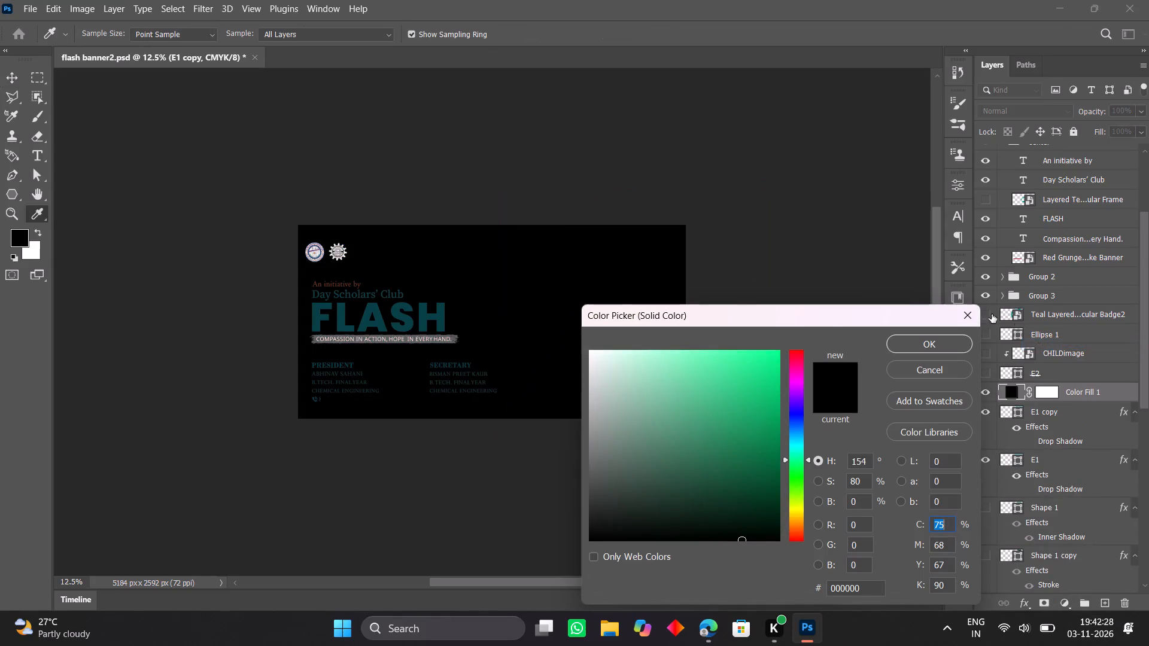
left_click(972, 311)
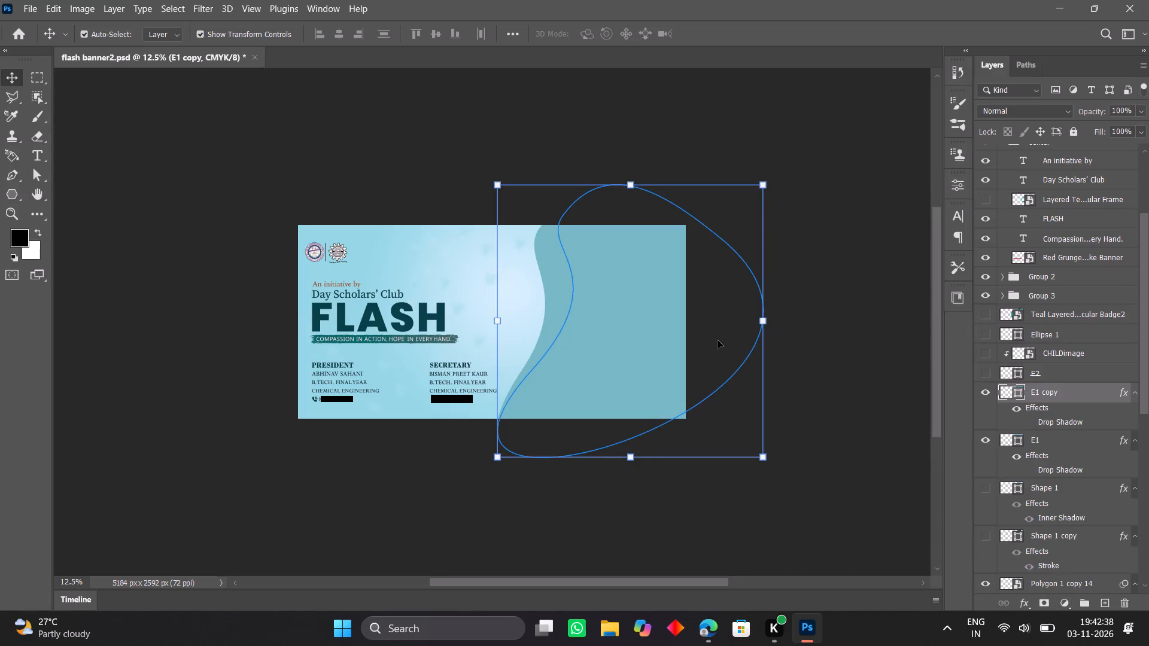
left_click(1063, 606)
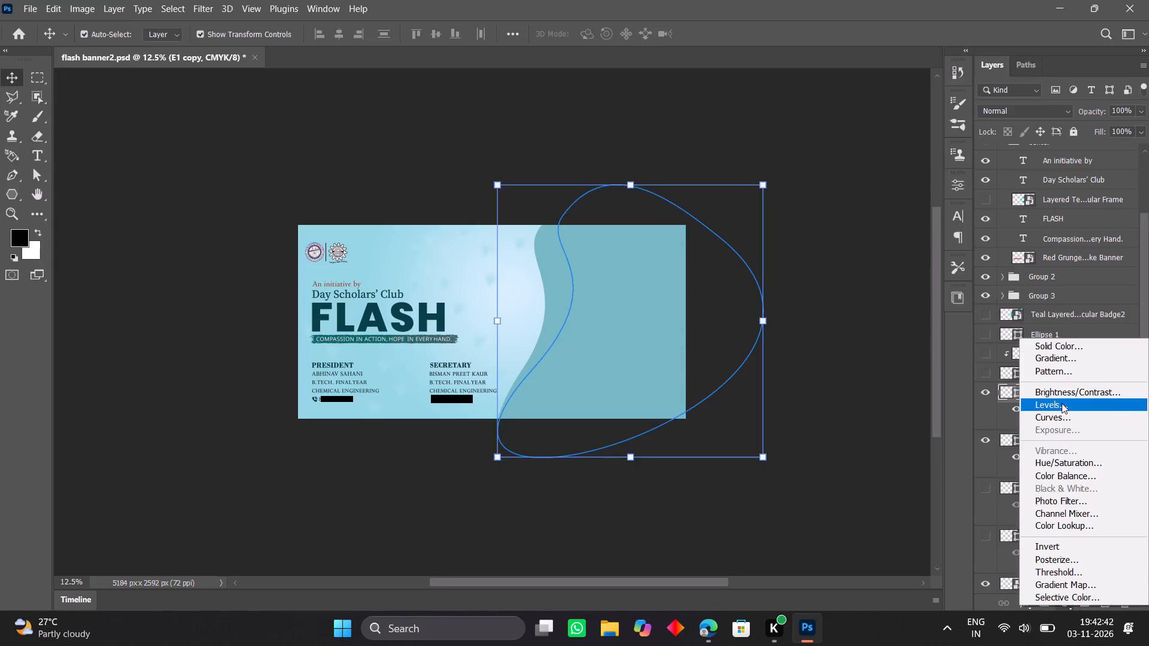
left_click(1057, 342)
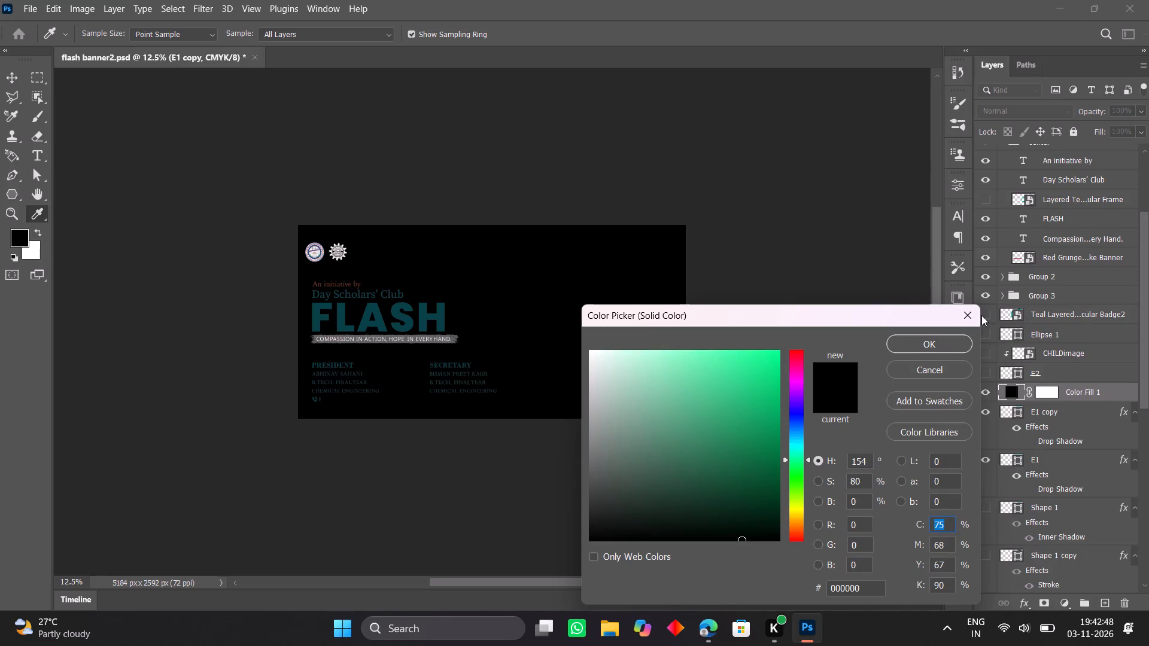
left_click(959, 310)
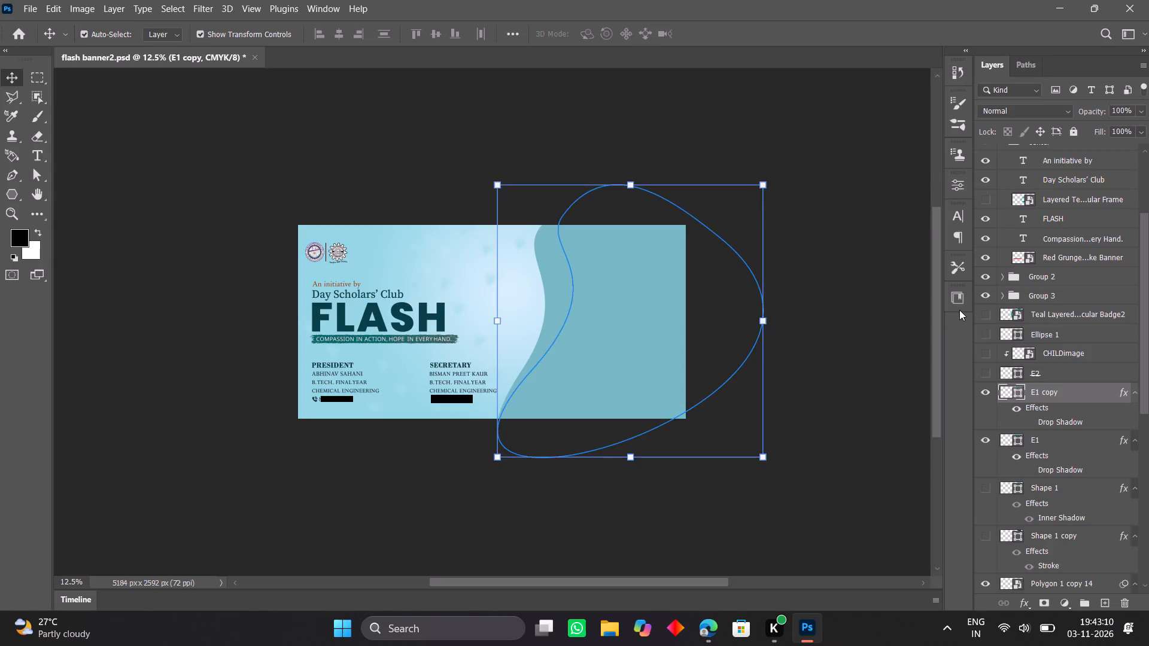
Make a selection from the E1 copy Shape Path.
left_click(1015, 69)
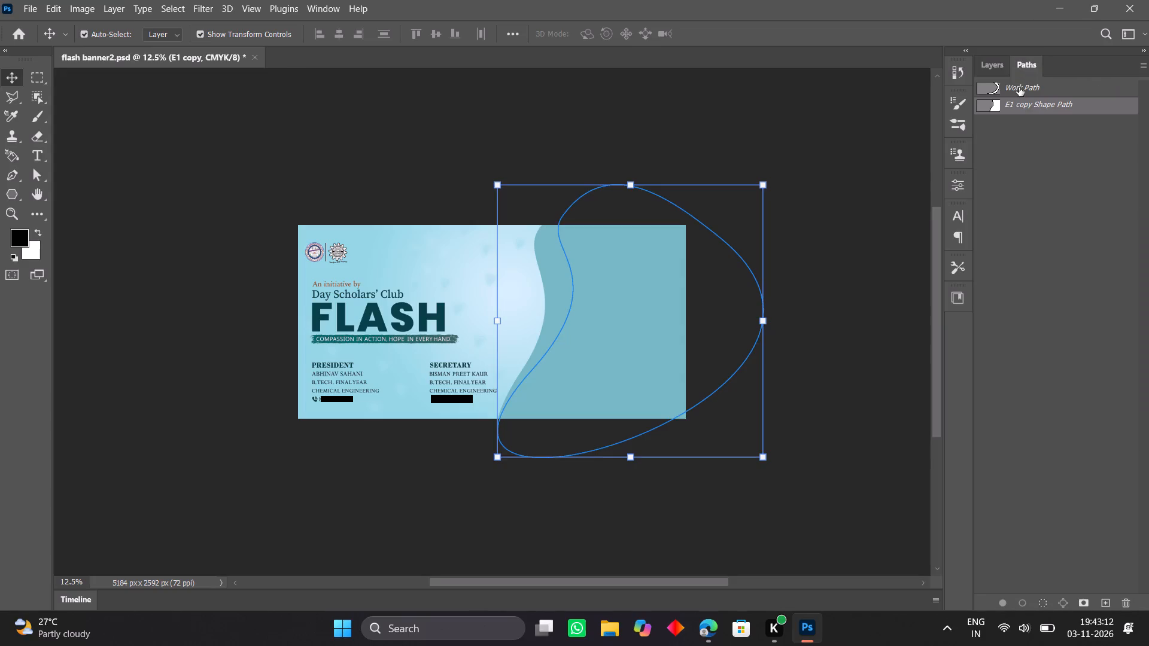
left_click(1024, 107)
left_click(993, 56)
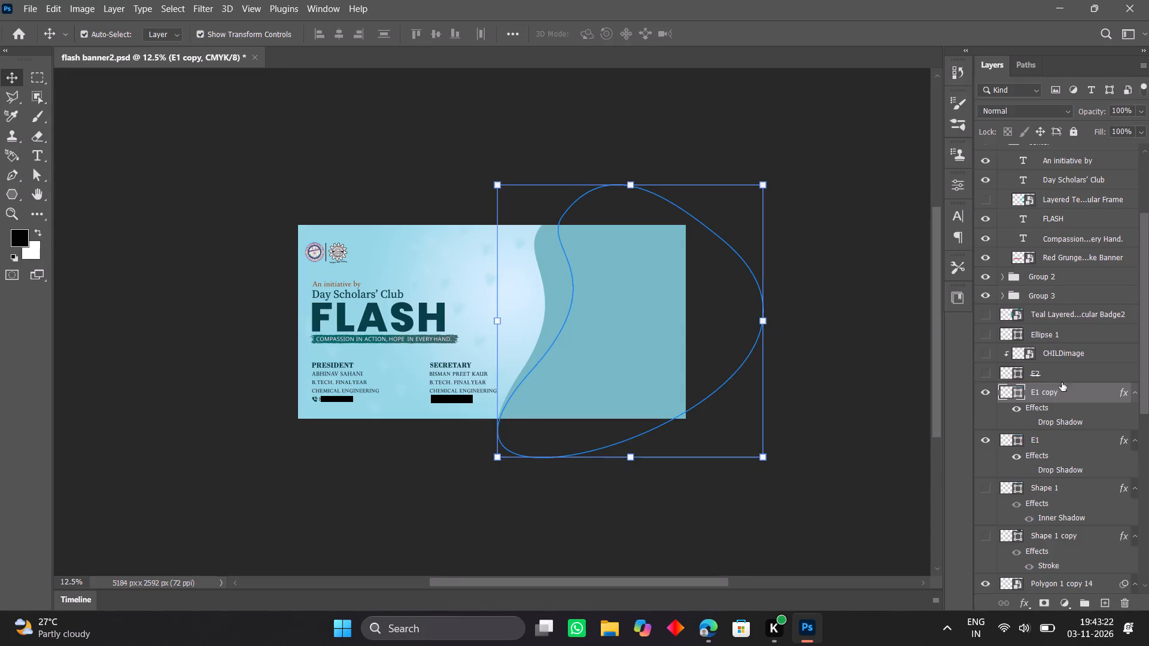
left_click(1030, 66)
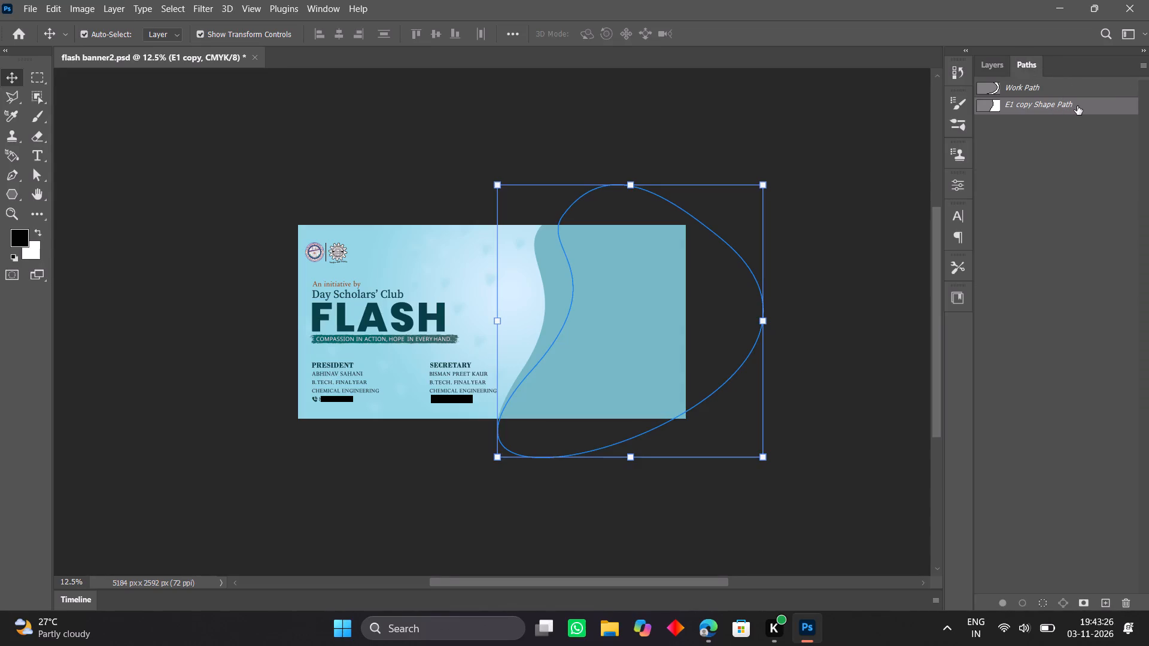
right_click(1077, 106)
left_click(1019, 151)
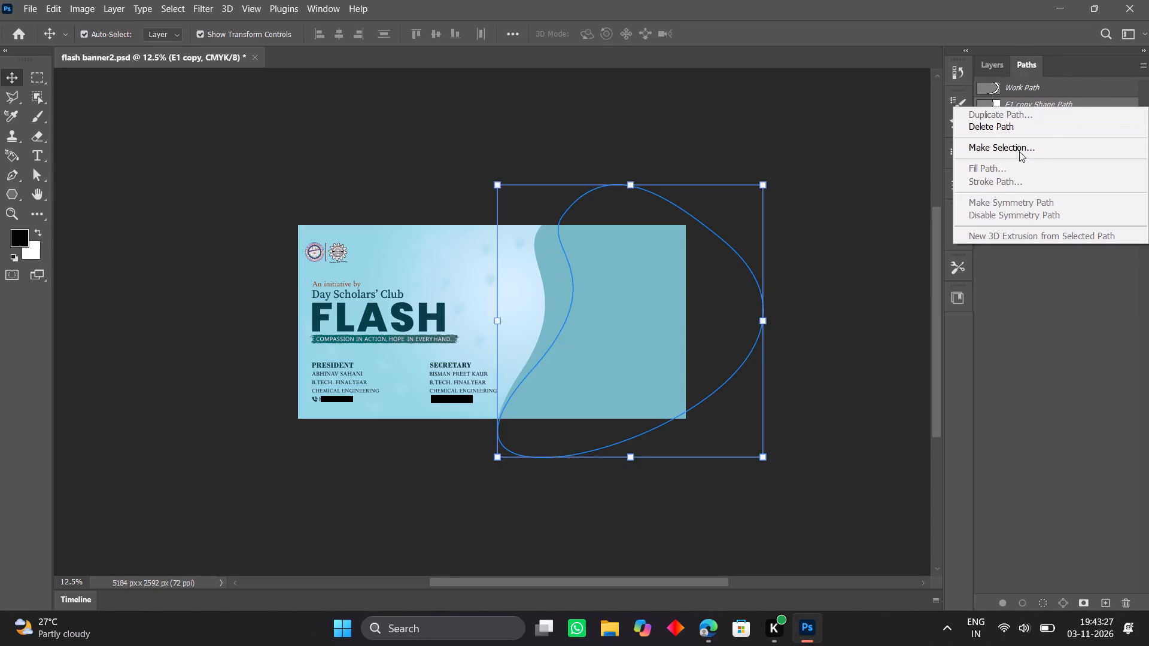
left_click(645, 158)
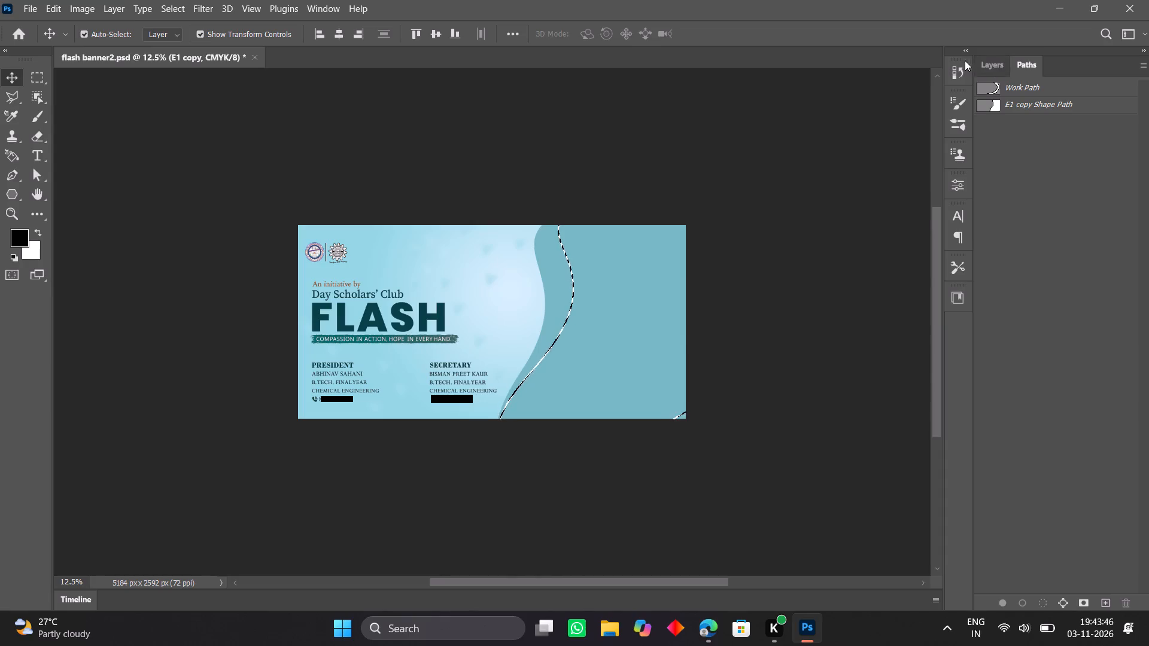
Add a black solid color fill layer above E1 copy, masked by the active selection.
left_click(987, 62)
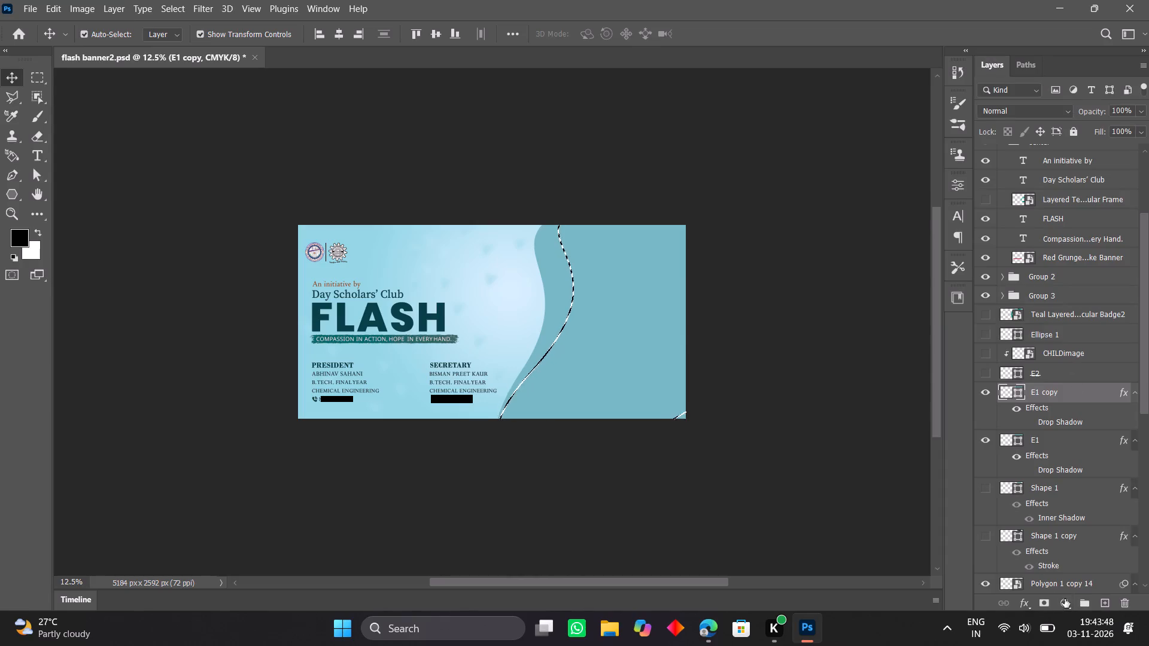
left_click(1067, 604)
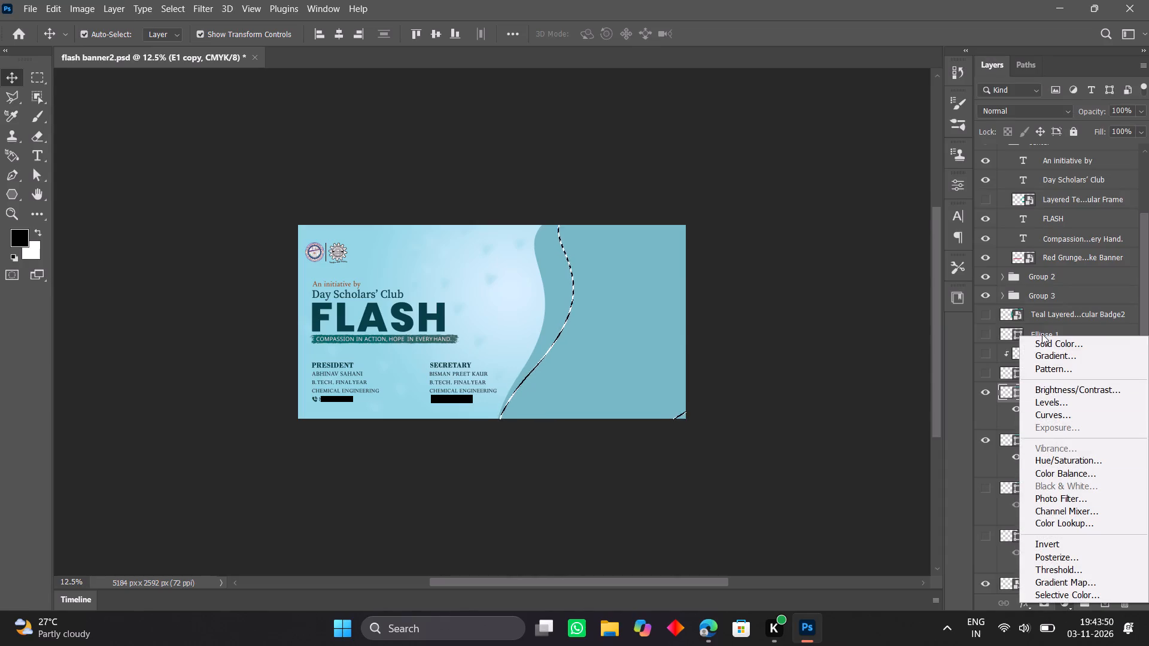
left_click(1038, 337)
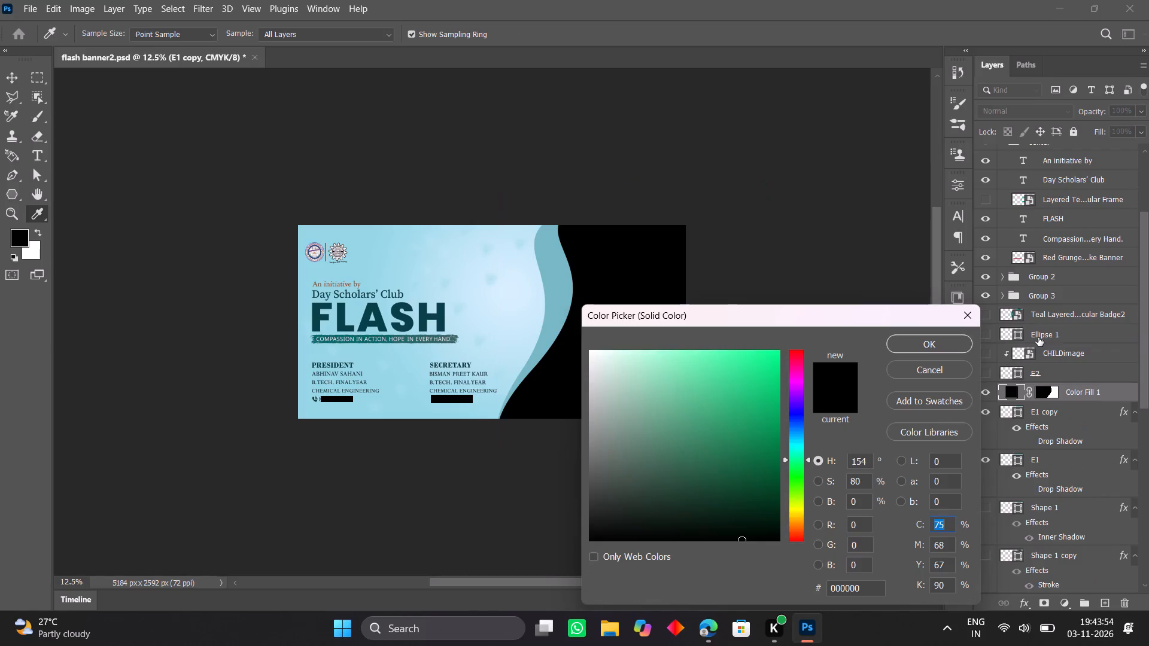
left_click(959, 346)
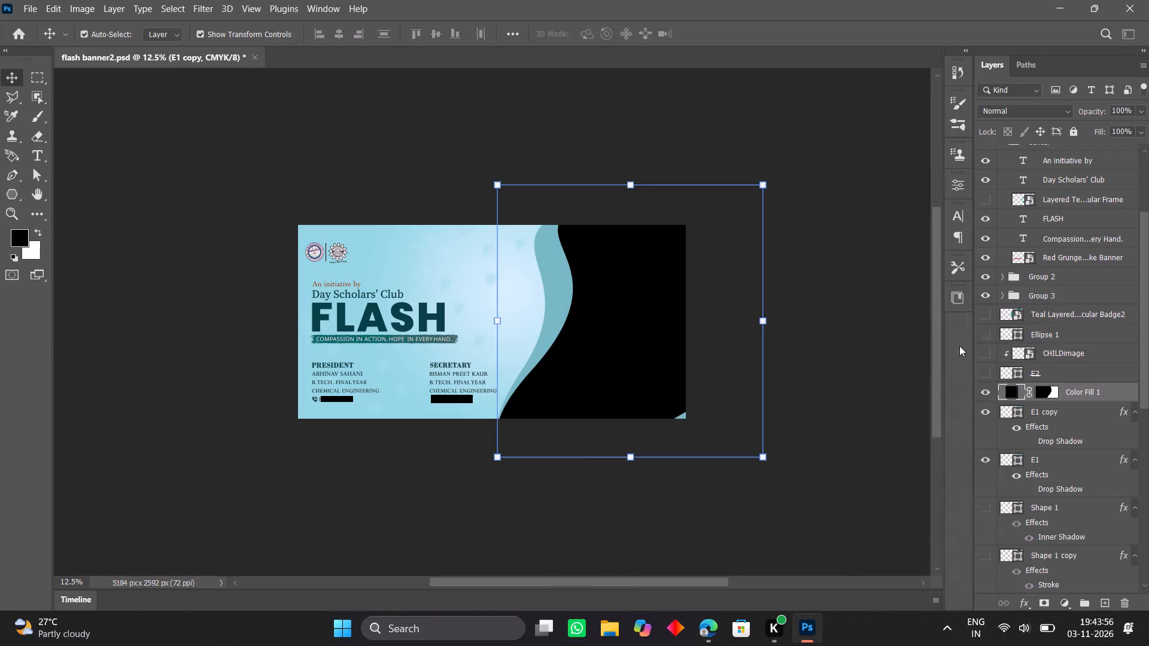
Make a new selection with 0 px feather from the E1 Shape Path.
left_click(557, 277)
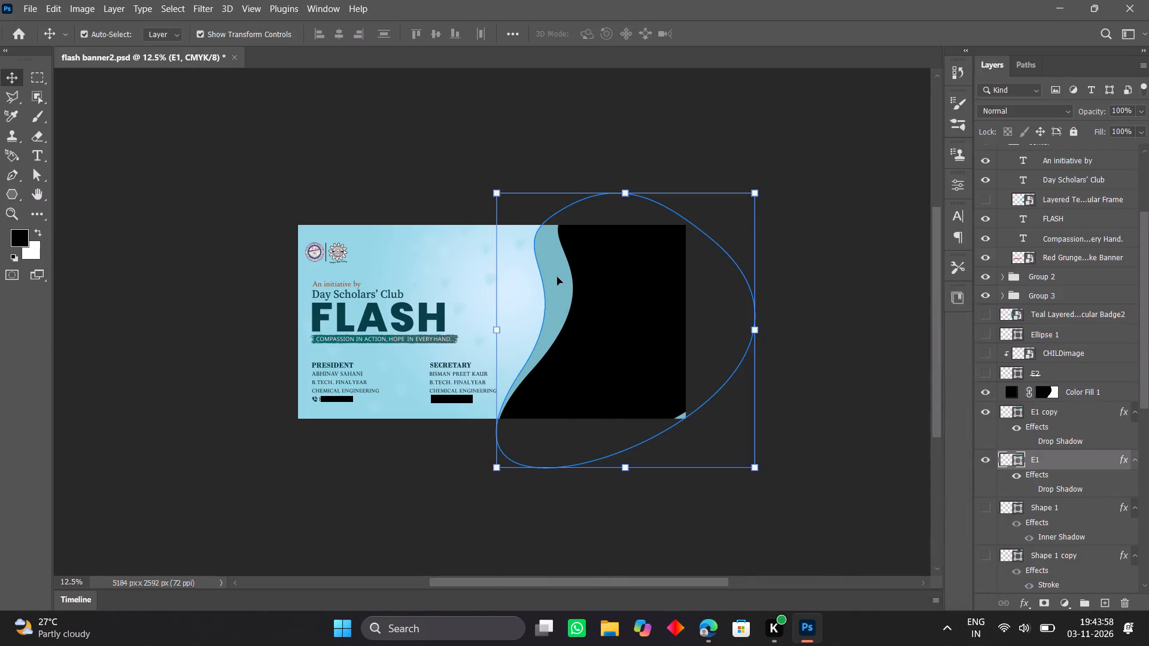
left_click(1018, 73)
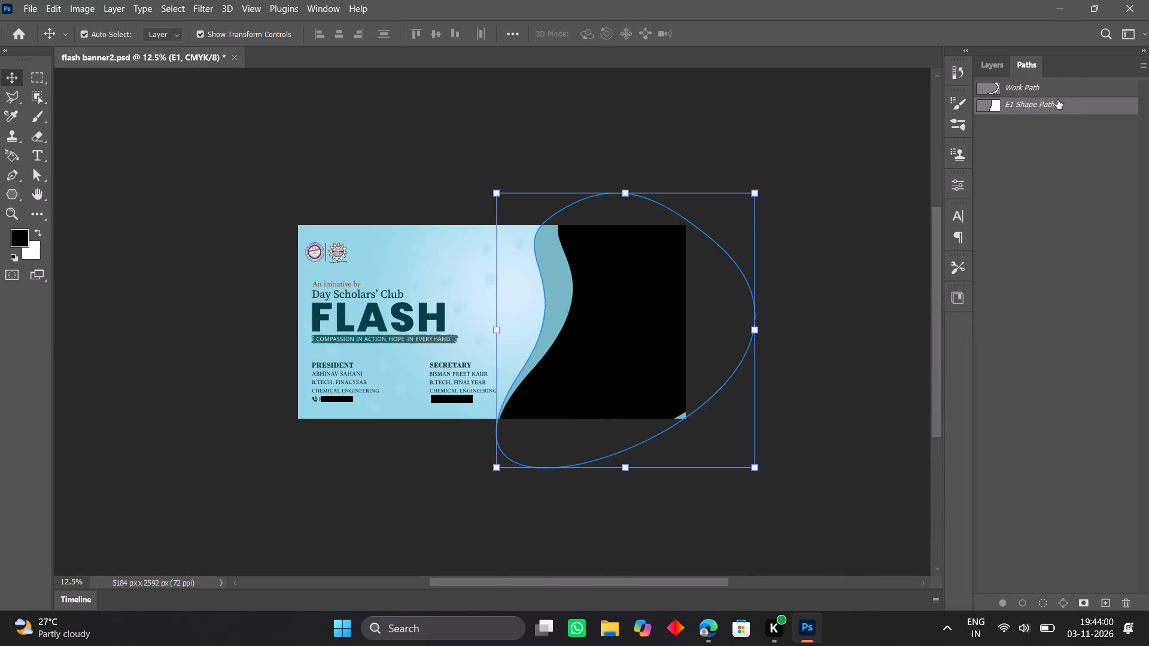
right_click(1066, 102)
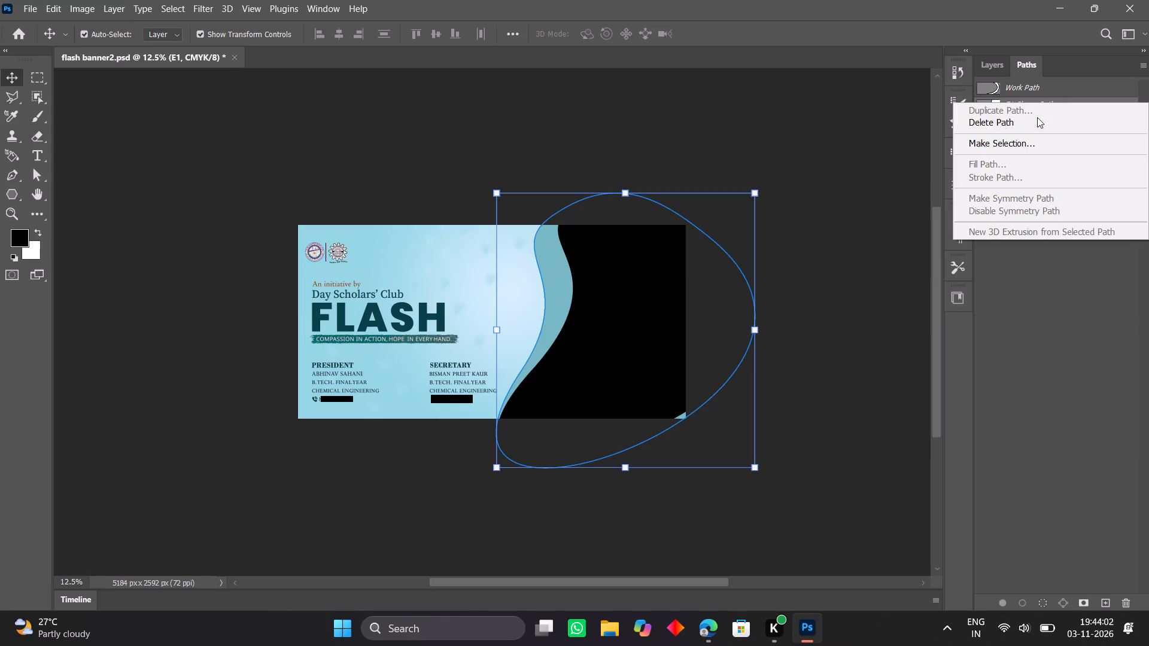
left_click(1010, 141)
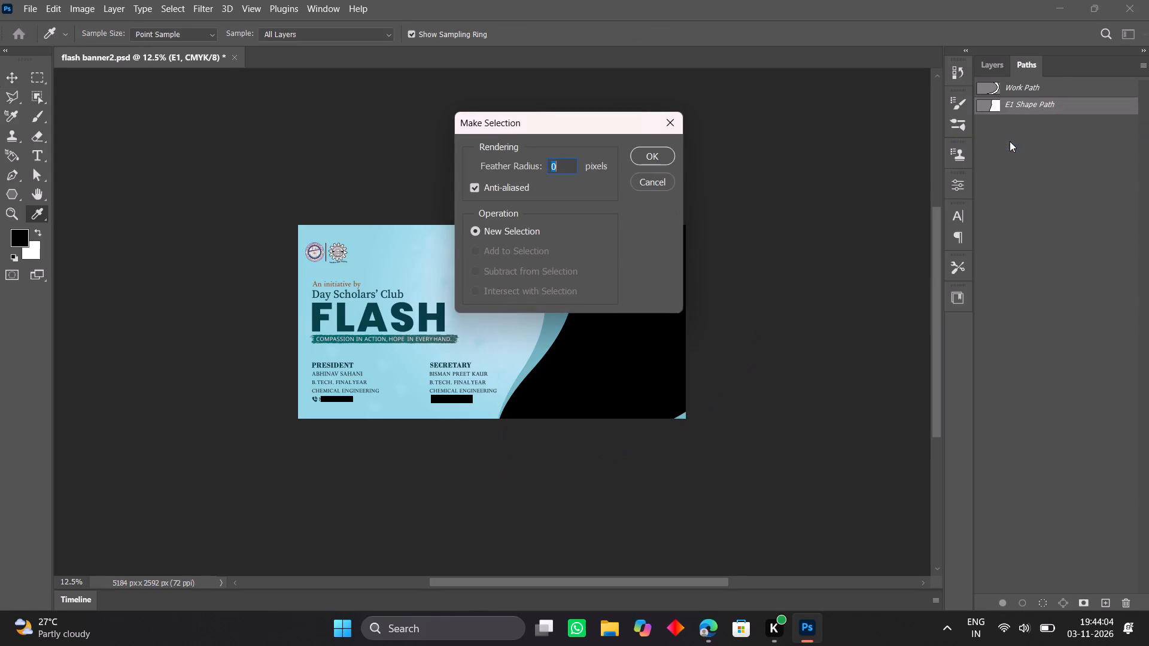
left_click(667, 154)
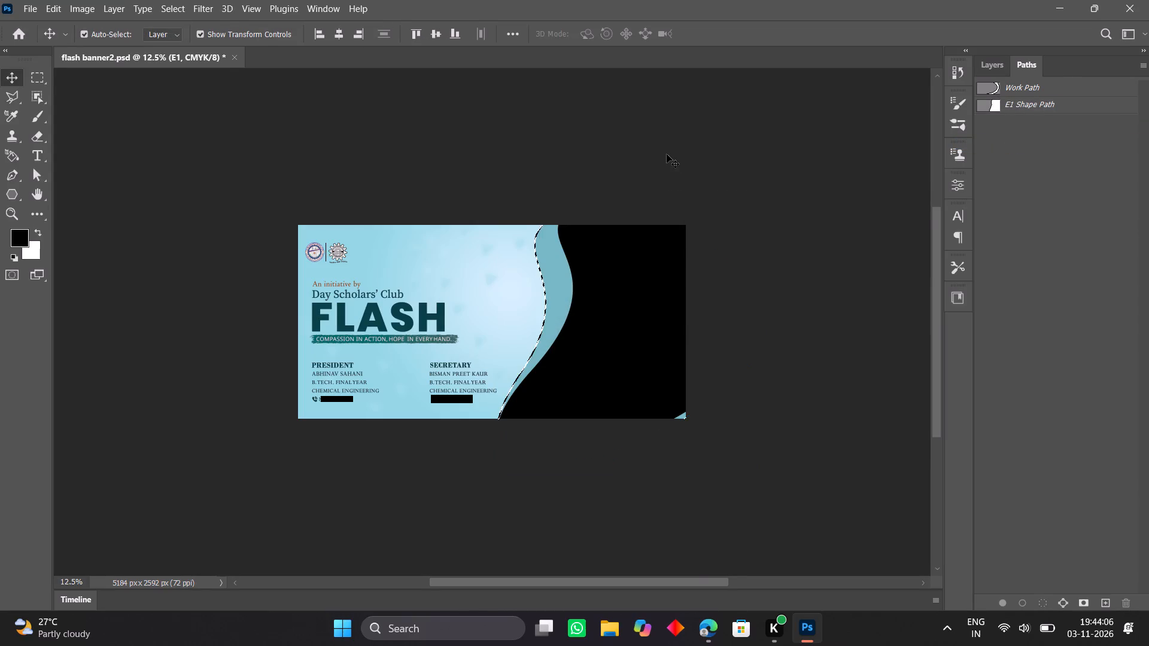
Add a solid color fill above E1 from the selection, using the dark teal #073f46 sampled from the FLASH lettering.
left_click(989, 63)
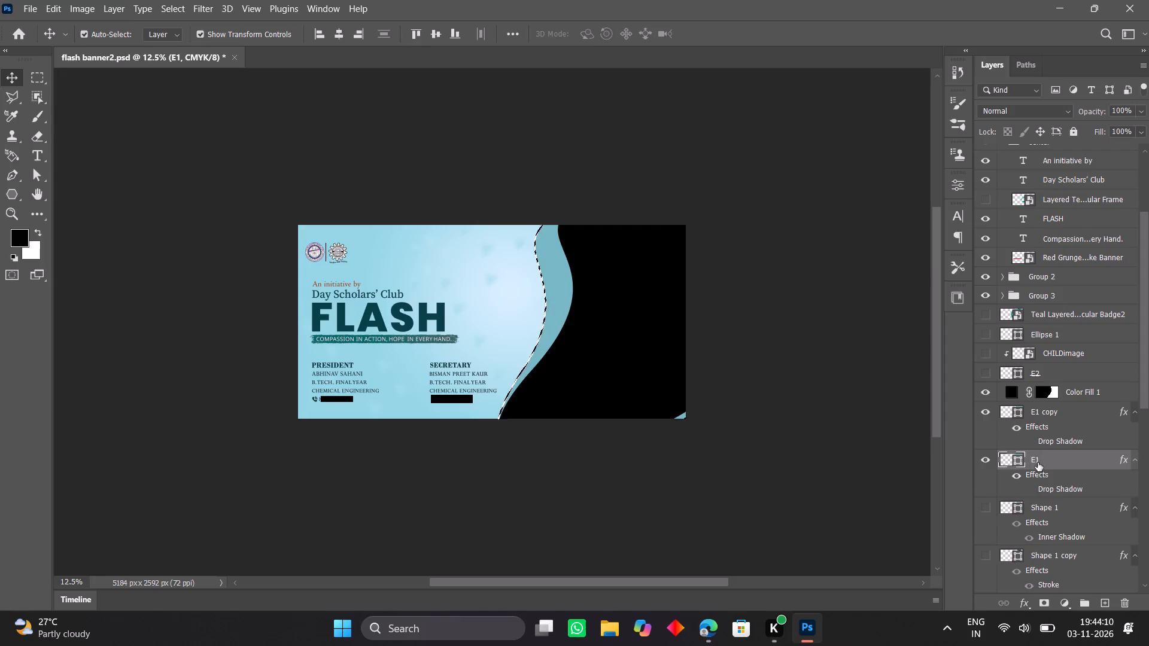
left_click(1065, 608)
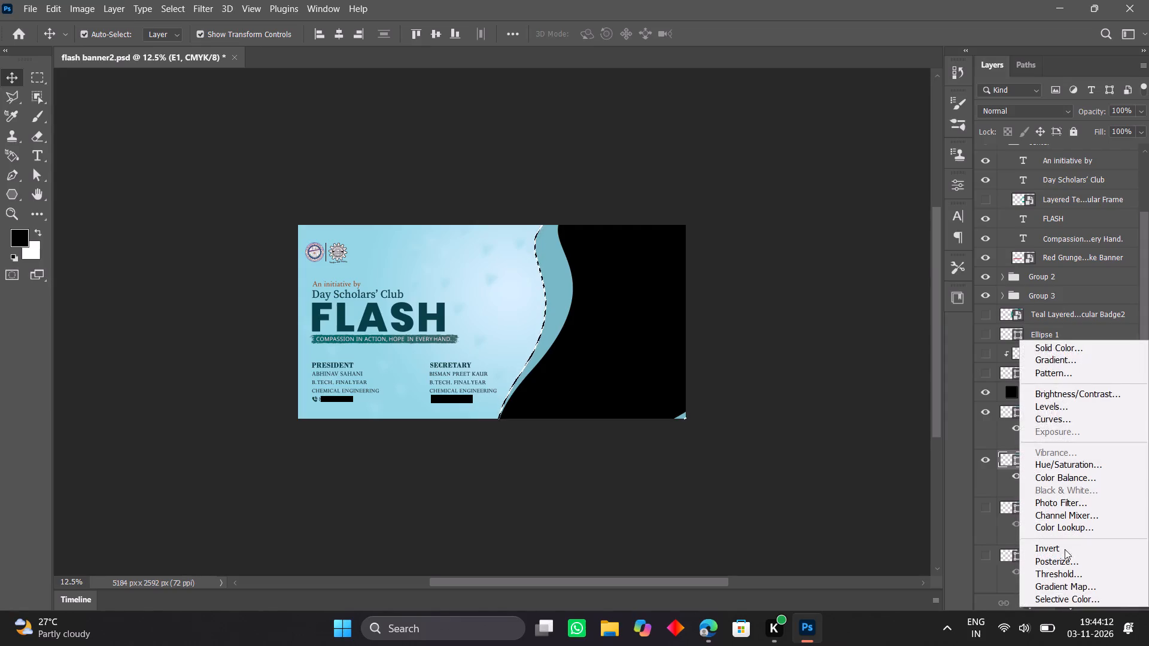
left_click(1051, 344)
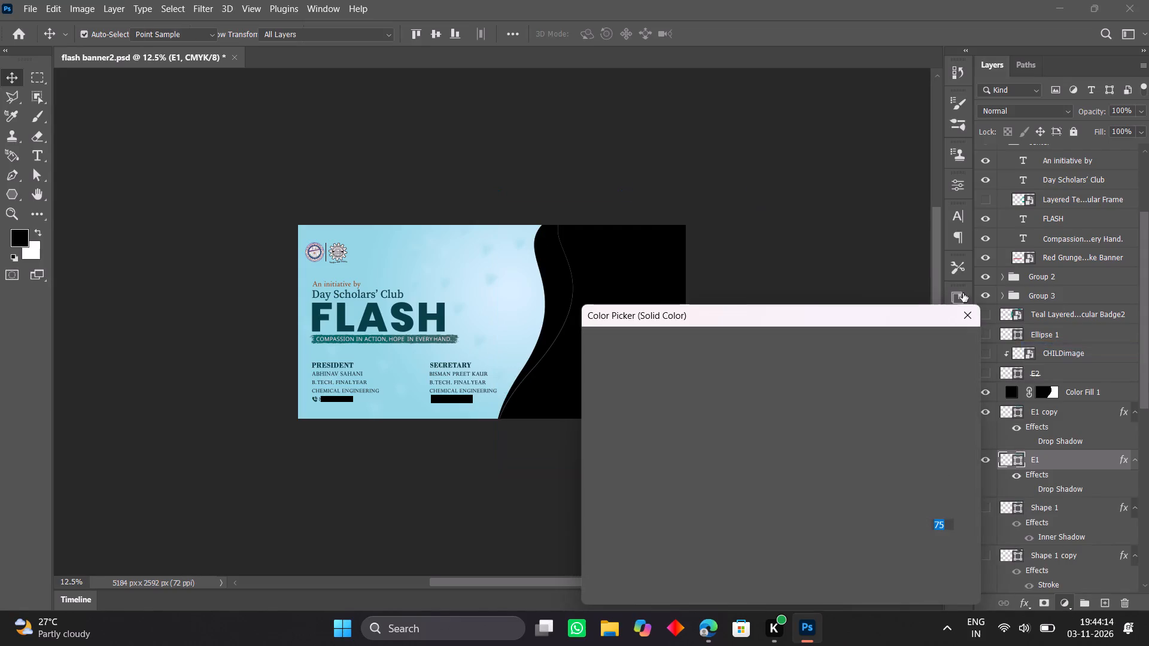
left_click(341, 315)
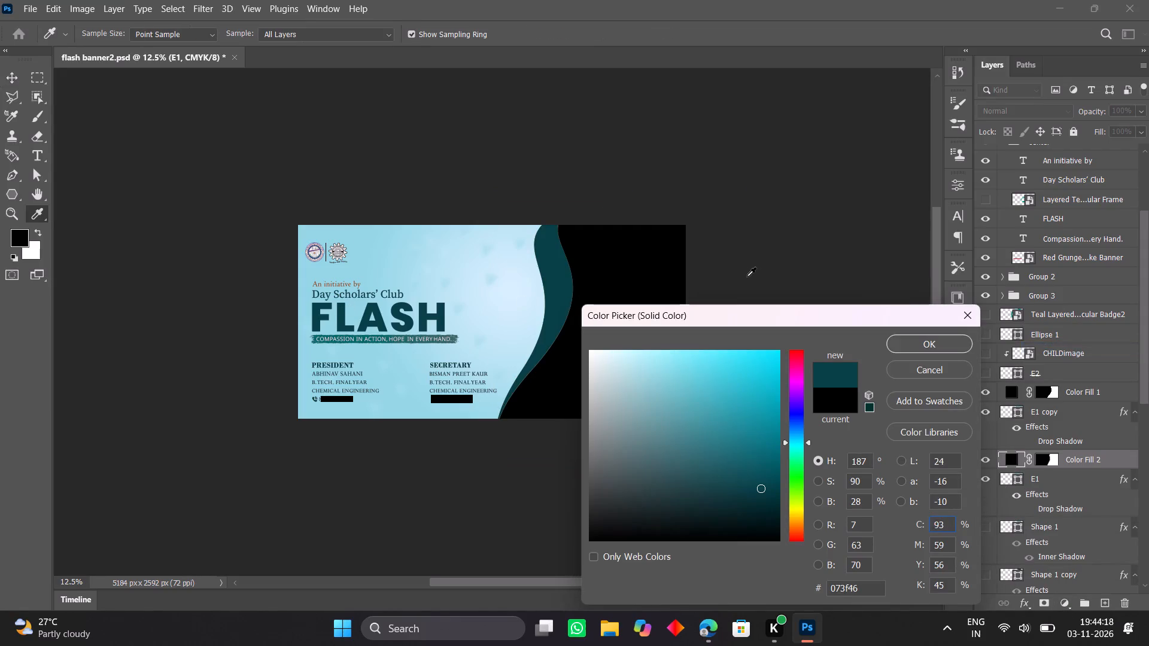
left_click(898, 338)
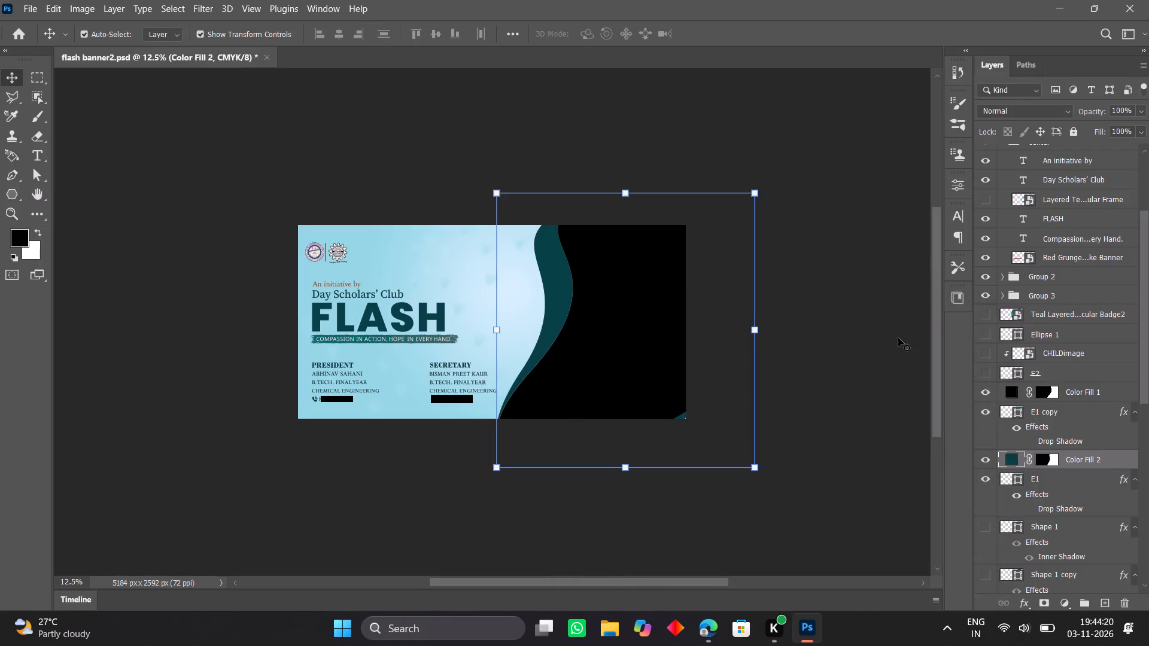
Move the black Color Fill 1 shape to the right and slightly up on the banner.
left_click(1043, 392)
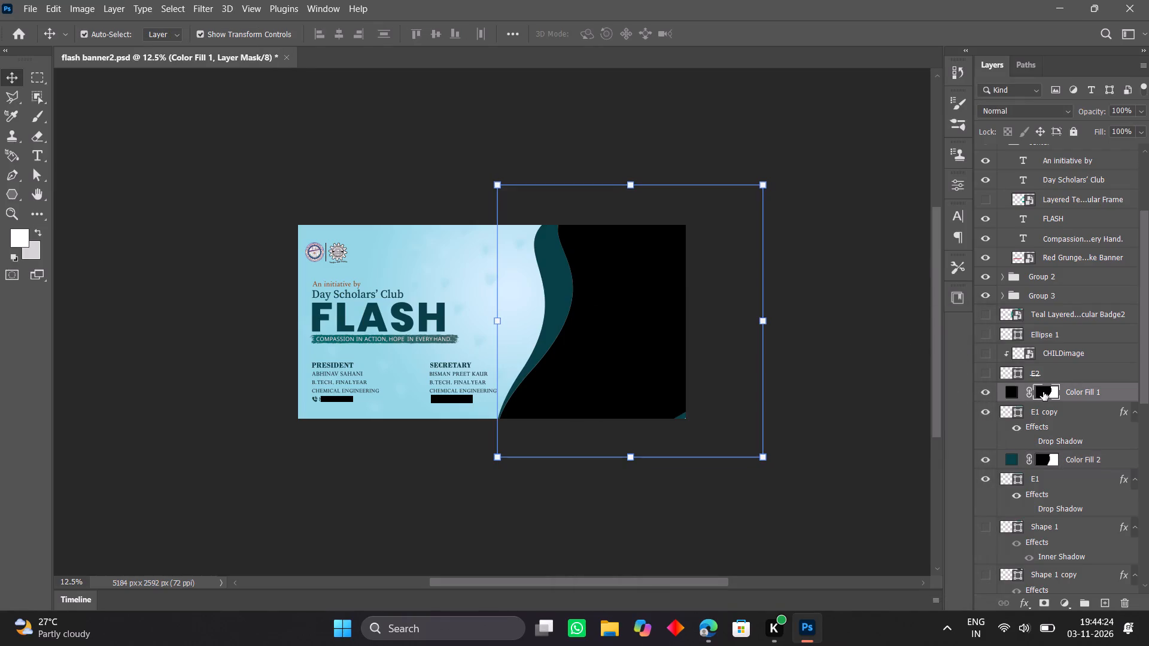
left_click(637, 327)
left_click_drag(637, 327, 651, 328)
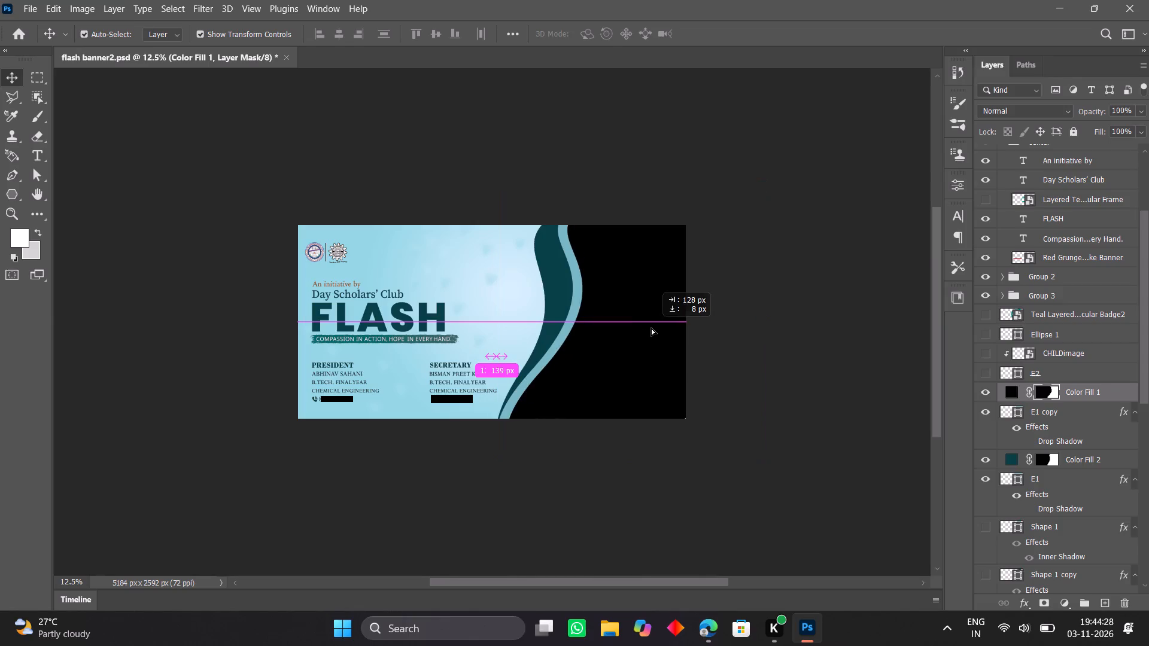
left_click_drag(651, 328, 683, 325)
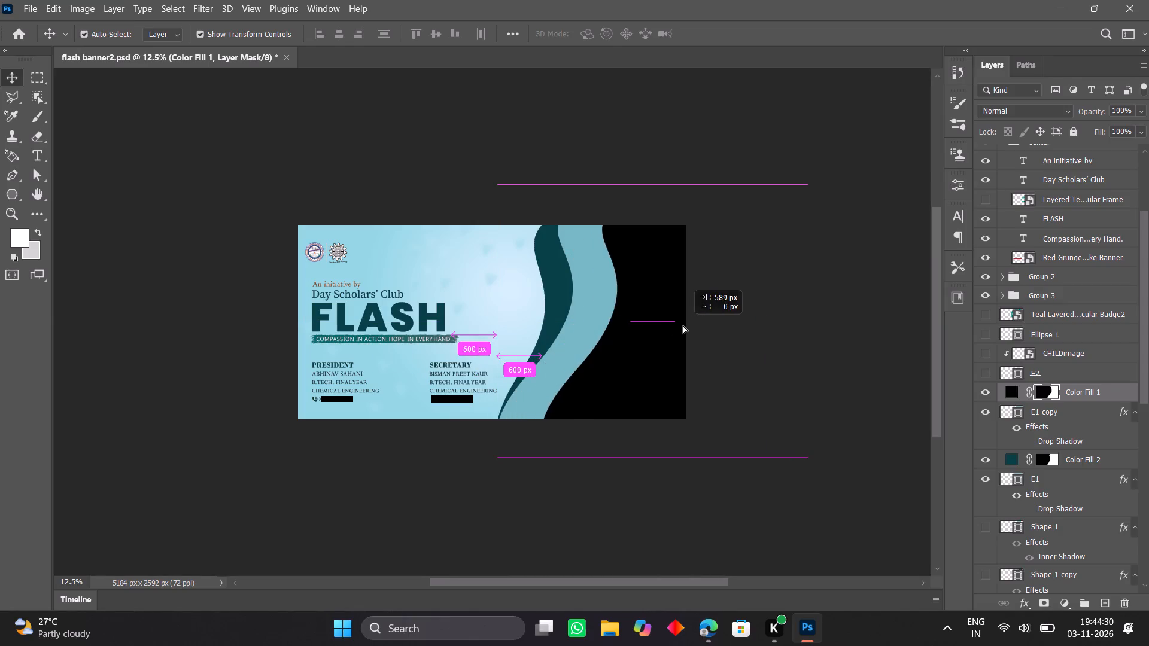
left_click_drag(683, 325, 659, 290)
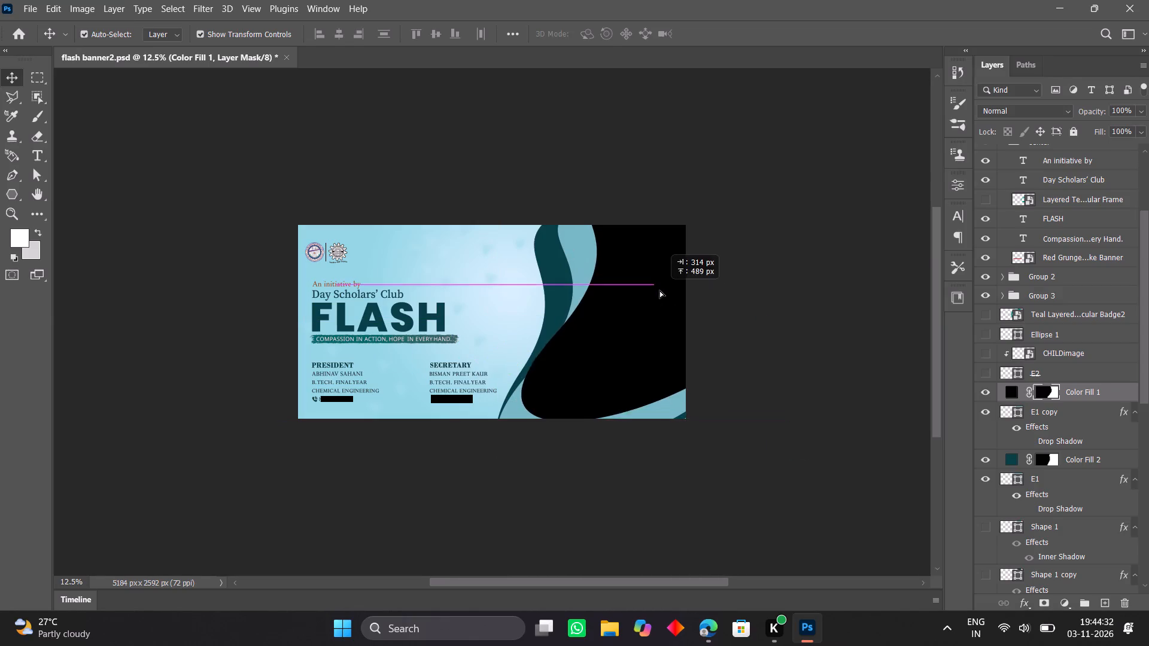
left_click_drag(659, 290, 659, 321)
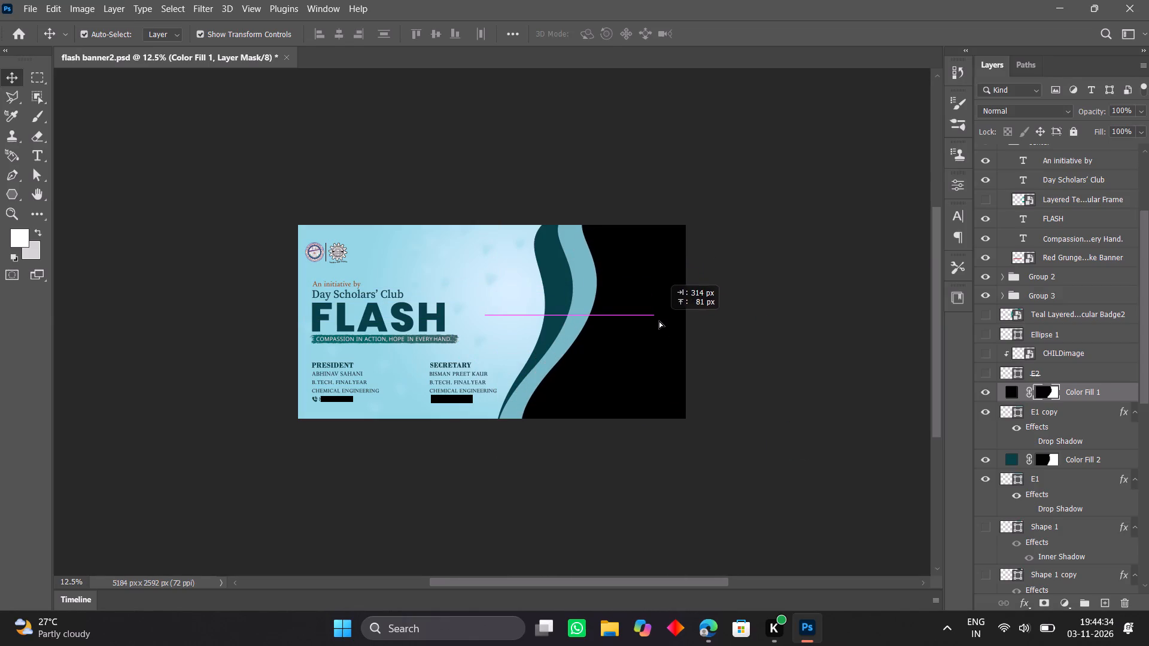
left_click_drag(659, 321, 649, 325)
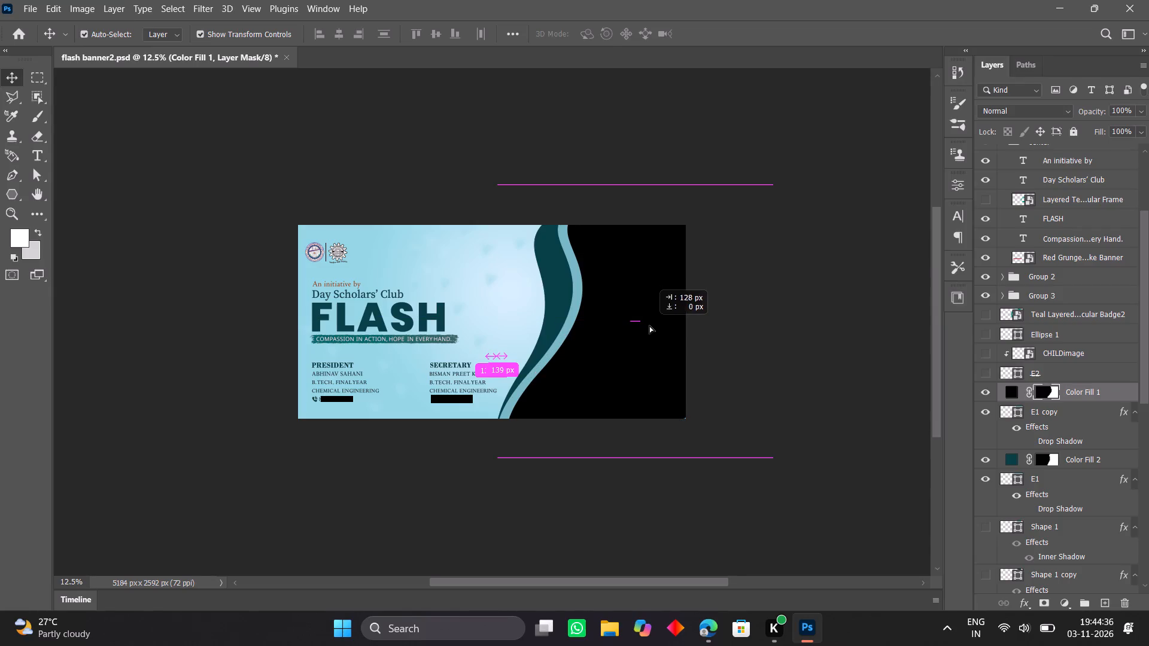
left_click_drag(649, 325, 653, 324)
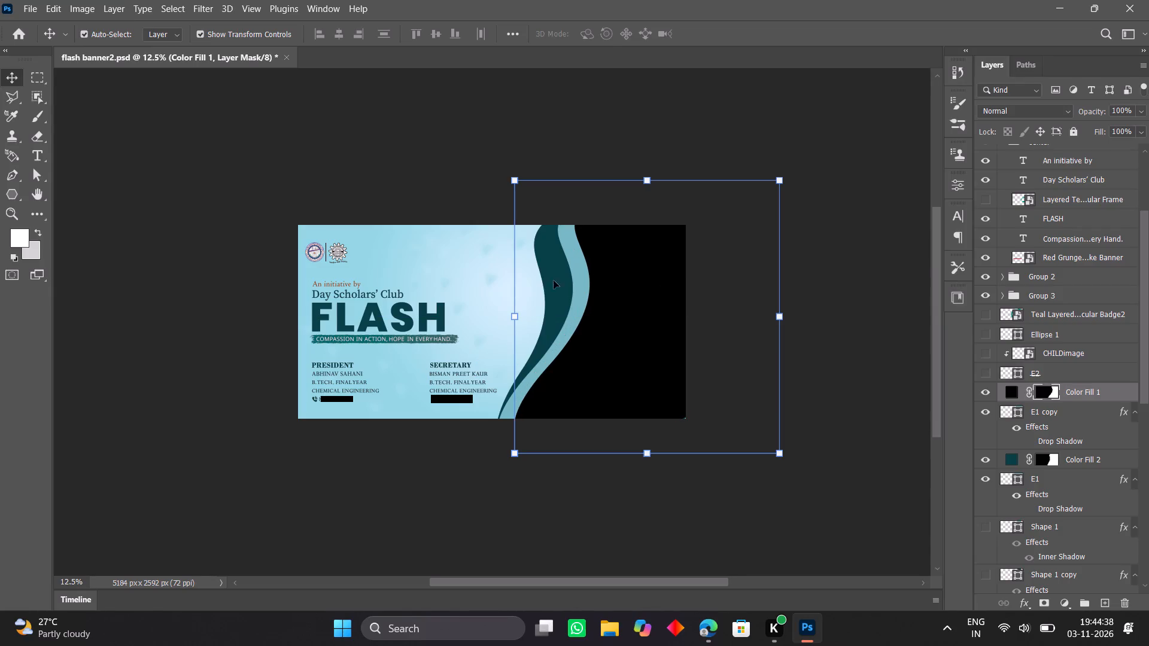
Move the dark teal Color Fill 2 shape up about 124 px, keeping its horizontal position.
left_click(551, 278)
left_click_drag(551, 278, 539, 276)
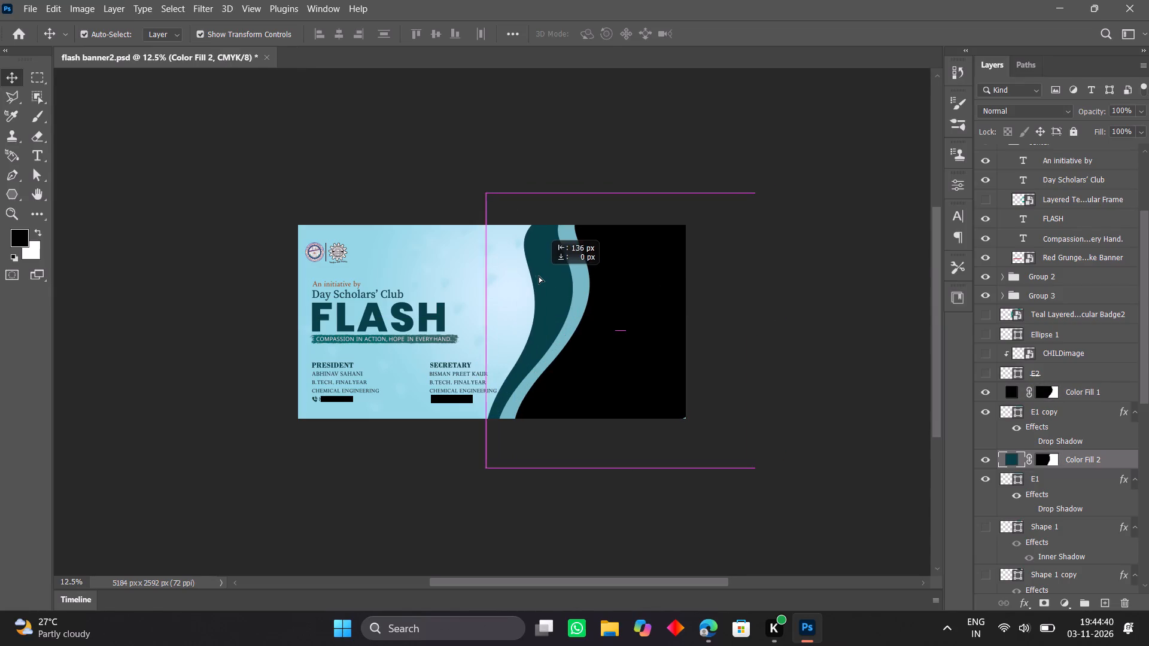
left_click_drag(539, 276, 550, 269)
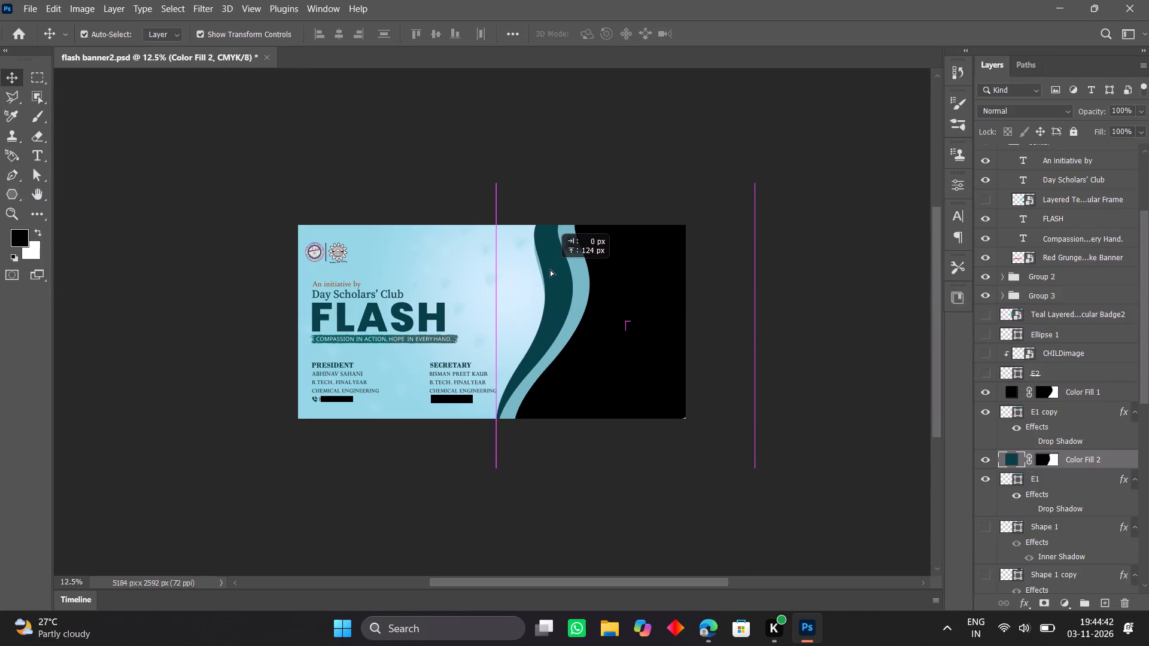
left_click_drag(550, 269, 551, 269)
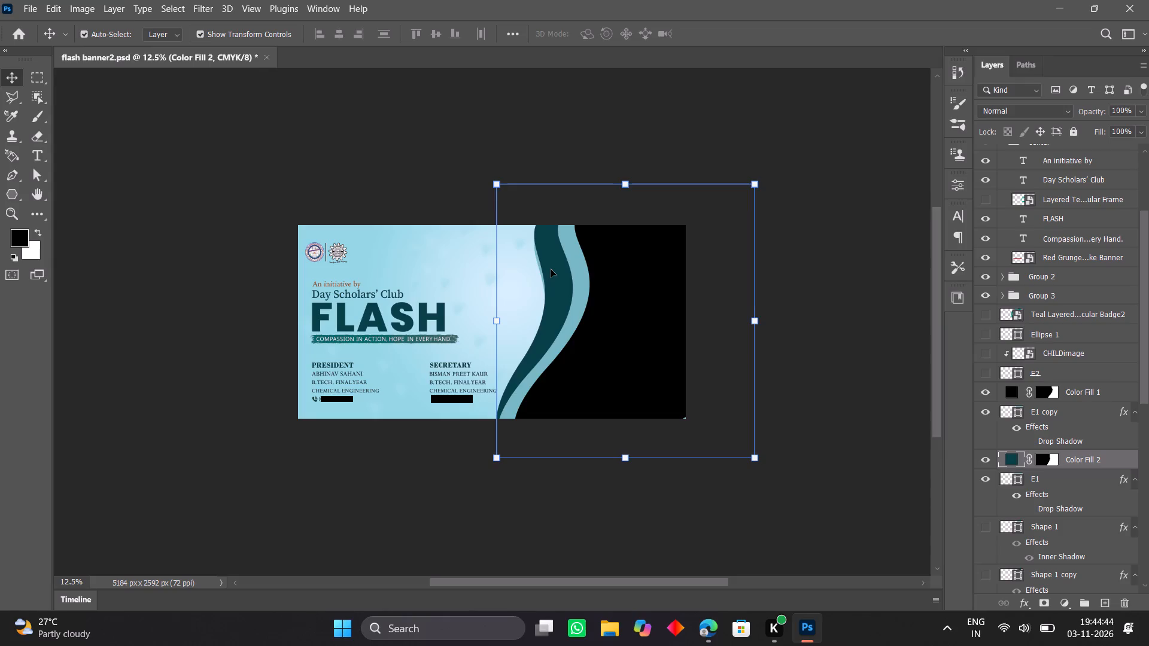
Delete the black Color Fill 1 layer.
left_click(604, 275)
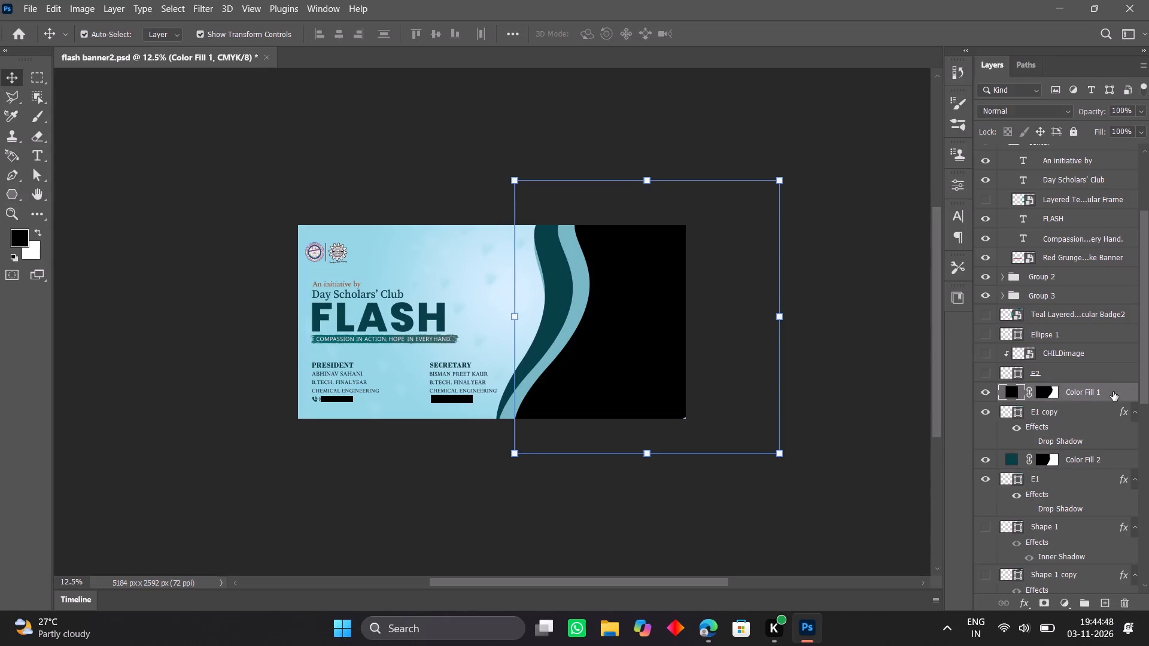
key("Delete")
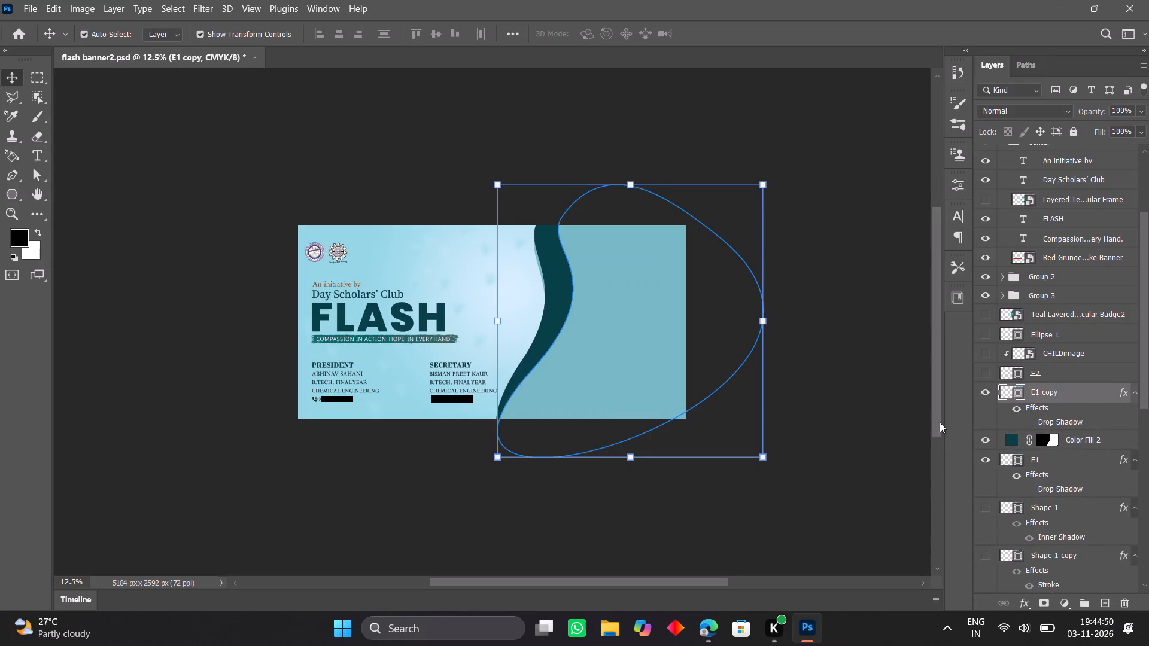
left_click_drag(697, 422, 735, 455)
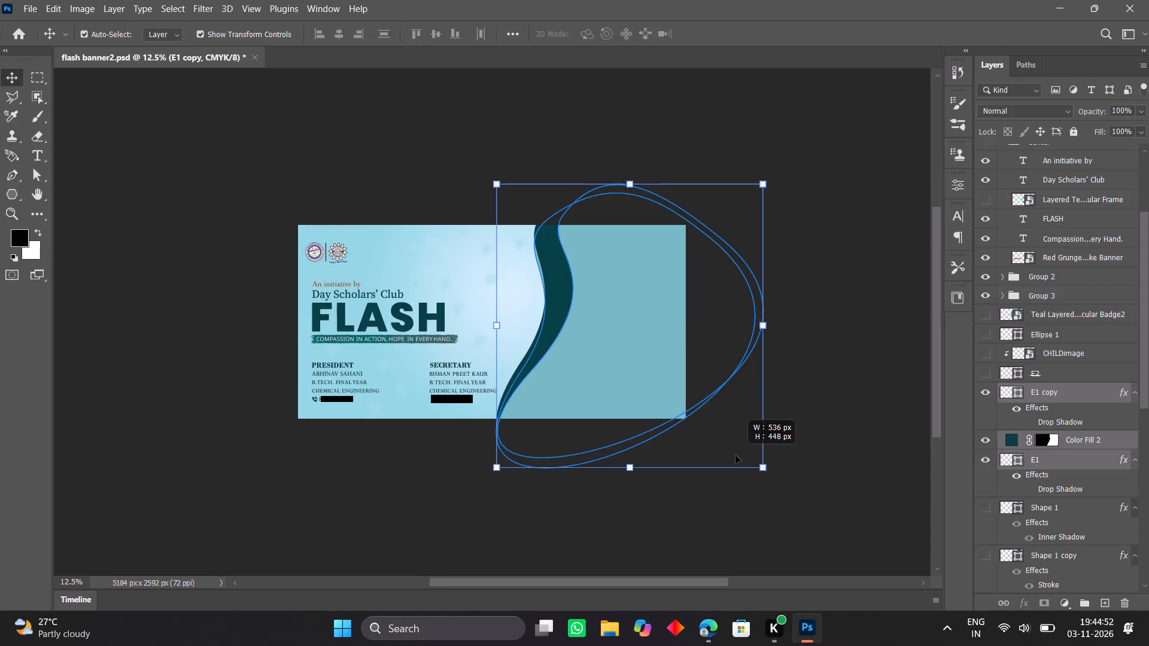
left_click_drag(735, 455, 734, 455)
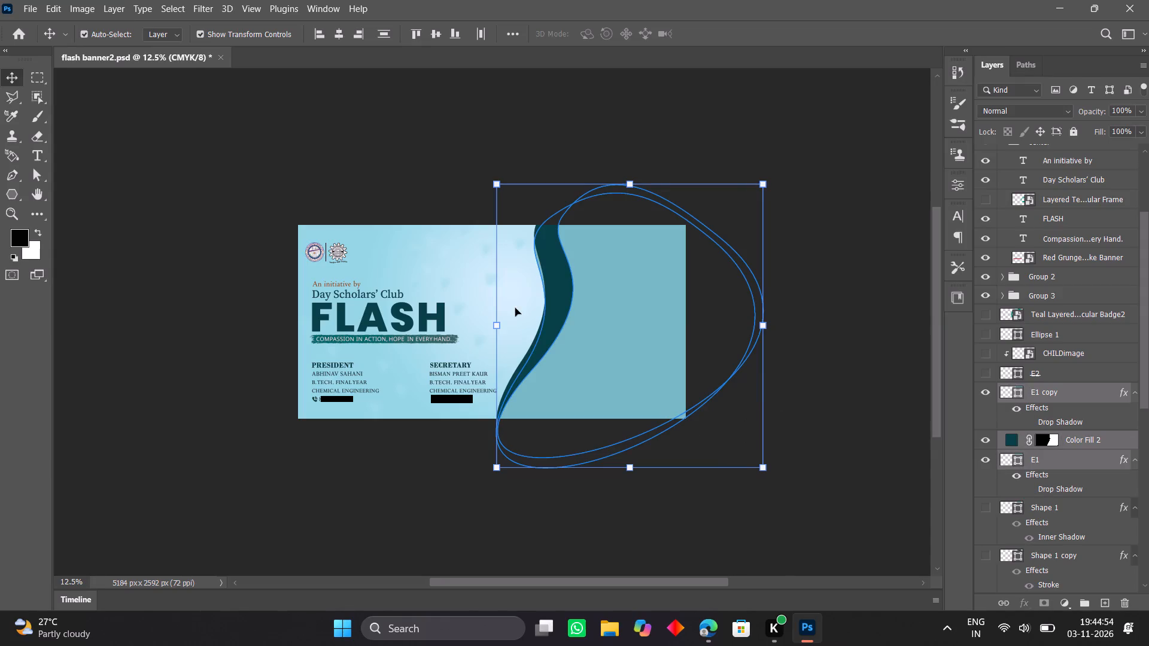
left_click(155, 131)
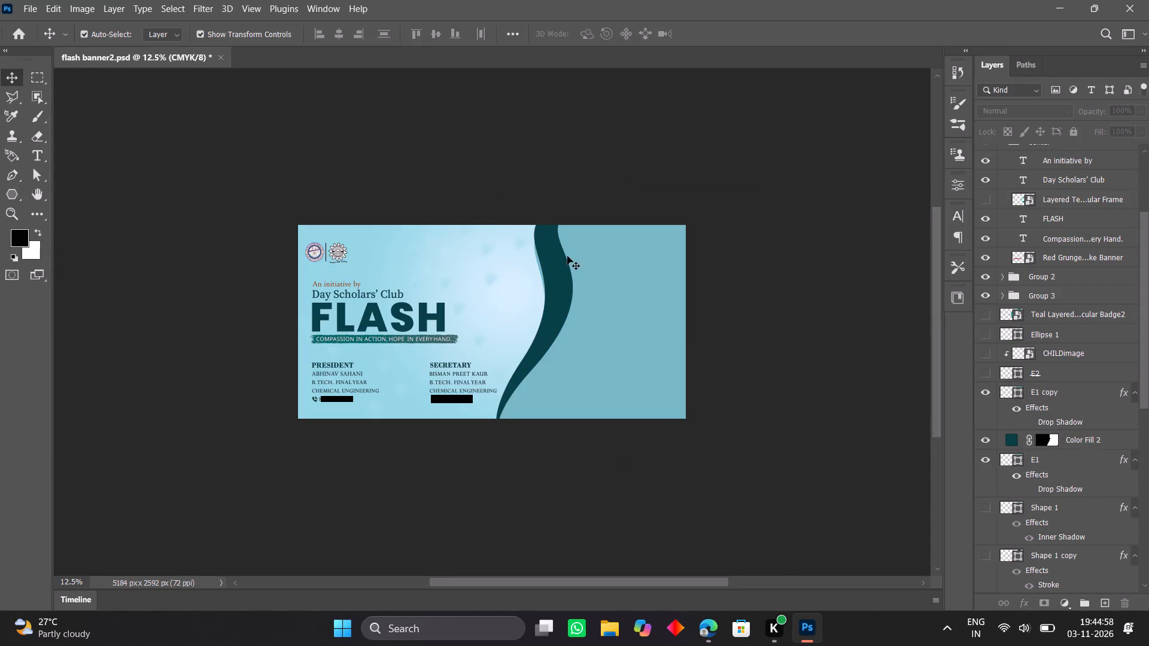
Direct-select the E1 copy path and adjust the direction handles of its upper-left anchor to reshape the curve along the dark teal band.
left_click(587, 273)
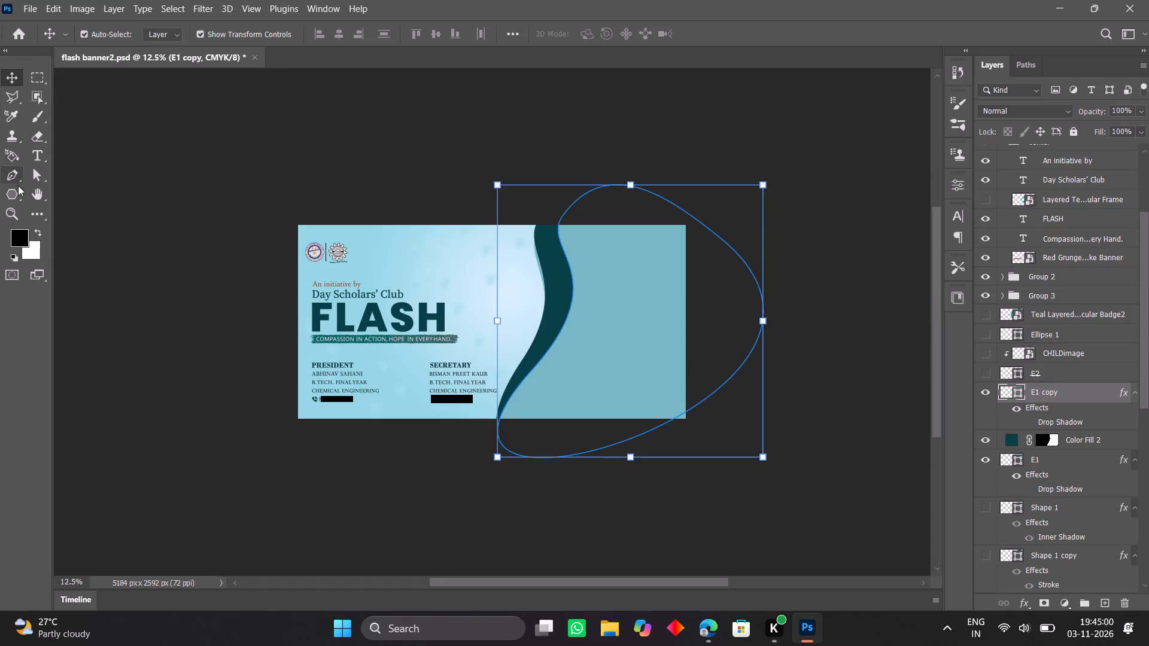
left_click_drag(11, 176, 99, 125)
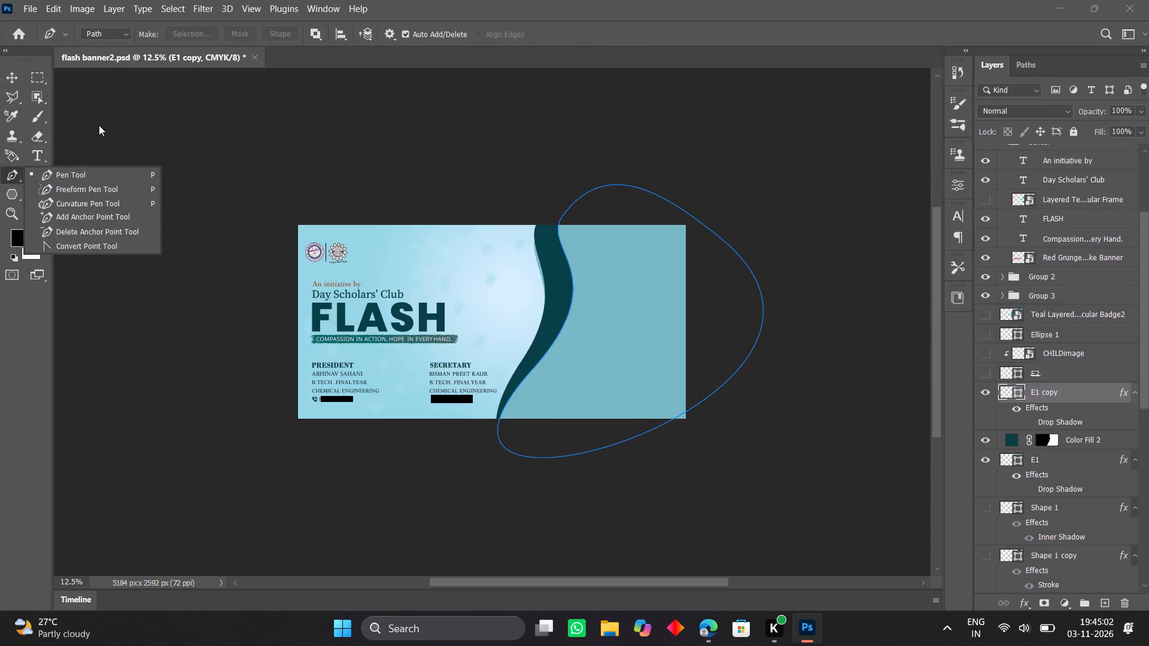
left_click_drag(99, 125, 104, 138)
left_click(104, 138)
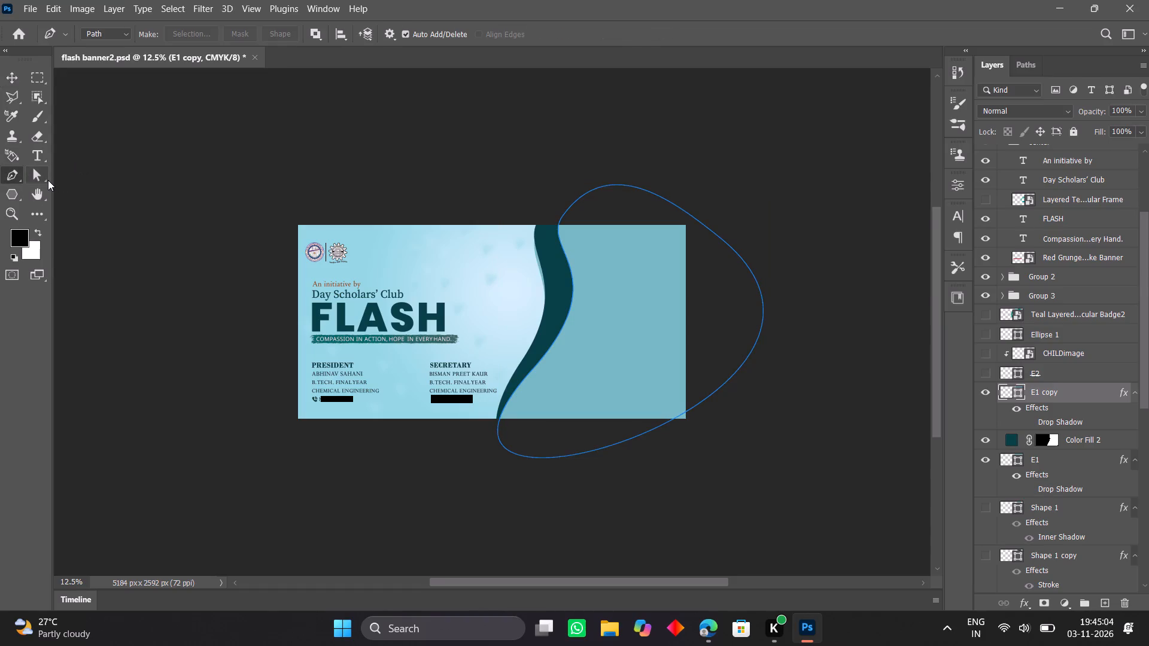
right_click(48, 180)
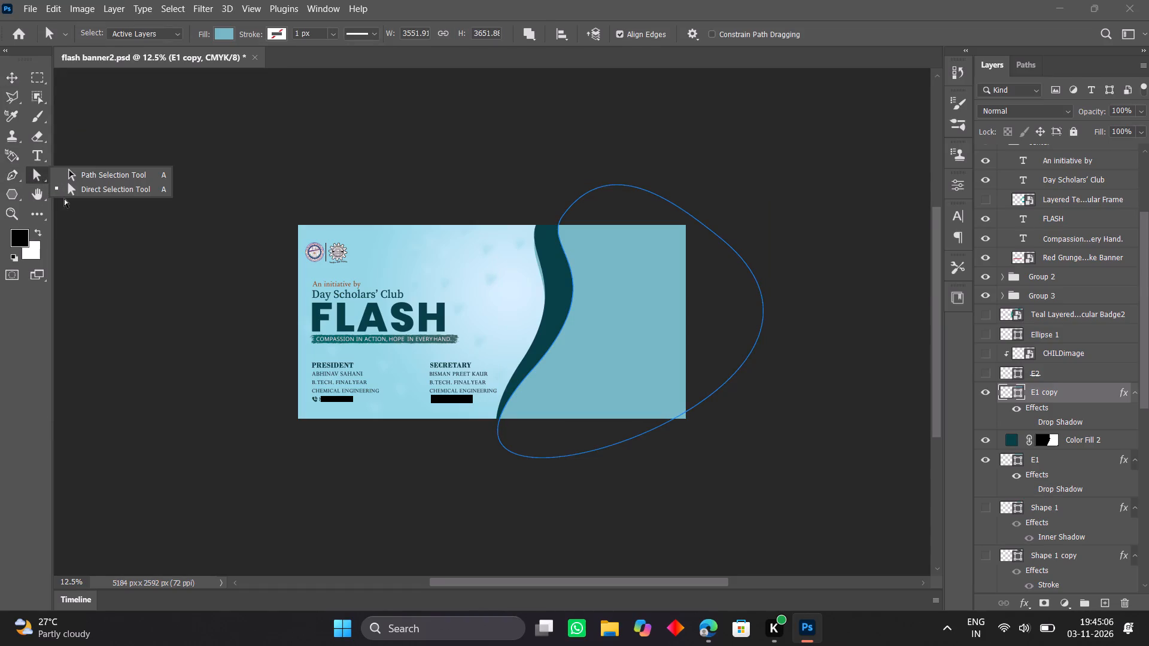
left_click(66, 191)
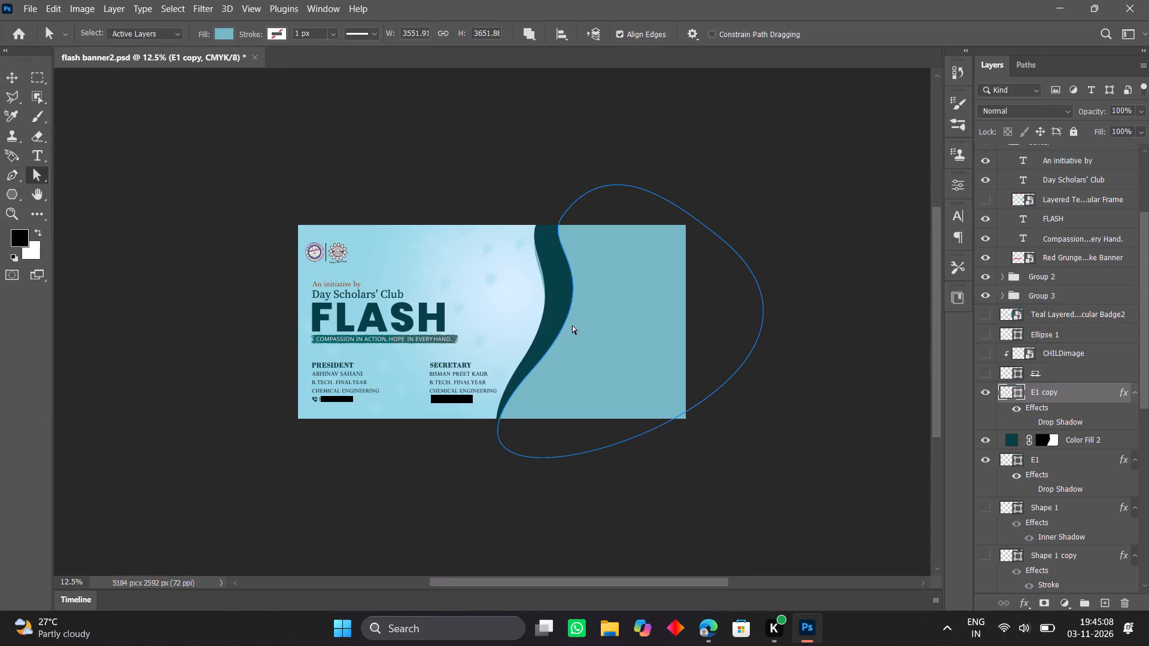
left_click(658, 196)
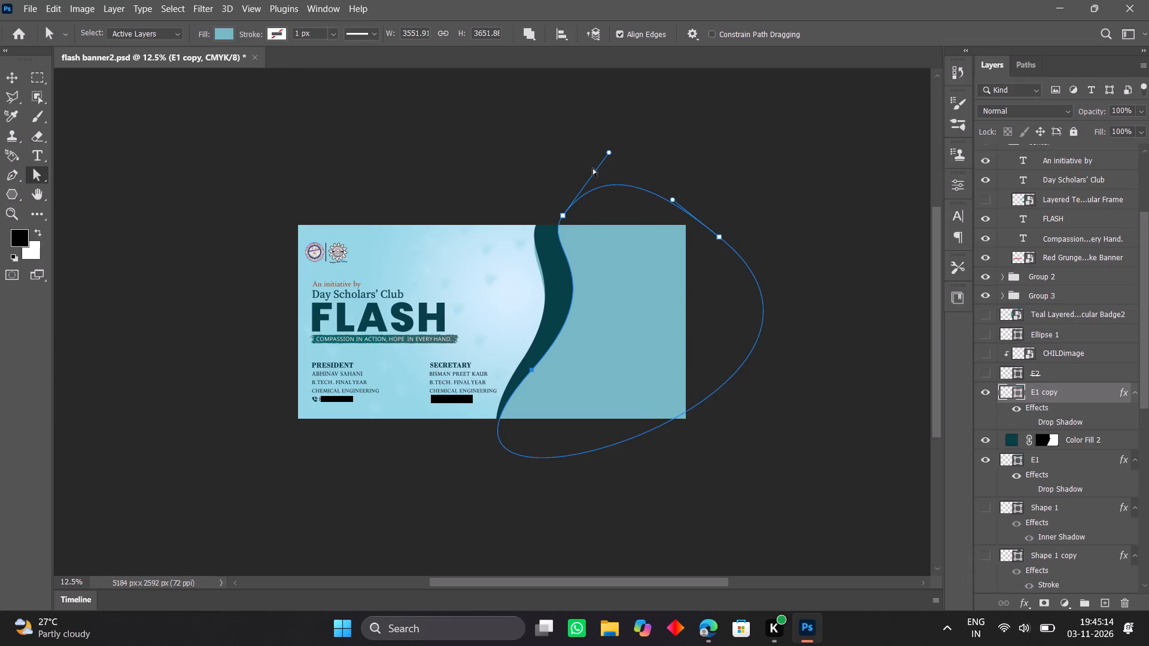
left_click(607, 154)
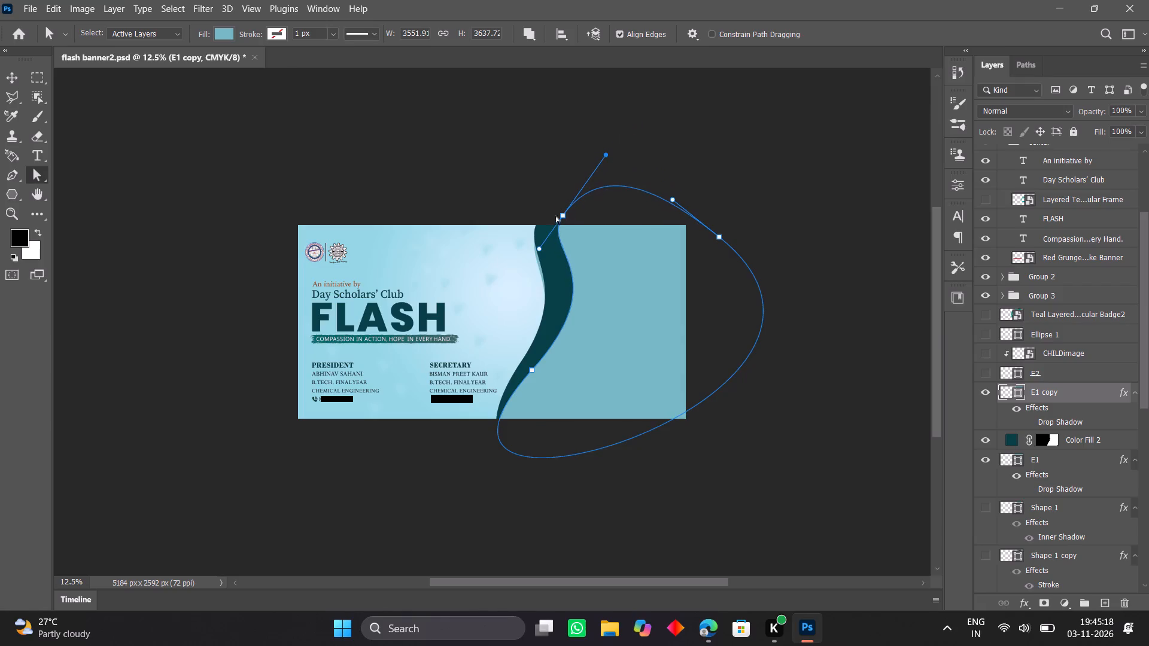
left_click_drag(540, 251, 542, 231)
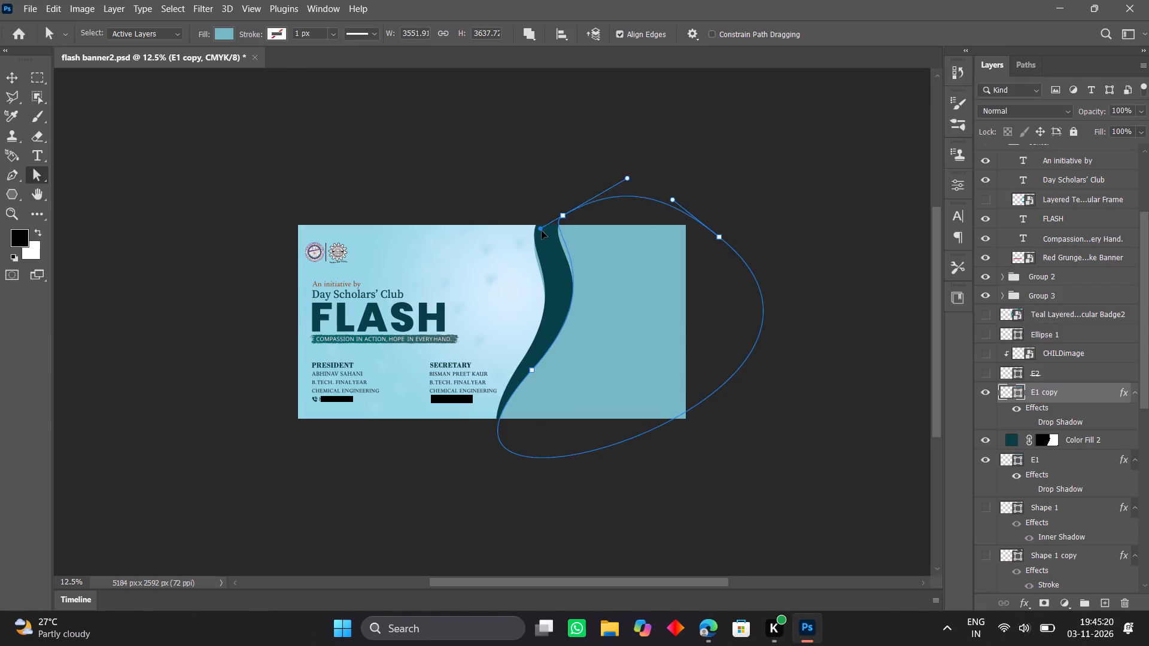
left_click_drag(542, 231, 515, 216)
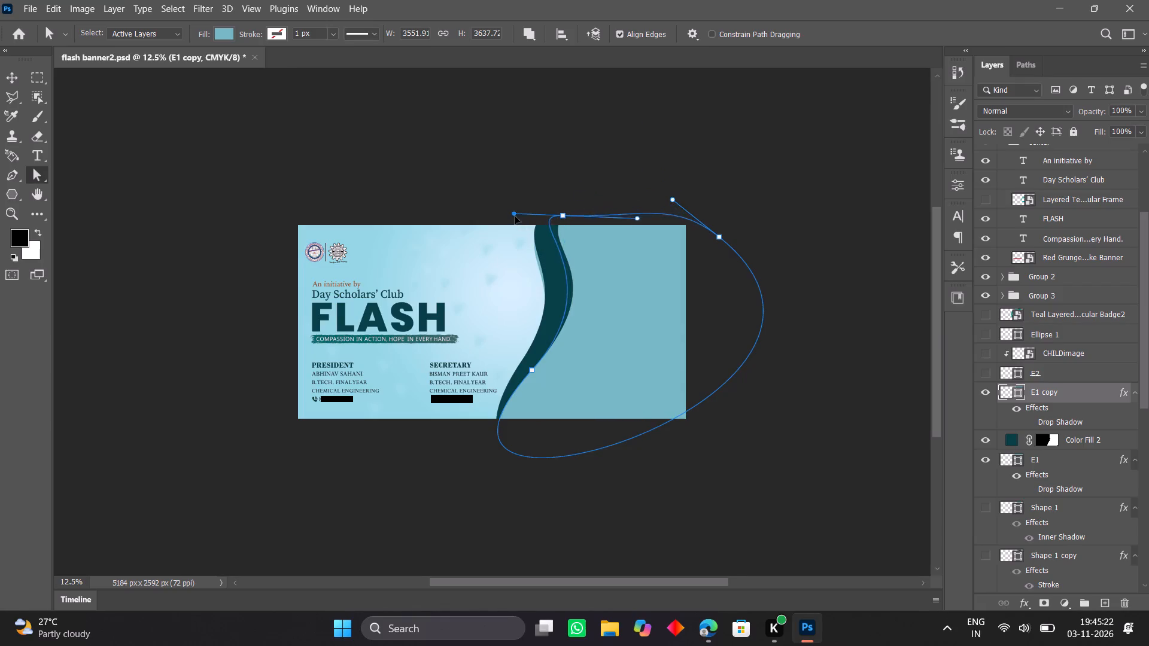
left_click_drag(515, 216, 515, 194)
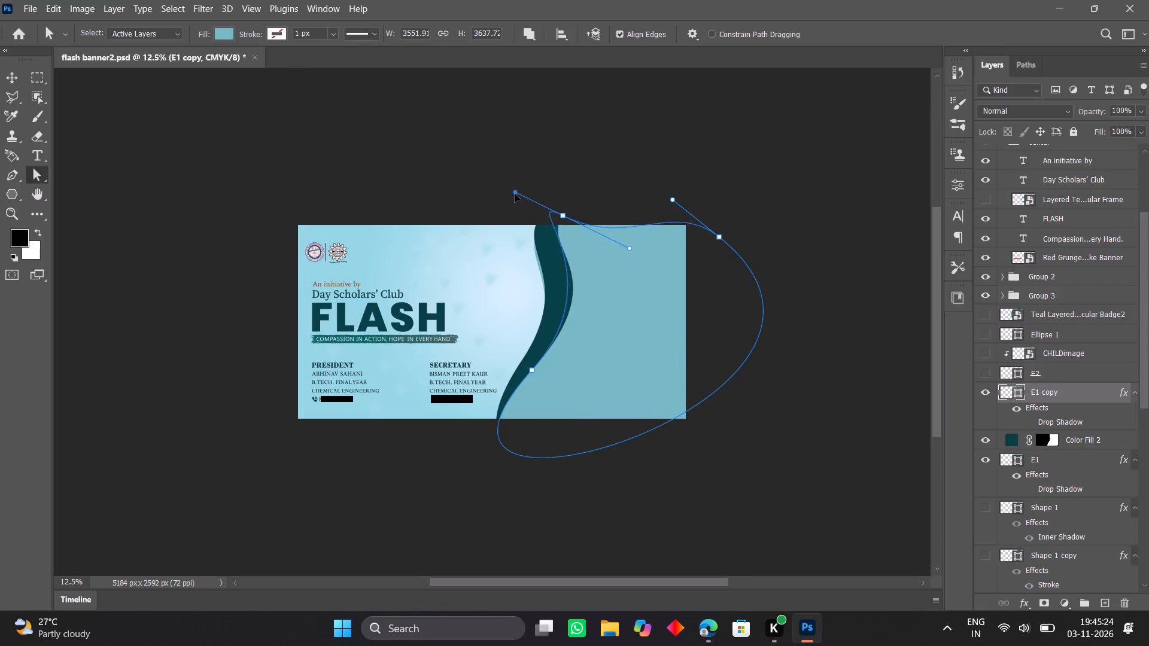
left_click_drag(515, 194, 527, 239)
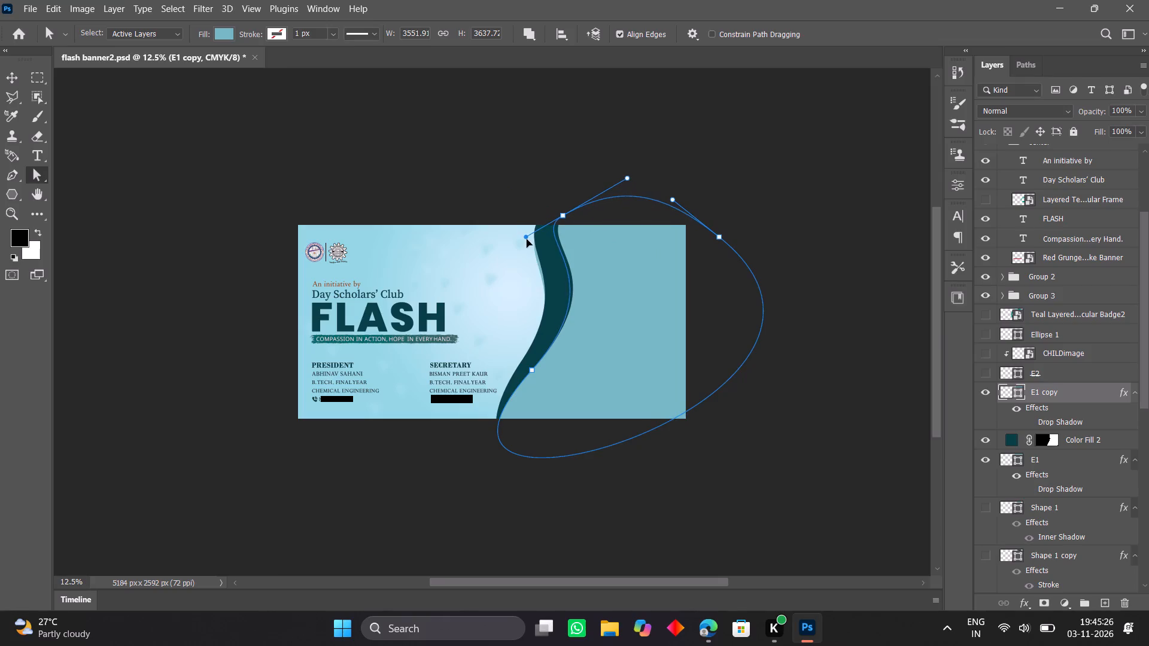
left_click_drag(527, 239, 548, 221)
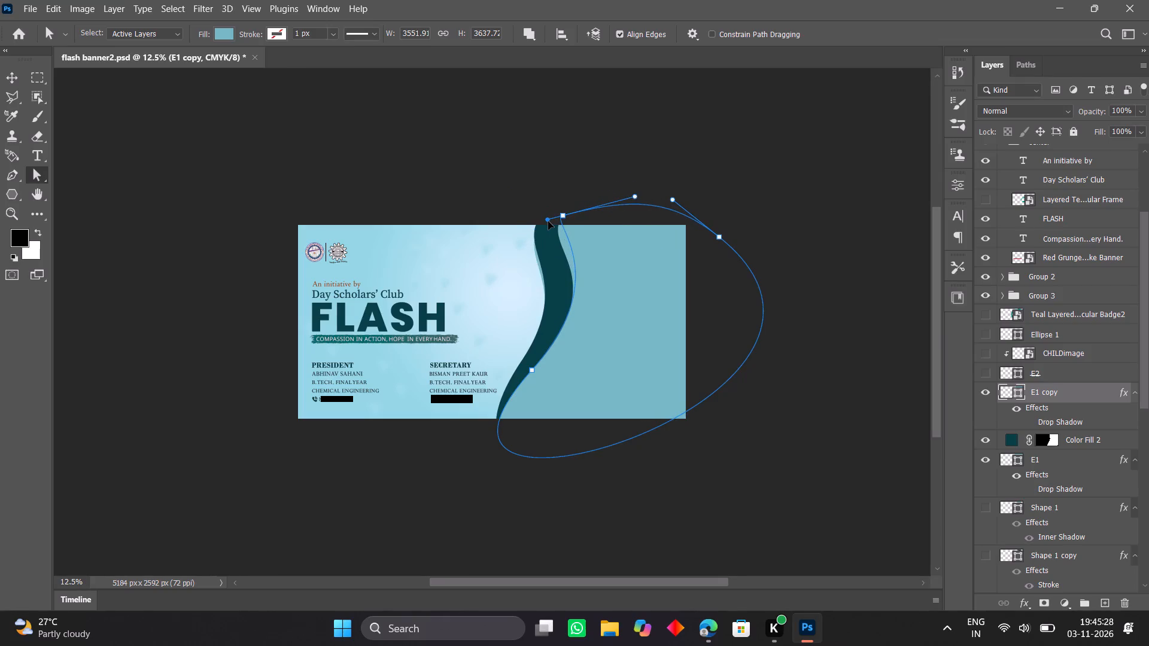
left_click_drag(548, 221, 549, 231)
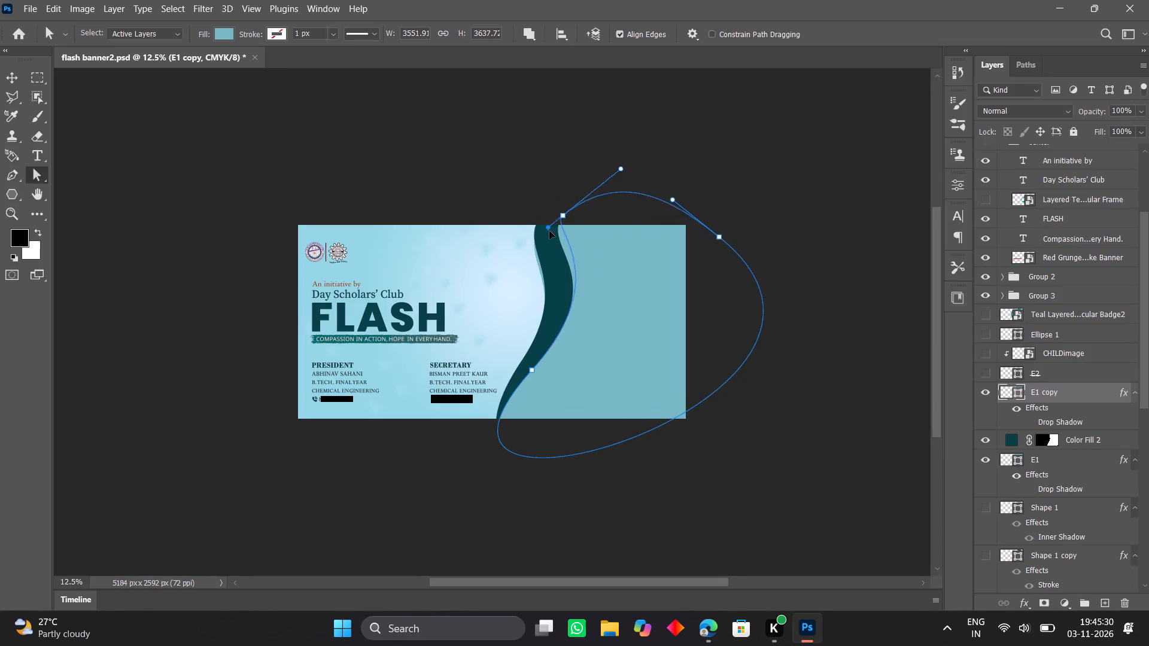
left_click_drag(549, 231, 550, 231)
Reposition E1 copy's upper-left anchor just above the banner's top edge and lengthen its outer direction handle.
left_click_drag(564, 216, 551, 195)
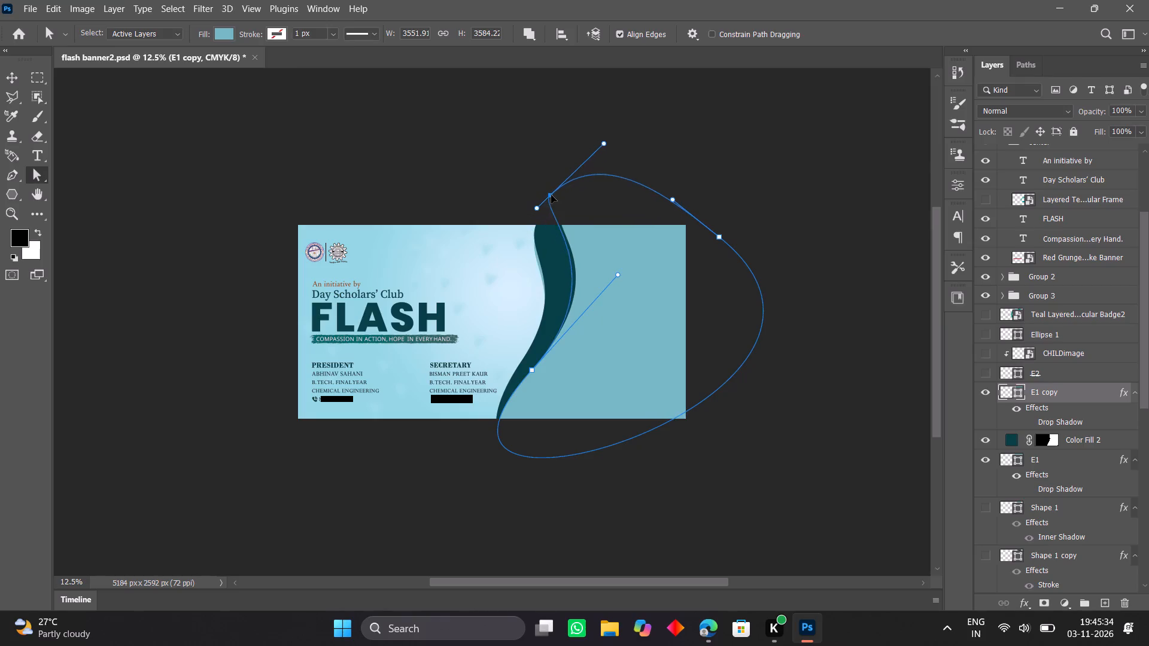
left_click_drag(551, 195, 557, 238)
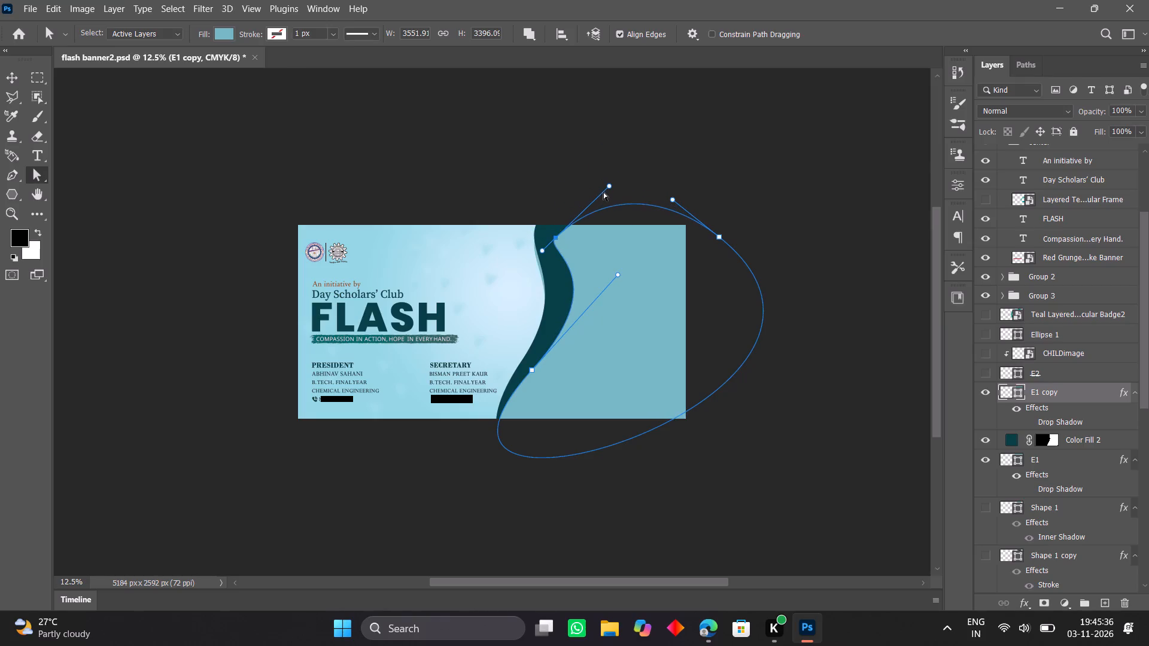
left_click_drag(609, 185, 619, 169)
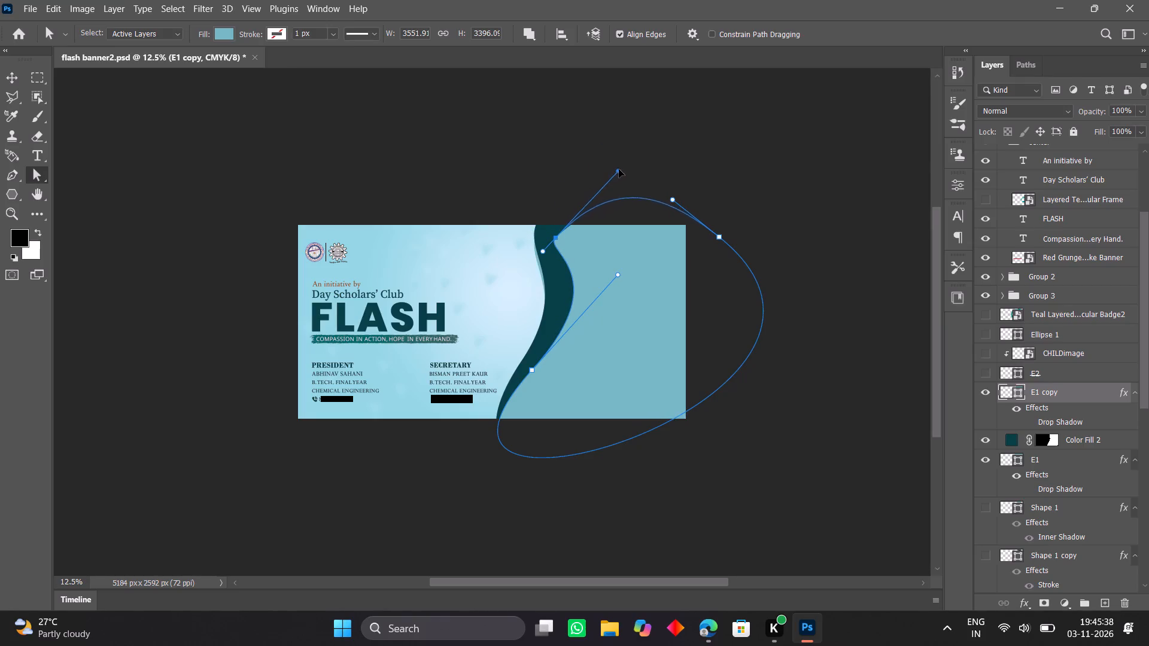
left_click_drag(619, 169, 621, 168)
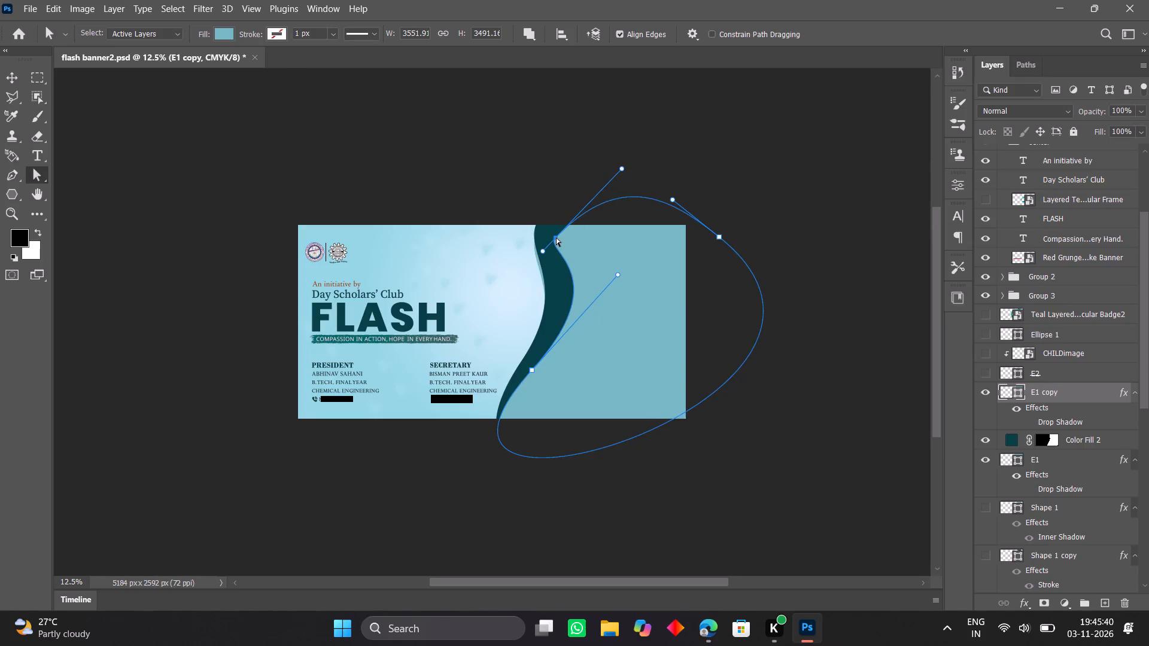
left_click_drag(556, 237, 556, 226)
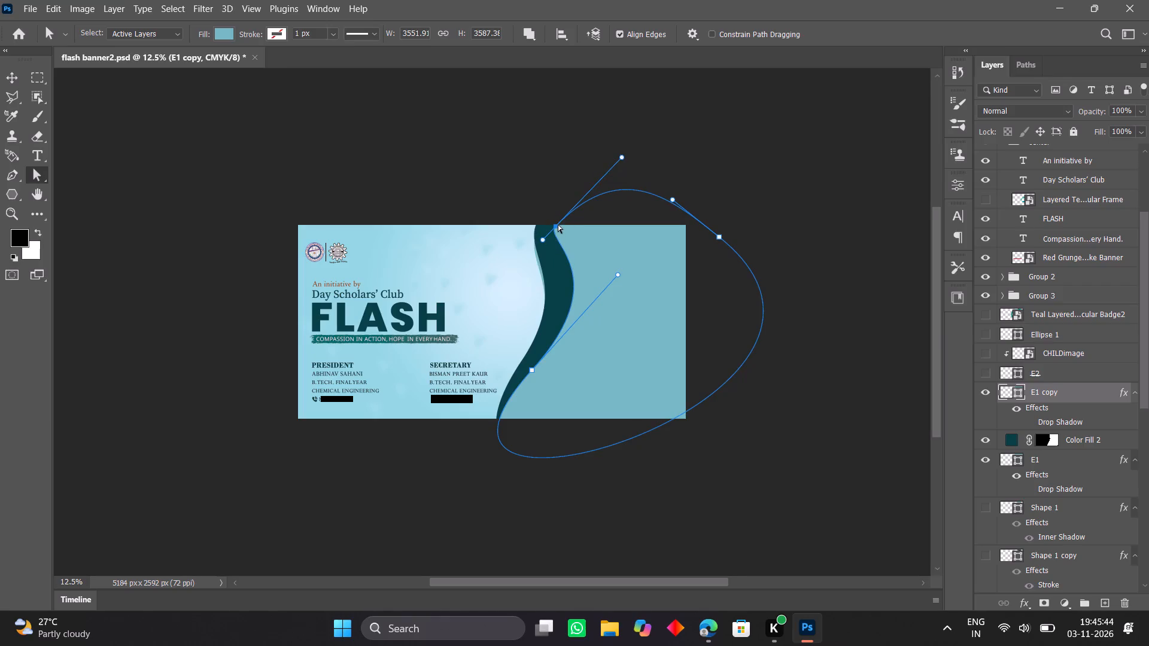
left_click_drag(557, 227, 561, 209)
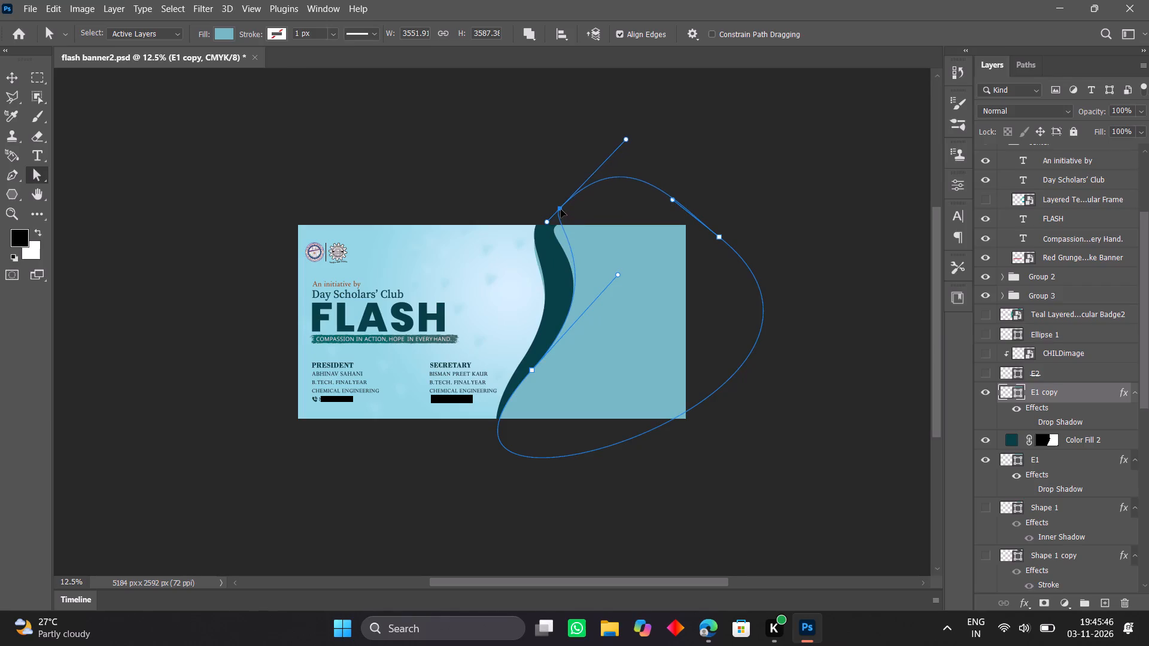
left_click_drag(561, 209, 560, 212)
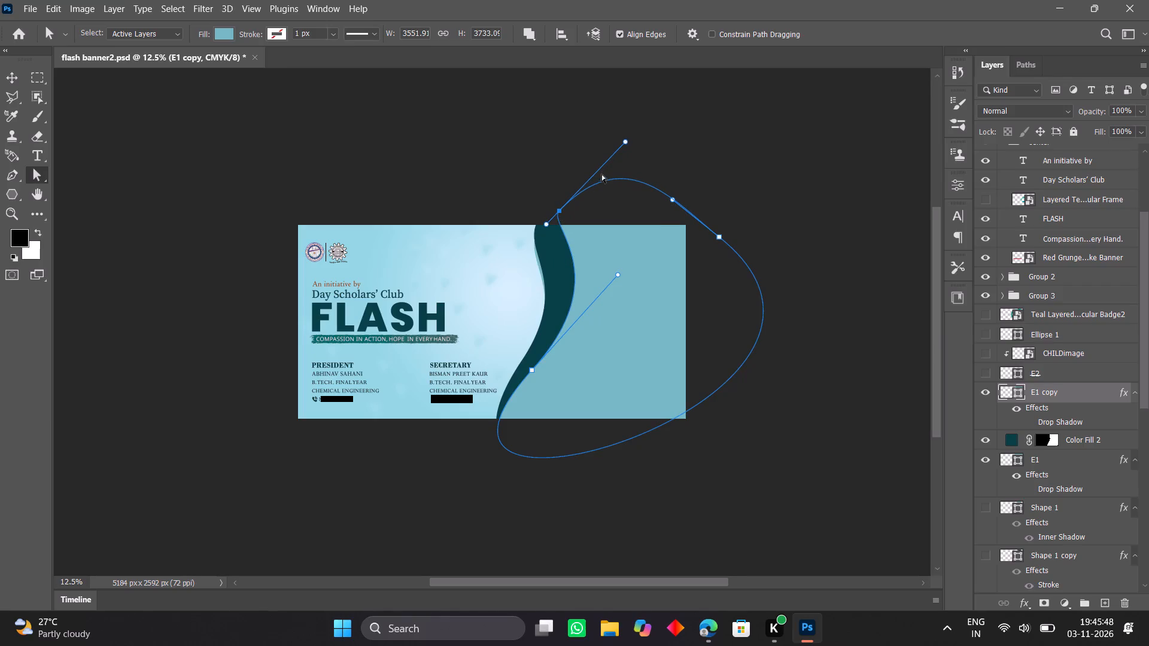
Refine the upper-left anchor's handles on E1 copy, angling the outer one steeply upward and the inner one down into the dark teal band.
left_click_drag(626, 144, 638, 131)
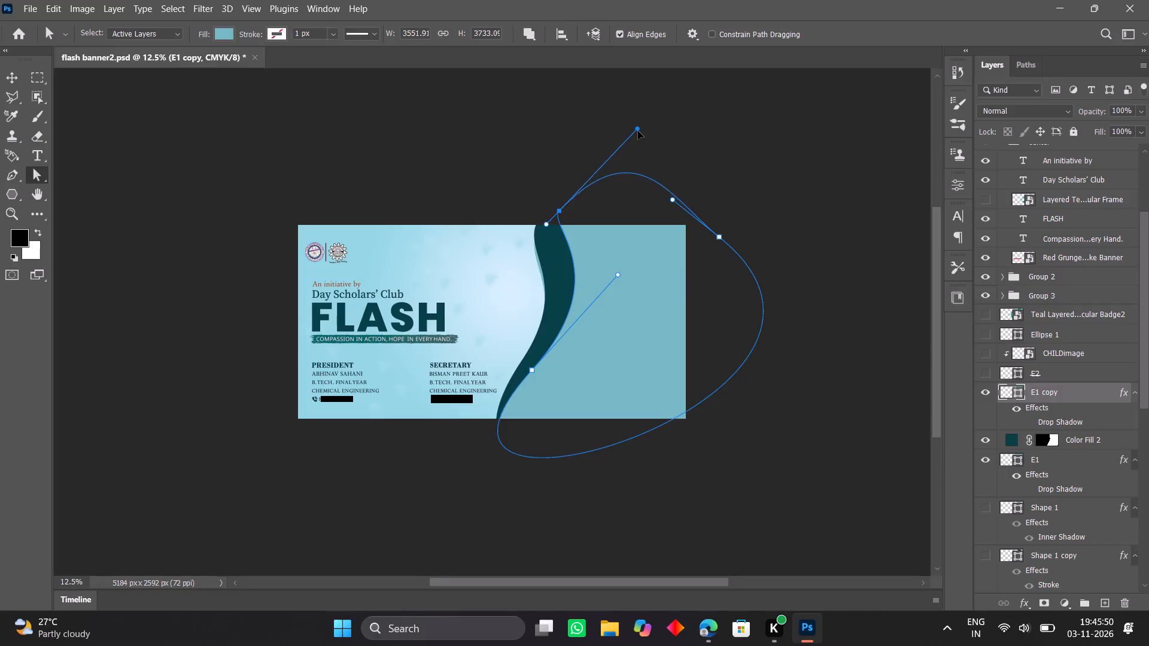
left_click_drag(638, 131, 636, 132)
left_click_drag(546, 225, 546, 220)
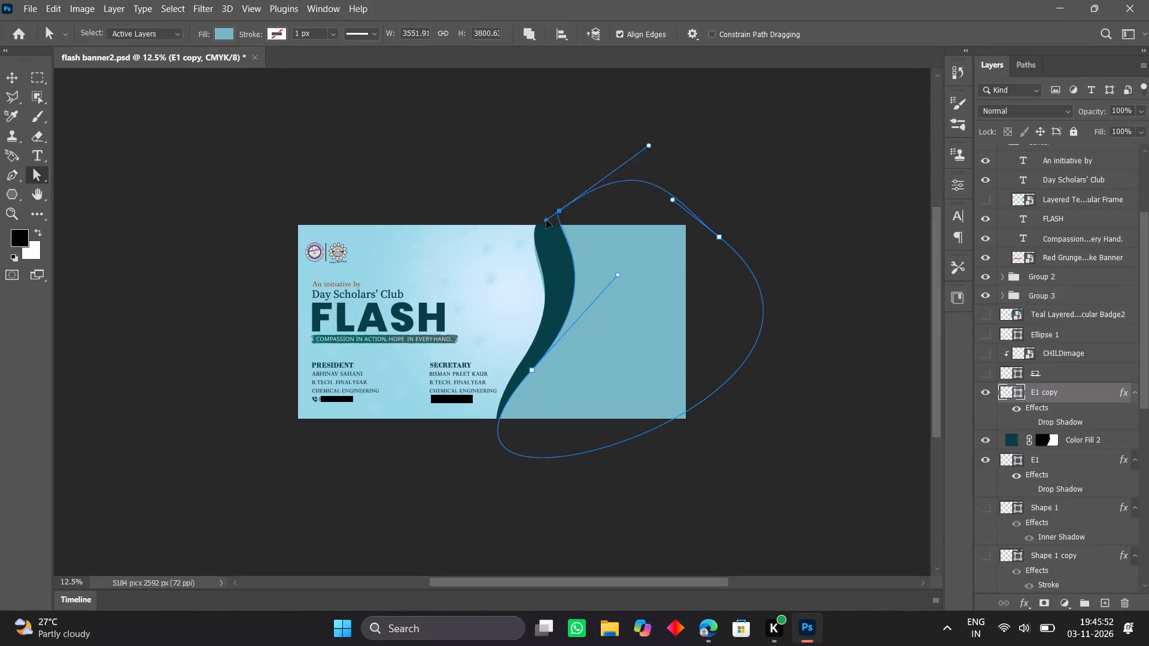
left_click_drag(546, 220, 536, 221)
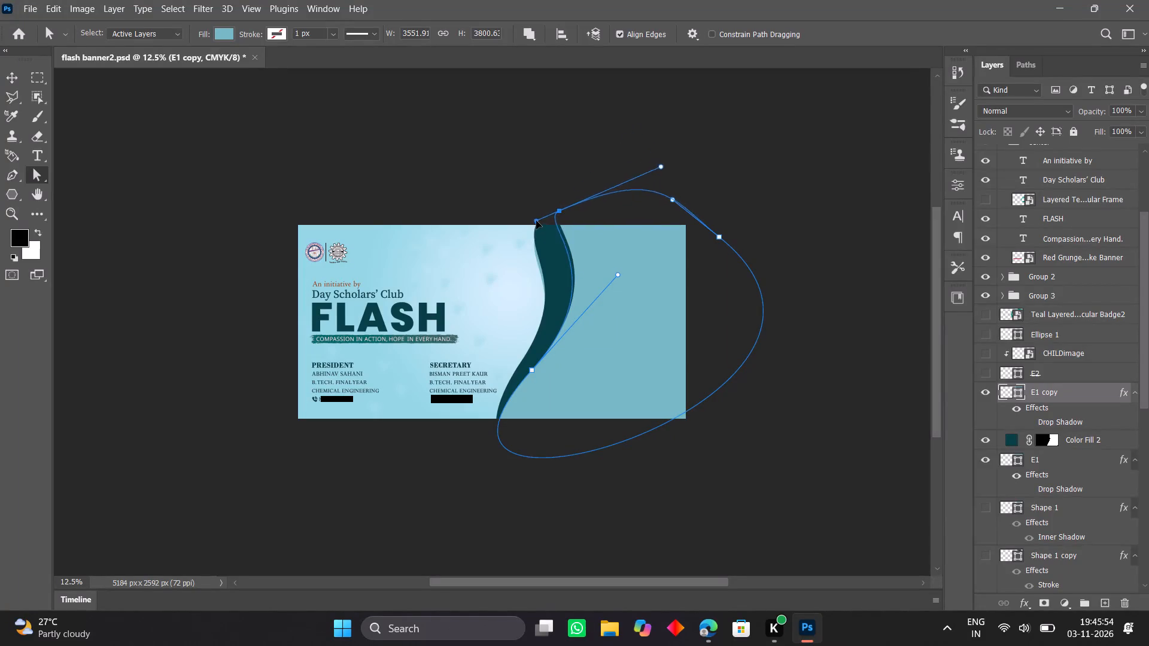
left_click_drag(536, 221, 509, 218)
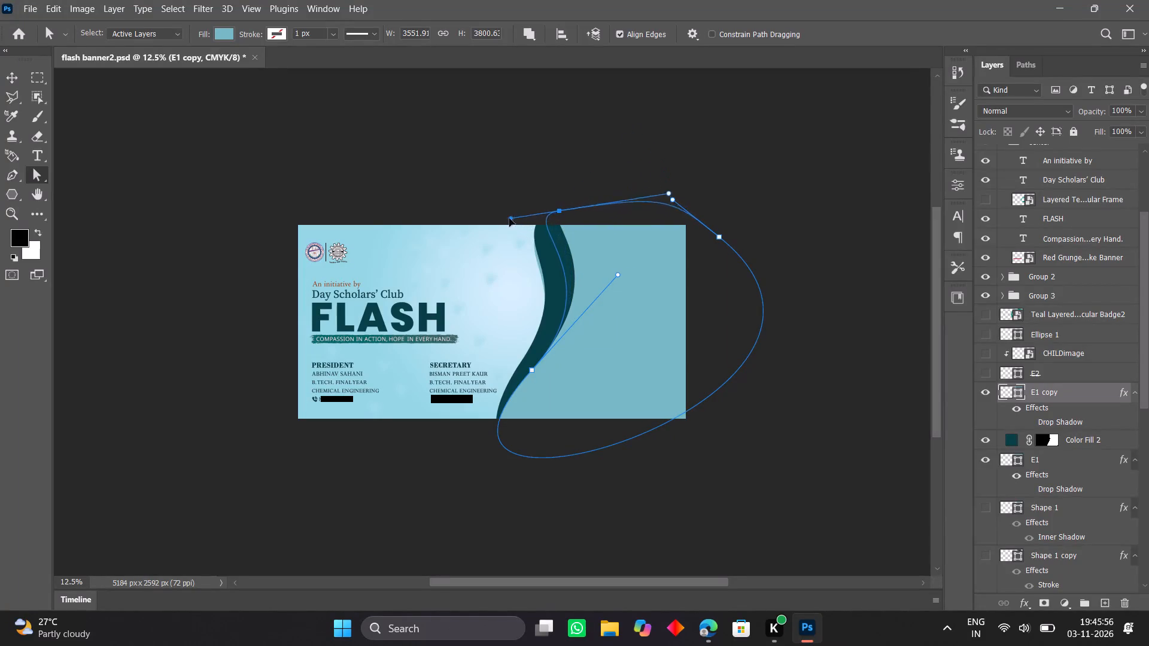
left_click_drag(509, 218, 543, 265)
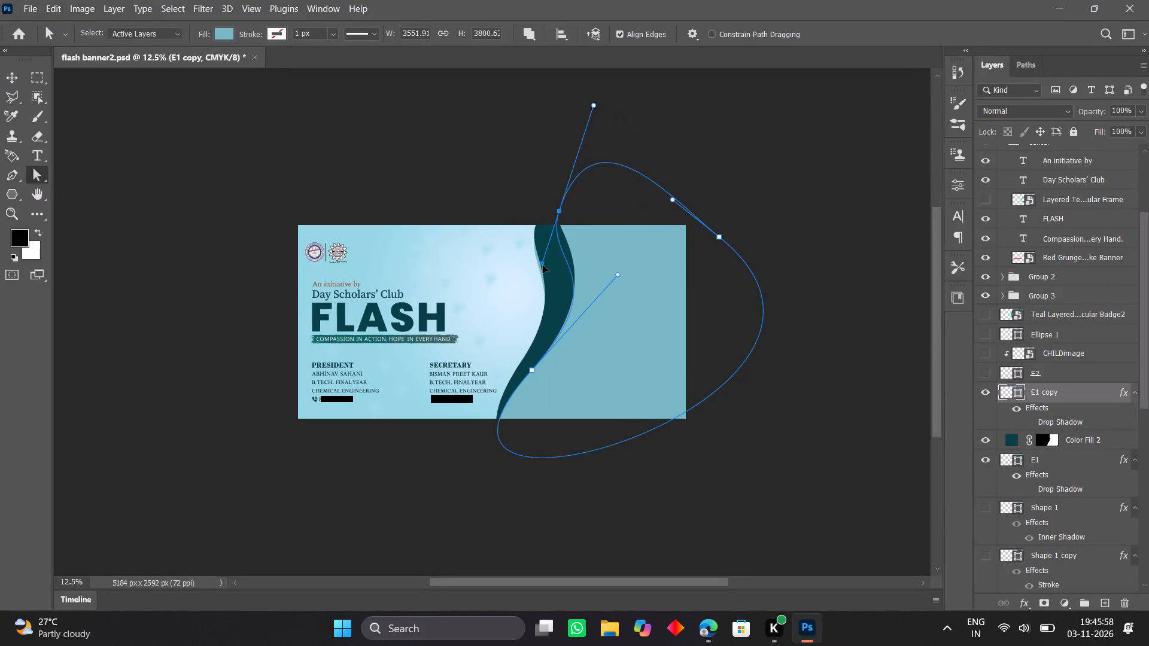
left_click_drag(543, 265, 573, 268)
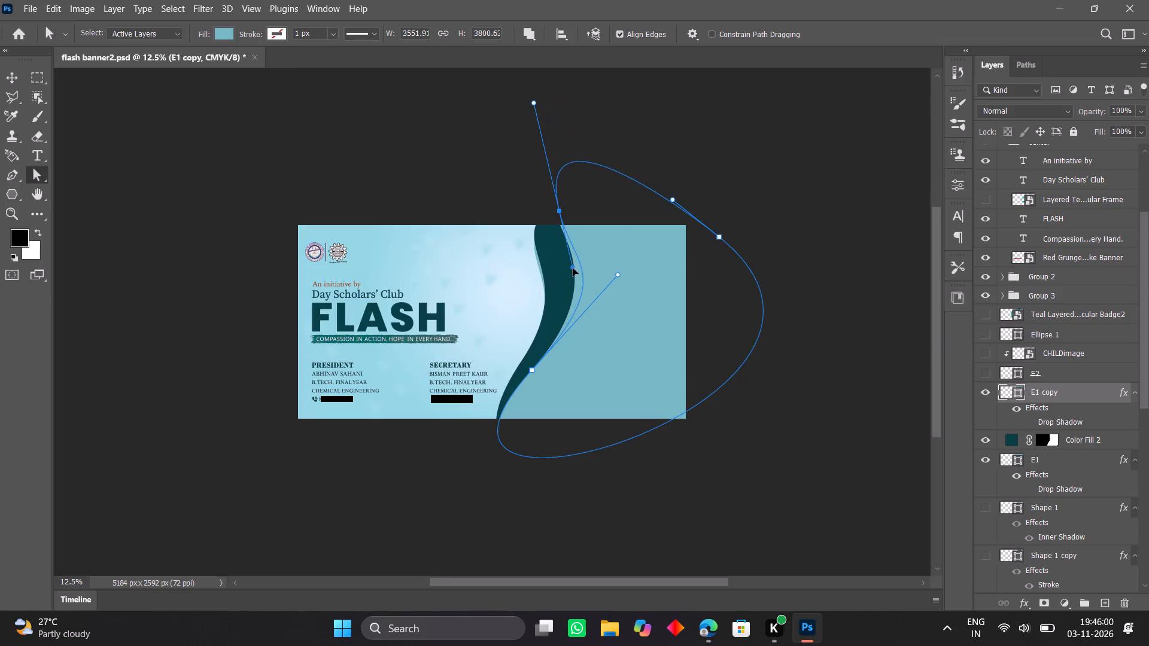
left_click_drag(573, 268, 546, 237)
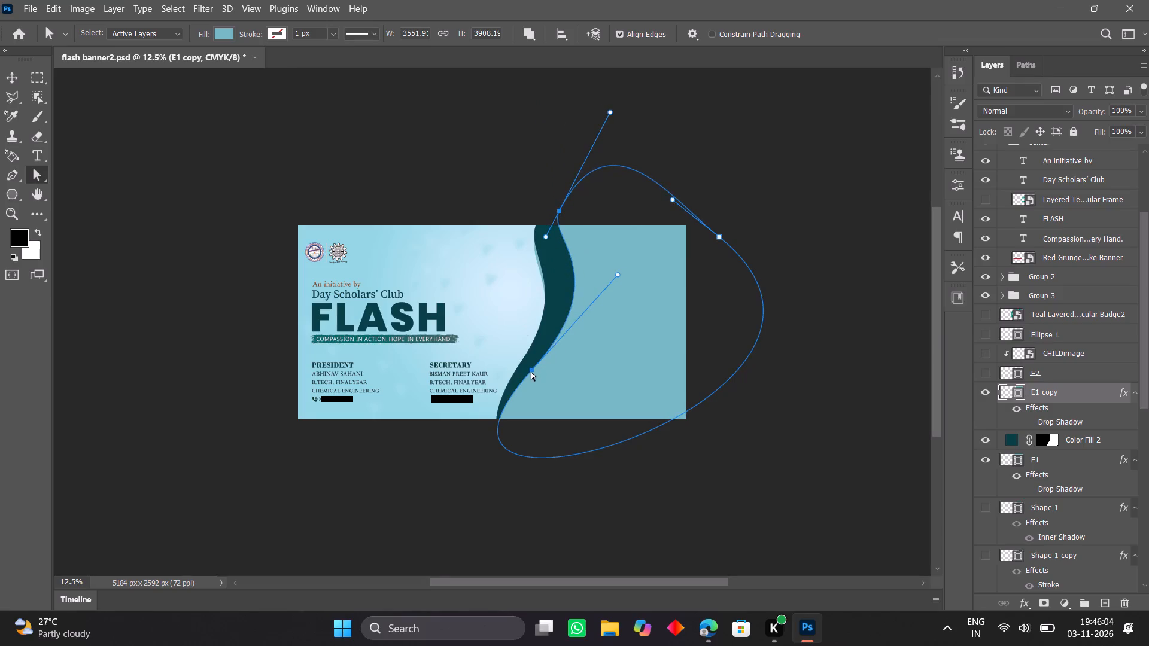
Move E1 copy's lower-left anchor slightly up and shorten its upper handle, pulling the curve left to narrow the dark teal band.
left_click_drag(533, 371, 516, 383)
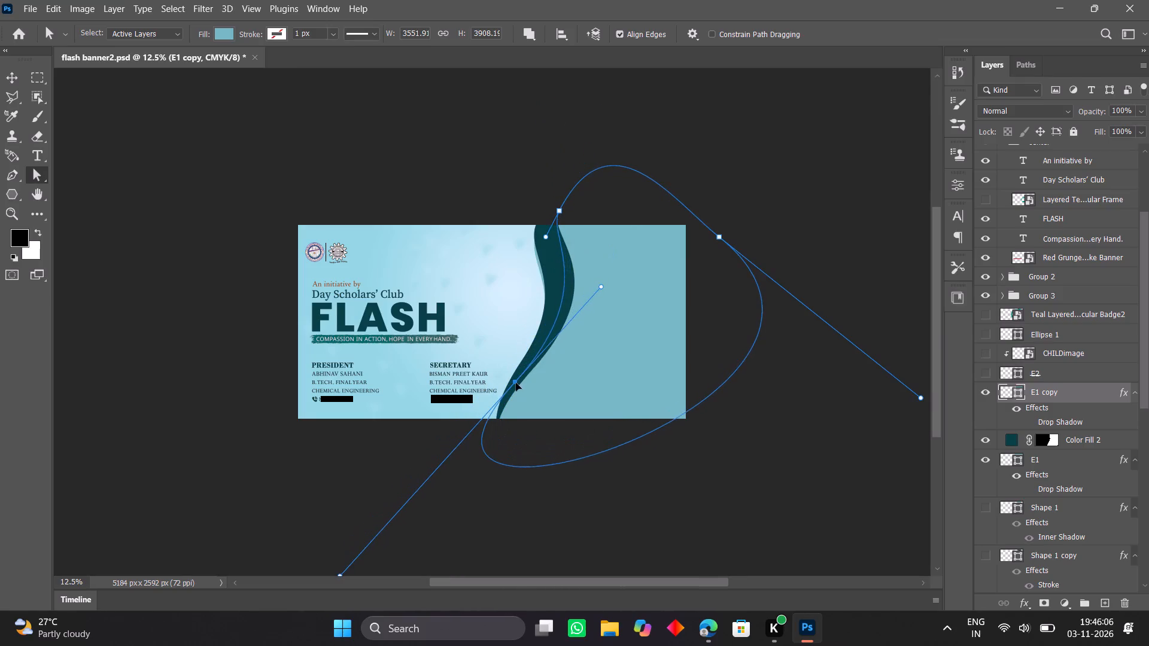
left_click_drag(516, 383, 534, 359)
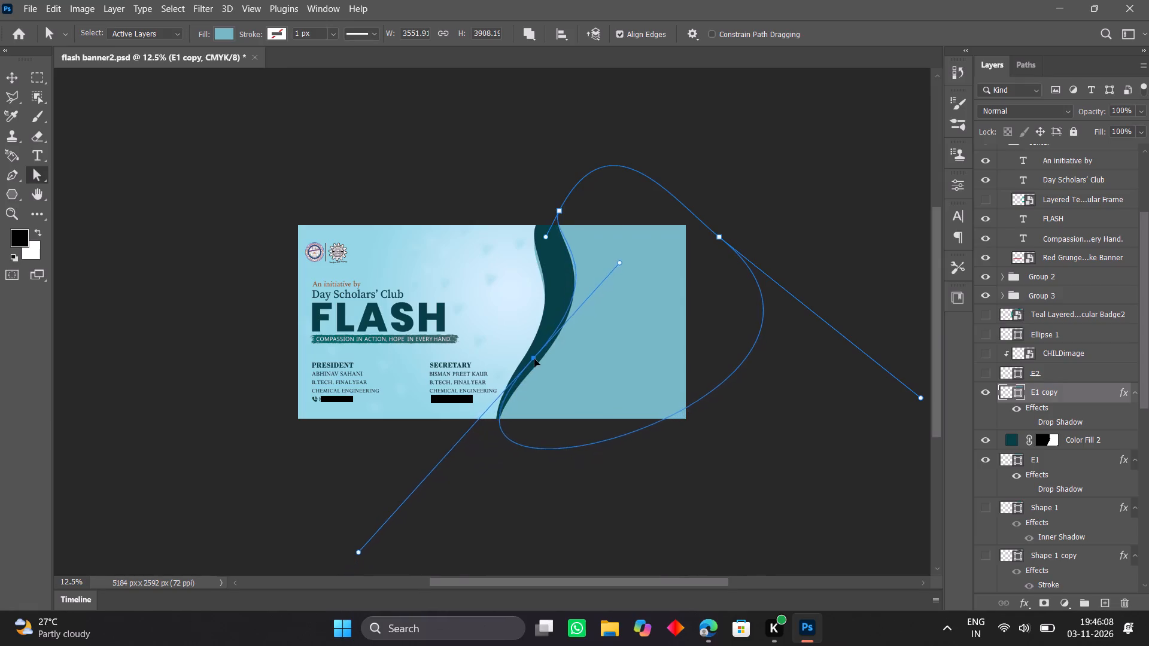
left_click_drag(534, 359, 533, 361)
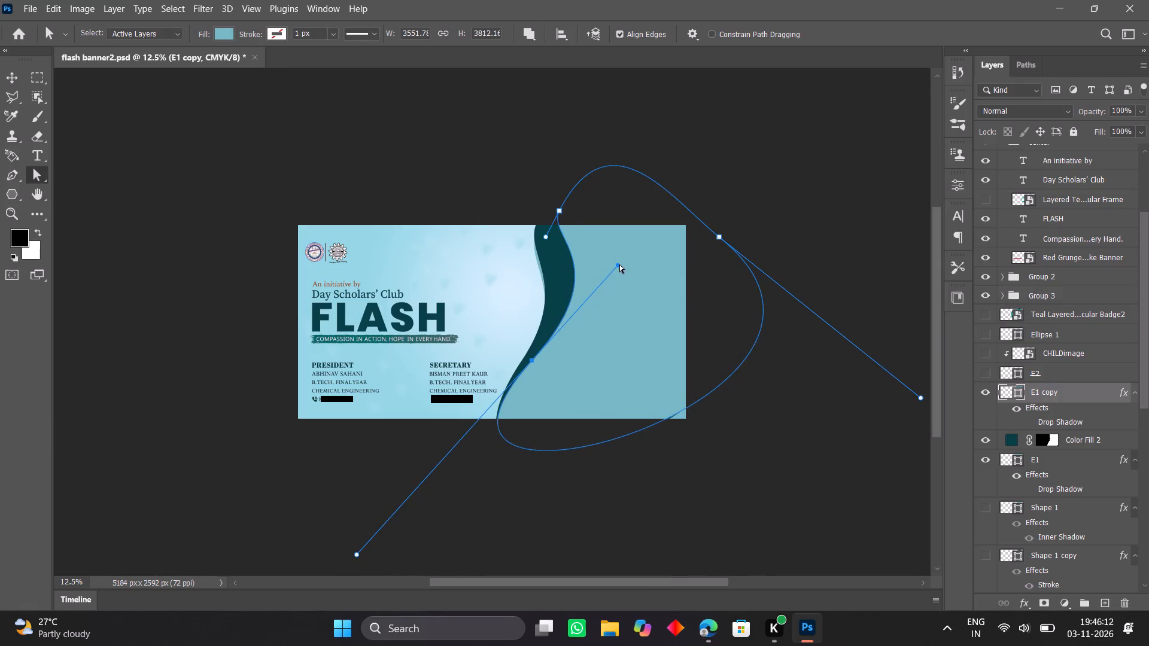
left_click_drag(619, 264, 600, 270)
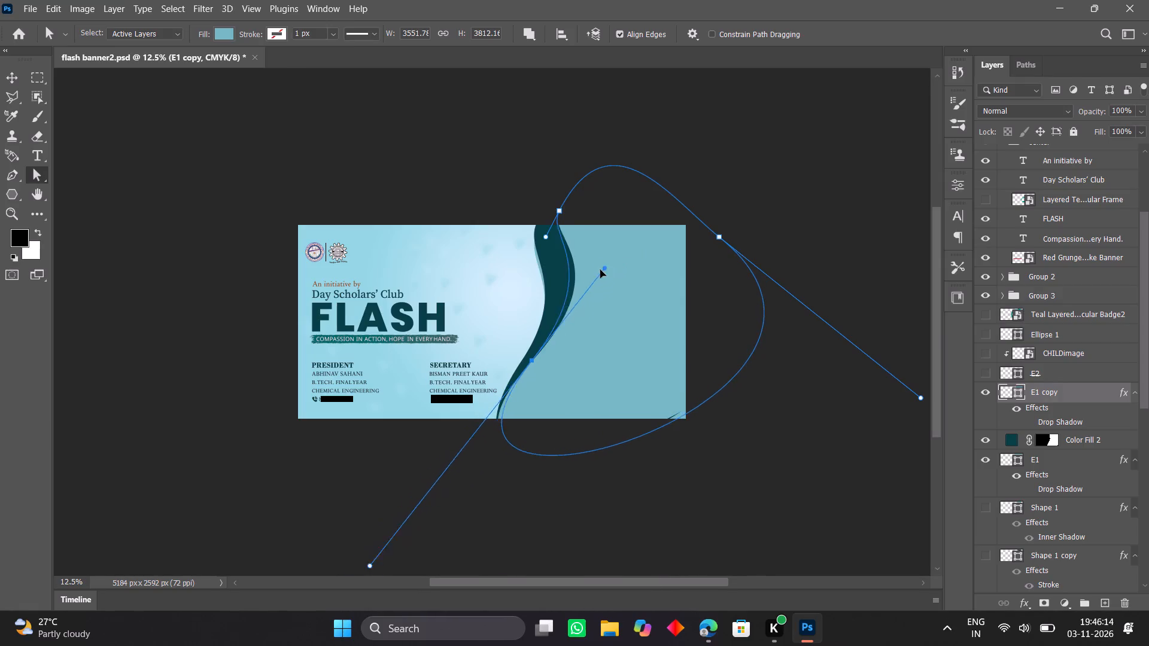
left_click_drag(600, 270, 595, 276)
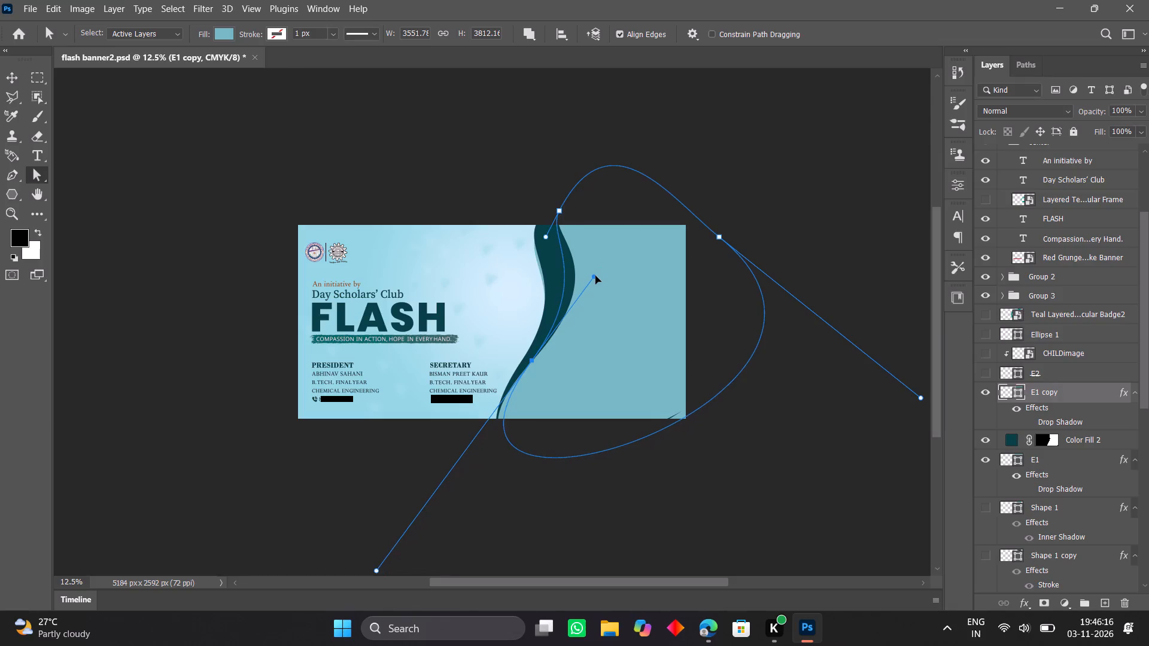
left_click_drag(595, 276, 595, 276)
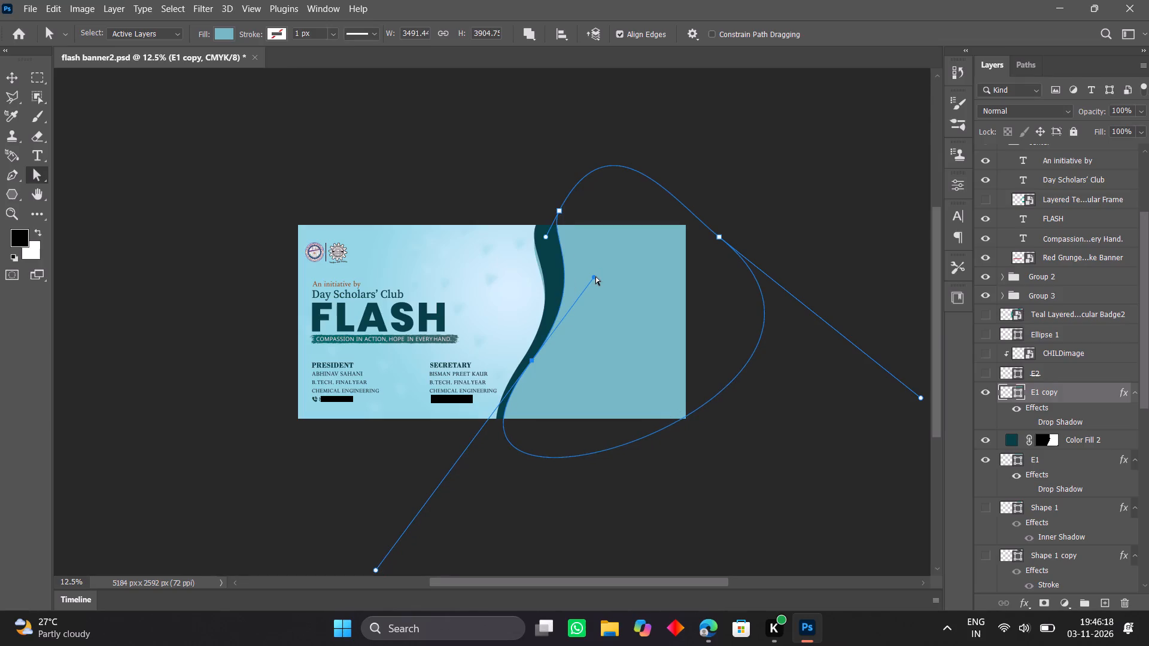
Swing the inner handle of E1 copy's upper-left anchor leftward to the band's top-left corner, flattening the outer handle, and deselect the path.
left_click_drag(547, 236, 552, 226)
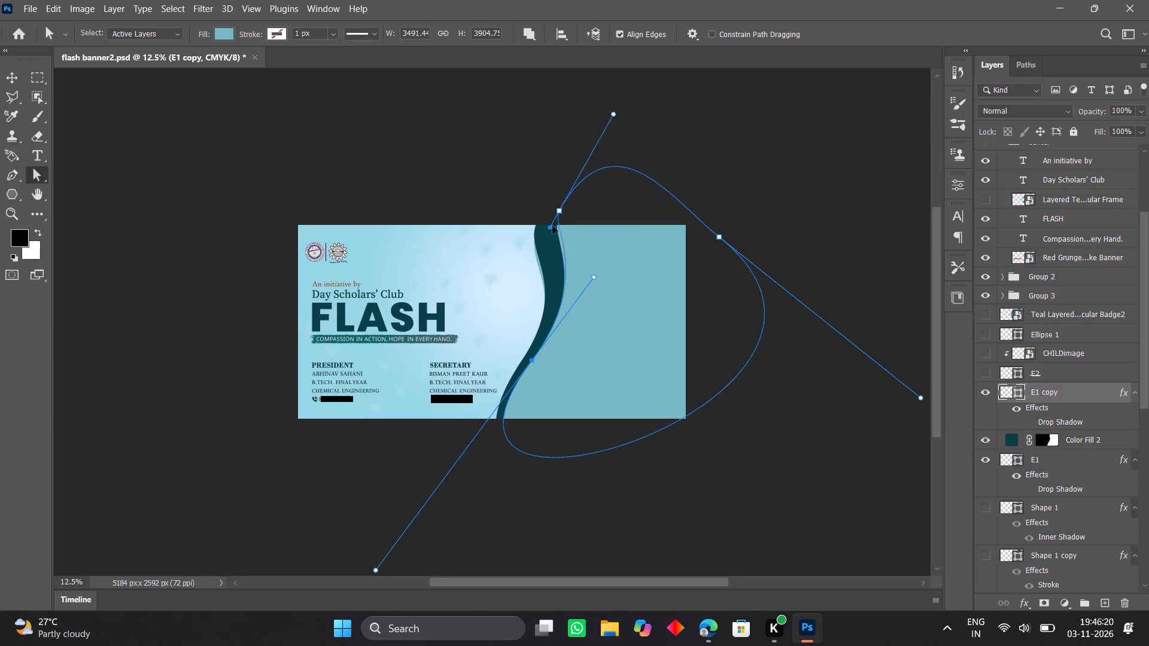
left_click_drag(552, 226, 534, 222)
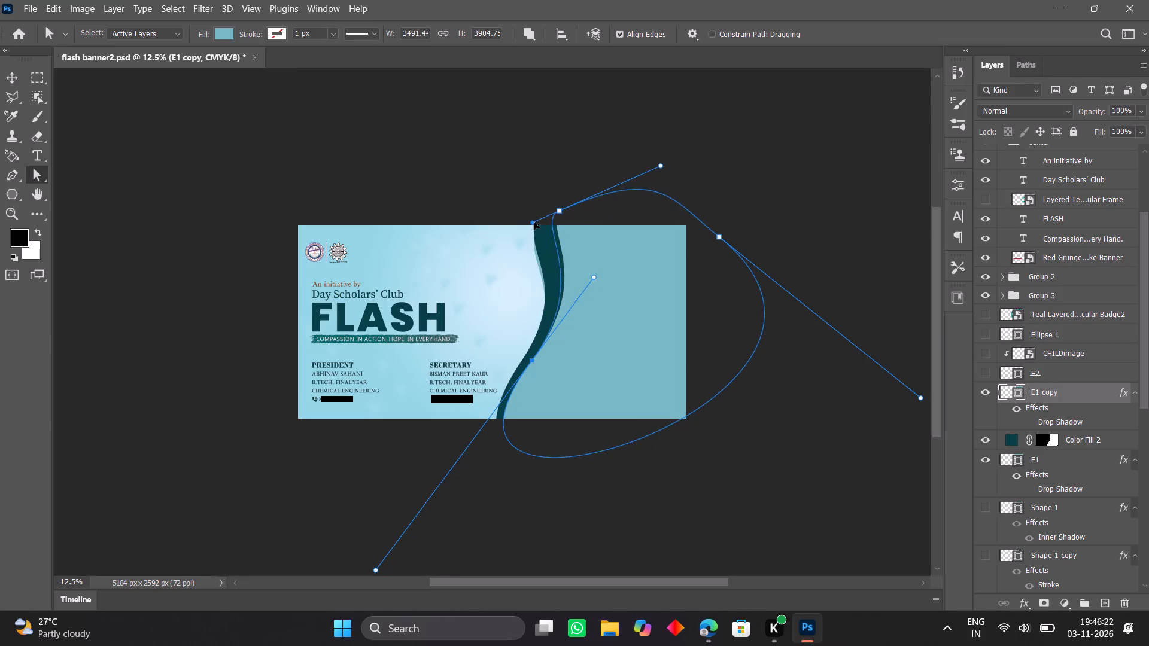
left_click_drag(534, 222, 534, 223)
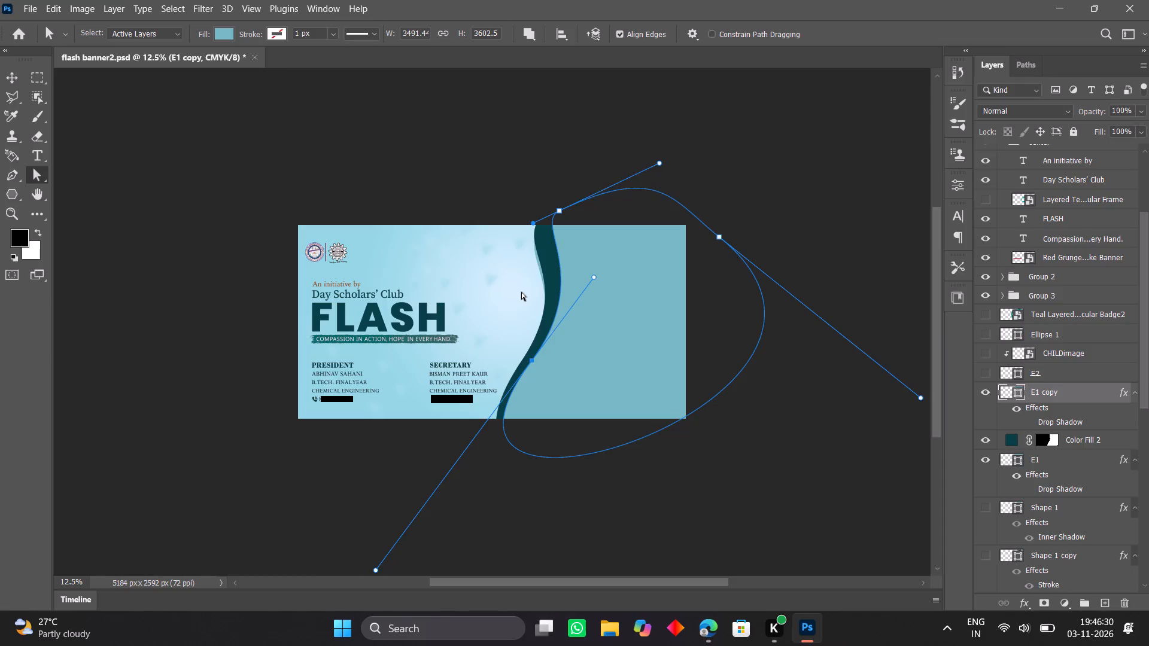
left_click(538, 263)
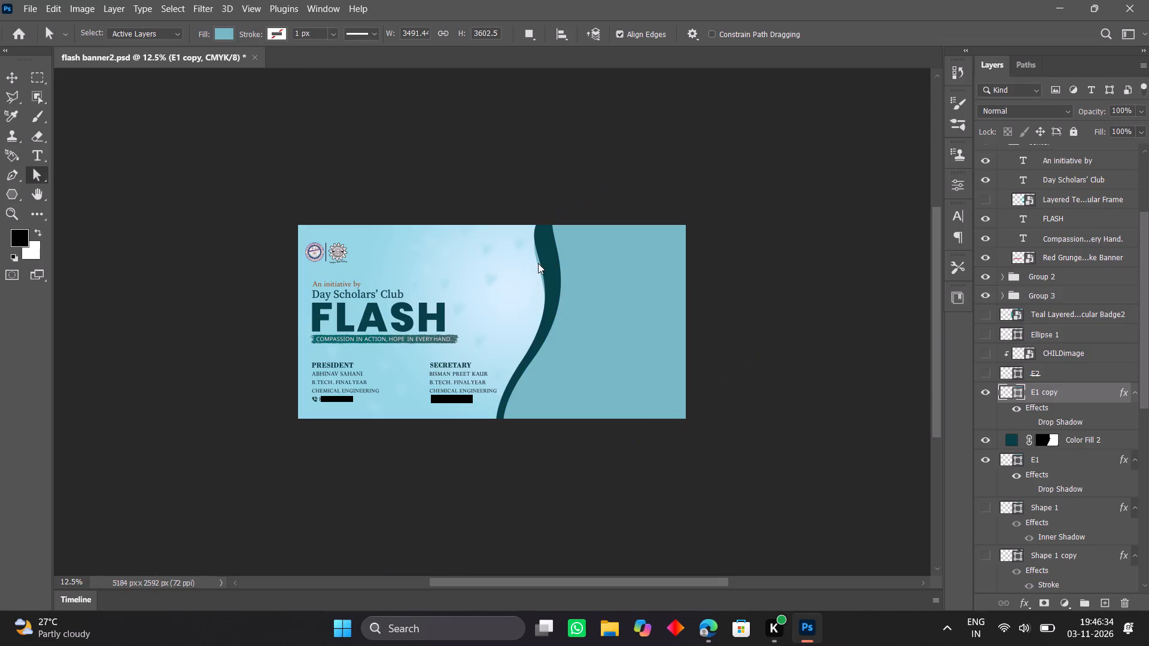
left_click(539, 263)
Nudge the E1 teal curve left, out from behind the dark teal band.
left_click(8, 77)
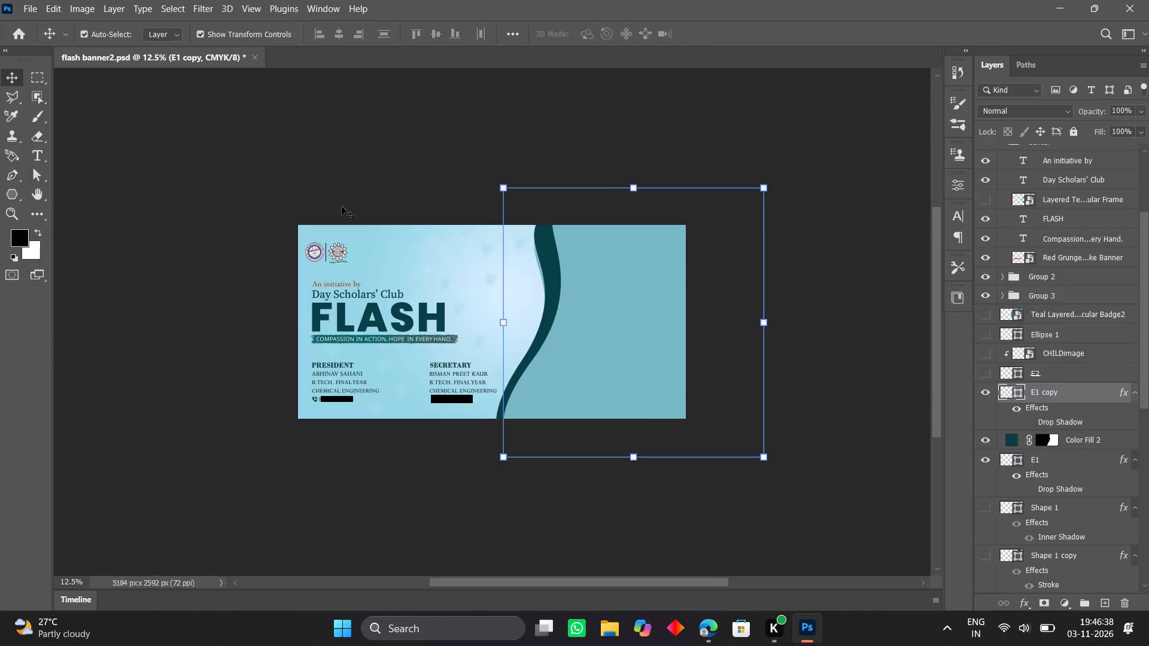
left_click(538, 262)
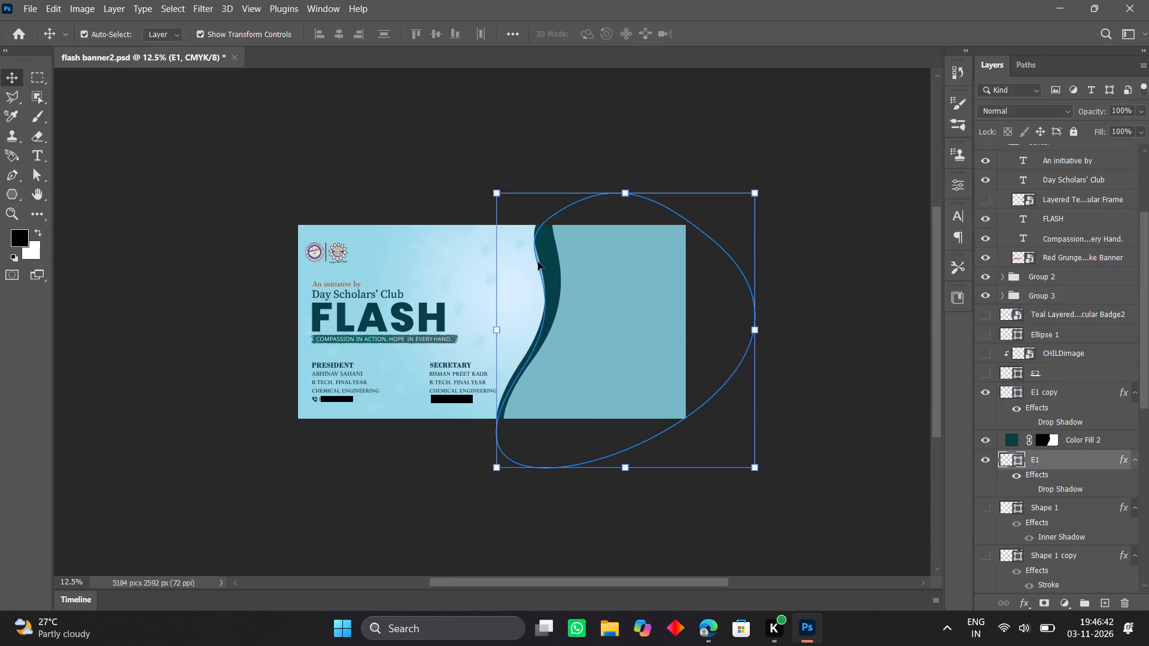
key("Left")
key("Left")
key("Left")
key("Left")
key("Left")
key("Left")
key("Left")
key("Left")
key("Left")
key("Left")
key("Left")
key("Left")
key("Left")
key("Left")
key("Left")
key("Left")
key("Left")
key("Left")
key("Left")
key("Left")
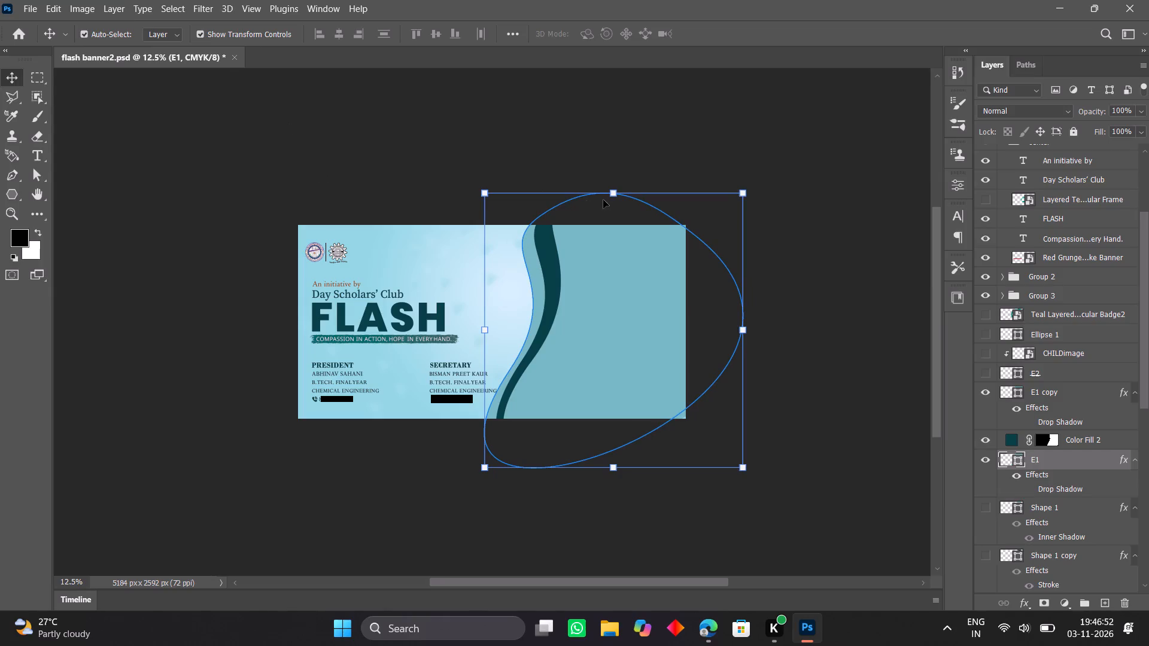
Delete the E1 shape layer.
key("Delete")
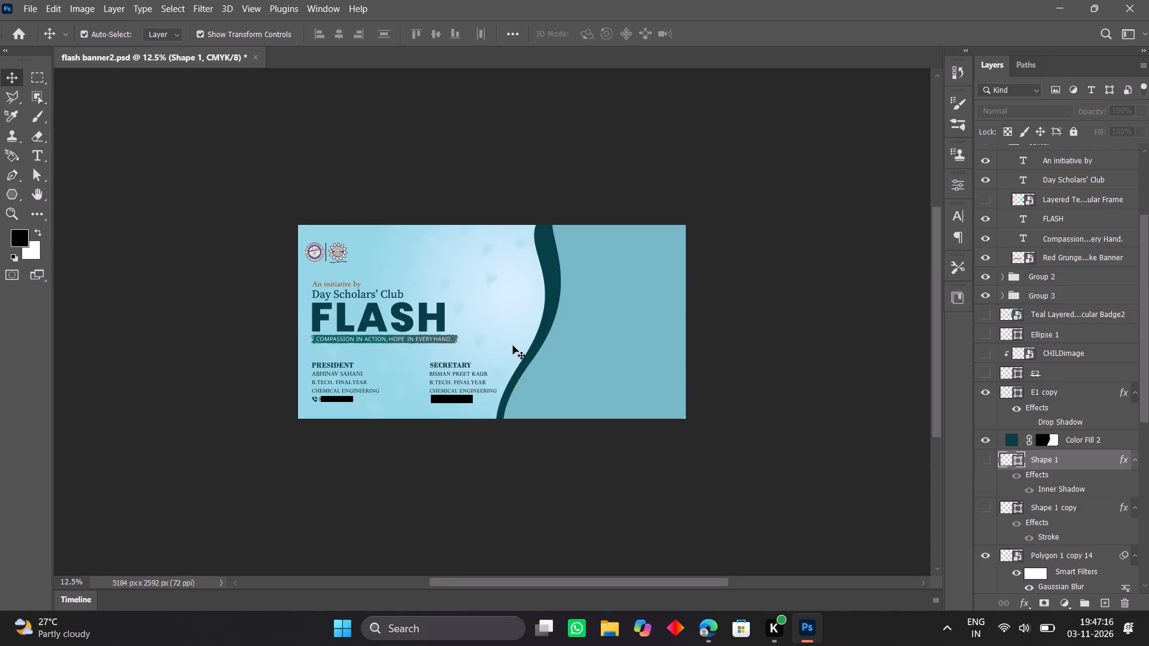
Select the dark teal band's Color Fill 2 layer.
left_click(555, 287)
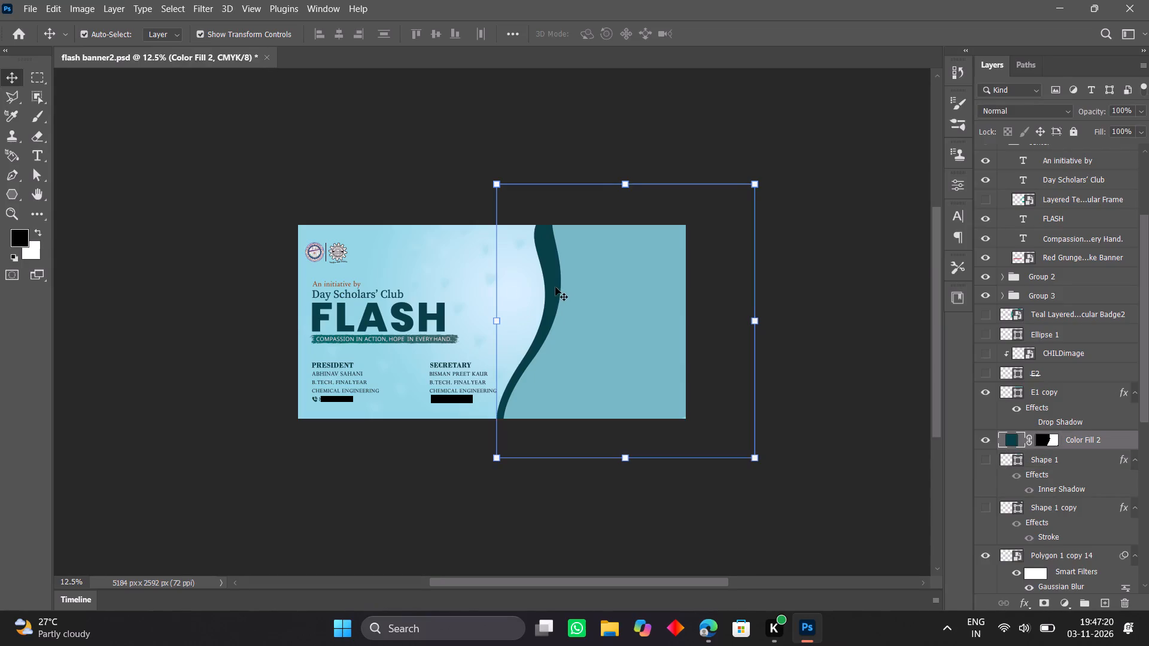
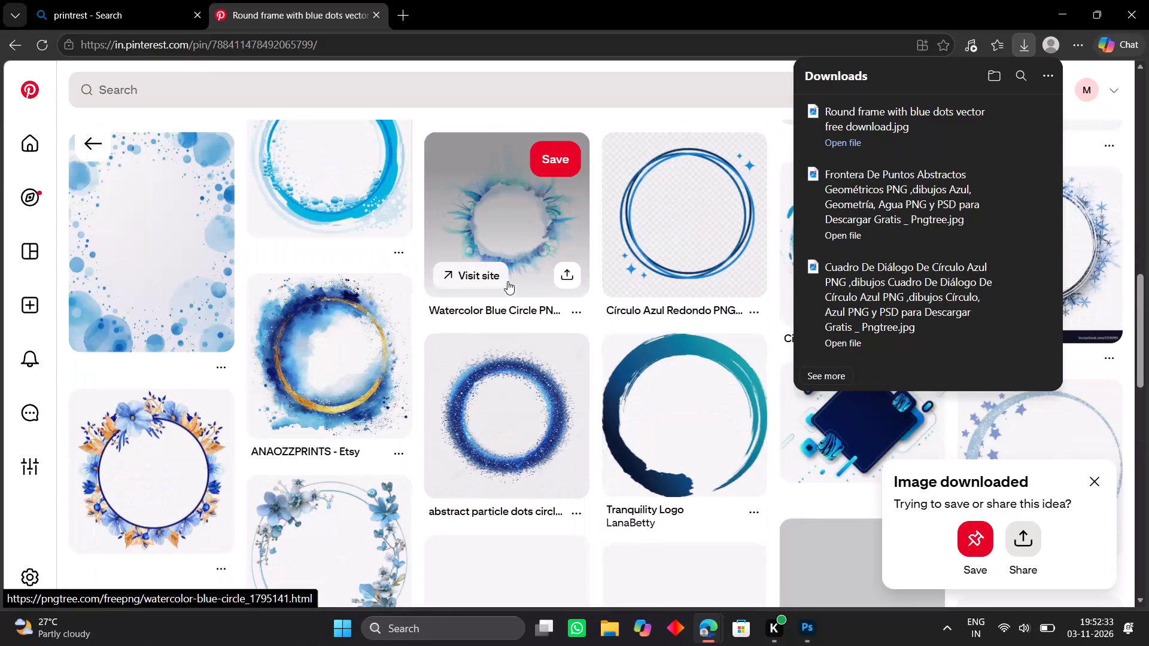
Browse the related Pinterest pins below the downloaded blue-dots round frame for further blue circle frame artwork.
scroll(507, 281, "down", 3)
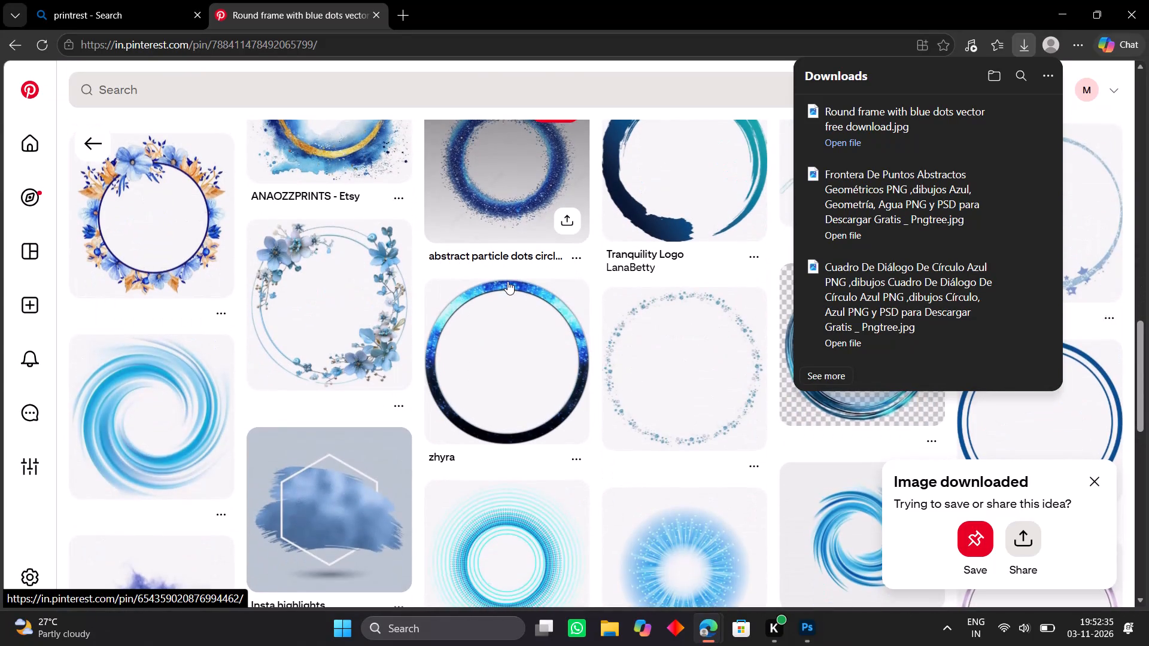
scroll(507, 281, "down", 5)
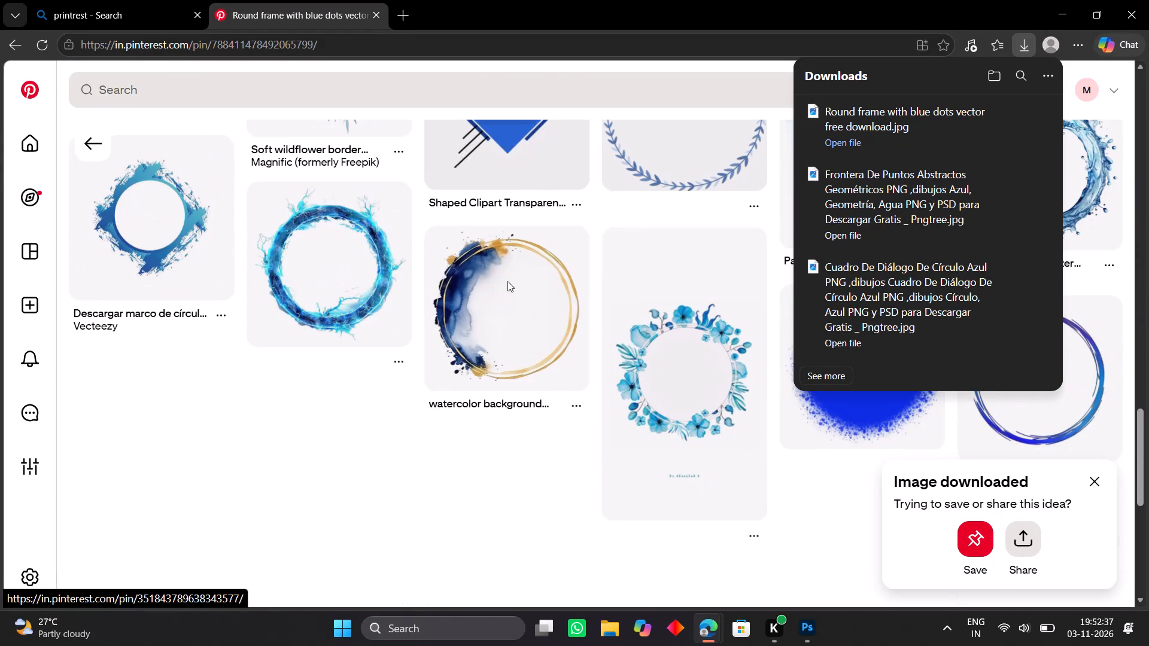
scroll(507, 281, "down", 2)
scroll(506, 345, "down", 1)
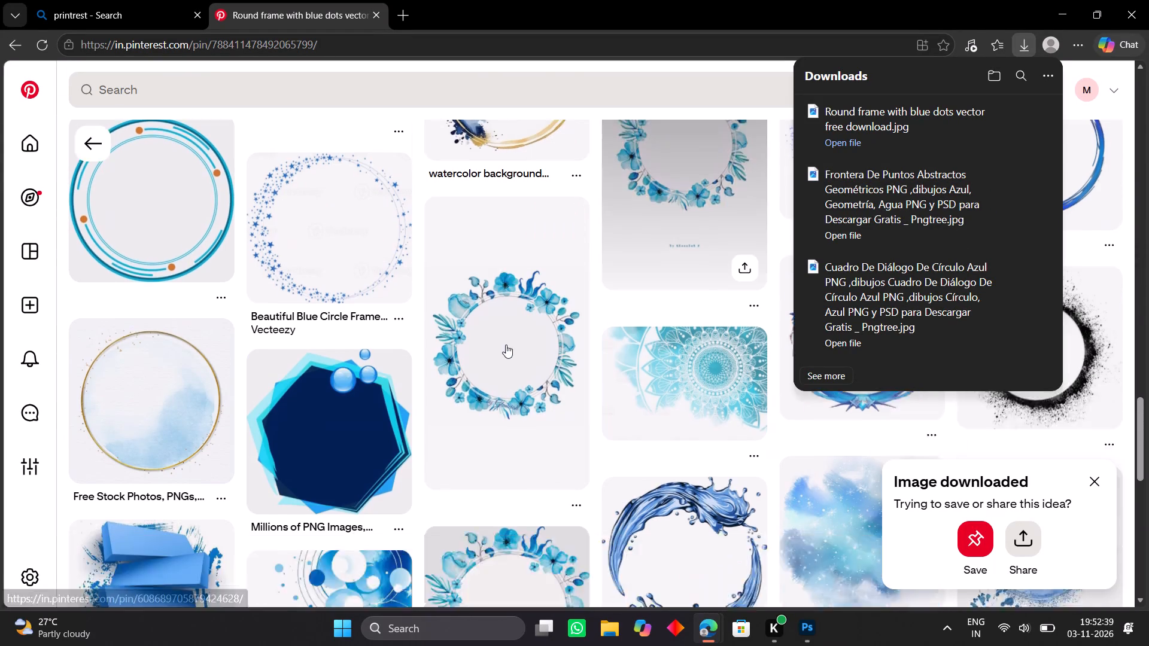
scroll(506, 345, "down", 5)
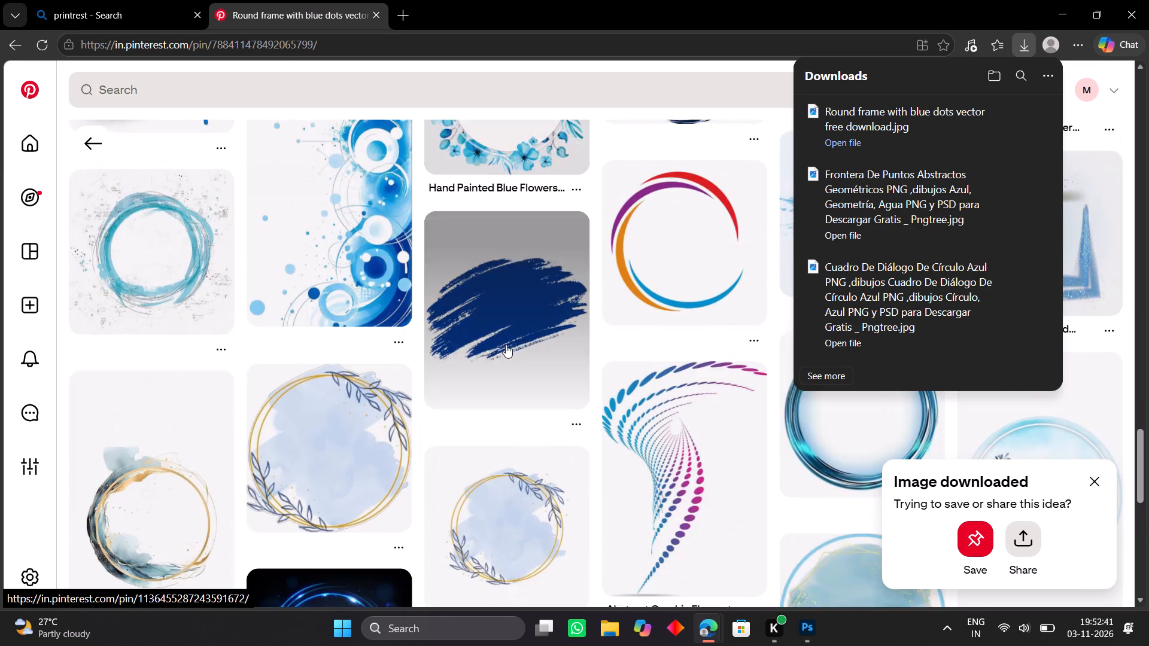
scroll(506, 345, "down", 6)
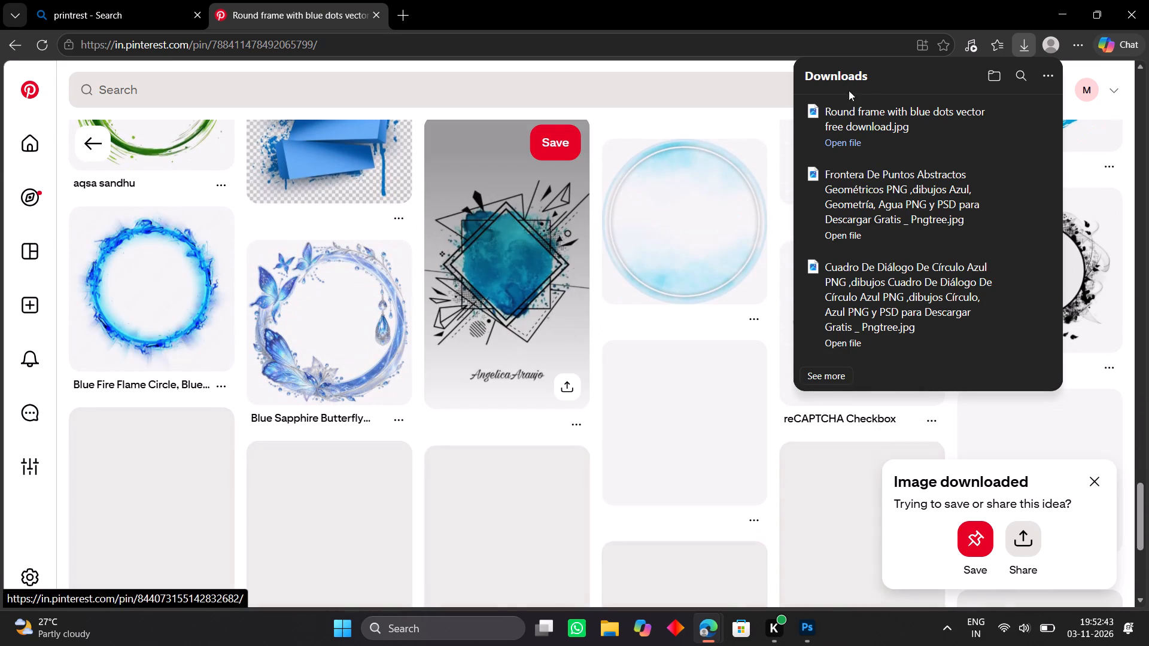
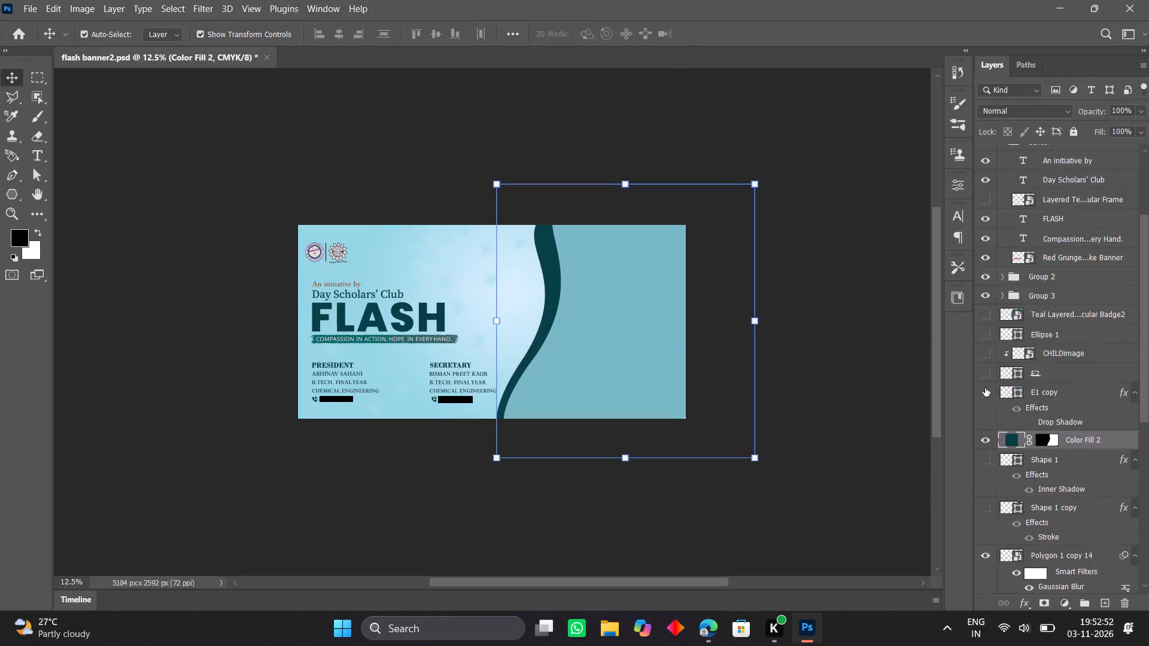
Hide the dark teal Color Fill 2 layer.
left_click(984, 440)
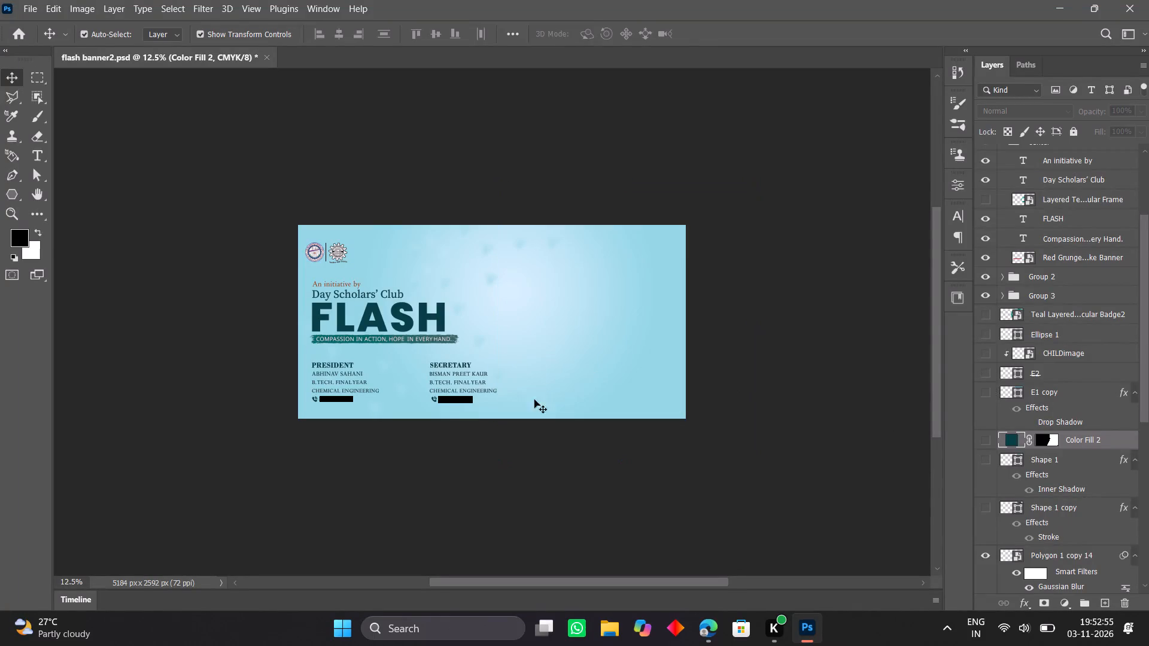
Place the "Frontera De Puntos Abstractos Geométricos" image from the Downloads folder into the flash banner2 document.
left_click(612, 620)
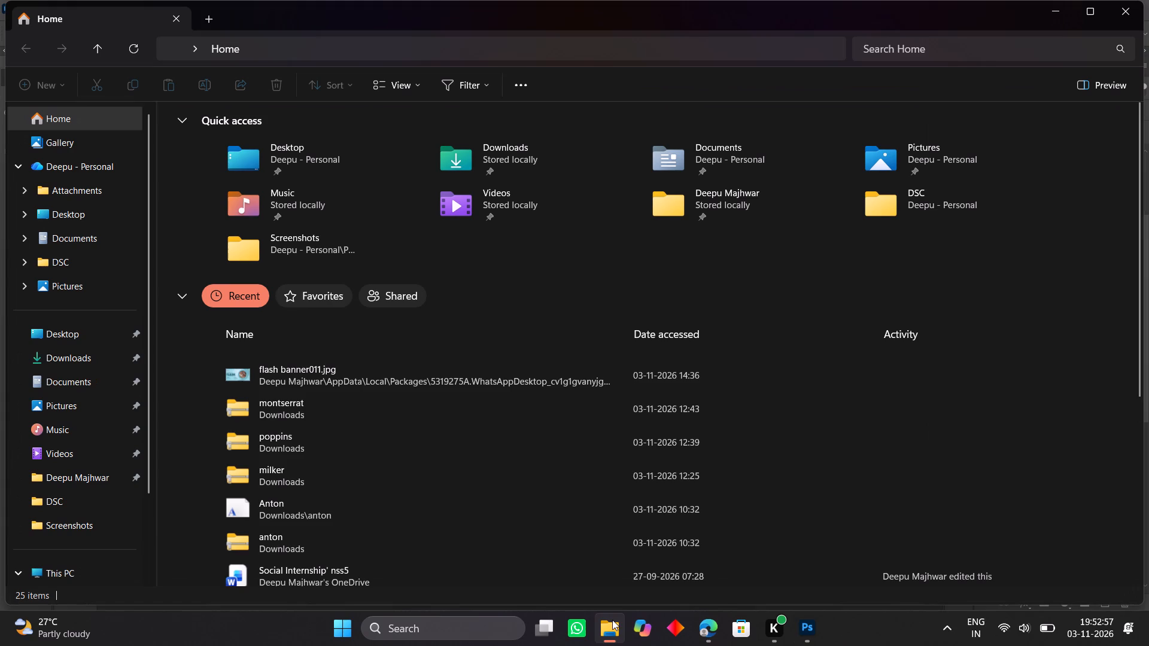
left_click(57, 354)
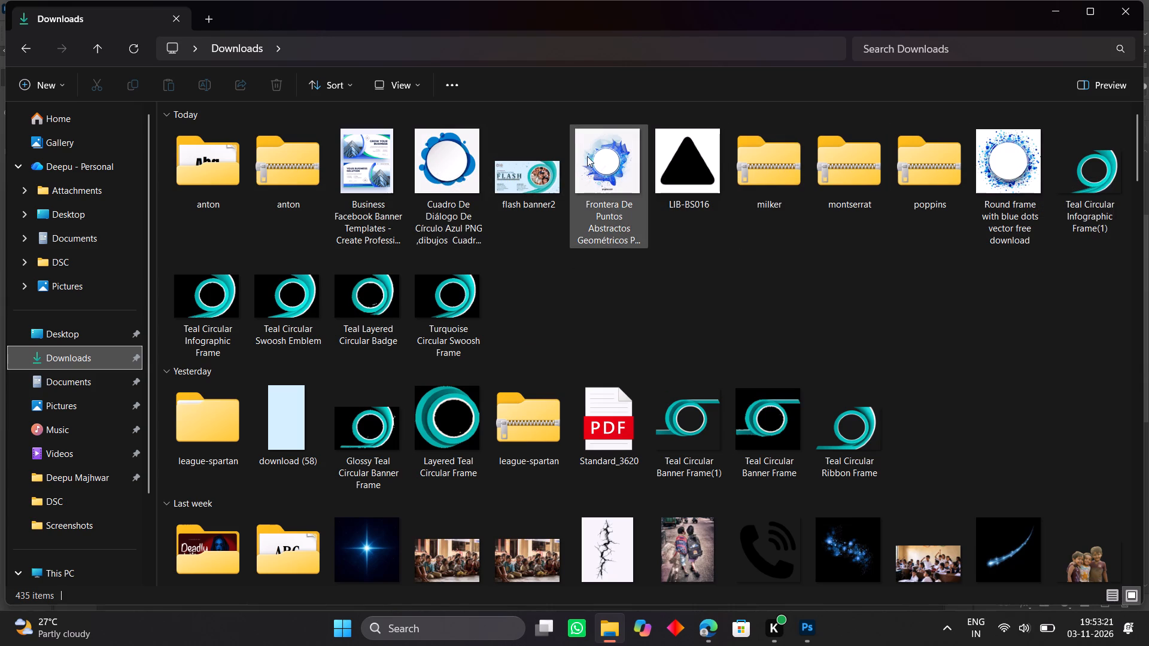
left_click_drag(603, 156, 723, 473)
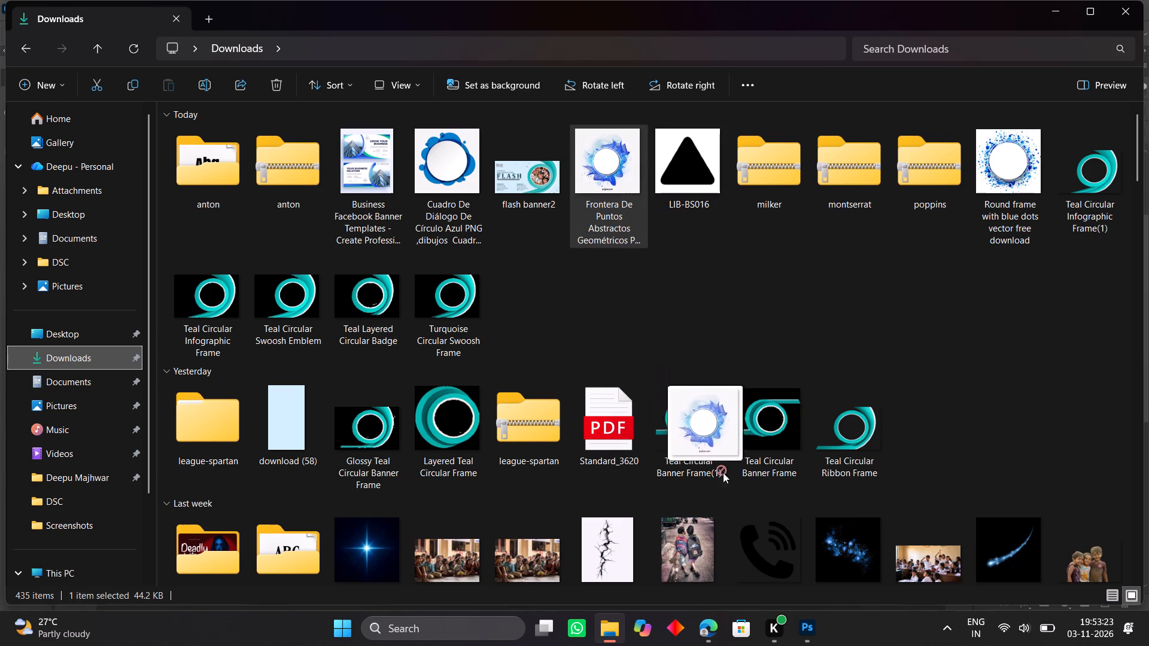
left_click_drag(723, 473, 804, 636)
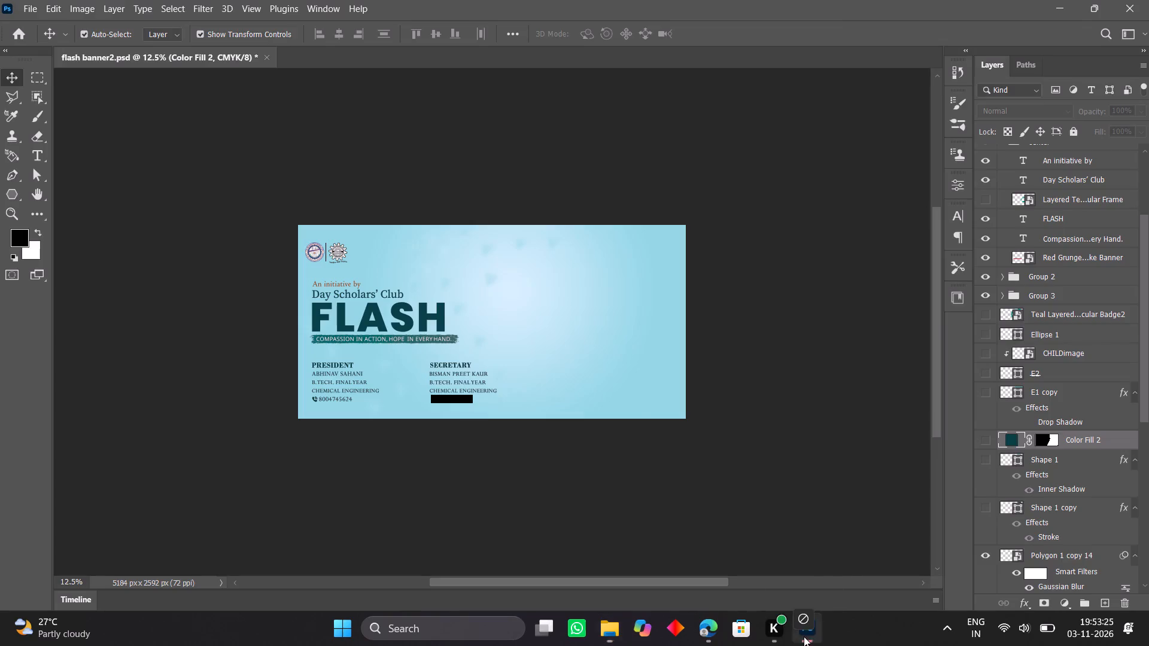
left_click_drag(804, 636, 566, 358)
key("ctrl+0")
key("ctrl+0")
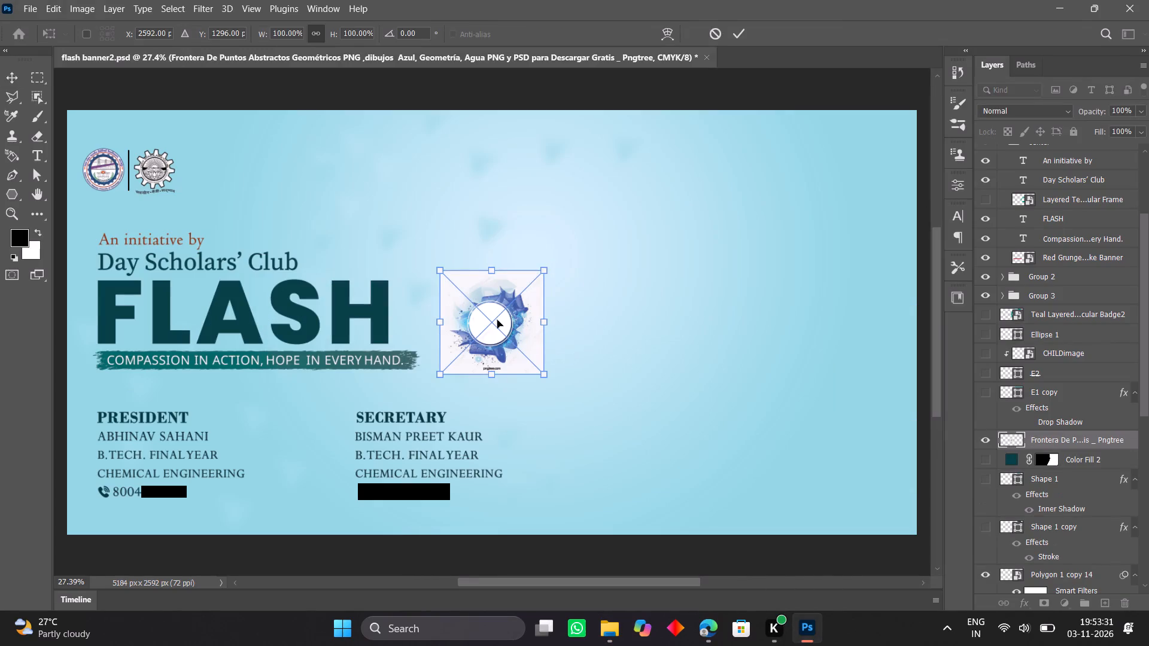
Scale the placed blue frame image to about 360% and centre it on the banner's right half at about X 3898, Y 1304 px.
left_click_drag(543, 273, 645, 226)
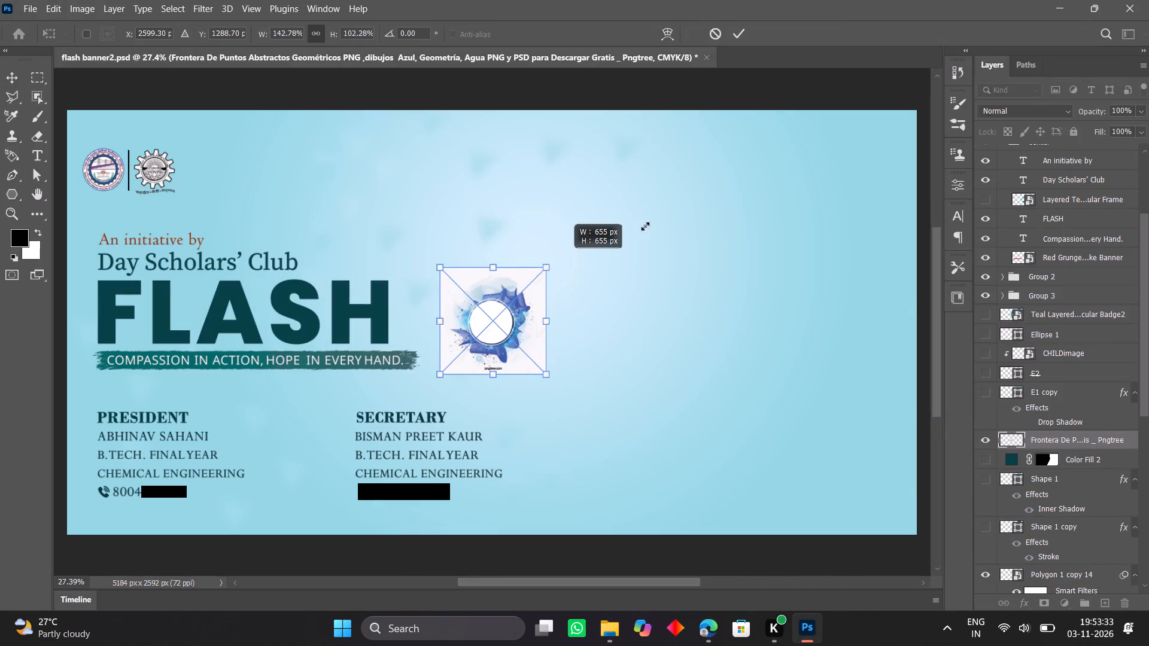
left_click_drag(645, 226, 819, 199)
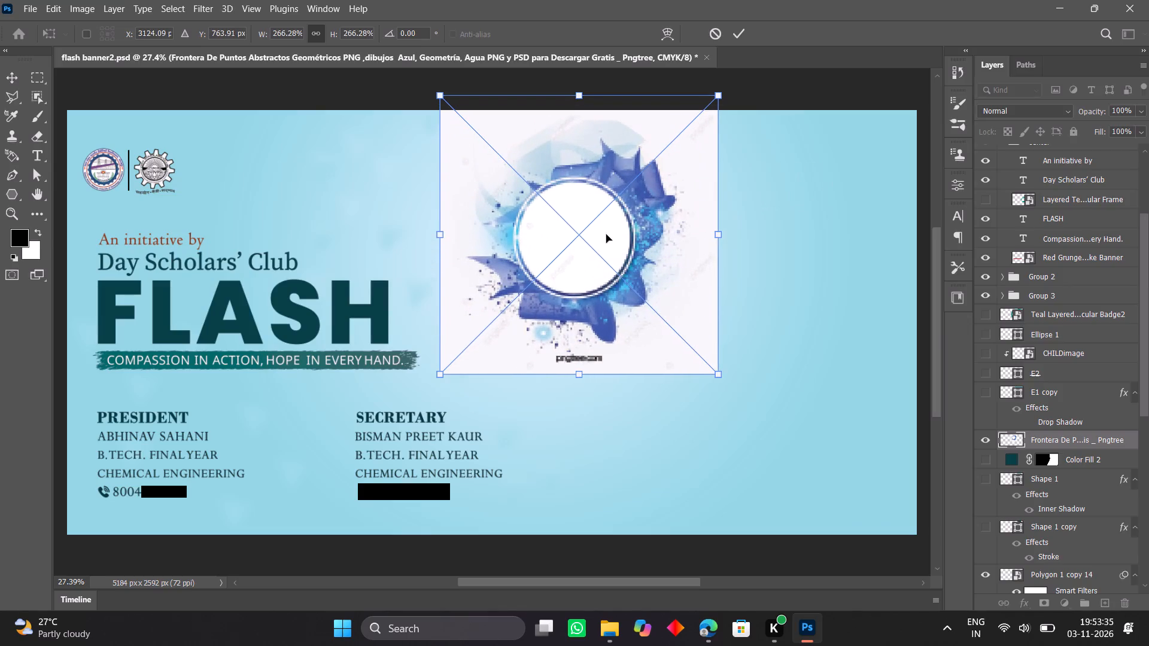
left_click_drag(606, 234, 645, 306)
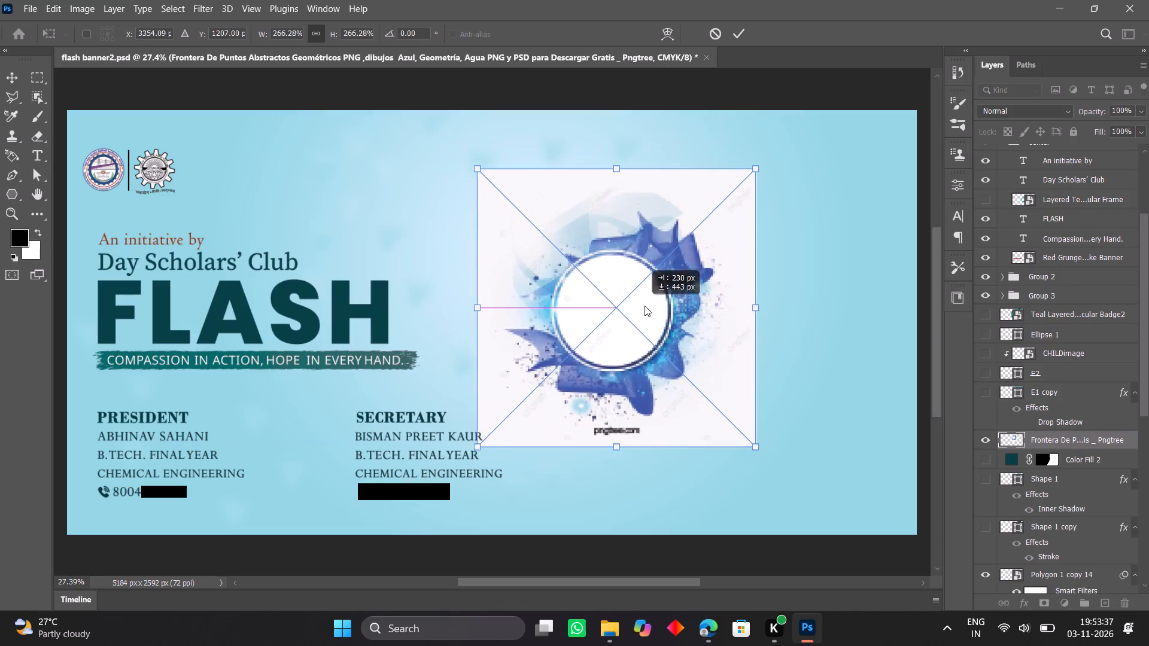
left_click_drag(645, 306, 649, 308)
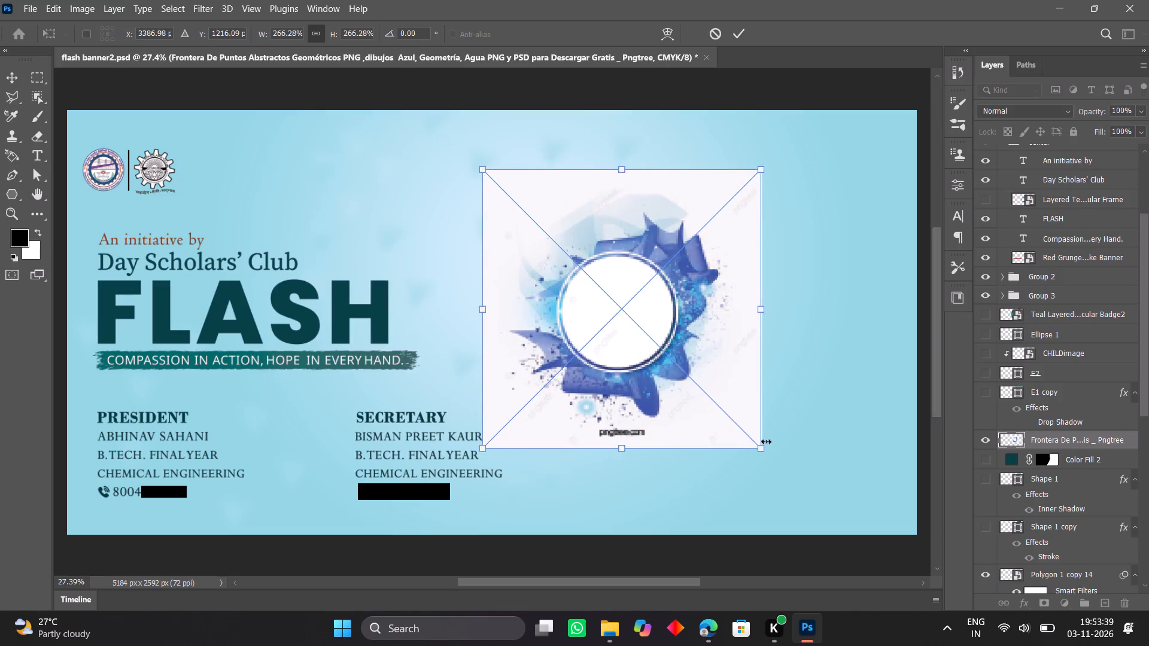
left_click(759, 447)
left_click_drag(759, 447, 817, 490)
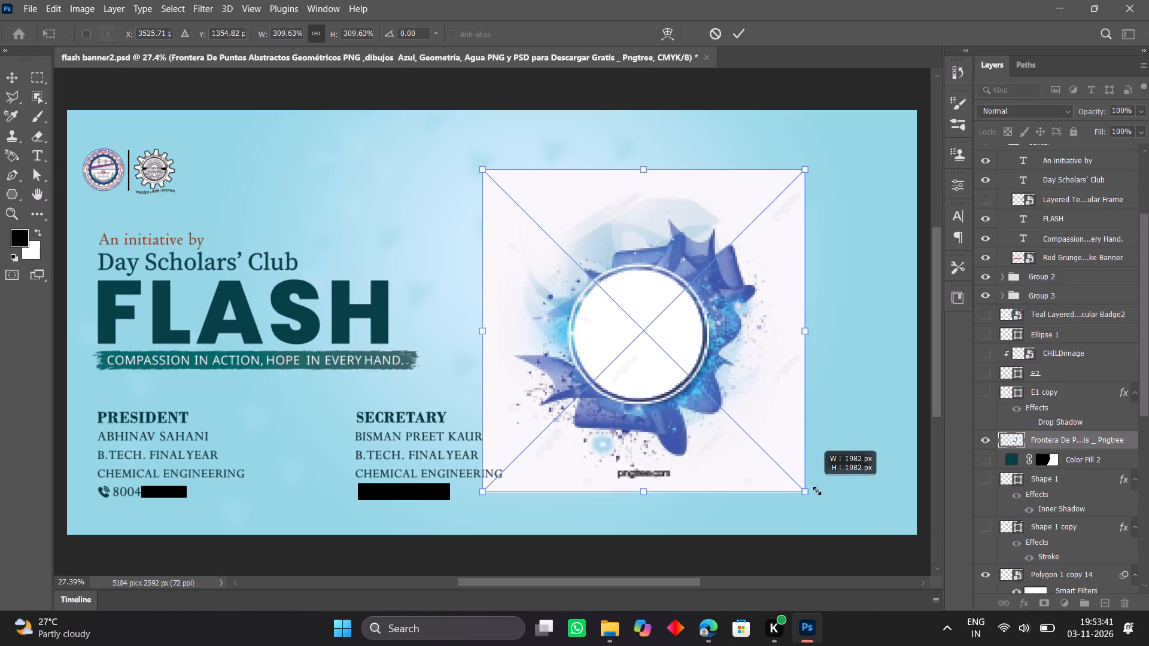
left_click_drag(817, 490, 838, 504)
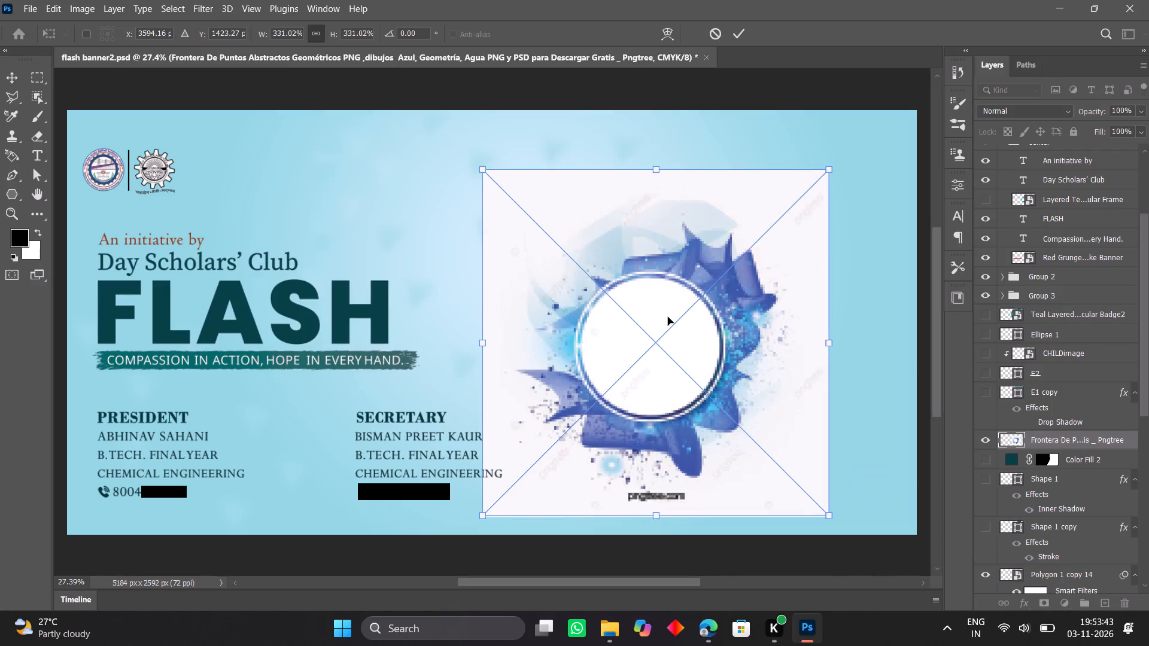
left_click_drag(668, 317, 694, 259)
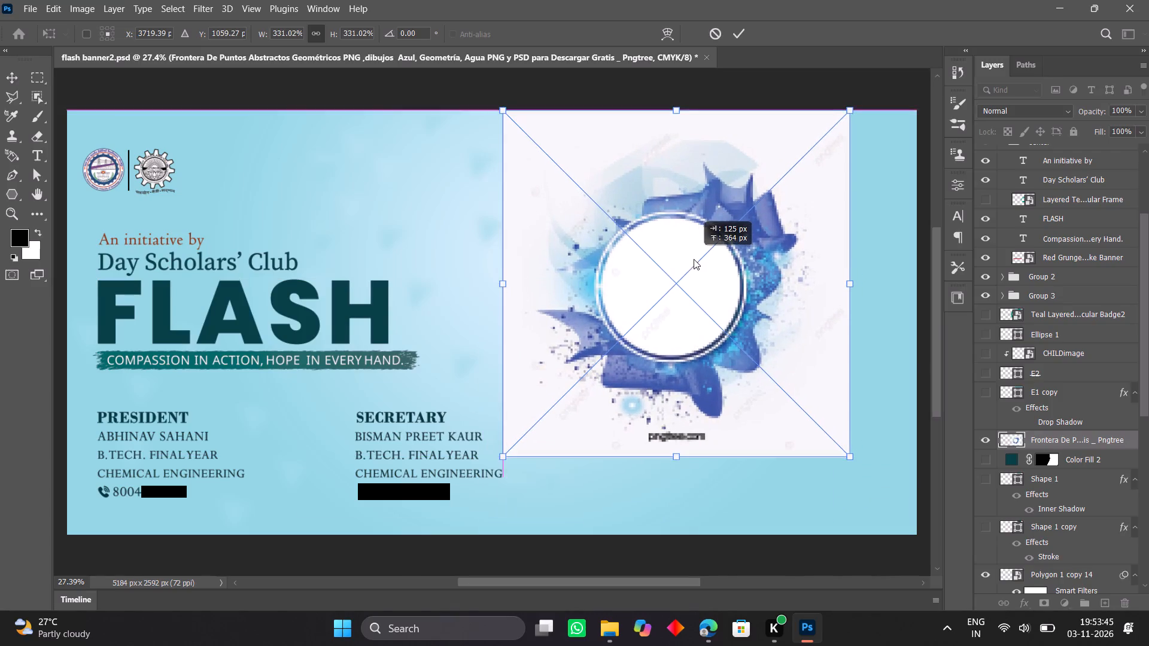
left_click_drag(694, 259, 695, 257)
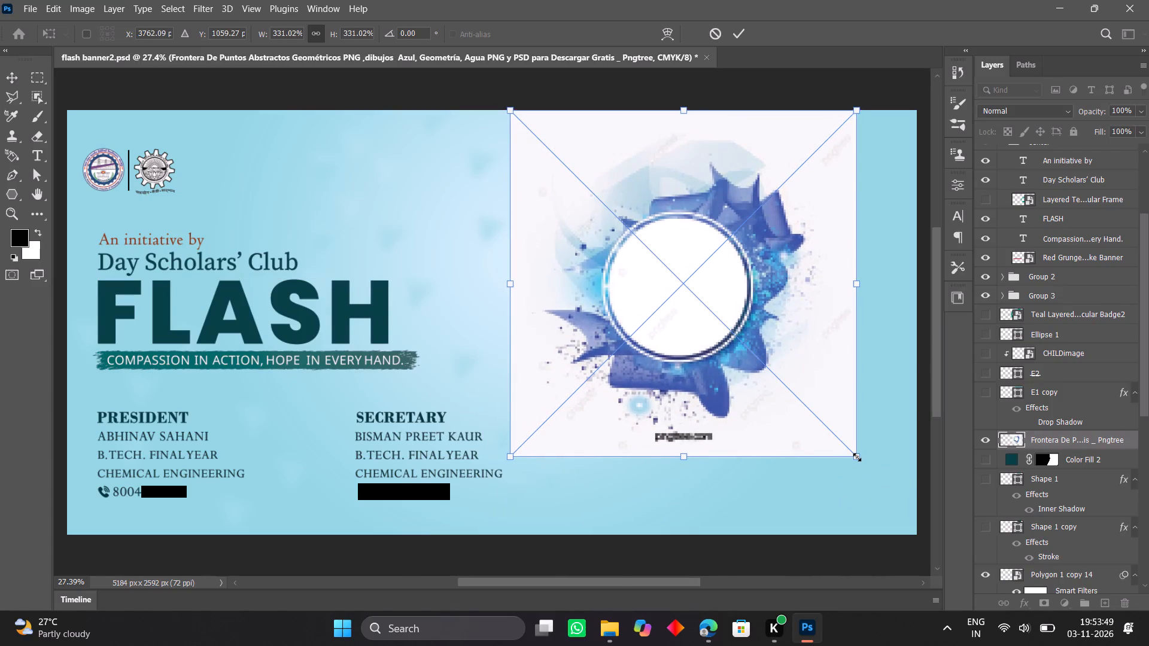
left_click_drag(857, 457, 858, 516)
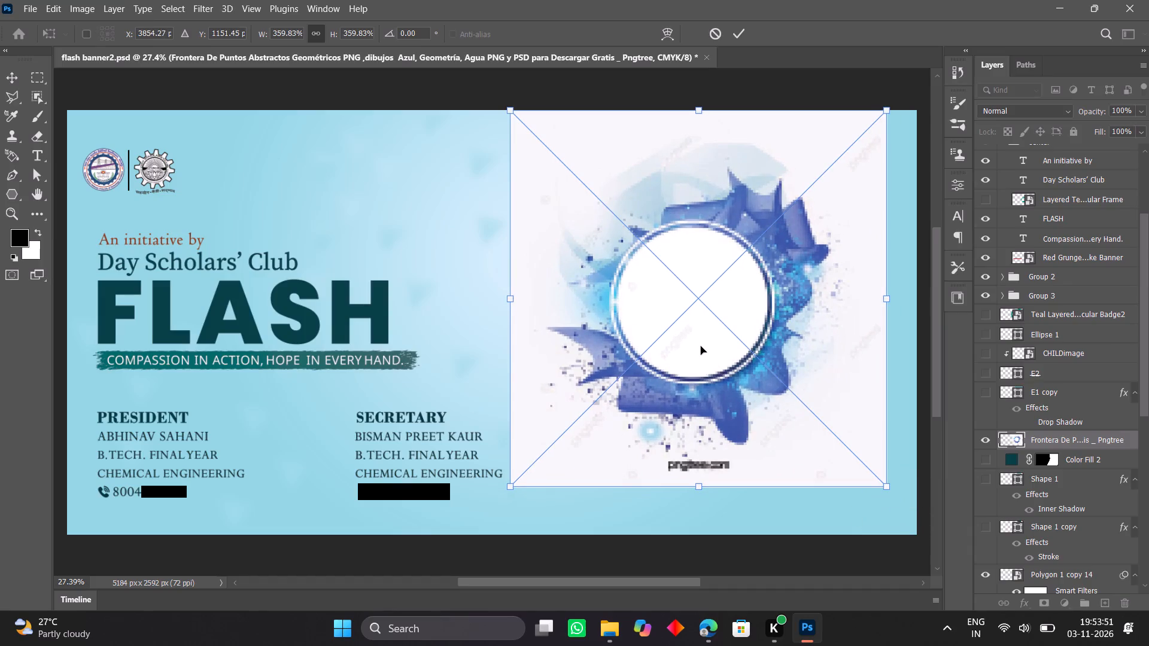
left_click_drag(698, 339, 706, 376)
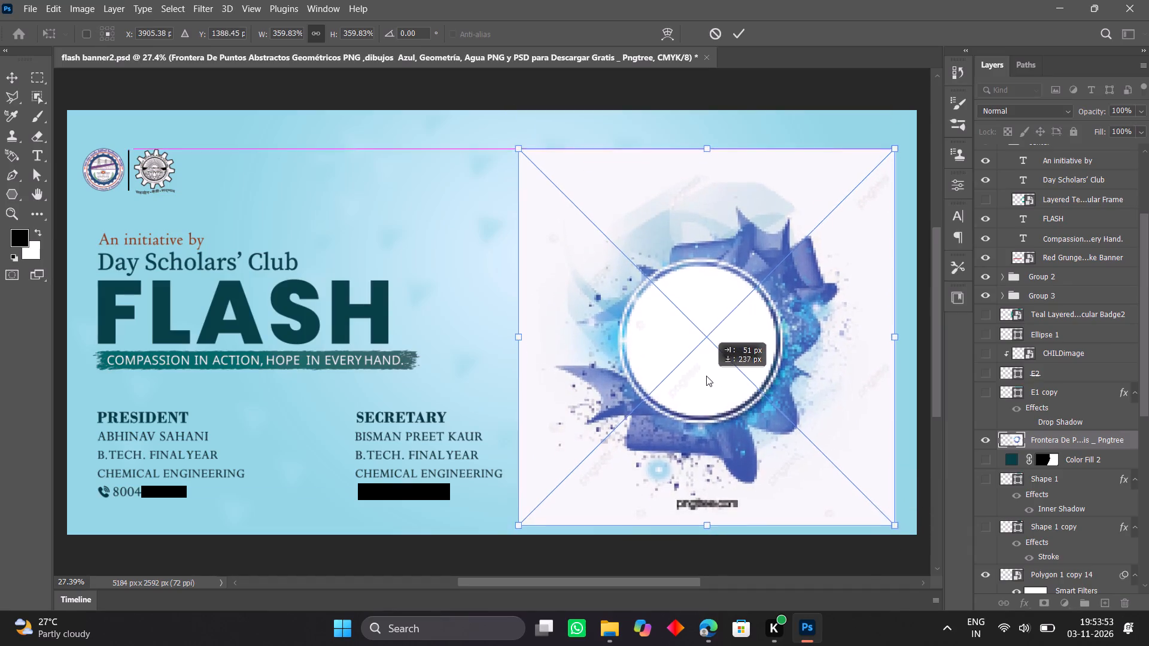
left_click_drag(706, 376, 706, 363)
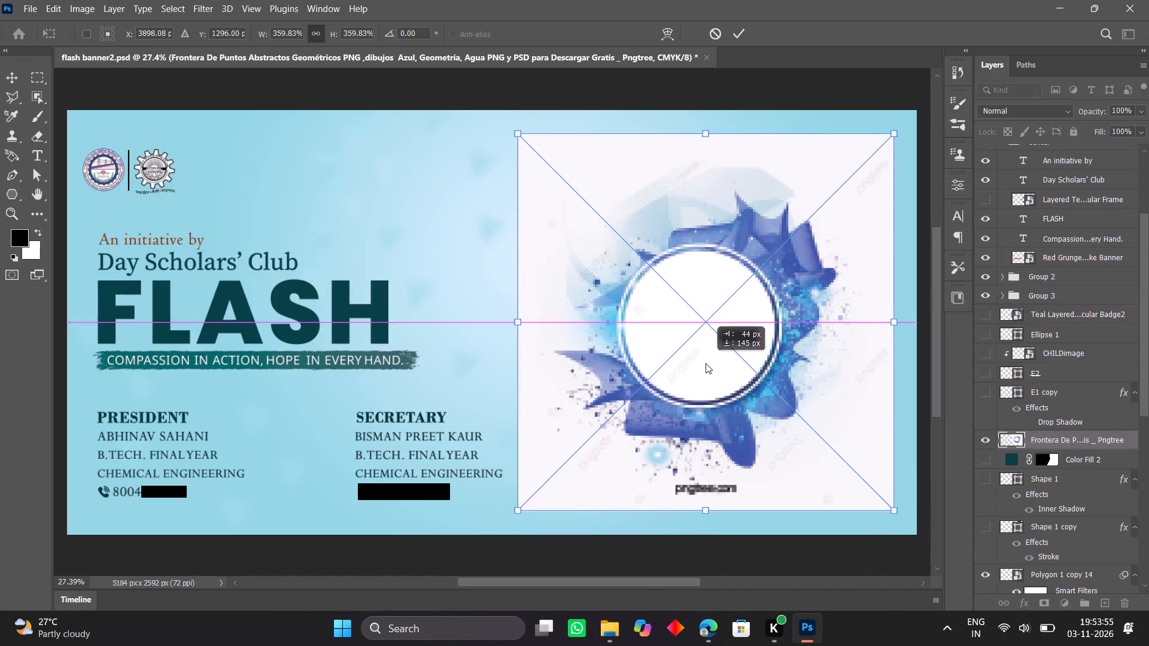
left_click_drag(706, 363, 706, 365)
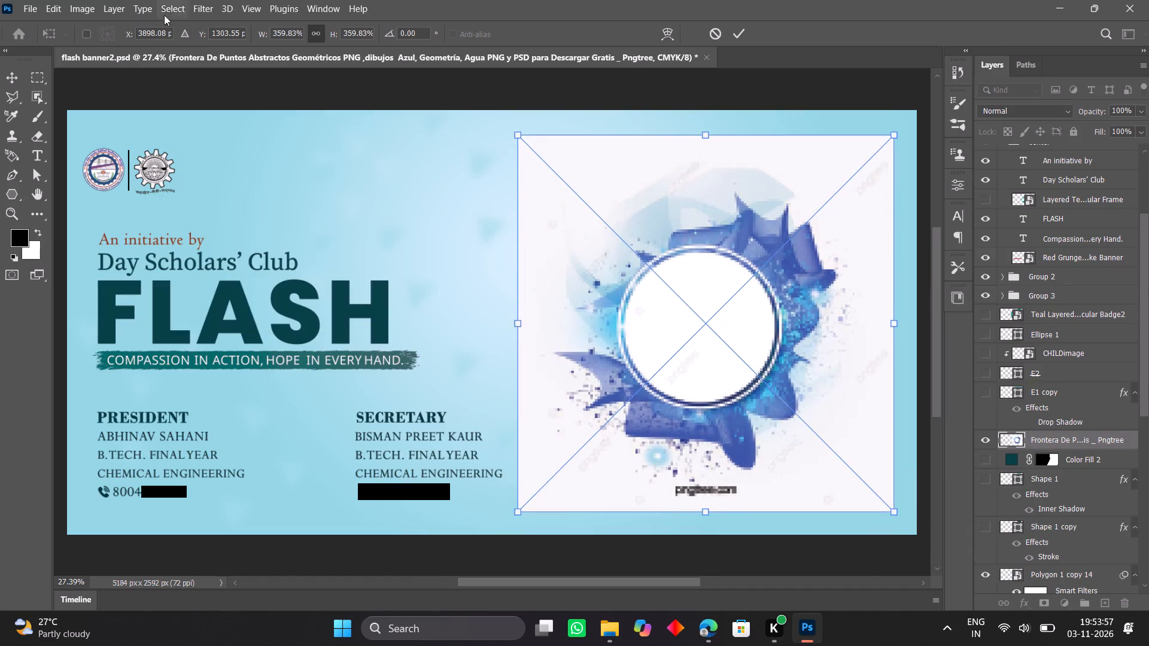
left_click(170, 12)
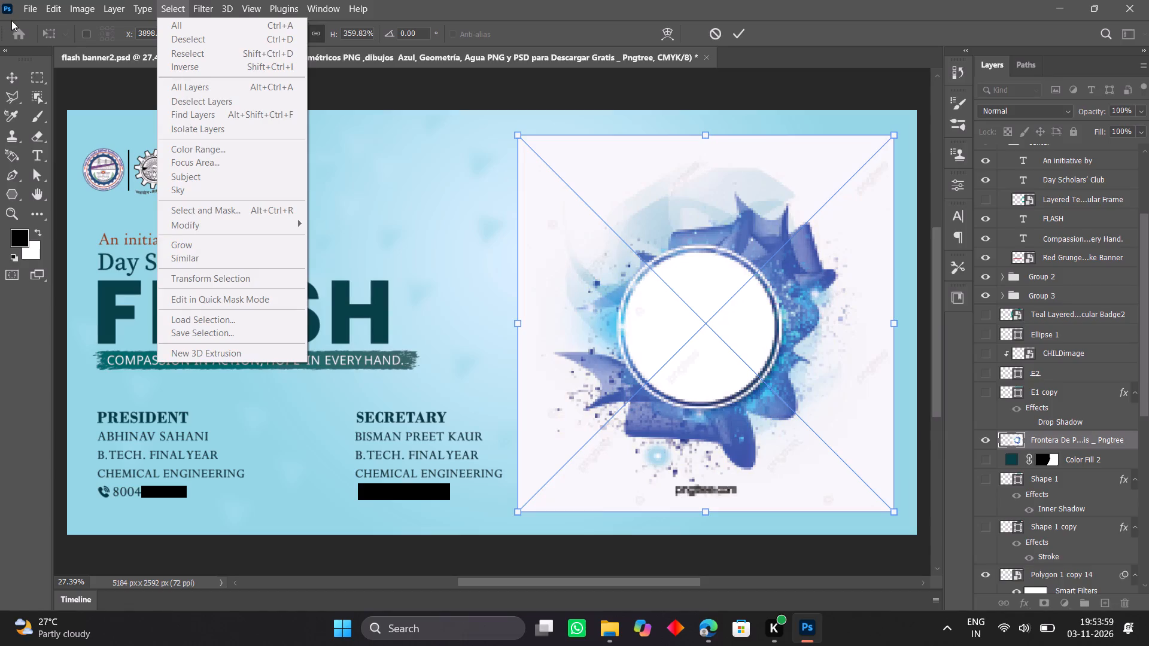
left_click(8, 77)
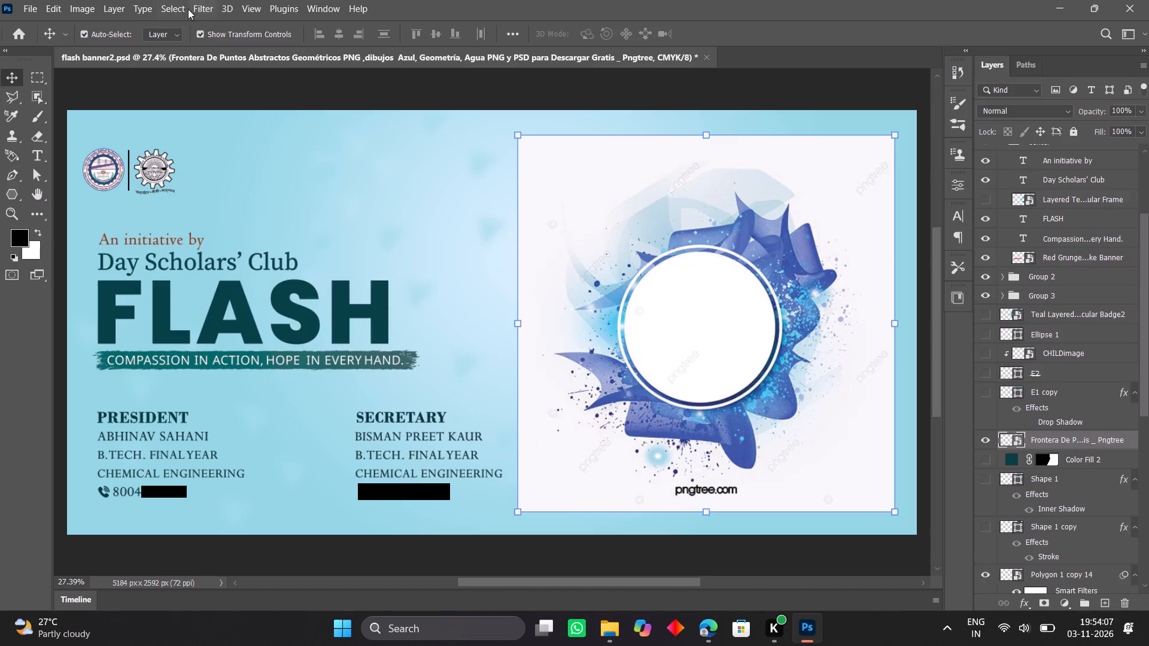
Select the subject of the placed frame image and smooth the selection with a 1-pixel sample radius.
left_click(173, 8)
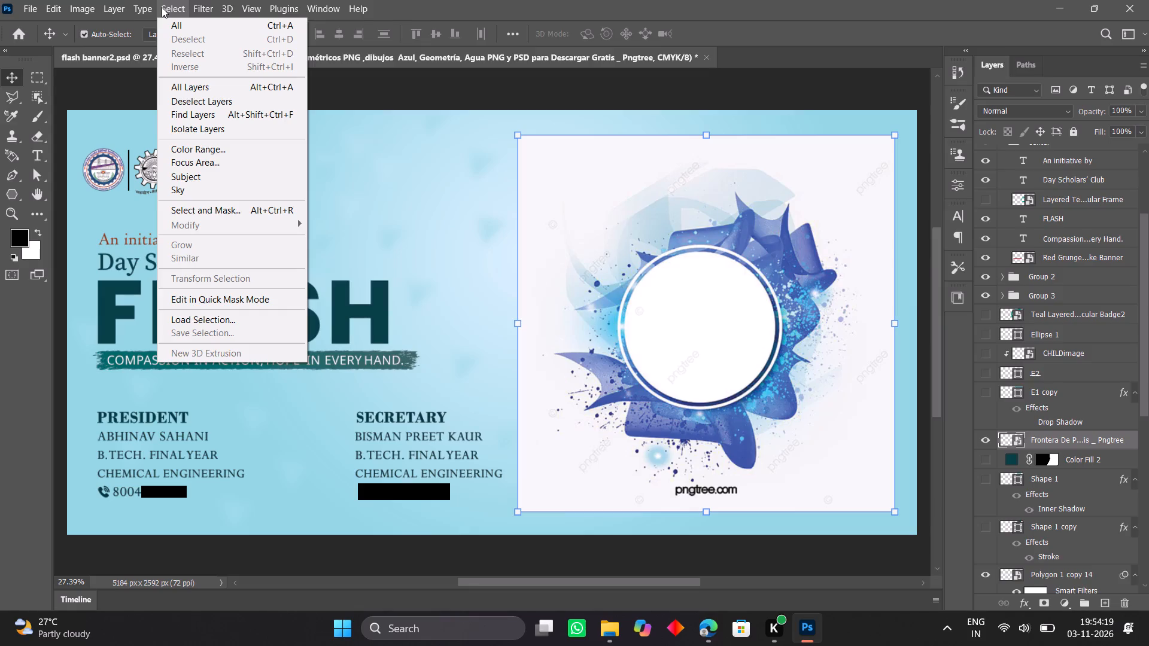
left_click(224, 174)
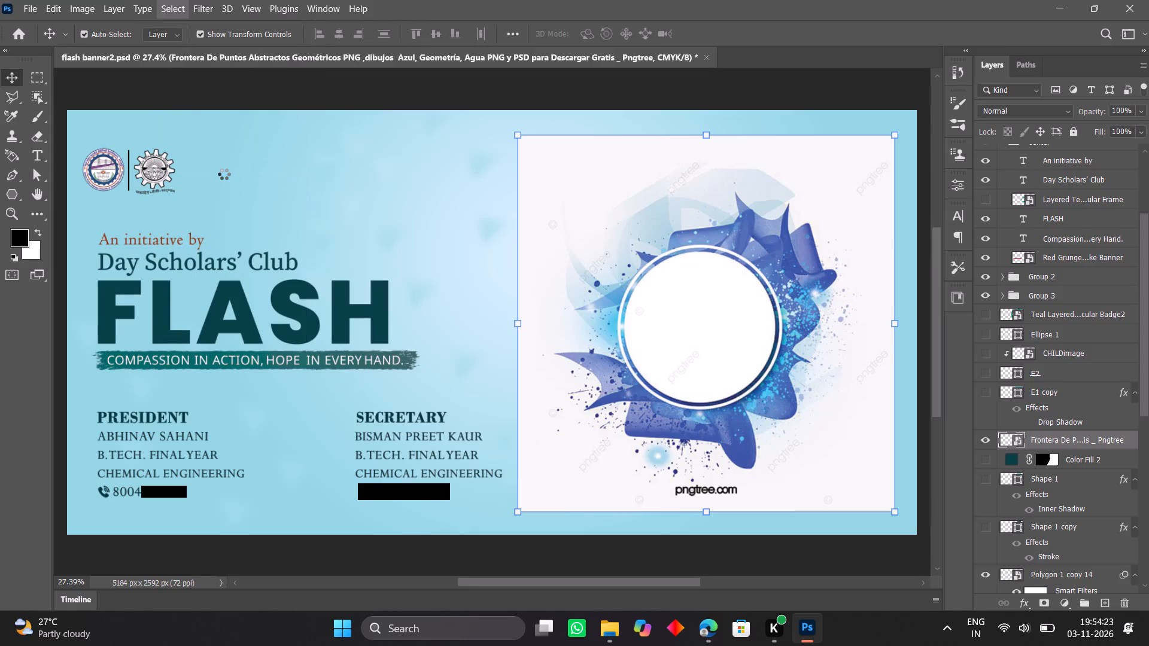
left_click(610, 175)
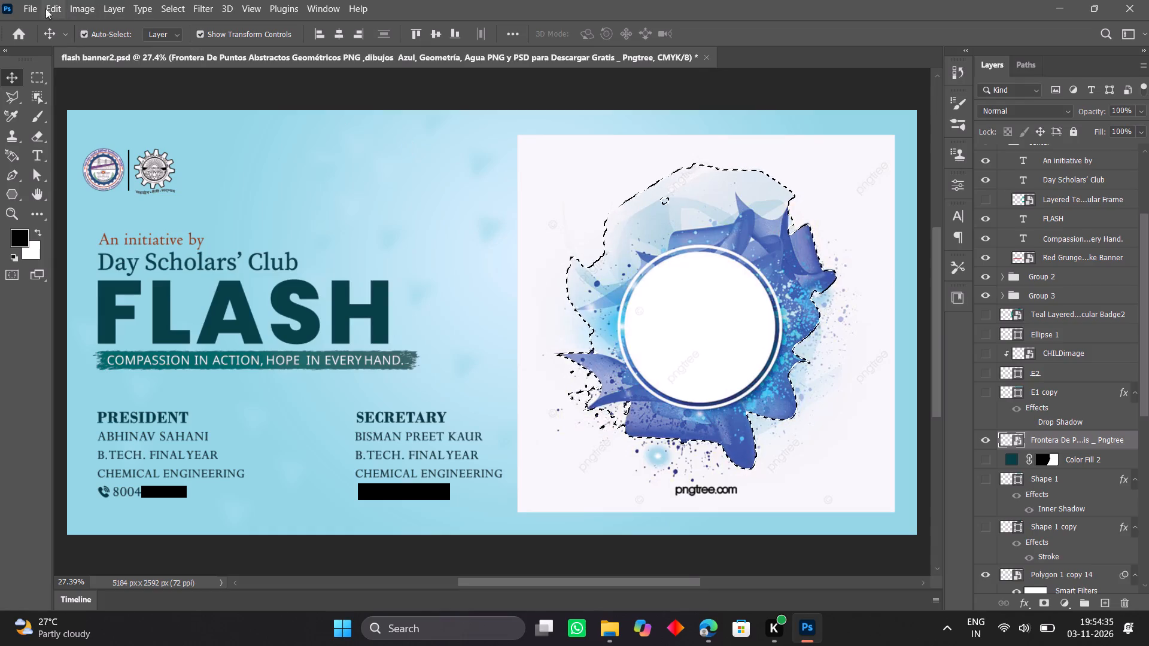
left_click(181, 7)
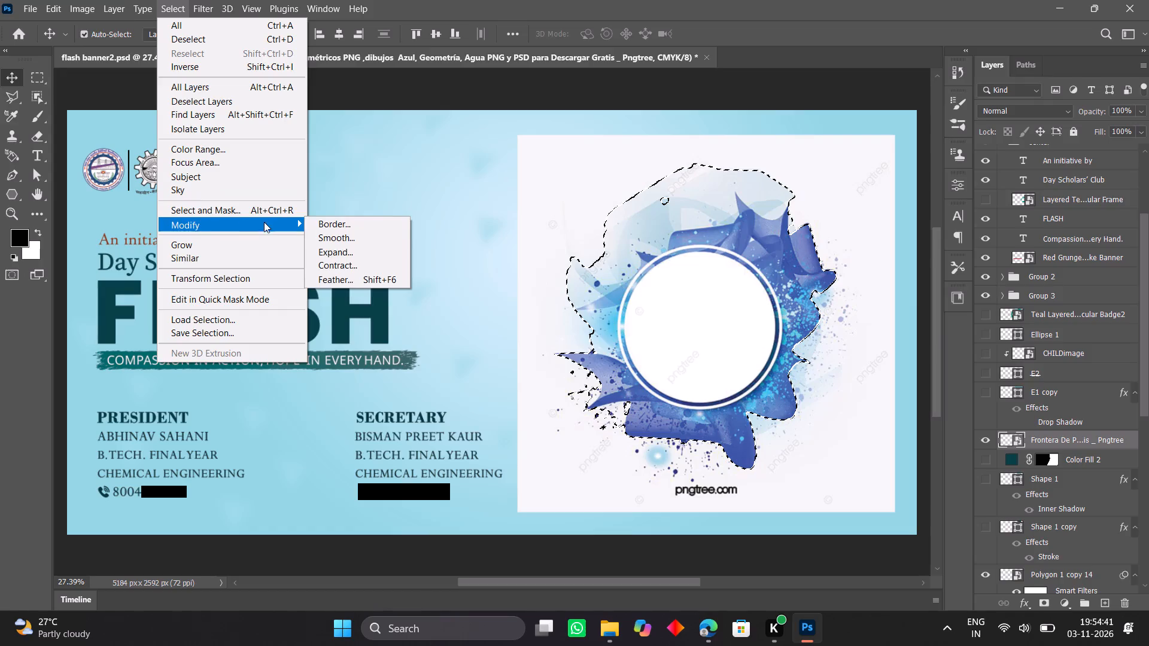
left_click(330, 237)
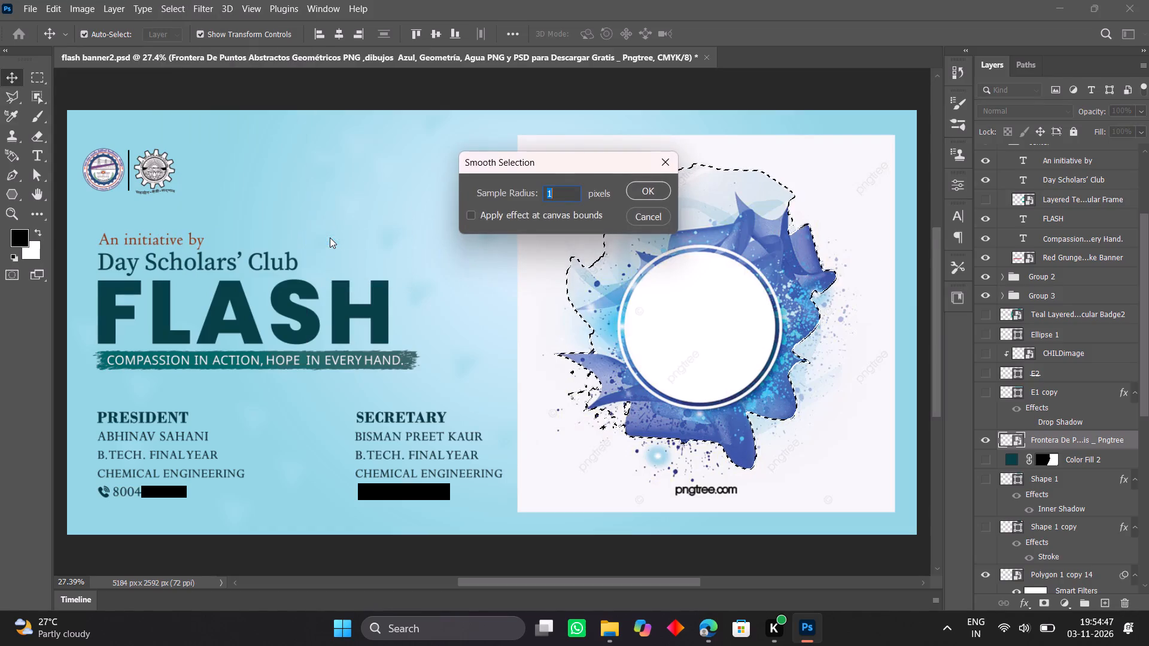
left_click(657, 192)
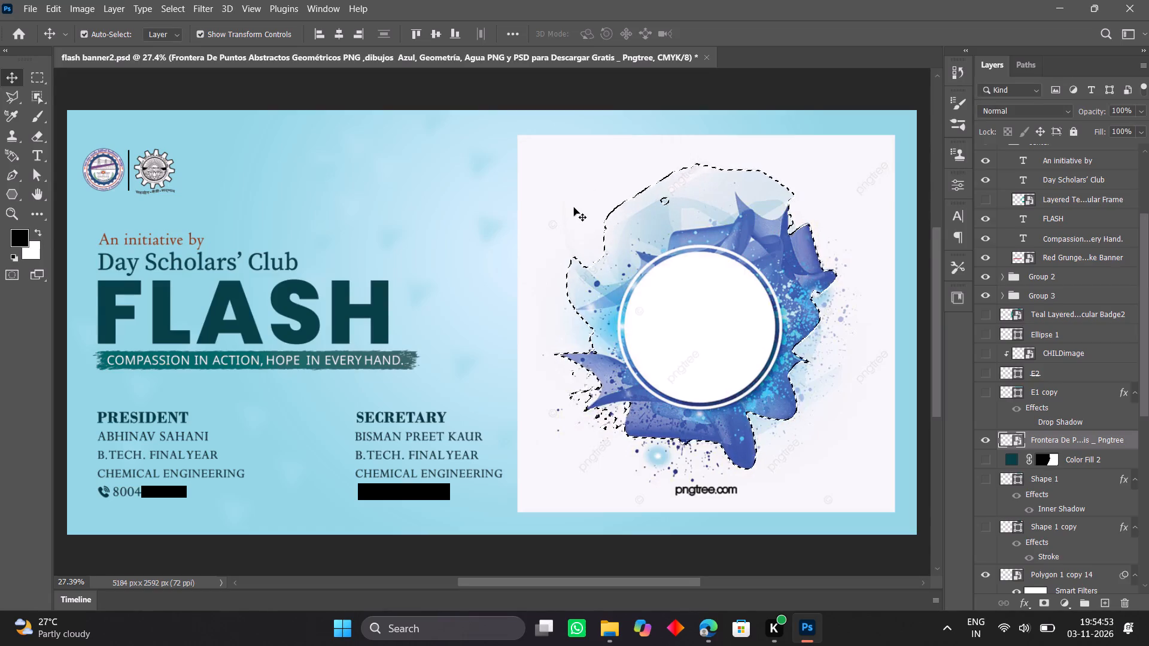
Copy the selected frame artwork to a new layer, move the copy over toward the FLASH title, and hide the original Pngtree image layer.
key("ctrl+j")
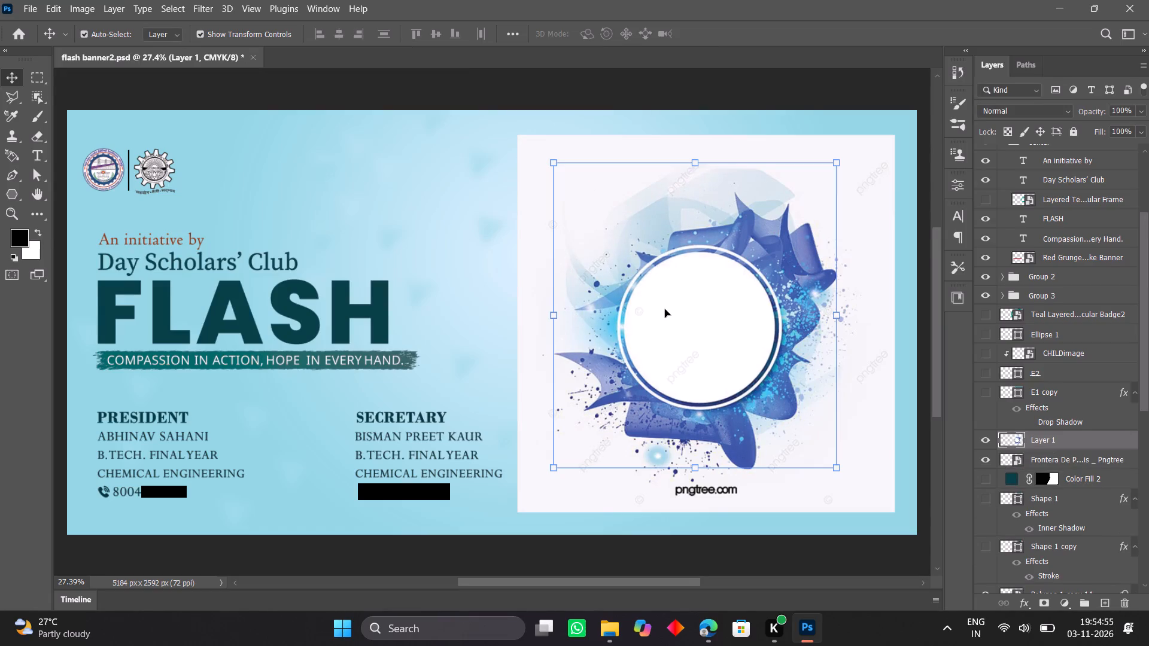
left_click_drag(665, 309, 429, 270)
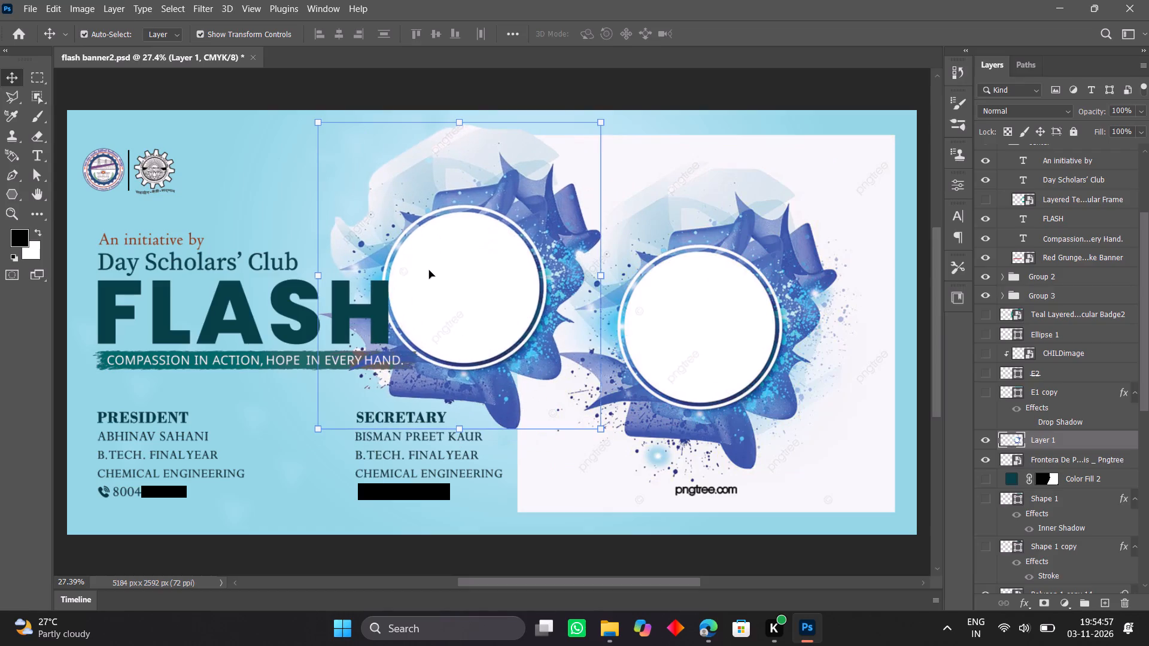
left_click(850, 194)
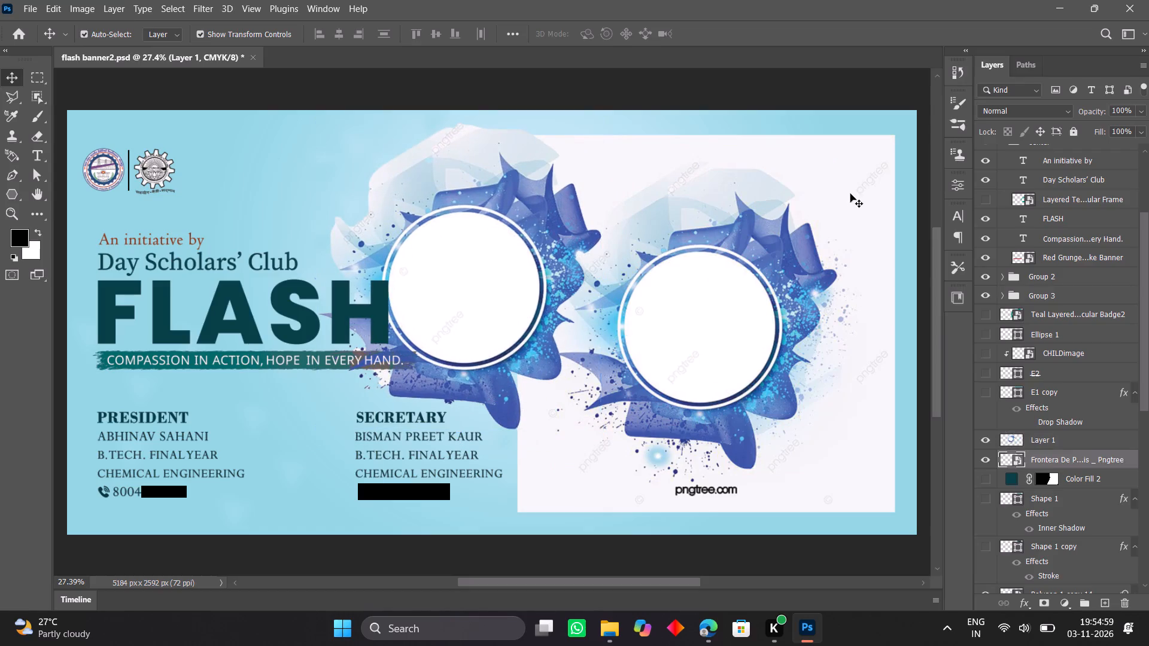
left_click(986, 458)
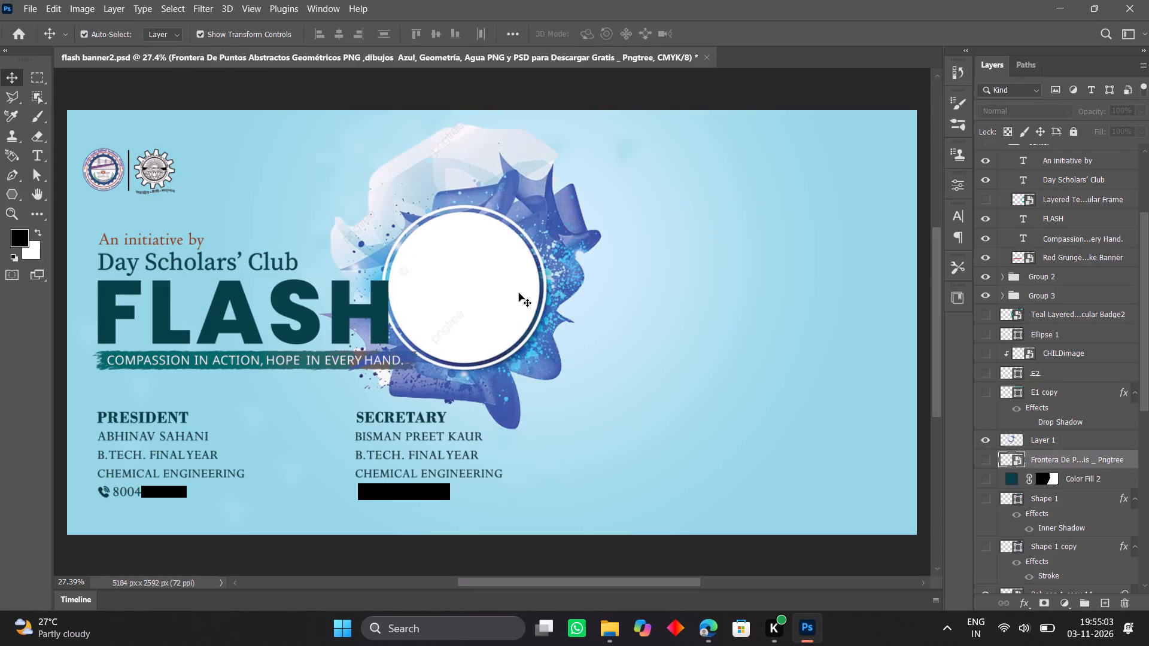
Move the cut-out blue frame back onto the empty right half of the banner, its top level with the logos.
left_click_drag(519, 293, 772, 340)
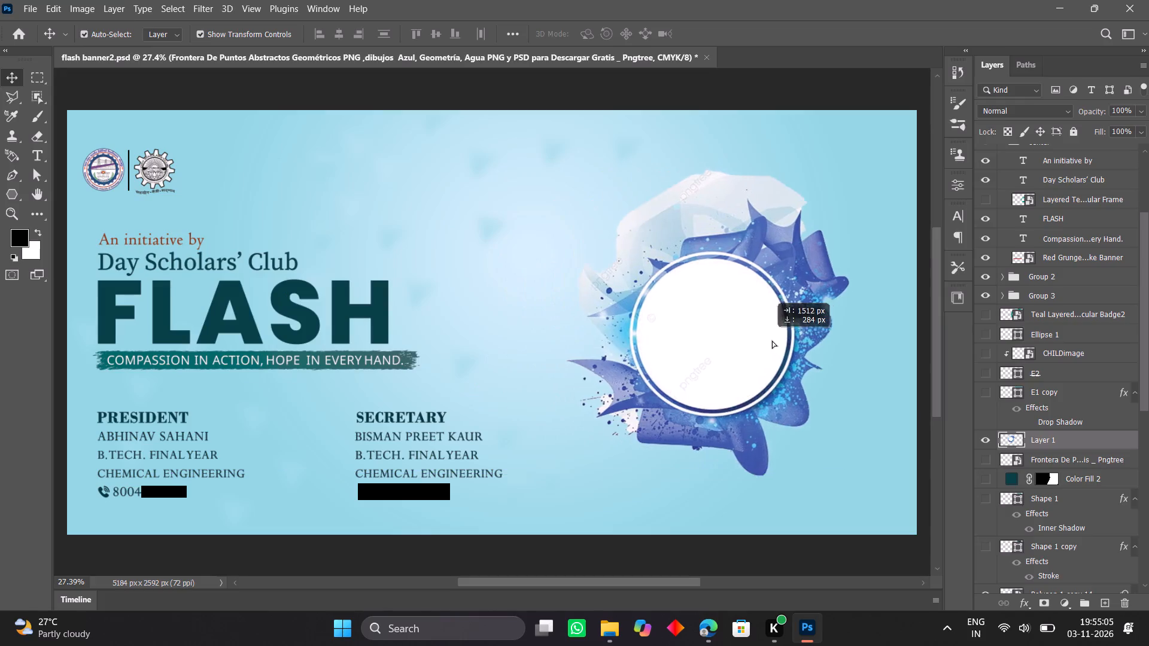
left_click_drag(772, 340, 785, 342)
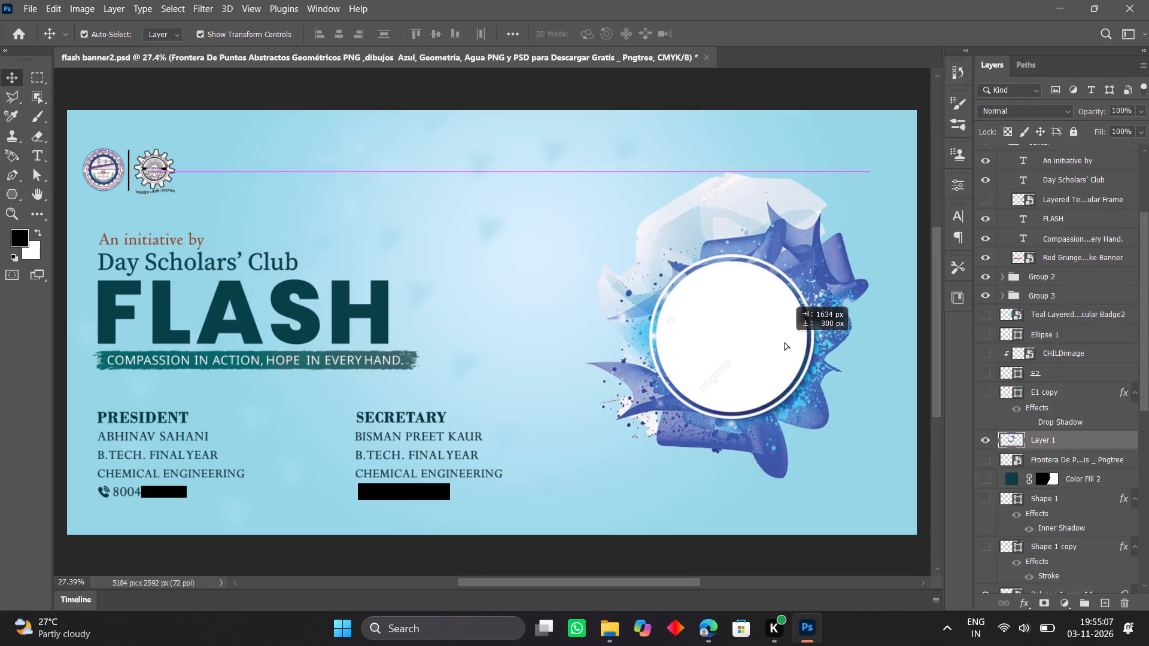
left_click_drag(785, 342, 786, 341)
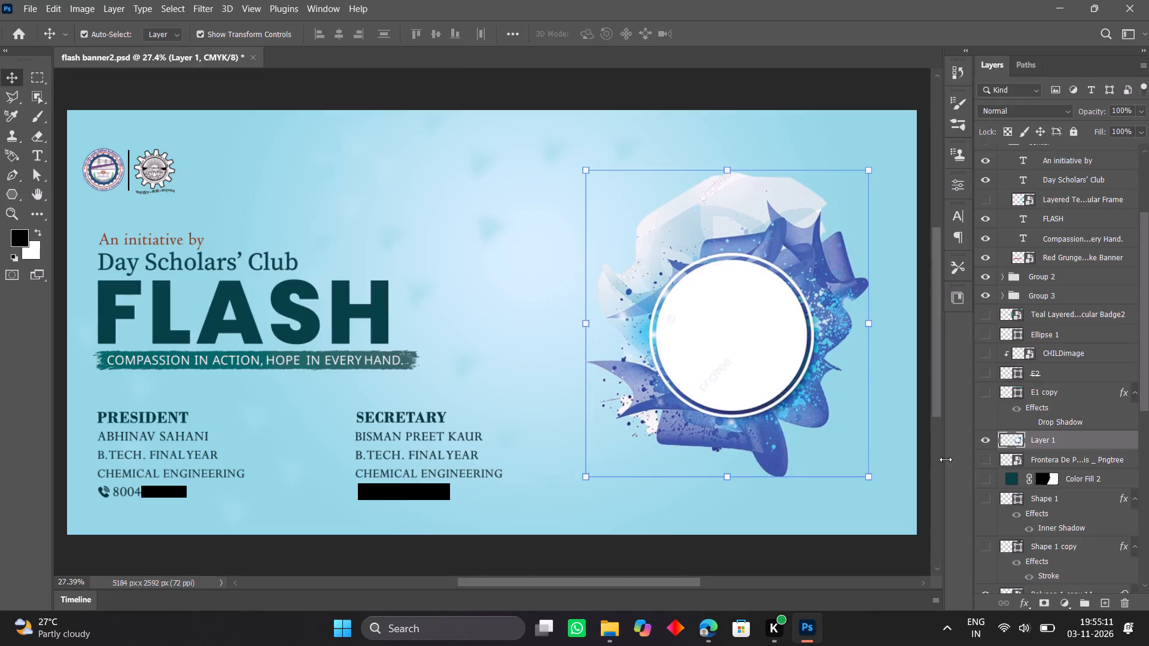
Hide the cut-out blue frame on Layer 1 of the banner.
left_click(986, 436)
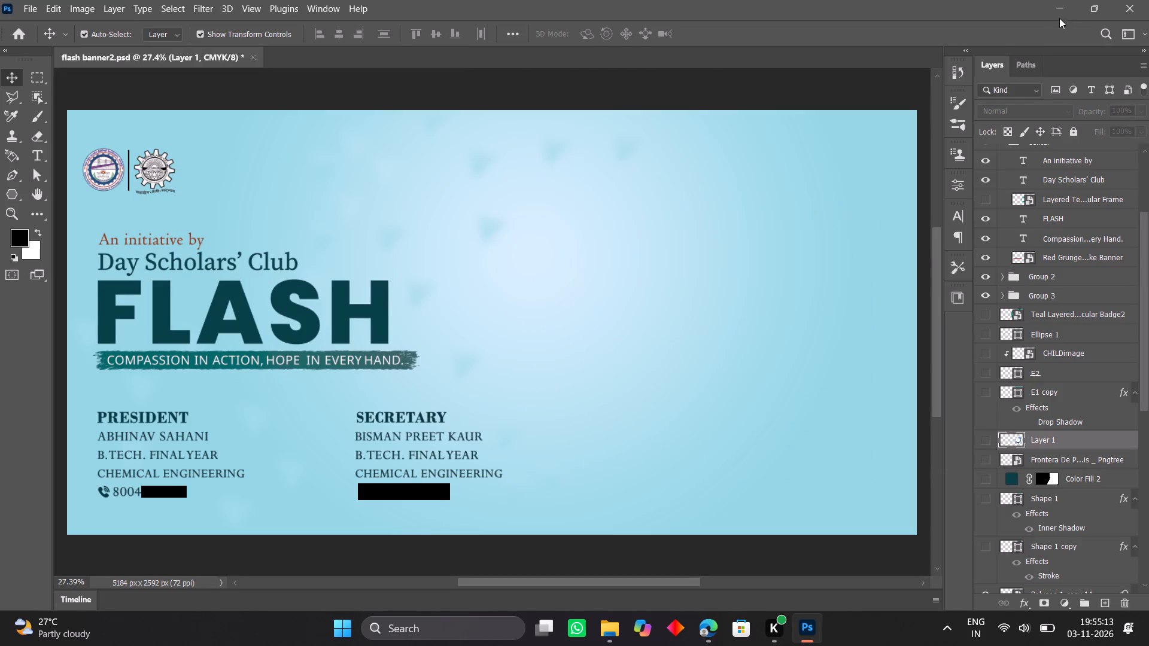
Switch to the Downloads folder and preview the image "Round frame with blue dots vector free download".
left_click(1049, 11)
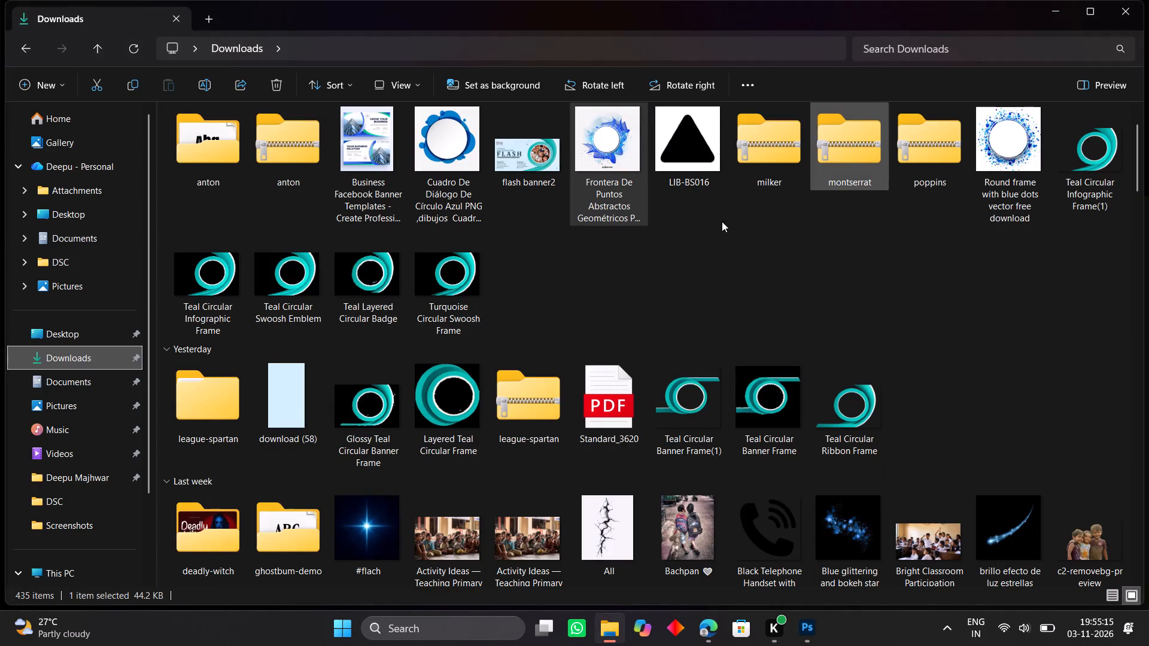
double_click(1019, 145)
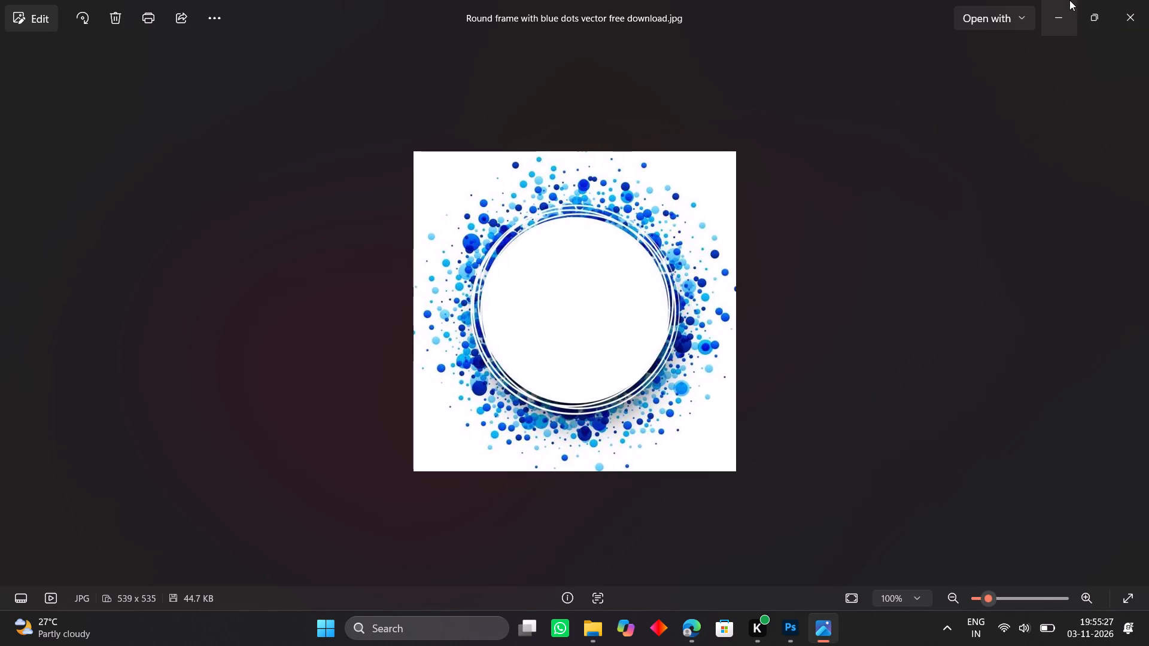
left_click(1058, 20)
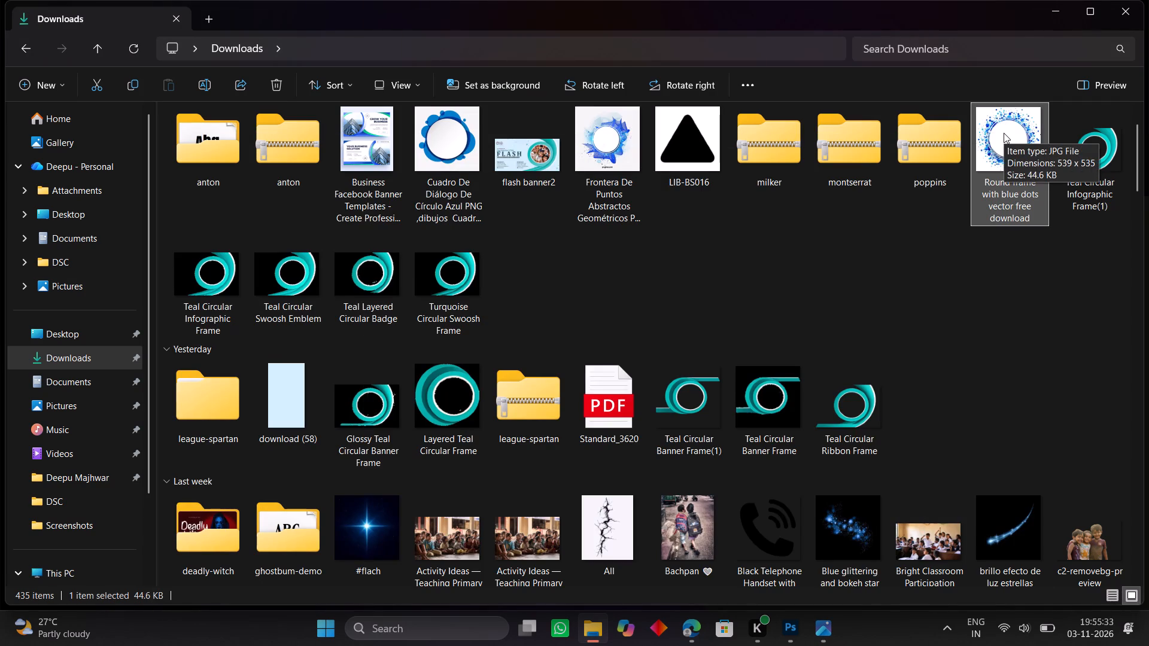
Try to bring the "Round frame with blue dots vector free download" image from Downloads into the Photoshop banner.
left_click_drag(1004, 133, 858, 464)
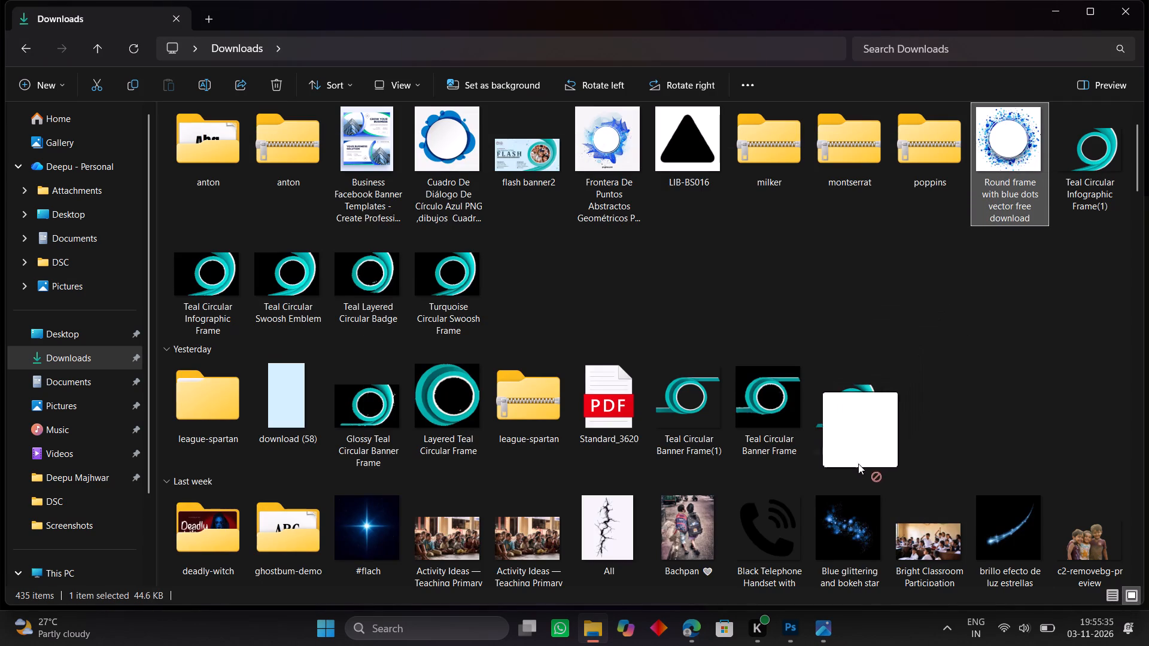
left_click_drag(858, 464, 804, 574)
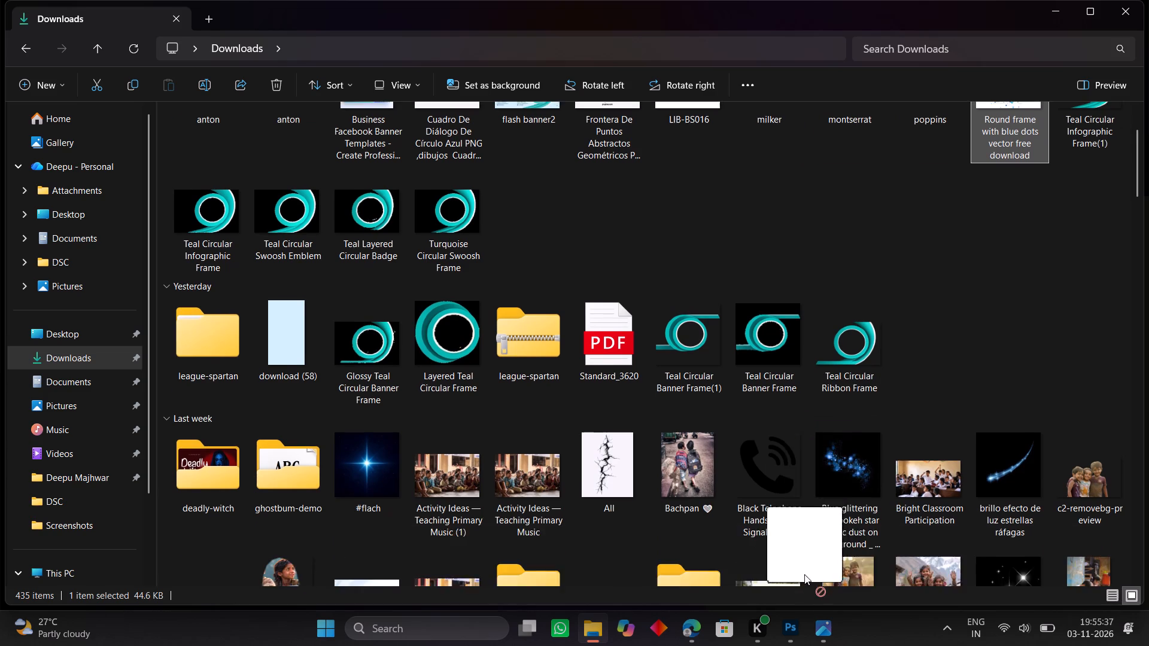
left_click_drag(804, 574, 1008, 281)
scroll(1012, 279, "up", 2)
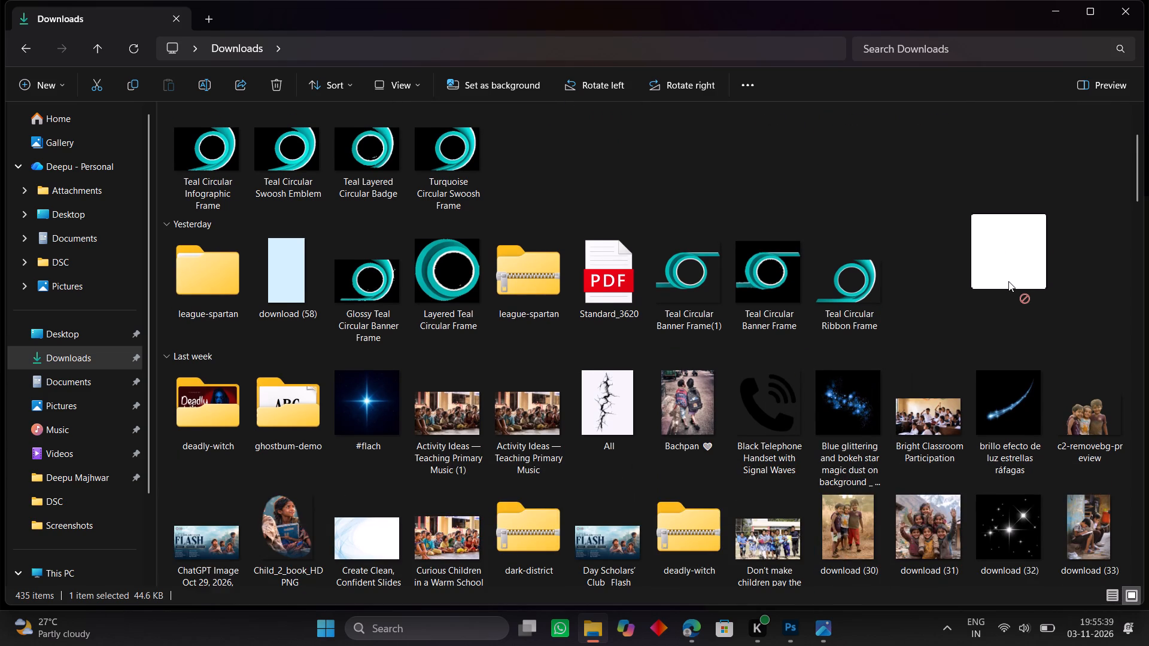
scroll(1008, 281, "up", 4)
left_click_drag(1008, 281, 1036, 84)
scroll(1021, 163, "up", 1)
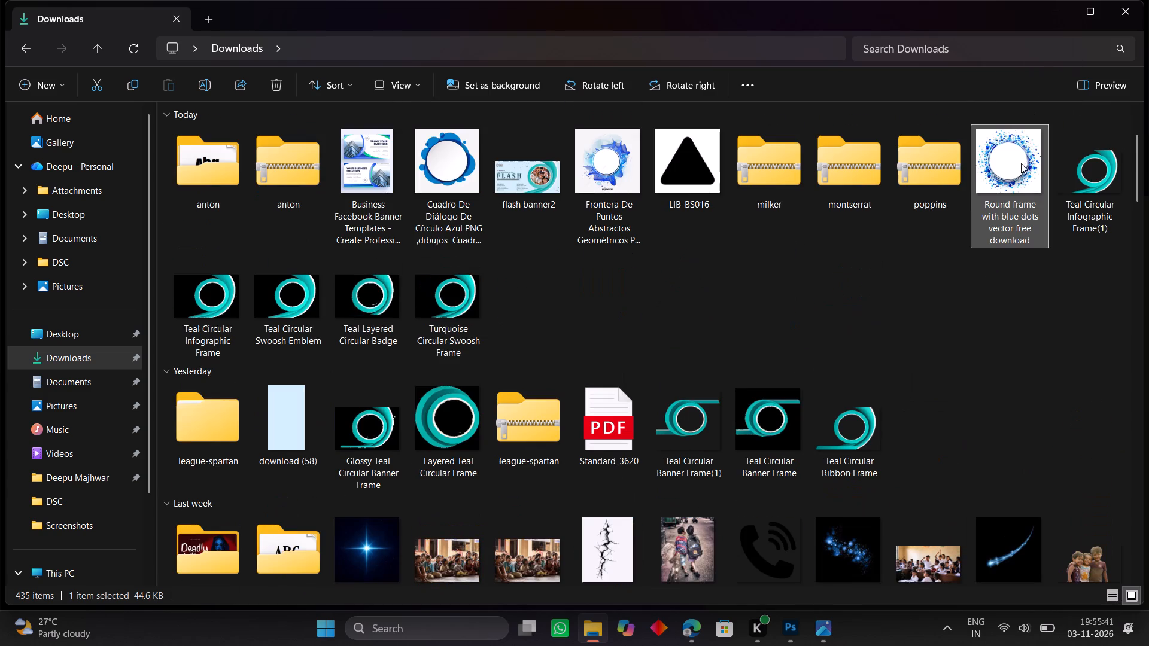
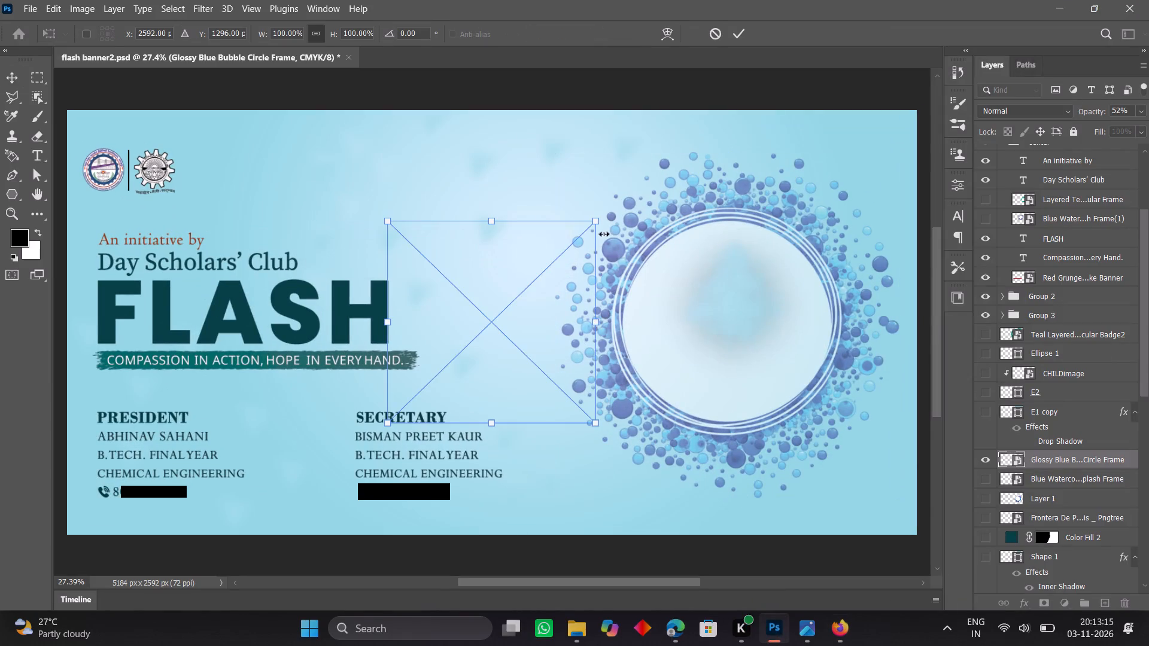
left_click(7, 75)
Hide the earlier, larger "Glossy Blue Bubble Circle Frame" layer, keeping the new frame layer shown.
left_click(749, 211)
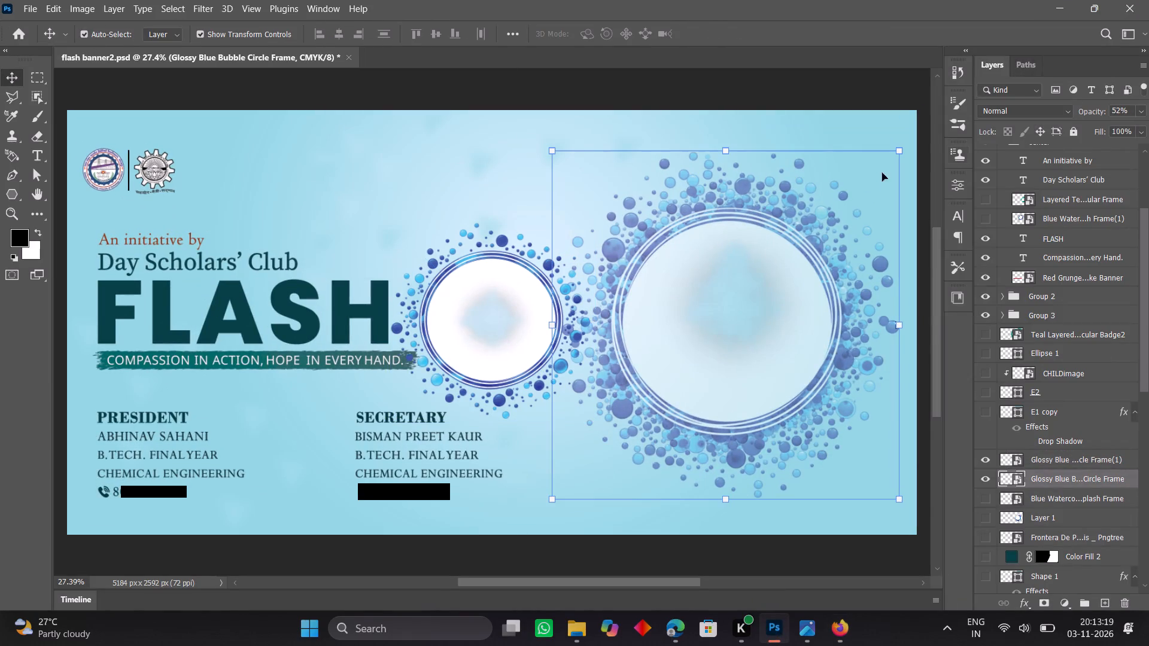
left_click(989, 474)
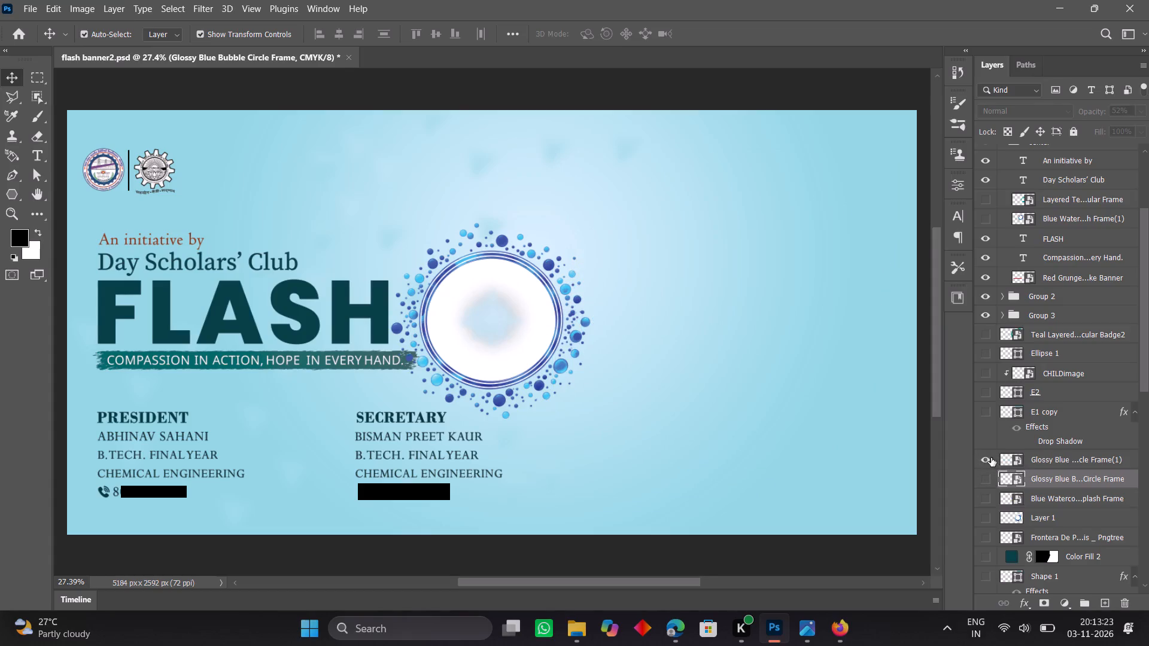
left_click(984, 458)
left_click(984, 458)
Show the hidden "Blue Watercolor Splash Frame" layer to identify it and delete it.
left_click(983, 497)
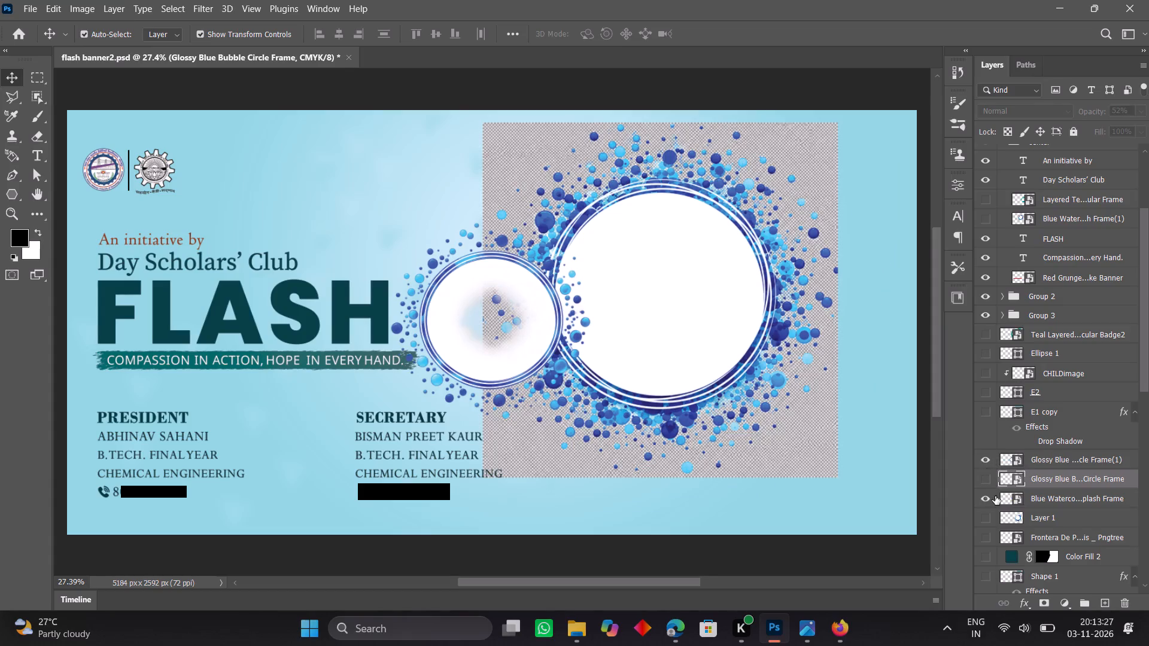
left_click(1044, 502)
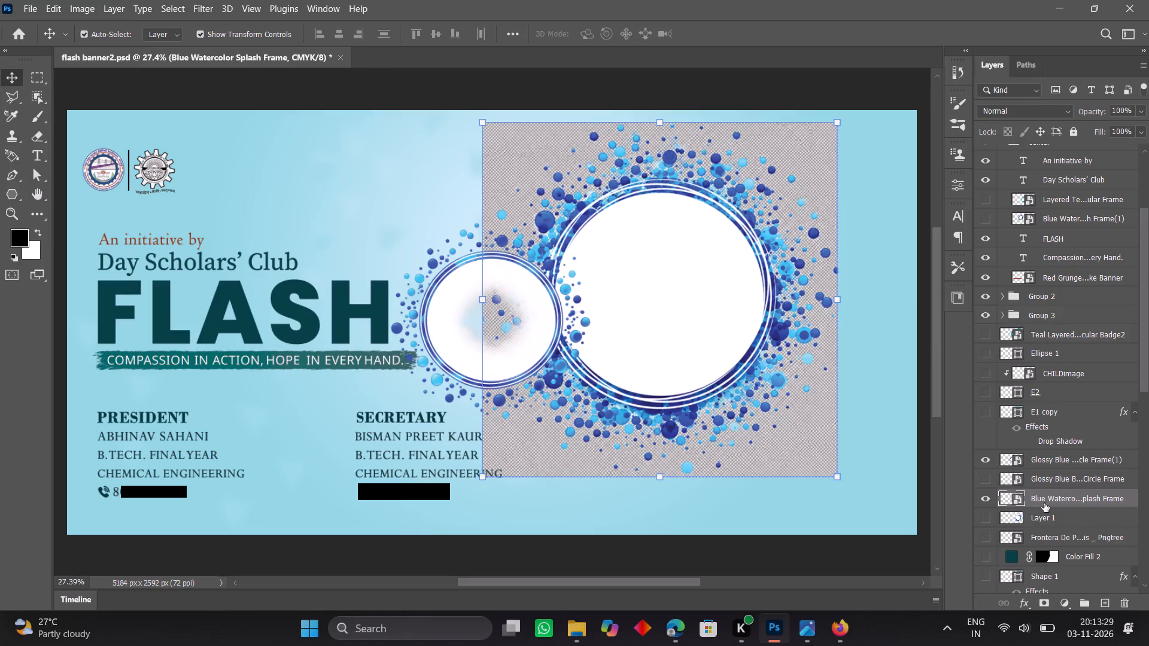
key("Delete")
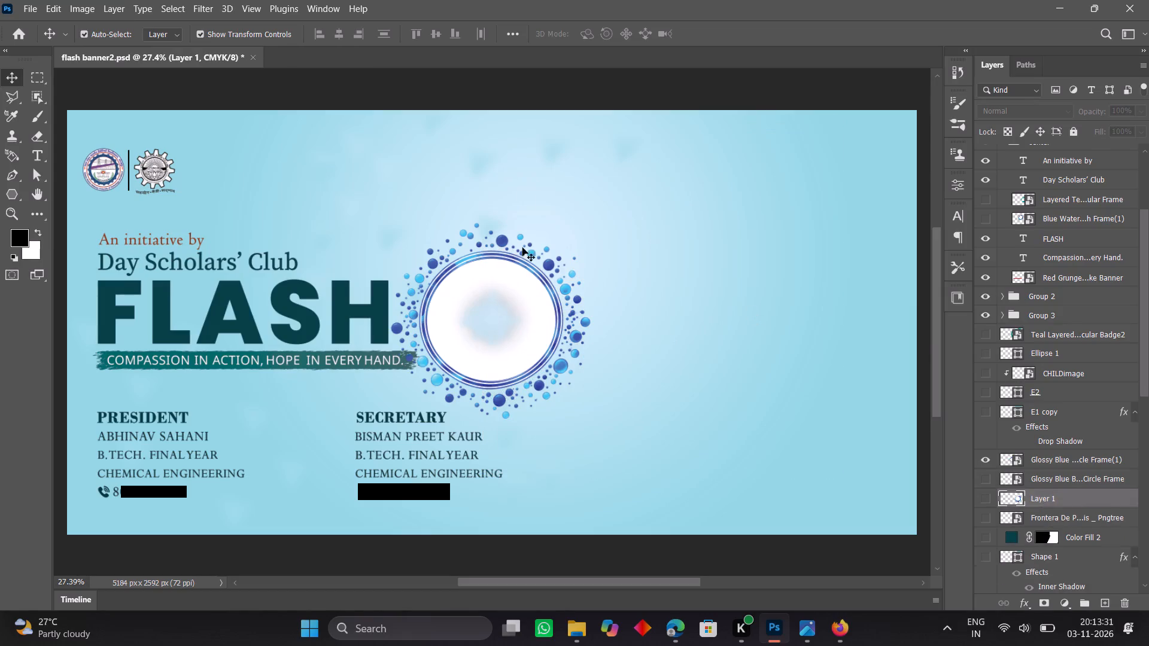
Move the new bubble circle frame to the banner's right half and scale it up to about 136%.
left_click_drag(551, 275, 728, 241)
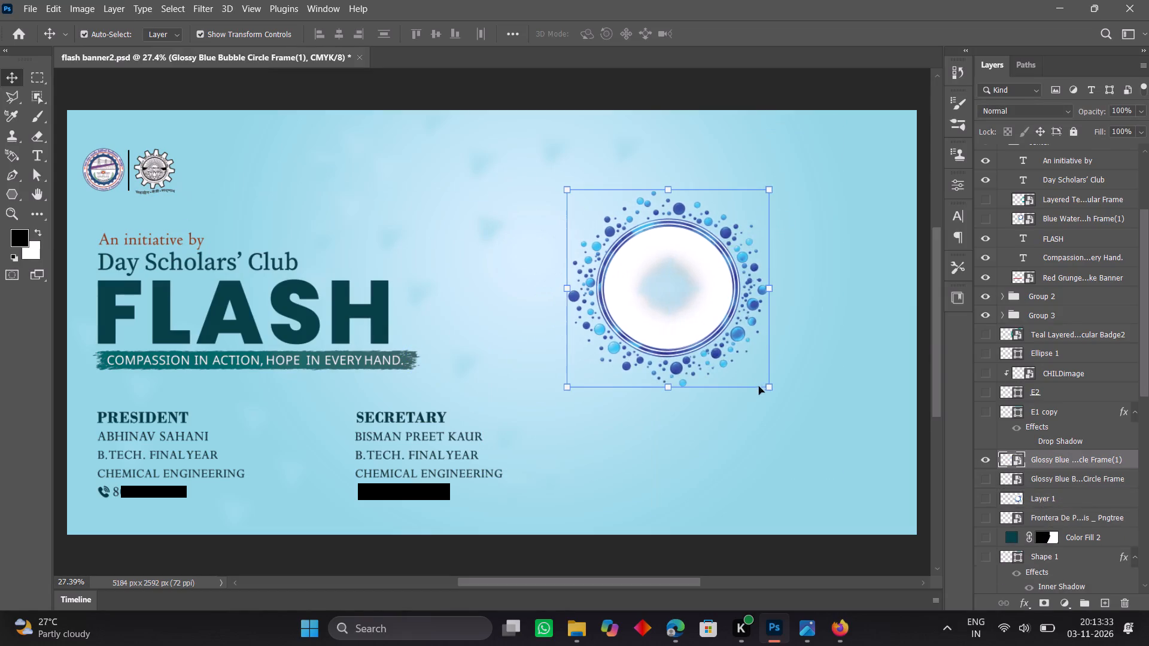
left_click_drag(768, 386, 836, 437)
left_click_drag(723, 313, 736, 295)
left_click_drag(849, 428, 856, 442)
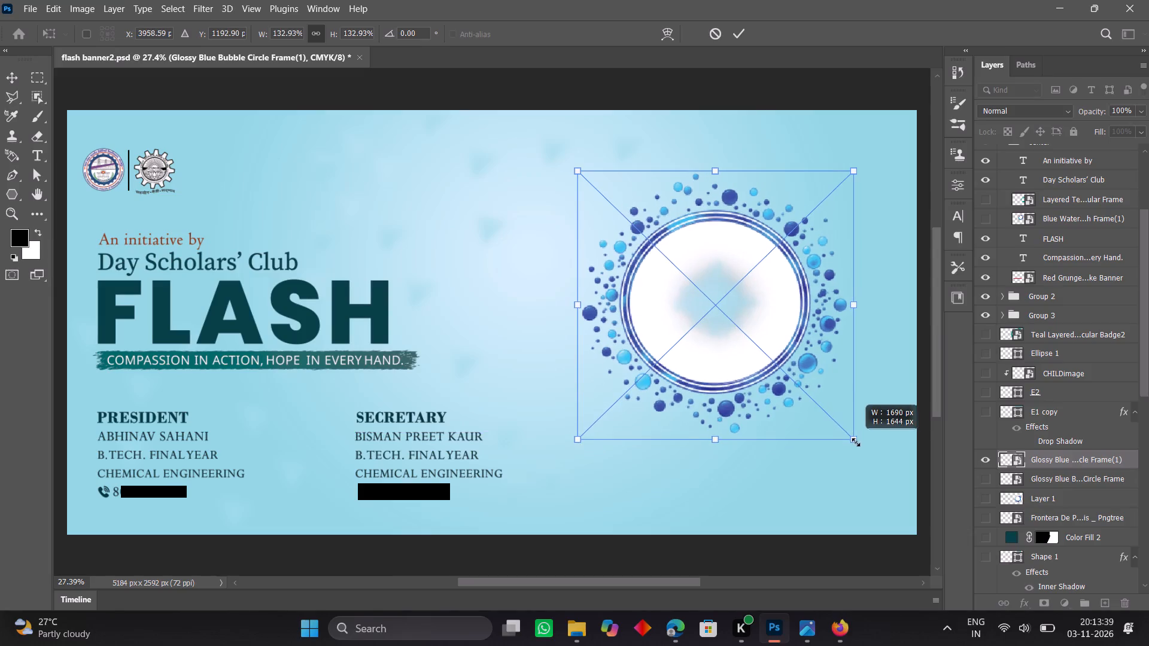
left_click_drag(856, 442, 858, 447)
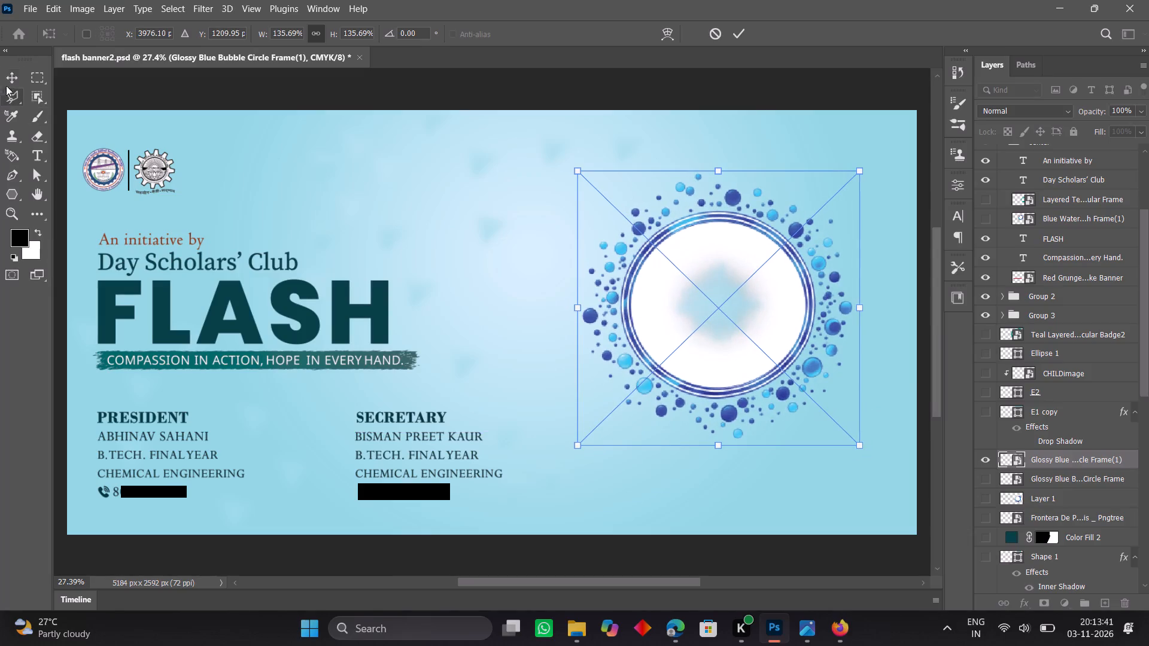
left_click(12, 78)
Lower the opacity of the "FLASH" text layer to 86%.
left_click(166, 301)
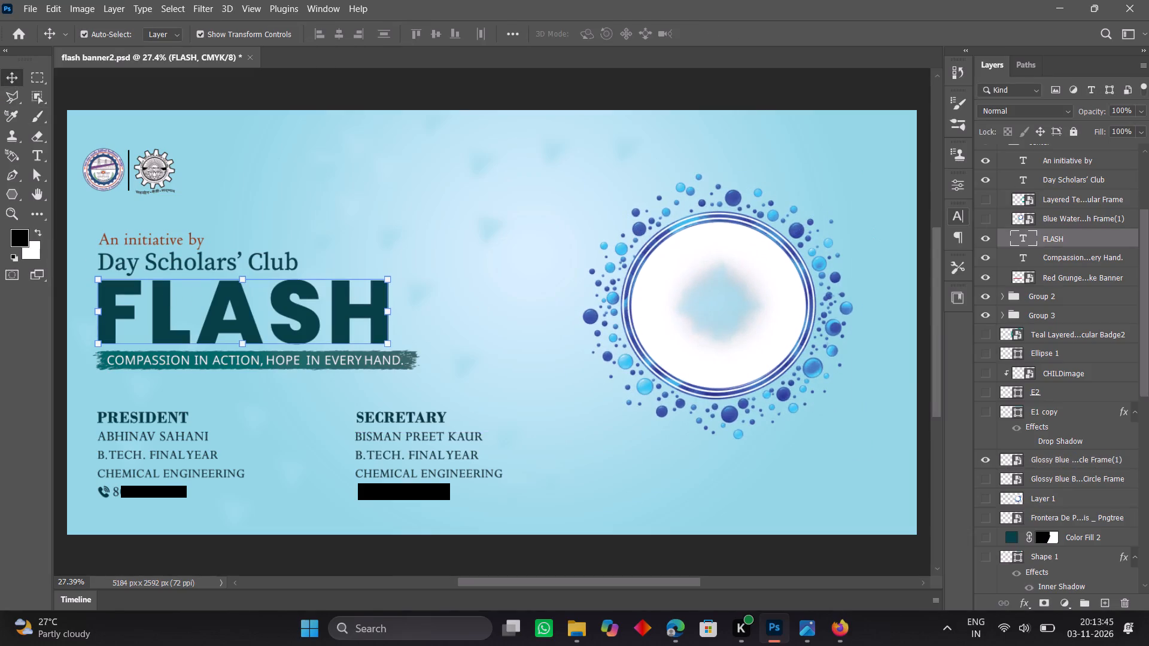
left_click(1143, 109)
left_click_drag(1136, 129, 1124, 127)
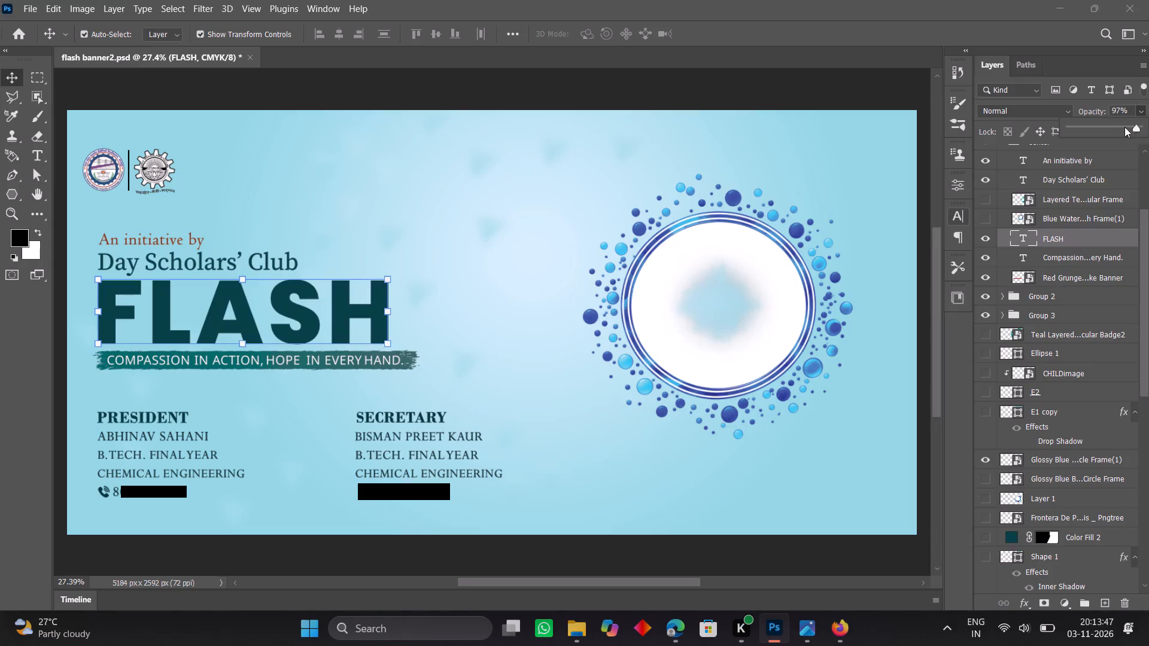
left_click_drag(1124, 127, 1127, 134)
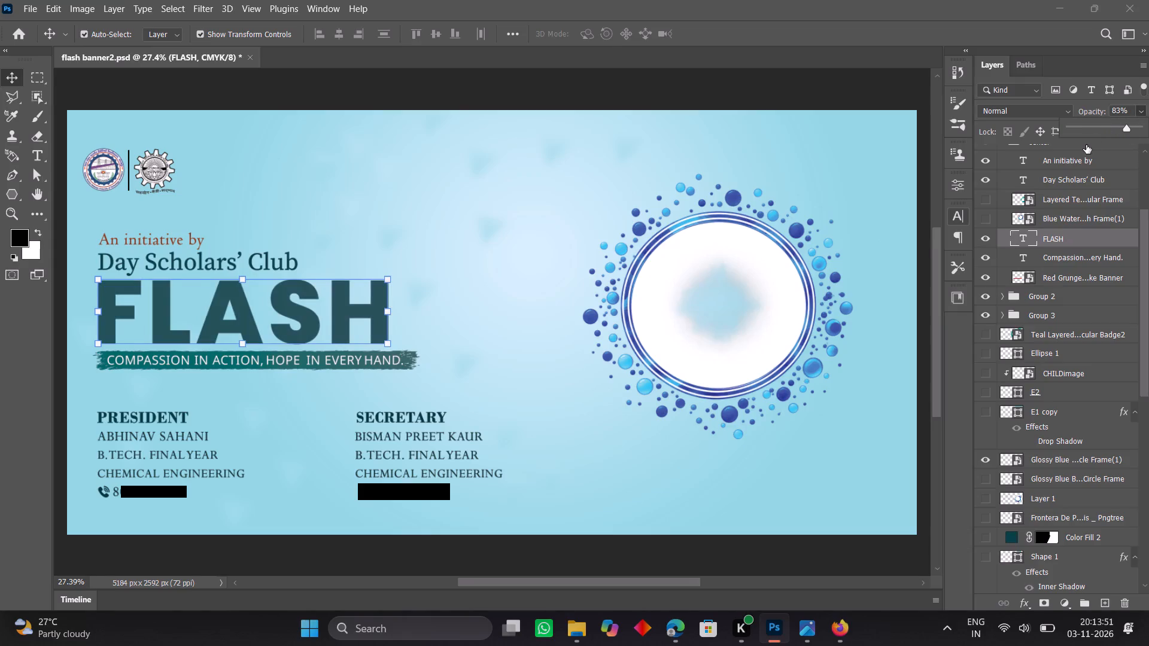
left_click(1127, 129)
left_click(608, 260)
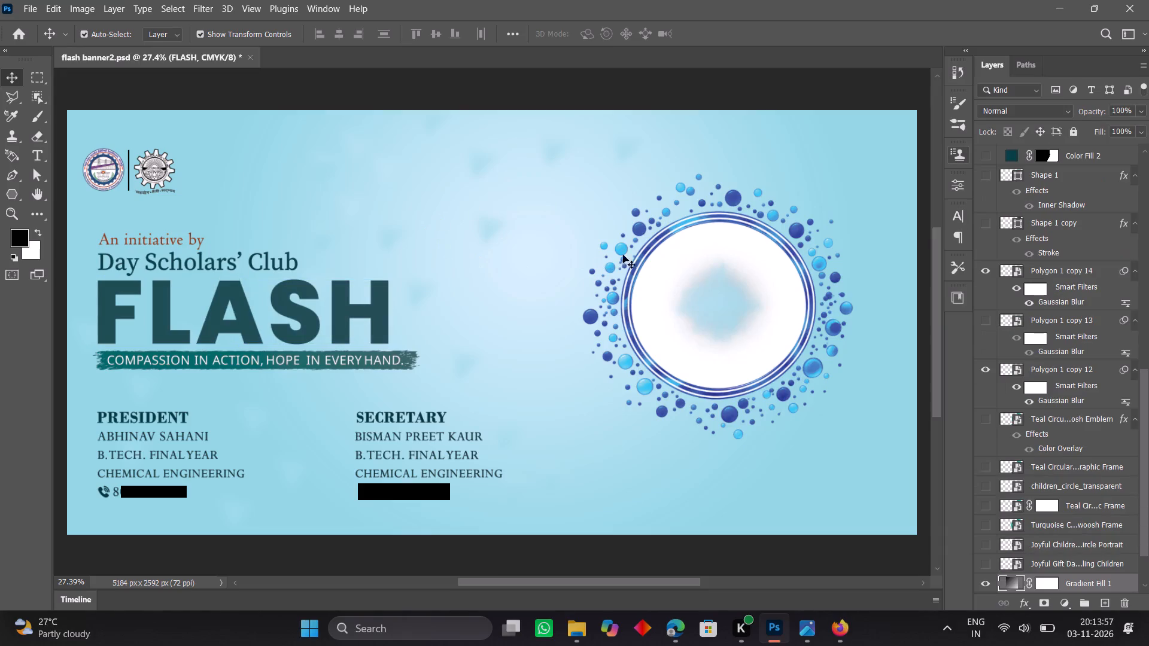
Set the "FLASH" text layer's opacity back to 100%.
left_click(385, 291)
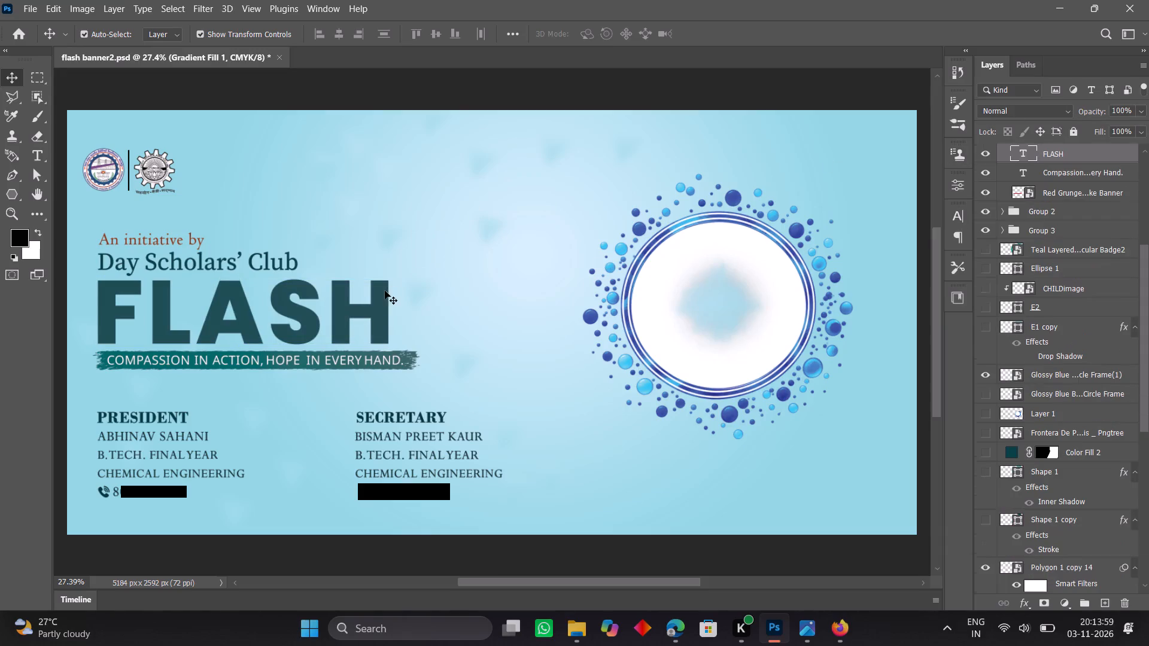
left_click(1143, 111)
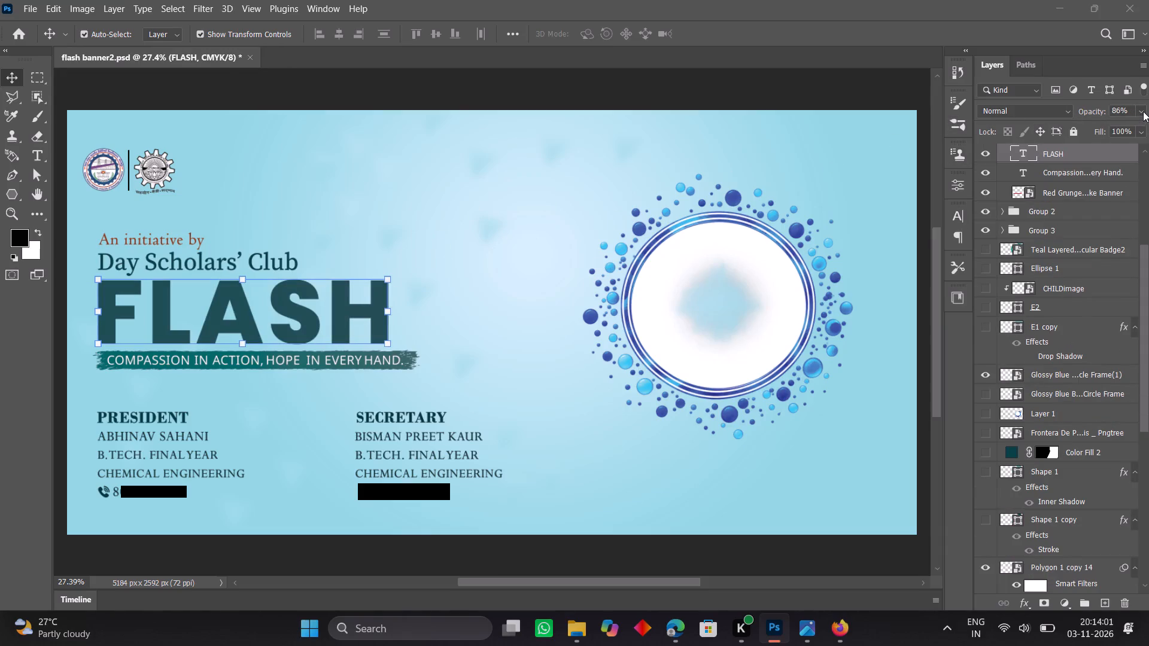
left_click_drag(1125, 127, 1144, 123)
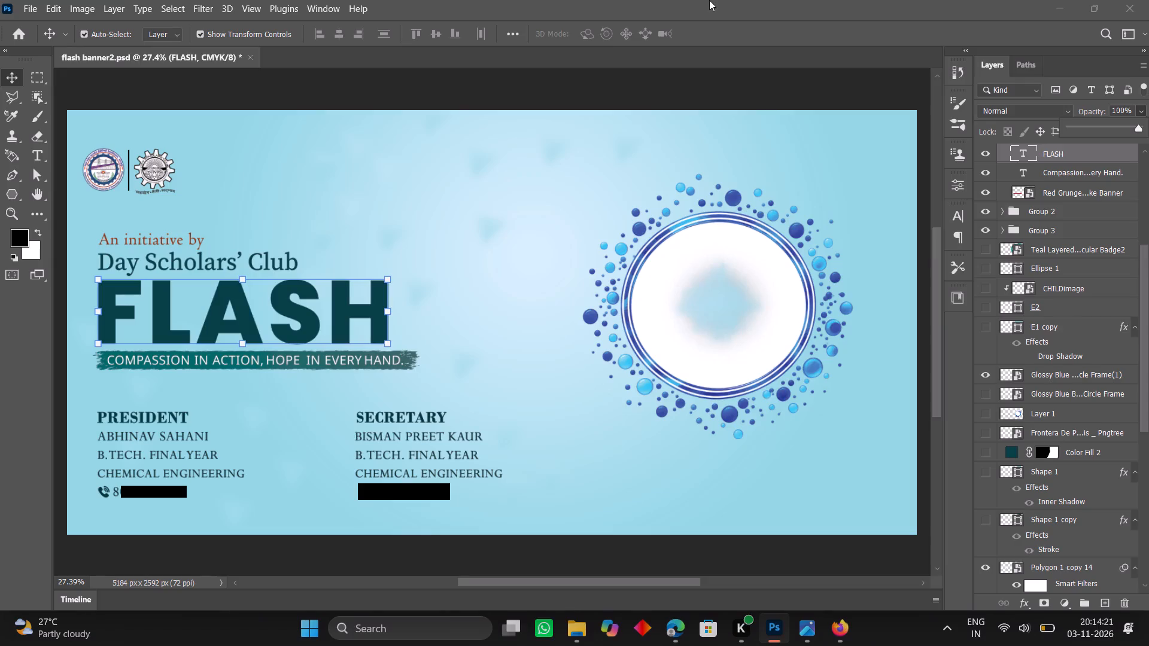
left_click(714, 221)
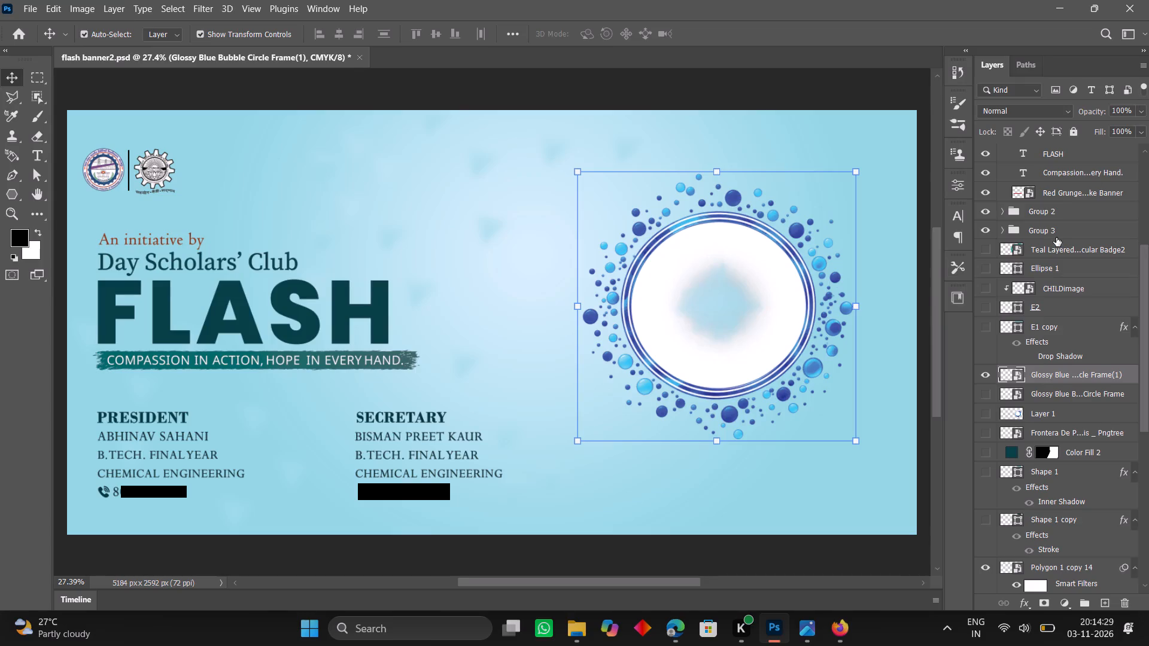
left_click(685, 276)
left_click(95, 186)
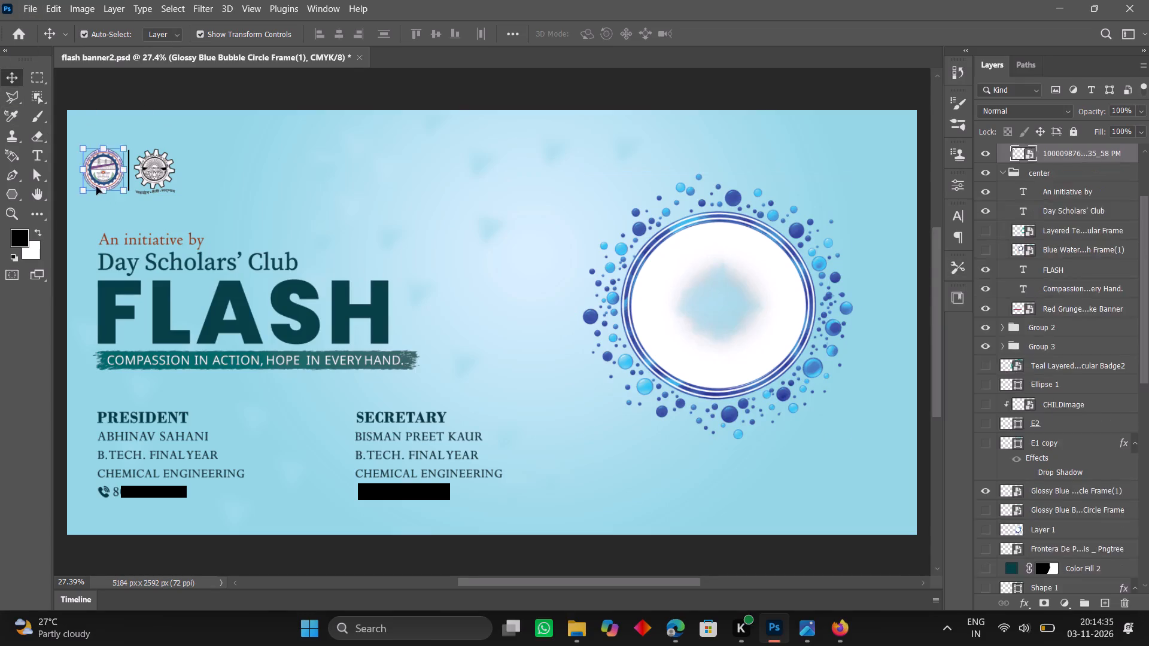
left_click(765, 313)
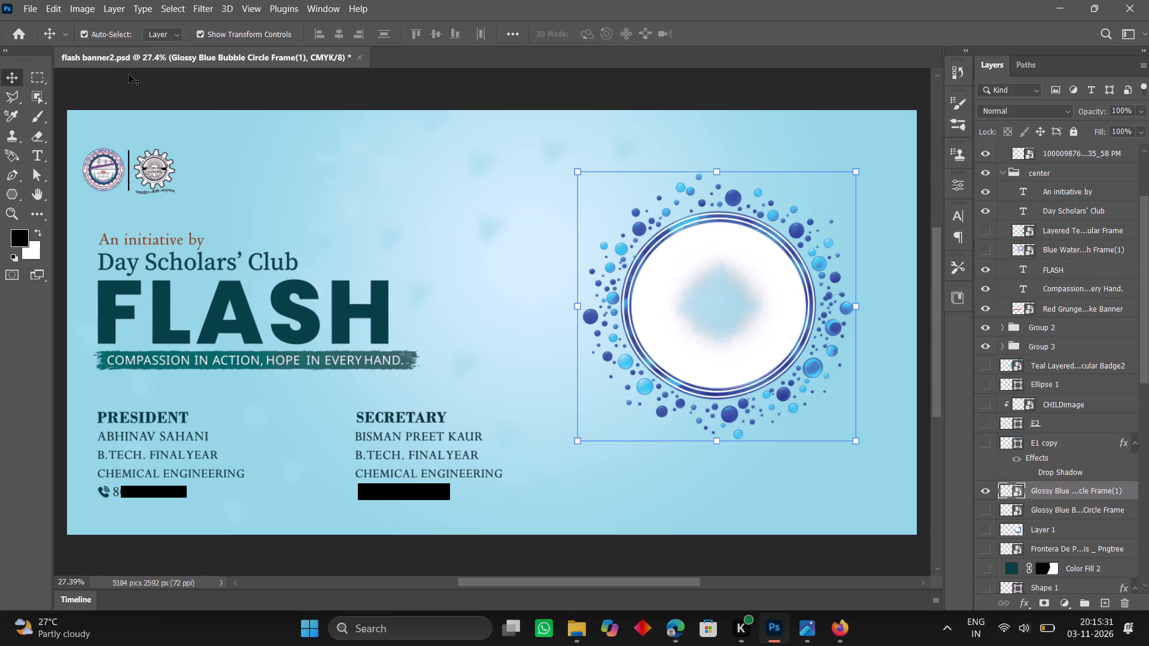
Save the "flash banner2" document.
left_click(33, 3)
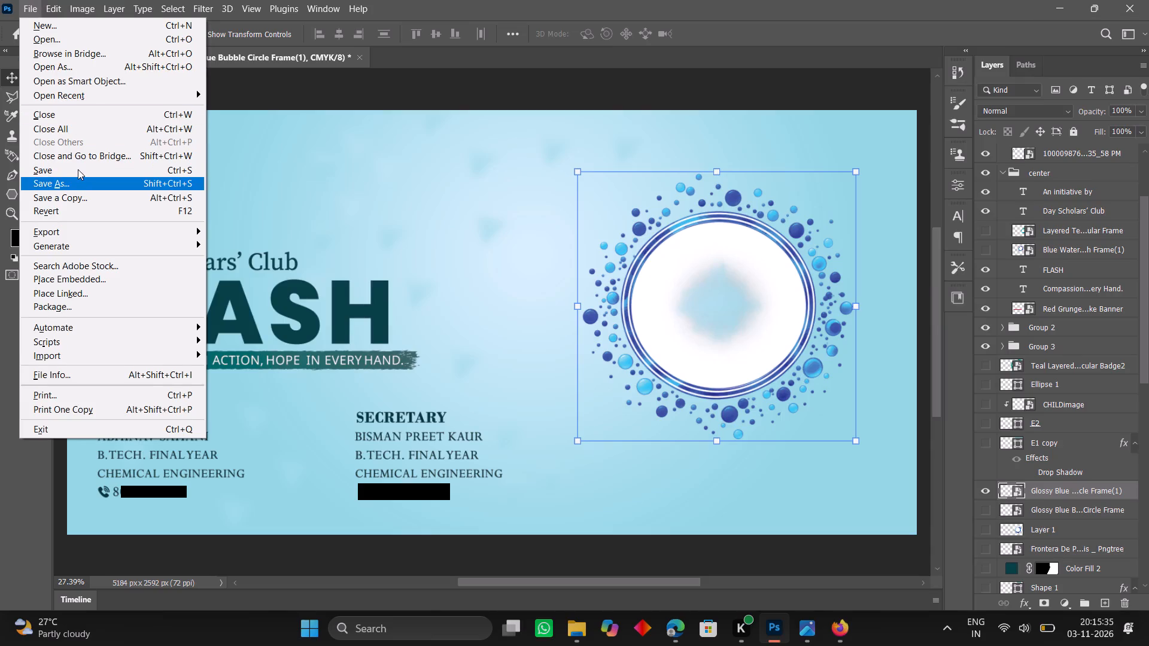
left_click(78, 169)
left_click(694, 233)
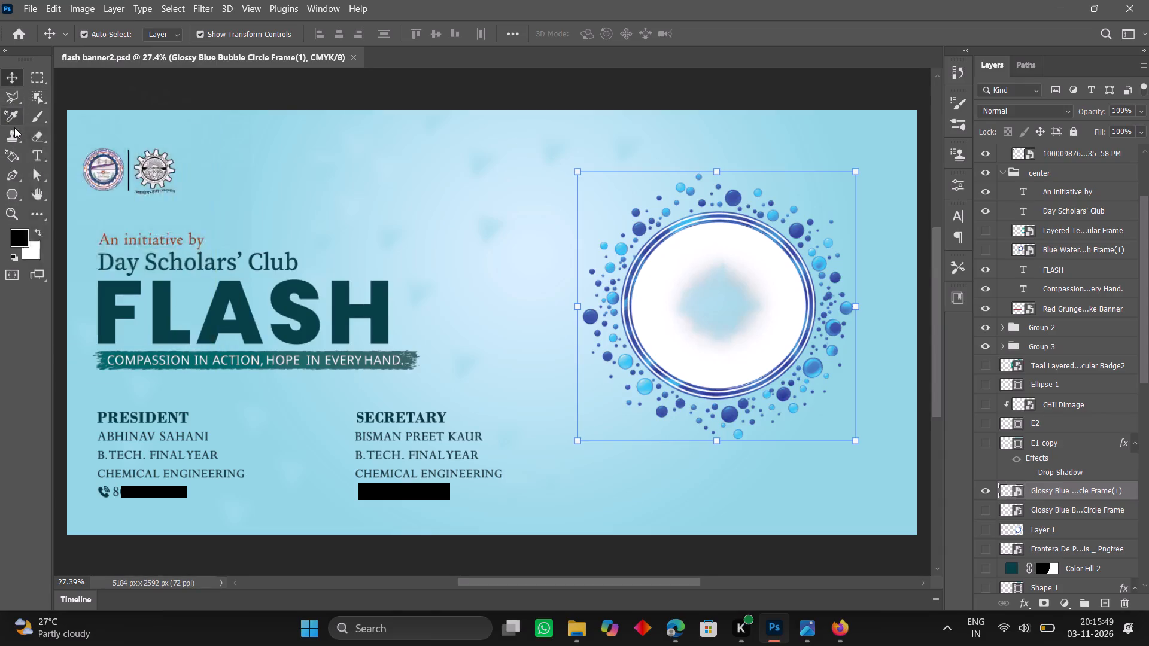
Draw a circular selection inside the bubble frame's centre and fill it with a white (#ffffff) Solid Color layer.
right_click(38, 82)
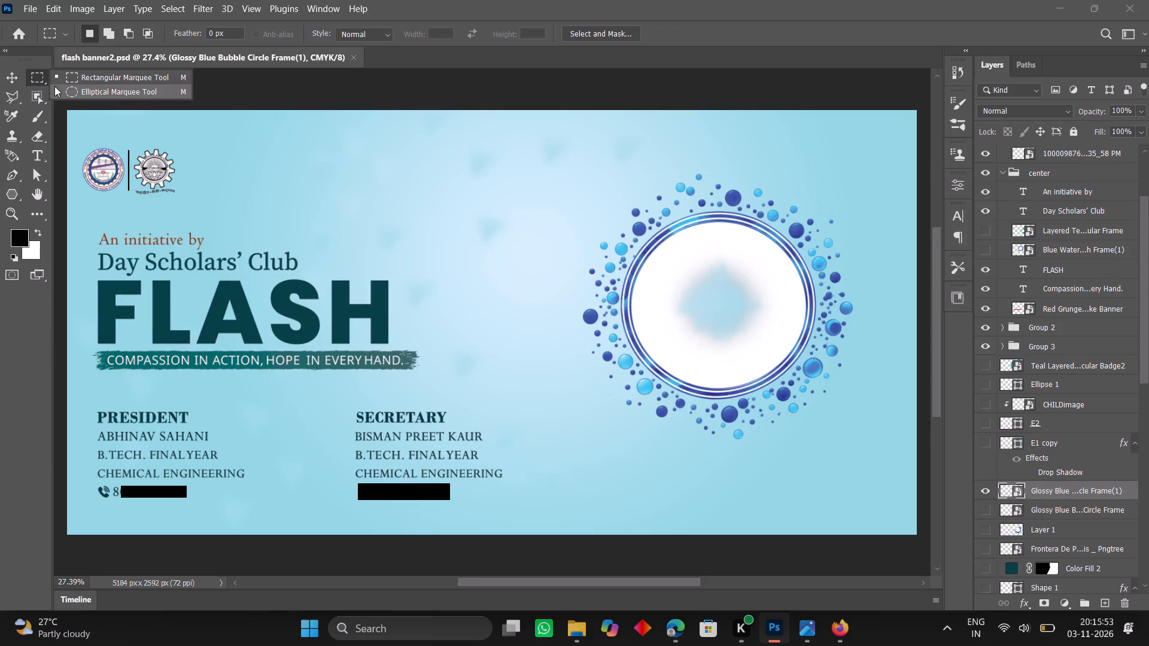
left_click(66, 90)
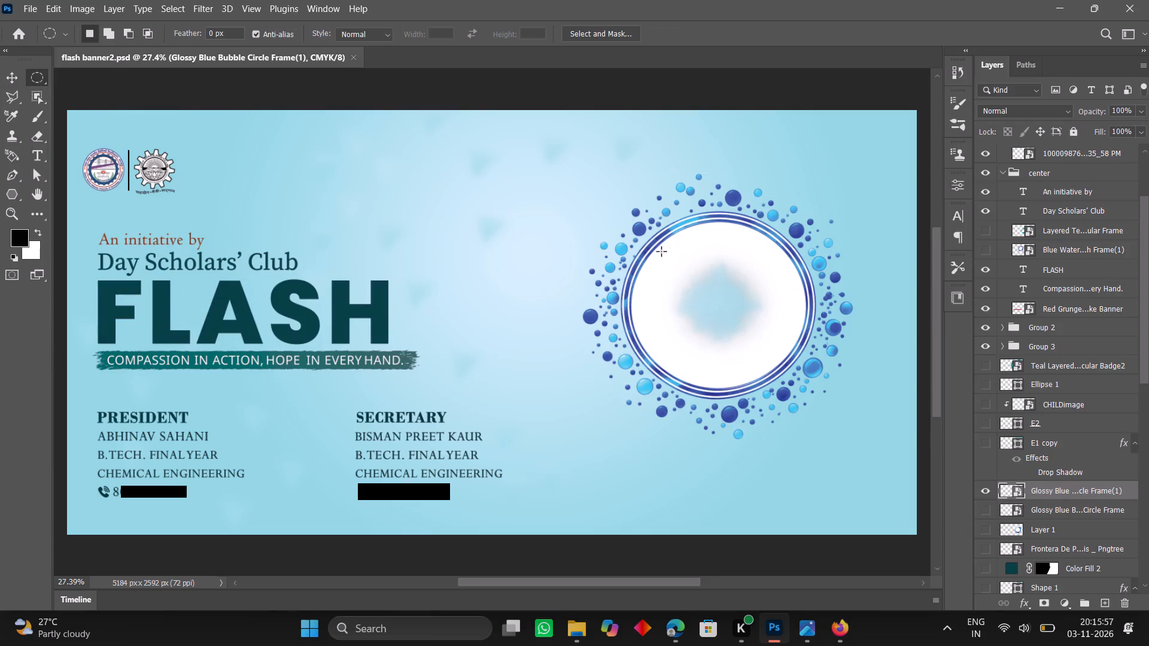
left_click_drag(658, 250, 789, 365)
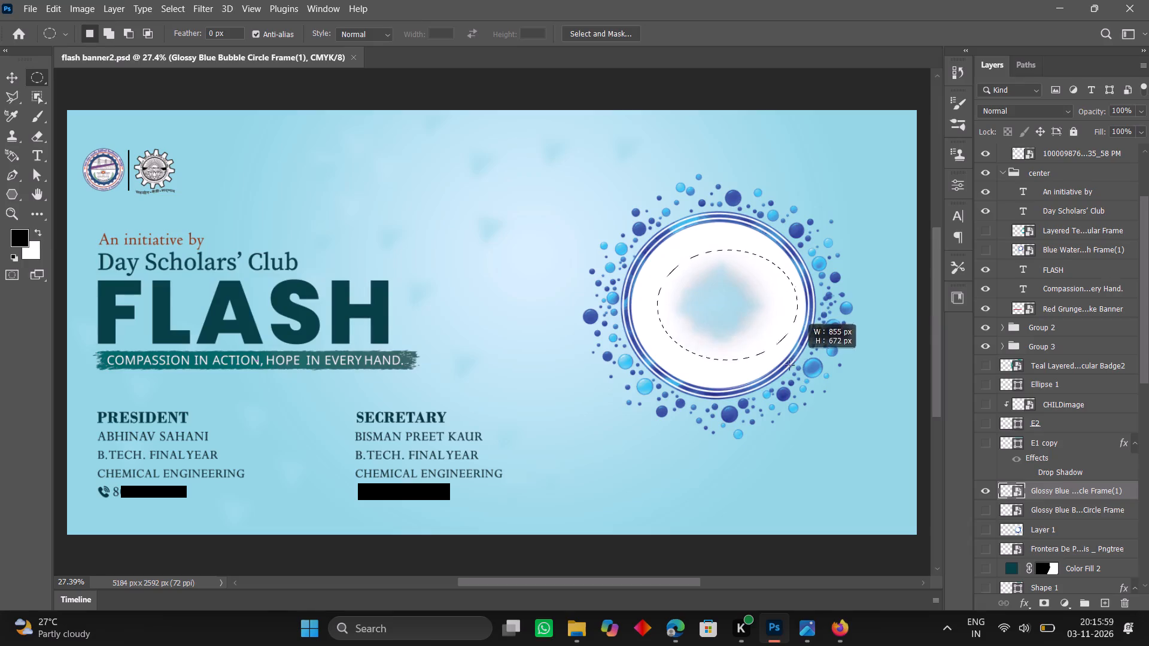
left_click_drag(789, 365, 784, 370)
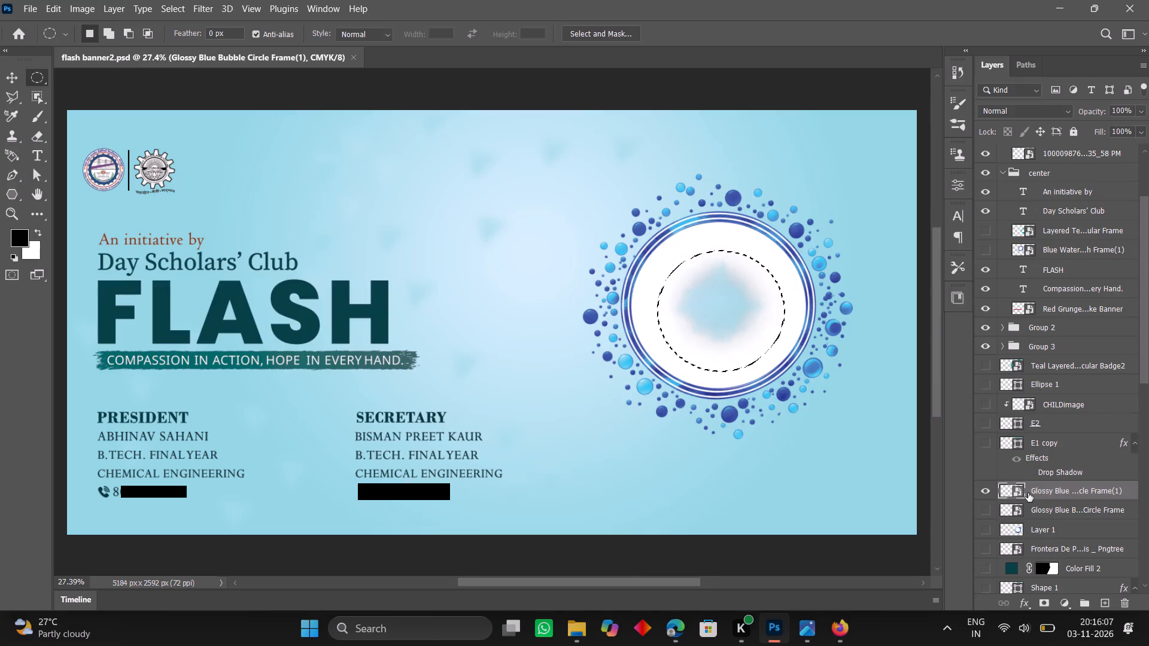
left_click(1068, 602)
left_click(1047, 340)
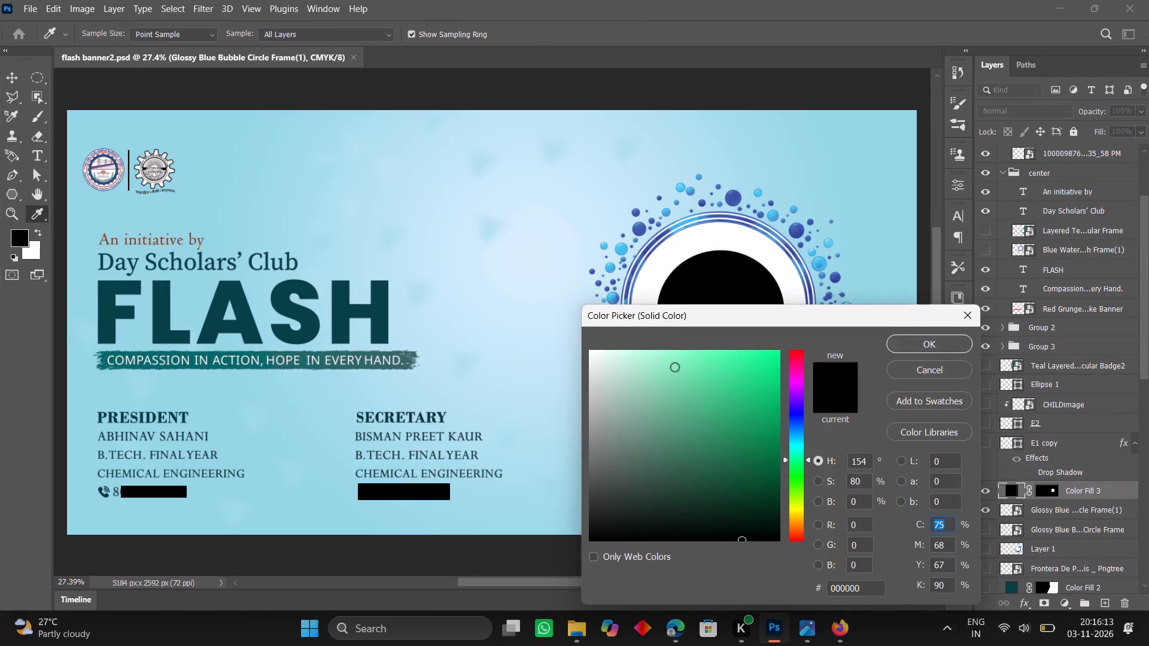
left_click(651, 278)
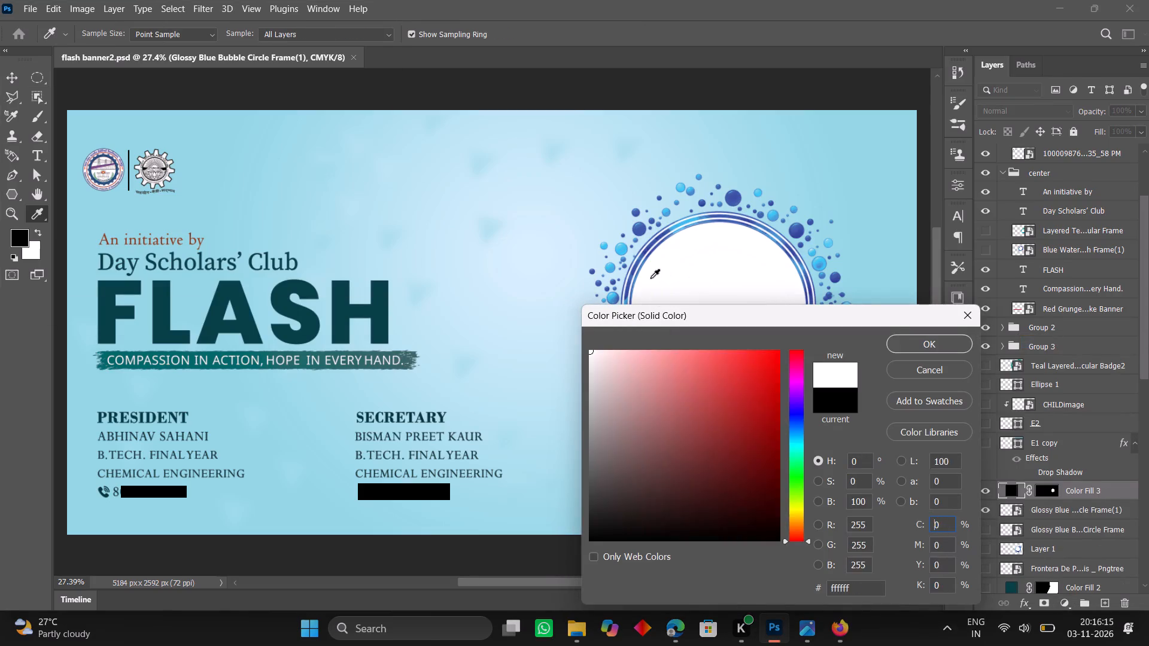
left_click(914, 339)
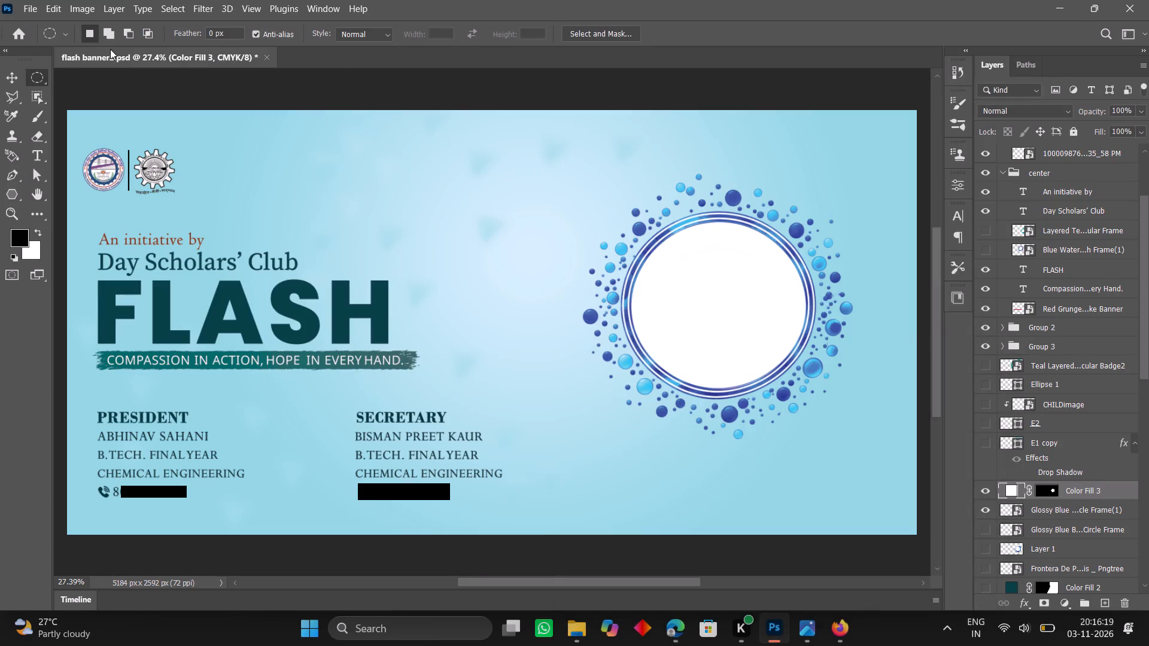
Scale the white fill circle to about 148% and move it over the bubble frame's opening.
left_click(10, 74)
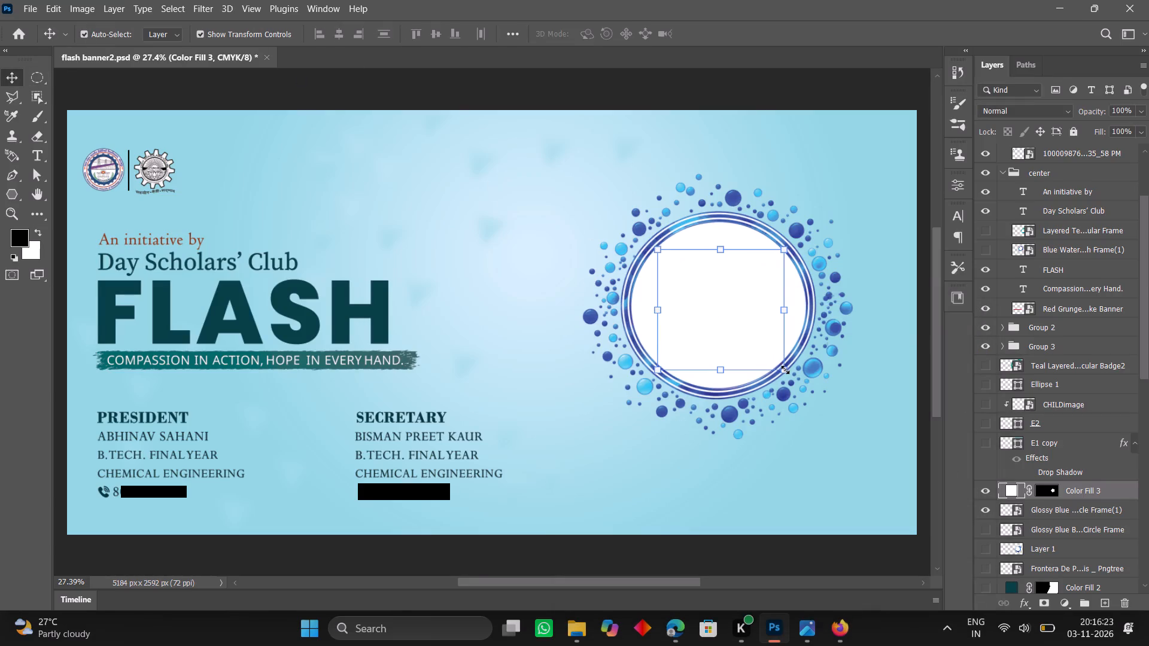
left_click_drag(785, 370, 862, 406)
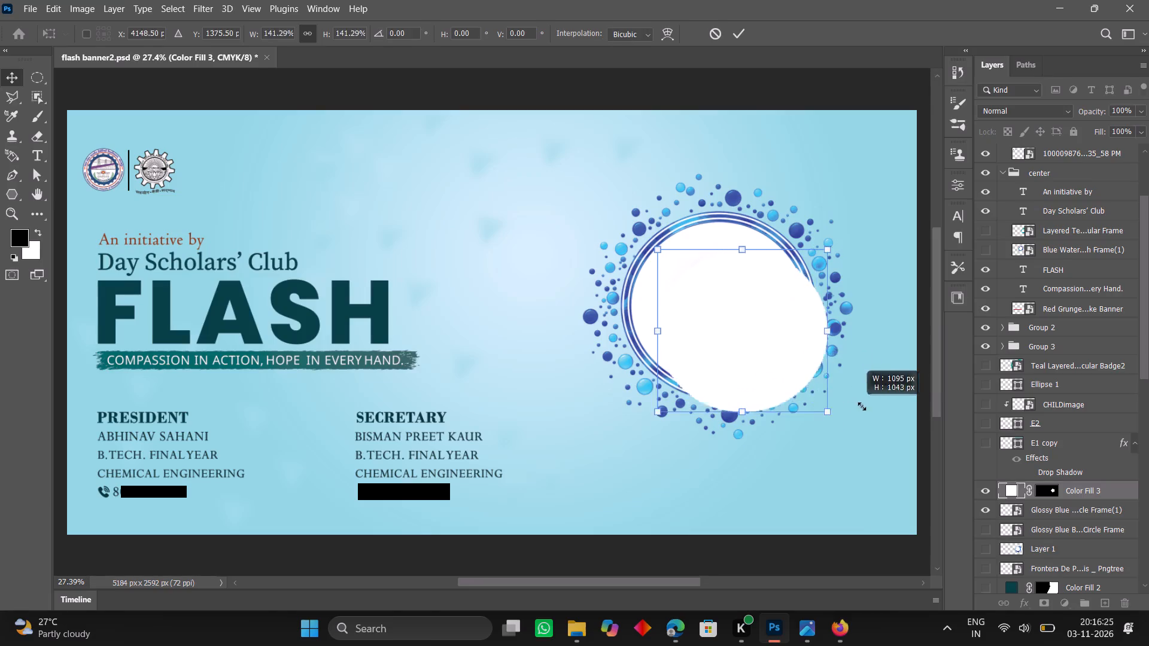
left_click_drag(862, 406, 925, 404)
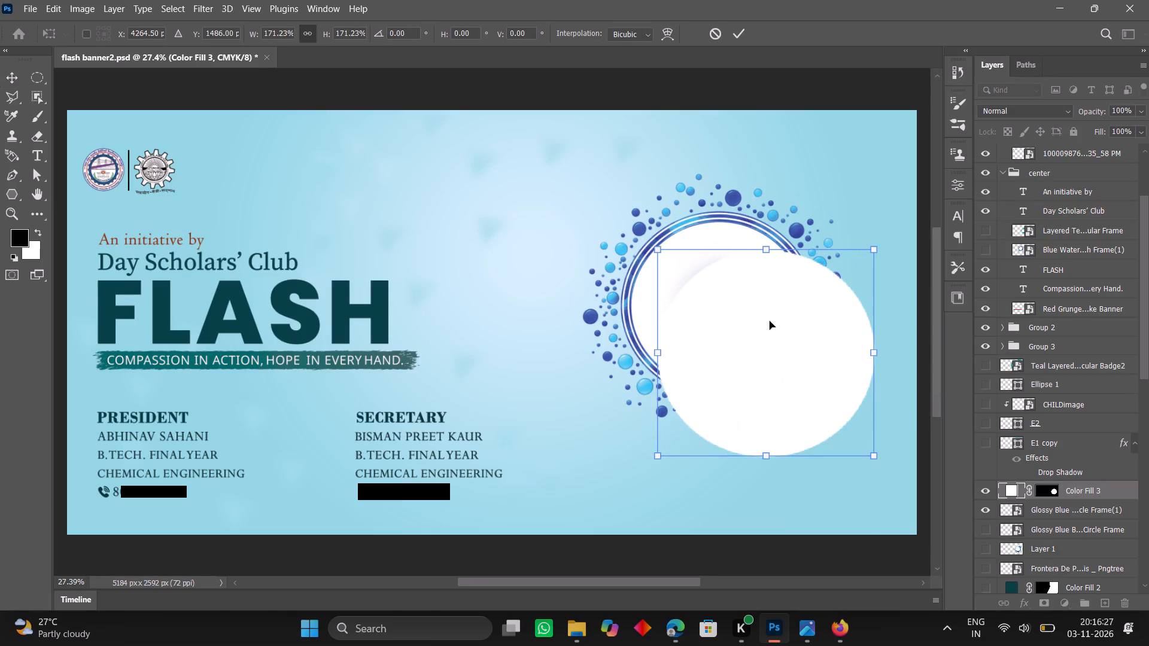
left_click_drag(768, 321, 729, 280)
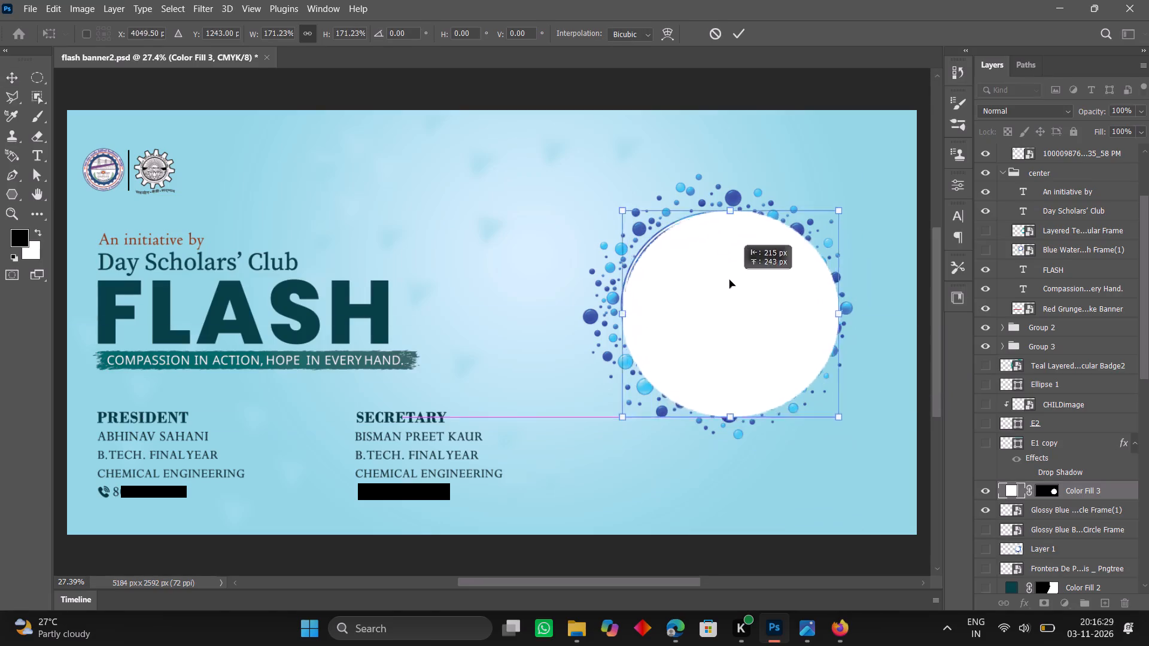
left_click_drag(729, 280, 721, 275)
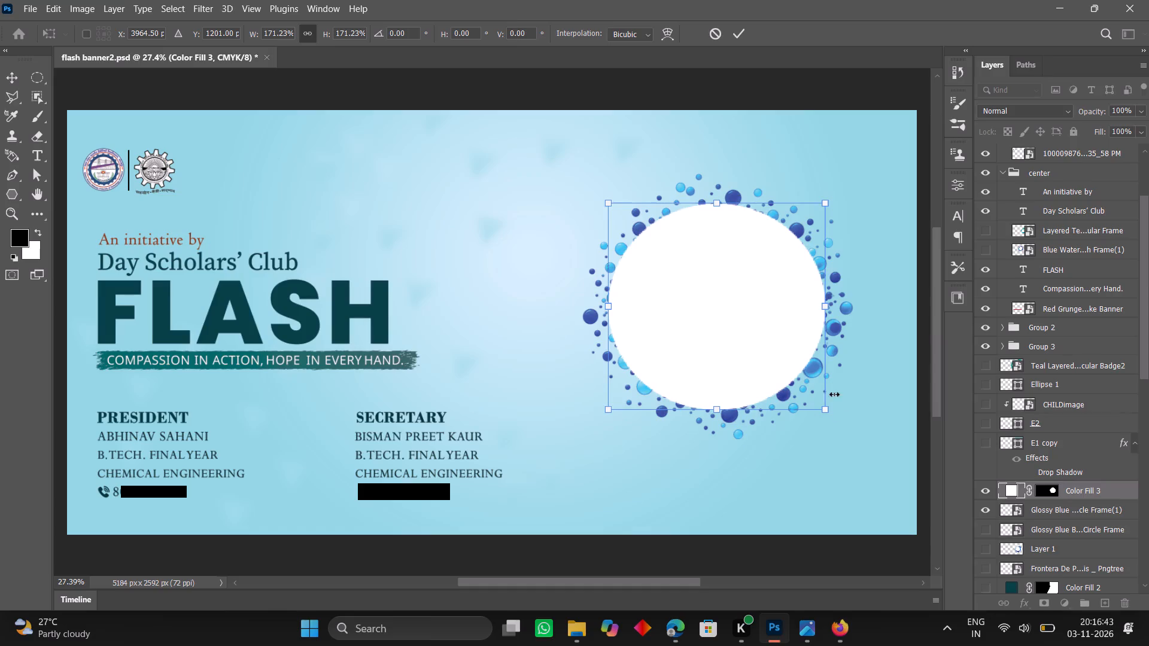
left_click_drag(824, 411, 788, 378)
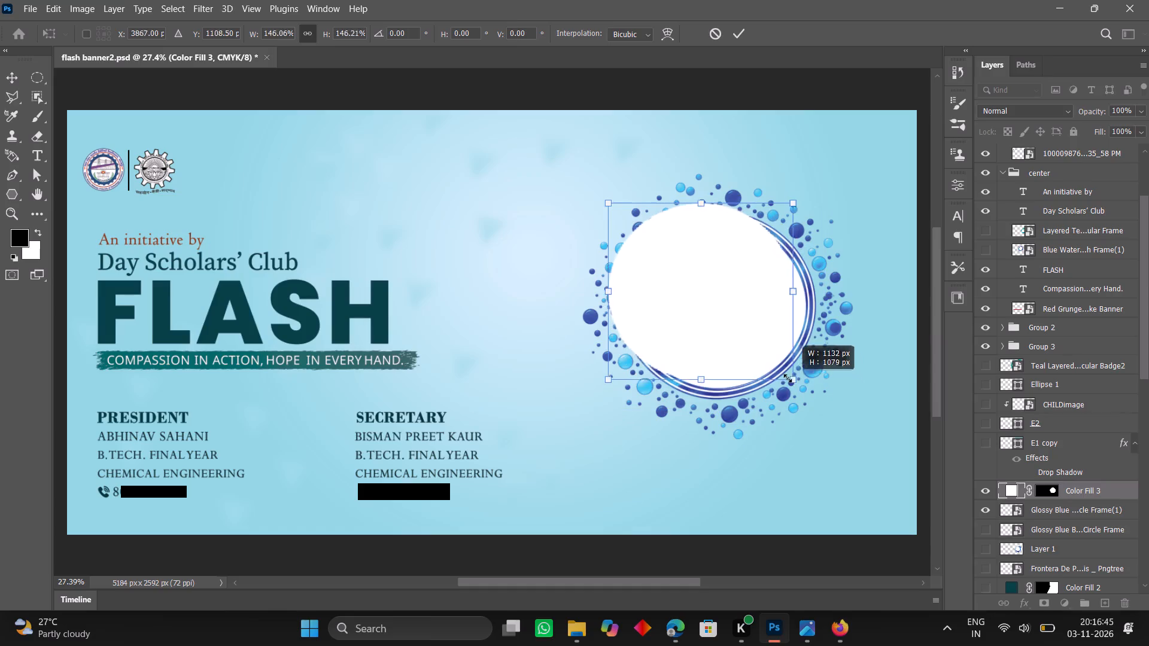
left_click_drag(788, 378, 792, 384)
left_click_drag(715, 309, 734, 322)
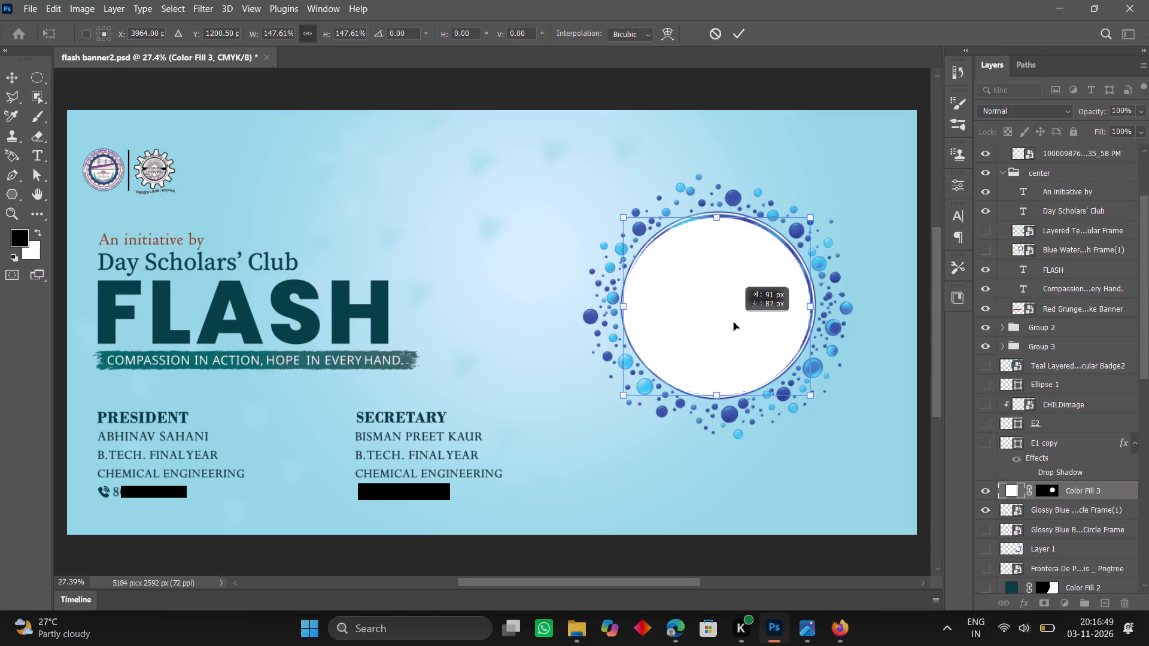
left_click_drag(734, 322, 734, 321)
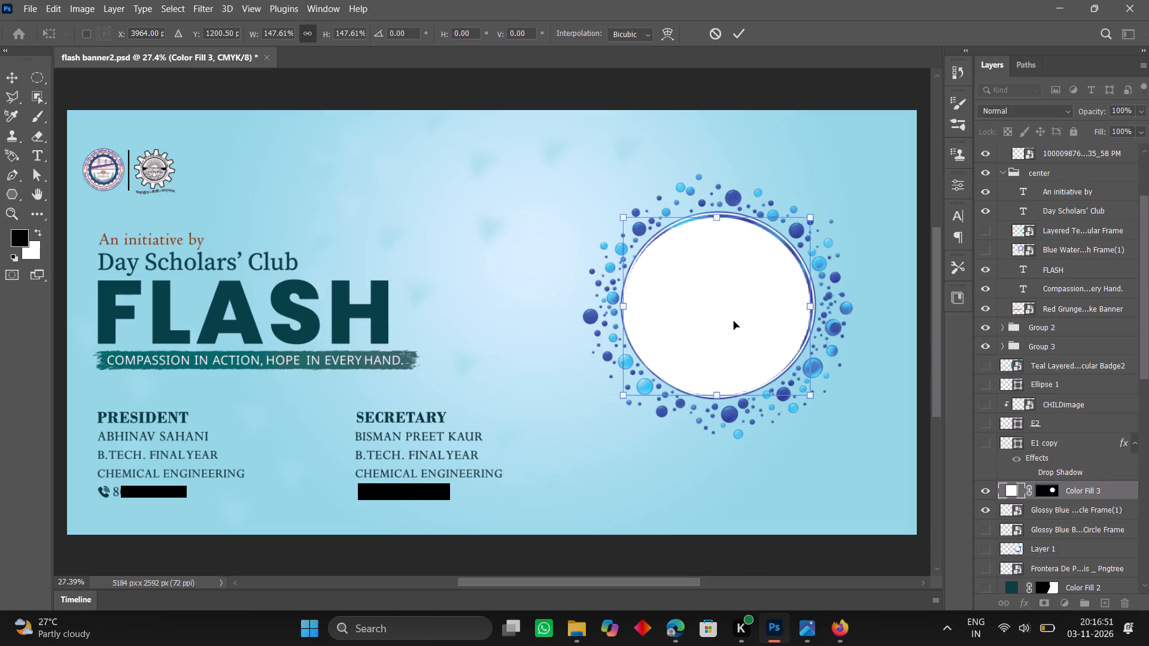
Nudge the white circle slightly up and to the right to centre it within the blue ring, and apply the transform.
key("Up")
key("Up")
key("Up")
key("Right")
key("Right")
key("Right")
key("Right")
key("Right")
key("Right")
key("Right")
key("Right")
key("Right")
key("Right")
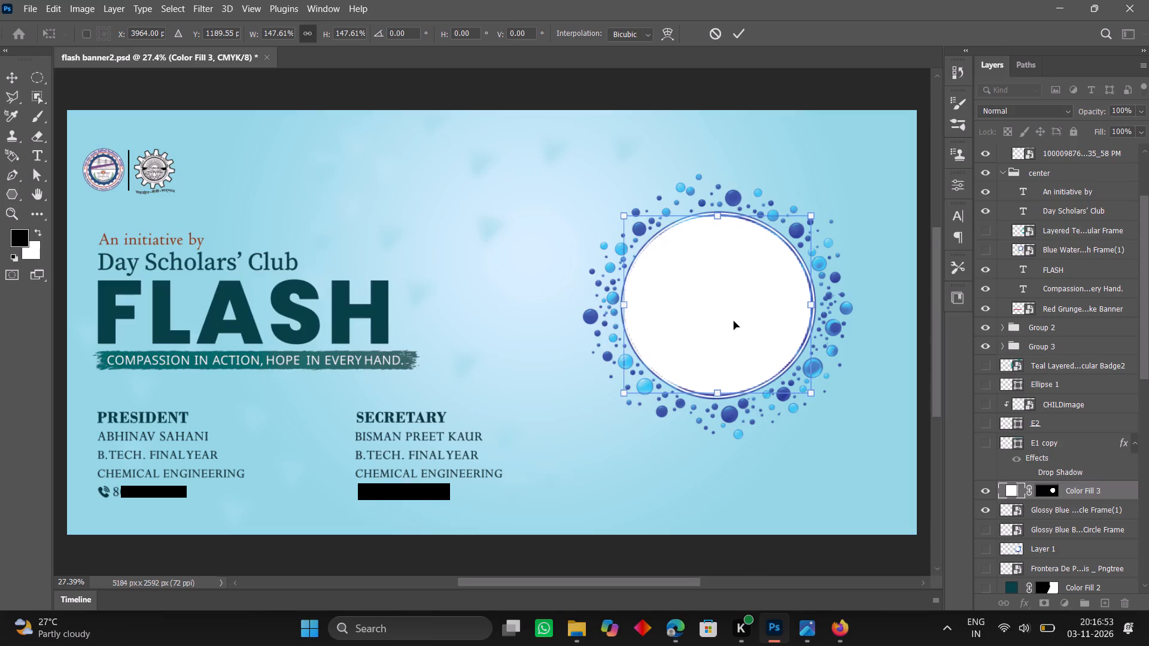
key("Up")
key("Left")
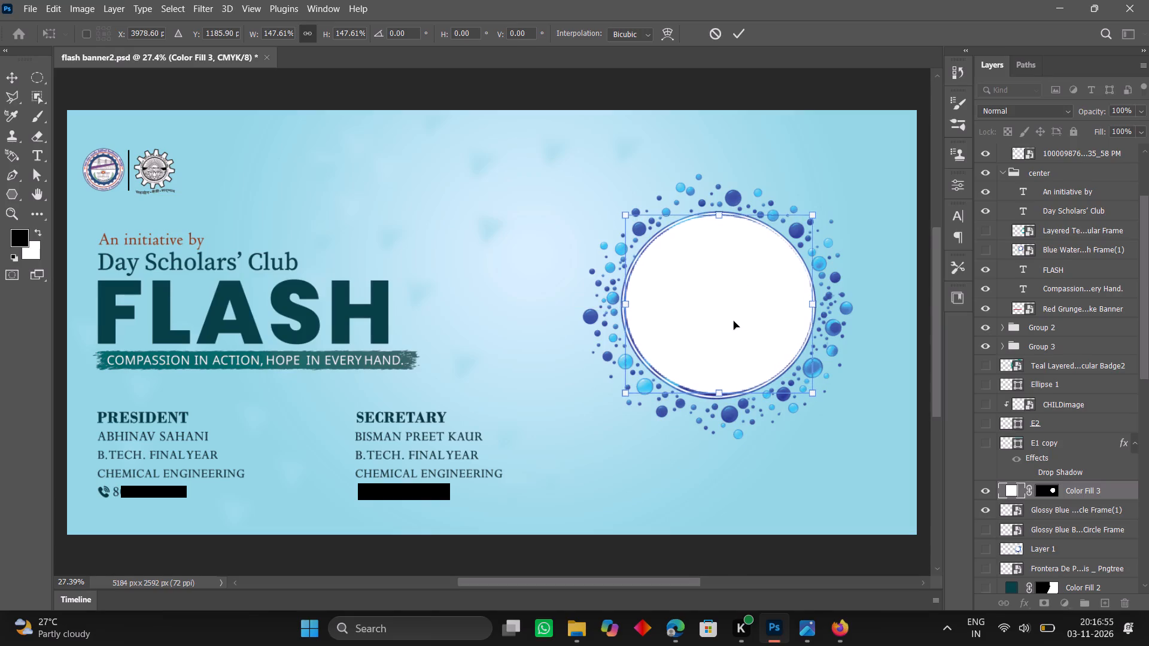
key("Left")
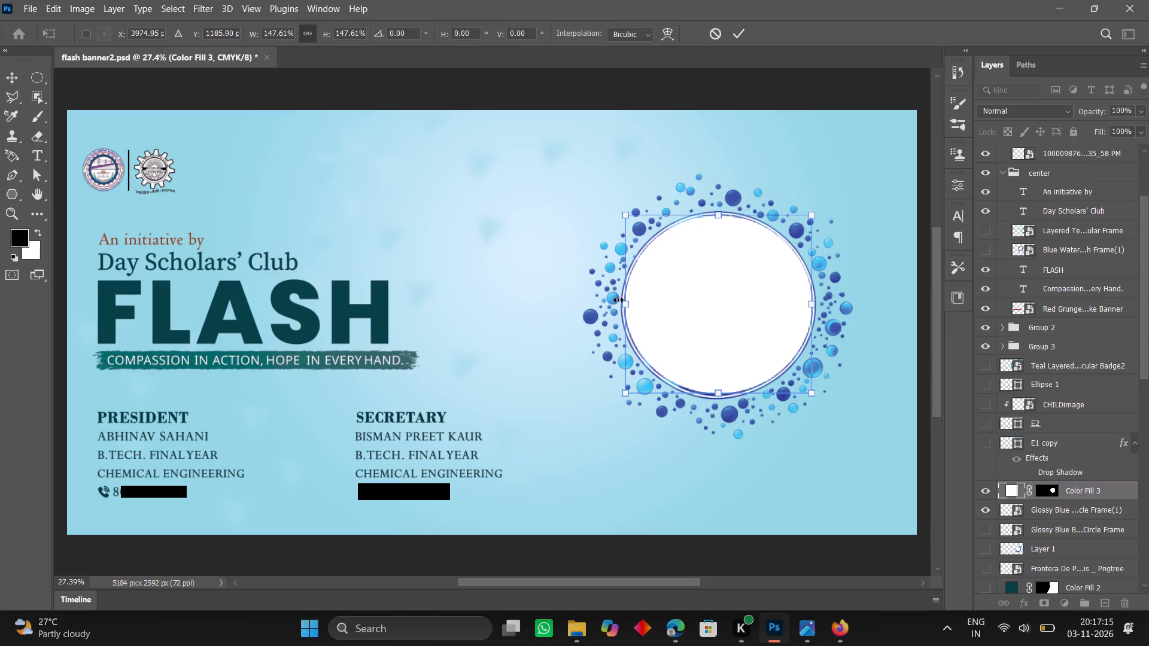
left_click(10, 80)
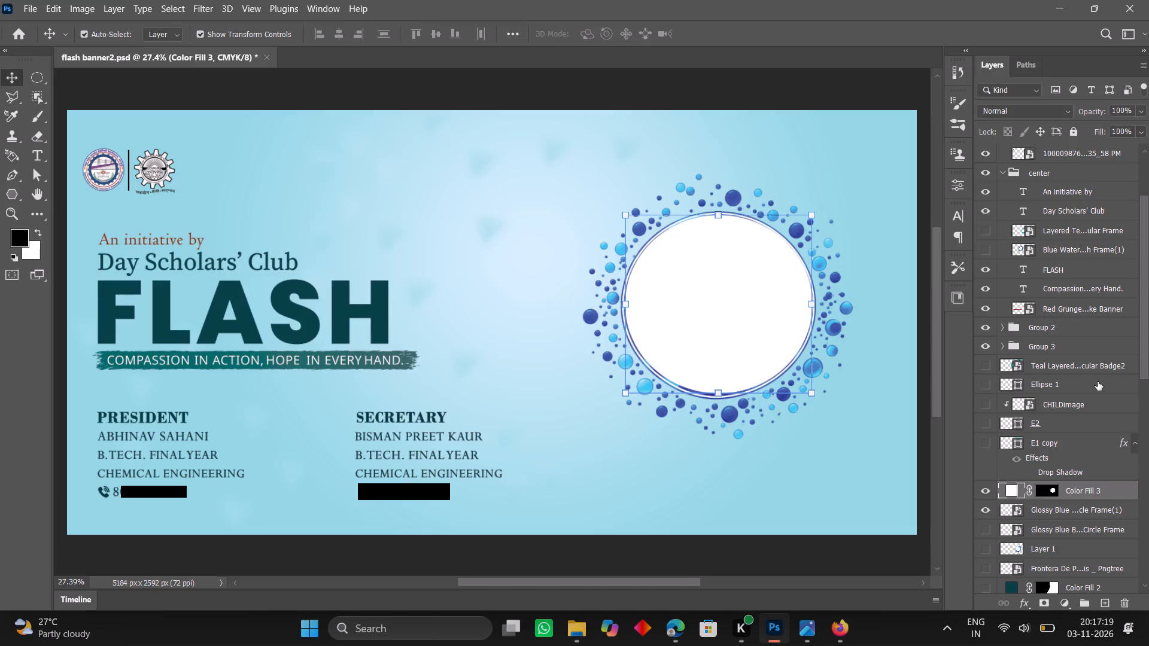
Find the hidden "CHILDimage" photo layer in the layer stack and make it visible.
scroll(1098, 382, "down", 4)
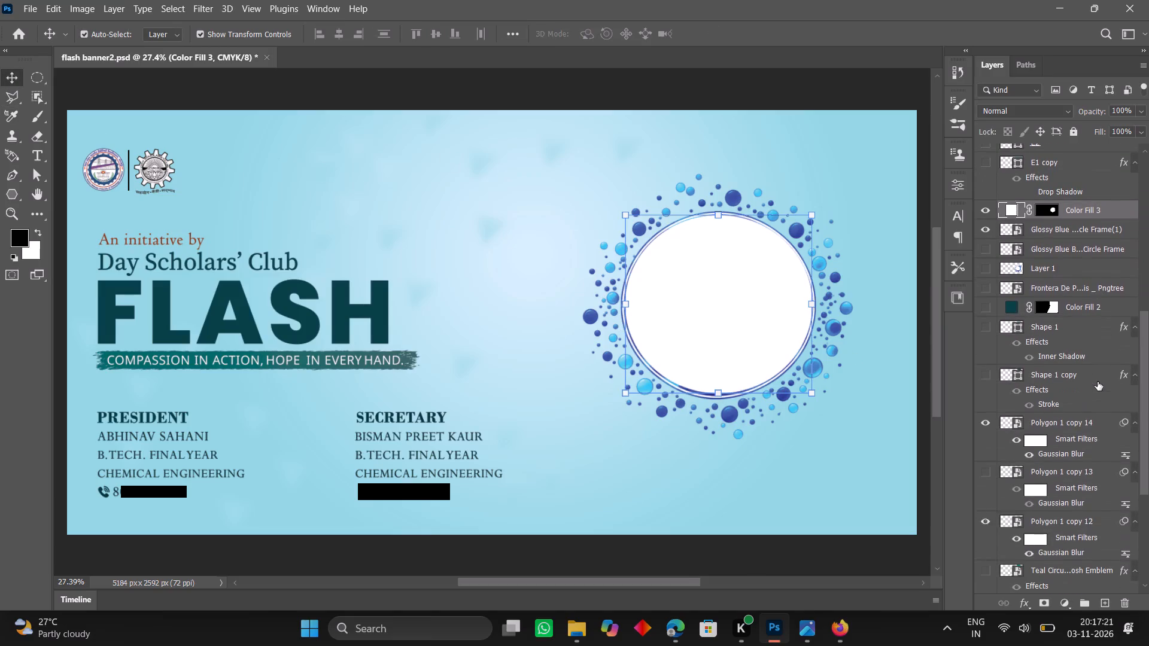
scroll(1098, 382, "up", 5)
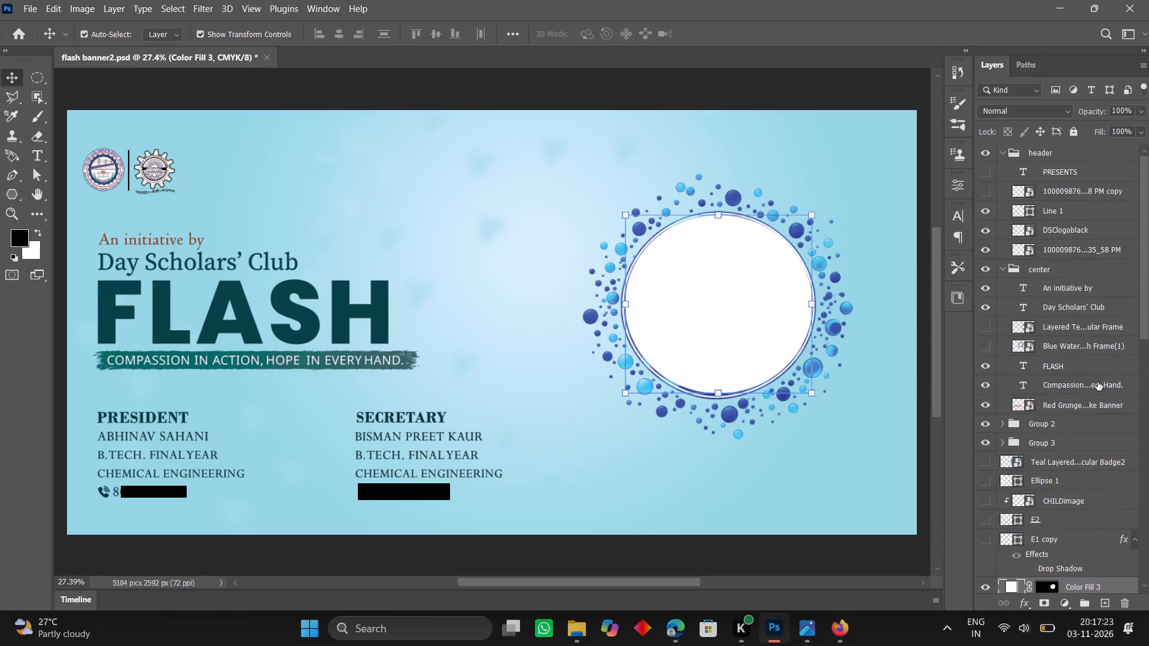
scroll(1098, 382, "up", 1)
scroll(1098, 382, "down", 3)
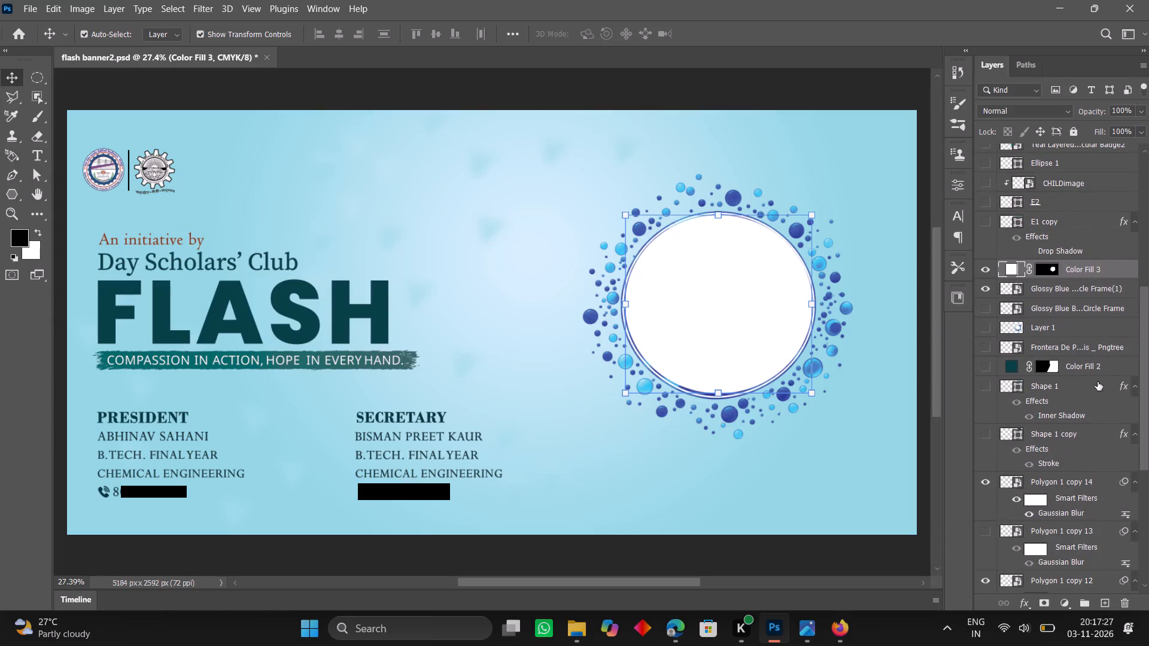
scroll(1098, 382, "down", 2)
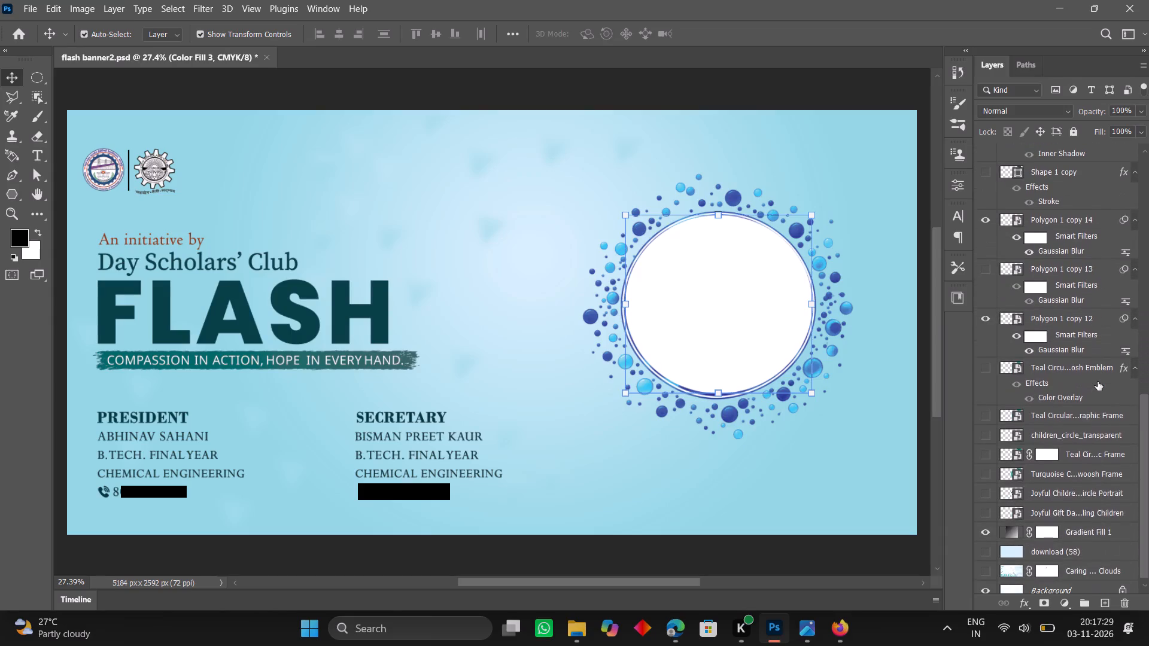
scroll(1098, 382, "down", 2)
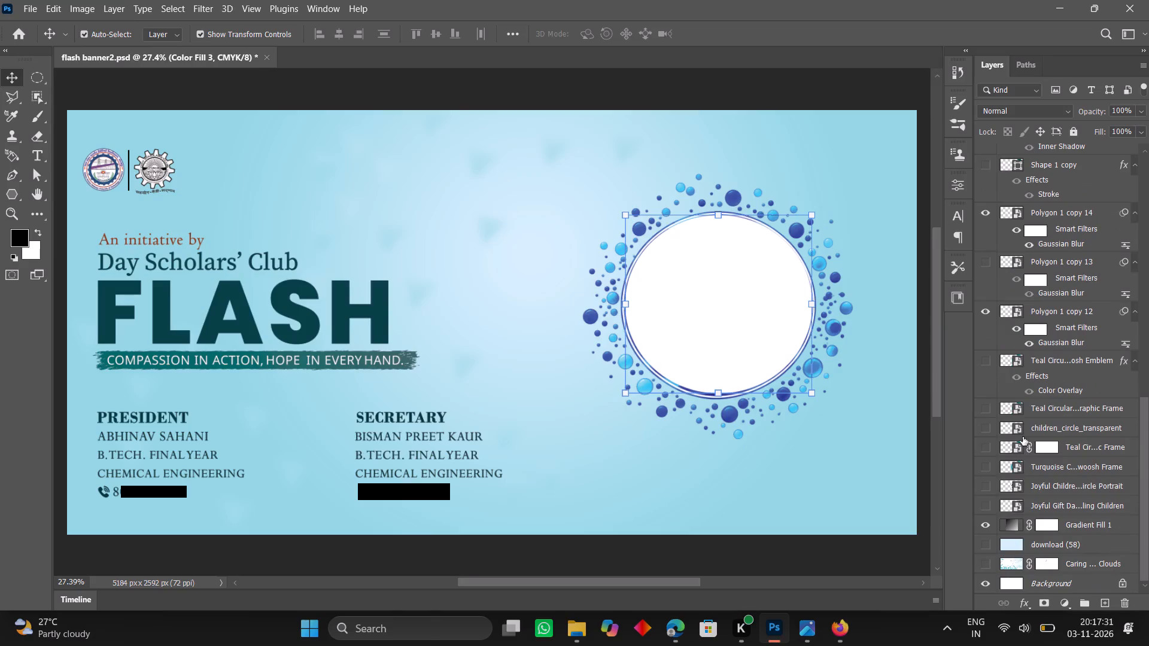
scroll(1034, 392, "up", 4)
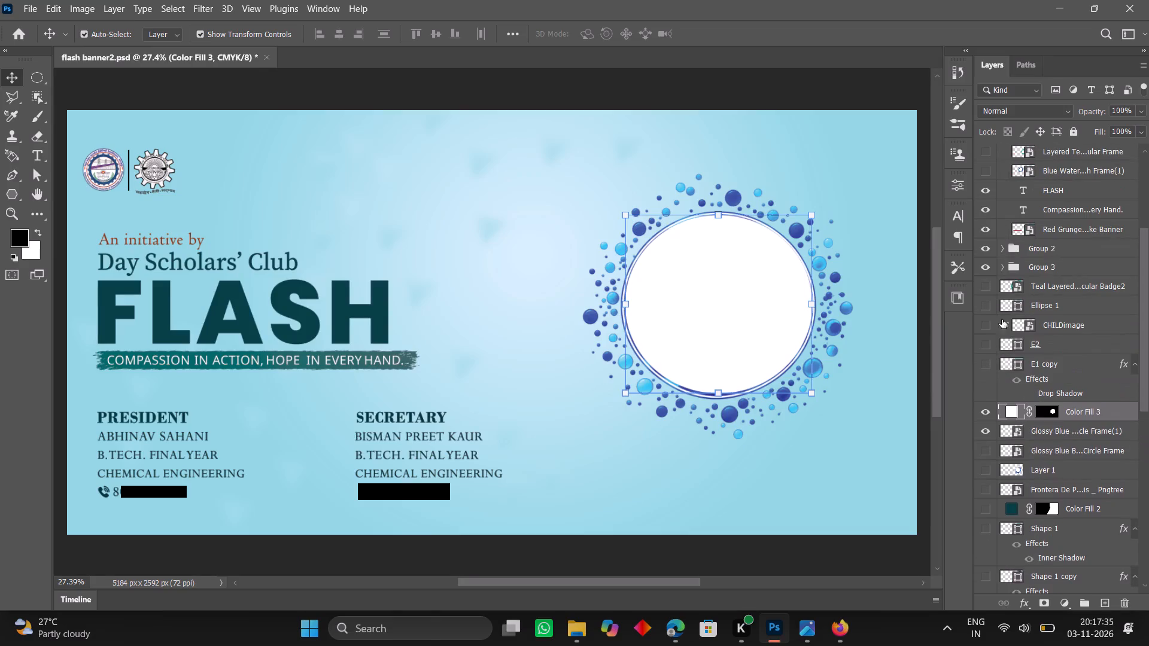
left_click(985, 322)
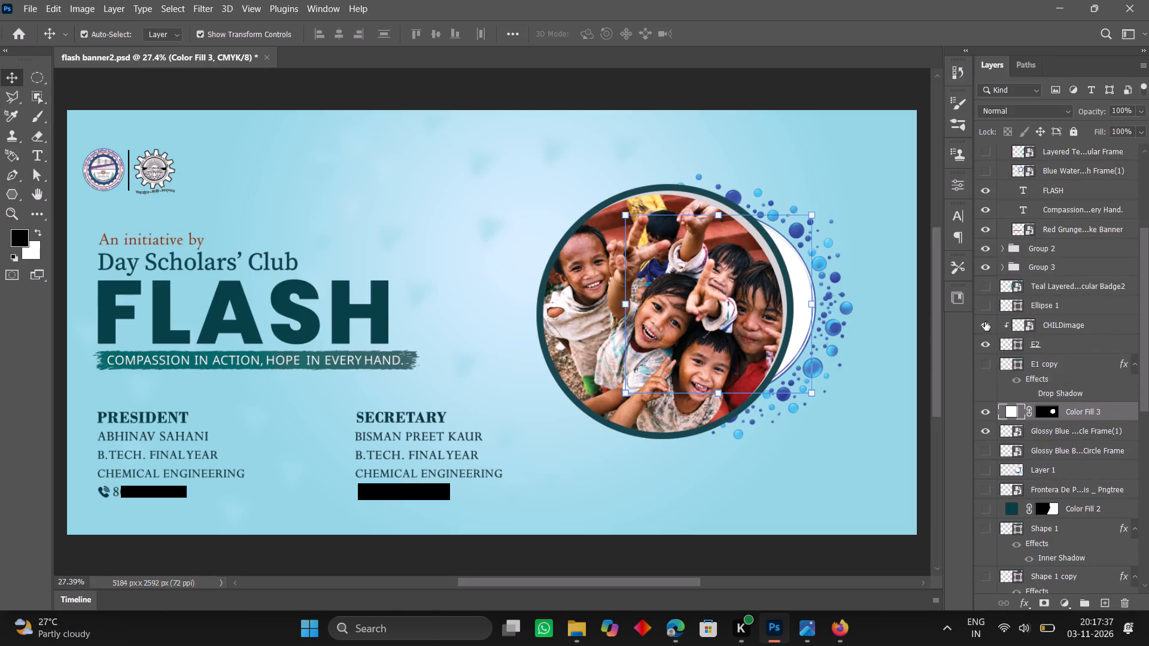
Move the "CHILDimage" layer above "Ellipse 1" so that it is no longer clipped to "E2".
left_click(598, 266)
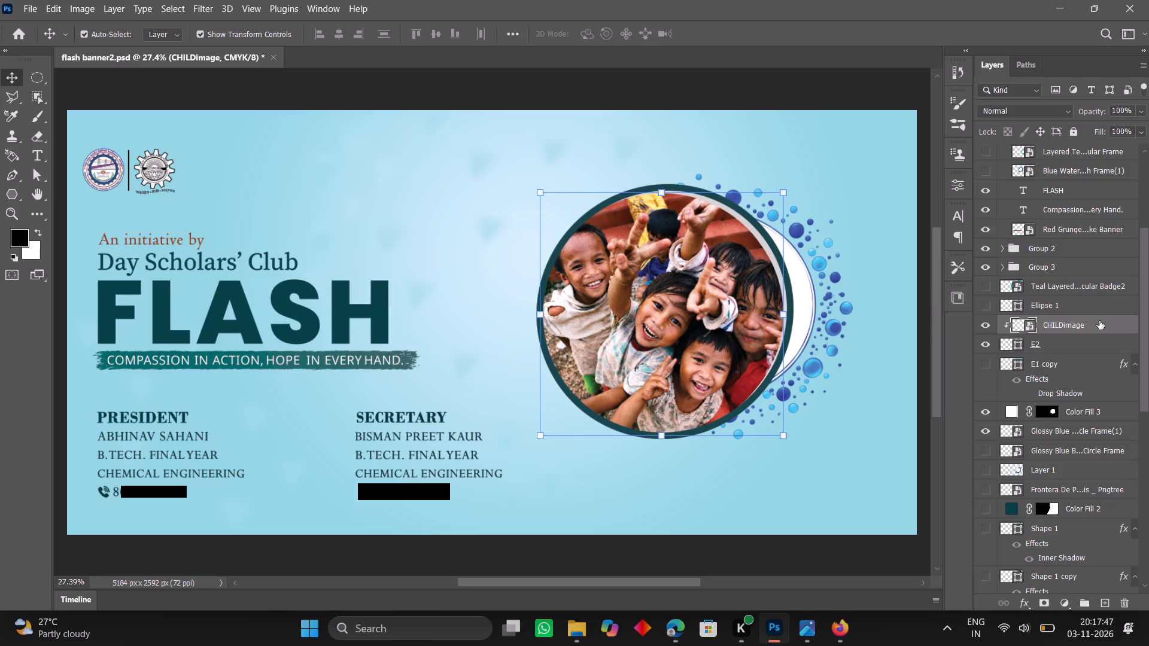
left_click_drag(1099, 321, 1097, 292)
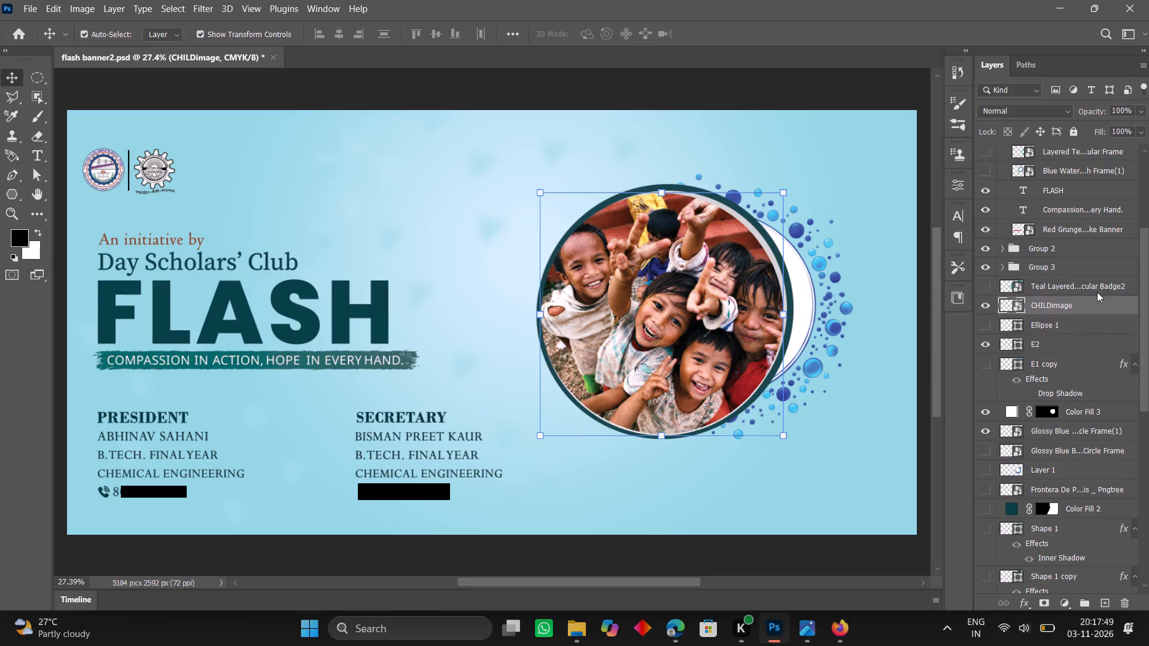
Move the children's photo aside to the banner's upper-right corner and hide the old "E2" circle layer.
left_click_drag(718, 309, 781, 272)
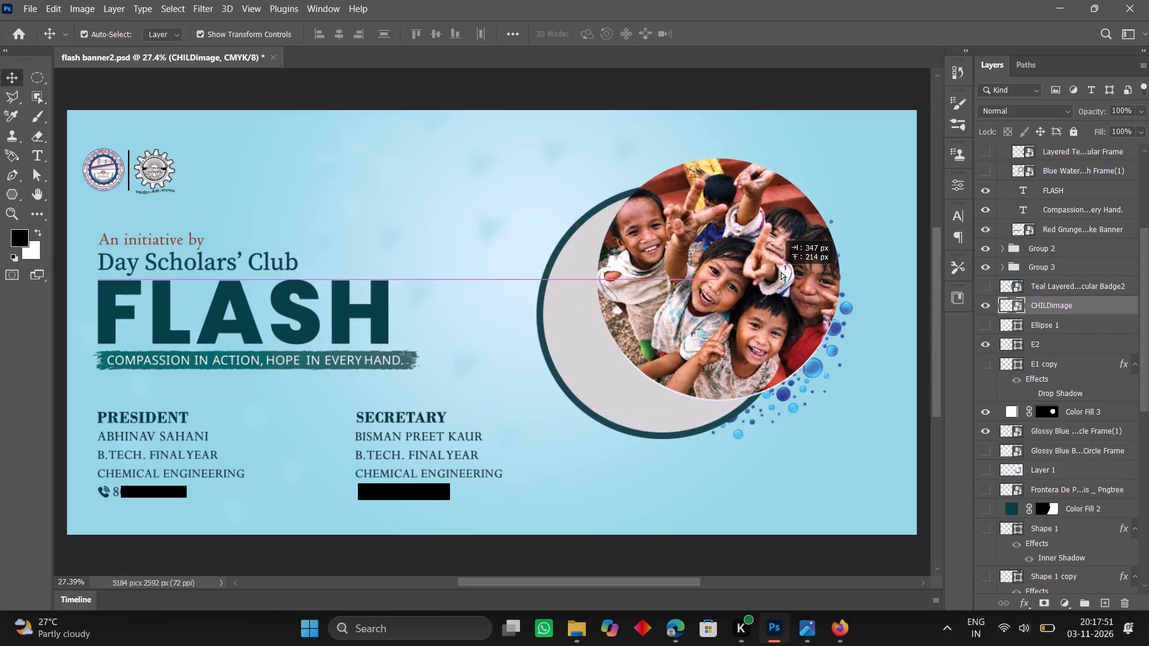
left_click_drag(781, 272, 842, 225)
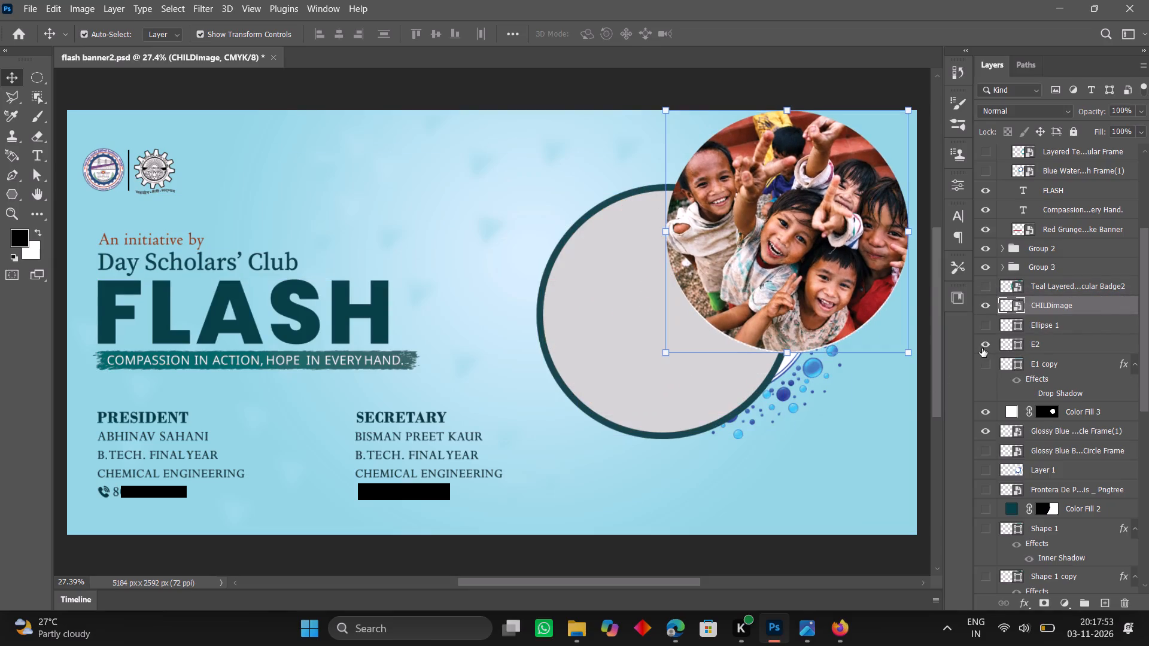
left_click(987, 343)
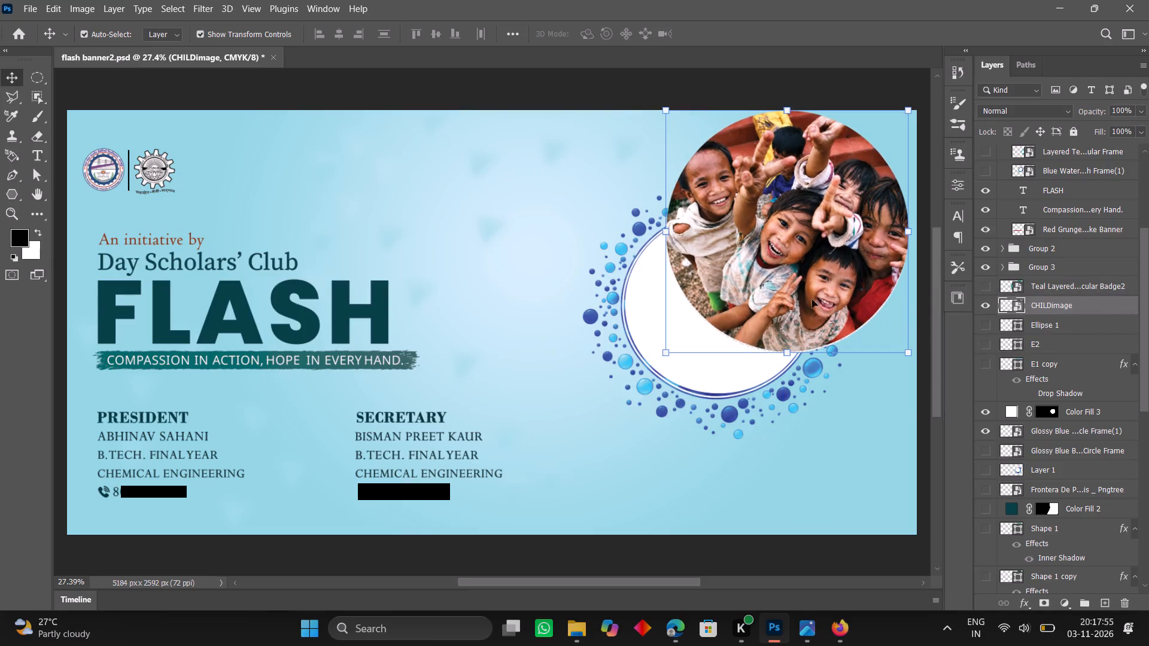
Place the children's photo over the blue bubble ring, scale it to about 111.67%, centre it horizontally and apply the transform.
left_click_drag(803, 275, 752, 352)
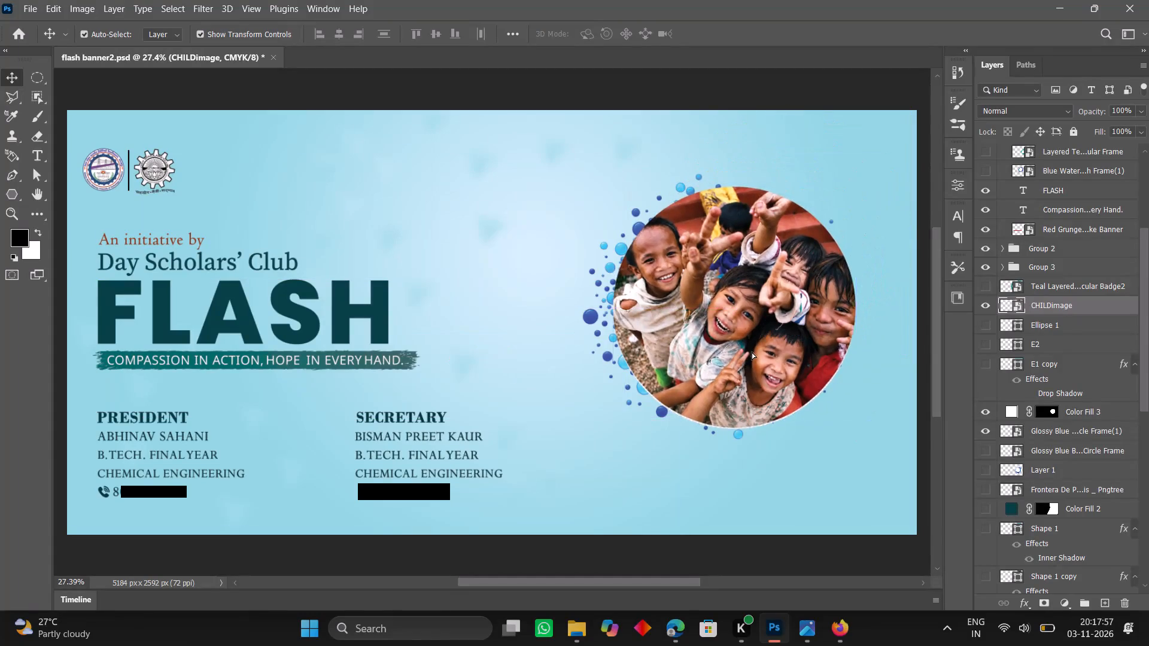
left_click_drag(612, 186, 651, 231)
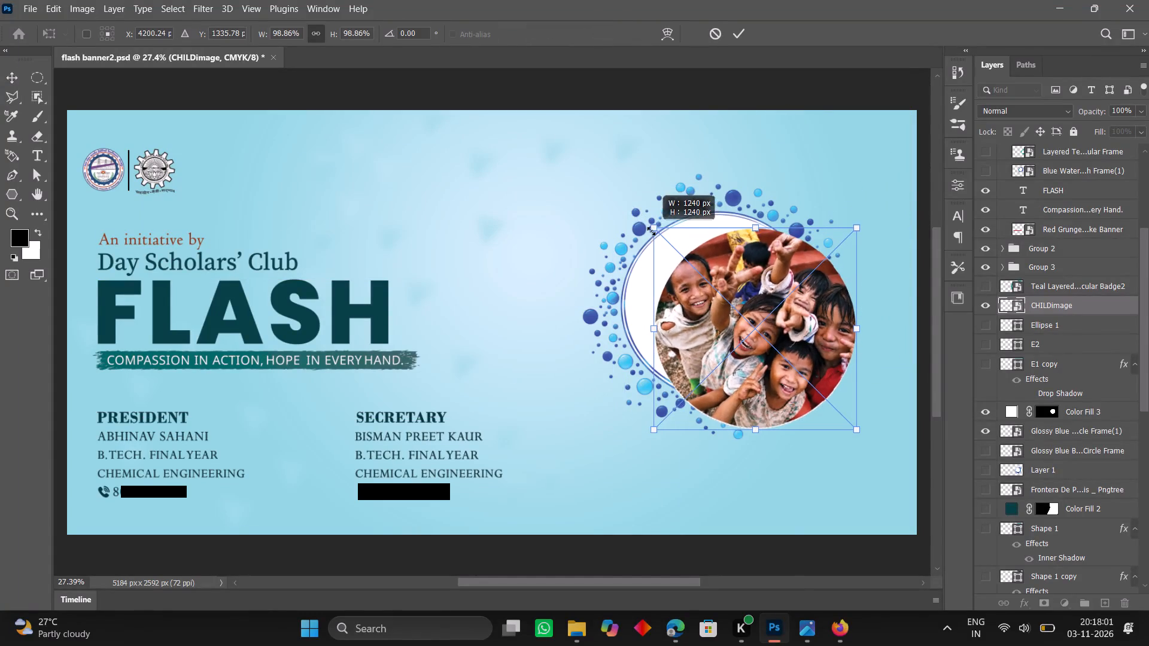
left_click_drag(735, 270, 698, 245)
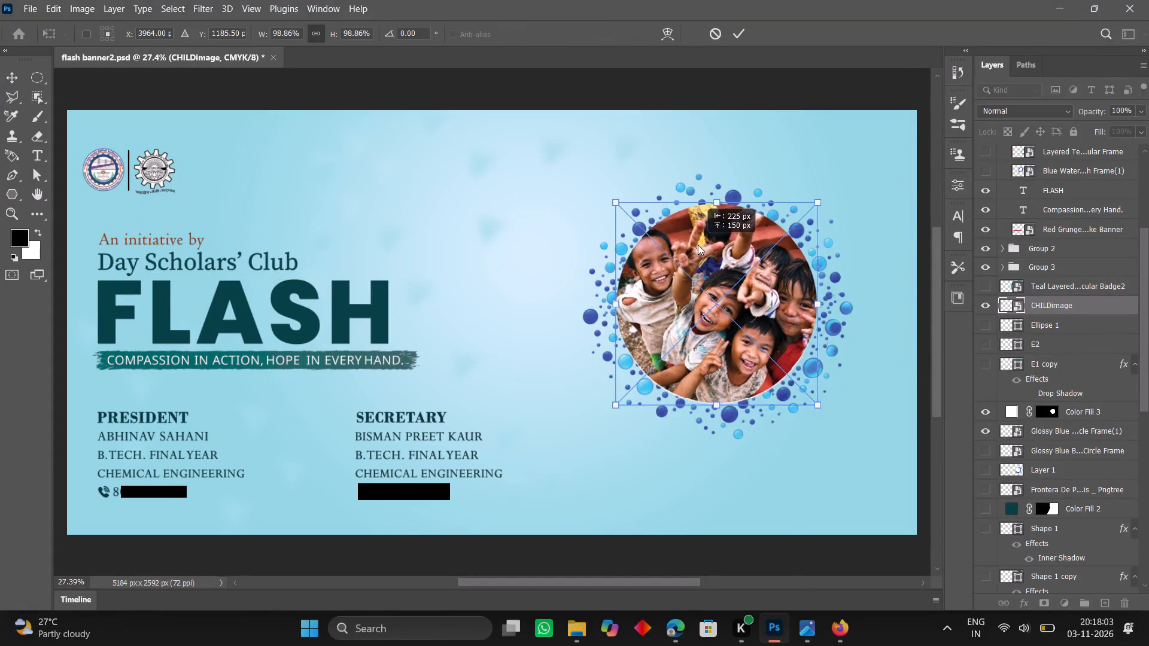
left_click_drag(698, 245, 699, 246)
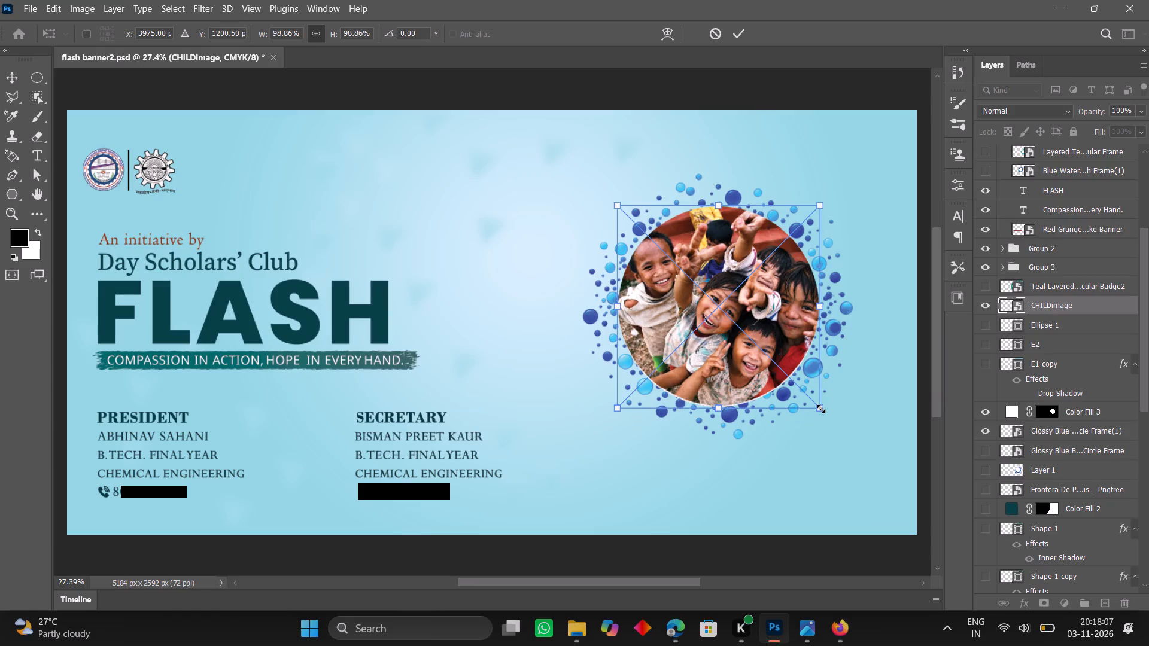
left_click_drag(821, 409, 840, 443)
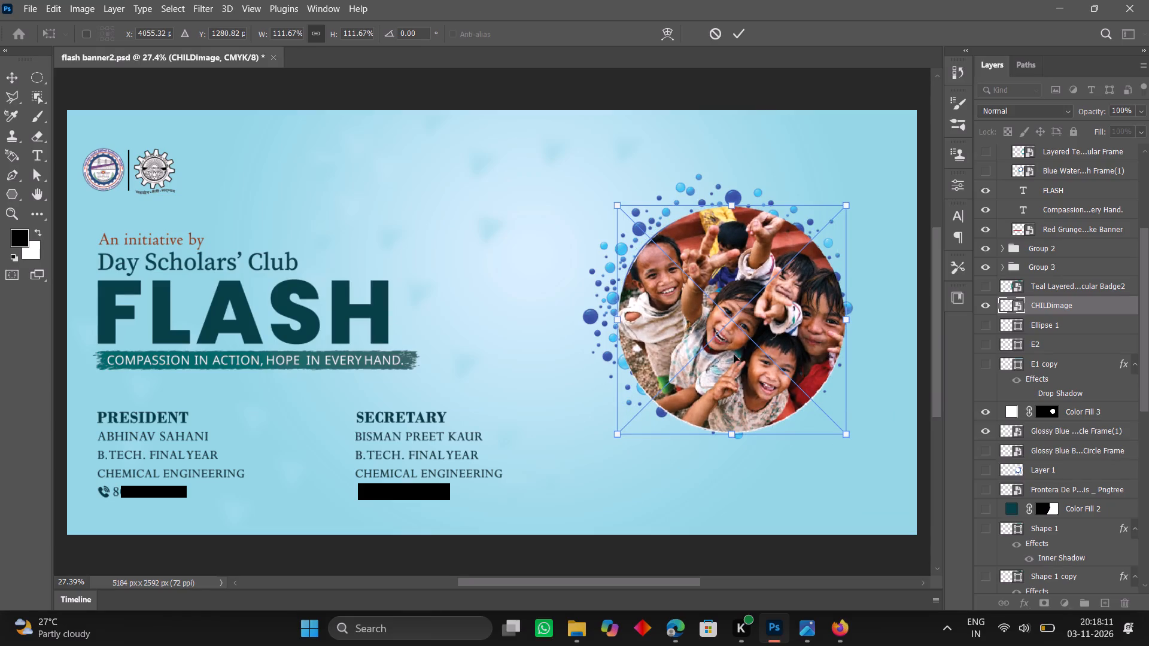
left_click_drag(734, 355, 724, 355)
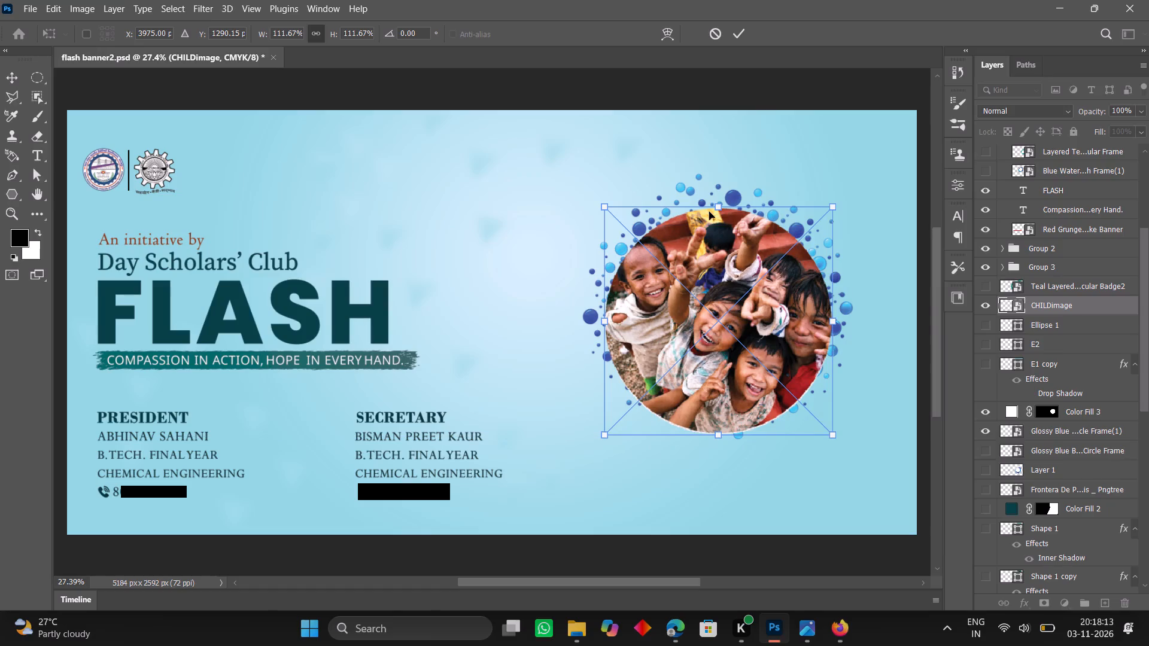
left_click(697, 191)
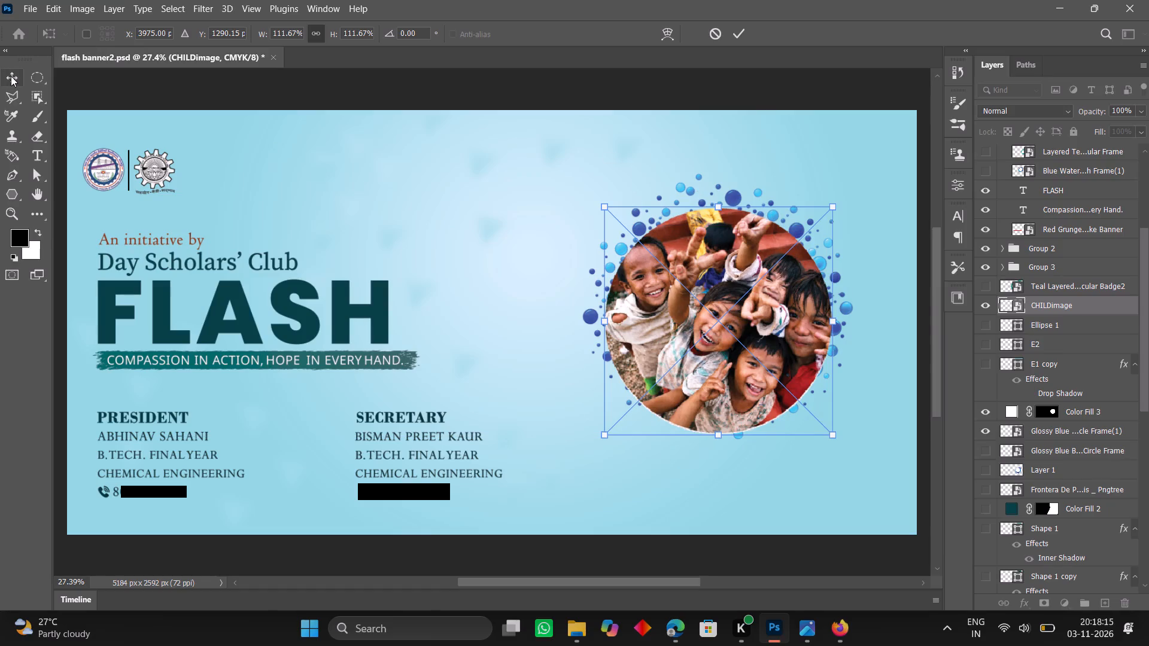
left_click(11, 76)
left_click(694, 182)
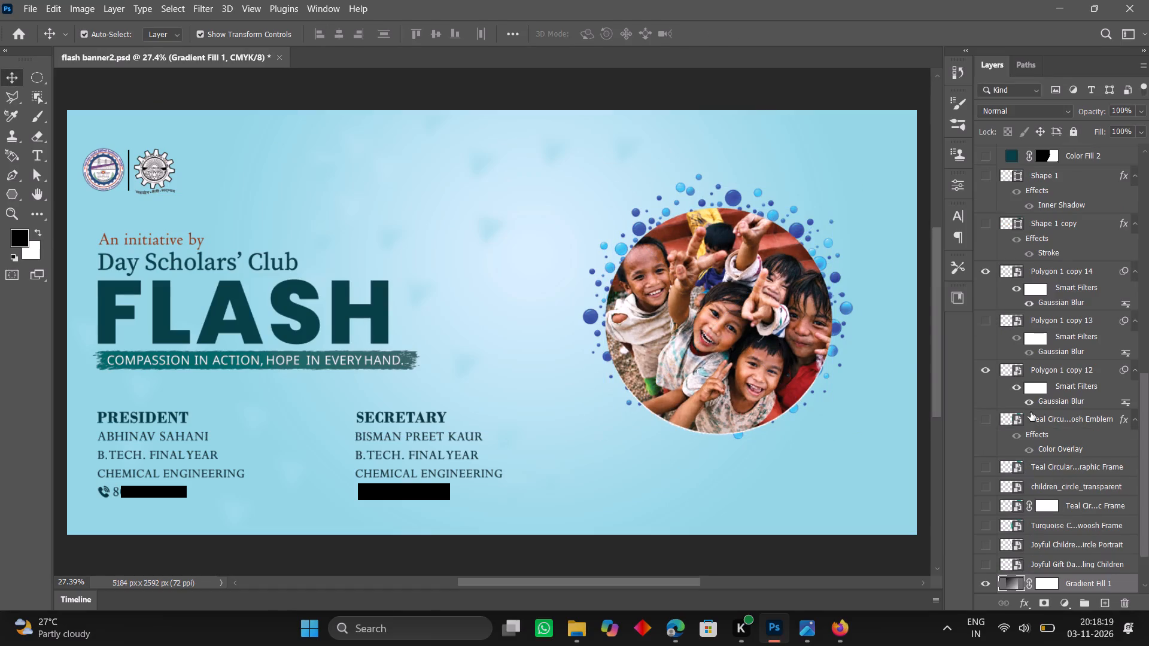
Hide the children's photo layer "CHILDimage".
left_click(789, 319)
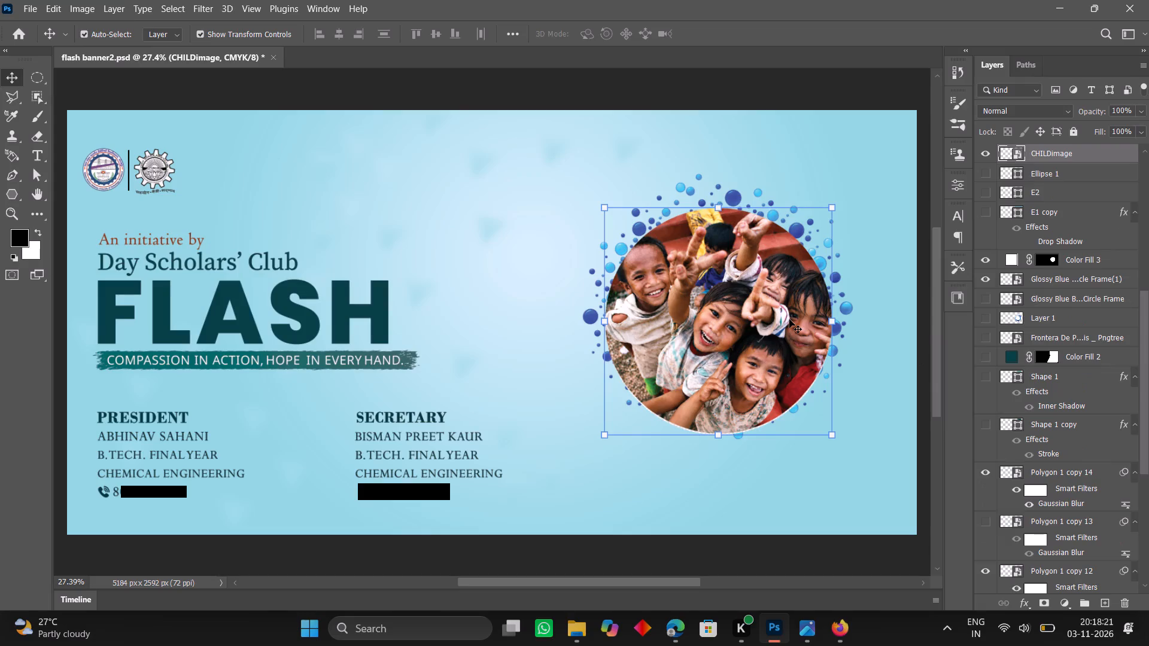
left_click(987, 154)
Move the white circle layer "Color Fill 3" up the layer stack to directly above "CHILDimage".
left_click(729, 255)
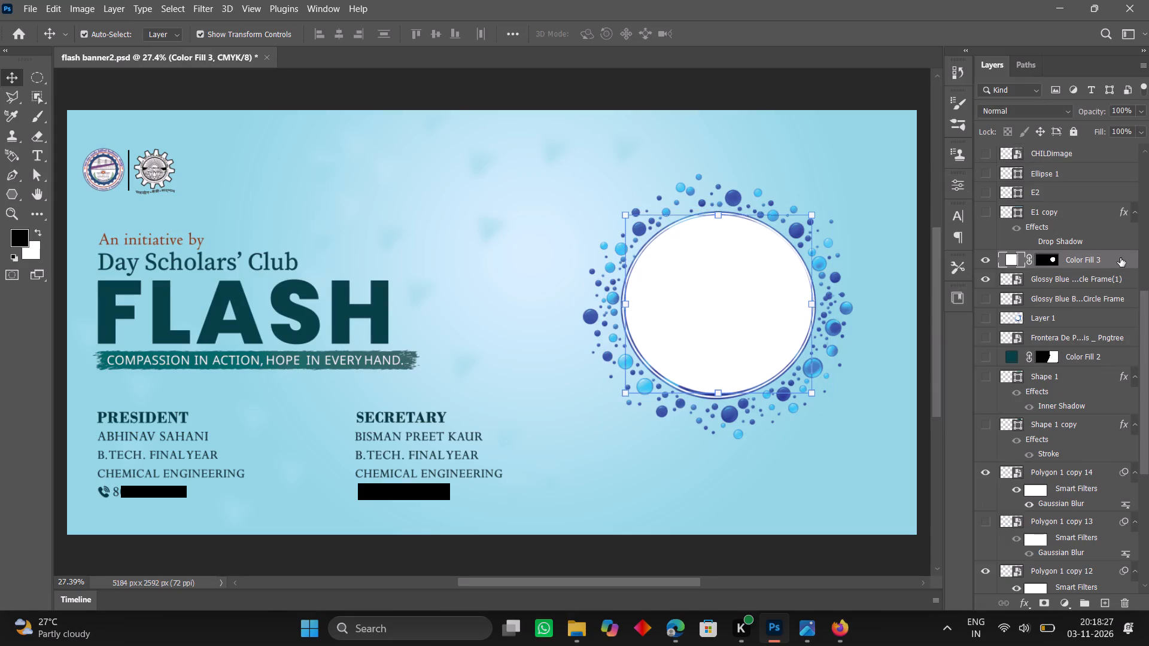
left_click_drag(1120, 258, 1103, 143)
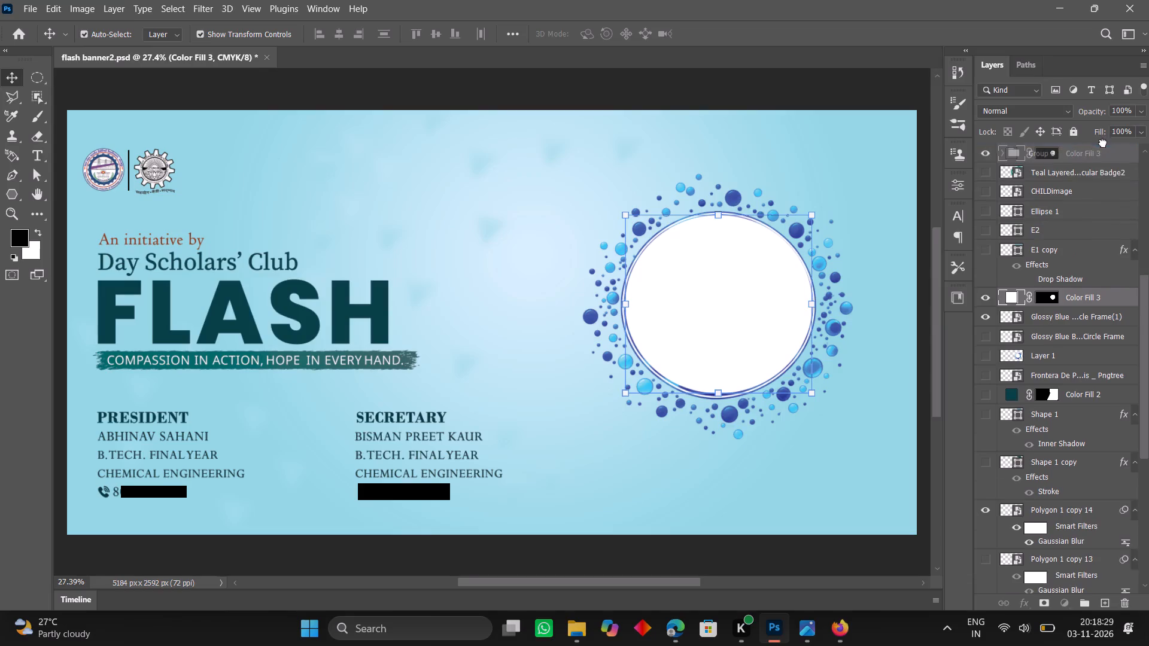
left_click_drag(1103, 143, 1118, 165)
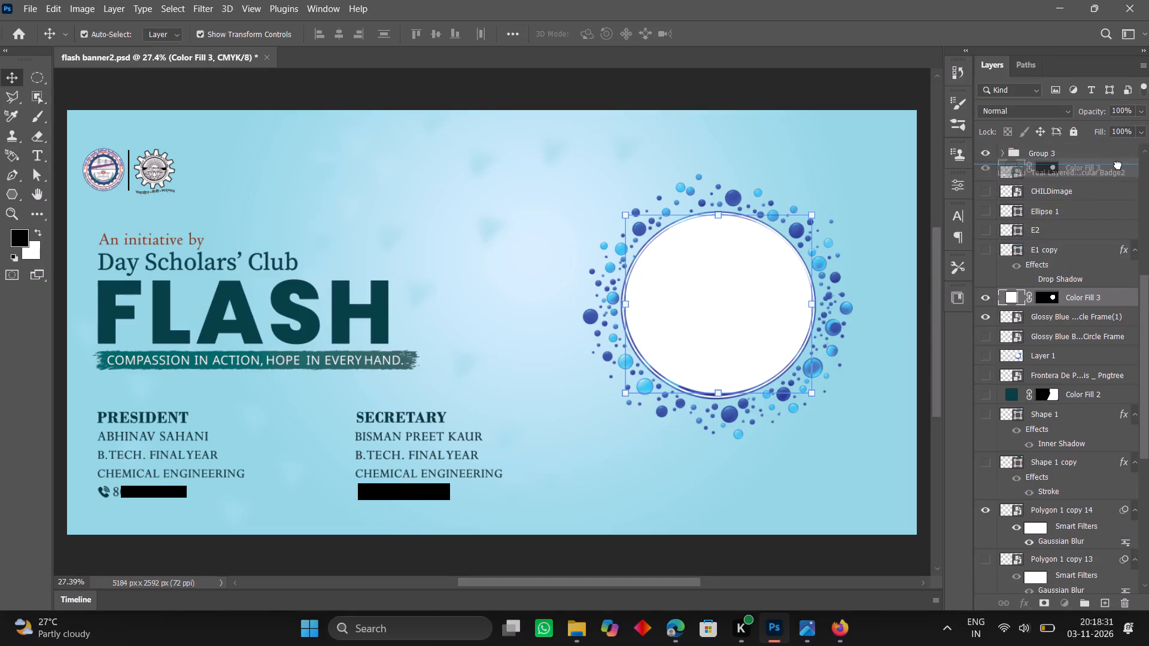
left_click_drag(1118, 165, 1115, 175)
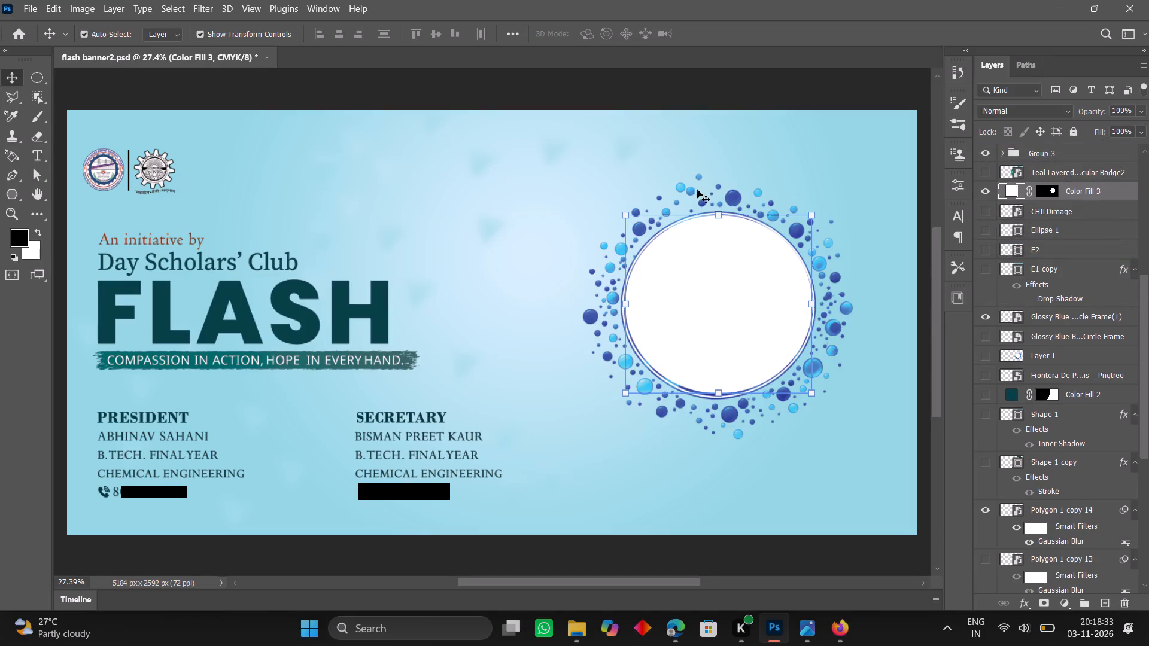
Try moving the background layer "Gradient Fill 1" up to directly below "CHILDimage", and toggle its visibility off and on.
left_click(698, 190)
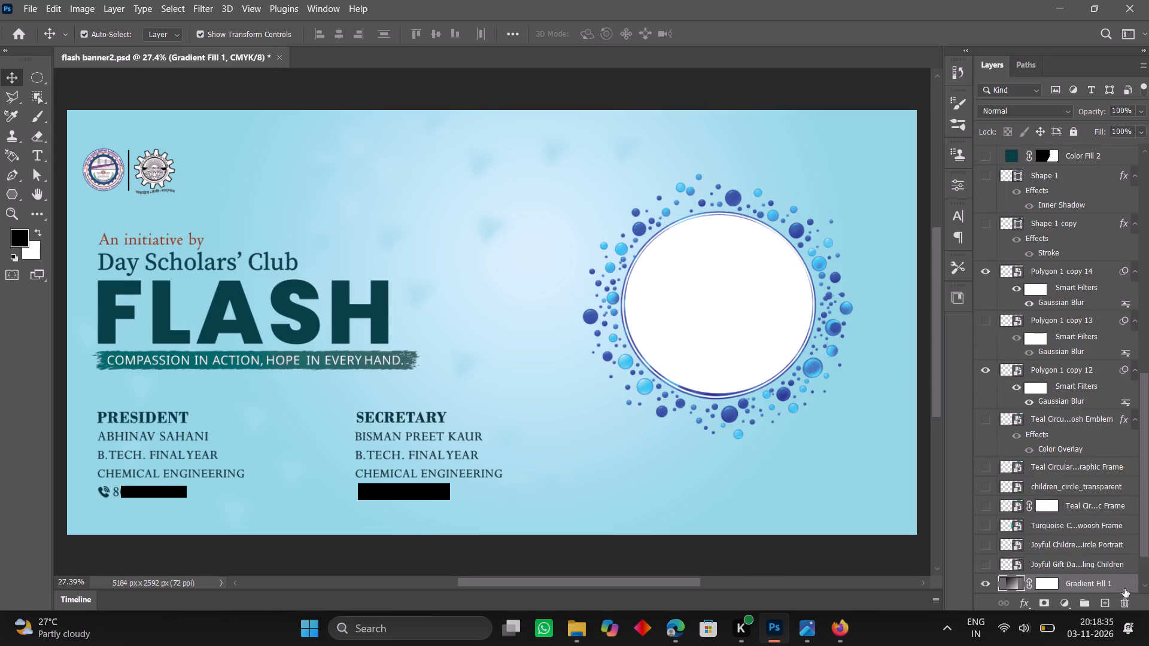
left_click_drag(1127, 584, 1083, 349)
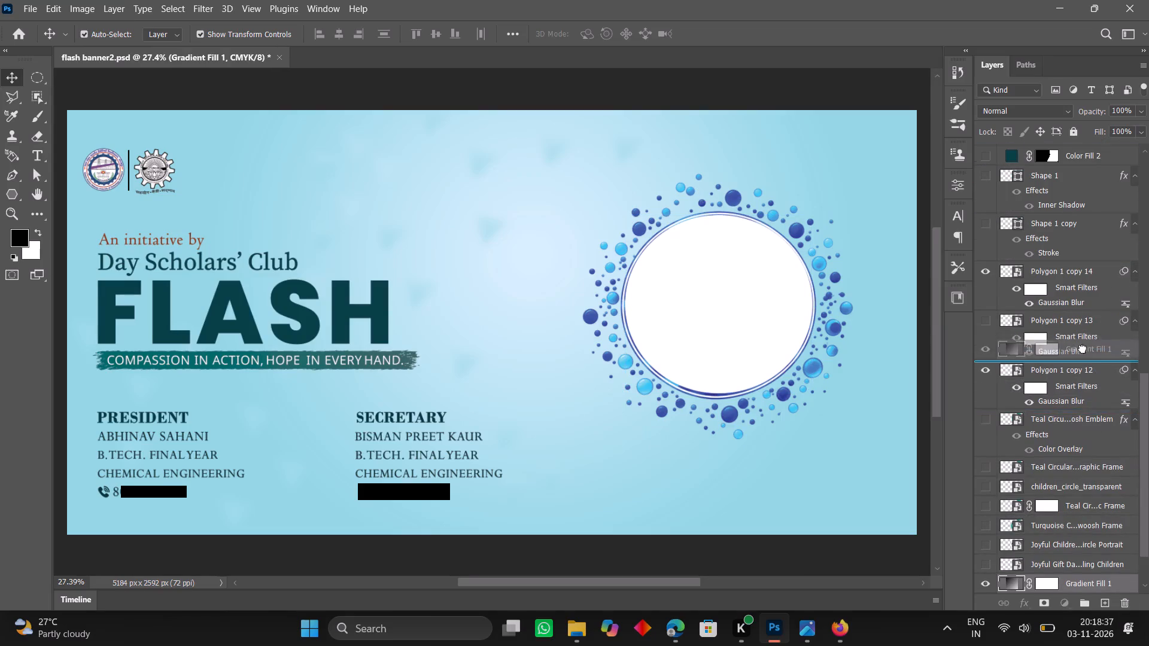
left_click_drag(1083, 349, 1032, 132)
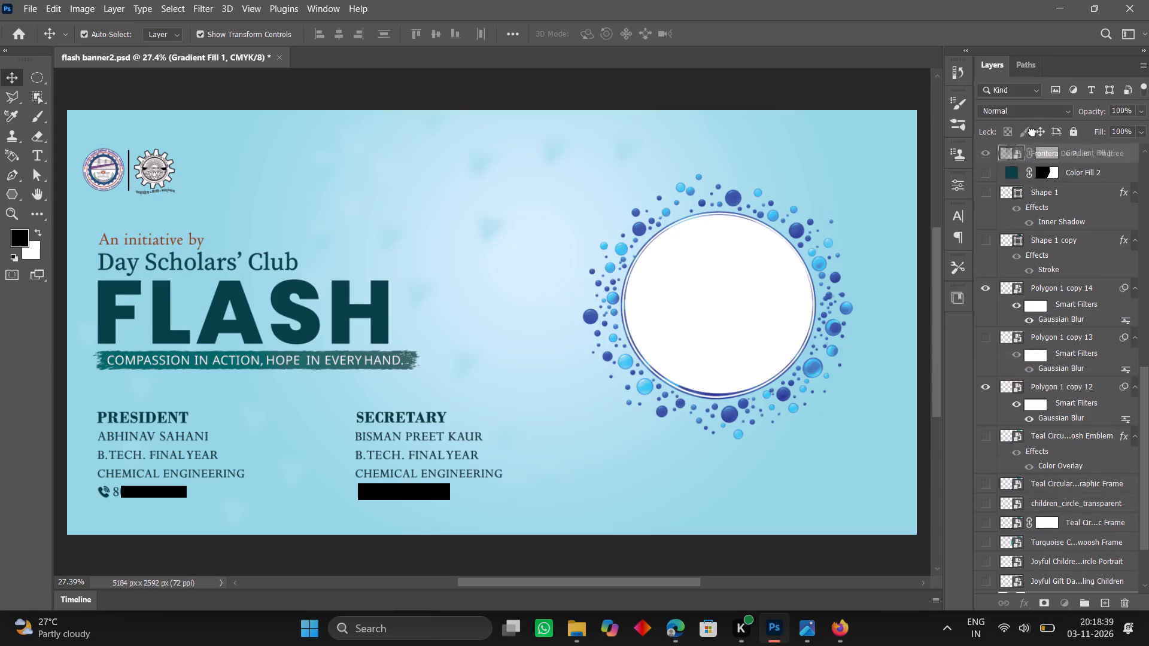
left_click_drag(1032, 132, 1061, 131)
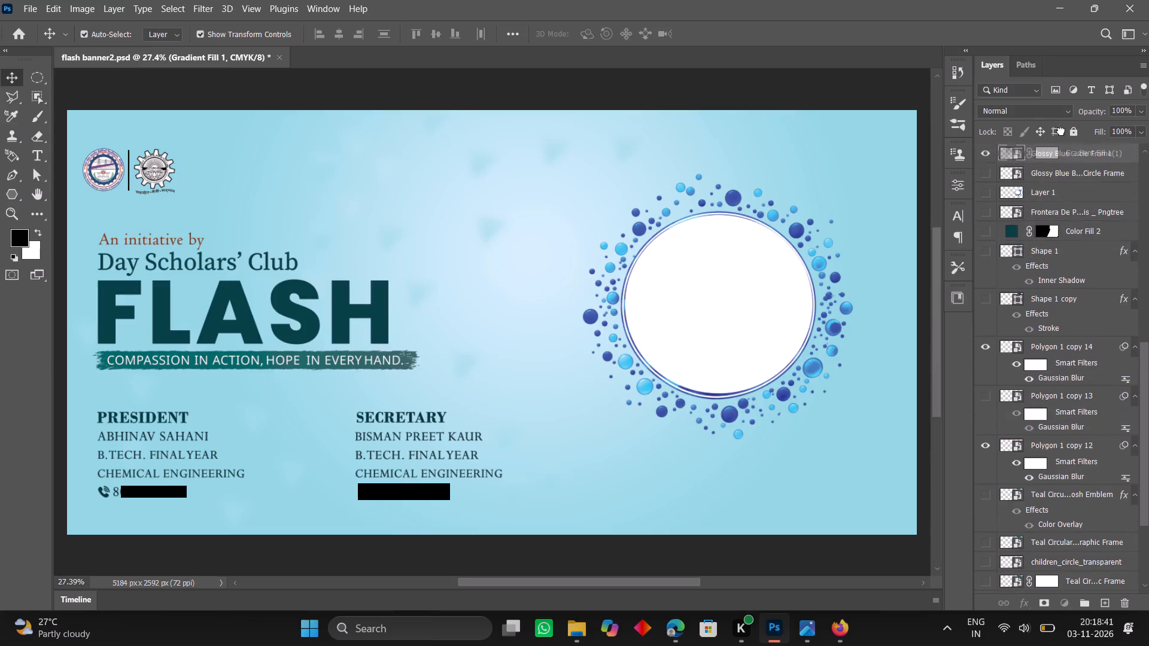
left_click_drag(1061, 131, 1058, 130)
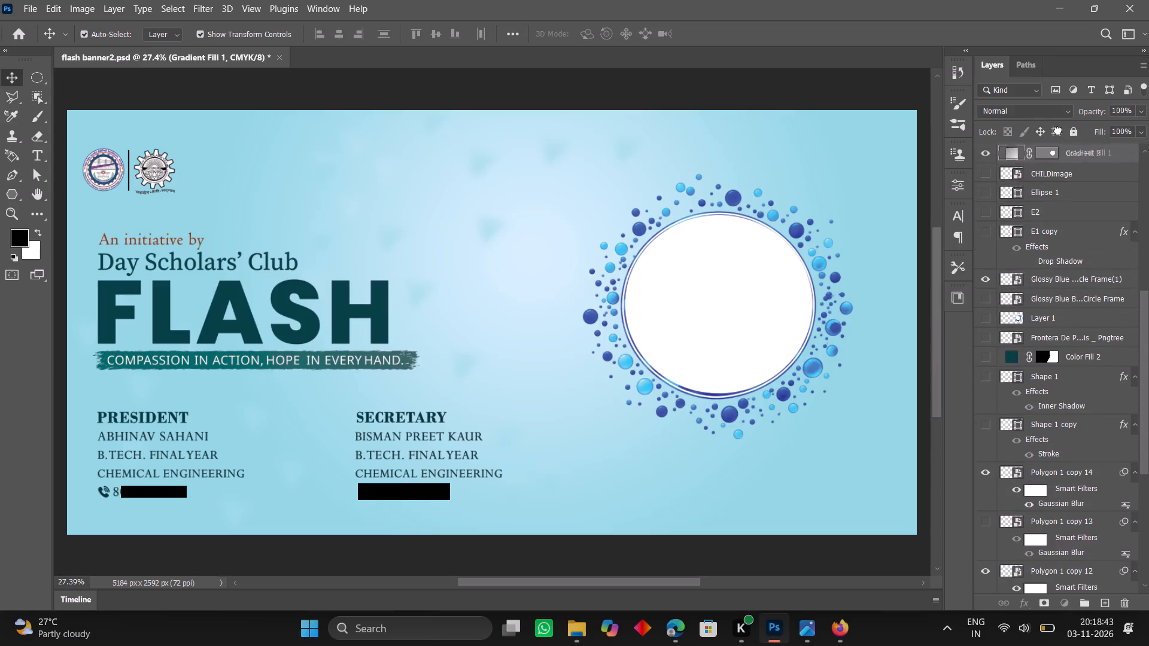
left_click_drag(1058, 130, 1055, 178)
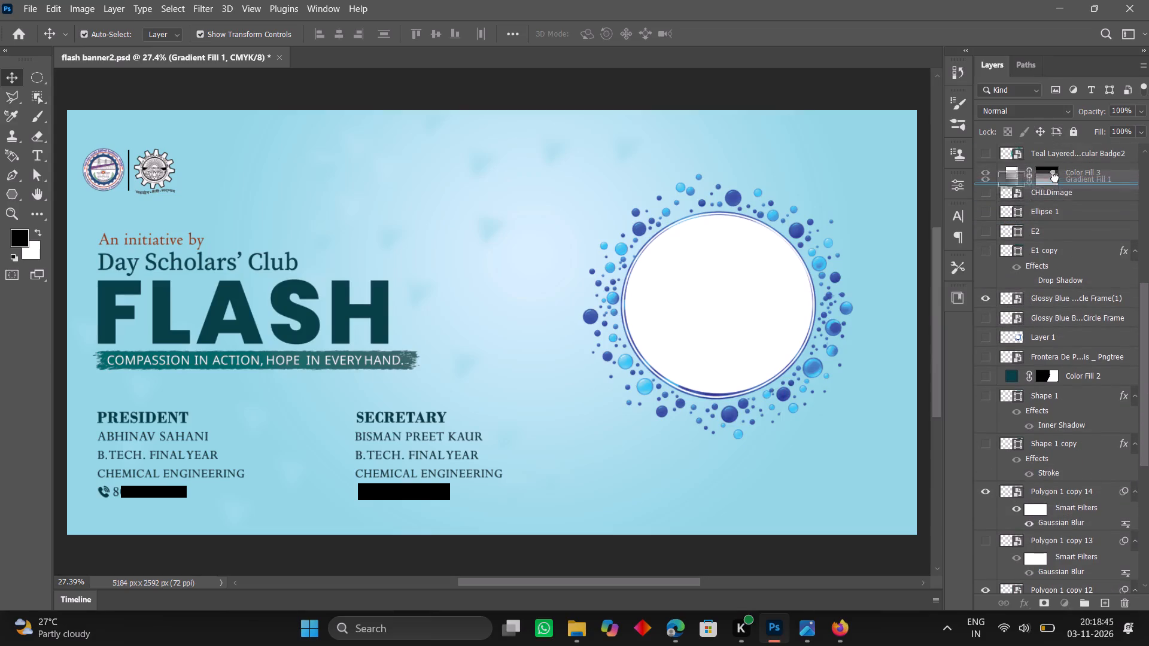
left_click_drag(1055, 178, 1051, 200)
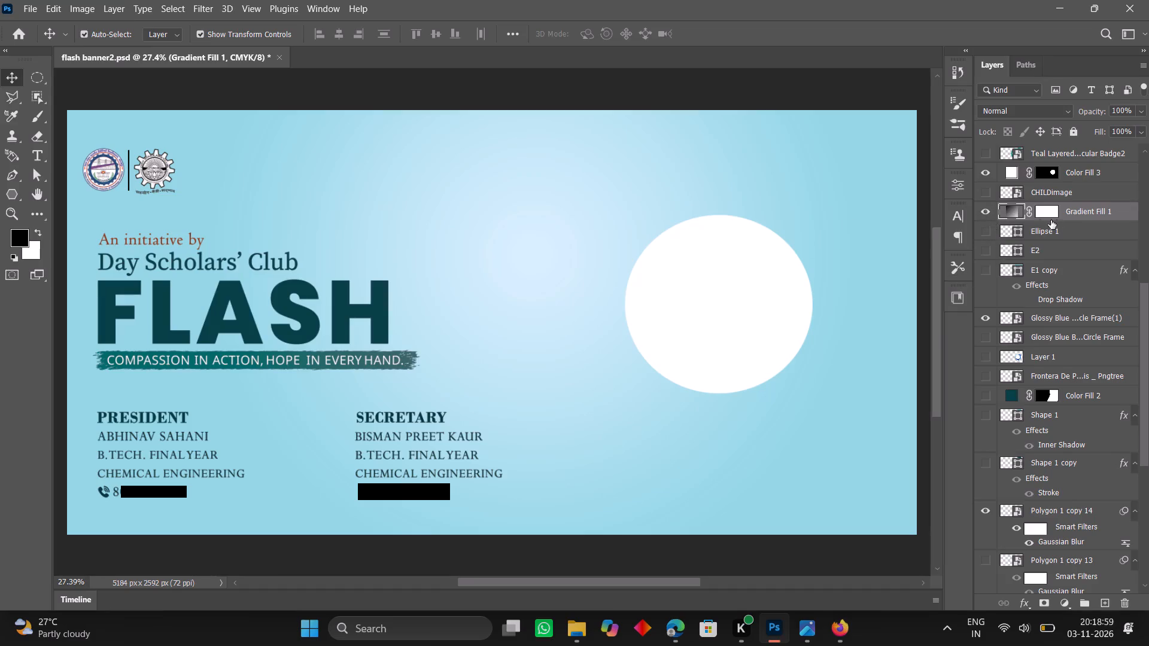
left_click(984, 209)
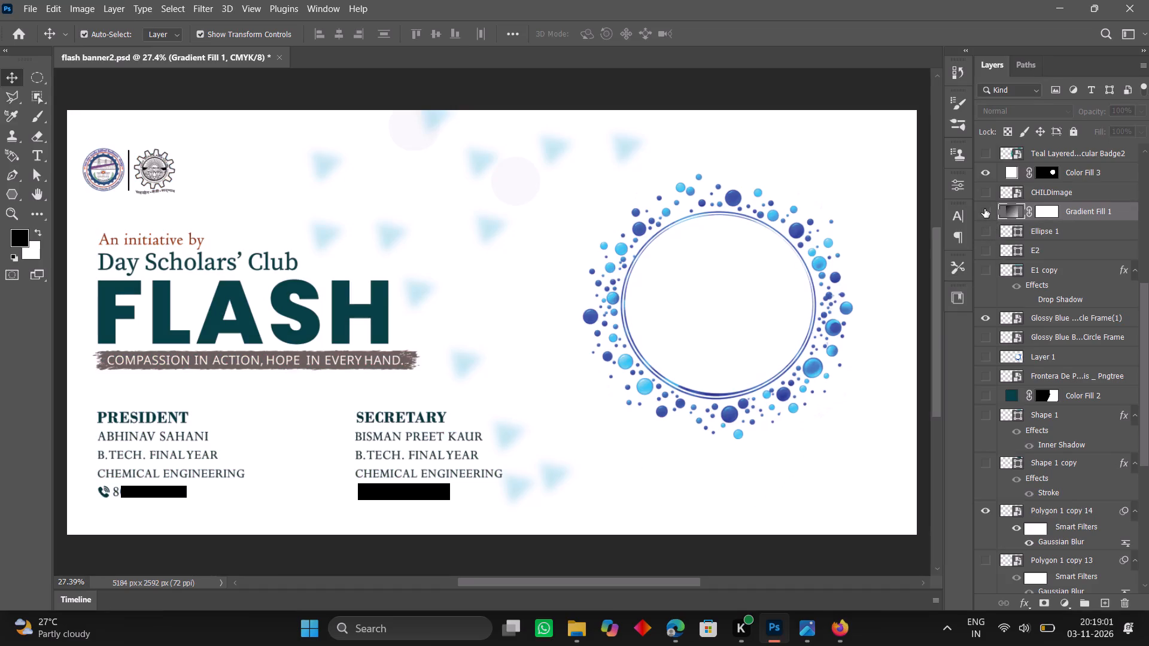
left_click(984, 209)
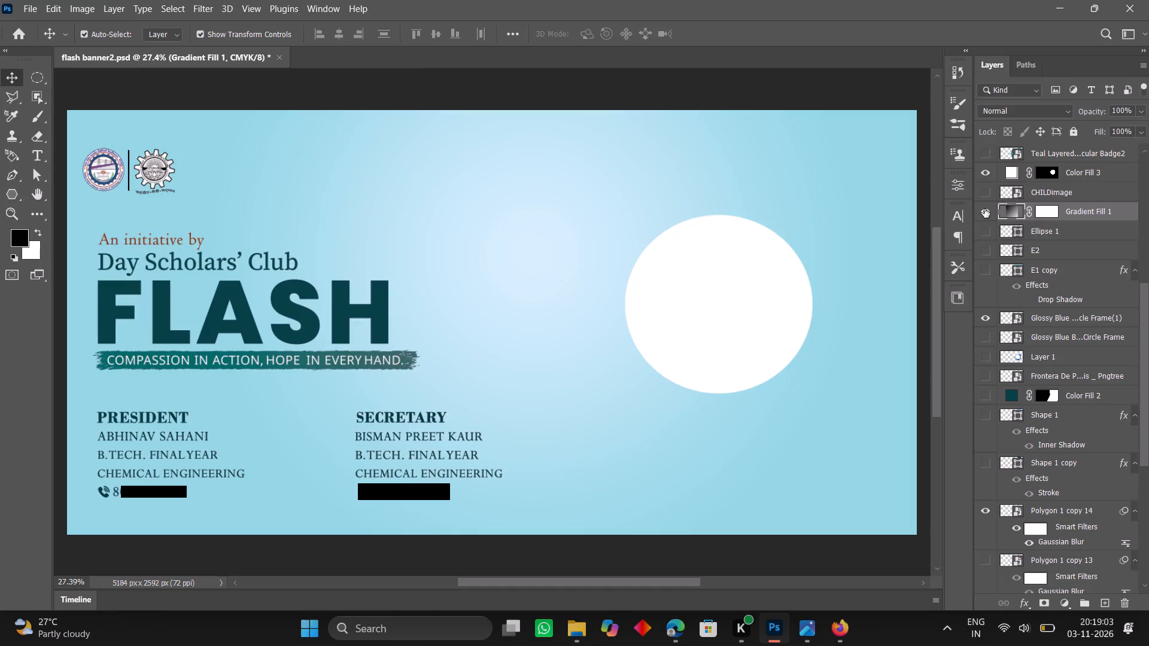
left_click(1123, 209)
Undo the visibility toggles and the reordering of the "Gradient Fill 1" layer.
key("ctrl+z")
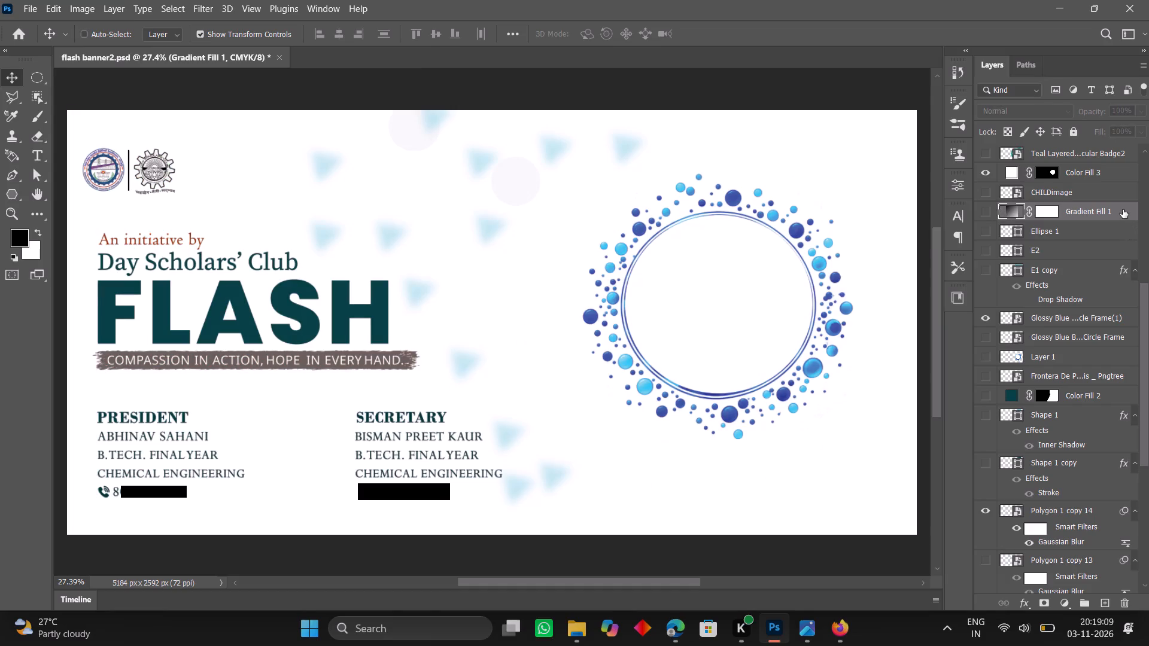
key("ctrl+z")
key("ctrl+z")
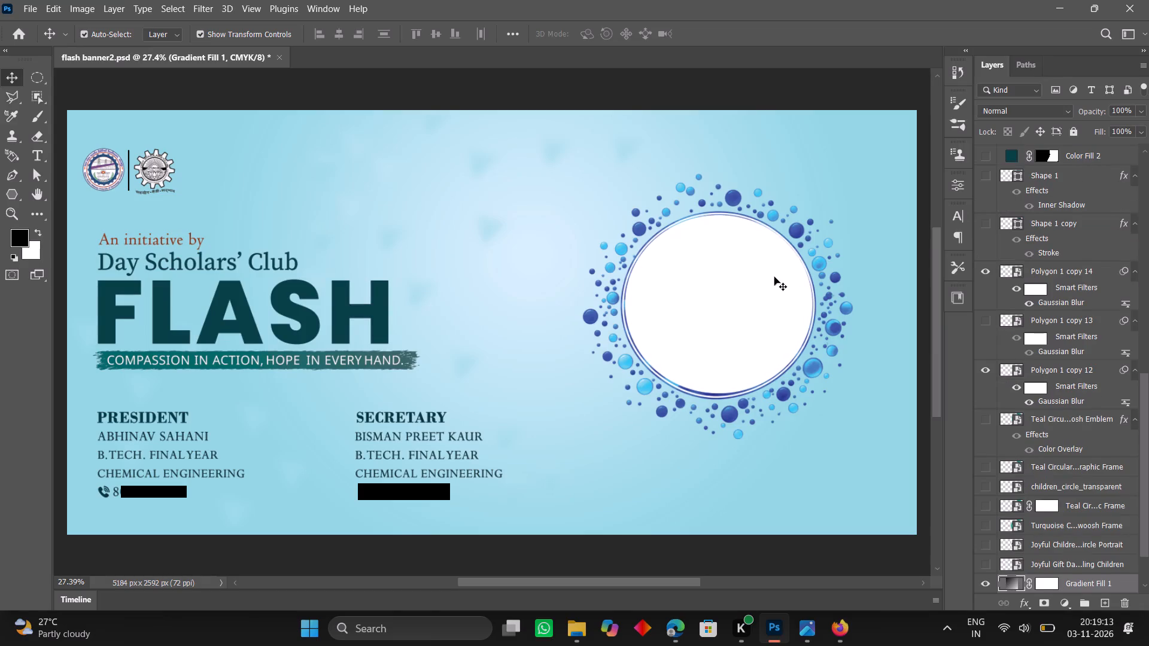
Move the white circle aside to the left, off the centre of the blue bubble ring.
left_click_drag(774, 277, 602, 258)
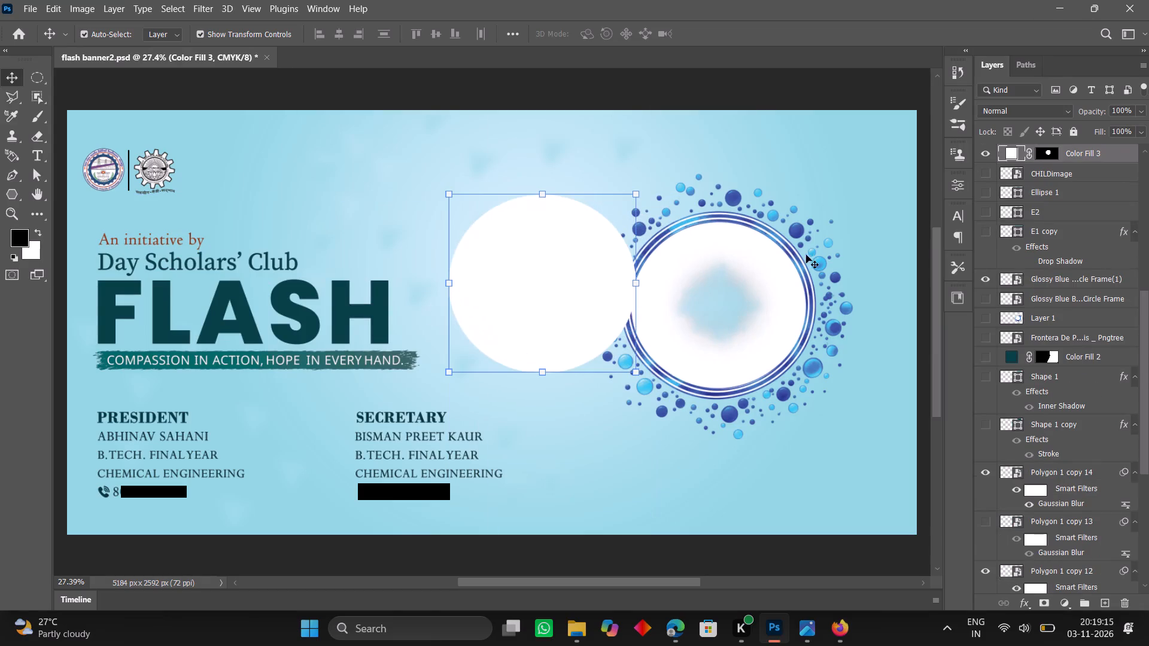
Move the visible "Glossy Blue Bubble Circle Frame(1)" layer up the stack to directly below "Color Fill 3".
left_click(765, 270)
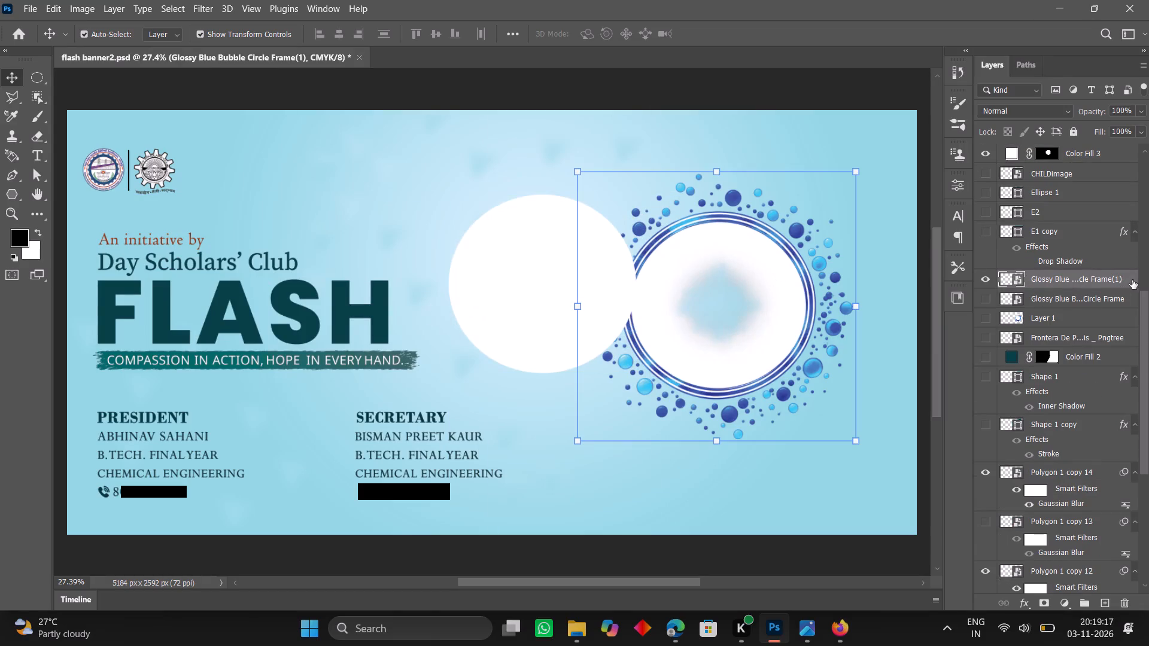
left_click_drag(1130, 279, 1100, 160)
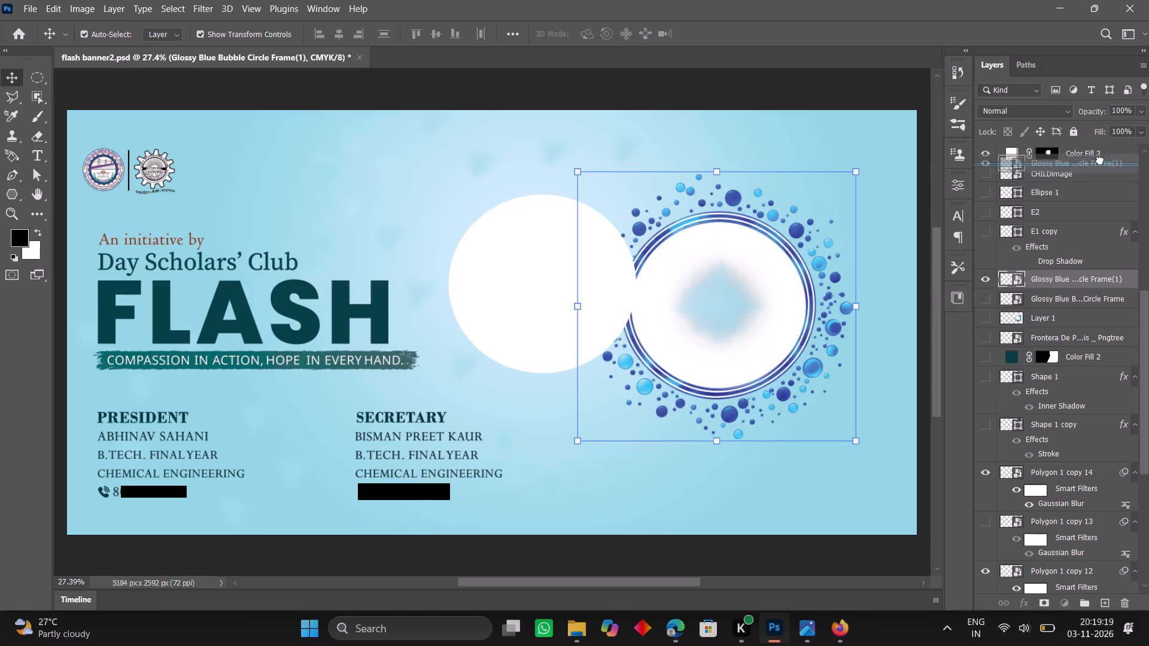
left_click_drag(1100, 160, 1101, 164)
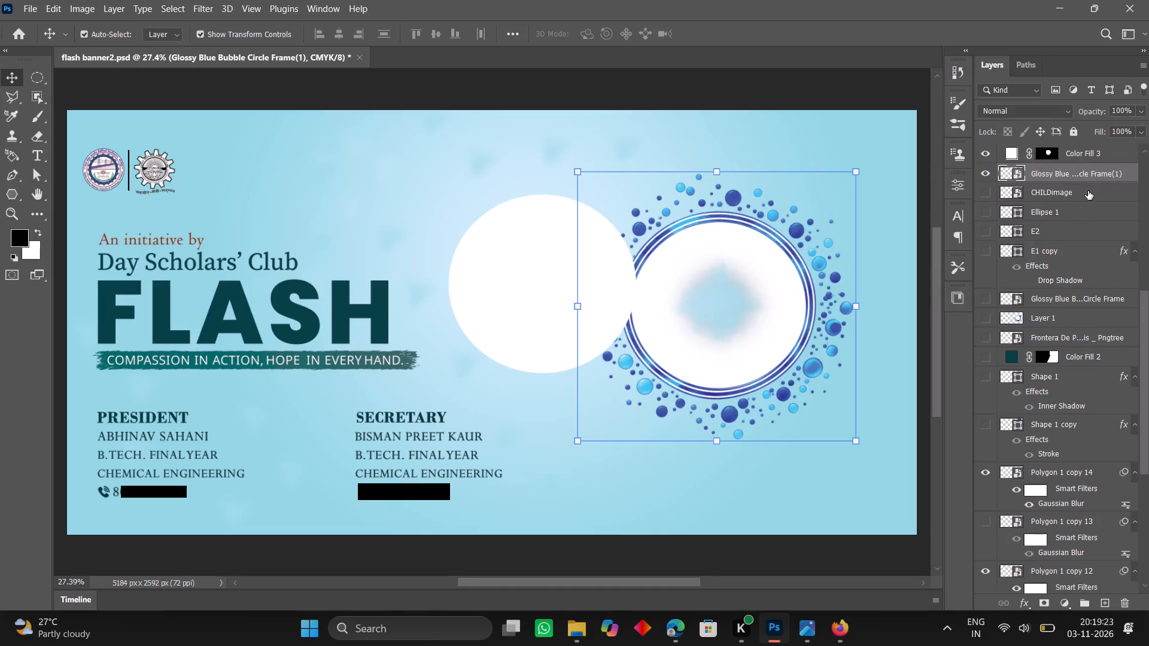
Move the hidden "CHILDimage" layer up to directly above "Color Fill 3".
scroll(1088, 191, "up", 1)
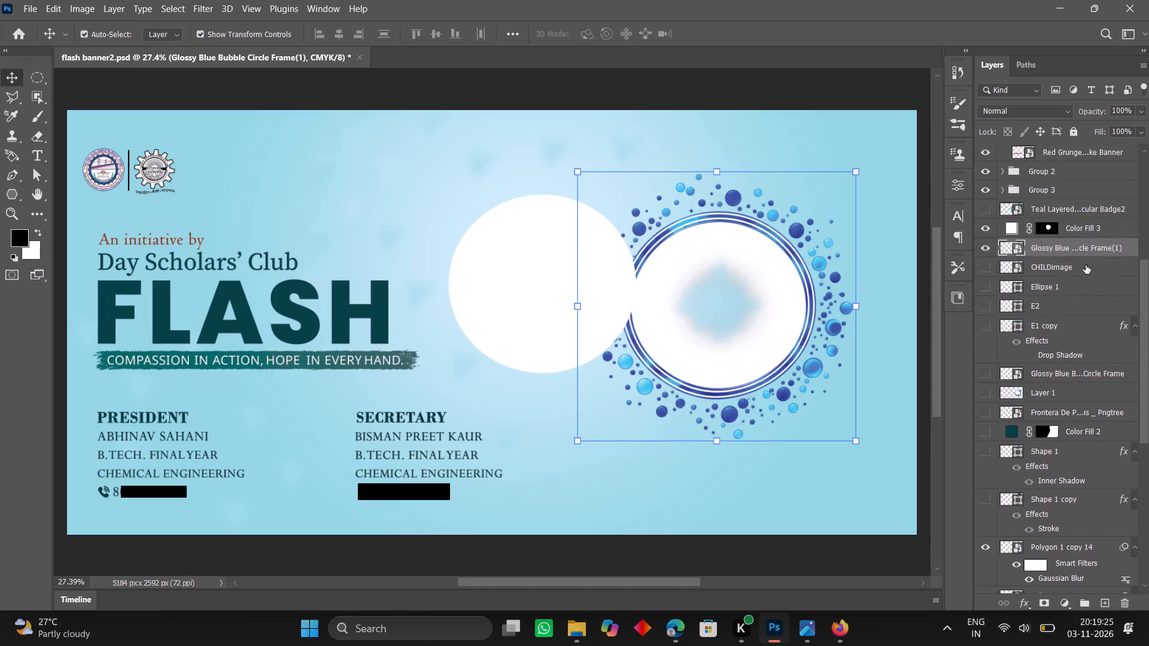
left_click_drag(1086, 265, 1083, 217)
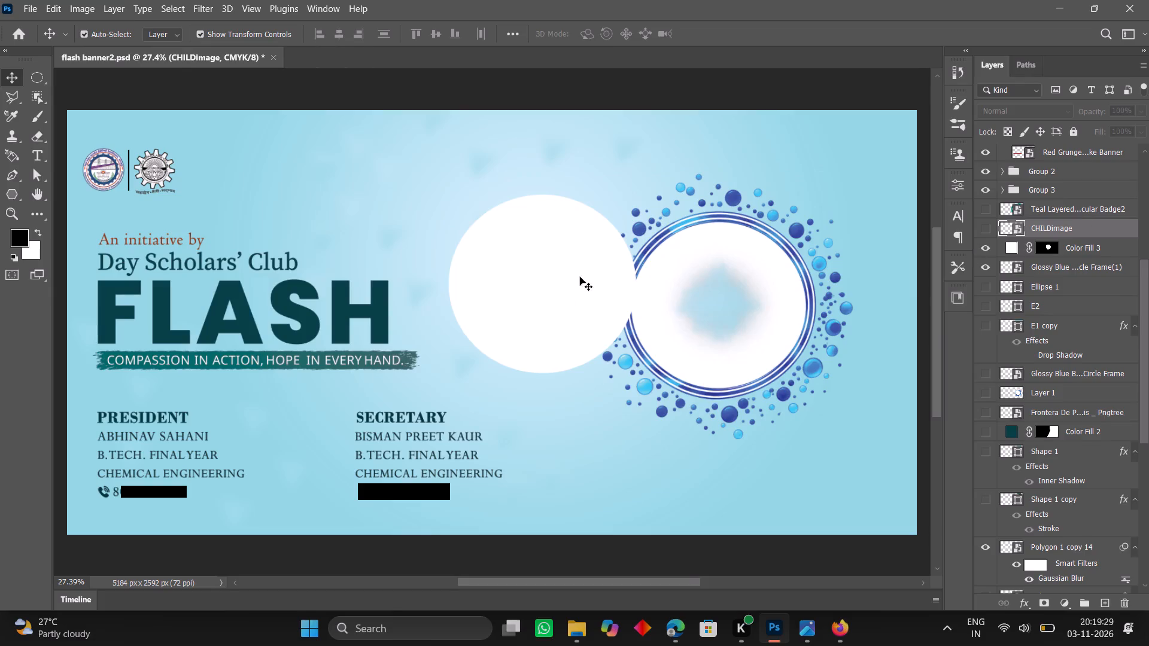
Scale the visible "Glossy Blue Bubble Circle Frame(1)" layer up to about 152.7% and shift it slightly left and down.
left_click(723, 218)
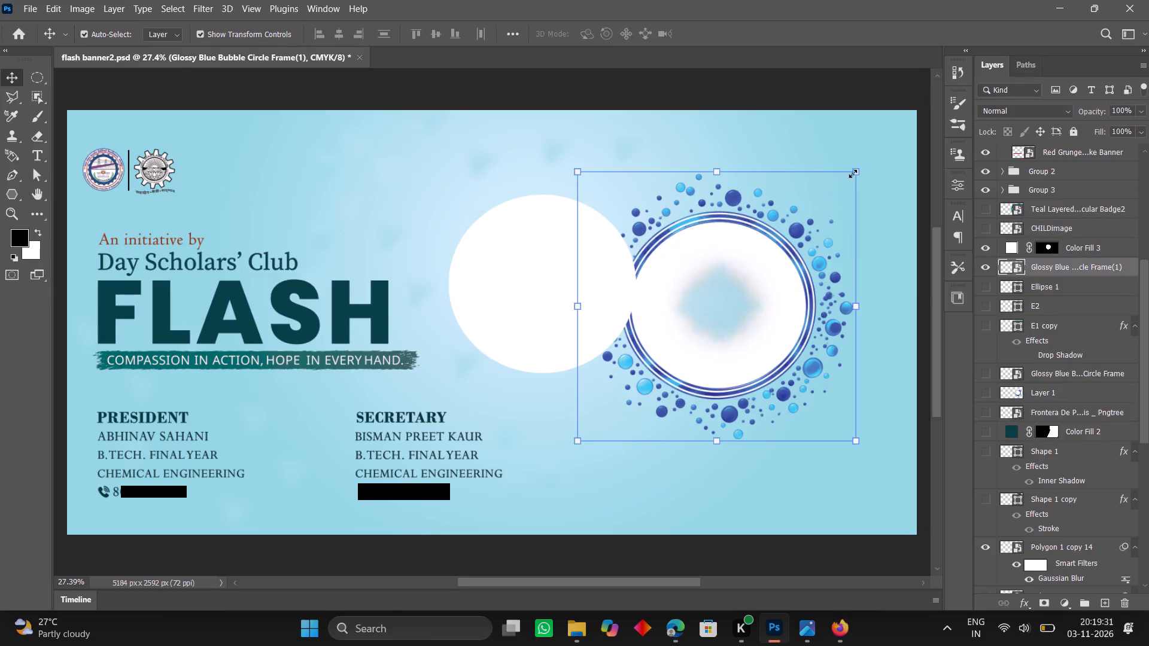
left_click_drag(855, 171, 888, 144)
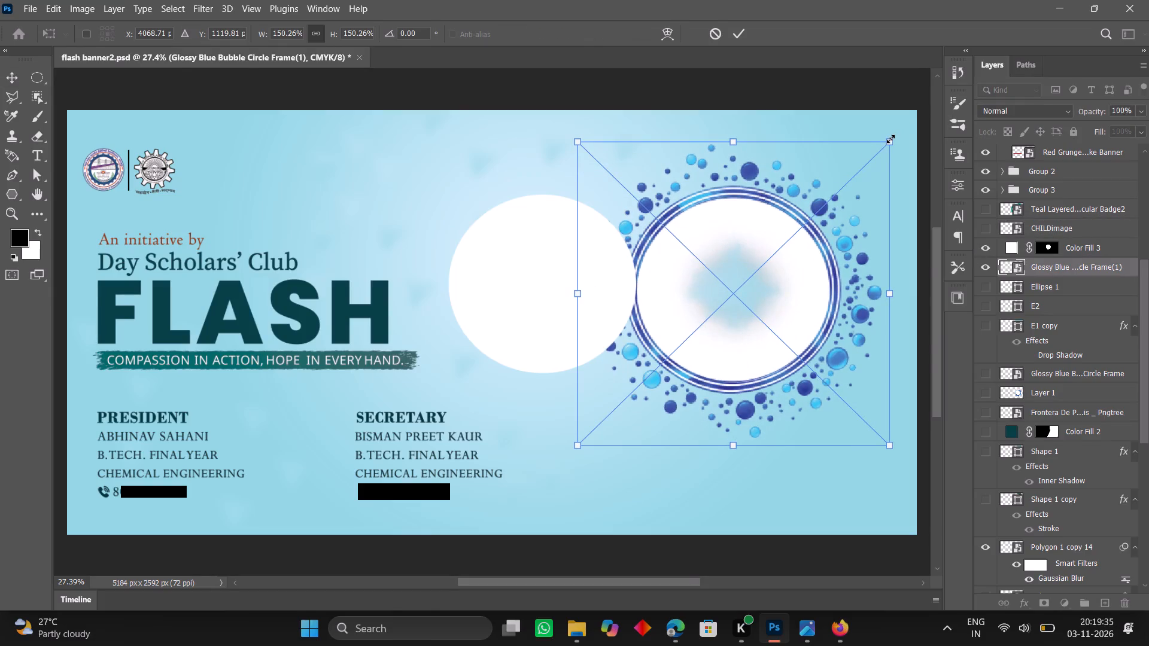
left_click_drag(890, 139, 895, 133)
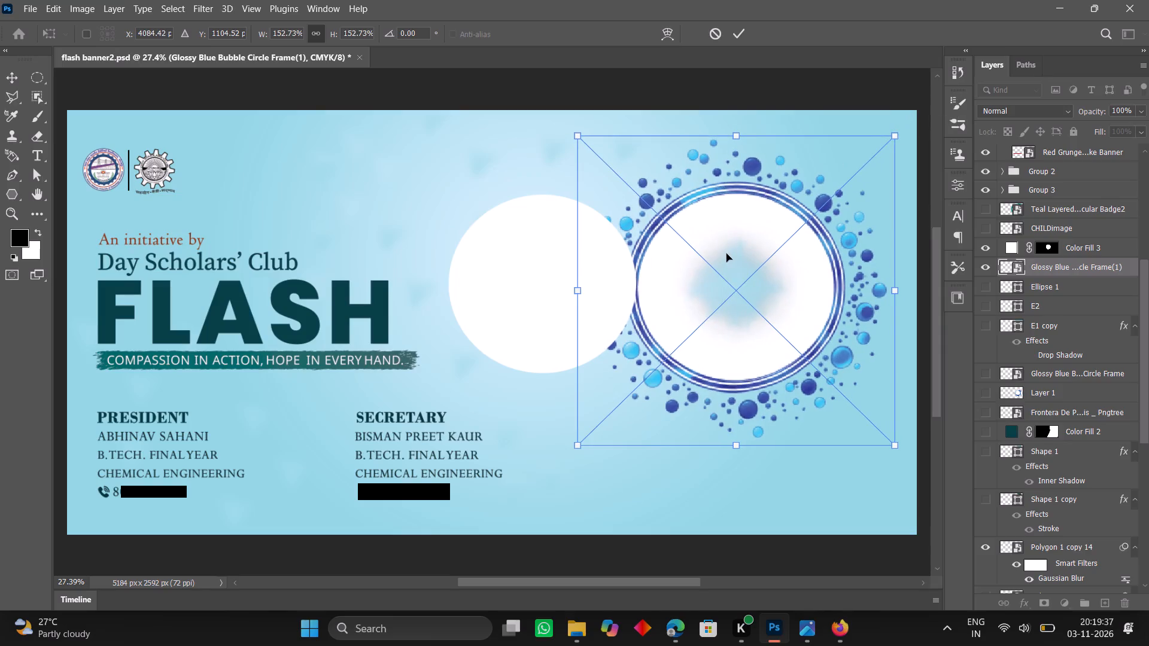
left_click_drag(727, 254, 712, 260)
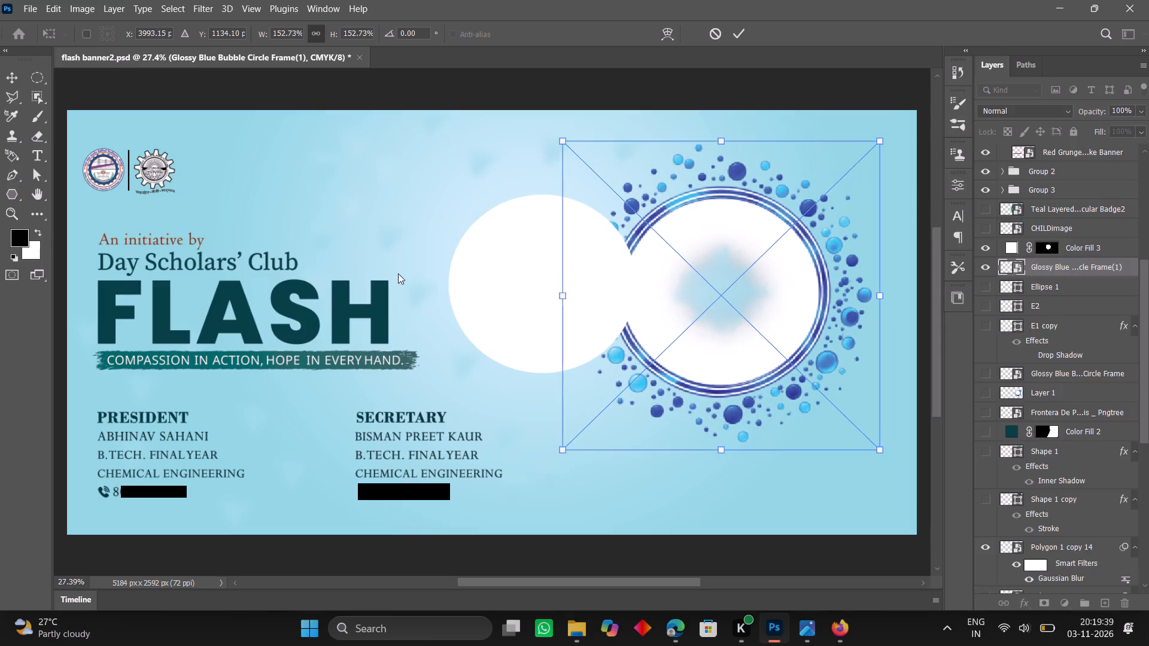
left_click(8, 78)
Move the white "Color Fill 3" circle back over the centre of the blue bubble ring.
left_click_drag(490, 270, 627, 276)
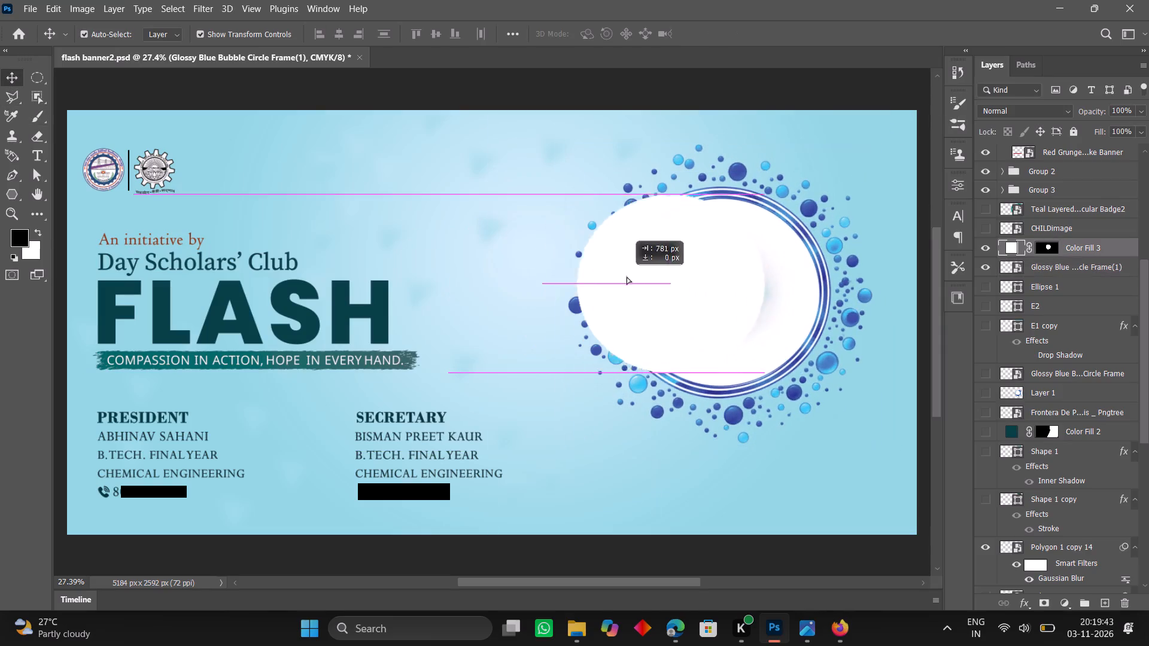
left_click_drag(627, 276, 684, 275)
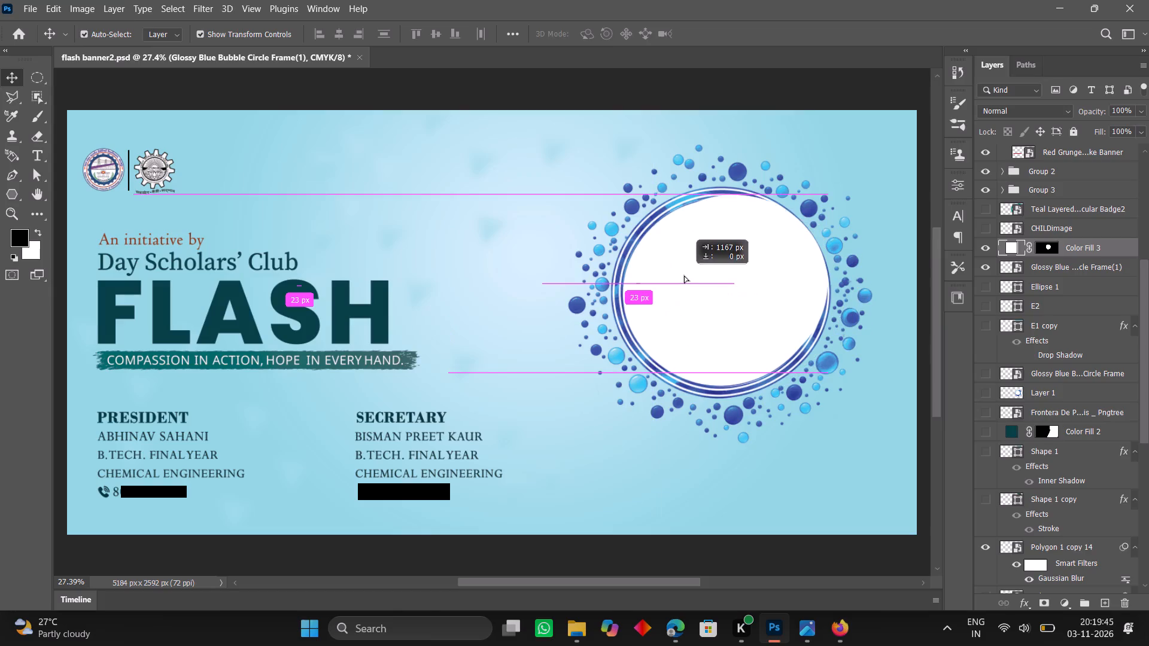
left_click_drag(684, 275, 680, 274)
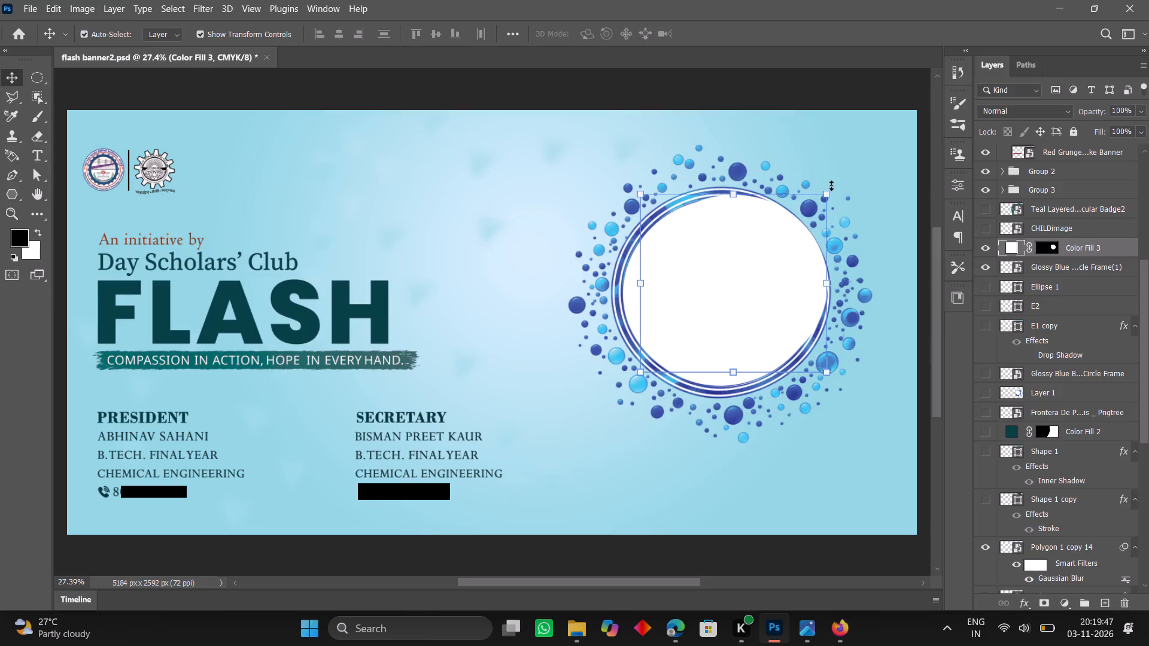
Enlarge the white "Color Fill 3" circle to about 107% and nudge it until it is centred inside the blue ring.
left_click_drag(830, 191, 845, 184)
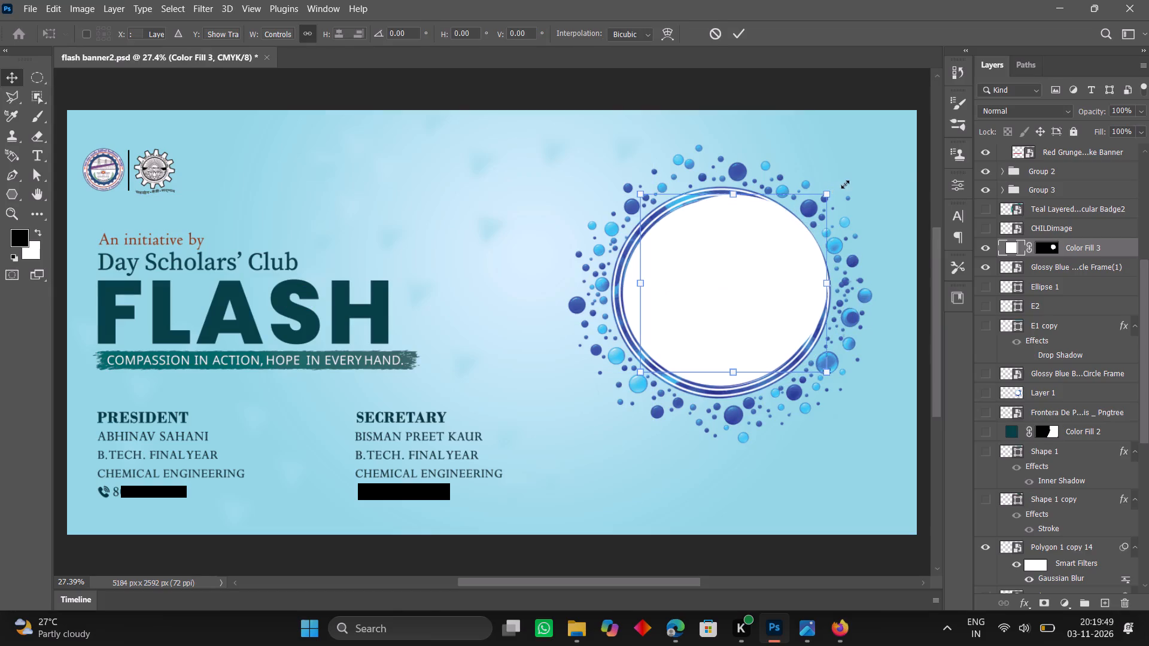
left_click_drag(845, 184, 849, 184)
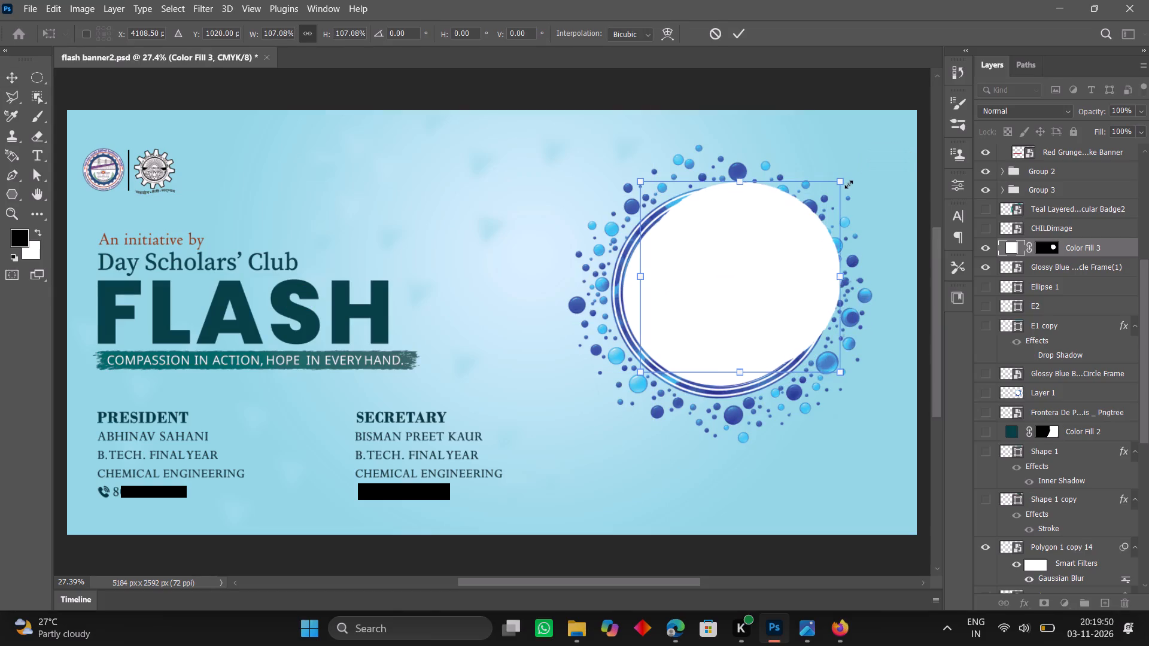
key("Down")
key("Down")
key("Down")
key("Down")
key("Down")
key("Down")
key("Down")
key("Down")
key("Down")
key("Down")
key("Down")
key("Down")
key("Down")
key("Down")
key("Down")
key("Down")
key("Down")
key("Down")
key("Down")
key("Down")
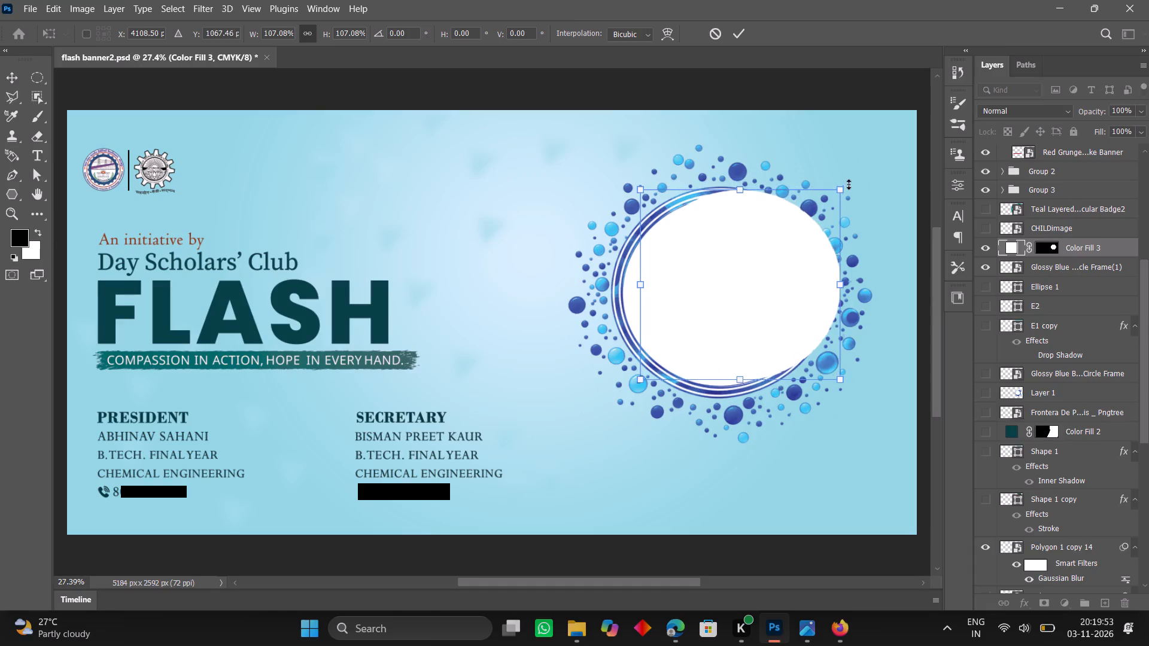
left_click_drag(715, 272, 676, 279)
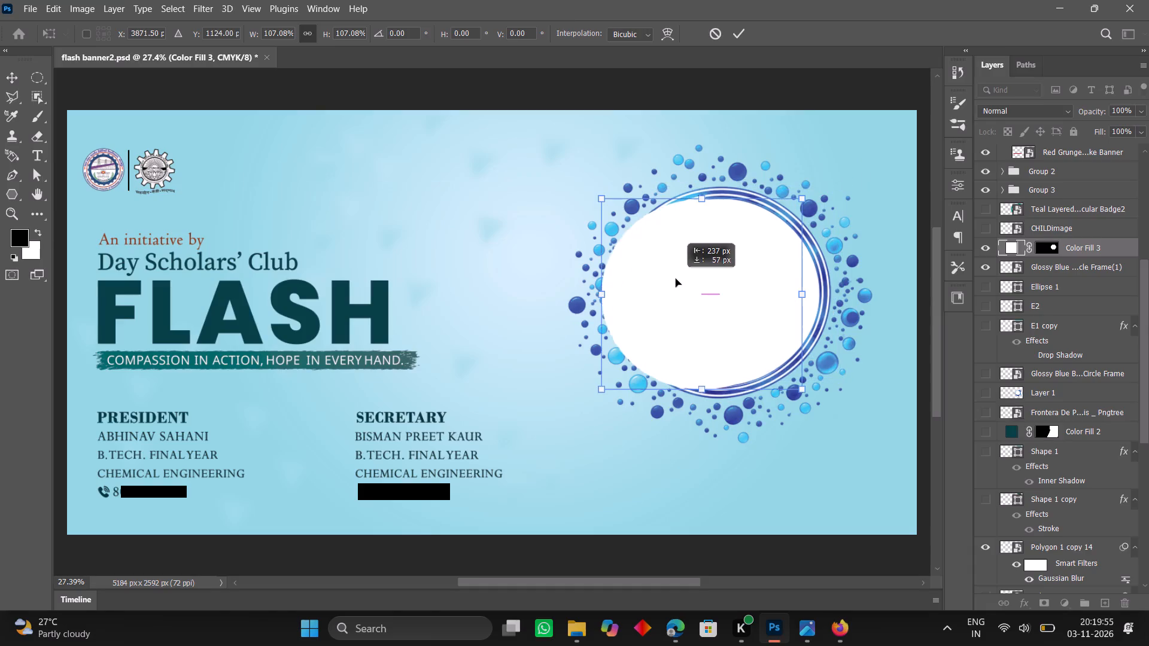
left_click_drag(676, 279, 691, 278)
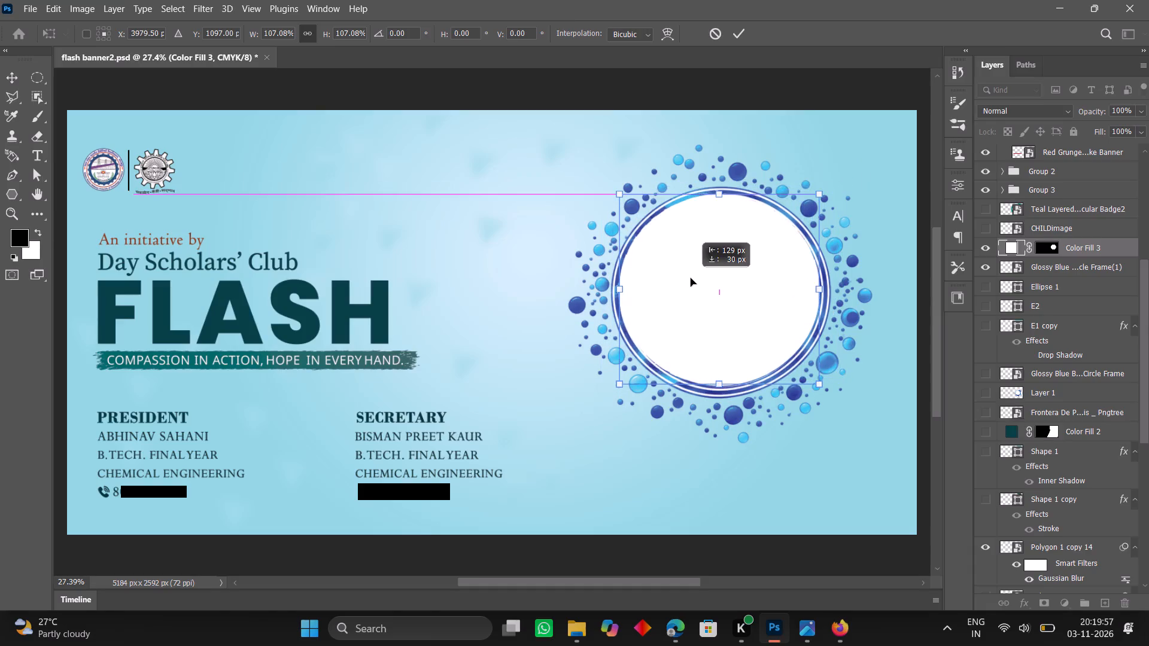
left_click_drag(691, 278, 691, 281)
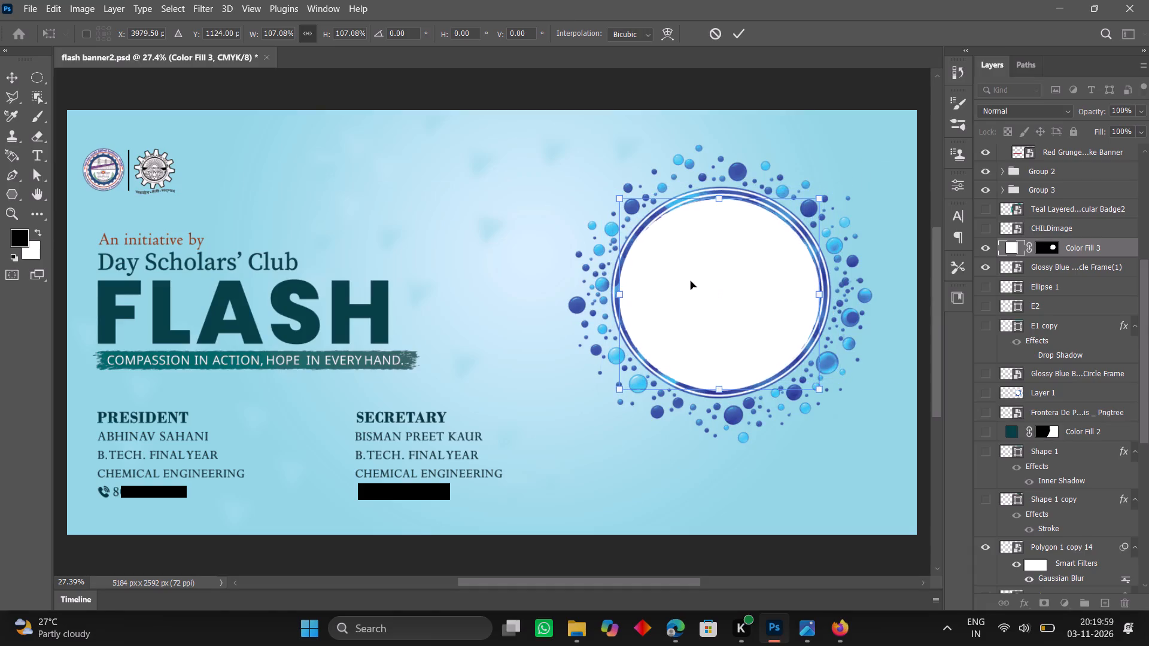
key("Up")
key("Up")
key("Right")
key("Right")
key("Right")
key("Right")
key("Right")
key("Right")
key("Right")
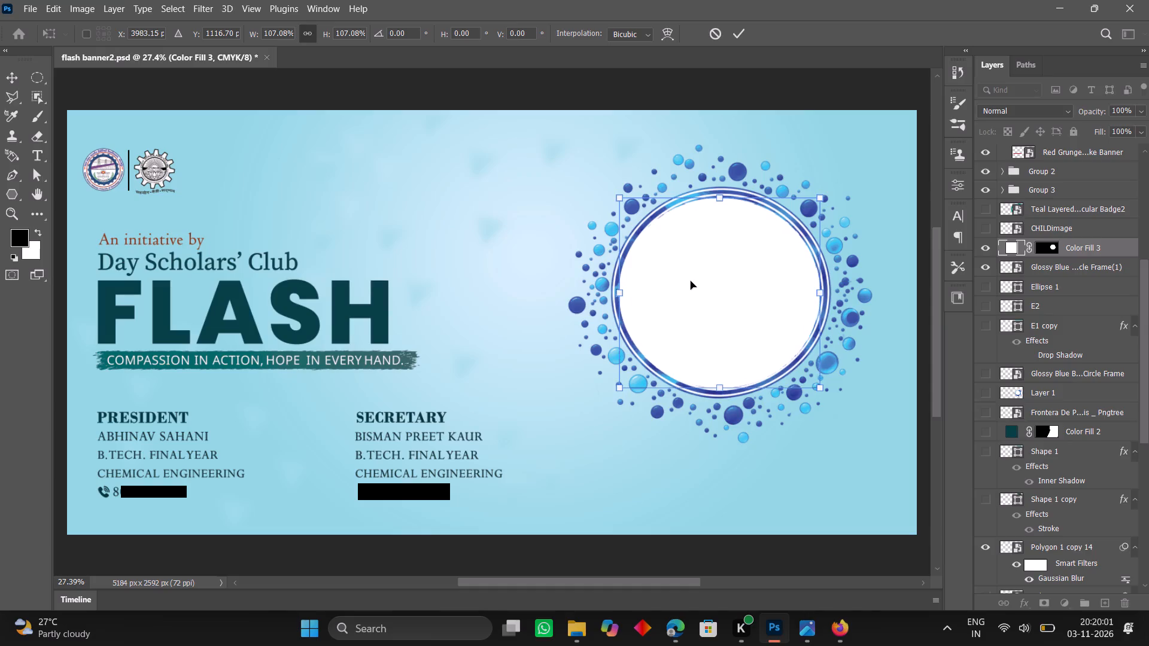
key("Right")
key("Up")
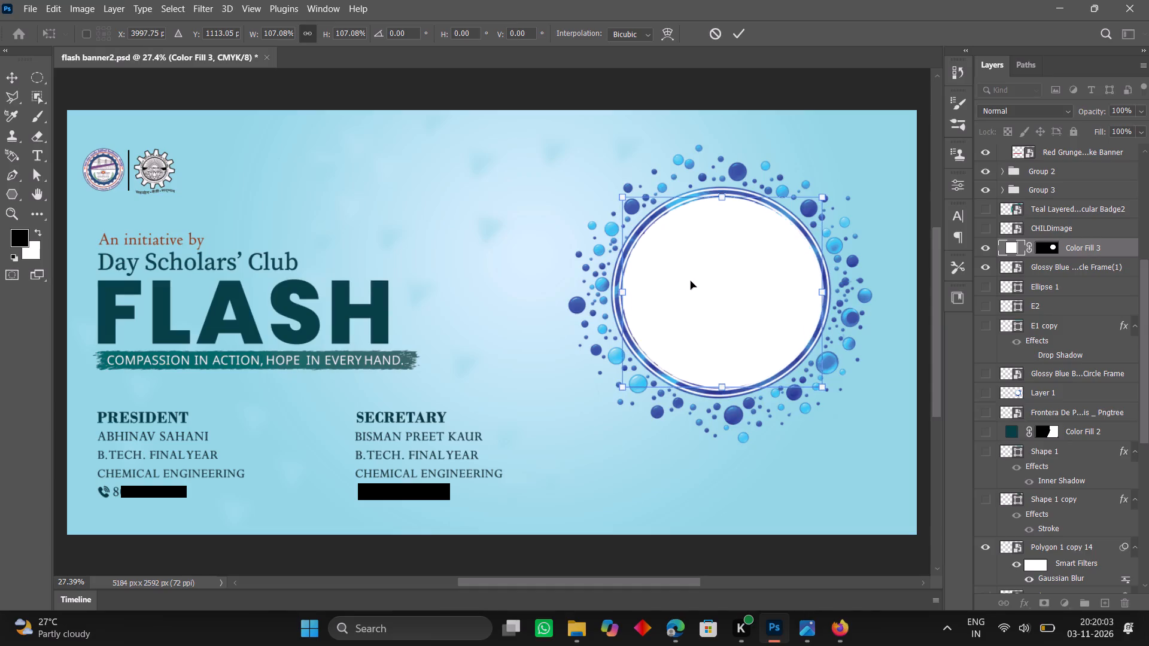
key("Right")
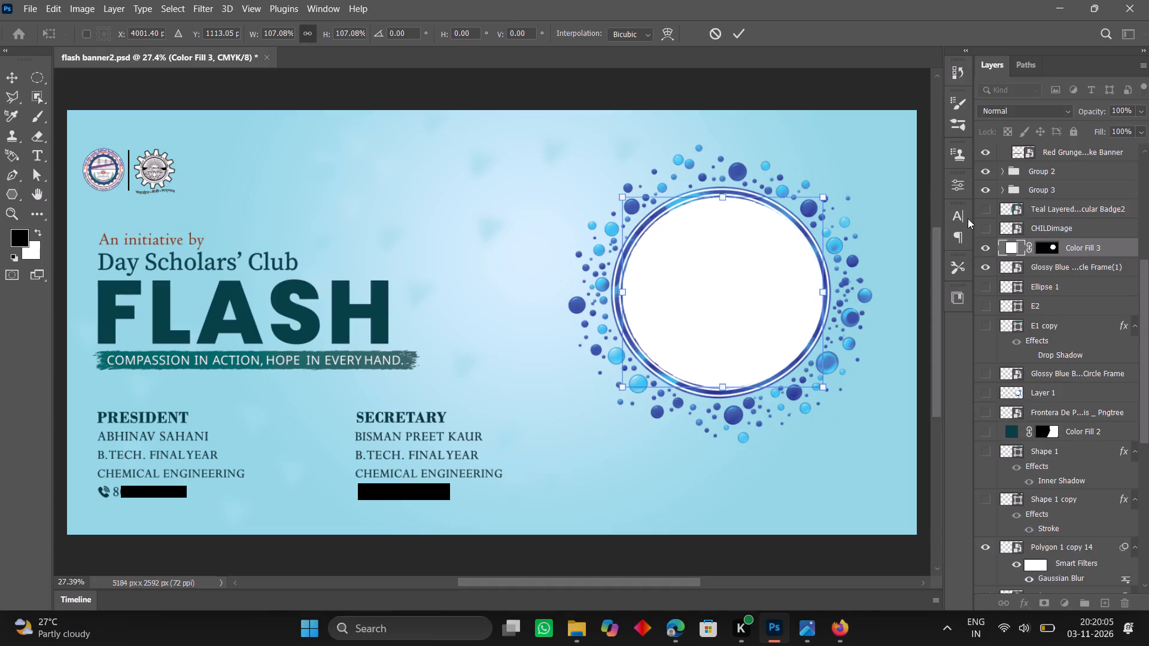
Show the "CHILDimage" layer and move the photo up so it is centred over the white circle.
left_click(978, 228)
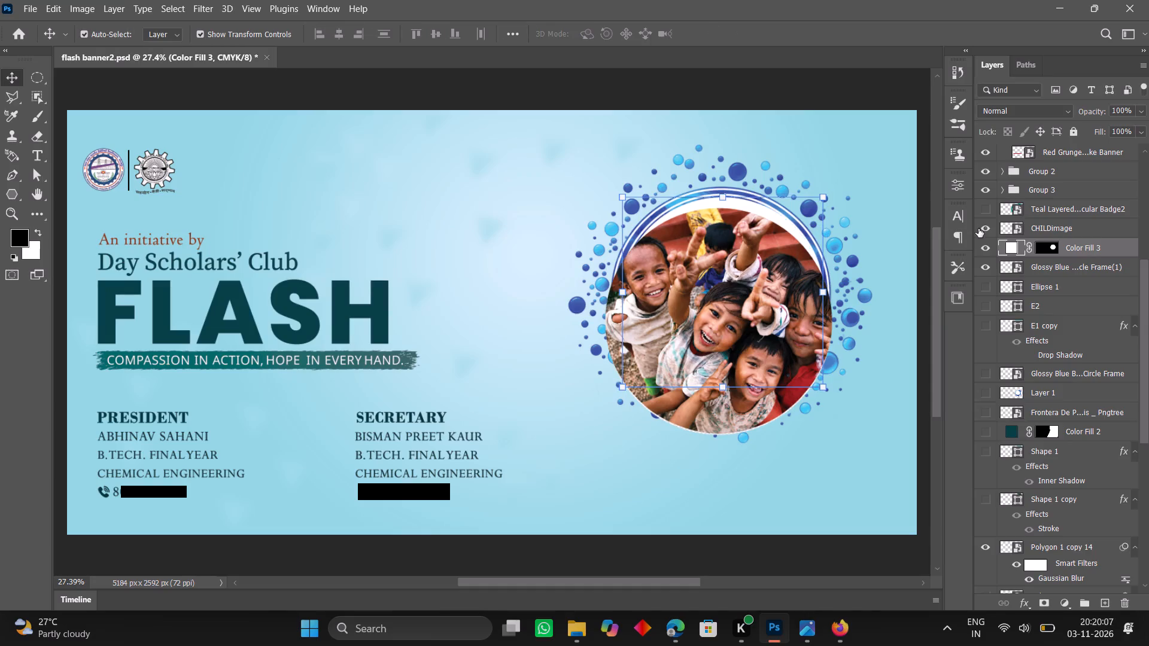
left_click_drag(759, 293, 759, 276)
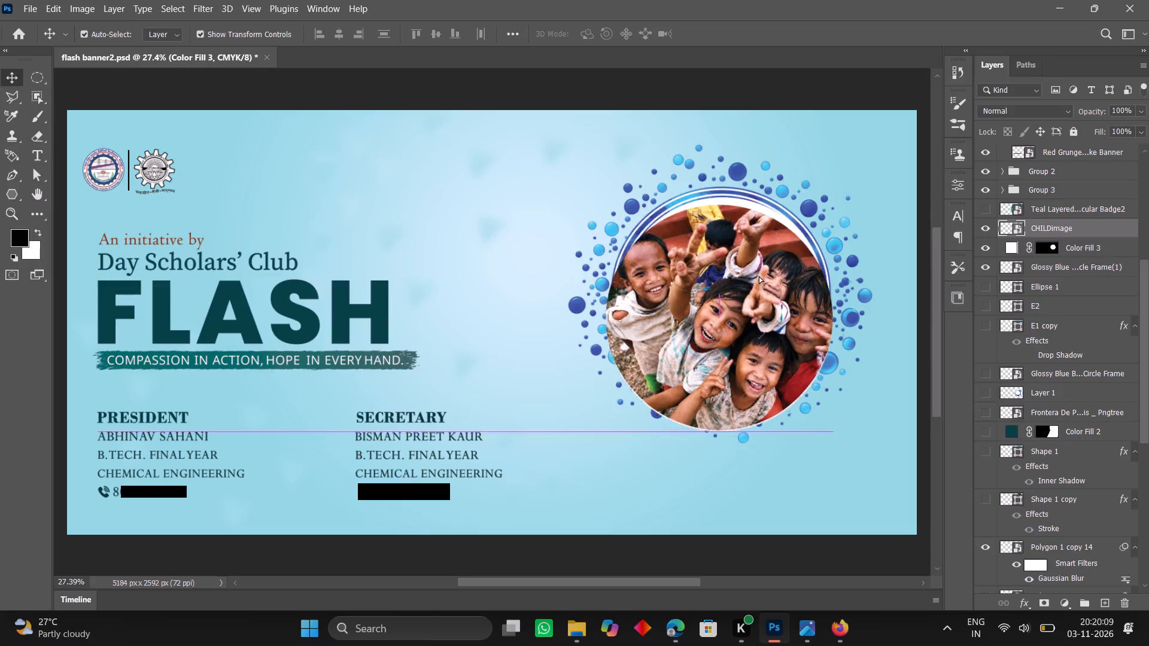
left_click_drag(759, 276, 761, 272)
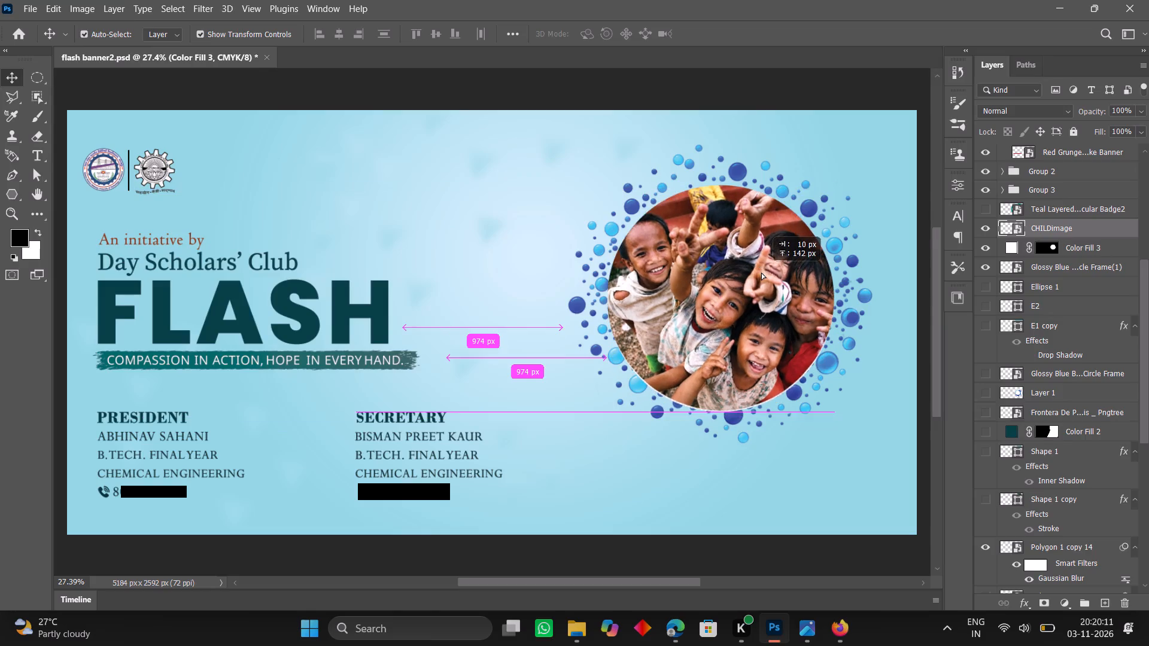
left_click_drag(761, 272, 761, 273)
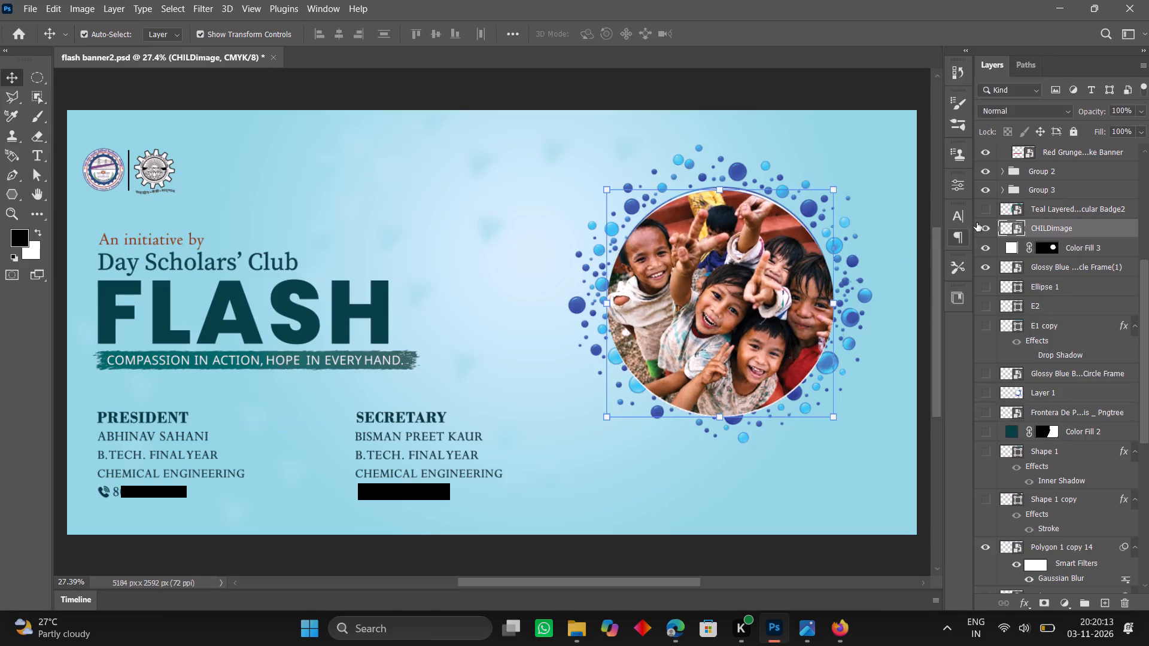
Hide "CHILDimage", enlarge the white "Color Fill 3" circle to about 115%, re-centre it on the ring, and briefly compare it with the photo.
left_click(987, 228)
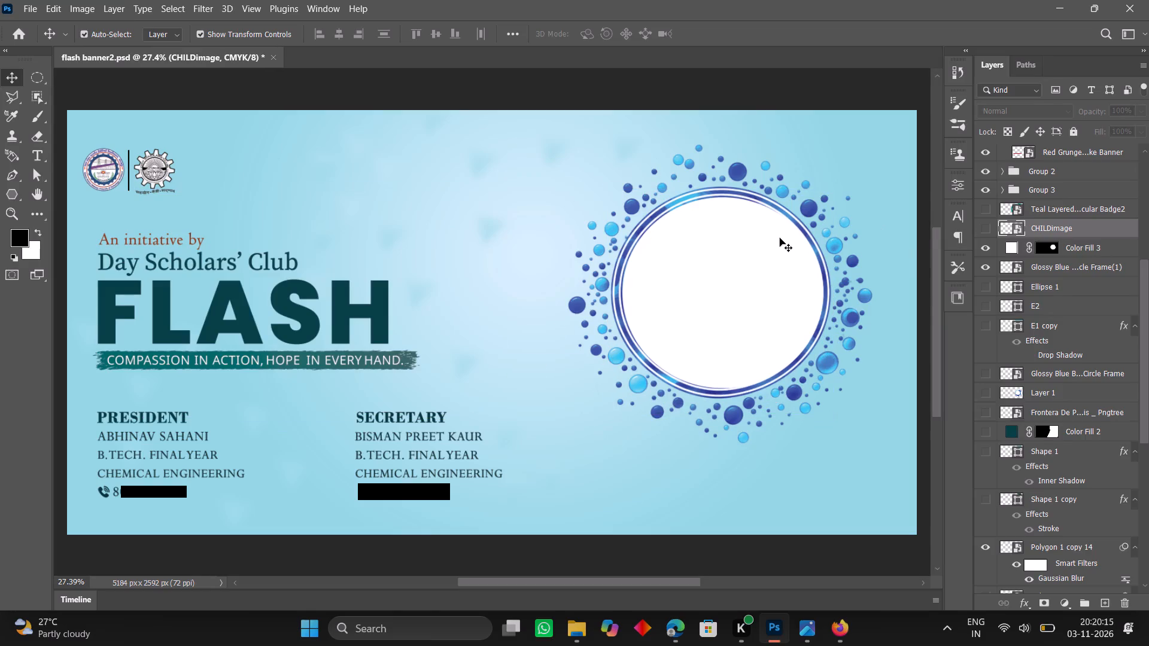
left_click(780, 238)
left_click_drag(822, 199, 835, 185)
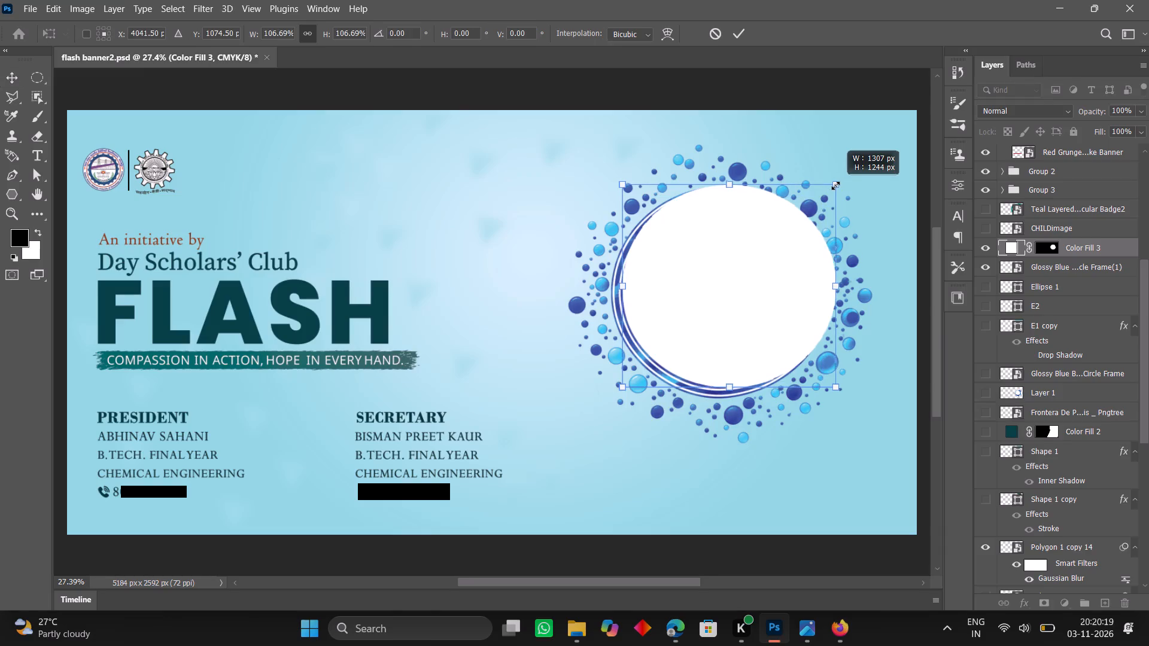
left_click_drag(835, 185, 840, 176)
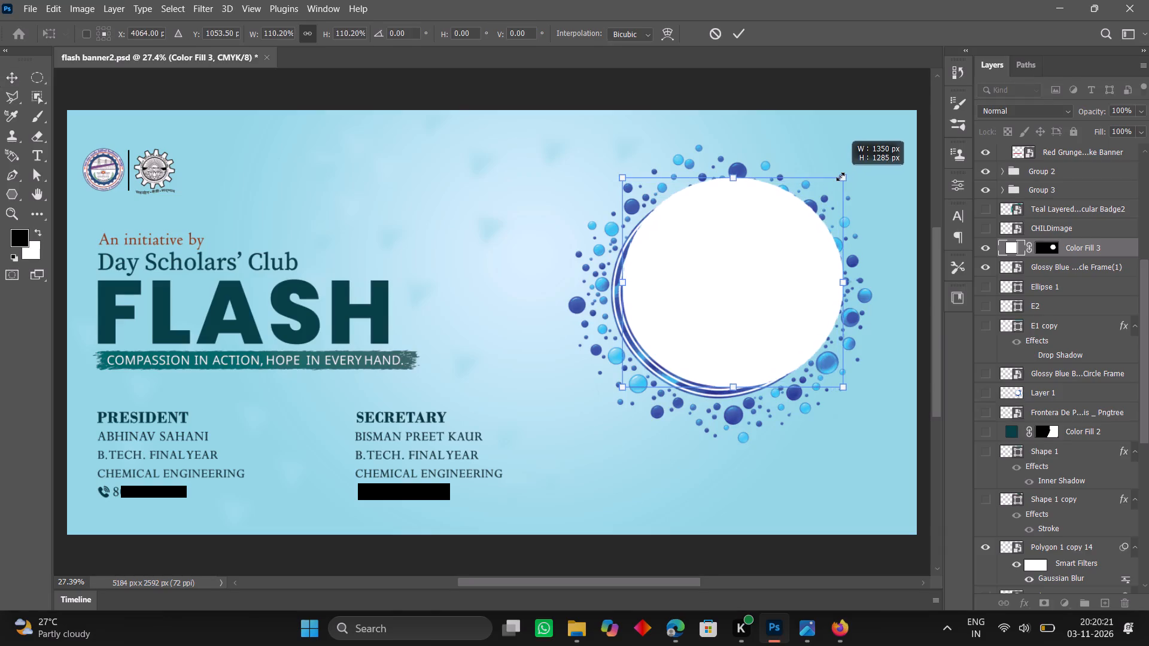
left_click_drag(840, 176, 839, 177)
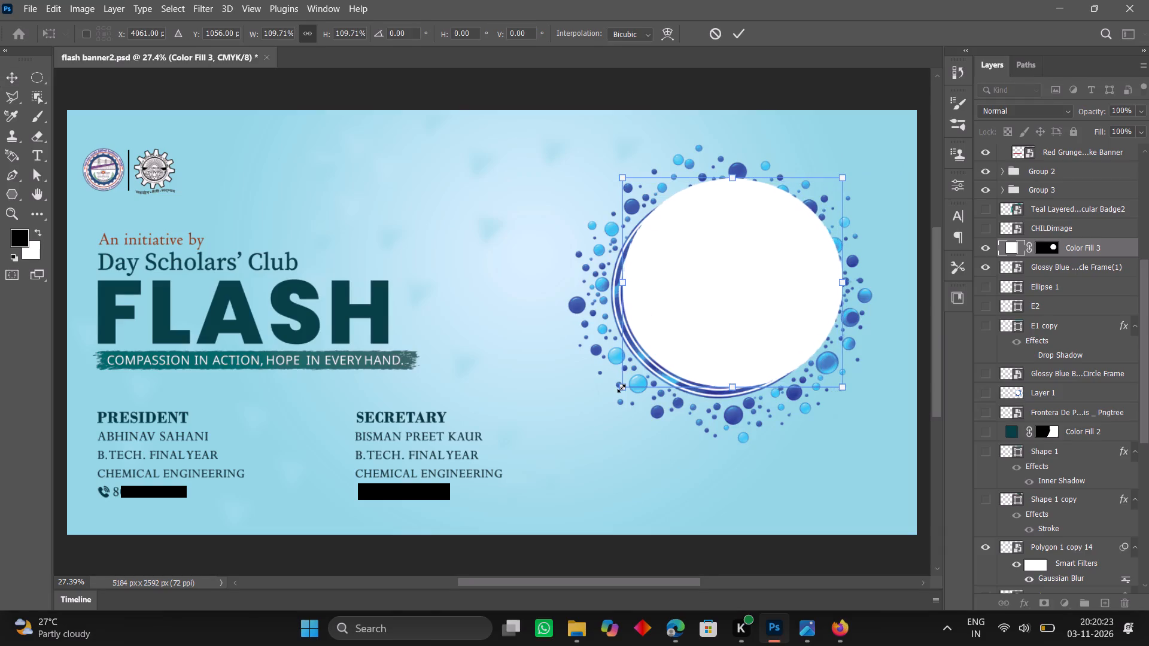
left_click_drag(621, 388, 611, 400)
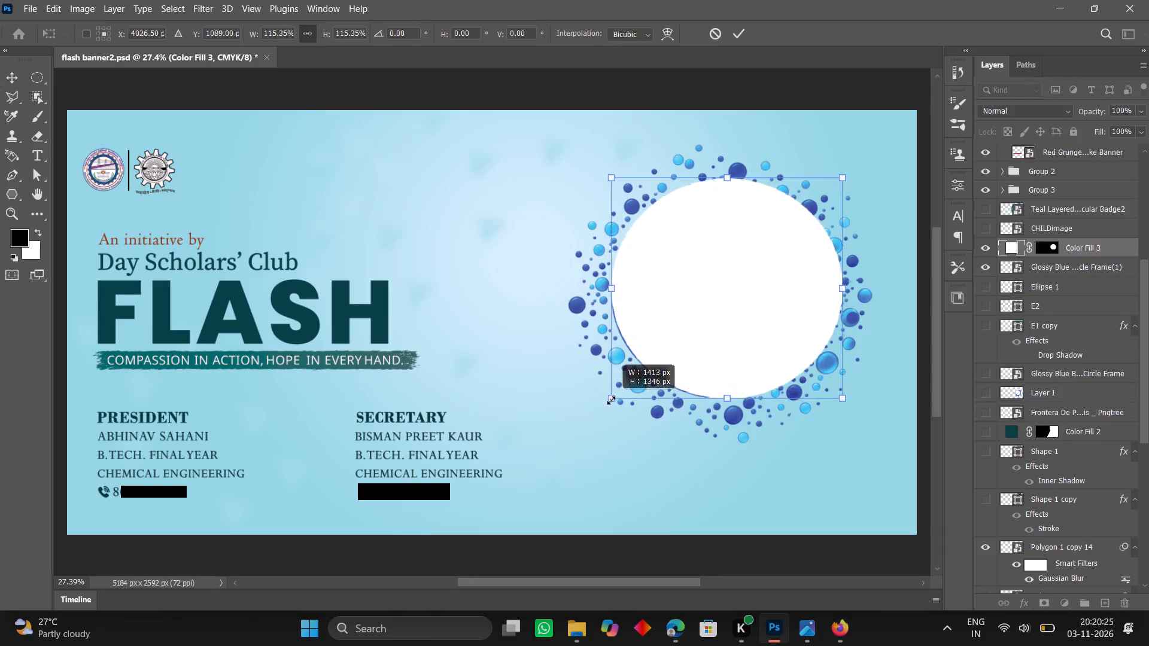
left_click_drag(611, 400, 612, 400)
left_click_drag(680, 338, 673, 352)
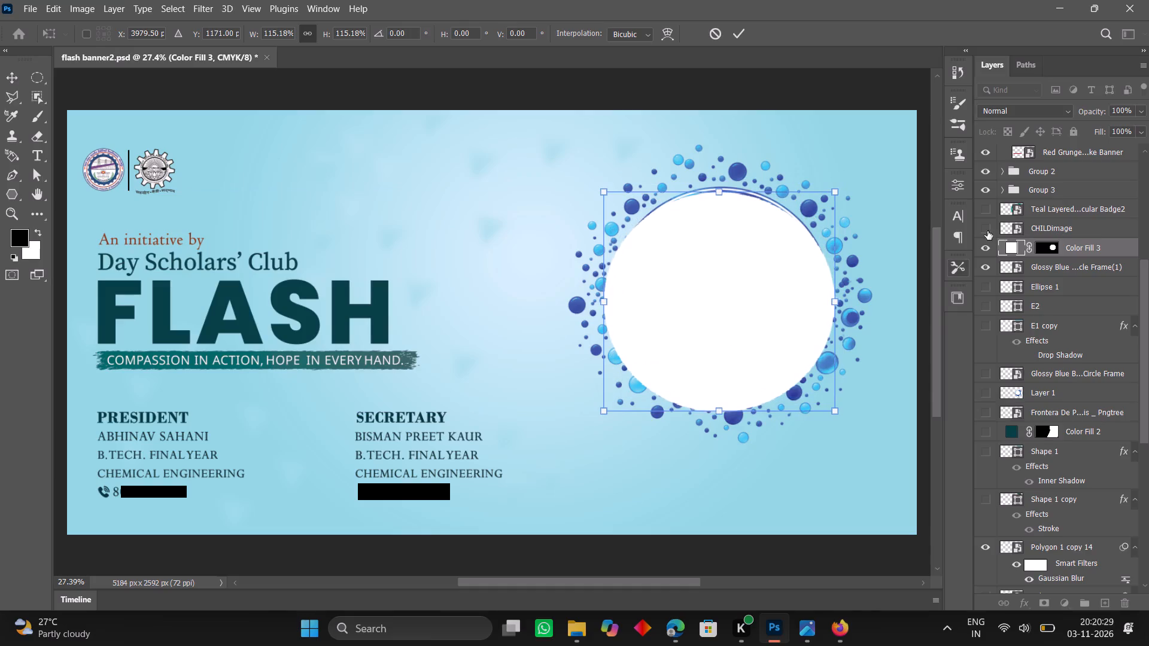
left_click(987, 227)
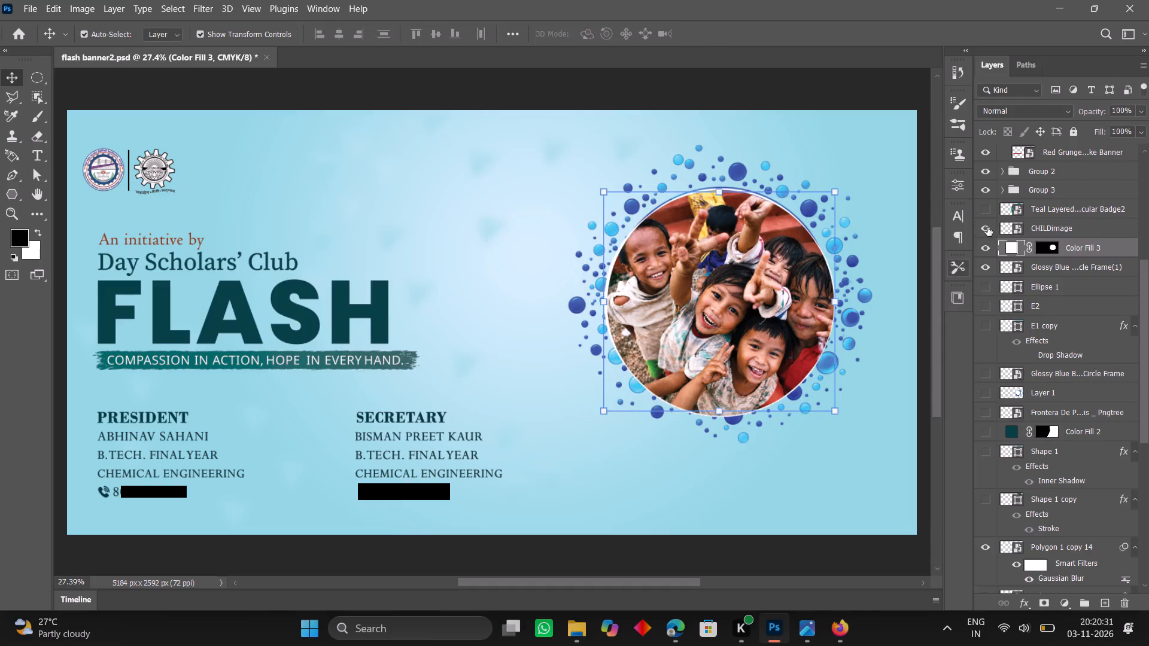
left_click(987, 227)
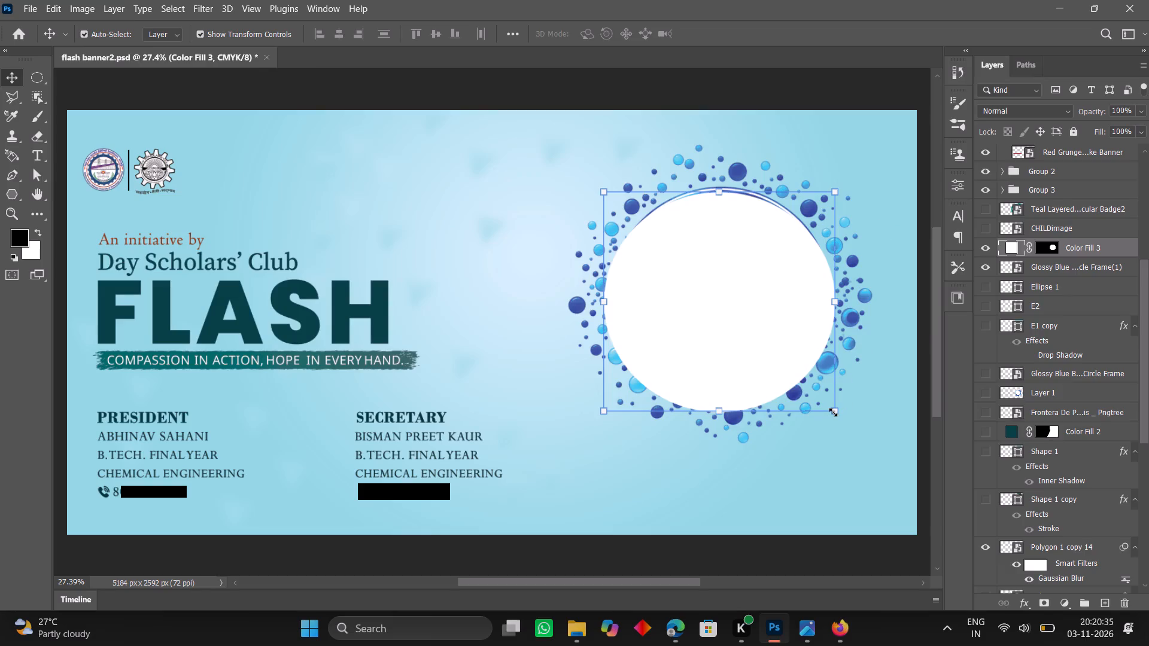
Enlarge the white "Color Fill 3" circle further to about 103.8%, extending it down and to the right.
left_click_drag(833, 412, 845, 419)
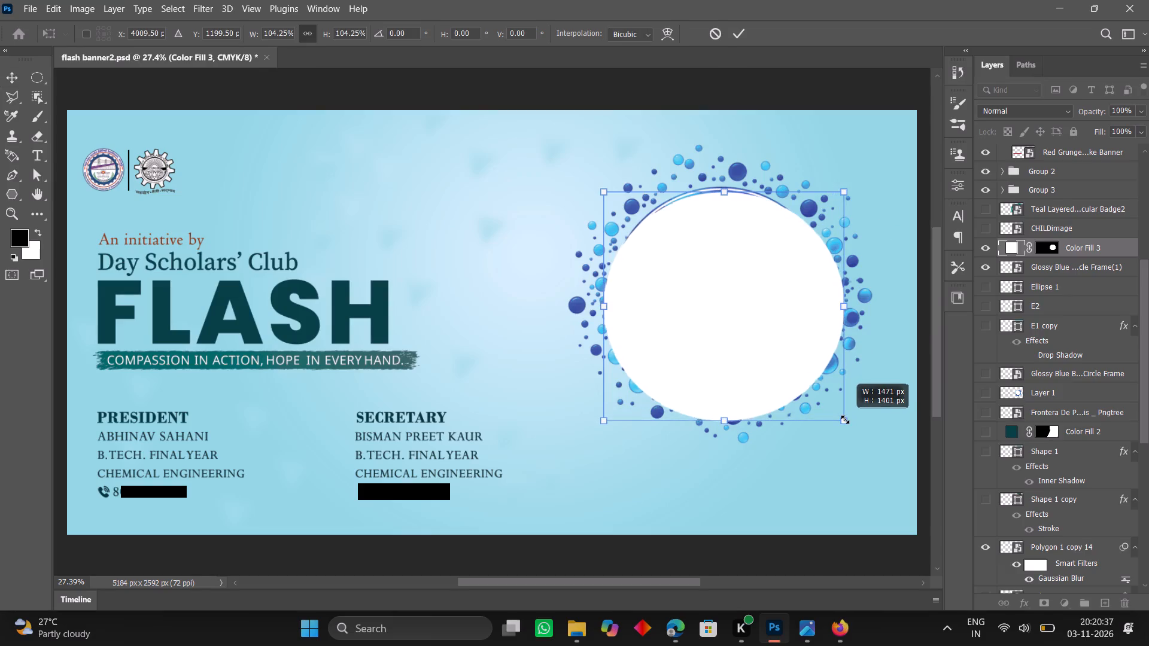
left_click_drag(845, 419, 843, 419)
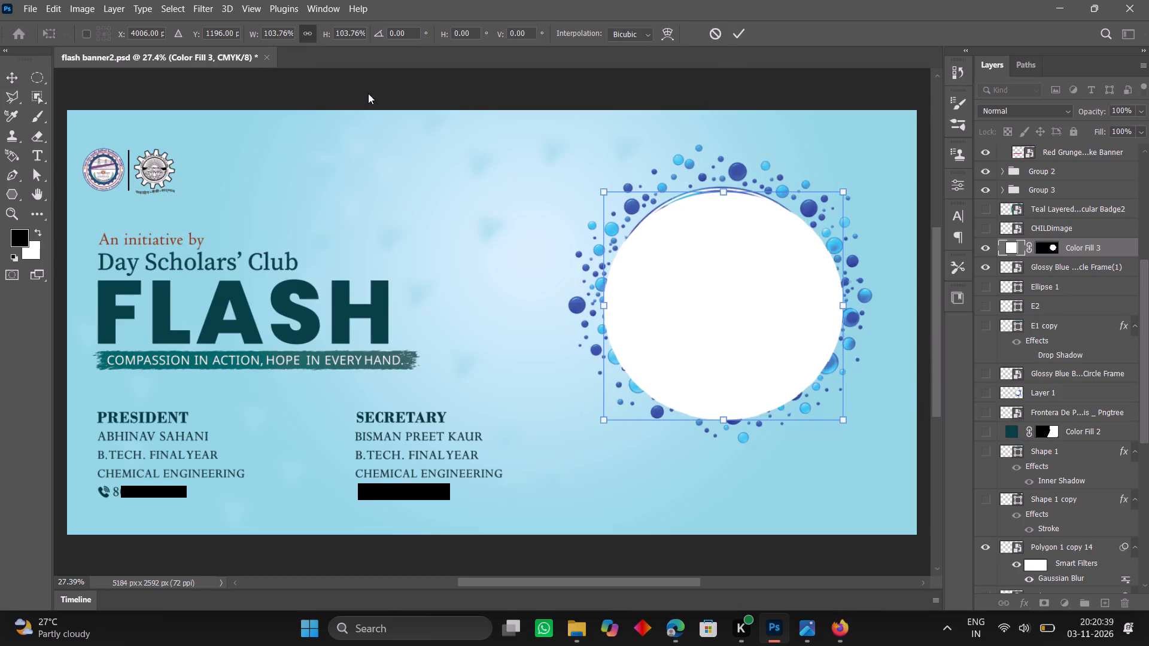
left_click_drag(4, 71, 297, 164)
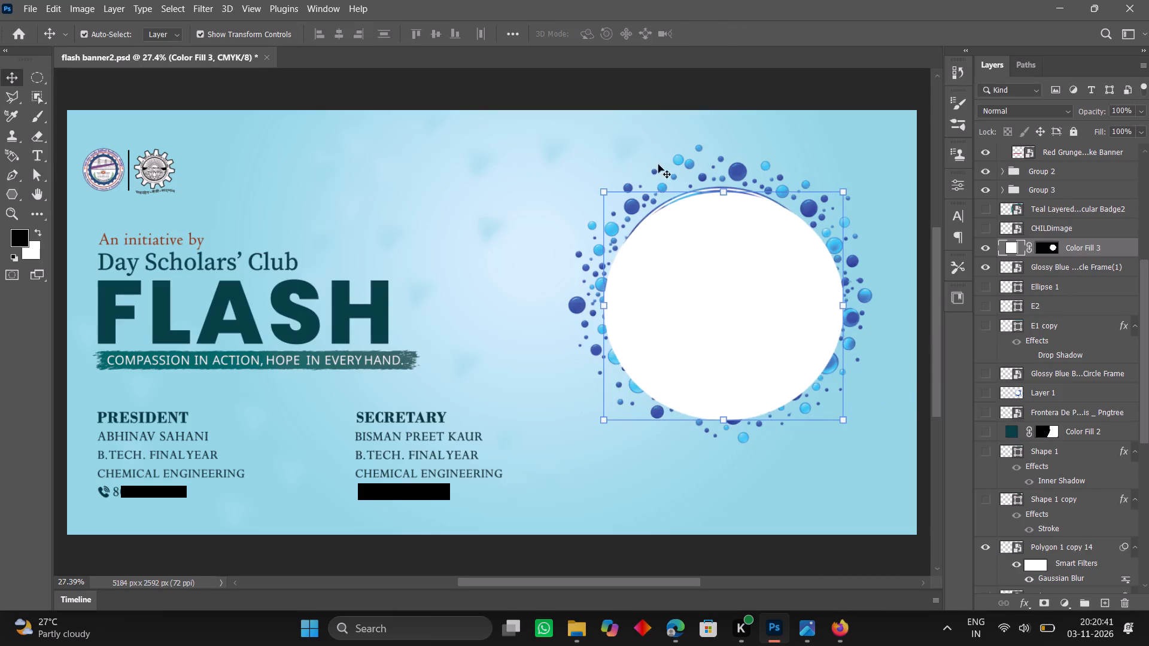
Enlarge the "Glossy Blue Bubble Circle Frame(1)" layer to about 174.6% so its ring fits evenly around the white circle.
left_click(665, 163)
left_click(704, 162)
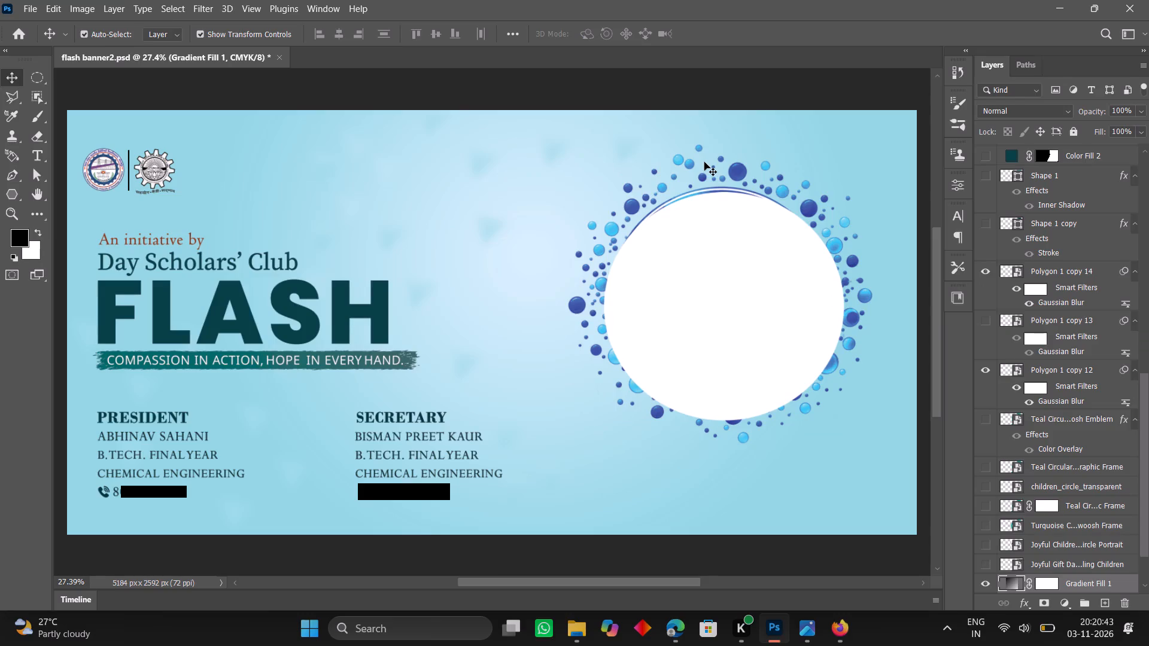
left_click(688, 163)
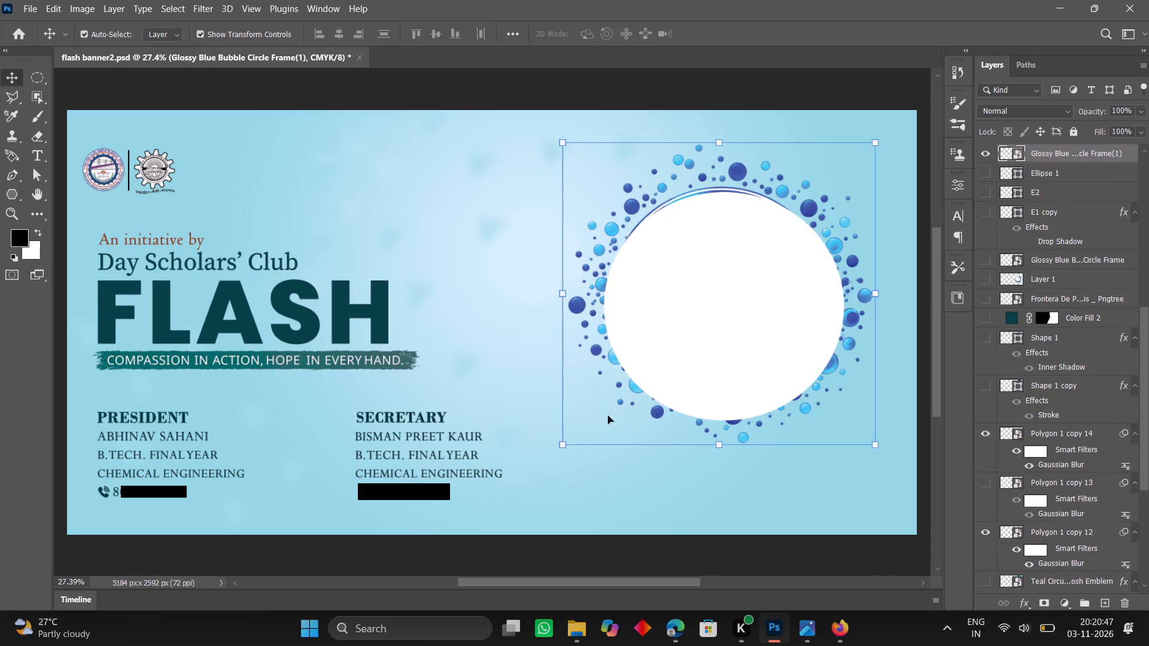
left_click_drag(722, 442, 707, 452)
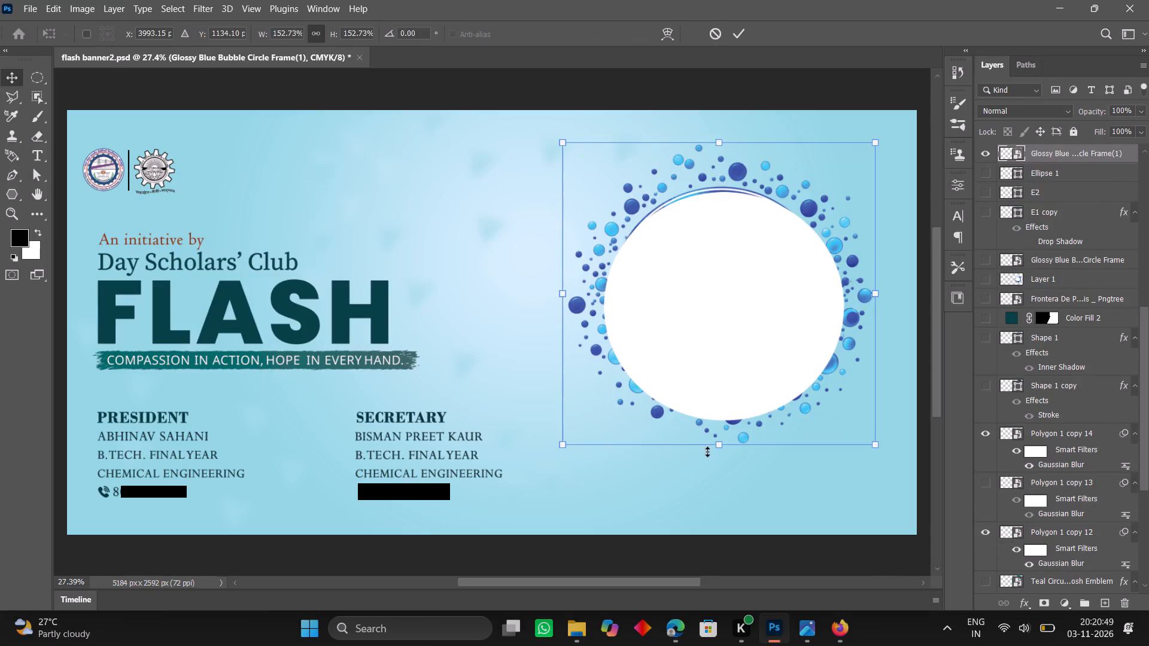
left_click_drag(707, 452, 706, 462)
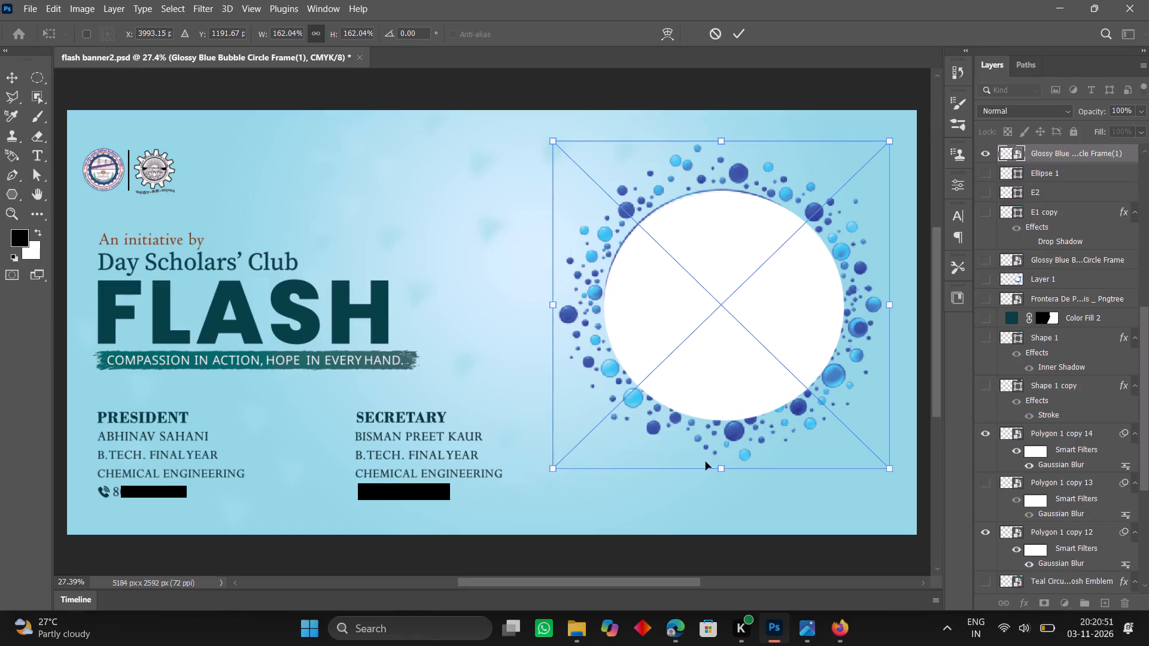
left_click_drag(722, 469, 727, 486)
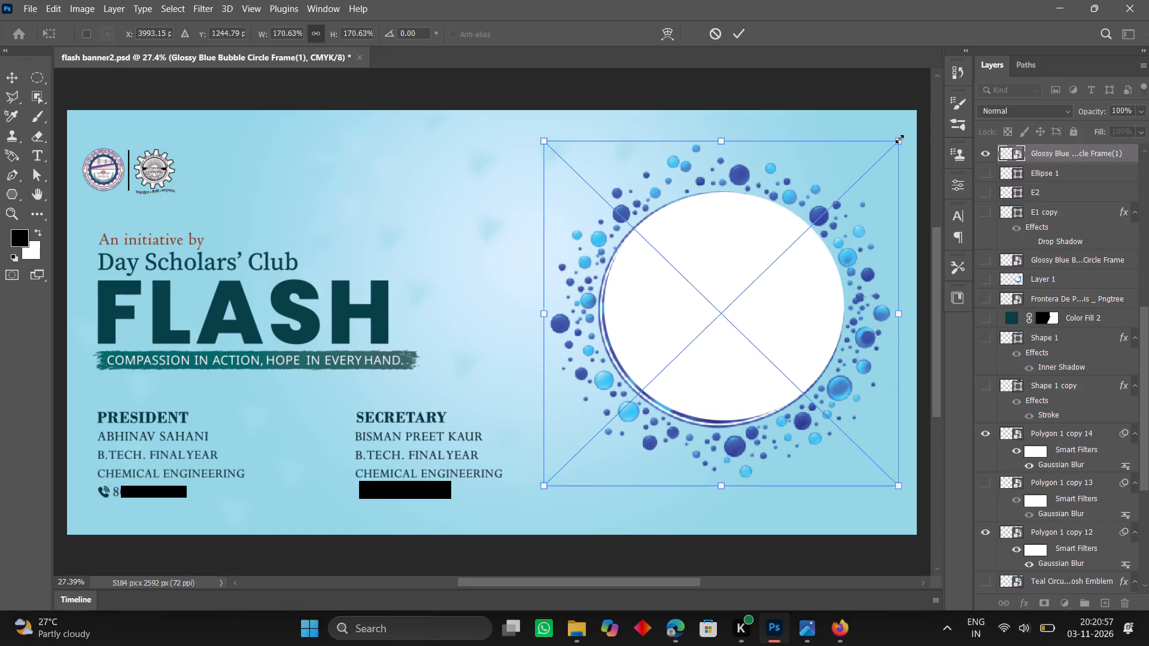
left_click_drag(899, 139, 910, 133)
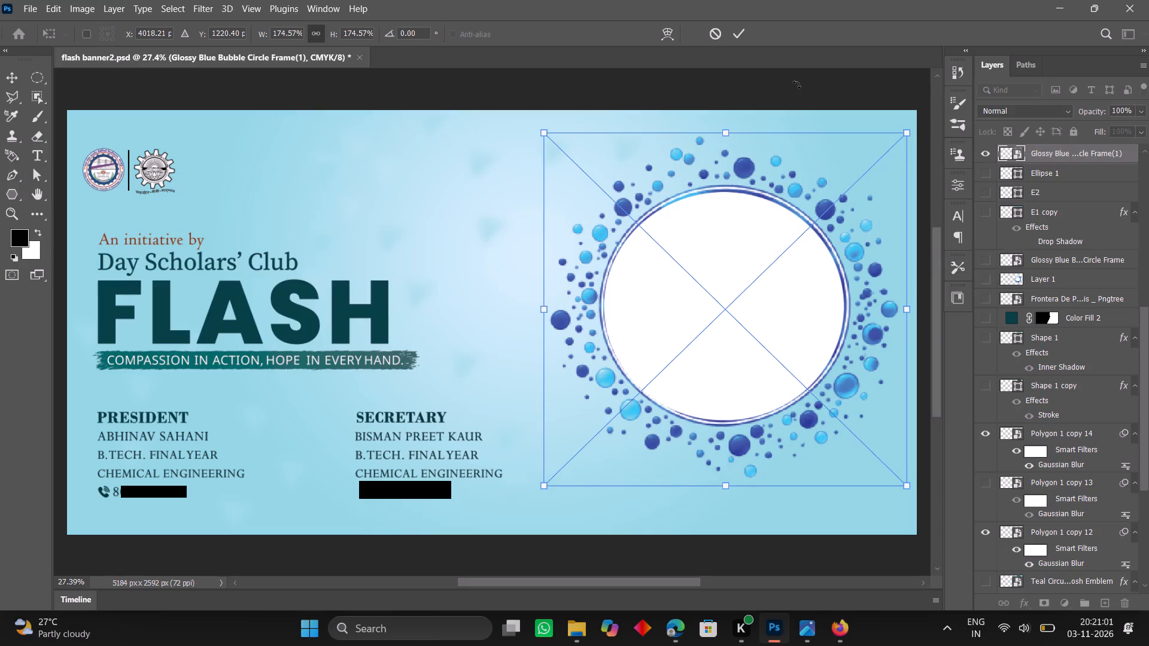
left_click(767, 2)
left_click(10, 77)
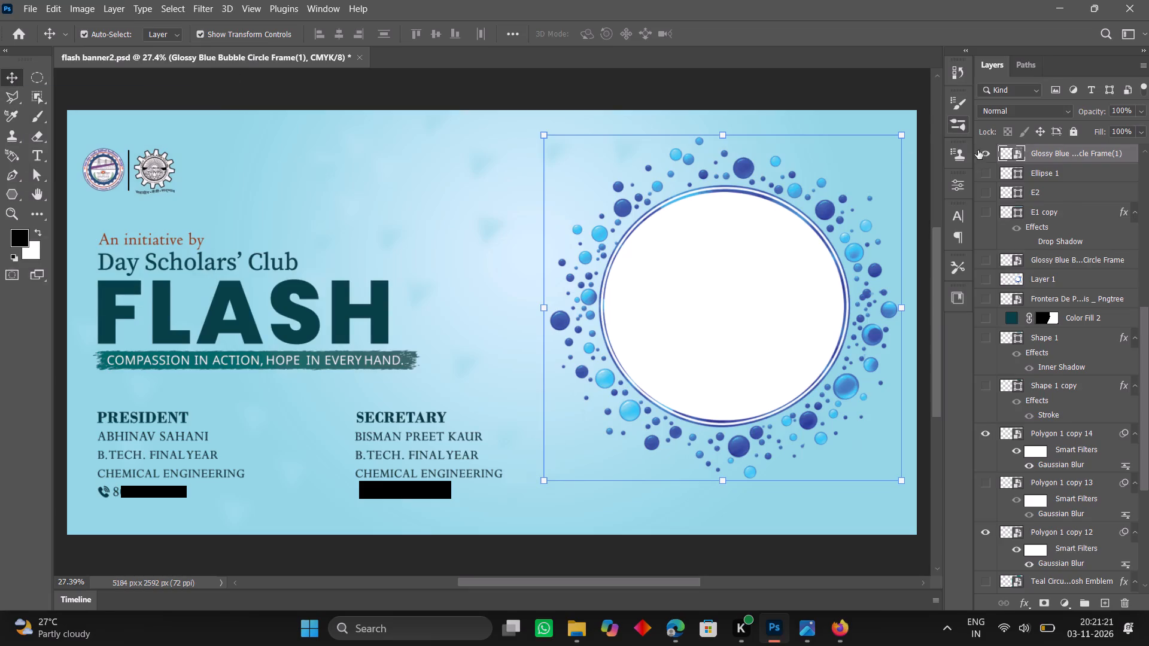
Show the "CHILDimage" layer, enlarge the photo to about 112.7%, and nudge it until it is centred over the white circle.
scroll(988, 180, "up", 1)
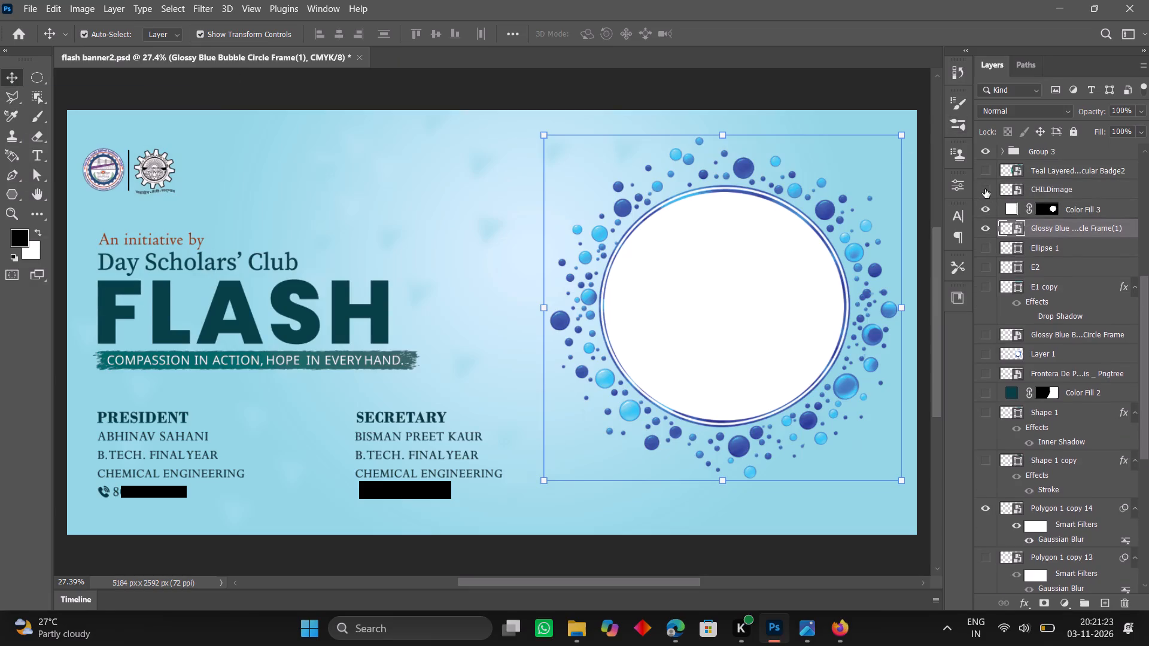
left_click(985, 189)
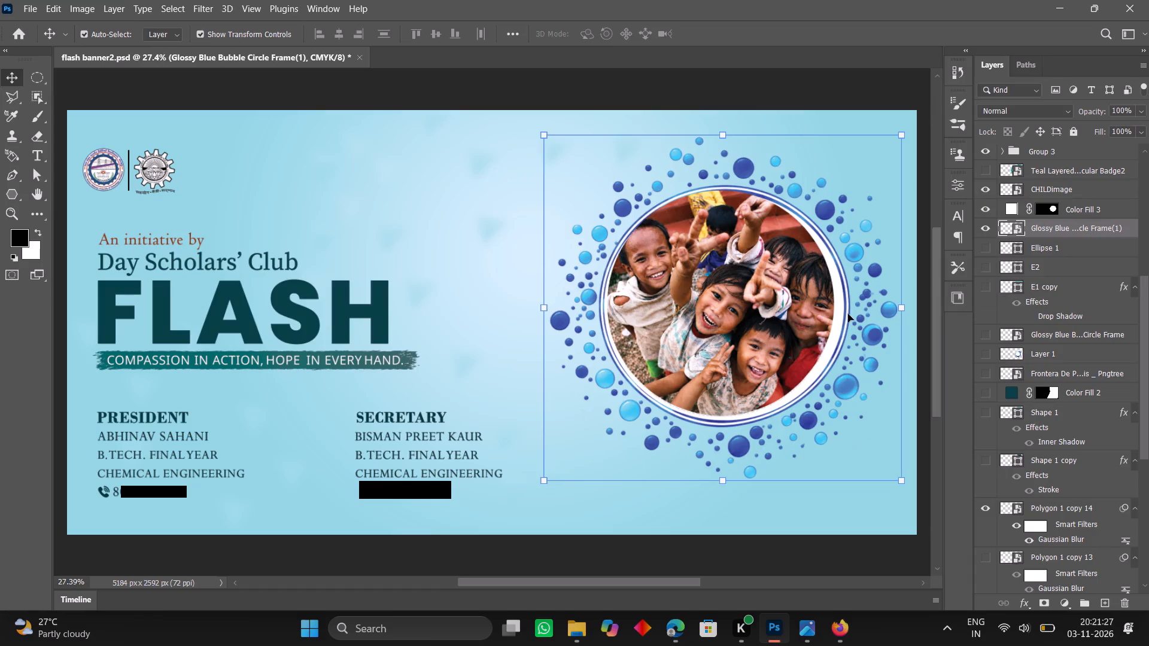
left_click(779, 293)
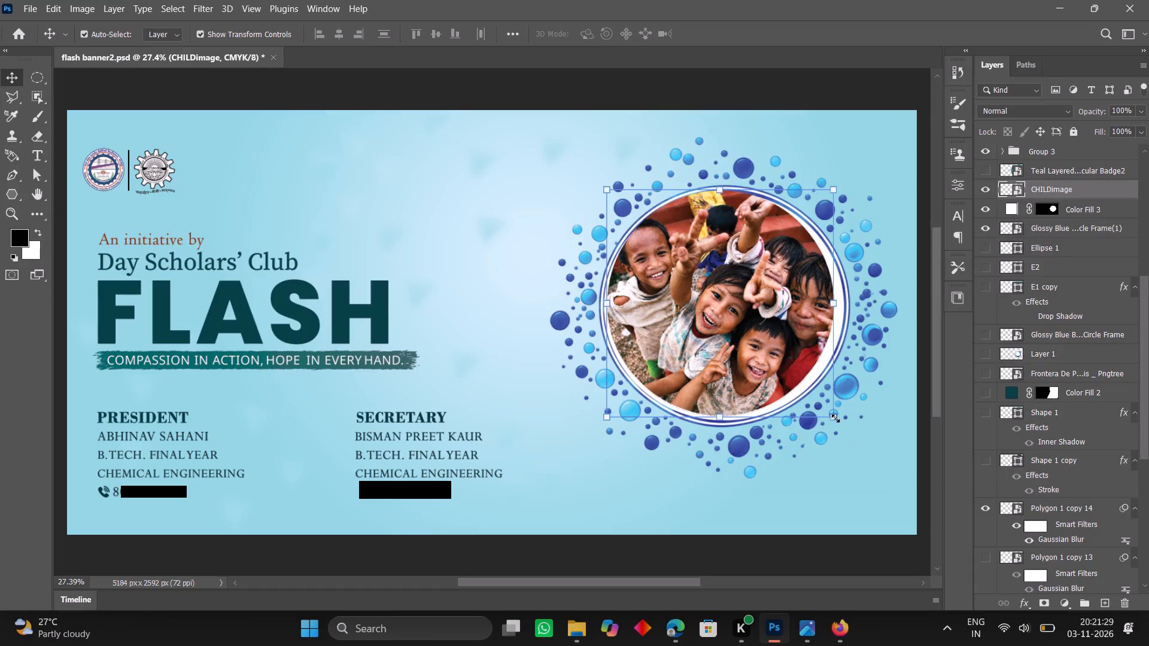
left_click_drag(833, 418, 841, 420)
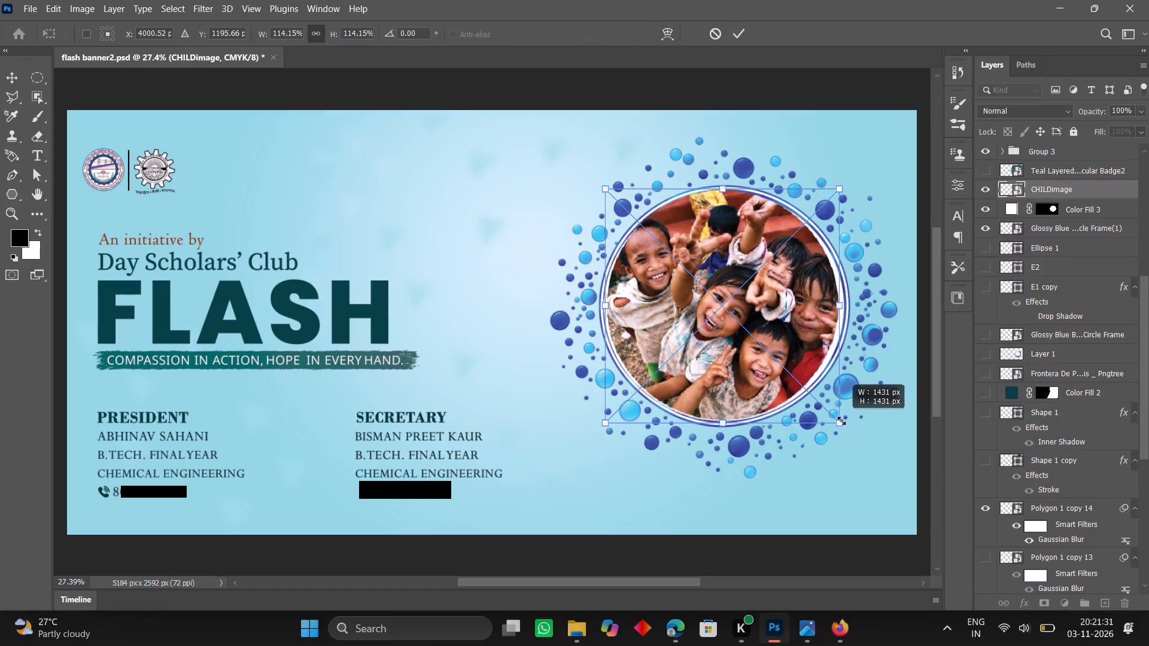
left_click_drag(841, 420, 841, 421)
key("Right")
key("Right")
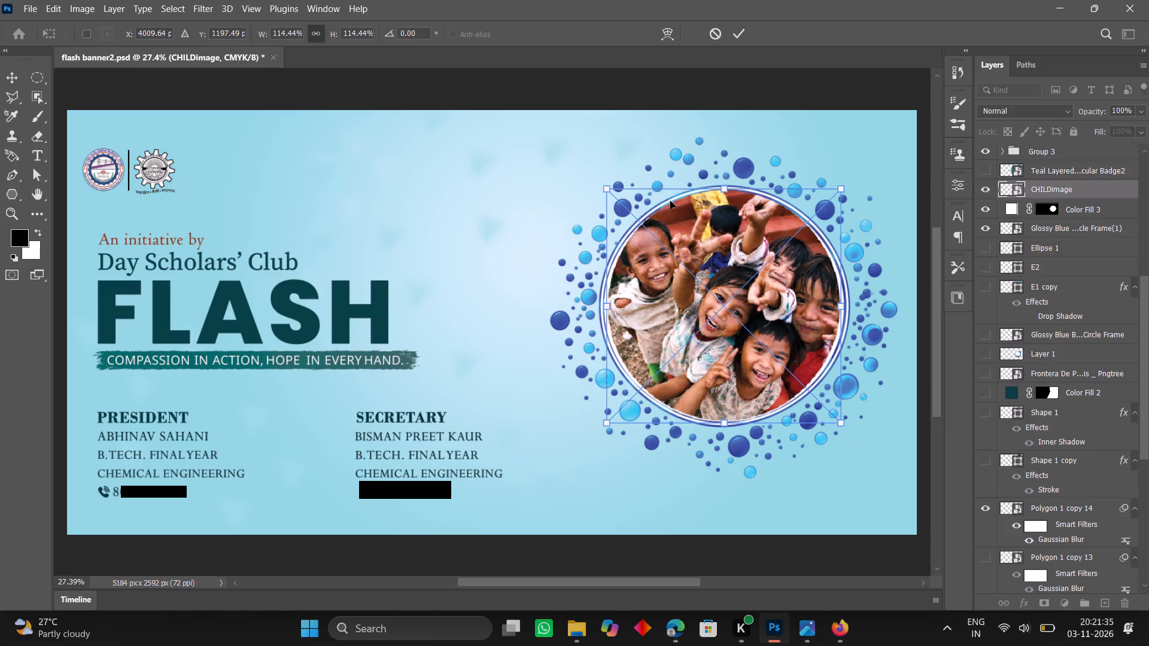
left_click(606, 187)
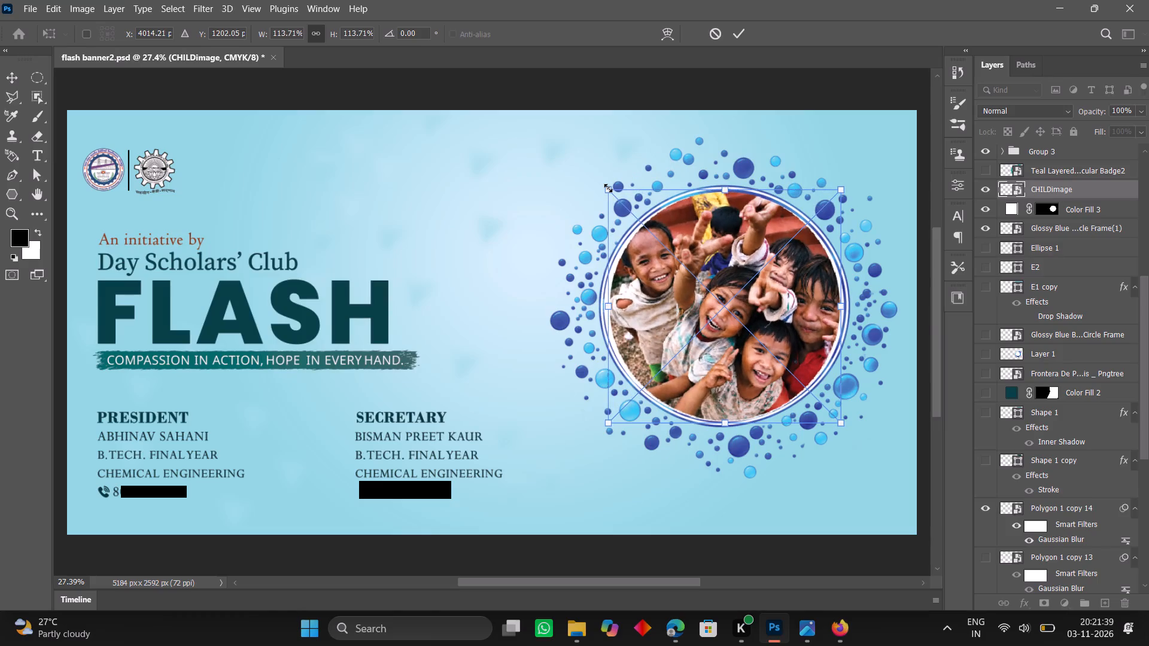
key("Down")
key("Down")
key("Left")
key("Left")
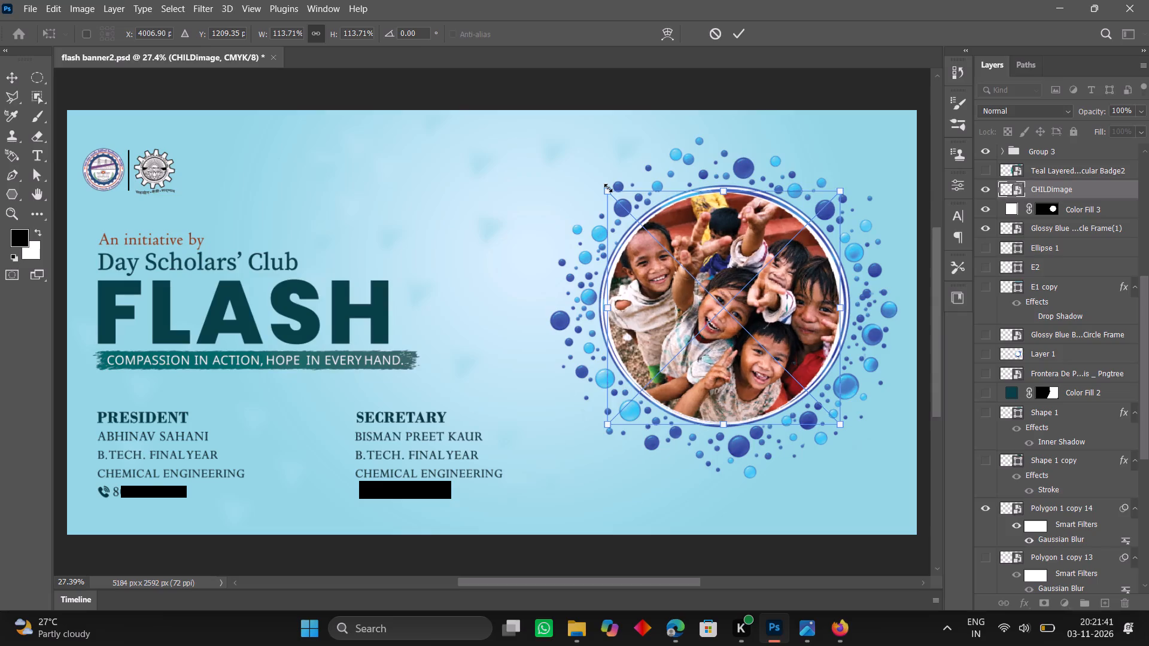
key("Right")
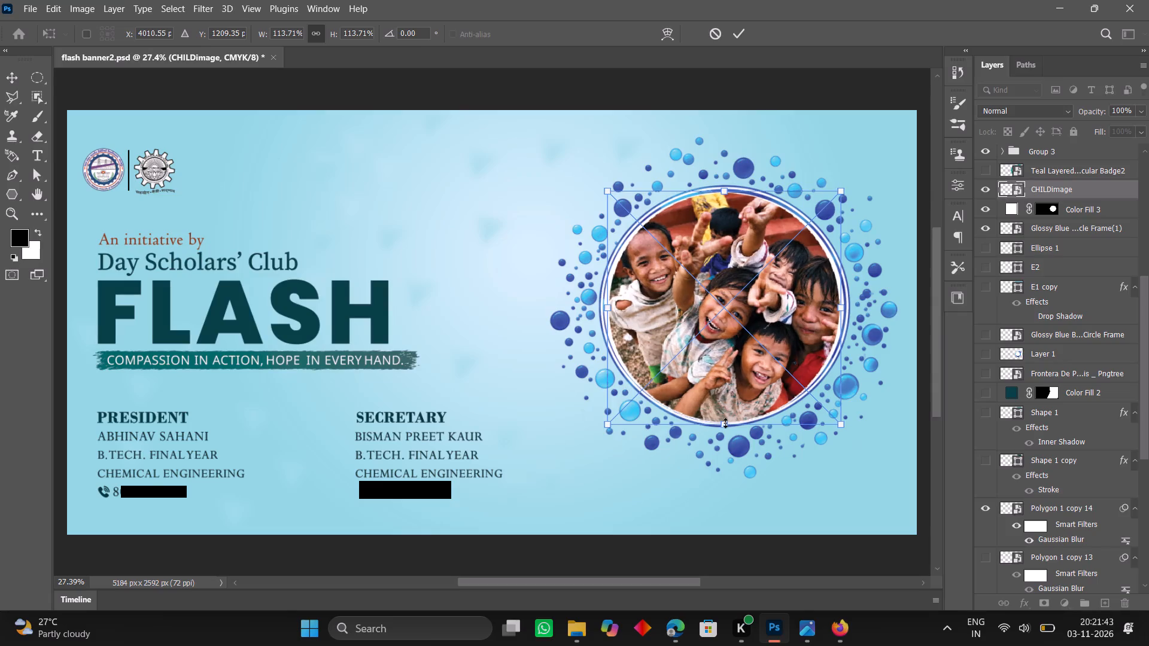
left_click(725, 425)
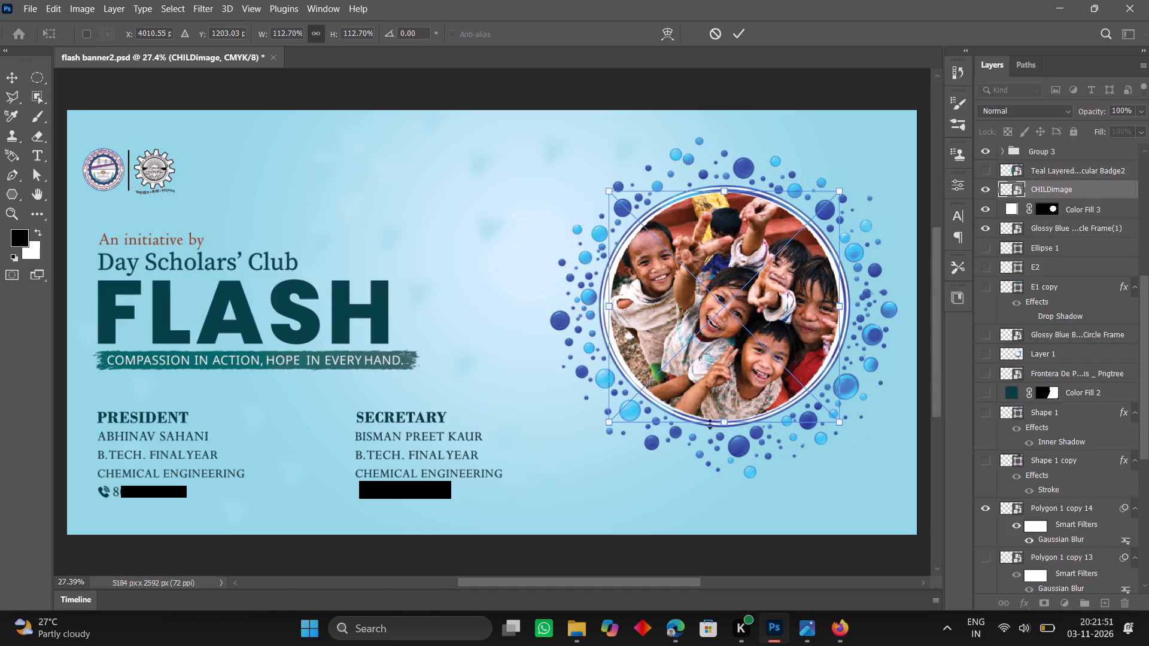
left_click(10, 75)
Preview the hidden "Shape 1", "E2" and "E1 copy" layers one at a time behind the bubble-framed photo.
scroll(1045, 279, "down", 1)
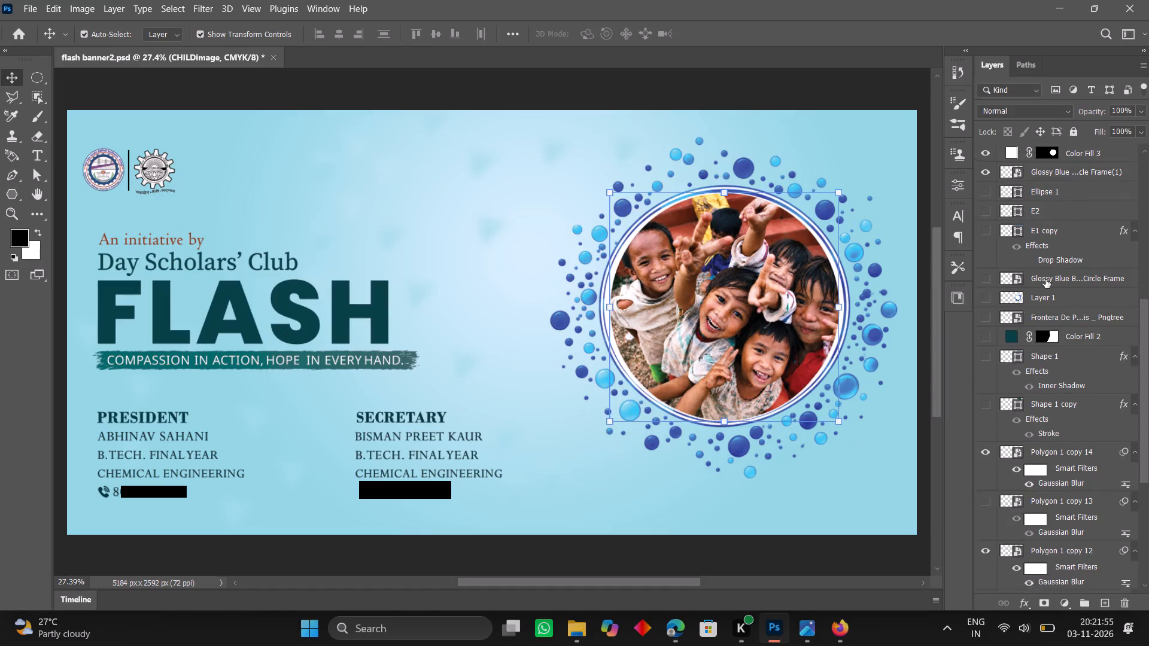
scroll(1045, 279, "down", 1)
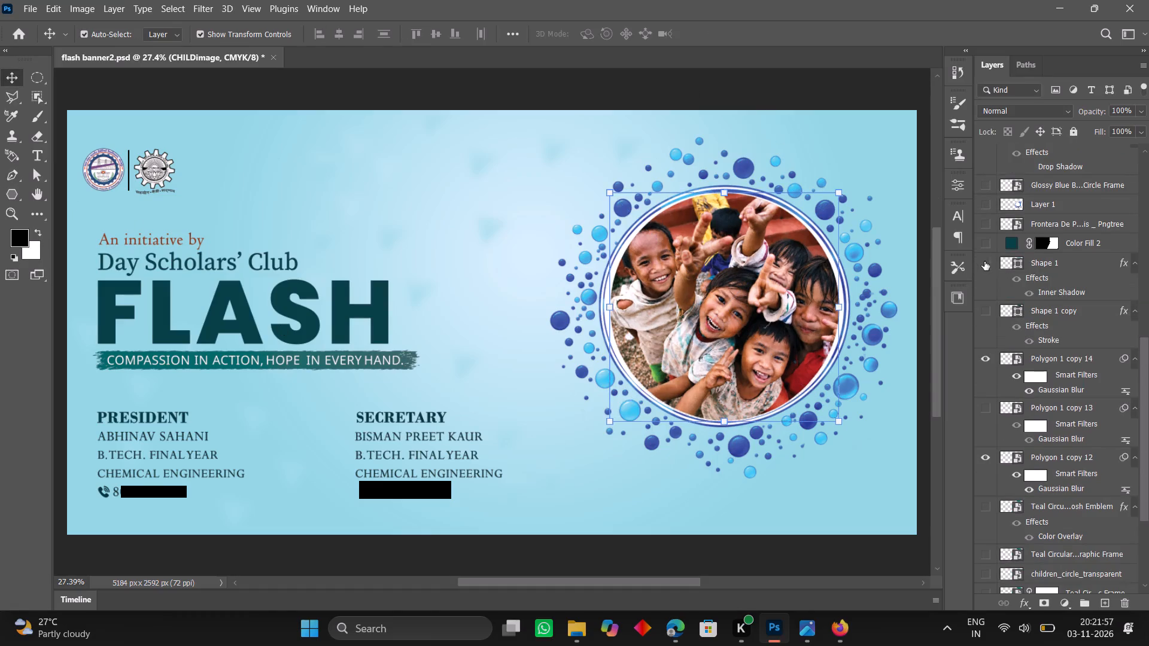
left_click(984, 261)
left_click(984, 261)
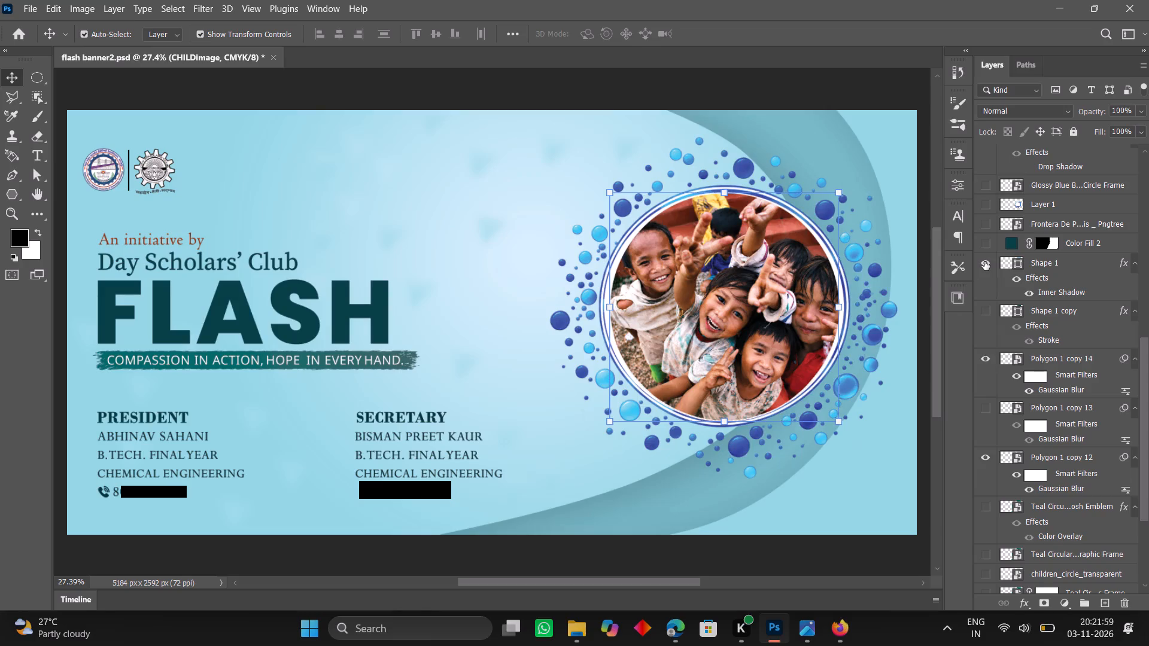
scroll(995, 404, "up", 1)
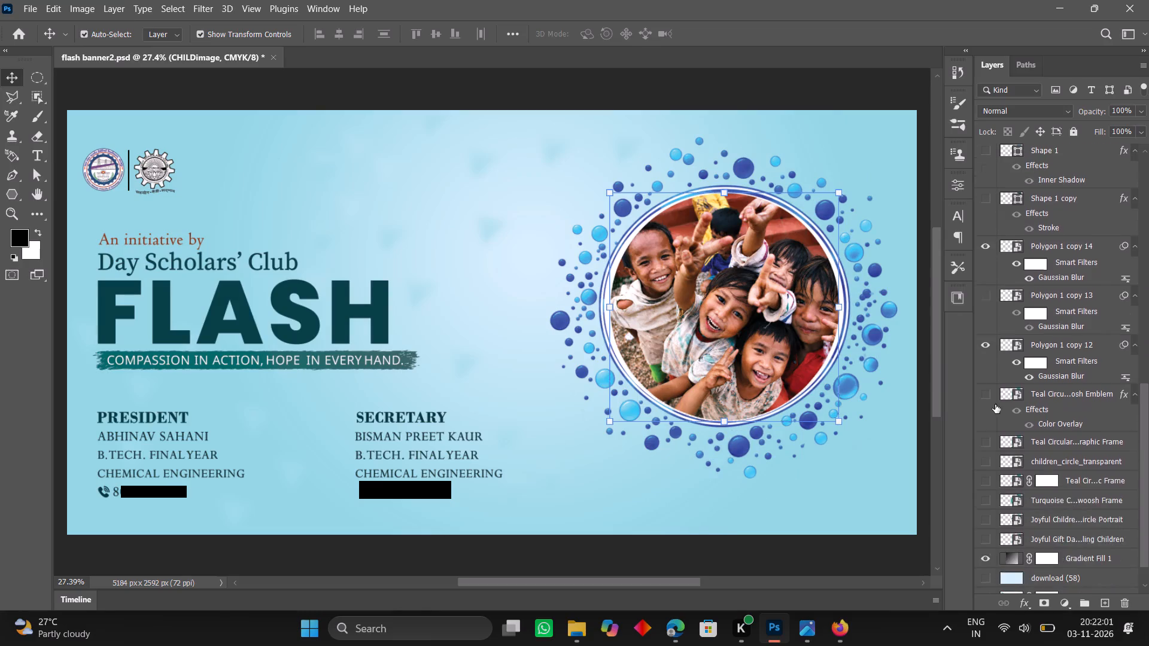
scroll(995, 404, "up", 3)
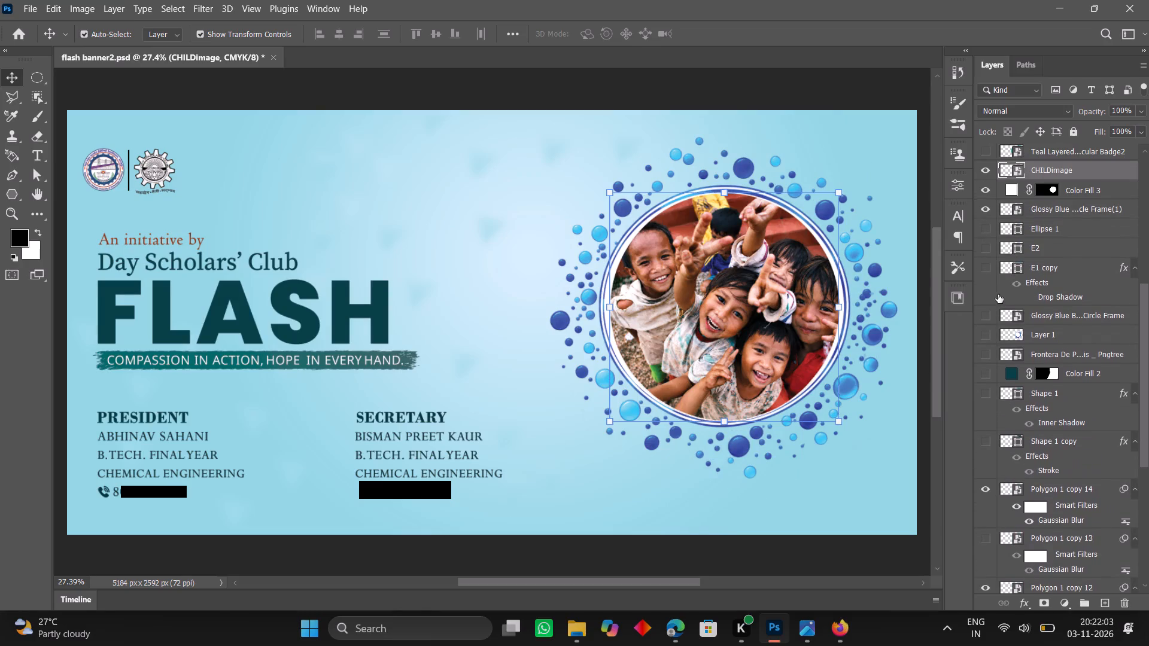
left_click(987, 245)
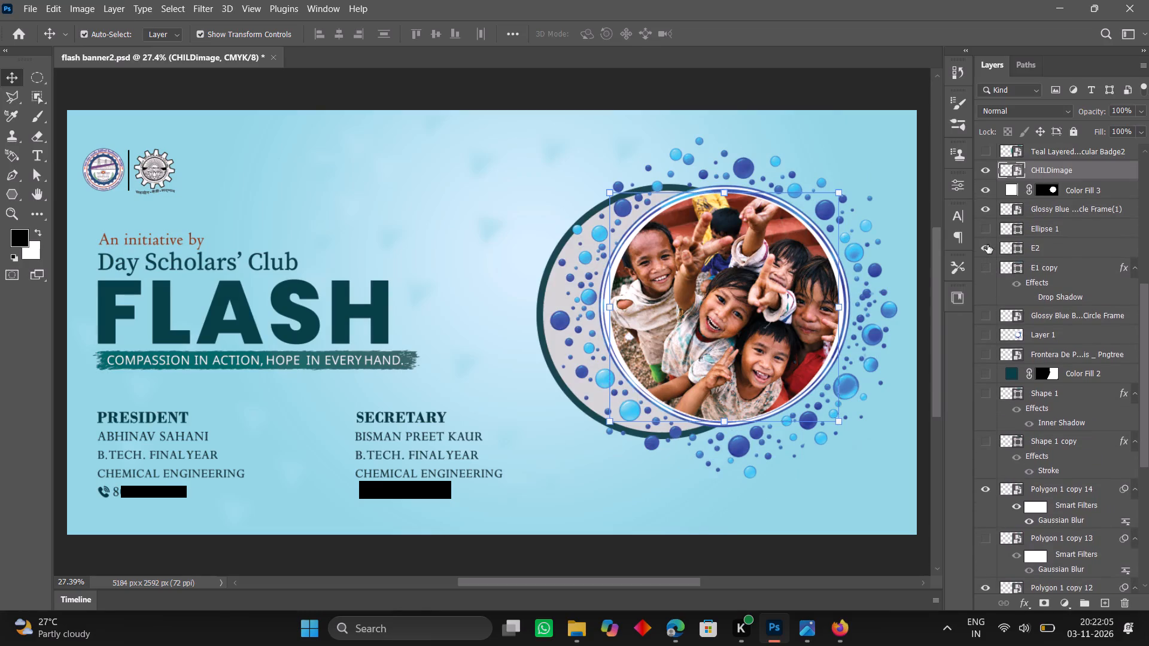
left_click(987, 245)
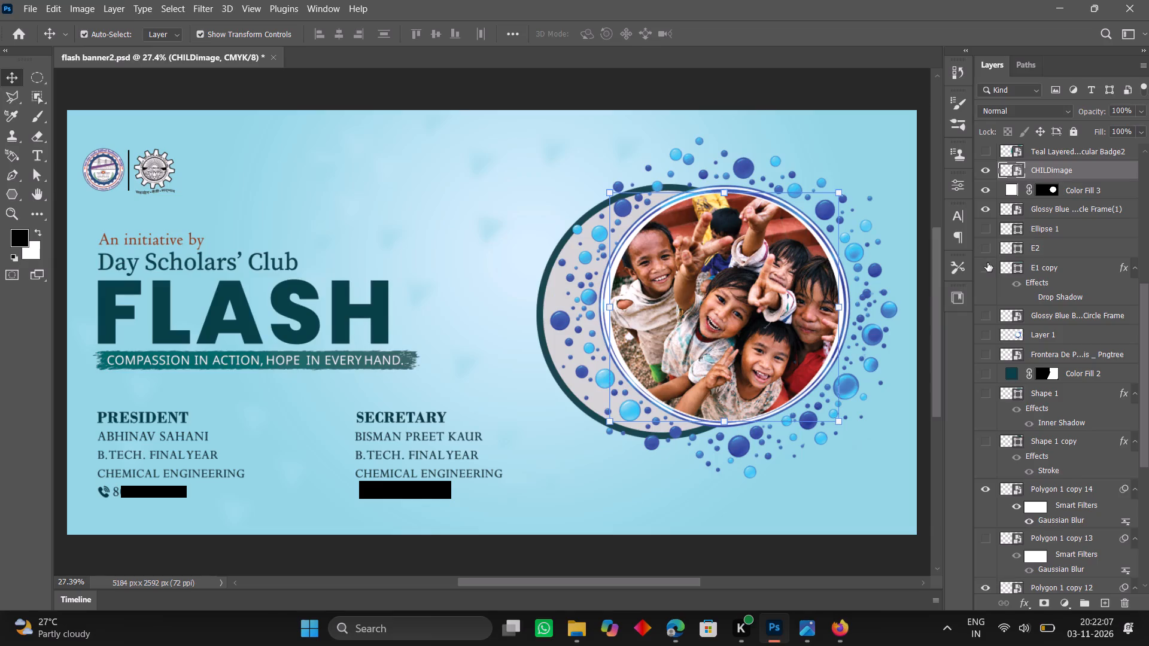
left_click(987, 263)
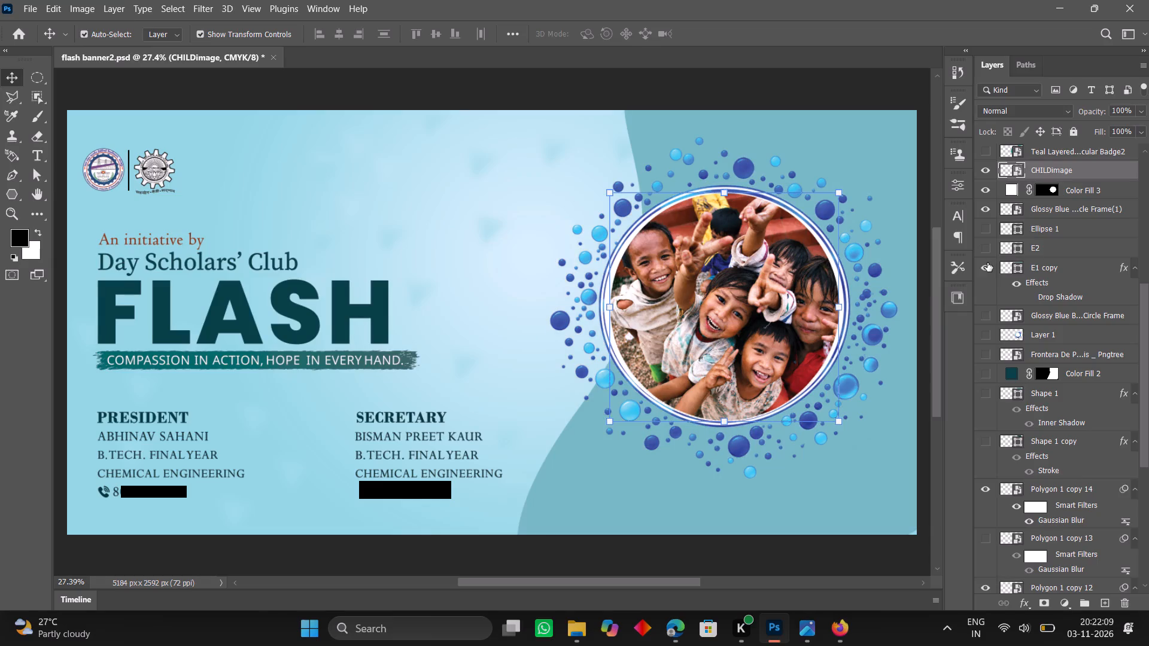
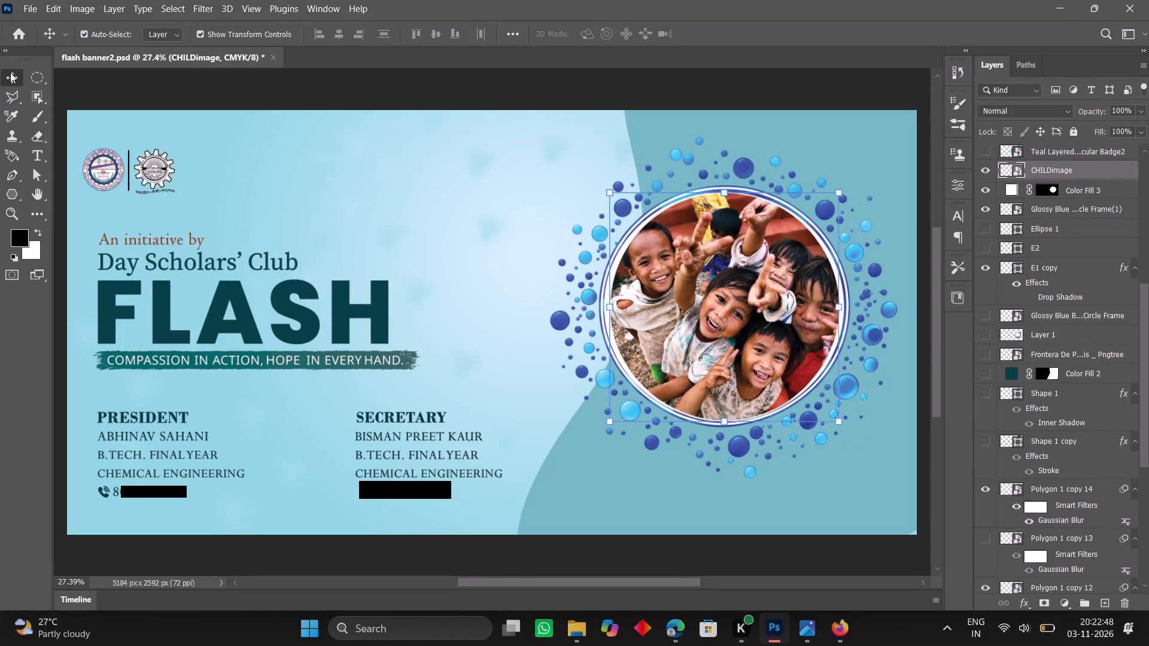
Hide the "Glossy Blue Bubble Circle Frame(1)", "Color Fill 3" and "CHILDimage" layers.
left_click_drag(10, 72, 617, 175)
left_click(686, 159)
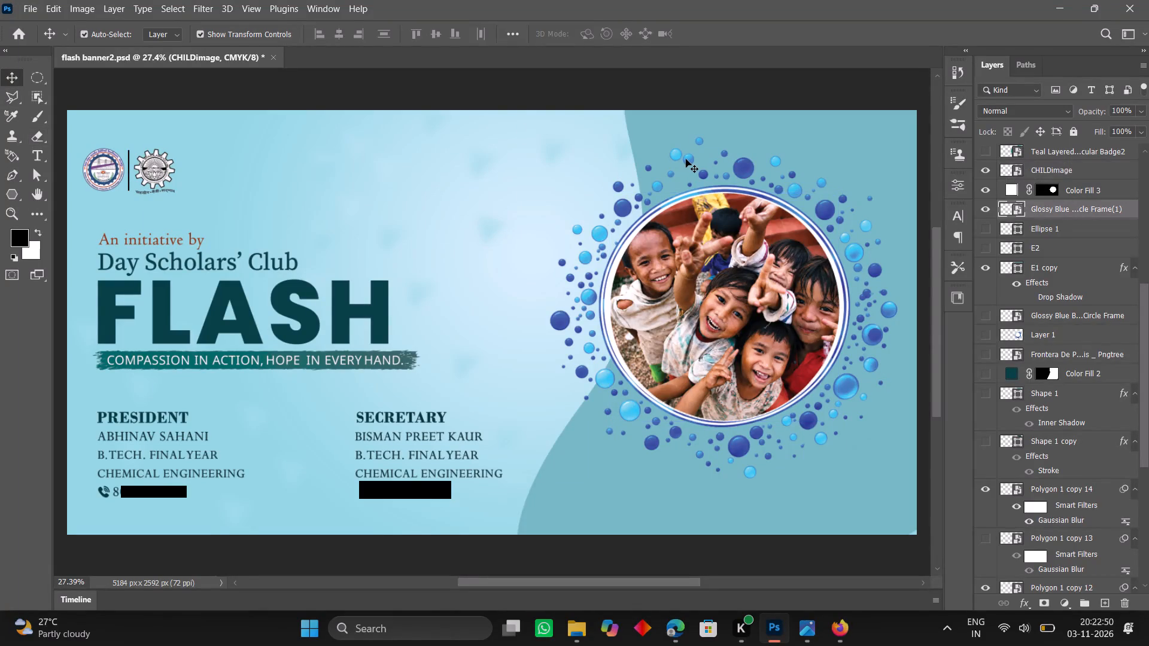
left_click(984, 208)
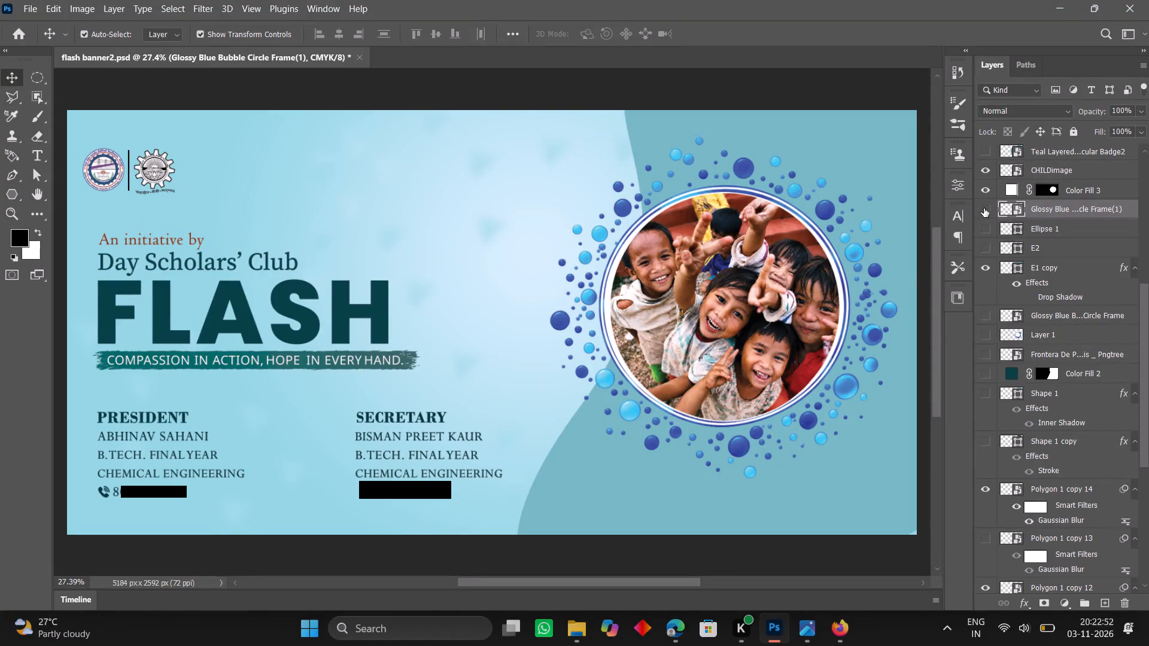
left_click(840, 279)
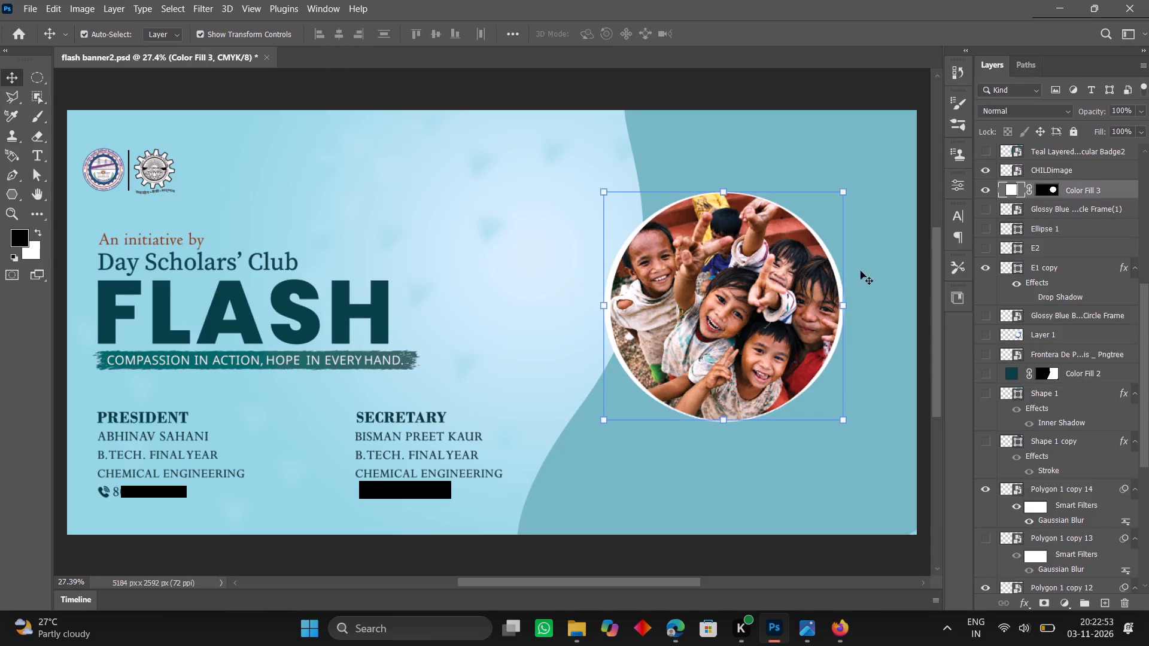
left_click(984, 187)
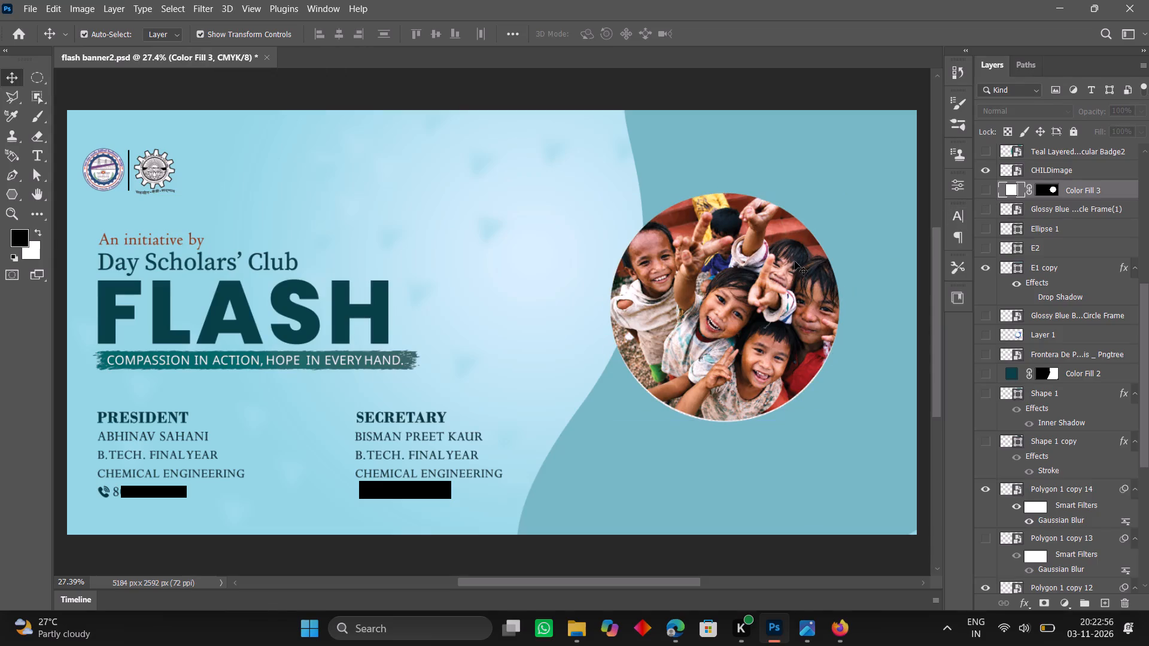
left_click(795, 261)
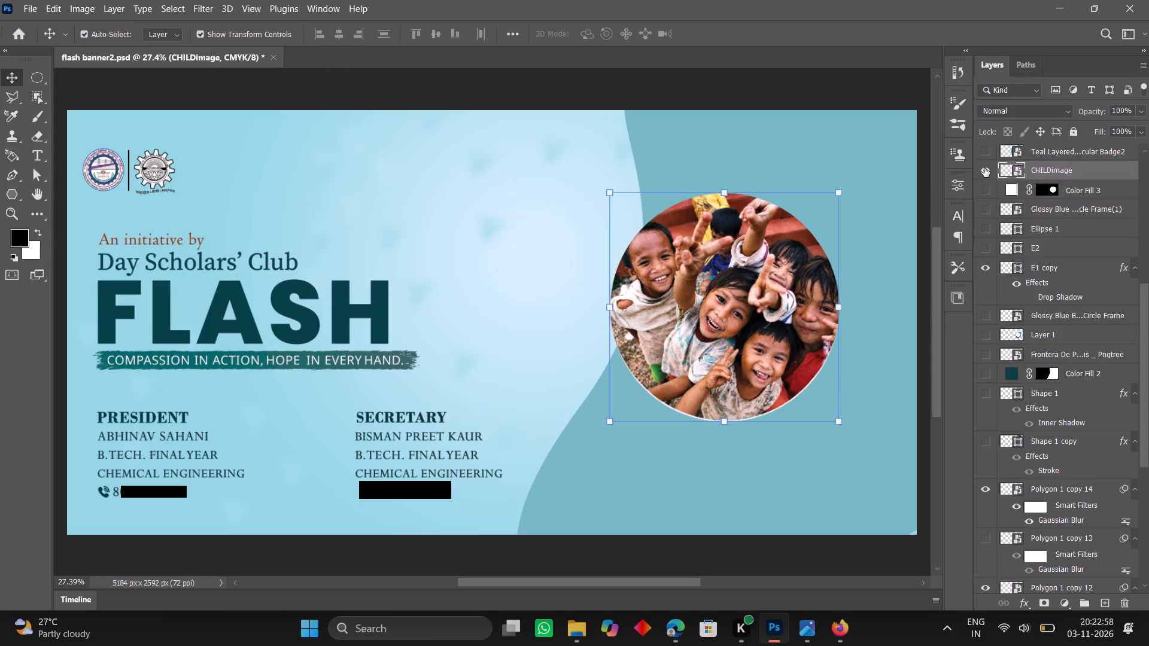
left_click(984, 168)
Examine the full outline and anchor points of the "E1 copy" shape using the Direct Selection tool.
left_click(731, 295)
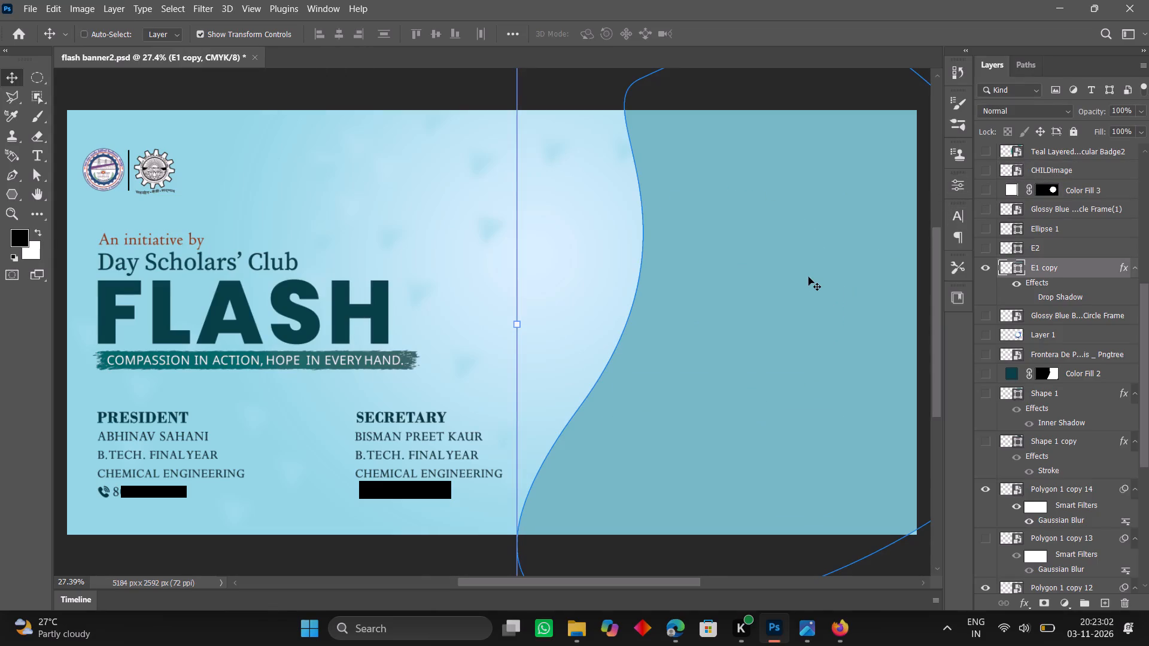
key("ctrl+minus")
key("ctrl+minus")
key("ctrl+minus")
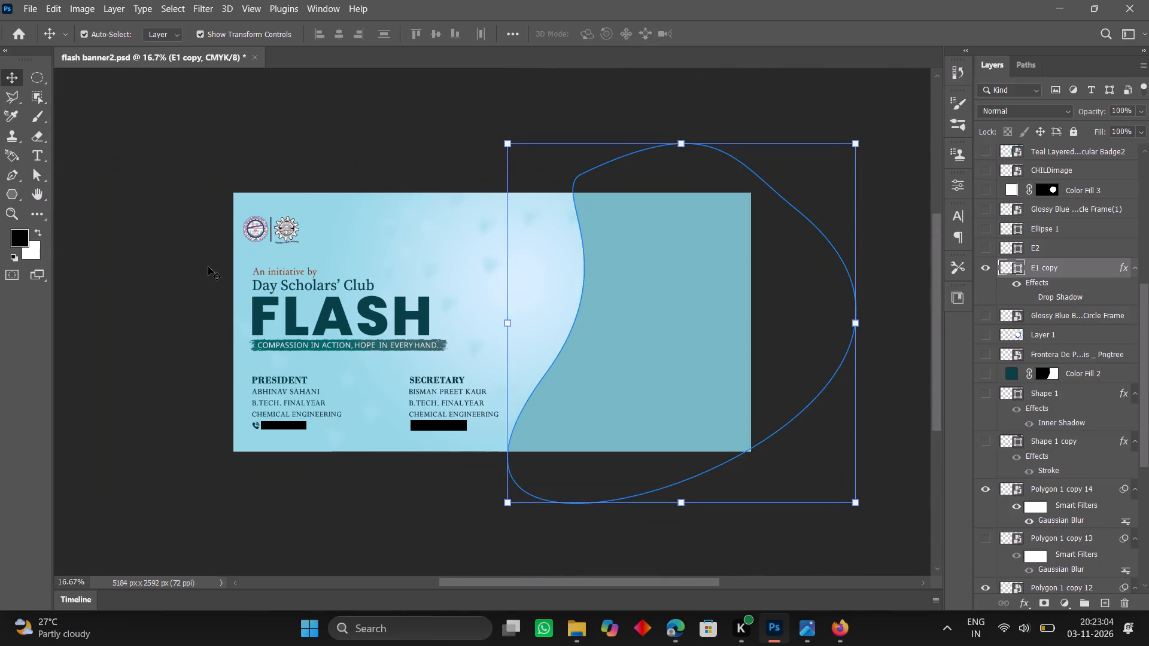
left_click_drag(10, 178, 45, 178)
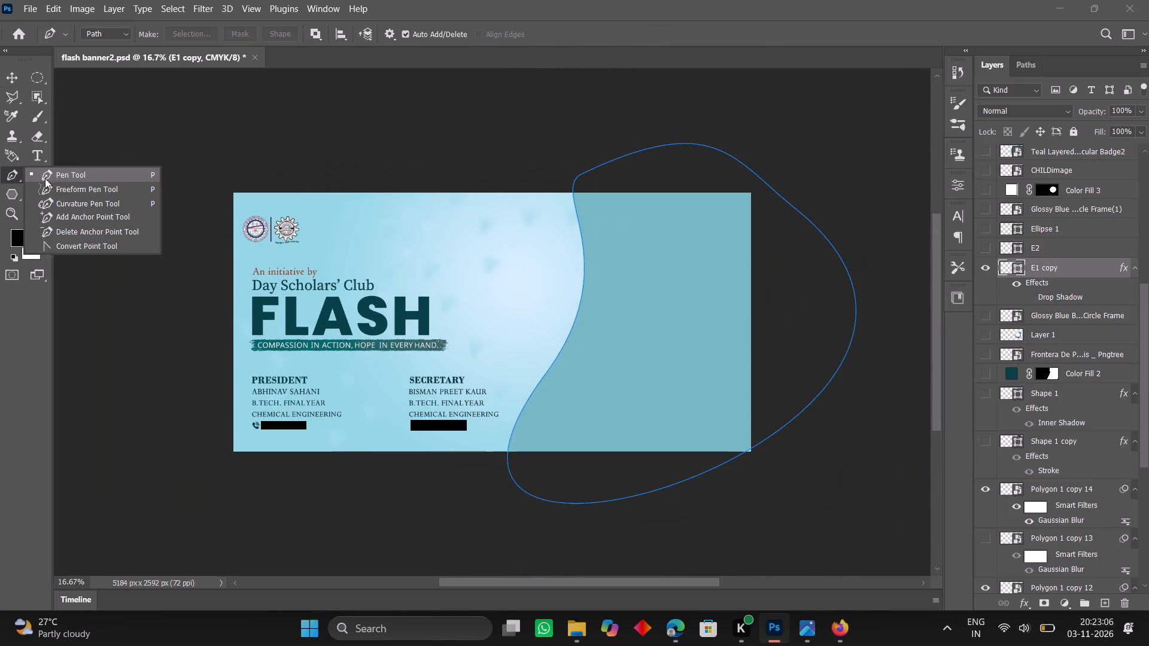
left_click_drag(45, 178, 106, 157)
left_click_drag(106, 157, 45, 181)
right_click(45, 181)
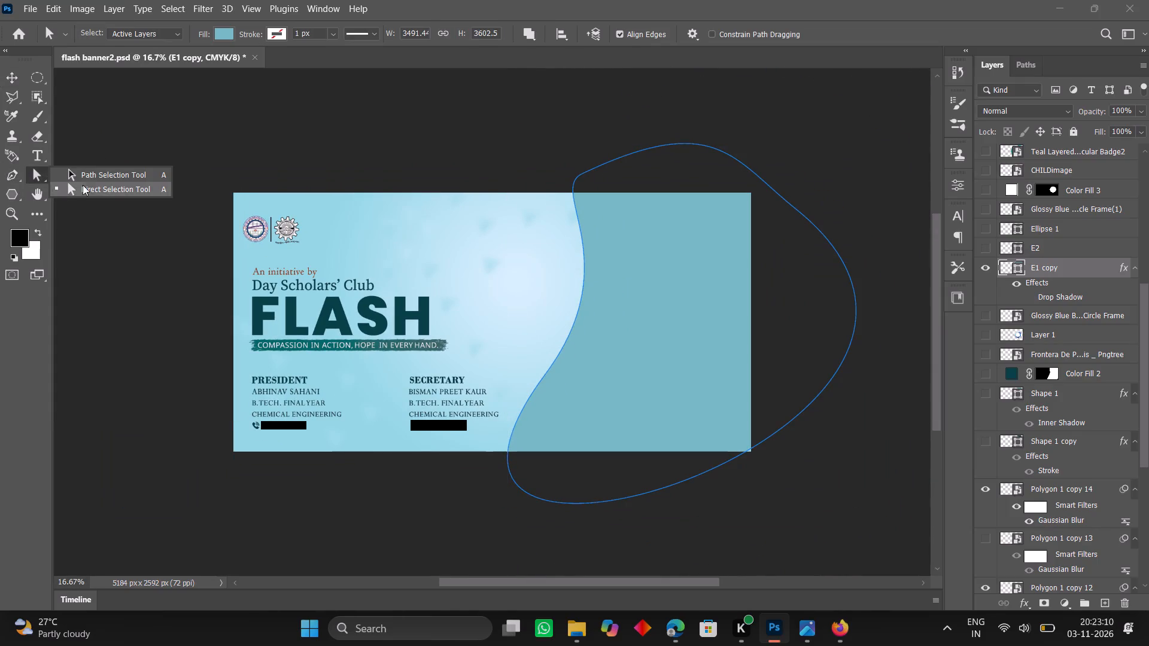
left_click(84, 187)
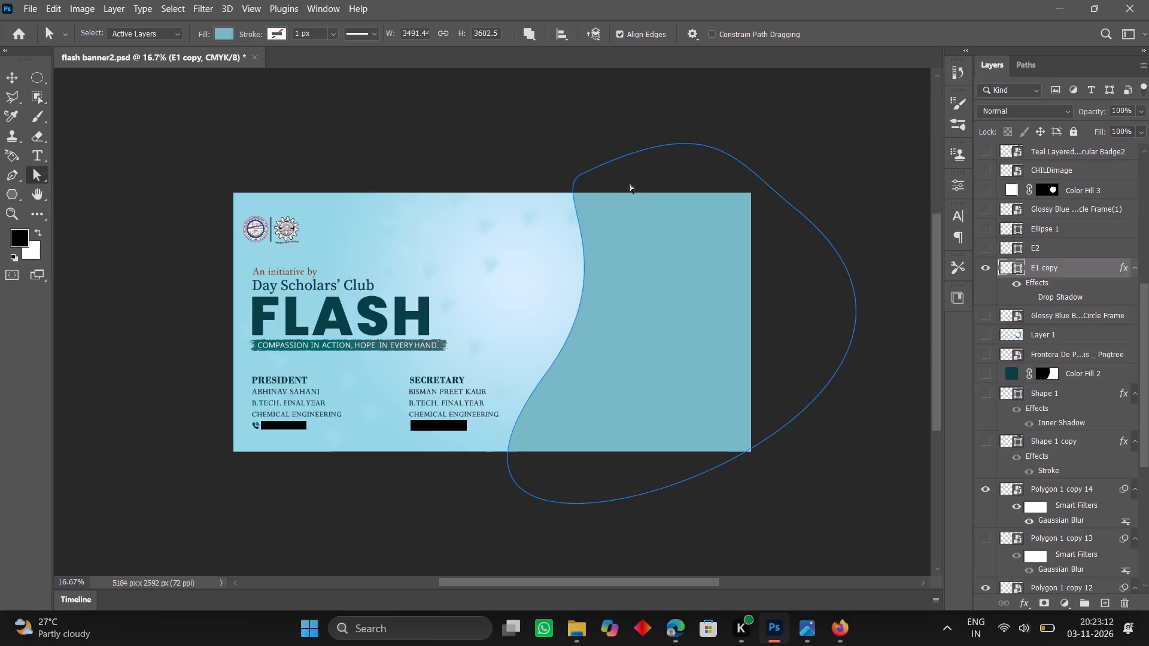
left_click(605, 166)
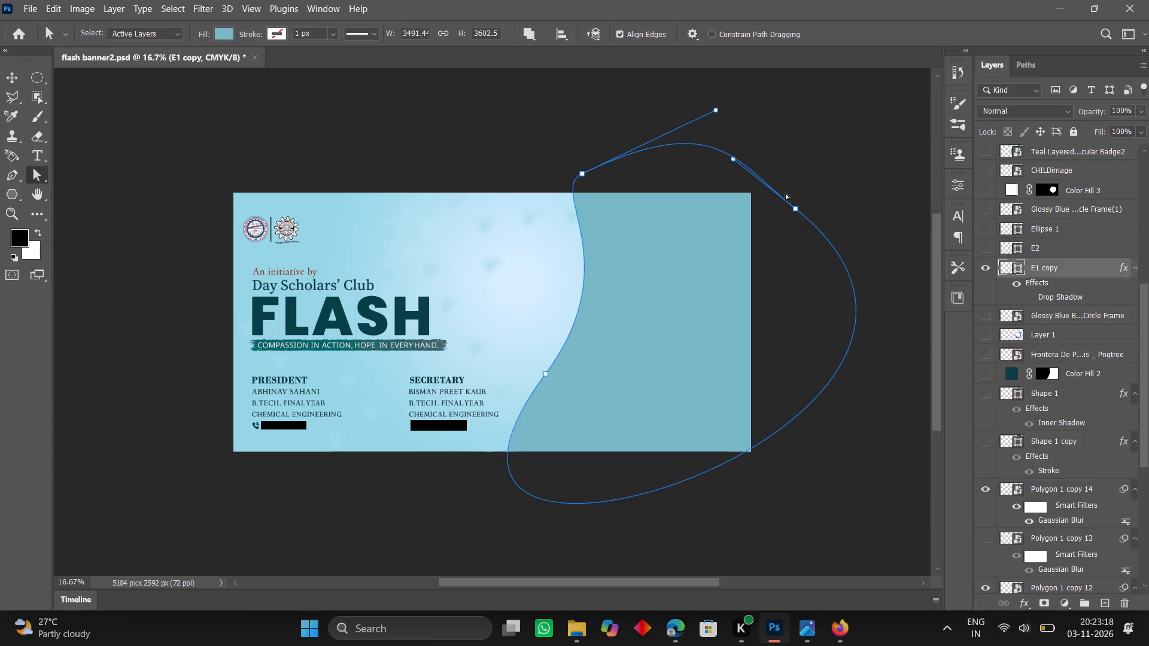
Hide the "E1 copy" layer to clear the plain blue background.
left_click(985, 267)
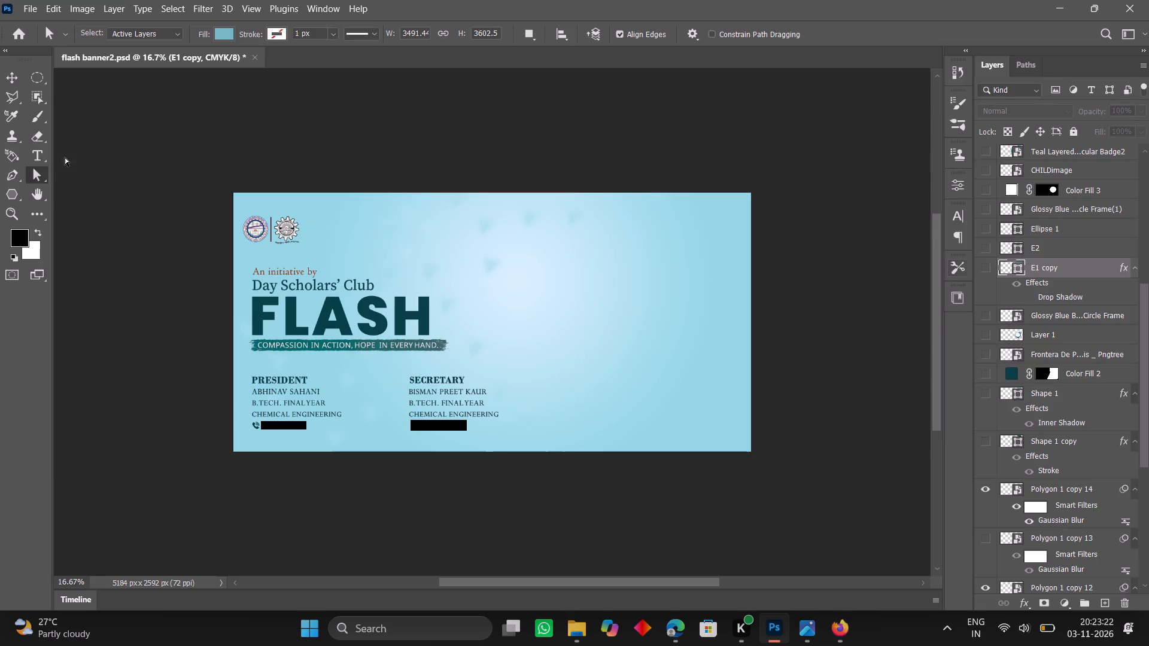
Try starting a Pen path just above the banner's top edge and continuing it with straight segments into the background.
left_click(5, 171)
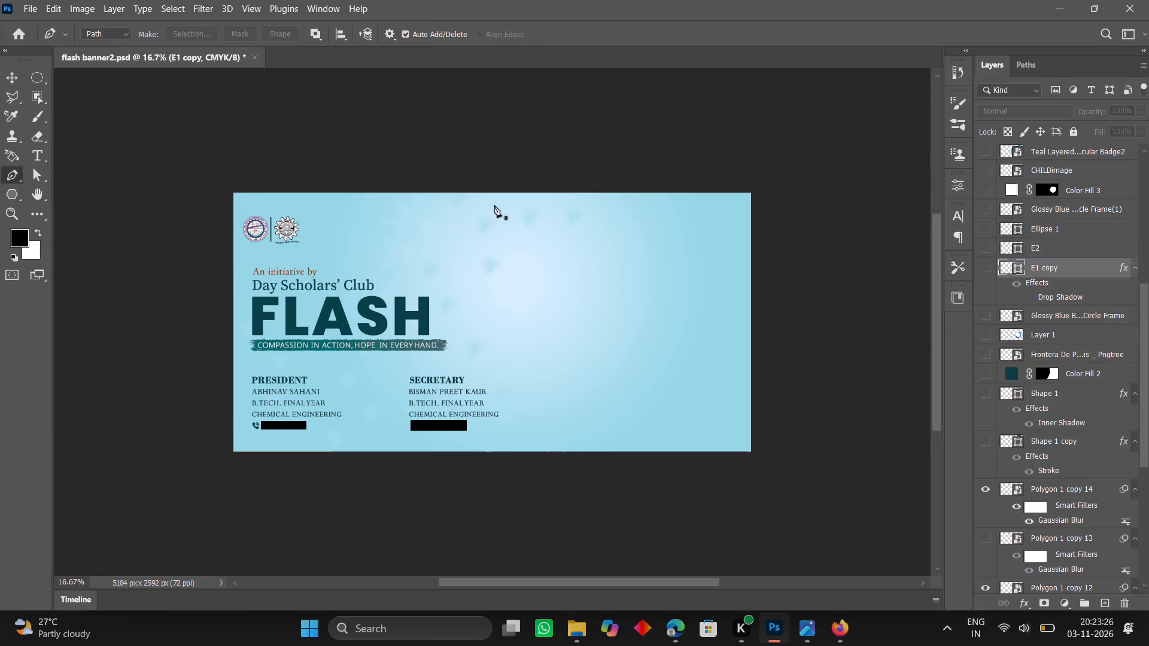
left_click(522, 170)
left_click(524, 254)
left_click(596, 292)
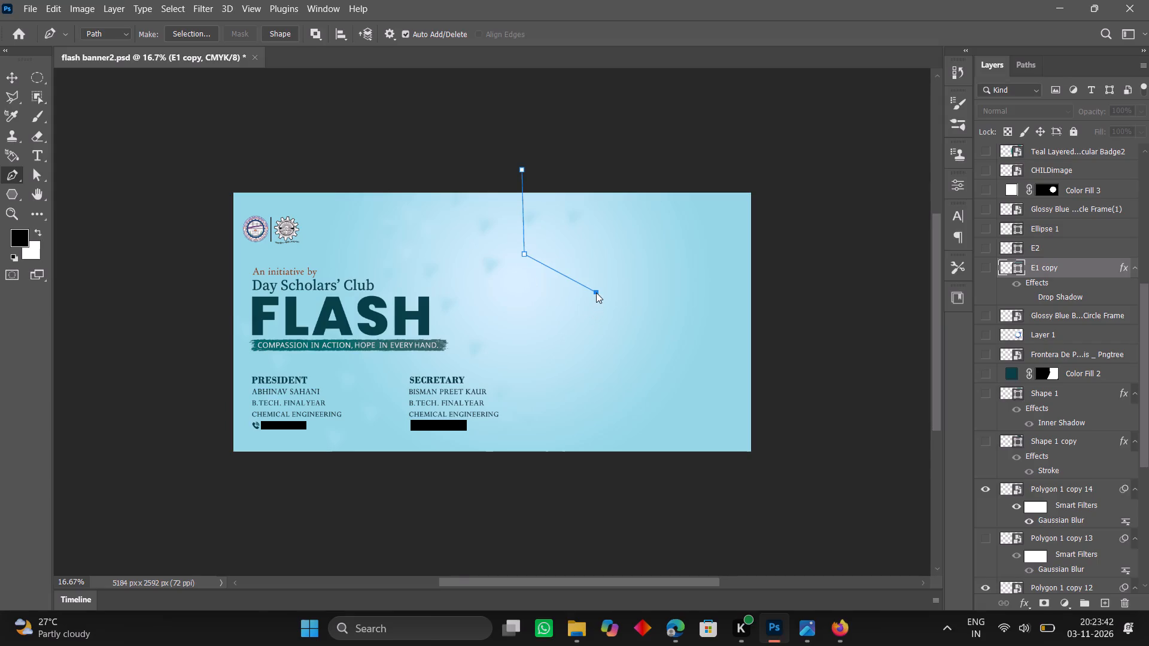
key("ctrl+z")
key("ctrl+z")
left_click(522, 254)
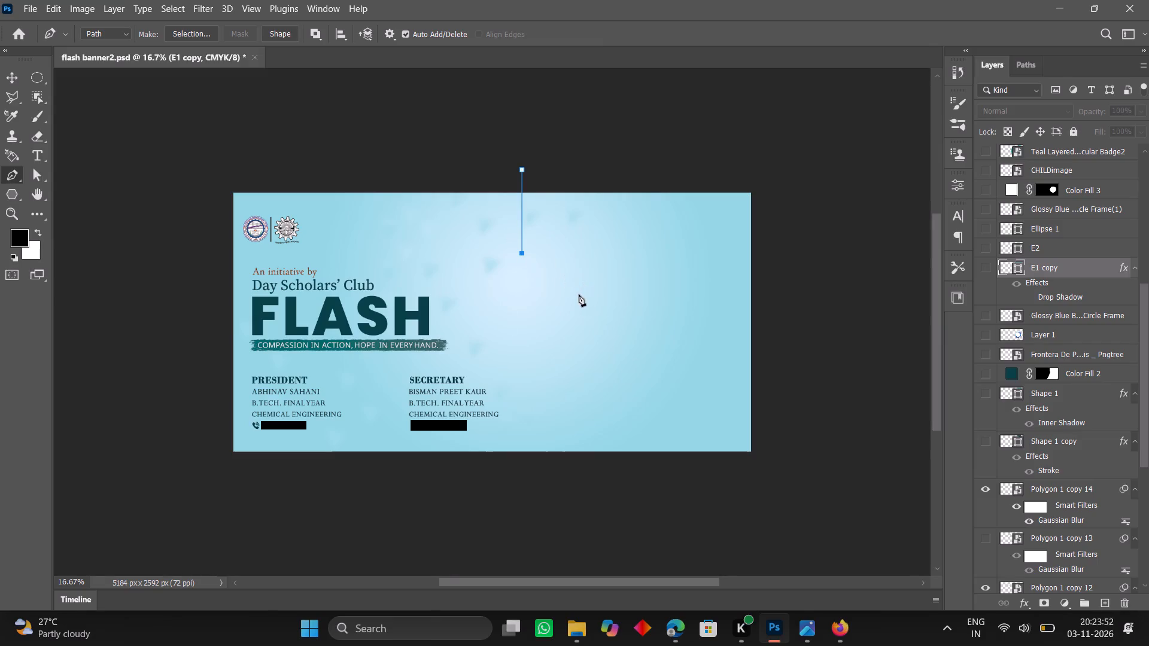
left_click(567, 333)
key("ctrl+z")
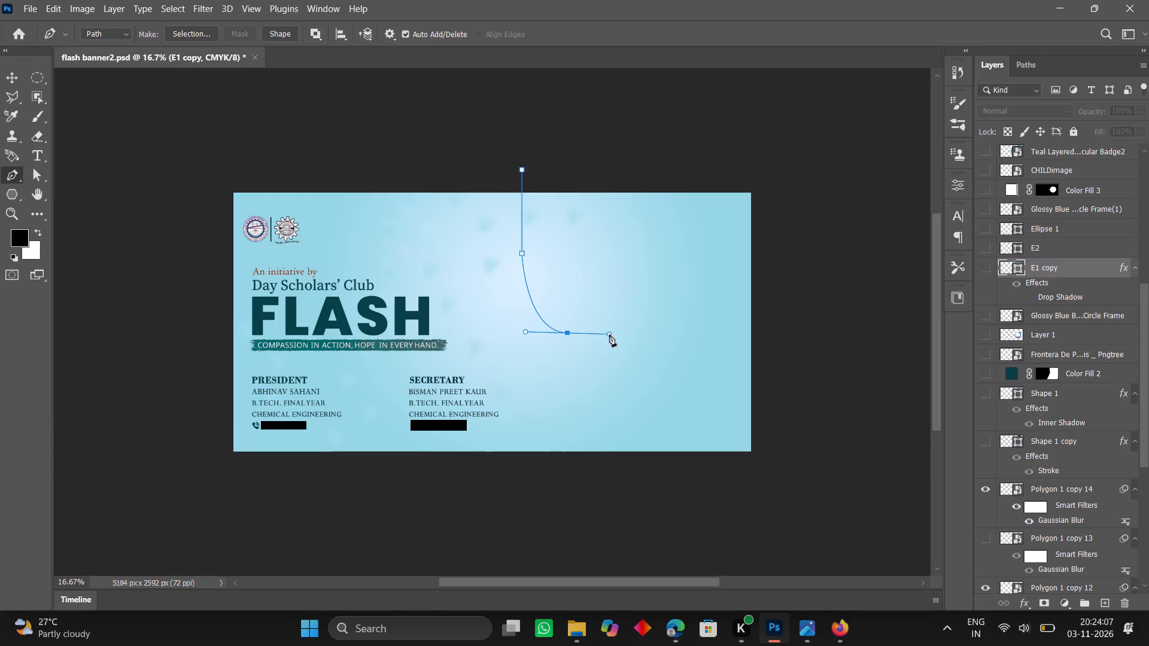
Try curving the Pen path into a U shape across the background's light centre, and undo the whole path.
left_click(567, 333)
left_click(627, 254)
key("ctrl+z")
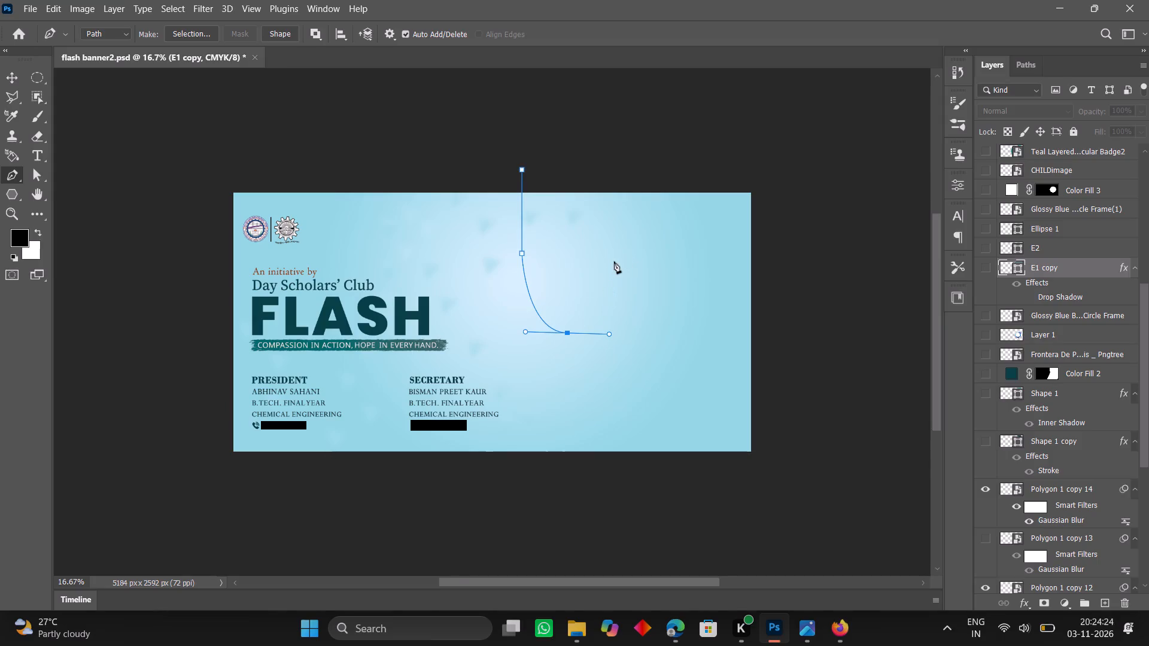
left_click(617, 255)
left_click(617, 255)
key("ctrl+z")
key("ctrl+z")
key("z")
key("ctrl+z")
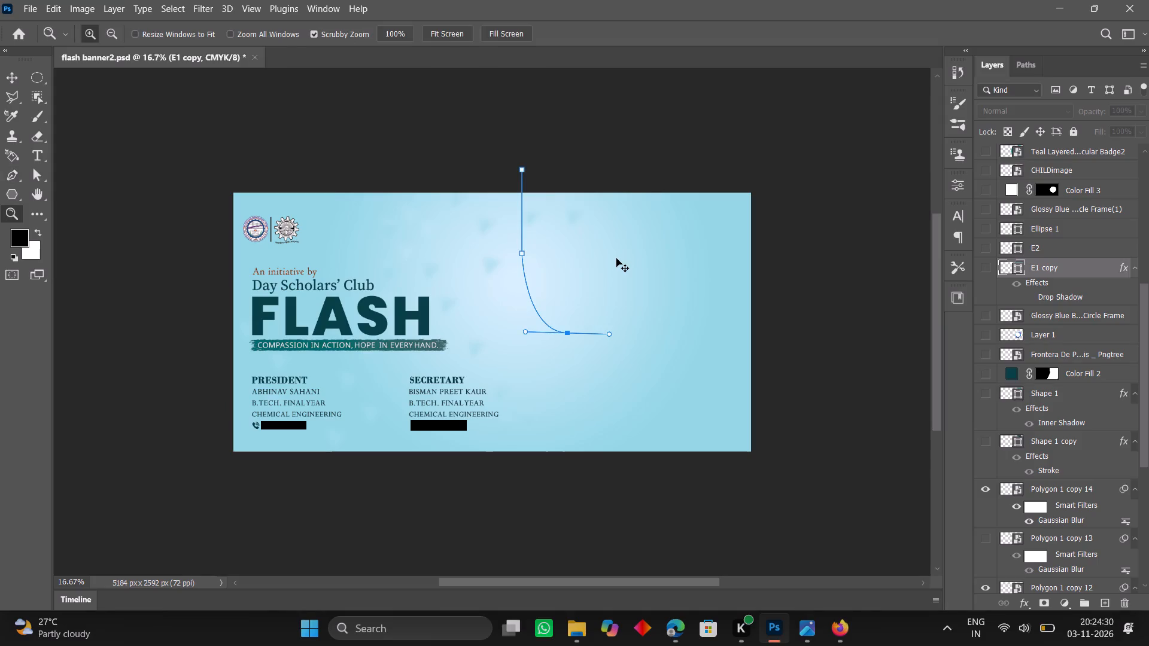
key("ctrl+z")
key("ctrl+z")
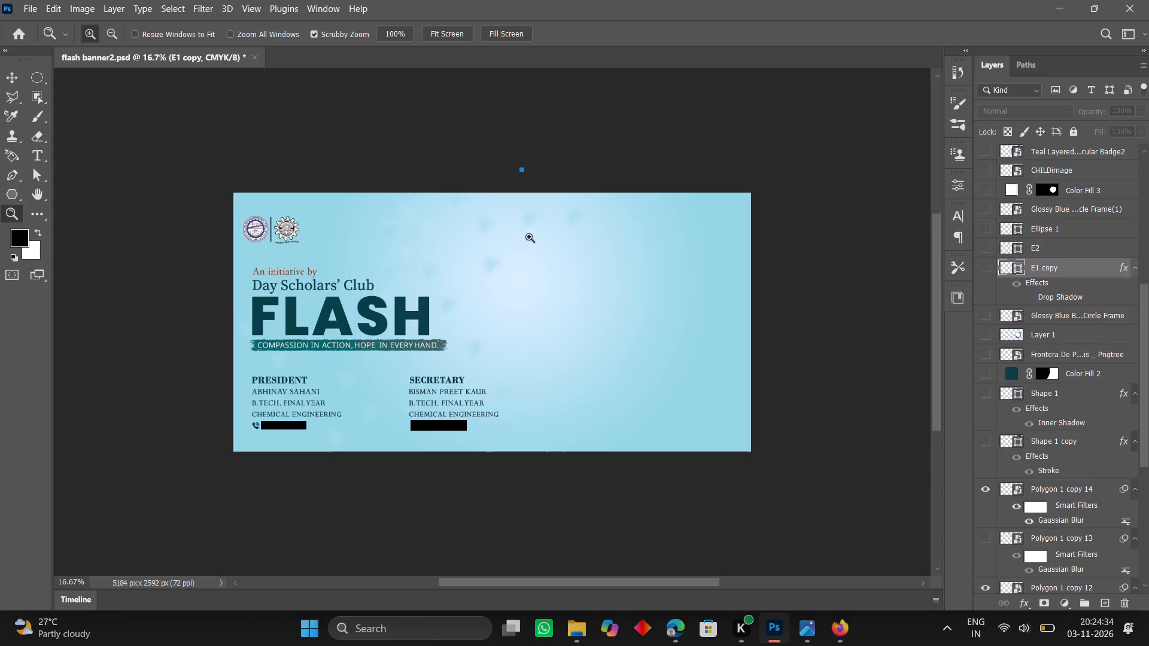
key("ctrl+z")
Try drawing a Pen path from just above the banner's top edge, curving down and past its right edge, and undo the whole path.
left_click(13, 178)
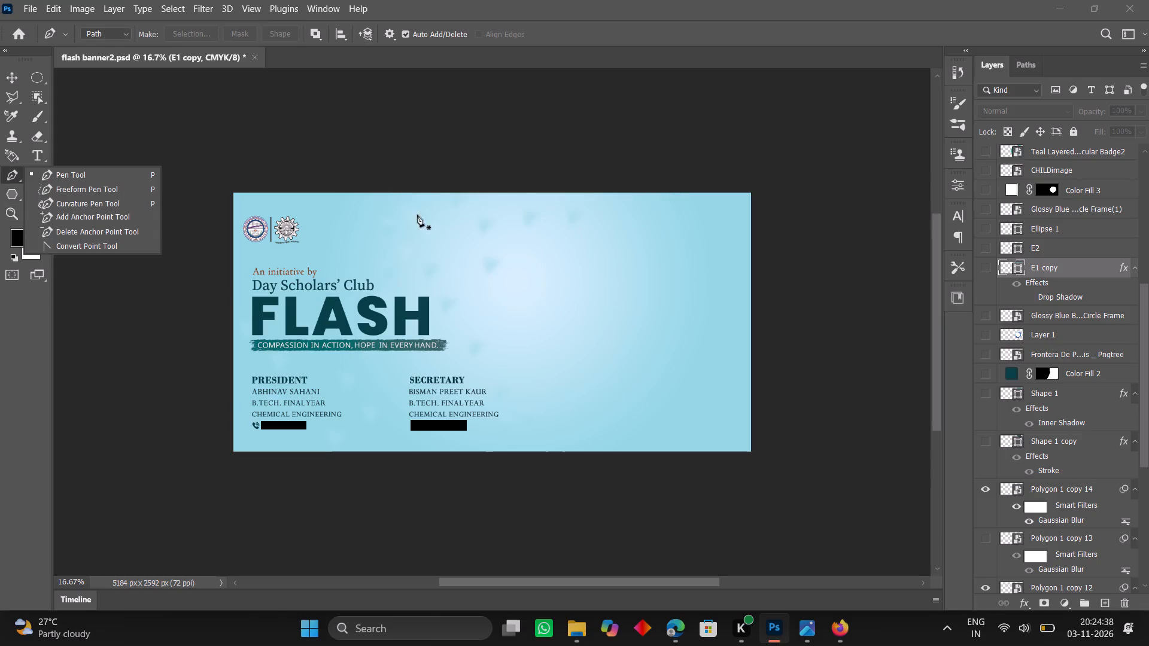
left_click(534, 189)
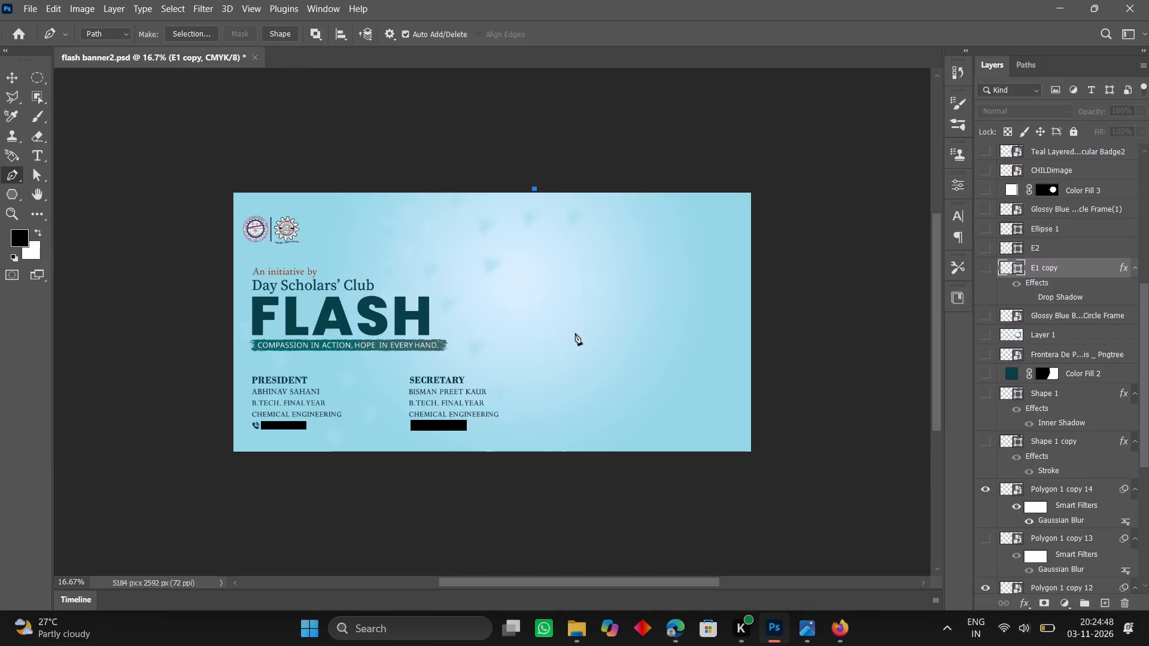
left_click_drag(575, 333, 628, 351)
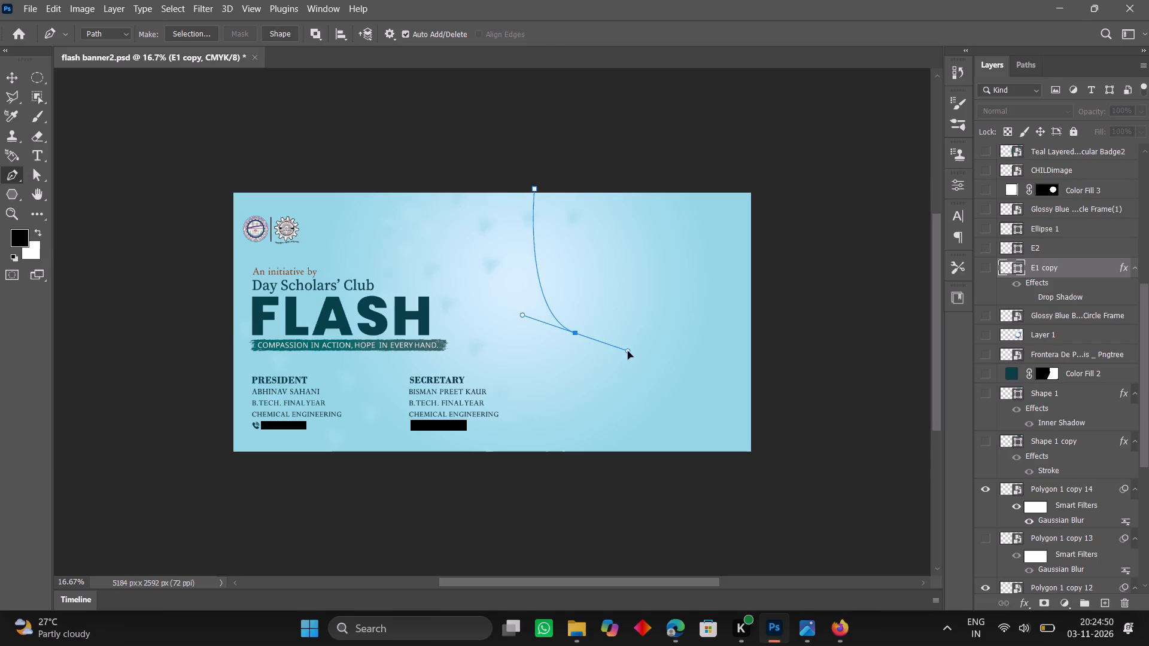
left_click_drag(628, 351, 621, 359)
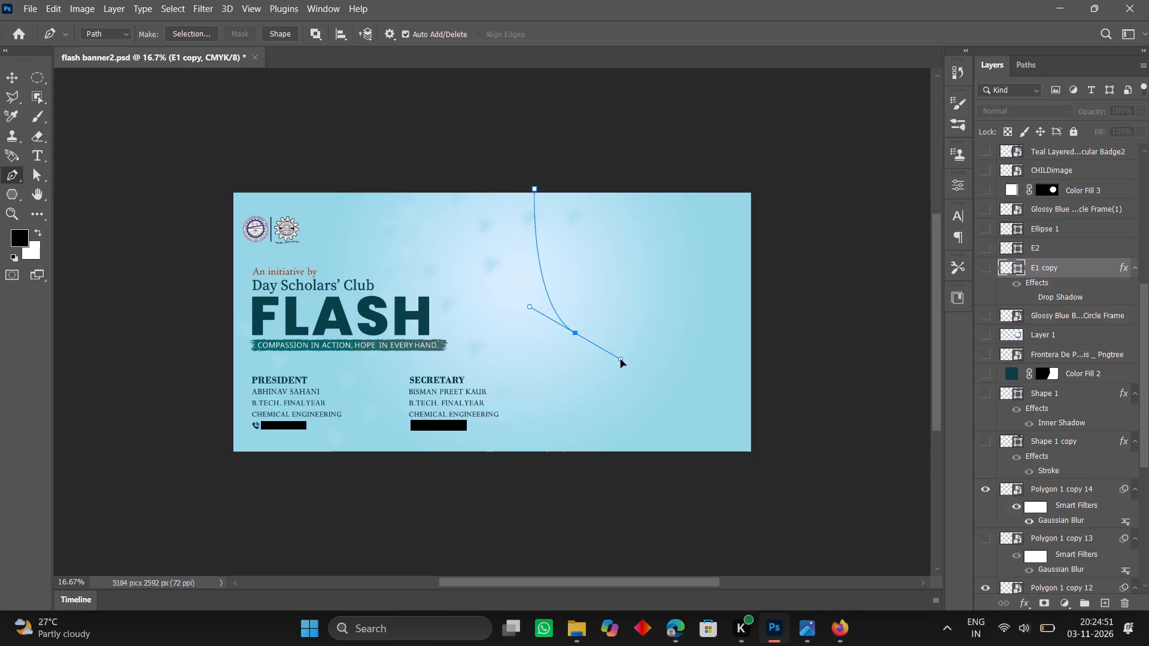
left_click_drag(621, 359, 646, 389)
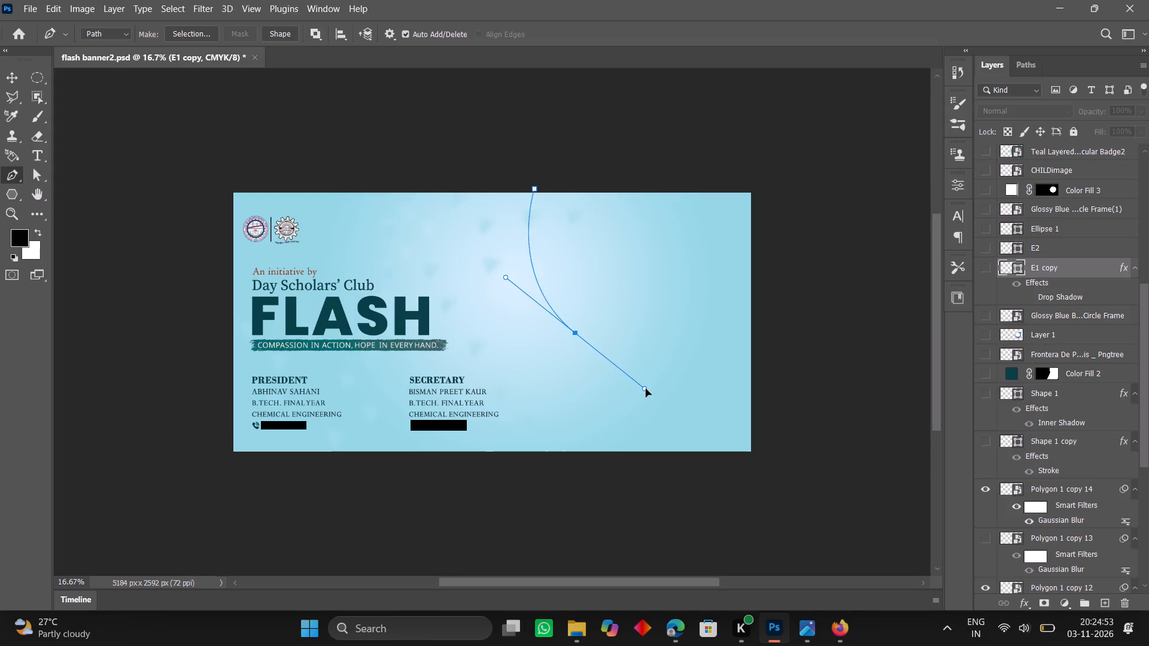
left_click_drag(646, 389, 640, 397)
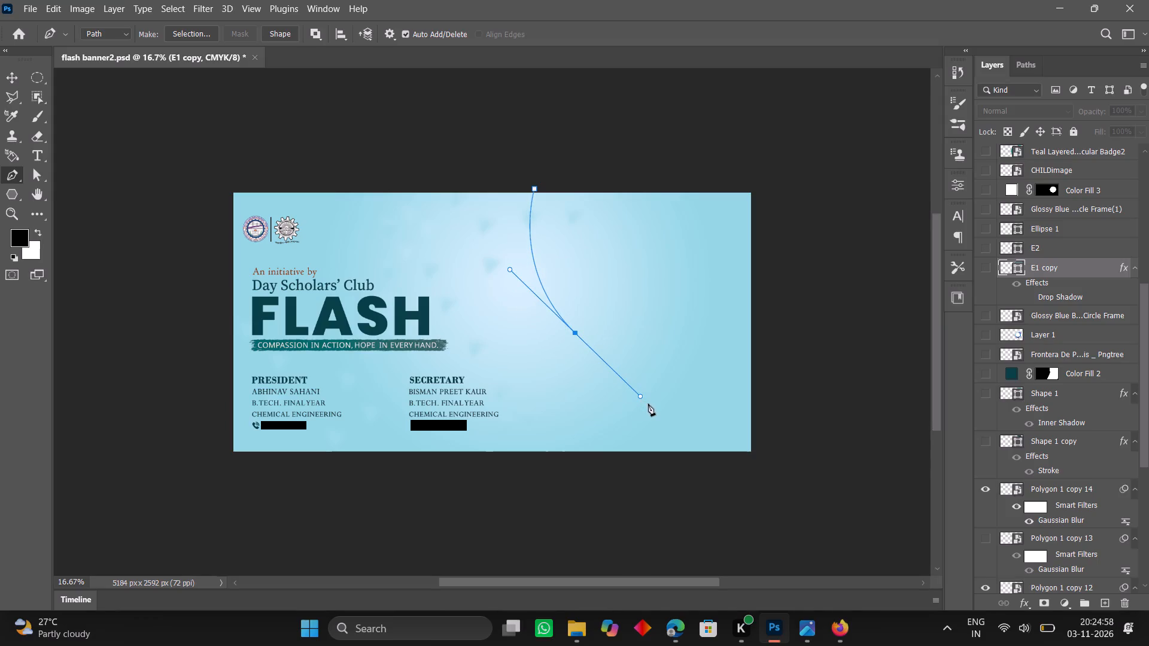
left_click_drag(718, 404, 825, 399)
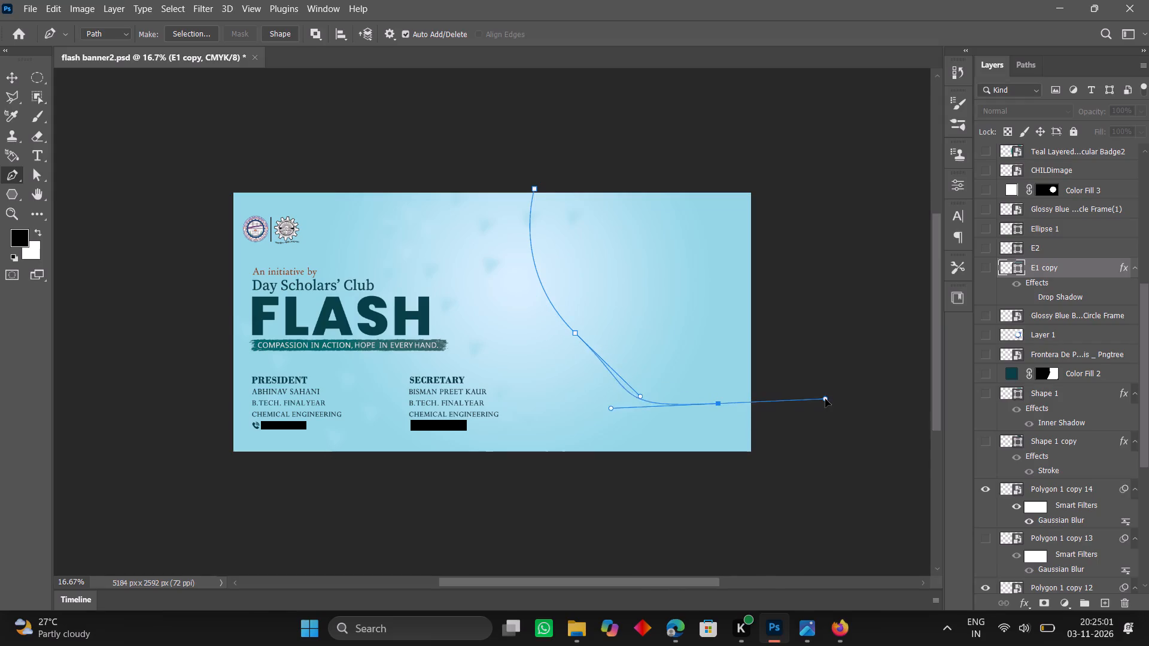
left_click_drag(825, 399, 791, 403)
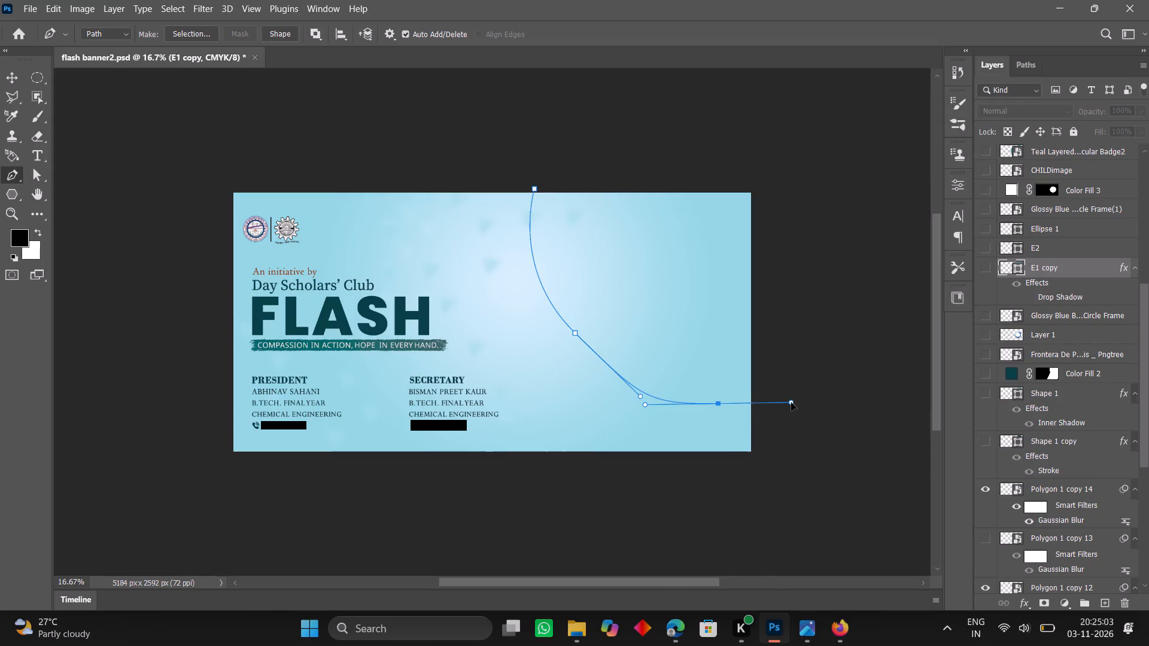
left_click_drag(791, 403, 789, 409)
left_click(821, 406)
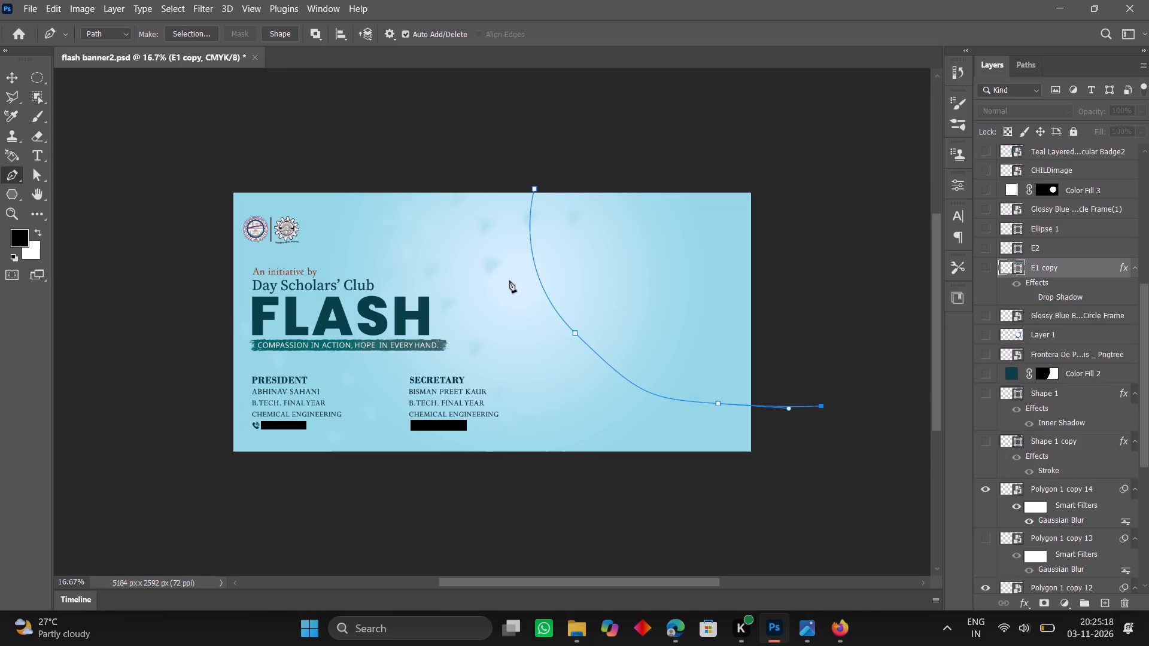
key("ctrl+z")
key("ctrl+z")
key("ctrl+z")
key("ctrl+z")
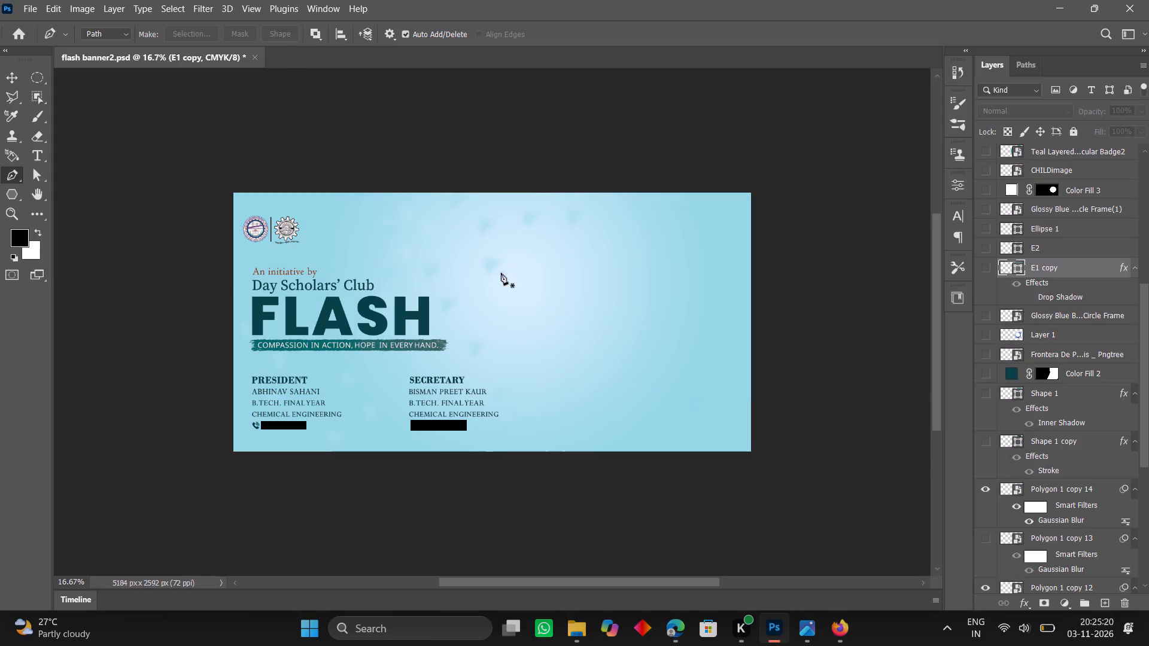
Draw a Pen curve from above the banner's top edge near FLASH, sweeping beneath the light centre and out past the right edge.
left_click(457, 162)
left_click(524, 352)
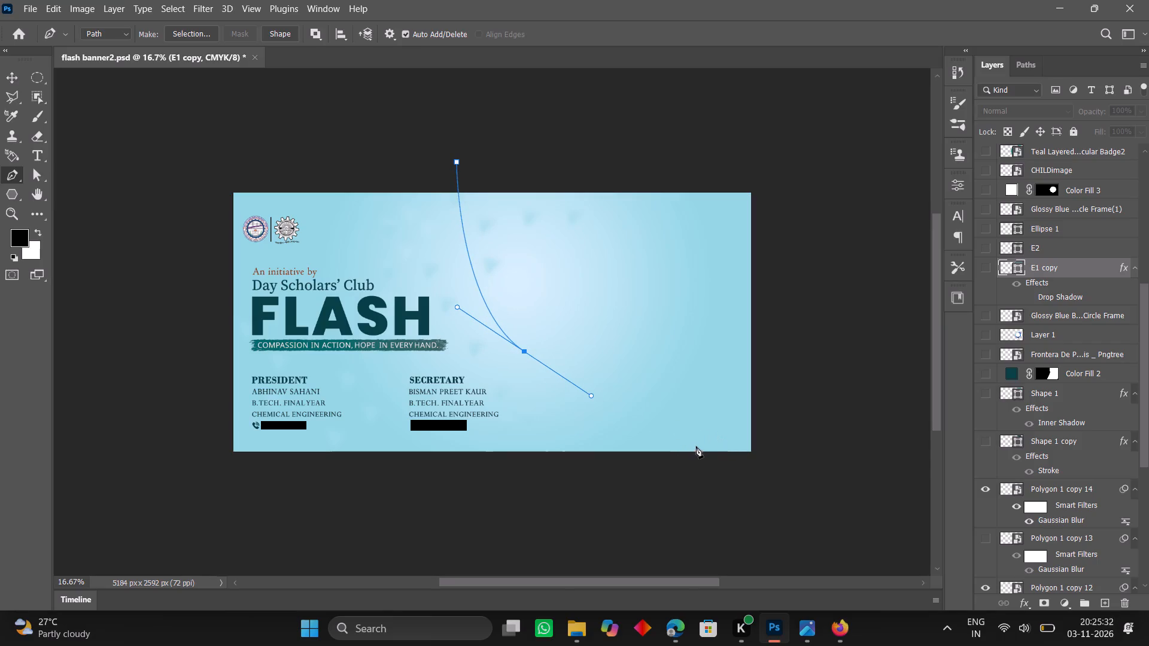
left_click(722, 402)
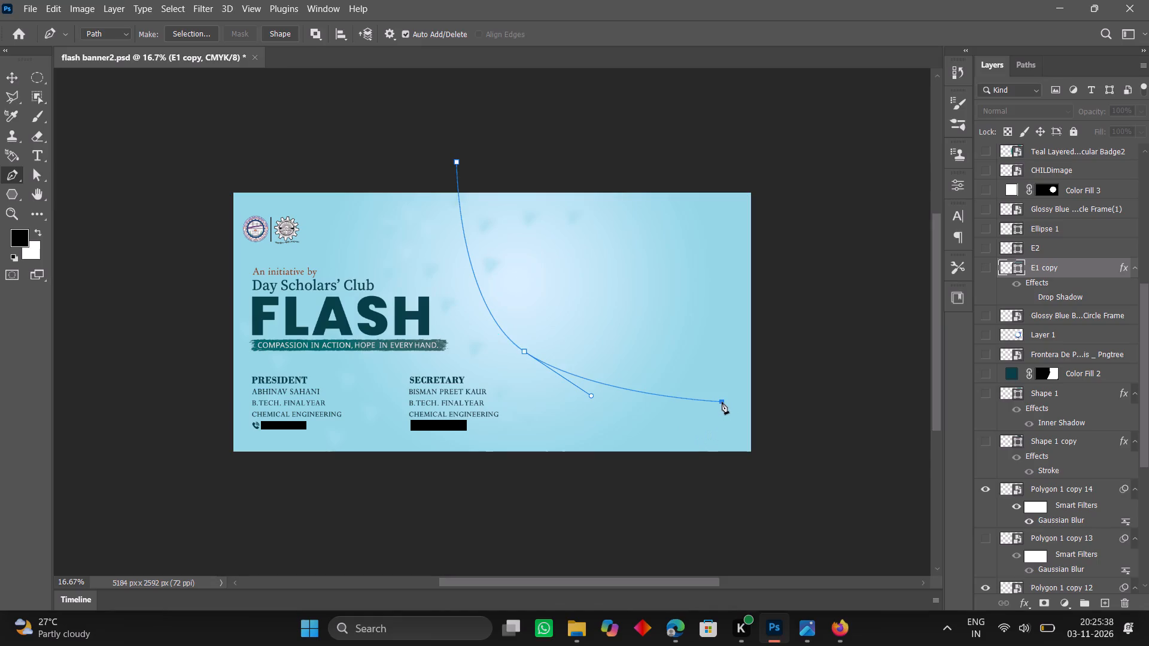
left_click(805, 399)
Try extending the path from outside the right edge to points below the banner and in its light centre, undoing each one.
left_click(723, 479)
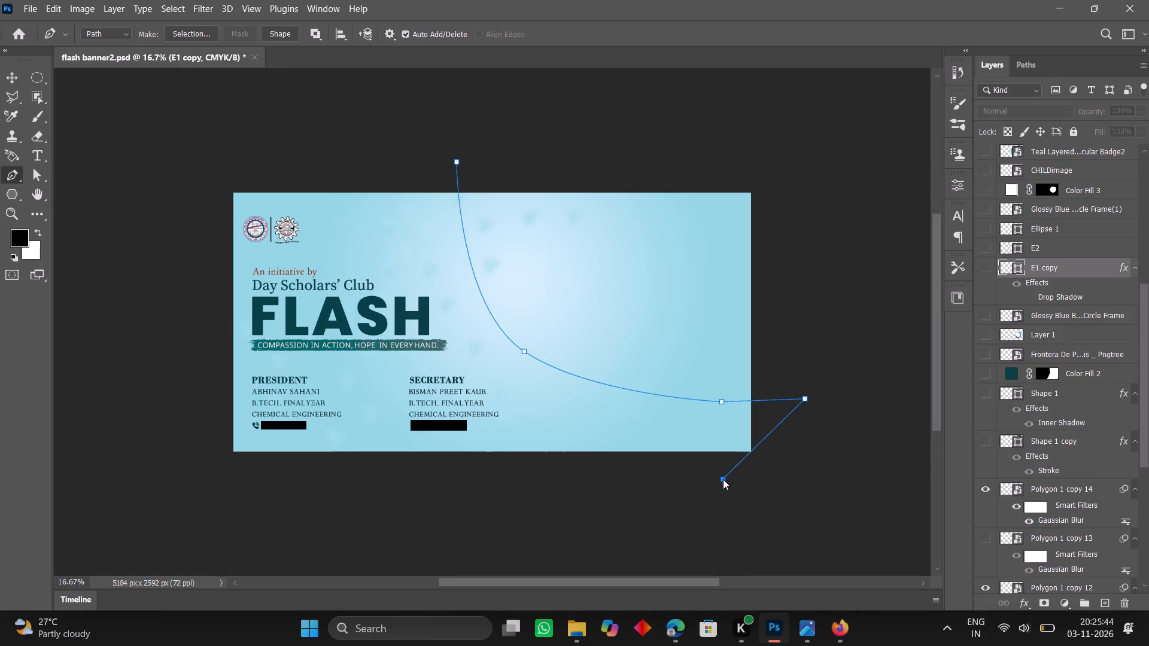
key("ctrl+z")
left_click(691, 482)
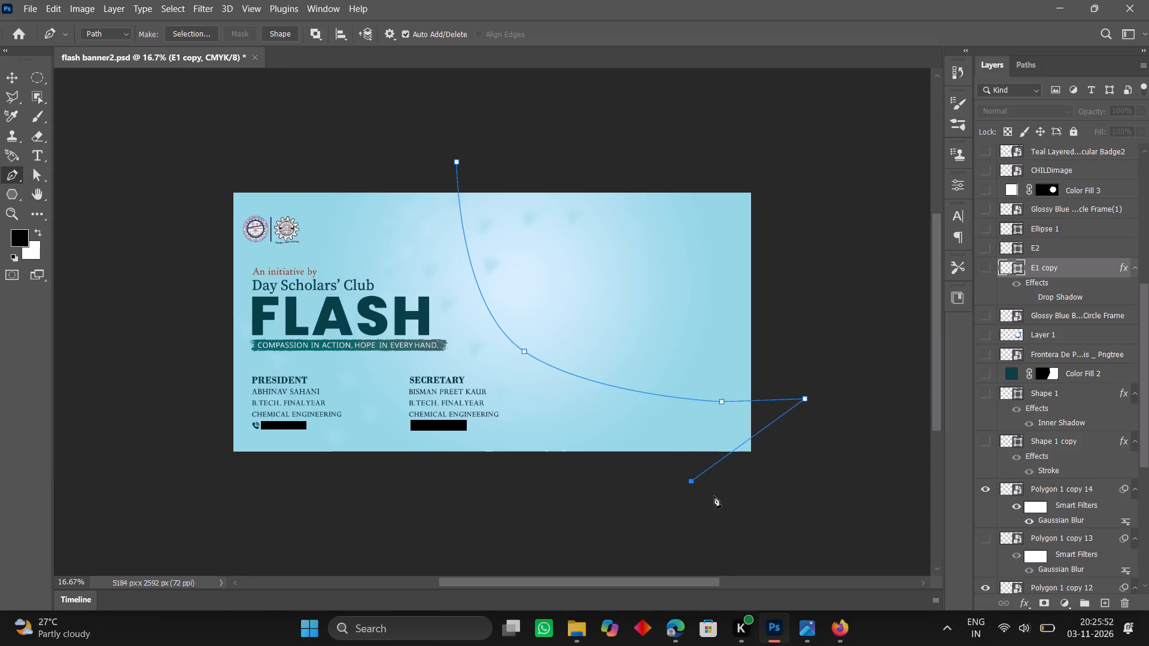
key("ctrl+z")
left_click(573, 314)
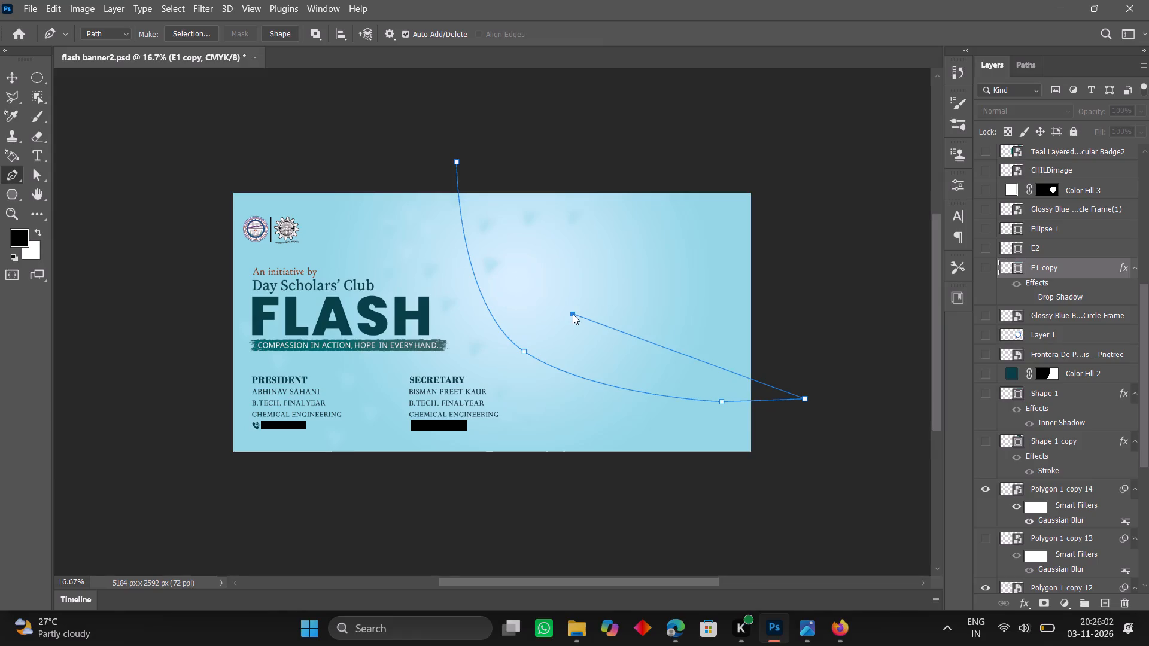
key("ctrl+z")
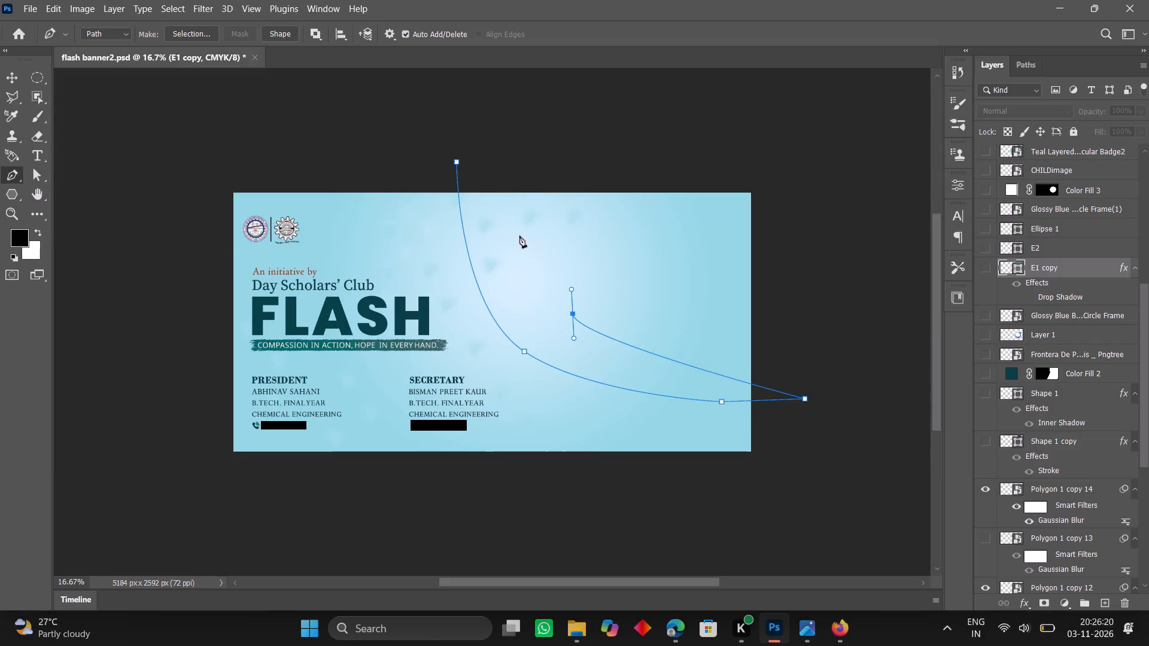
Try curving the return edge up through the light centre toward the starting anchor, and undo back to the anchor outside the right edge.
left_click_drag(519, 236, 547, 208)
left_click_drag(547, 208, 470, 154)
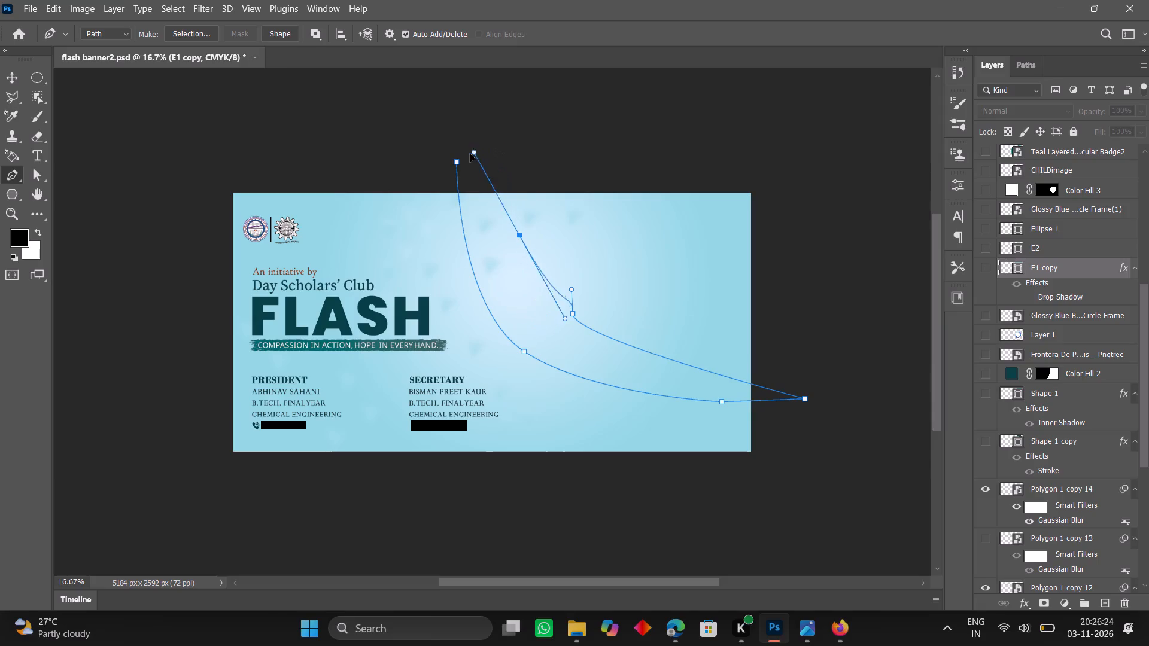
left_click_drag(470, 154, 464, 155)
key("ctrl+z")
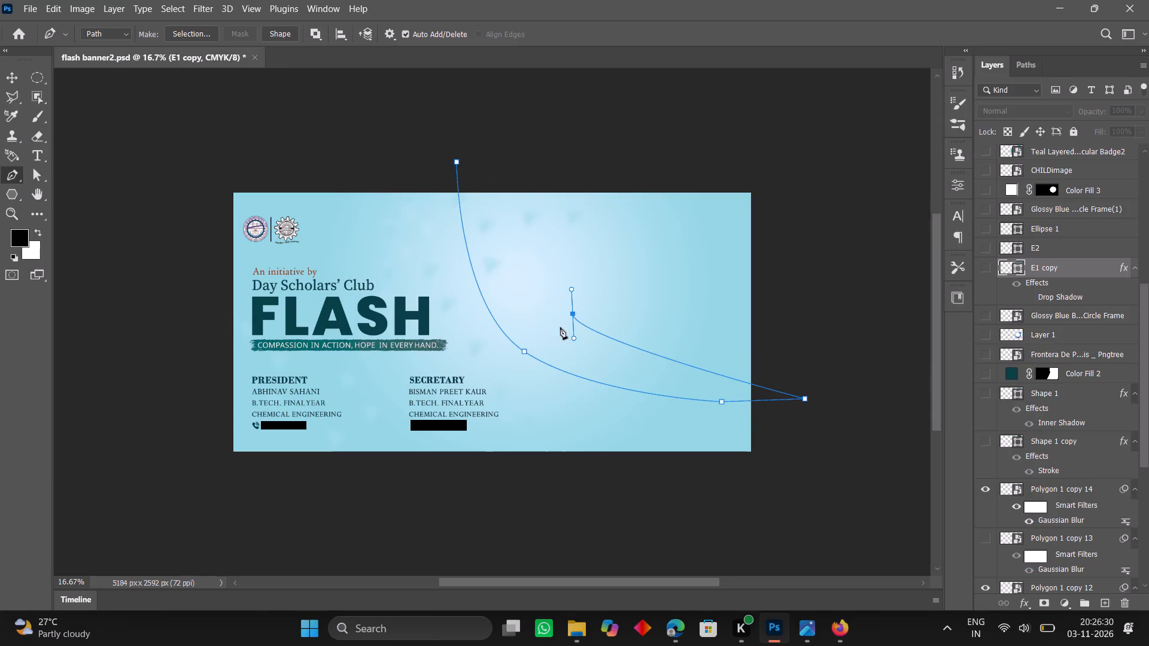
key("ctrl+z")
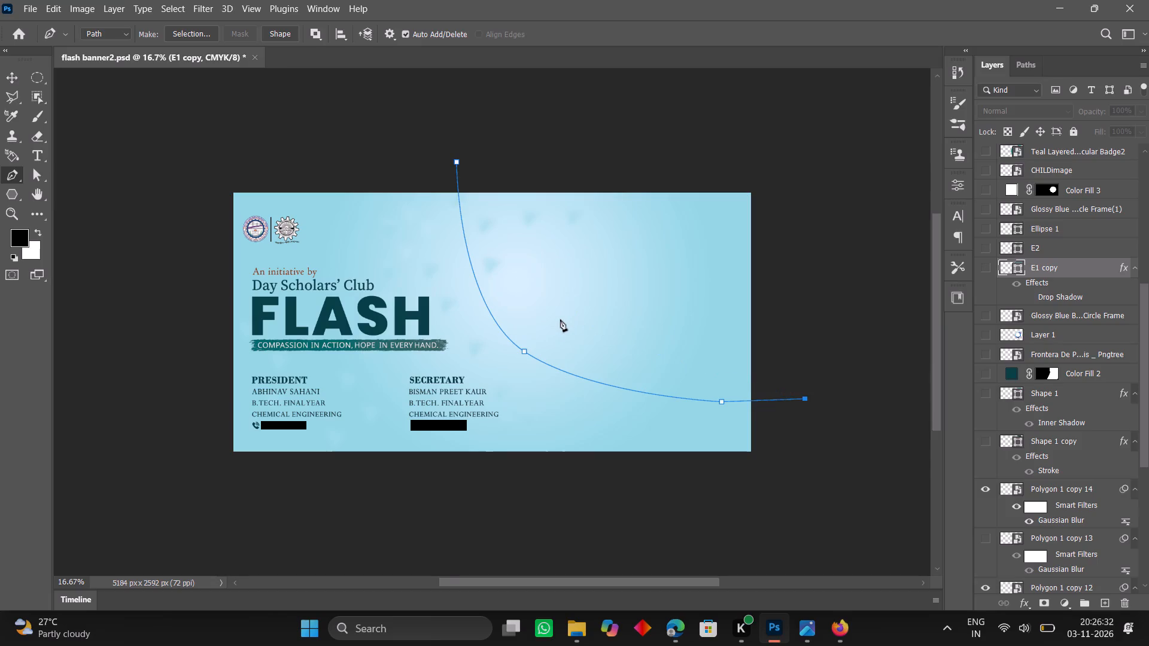
Add a smooth anchor in the light centre above the first curve, with its handles angled up toward the path's start.
left_click_drag(560, 319, 548, 293)
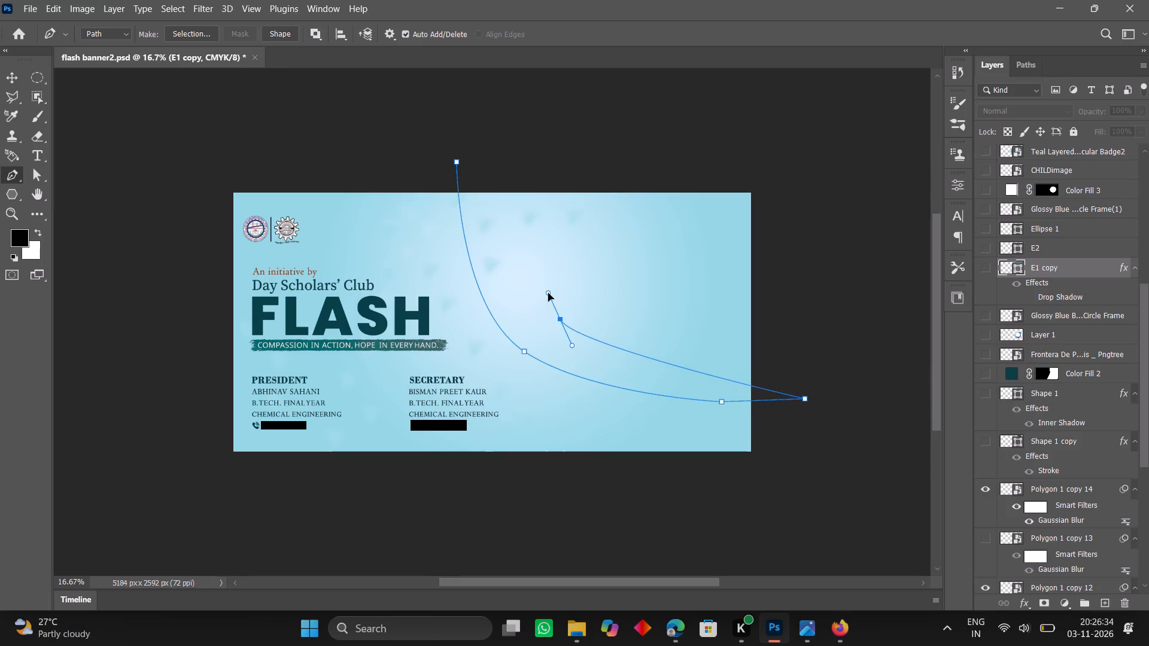
left_click_drag(548, 293, 524, 294)
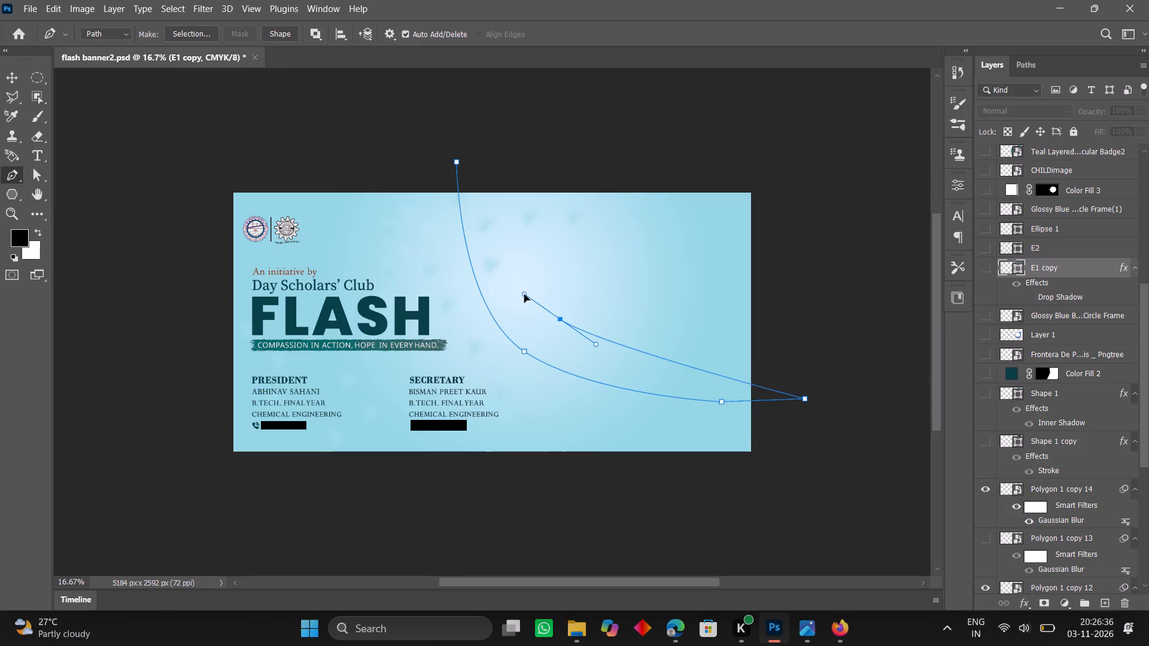
left_click_drag(524, 294, 542, 289)
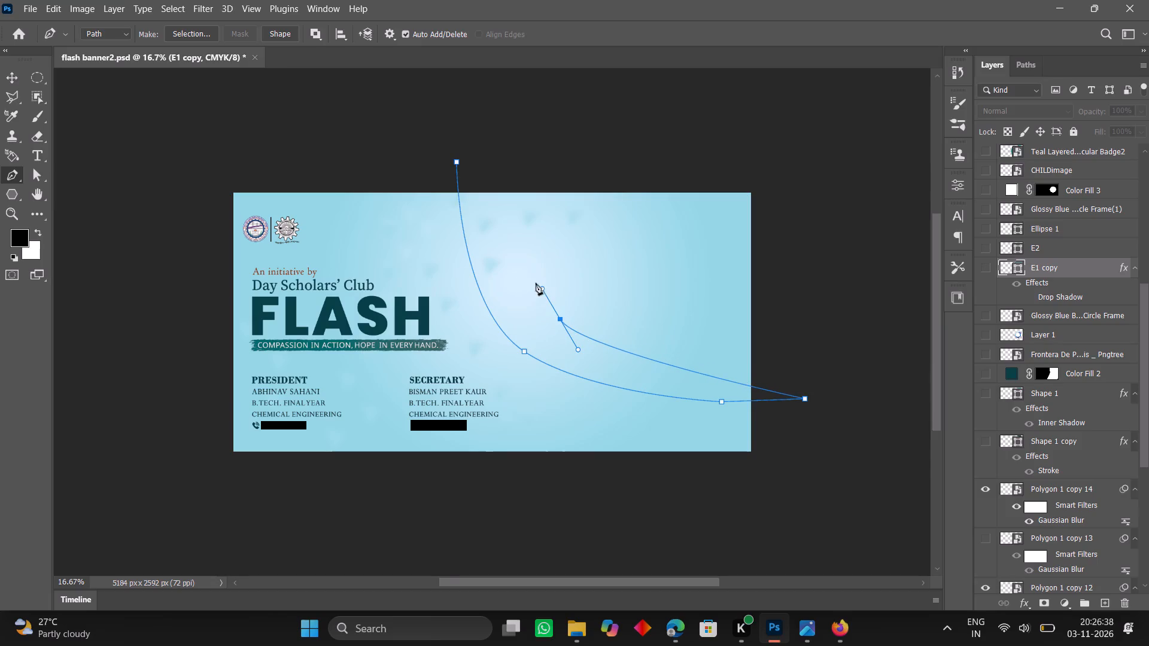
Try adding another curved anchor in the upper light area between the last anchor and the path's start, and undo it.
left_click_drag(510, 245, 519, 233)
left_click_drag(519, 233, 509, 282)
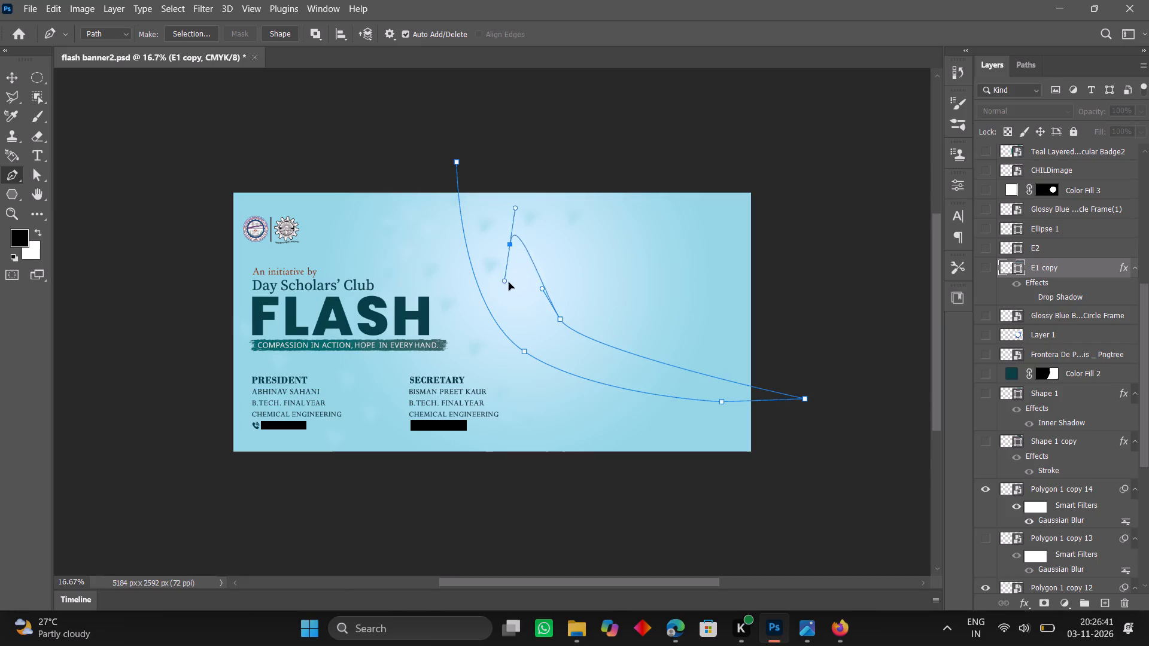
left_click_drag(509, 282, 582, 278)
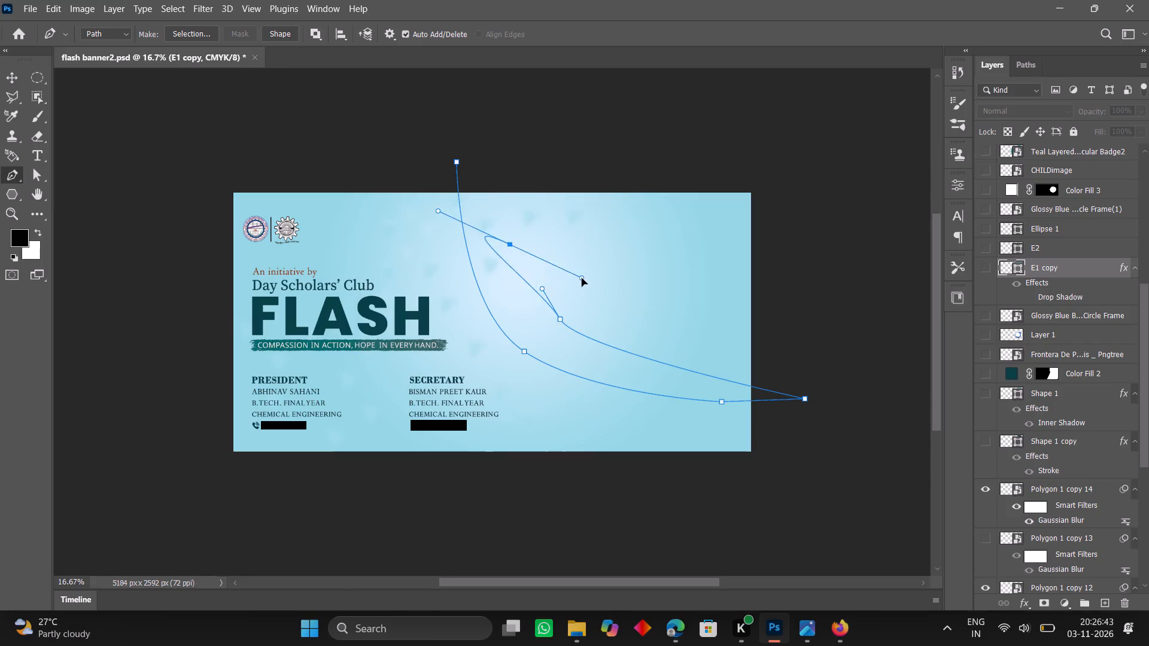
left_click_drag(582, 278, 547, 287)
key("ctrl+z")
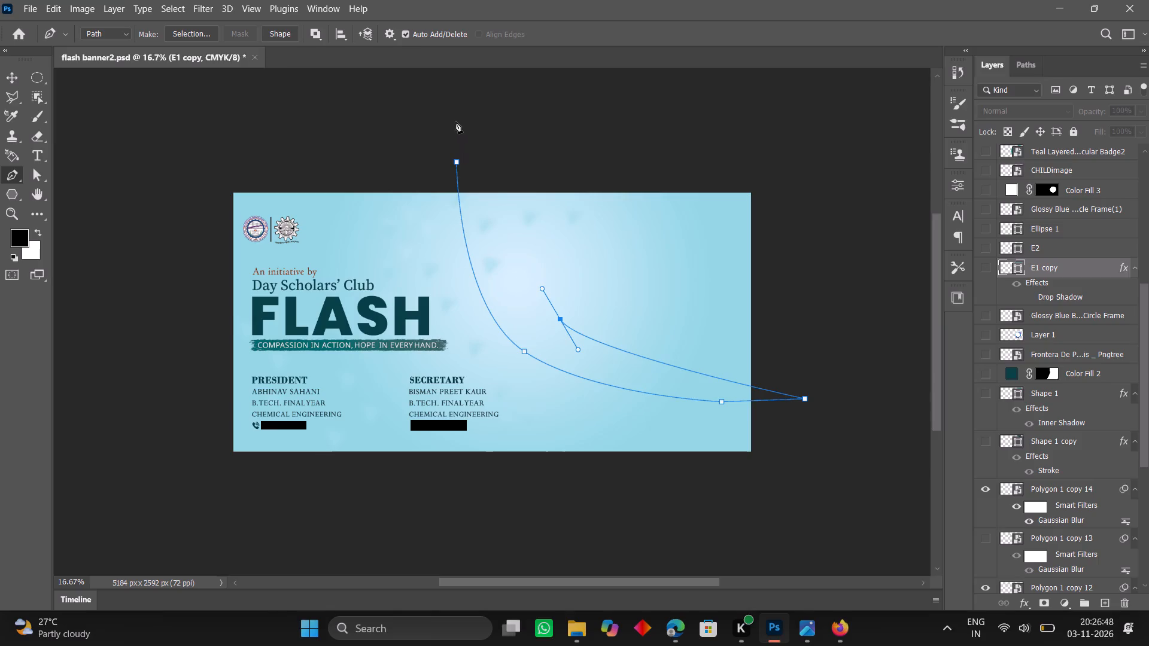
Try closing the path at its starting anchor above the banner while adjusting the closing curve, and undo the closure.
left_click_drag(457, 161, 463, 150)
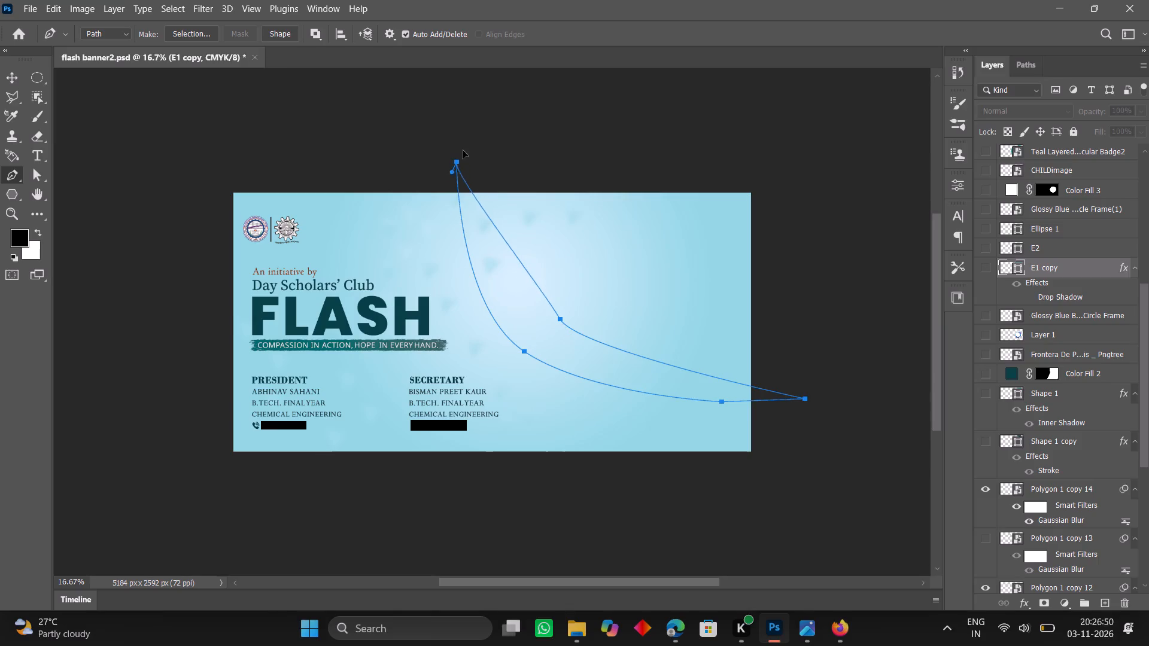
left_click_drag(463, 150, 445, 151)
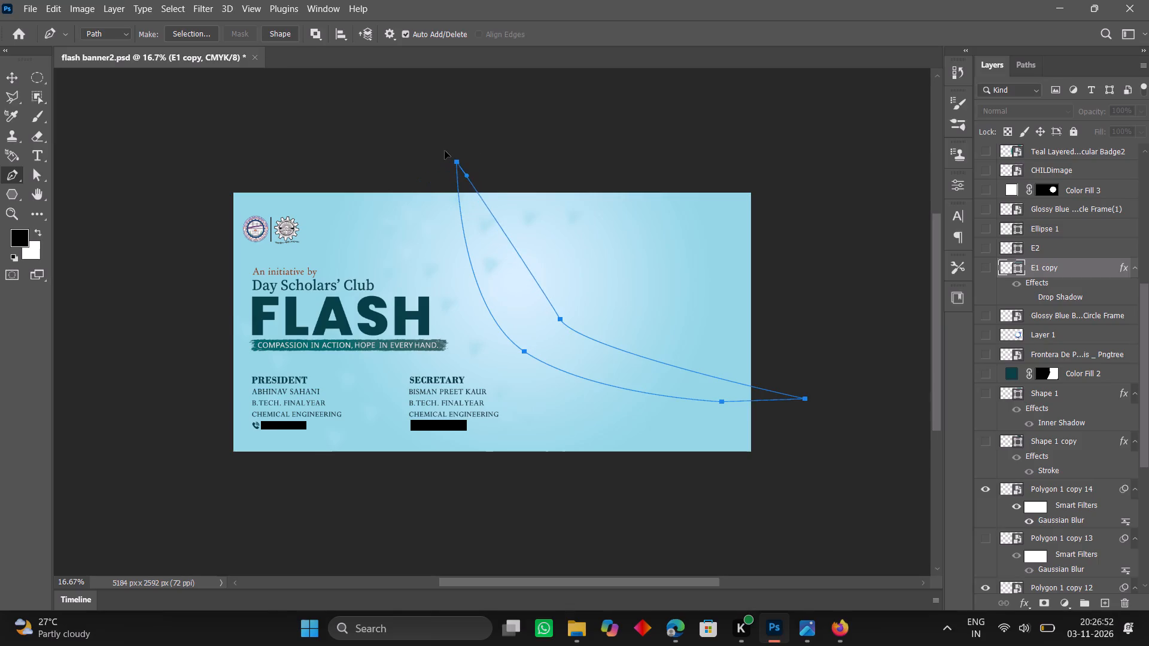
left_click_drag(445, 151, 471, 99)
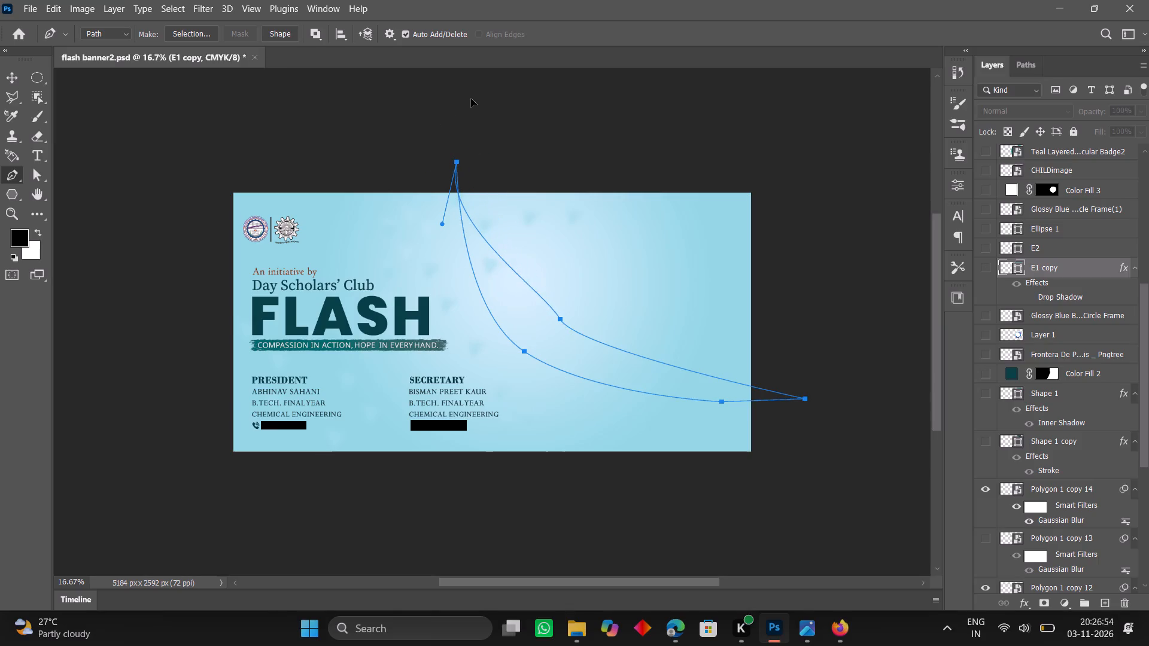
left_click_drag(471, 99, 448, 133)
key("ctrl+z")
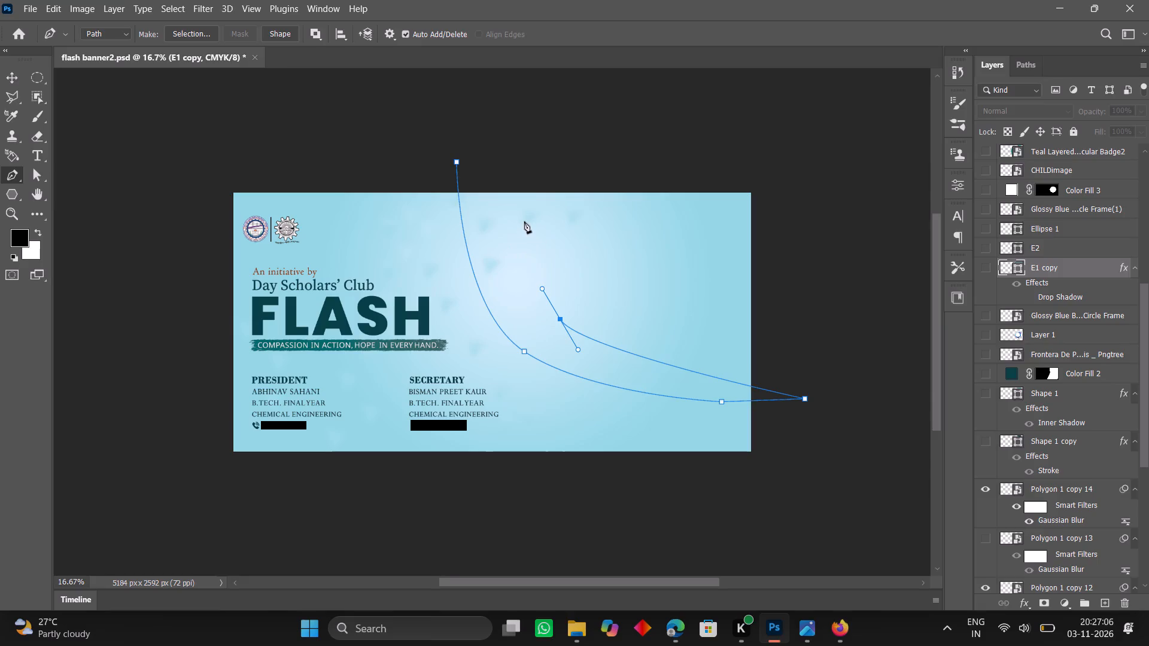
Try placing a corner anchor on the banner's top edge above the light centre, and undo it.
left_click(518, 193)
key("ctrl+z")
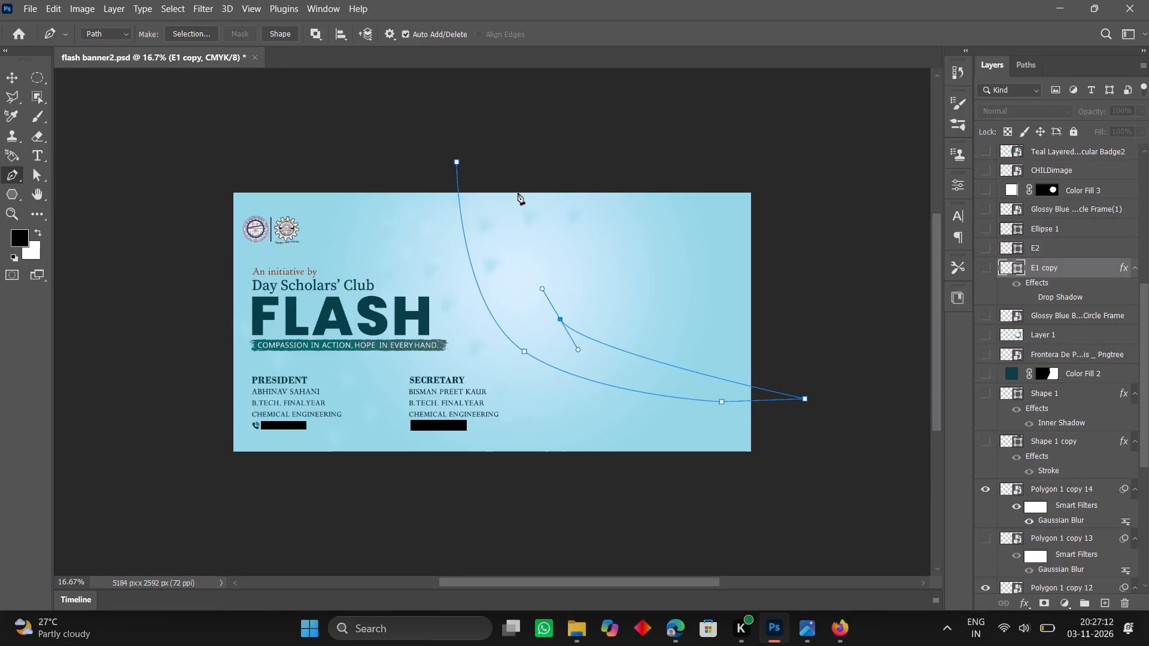
Add a smooth anchor with short, steep handles on the banner's top edge, and close the path at its starting anchor.
left_click_drag(518, 193, 526, 185)
left_click_drag(526, 185, 521, 182)
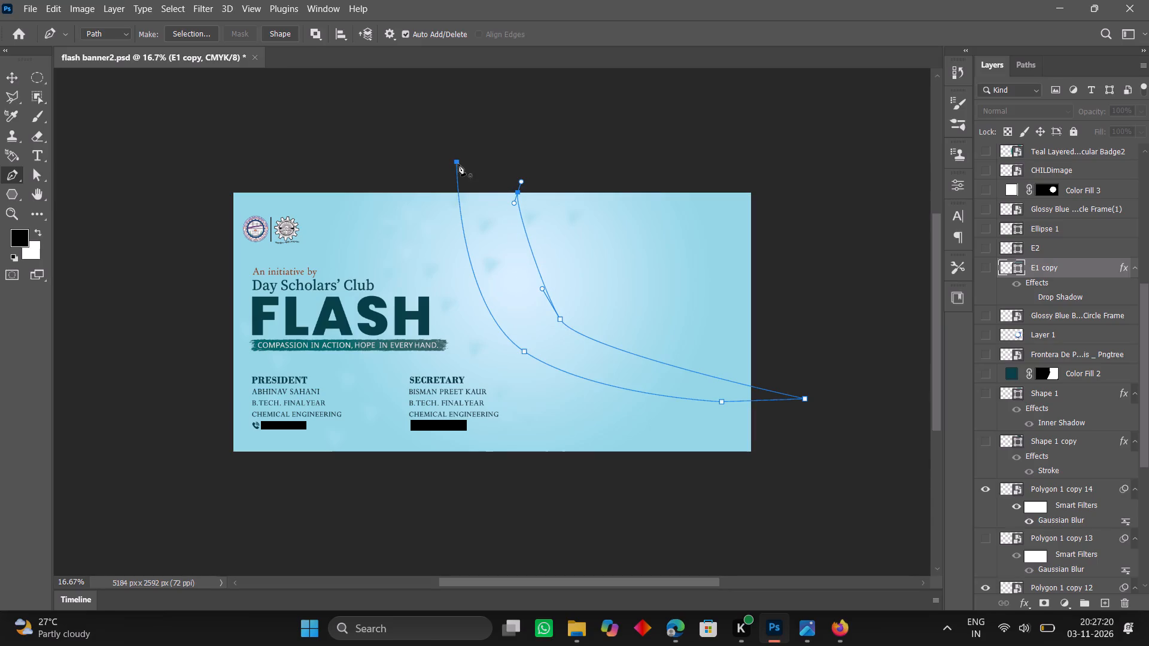
left_click(458, 164)
Convert the closed swoosh Work Path into a selection.
left_click(1026, 66)
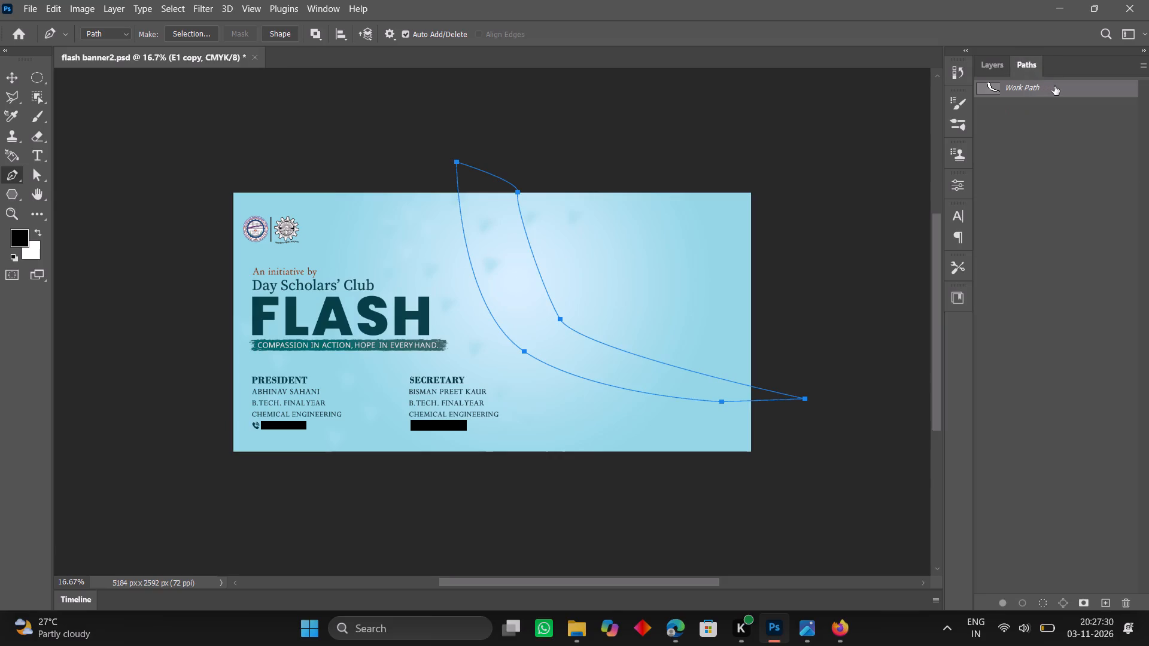
left_click(1057, 86)
right_click(1057, 86)
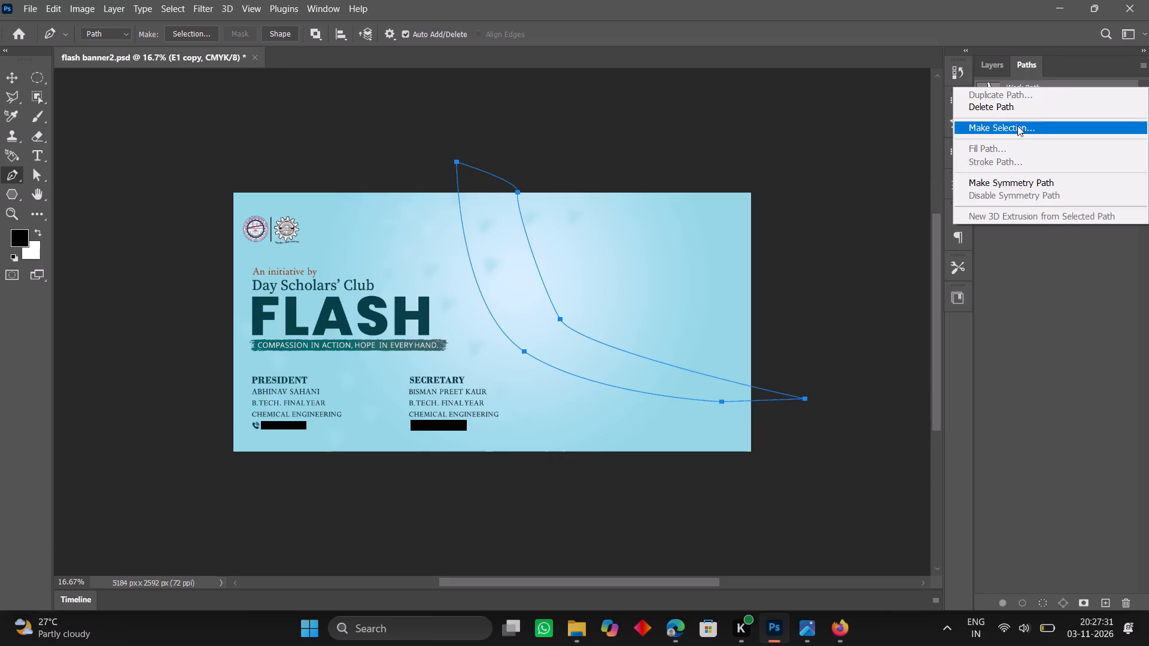
left_click(1011, 127)
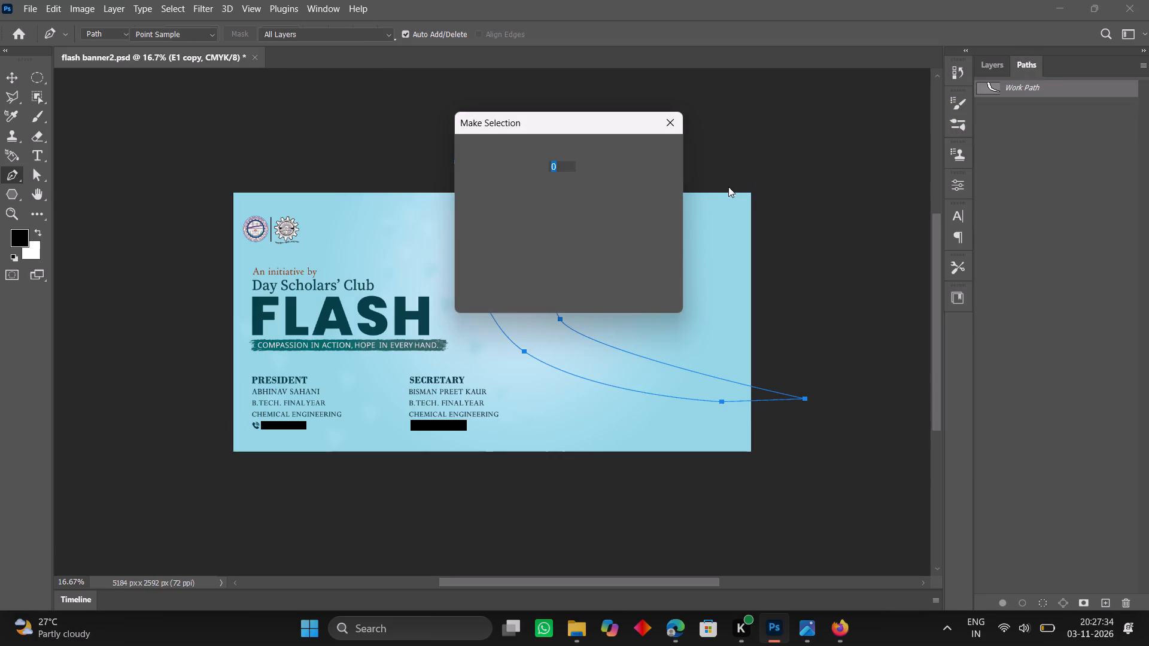
left_click(645, 154)
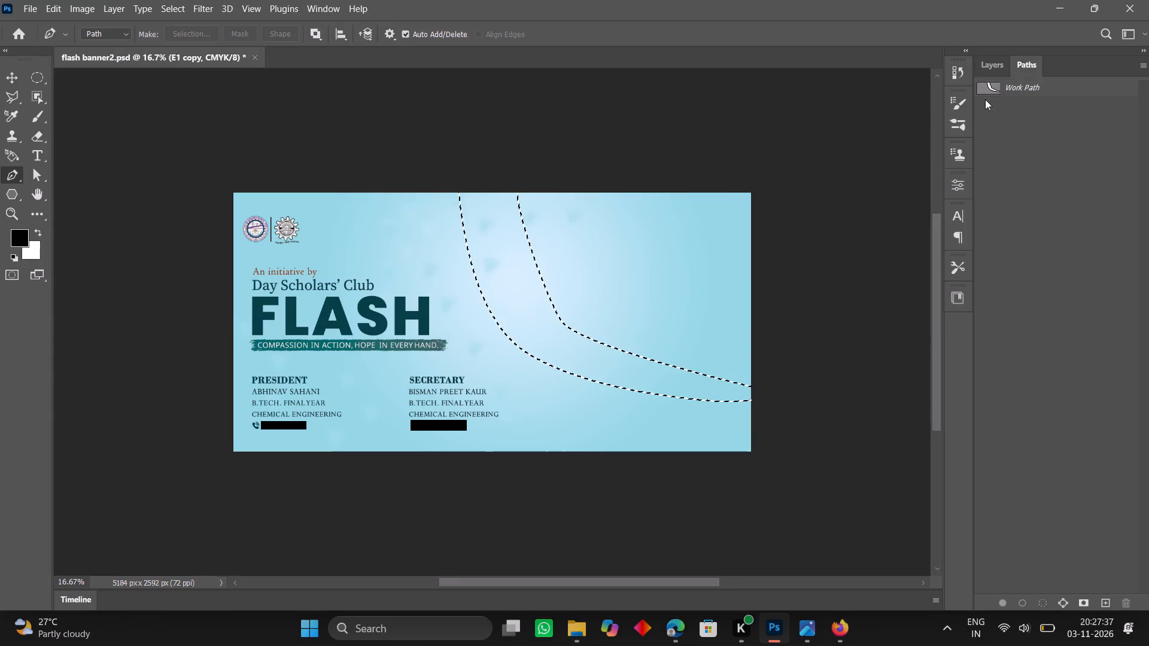
Fill the swoosh selection with a new Solid Color layer in muted dark teal, #2d6268.
left_click(996, 65)
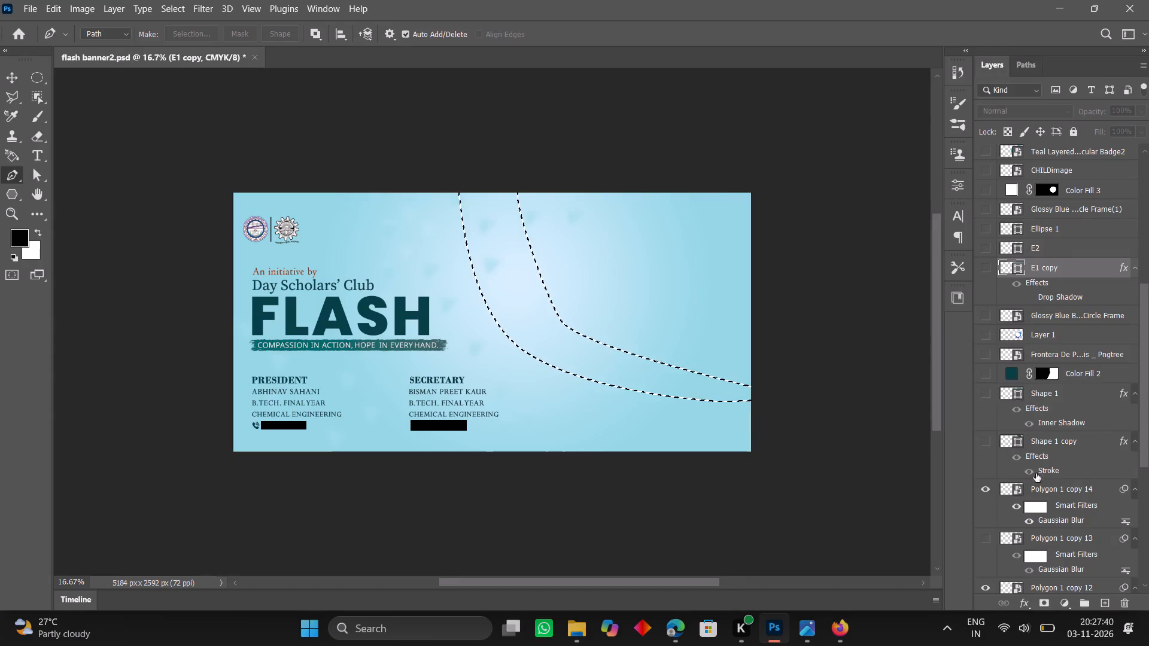
right_click(1071, 602)
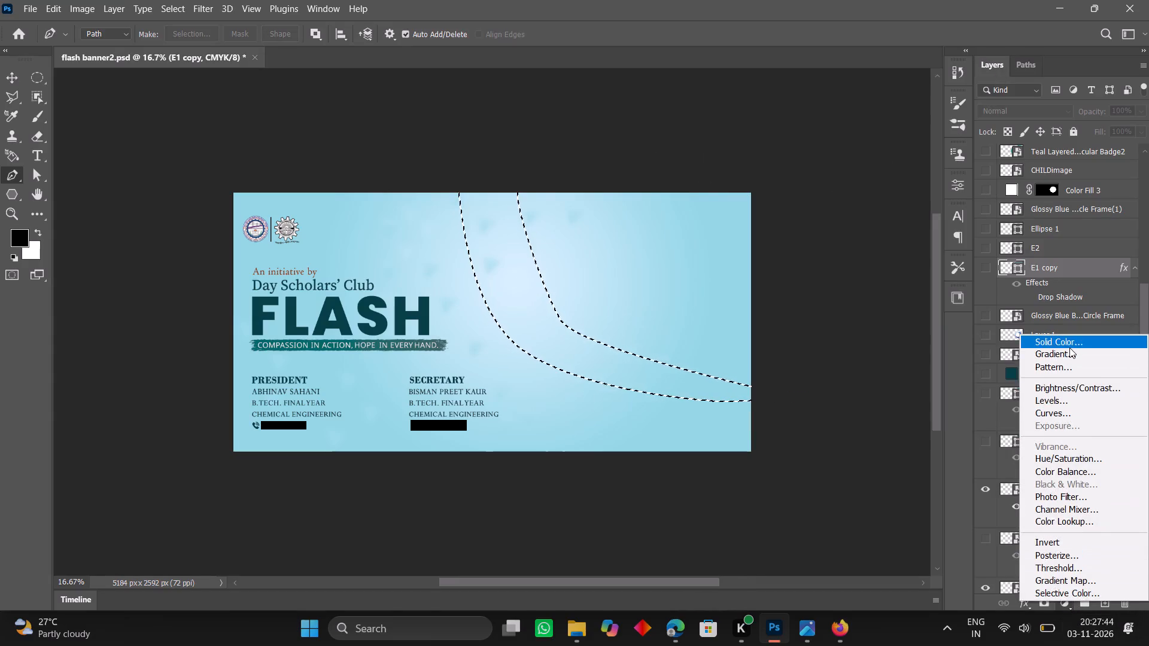
left_click(1069, 348)
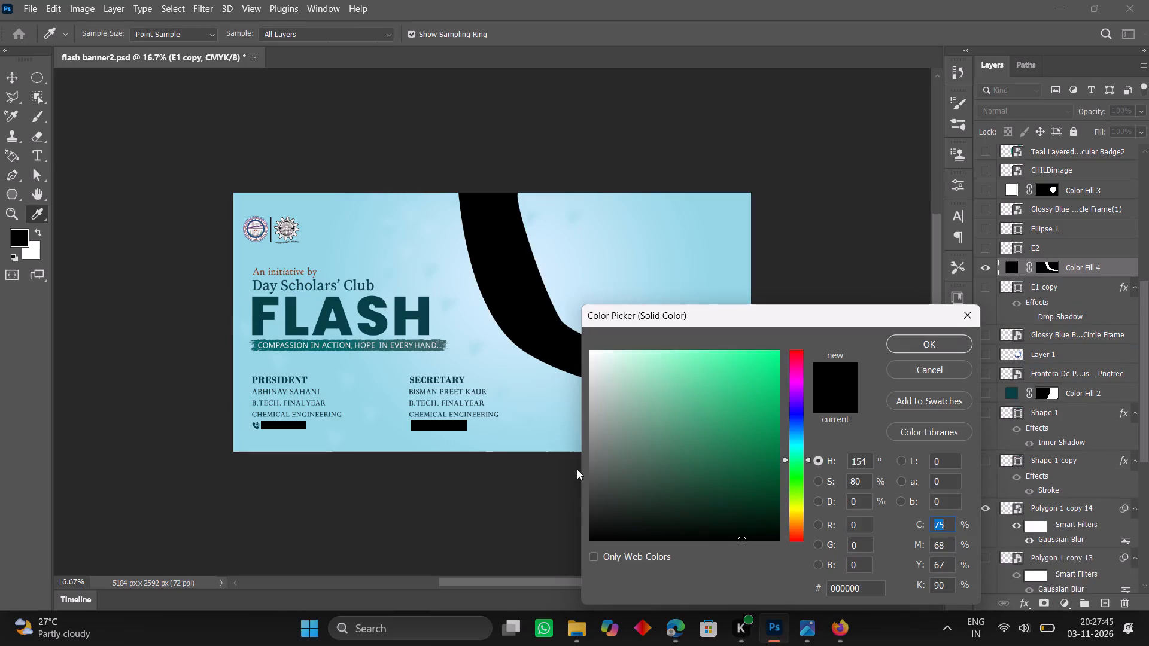
left_click(400, 317)
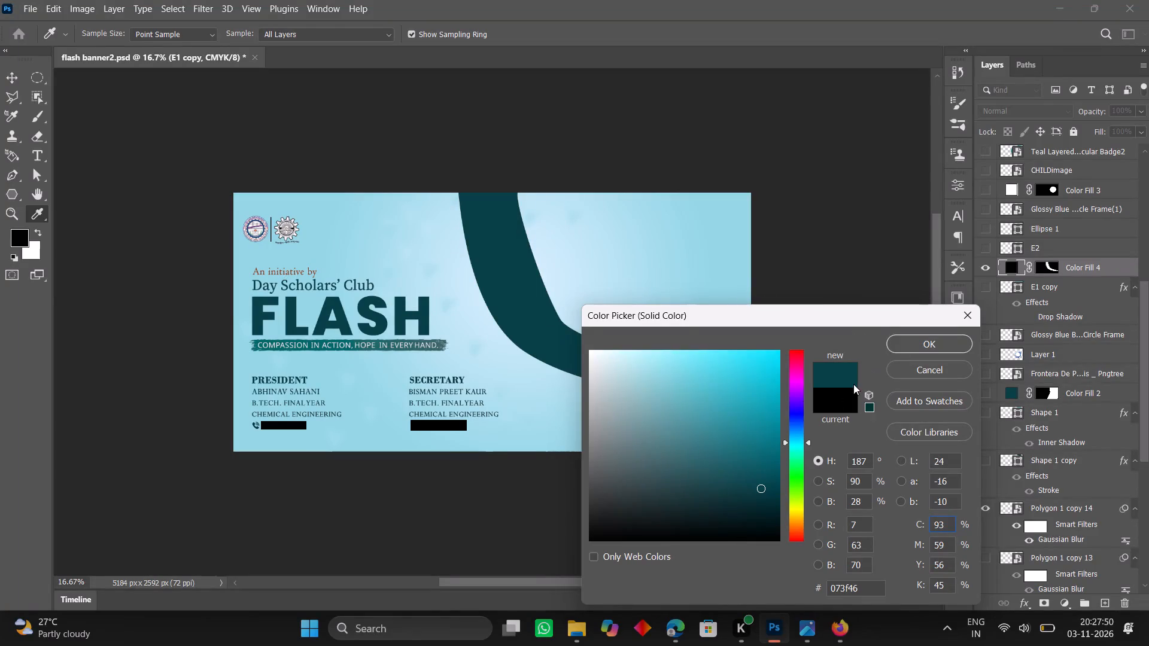
left_click(722, 464)
left_click(722, 424)
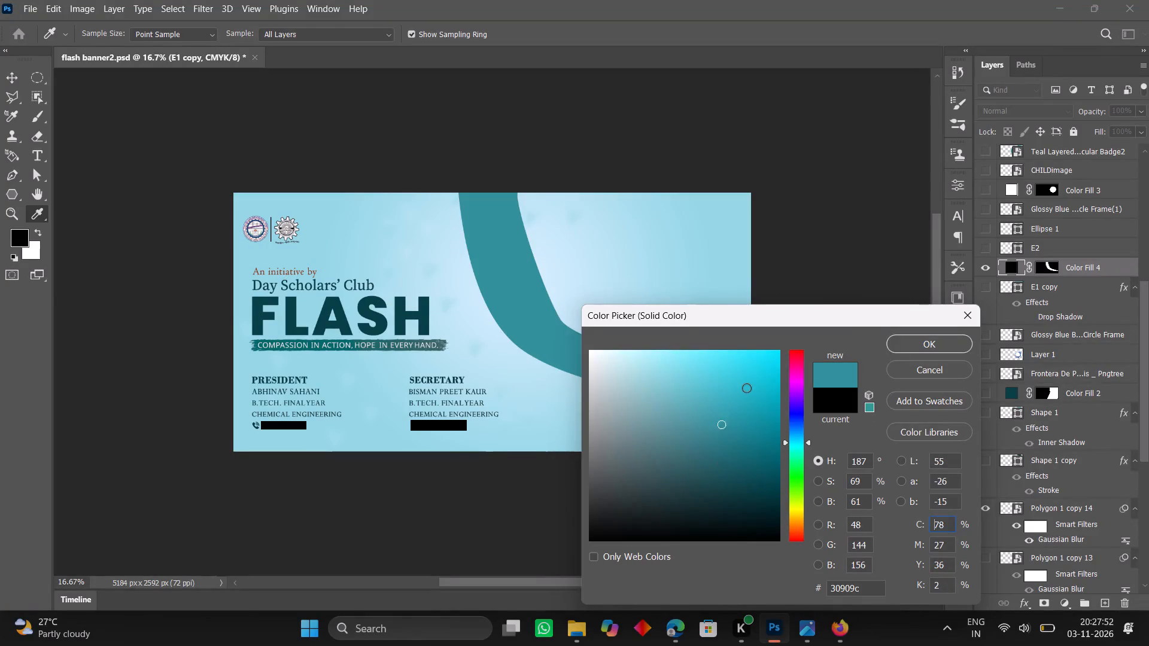
left_click(746, 388)
left_click(721, 444)
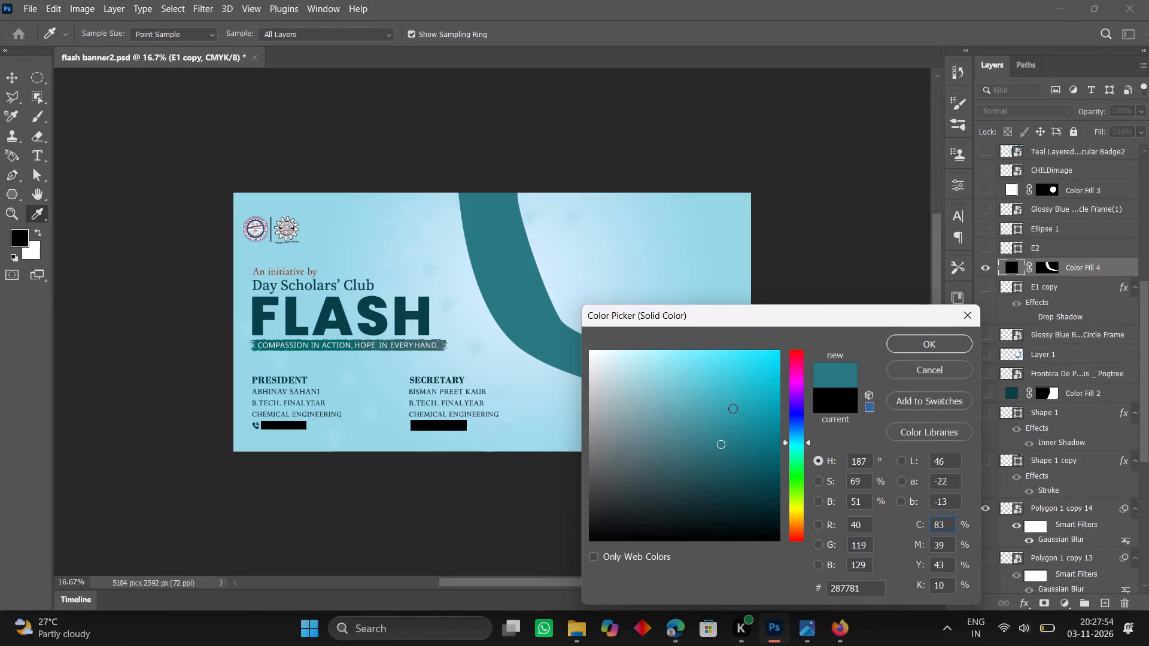
left_click(732, 376)
left_click(689, 436)
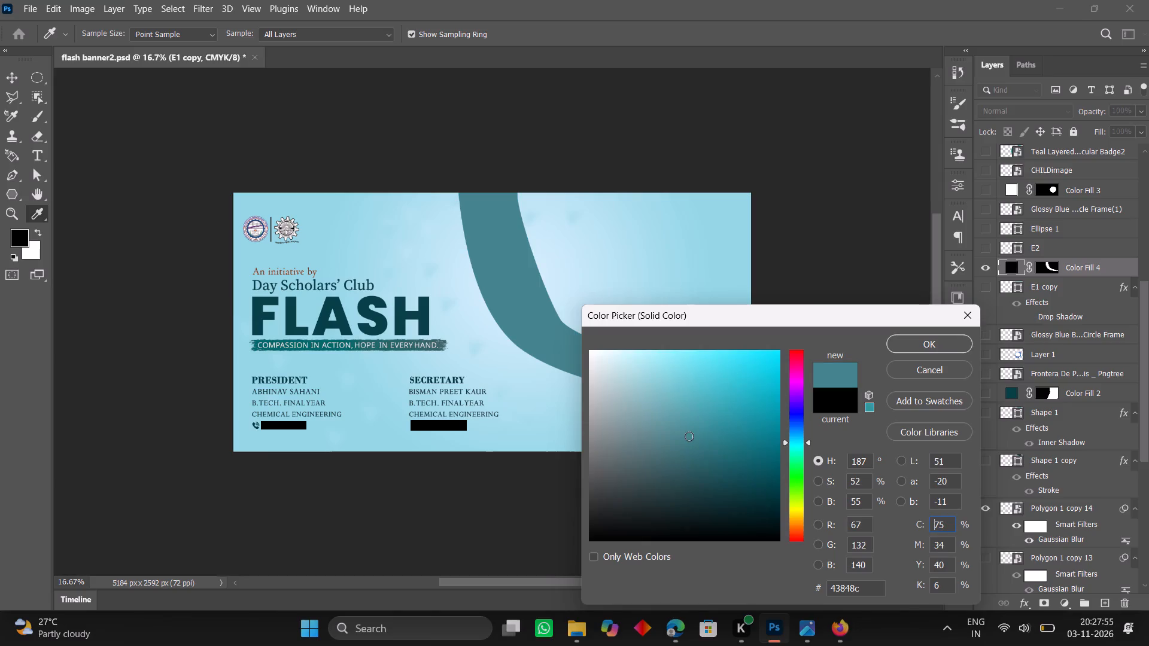
left_click(693, 452)
left_click(697, 462)
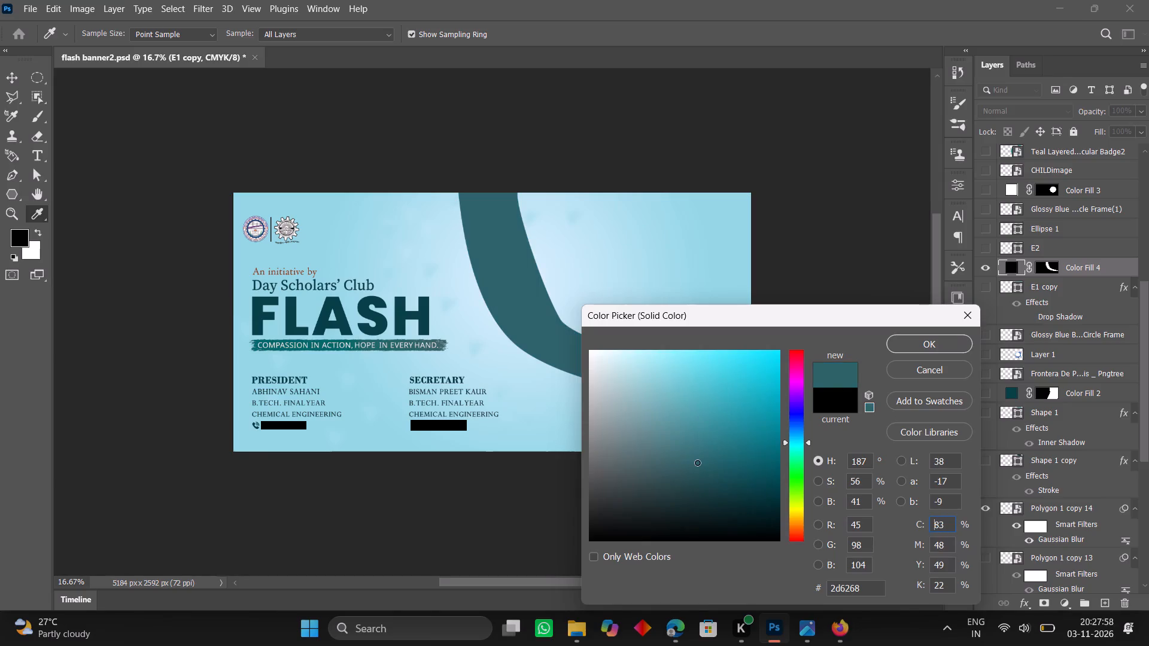
left_click(902, 339)
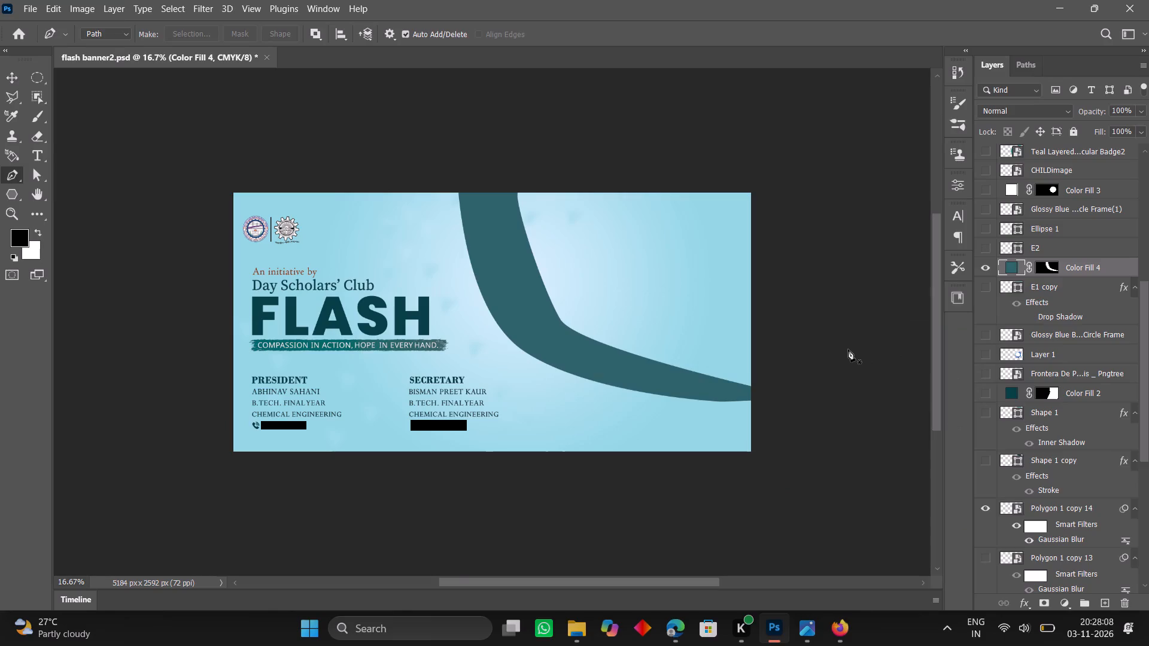
Duplicate the hidden E1 copy layer beneath the swoosh fill.
left_click(1076, 295)
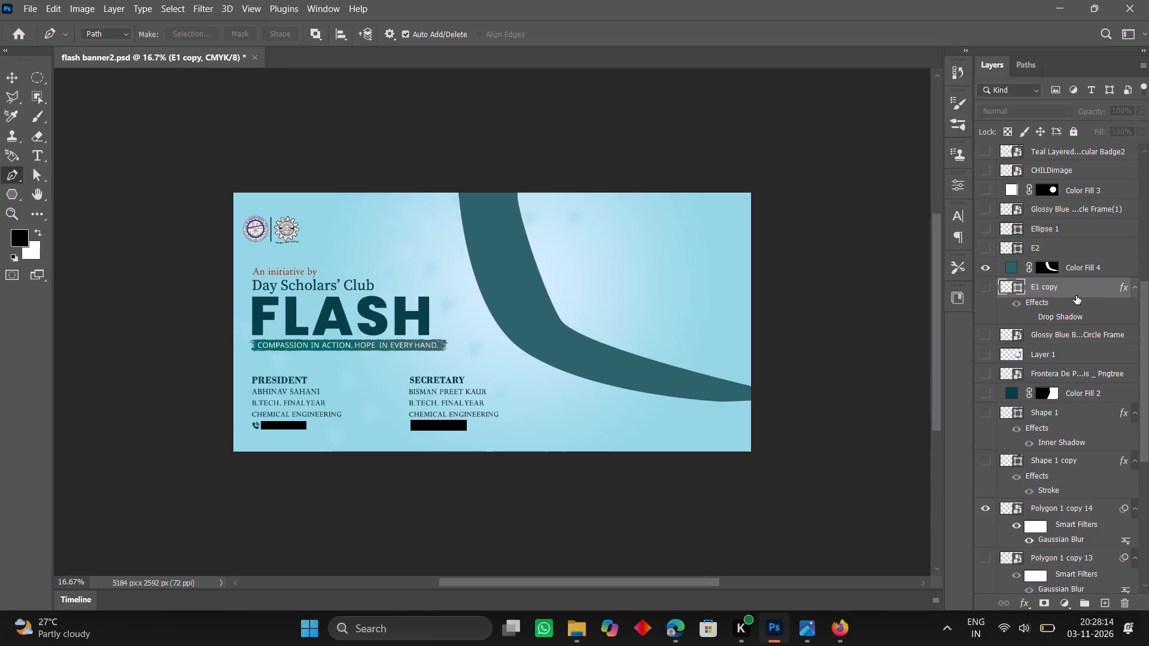
key("ctrl+j")
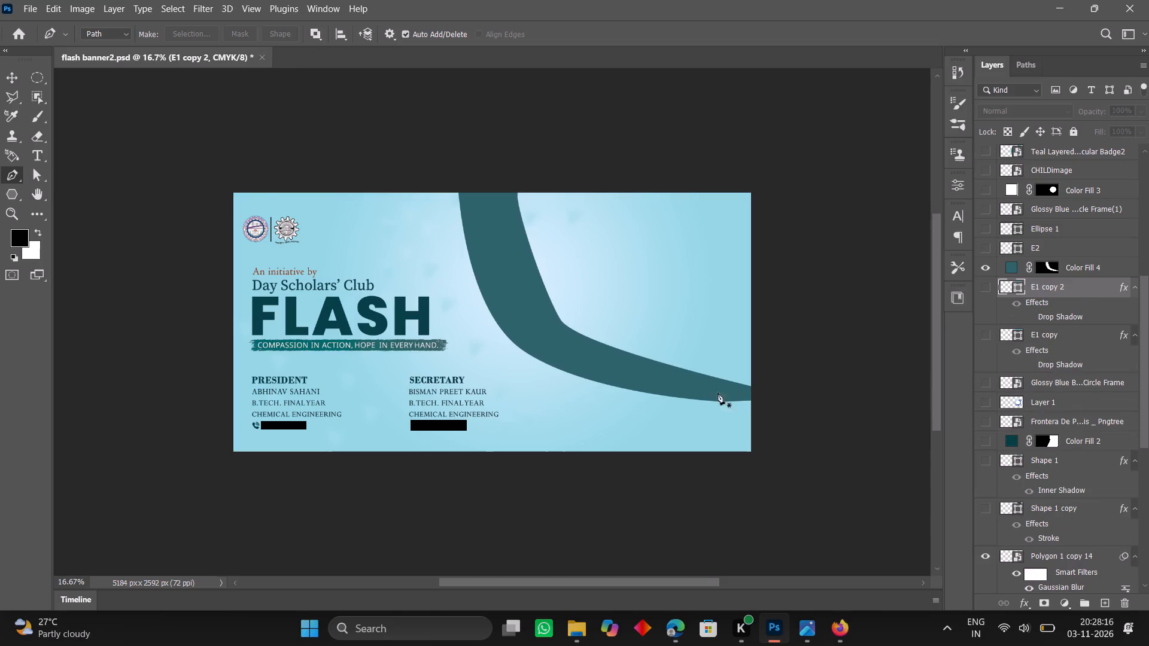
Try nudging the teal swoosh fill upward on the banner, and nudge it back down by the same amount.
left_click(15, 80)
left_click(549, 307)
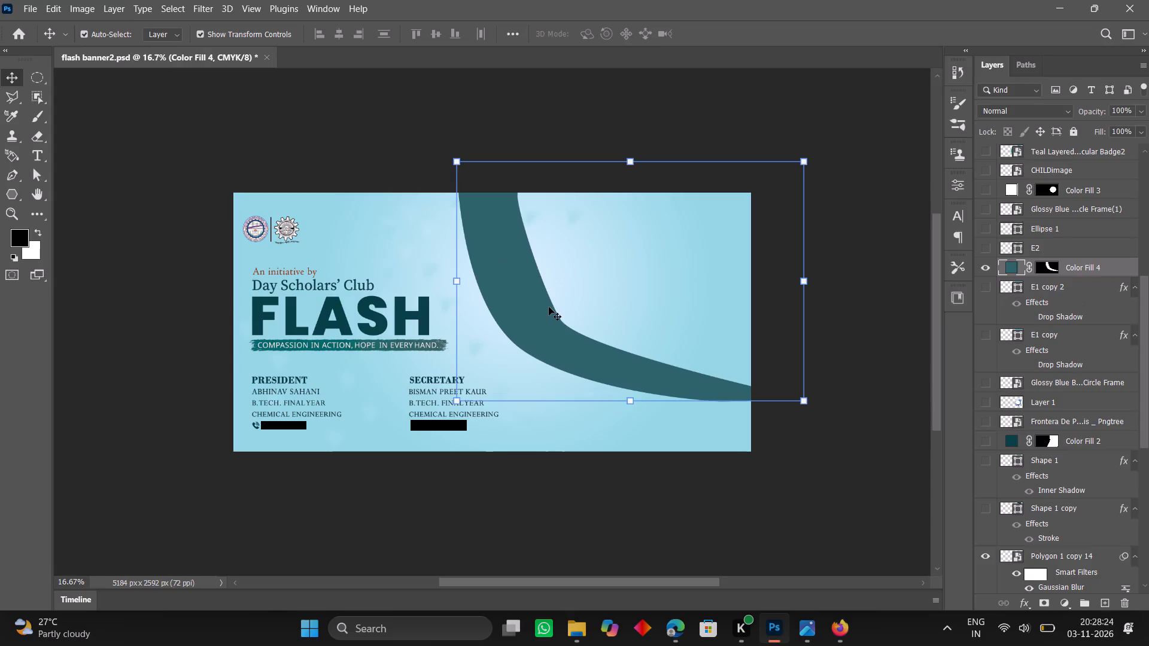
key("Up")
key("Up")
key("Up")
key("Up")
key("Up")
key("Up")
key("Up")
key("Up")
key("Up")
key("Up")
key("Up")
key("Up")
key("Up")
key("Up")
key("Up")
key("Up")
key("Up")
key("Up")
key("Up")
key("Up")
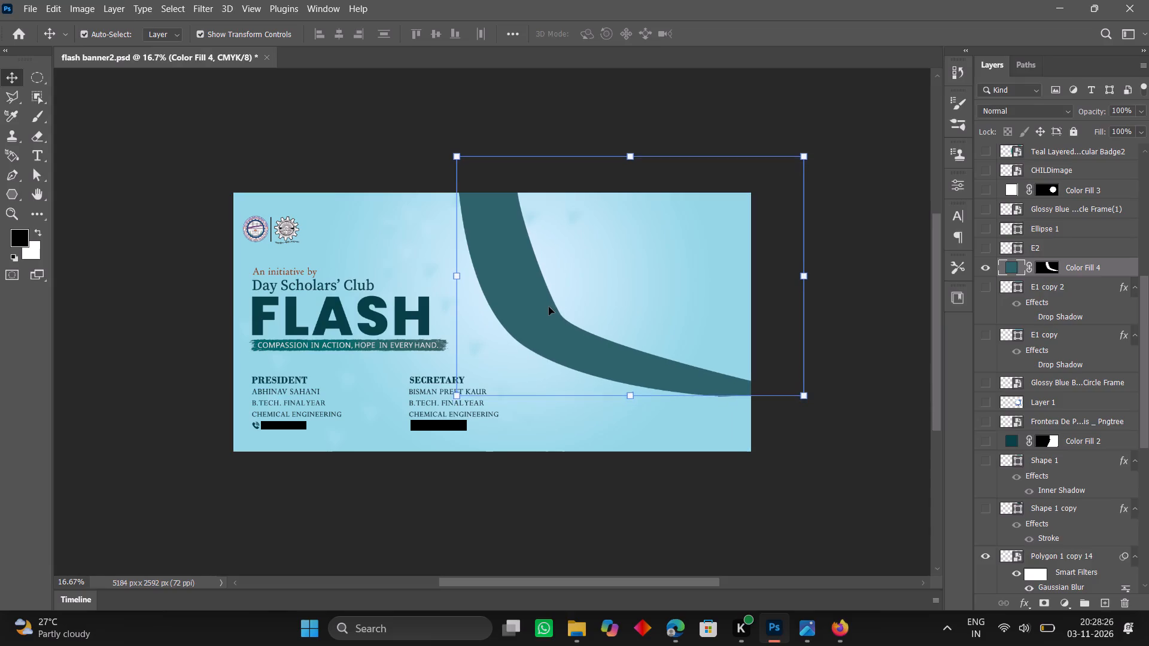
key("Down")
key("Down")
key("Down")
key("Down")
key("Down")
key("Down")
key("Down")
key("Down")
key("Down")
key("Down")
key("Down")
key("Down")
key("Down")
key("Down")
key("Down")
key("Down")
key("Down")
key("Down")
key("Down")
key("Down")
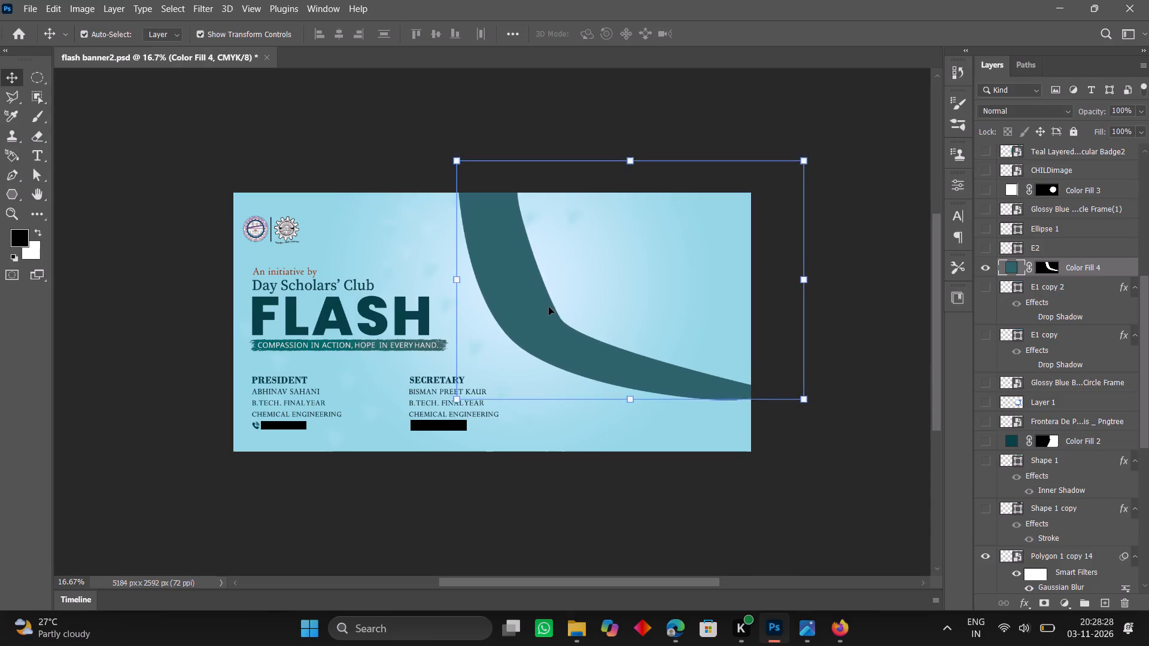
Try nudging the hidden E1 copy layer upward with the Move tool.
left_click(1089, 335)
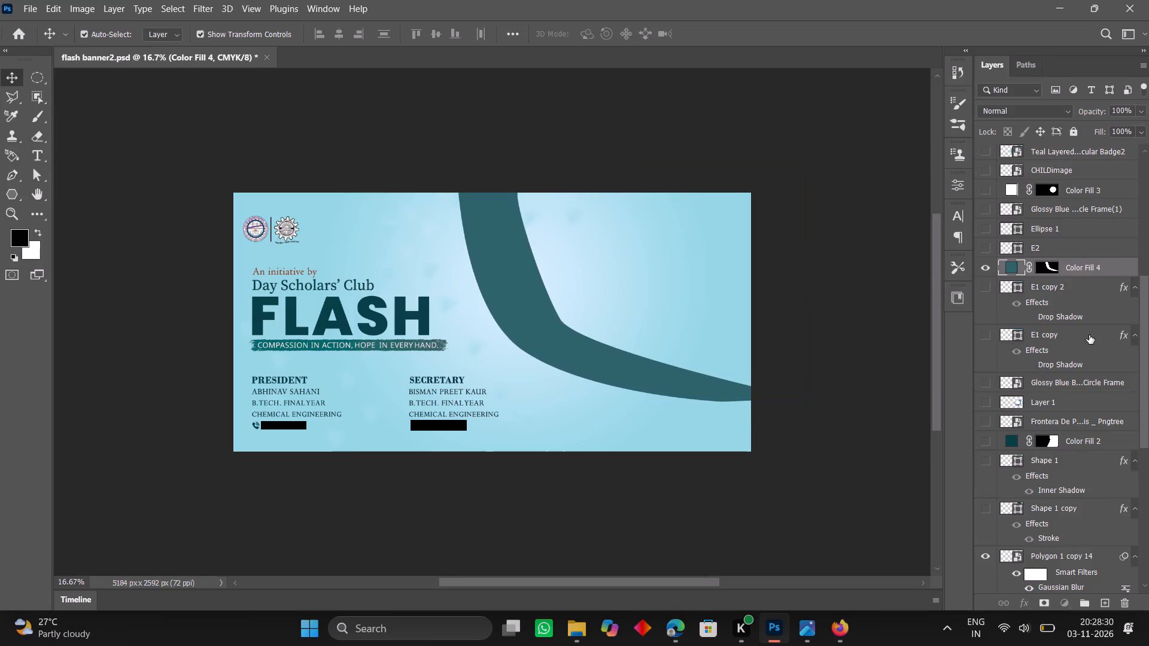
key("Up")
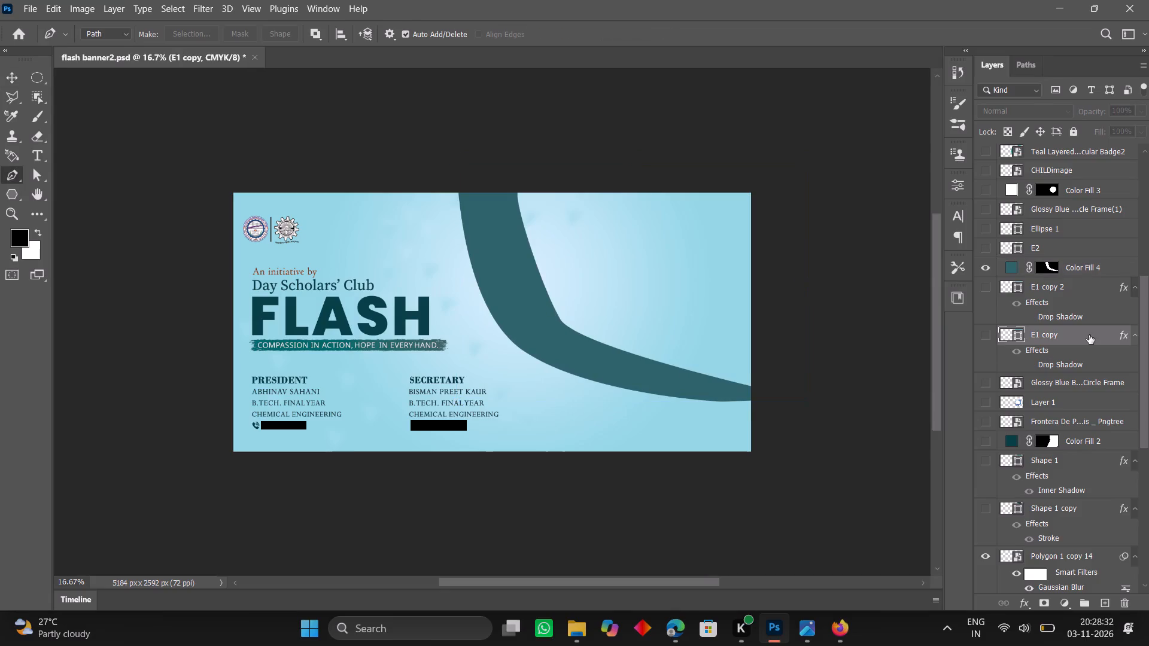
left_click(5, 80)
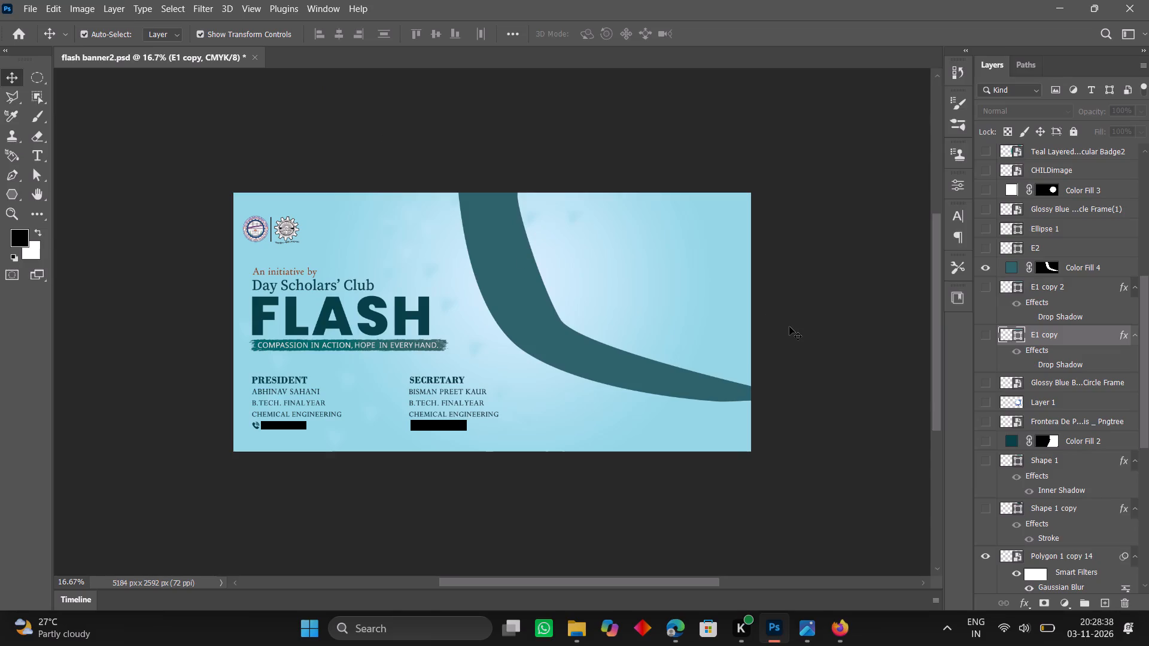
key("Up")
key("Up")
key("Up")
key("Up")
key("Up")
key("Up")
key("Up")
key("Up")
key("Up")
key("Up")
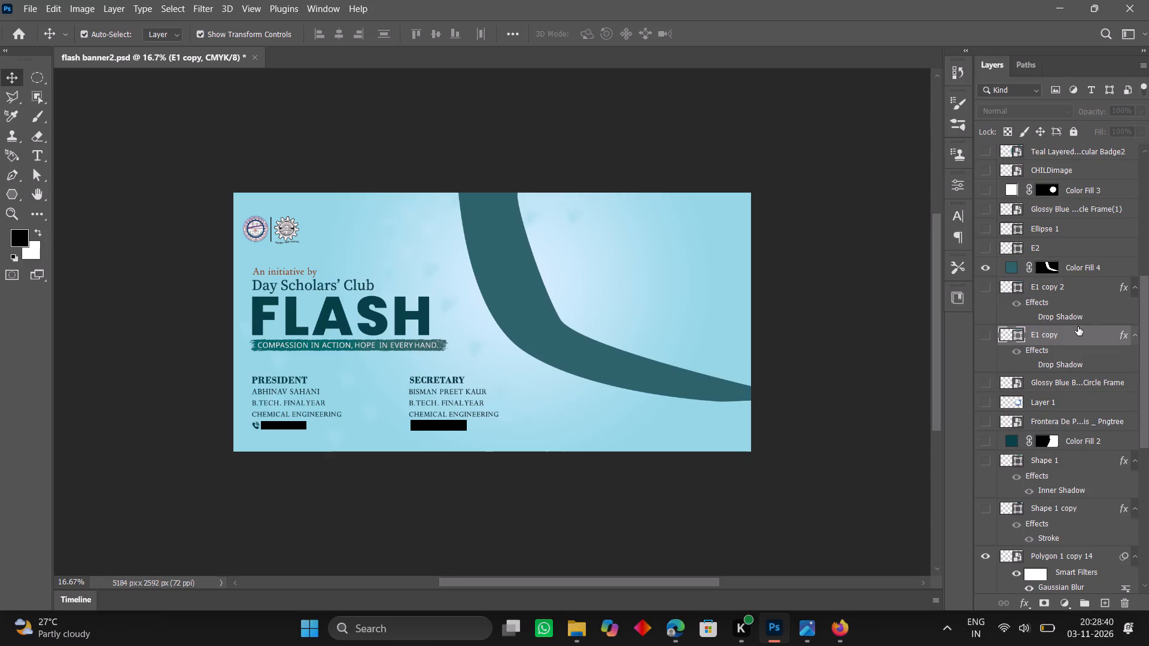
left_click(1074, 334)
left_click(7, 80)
Shift the teal swoosh fill slightly to the right, keeping its ends running past the banner's top and right edges.
left_click_drag(512, 282, 531, 283)
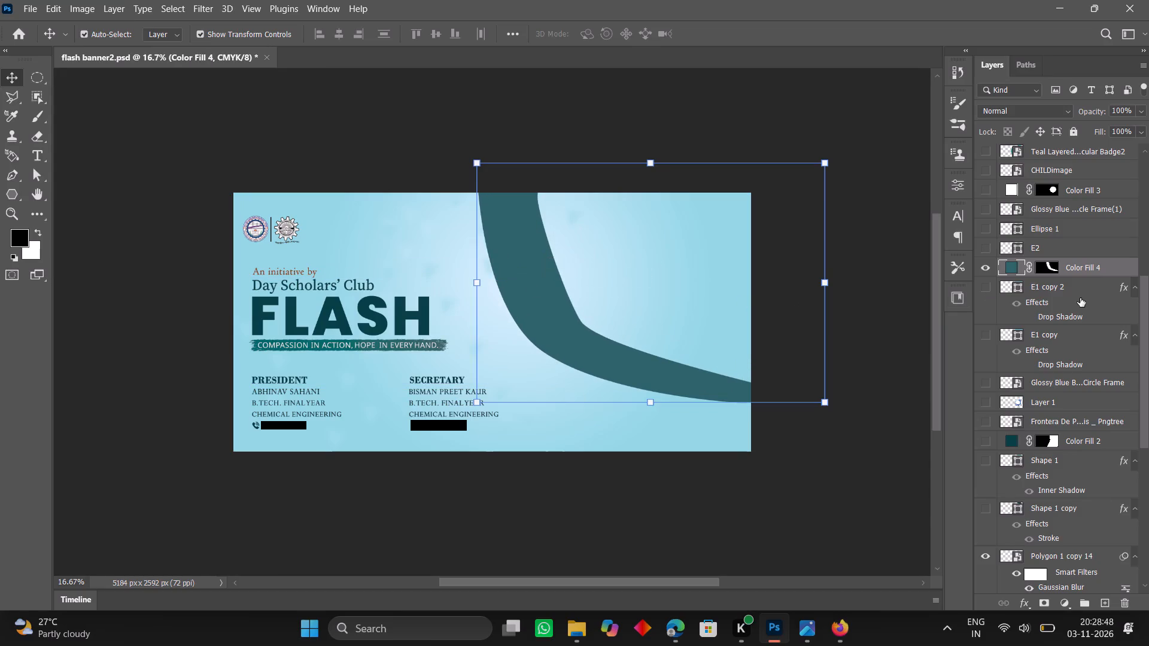
left_click(1080, 297)
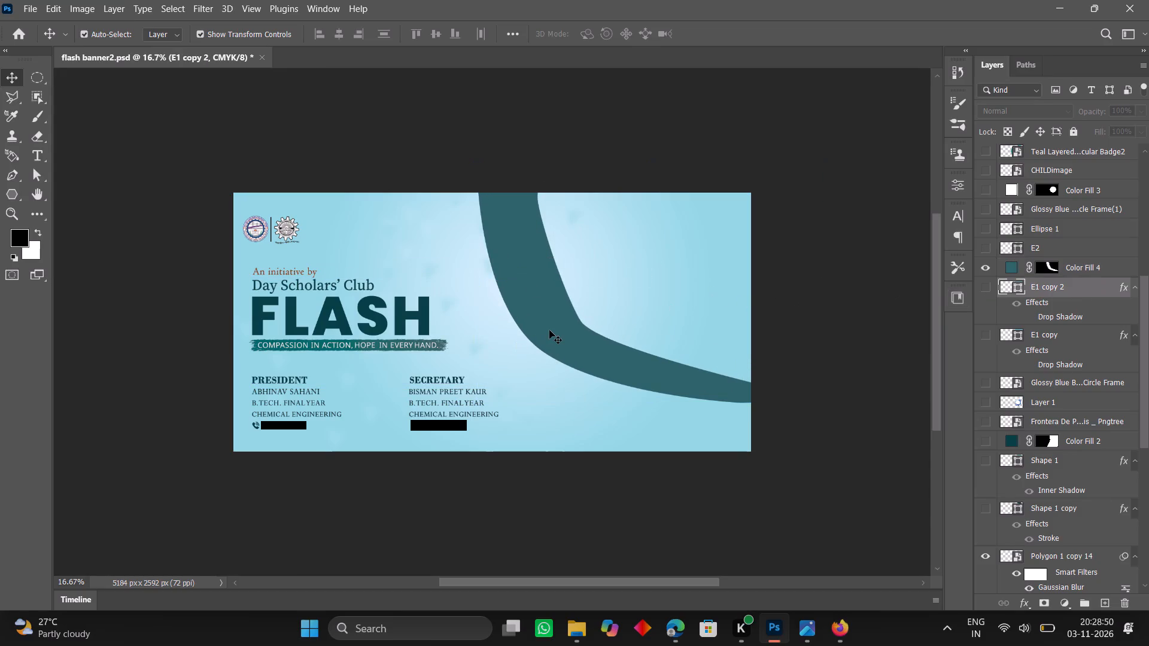
left_click_drag(549, 330, 557, 342)
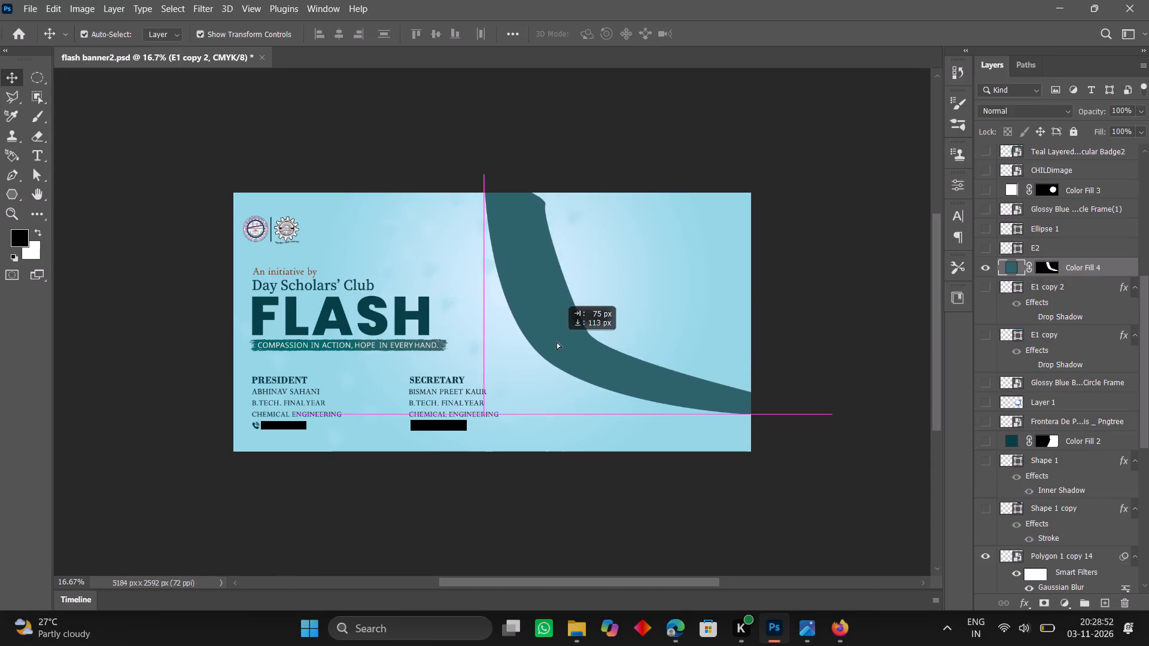
left_click_drag(557, 342, 542, 328)
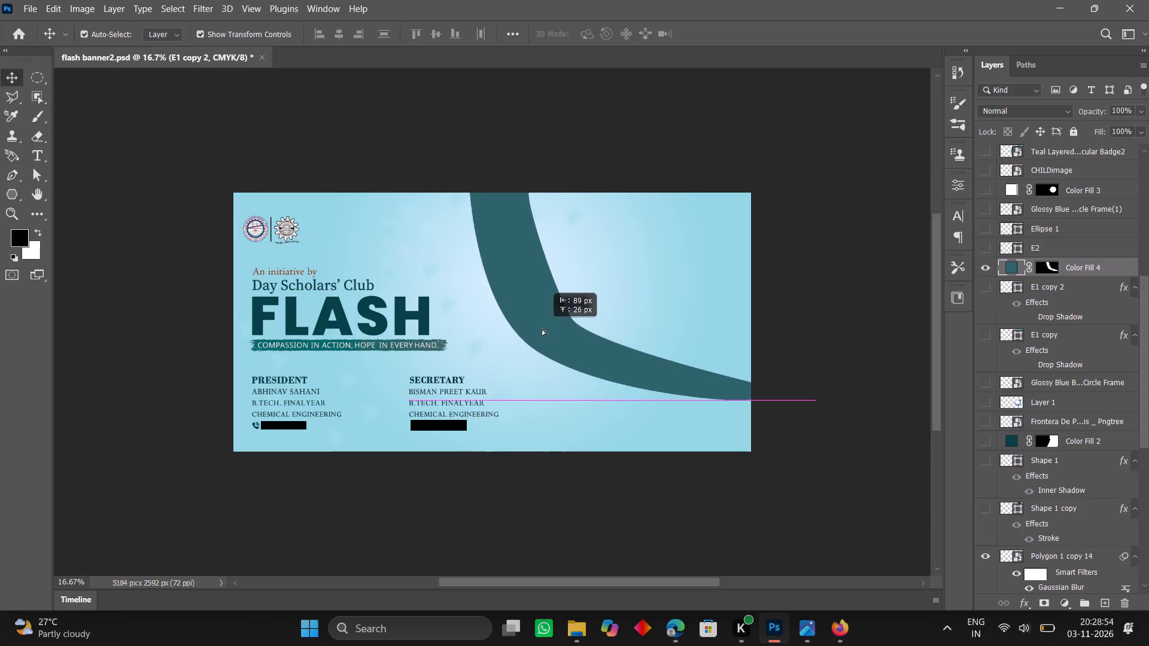
left_click_drag(542, 328, 544, 331)
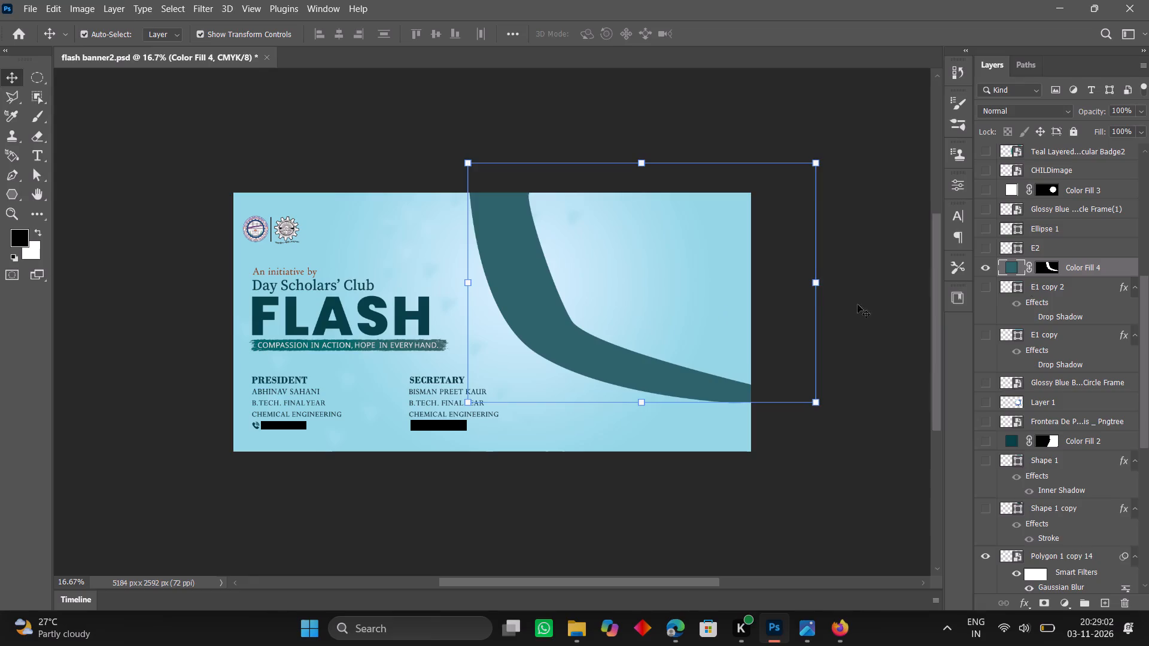
Toggle the visibility of the E1 copy and E1 copy 2 shapes to check them against the teal swoosh.
left_click(1072, 300)
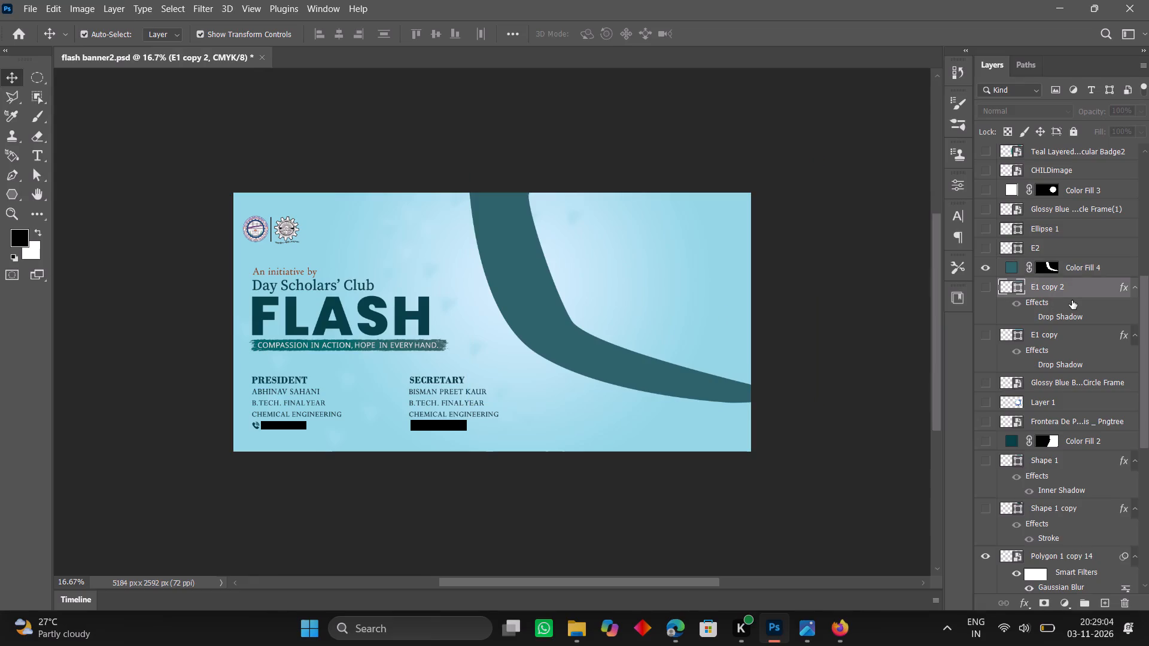
left_click(1066, 334)
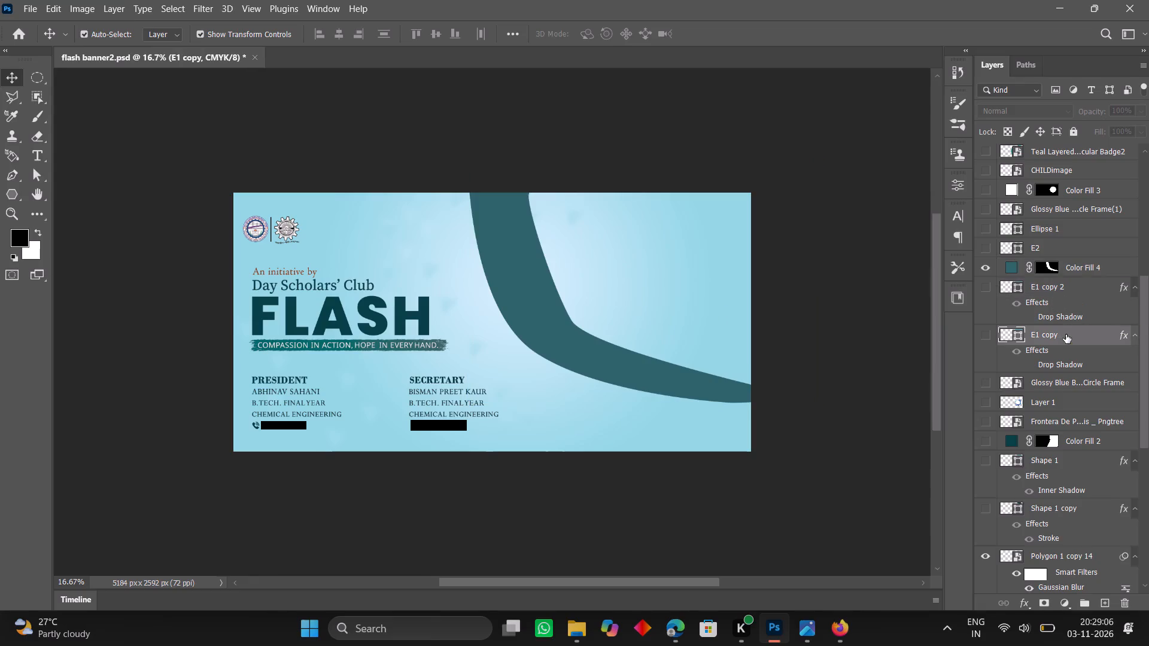
left_click(984, 334)
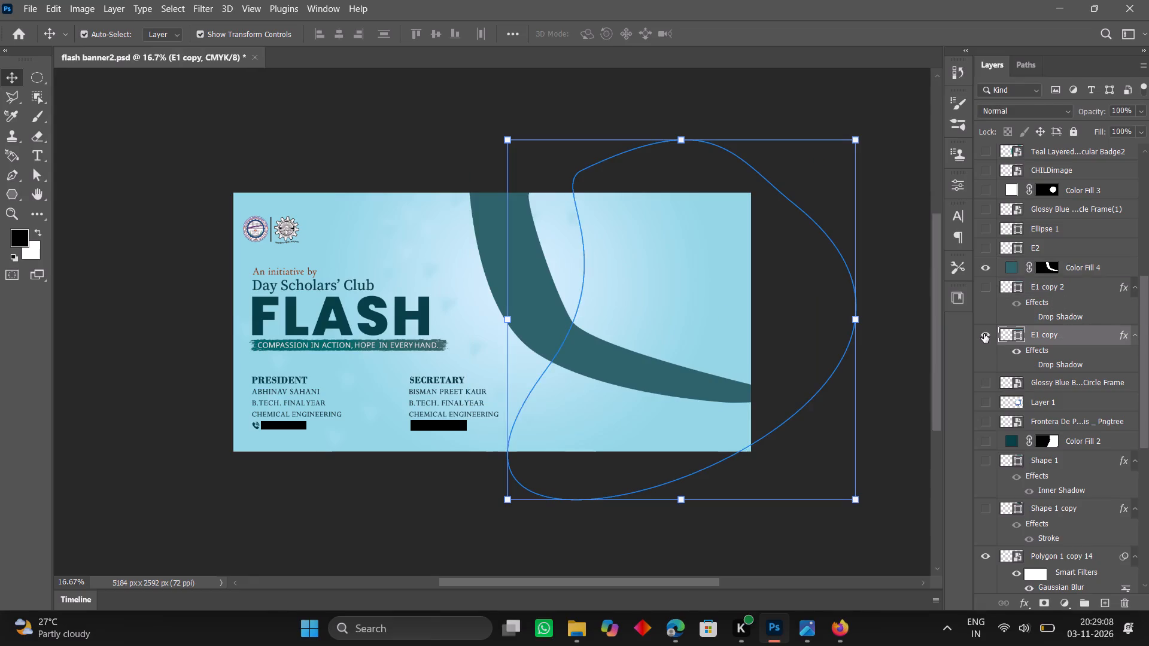
left_click(984, 334)
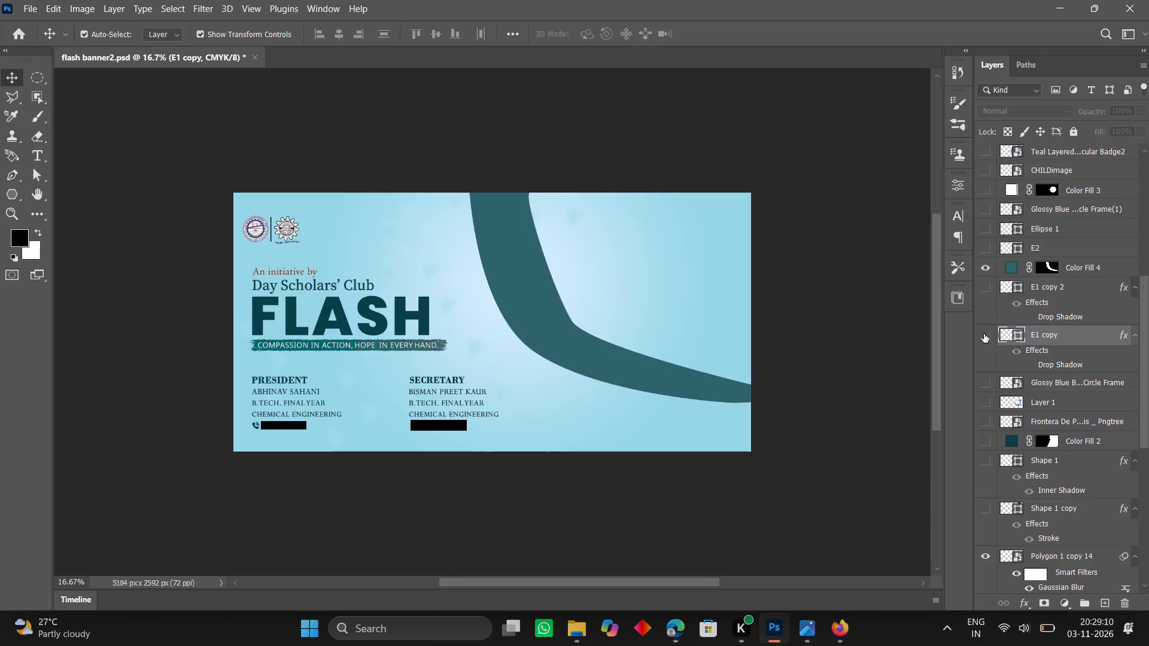
left_click(987, 286)
left_click(987, 286)
left_click(1107, 290)
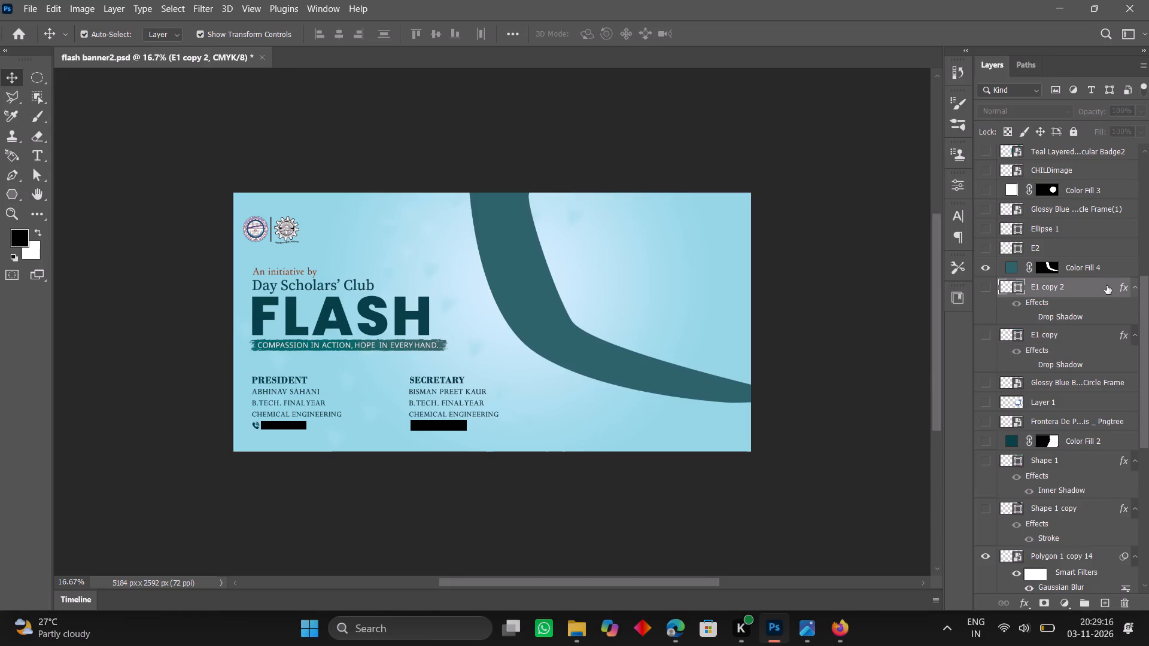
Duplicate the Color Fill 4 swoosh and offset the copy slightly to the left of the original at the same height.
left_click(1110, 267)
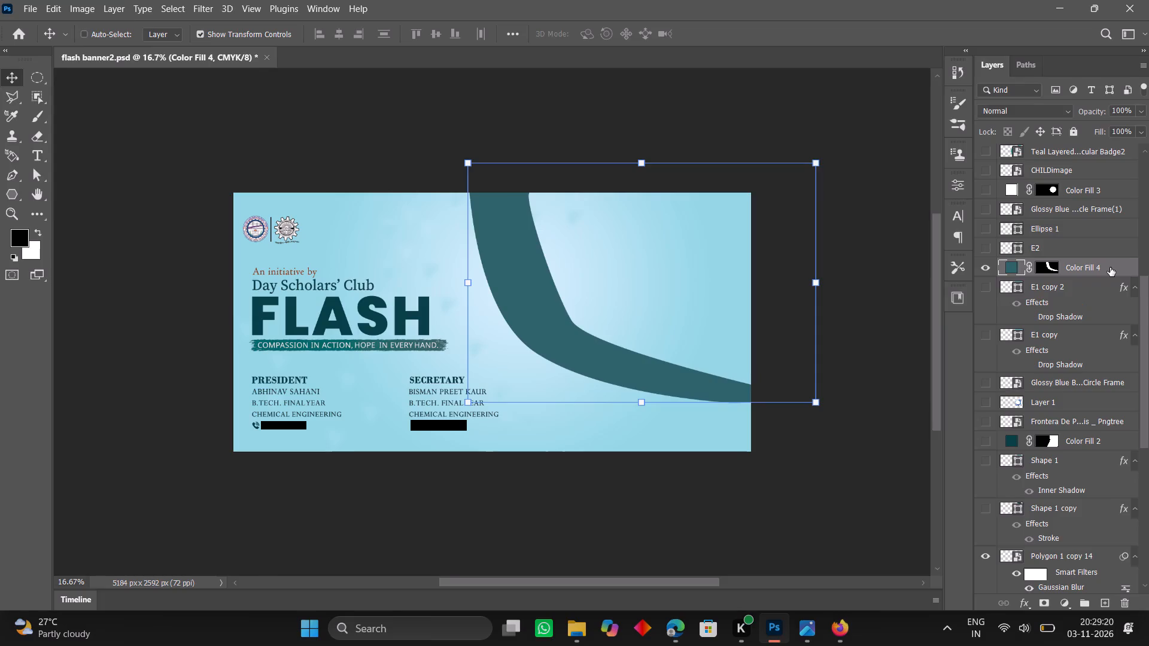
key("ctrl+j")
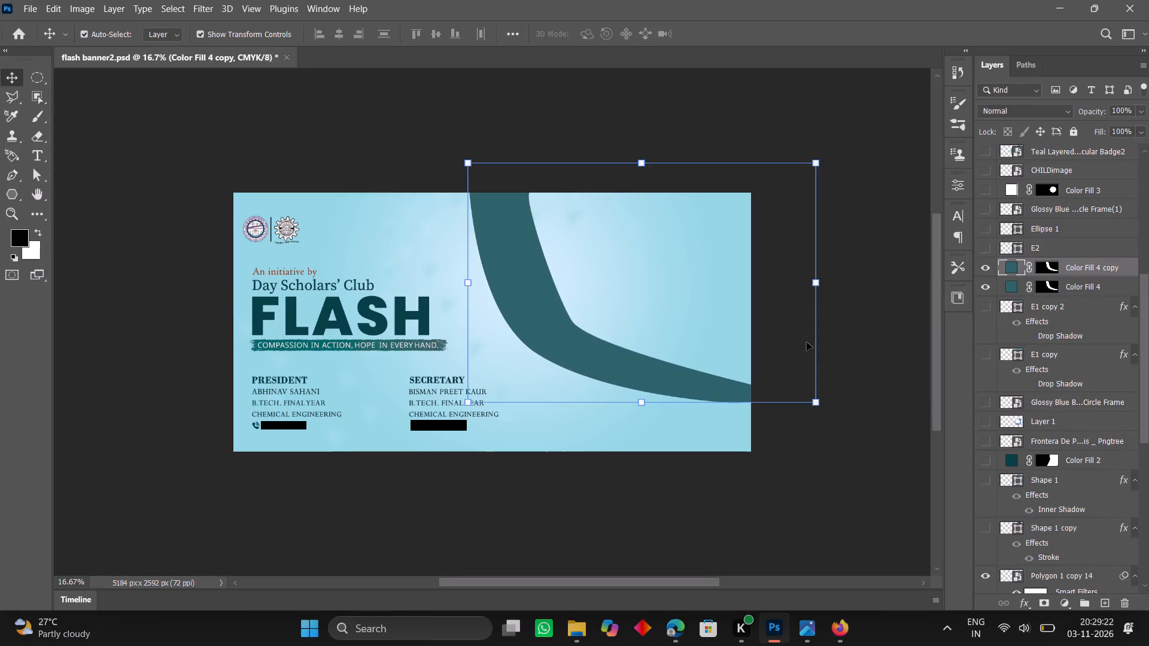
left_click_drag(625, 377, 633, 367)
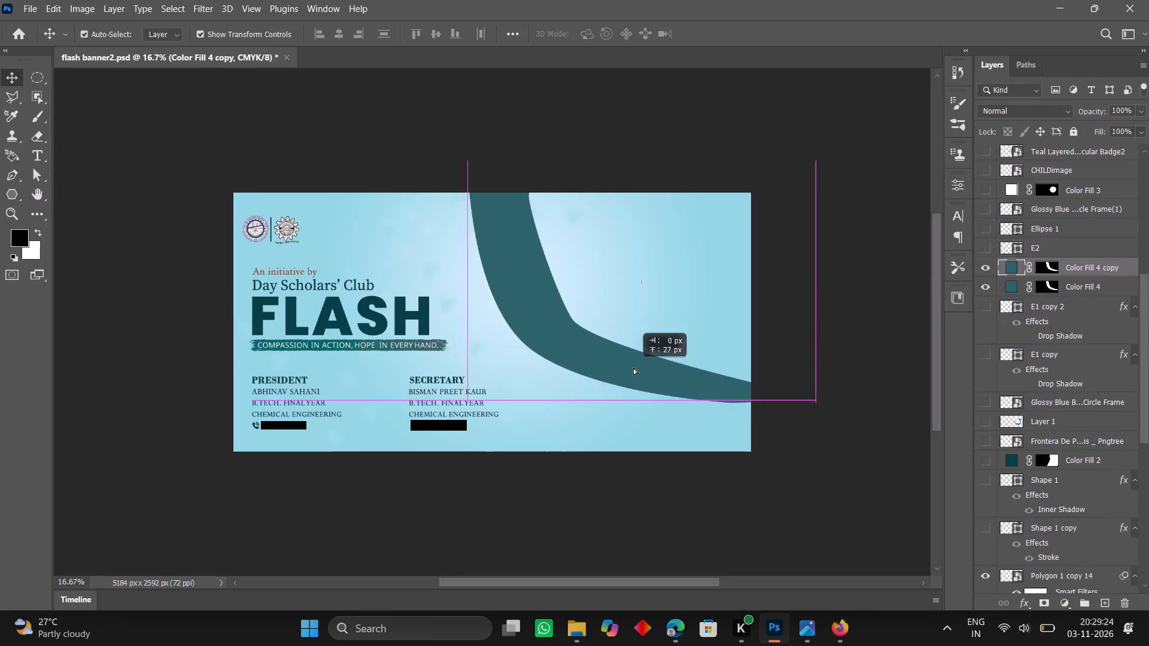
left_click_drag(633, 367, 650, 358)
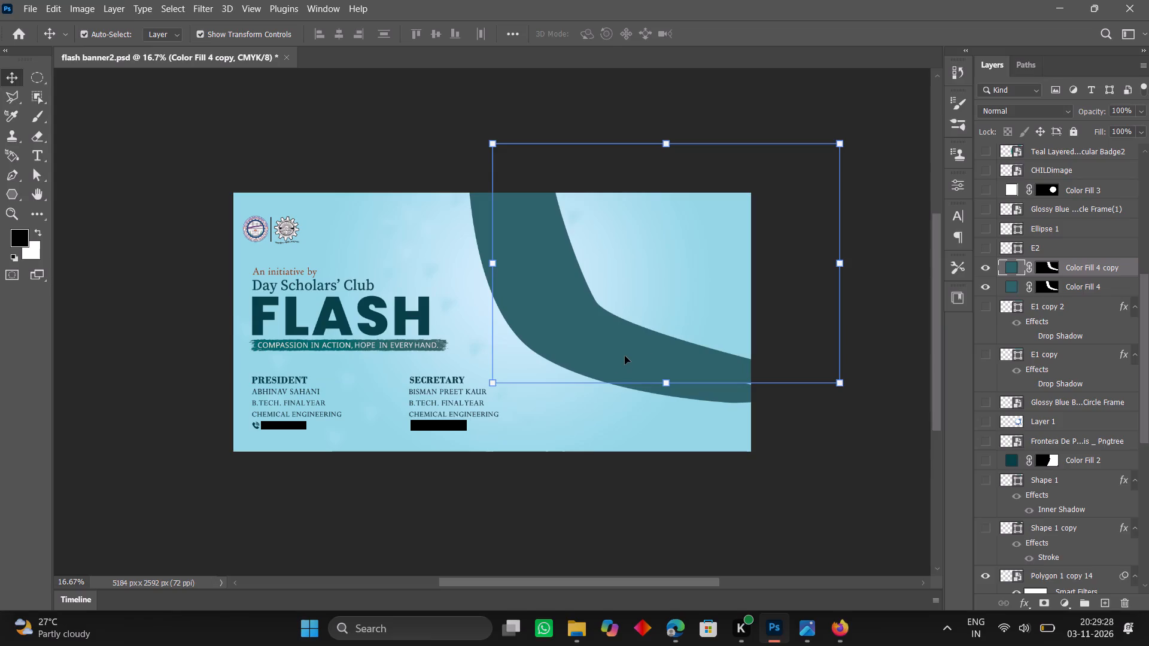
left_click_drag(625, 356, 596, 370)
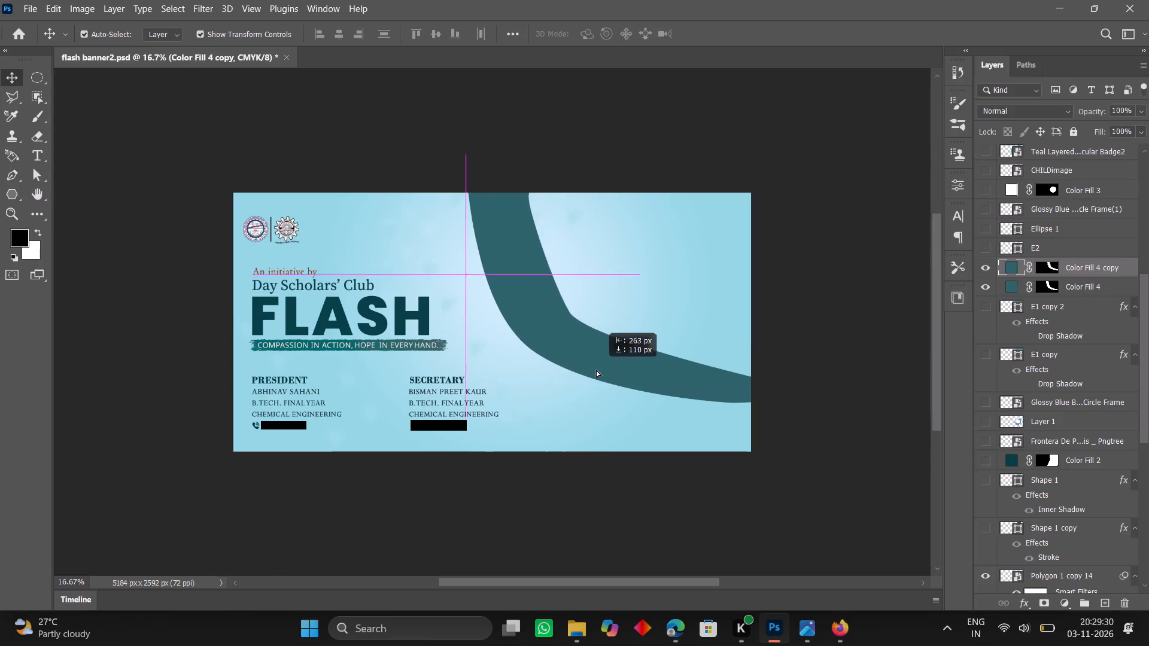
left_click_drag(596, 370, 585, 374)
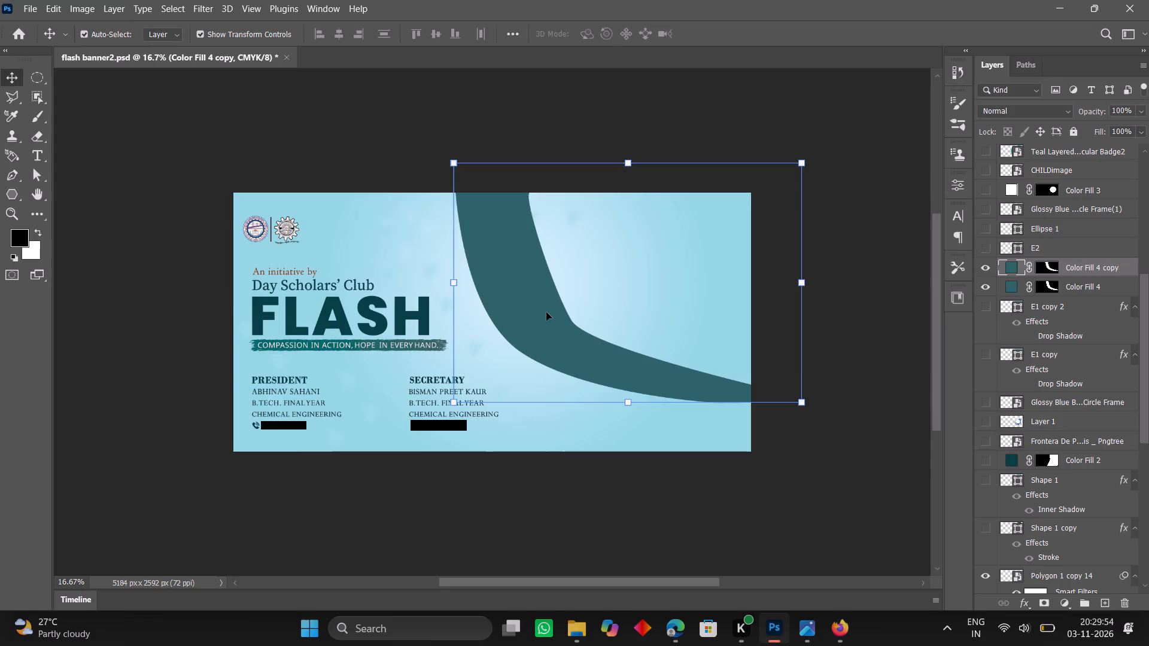
Delete both teal swoosh layers, Color Fill 4 and its copy.
left_click(1129, 287)
key("Delete")
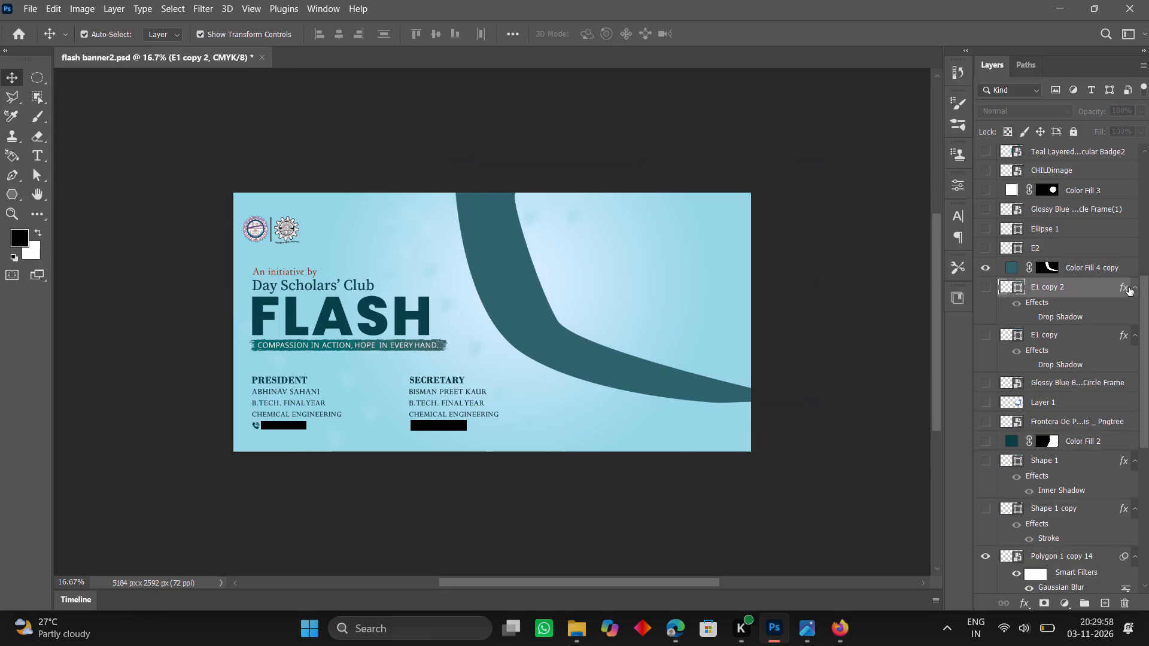
left_click(1126, 259)
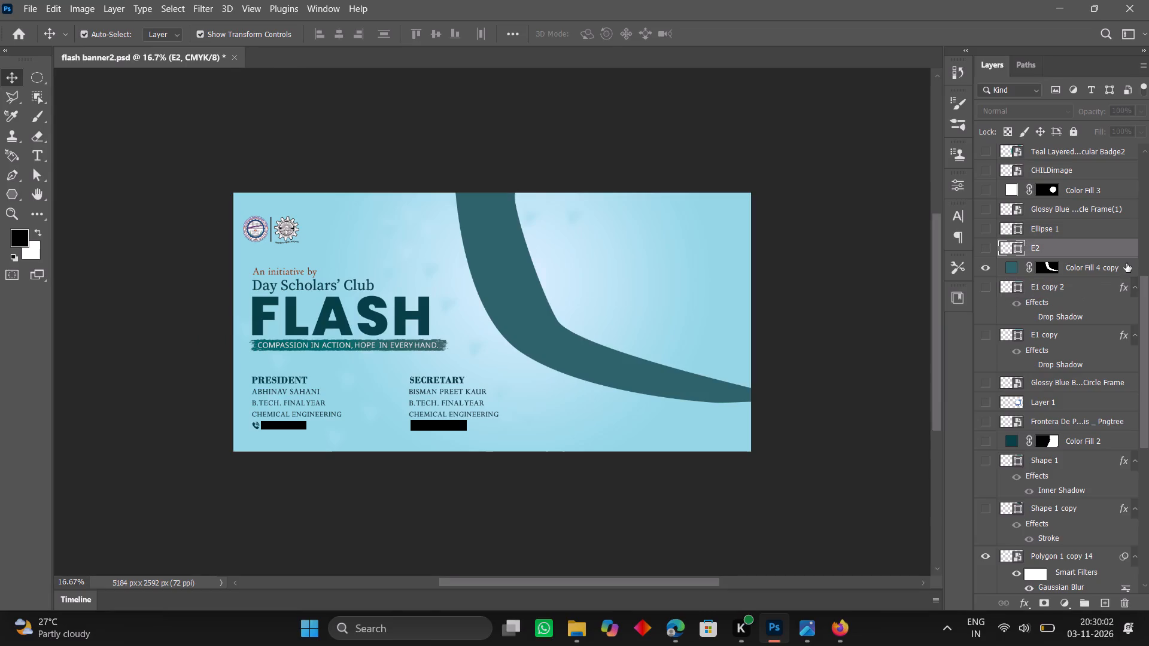
left_click(1126, 264)
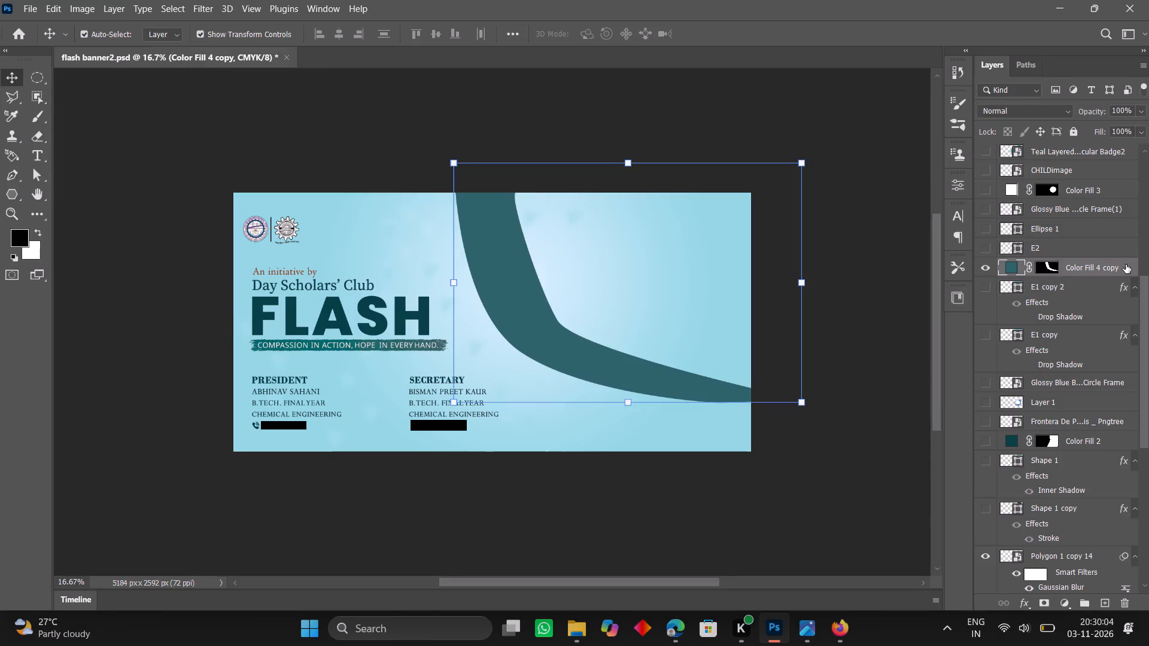
key("Delete")
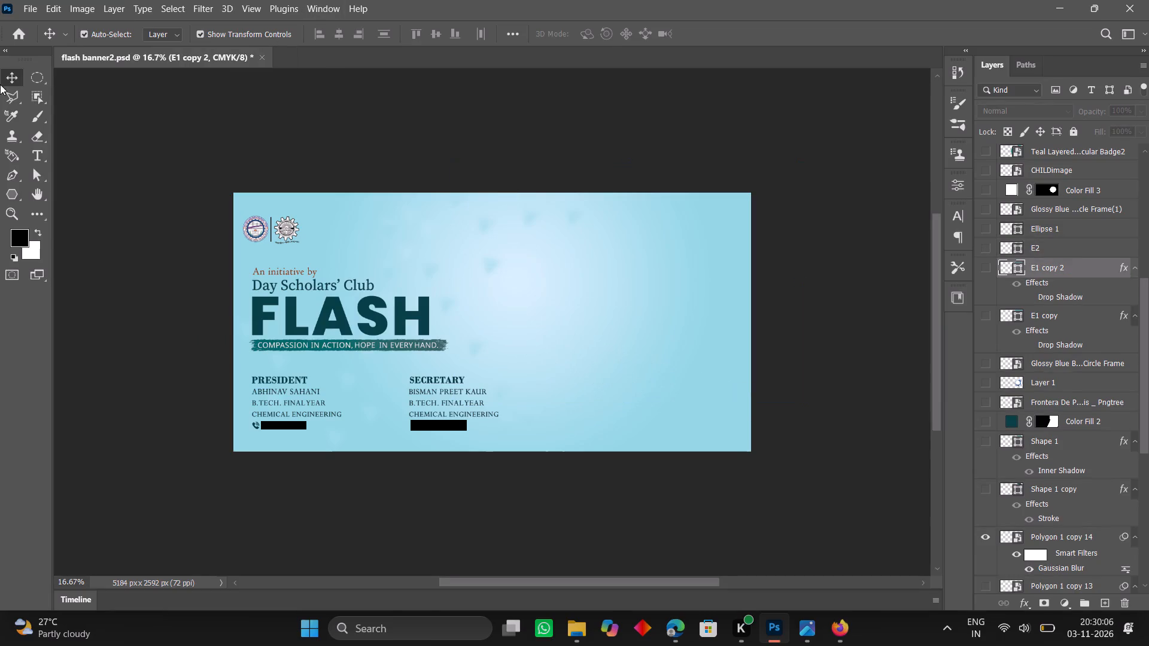
Start a Pen tool path above the banner's top edge, curving down to a smooth anchor just above and right of the Secretary details.
left_click(12, 175)
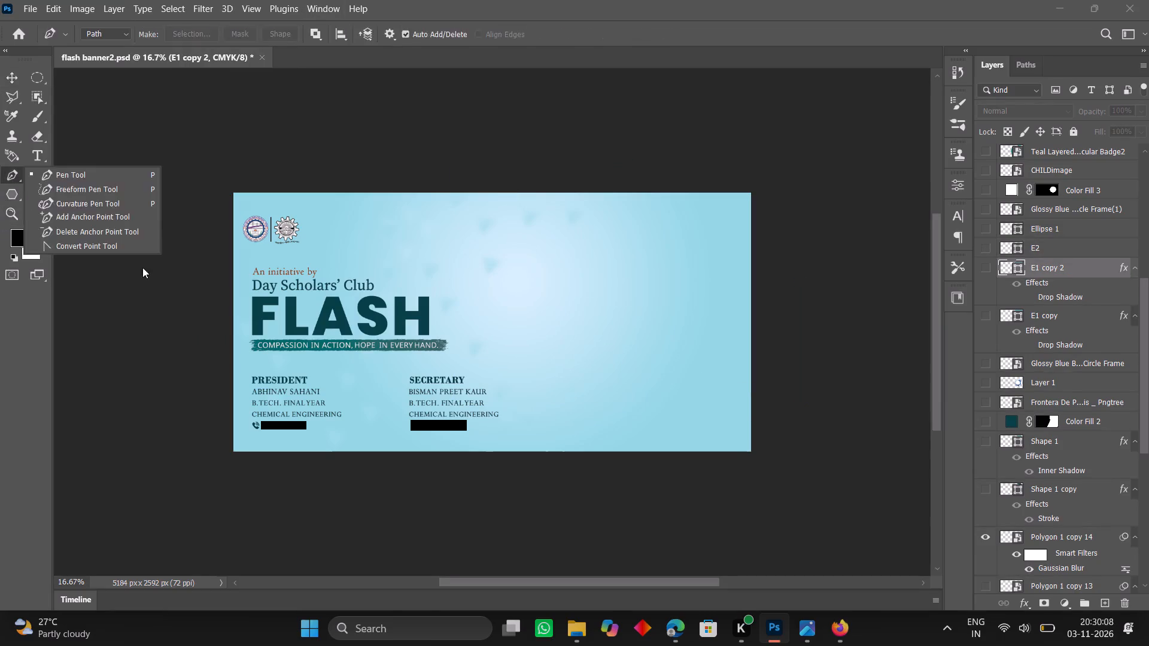
left_click(446, 179)
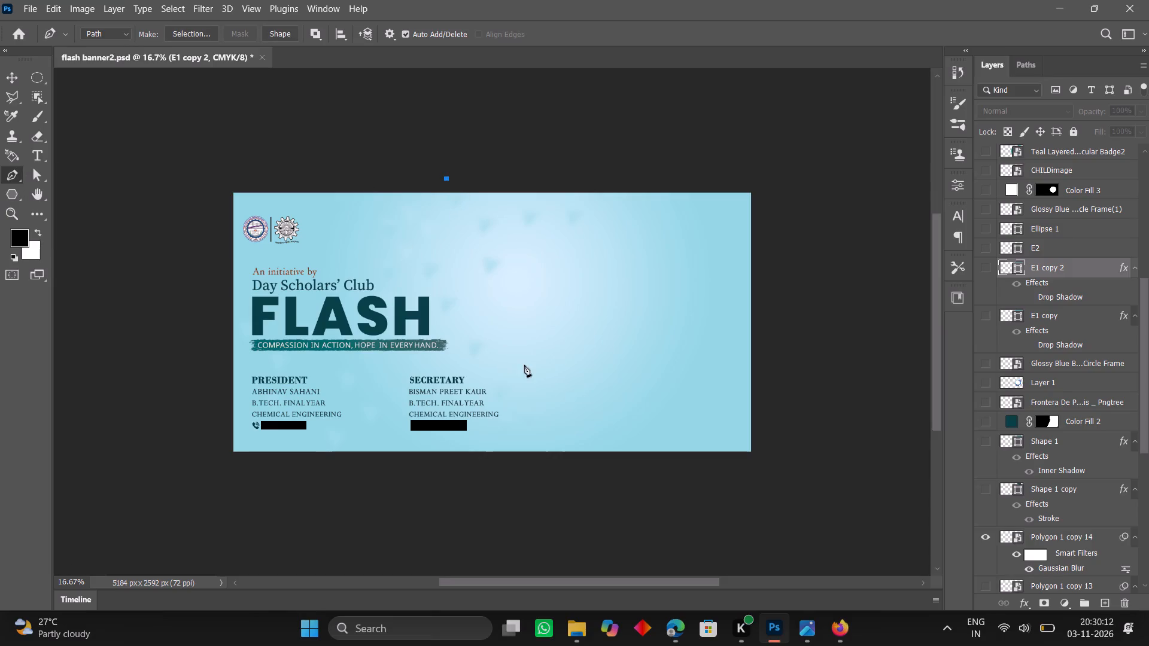
left_click_drag(528, 367, 539, 367)
left_click_drag(539, 367, 594, 359)
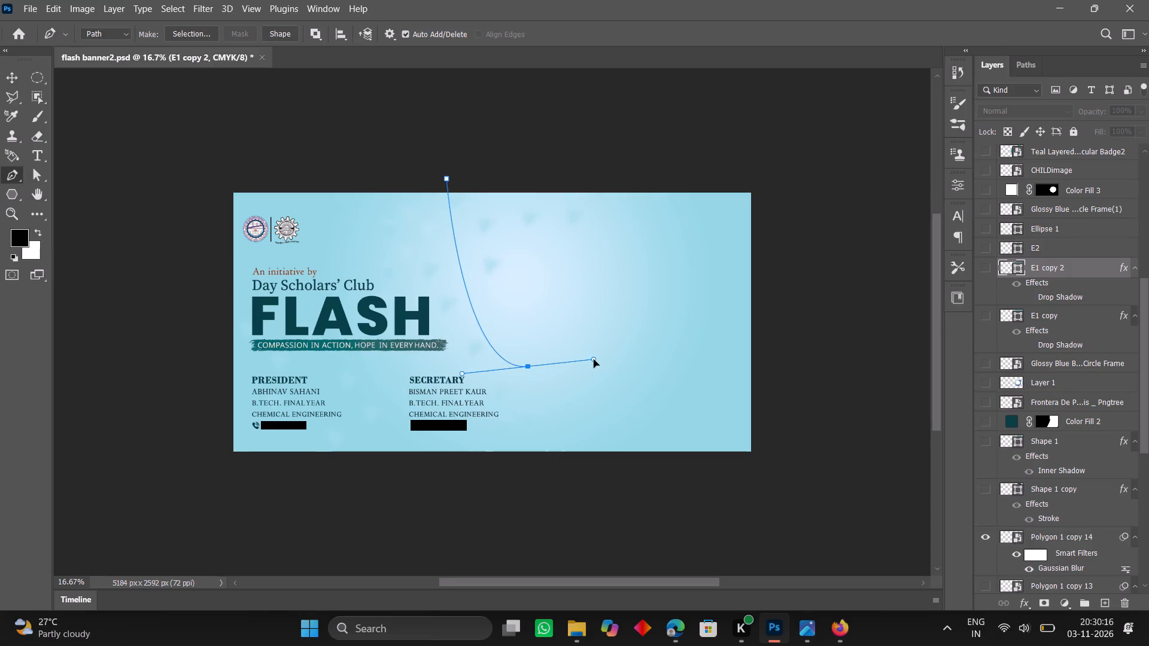
left_click_drag(594, 359, 604, 422)
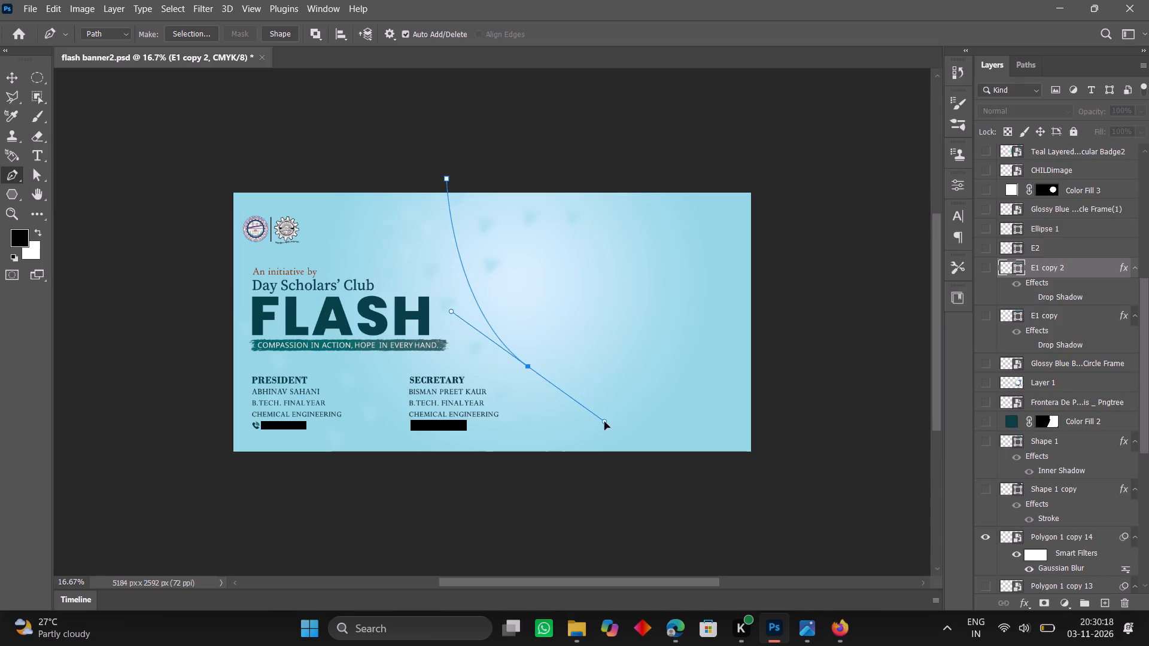
left_click_drag(604, 422, 658, 429)
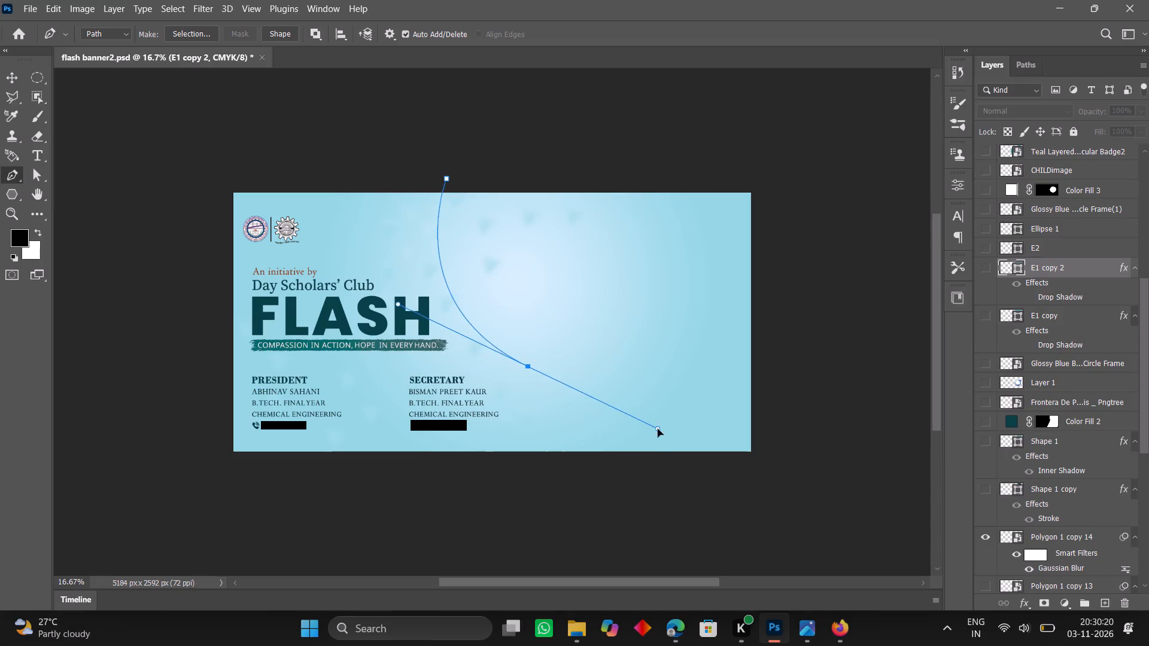
left_click_drag(658, 429, 656, 449)
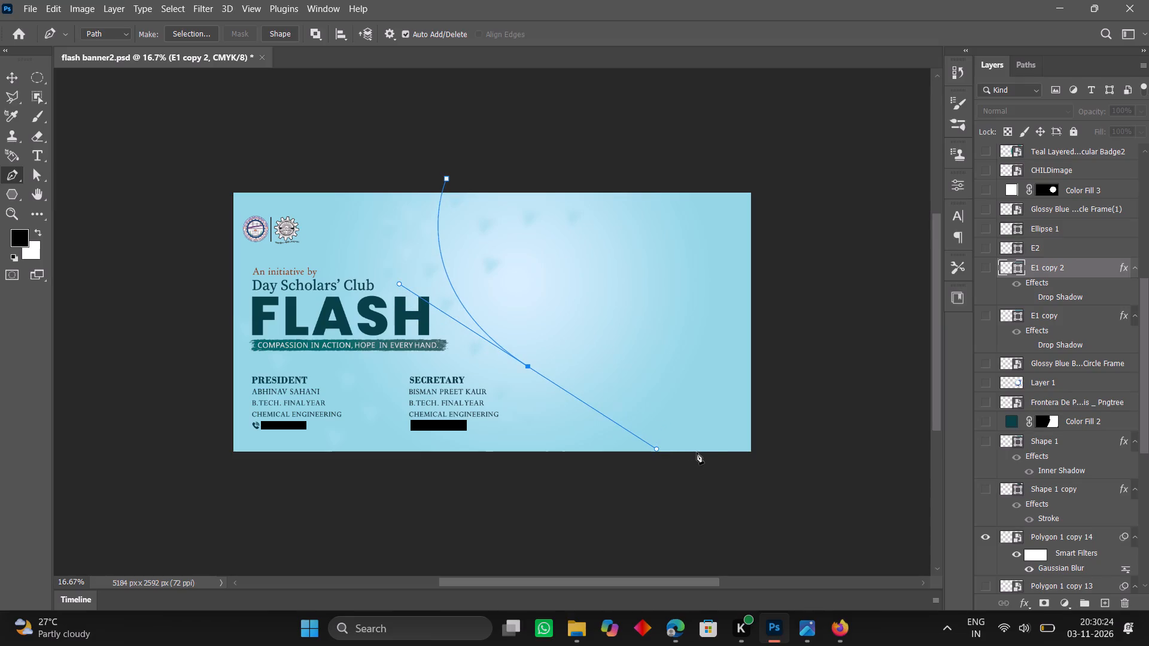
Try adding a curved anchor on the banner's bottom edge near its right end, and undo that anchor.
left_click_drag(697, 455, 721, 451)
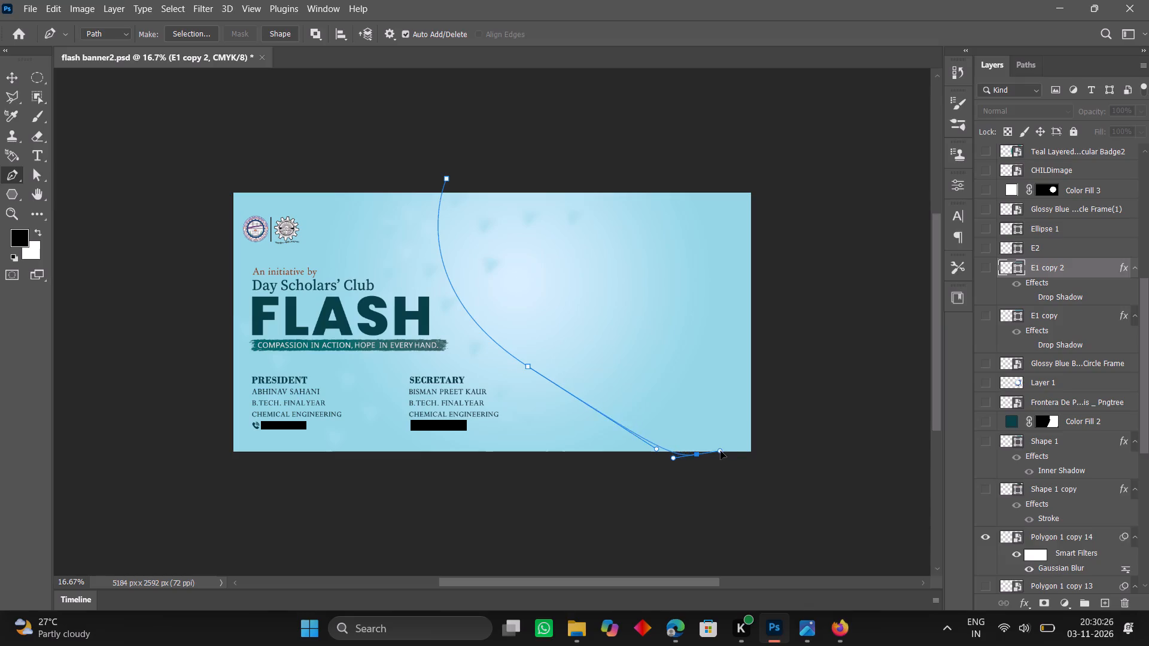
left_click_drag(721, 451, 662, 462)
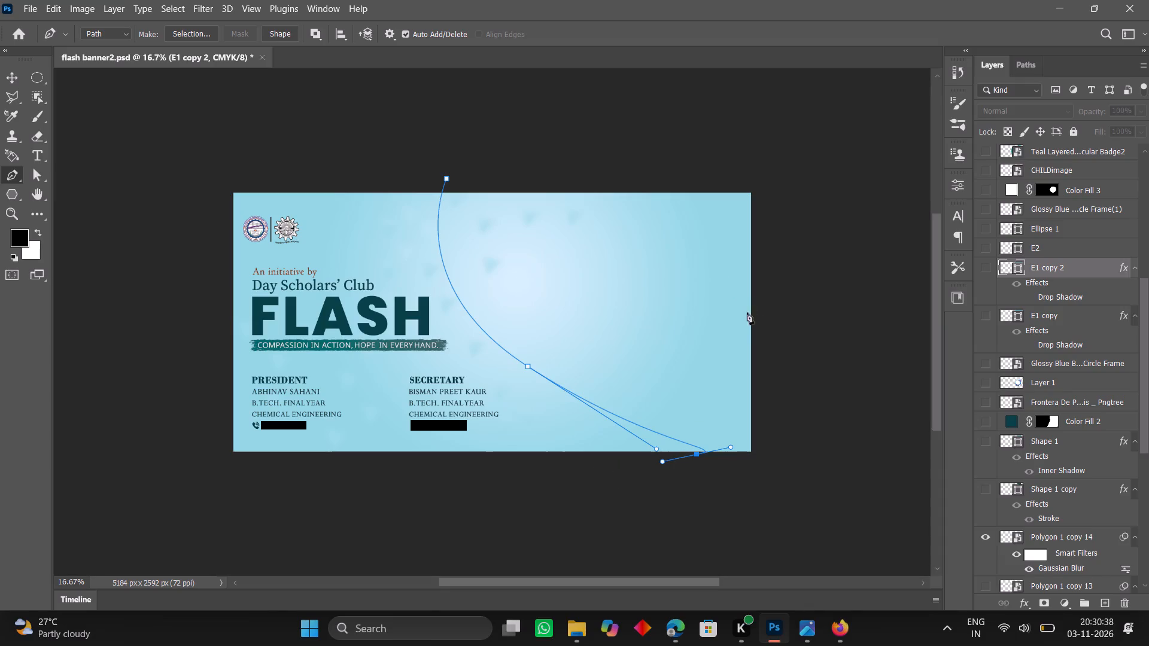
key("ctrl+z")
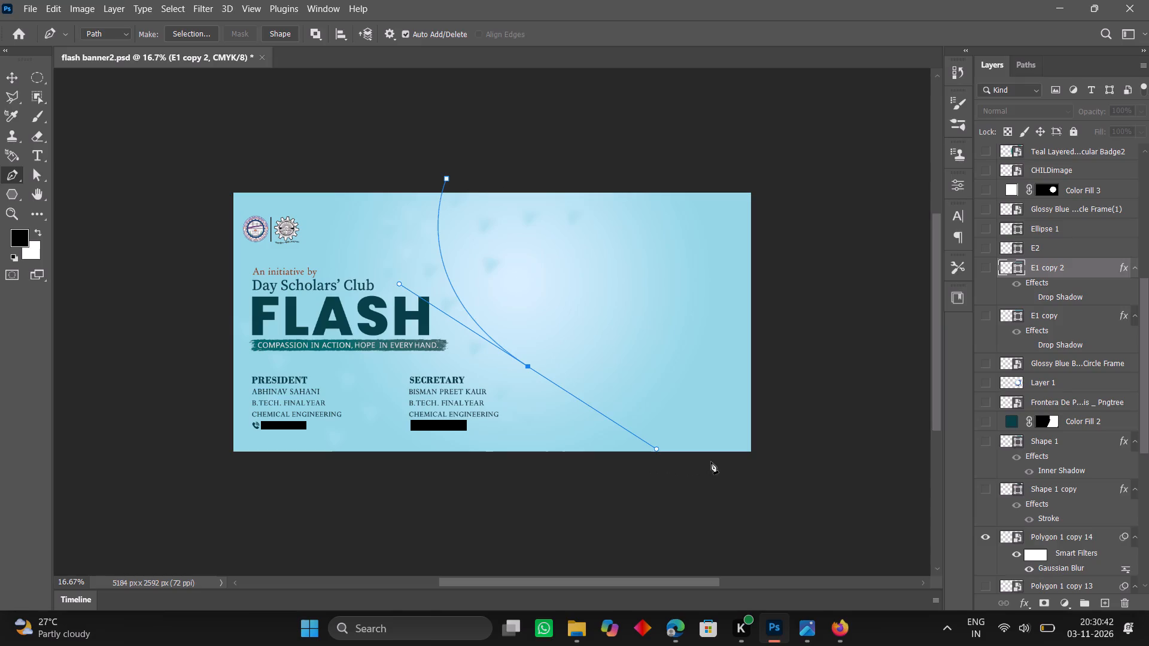
Continue the curve to an anchor beyond the banner's lower-right corner, and close the path through a point at the upper-right corner.
left_click_drag(780, 463, 805, 463)
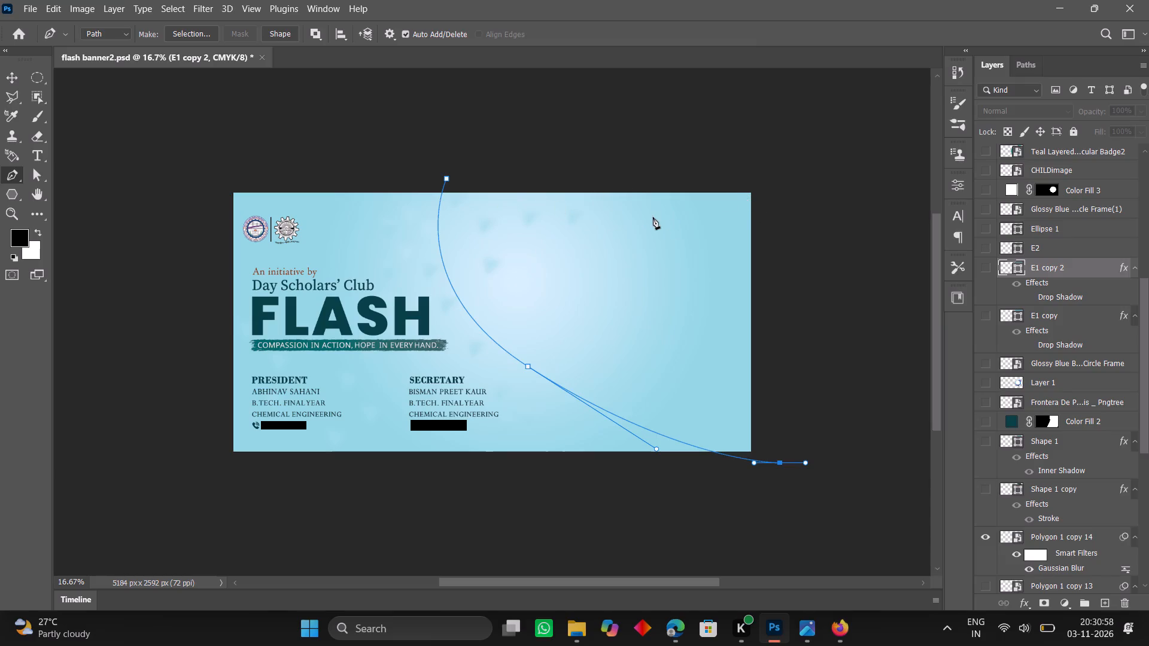
left_click(757, 193)
left_click(449, 178)
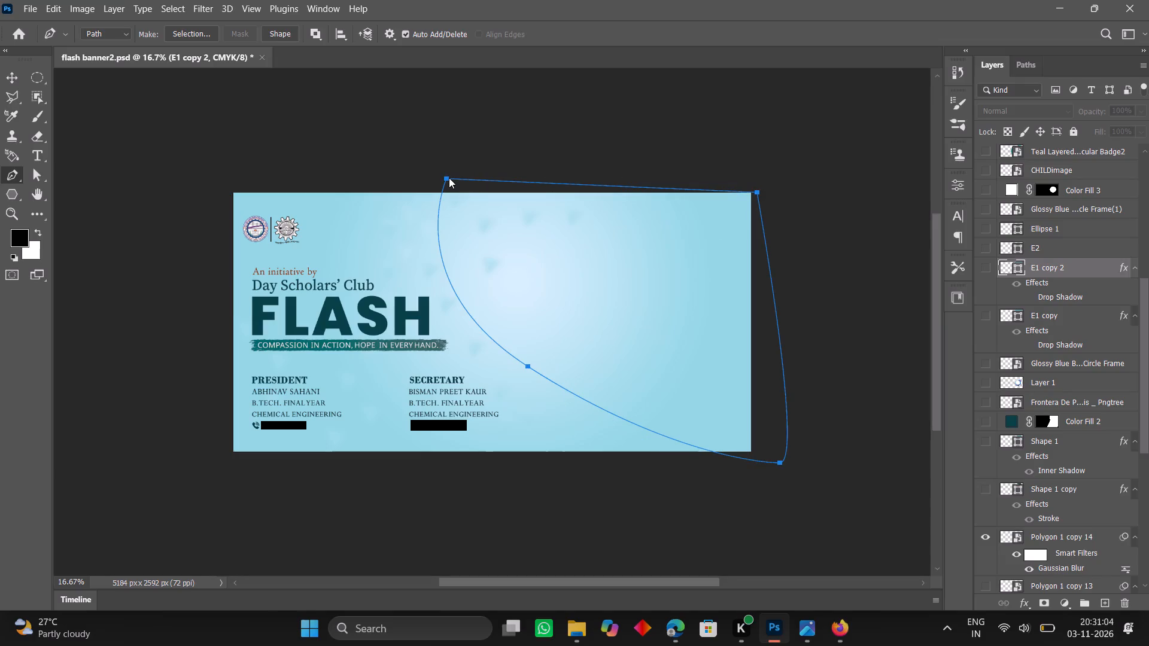
Remove the path's upper-right anchor and reshape the closing segment into a wide curve bulging beyond the banner's top and right edges.
left_click_drag(758, 192, 777, 176)
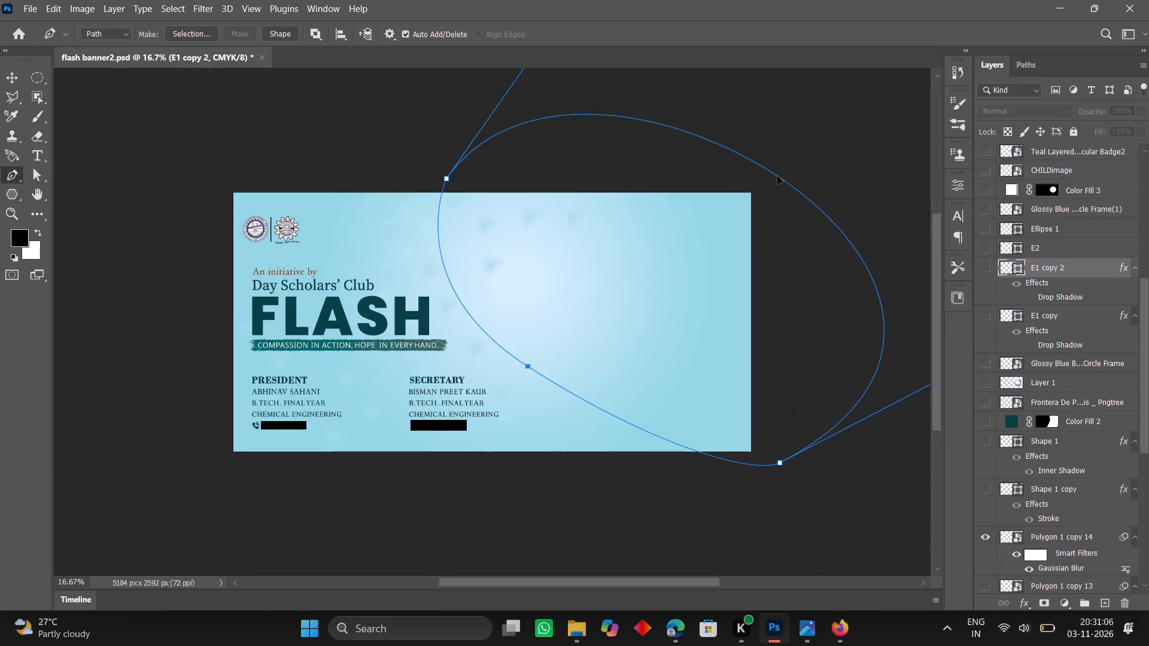
left_click_drag(777, 176, 822, 187)
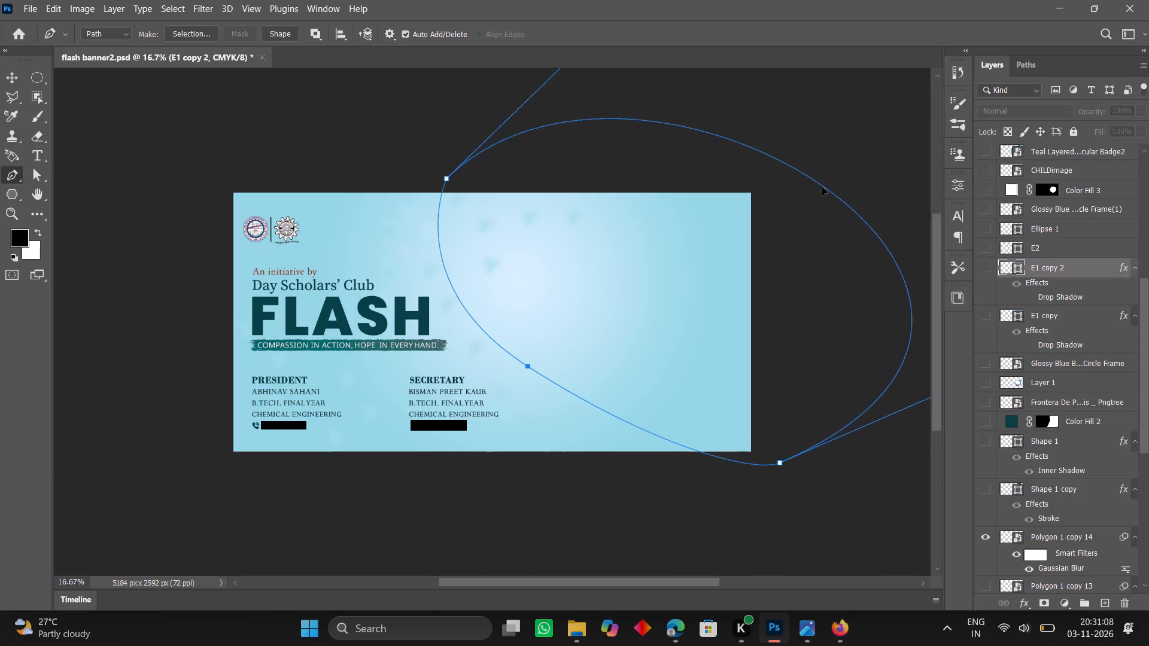
left_click_drag(822, 187, 786, 387)
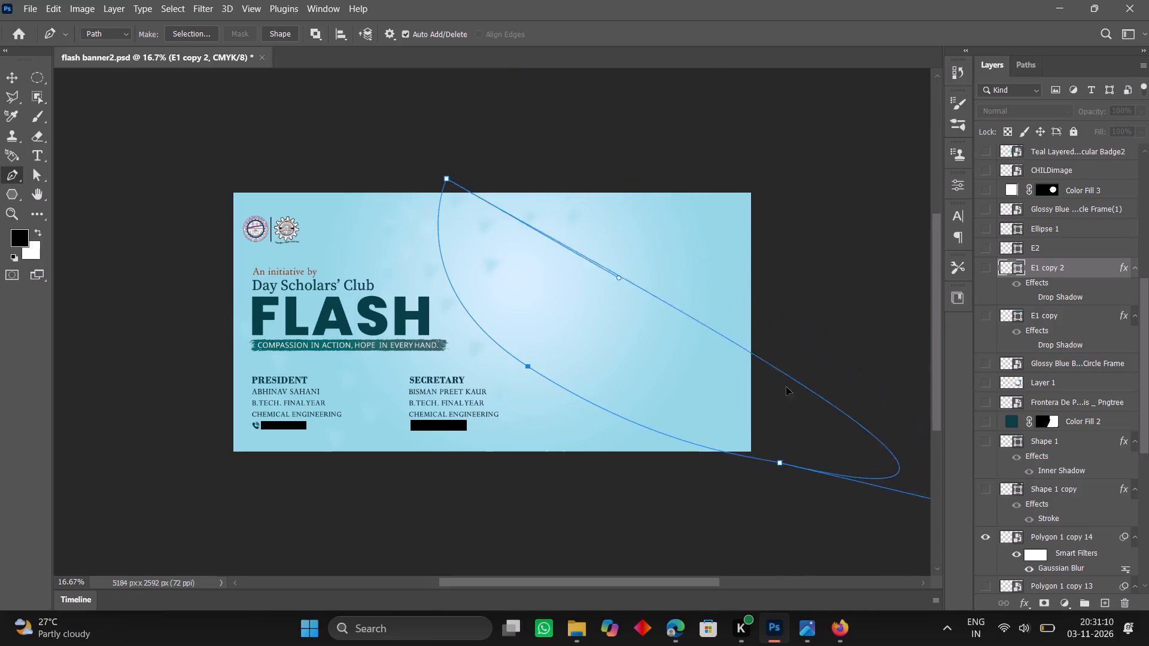
left_click_drag(786, 387, 534, 285)
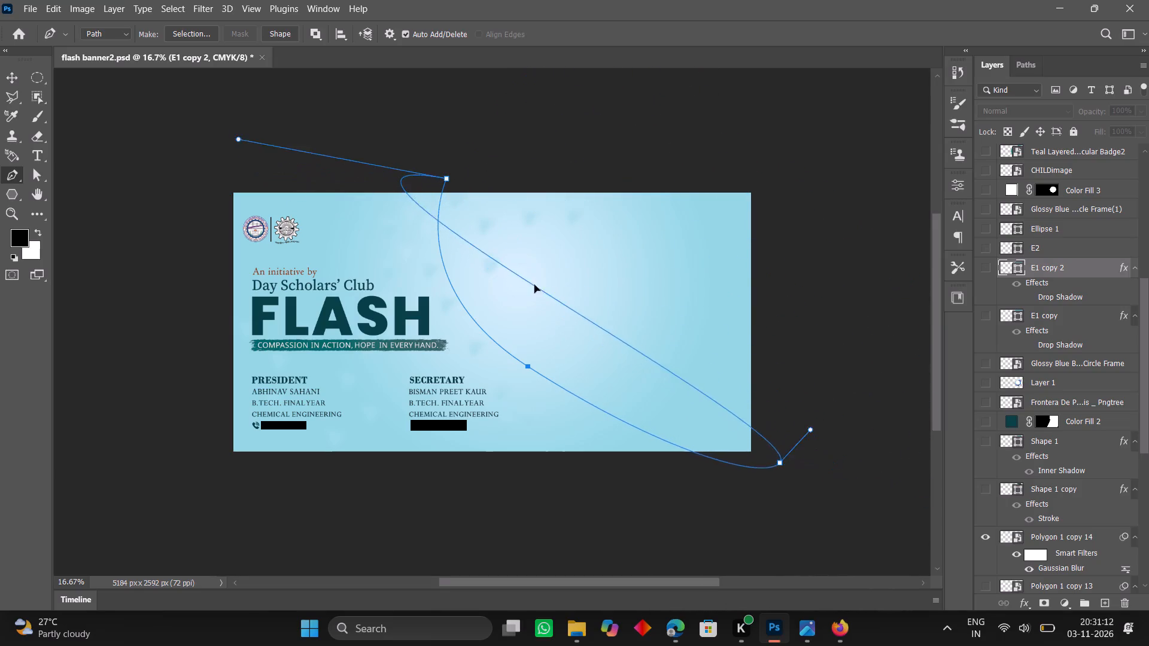
left_click_drag(534, 285, 474, 206)
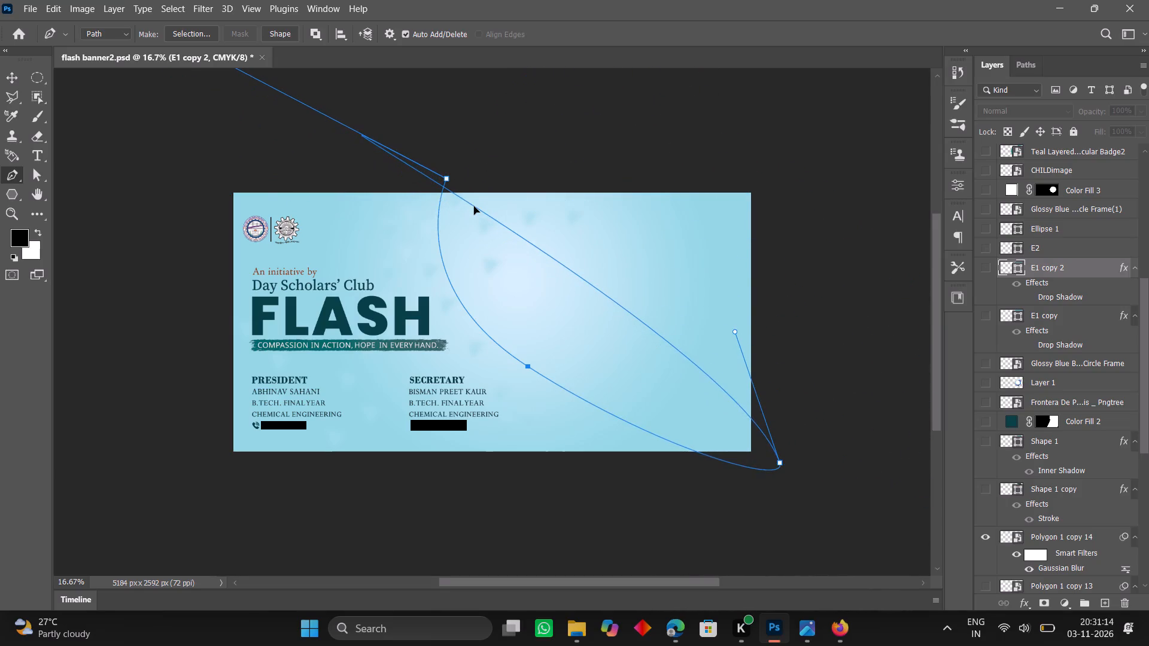
left_click_drag(474, 206, 823, 244)
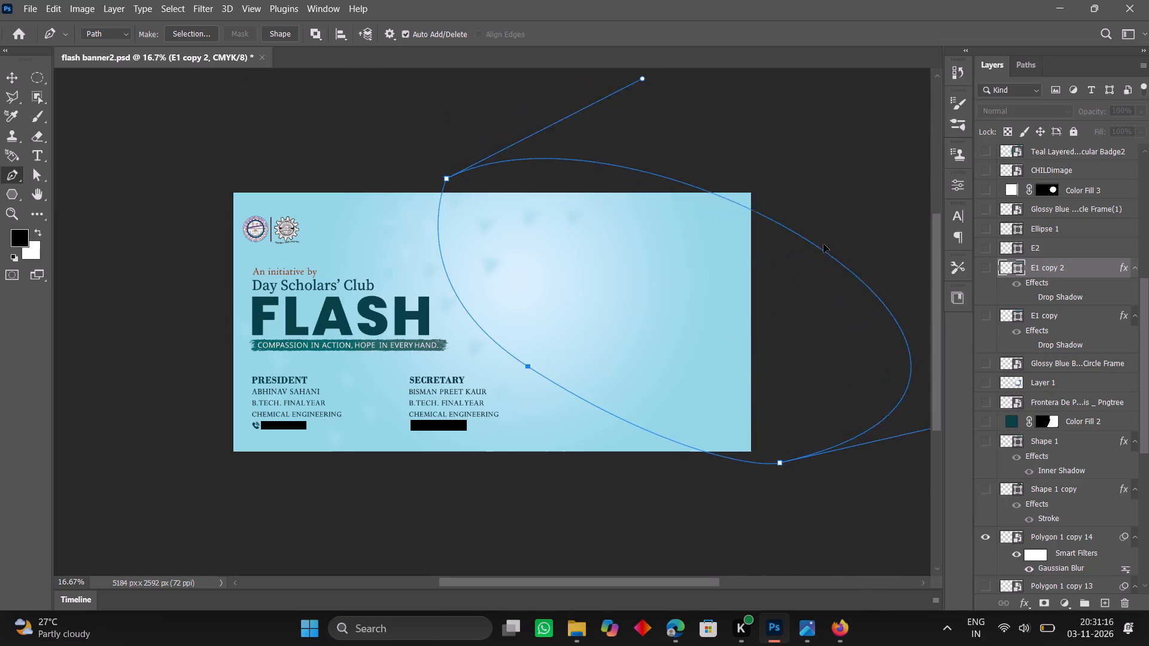
left_click_drag(823, 244, 698, 265)
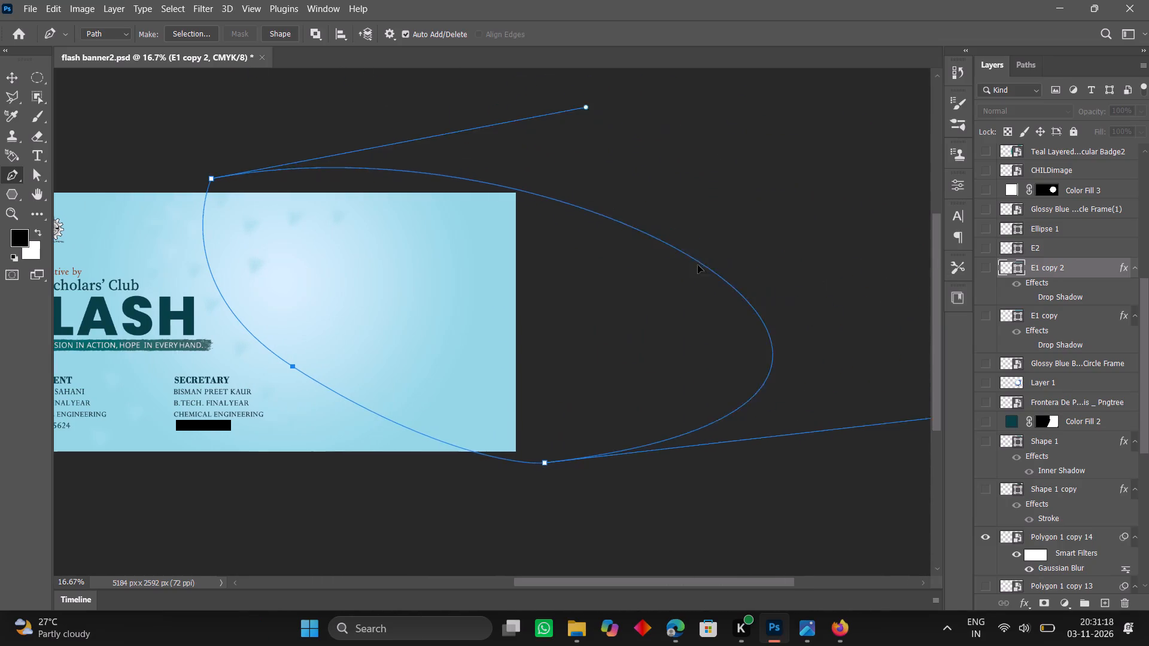
left_click_drag(698, 265, 660, 268)
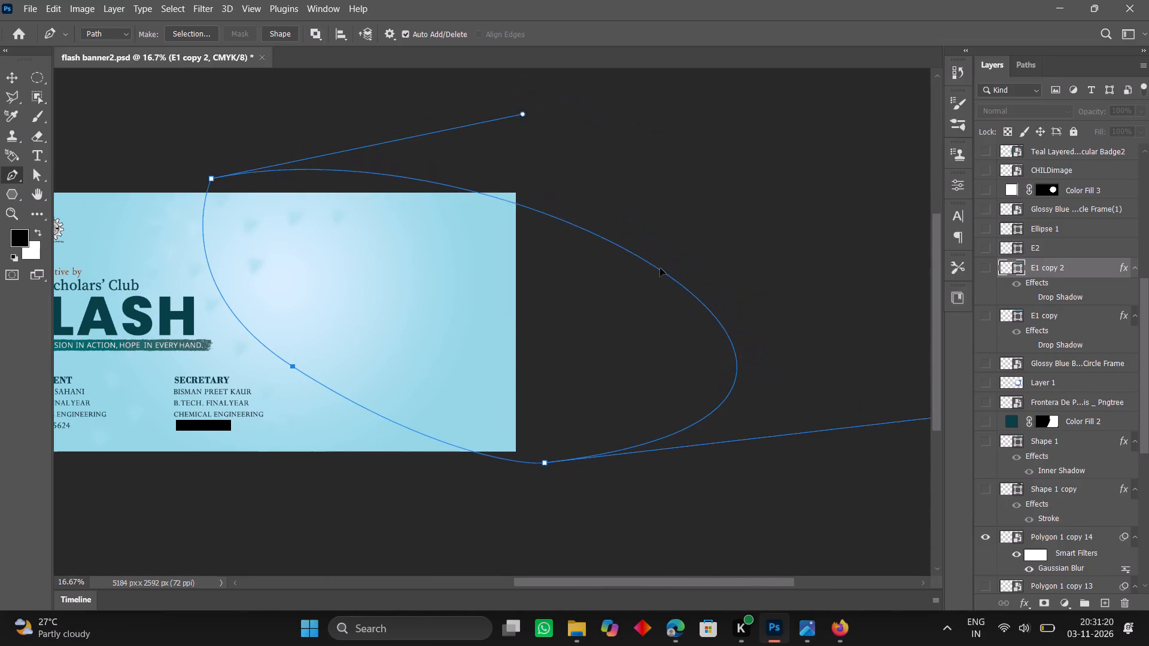
left_click_drag(660, 268, 664, 263)
left_click(664, 263)
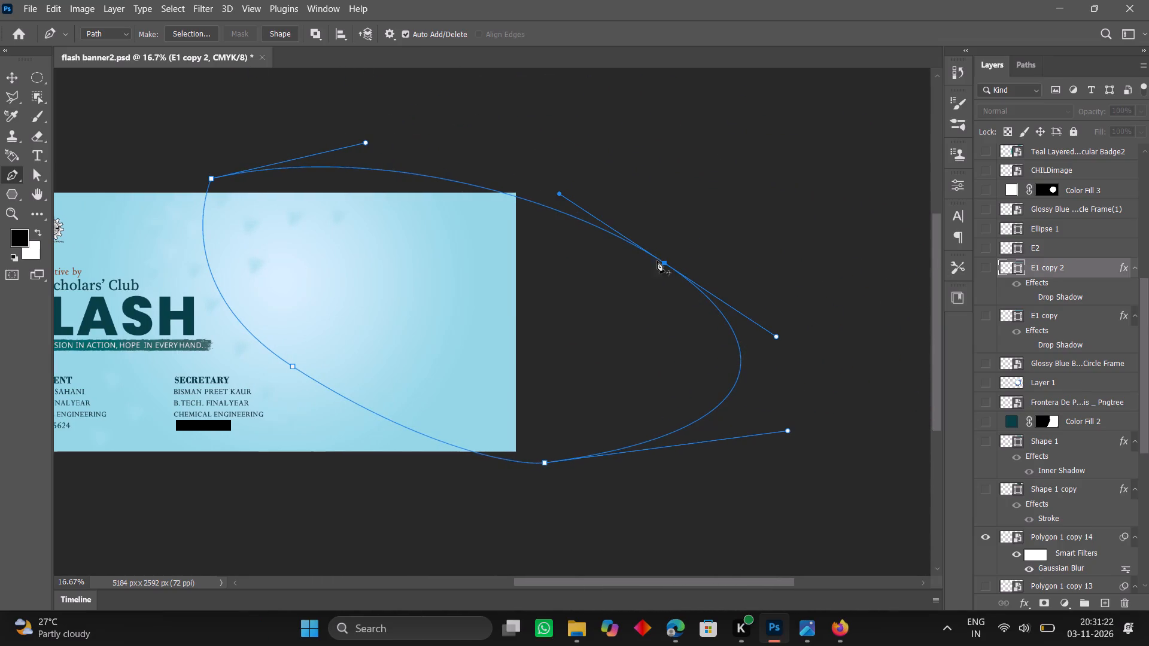
left_click_drag(664, 262, 671, 241)
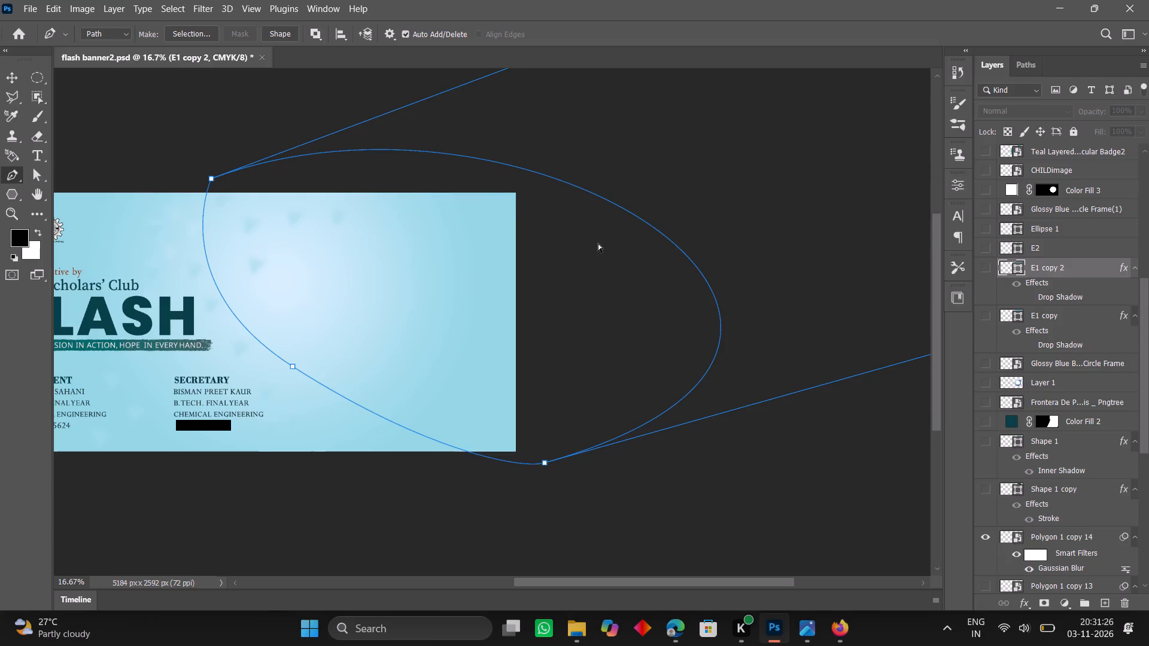
Convert the curved work path into a new anti-aliased selection with a 0-pixel feather radius.
key("ctrl+Insert")
key("ctrl+minus")
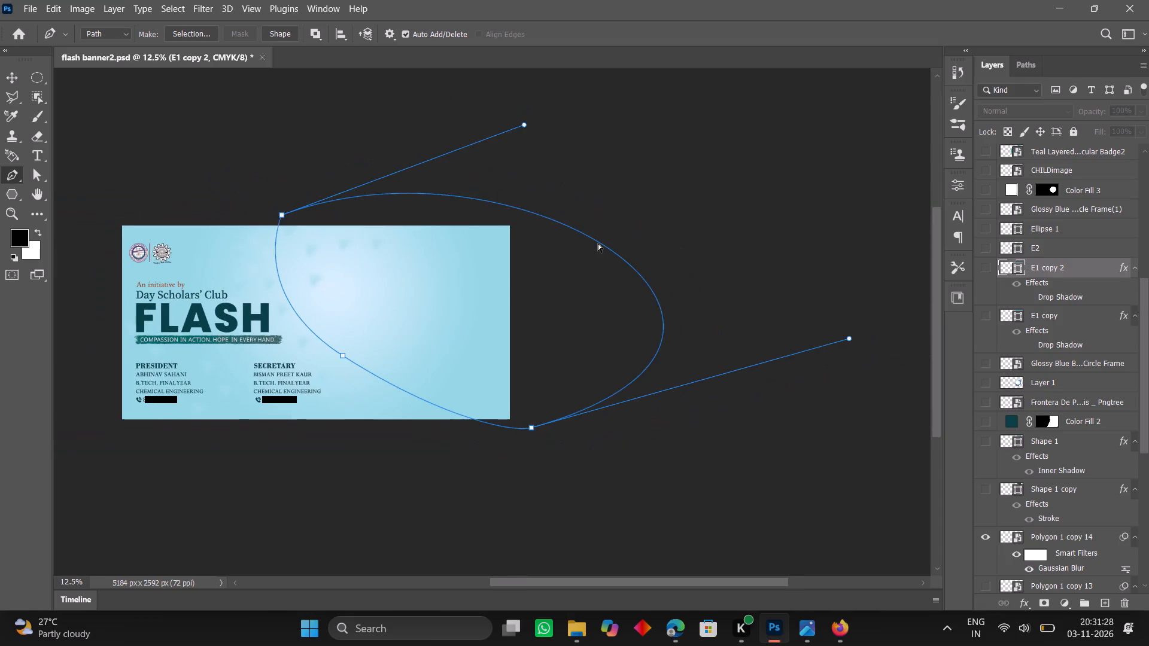
scroll(598, 243, "left", 1)
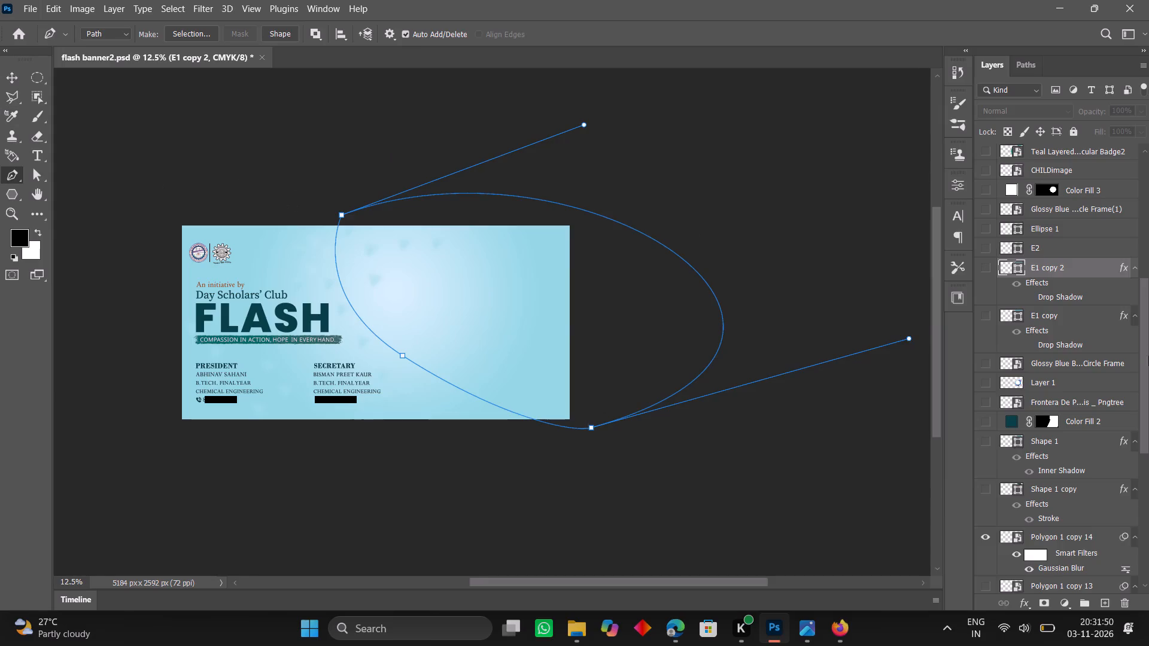
left_click(1030, 60)
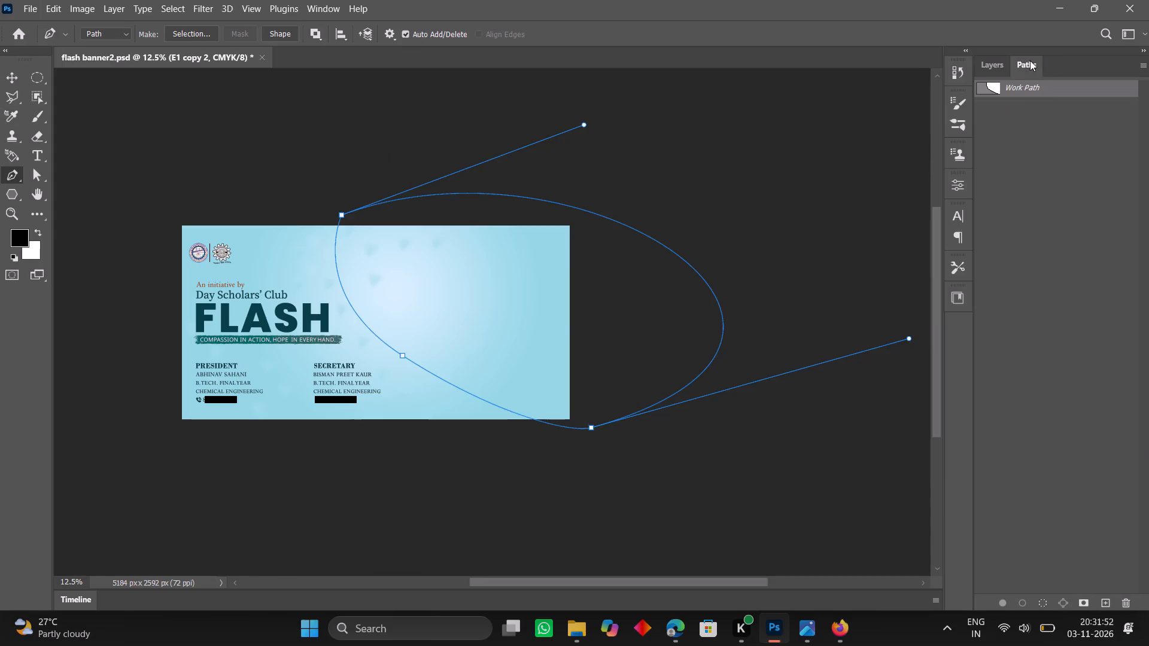
left_click(1053, 89)
right_click(1053, 89)
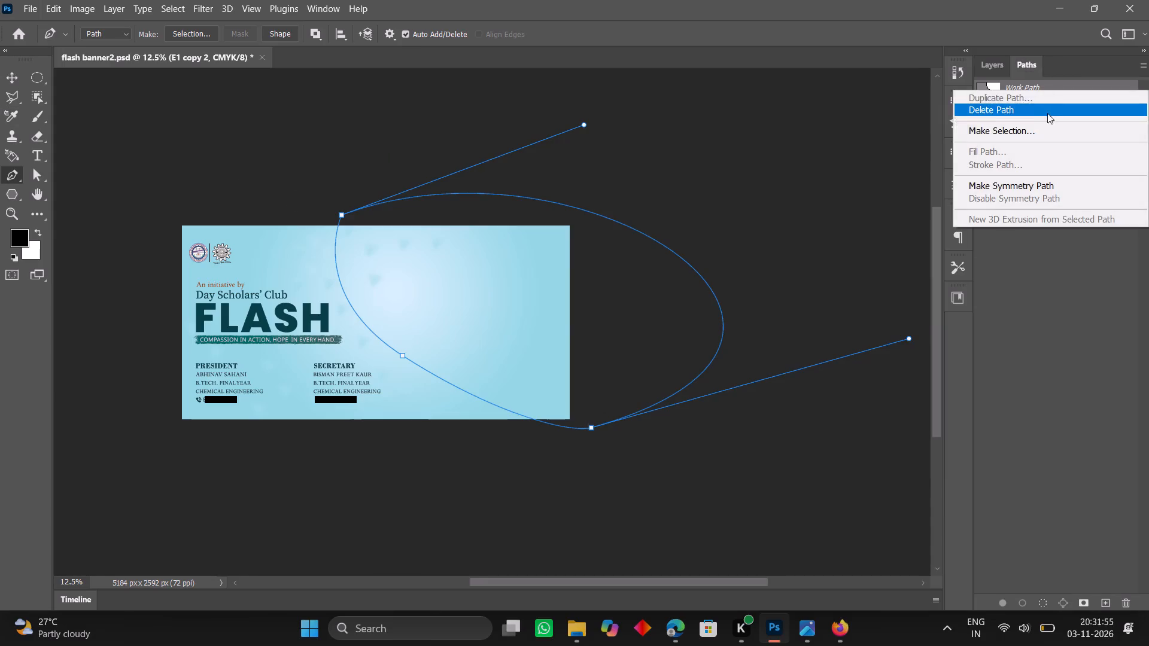
left_click(1035, 127)
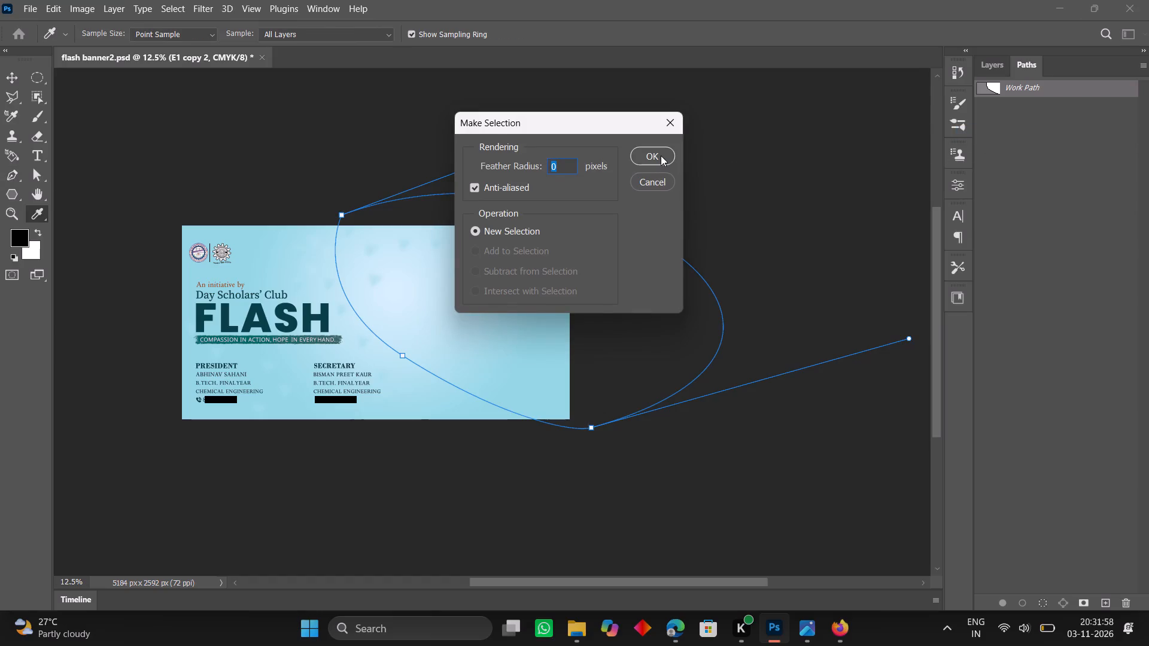
left_click(661, 156)
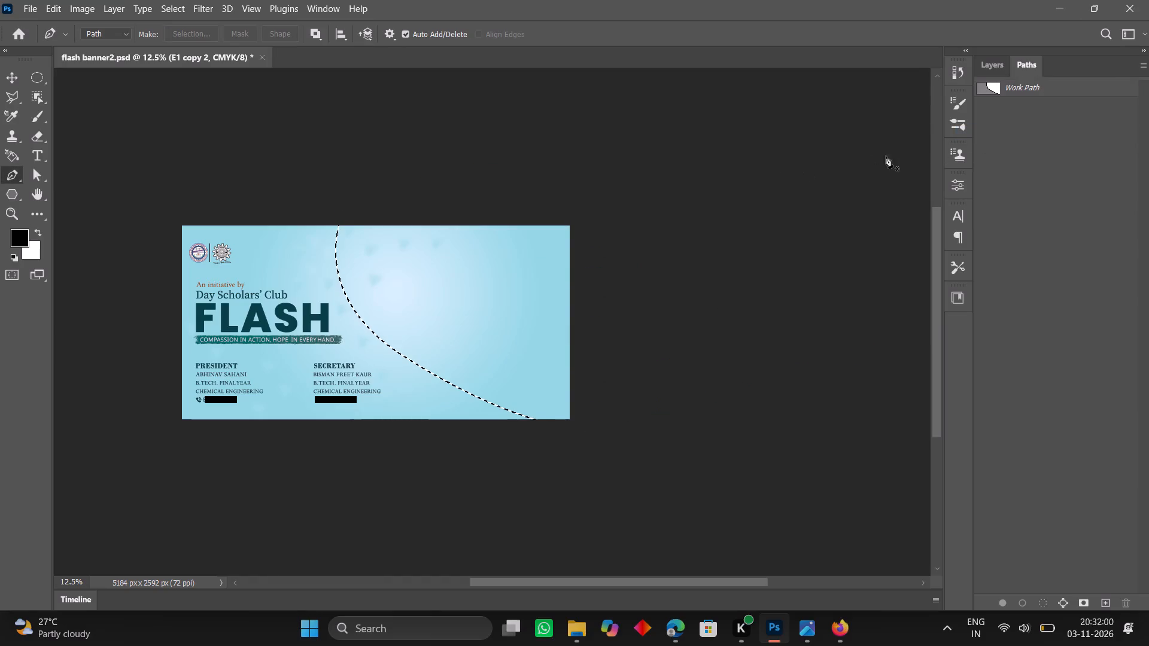
Return to the layers and bring up the fill and adjustment layer choices for the curved selection.
left_click(992, 69)
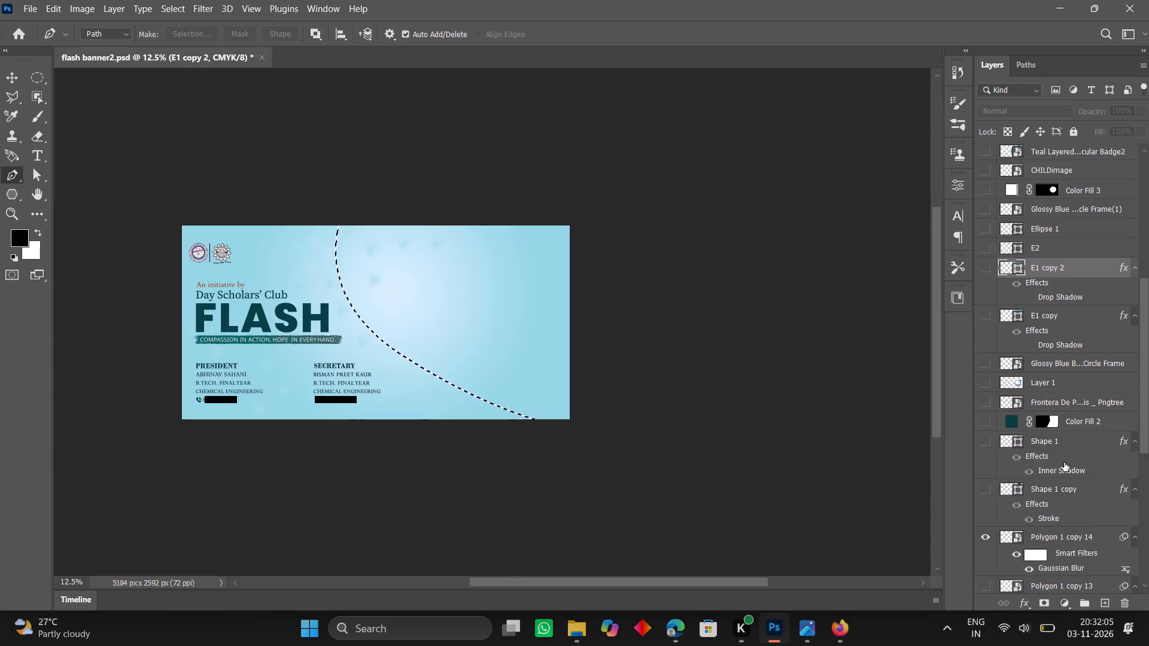
right_click(1072, 605)
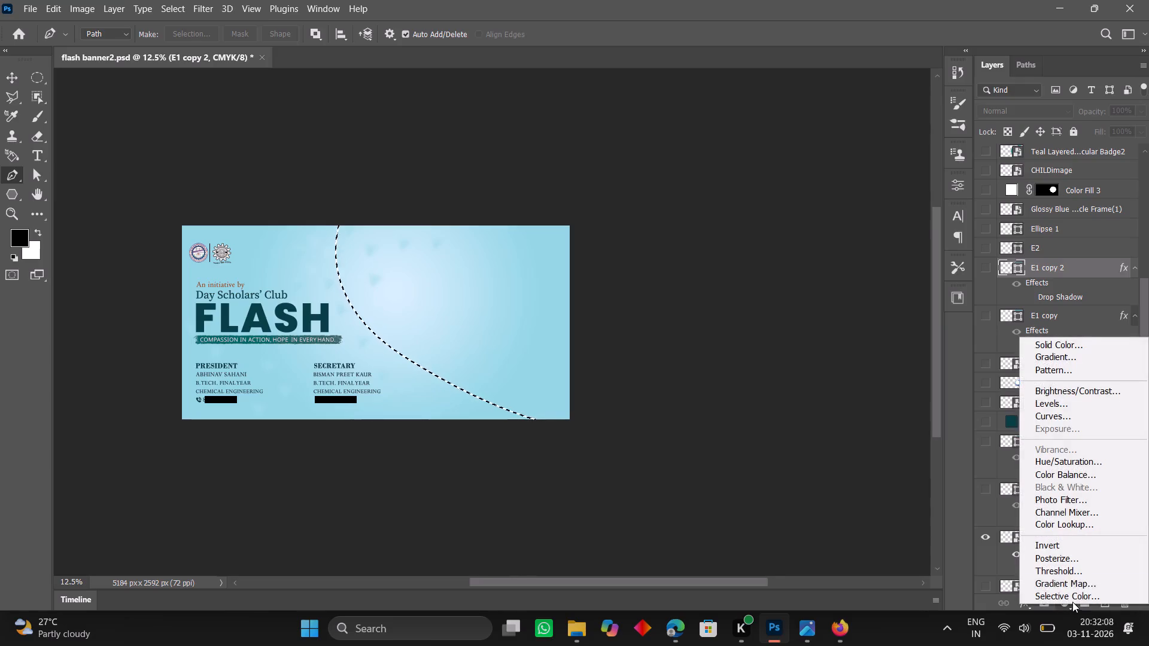
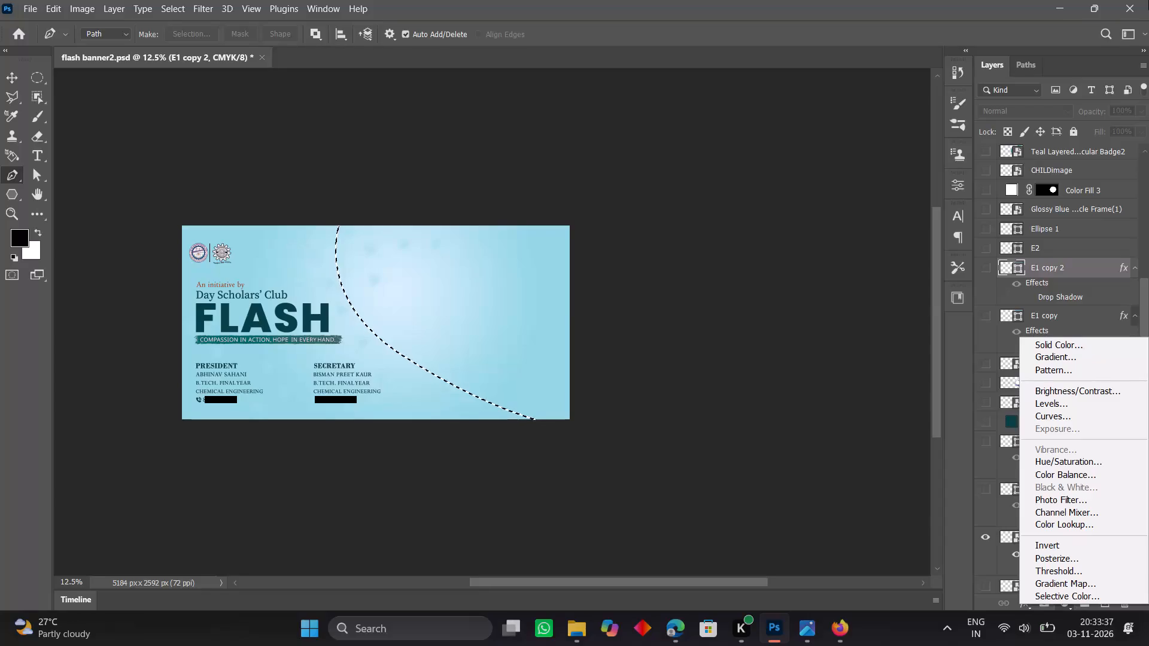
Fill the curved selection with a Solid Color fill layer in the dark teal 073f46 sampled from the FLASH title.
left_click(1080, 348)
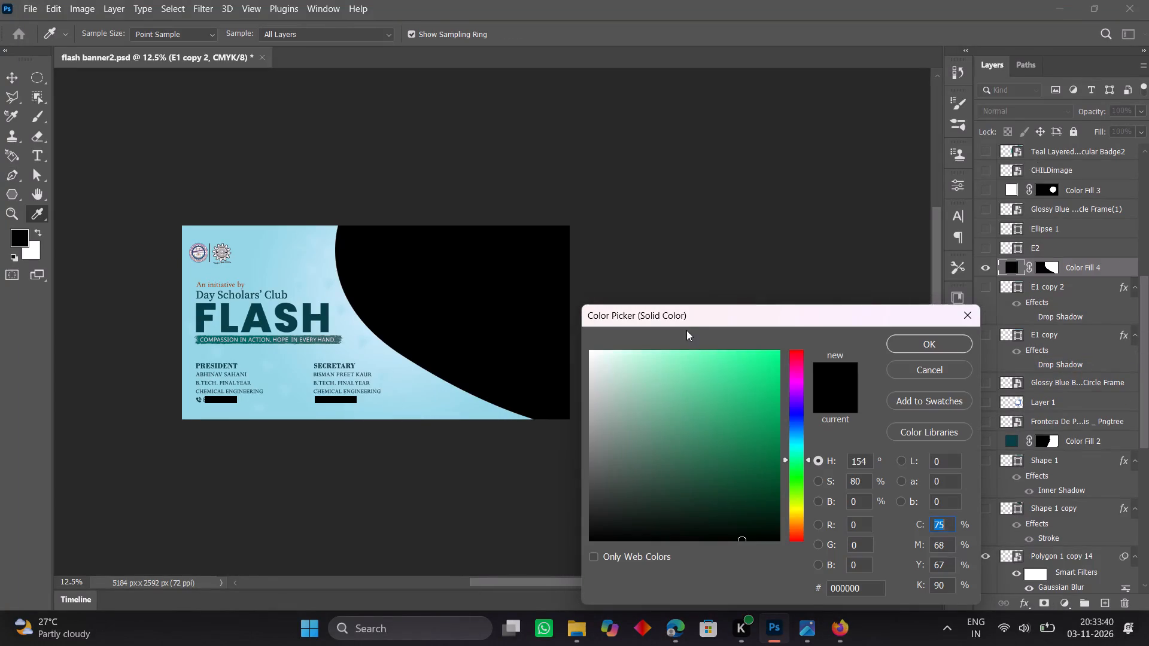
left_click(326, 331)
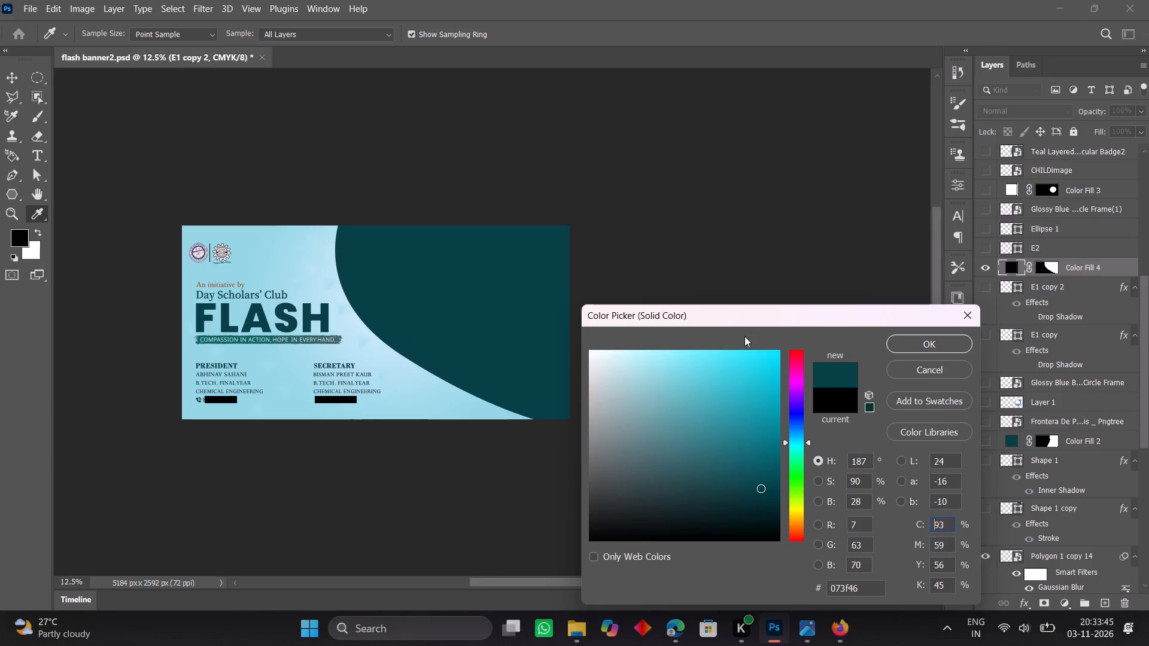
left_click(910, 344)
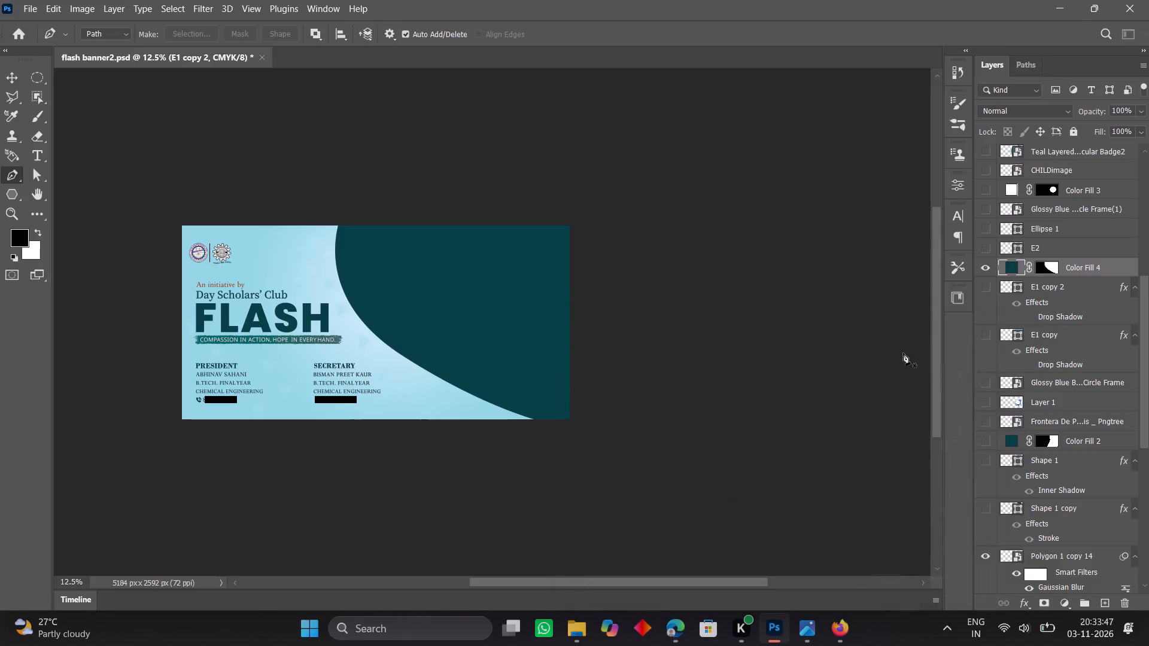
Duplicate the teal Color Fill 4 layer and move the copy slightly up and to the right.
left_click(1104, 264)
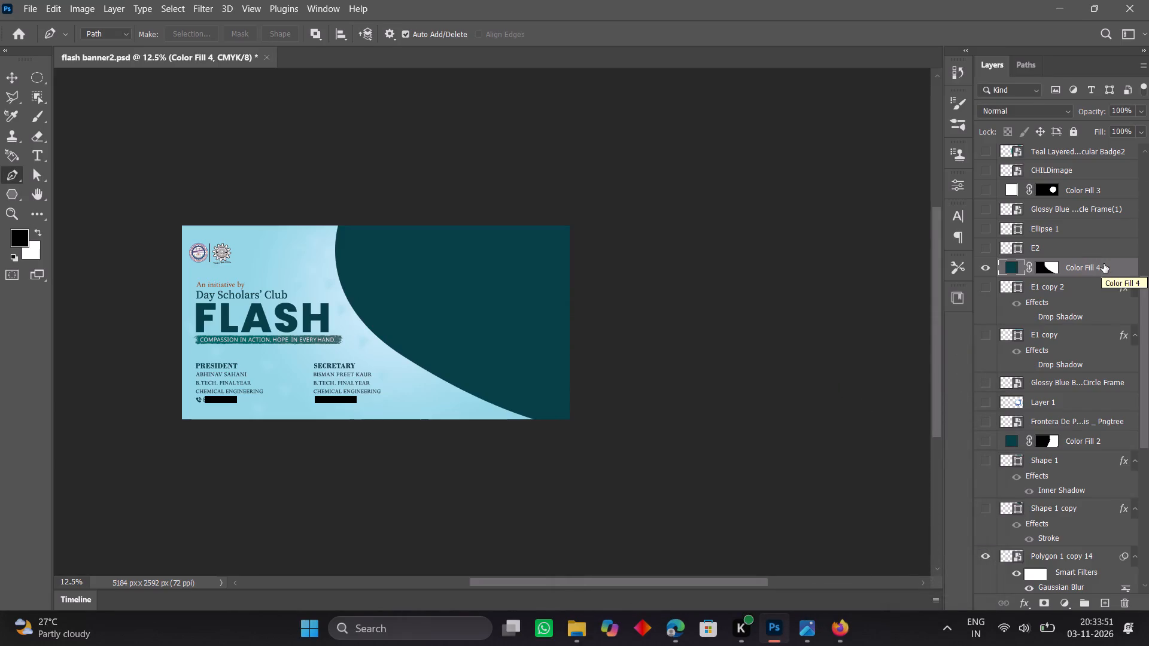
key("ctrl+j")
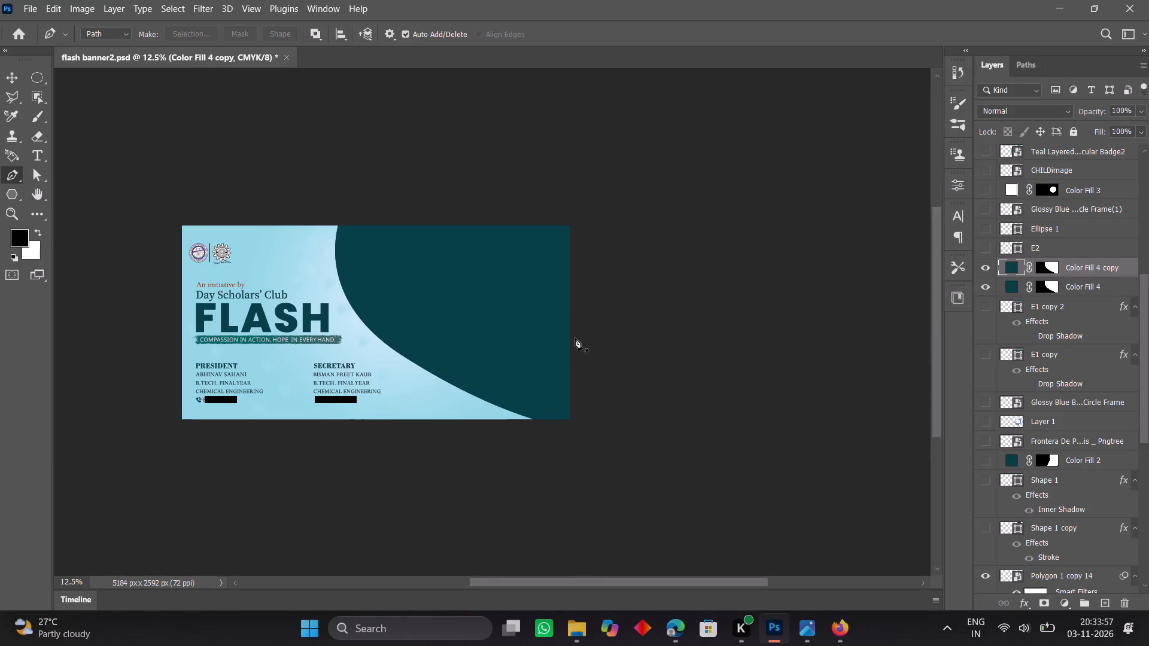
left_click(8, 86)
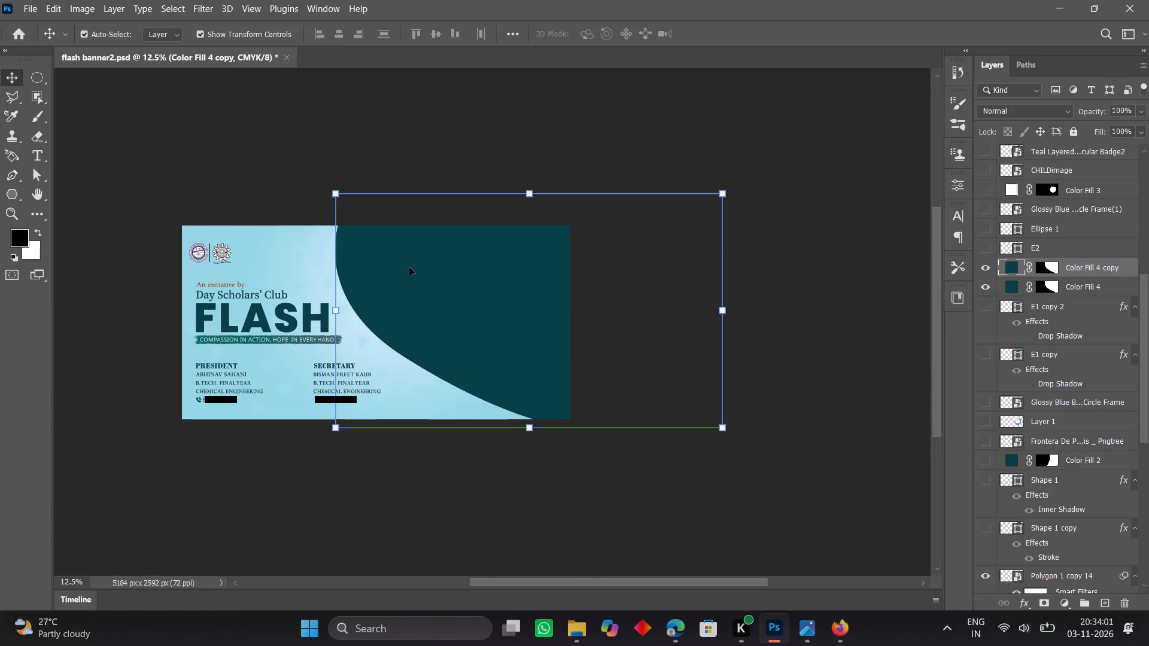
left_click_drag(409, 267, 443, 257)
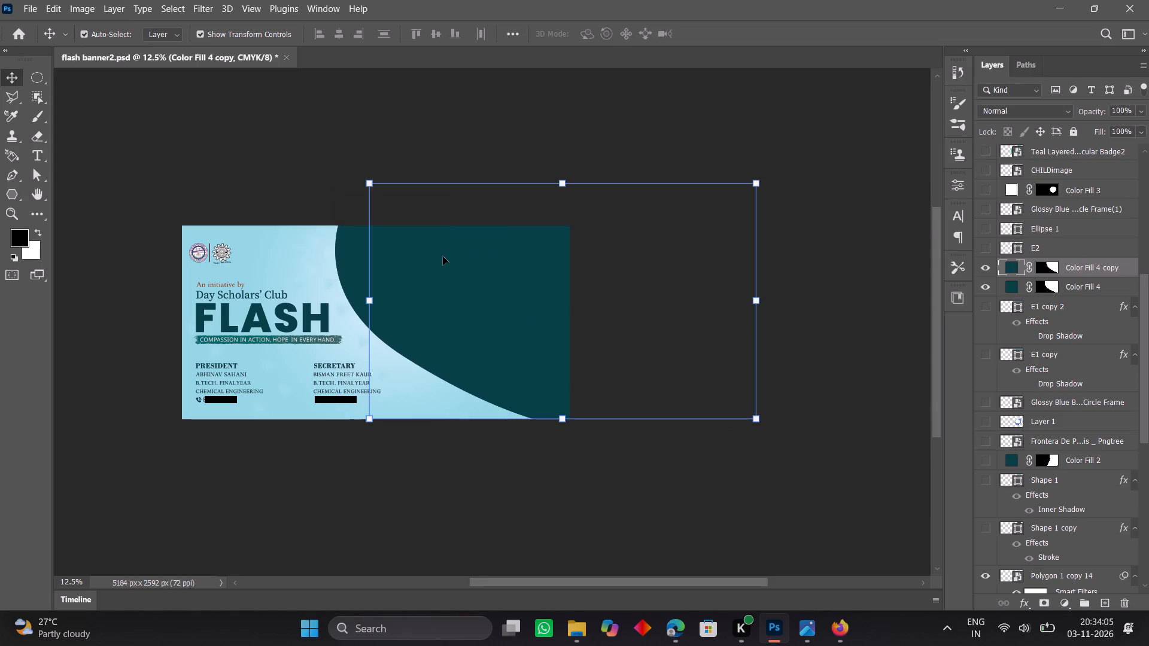
Check the layer mask options and mask properties of the Color Fill 4 copy.
left_click(1044, 261)
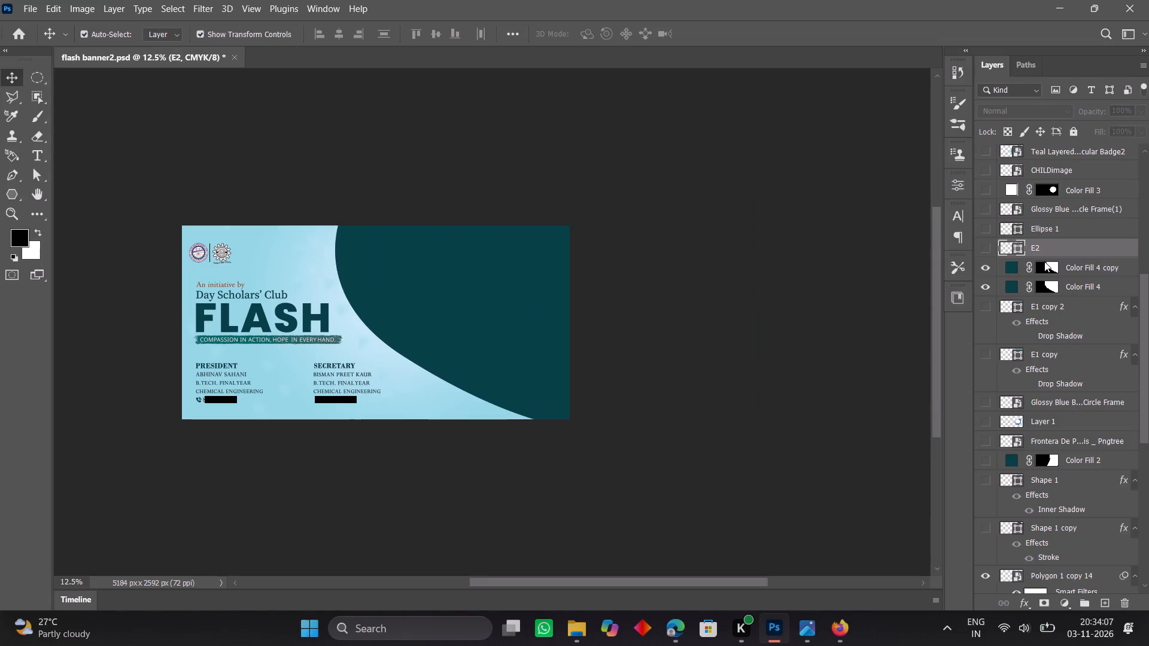
left_click(1047, 270)
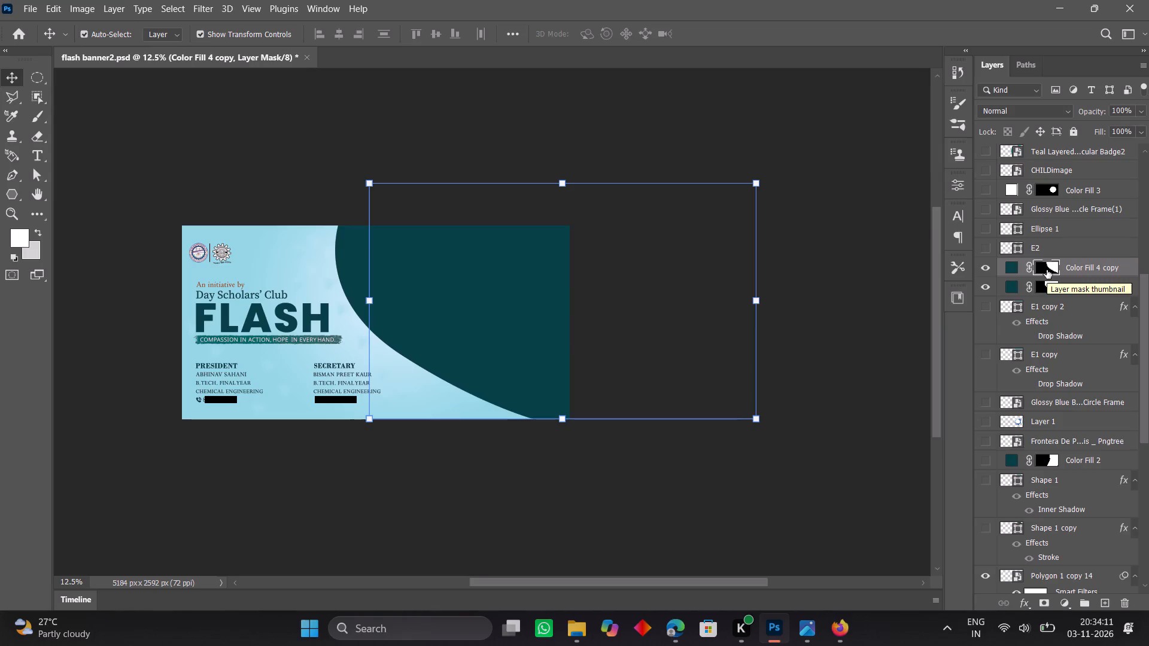
right_click(1047, 270)
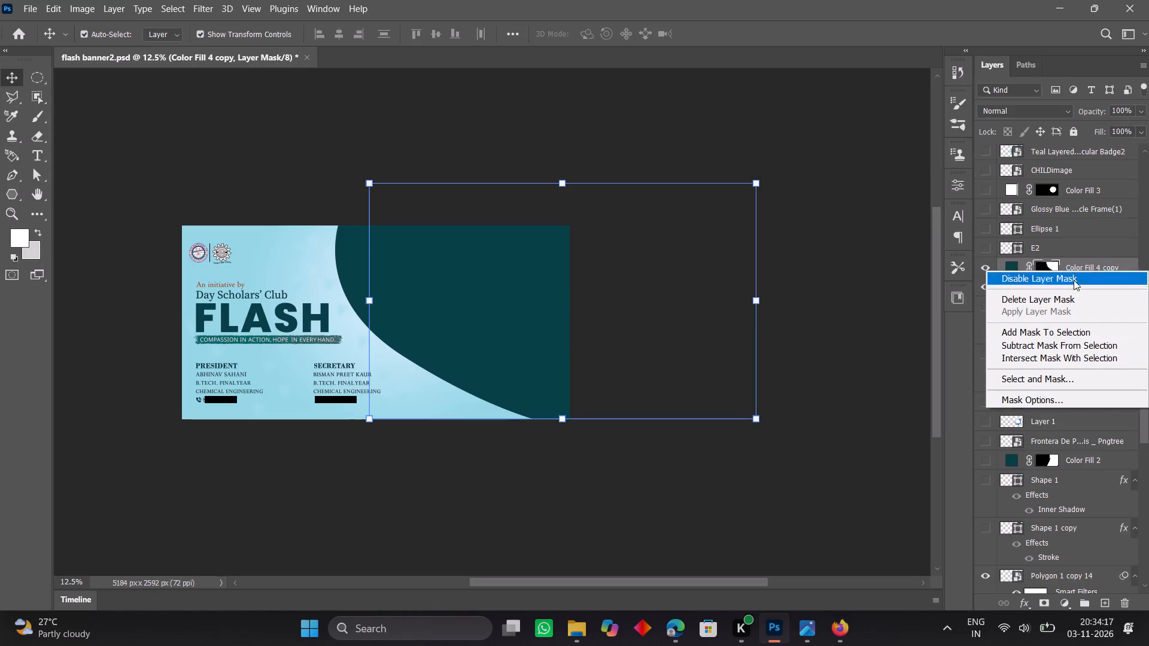
left_click(1129, 258)
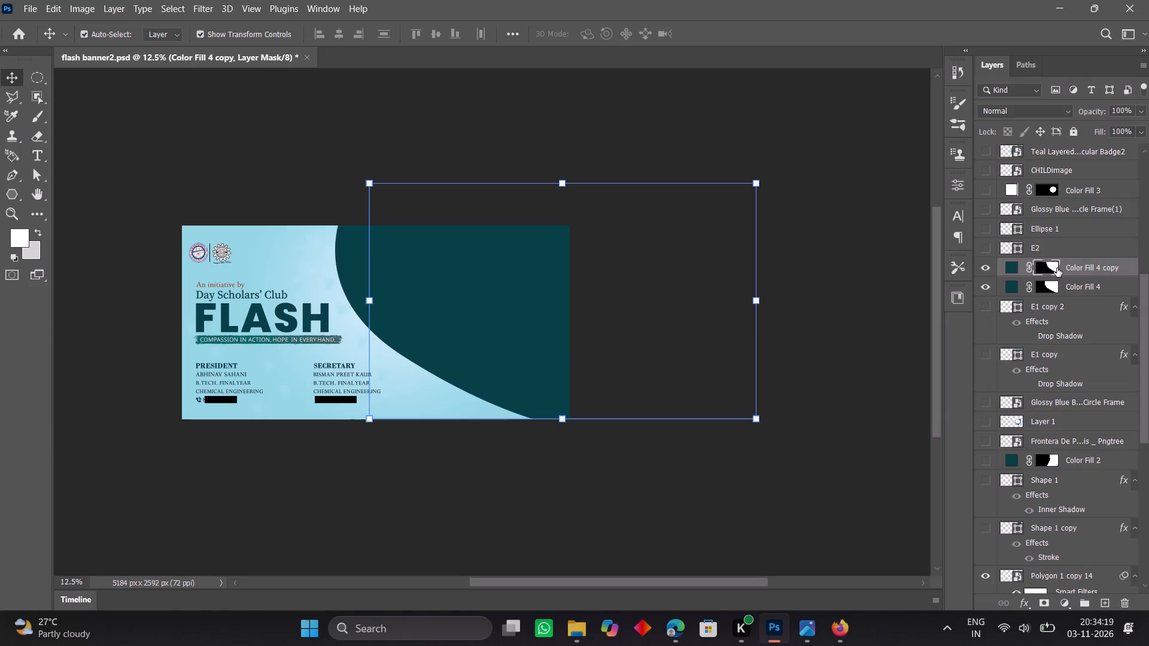
double_click(1055, 268)
left_click(1055, 268)
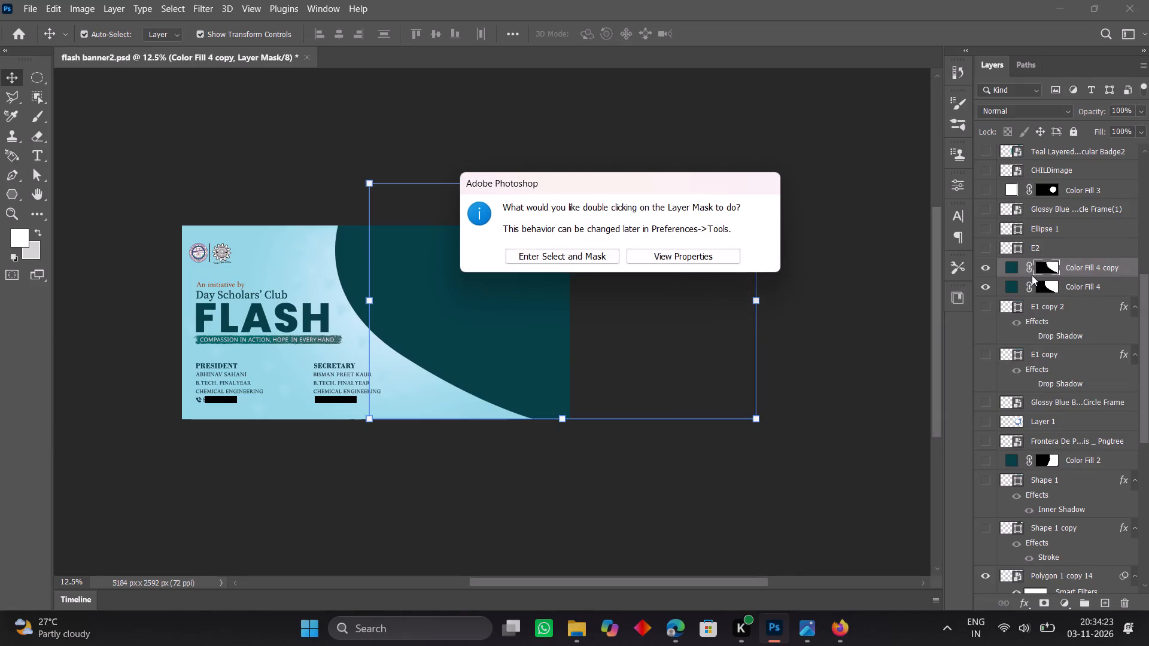
left_click(655, 252)
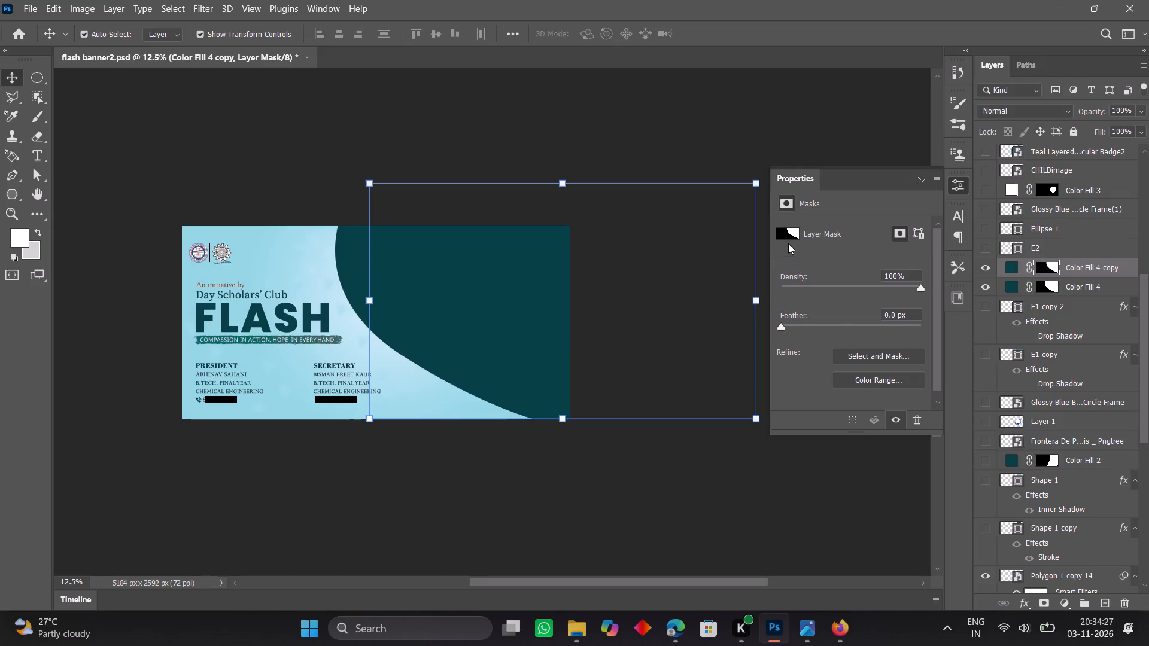
left_click(917, 182)
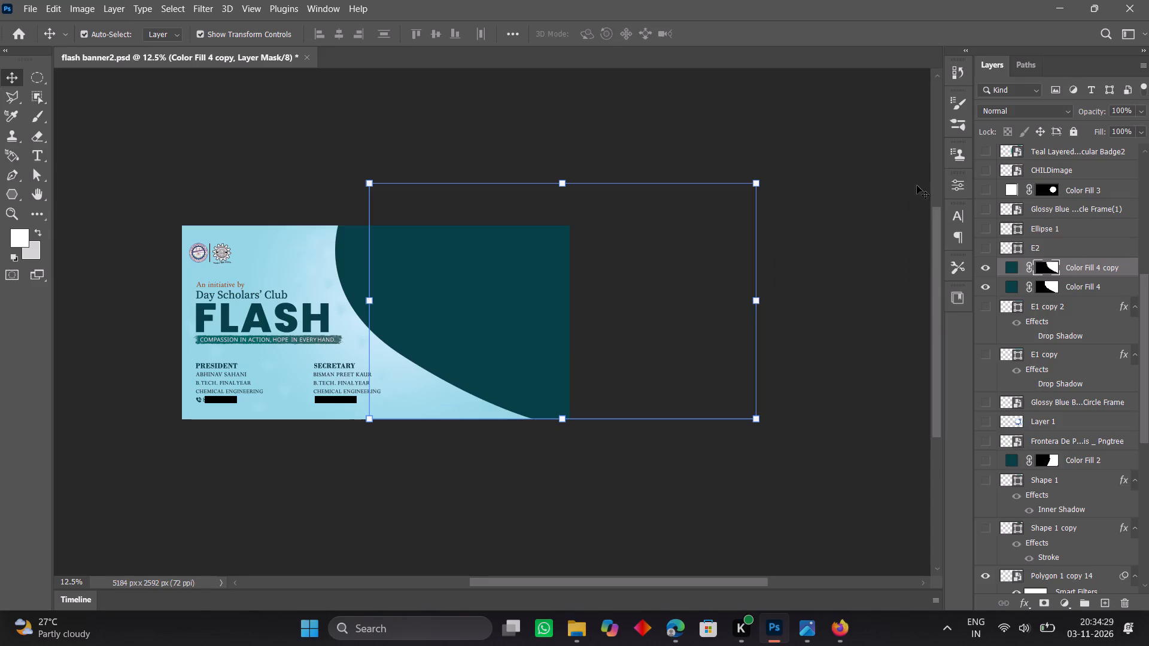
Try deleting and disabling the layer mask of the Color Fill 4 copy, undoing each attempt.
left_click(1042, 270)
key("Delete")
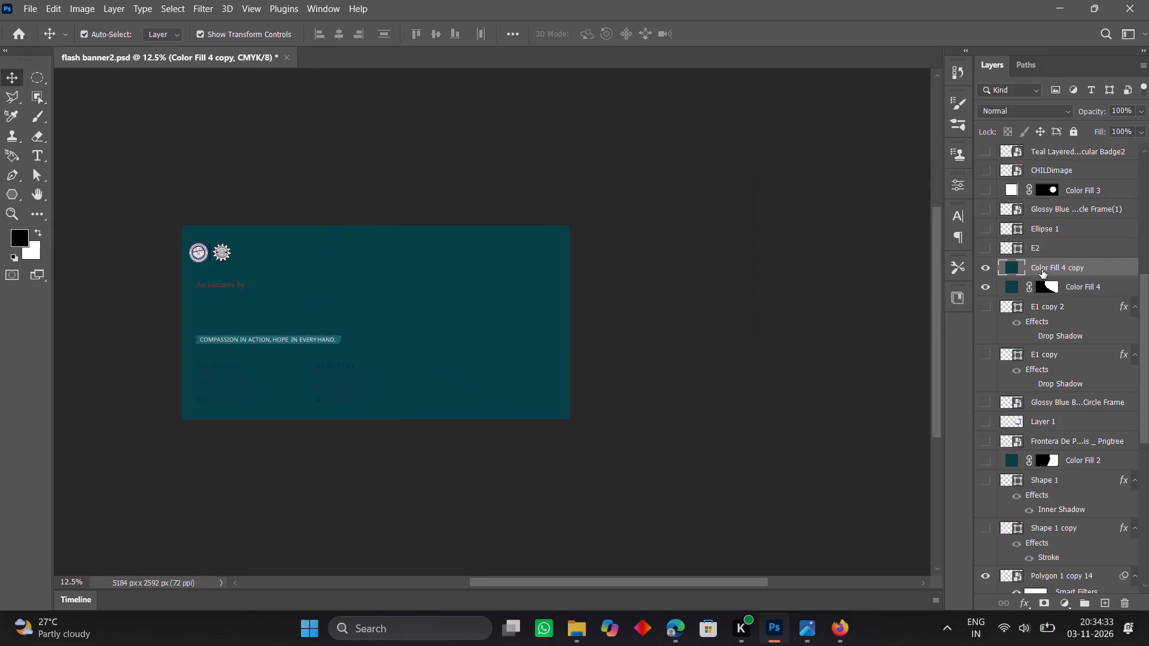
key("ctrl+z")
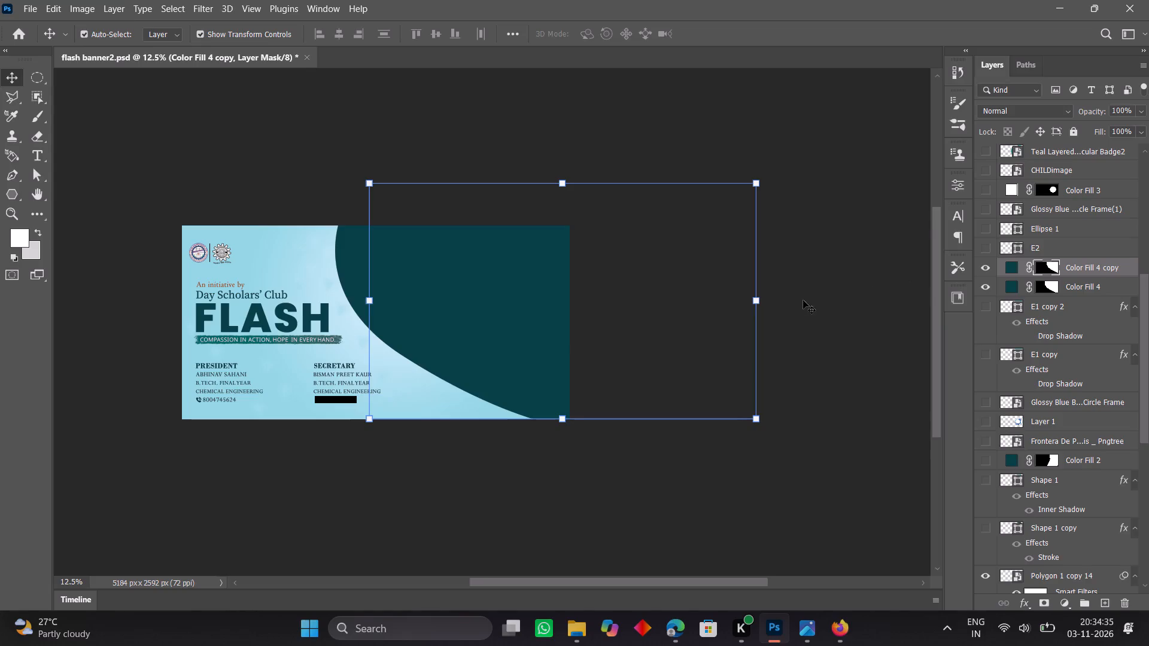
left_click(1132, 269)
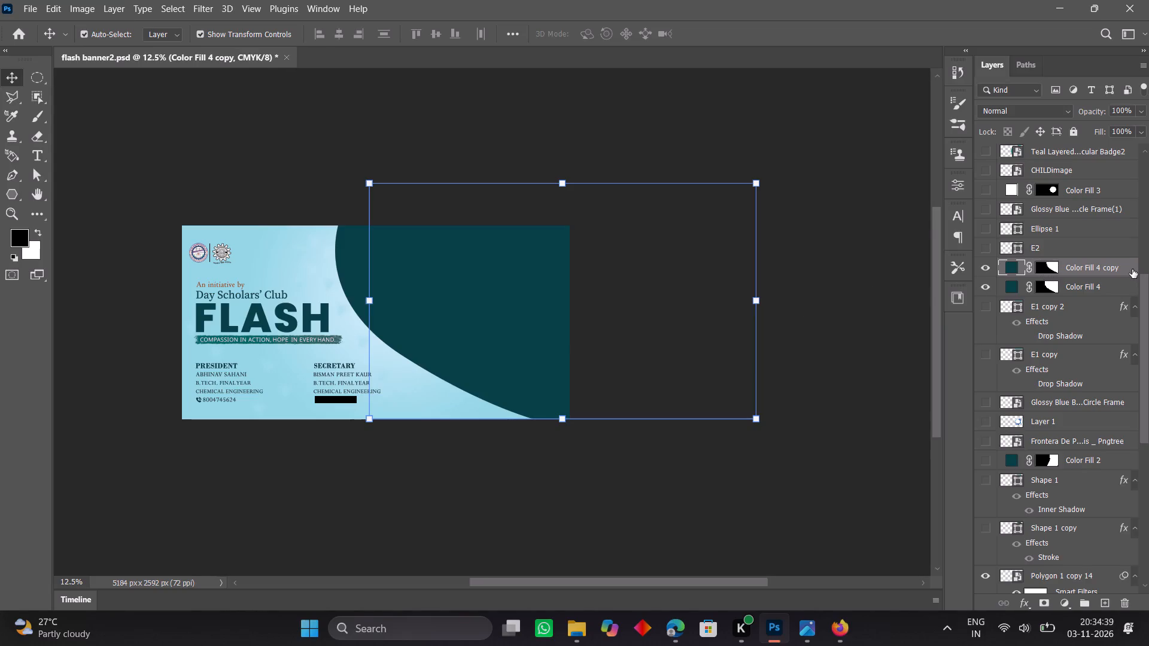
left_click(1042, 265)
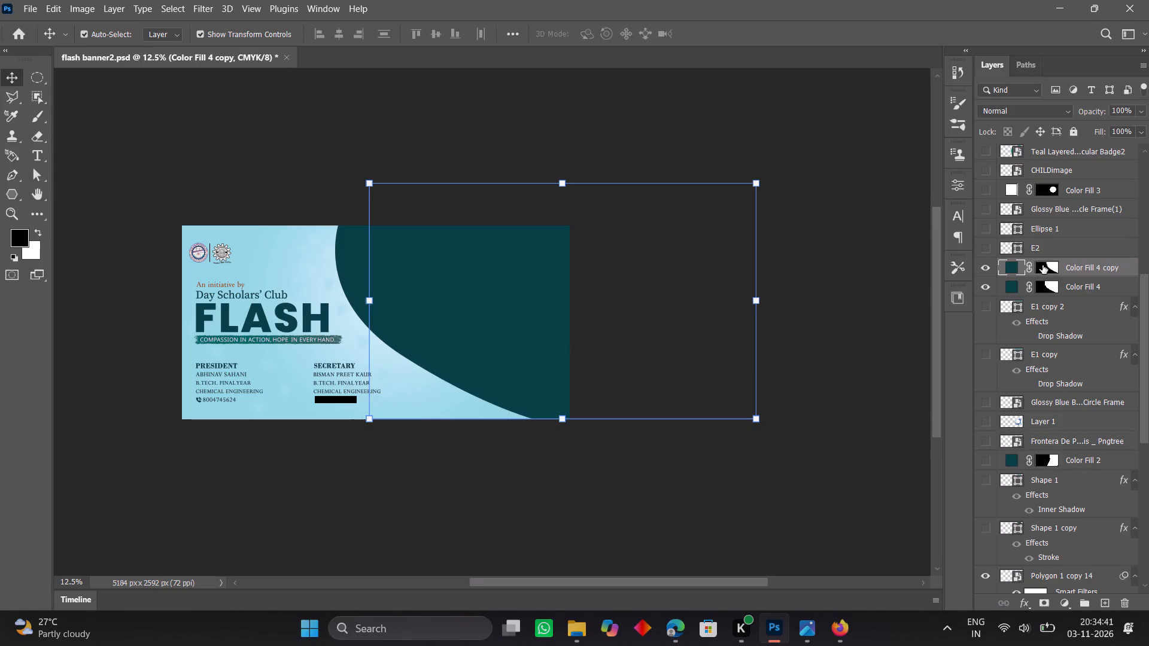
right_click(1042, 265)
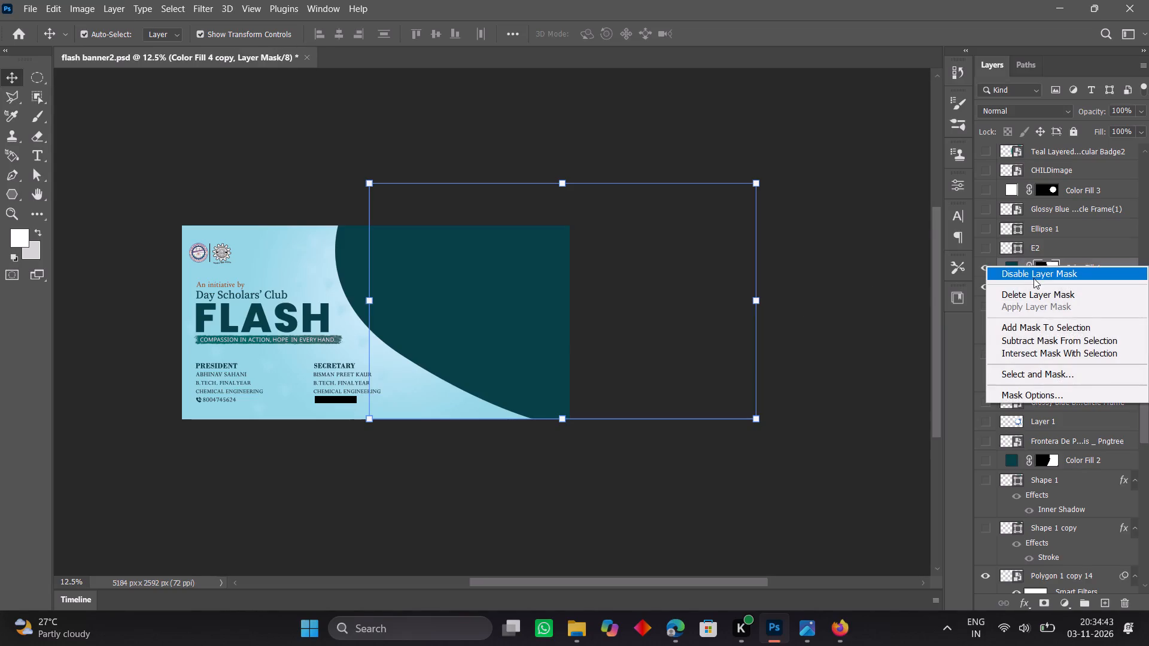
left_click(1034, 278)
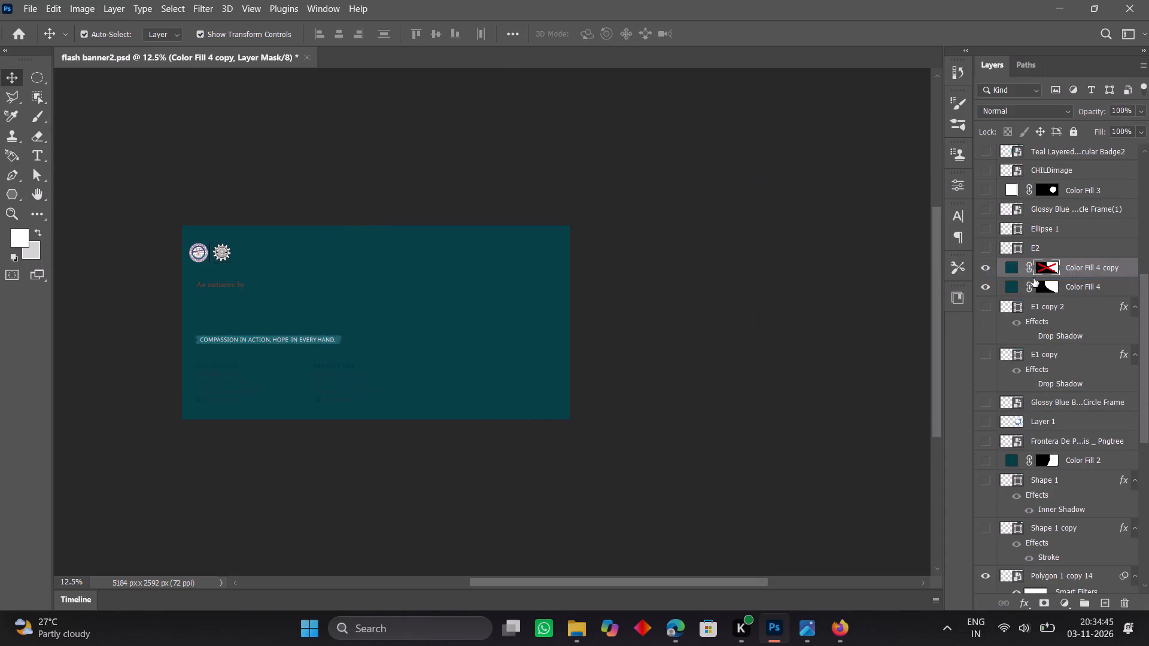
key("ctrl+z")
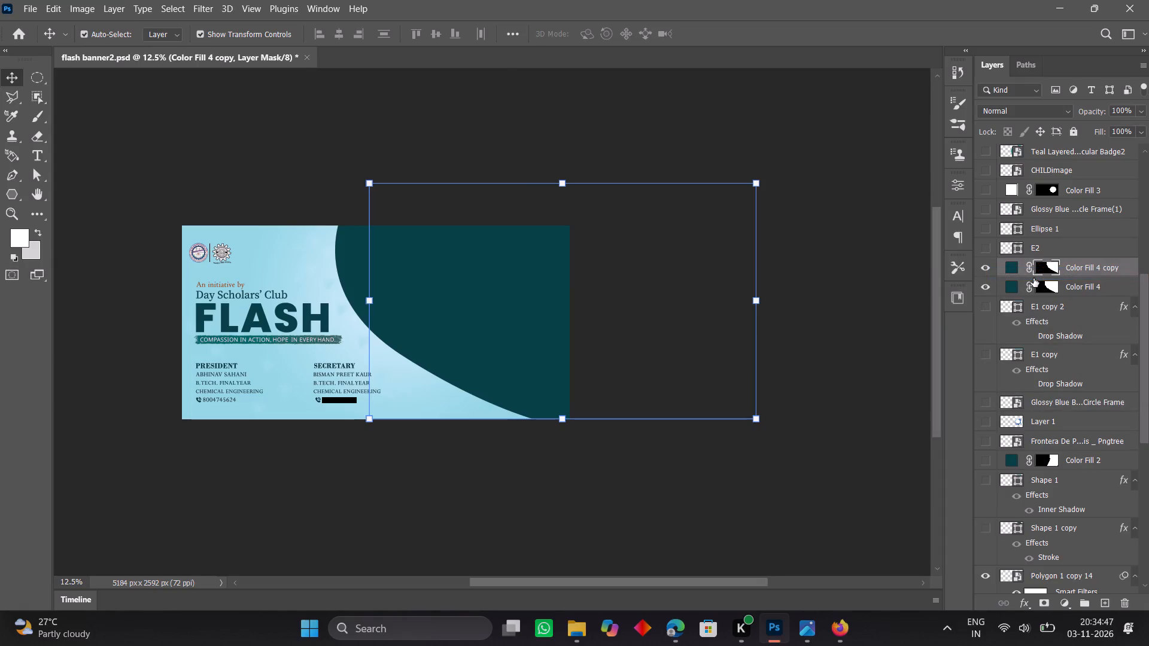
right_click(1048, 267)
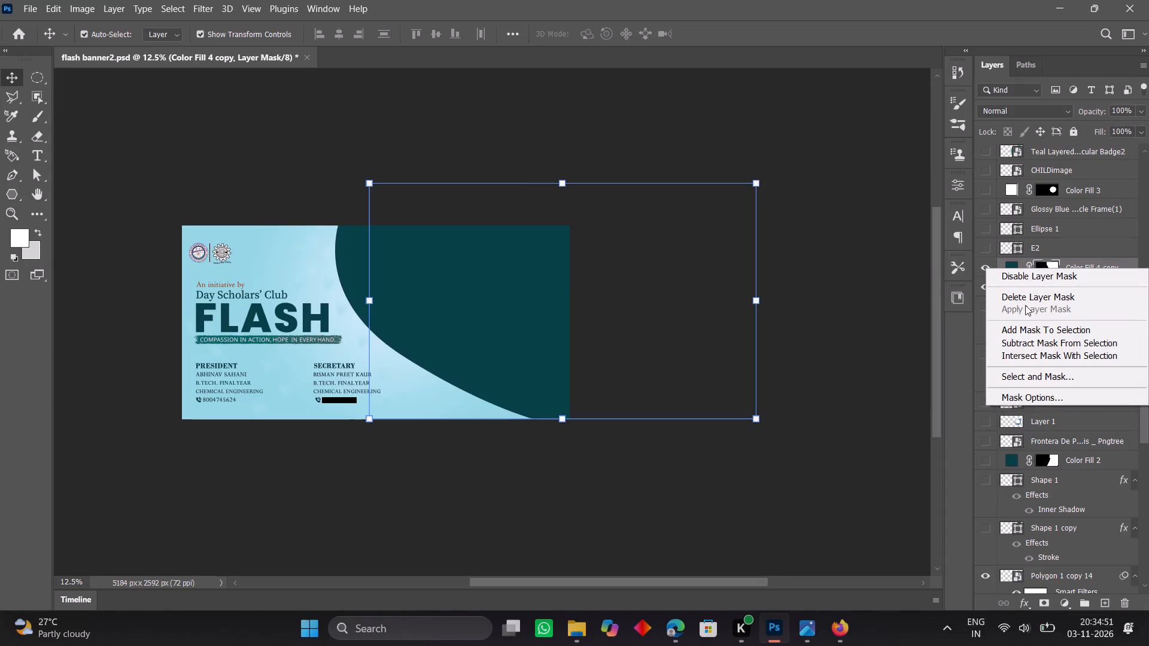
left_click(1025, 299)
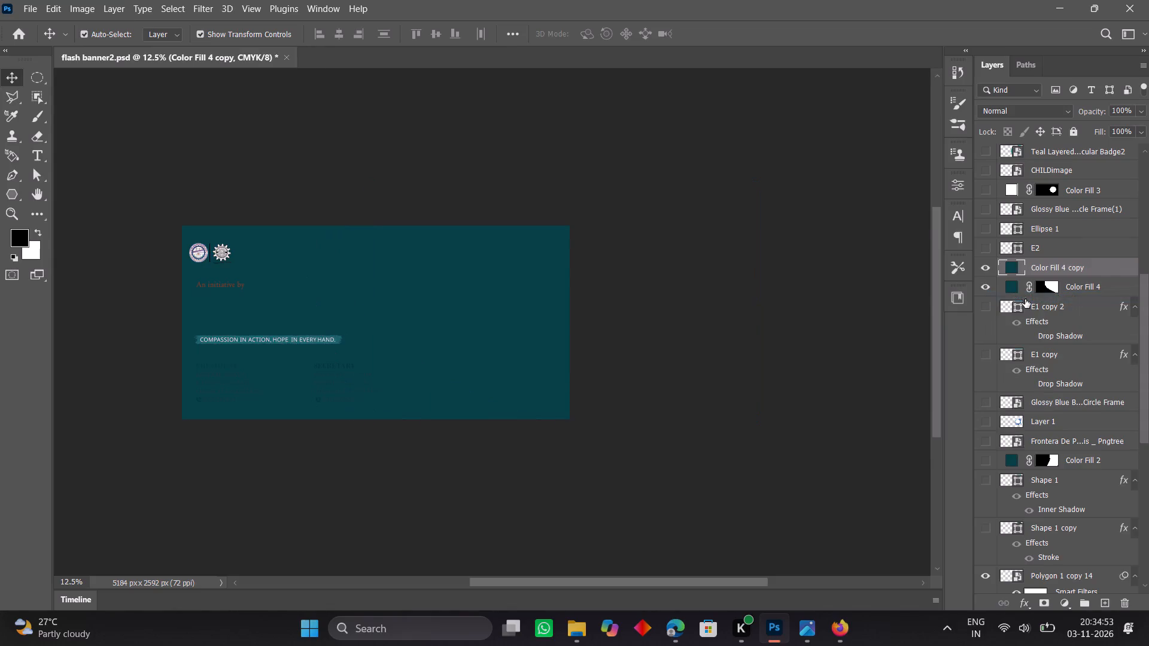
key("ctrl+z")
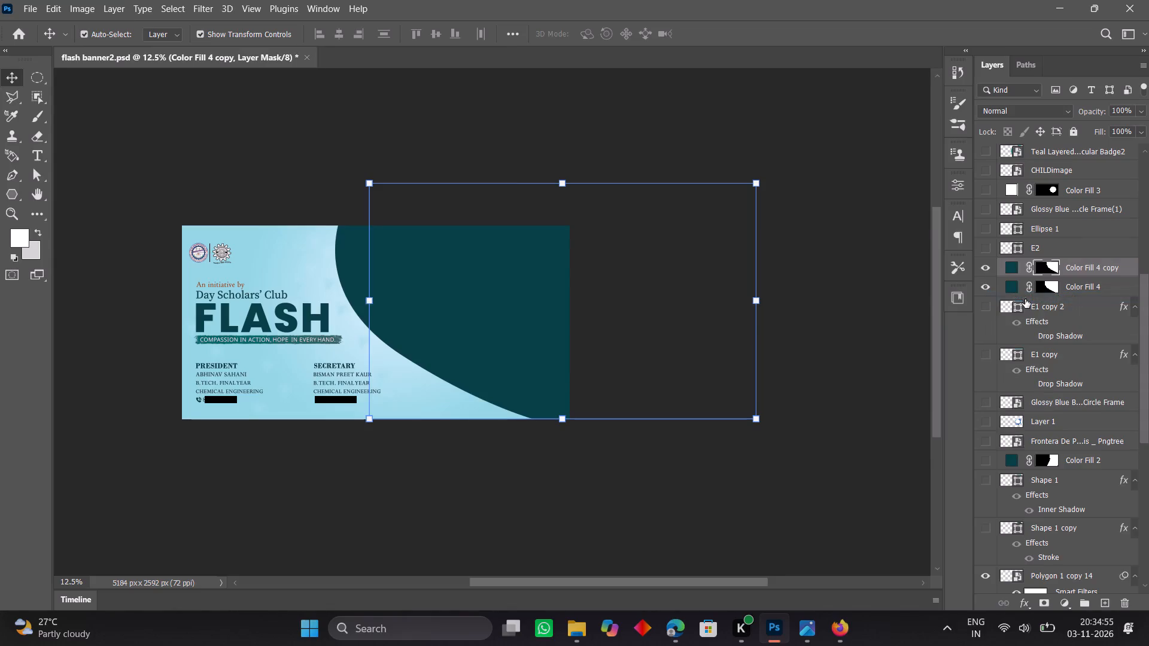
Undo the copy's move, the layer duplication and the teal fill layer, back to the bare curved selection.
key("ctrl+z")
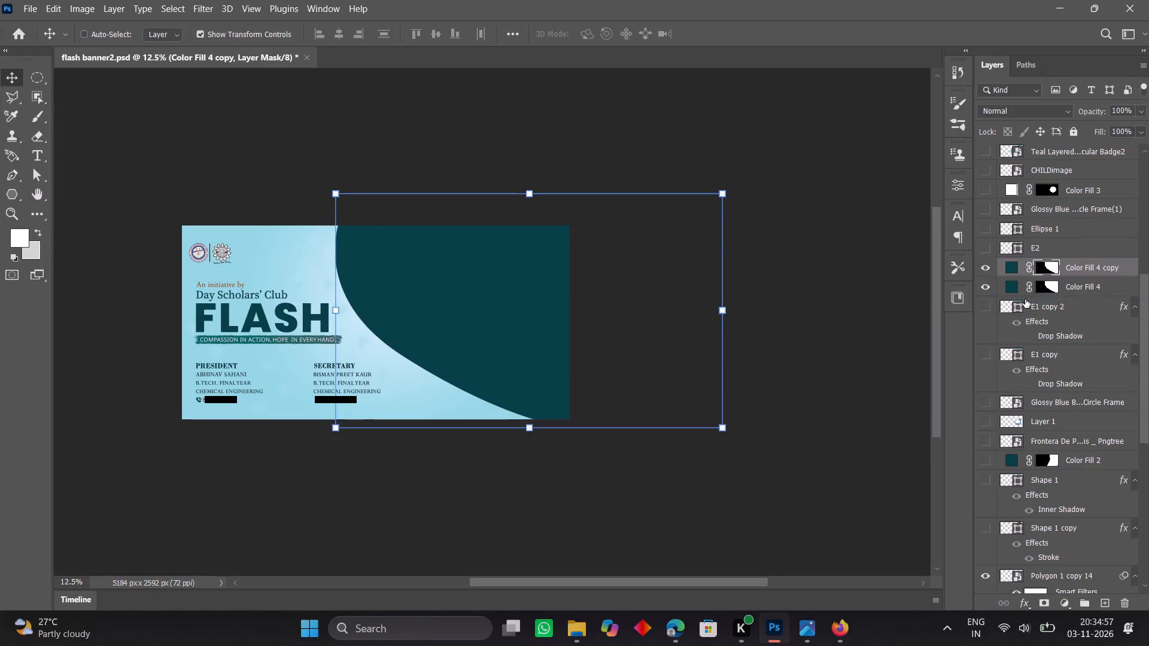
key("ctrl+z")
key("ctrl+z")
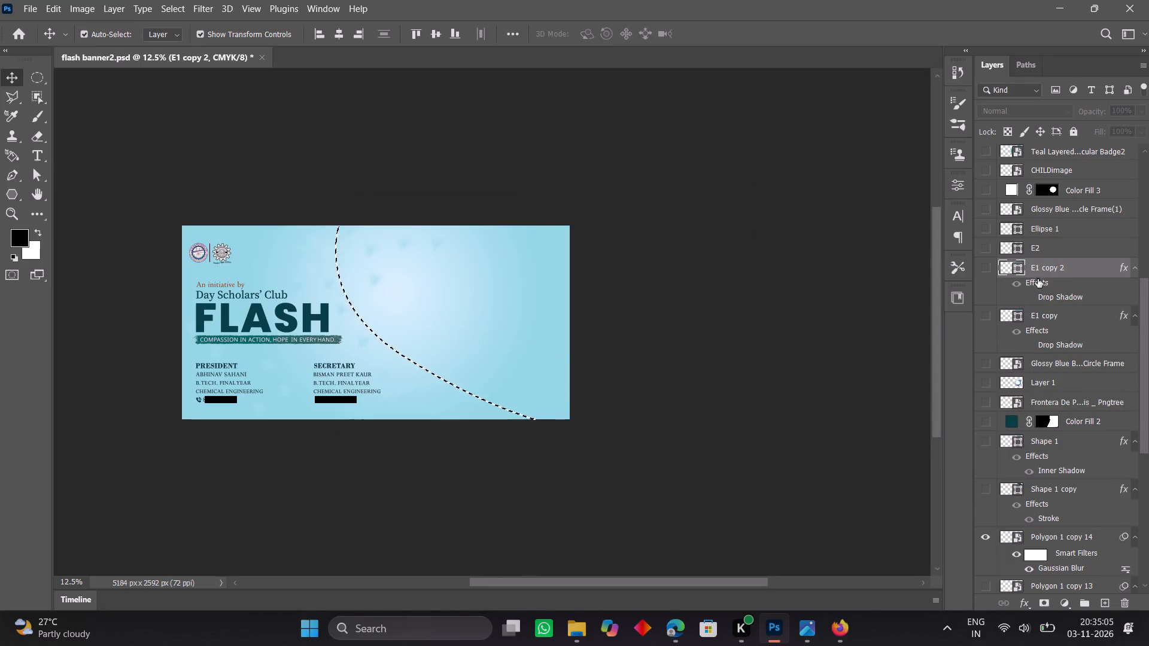
Select the Work Path outlining the curved shape and deselect the E1 copy 2 layer.
left_click(1078, 269)
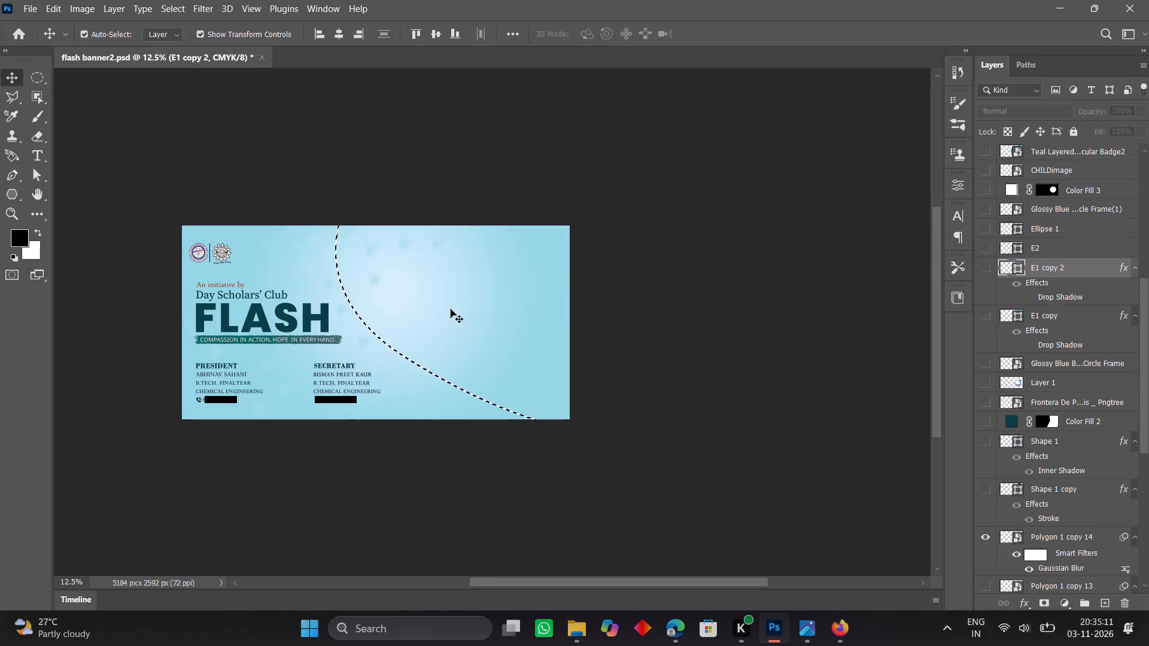
left_click(1028, 63)
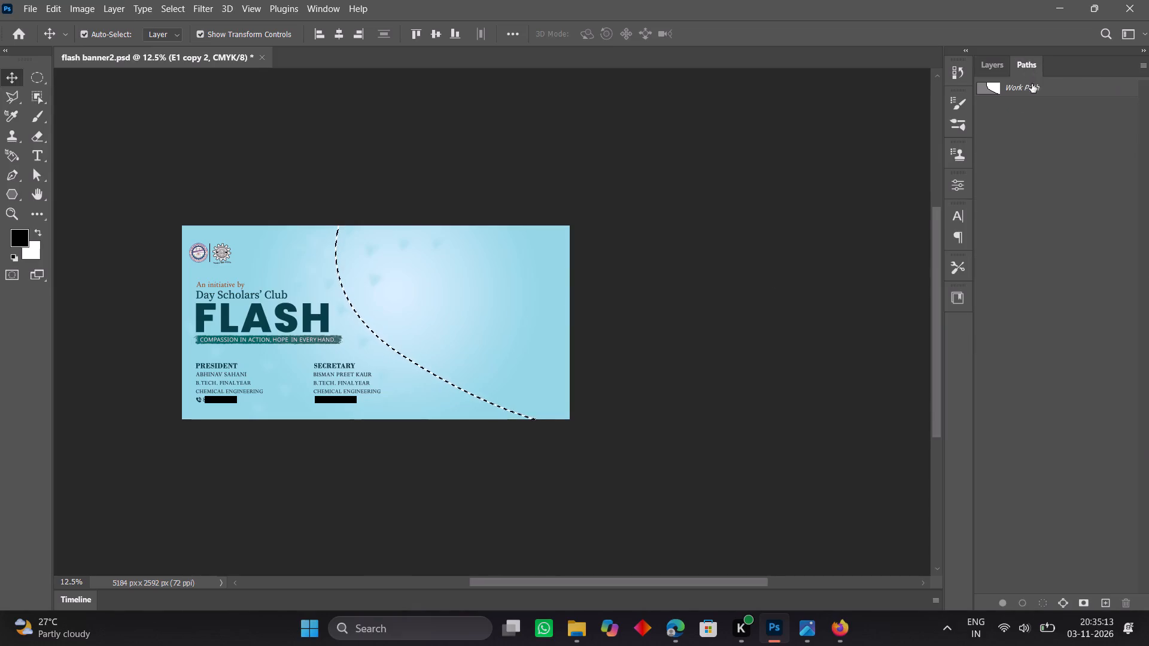
left_click(1034, 90)
left_click(1034, 90)
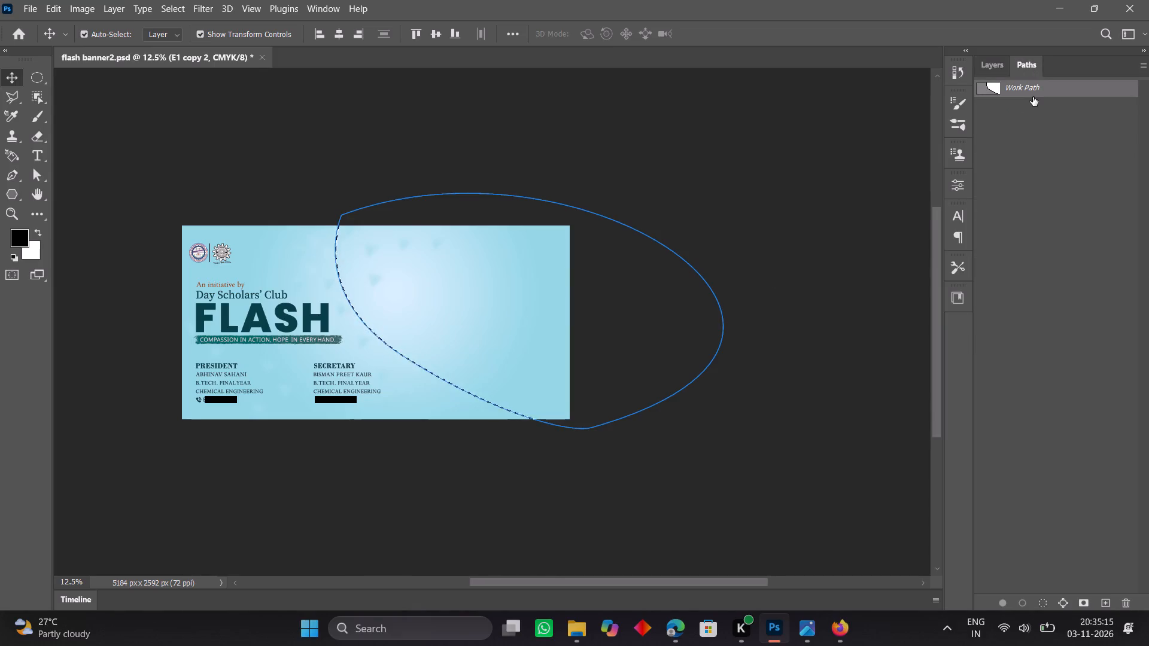
left_click(1033, 97)
left_click(813, 194)
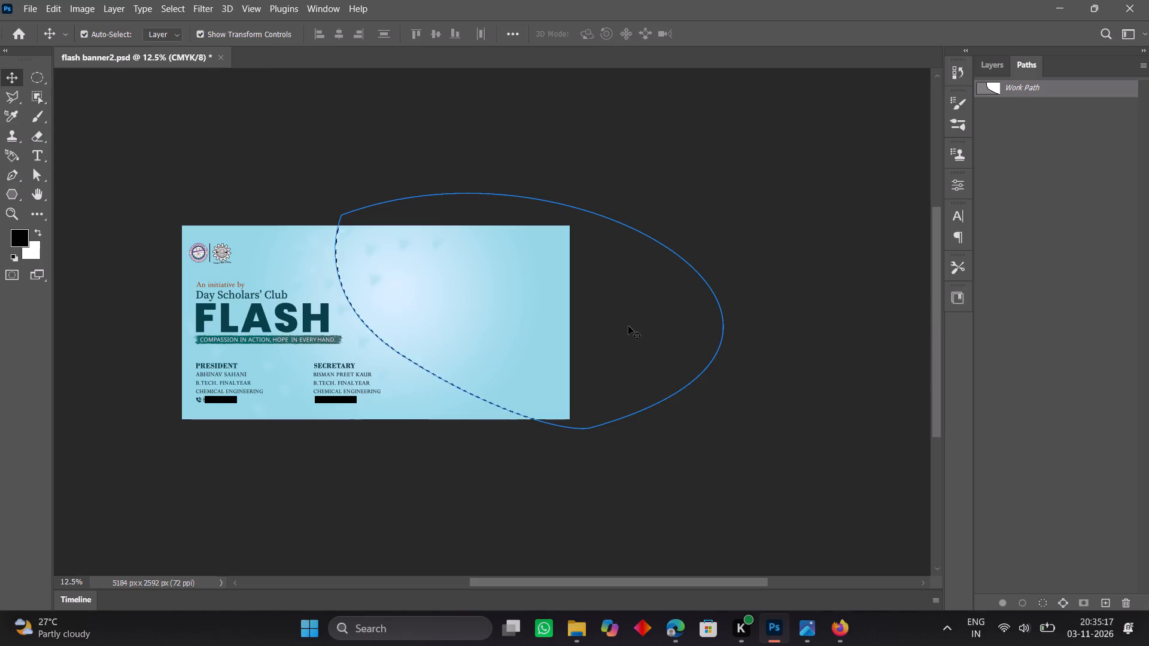
Add a solid colour fill layer in the curved selection, using dark teal 073f46 sampled from the FLASH lettering.
left_click(1002, 74)
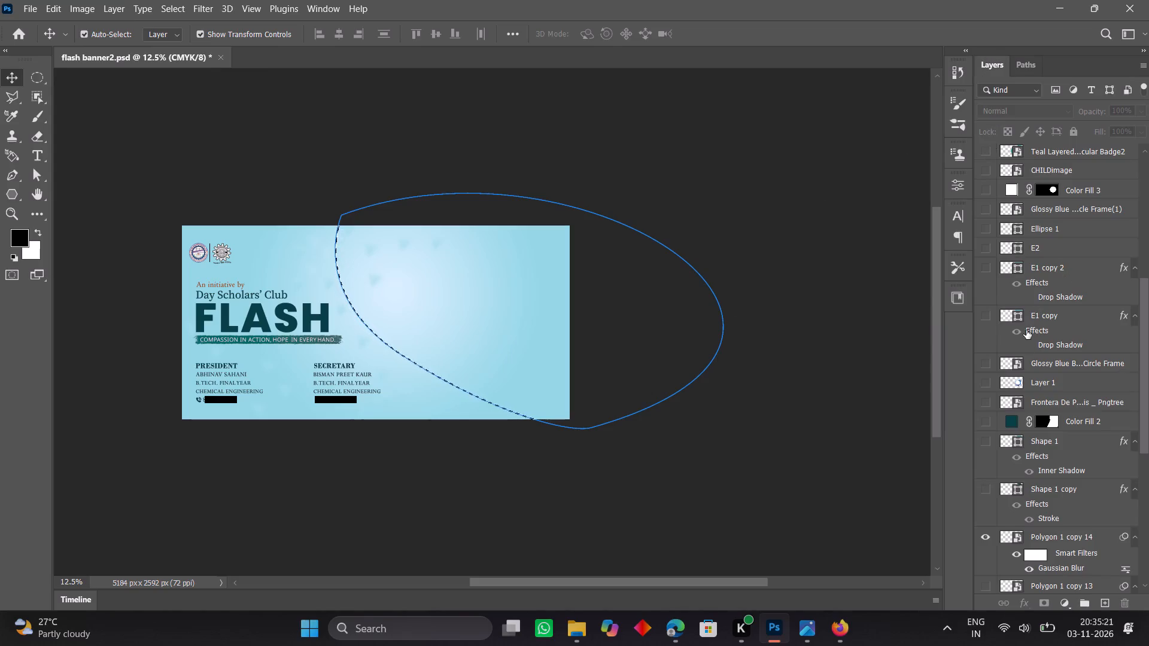
left_click(1072, 607)
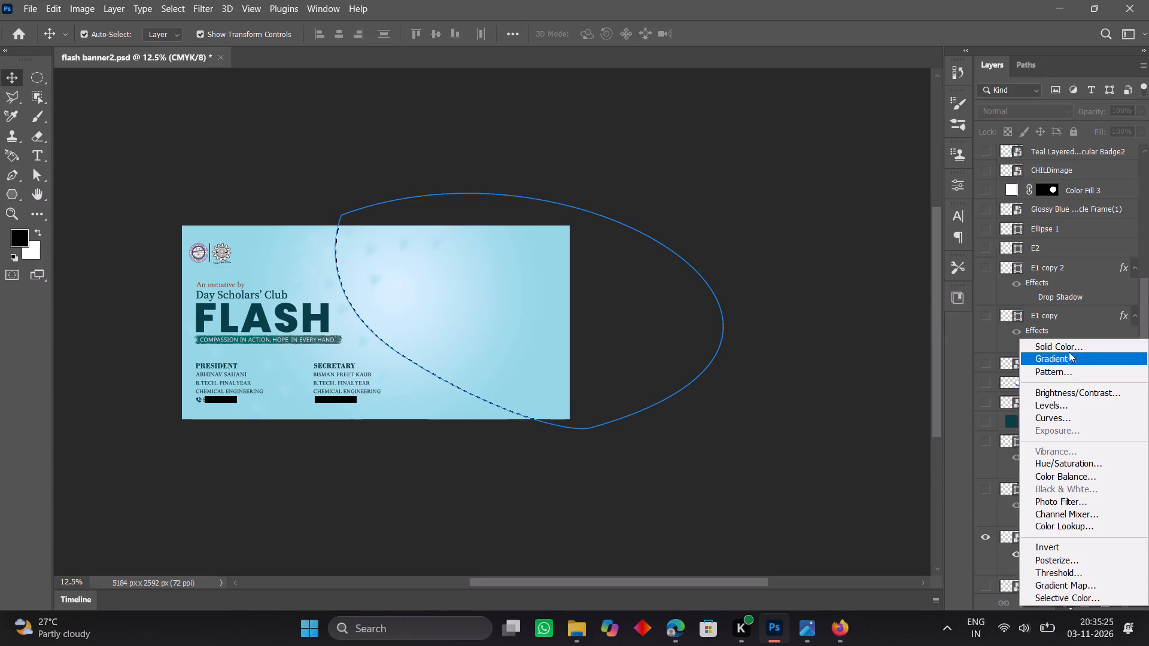
left_click(1069, 346)
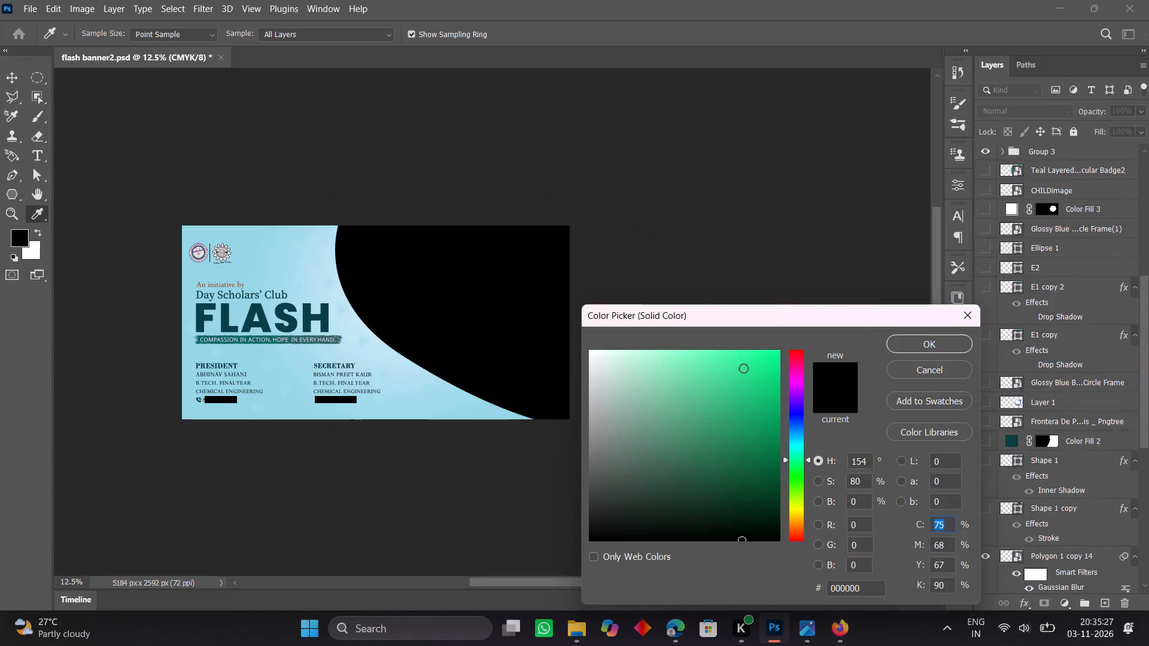
left_click(326, 316)
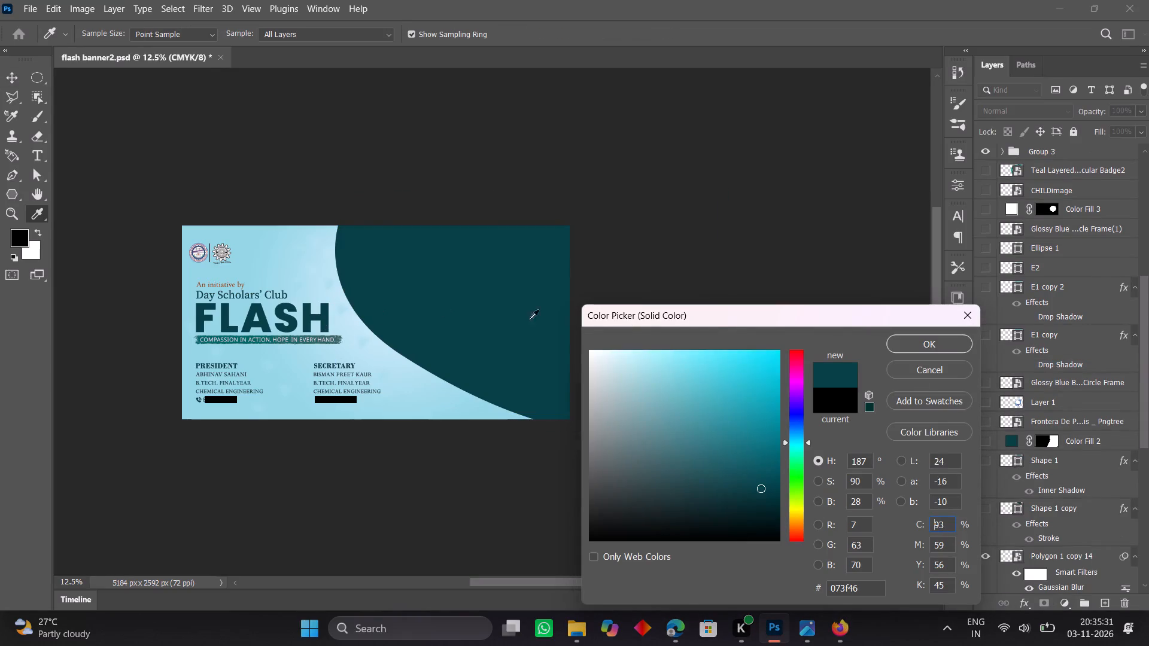
left_click(915, 347)
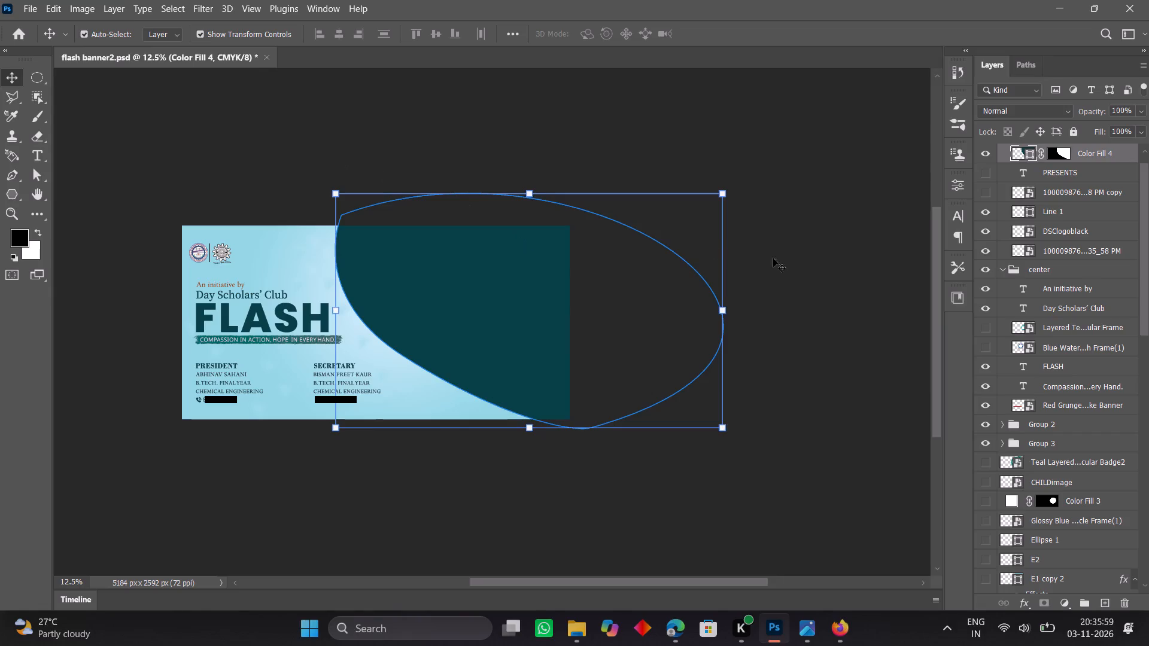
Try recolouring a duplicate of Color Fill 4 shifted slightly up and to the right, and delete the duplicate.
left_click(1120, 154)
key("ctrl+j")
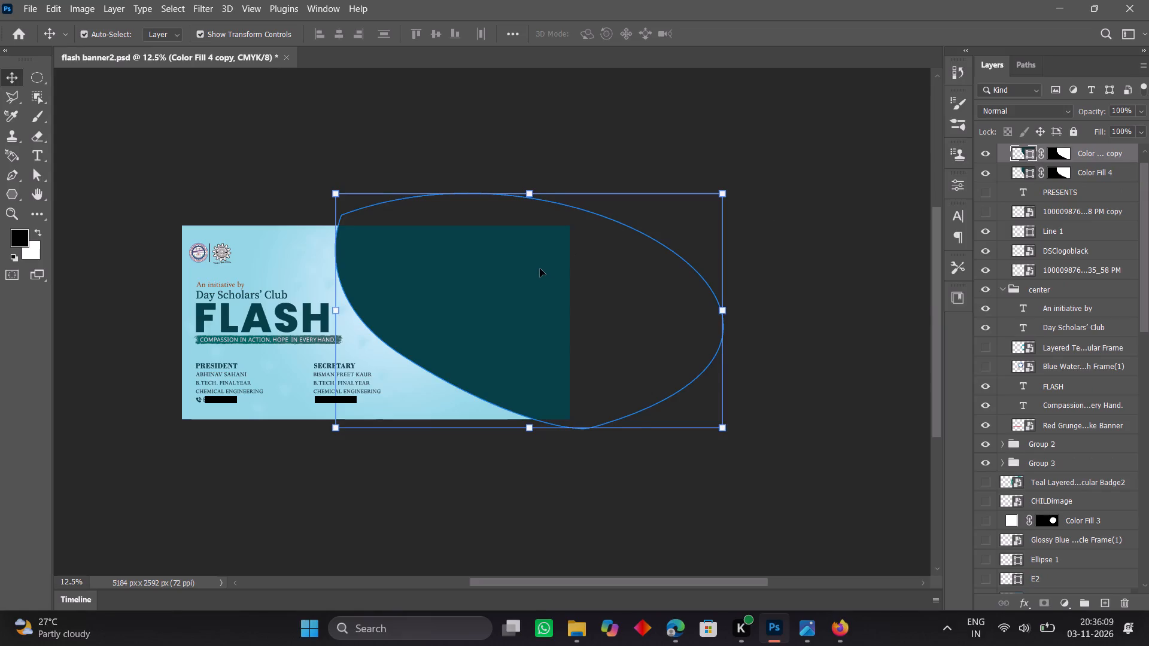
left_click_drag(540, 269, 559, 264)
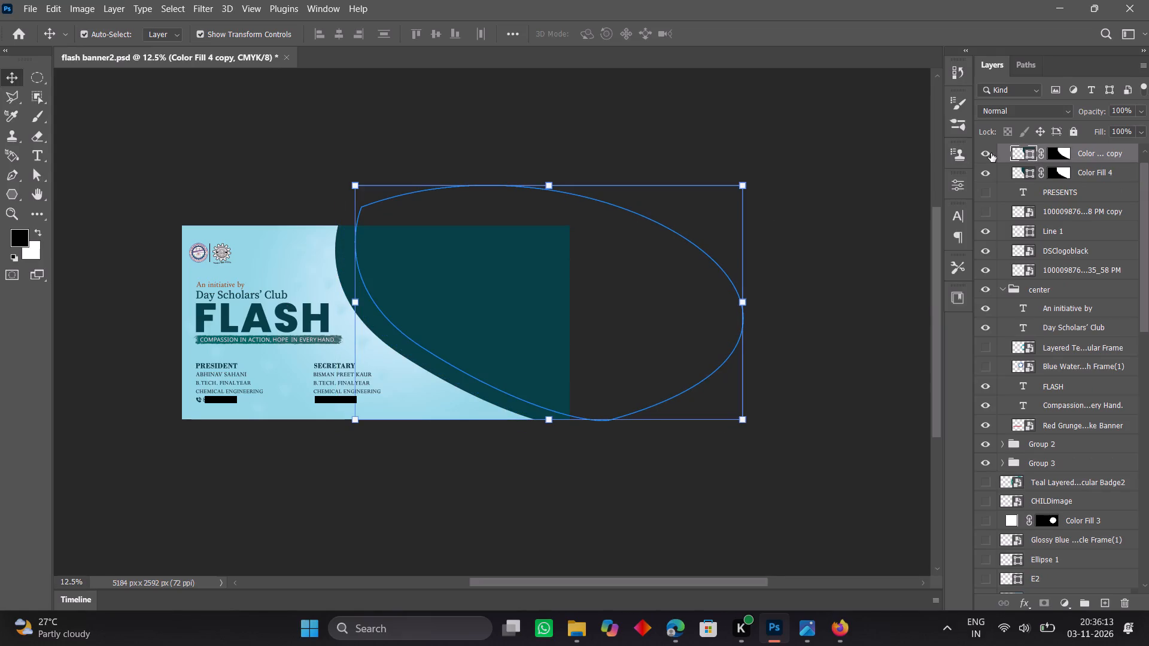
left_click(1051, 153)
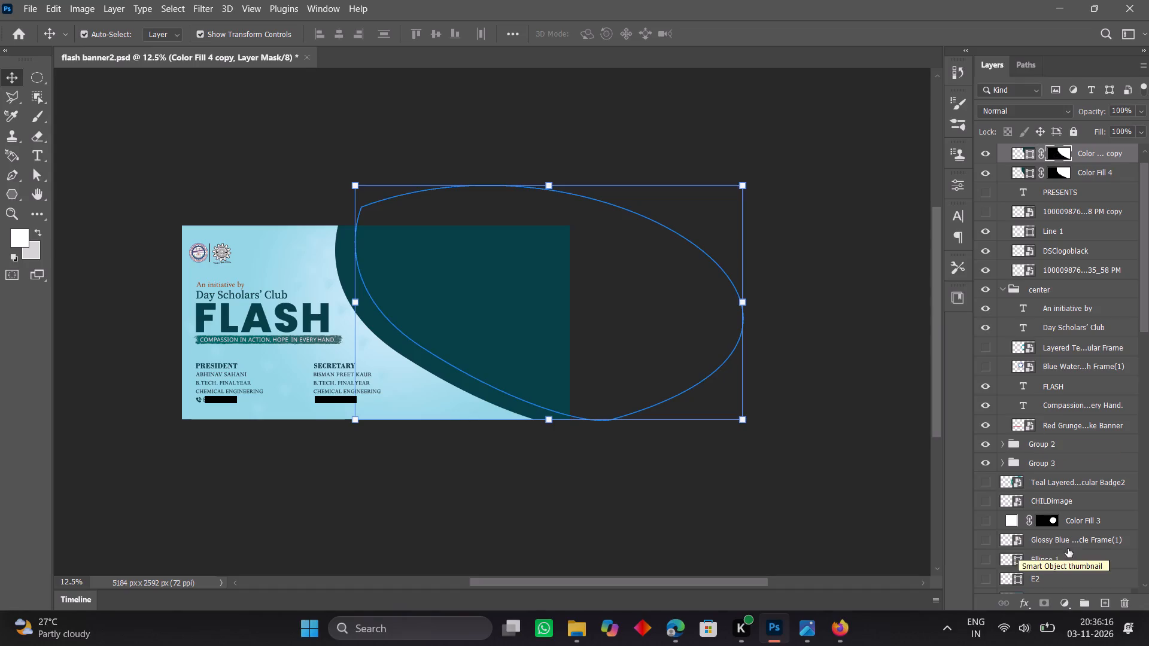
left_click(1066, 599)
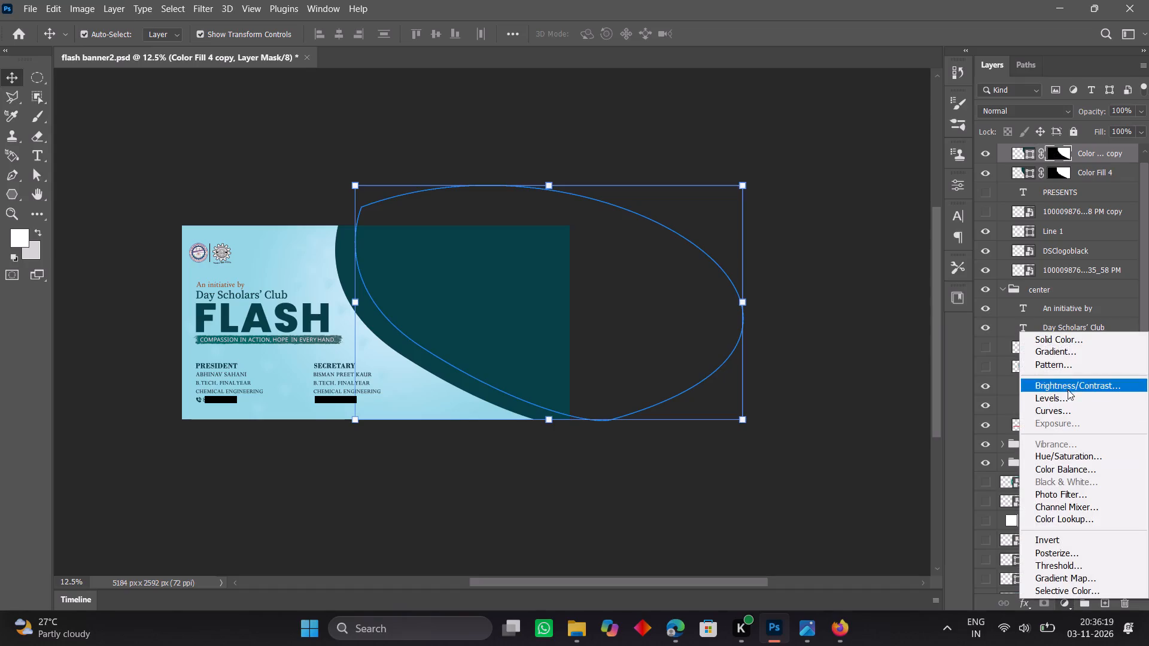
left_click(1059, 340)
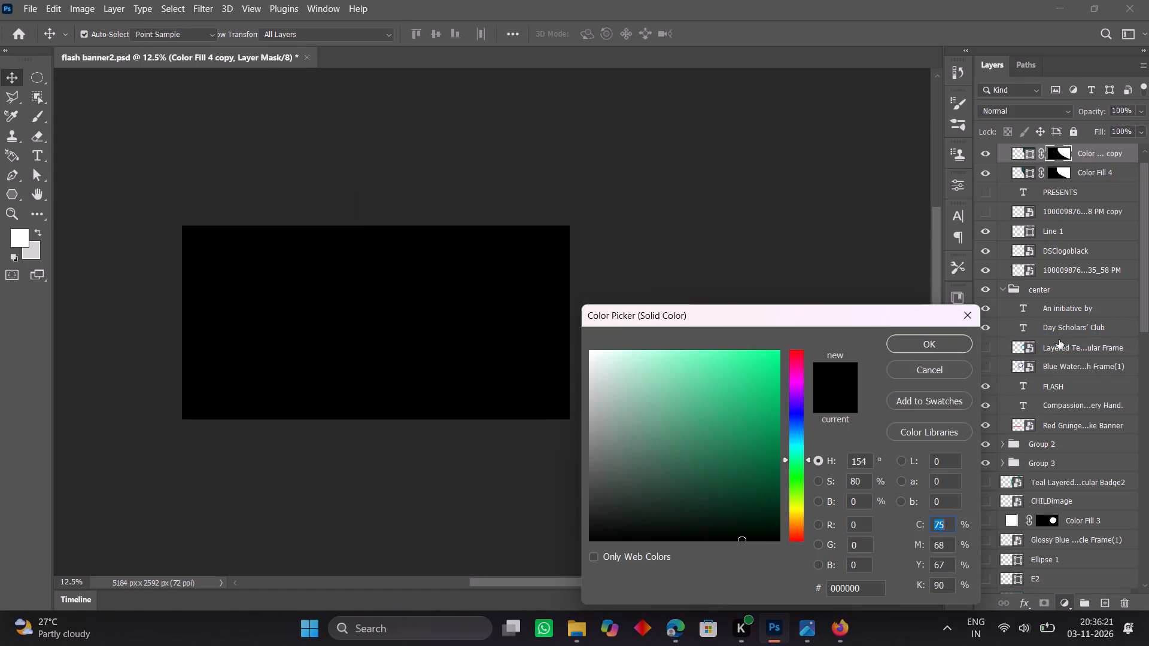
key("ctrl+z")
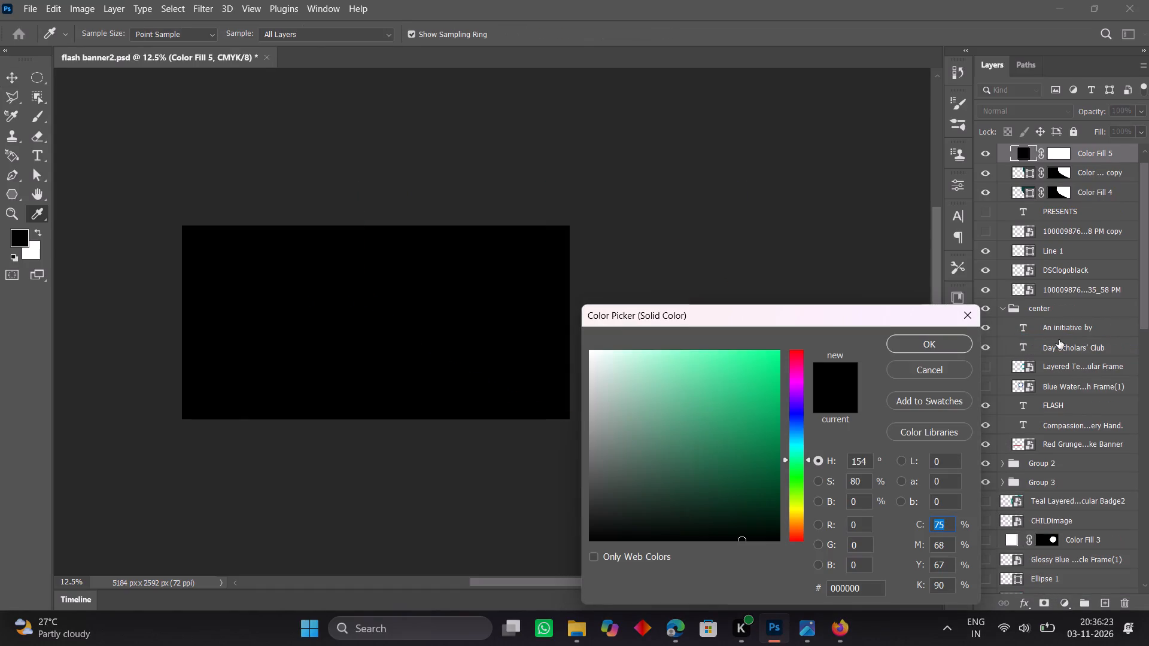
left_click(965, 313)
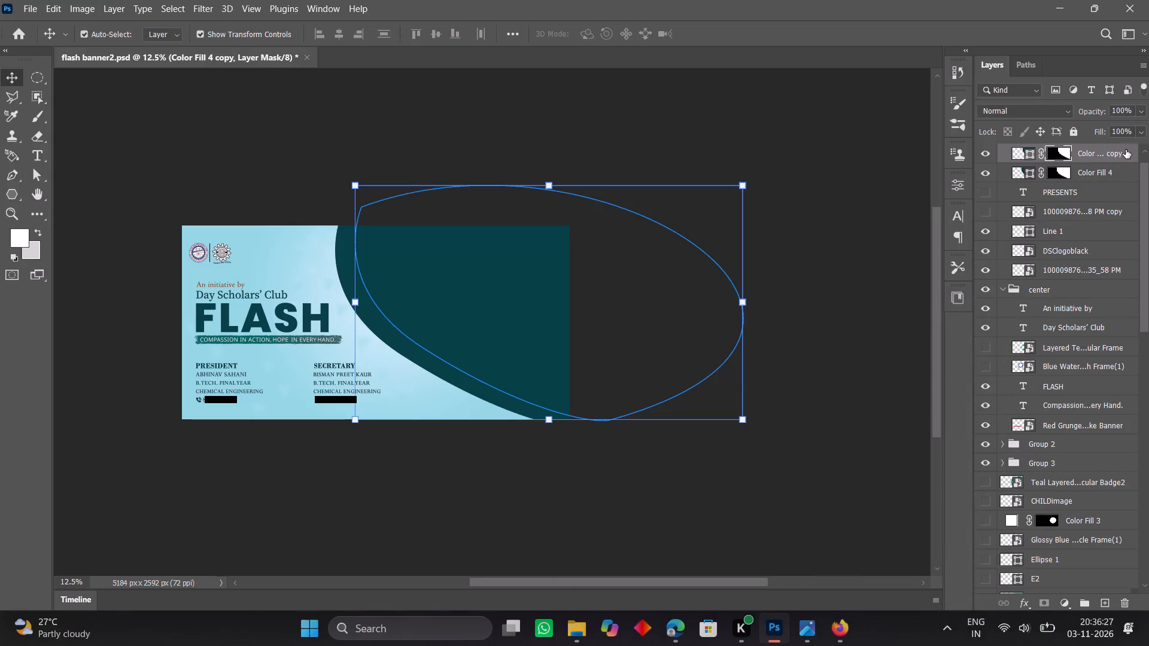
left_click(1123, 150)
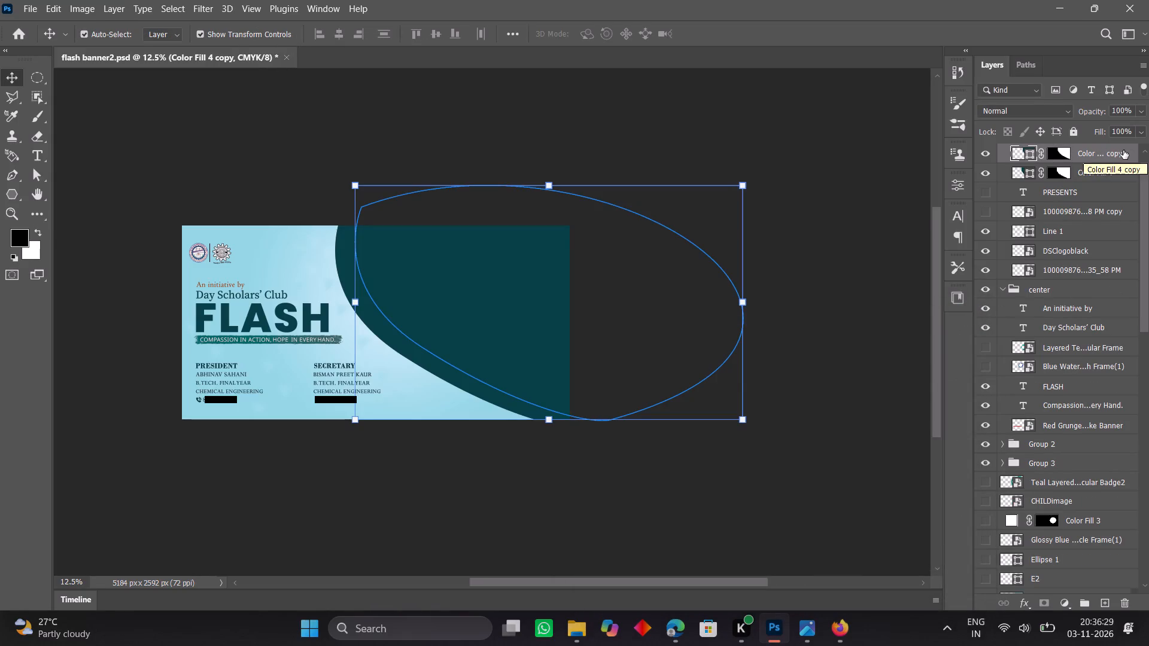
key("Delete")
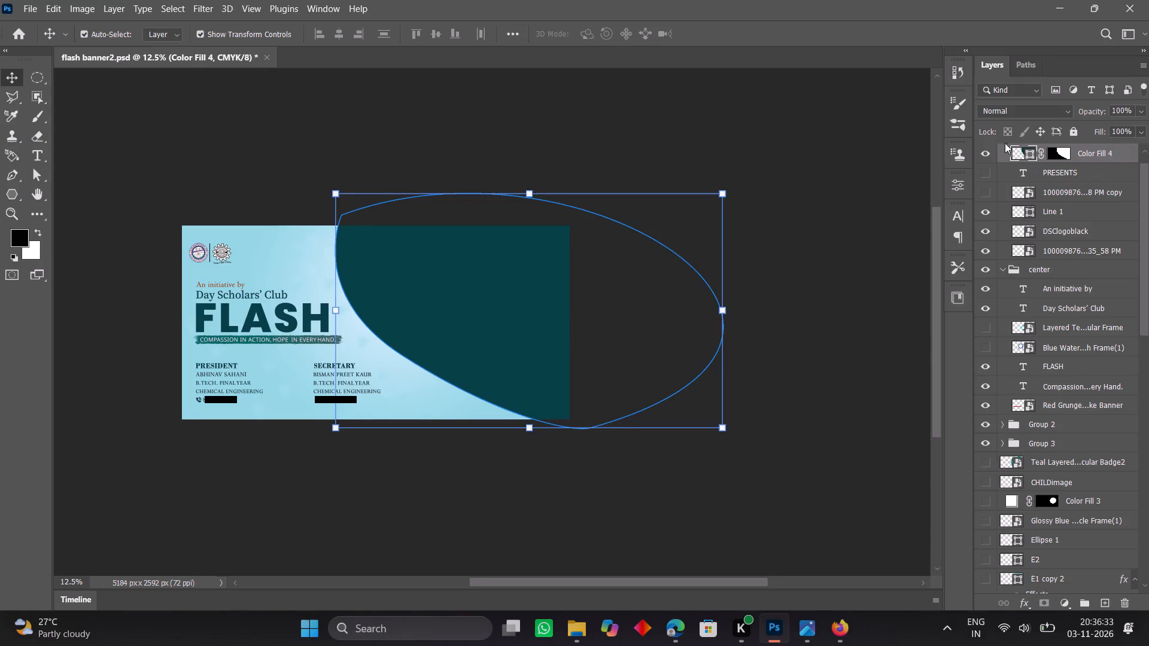
Unlink the layer mask from the shape of the Color Fill 4 layer.
left_click(1040, 156)
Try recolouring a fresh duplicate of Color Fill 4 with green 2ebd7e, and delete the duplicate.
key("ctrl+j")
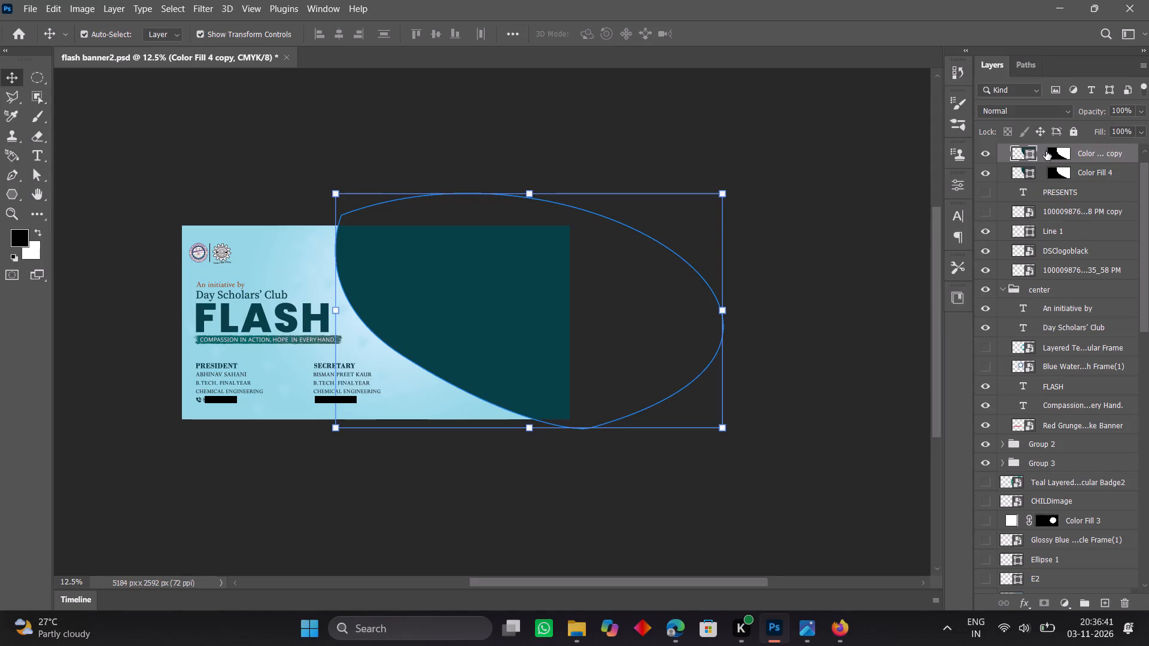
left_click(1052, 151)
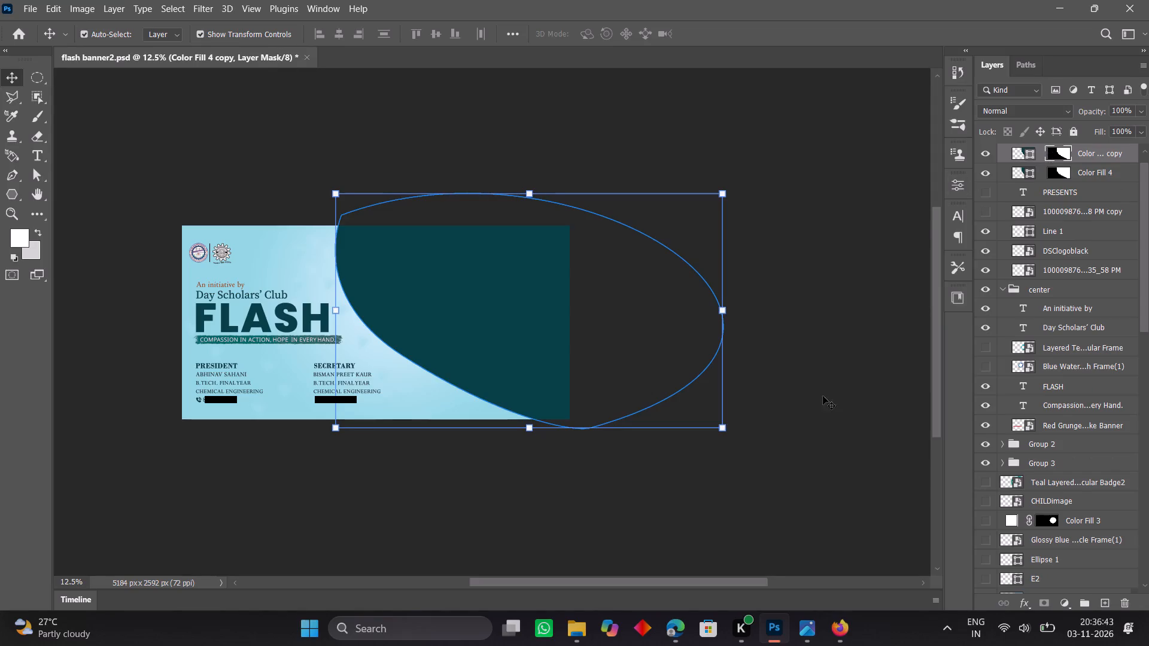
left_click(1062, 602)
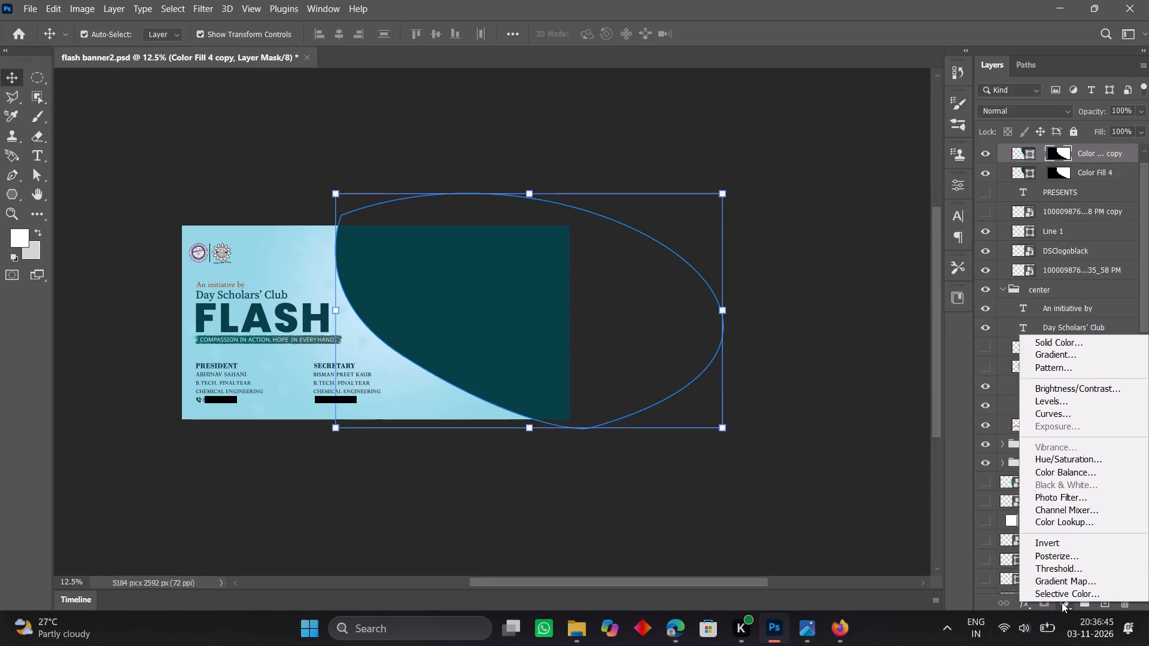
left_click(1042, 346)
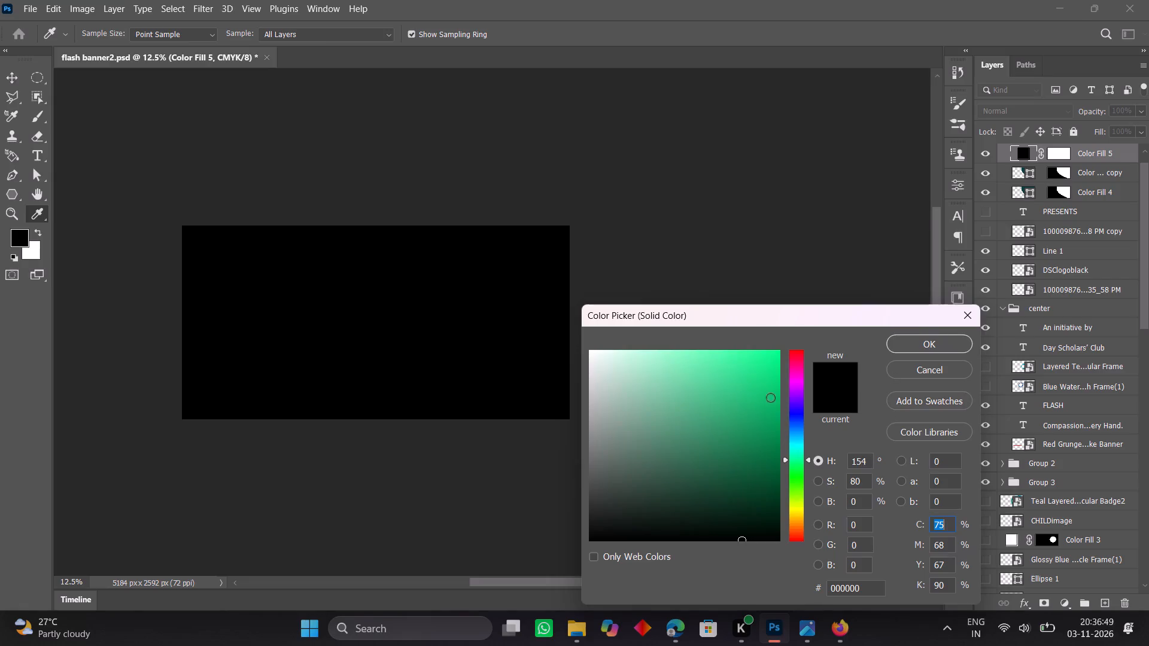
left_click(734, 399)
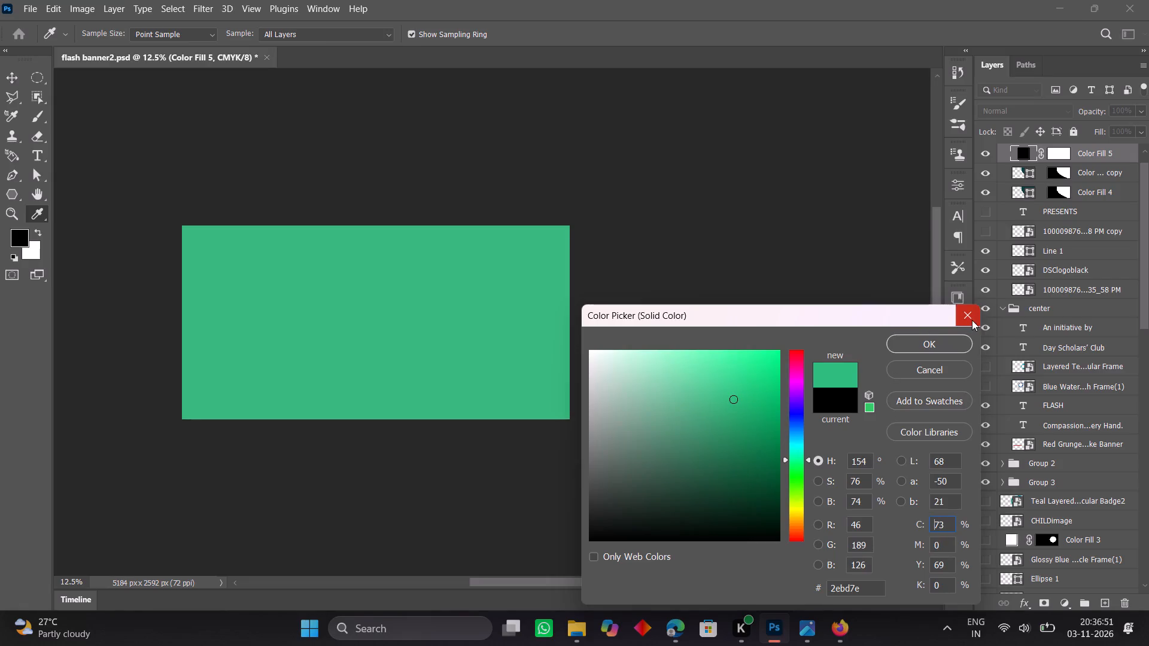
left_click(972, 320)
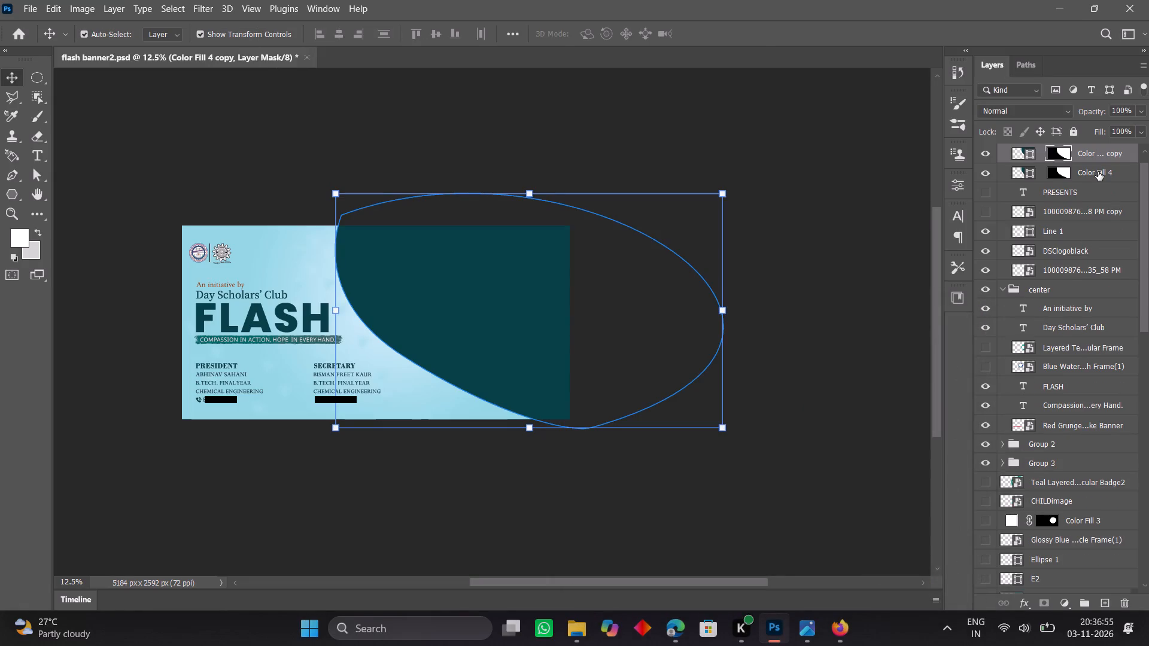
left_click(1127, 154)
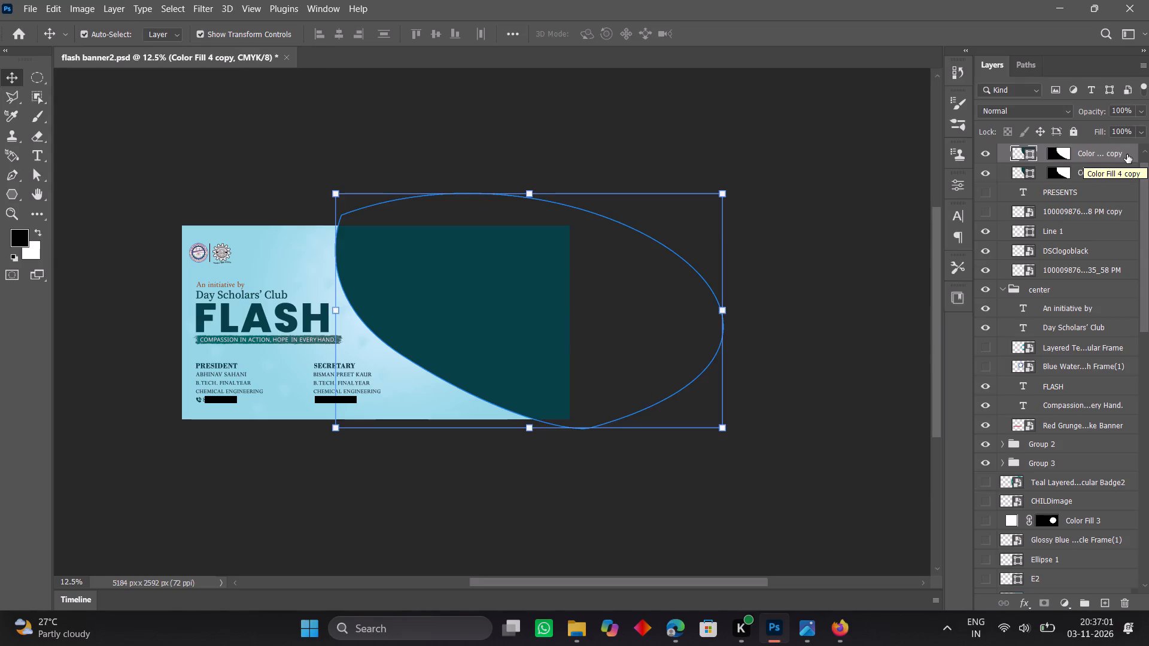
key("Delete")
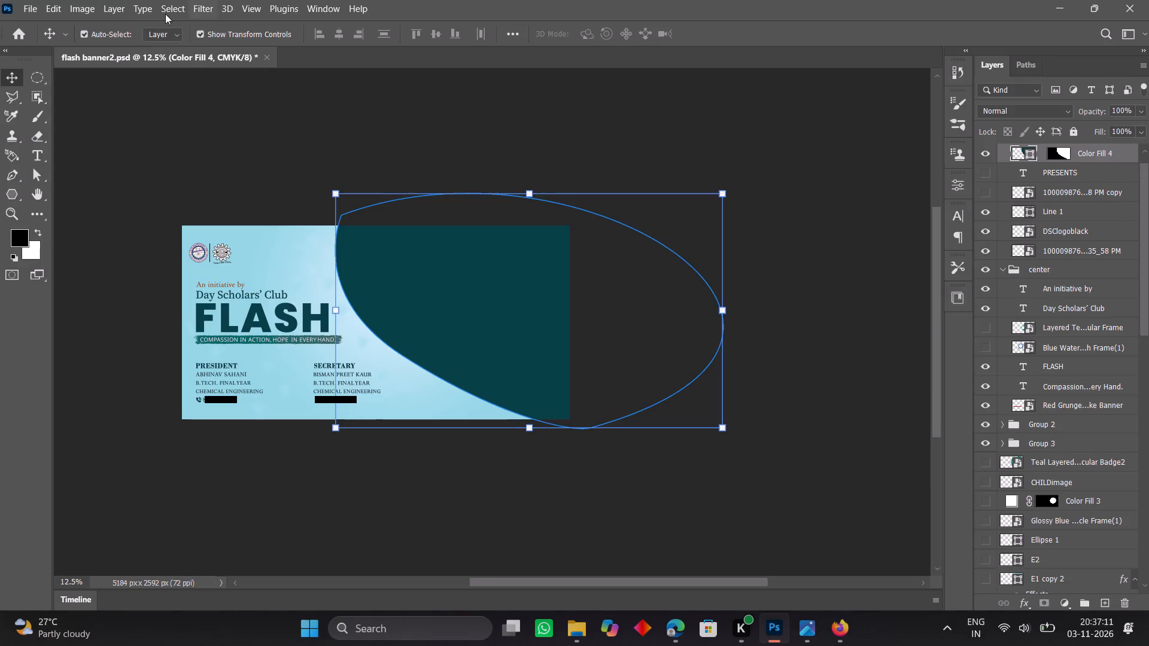
Deselect the Color Fill 4 layer so that no layer is active.
left_click(11, 78)
left_click(202, 133)
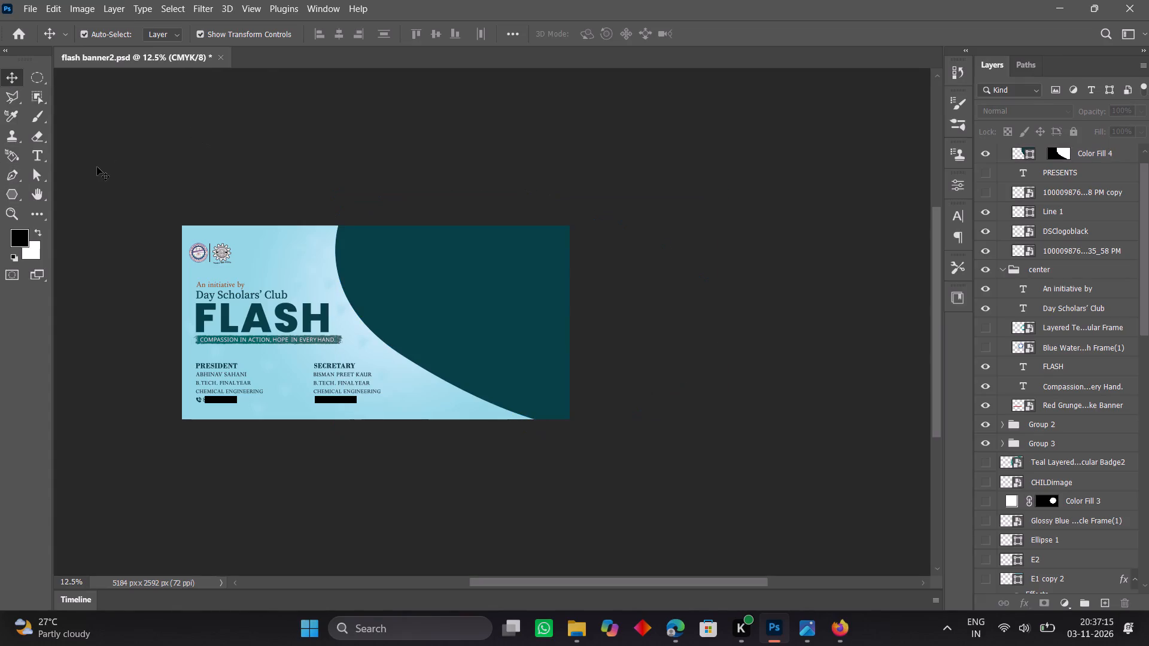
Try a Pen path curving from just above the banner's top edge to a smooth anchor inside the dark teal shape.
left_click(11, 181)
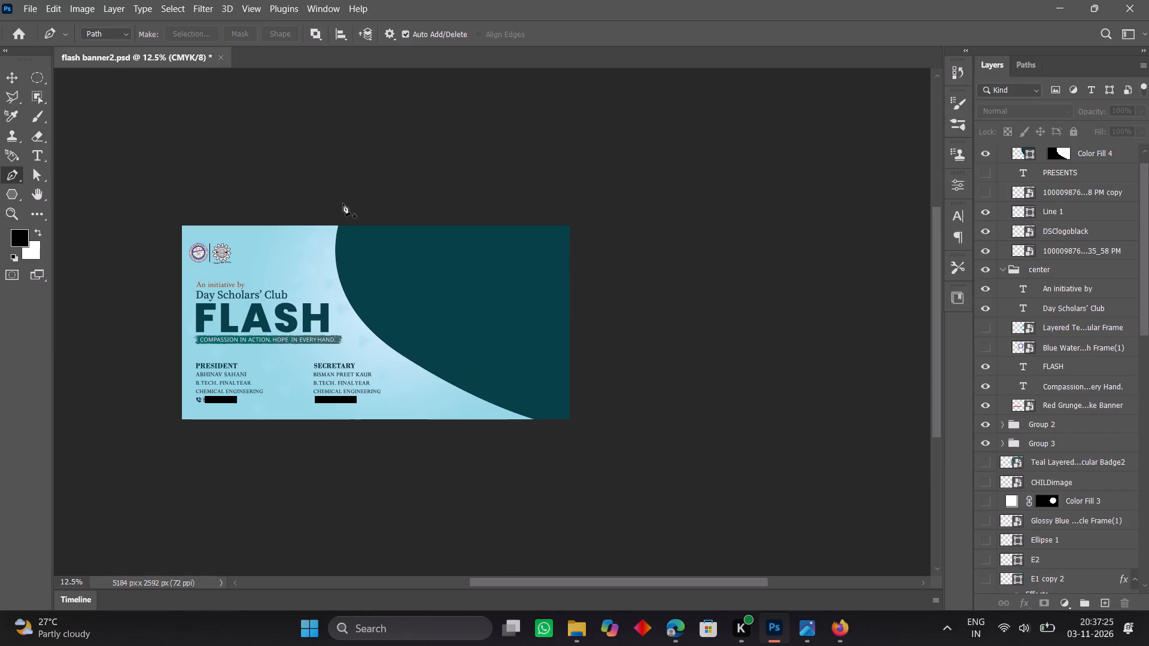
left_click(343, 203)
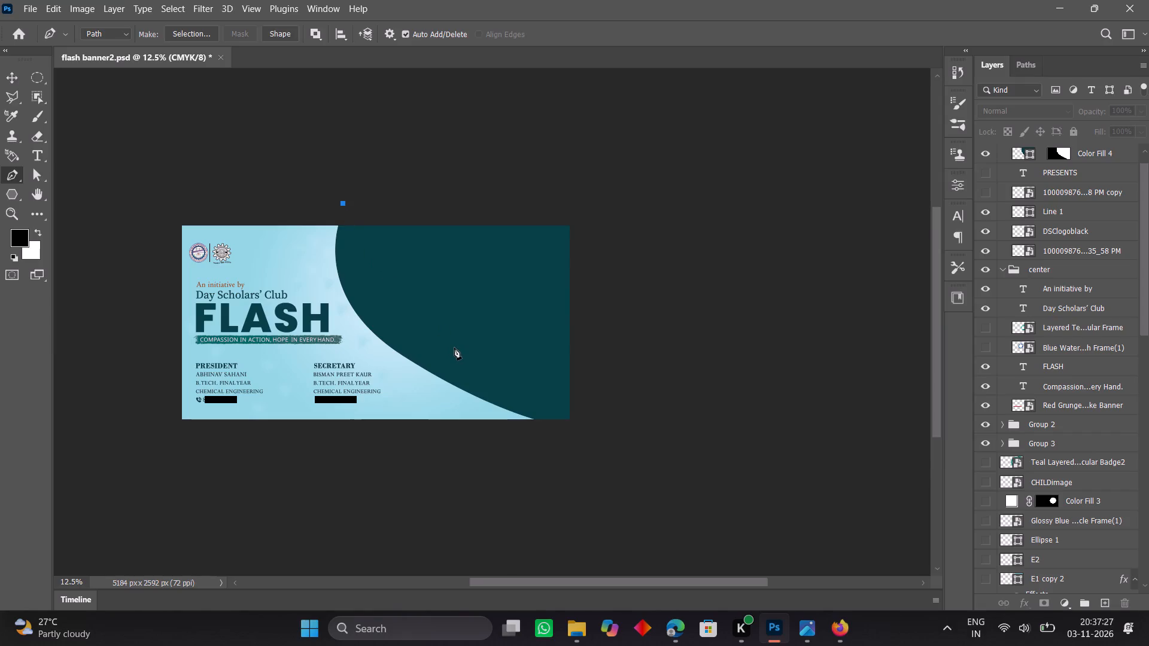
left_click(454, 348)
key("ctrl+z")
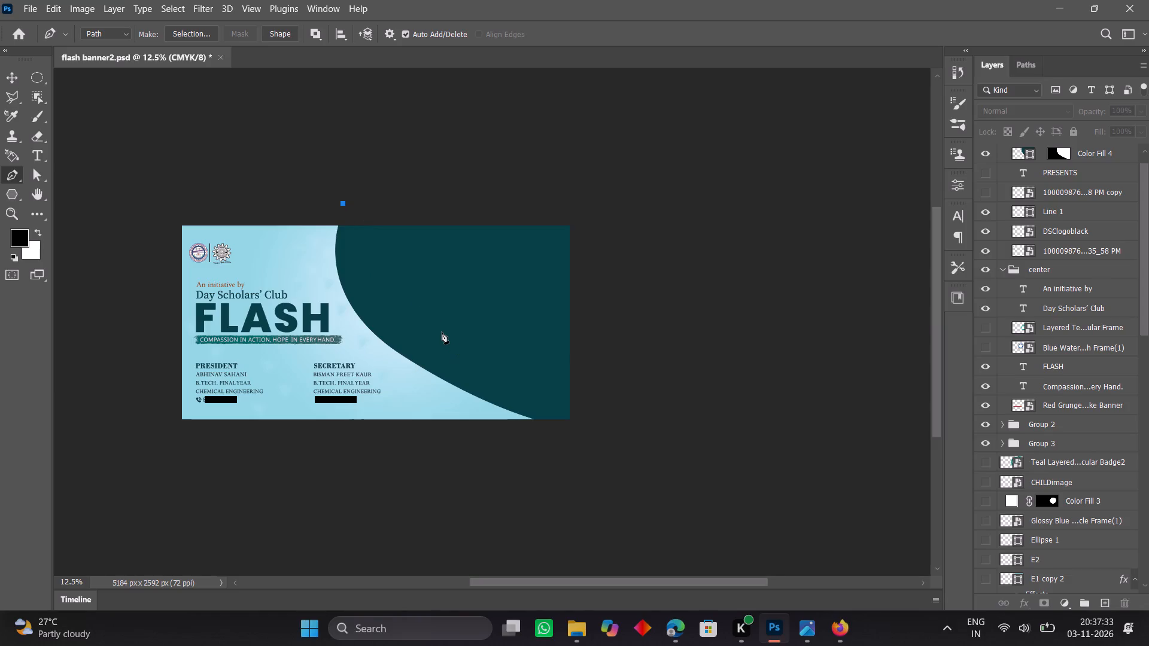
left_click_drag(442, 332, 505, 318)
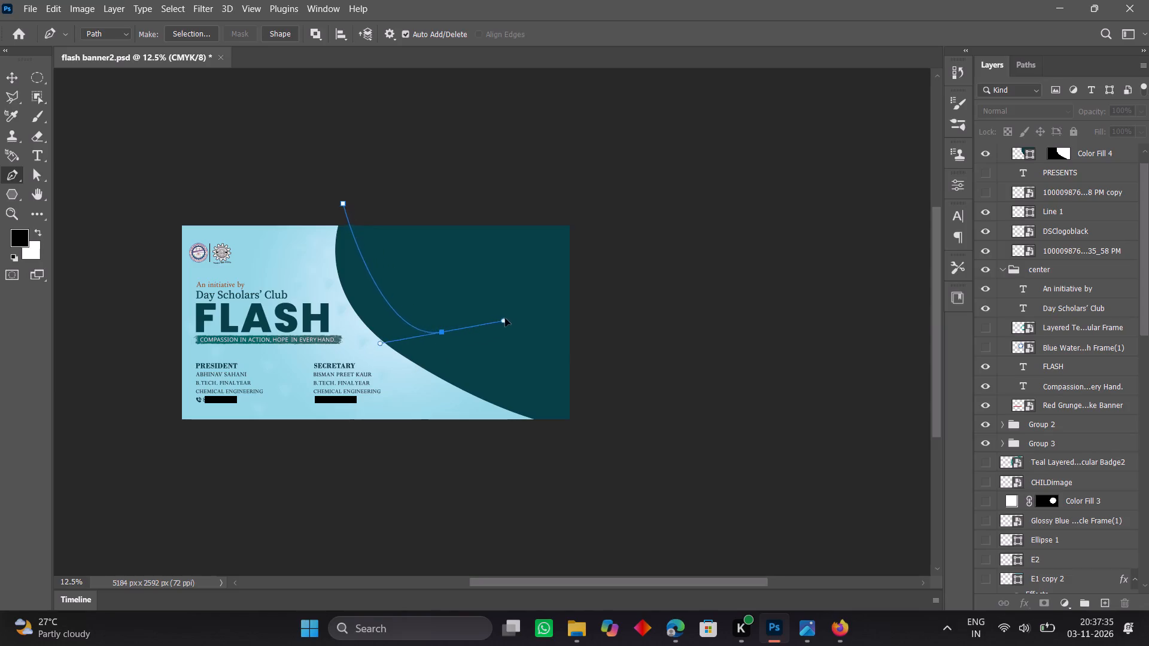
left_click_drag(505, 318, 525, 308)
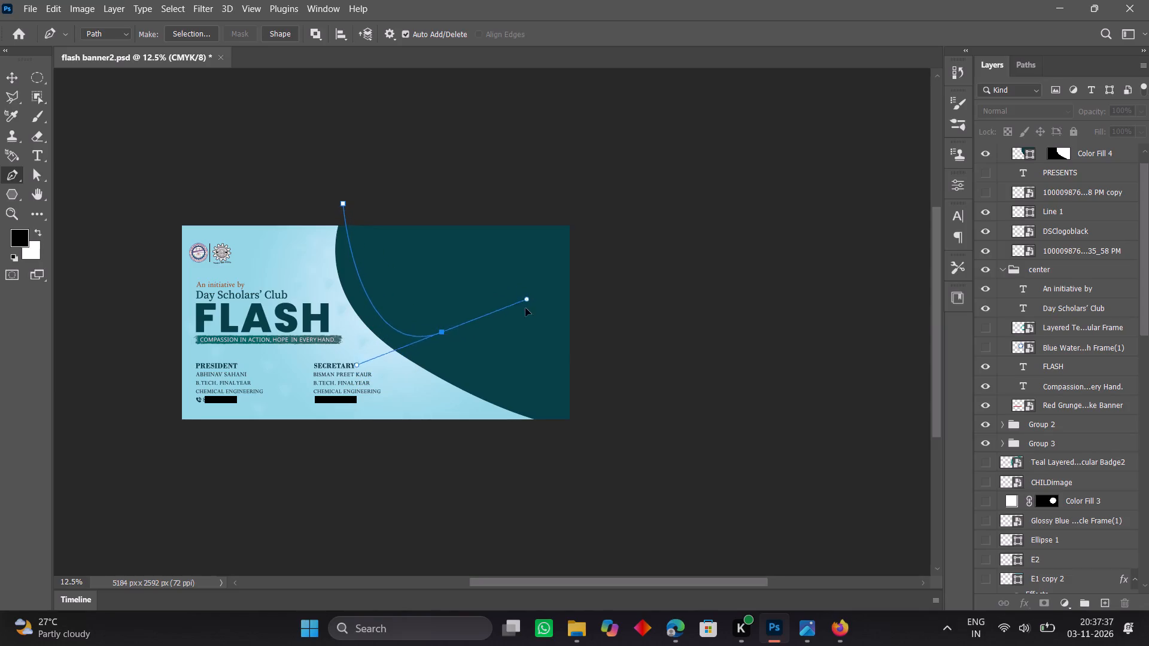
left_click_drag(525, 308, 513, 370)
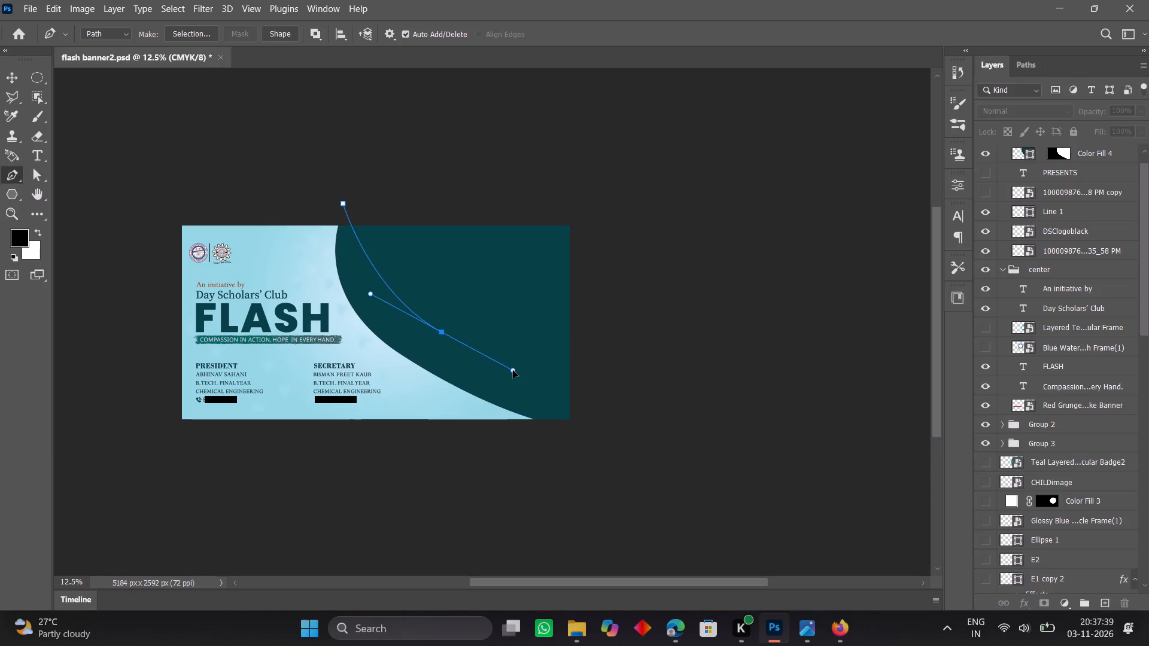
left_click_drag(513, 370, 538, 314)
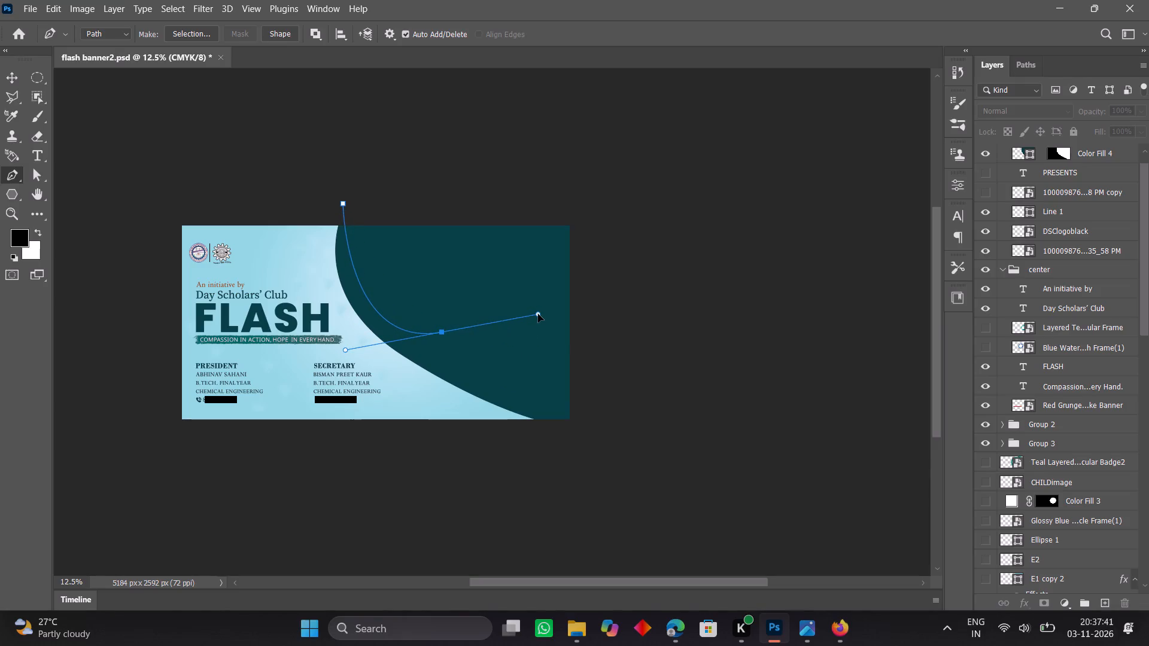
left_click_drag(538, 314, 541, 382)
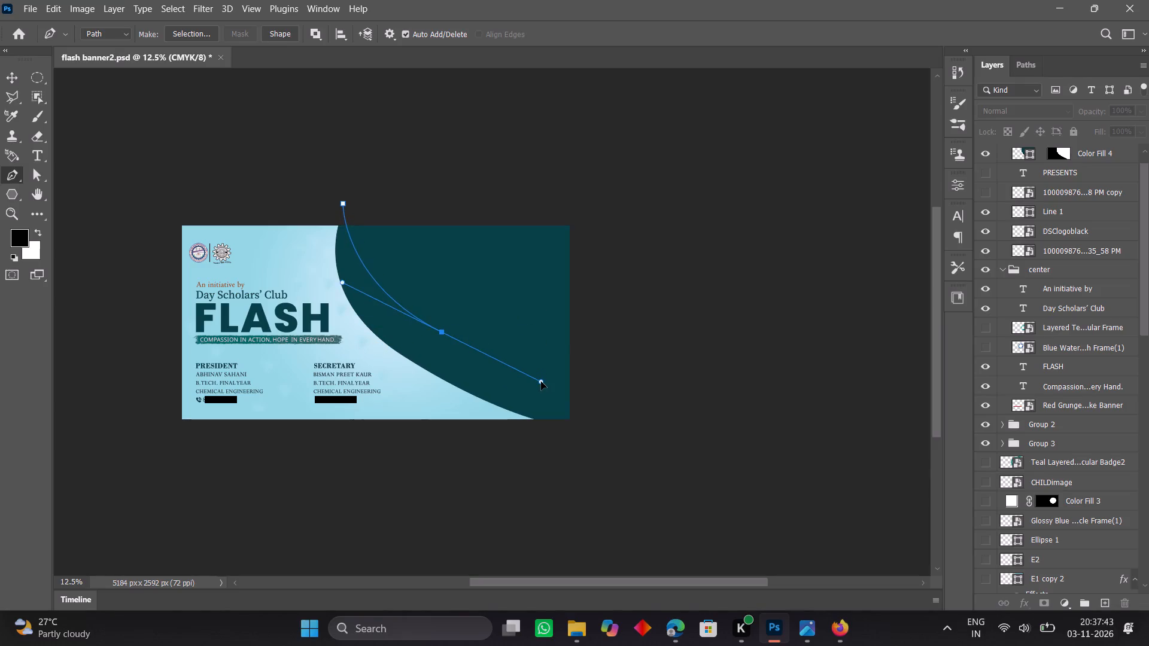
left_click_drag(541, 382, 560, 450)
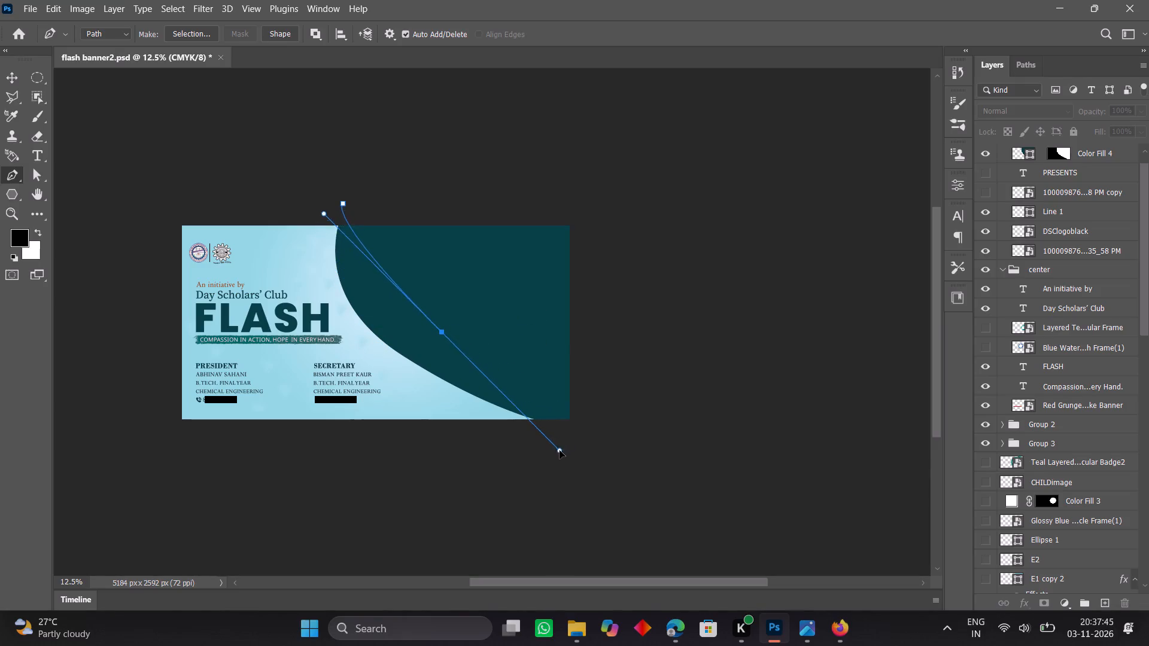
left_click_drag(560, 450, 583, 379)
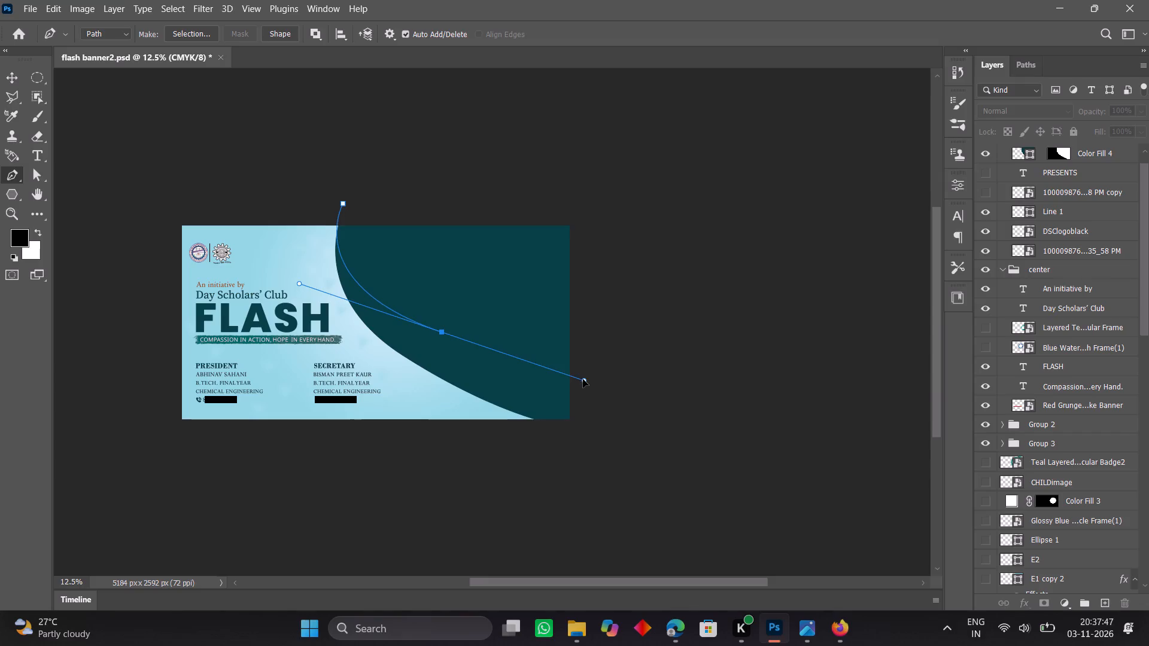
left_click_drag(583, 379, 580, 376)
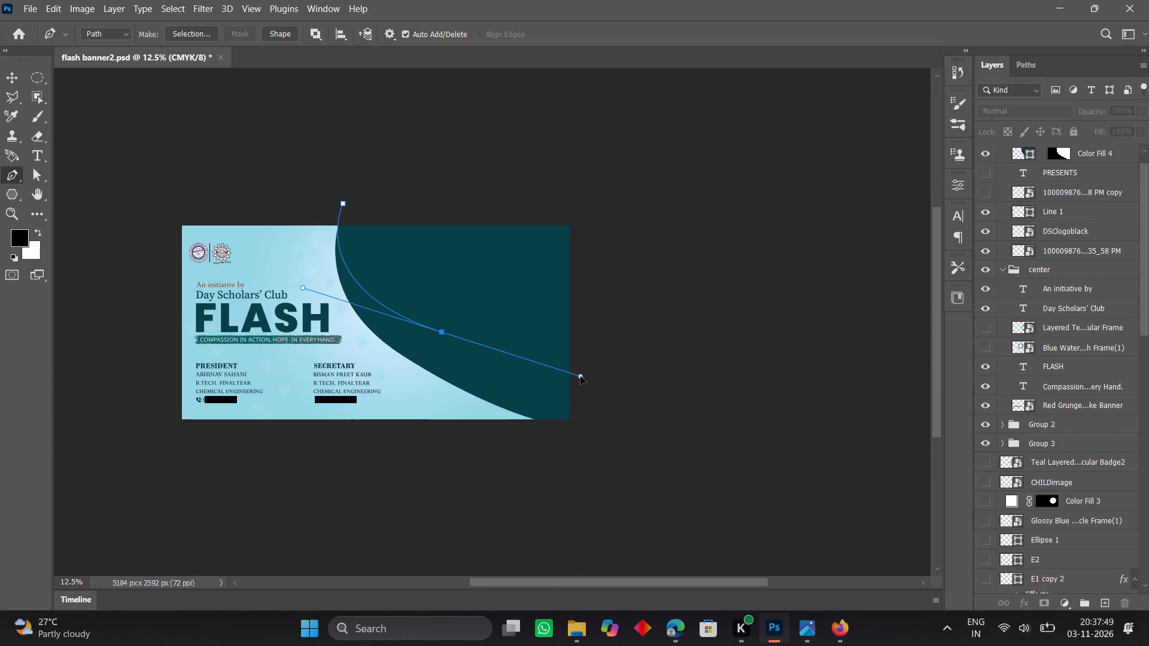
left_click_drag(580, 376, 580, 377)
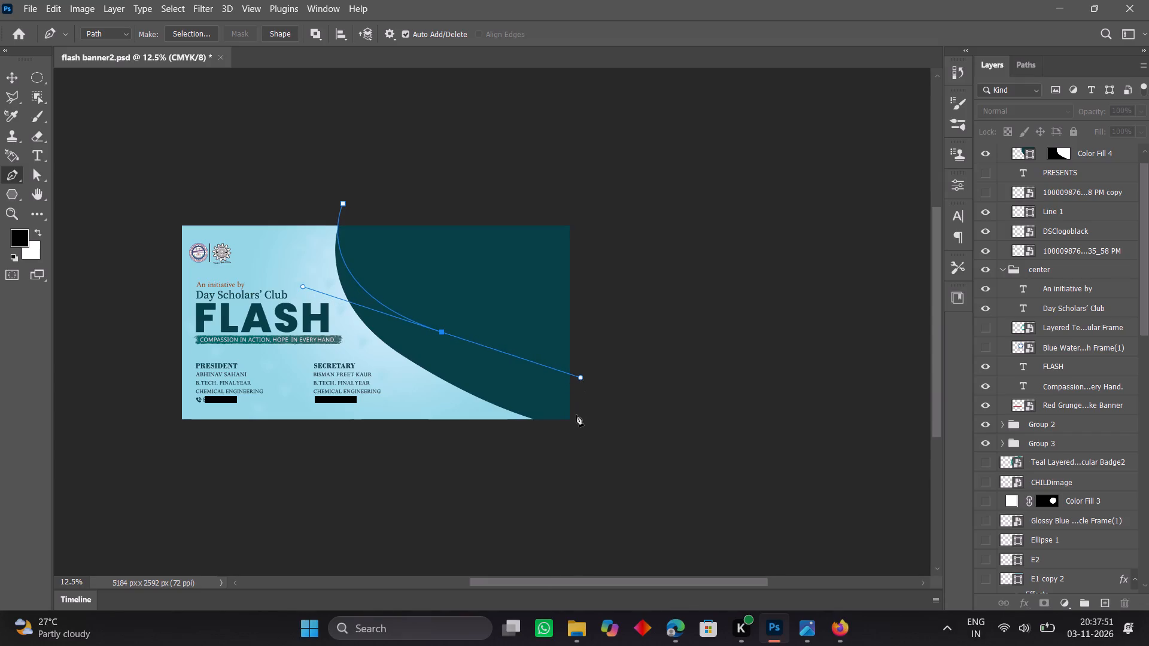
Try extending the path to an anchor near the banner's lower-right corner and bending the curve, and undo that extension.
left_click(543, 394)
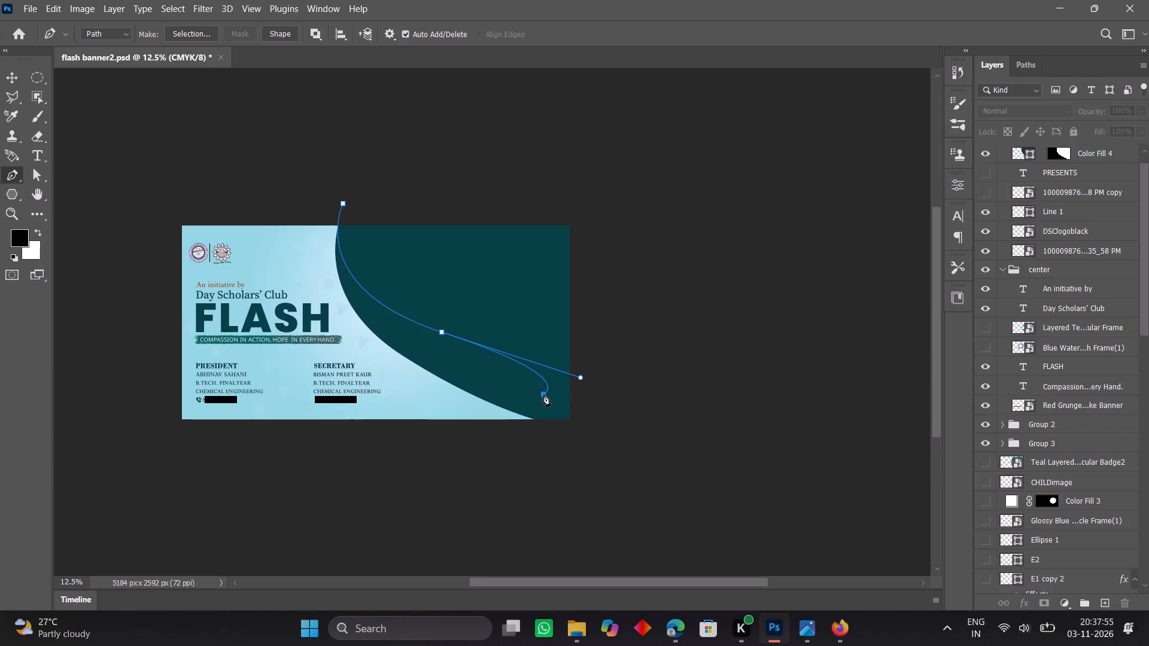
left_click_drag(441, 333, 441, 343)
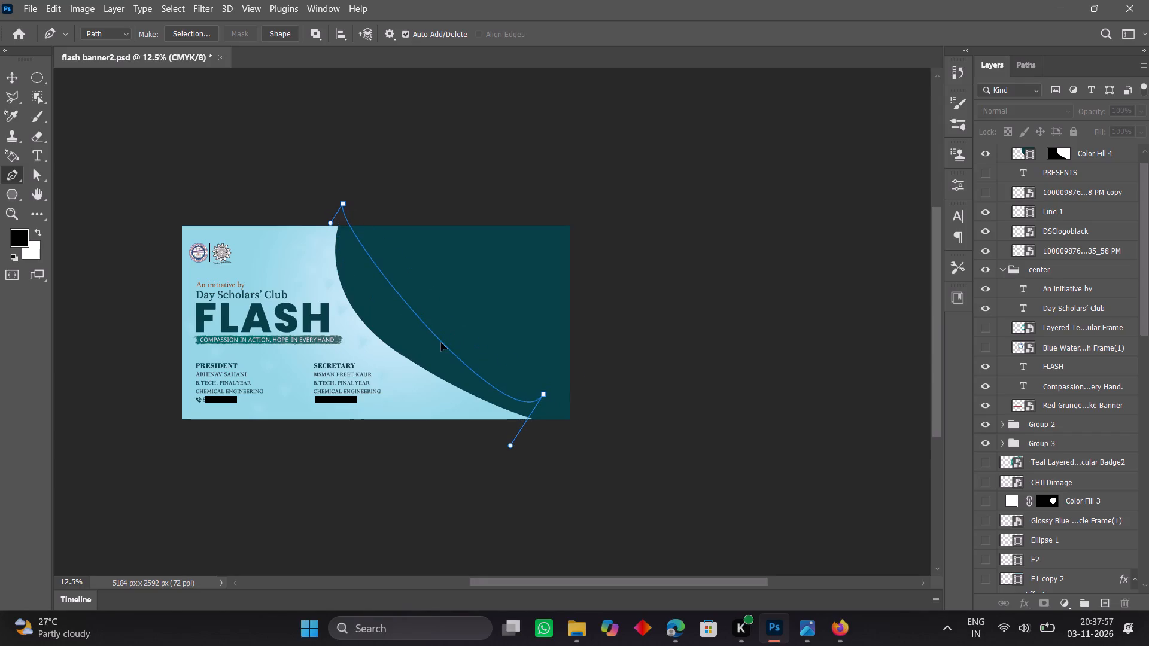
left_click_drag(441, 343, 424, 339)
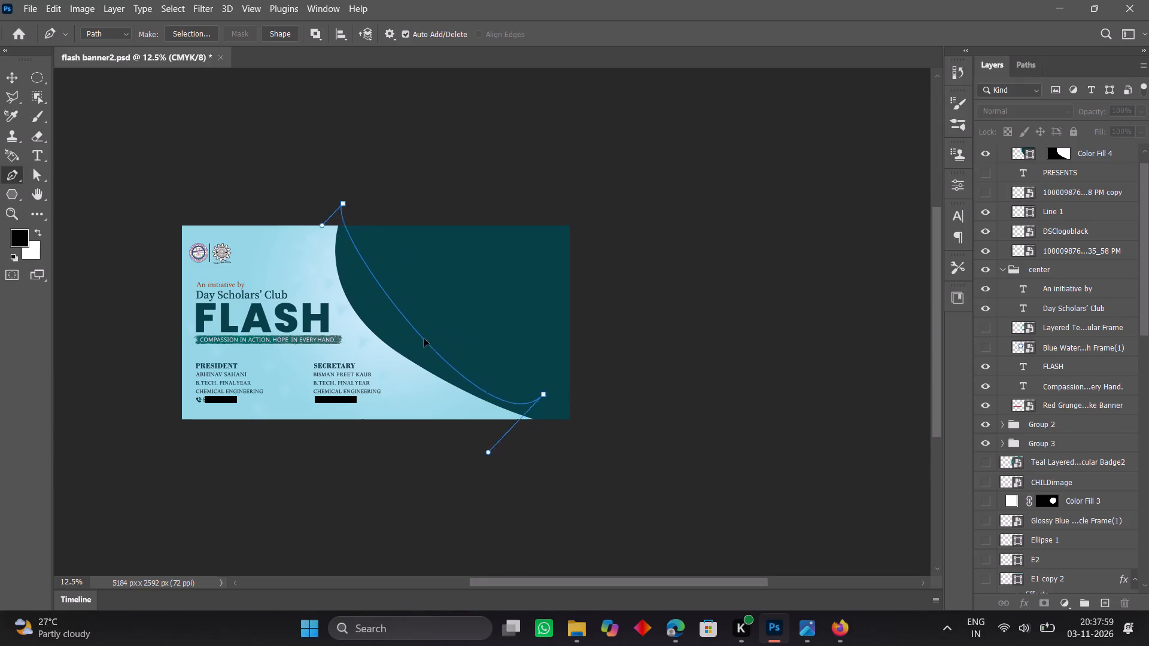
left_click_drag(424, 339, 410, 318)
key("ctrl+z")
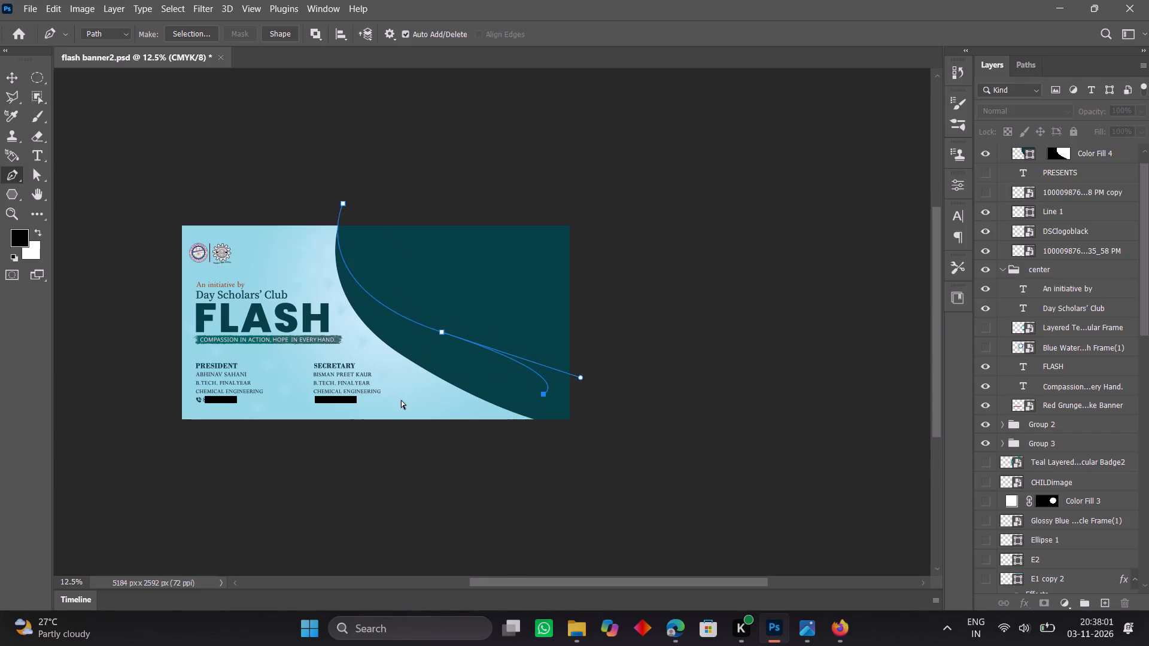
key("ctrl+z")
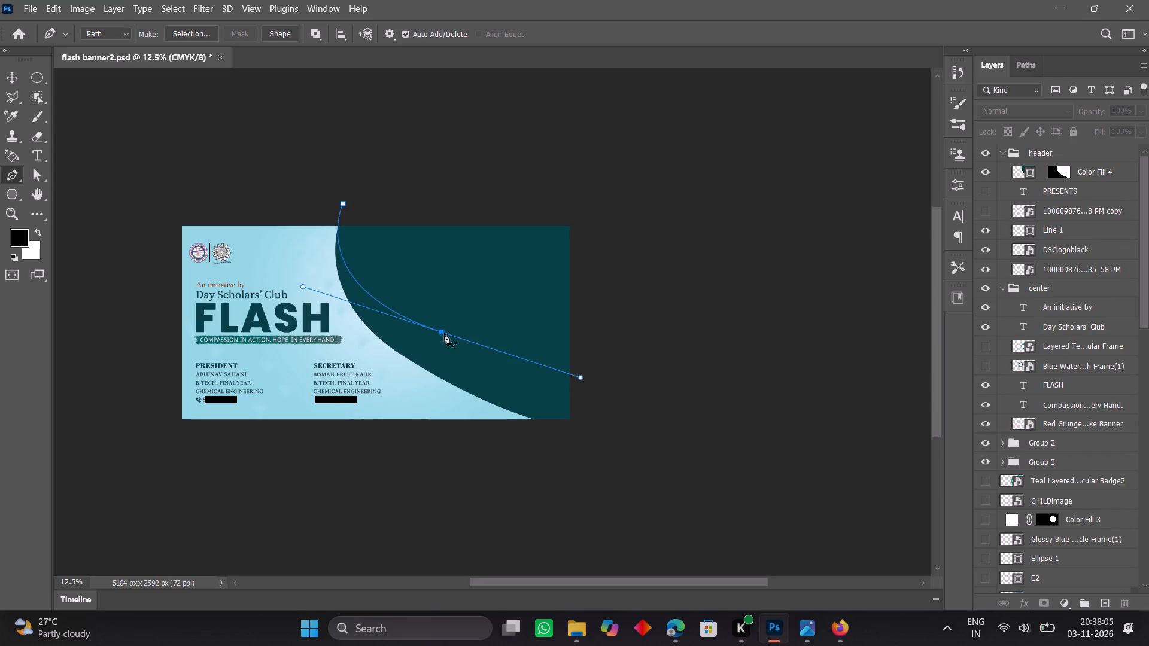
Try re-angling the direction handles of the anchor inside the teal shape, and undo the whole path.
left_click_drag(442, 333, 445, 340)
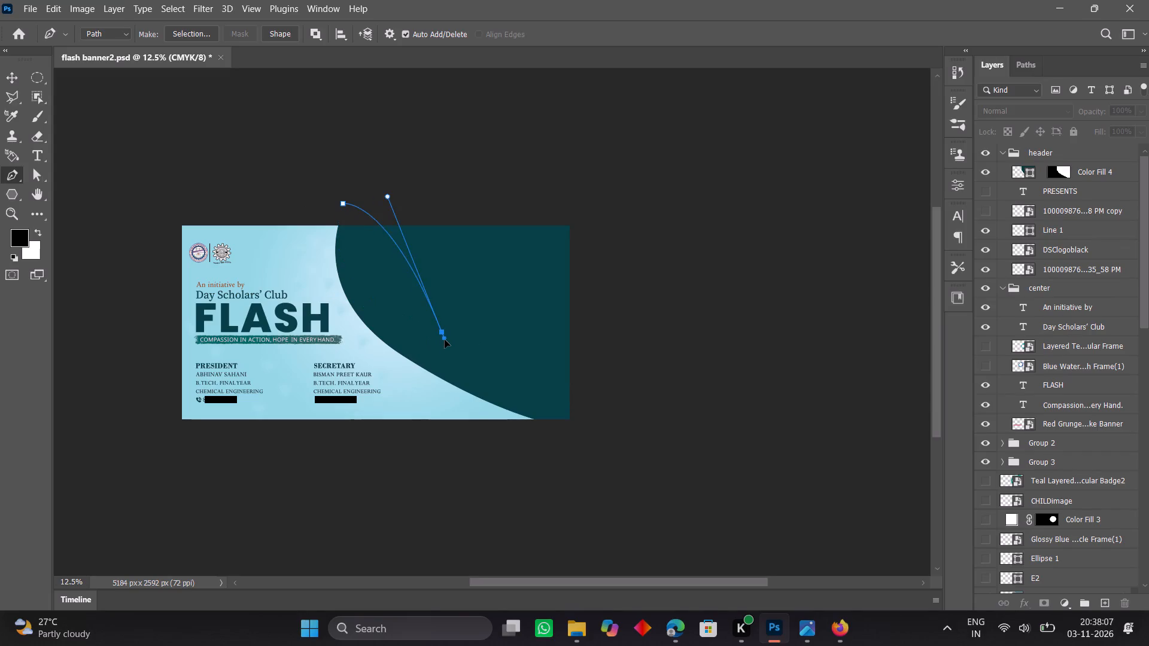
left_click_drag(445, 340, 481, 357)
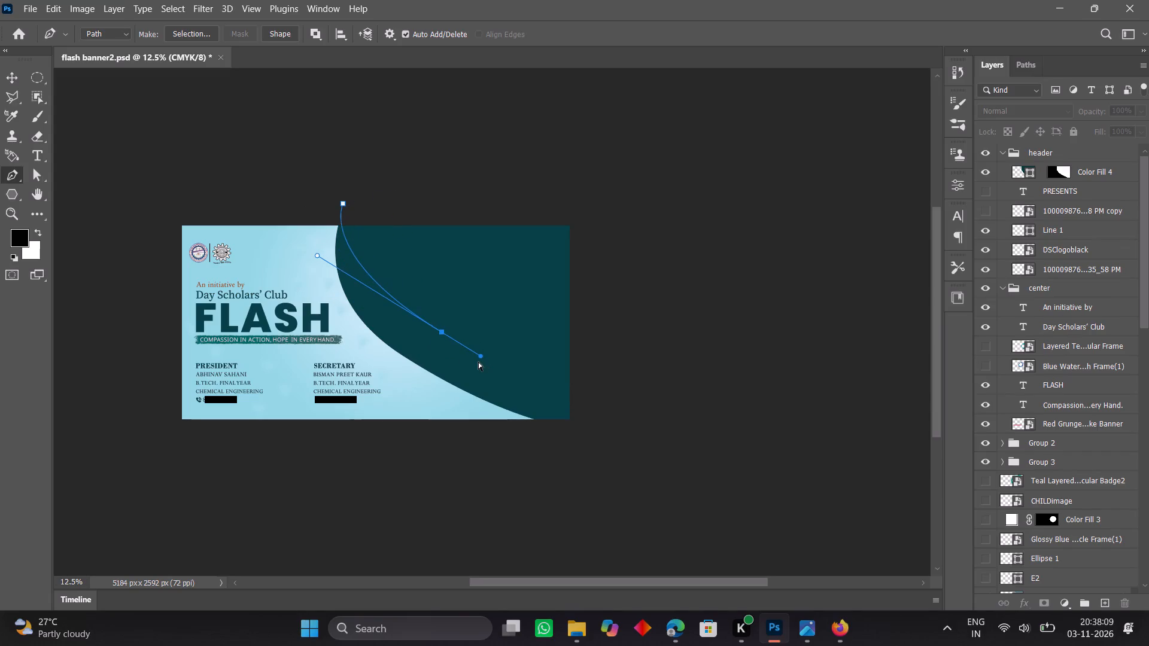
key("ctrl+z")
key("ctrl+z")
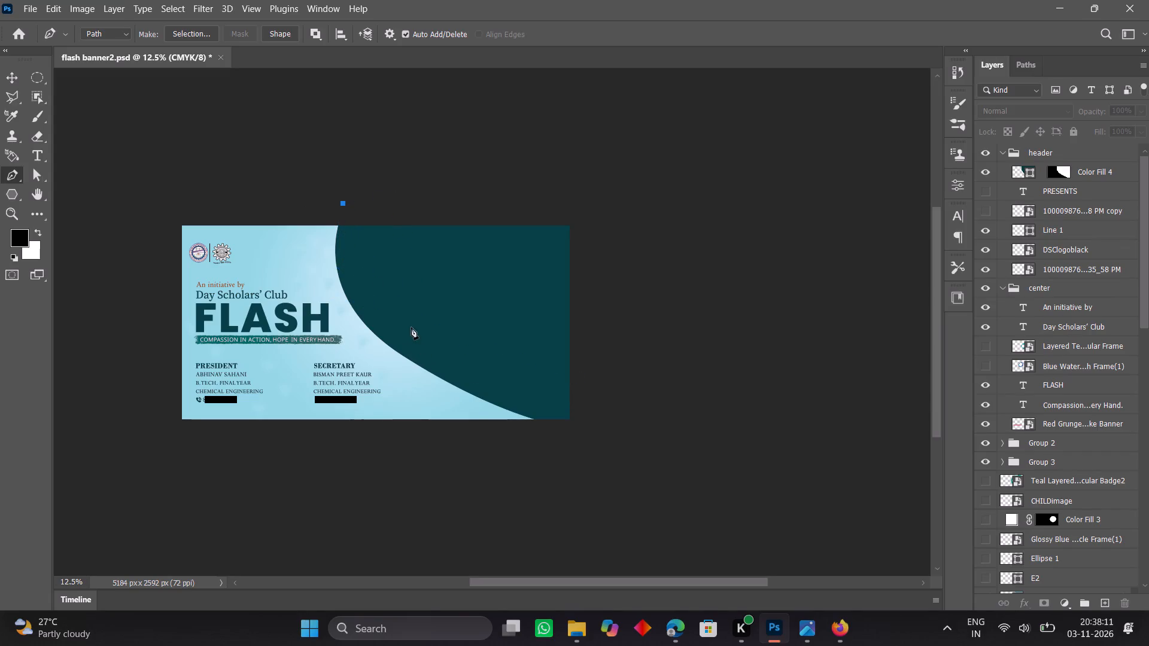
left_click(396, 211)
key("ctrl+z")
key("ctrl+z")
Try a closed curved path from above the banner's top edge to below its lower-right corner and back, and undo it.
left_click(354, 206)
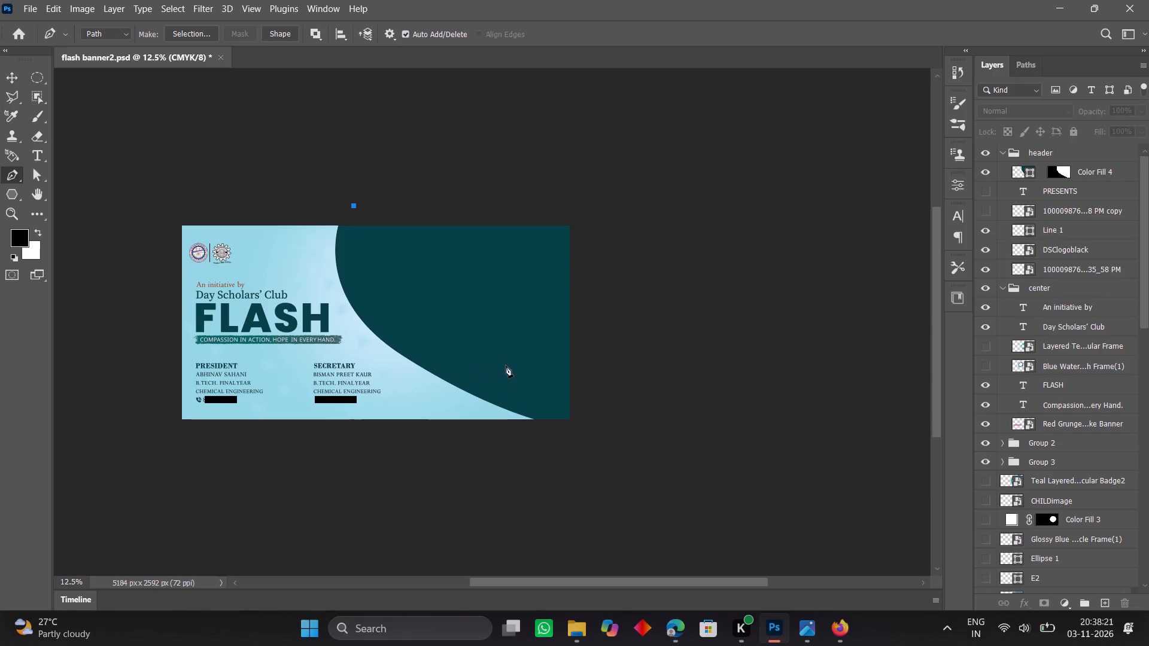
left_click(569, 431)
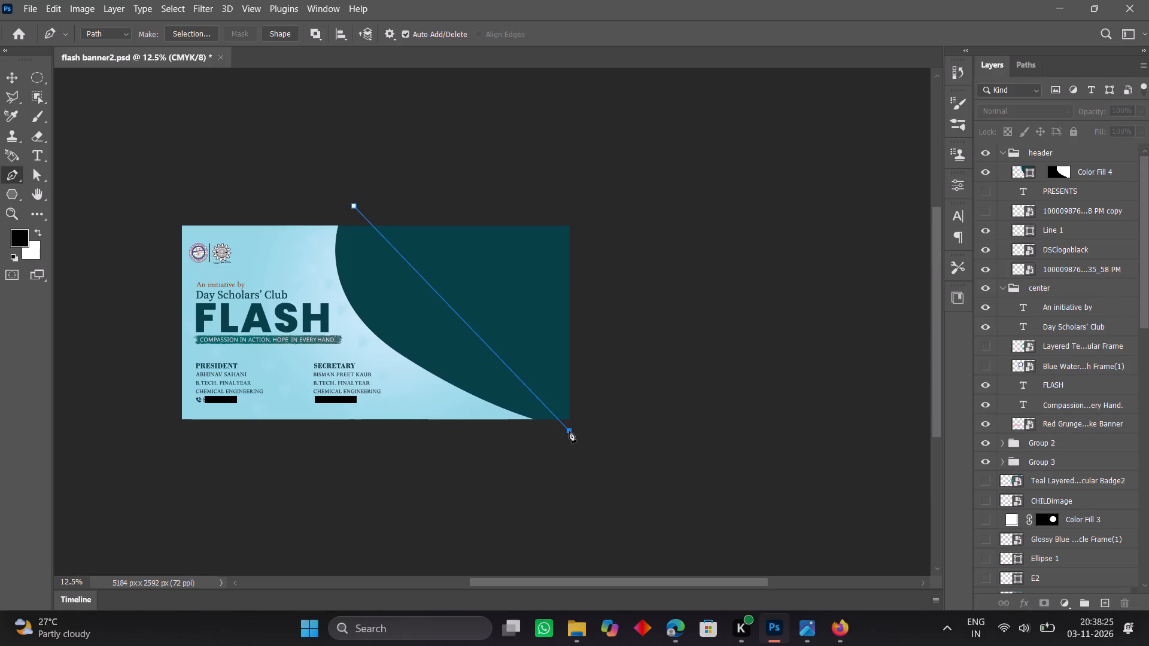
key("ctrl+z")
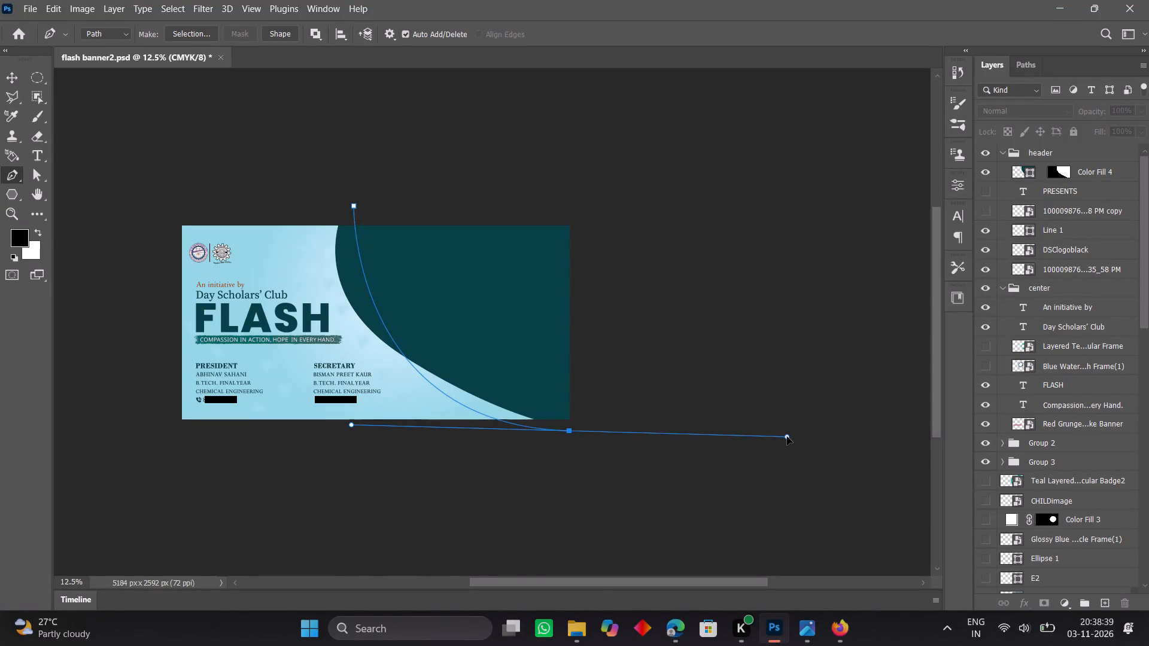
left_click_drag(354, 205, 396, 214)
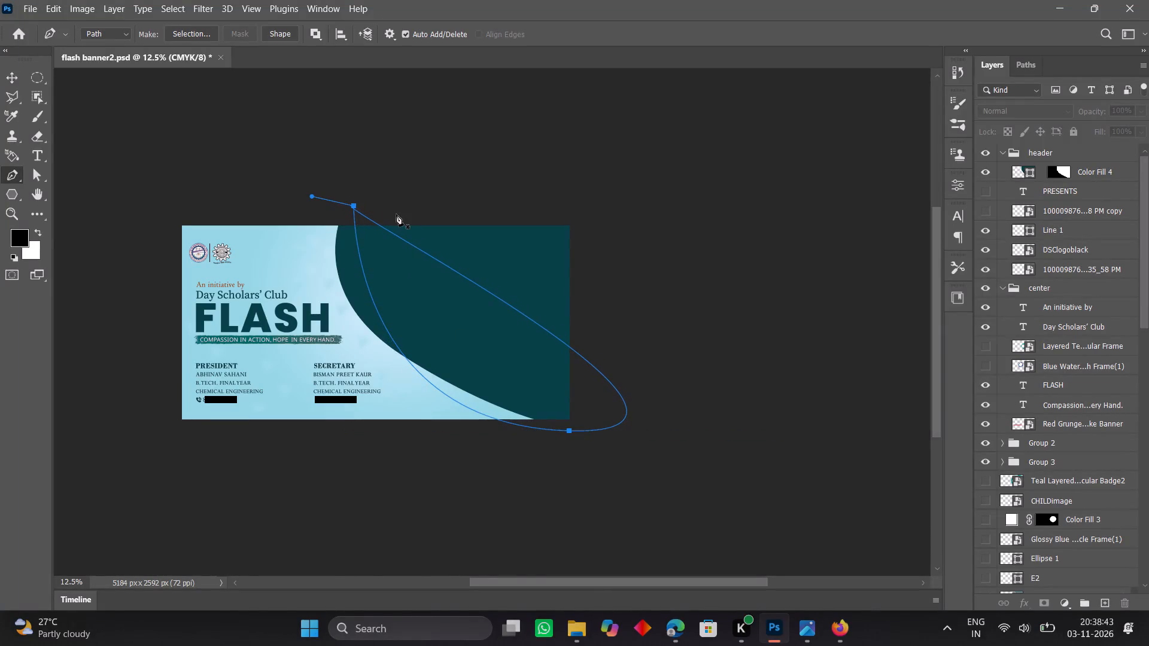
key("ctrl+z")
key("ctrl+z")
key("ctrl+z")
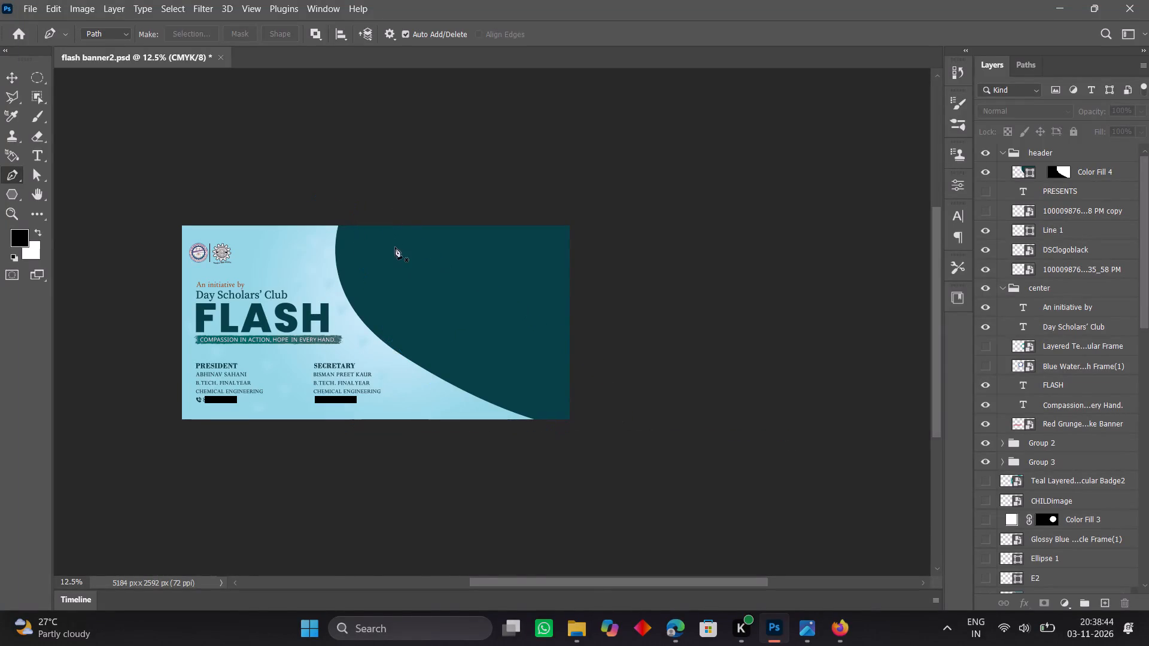
Start a Pen path just above the banner's top edge, over the dark teal shape.
left_click(383, 205)
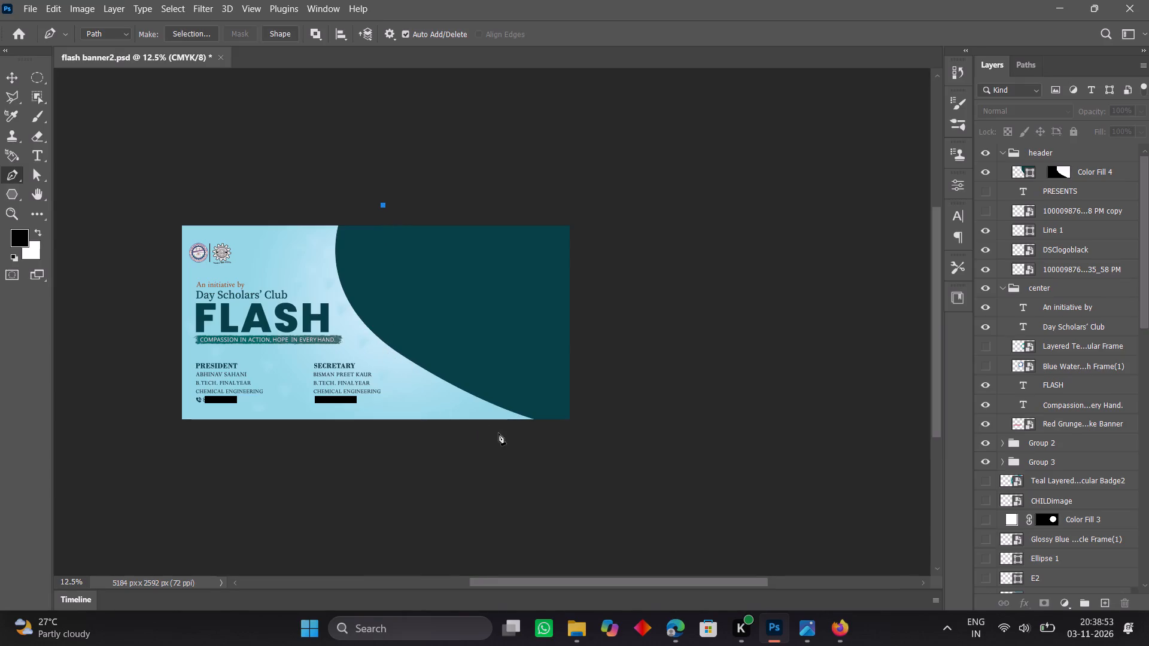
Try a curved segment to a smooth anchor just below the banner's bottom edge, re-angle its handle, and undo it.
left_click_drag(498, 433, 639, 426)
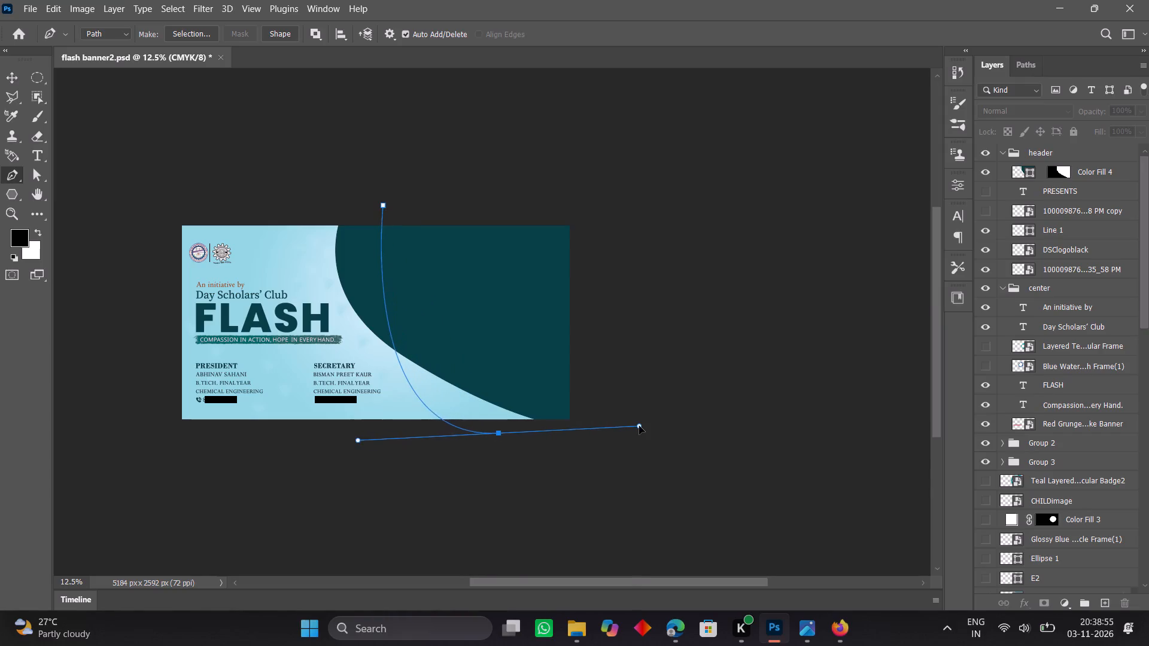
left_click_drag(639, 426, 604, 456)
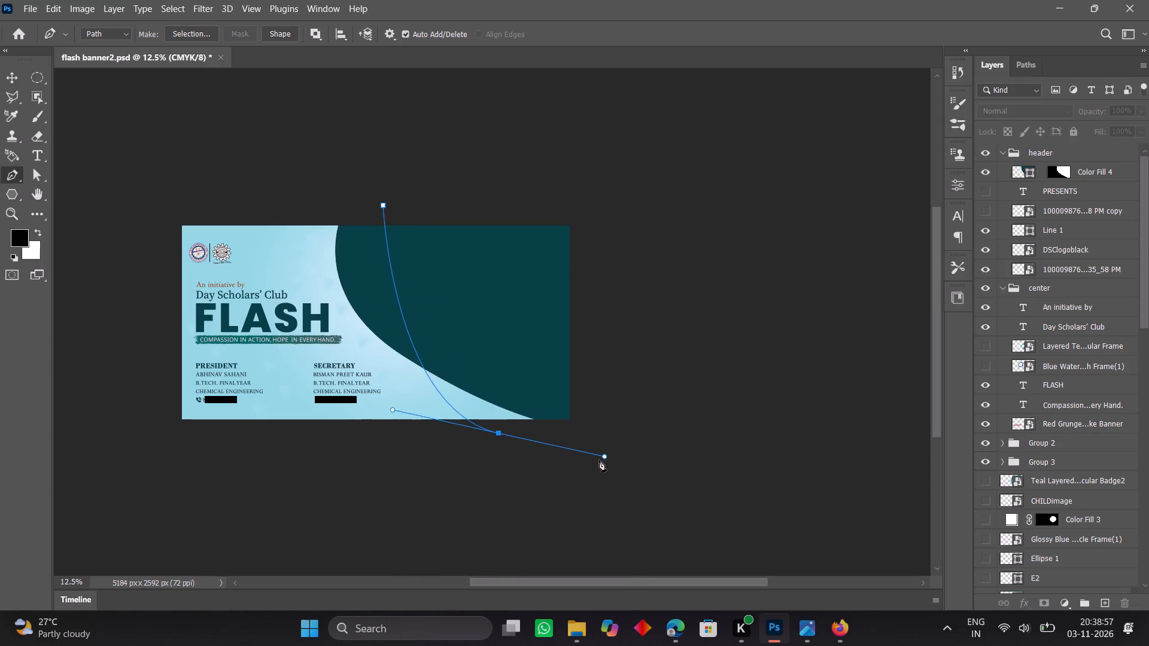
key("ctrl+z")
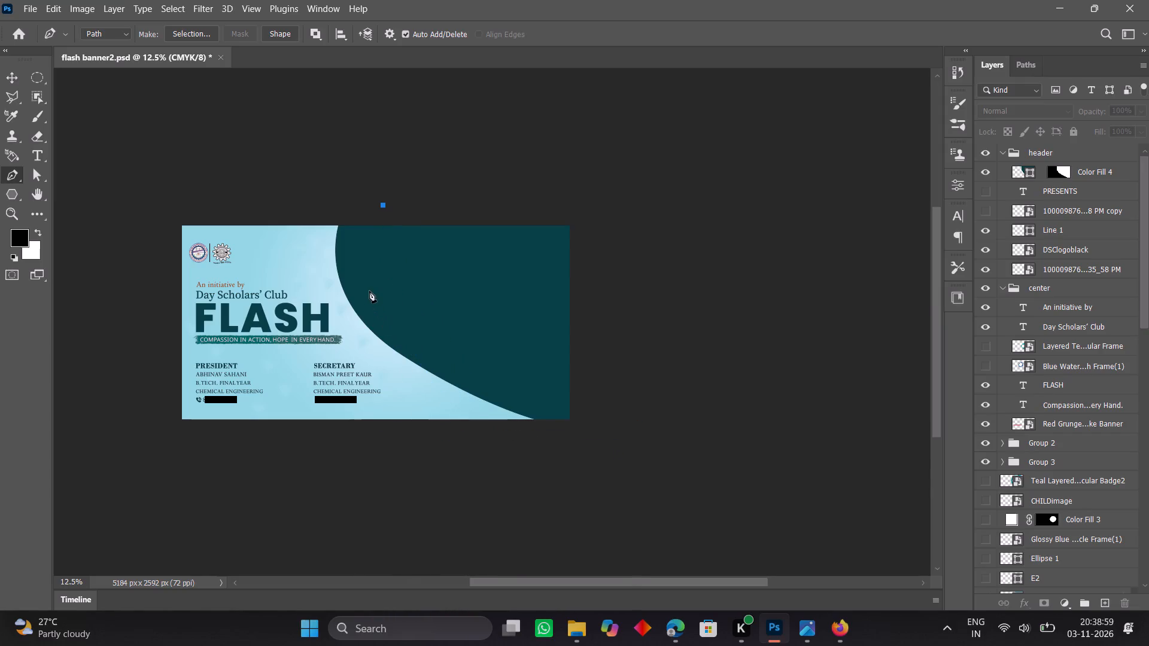
Curve the path to a smooth anchor just inside the dark teal shape's curved edge, with its handles angled steeply downward.
left_click_drag(369, 289, 409, 344)
left_click_drag(409, 344, 398, 355)
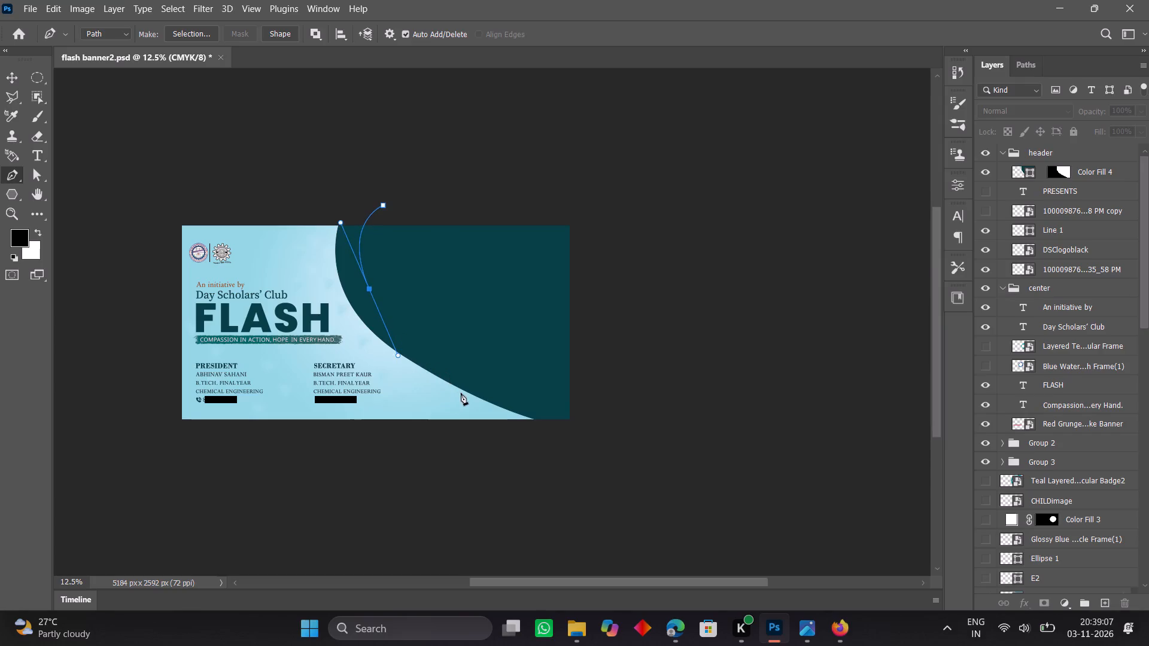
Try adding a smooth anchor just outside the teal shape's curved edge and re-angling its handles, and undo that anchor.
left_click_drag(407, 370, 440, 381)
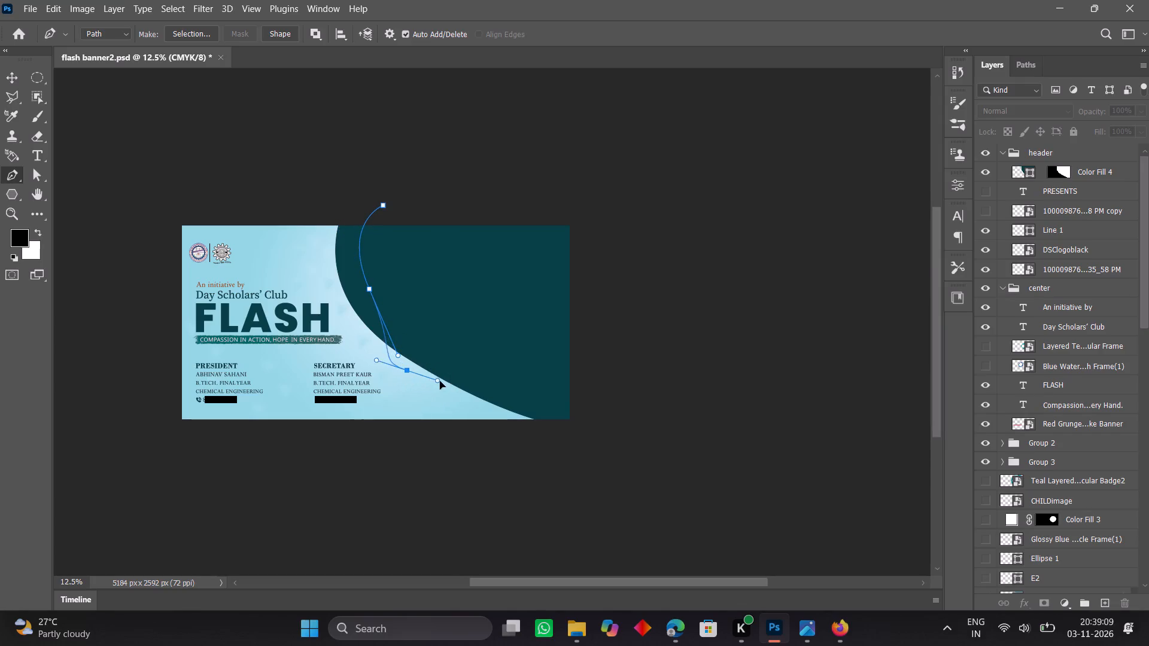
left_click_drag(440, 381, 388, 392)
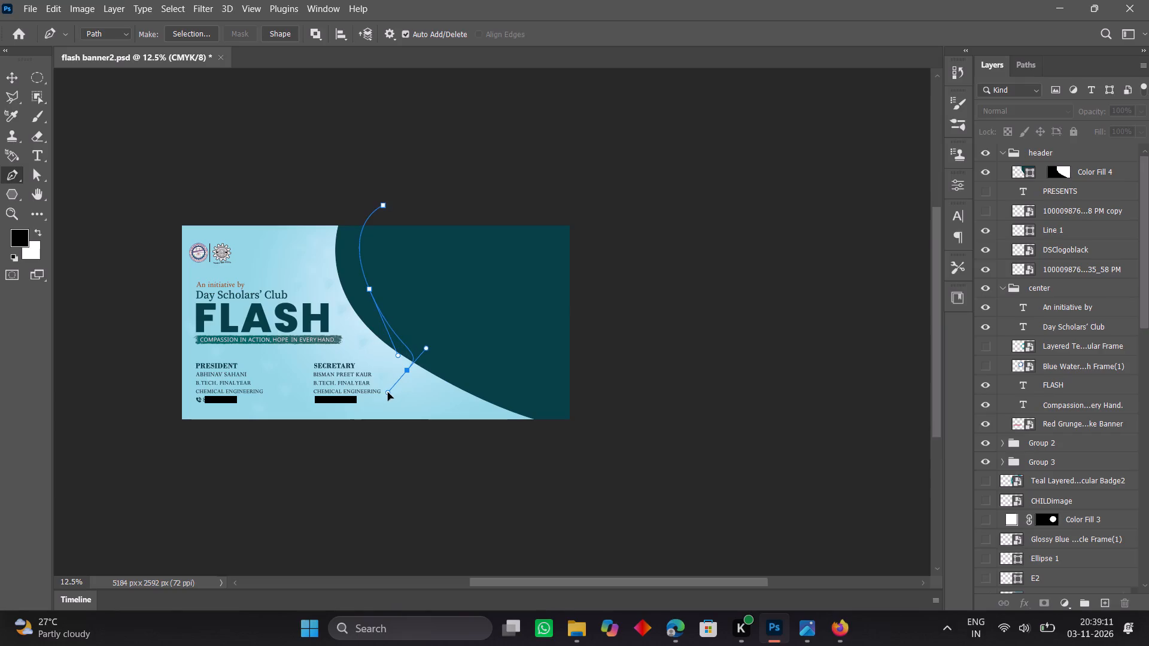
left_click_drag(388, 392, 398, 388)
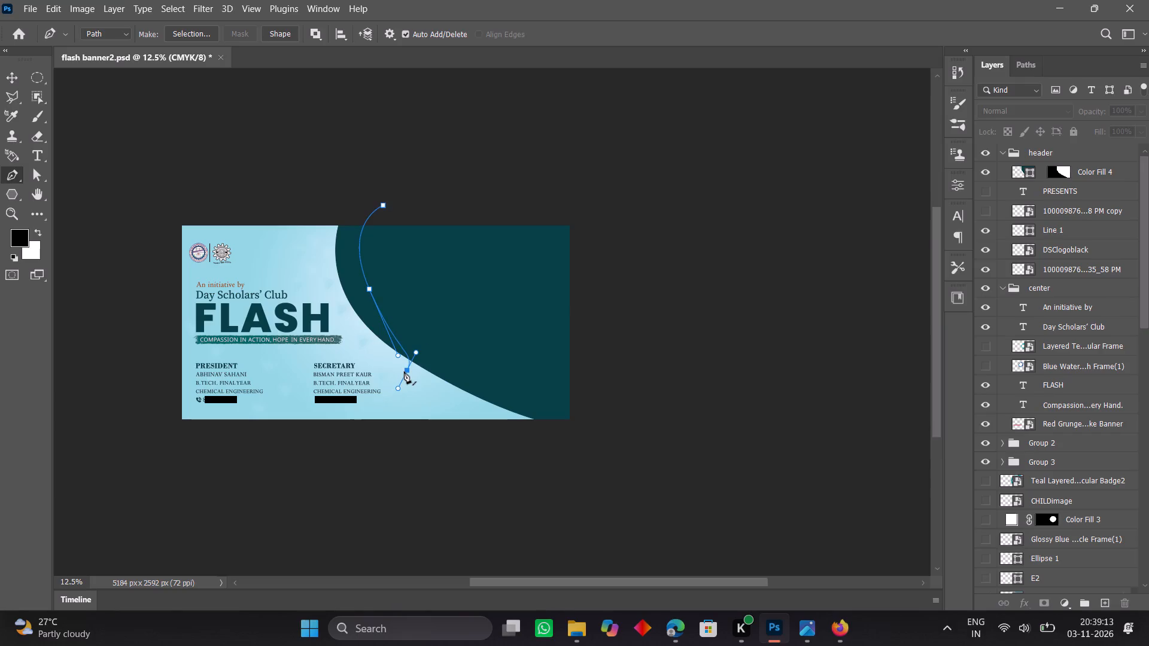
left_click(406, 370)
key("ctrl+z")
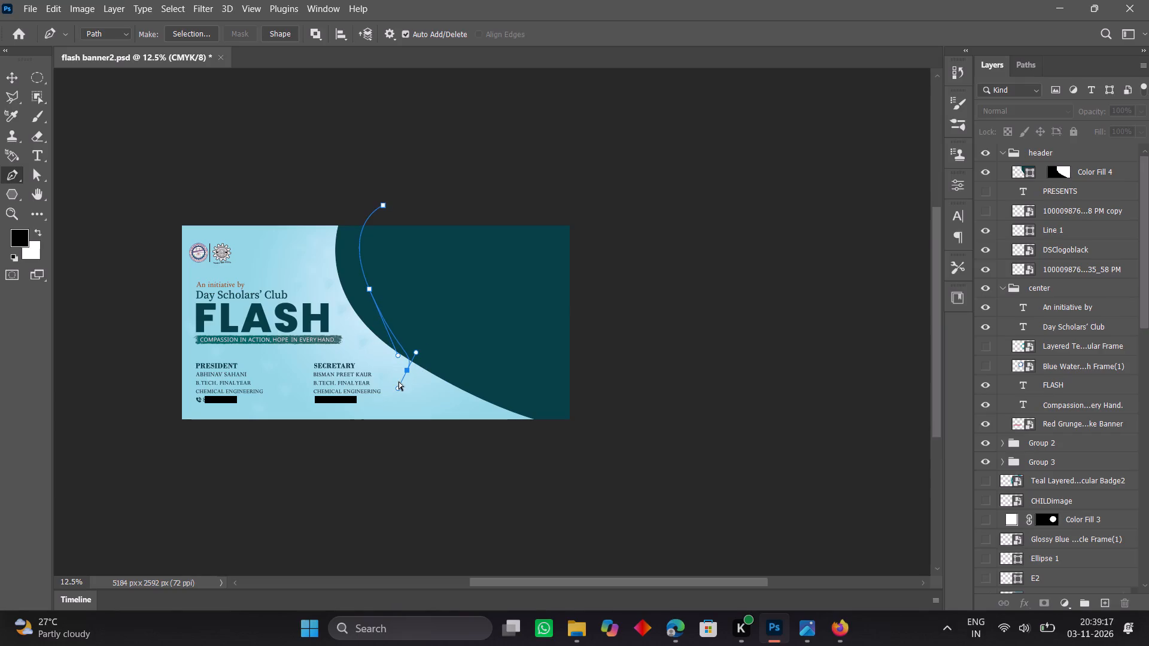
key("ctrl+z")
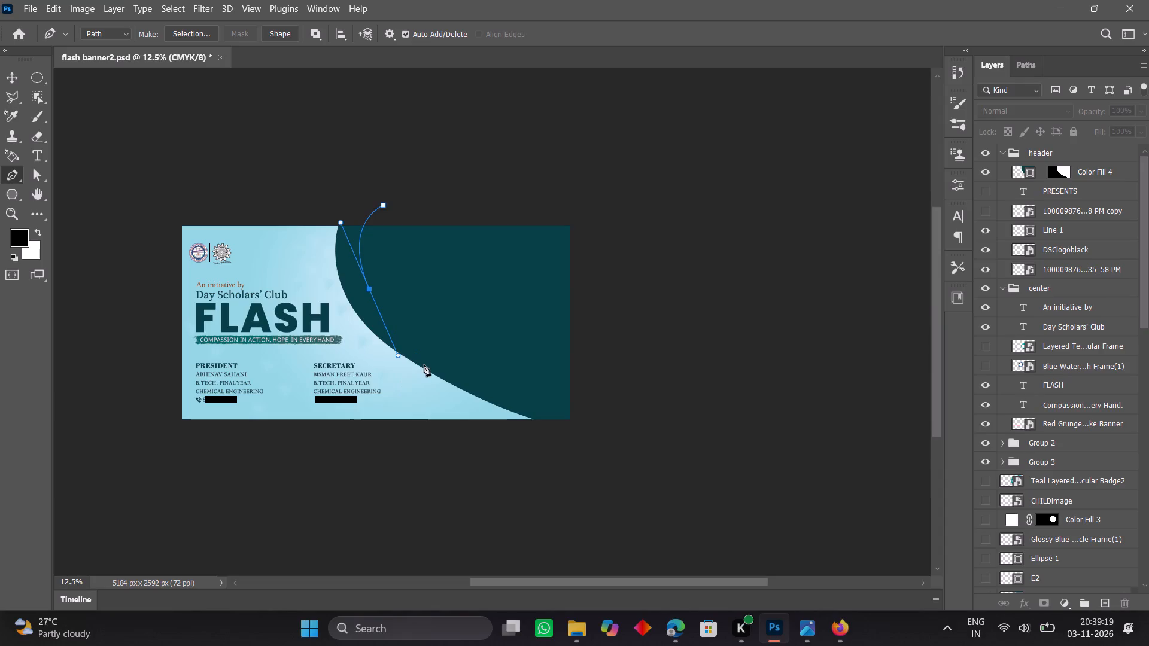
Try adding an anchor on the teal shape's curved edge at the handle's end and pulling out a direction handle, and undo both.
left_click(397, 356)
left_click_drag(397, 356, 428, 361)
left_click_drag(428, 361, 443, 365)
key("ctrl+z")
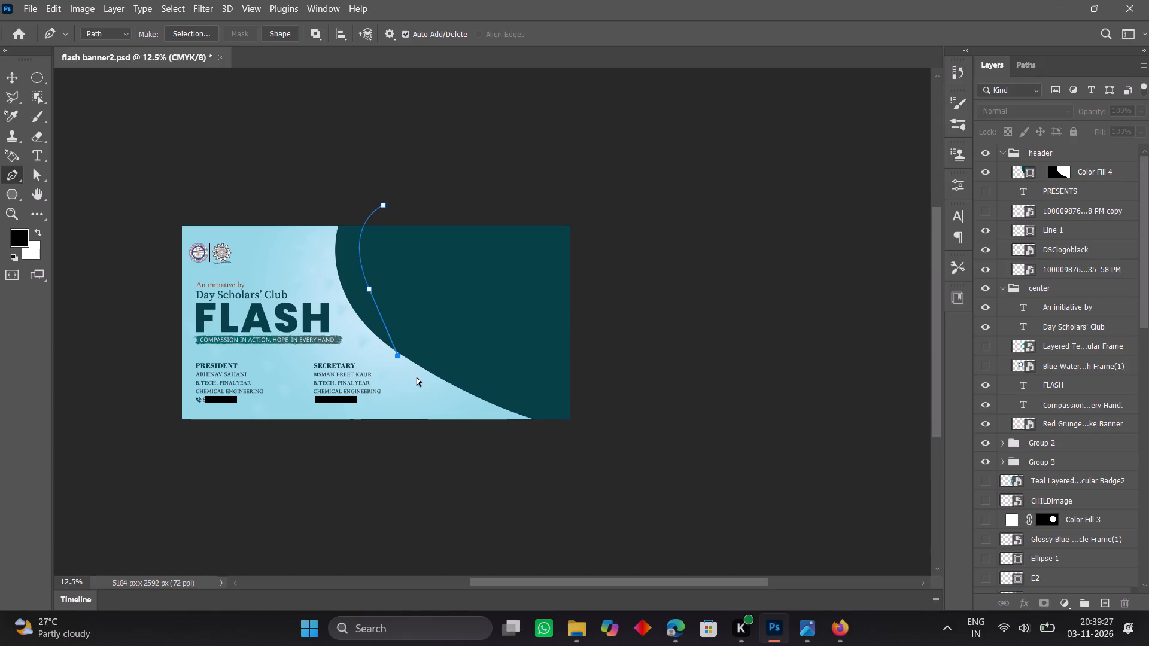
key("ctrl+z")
Curve the path to the teal shape's bottom tip and close it with straight segments outside the banner's right side and top edge.
left_click(533, 419)
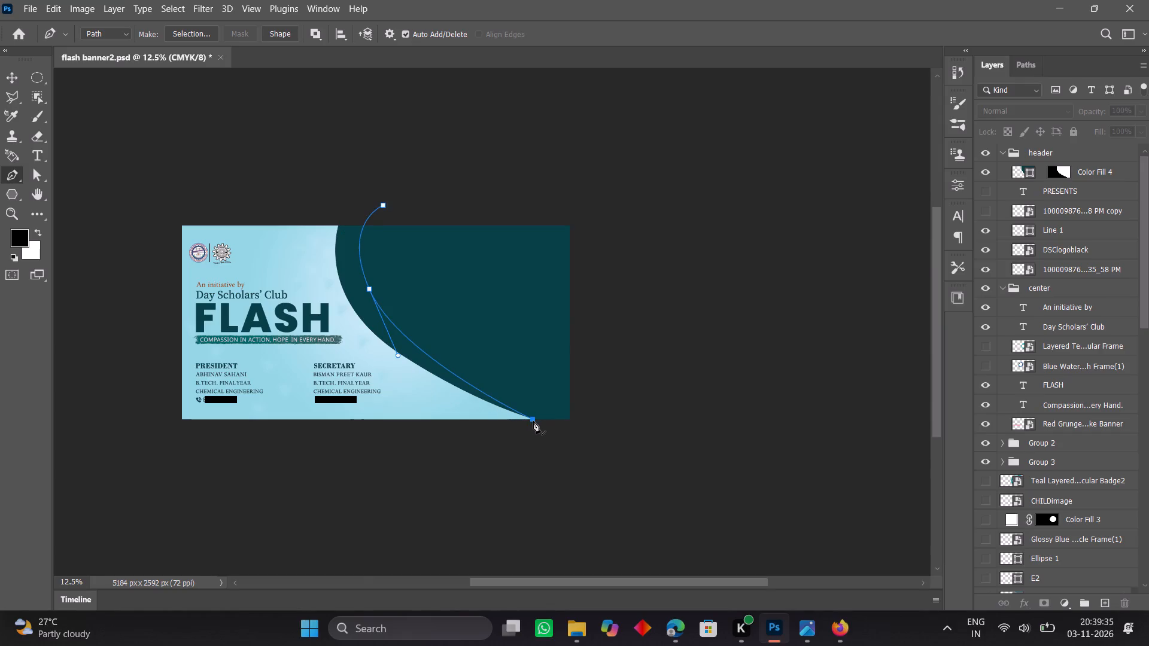
left_click(564, 443)
left_click(640, 454)
left_click(594, 211)
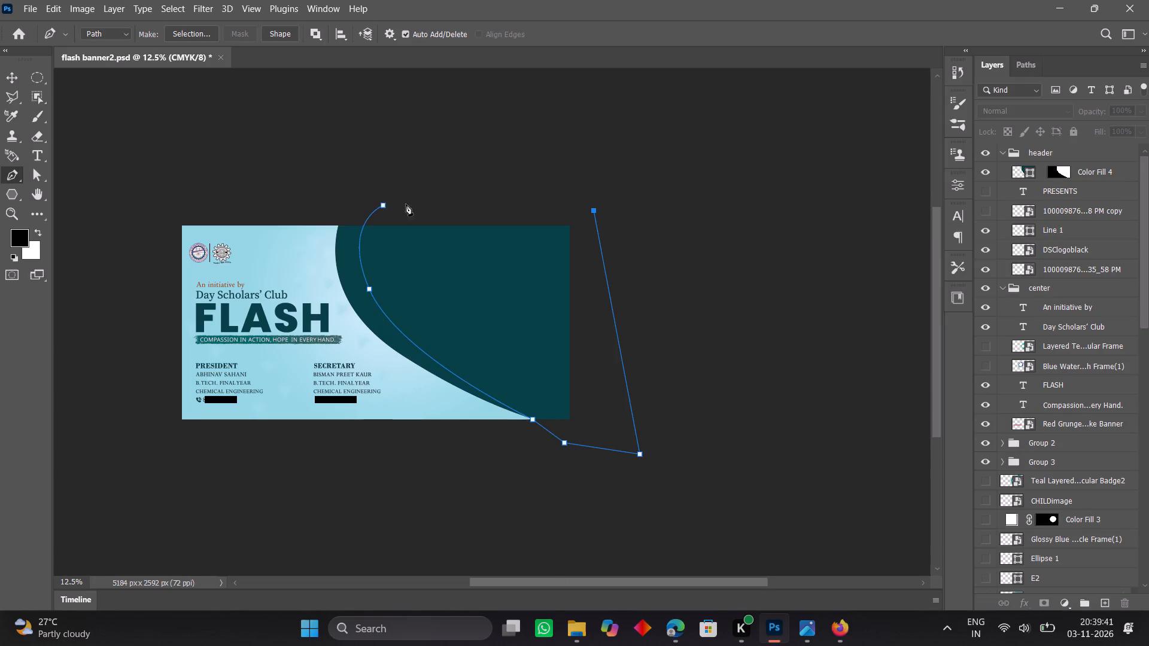
left_click(383, 206)
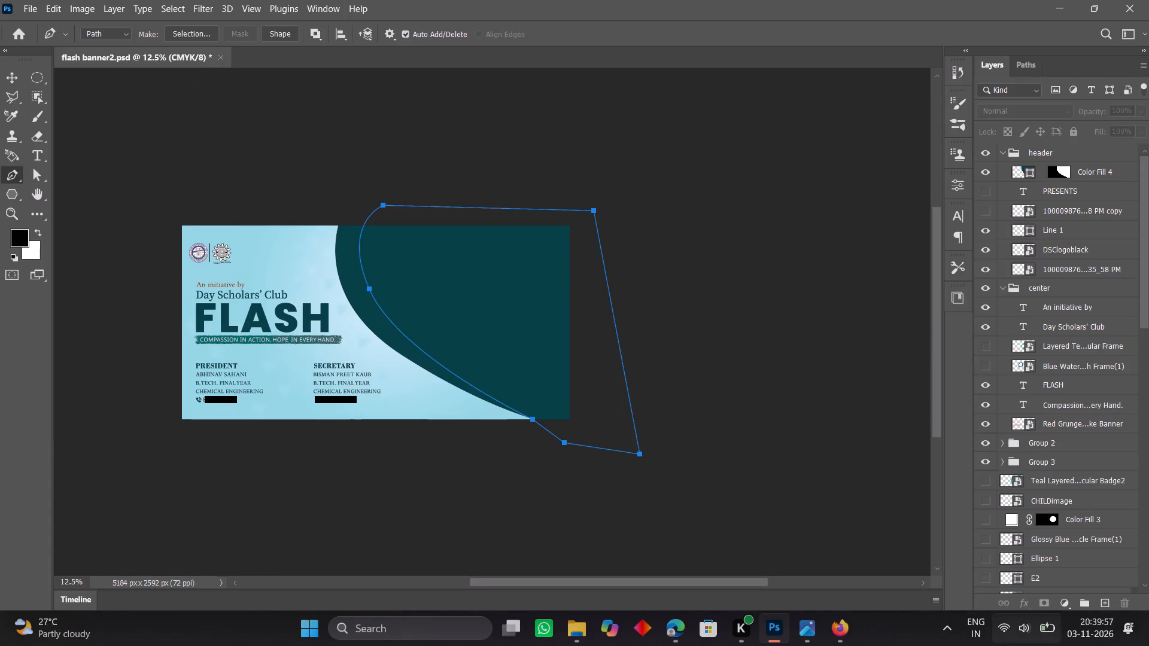
Convert the closed work path into a selection.
left_click(1032, 60)
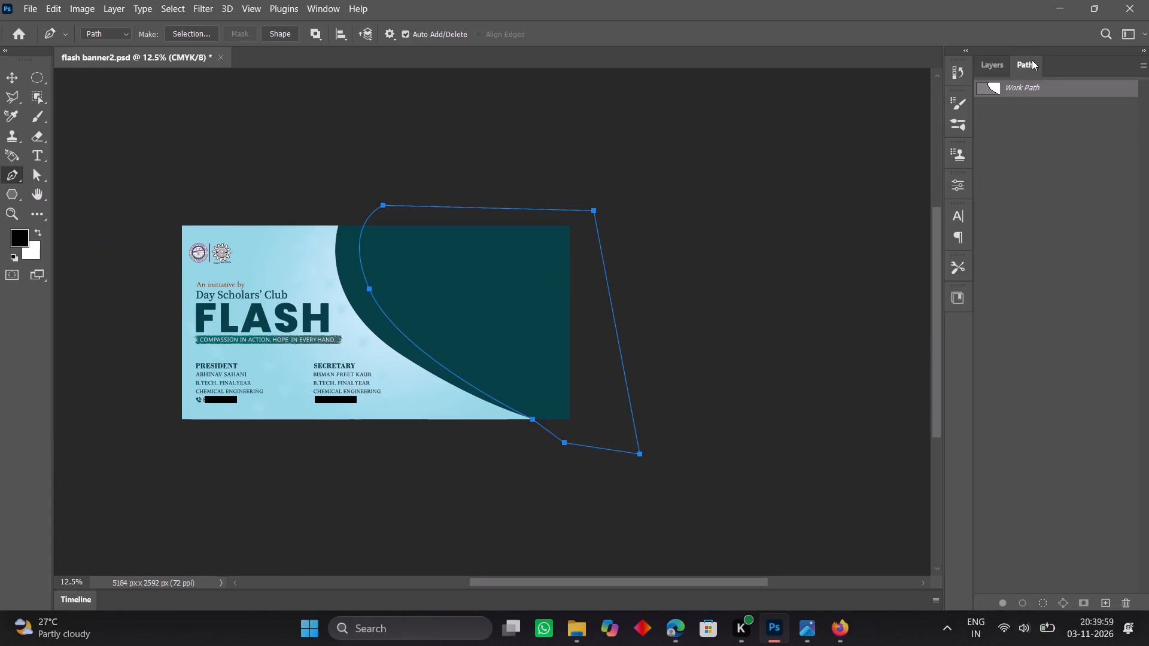
left_click(1050, 87)
right_click(1050, 87)
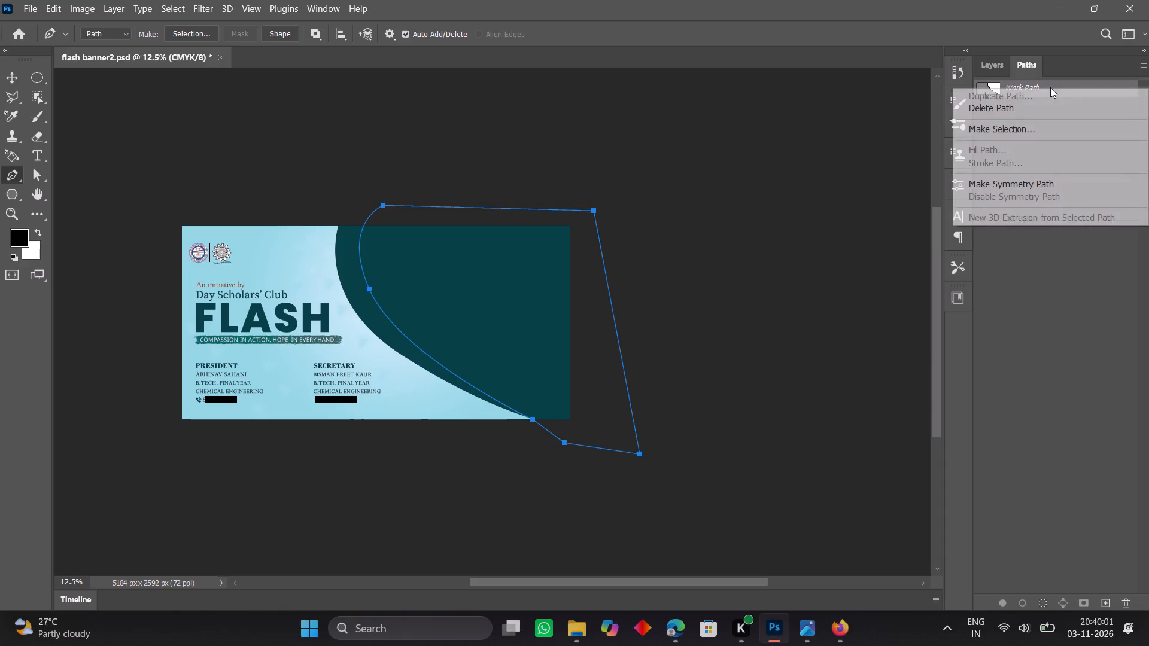
left_click(1012, 132)
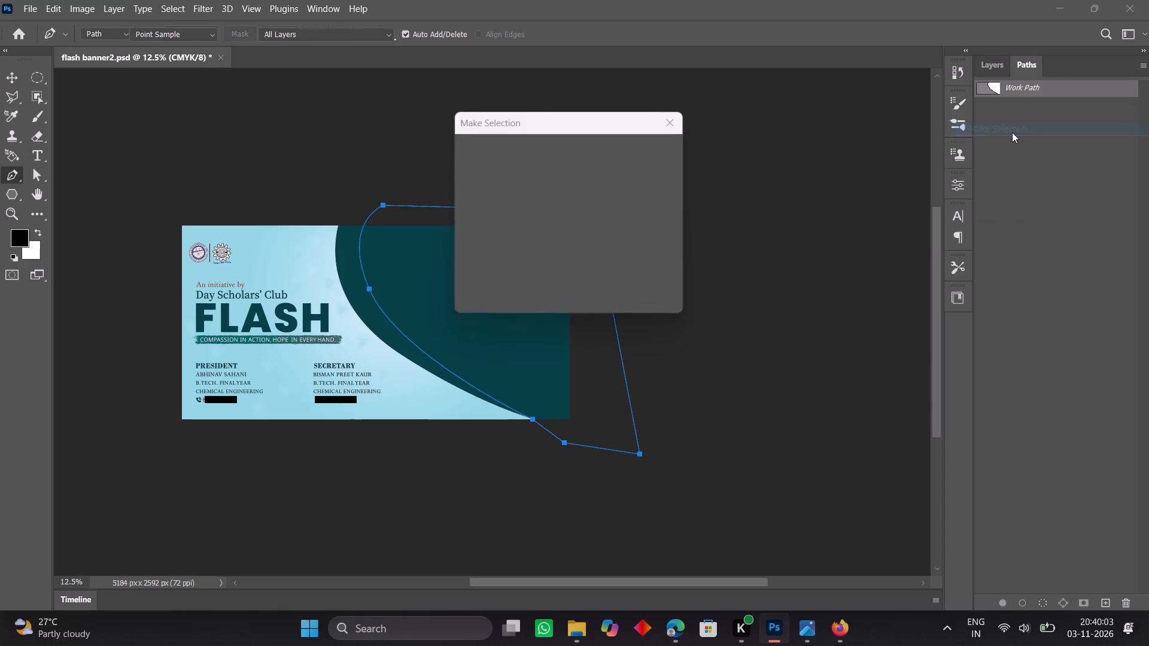
left_click(638, 153)
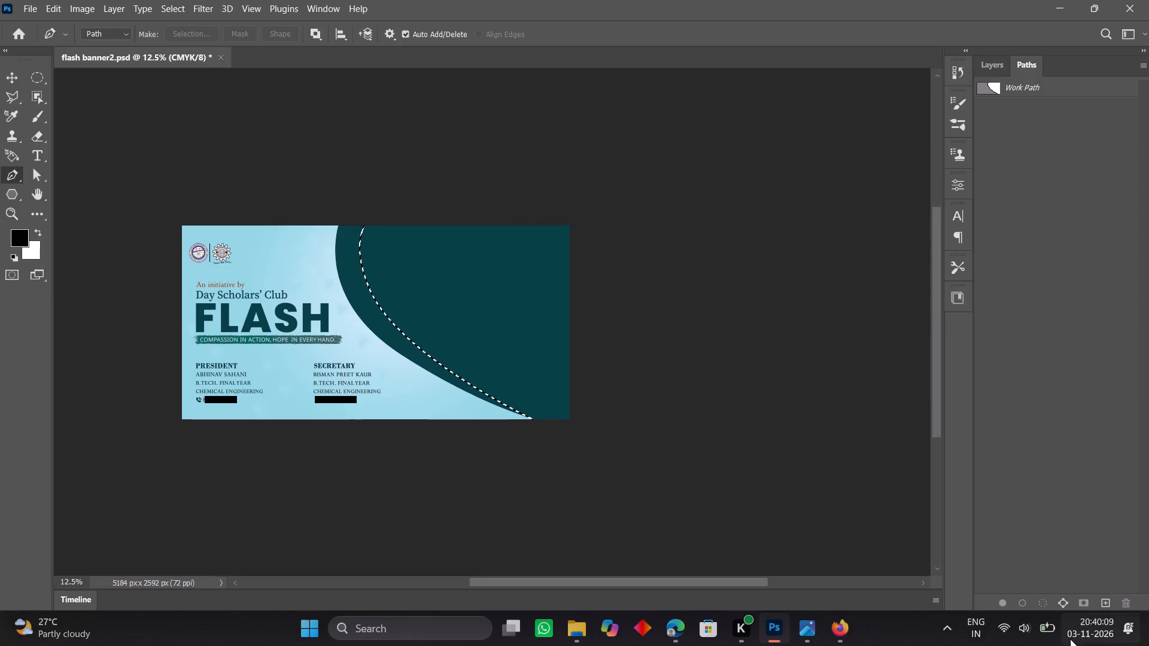
Fill the selection with a Solid Color fill layer in light blue #9edae8, sampled from the banner's background.
left_click(1002, 72)
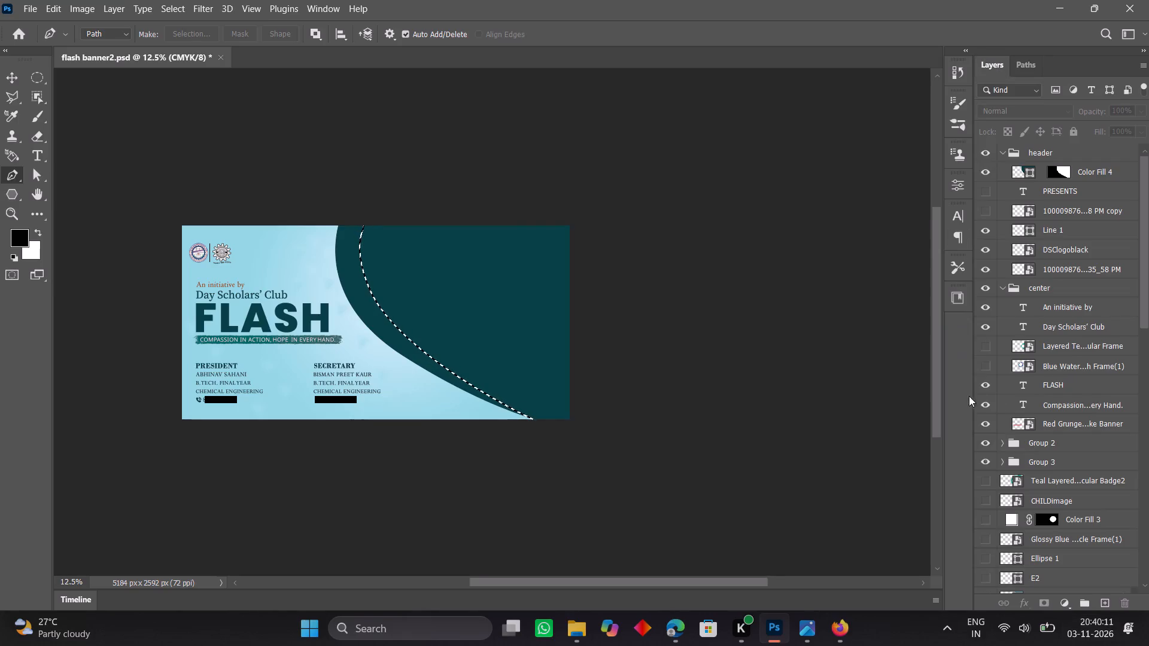
left_click(1065, 602)
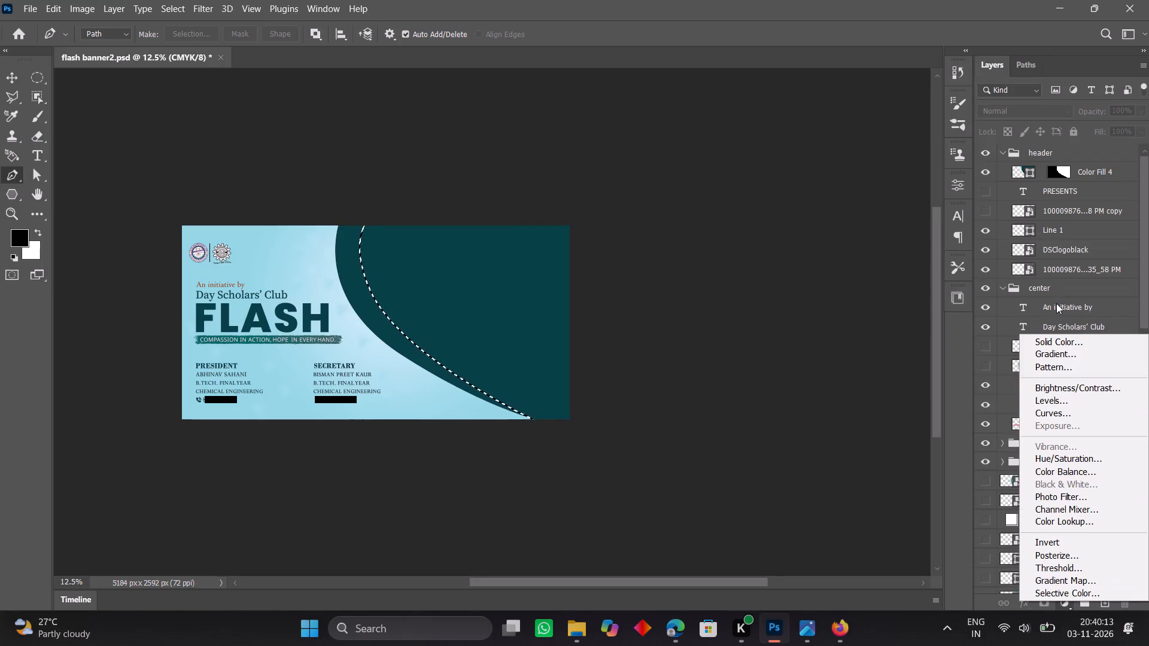
left_click(1056, 340)
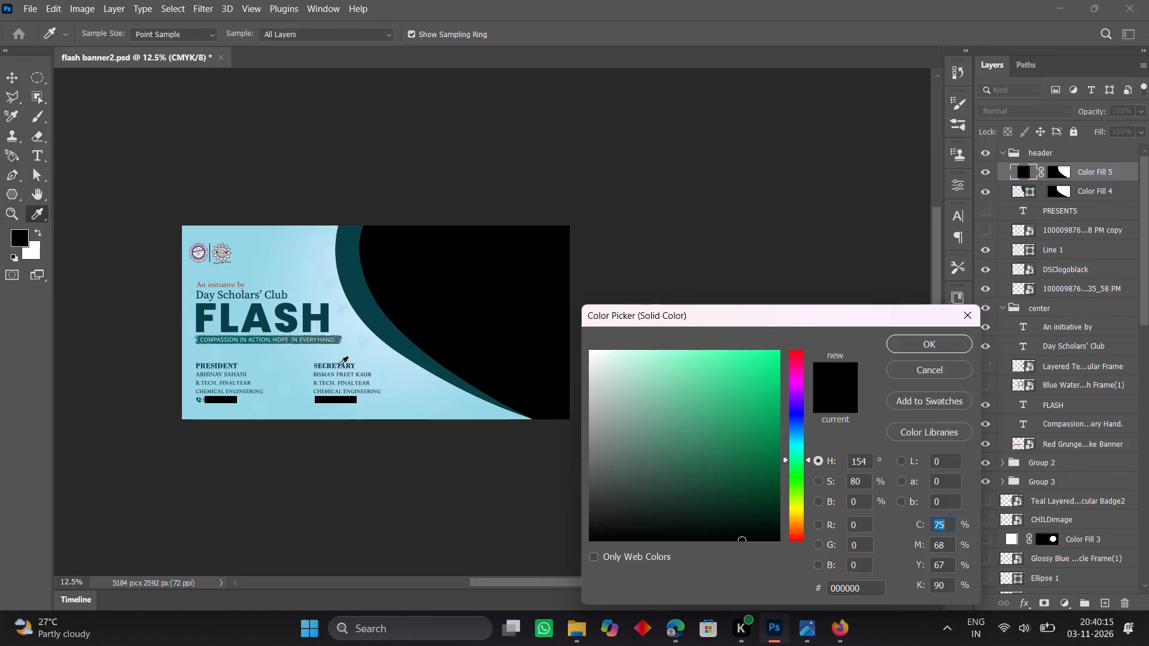
left_click(307, 370)
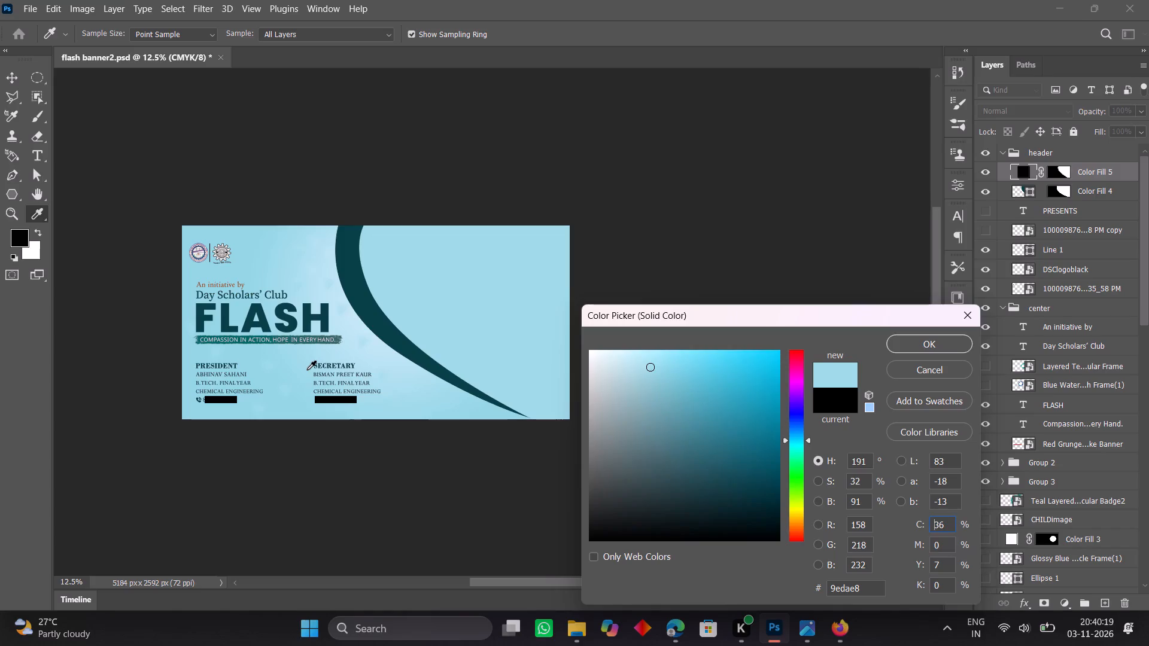
left_click(902, 345)
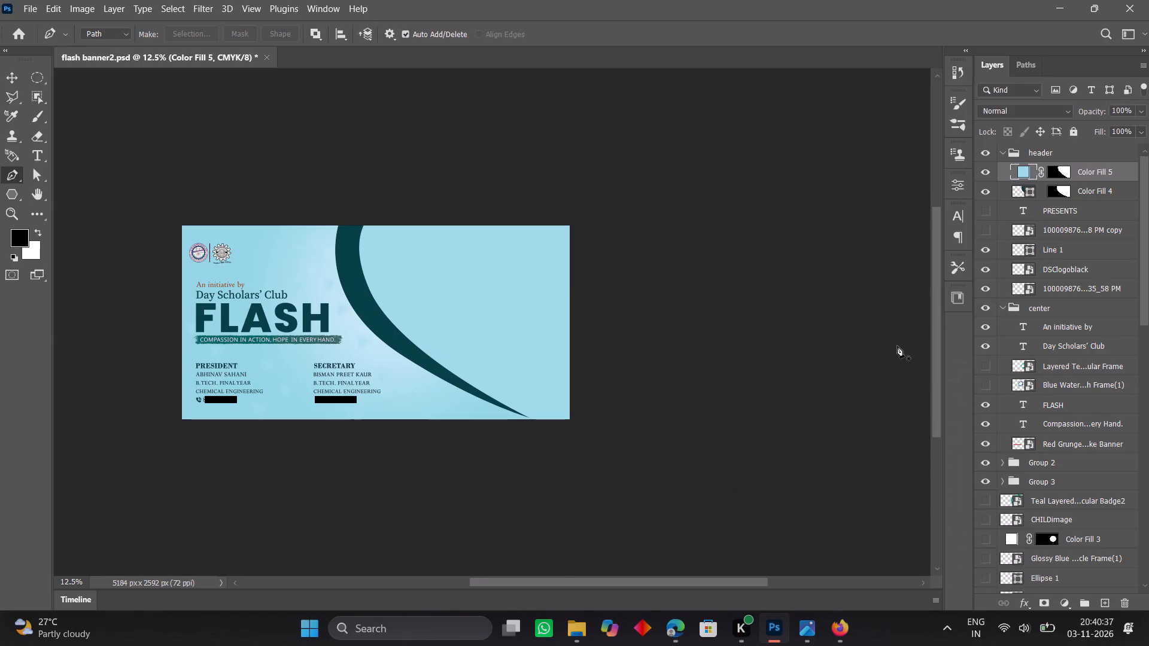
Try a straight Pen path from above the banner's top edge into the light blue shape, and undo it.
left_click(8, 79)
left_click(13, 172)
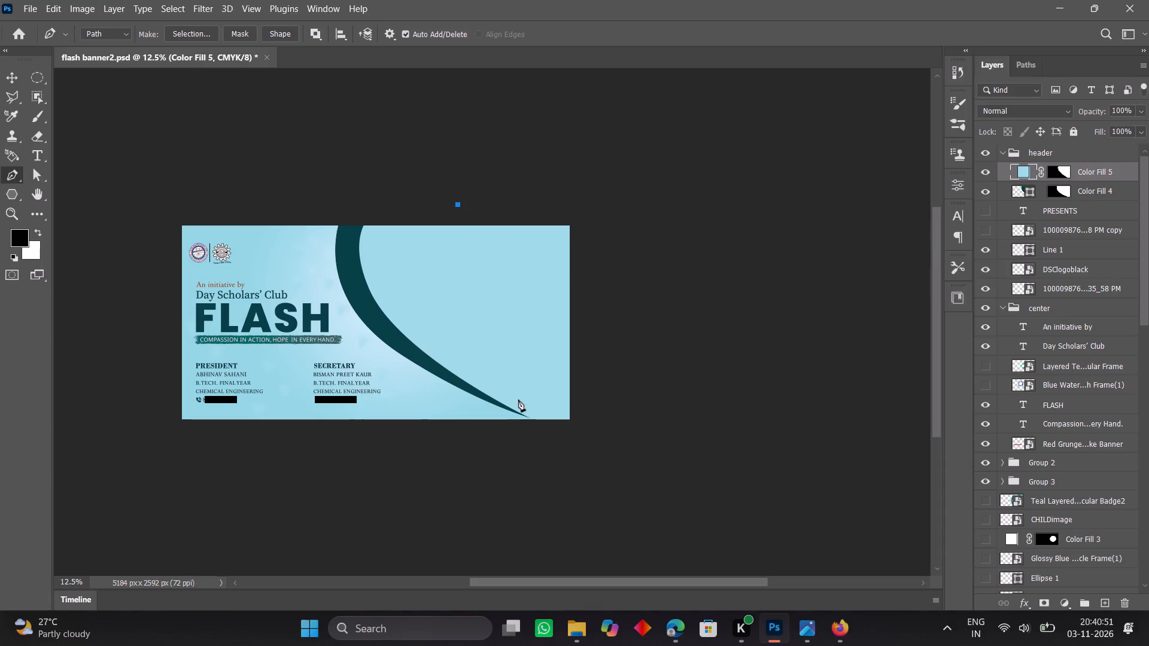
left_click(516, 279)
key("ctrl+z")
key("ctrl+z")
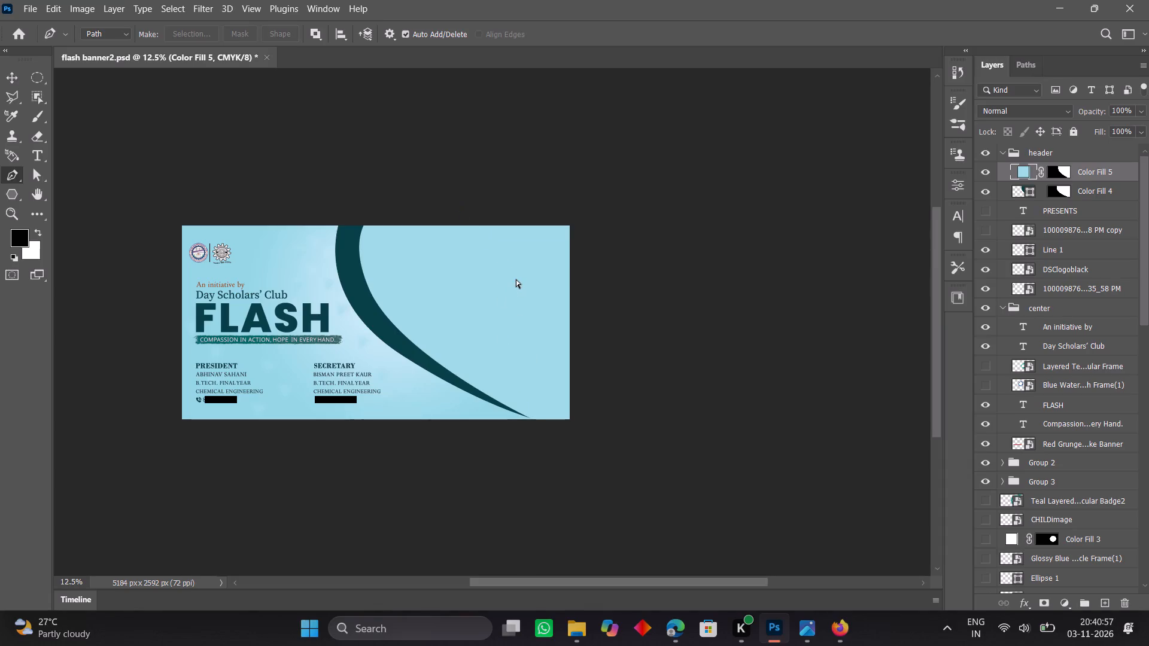
Draw a Pen path from above the banner's top edge, curving through the light blue shape down to the teal shape's bottom tip.
left_click(444, 188)
left_click_drag(504, 276, 502, 313)
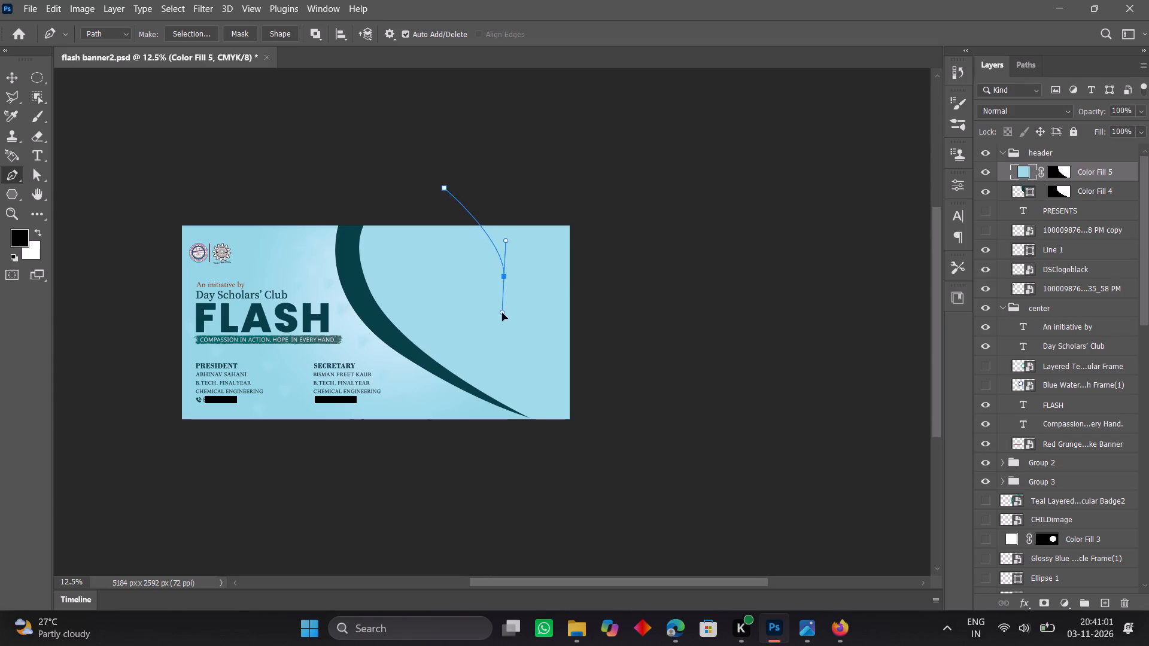
left_click_drag(502, 313, 502, 320)
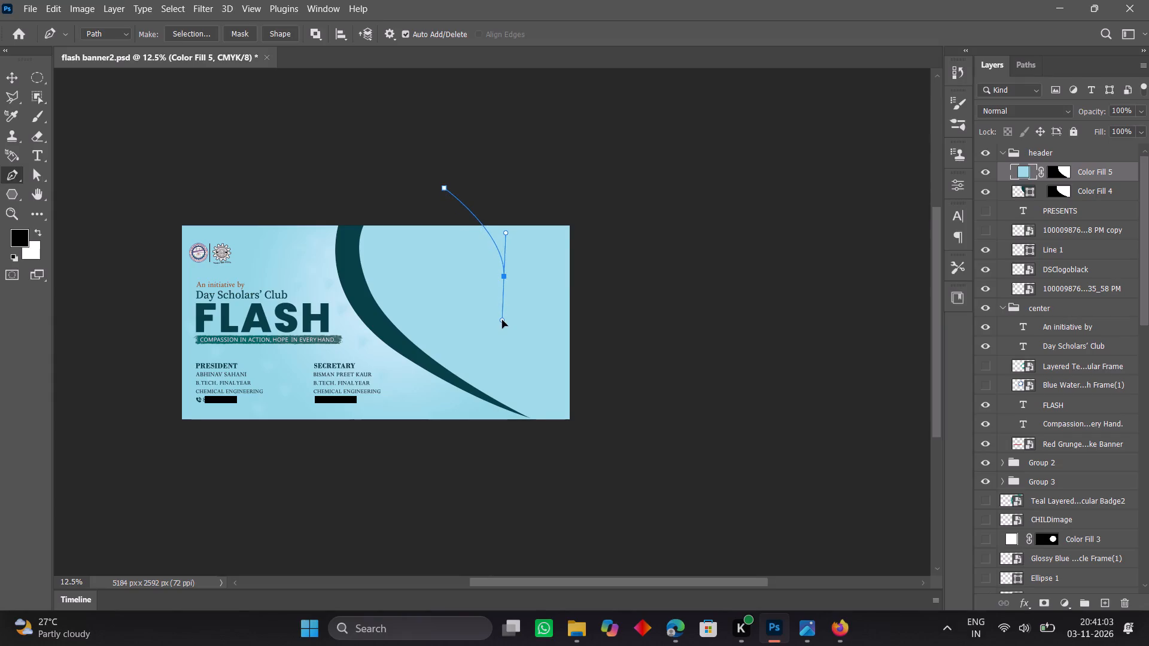
left_click_drag(502, 320, 521, 327)
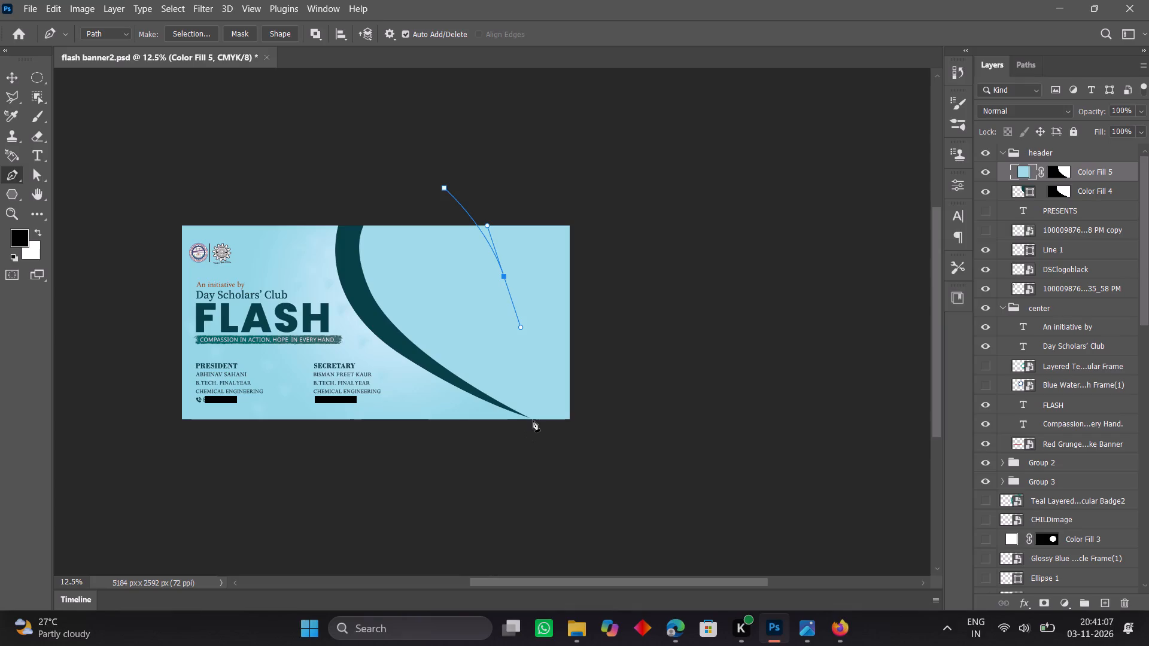
left_click(531, 419)
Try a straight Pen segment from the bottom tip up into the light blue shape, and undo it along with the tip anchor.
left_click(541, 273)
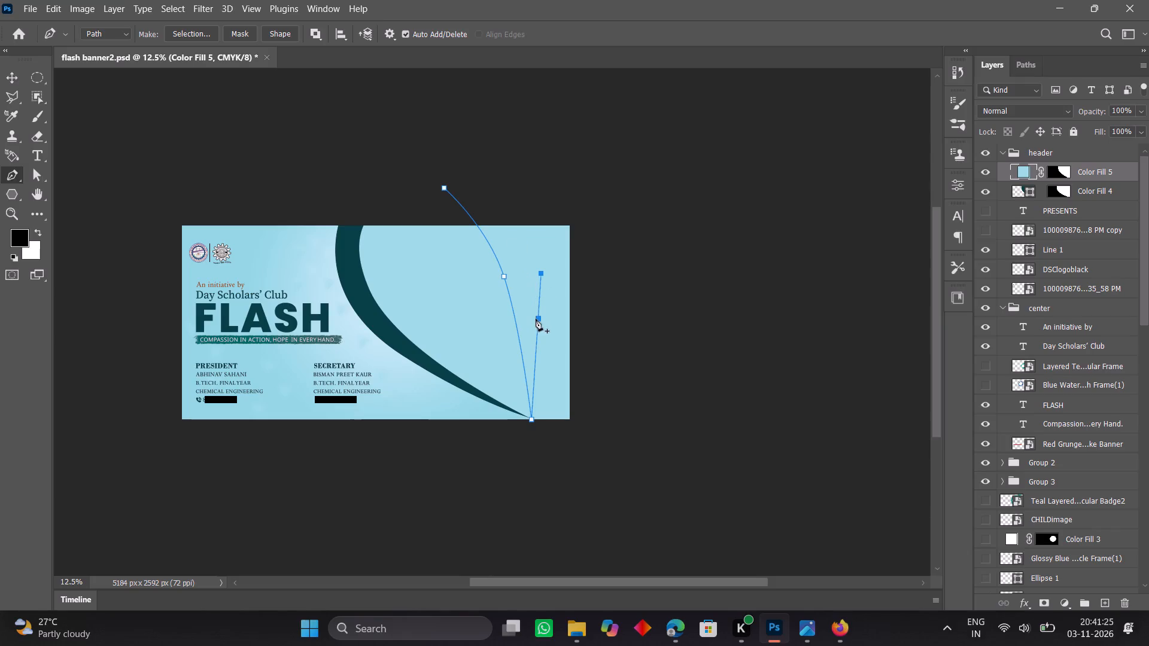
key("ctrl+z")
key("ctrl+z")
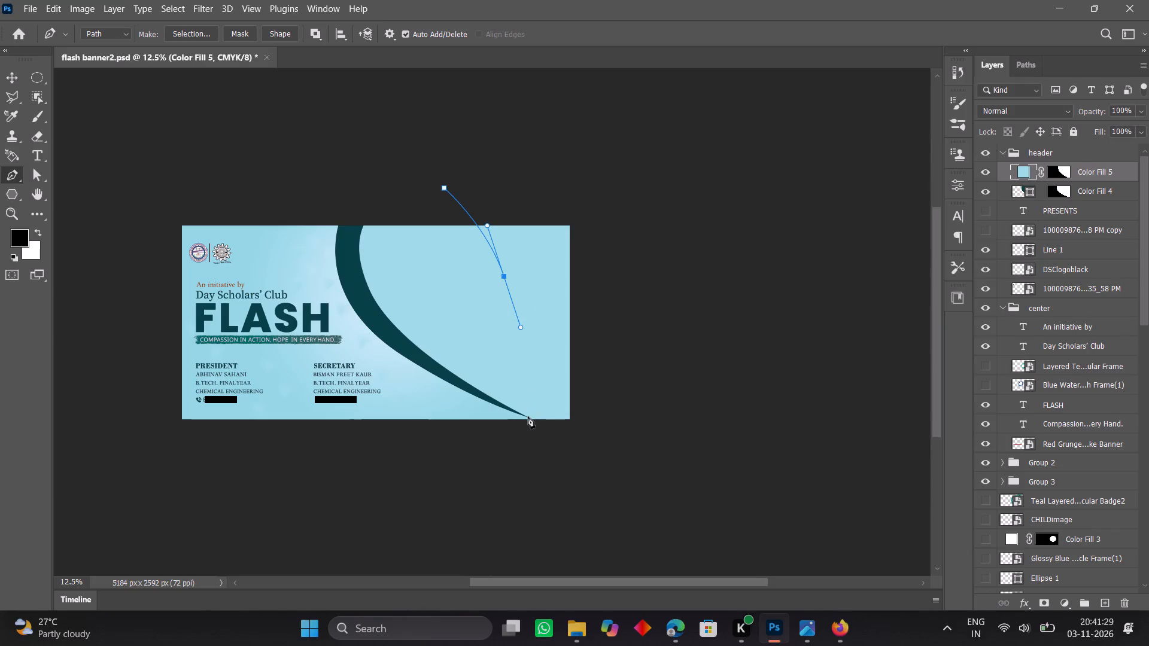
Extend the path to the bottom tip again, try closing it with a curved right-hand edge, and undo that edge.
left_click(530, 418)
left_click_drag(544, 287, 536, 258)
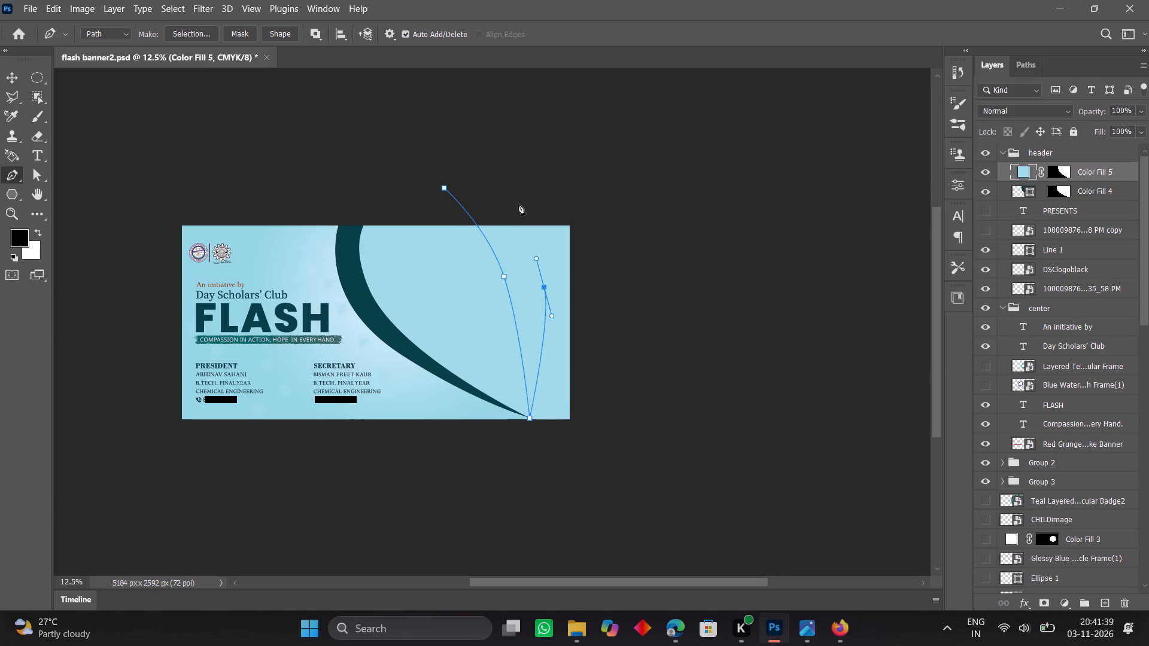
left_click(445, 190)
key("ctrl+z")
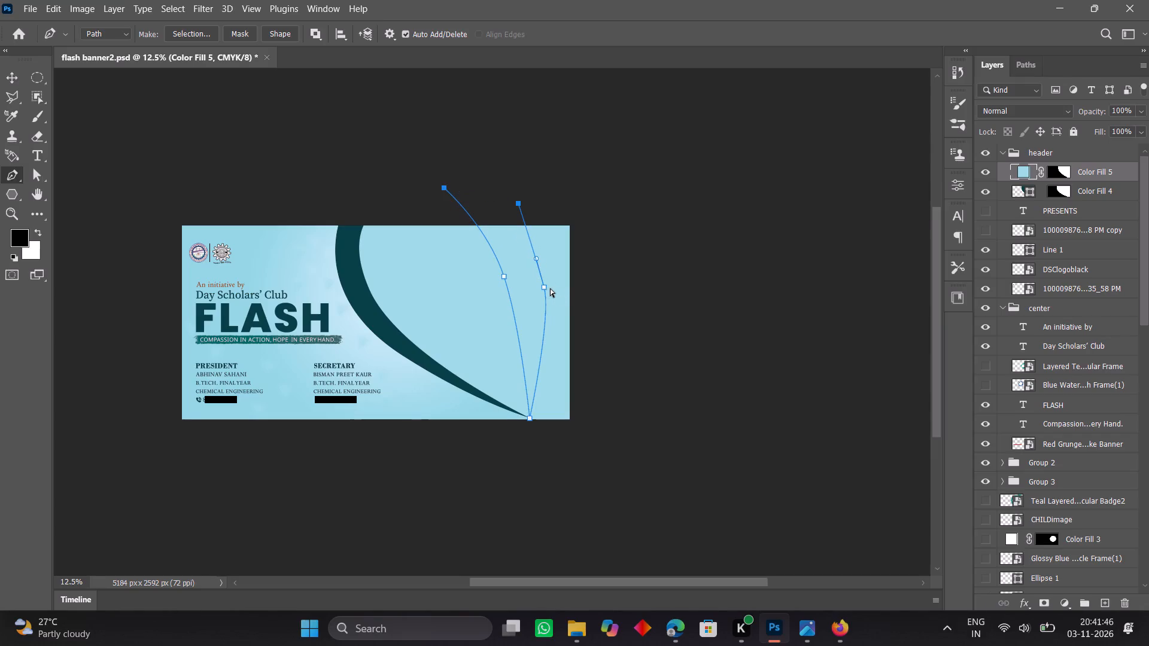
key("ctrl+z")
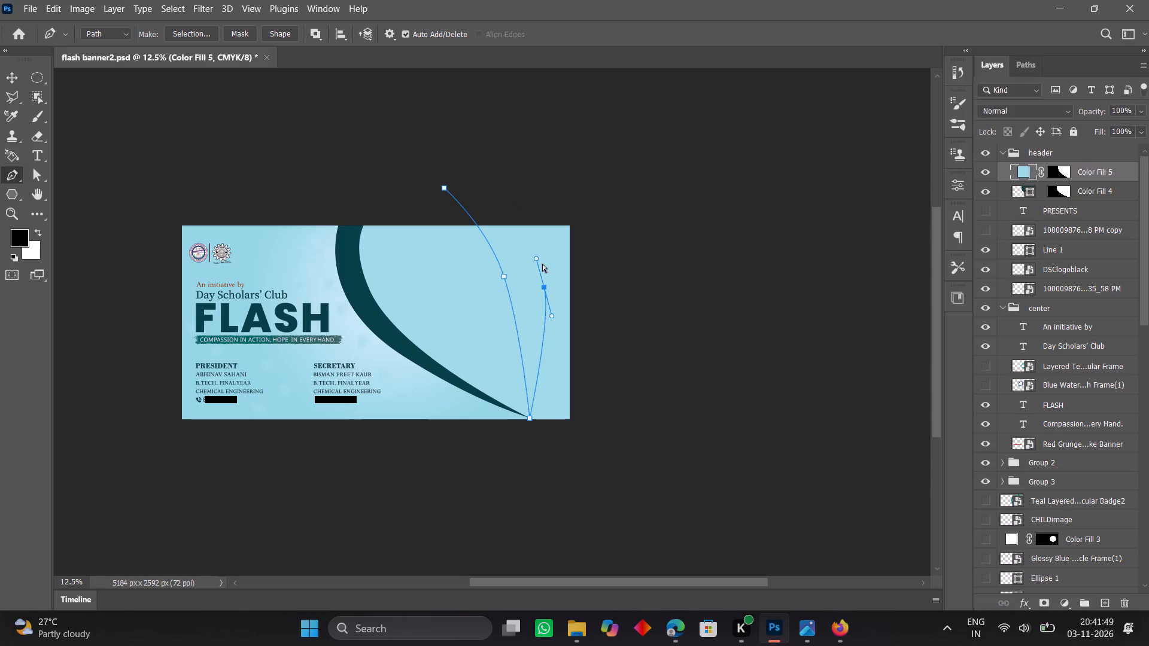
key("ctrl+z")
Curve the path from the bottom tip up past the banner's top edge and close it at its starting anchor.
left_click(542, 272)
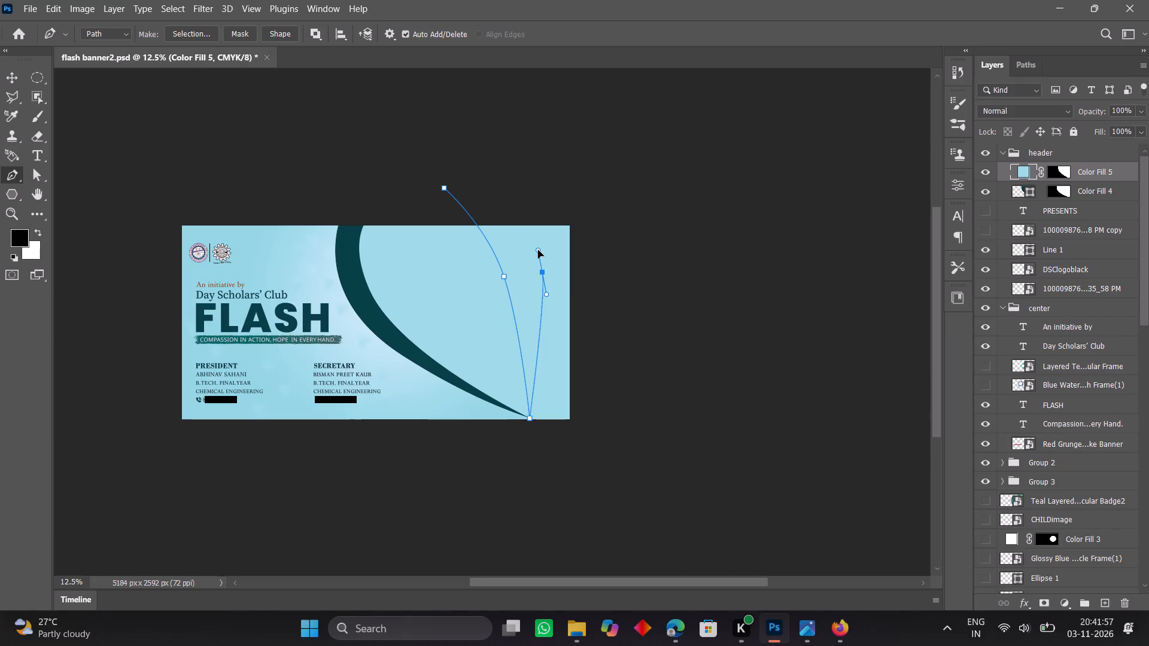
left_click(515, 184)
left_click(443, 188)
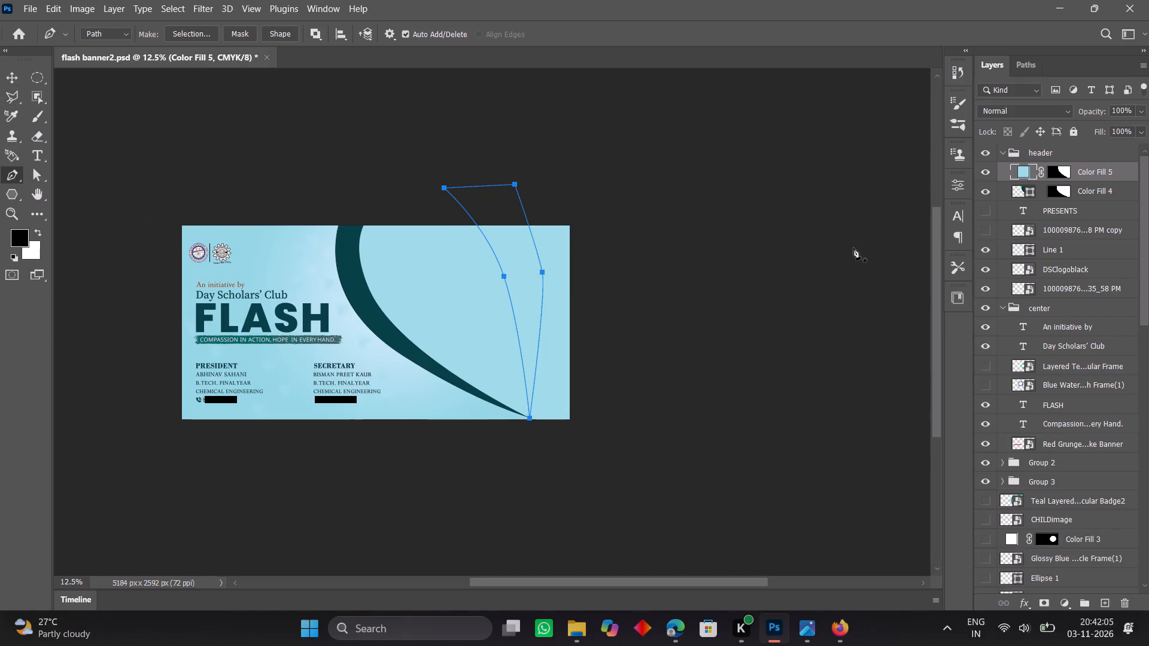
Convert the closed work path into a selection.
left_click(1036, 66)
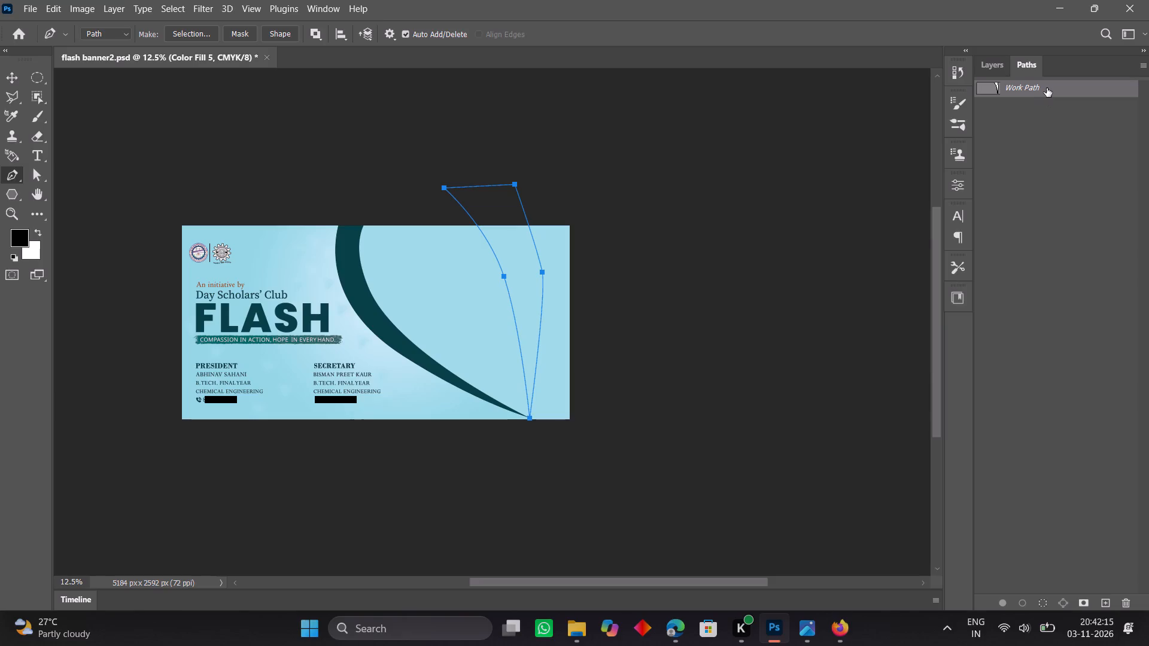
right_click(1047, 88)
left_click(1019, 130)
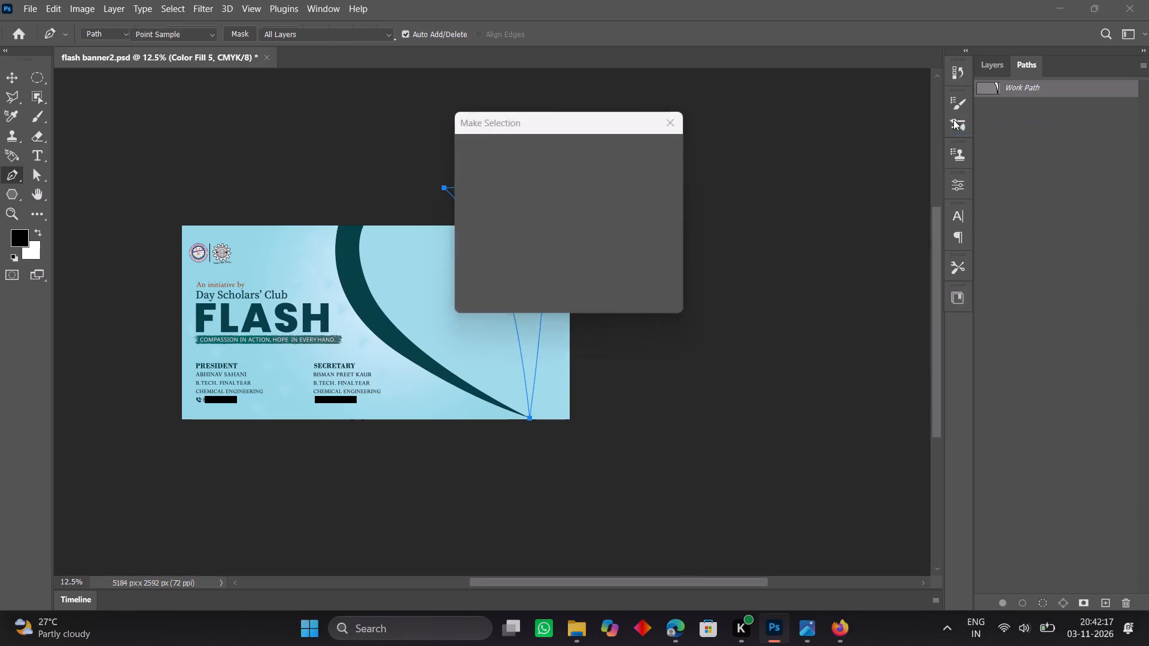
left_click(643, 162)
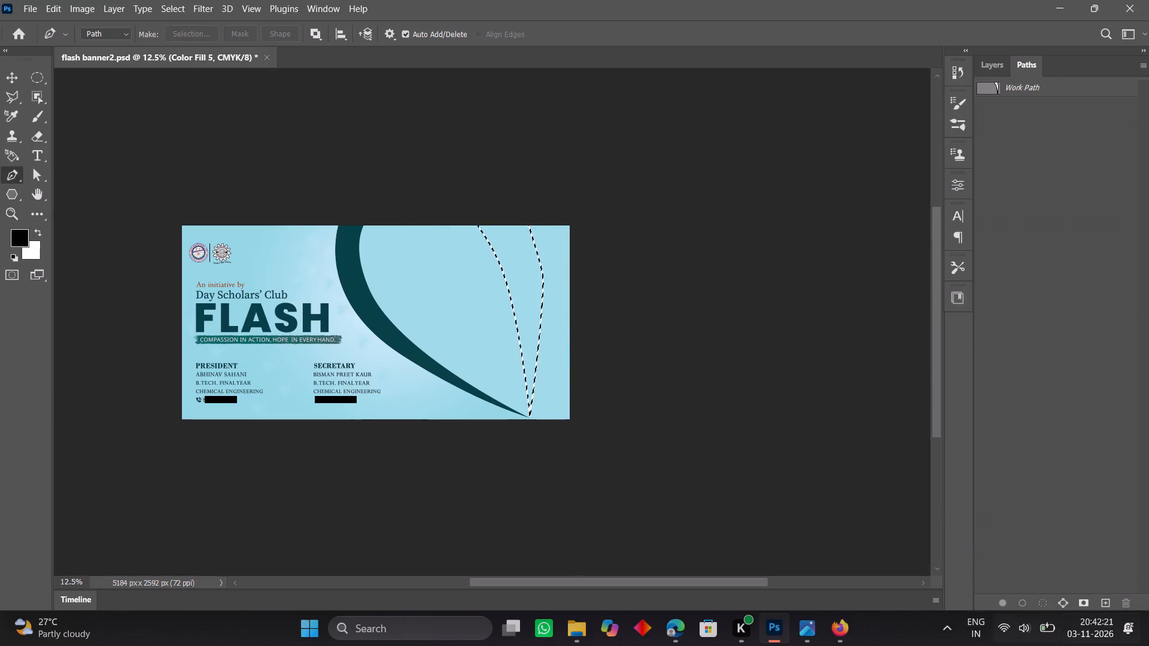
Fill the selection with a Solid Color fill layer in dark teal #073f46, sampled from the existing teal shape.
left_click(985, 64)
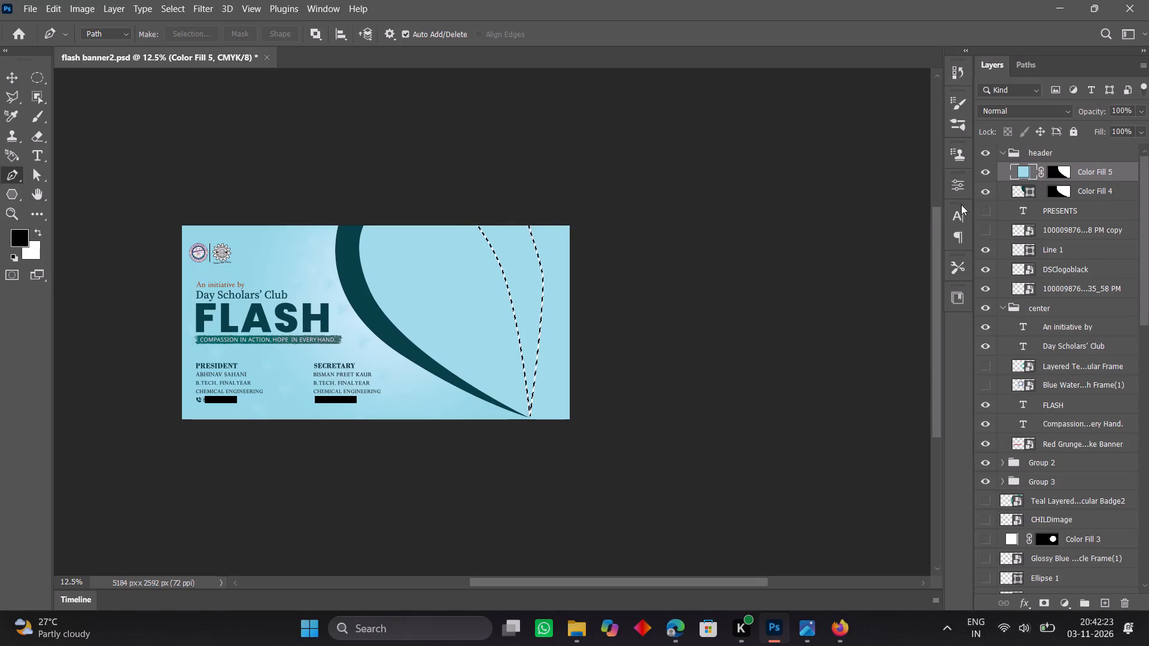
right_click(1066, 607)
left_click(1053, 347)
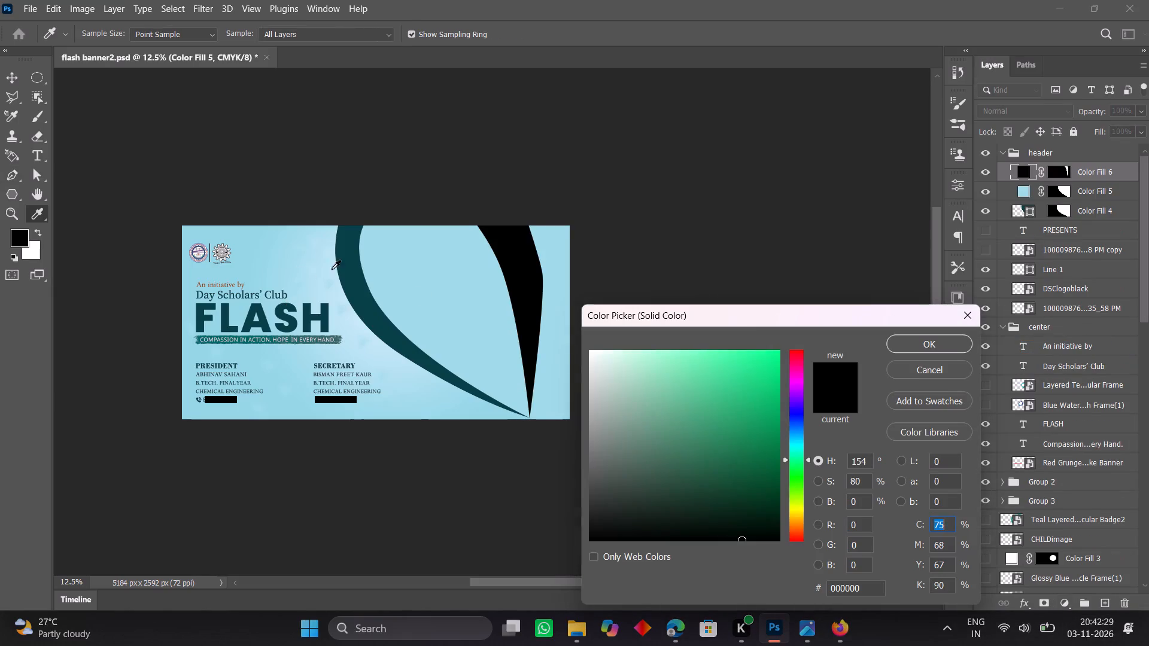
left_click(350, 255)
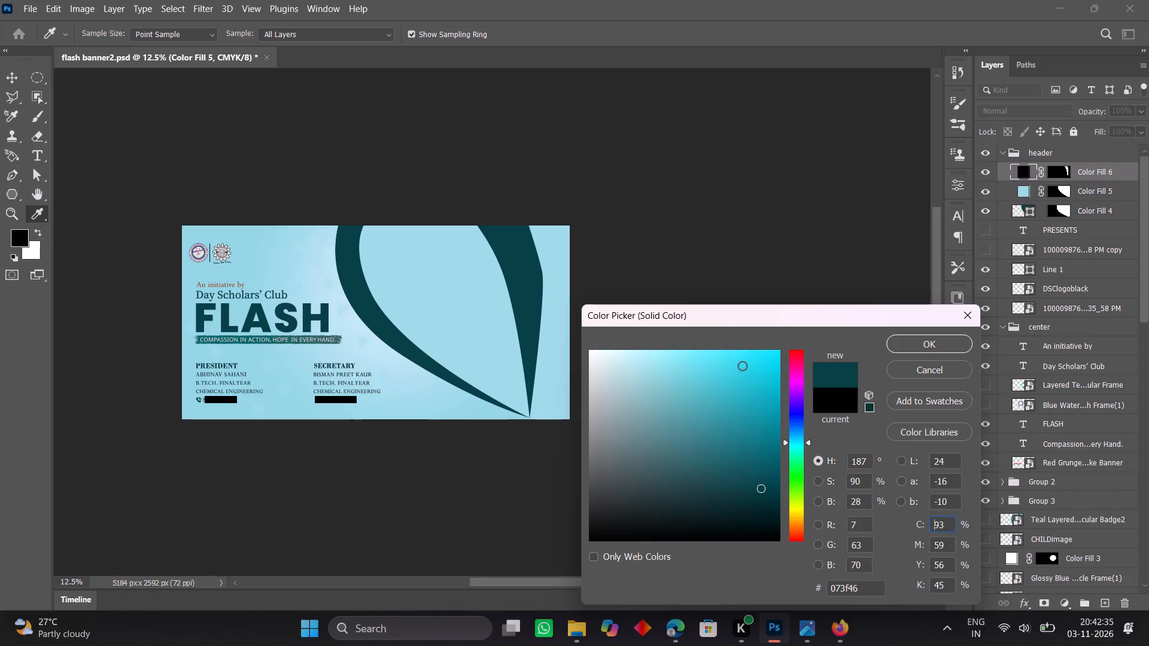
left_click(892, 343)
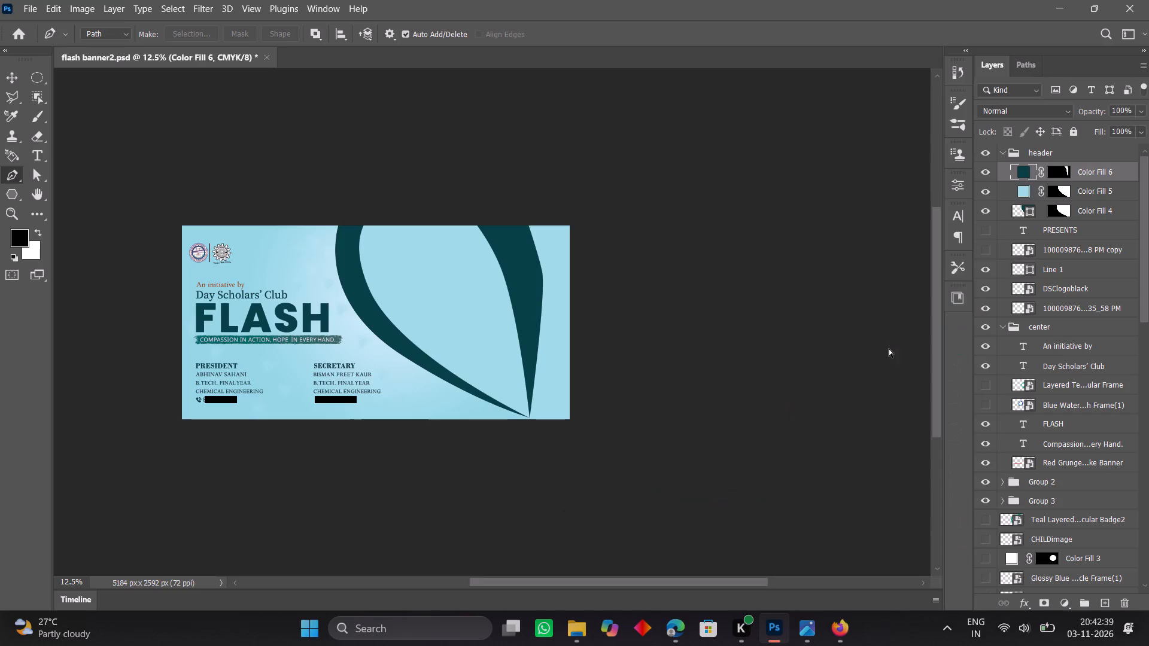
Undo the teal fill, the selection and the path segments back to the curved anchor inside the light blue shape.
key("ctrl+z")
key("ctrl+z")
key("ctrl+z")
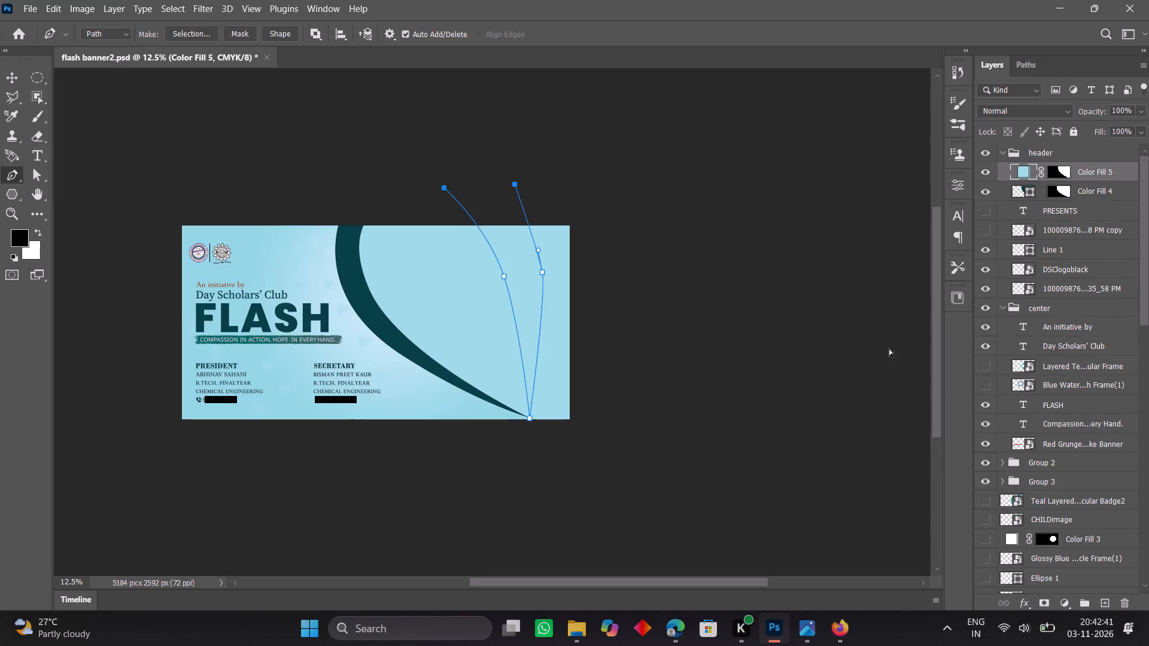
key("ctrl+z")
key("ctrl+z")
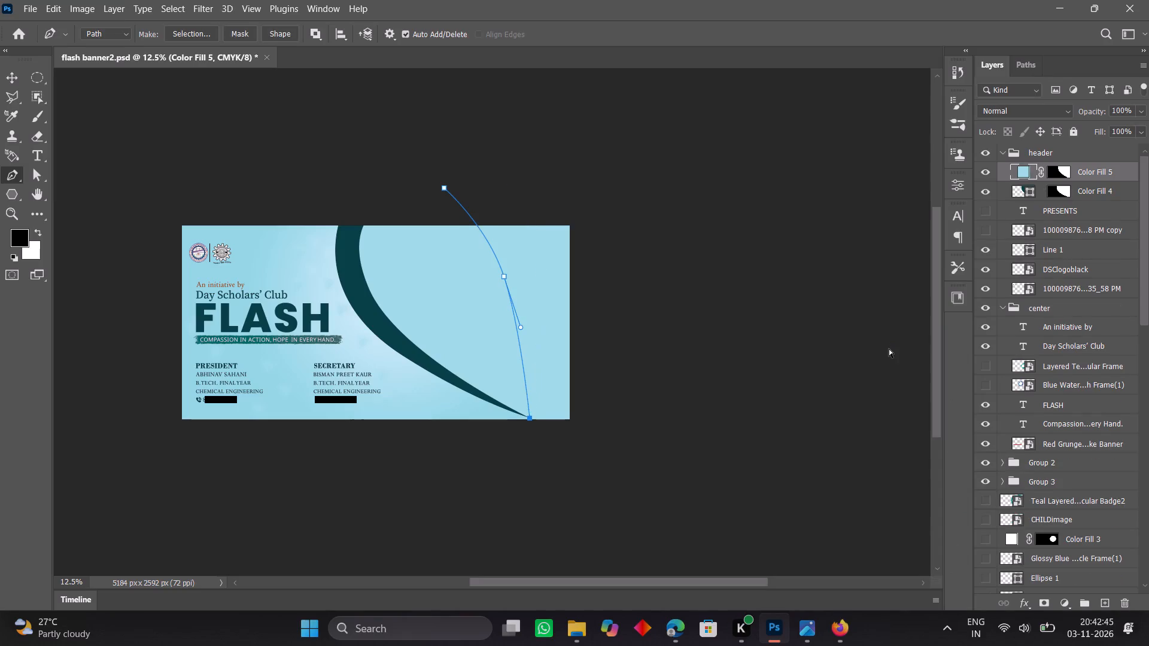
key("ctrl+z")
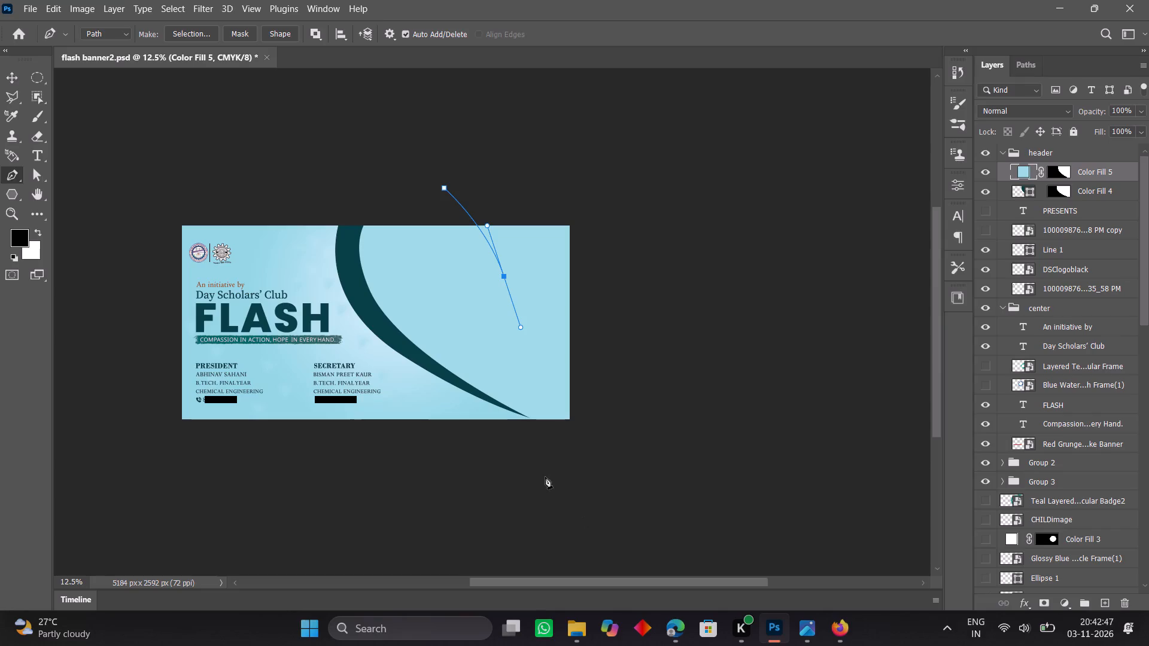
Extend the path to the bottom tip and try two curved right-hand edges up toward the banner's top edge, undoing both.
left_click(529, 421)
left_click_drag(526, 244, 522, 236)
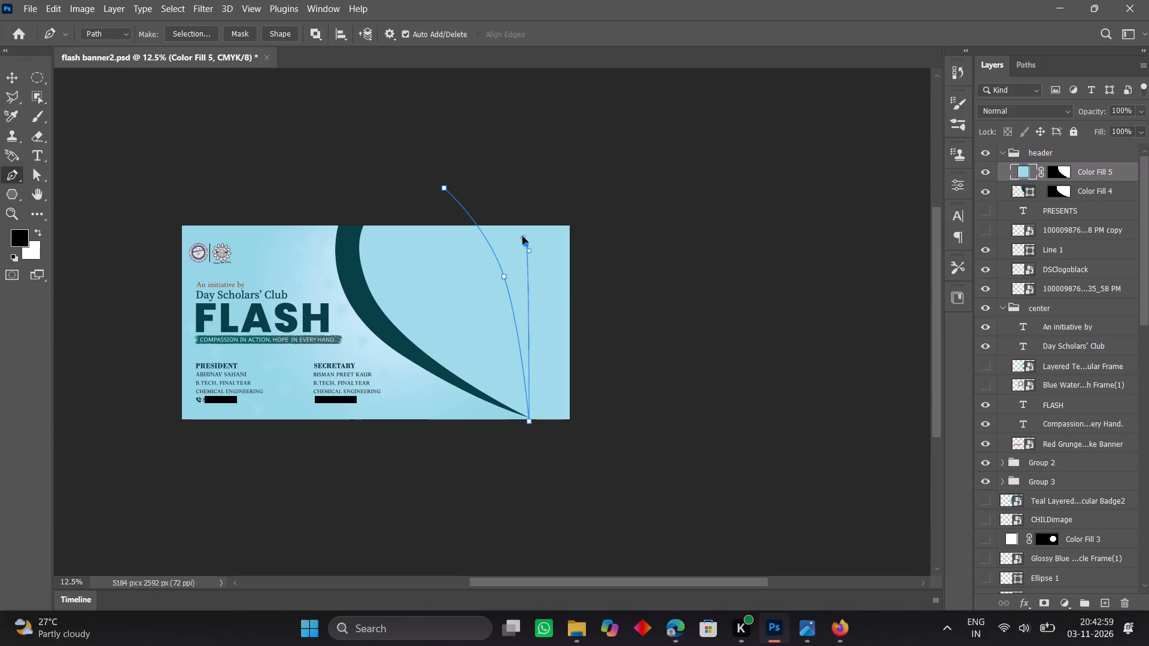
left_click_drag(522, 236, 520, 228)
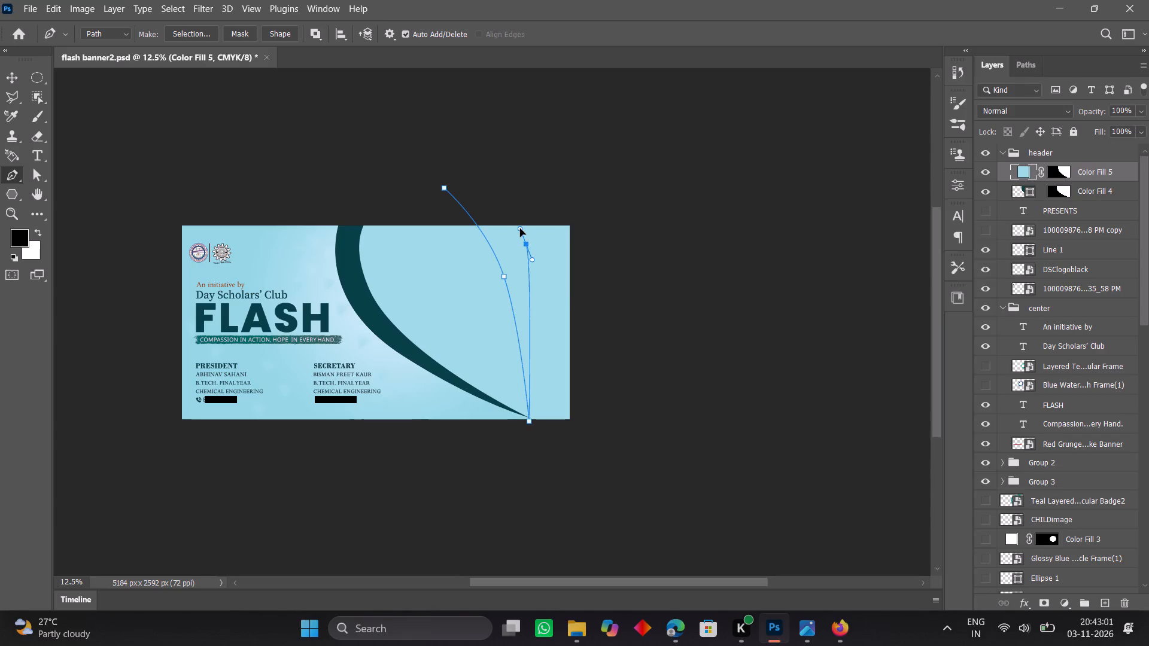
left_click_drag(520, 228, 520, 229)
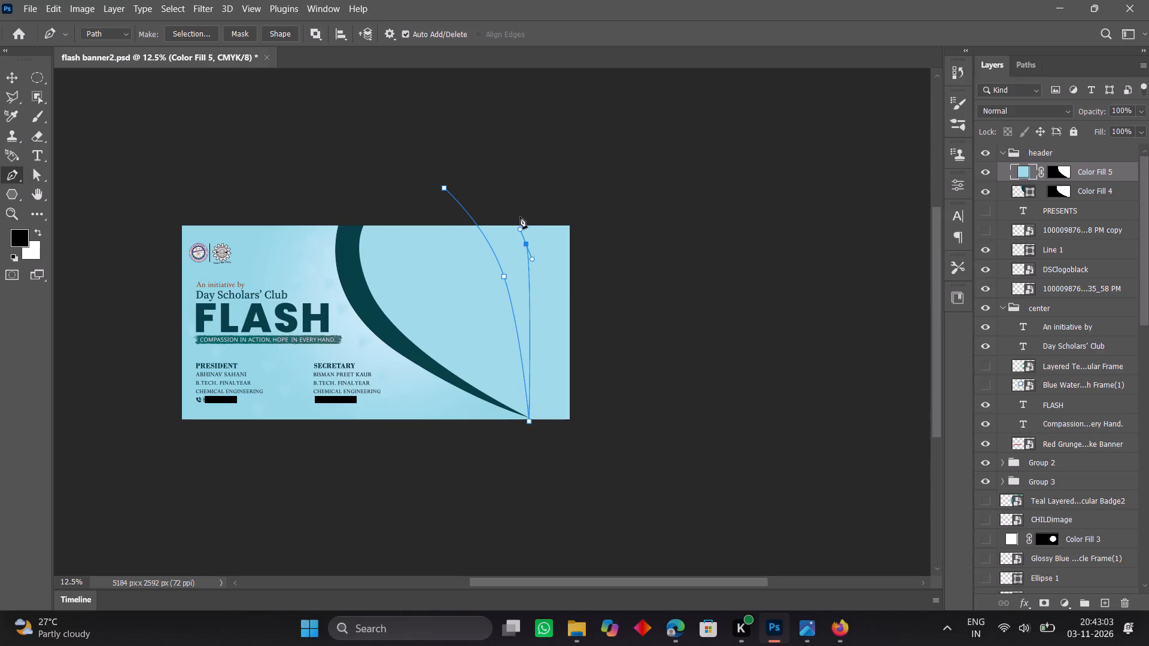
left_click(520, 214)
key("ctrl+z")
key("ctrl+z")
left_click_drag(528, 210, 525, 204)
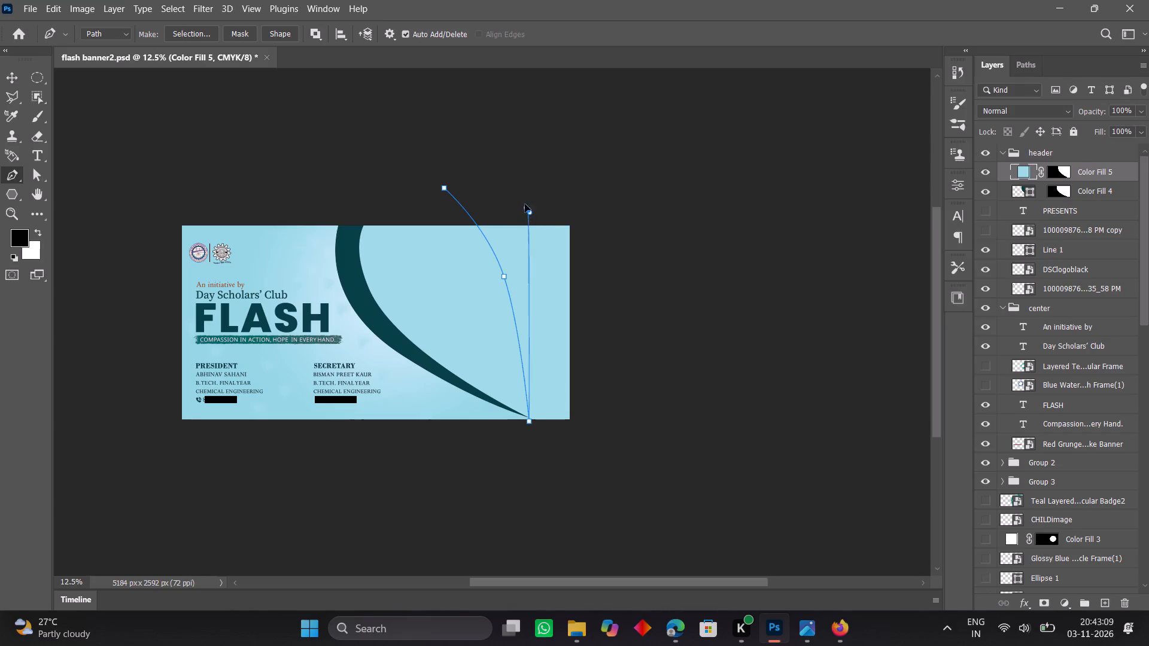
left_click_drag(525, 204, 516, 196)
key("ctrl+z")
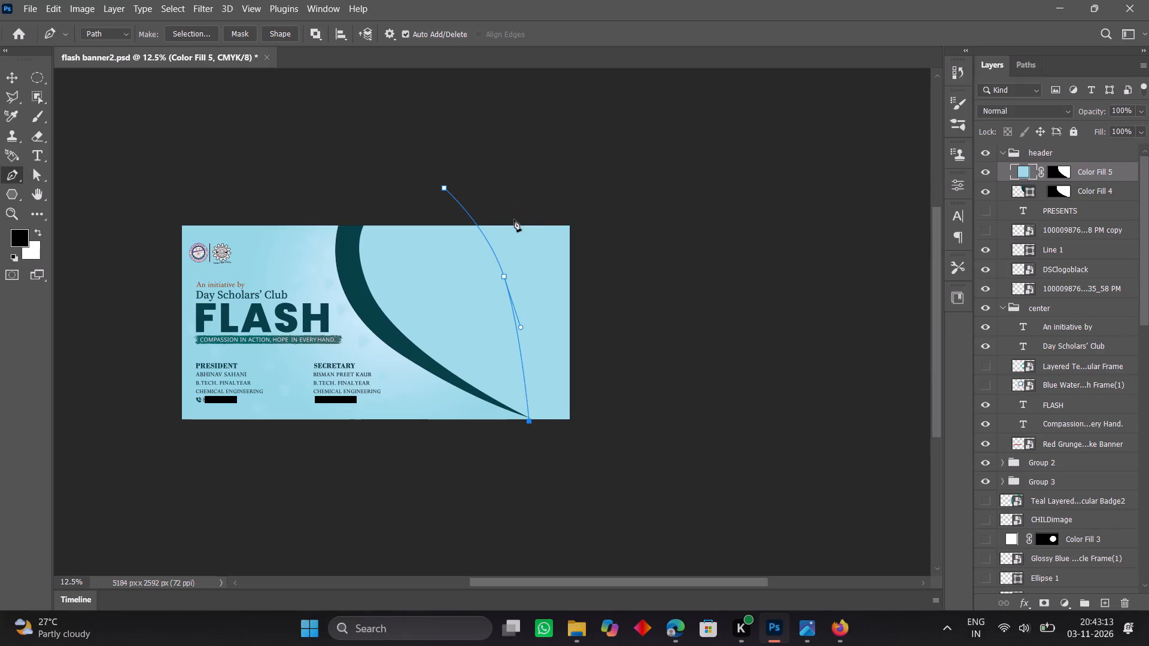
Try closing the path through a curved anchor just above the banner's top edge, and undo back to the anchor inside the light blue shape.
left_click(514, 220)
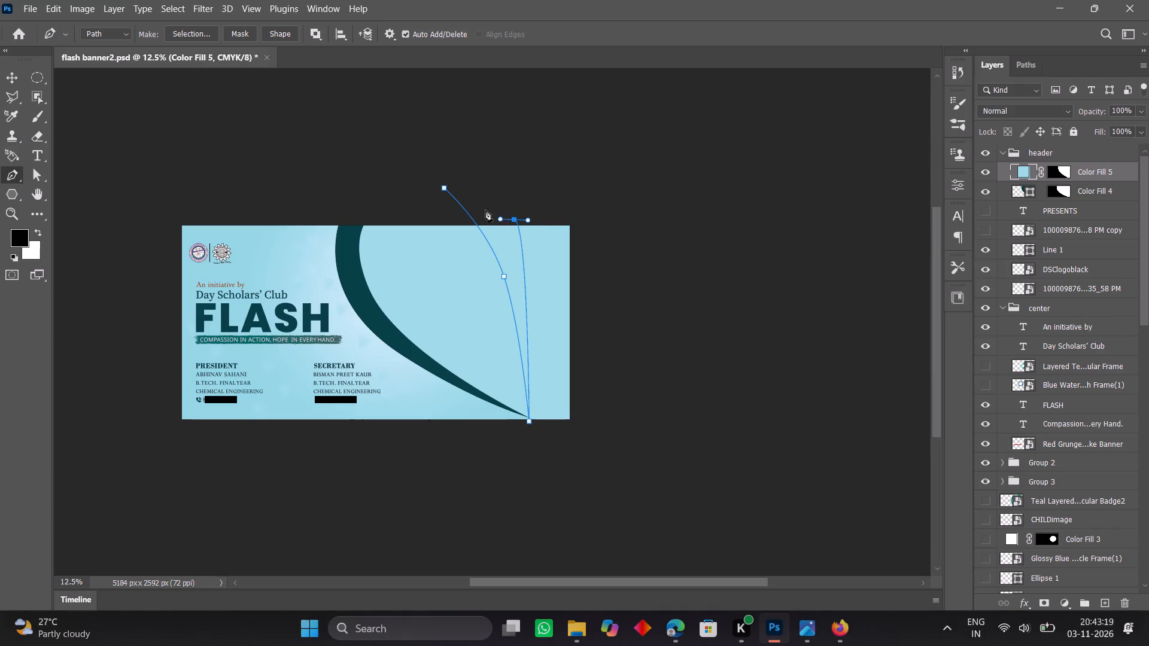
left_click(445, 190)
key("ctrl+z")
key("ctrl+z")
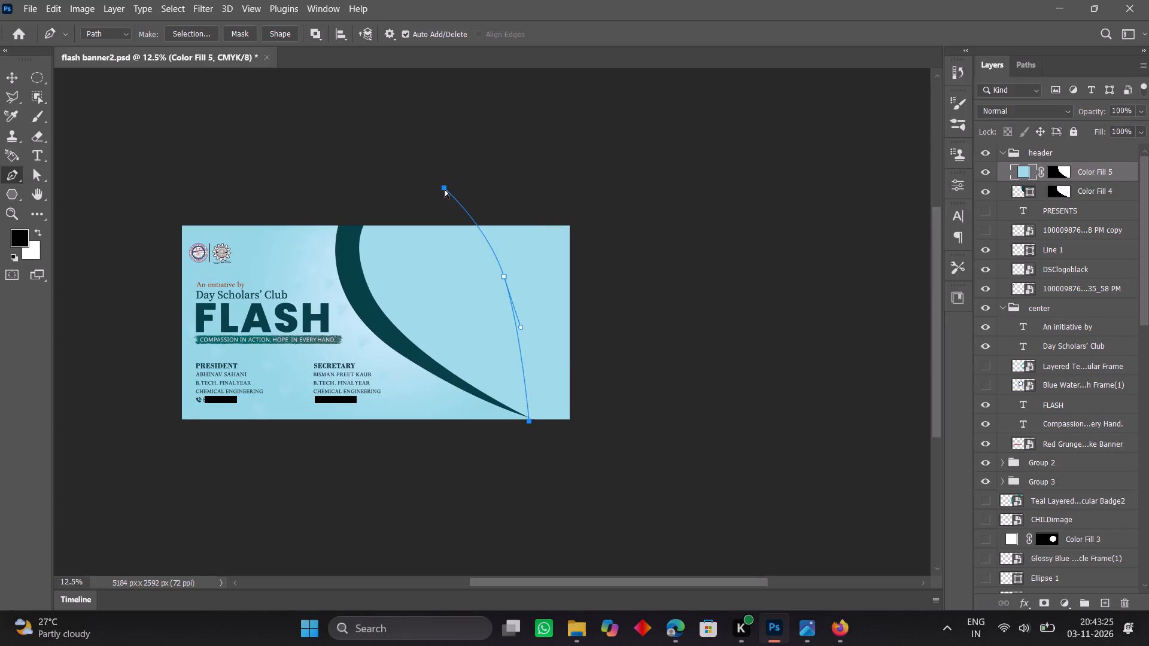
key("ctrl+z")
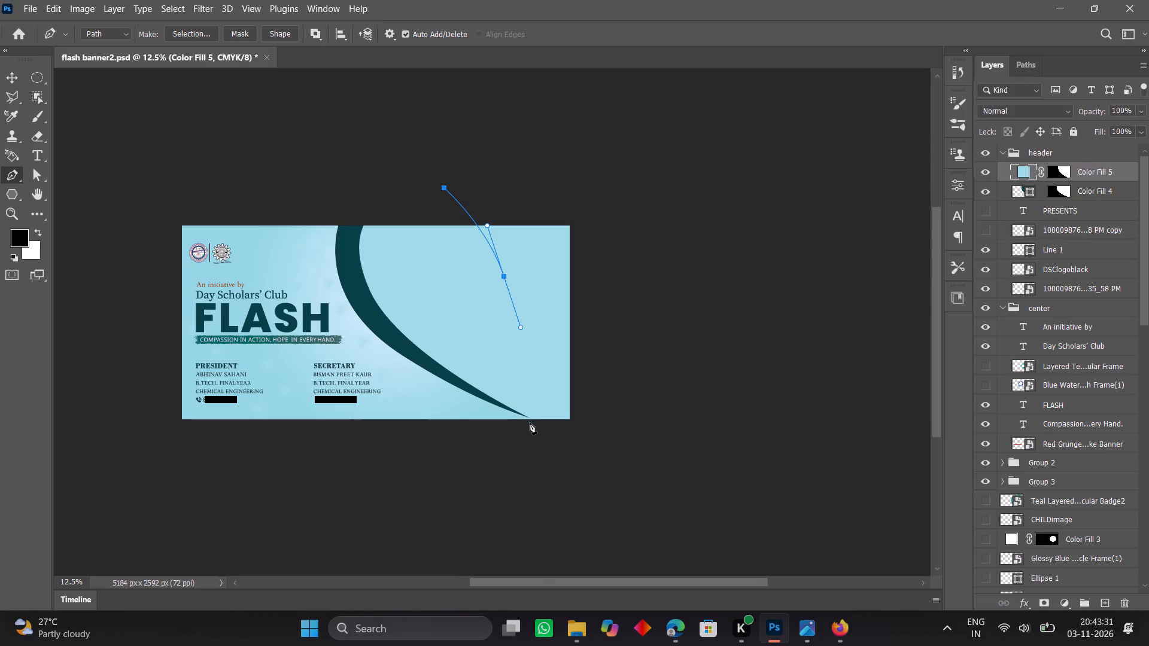
Extend the curved path to an anchor at the teal shape's bottom tip, just below the banner's bottom edge.
left_click(530, 422)
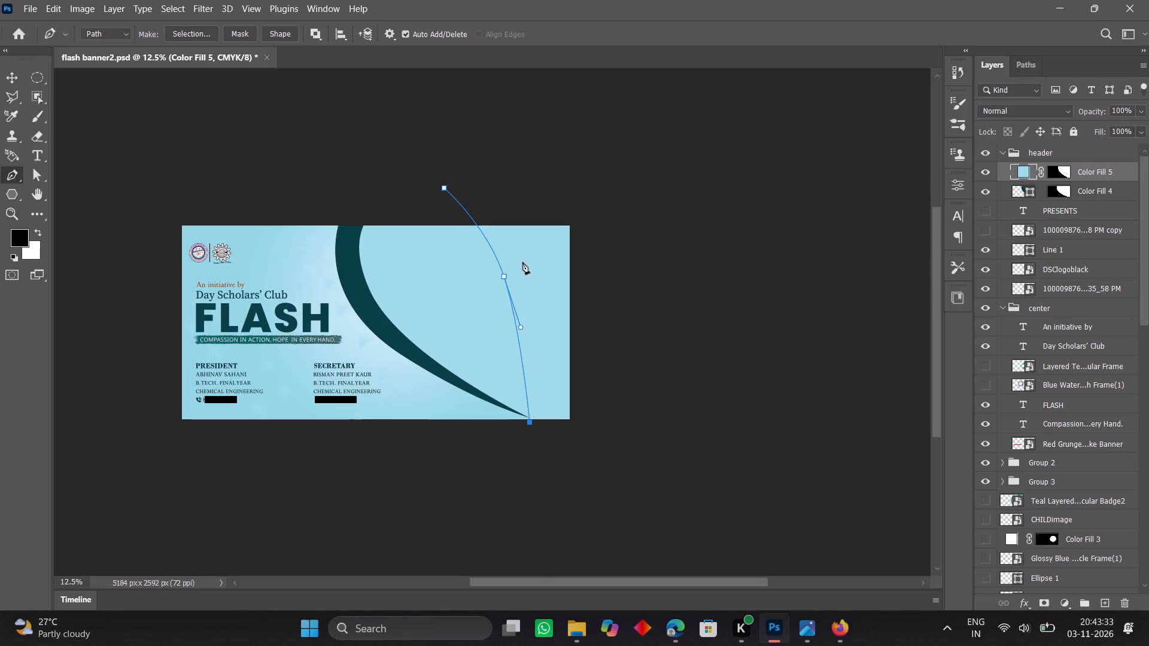
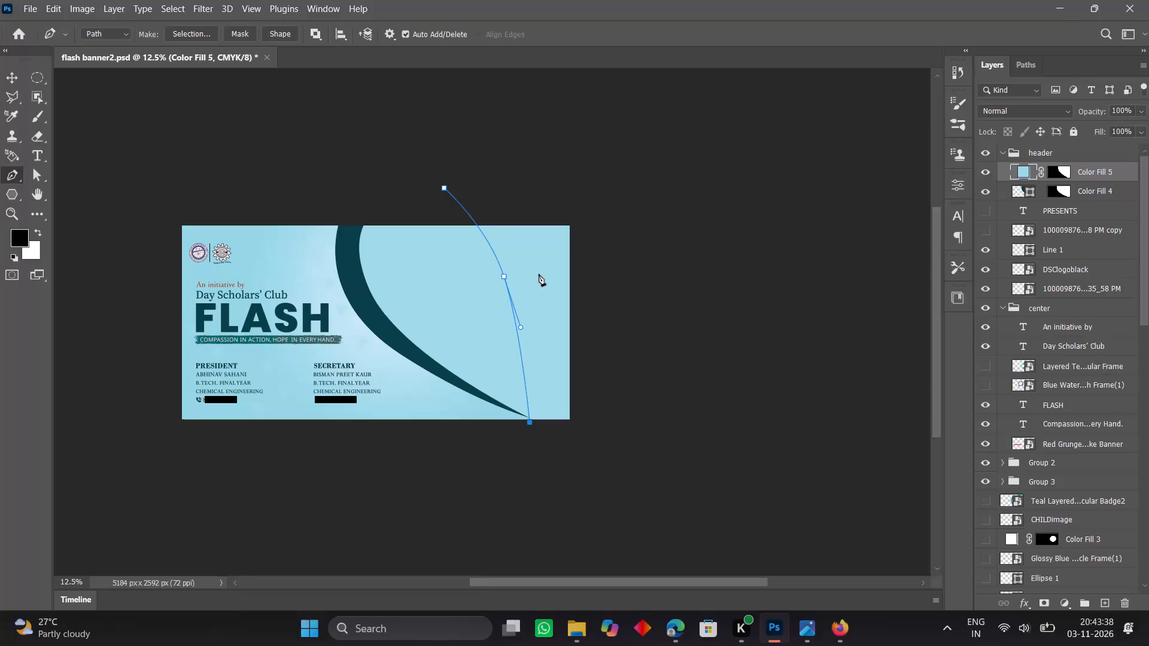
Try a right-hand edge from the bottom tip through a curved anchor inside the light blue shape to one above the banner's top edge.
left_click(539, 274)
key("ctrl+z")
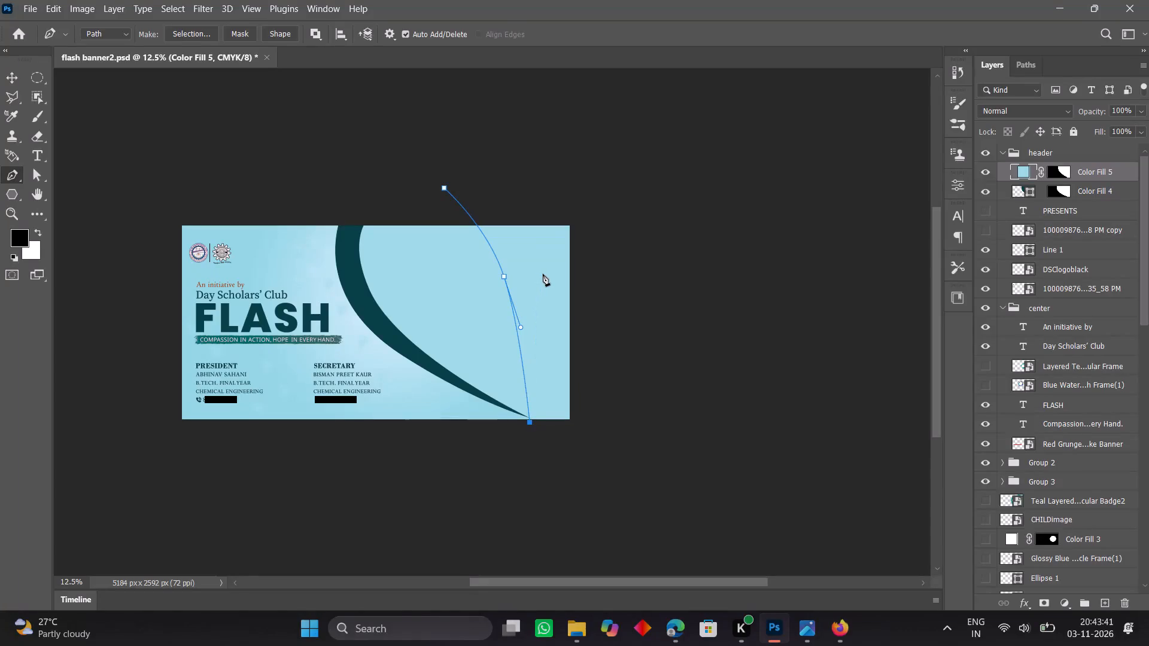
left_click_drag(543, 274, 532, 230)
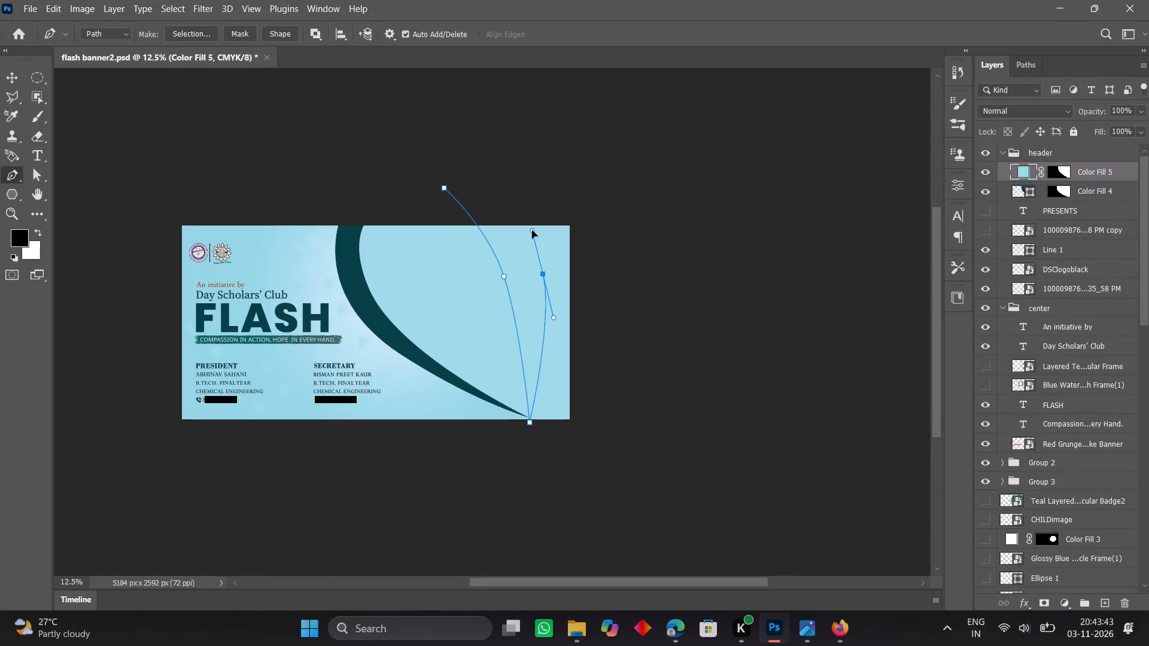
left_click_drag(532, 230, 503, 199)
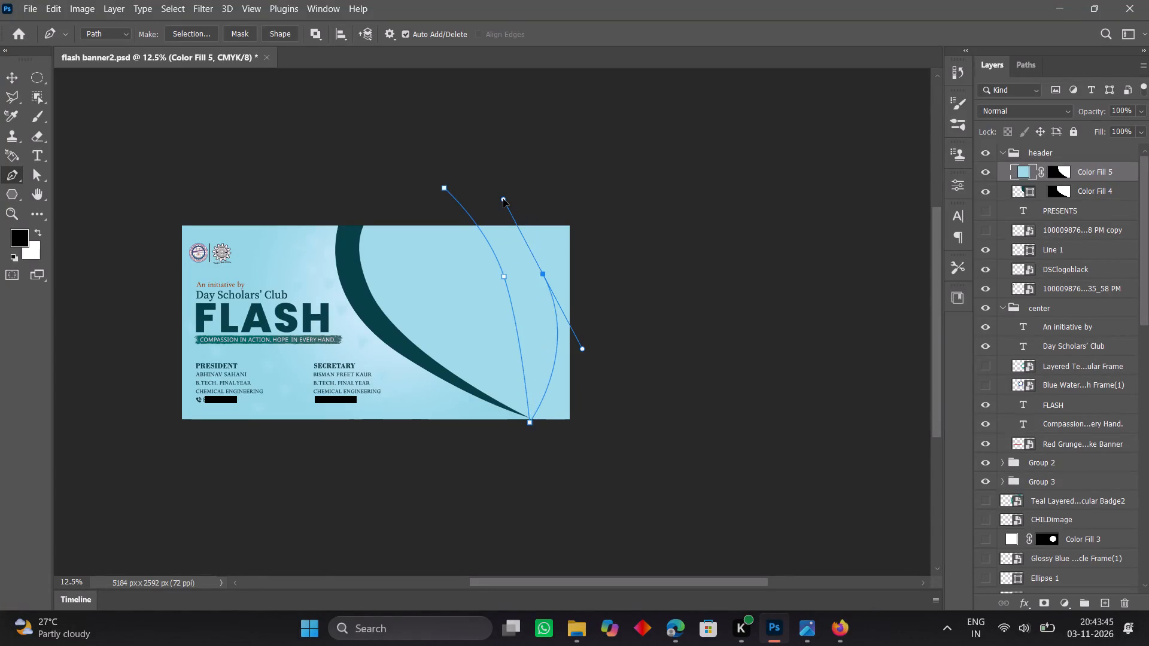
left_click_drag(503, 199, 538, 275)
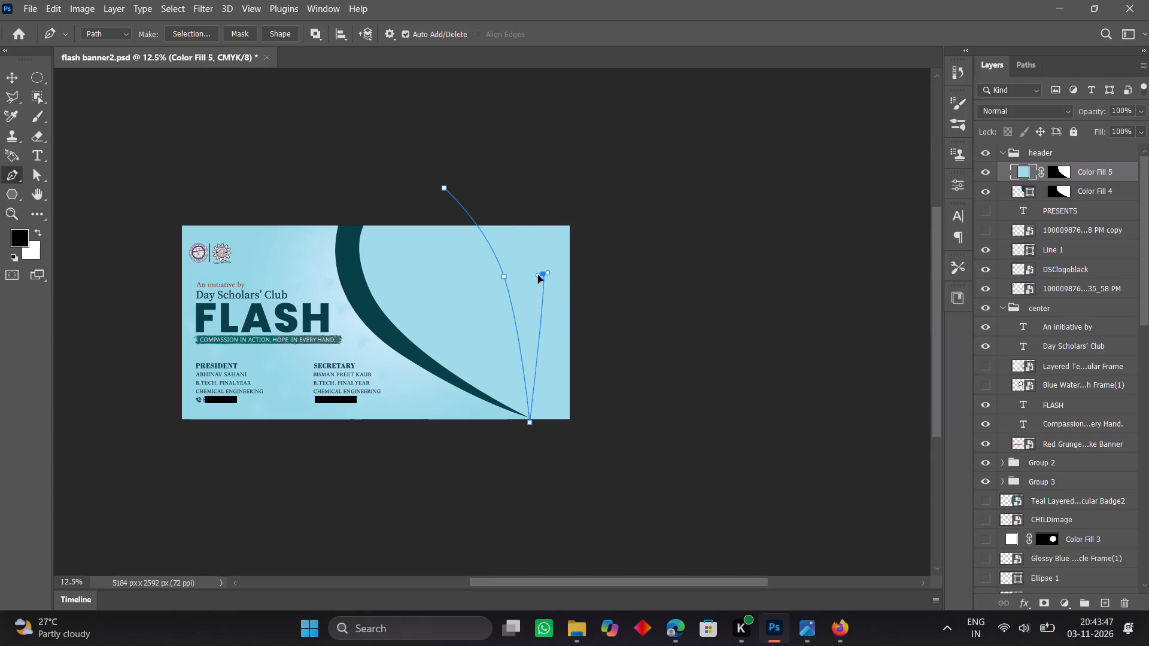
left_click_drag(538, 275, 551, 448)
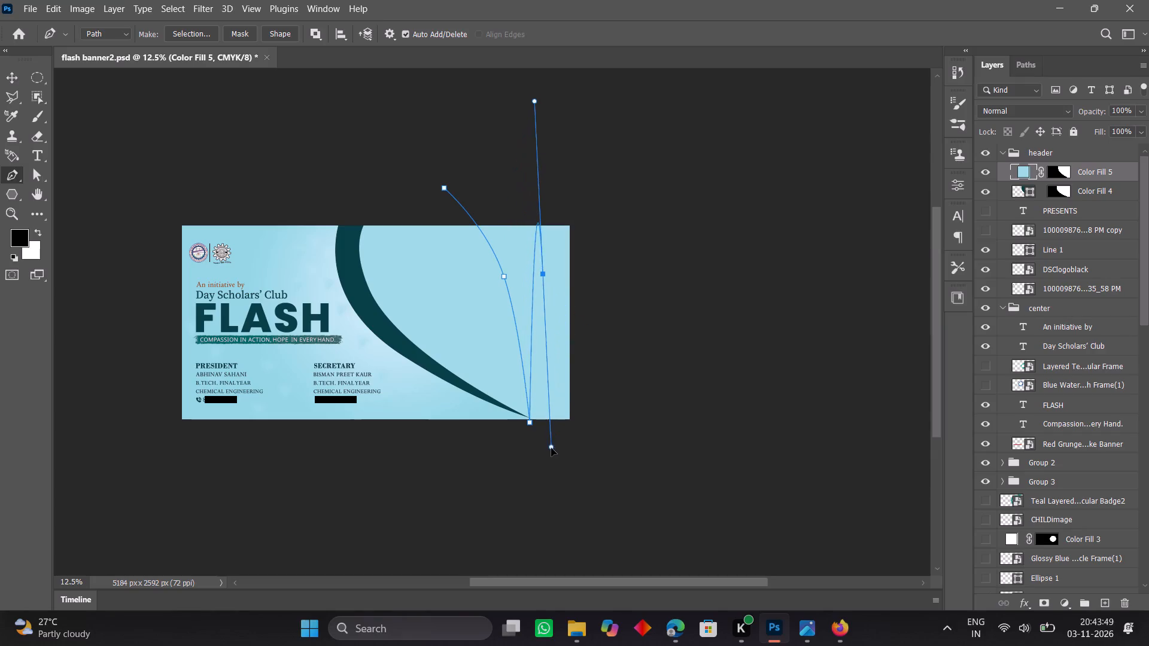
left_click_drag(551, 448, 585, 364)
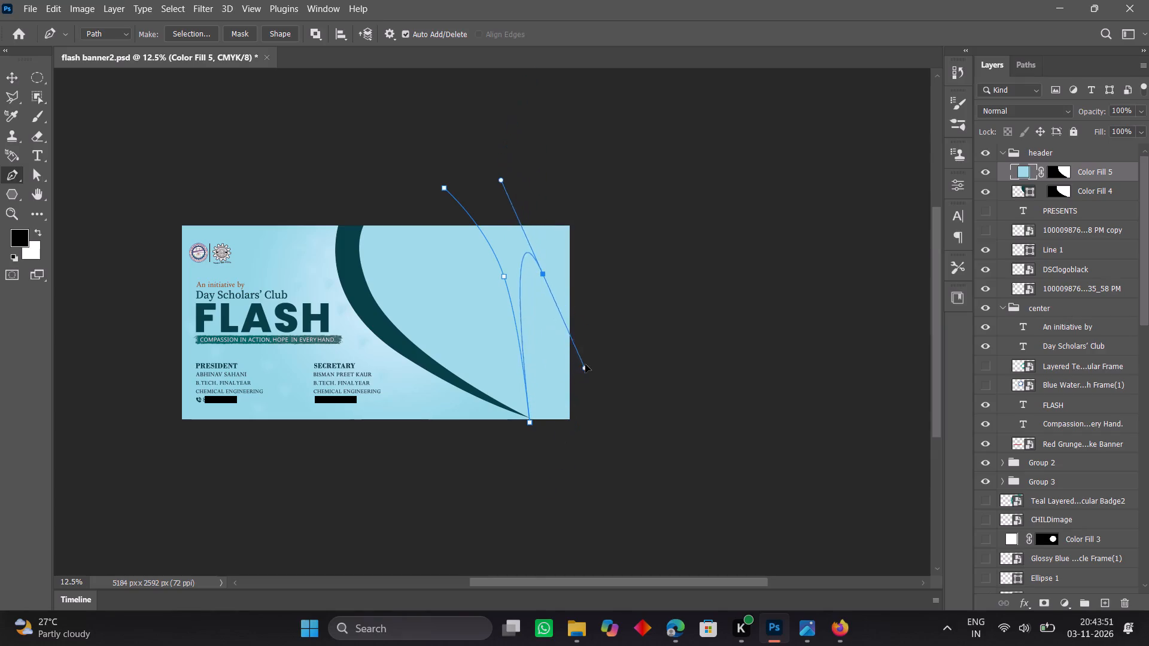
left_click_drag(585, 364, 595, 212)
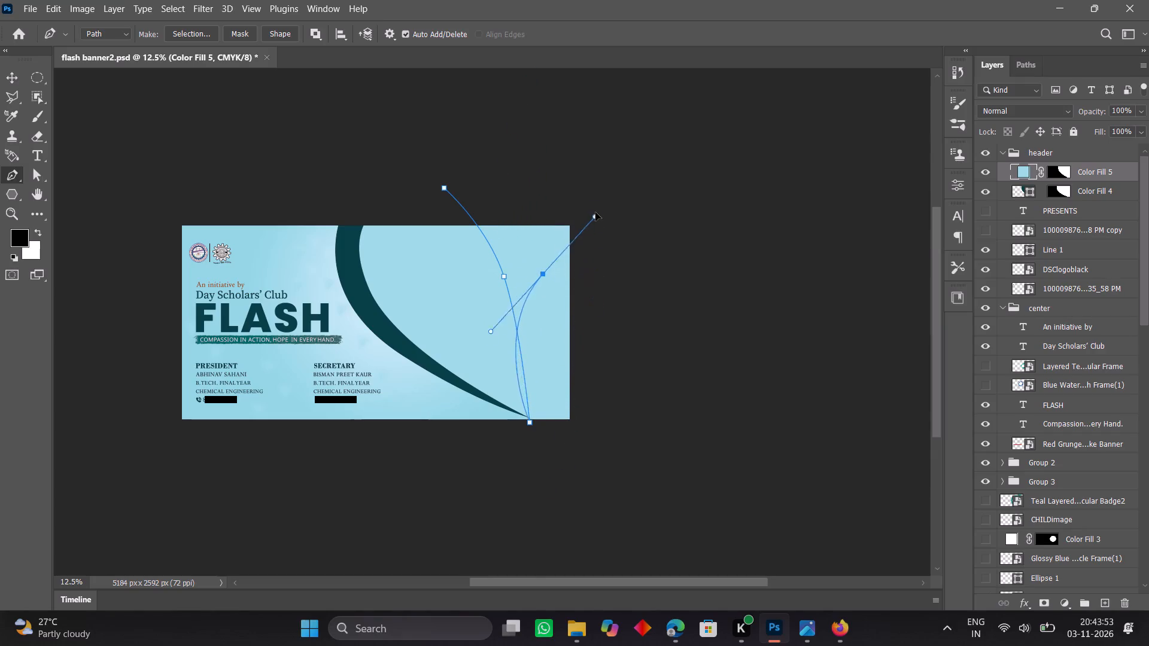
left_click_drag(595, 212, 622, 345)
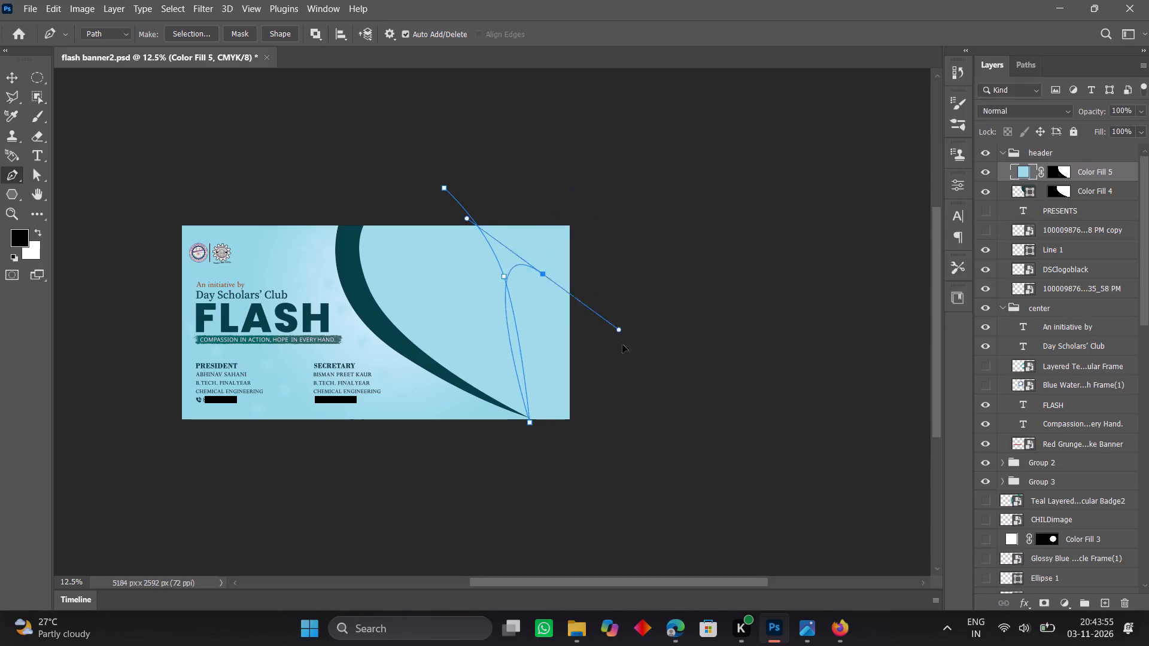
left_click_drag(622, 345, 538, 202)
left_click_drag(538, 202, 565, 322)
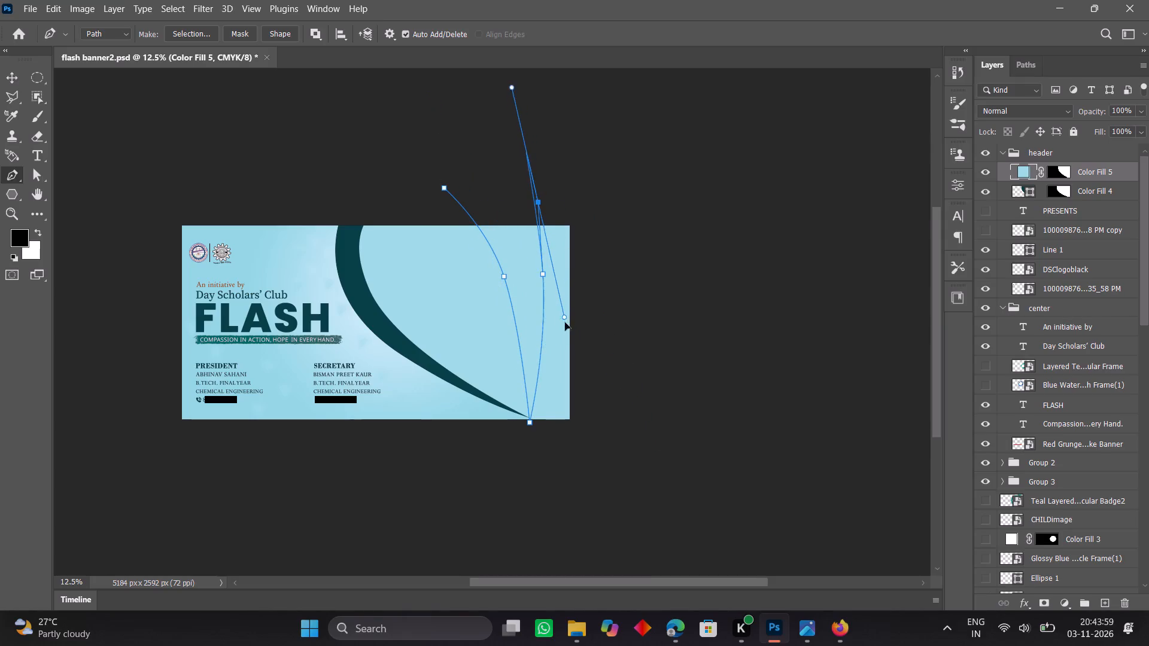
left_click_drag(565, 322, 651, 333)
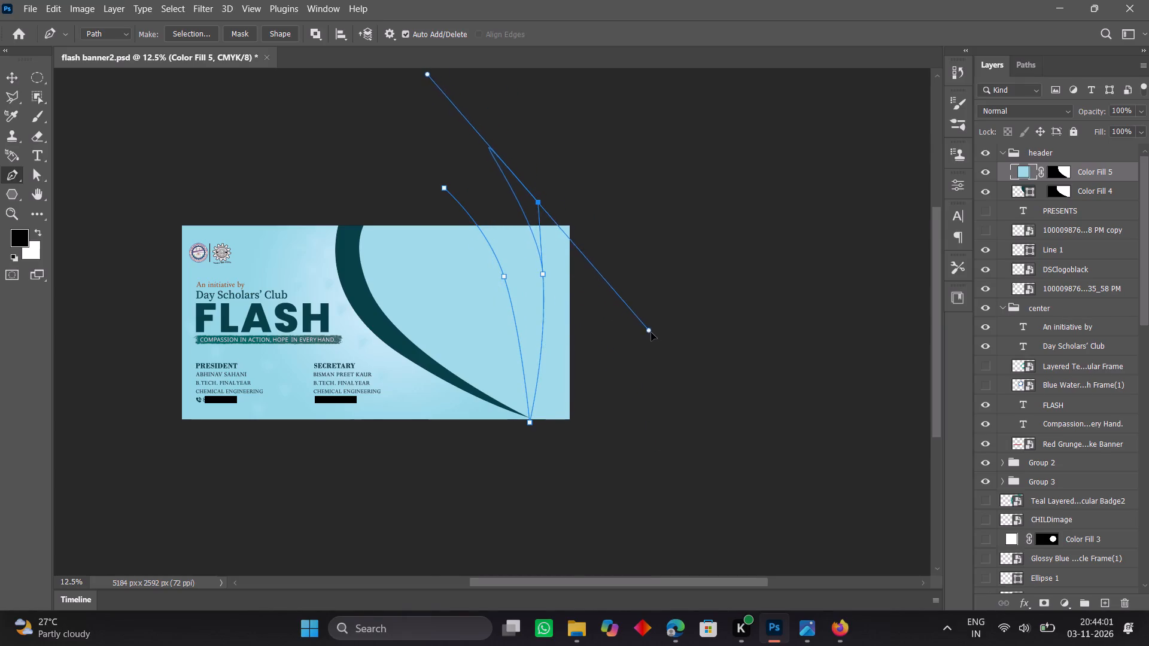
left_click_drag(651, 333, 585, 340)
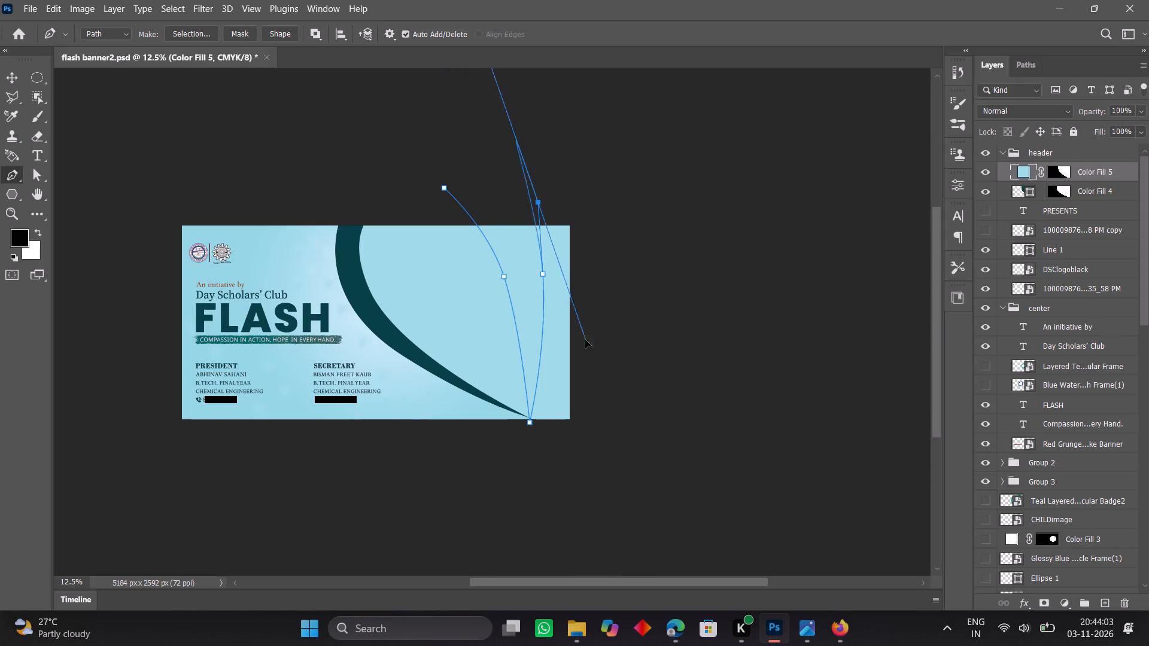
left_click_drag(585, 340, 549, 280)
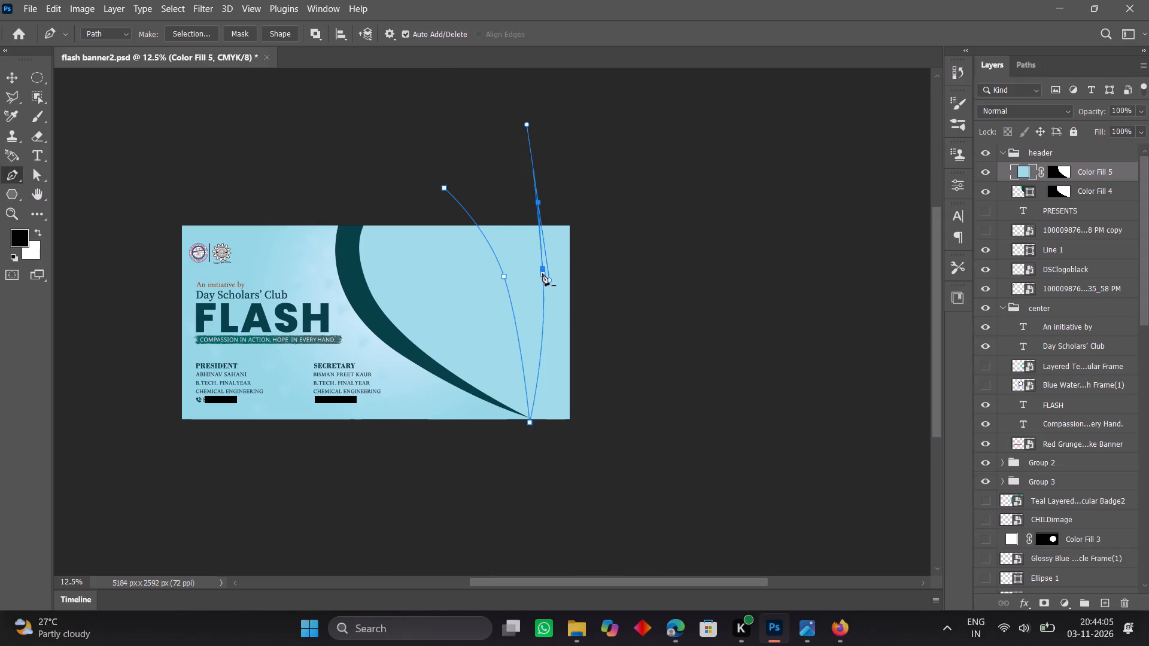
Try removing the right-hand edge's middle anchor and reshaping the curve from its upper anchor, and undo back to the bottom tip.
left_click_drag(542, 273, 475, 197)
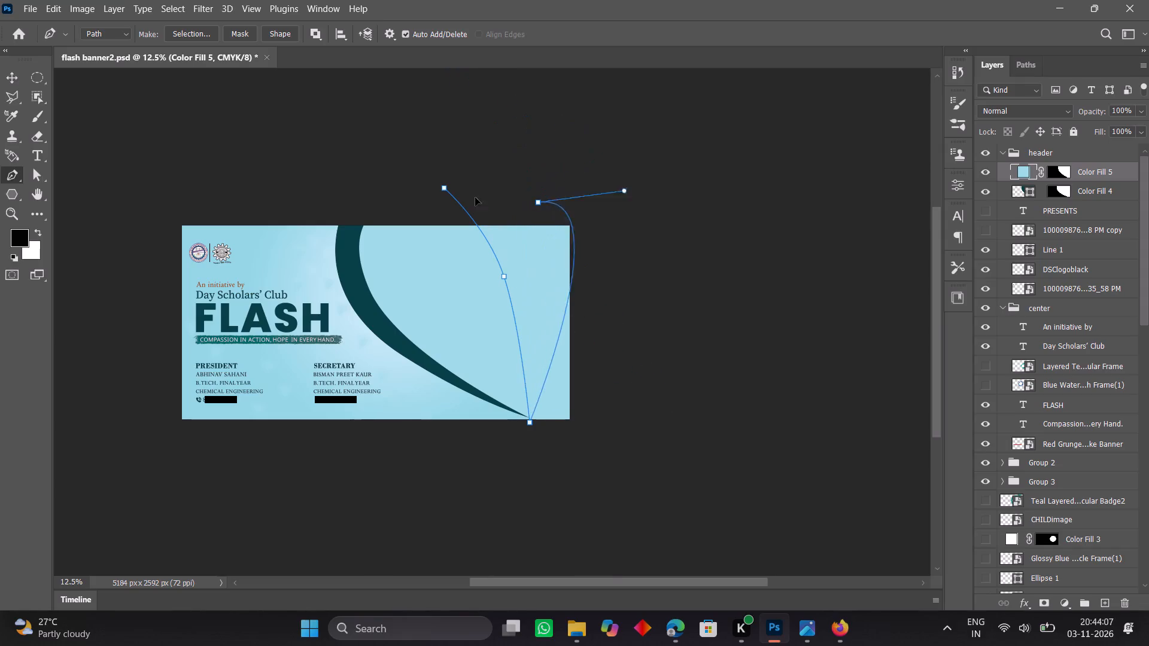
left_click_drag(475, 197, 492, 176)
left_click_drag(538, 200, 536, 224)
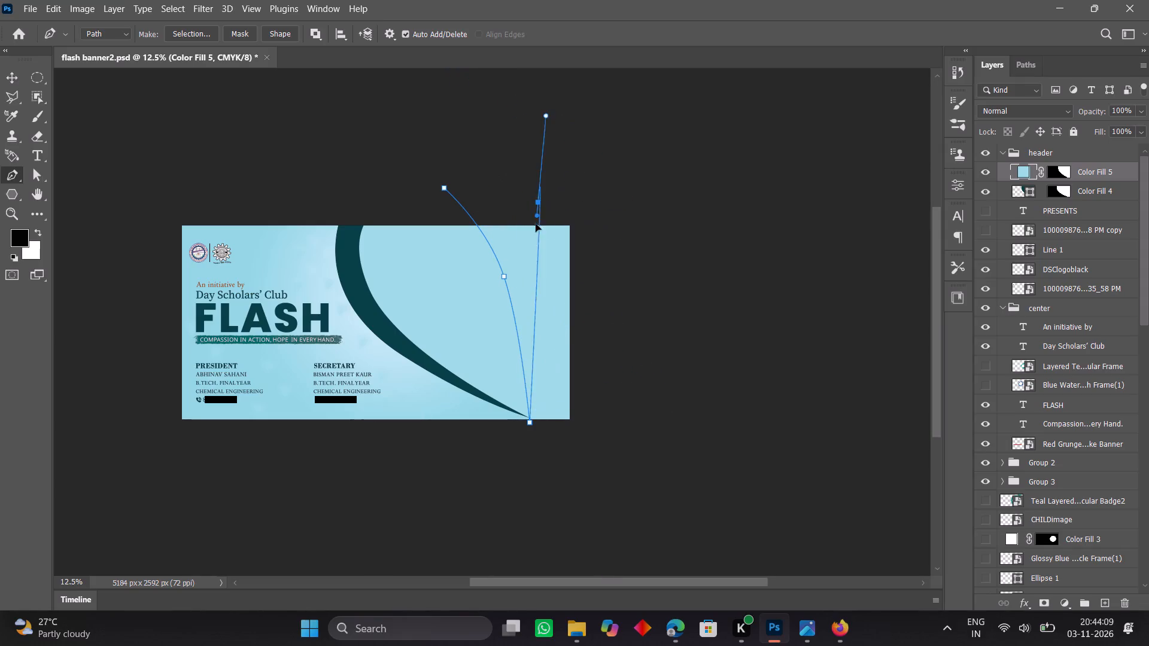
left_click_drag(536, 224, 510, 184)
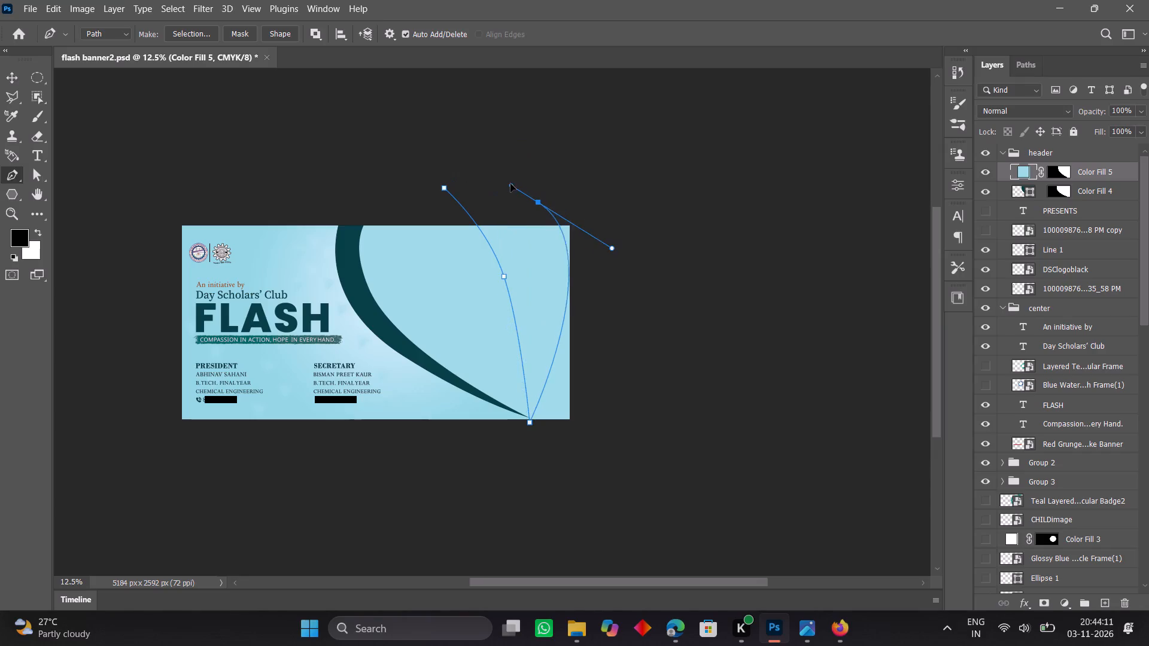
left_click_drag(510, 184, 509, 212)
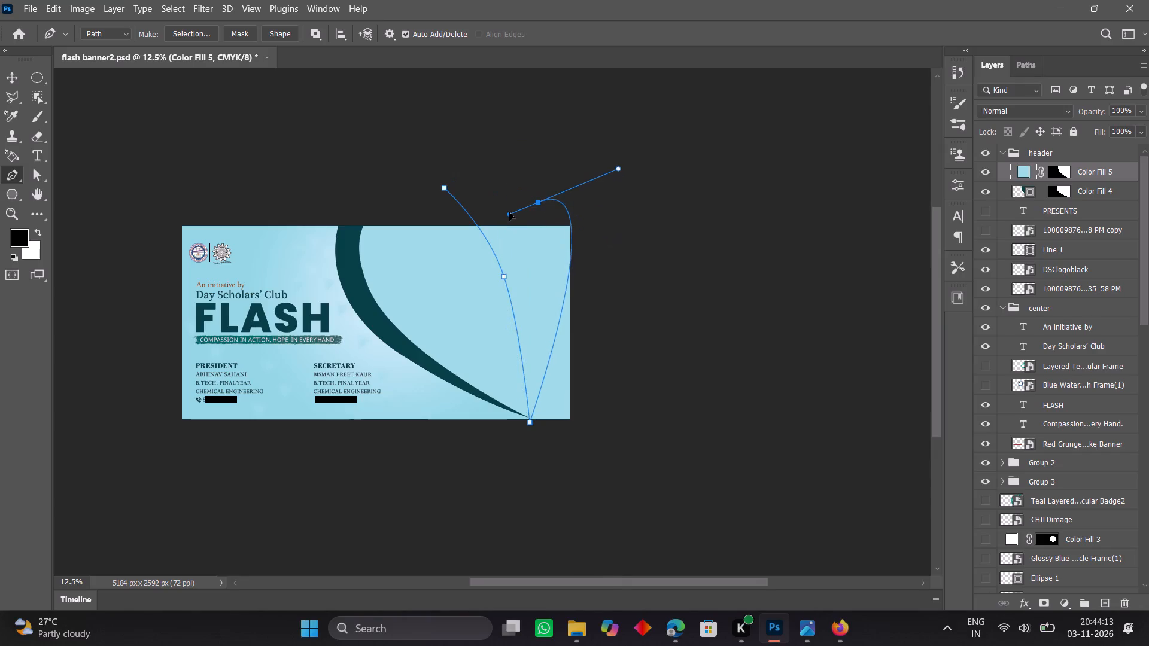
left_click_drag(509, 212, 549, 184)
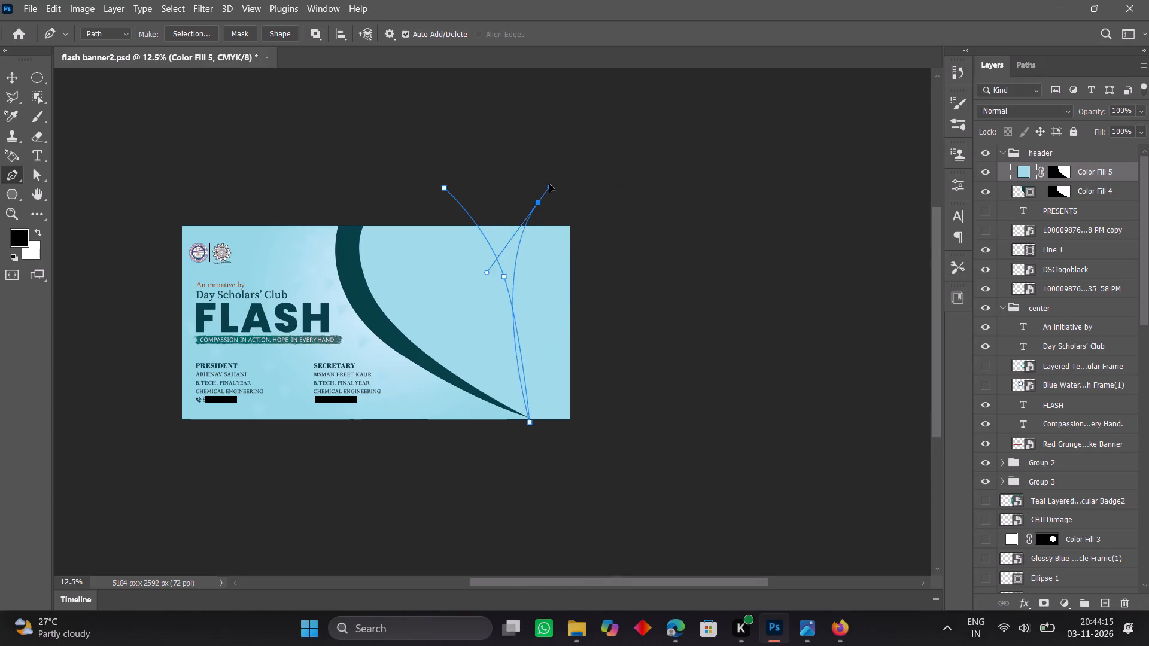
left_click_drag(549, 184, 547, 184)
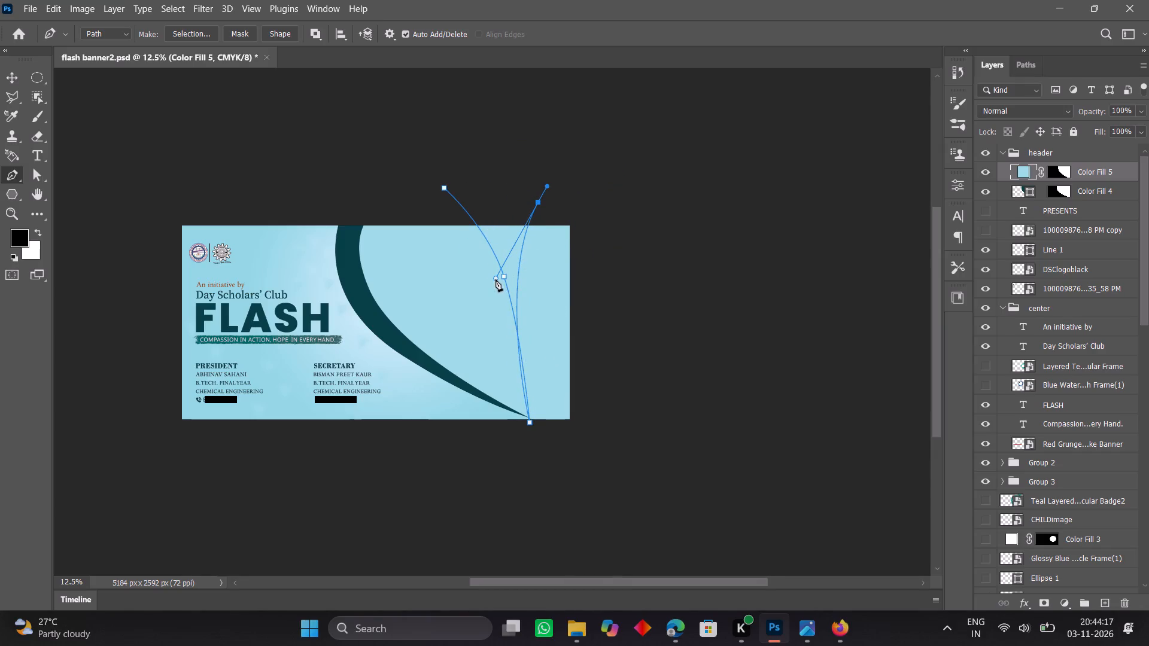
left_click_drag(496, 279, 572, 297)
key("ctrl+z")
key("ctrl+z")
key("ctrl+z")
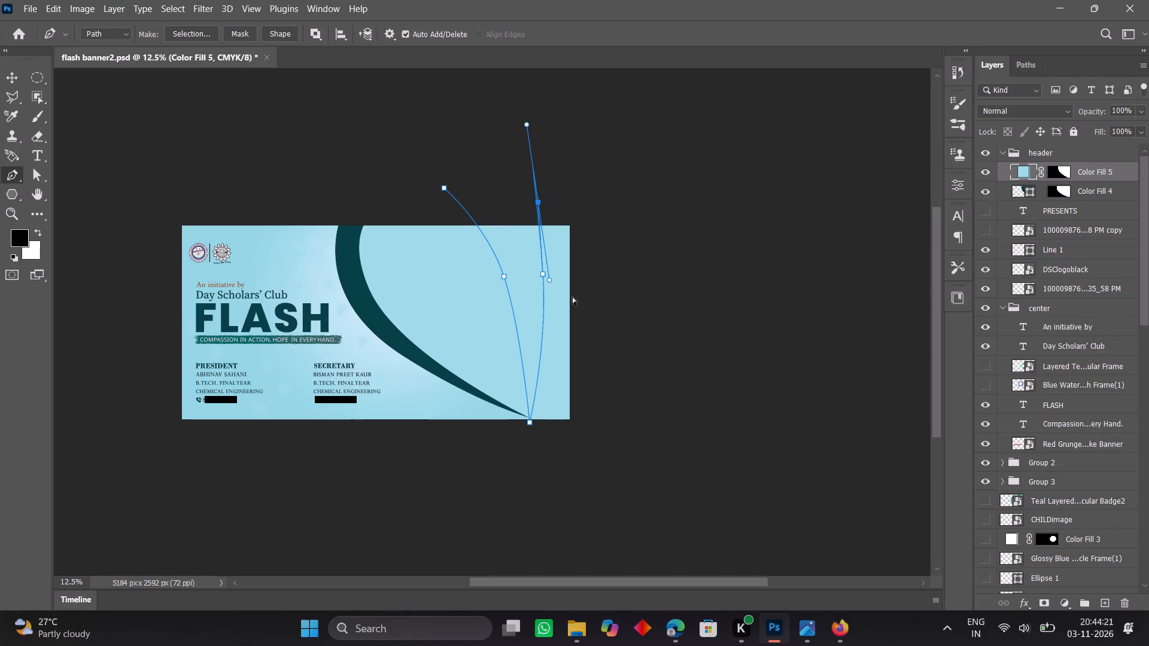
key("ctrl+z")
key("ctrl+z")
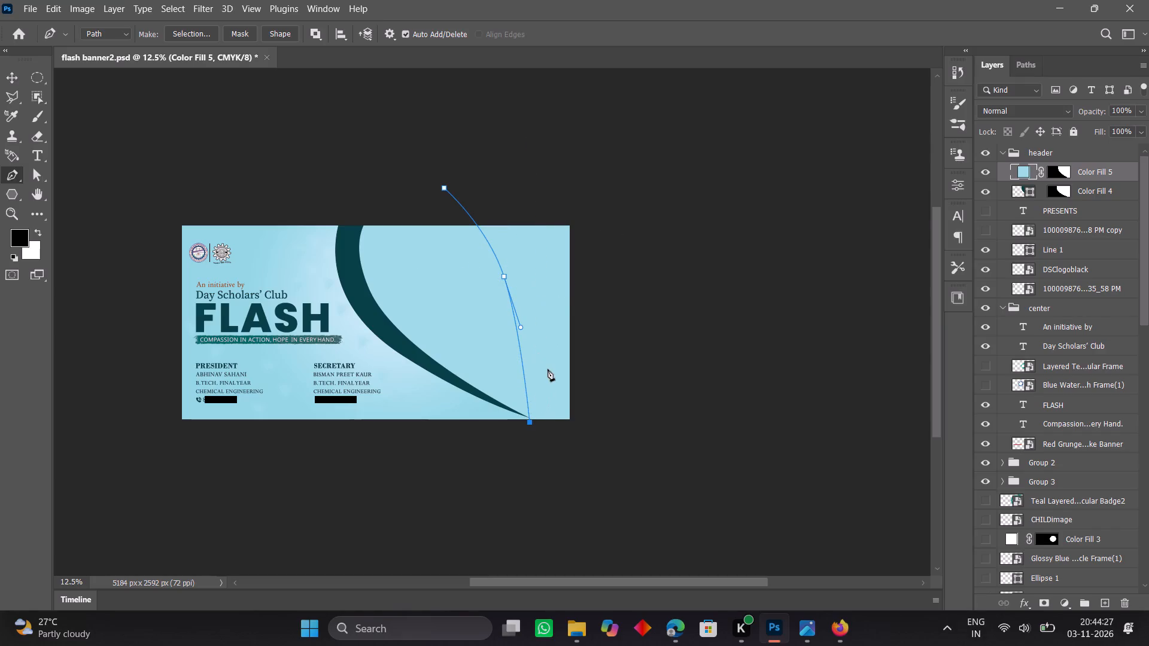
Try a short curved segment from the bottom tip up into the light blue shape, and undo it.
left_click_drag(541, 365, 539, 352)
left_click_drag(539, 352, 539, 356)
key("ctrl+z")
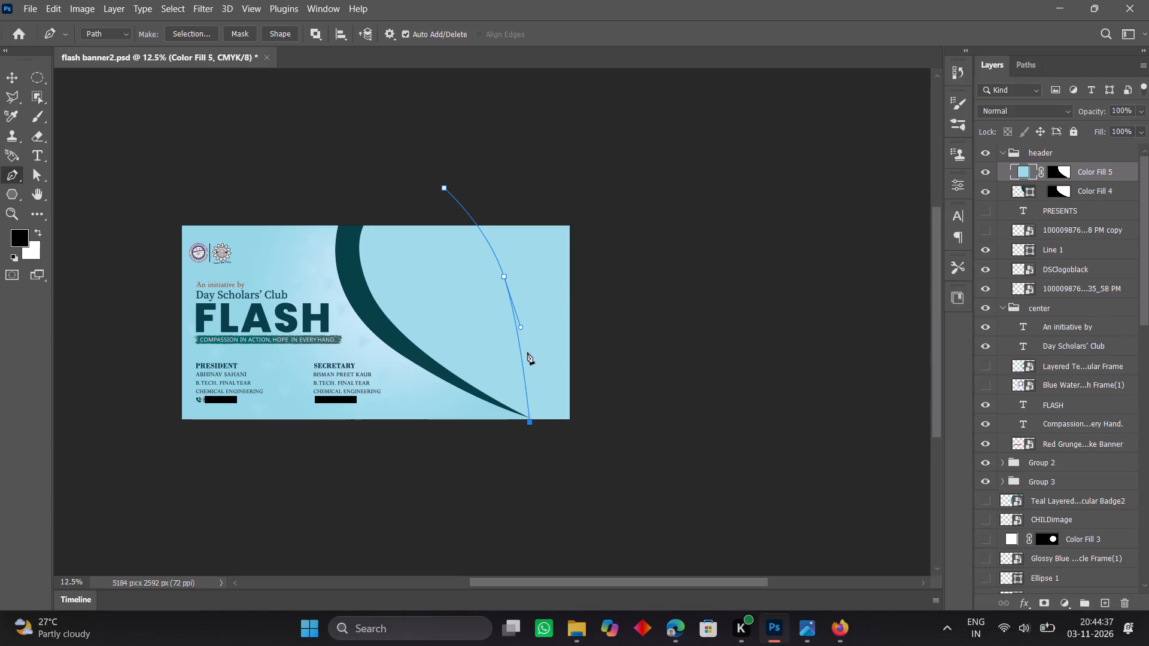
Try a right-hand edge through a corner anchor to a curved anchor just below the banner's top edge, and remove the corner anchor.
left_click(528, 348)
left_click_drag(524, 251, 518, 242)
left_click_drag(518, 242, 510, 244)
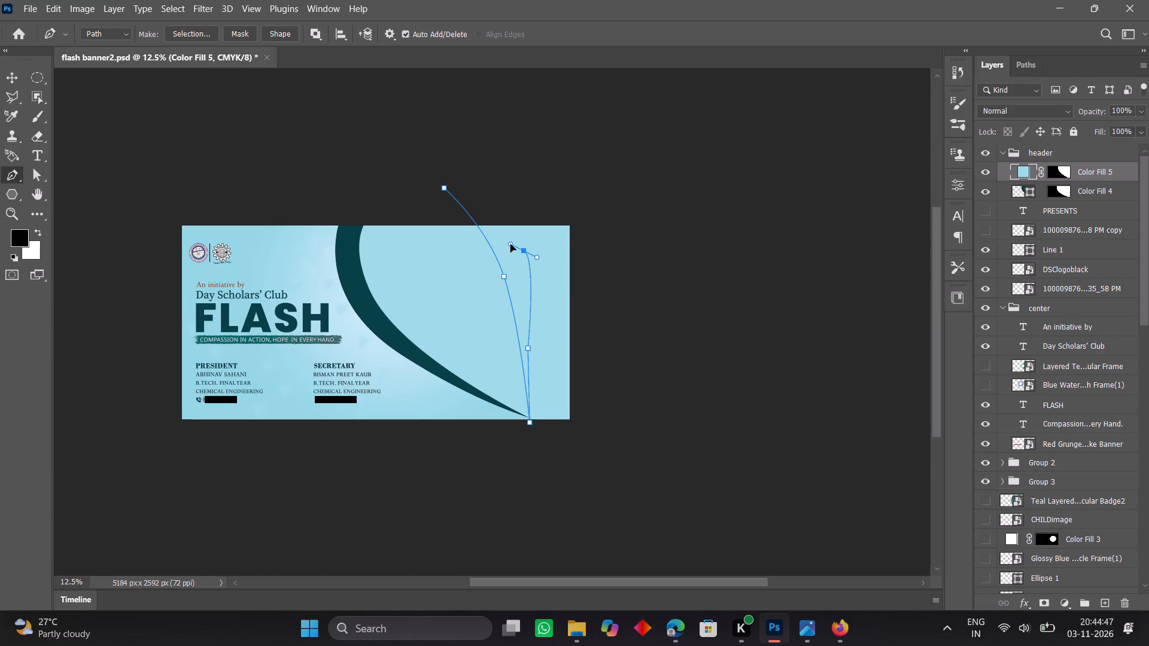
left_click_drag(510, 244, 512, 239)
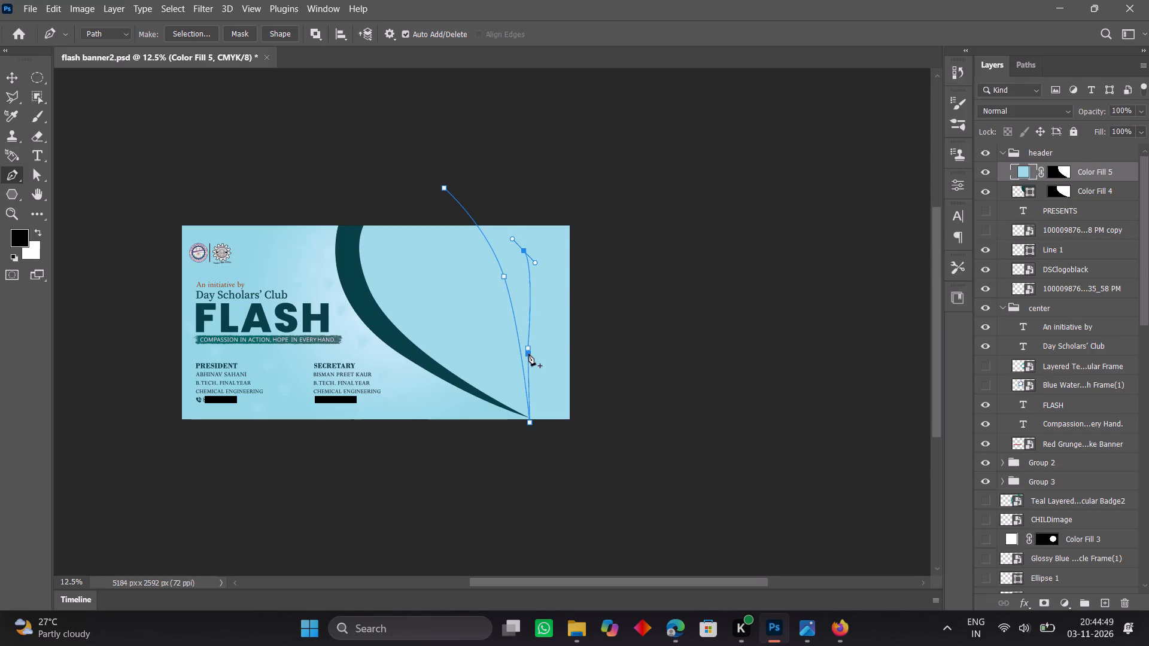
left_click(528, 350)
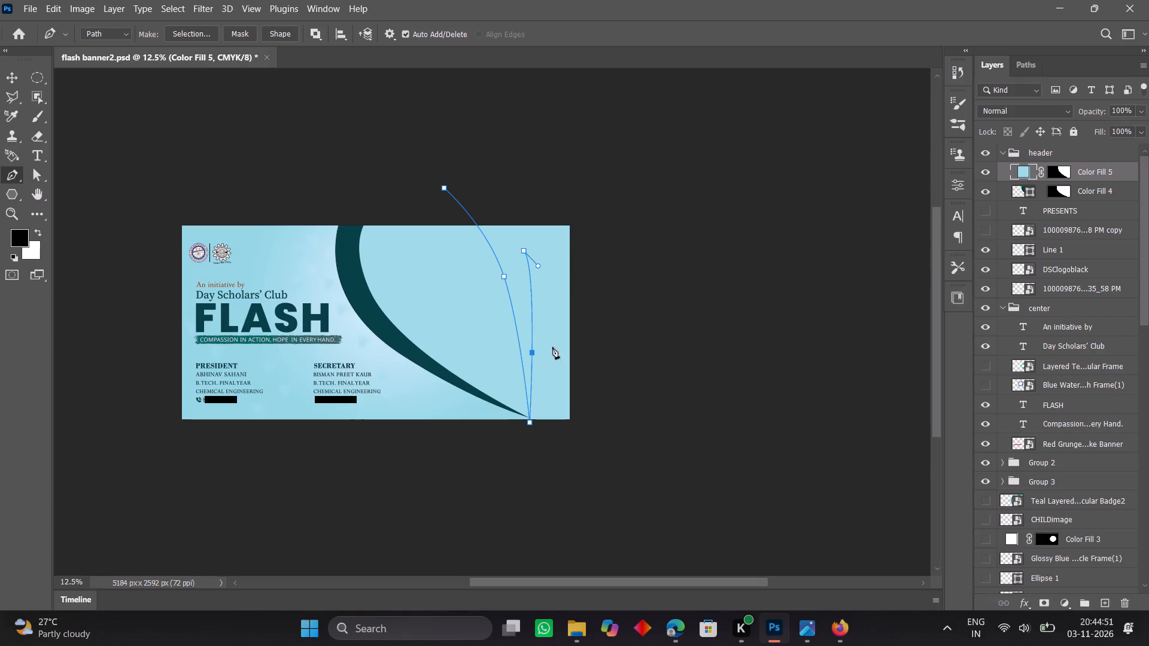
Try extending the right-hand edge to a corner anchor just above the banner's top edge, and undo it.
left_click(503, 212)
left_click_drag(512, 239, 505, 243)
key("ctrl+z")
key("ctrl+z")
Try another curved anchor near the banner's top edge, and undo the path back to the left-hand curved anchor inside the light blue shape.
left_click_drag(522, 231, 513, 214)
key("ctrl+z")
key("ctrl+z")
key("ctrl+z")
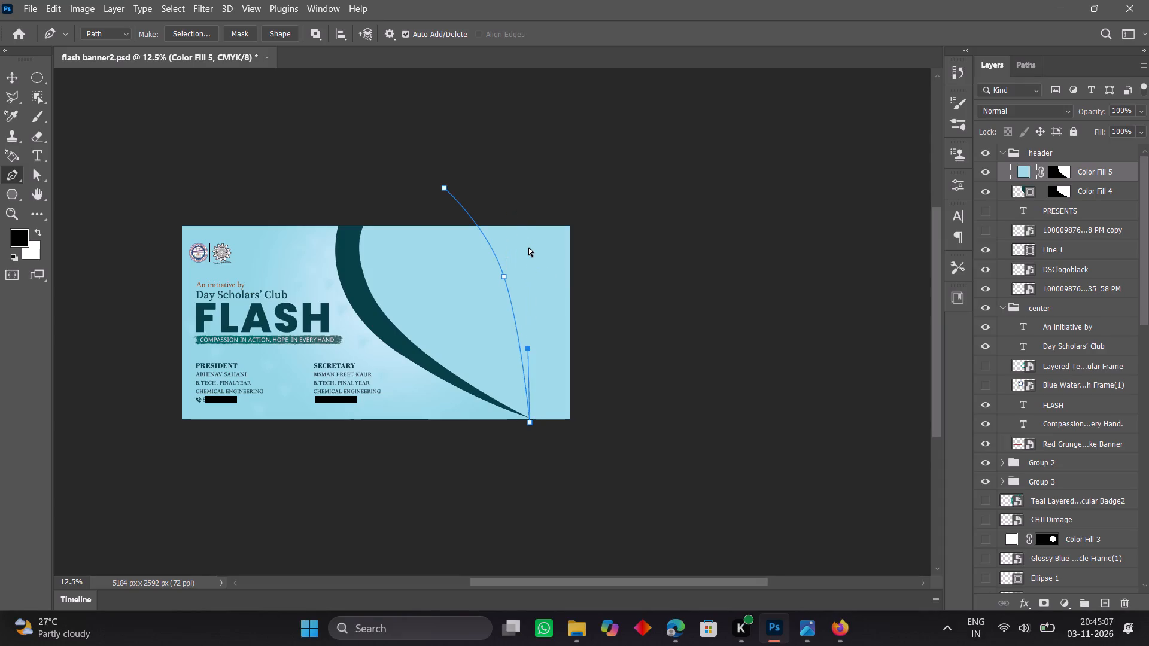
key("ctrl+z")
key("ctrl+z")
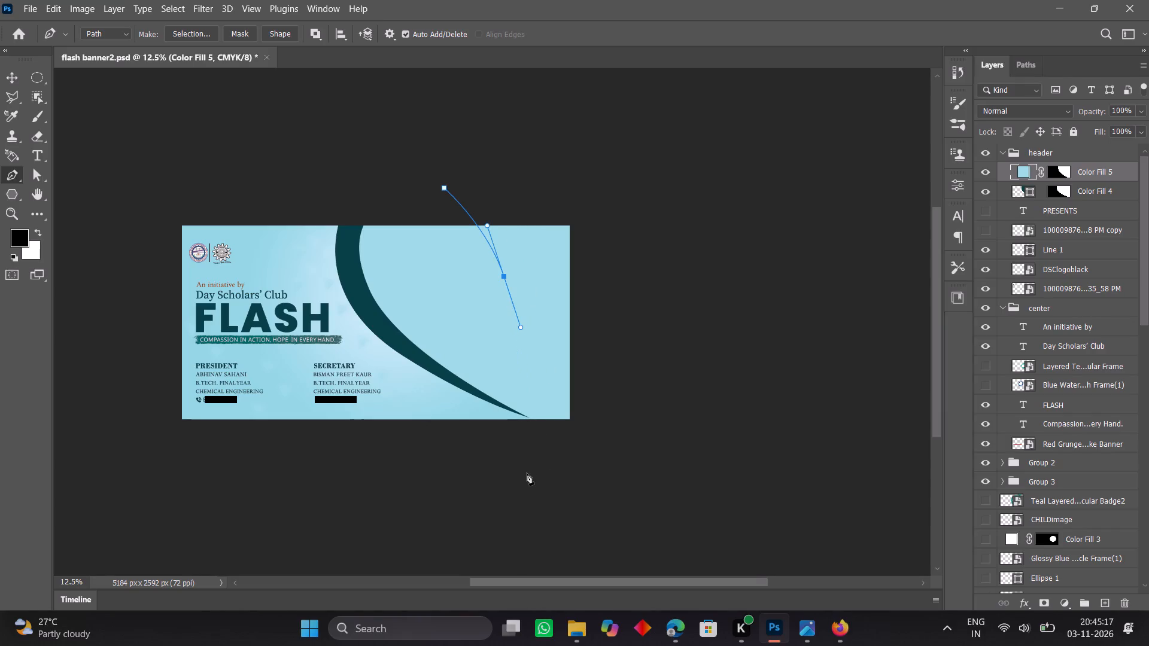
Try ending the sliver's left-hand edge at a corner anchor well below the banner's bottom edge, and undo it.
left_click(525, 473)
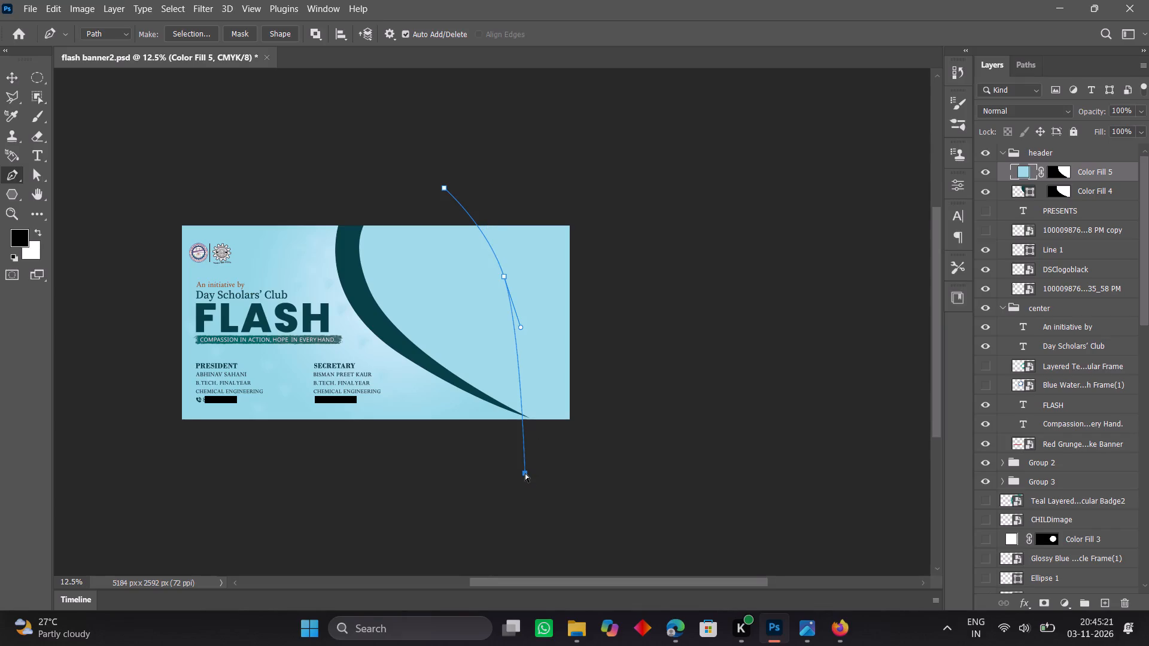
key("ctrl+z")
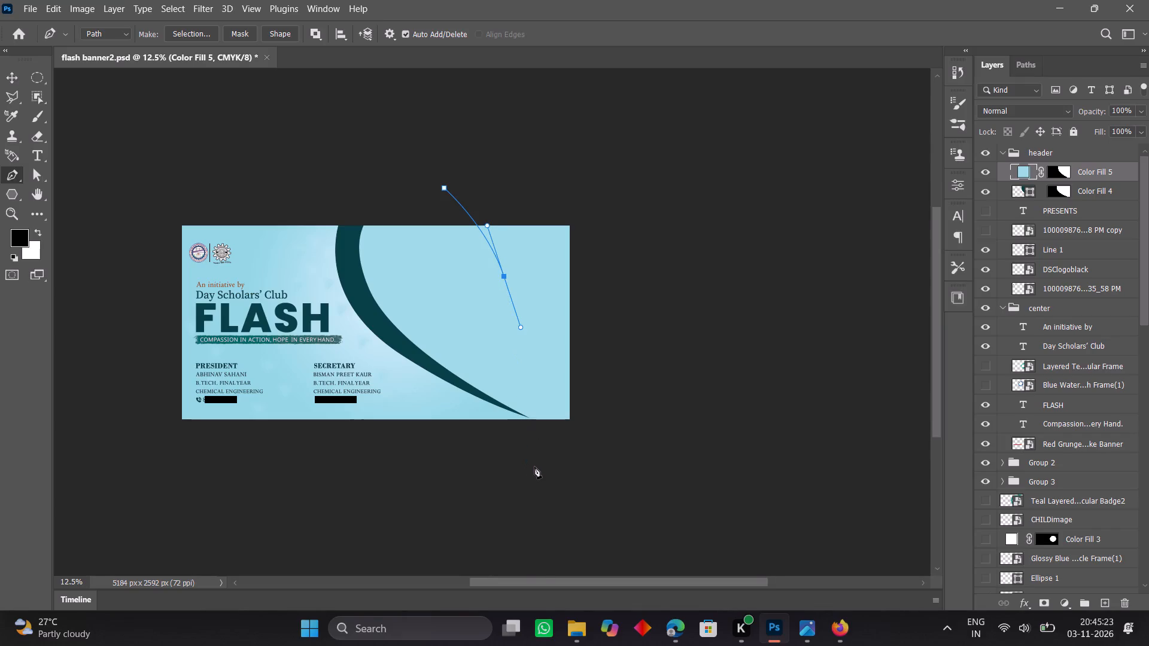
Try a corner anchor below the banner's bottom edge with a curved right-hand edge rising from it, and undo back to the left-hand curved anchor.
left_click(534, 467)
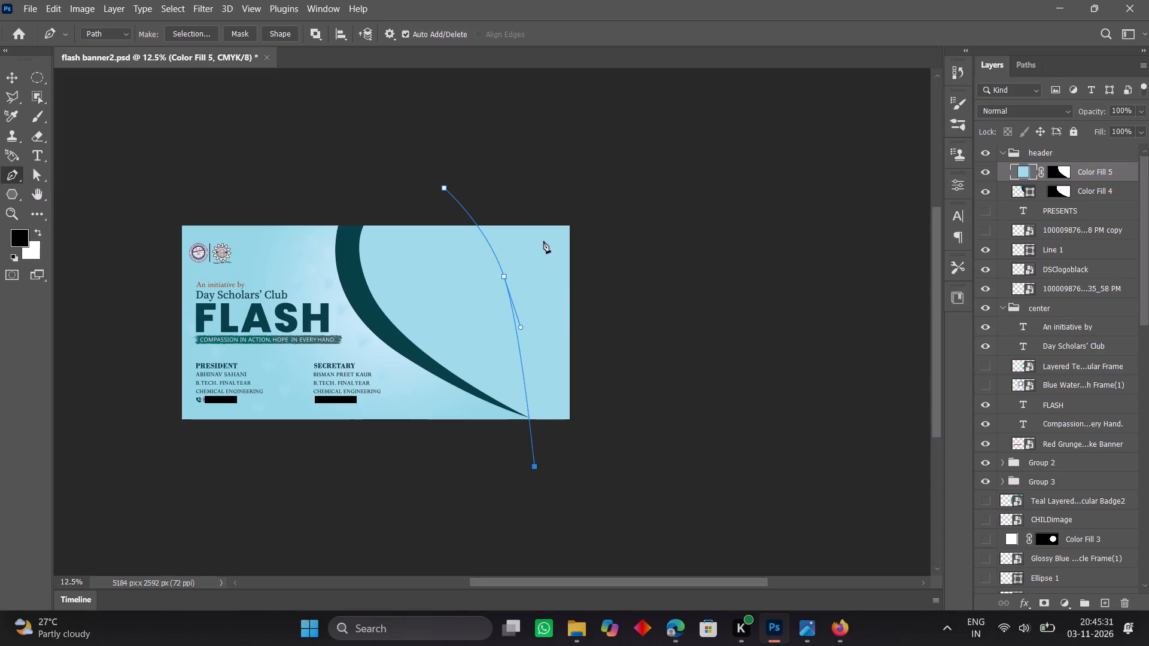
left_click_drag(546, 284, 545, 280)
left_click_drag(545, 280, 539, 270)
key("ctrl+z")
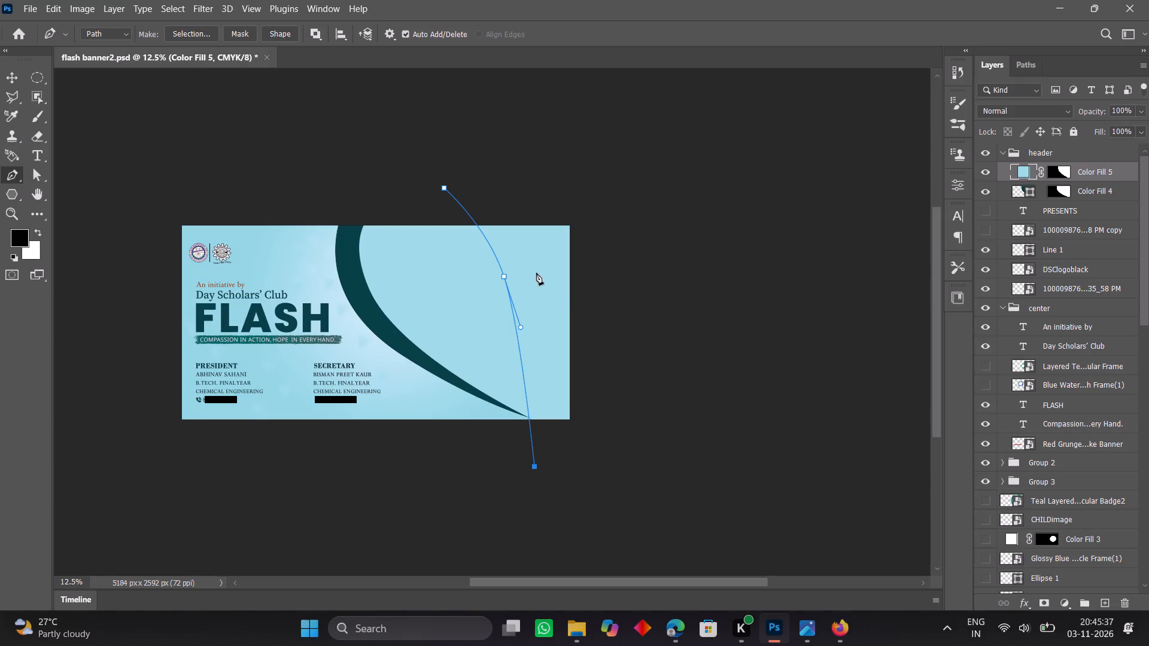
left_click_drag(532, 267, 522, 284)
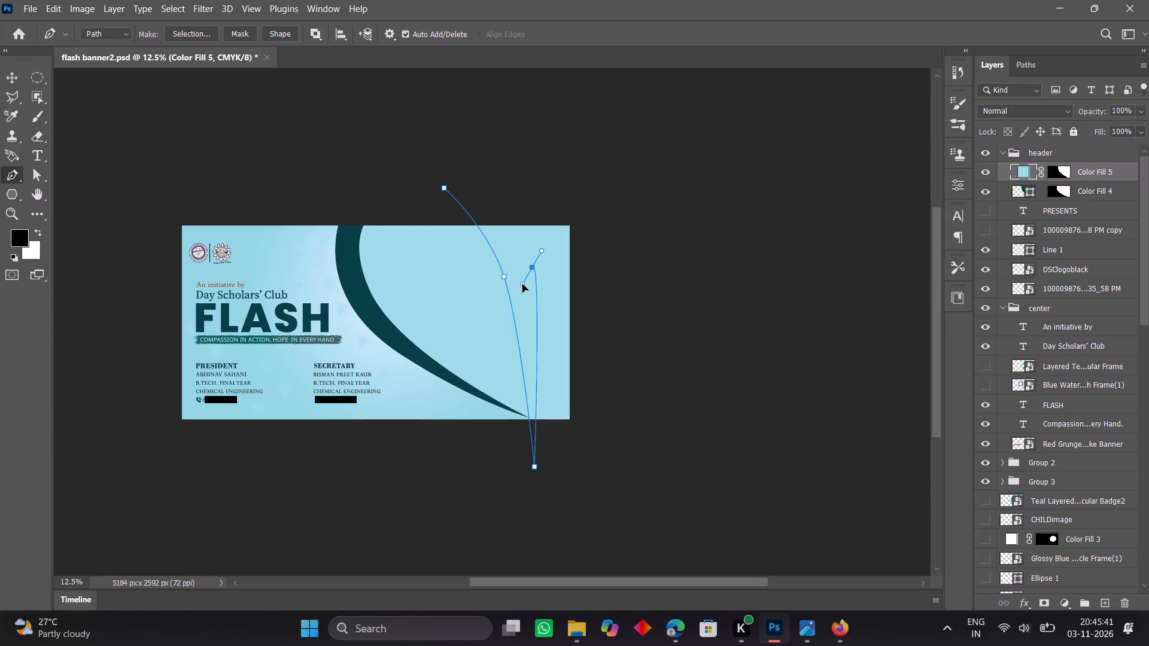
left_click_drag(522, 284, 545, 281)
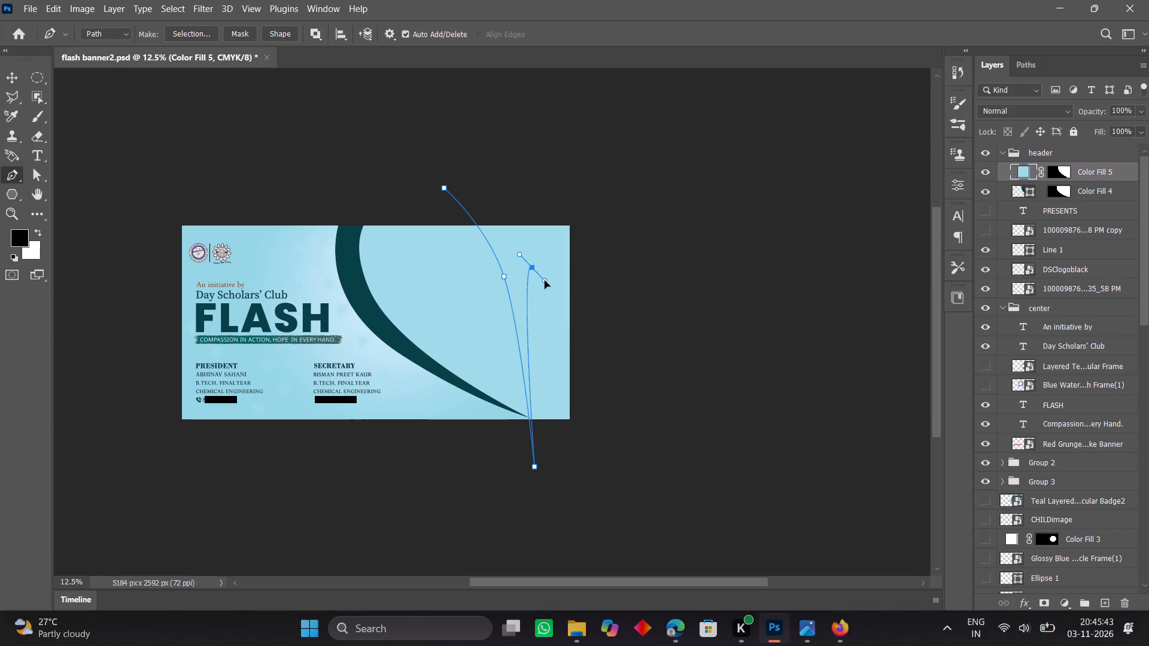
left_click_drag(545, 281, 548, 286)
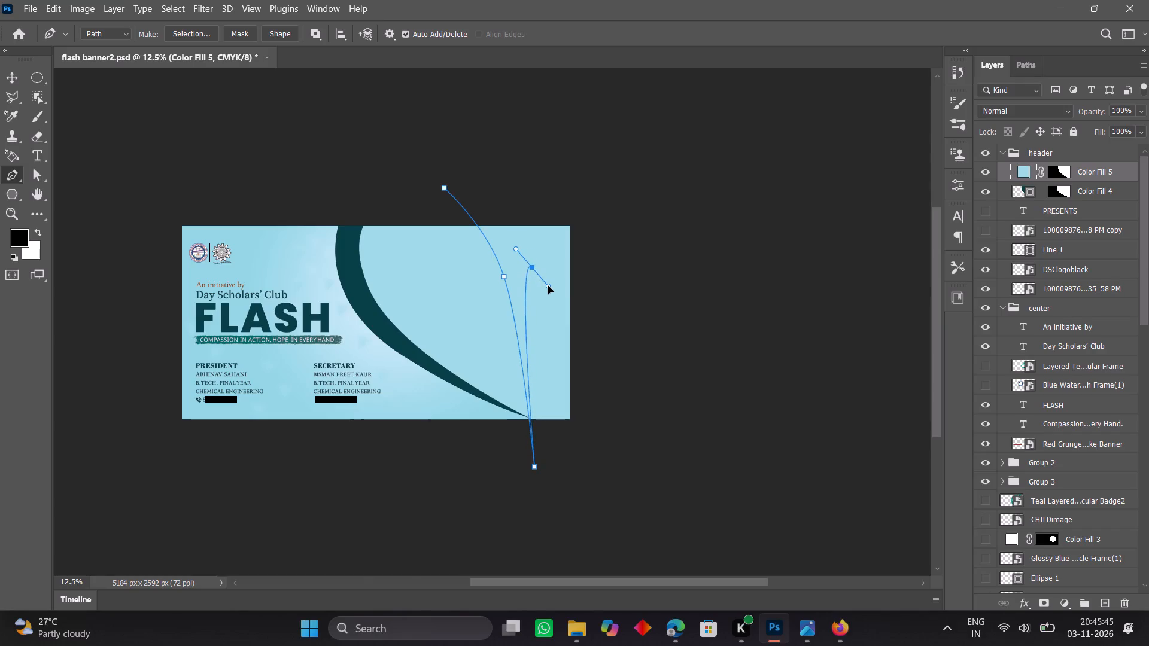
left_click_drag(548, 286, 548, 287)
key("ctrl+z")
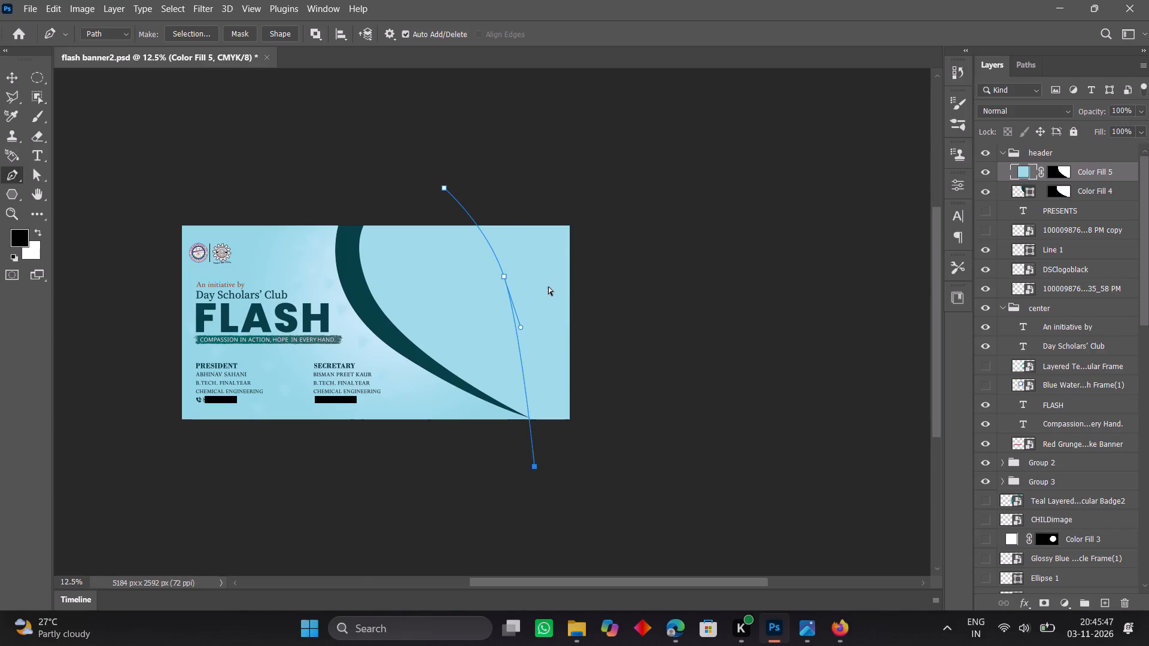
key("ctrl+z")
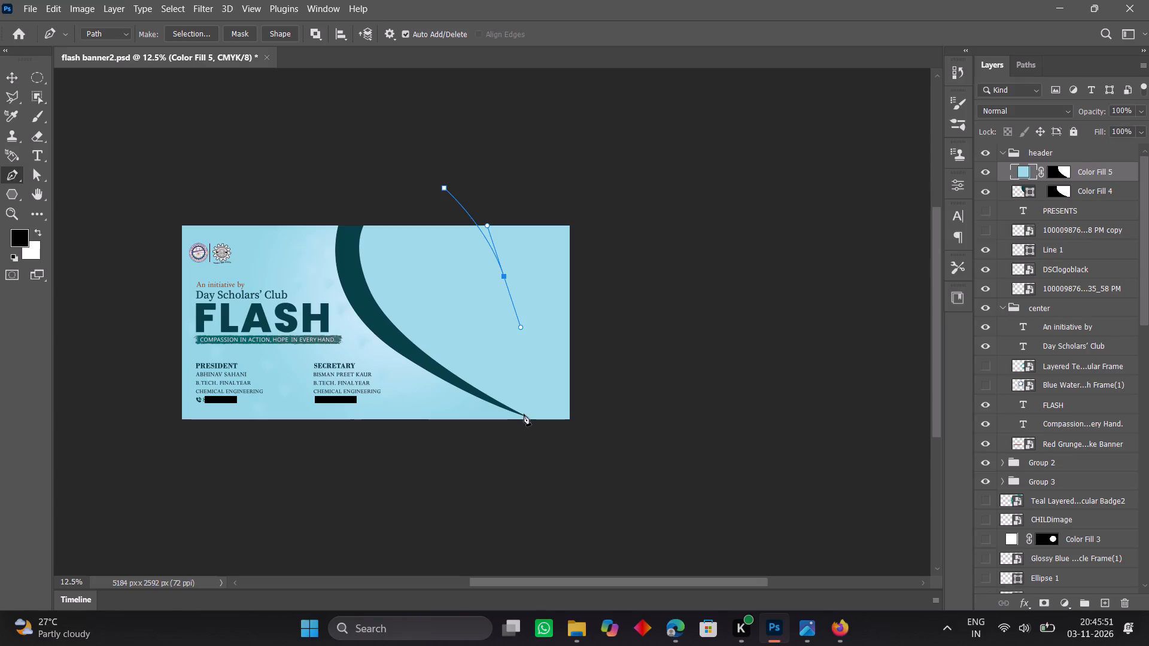
Extend the sliver's left-hand edge to a corner anchor on the dark teal shape's bottom tip.
left_click(525, 416)
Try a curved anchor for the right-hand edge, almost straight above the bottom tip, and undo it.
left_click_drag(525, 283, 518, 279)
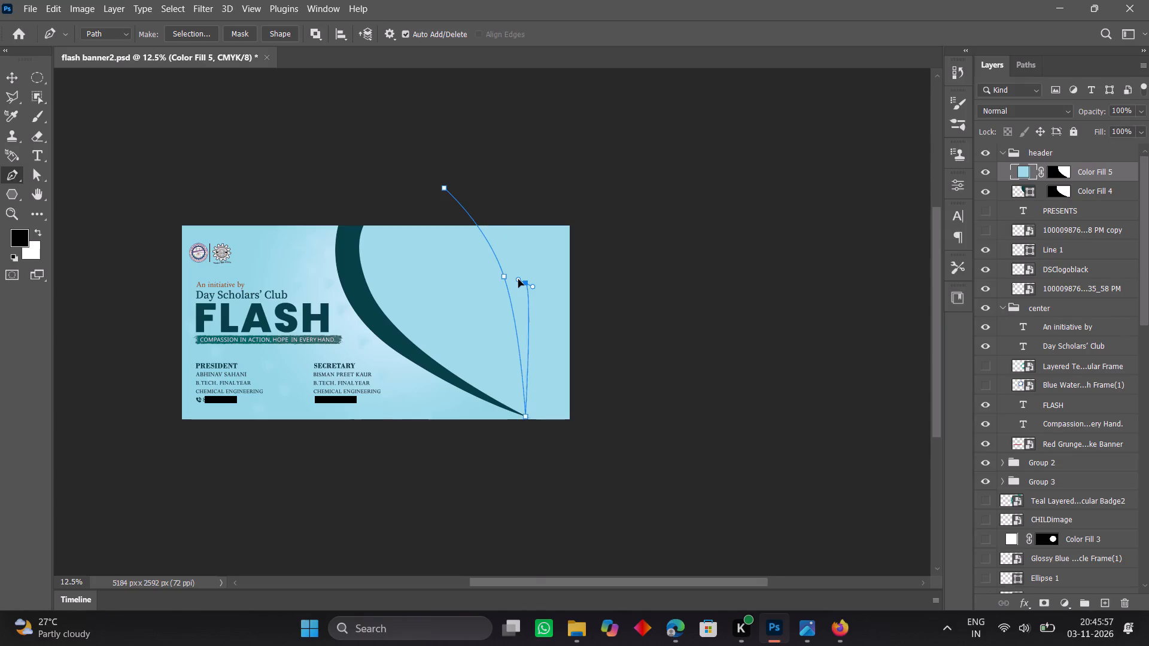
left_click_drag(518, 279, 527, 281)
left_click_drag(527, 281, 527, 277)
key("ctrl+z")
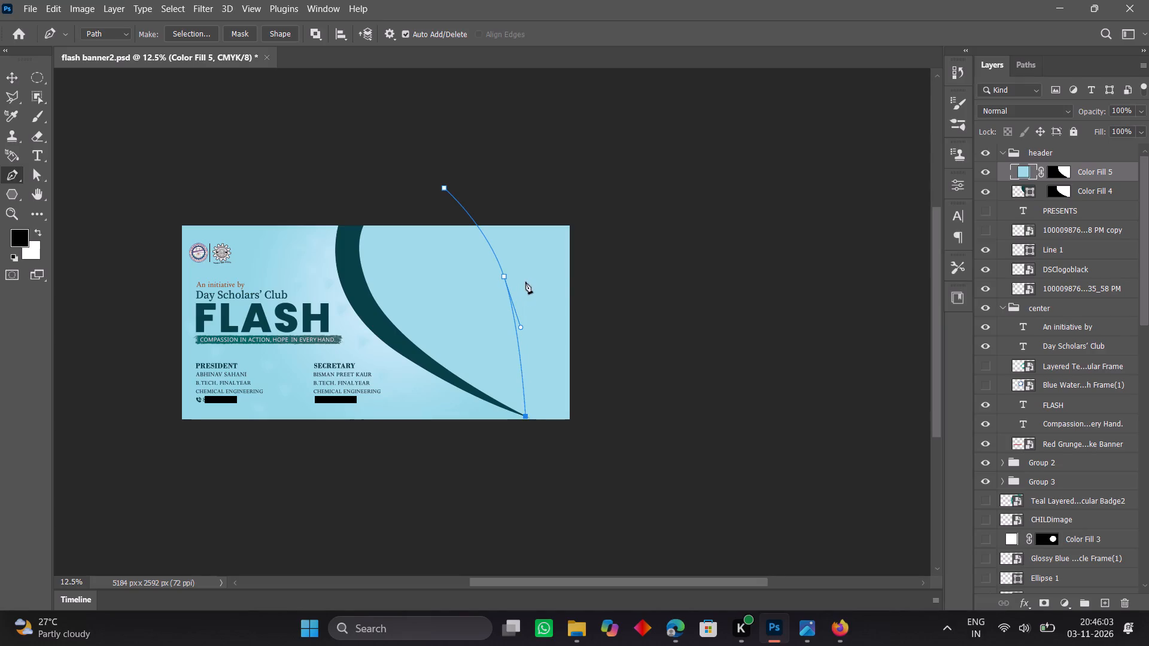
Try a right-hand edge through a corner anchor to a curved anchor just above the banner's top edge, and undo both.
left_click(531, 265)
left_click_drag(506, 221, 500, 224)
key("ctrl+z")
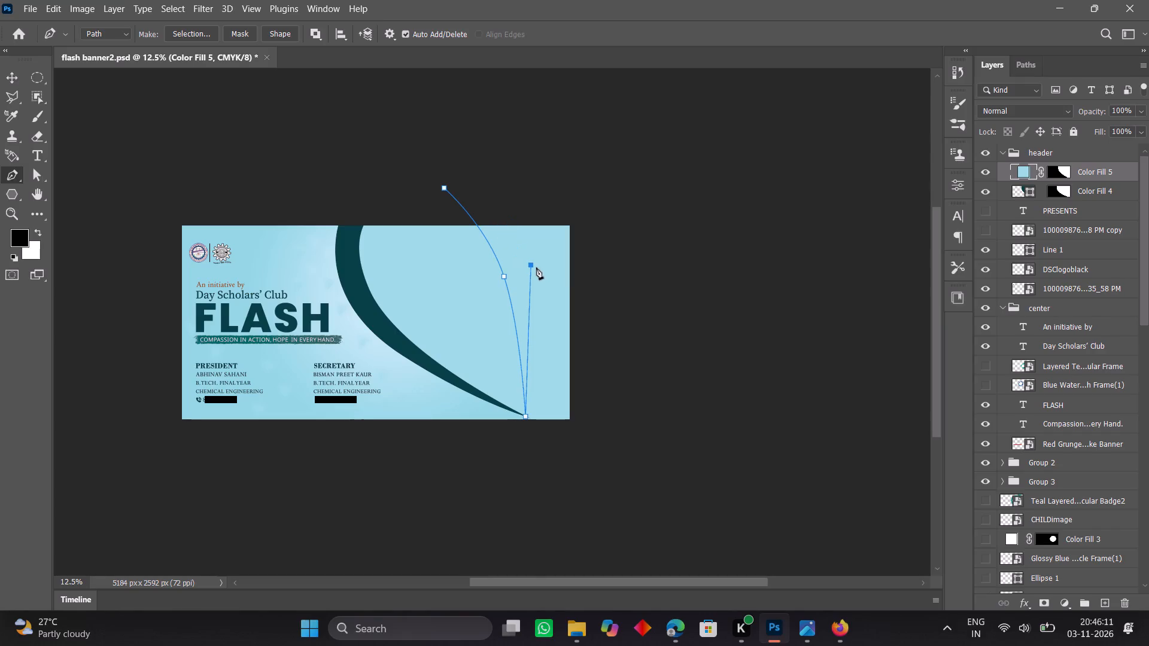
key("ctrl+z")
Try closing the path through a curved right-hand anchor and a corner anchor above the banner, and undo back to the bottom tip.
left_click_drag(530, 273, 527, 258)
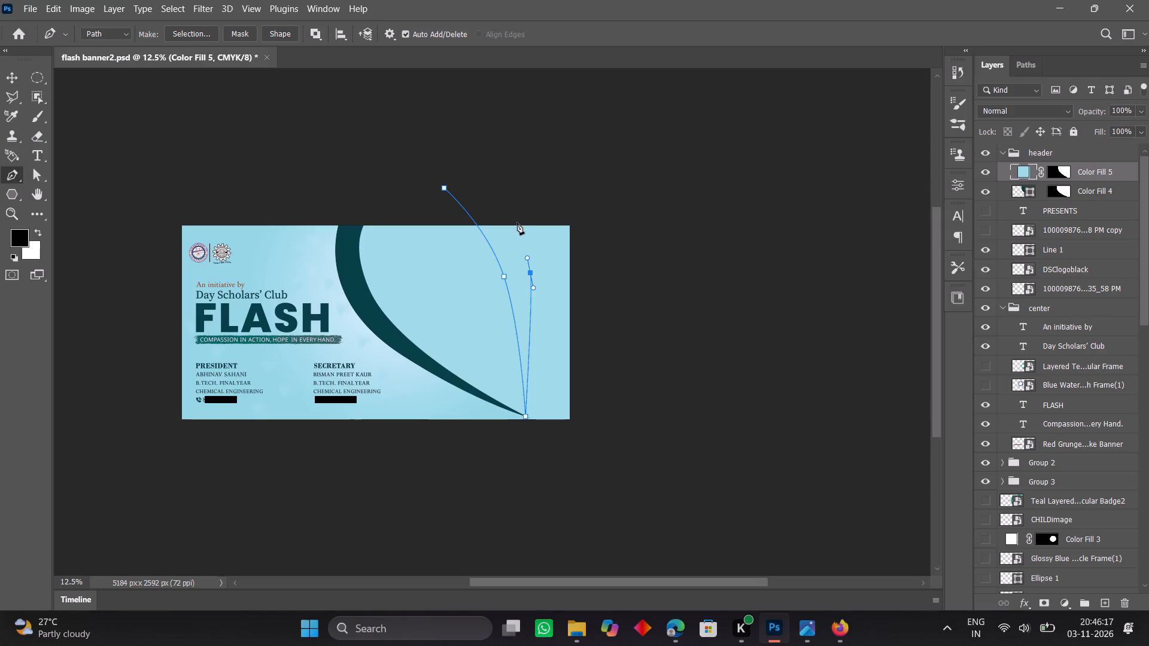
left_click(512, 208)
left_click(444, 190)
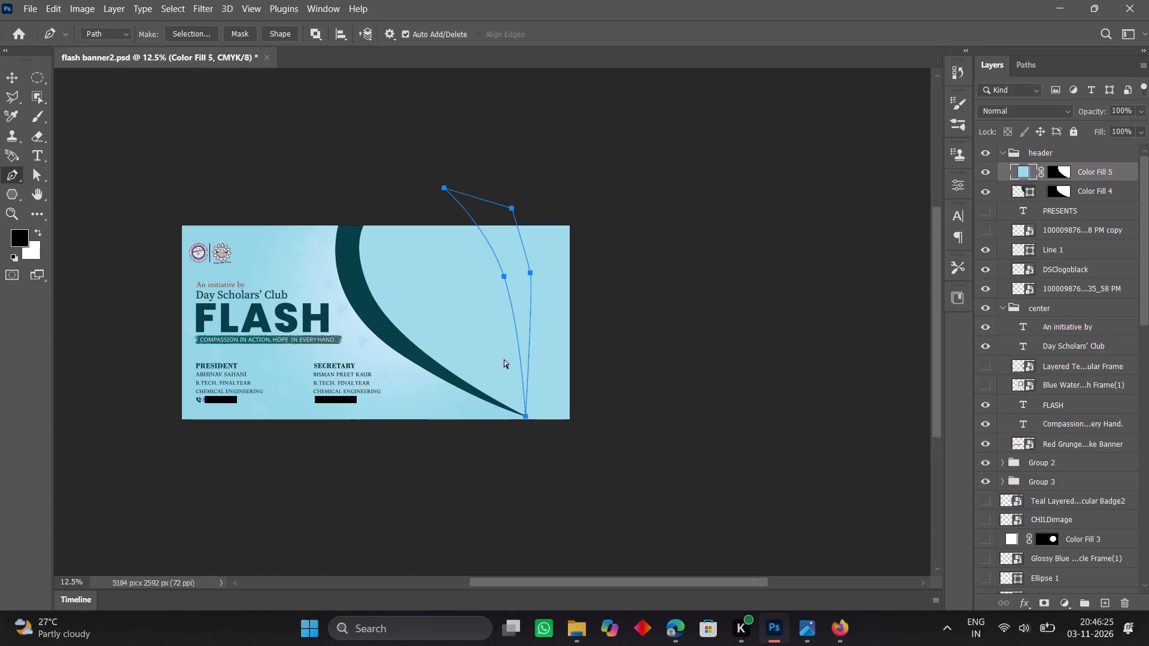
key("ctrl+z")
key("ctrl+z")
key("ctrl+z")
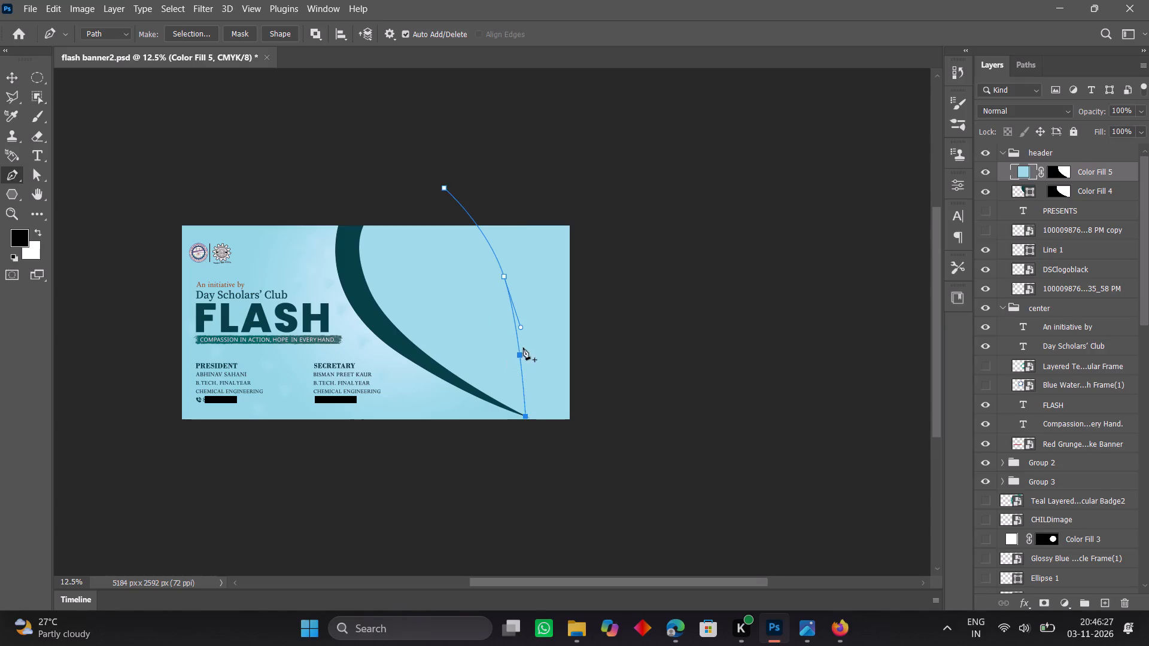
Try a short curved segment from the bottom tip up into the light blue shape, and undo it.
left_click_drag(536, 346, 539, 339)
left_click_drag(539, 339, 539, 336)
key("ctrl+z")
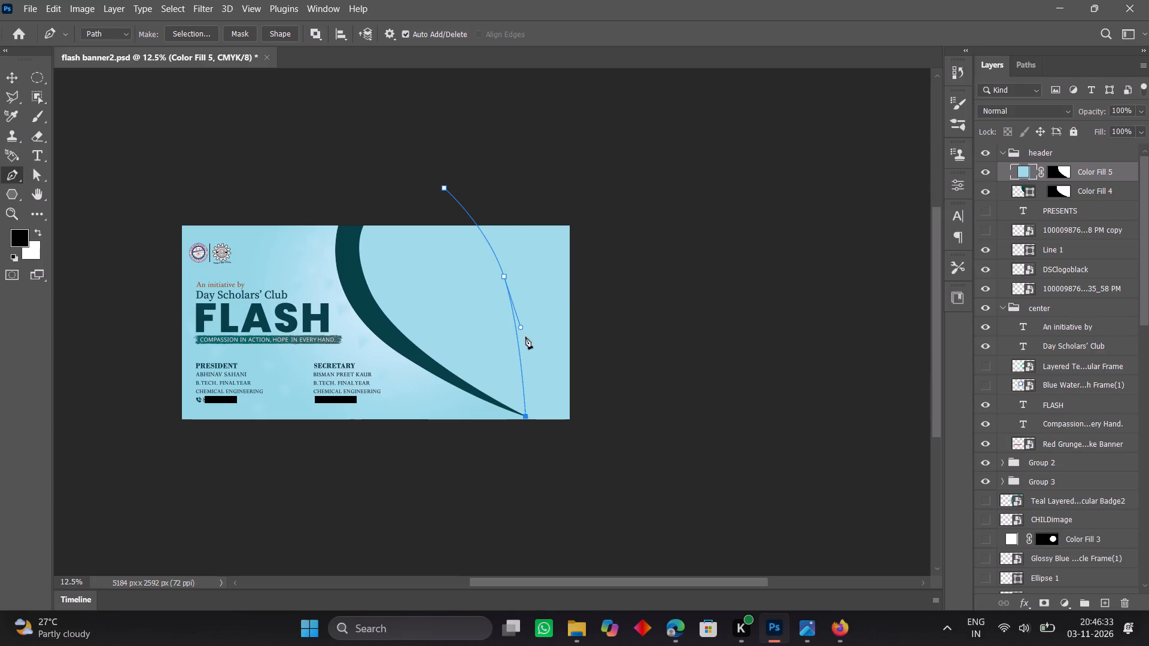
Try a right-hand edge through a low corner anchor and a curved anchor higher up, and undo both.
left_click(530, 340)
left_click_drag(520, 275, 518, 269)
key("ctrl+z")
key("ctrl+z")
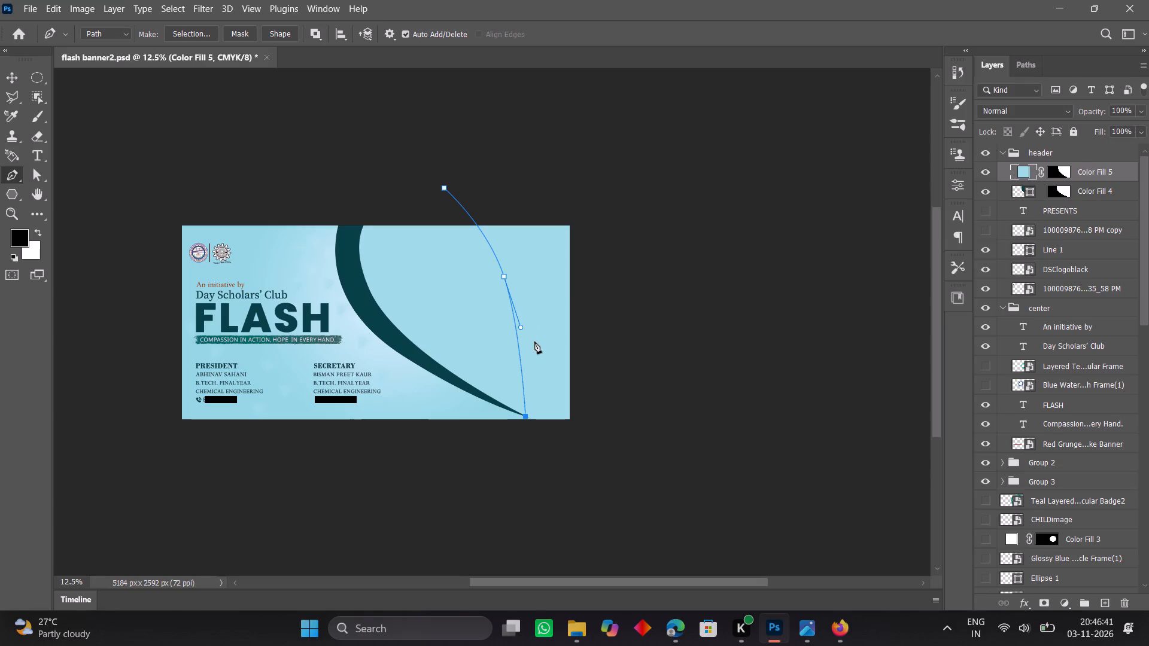
Draw the right-hand edge from the bottom tip through three curved anchors to above the banner, and close the path at its starting anchor.
left_click_drag(534, 341, 536, 312)
left_click_drag(528, 250, 528, 245)
left_click_drag(521, 212, 519, 202)
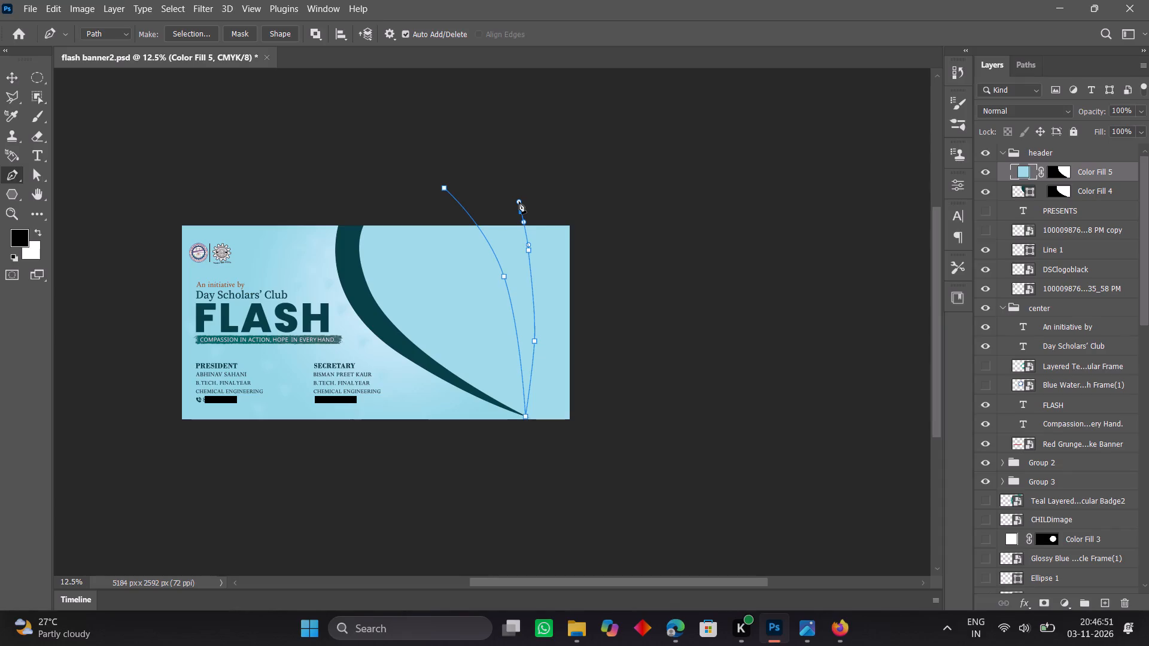
left_click(442, 187)
Convert the closed sliver work path into a selection.
left_click(1031, 59)
right_click(1082, 88)
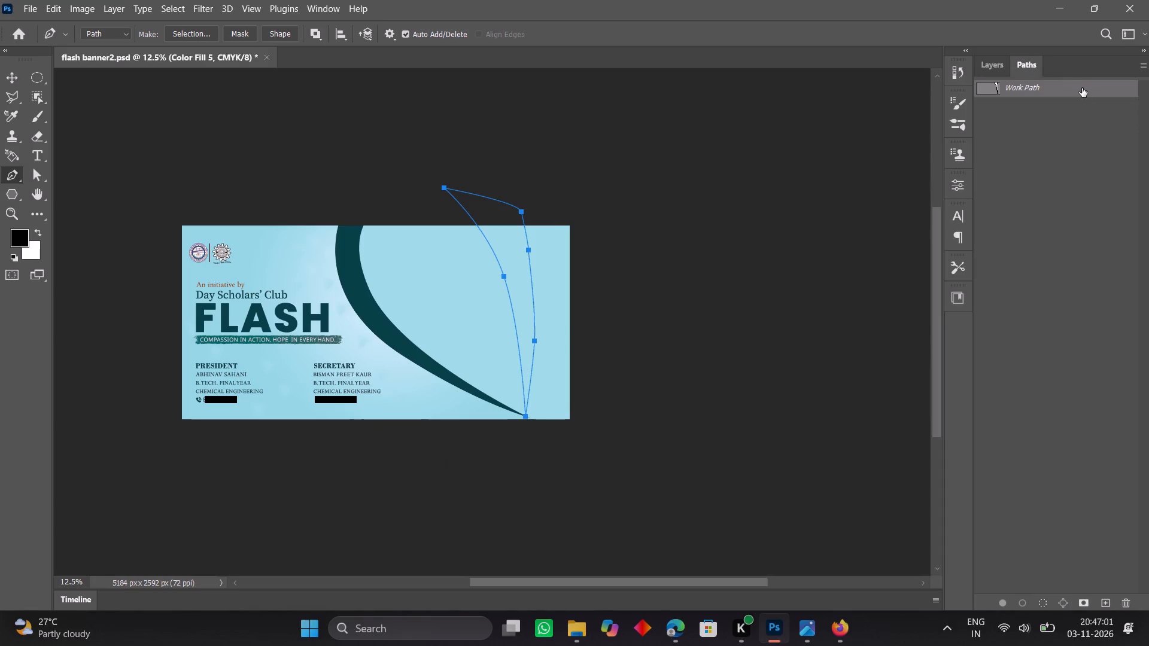
left_click(1051, 125)
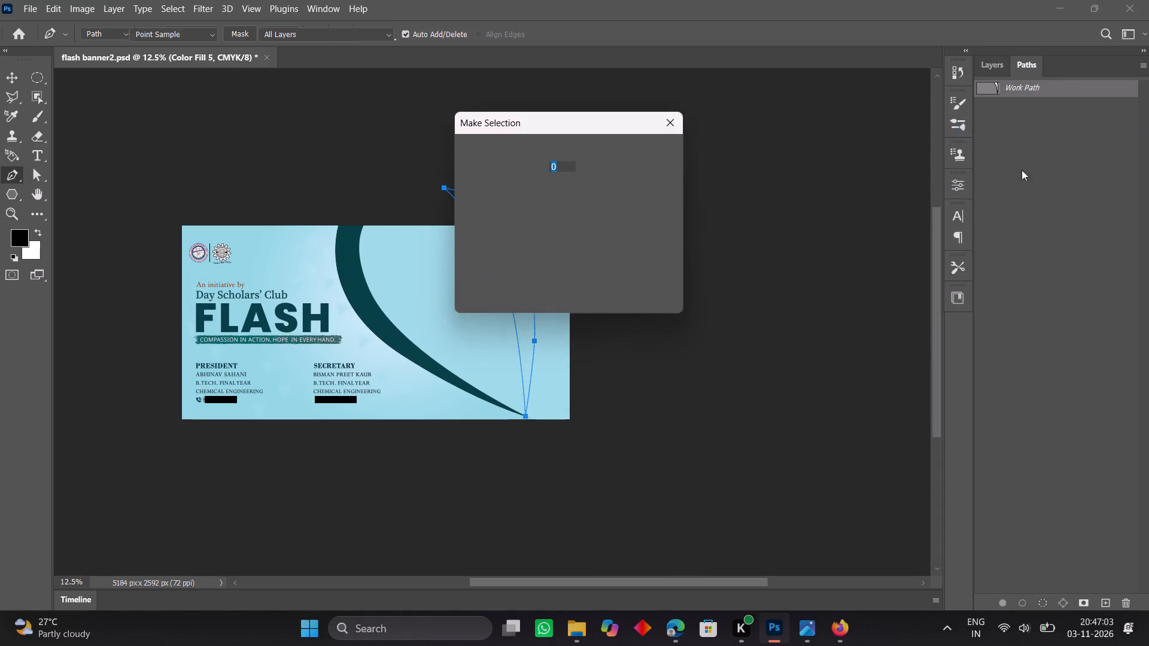
left_click(641, 153)
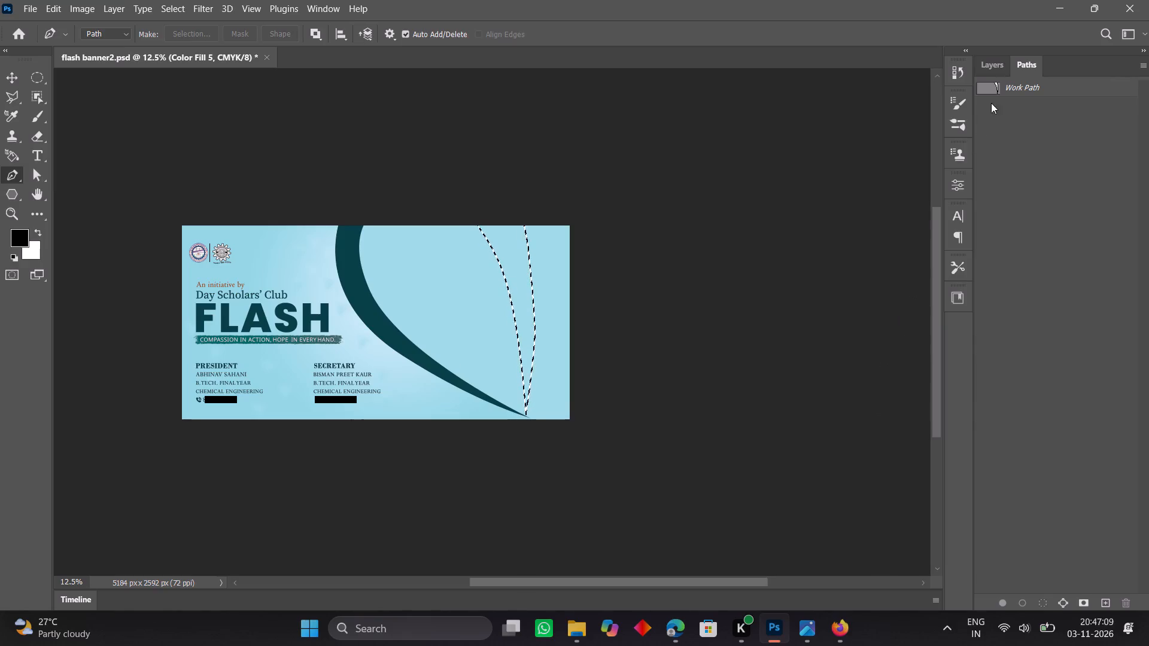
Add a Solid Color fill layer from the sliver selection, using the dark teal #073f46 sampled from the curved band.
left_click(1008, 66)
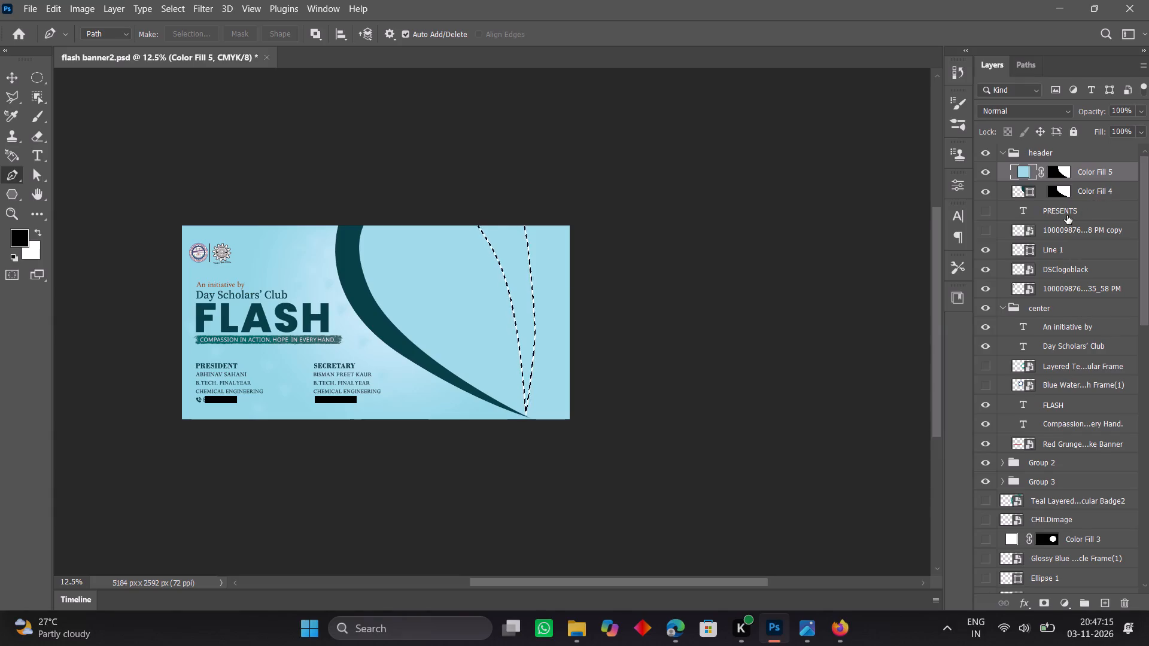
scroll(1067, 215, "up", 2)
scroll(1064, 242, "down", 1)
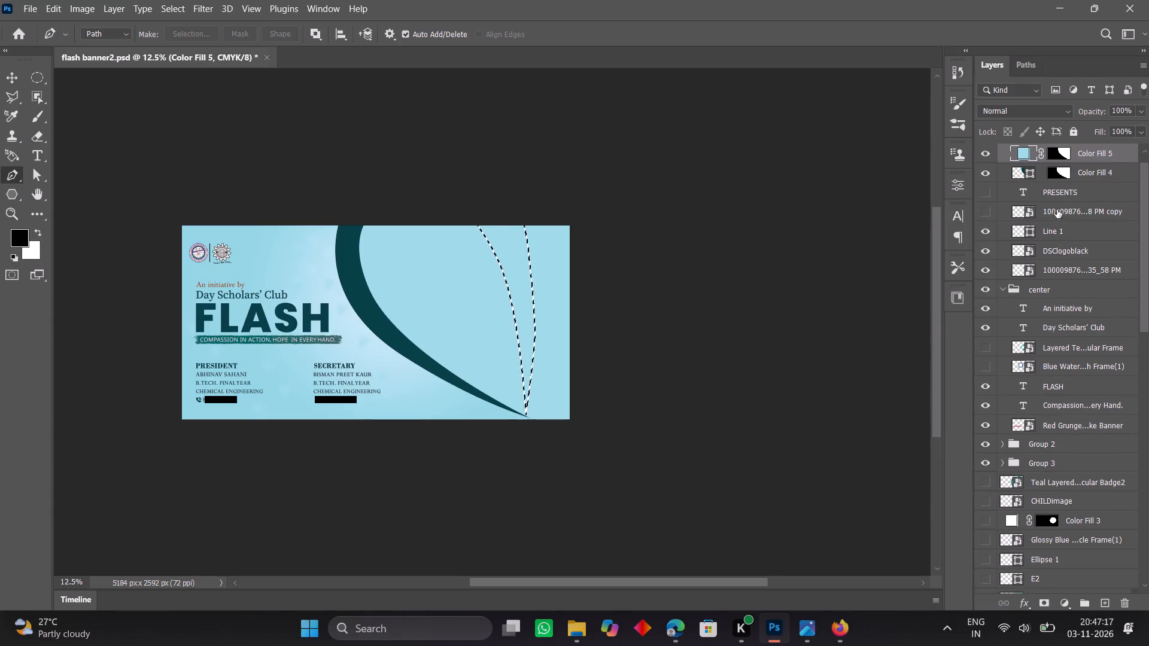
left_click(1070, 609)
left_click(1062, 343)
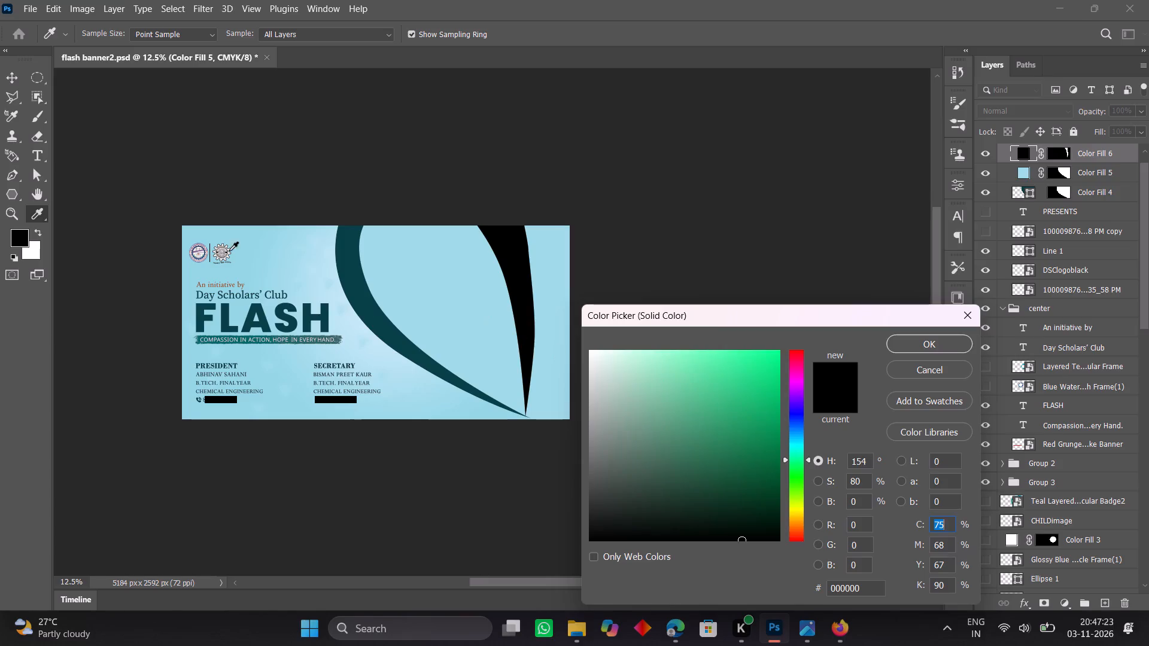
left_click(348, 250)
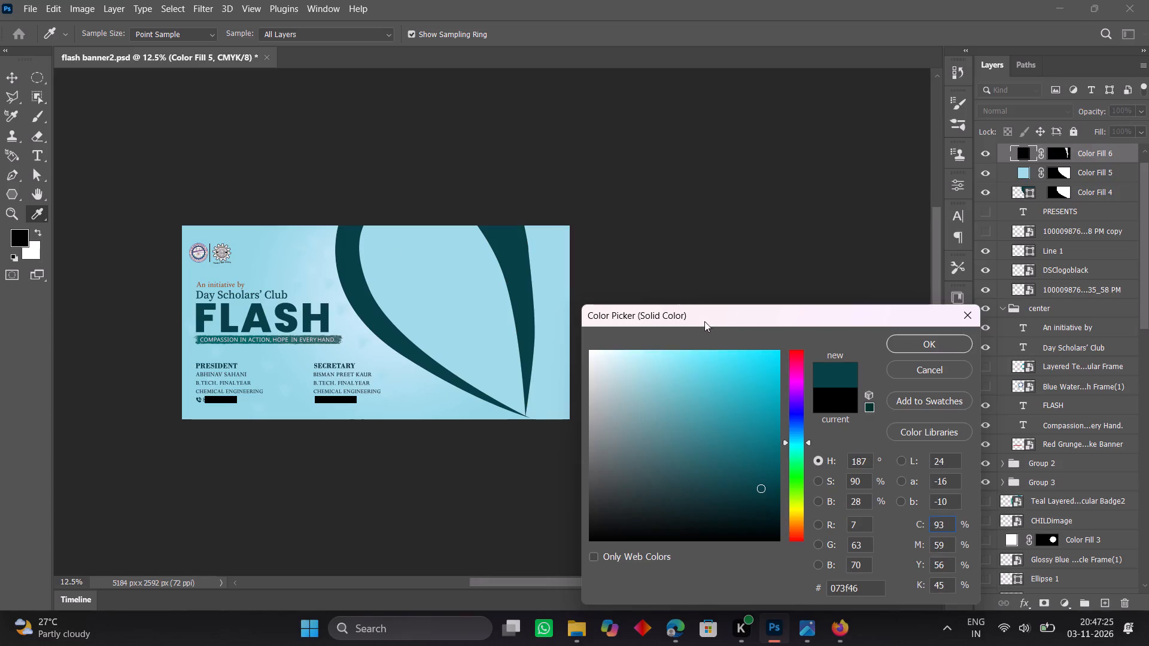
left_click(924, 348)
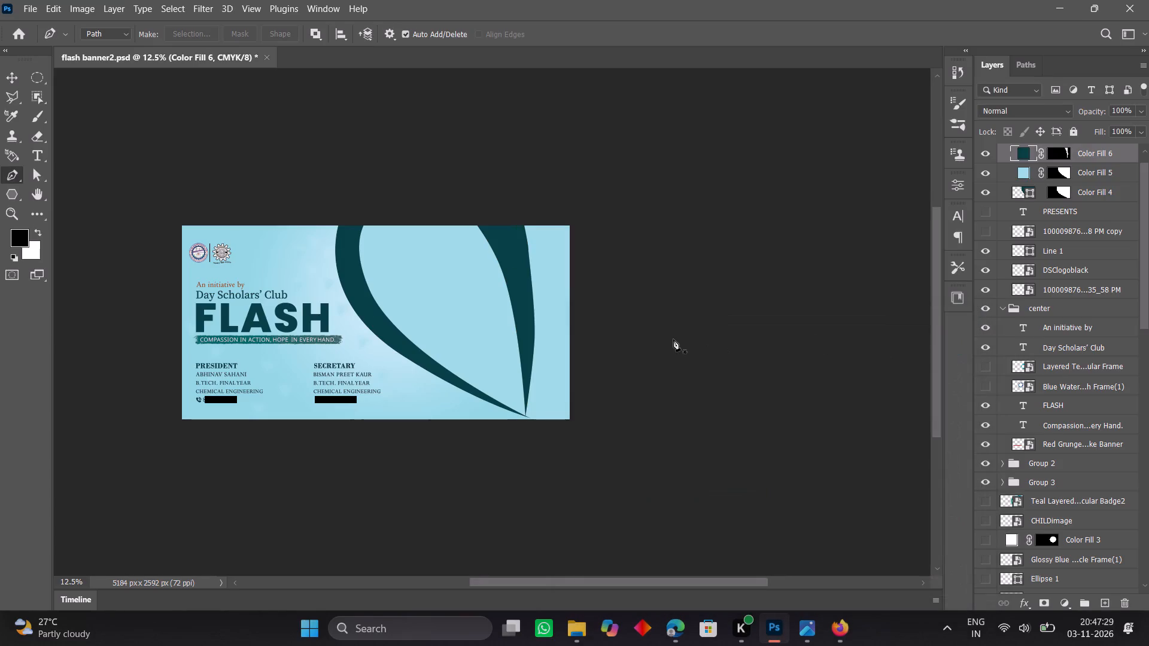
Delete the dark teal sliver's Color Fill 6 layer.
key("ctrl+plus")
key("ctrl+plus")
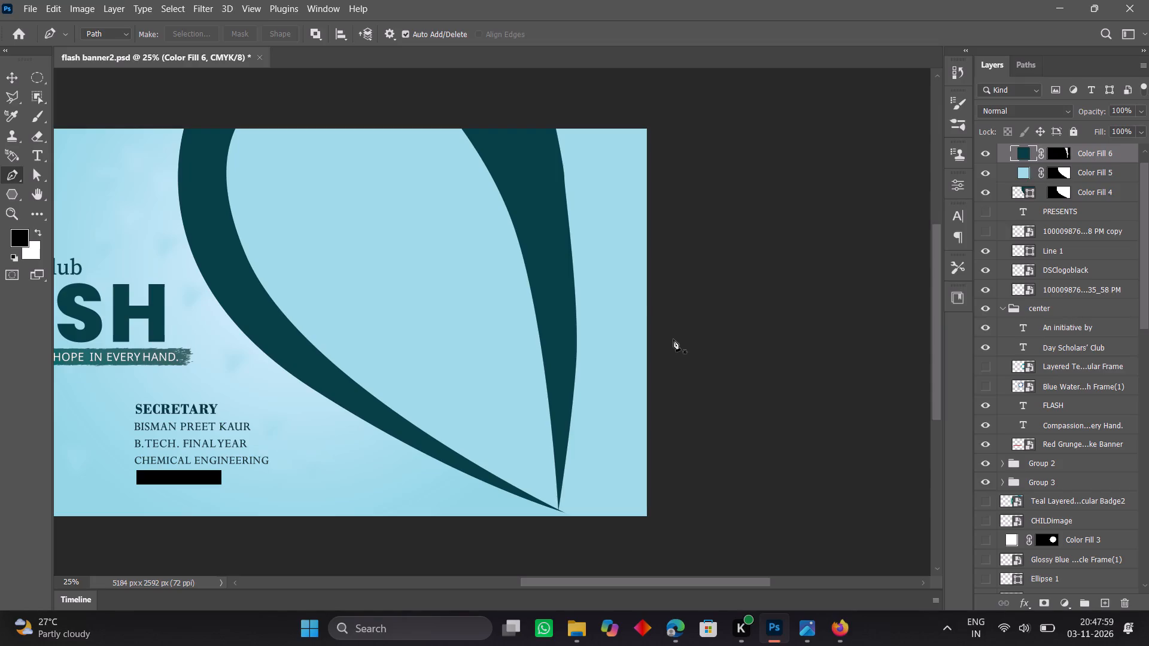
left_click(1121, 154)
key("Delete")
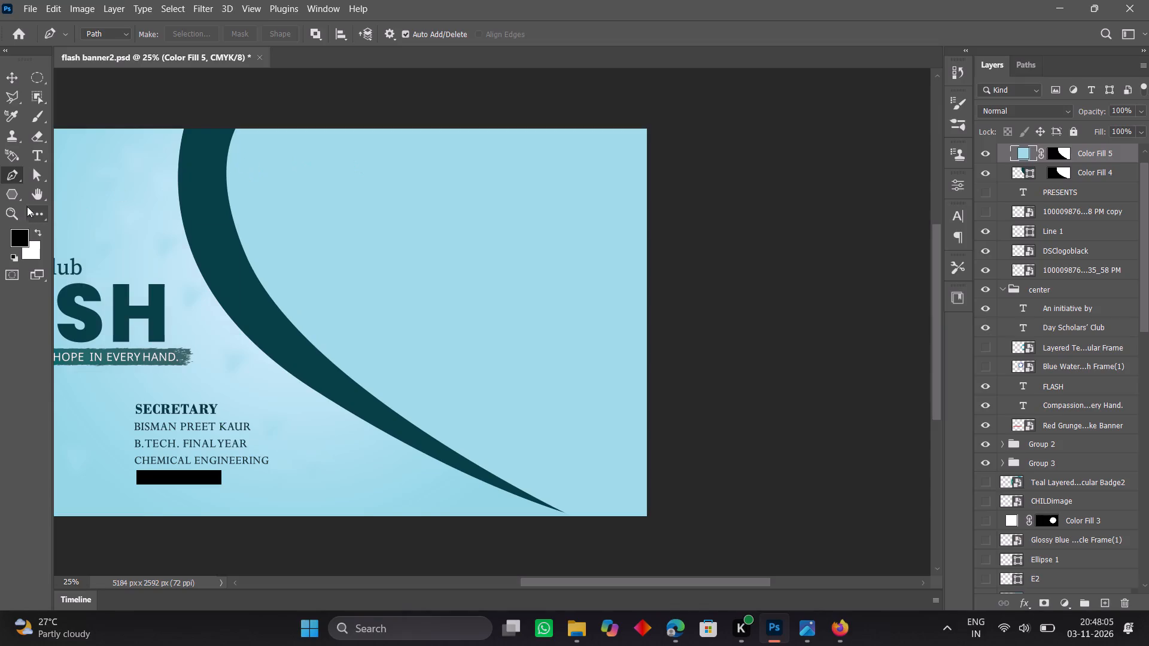
Start a new Pen path just outside the dark band's outer edge and arch it over to a curved anchor inside the light blue shape.
left_click(11, 169)
left_click(167, 233)
left_click_drag(418, 251, 478, 346)
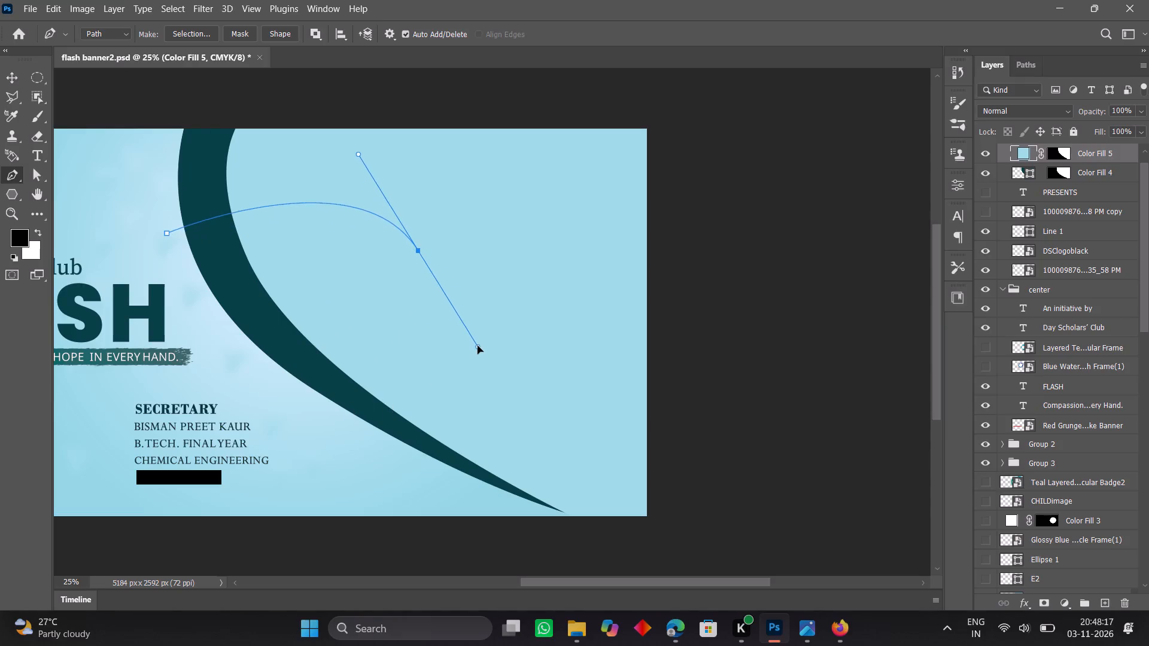
left_click_drag(478, 346, 484, 370)
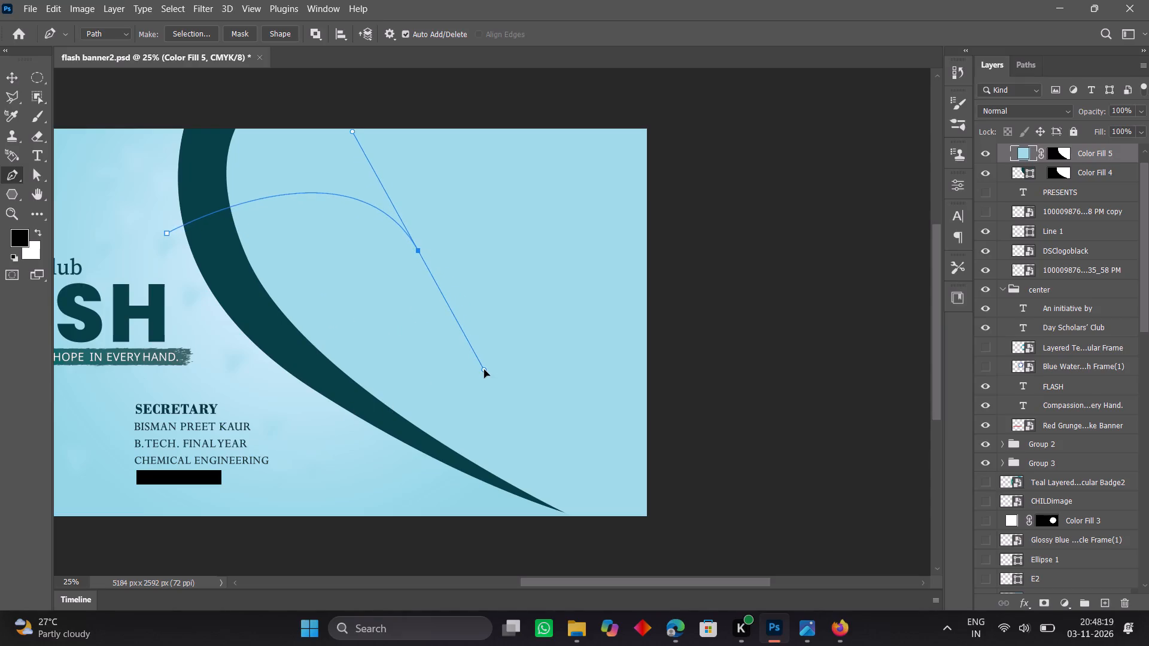
left_click_drag(484, 370, 484, 345)
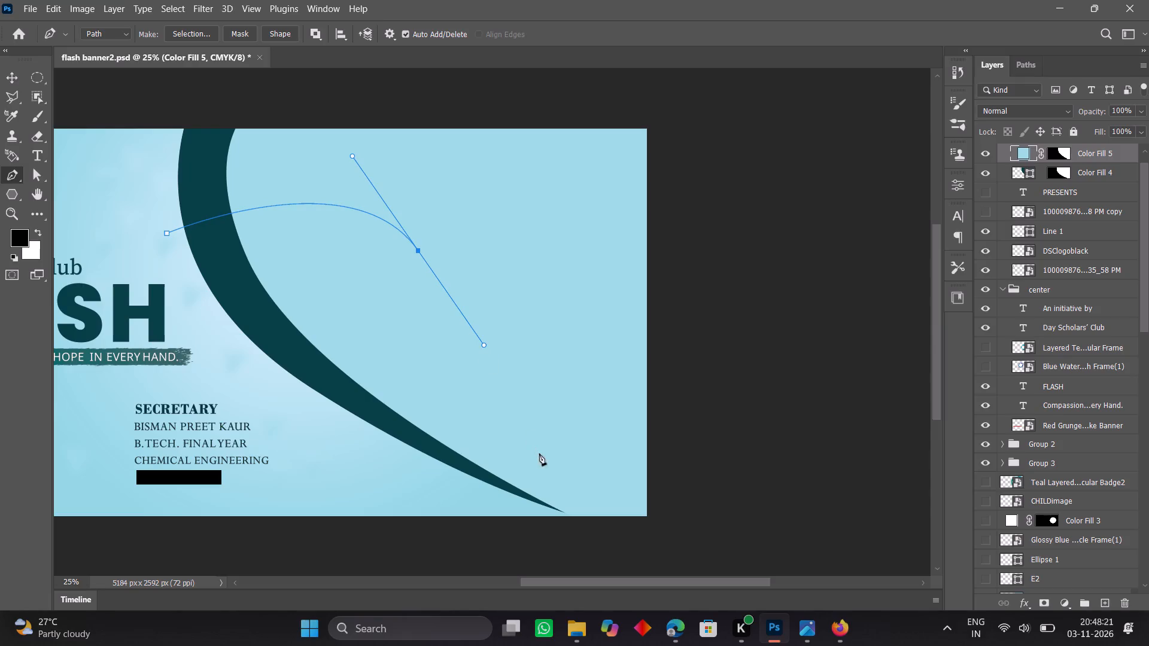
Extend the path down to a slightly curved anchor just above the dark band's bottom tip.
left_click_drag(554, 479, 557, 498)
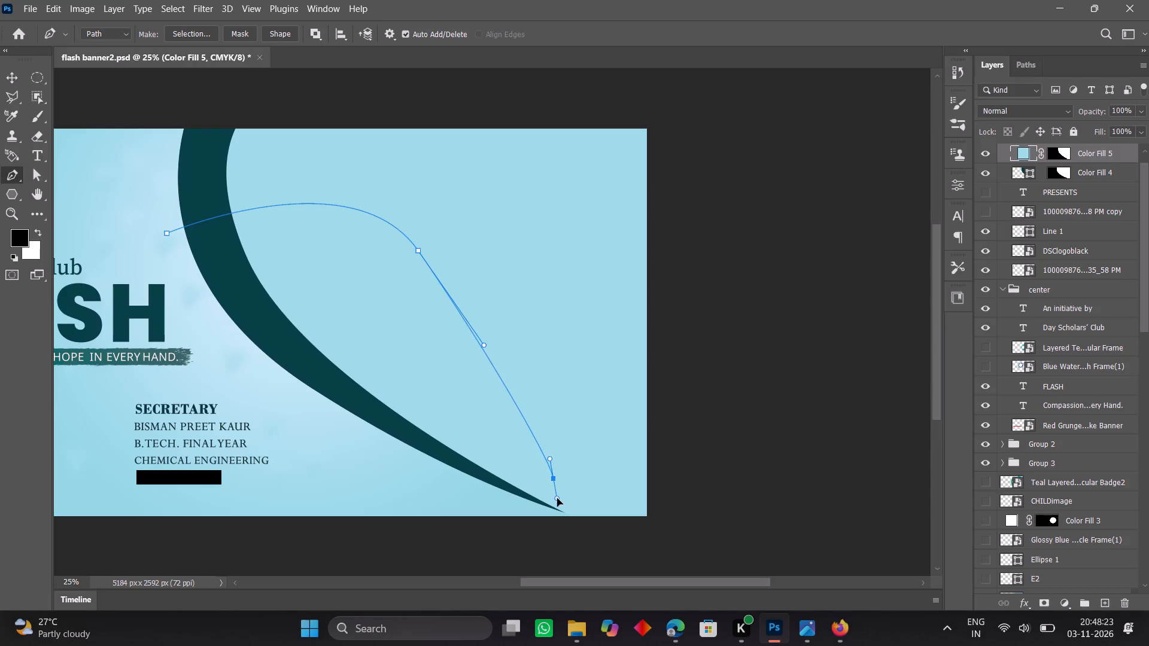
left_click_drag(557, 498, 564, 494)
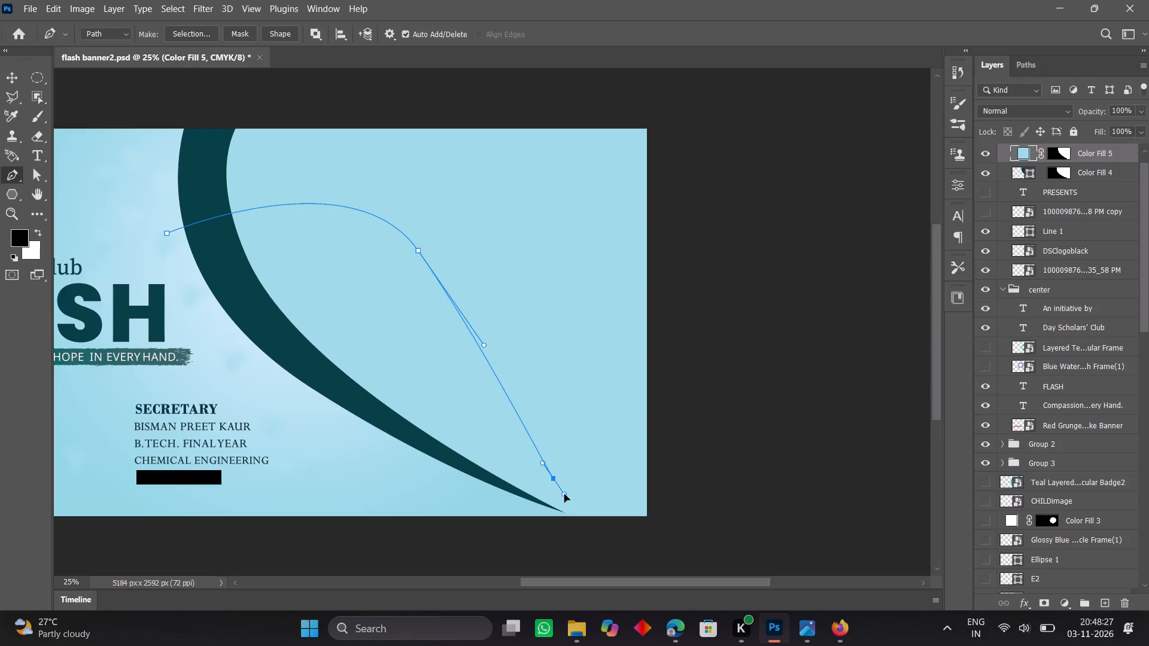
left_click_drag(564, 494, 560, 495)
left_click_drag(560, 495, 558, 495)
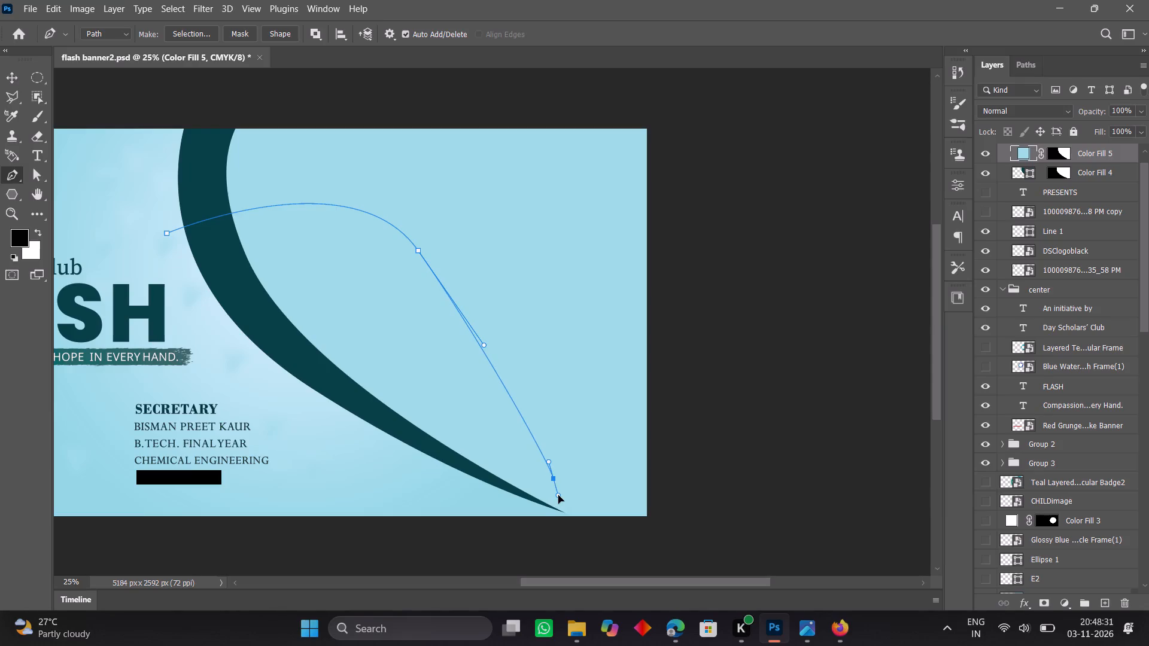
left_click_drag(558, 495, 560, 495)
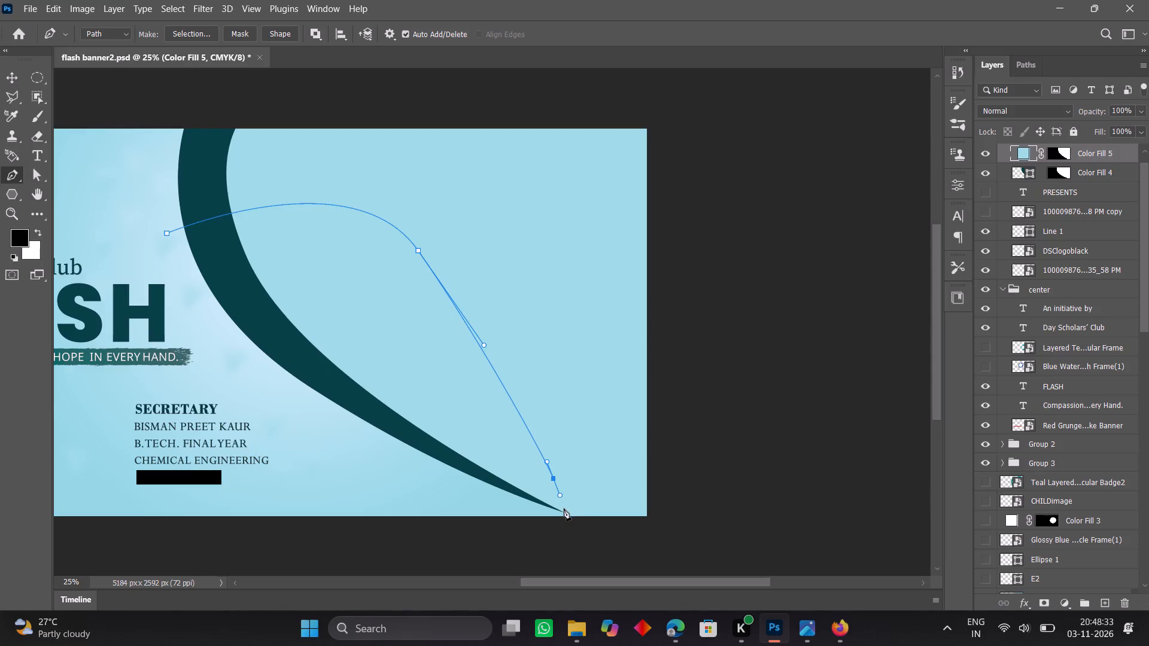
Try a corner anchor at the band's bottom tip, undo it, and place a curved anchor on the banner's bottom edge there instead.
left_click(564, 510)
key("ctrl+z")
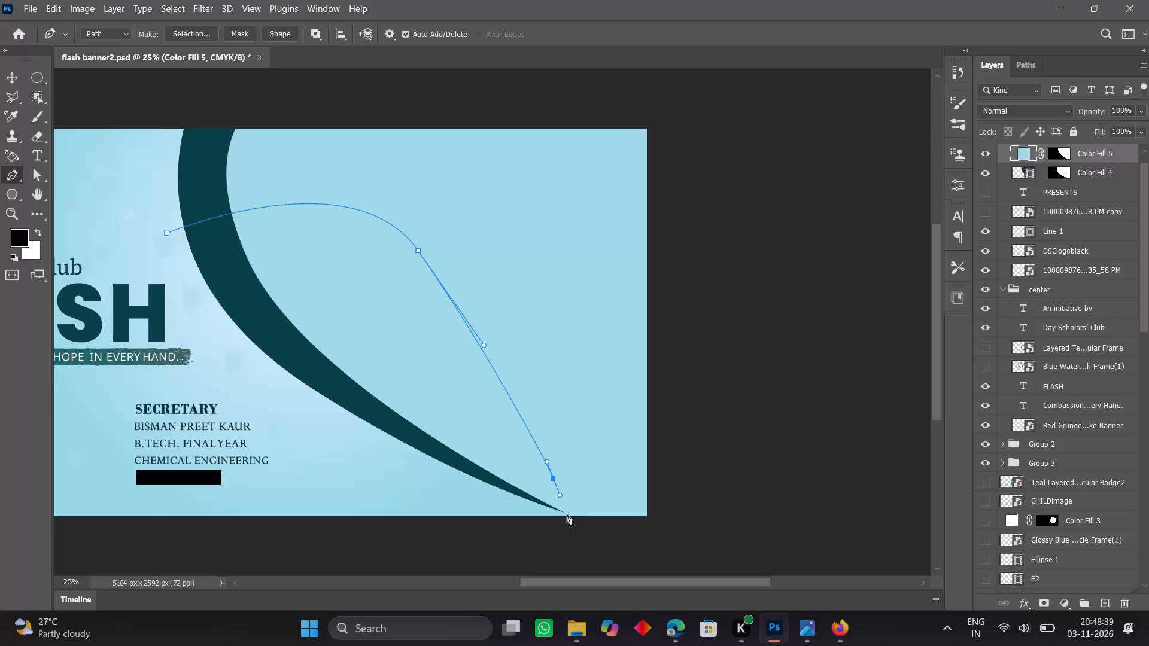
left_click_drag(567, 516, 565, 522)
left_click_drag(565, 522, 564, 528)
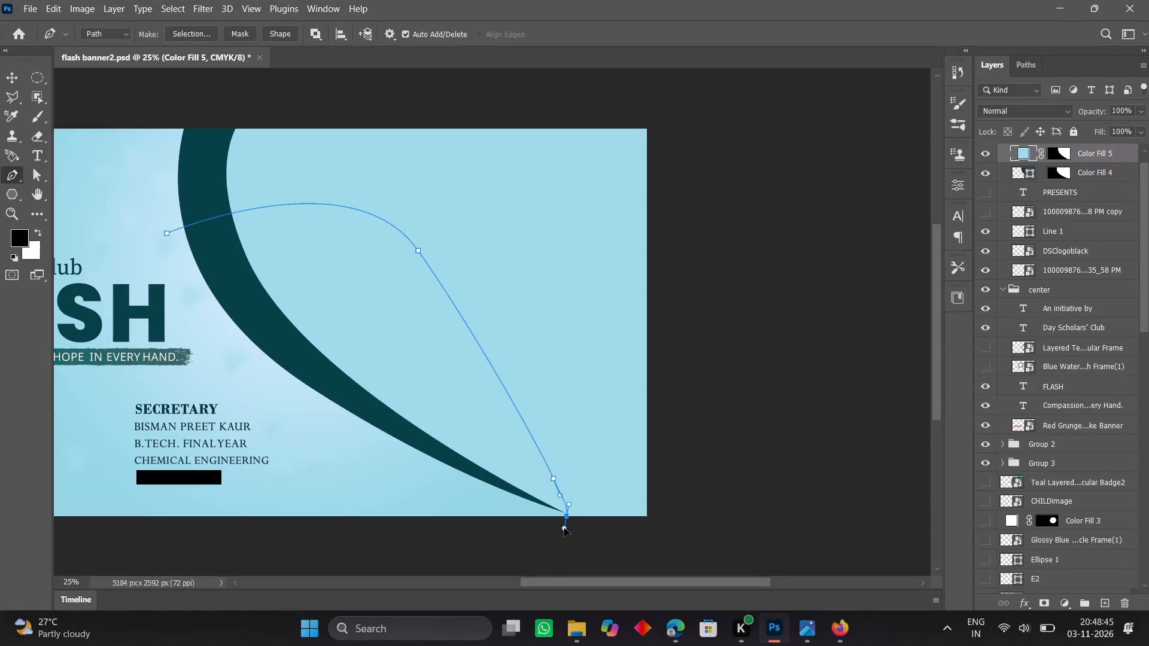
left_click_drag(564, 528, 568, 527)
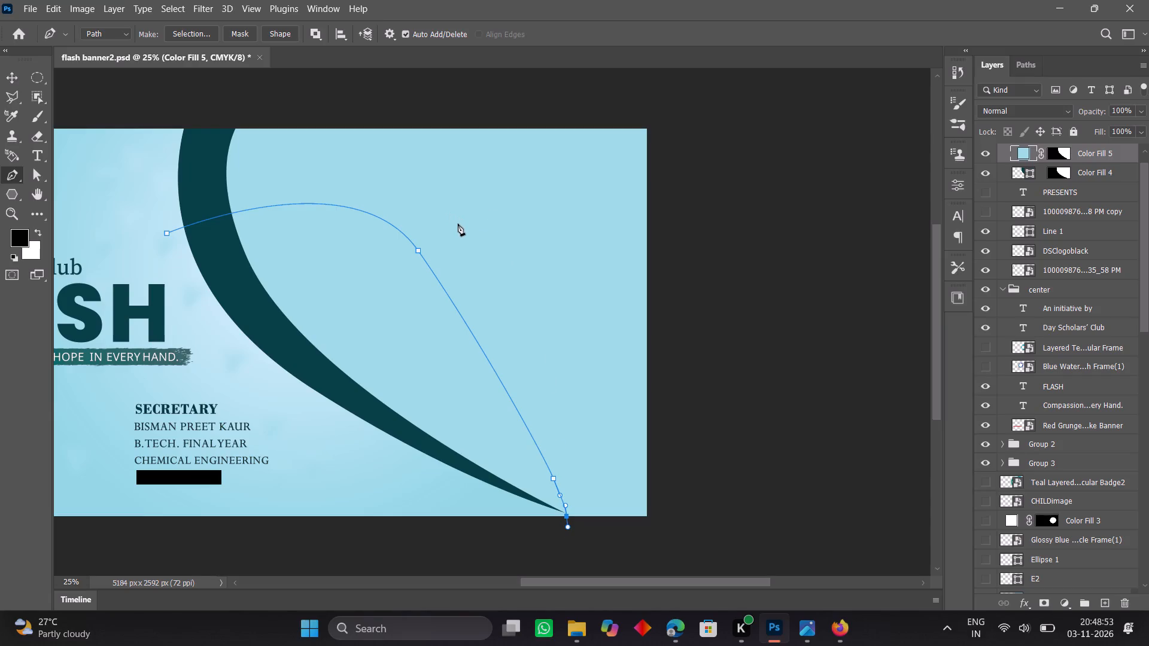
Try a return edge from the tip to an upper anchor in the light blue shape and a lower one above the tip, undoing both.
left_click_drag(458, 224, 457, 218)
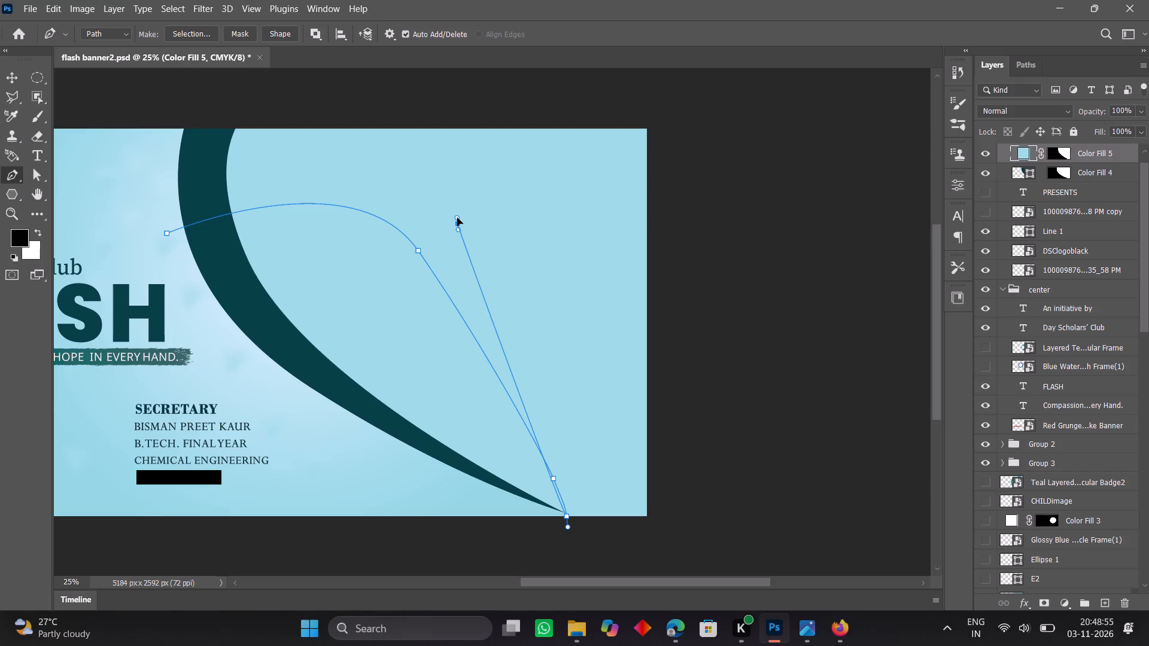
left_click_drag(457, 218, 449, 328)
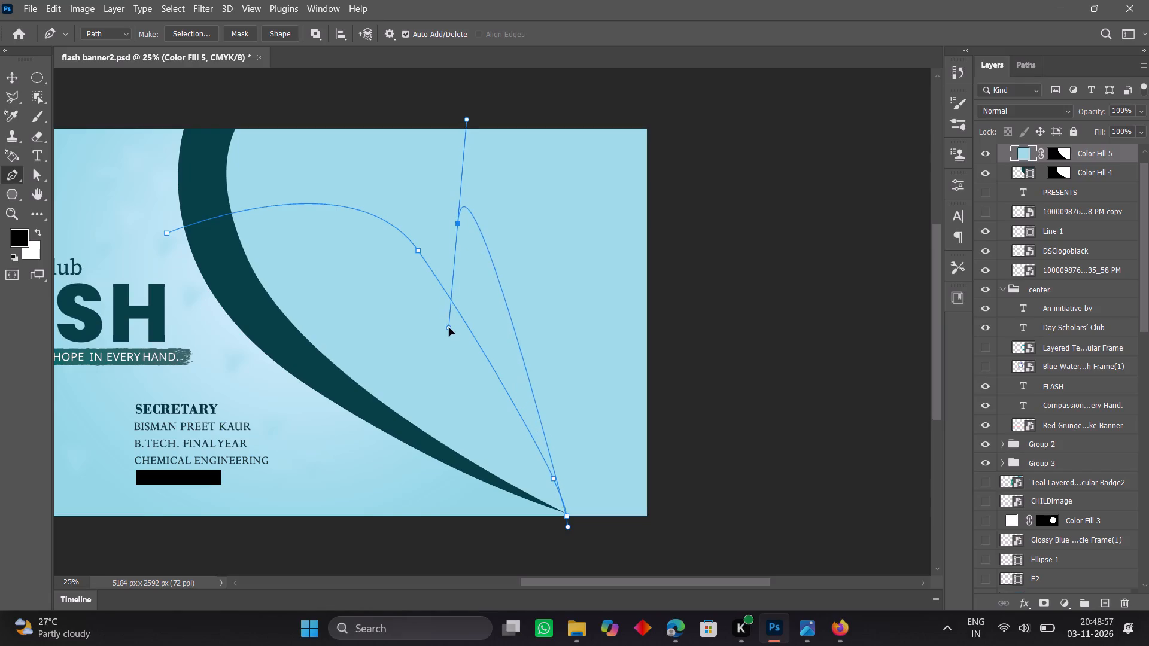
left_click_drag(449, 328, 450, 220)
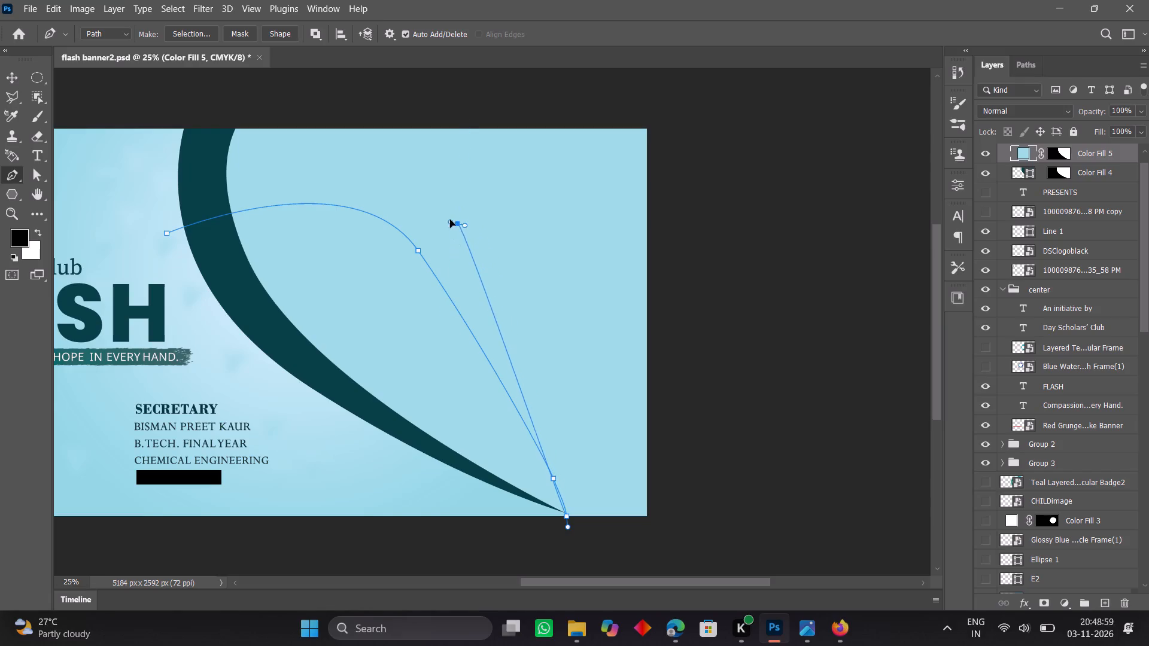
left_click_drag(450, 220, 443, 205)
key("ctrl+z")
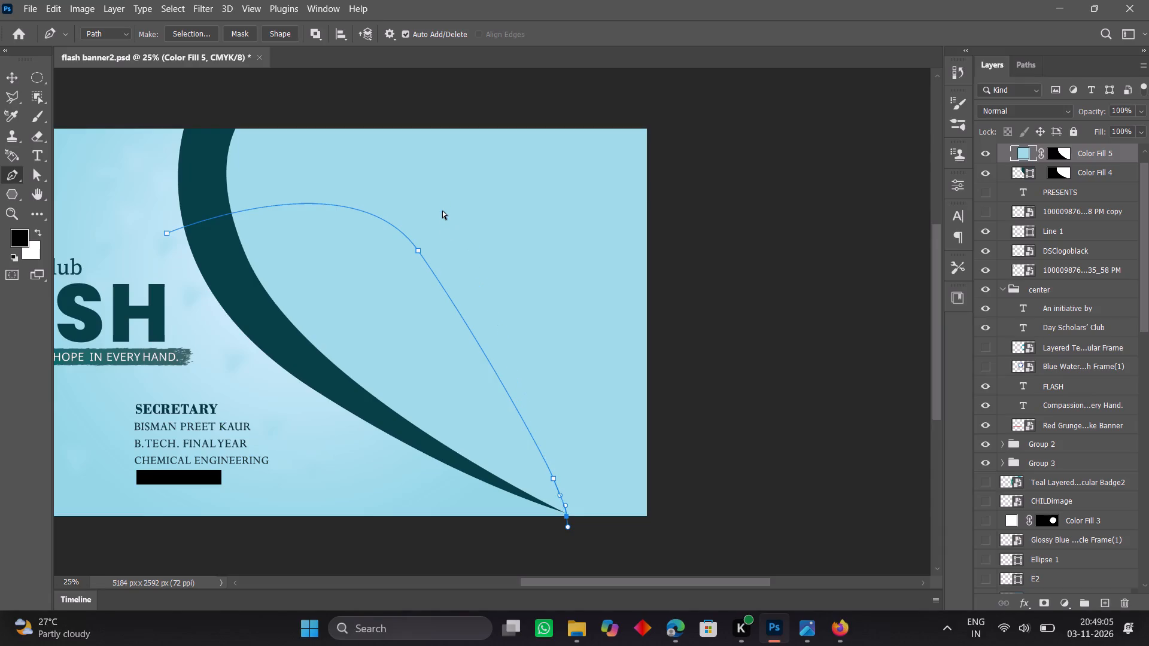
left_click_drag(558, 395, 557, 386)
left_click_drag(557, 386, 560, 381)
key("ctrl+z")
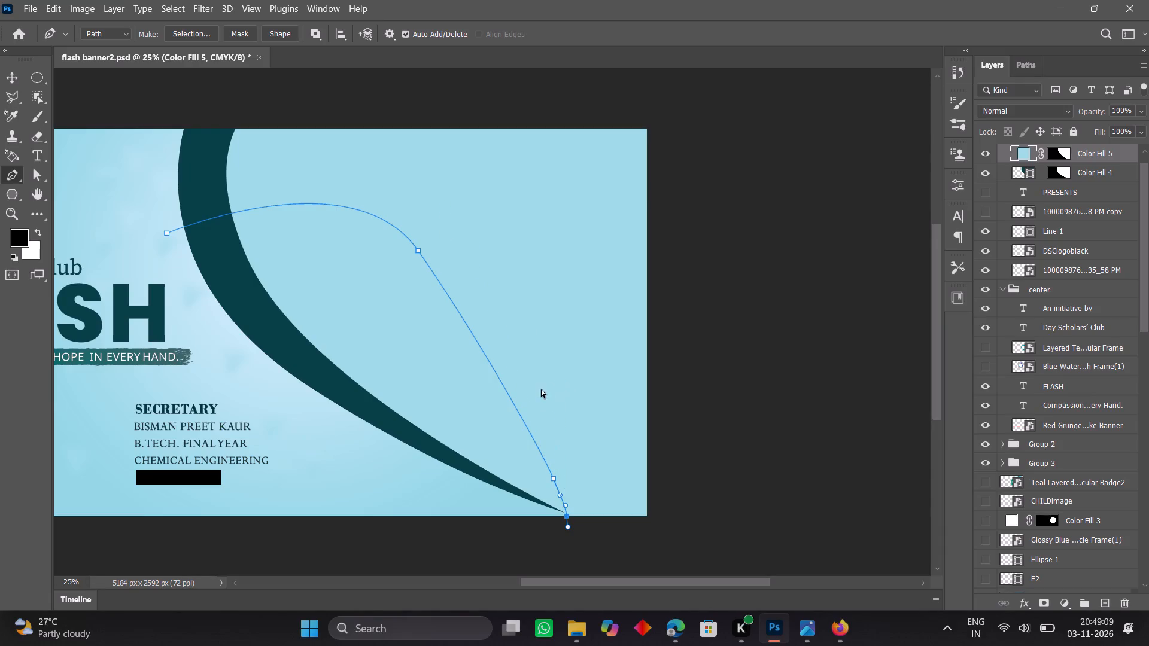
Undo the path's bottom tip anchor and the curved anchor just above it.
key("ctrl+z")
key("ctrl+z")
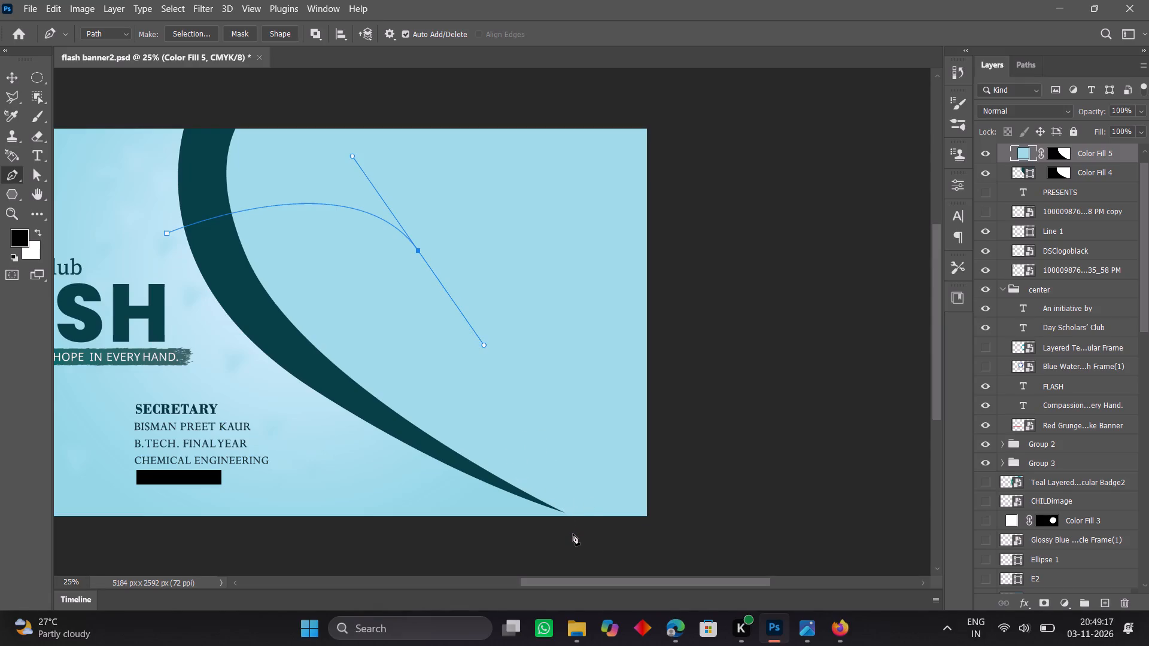
Extend the path in one long curve past the band's bottom tip to a curved anchor below the banner's bottom edge.
left_click_drag(574, 546, 576, 551)
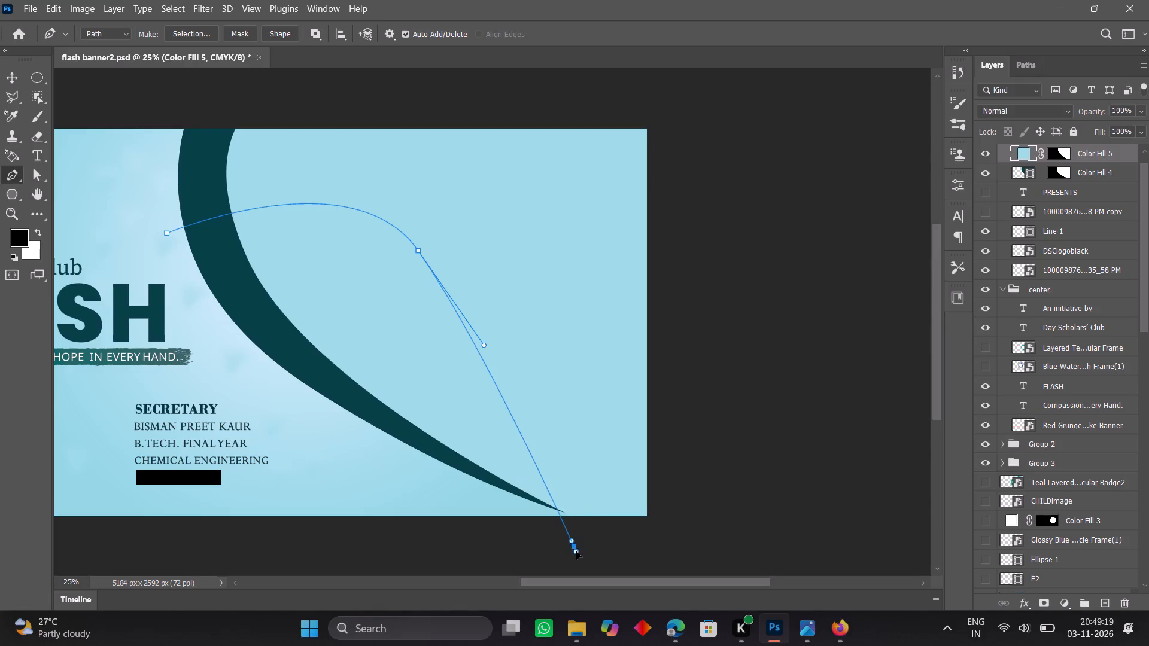
left_click_drag(576, 551, 569, 554)
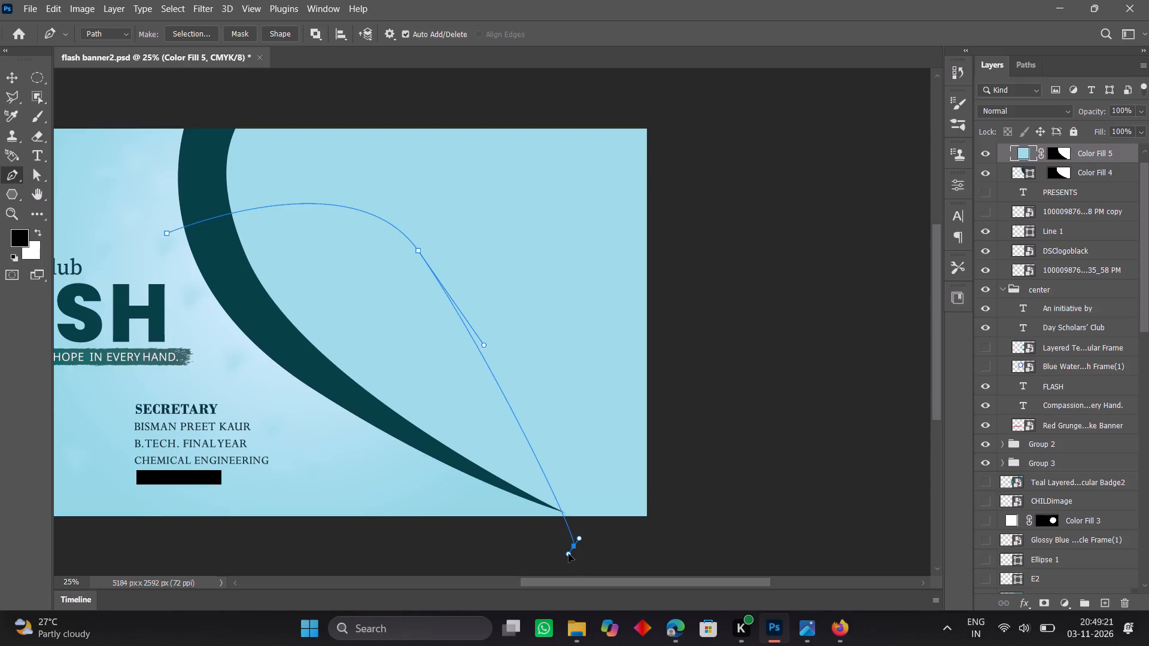
left_click_drag(569, 554, 567, 556)
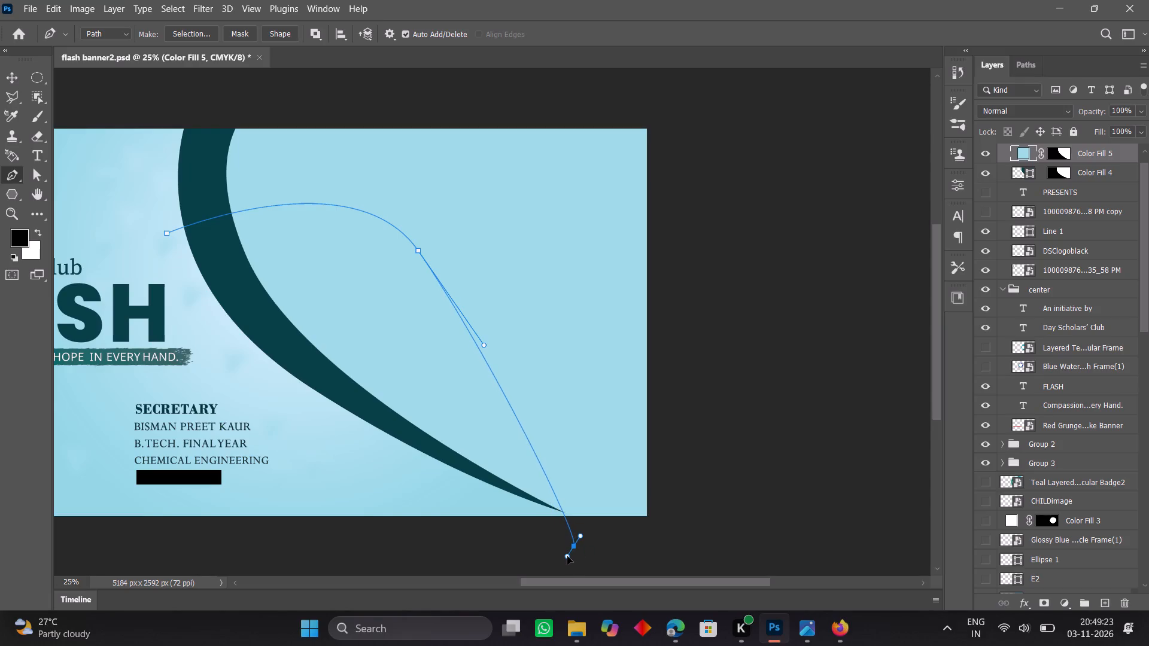
left_click_drag(567, 556, 566, 560)
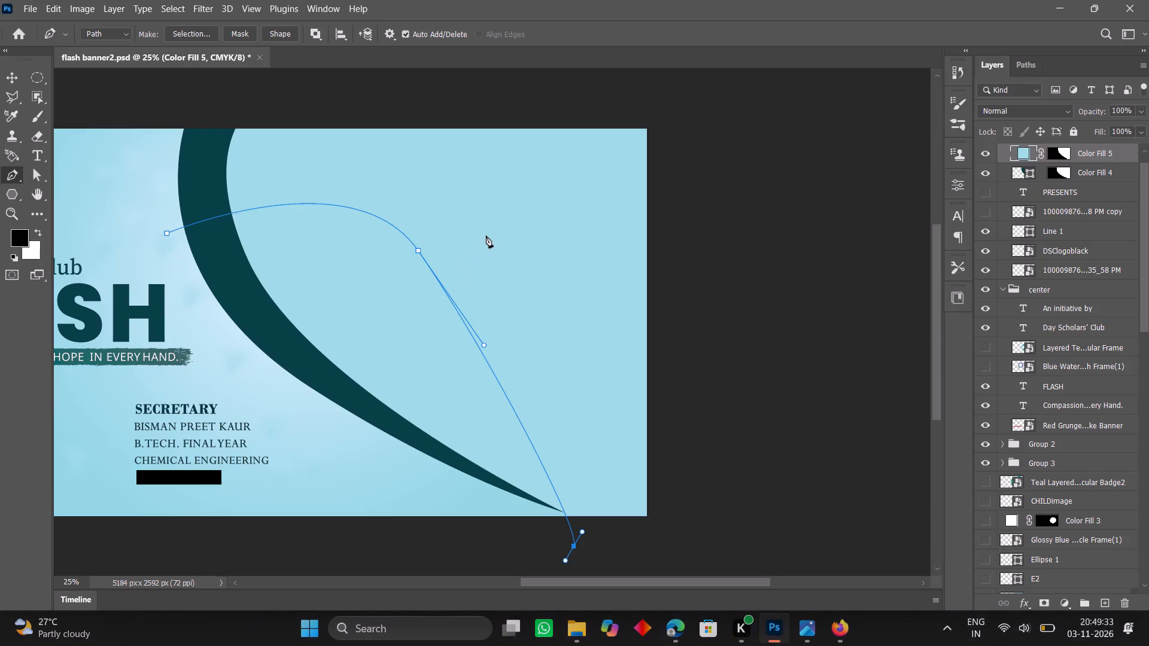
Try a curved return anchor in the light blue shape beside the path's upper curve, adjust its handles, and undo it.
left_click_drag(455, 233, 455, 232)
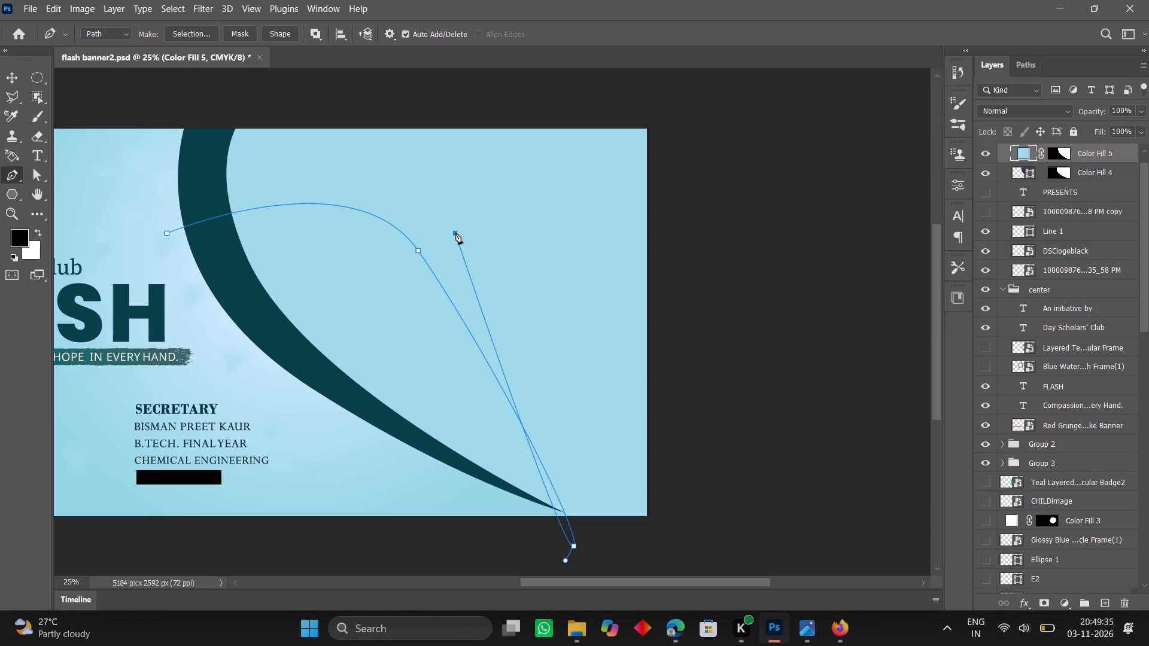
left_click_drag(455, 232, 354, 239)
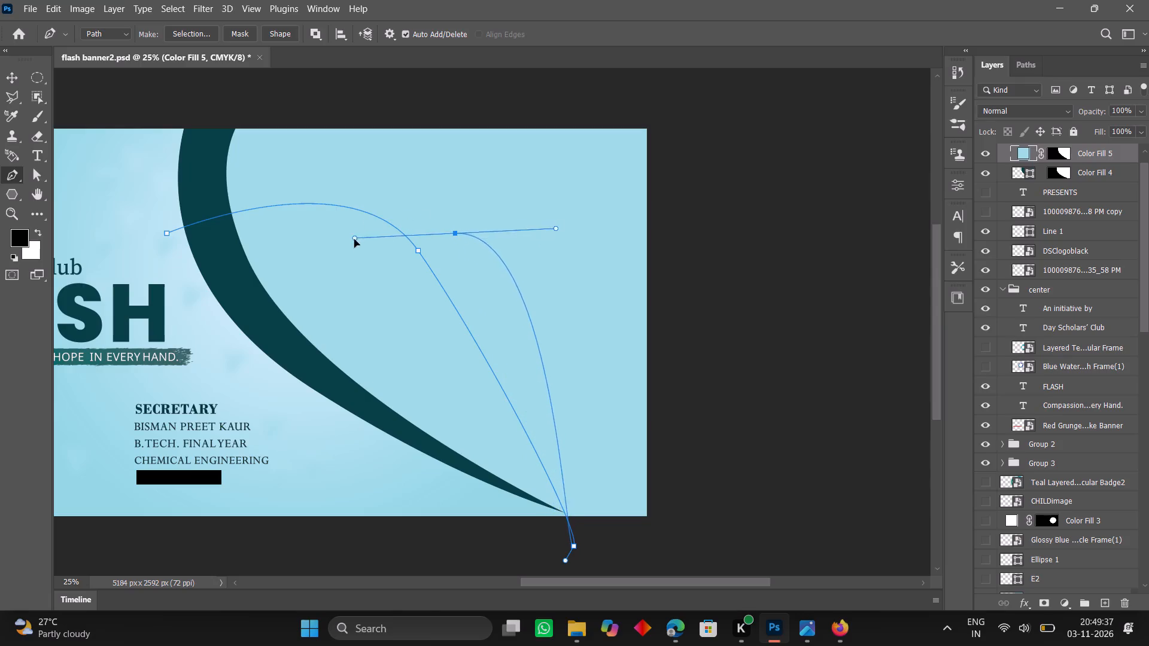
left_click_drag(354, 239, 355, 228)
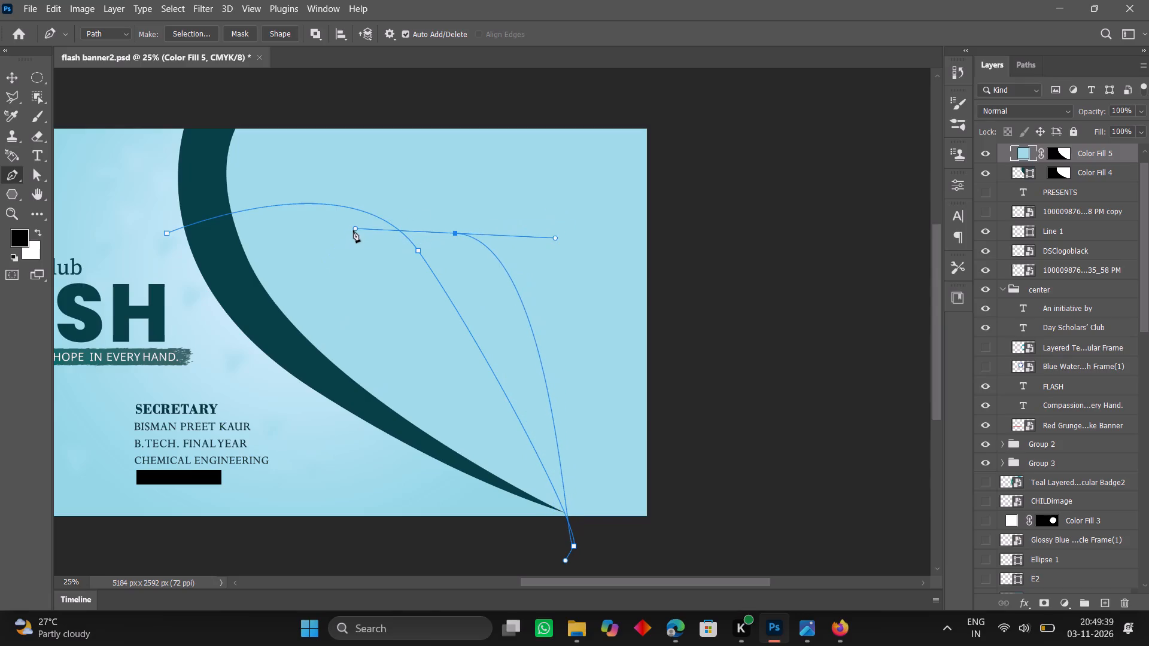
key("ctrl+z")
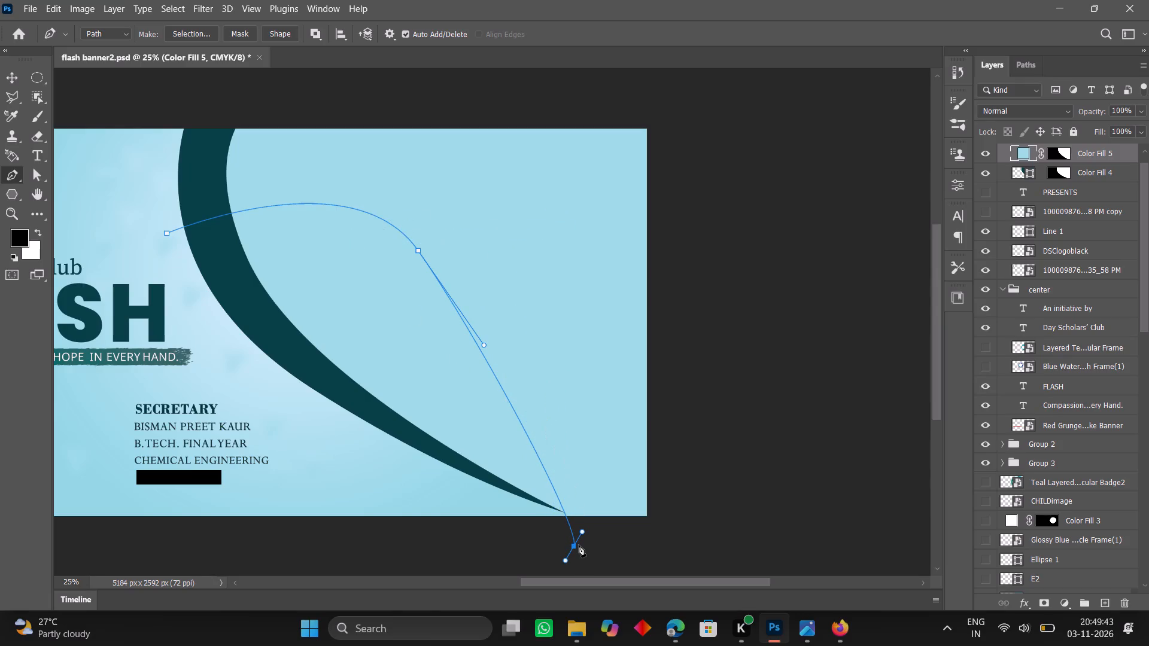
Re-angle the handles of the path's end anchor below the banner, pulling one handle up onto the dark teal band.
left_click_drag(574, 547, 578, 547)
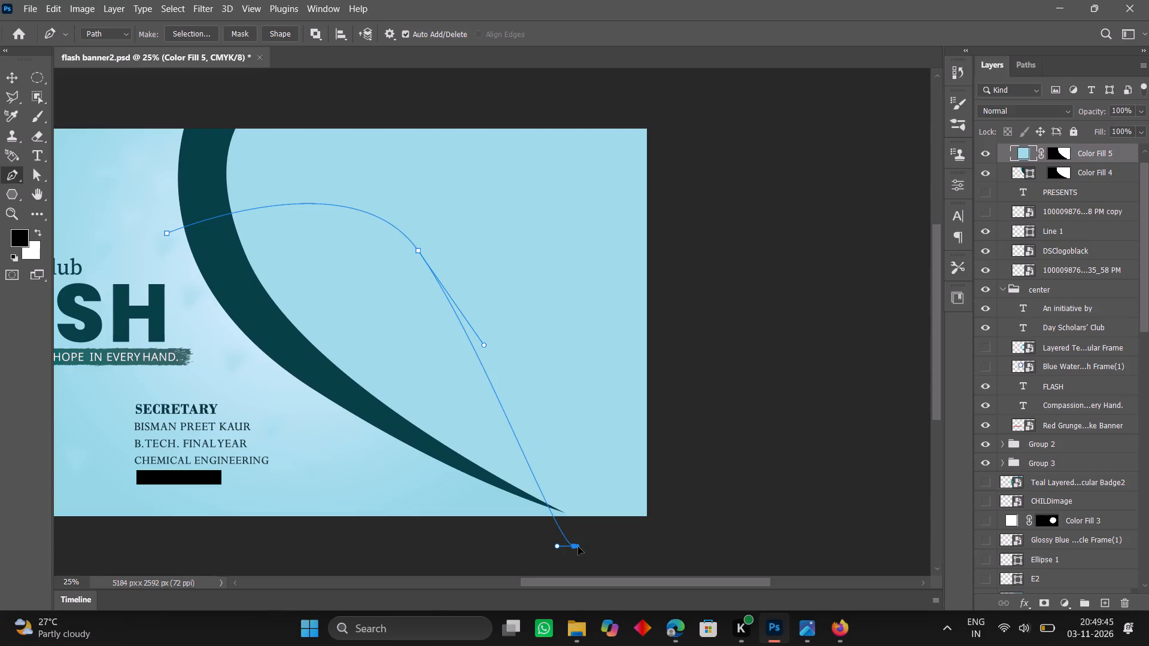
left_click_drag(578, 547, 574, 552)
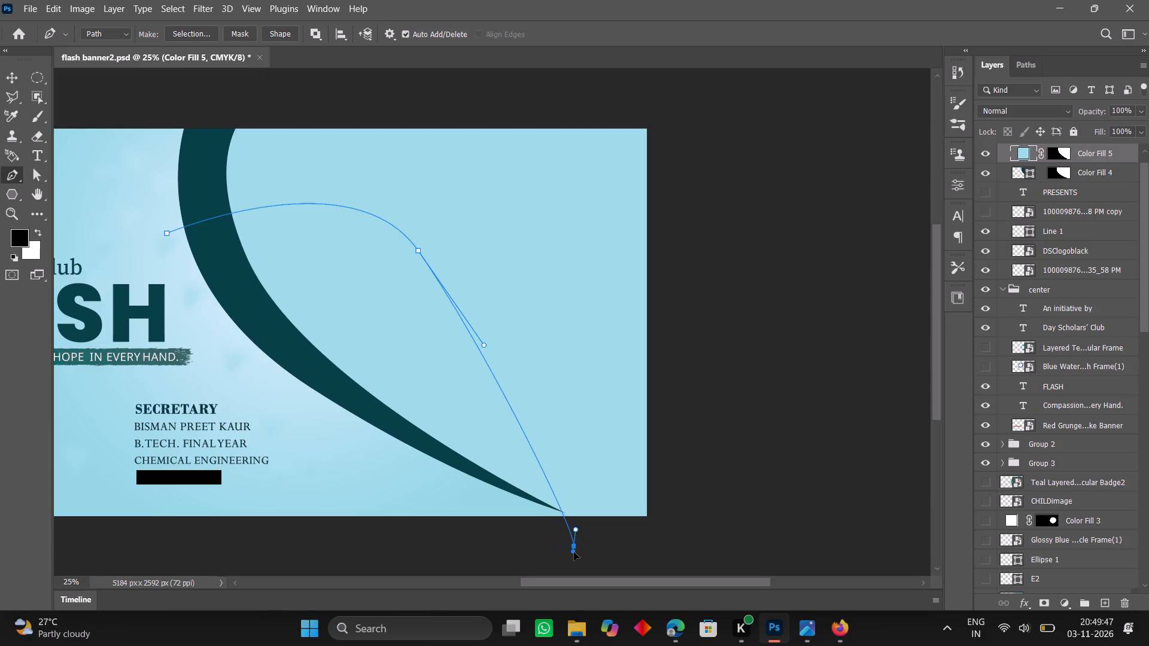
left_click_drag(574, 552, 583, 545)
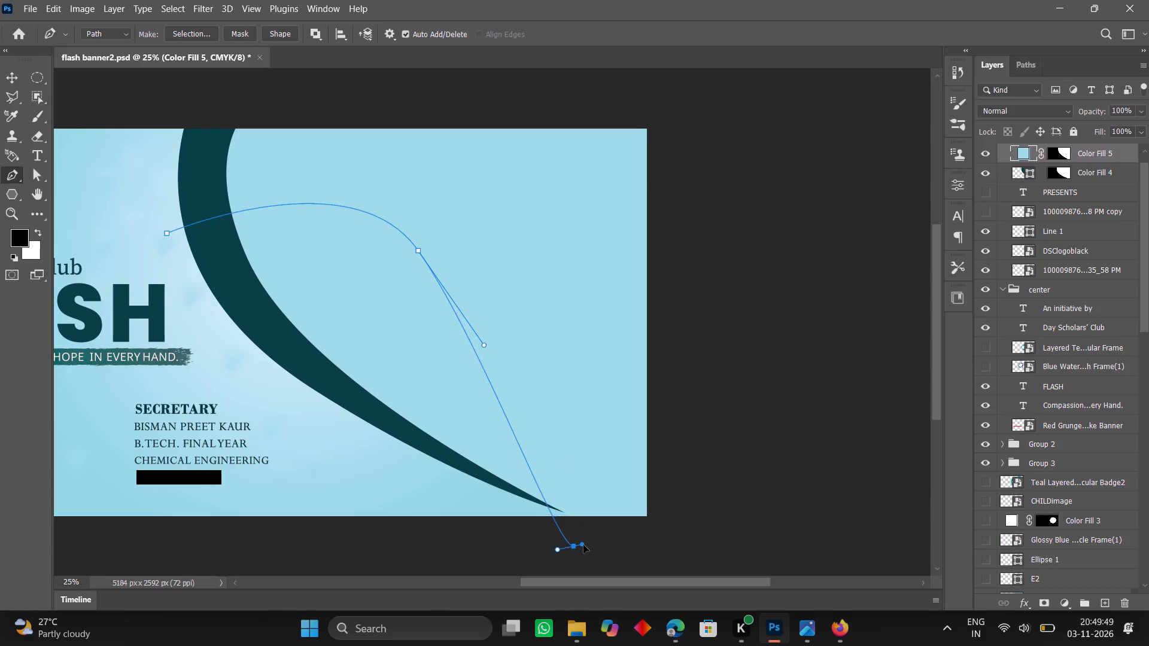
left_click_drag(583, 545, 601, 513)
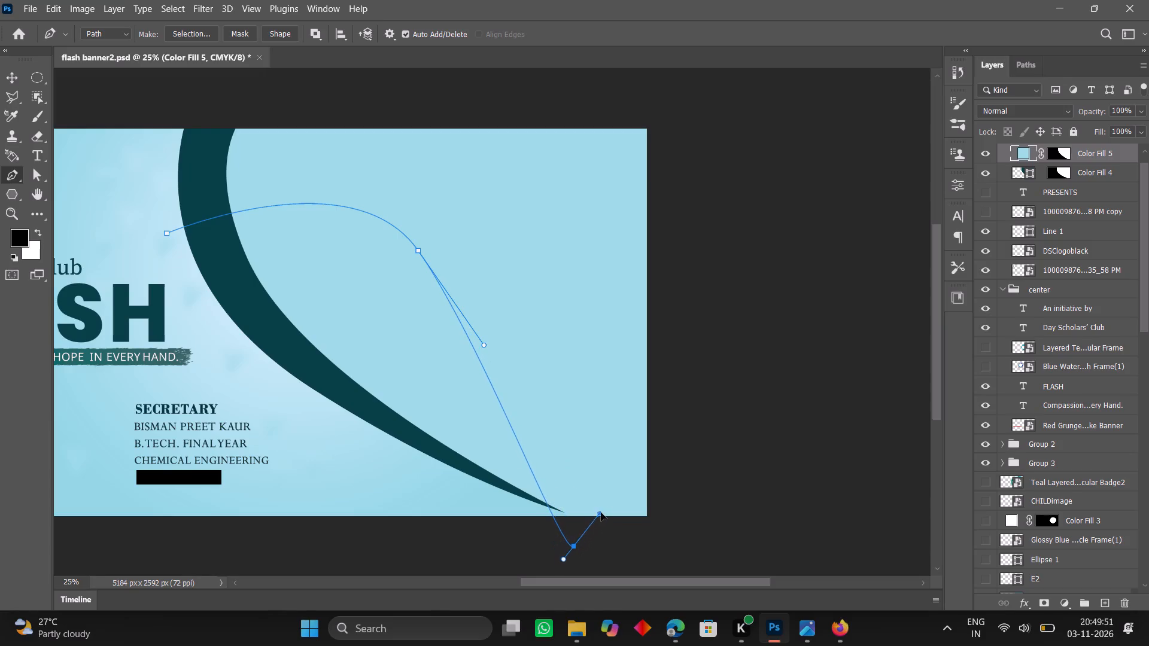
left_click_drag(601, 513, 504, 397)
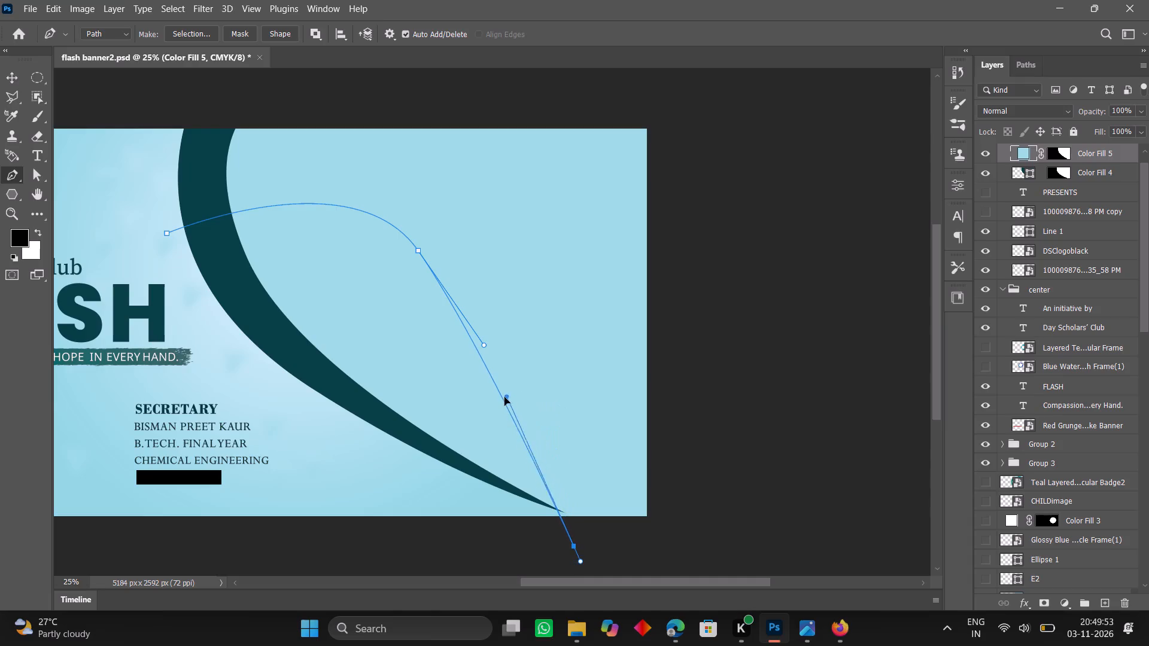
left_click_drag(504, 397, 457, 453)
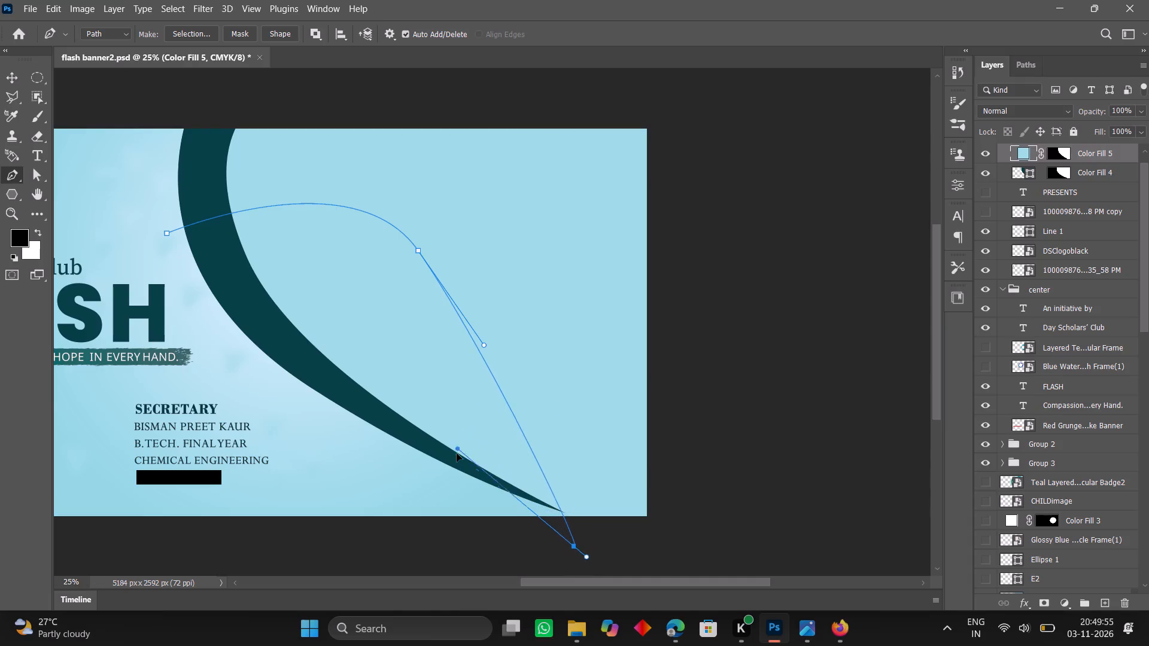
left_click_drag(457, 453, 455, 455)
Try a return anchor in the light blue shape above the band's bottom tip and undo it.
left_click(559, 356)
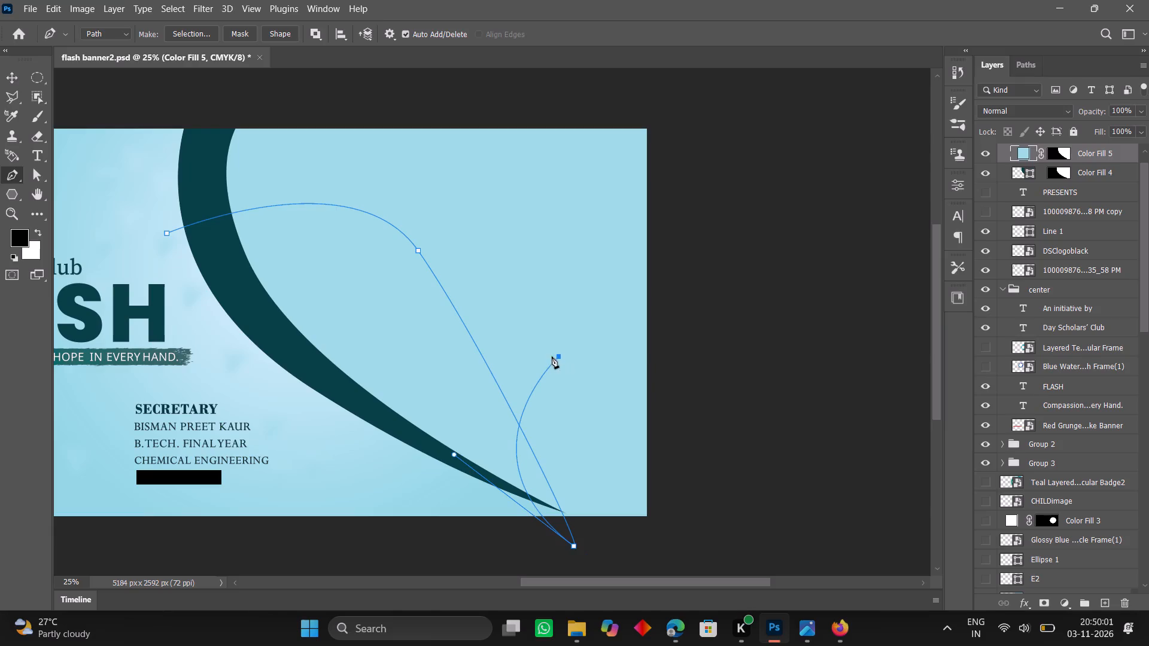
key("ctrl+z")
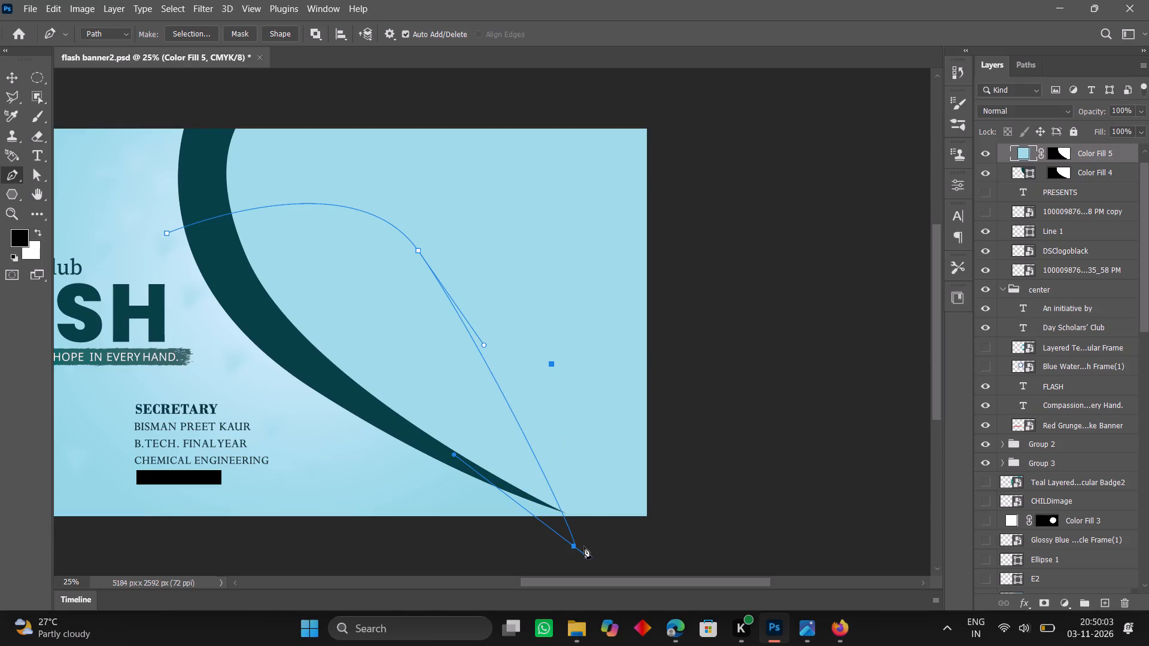
Add a corner anchor just beyond the path's end anchor below the banner's bottom edge.
left_click(586, 554)
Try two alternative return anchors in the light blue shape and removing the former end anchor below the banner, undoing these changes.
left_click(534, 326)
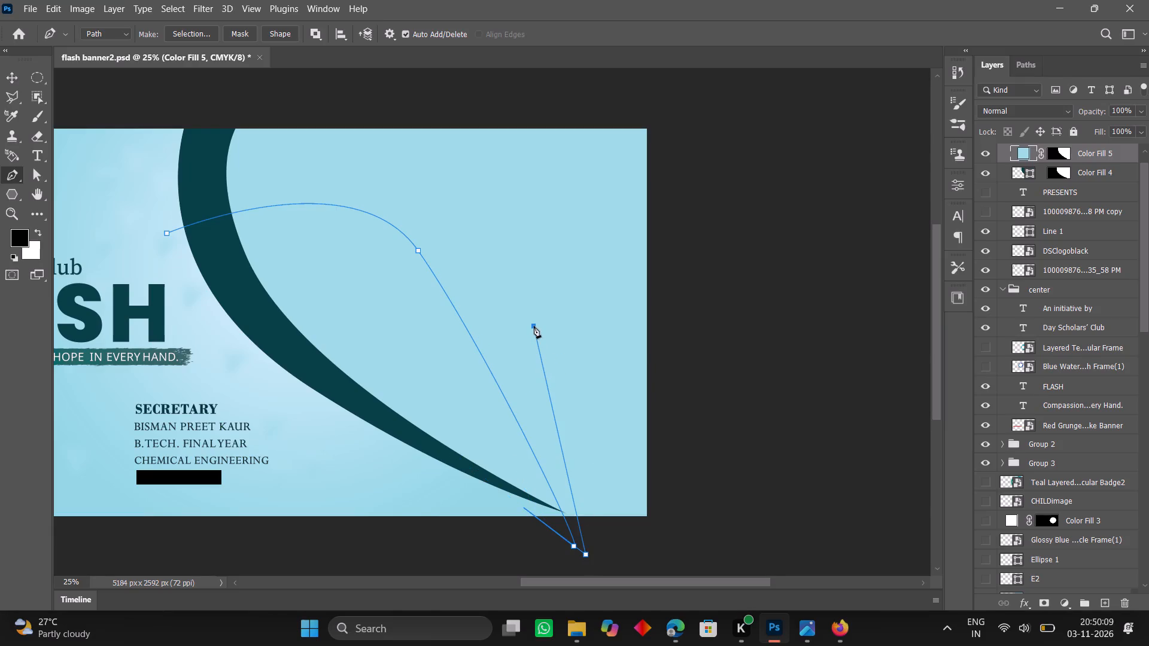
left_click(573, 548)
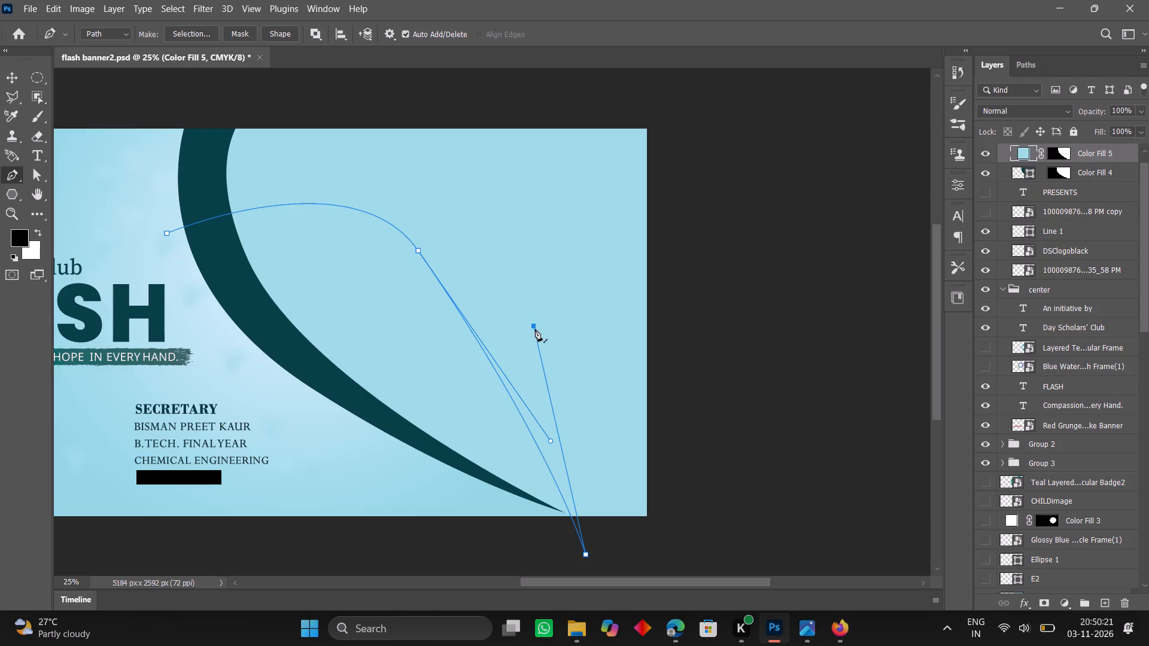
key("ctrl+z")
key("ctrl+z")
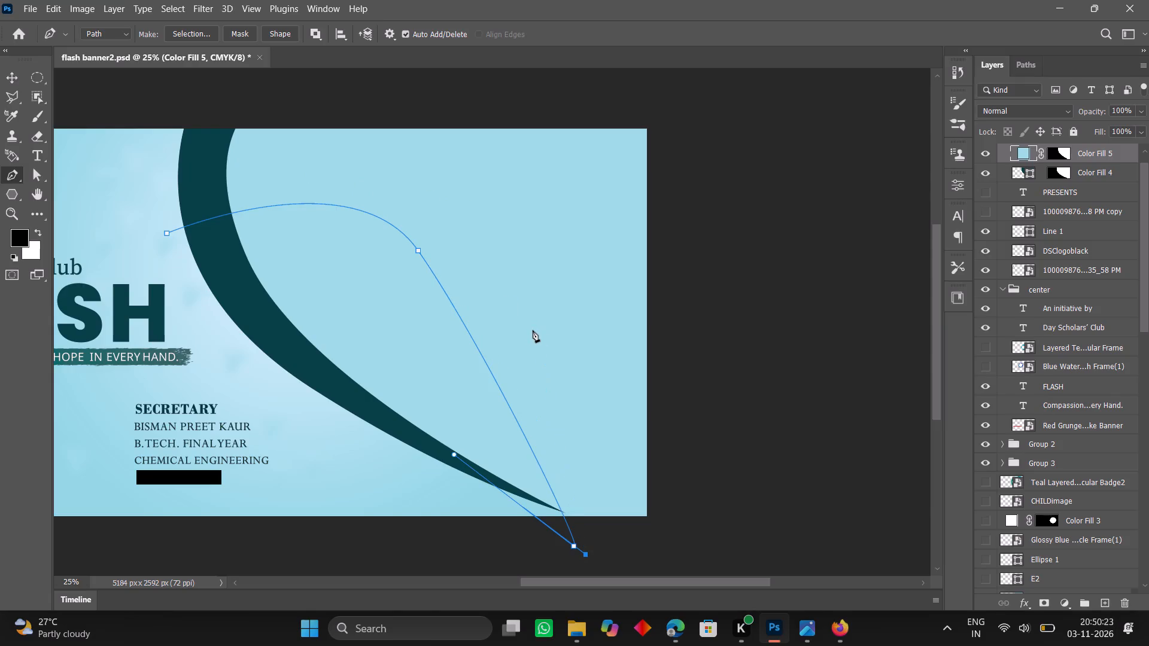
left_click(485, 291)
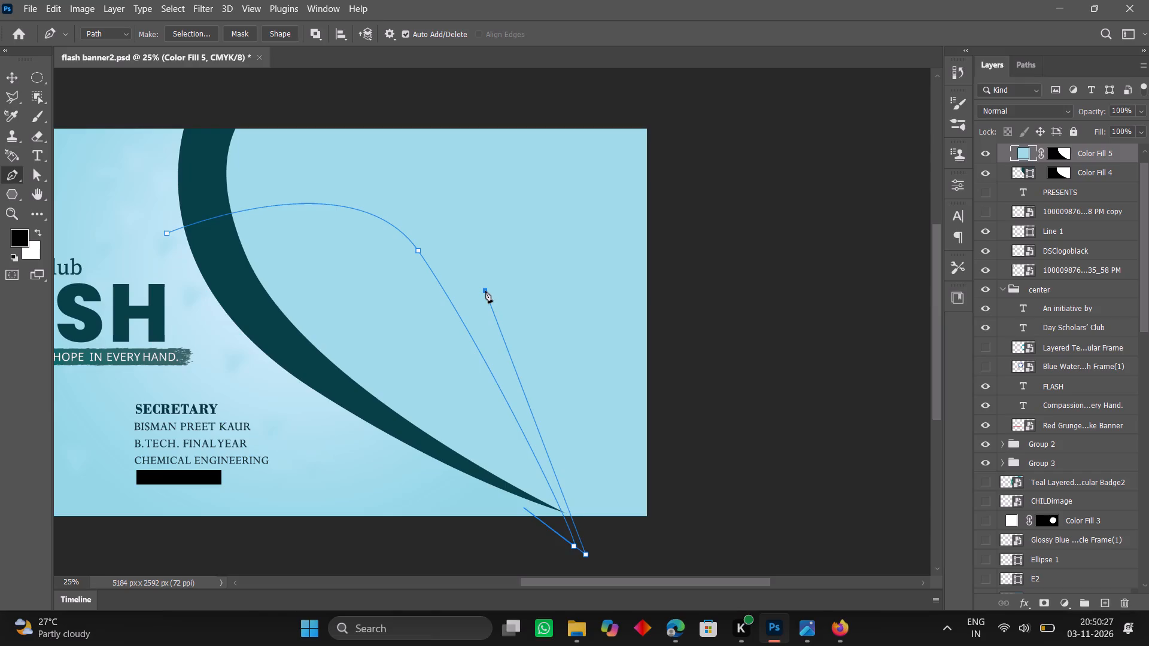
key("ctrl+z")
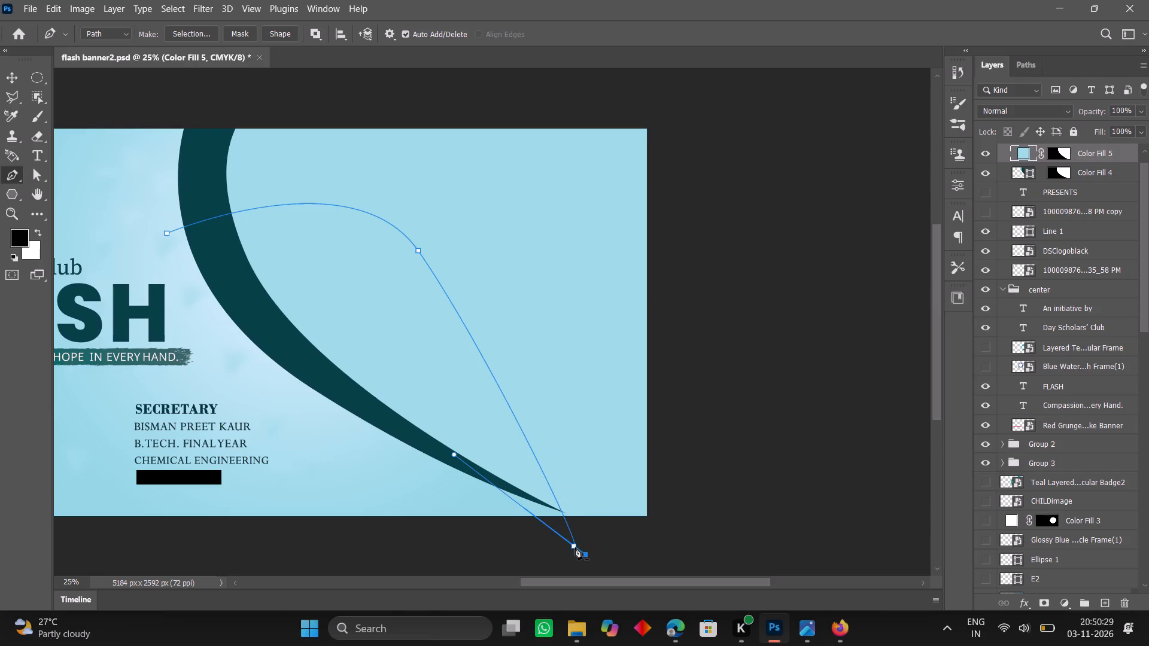
Delete the former end anchor below the banner, leaving the new corner anchor as the path's bottom point.
left_click(575, 547)
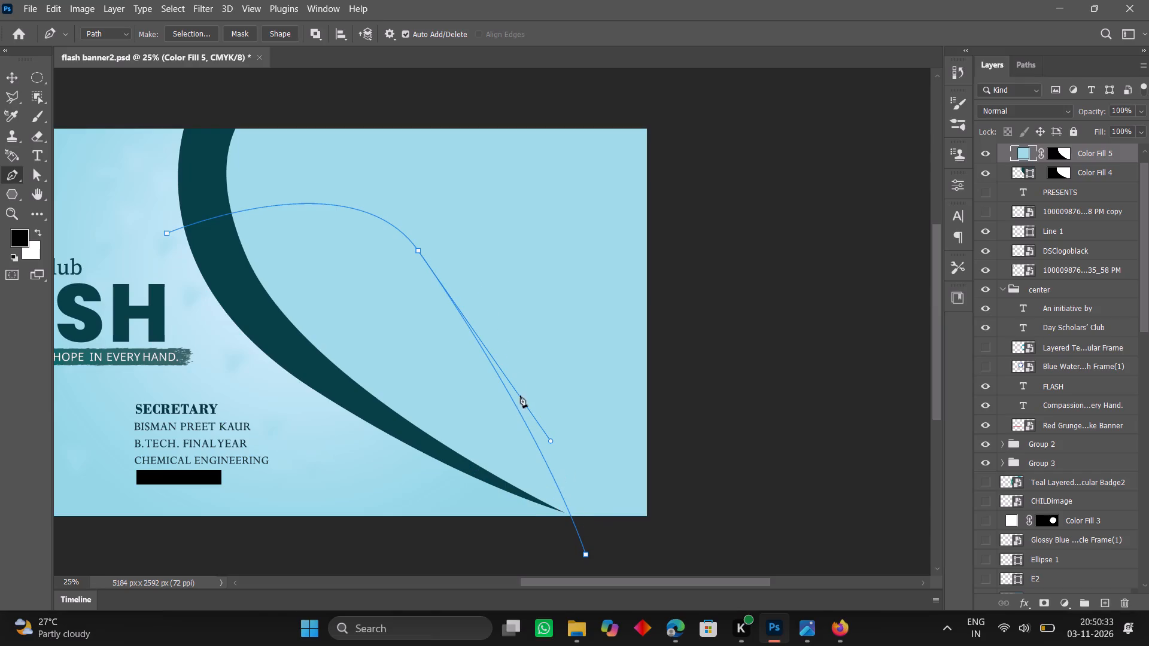
Draw the return edge up to a corner anchor in the light blue shape and a curved anchor above the path's upper curve.
left_click(491, 292)
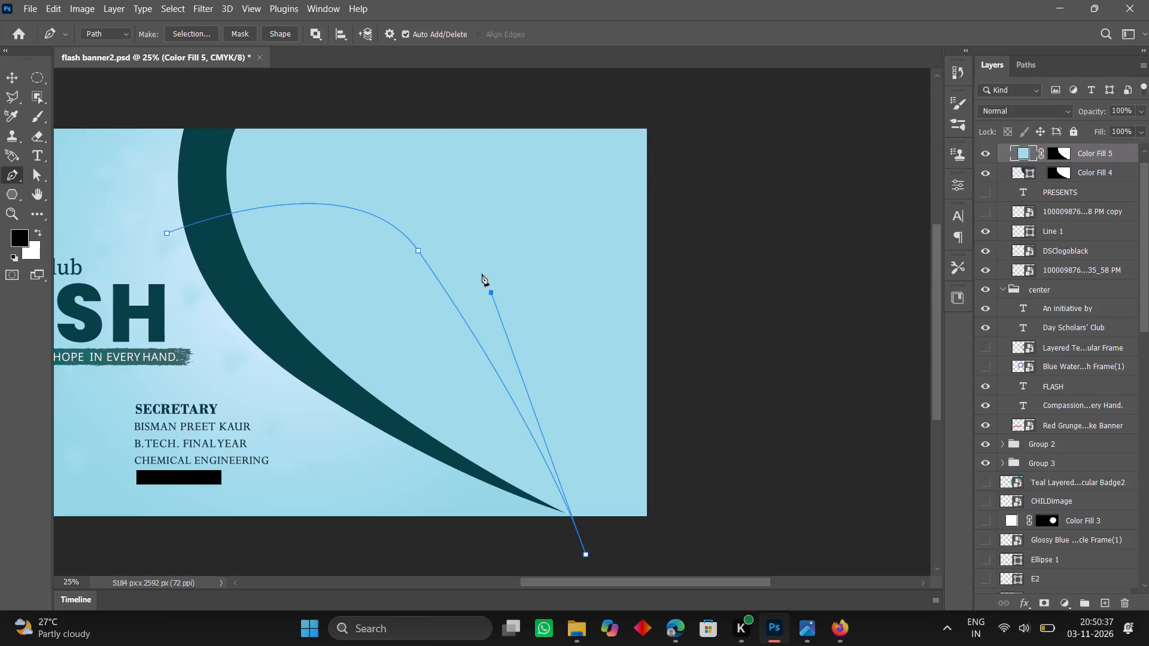
left_click_drag(406, 175, 388, 175)
left_click_drag(388, 175, 374, 174)
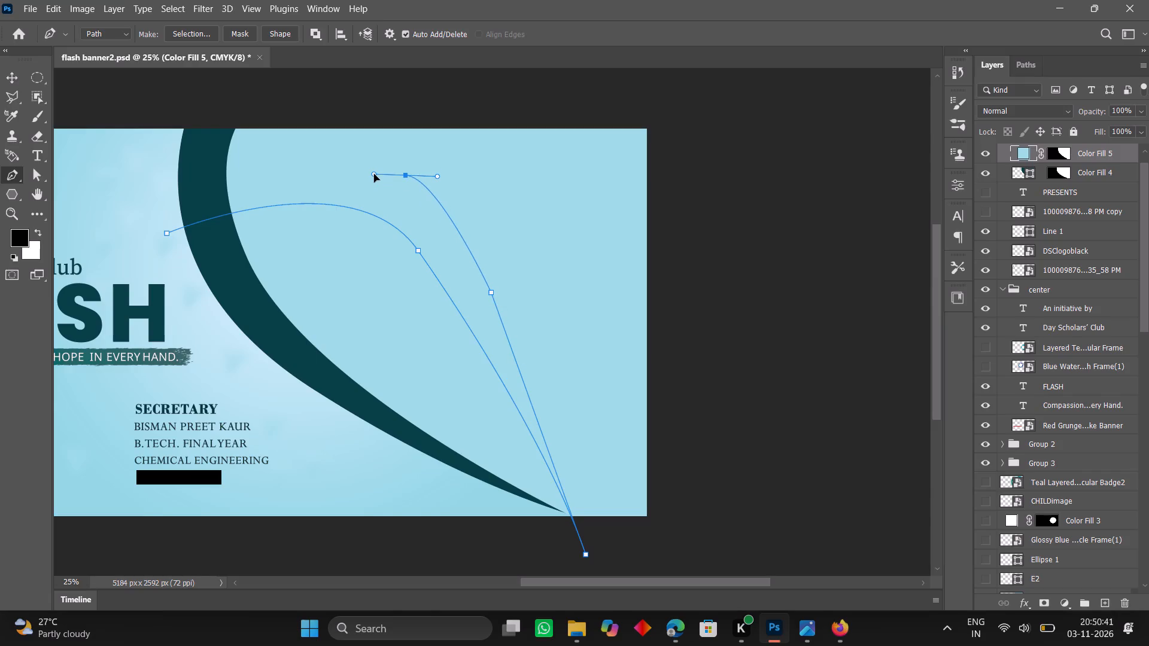
left_click_drag(374, 174, 374, 166)
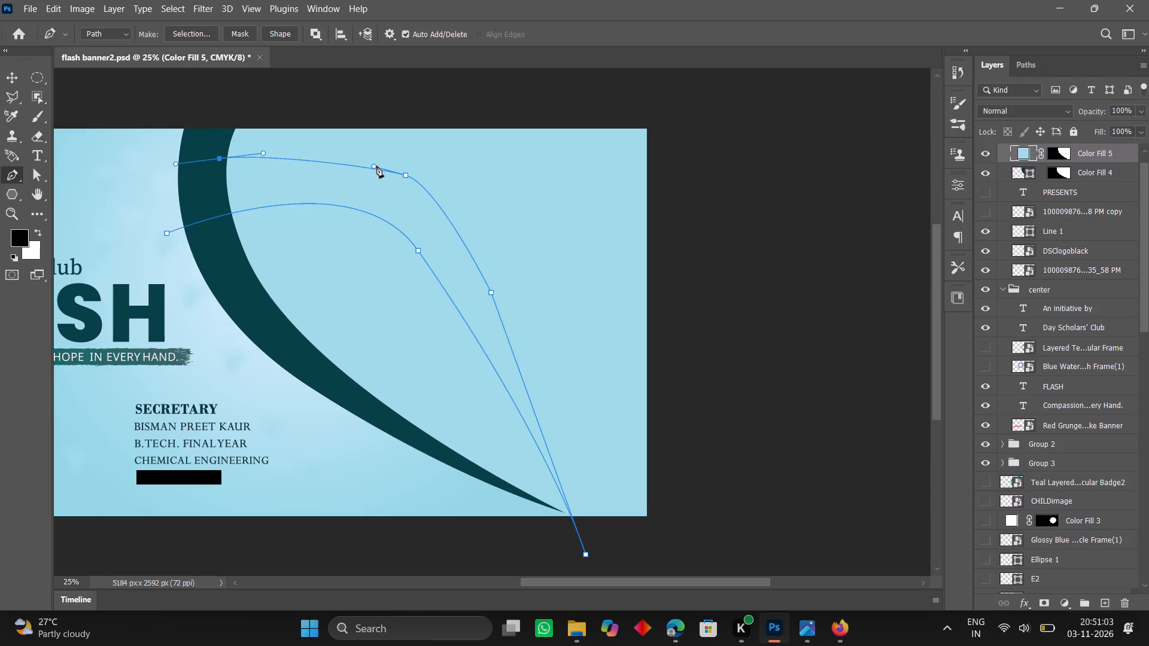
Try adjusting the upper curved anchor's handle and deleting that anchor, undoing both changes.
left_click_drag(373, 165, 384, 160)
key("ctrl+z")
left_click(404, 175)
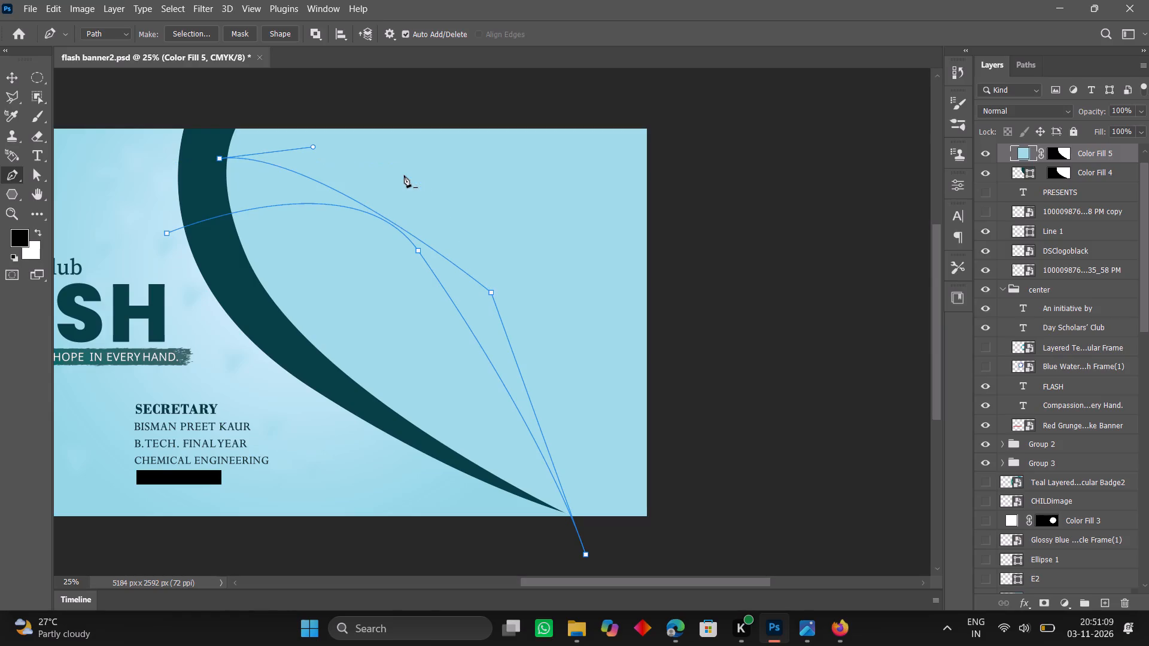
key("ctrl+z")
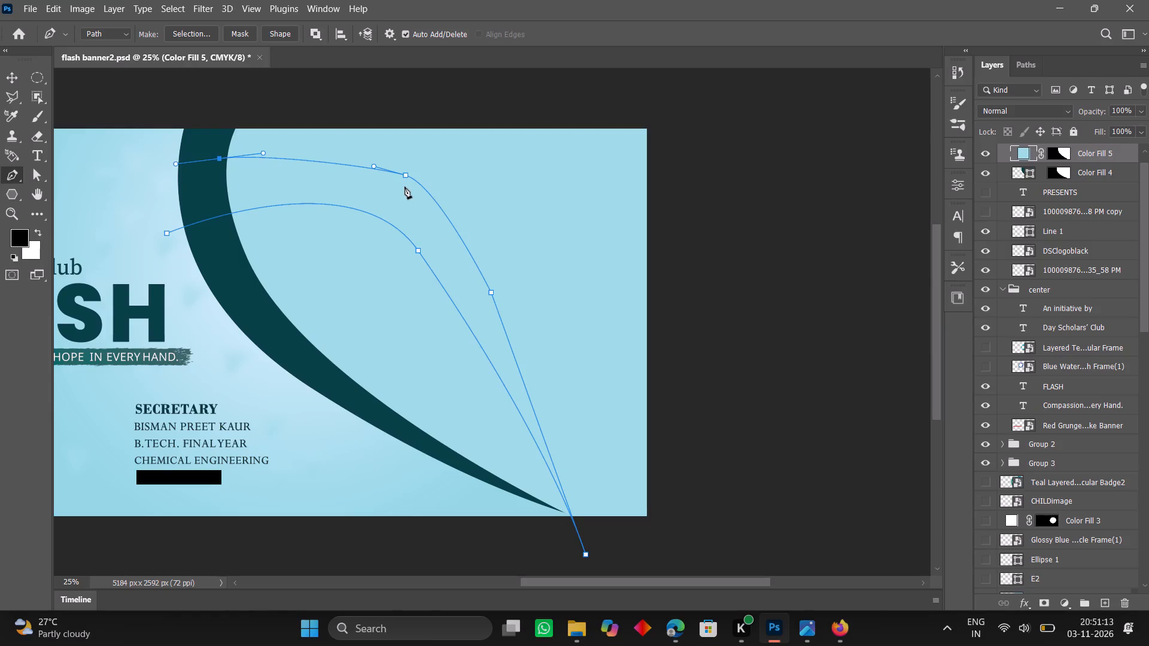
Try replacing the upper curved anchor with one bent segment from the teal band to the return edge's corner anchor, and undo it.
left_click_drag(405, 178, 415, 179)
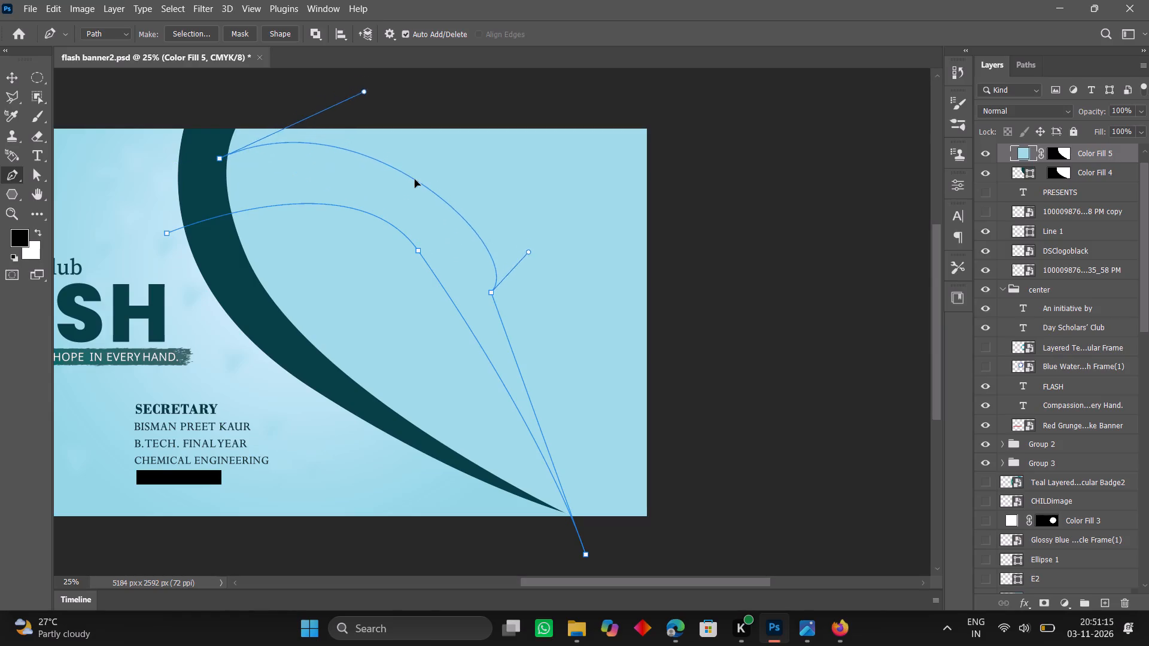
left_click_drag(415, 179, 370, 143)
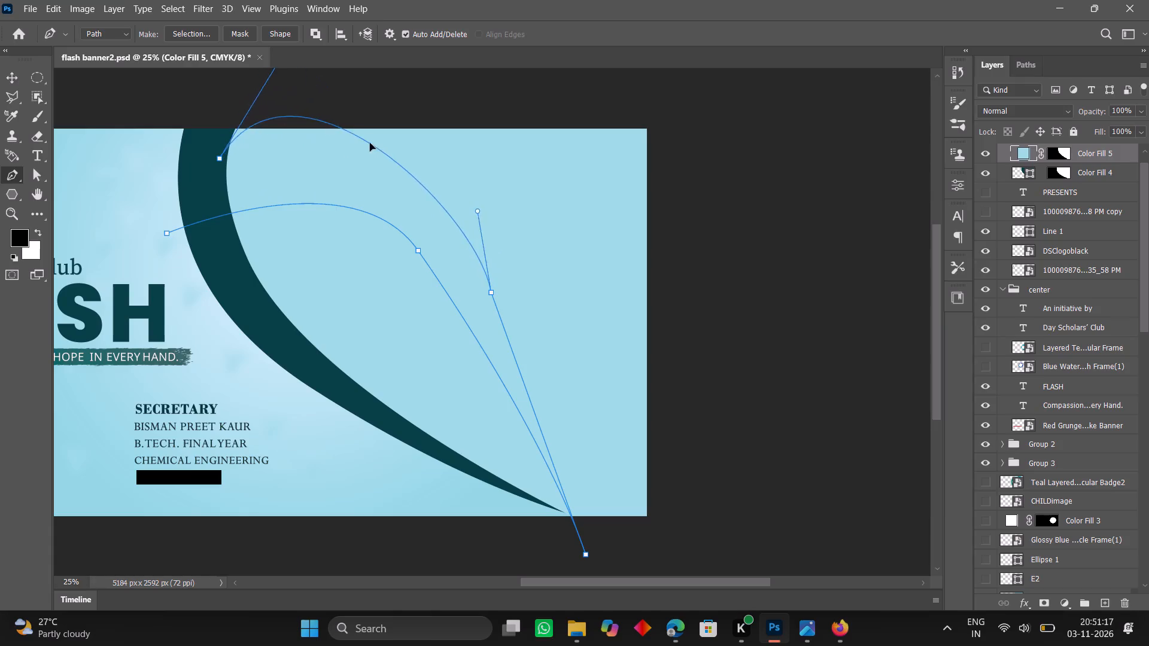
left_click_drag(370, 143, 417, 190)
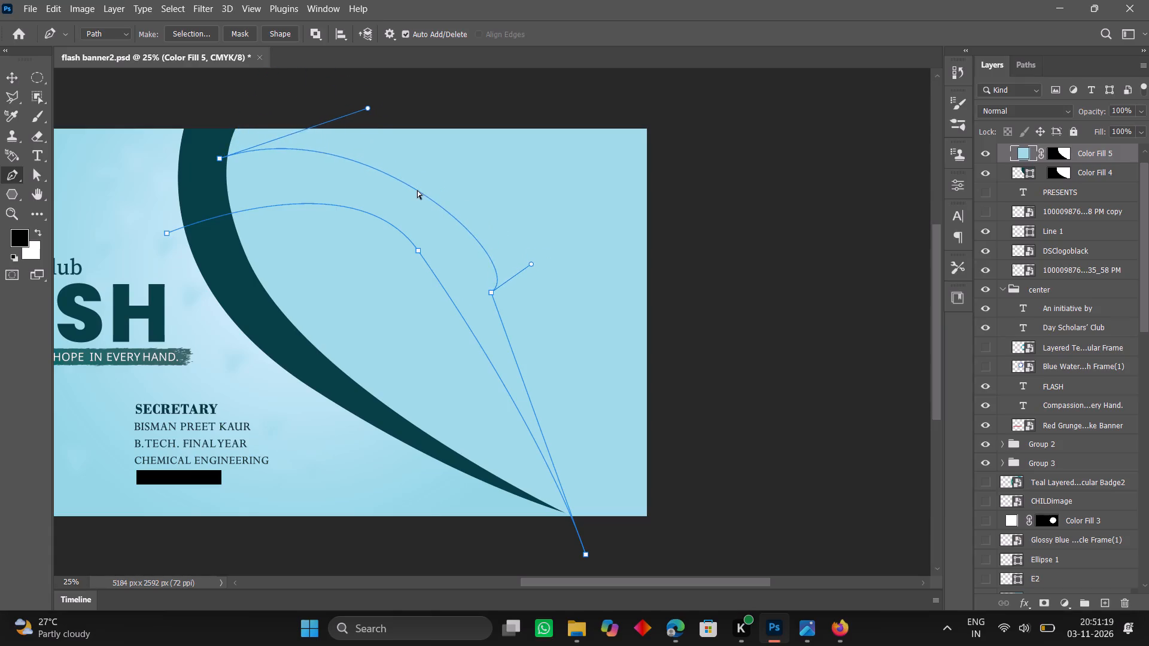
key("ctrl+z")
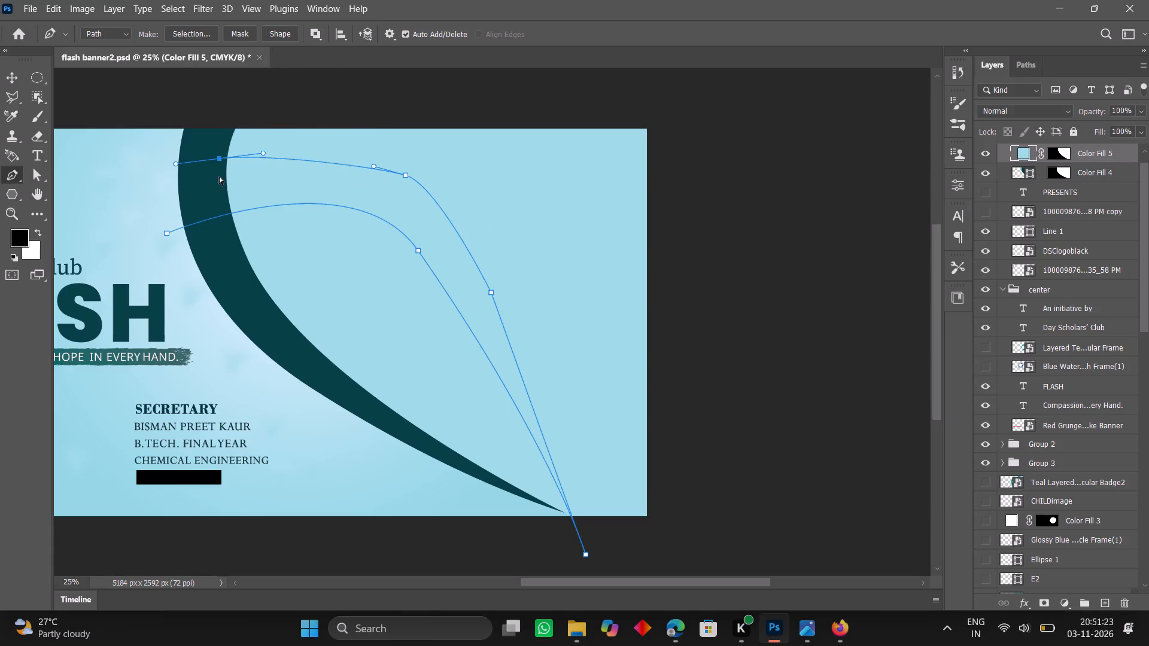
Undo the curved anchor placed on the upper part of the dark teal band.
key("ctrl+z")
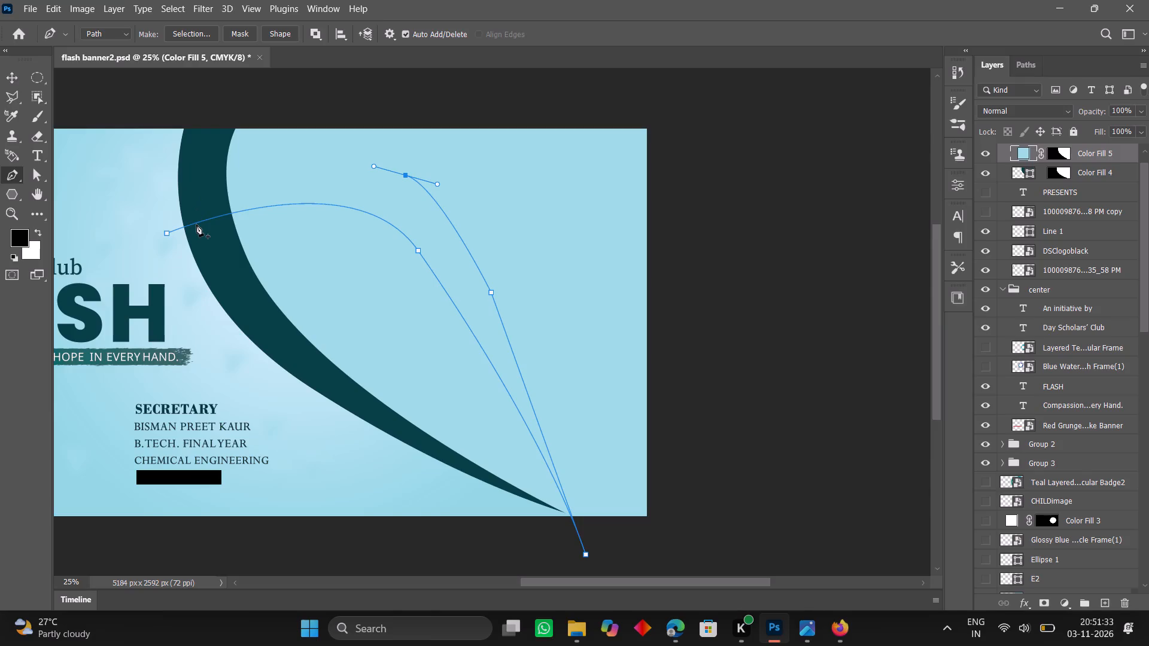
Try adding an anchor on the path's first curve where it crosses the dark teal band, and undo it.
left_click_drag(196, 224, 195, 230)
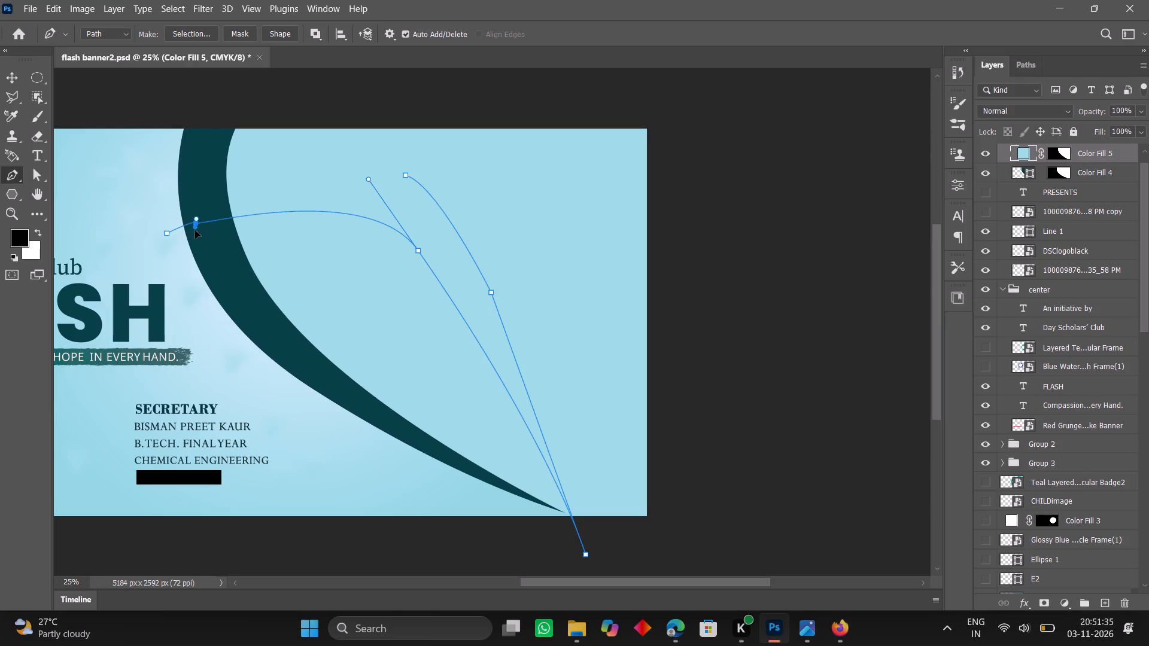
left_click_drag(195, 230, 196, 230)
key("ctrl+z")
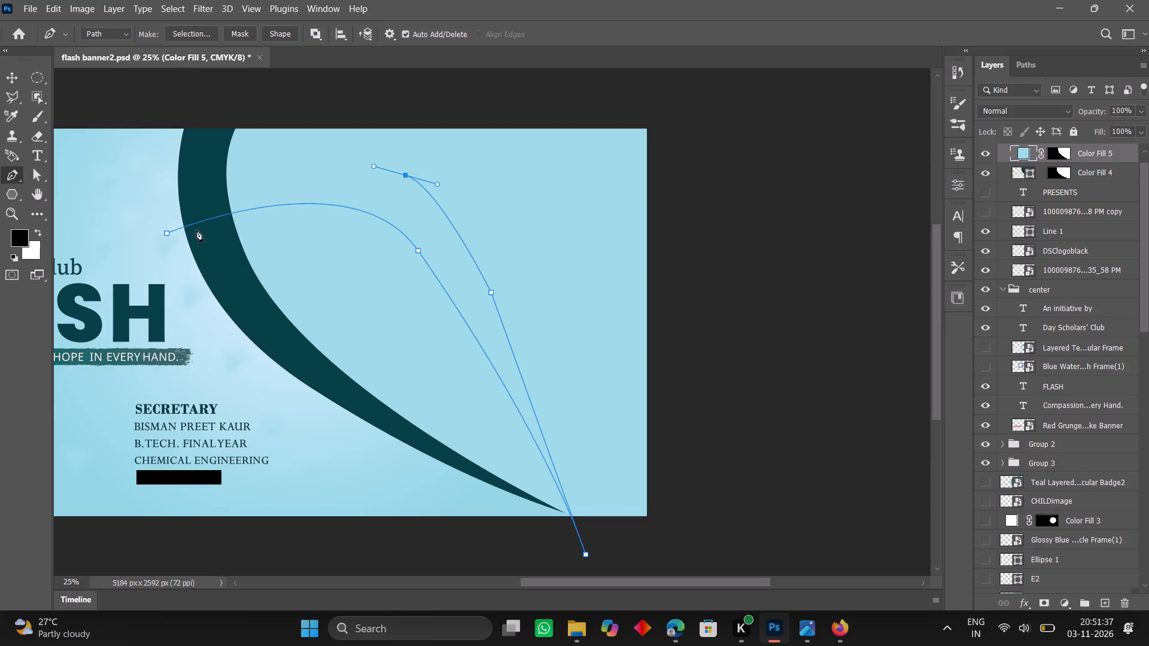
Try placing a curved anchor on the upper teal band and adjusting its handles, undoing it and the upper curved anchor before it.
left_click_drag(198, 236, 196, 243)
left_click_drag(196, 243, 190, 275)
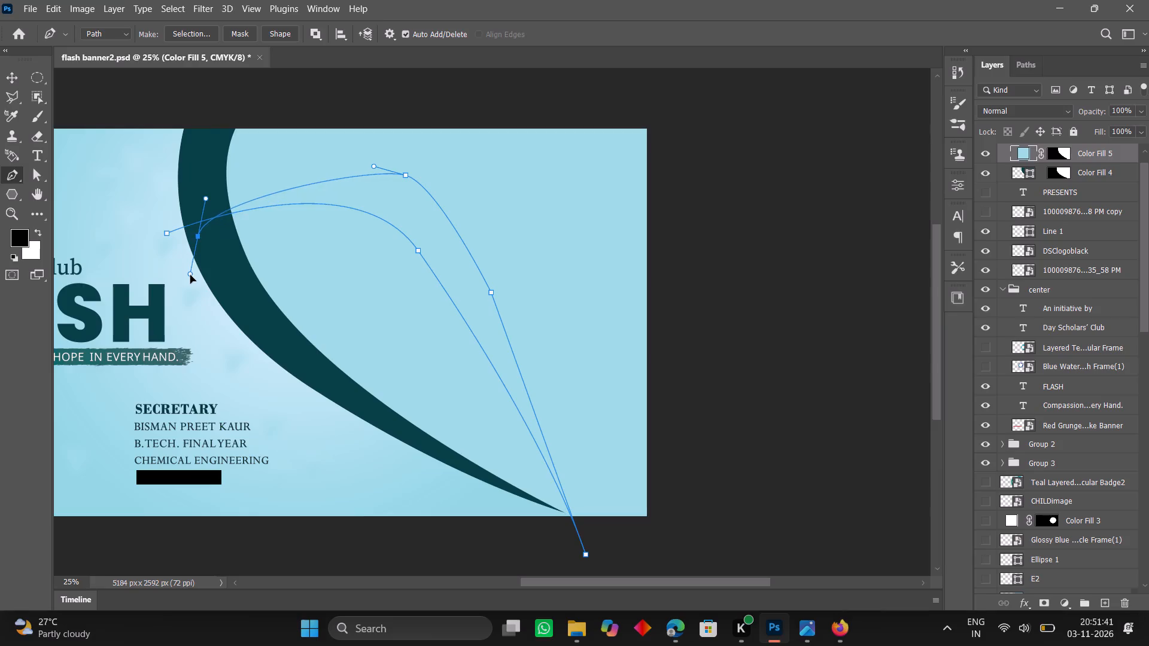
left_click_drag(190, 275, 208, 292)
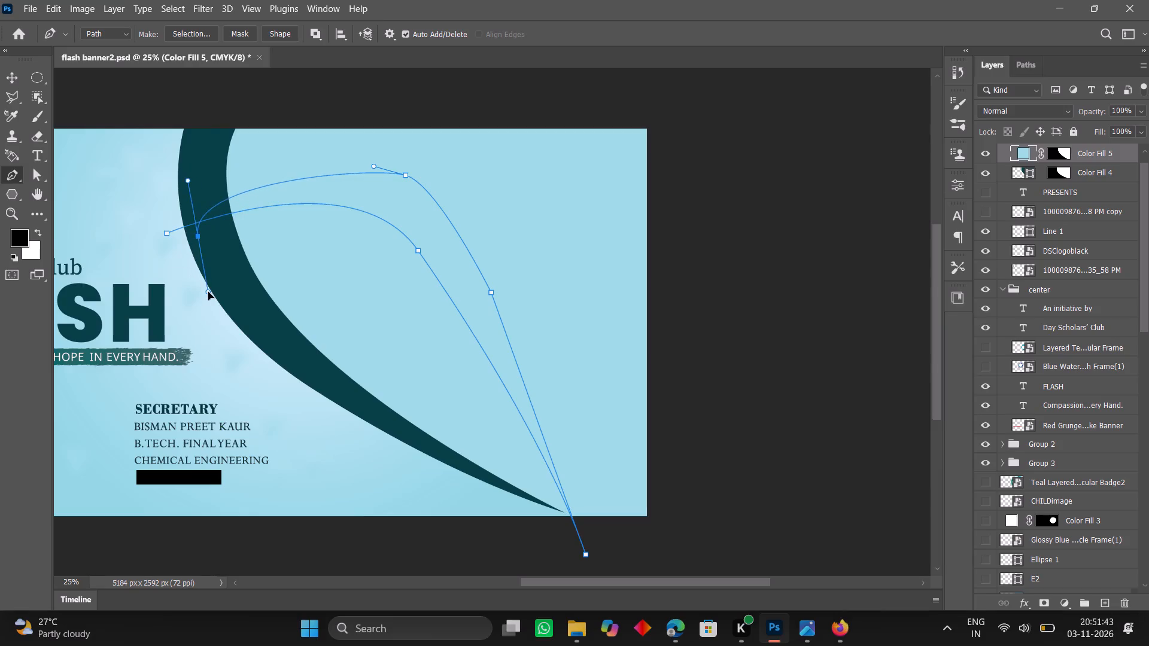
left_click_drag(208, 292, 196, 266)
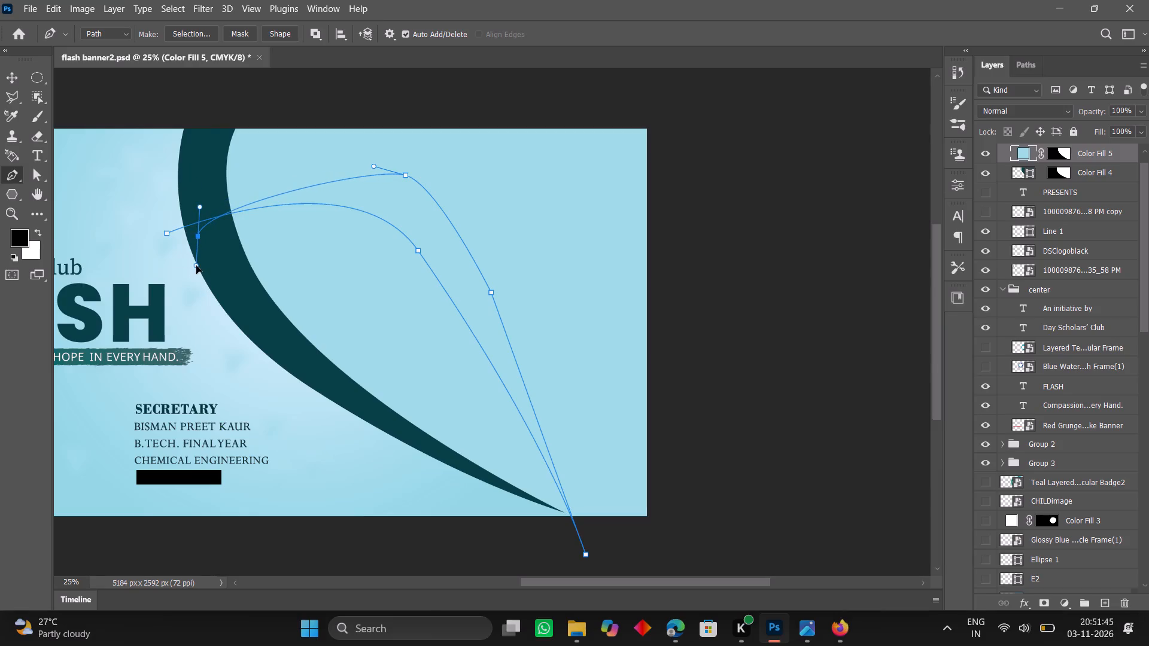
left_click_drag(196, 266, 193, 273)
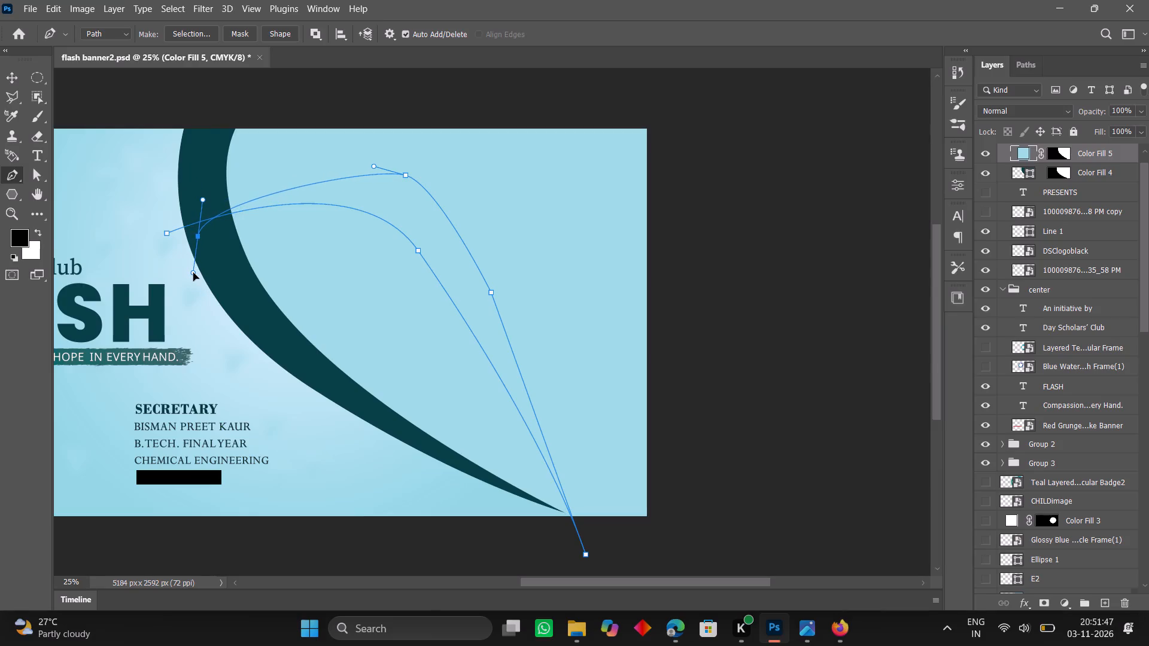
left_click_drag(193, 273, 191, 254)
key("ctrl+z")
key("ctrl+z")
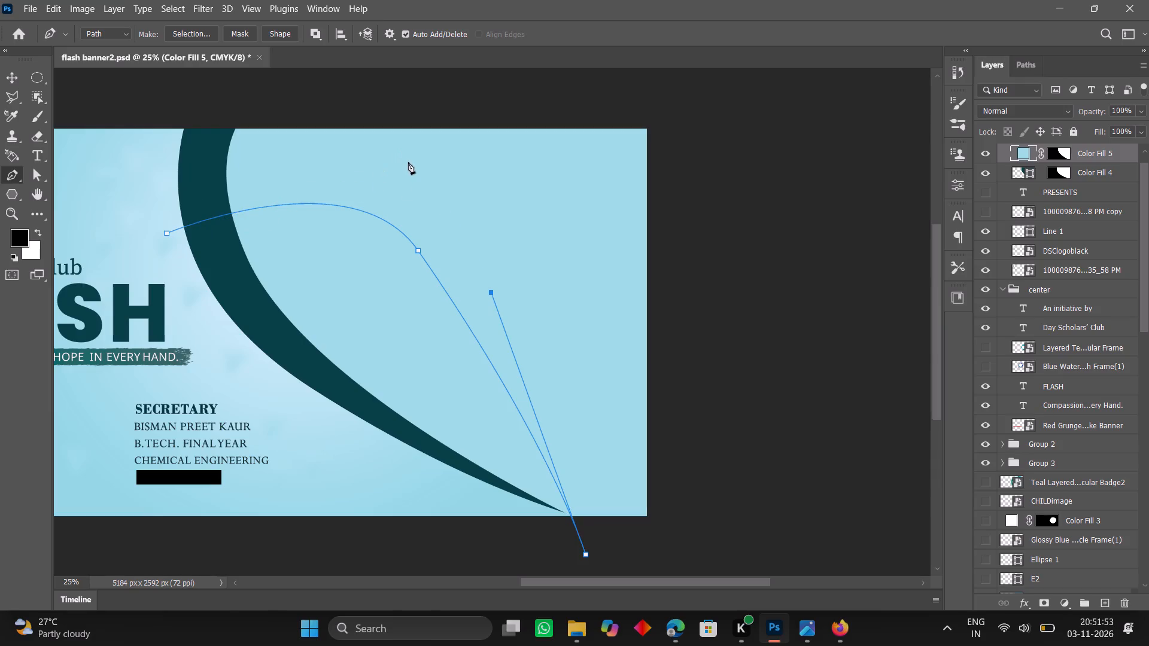
Redraw the path's upper curved anchor above the first curve and add a curved anchor on the teal band's outer edge.
left_click_drag(420, 181, 363, 187)
left_click_drag(363, 187, 387, 154)
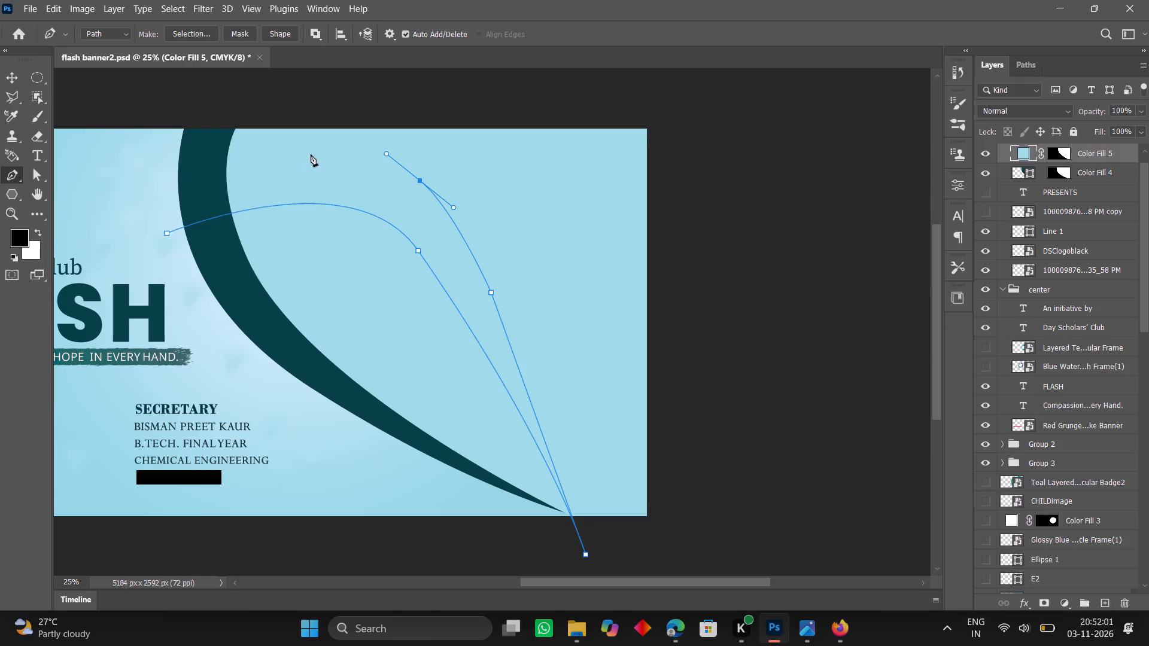
left_click(189, 242)
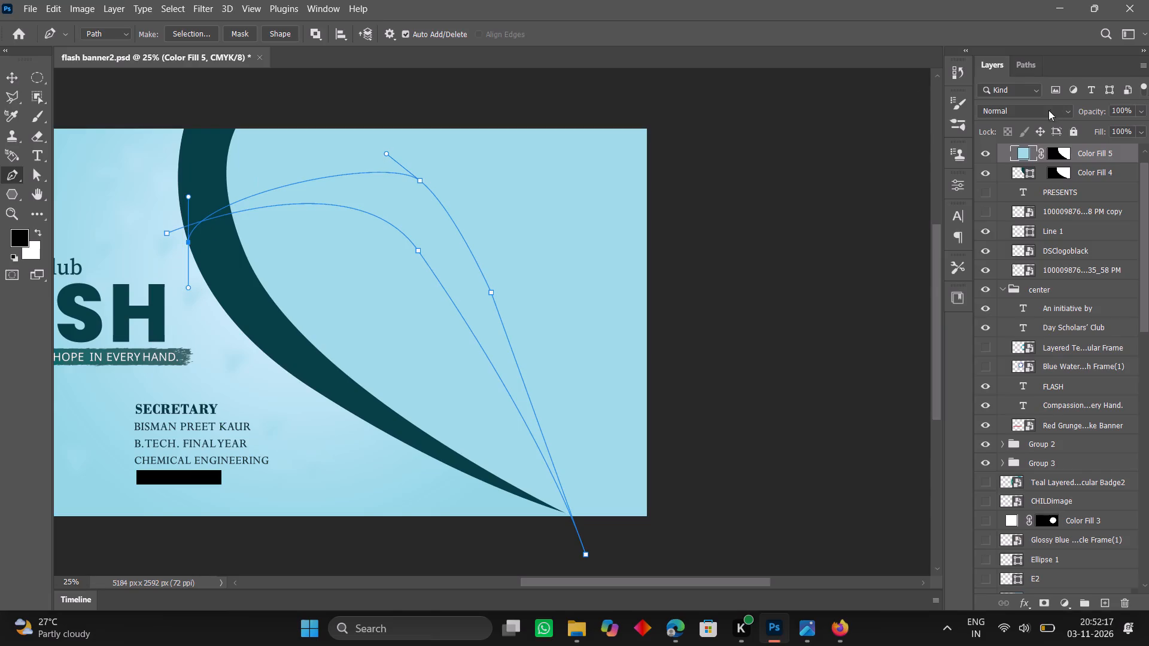
Convert the work path into a new anti-aliased selection with a 0-pixel feather radius.
left_click(1016, 68)
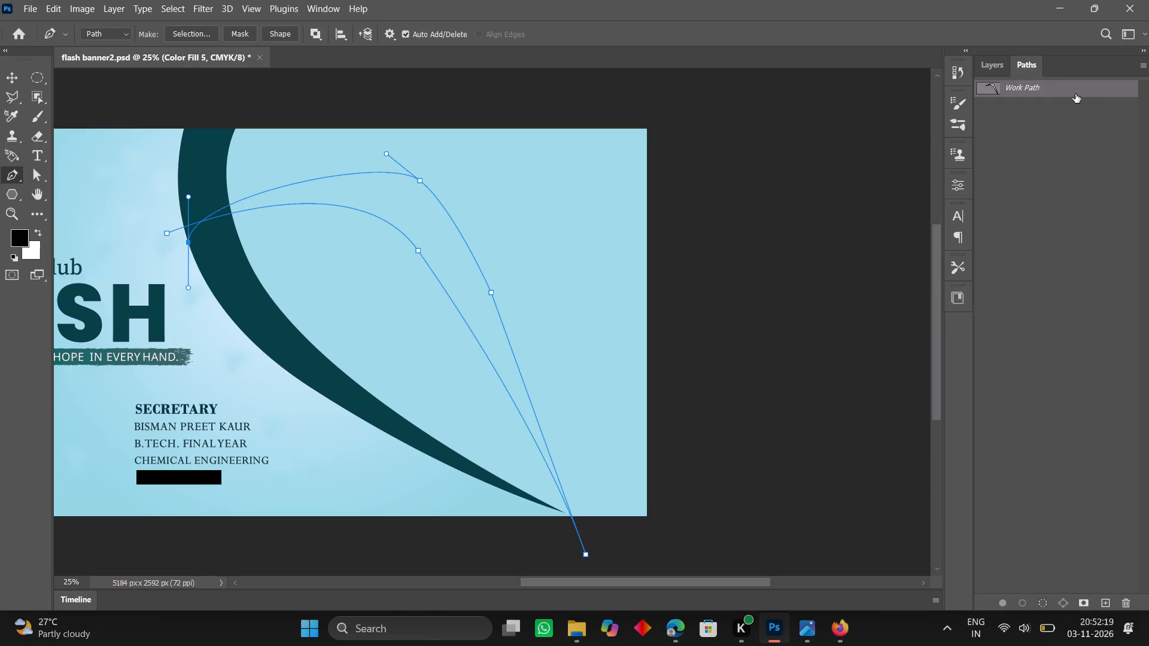
right_click(1075, 90)
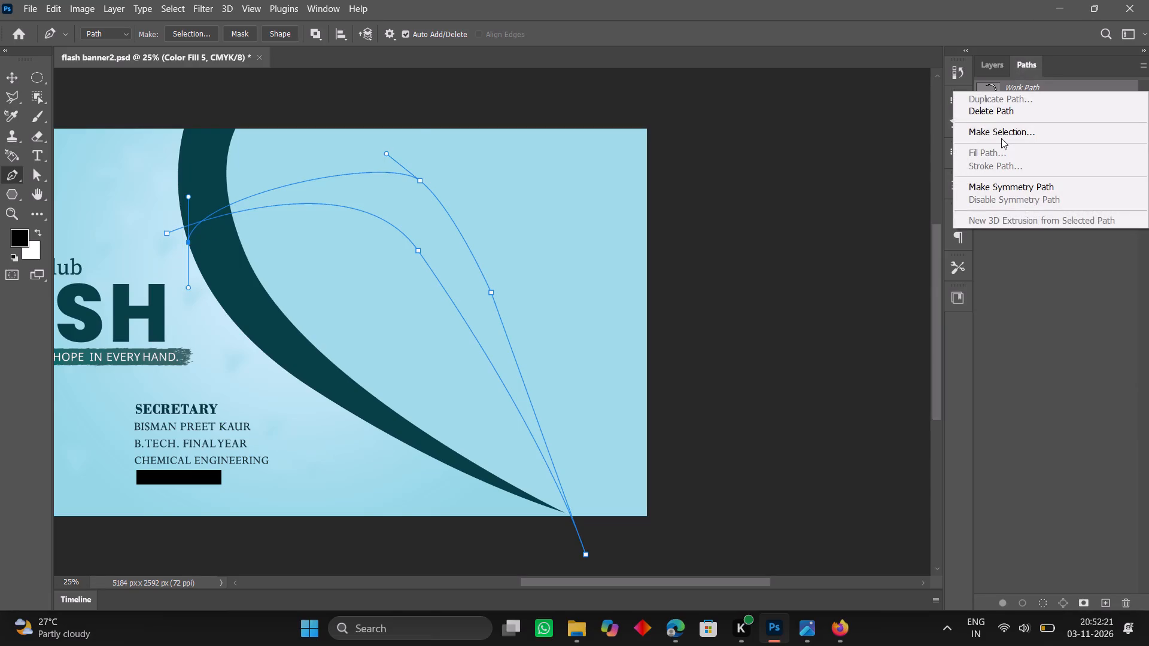
left_click(1001, 138)
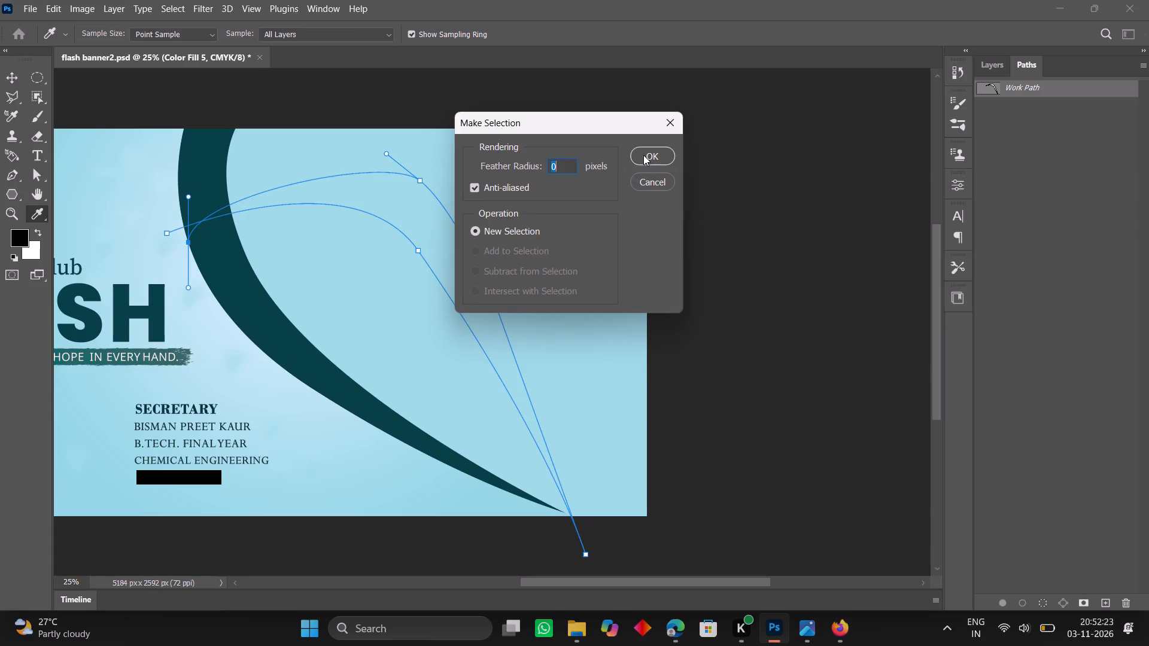
left_click(643, 155)
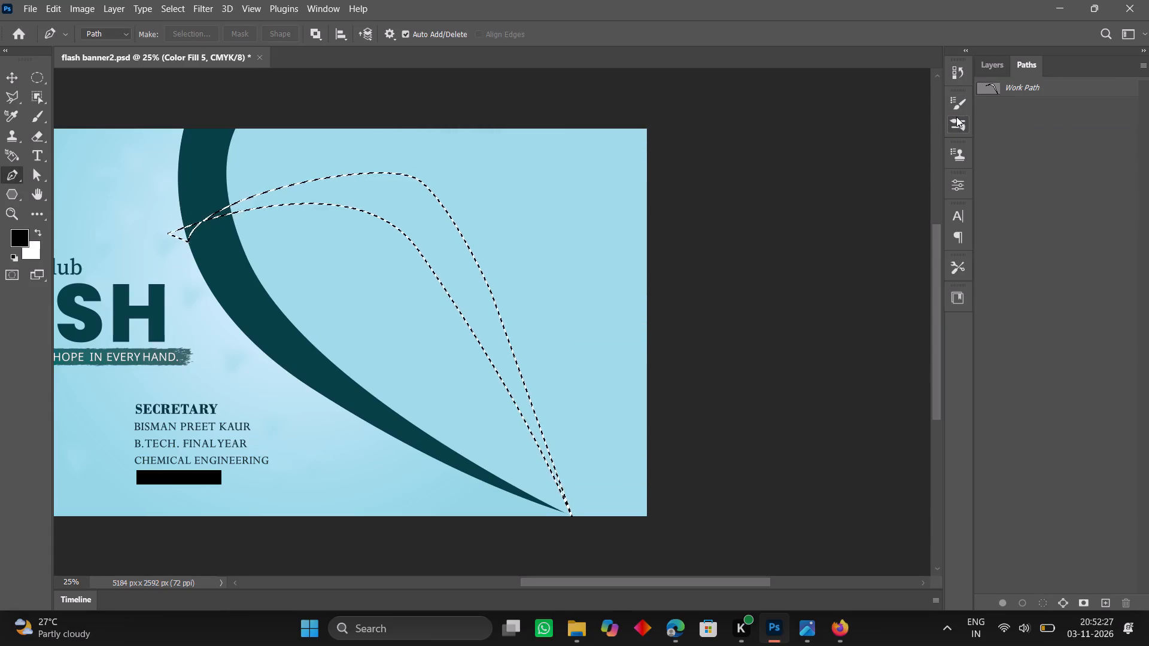
Fill the selection with a solid color layer using the dark teal 073f46 sampled from the existing band.
left_click(988, 70)
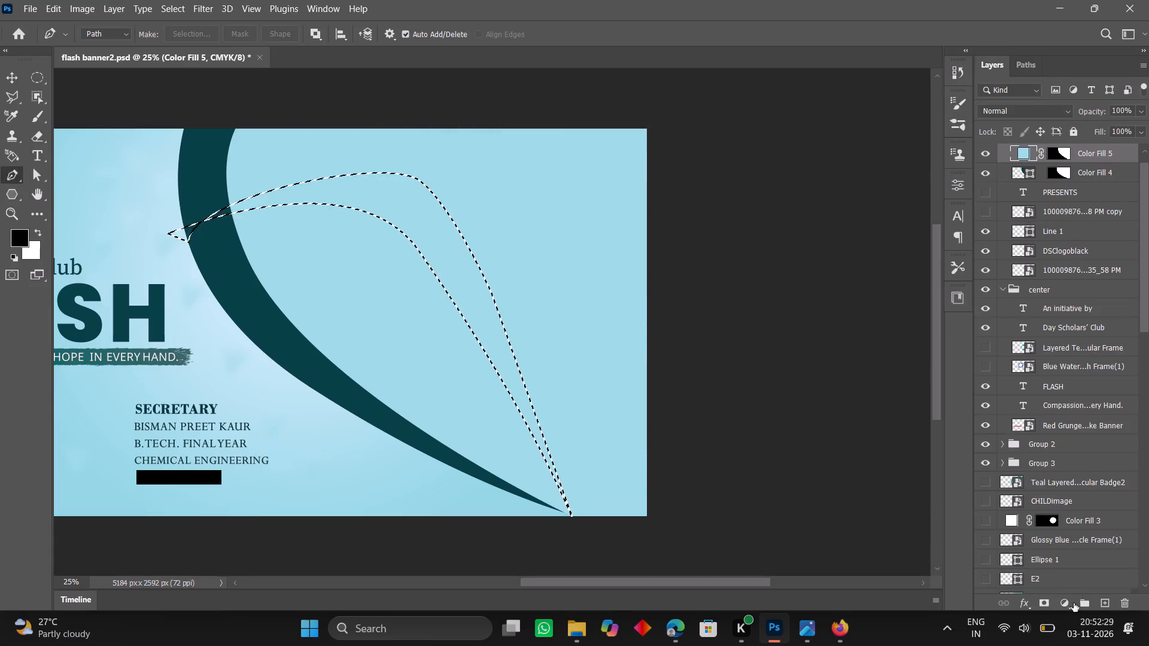
left_click(1071, 605)
left_click(1054, 339)
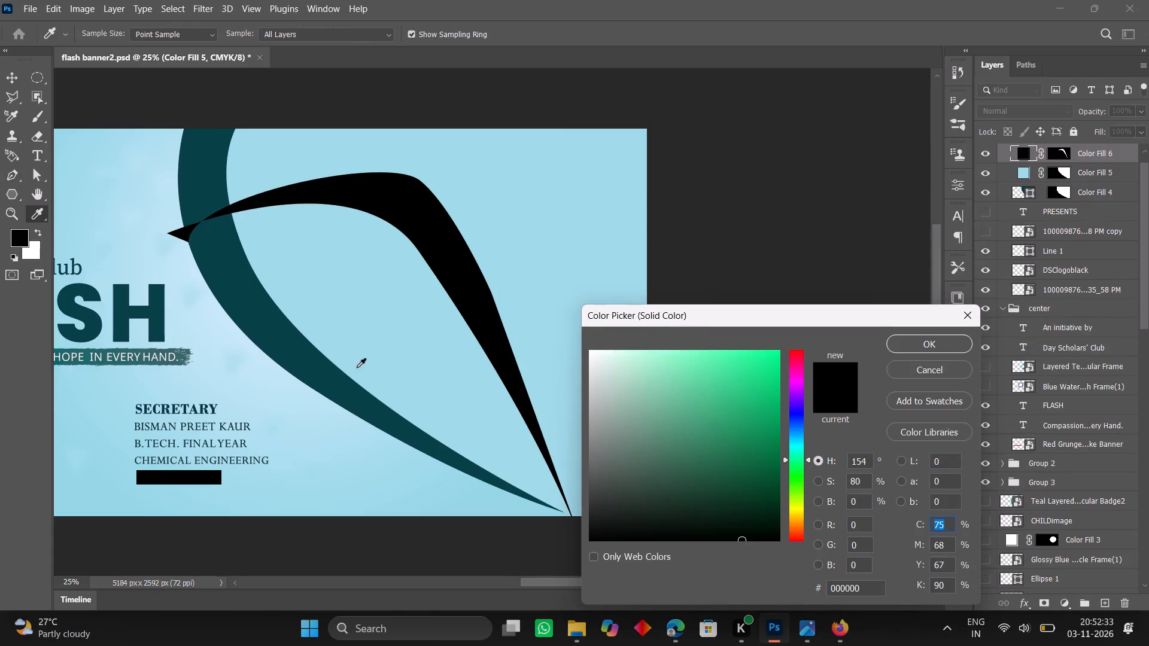
left_click(321, 380)
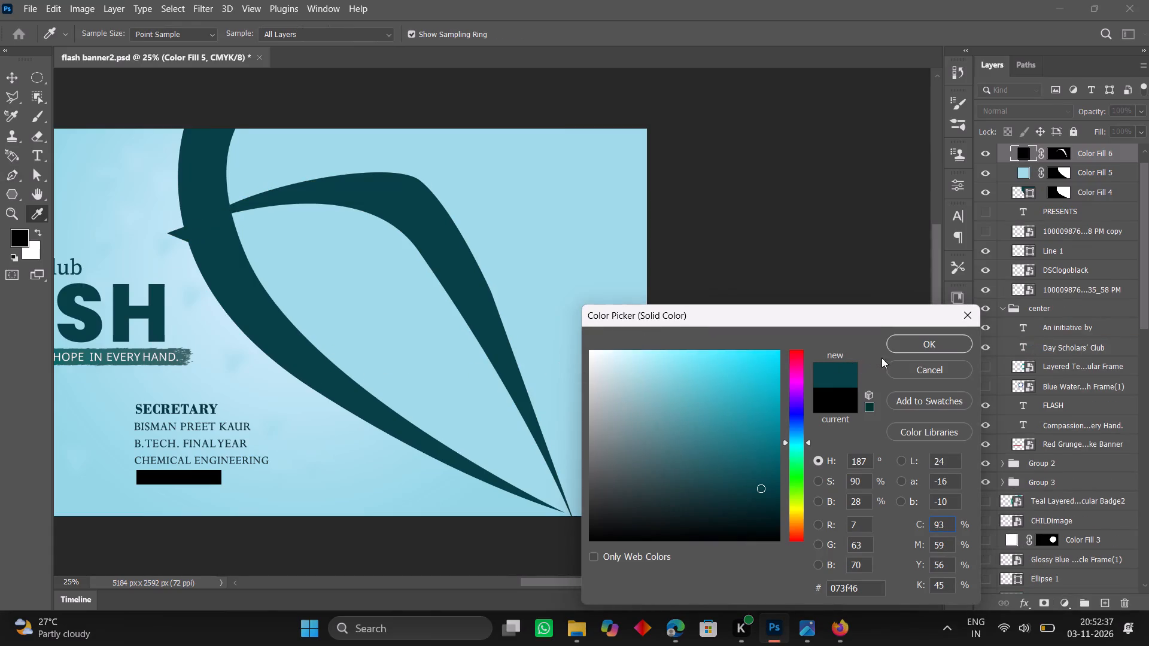
left_click(929, 345)
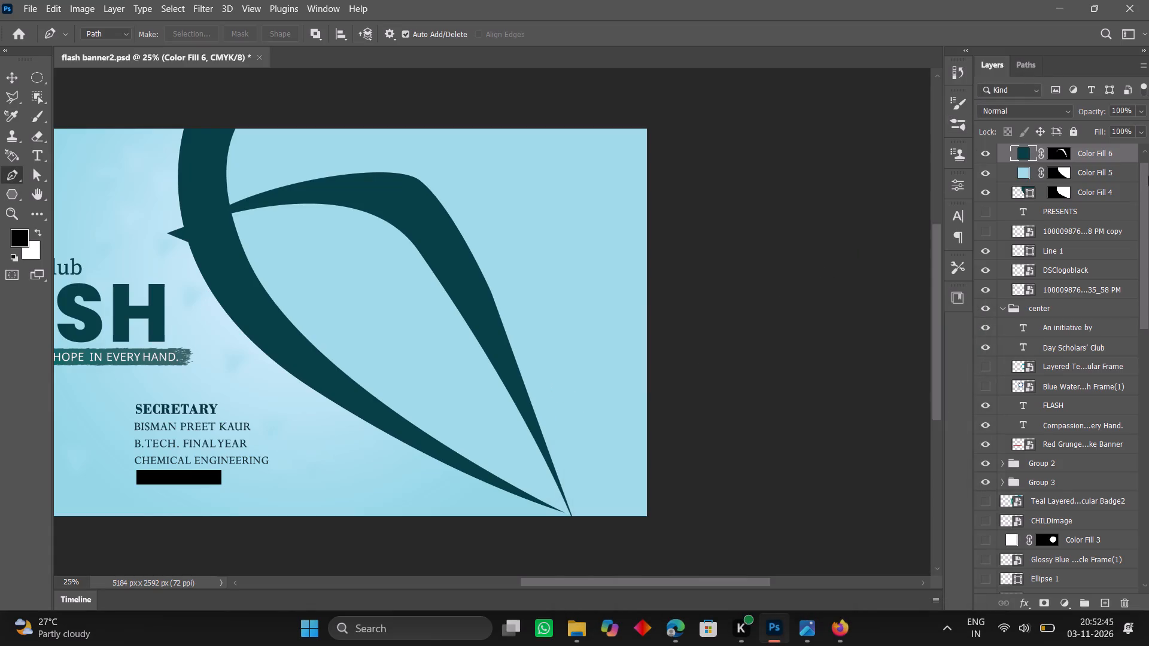
Move the new teal shape up near the banner's top edge and rotate it clockwise about 8.5°.
left_click(1, 74)
left_click(390, 207)
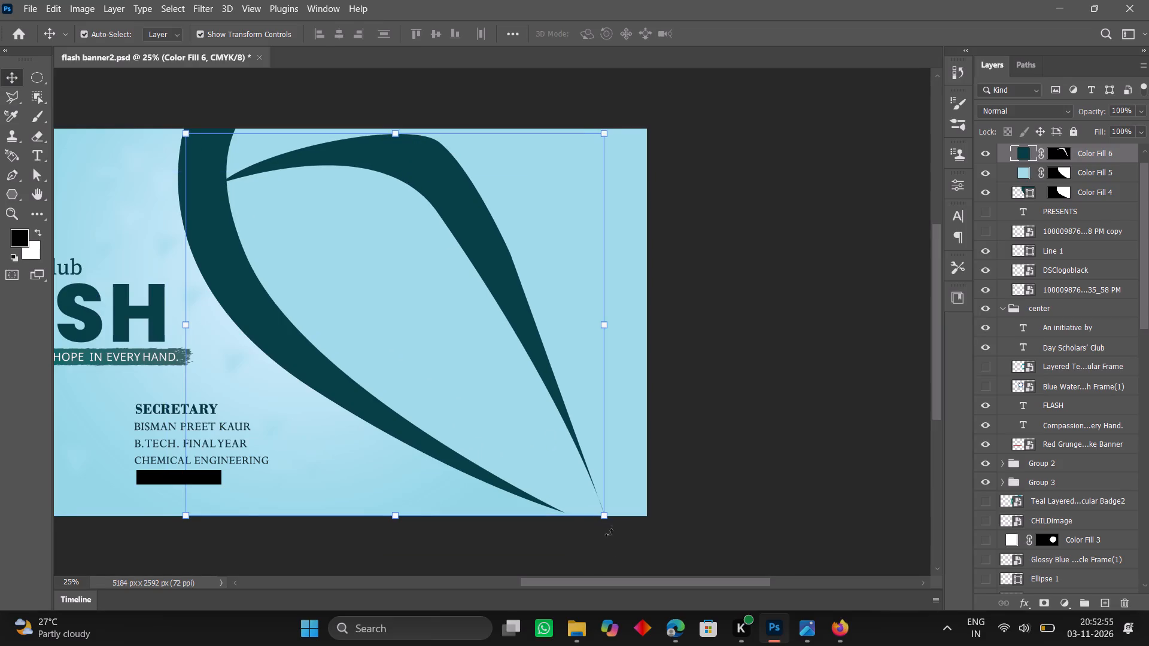
left_click_drag(609, 528, 583, 558)
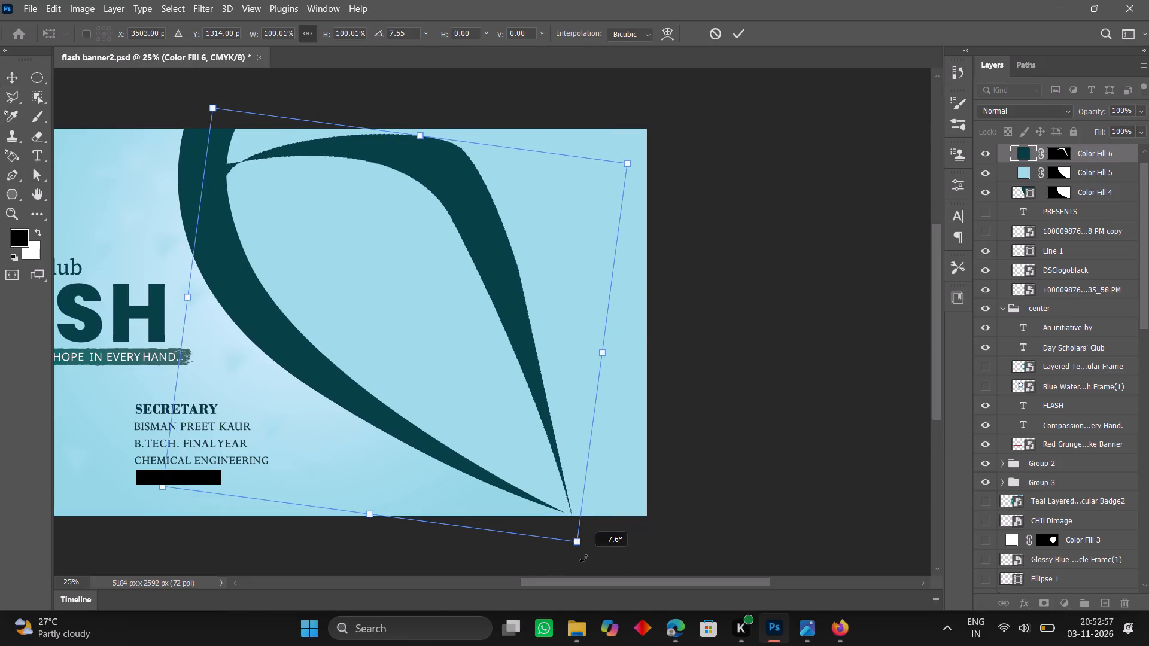
left_click_drag(583, 558, 582, 559)
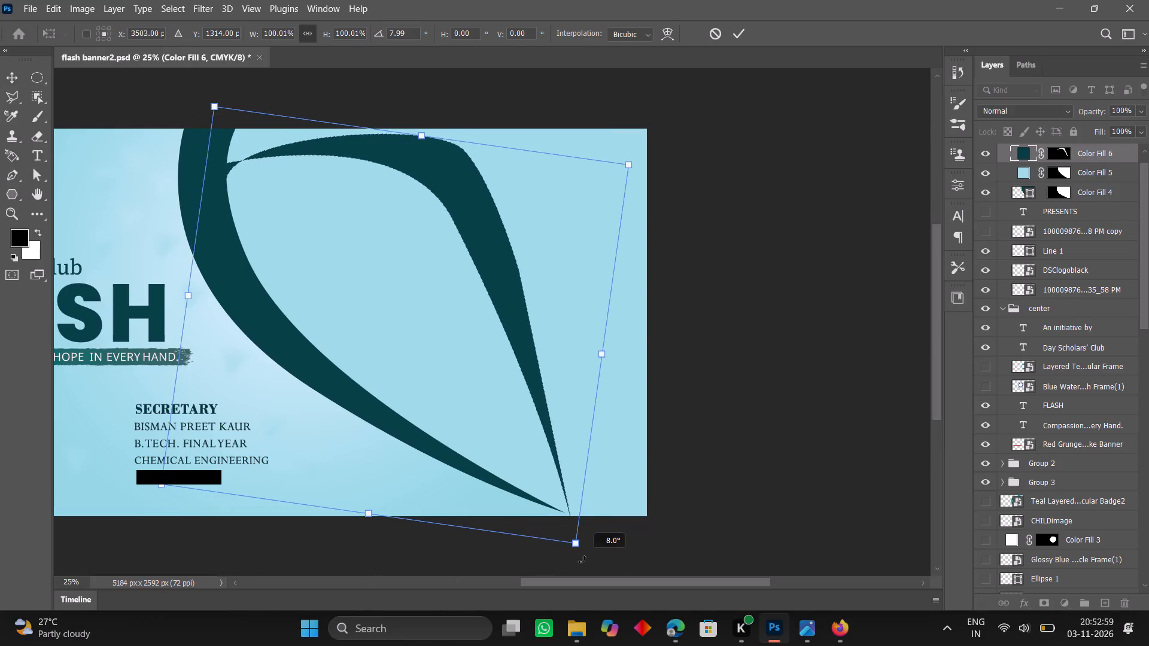
left_click_drag(582, 559, 580, 561)
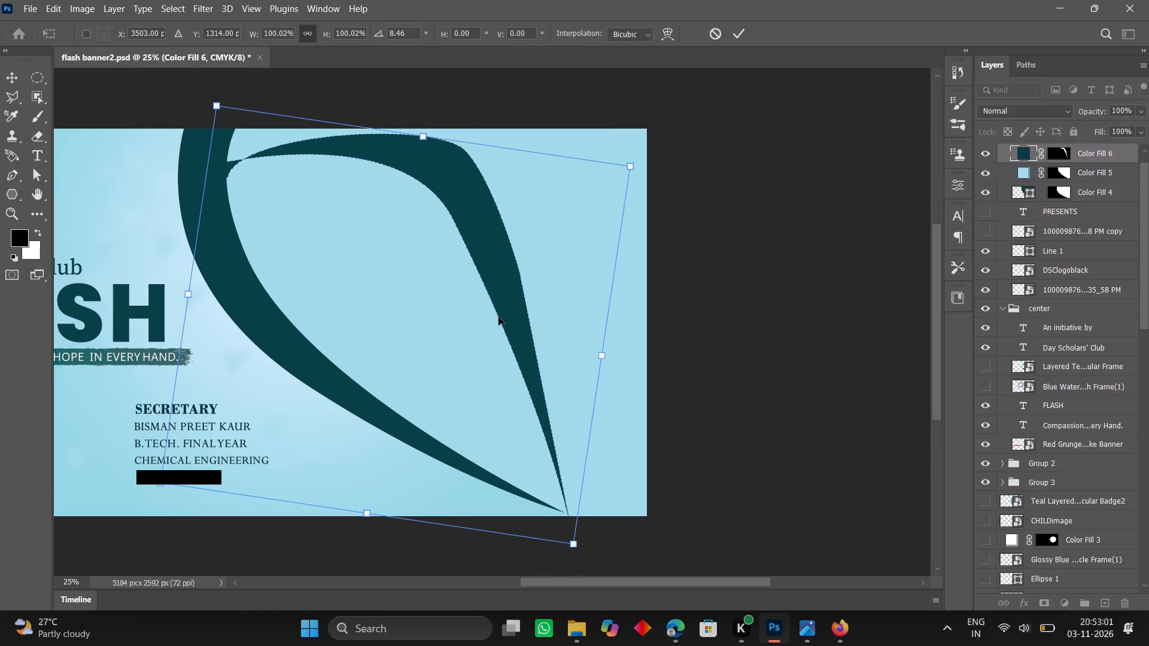
Shift the rotated shape past the banner's top edge and scale it to about 101.7%, its lower tip meeting the first band's tip.
left_click_drag(476, 226, 445, 202)
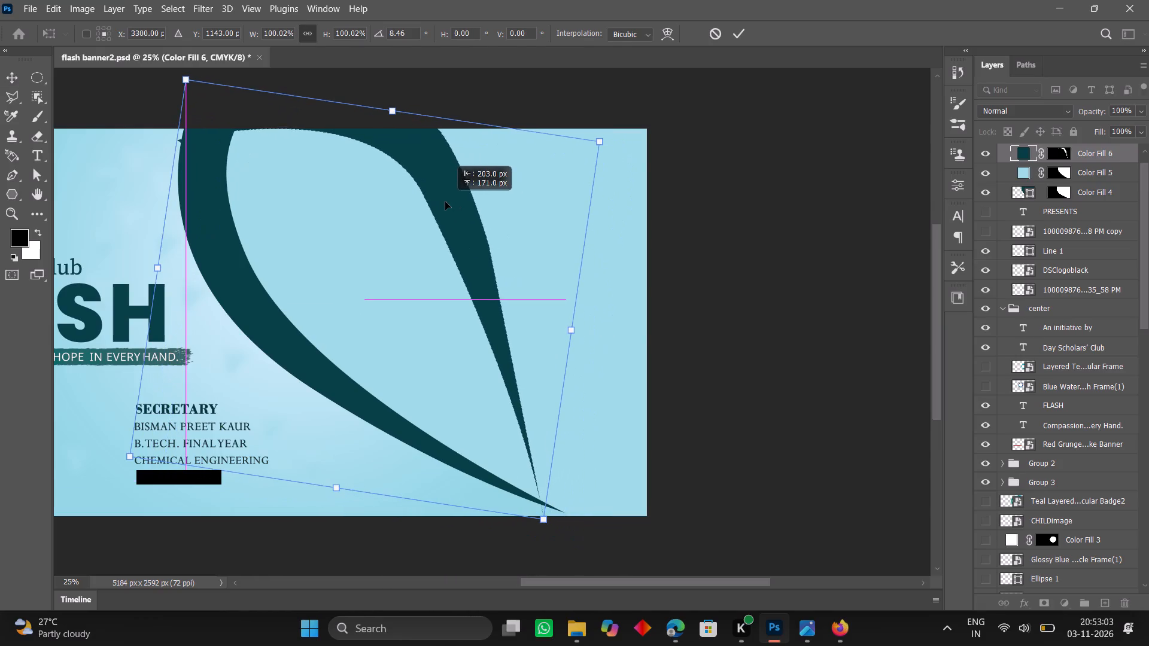
left_click_drag(445, 202, 463, 196)
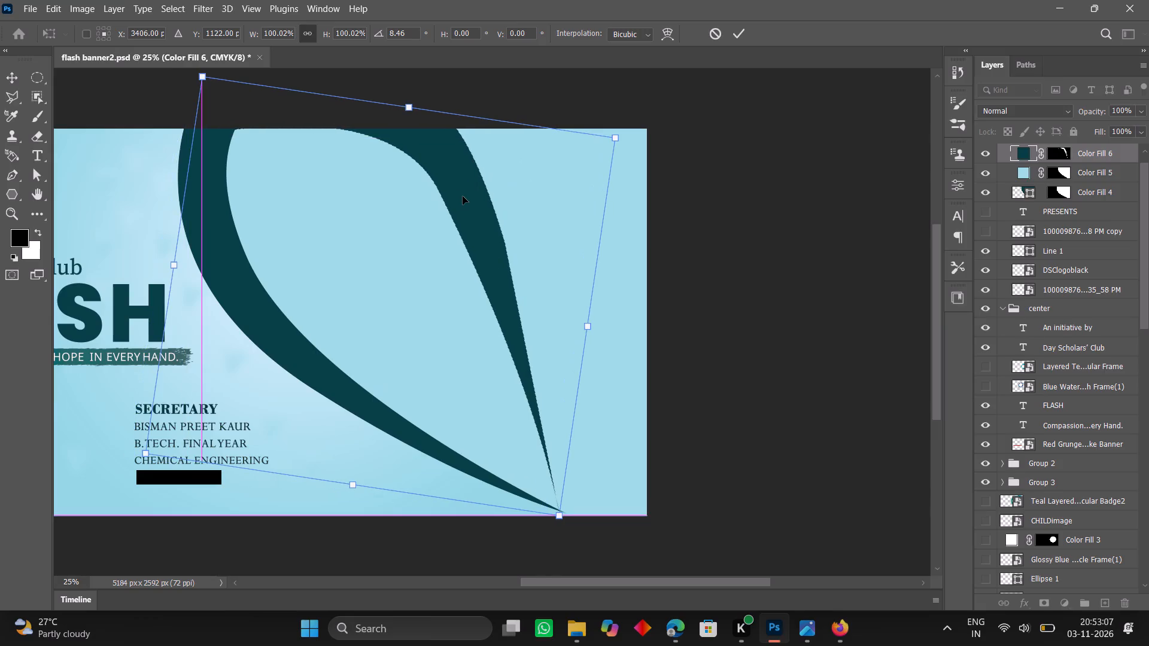
left_click(557, 517)
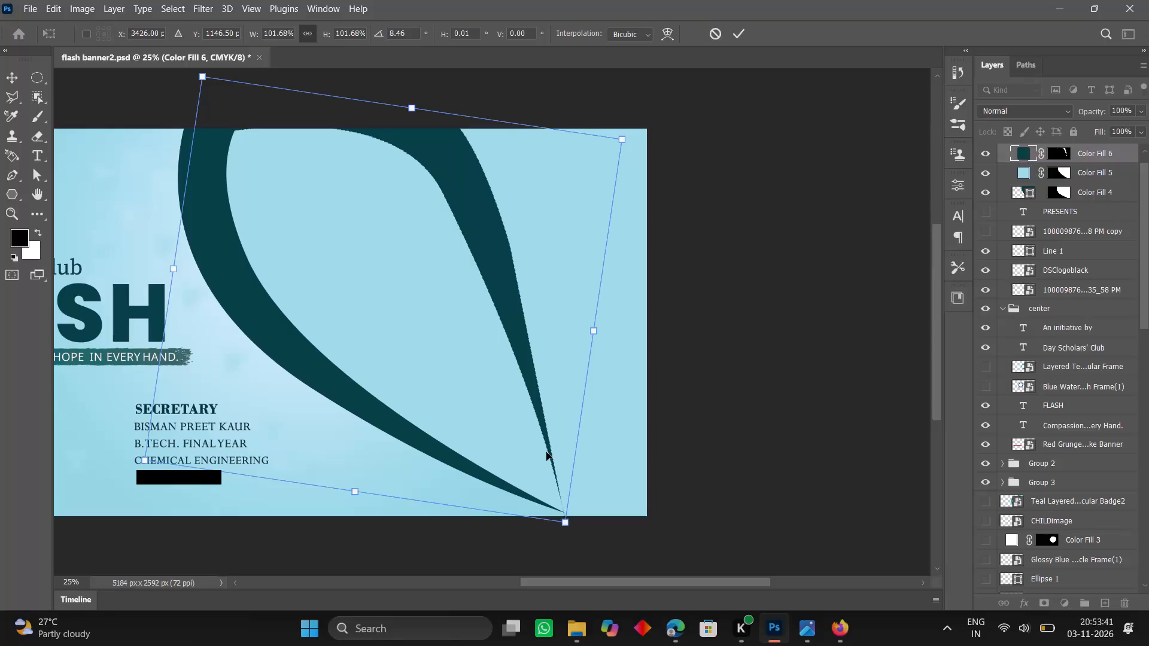
left_click(6, 78)
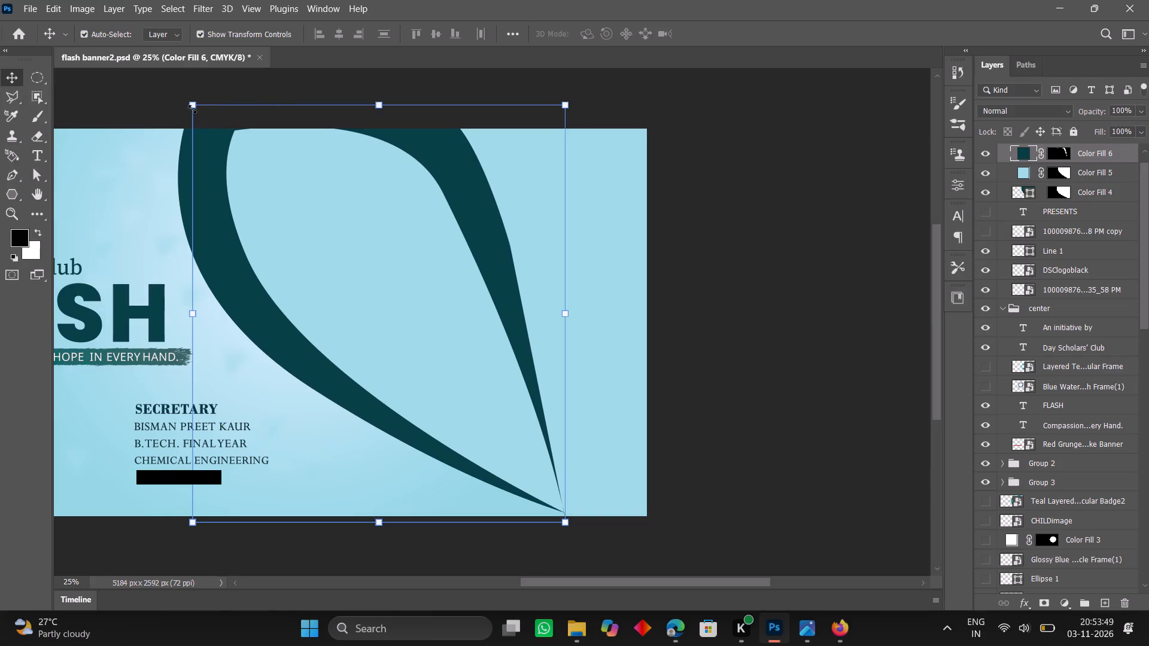
Enlarge the second teal shape to about 102.6%, keeping its lower tip aligned with the first band's tip.
left_click_drag(191, 105, 189, 95)
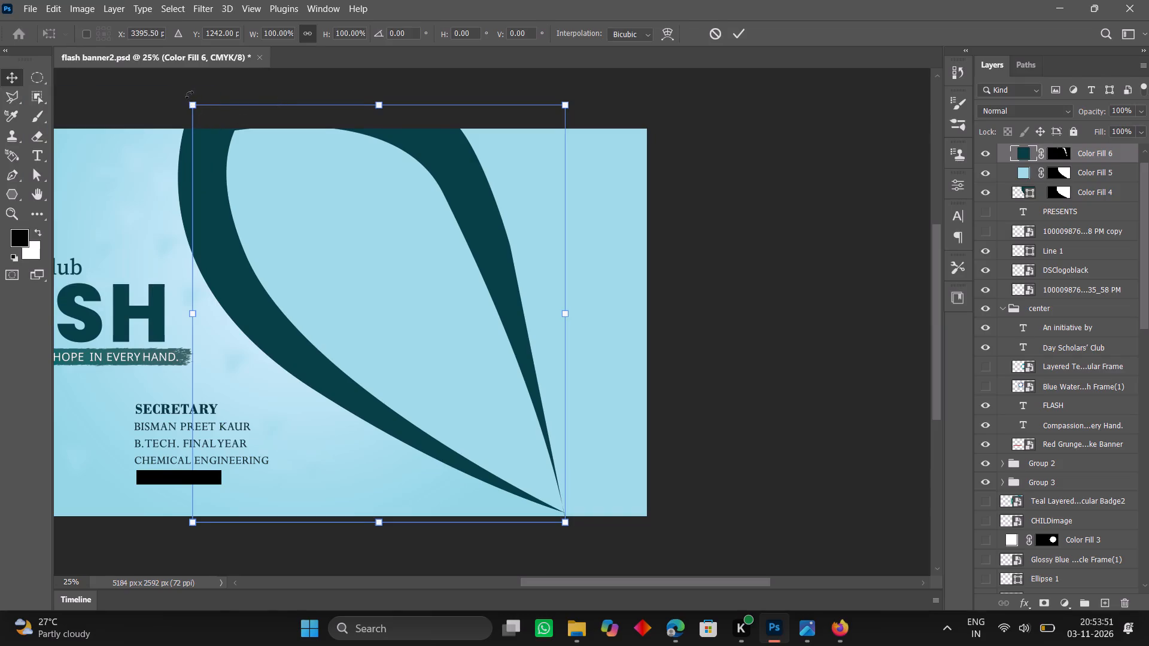
left_click_drag(189, 95, 187, 93)
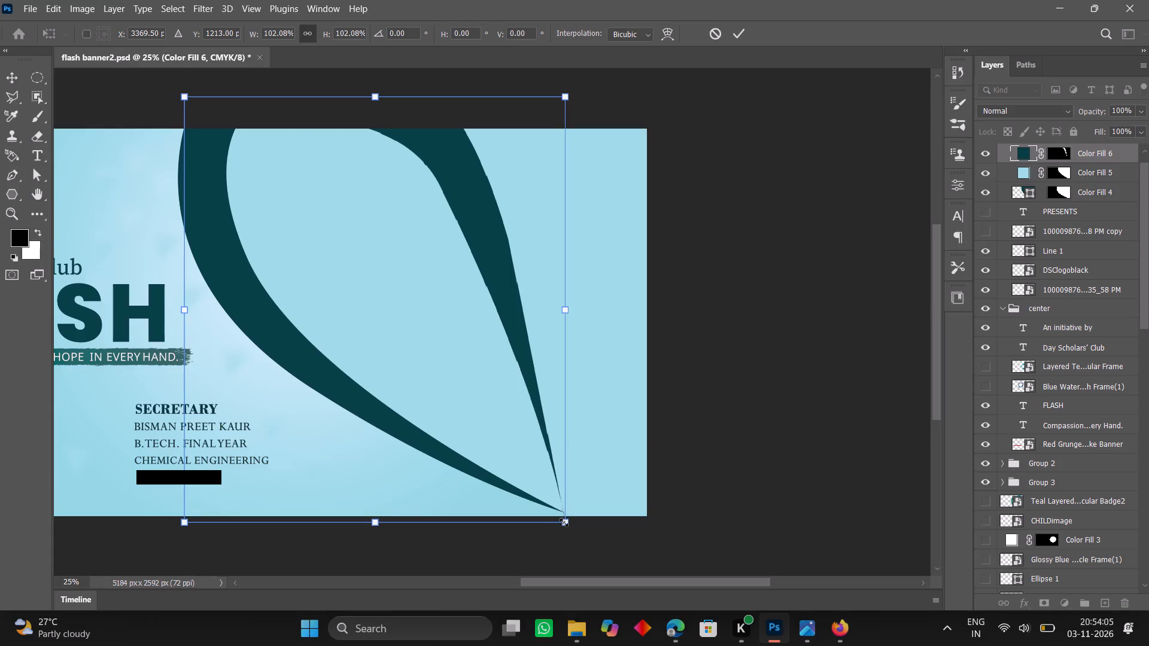
left_click_drag(566, 523, 568, 517)
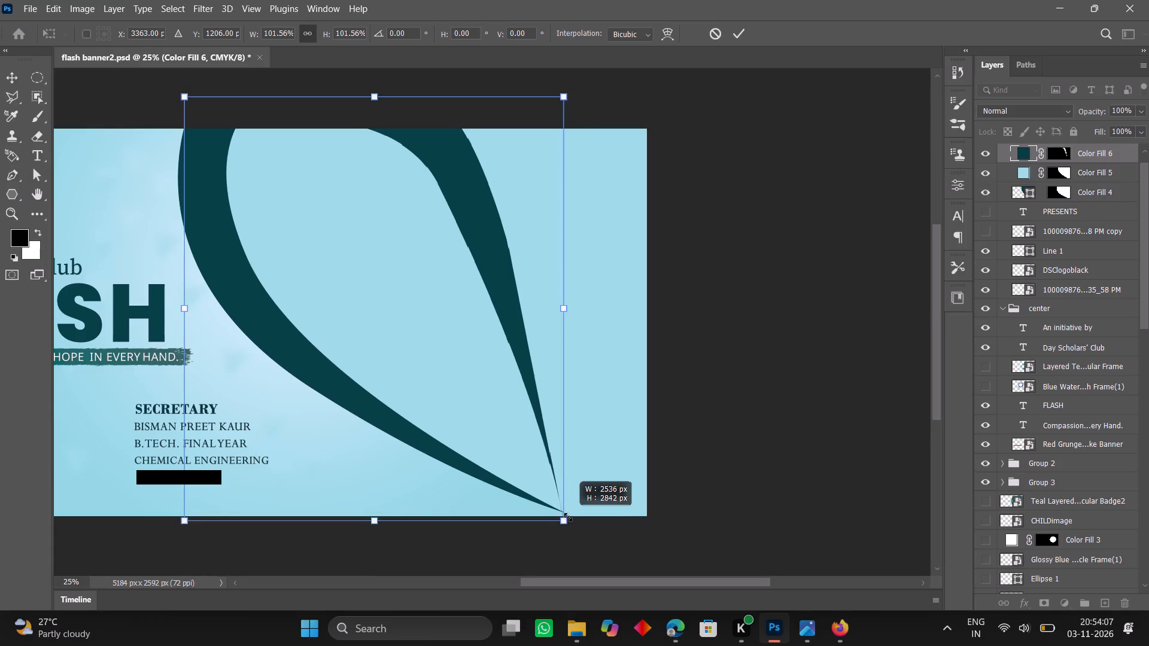
left_click_drag(568, 517, 577, 517)
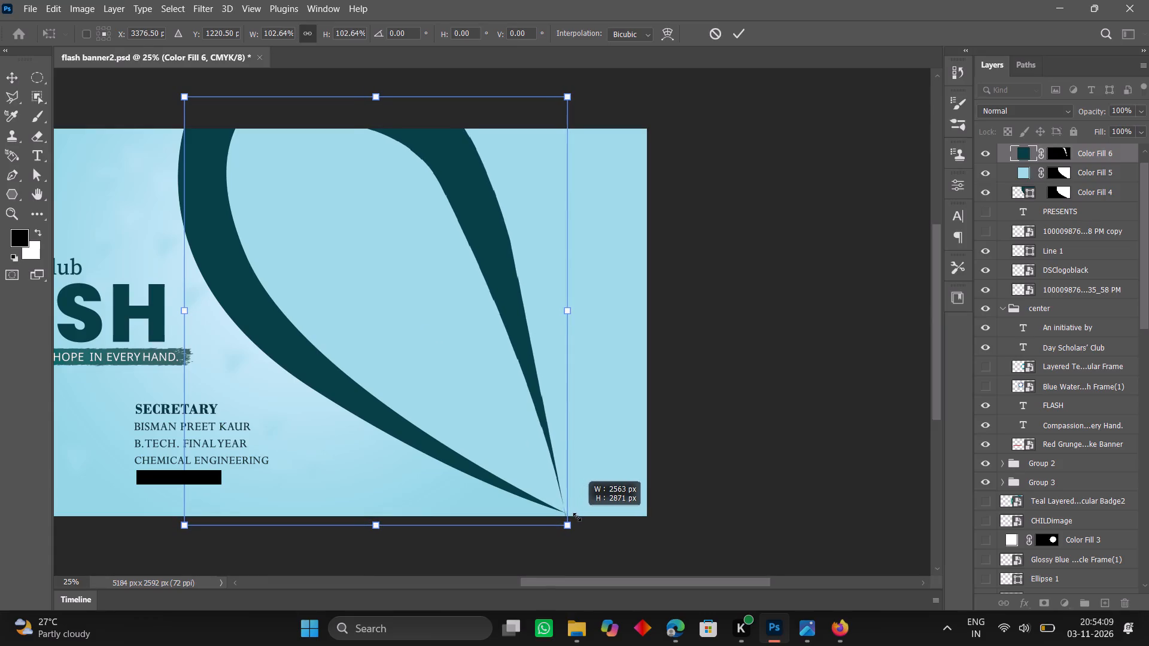
left_click_drag(577, 517, 576, 518)
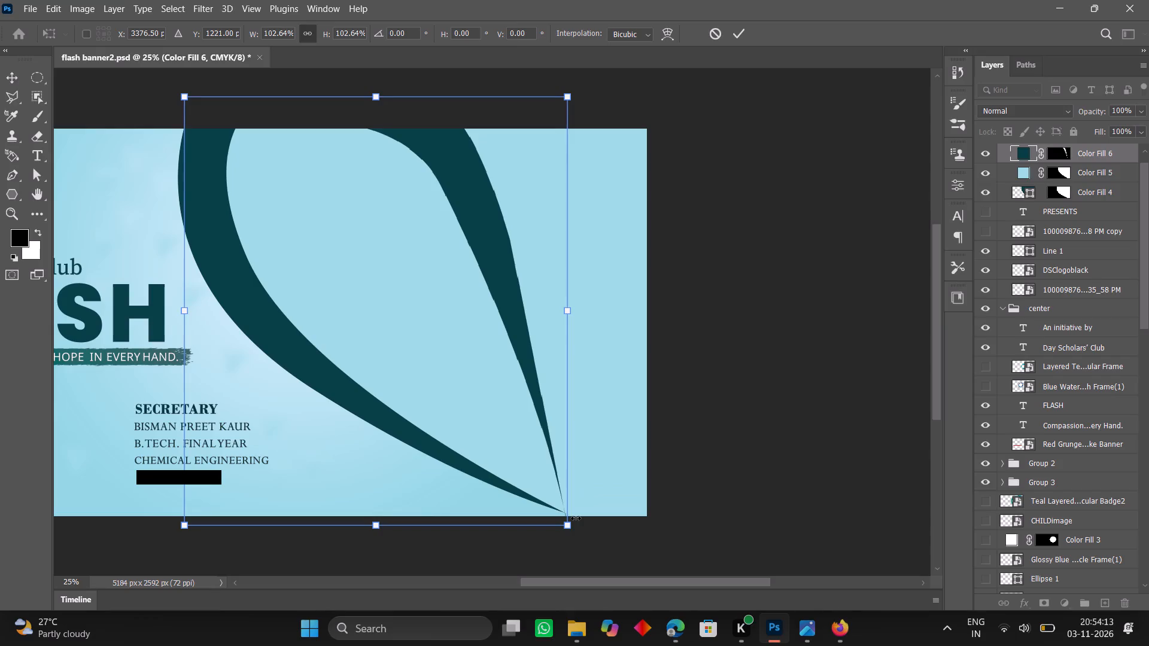
Examine the enlarged teal shape's edges up close for smoothness.
key("ctrl+plus")
key("ctrl+plus")
key("ctrl+plus")
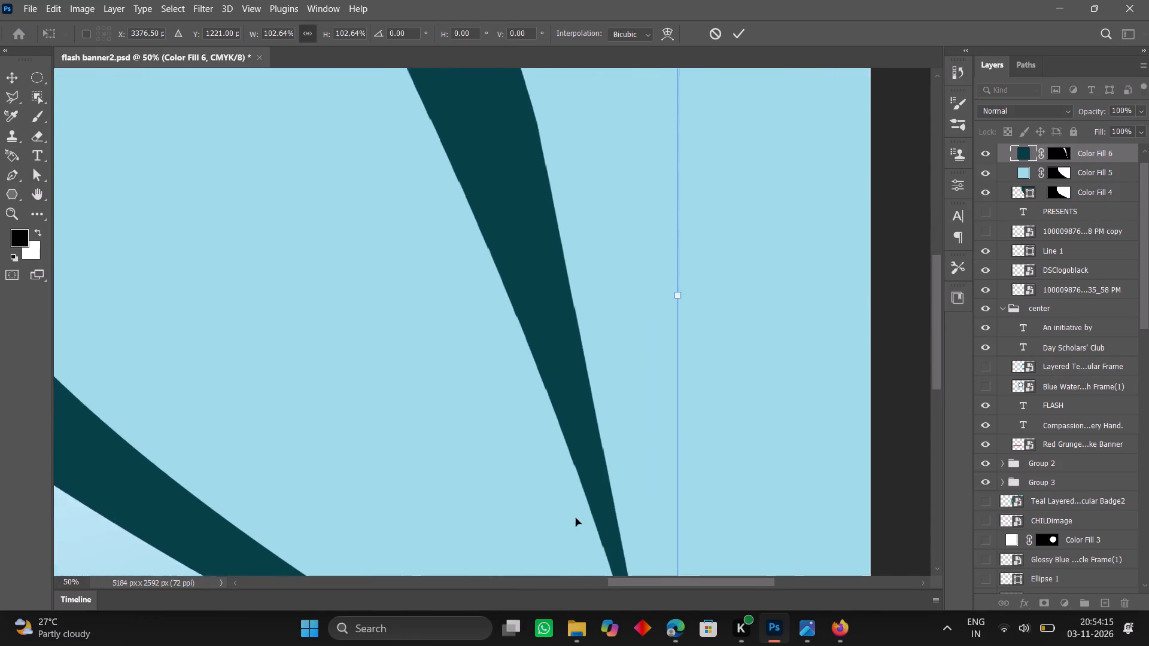
key("ctrl+plus")
key("ctrl+plus")
key("ctrl+plus")
key("ctrl+plus")
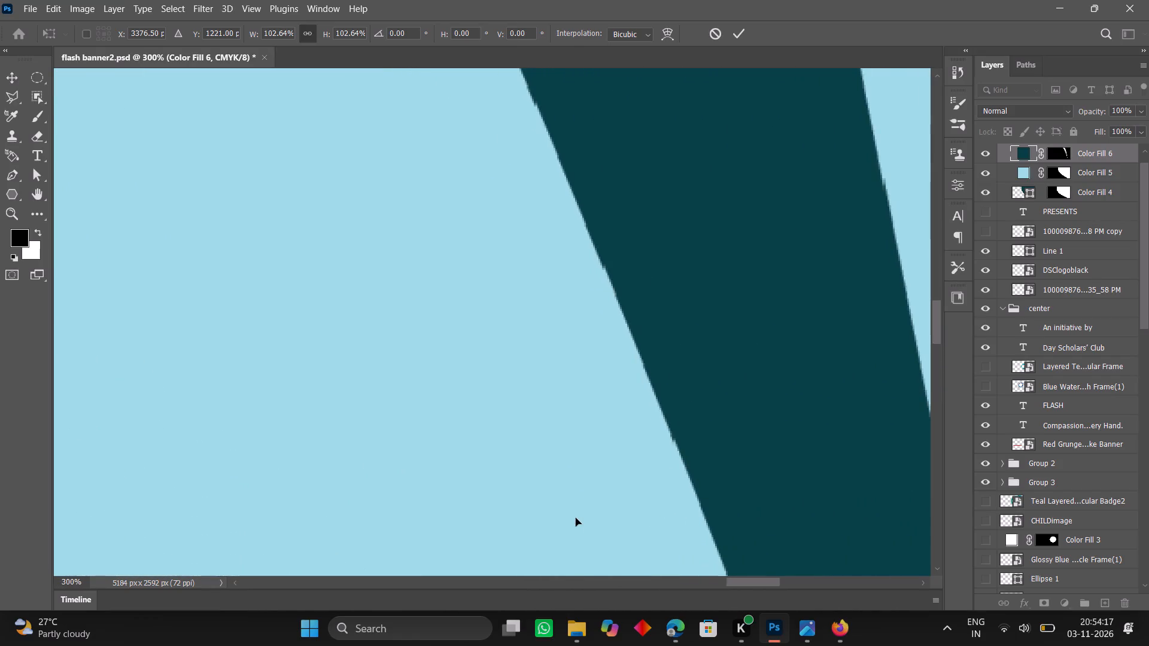
key("ctrl+Insert")
key("ctrl+Insert")
key("ctrl+minus")
key("ctrl+minus")
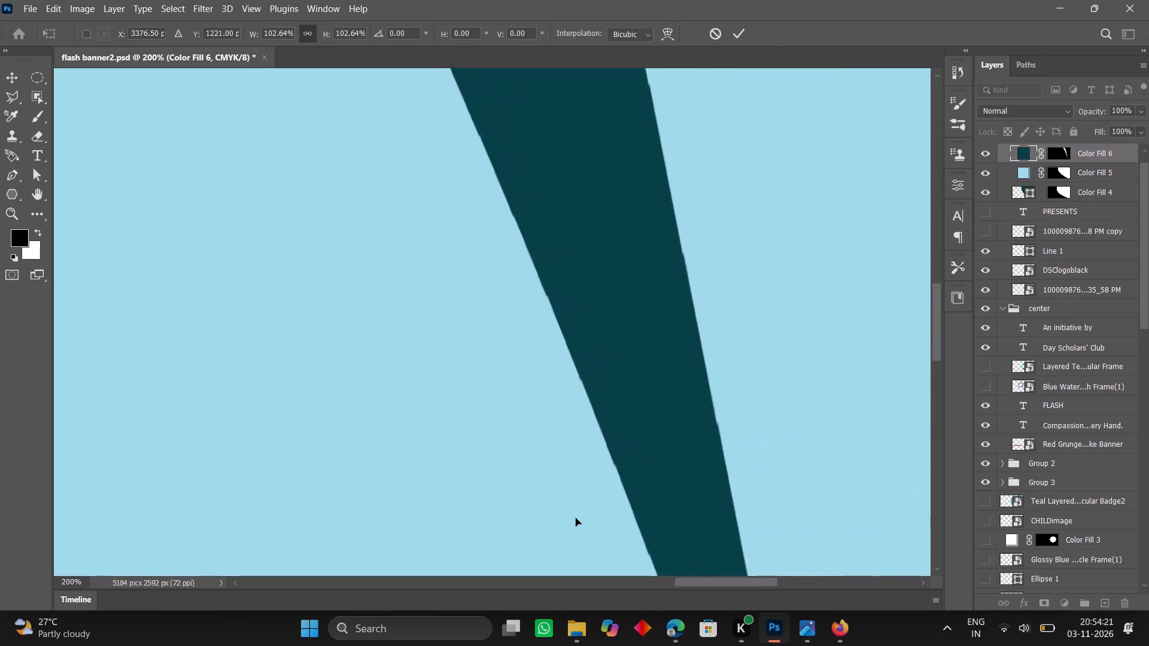
key("ctrl+minus")
key("ctrl+minus")
key("ctrl+minus")
left_click(876, 425)
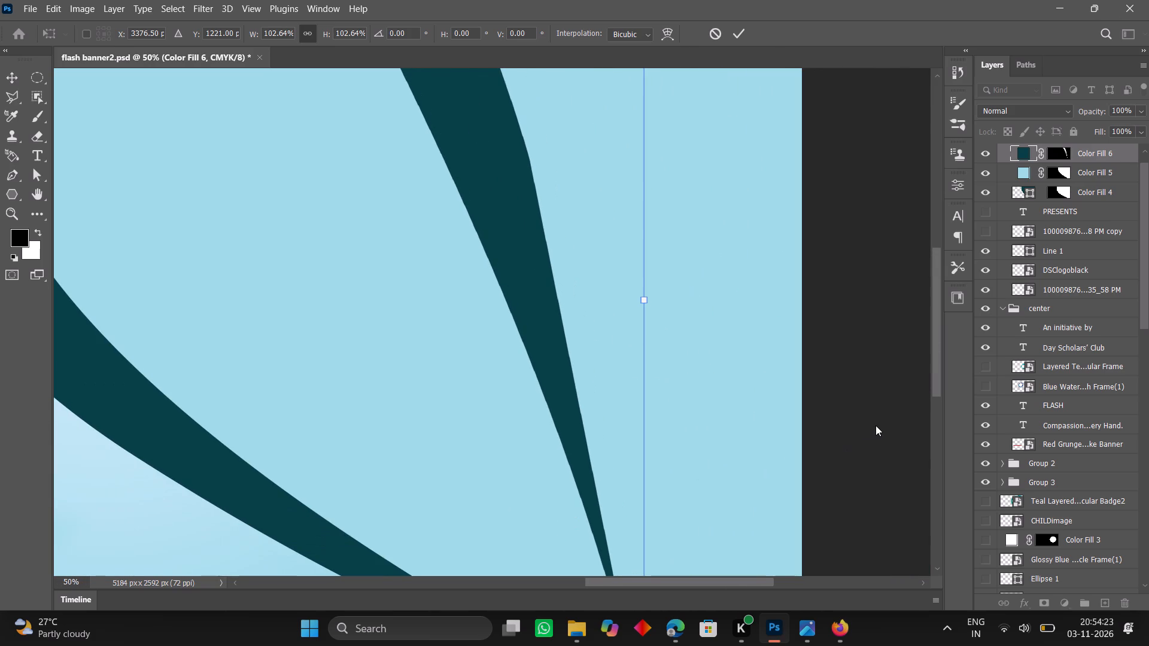
Apply the 102.64% enlargement to the second dark teal shape.
left_click(8, 73)
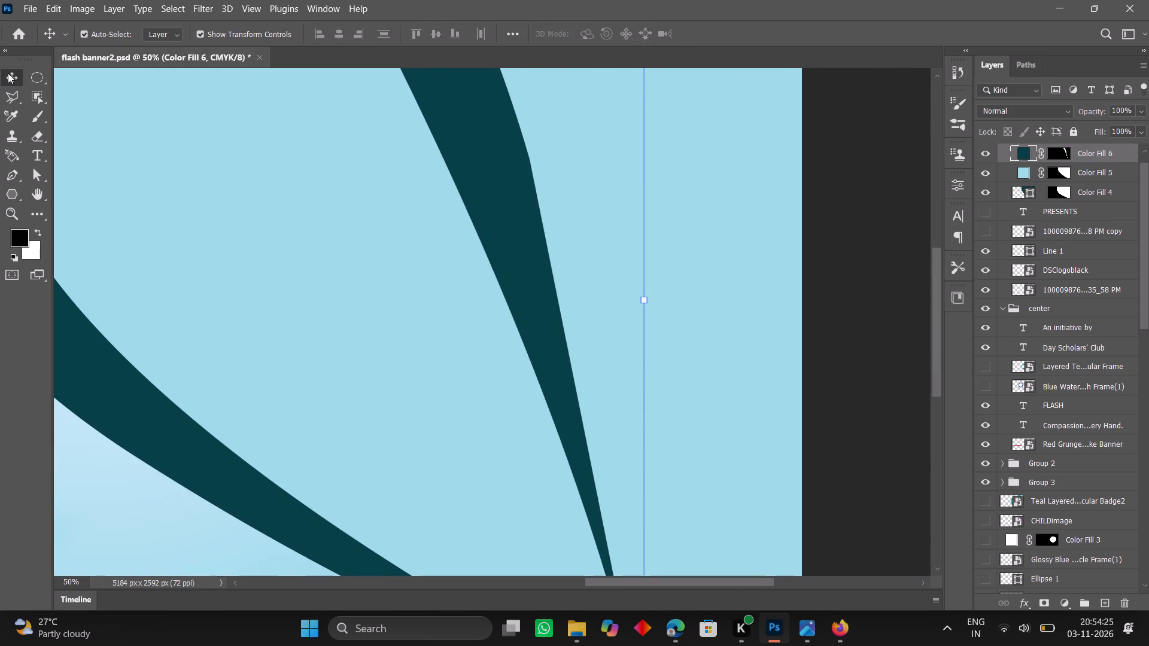
Examine the whole banner with nothing selected to judge how the two dark teal shapes fit together.
key("ctrl+Insert")
left_click(450, 2)
key("ctrl+Insert")
key("ctrl+Insert")
key("ctrl+Insert")
key("ctrl+minus")
key("ctrl+minus")
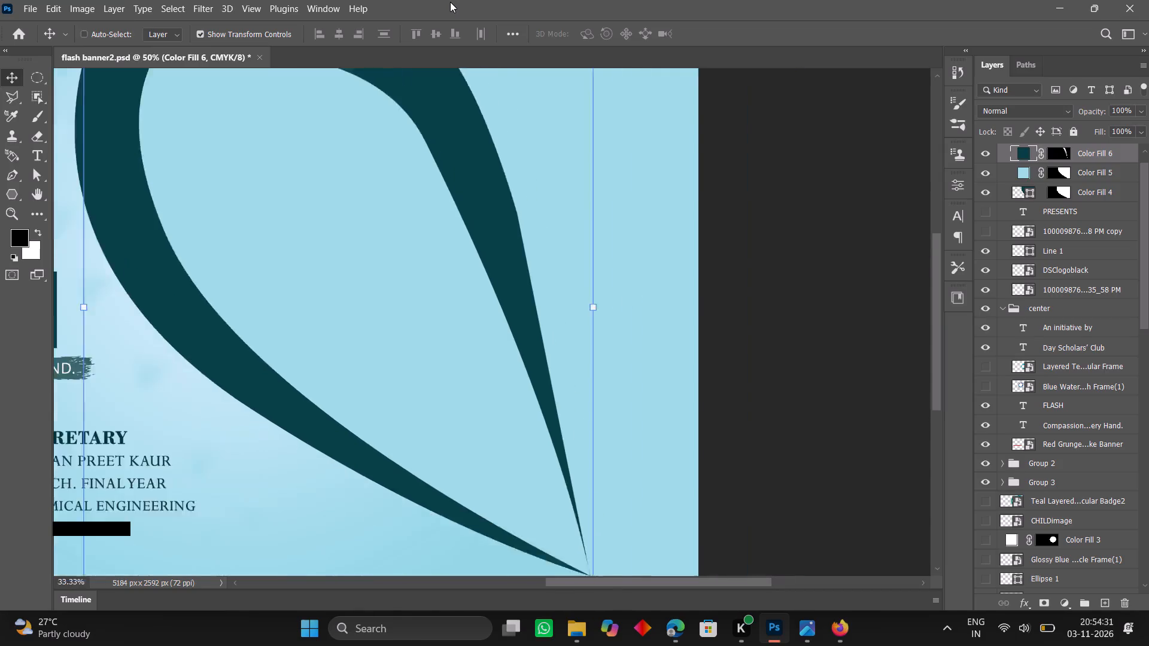
key("ctrl+minus")
scroll(450, 2, "left", 2)
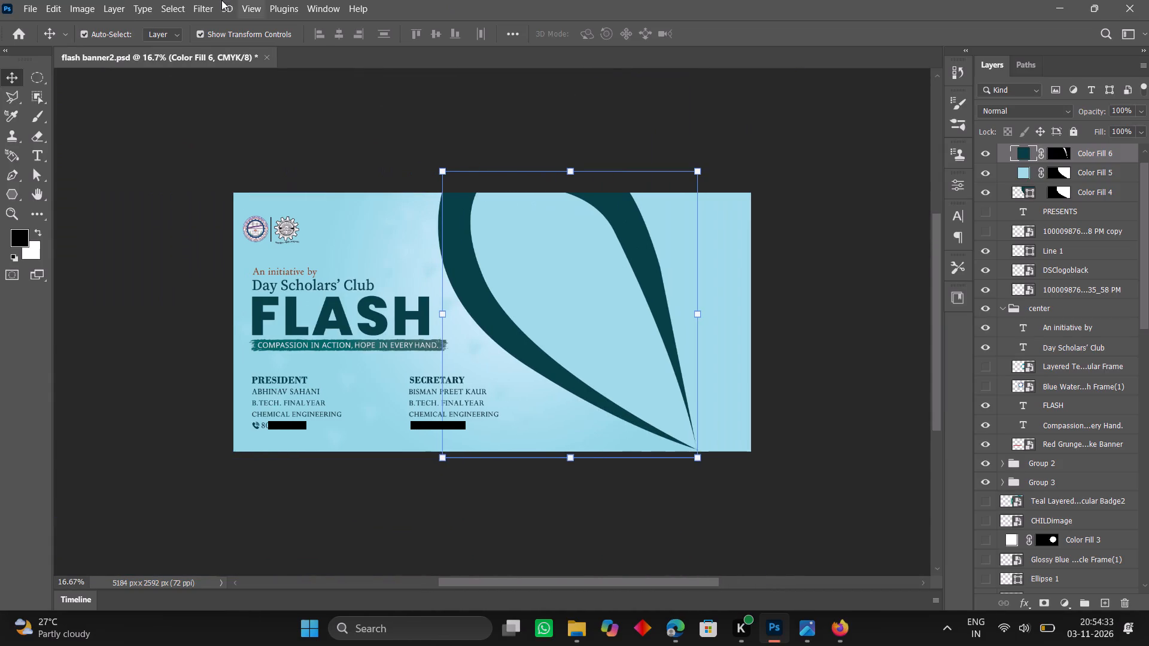
left_click(190, 87)
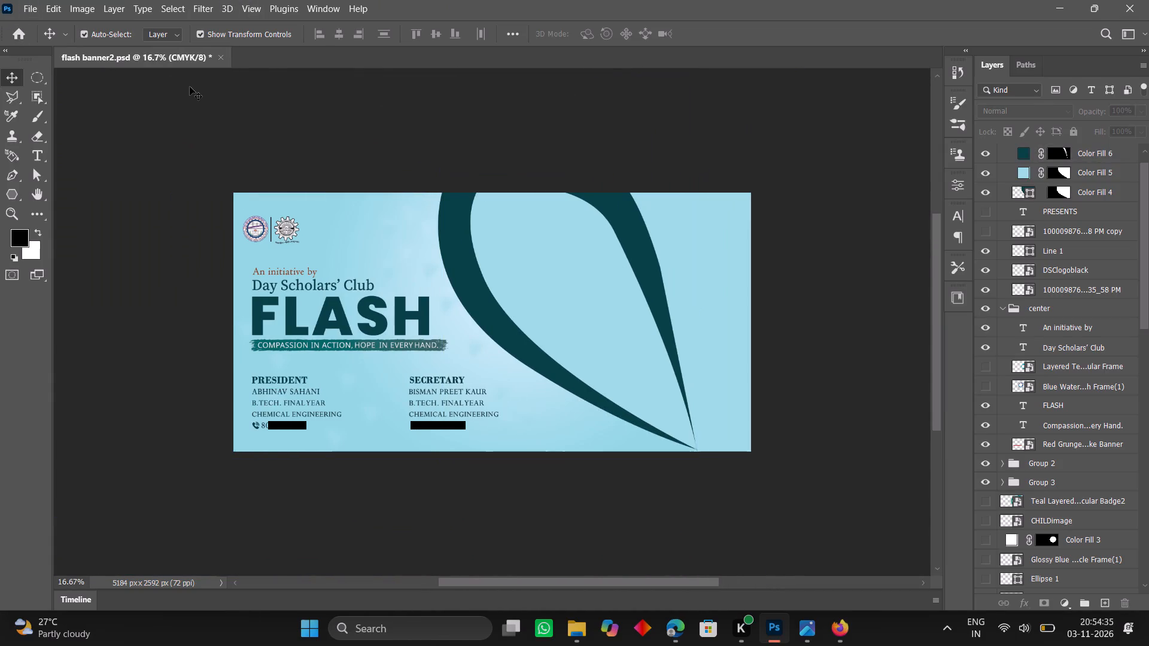
key("ctrl+Insert")
key("ctrl+Insert")
key("ctrl+Insert")
scroll(1031, 315, "up", 2)
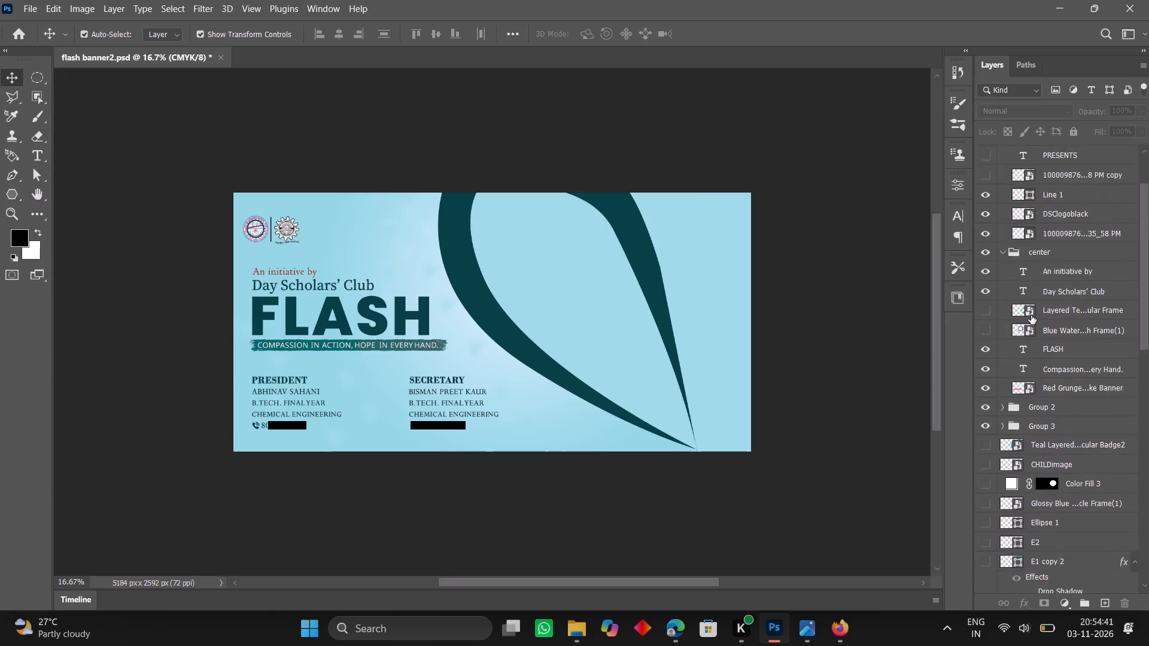
key("ctrl+plus")
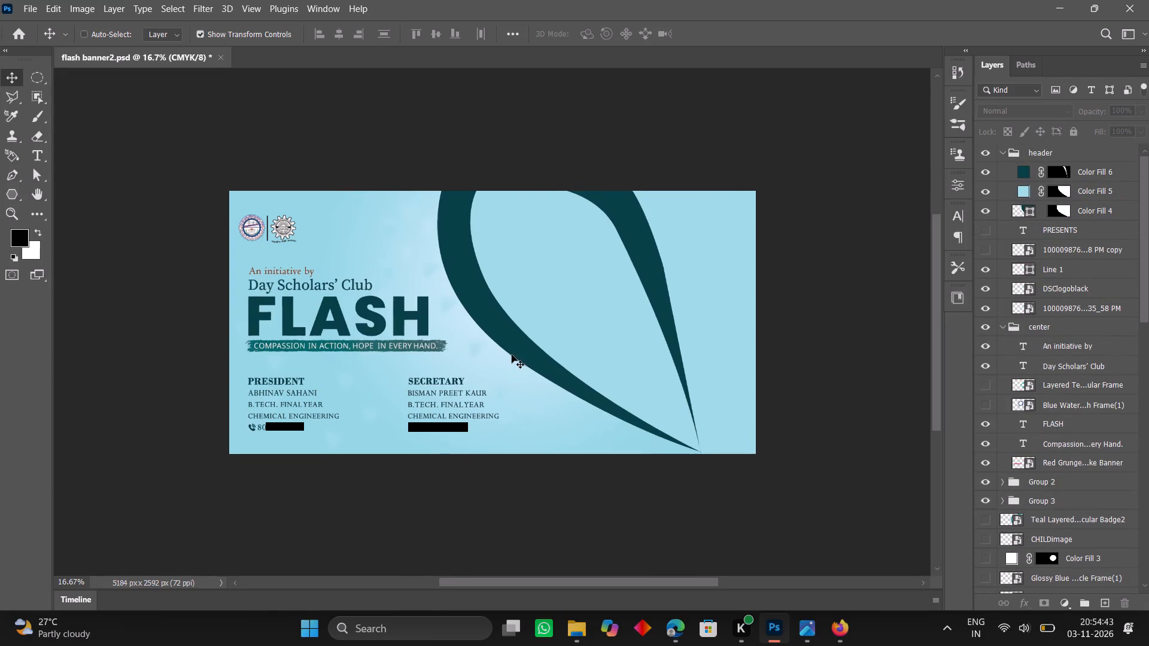
key("ctrl+plus")
key("ctrl+Insert")
key("ctrl+Insert")
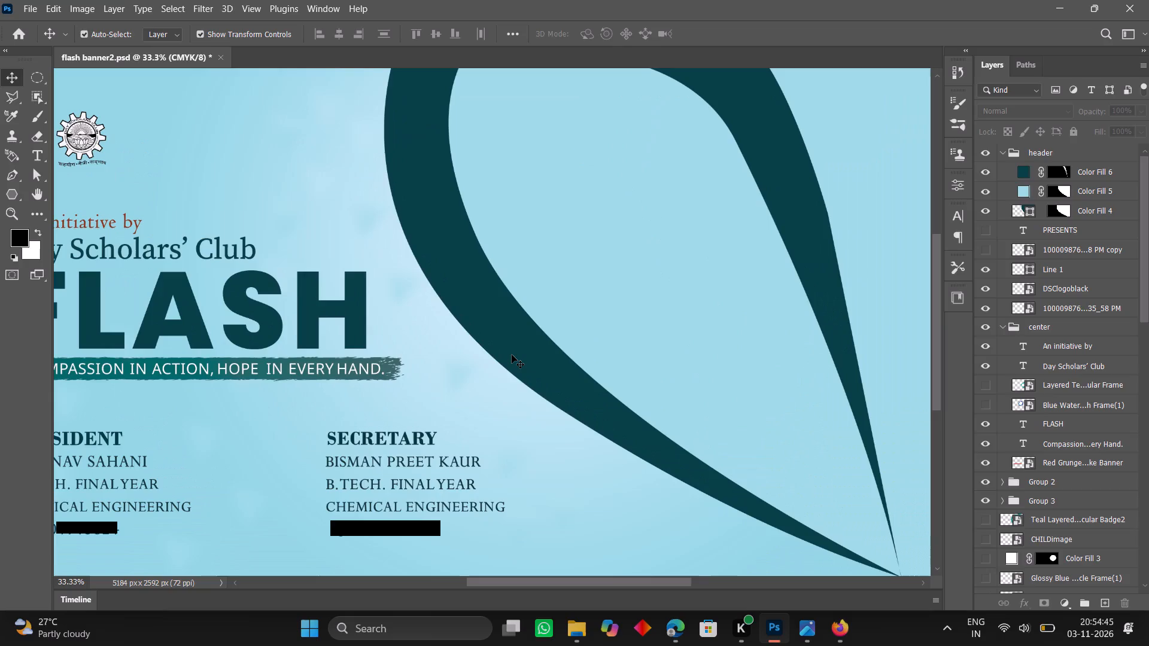
key("ctrl+minus")
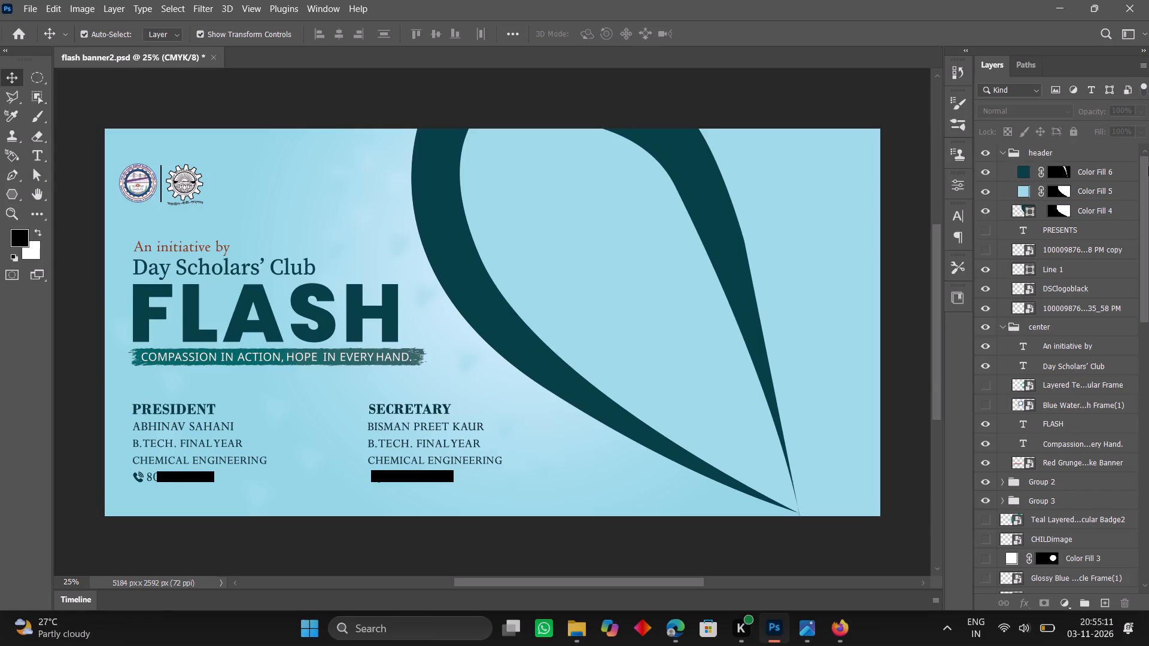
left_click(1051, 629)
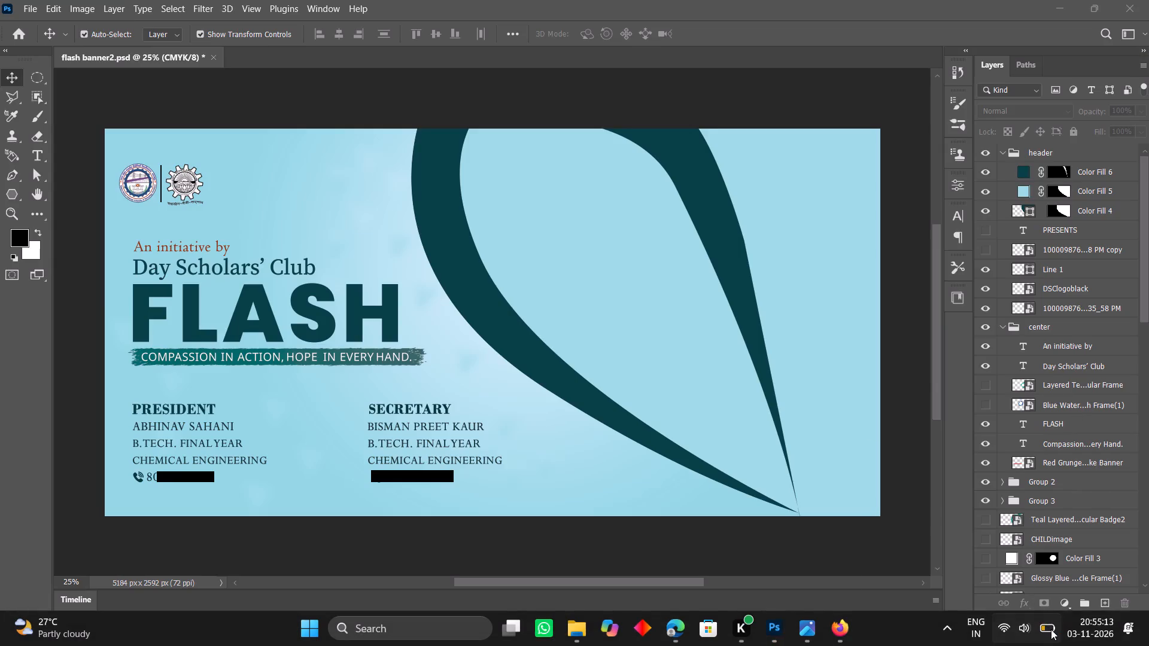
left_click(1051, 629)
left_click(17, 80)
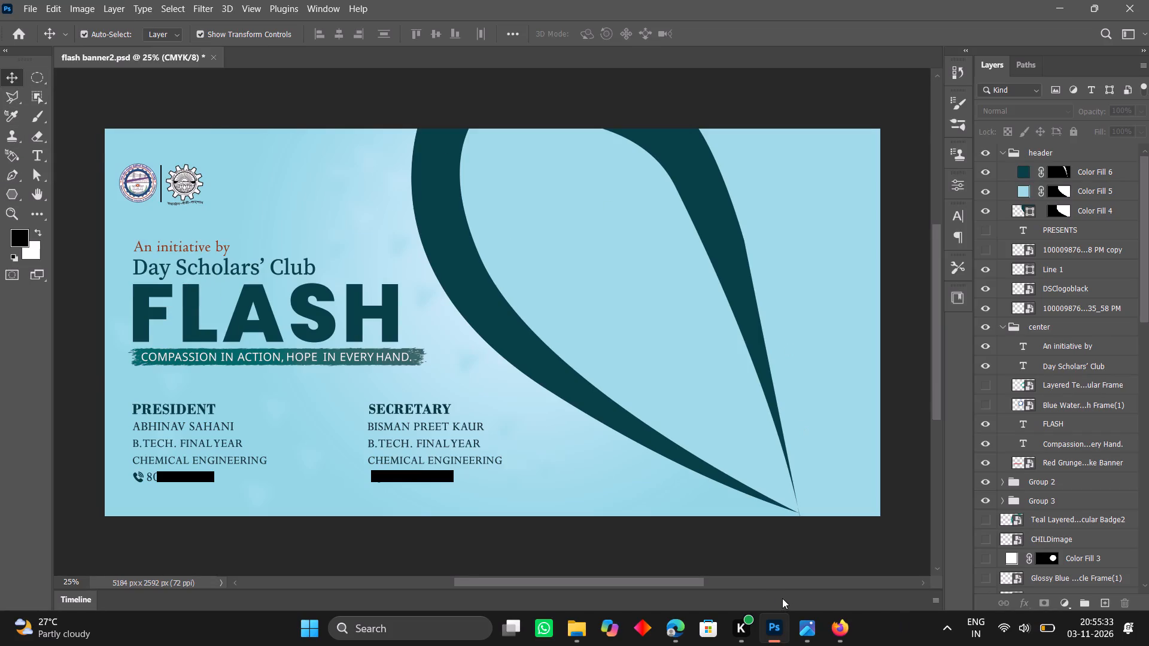
Show the hidden CHILDimage layer and move it to the top of the header group, above Color Fill 6.
scroll(1002, 369, "up", 2)
scroll(1066, 373, "down", 1)
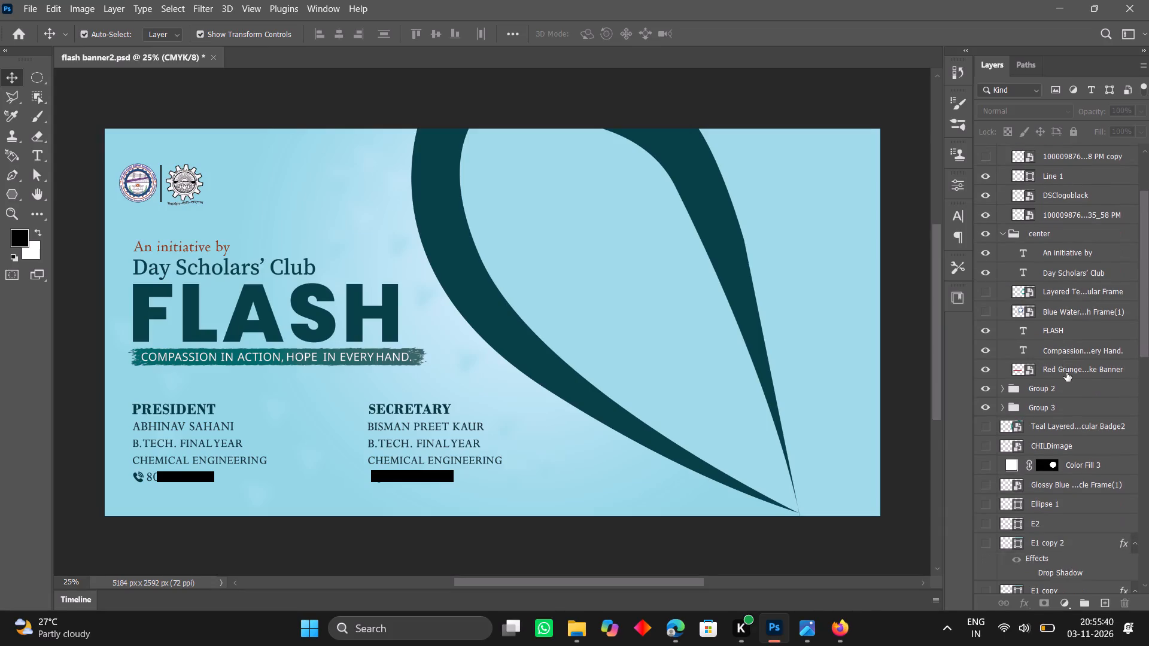
left_click(984, 444)
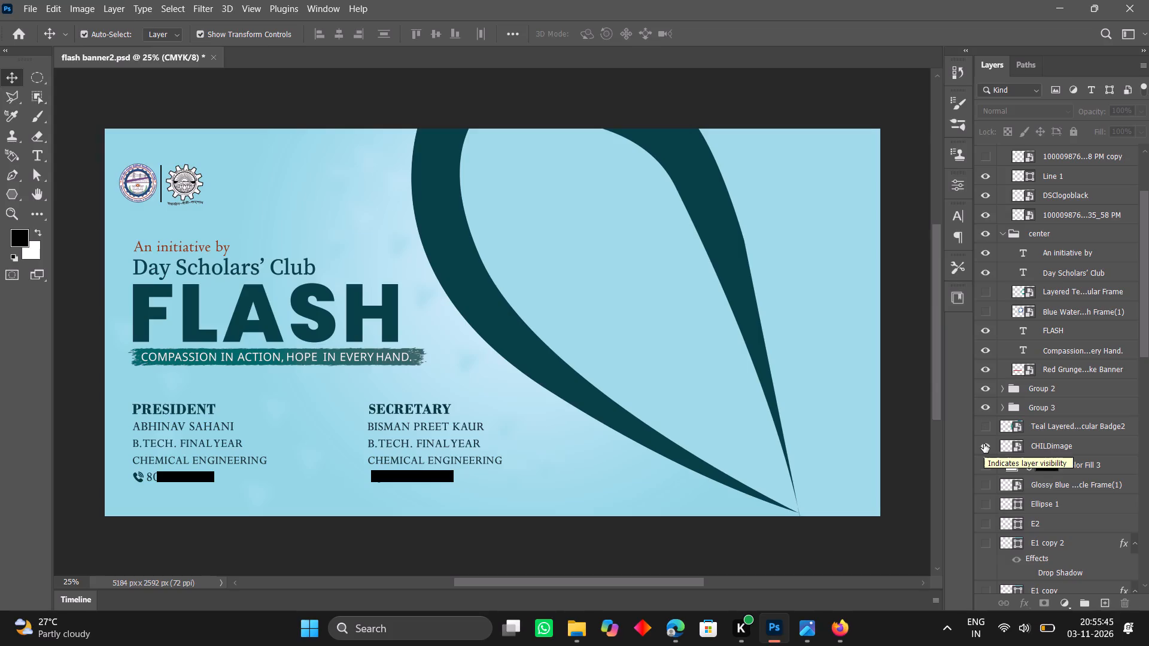
left_click(1081, 443)
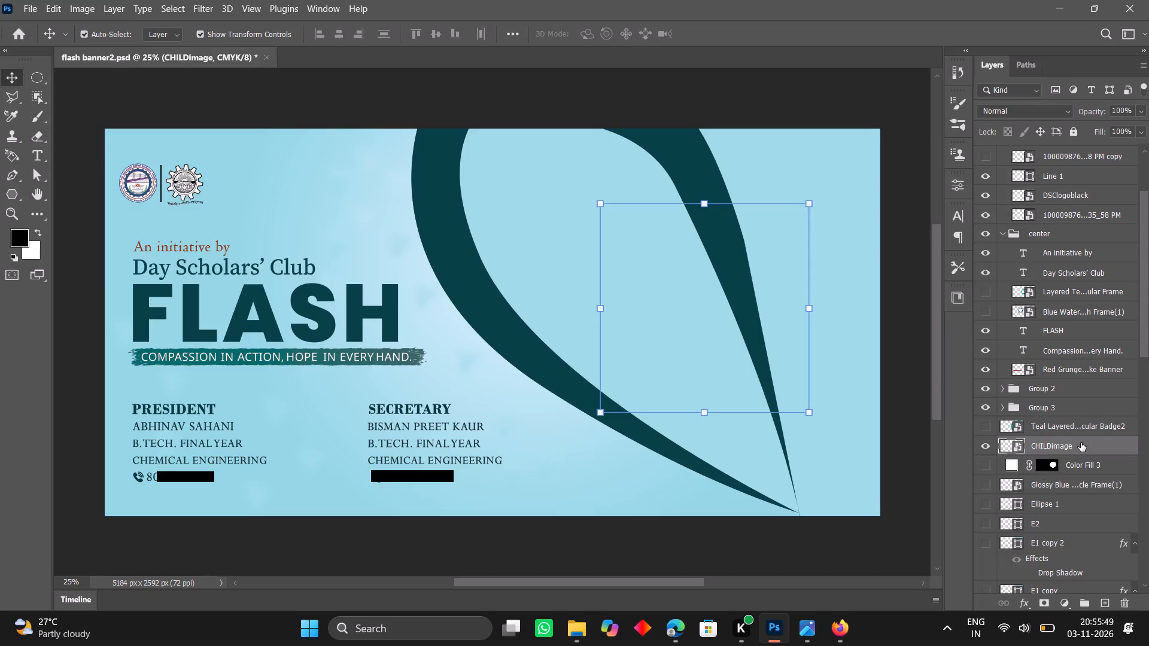
left_click_drag(1081, 443, 1083, 221)
scroll(1083, 221, "up", 2)
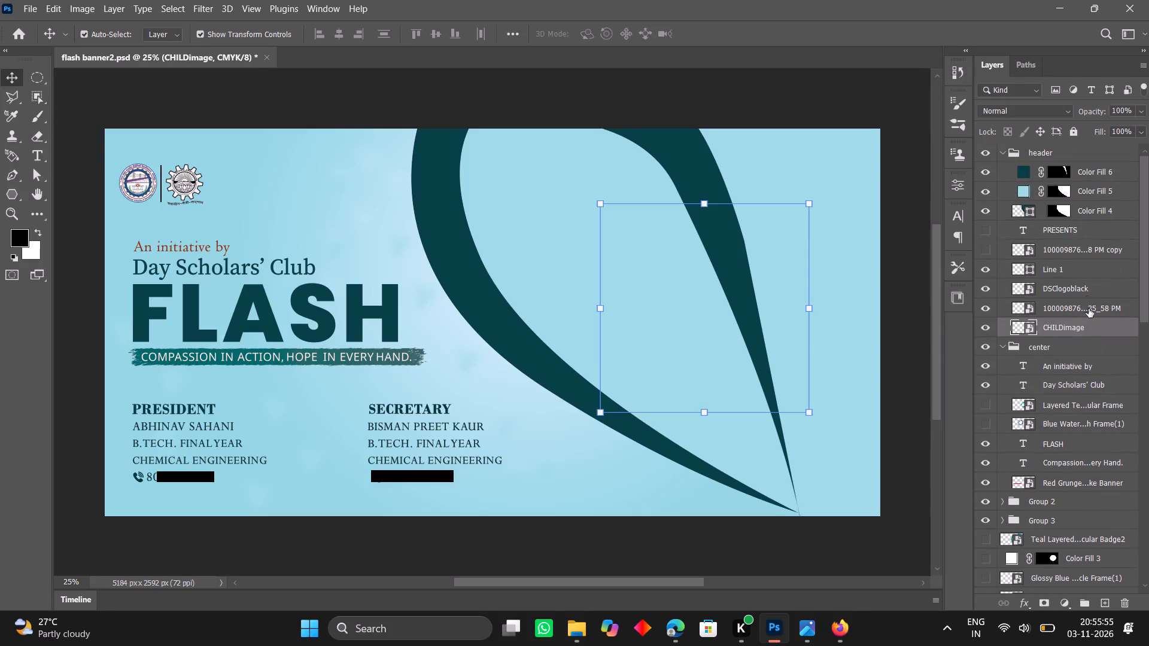
scroll(1103, 325, "up", 1)
left_click_drag(1100, 330, 1090, 209)
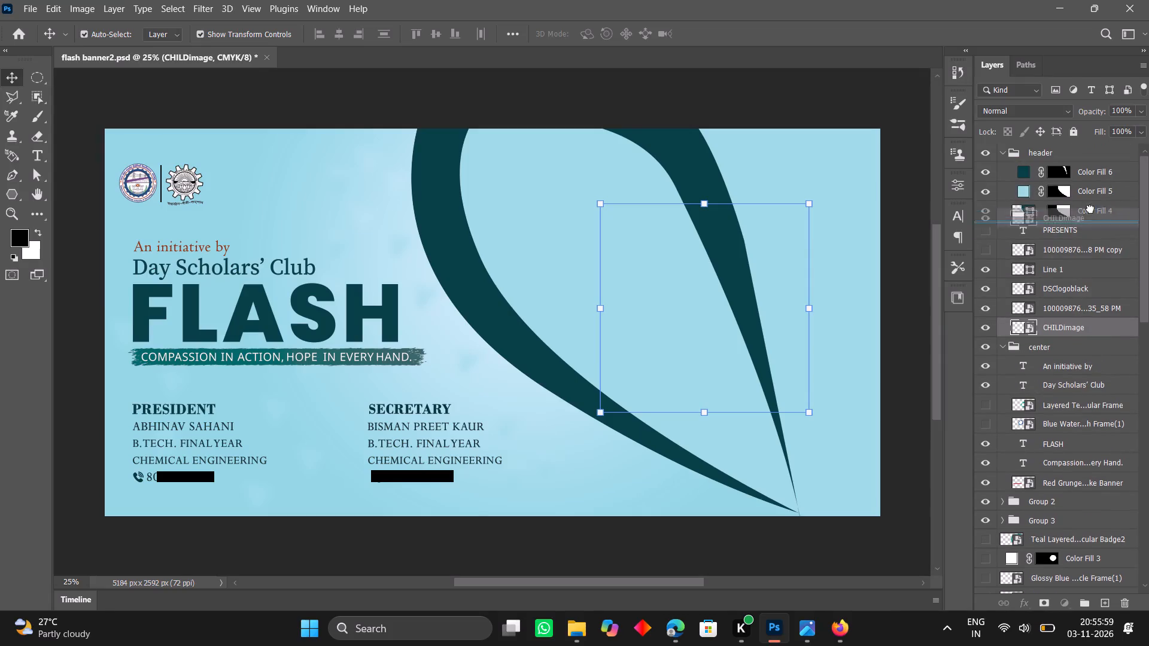
left_click_drag(1090, 209, 1086, 163)
scroll(1086, 163, "up", 1)
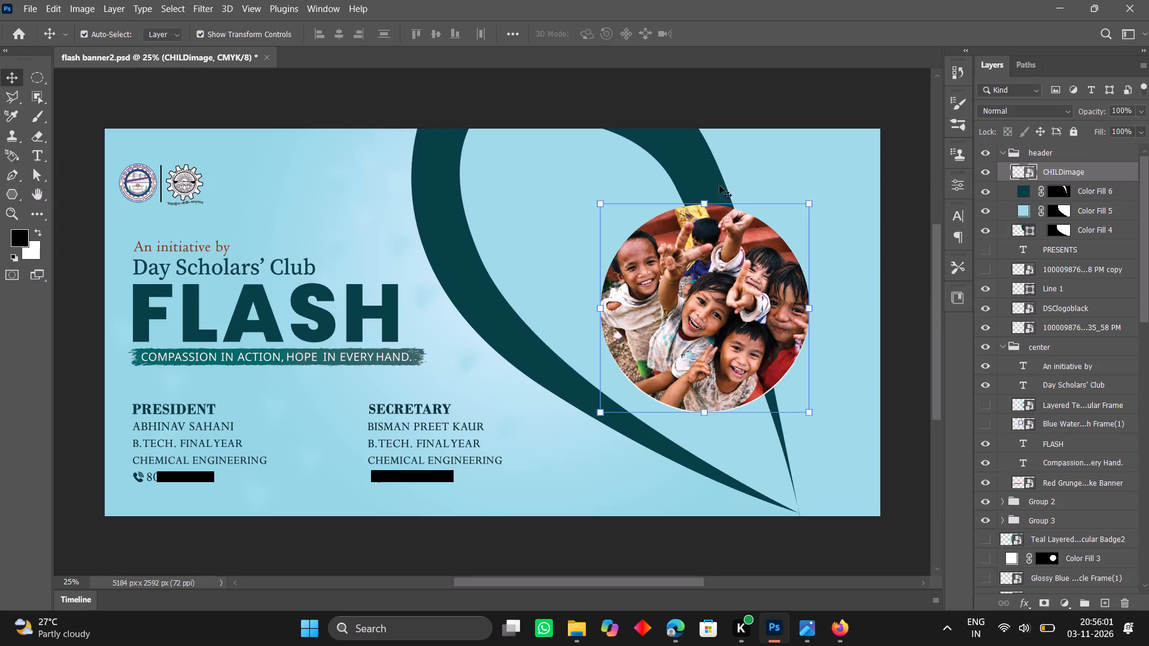
Move the circular children's photo up between the two teal bands so that it extends past the banner's top edge.
left_click_drag(695, 260, 671, 281)
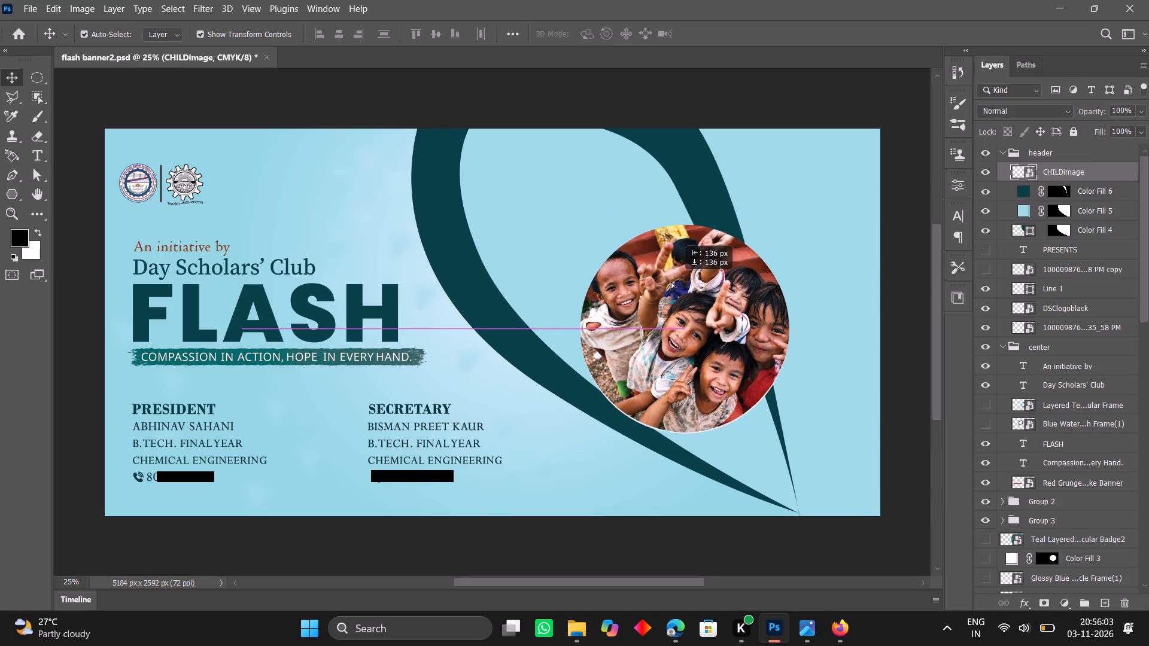
left_click_drag(671, 281, 603, 222)
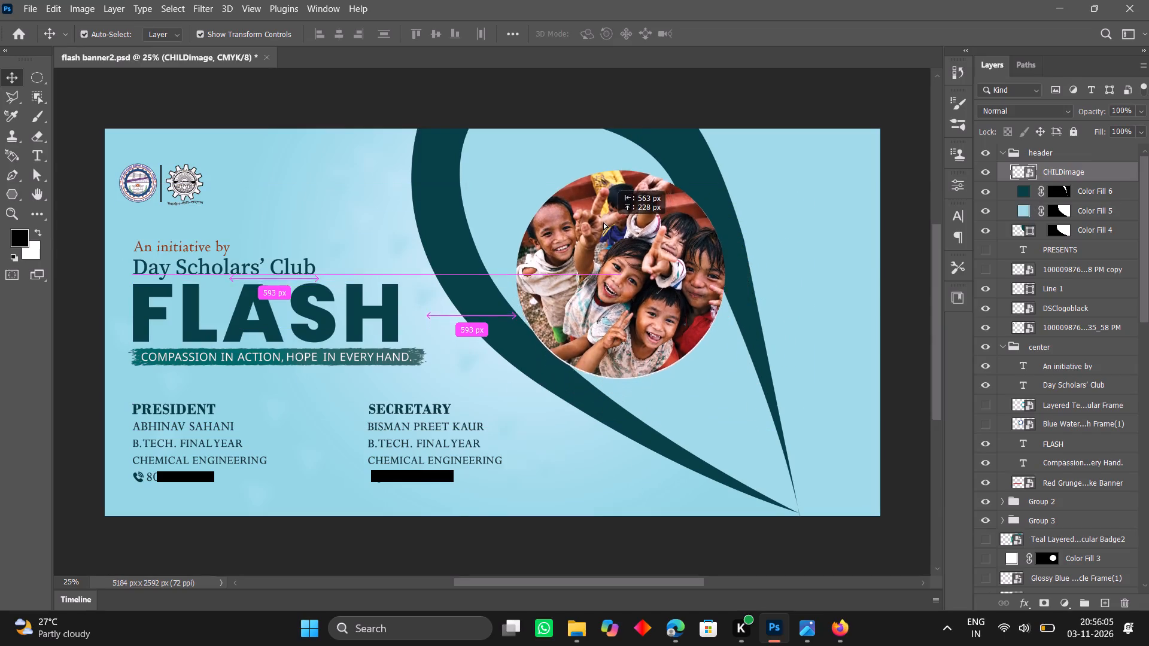
left_click_drag(603, 222, 535, 144)
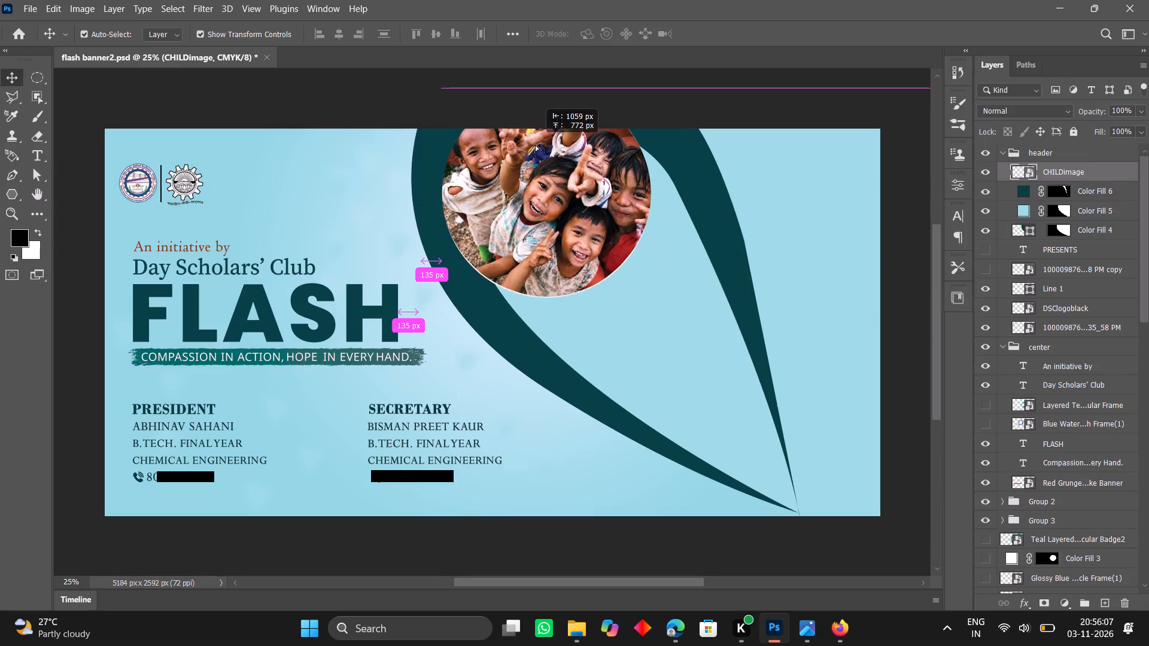
left_click_drag(535, 144, 542, 144)
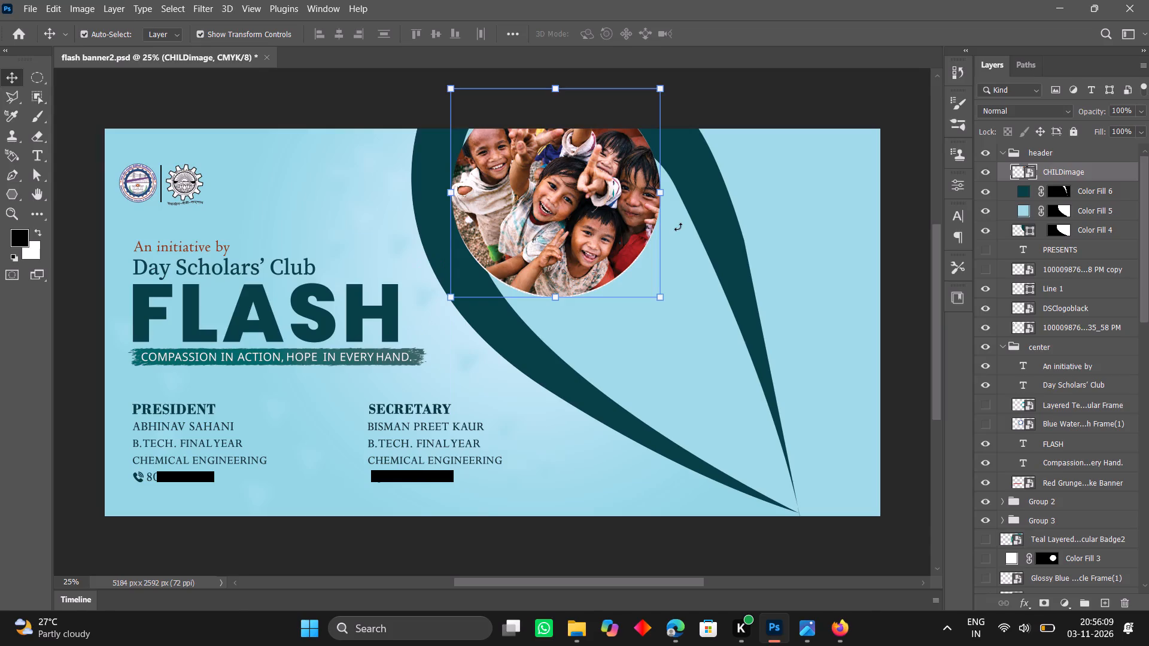
Enlarge the children's photo to about 135.7% and shift it slightly down and left over the first teal band's inner curve.
left_click_drag(659, 193, 704, 178)
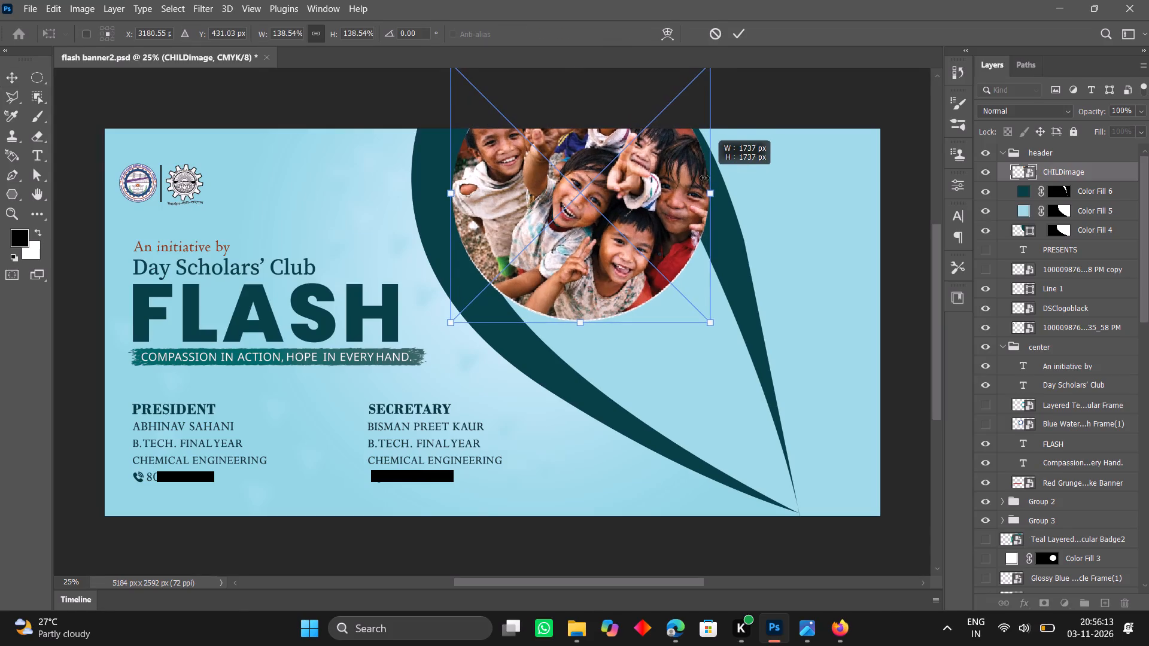
left_click_drag(704, 178, 703, 178)
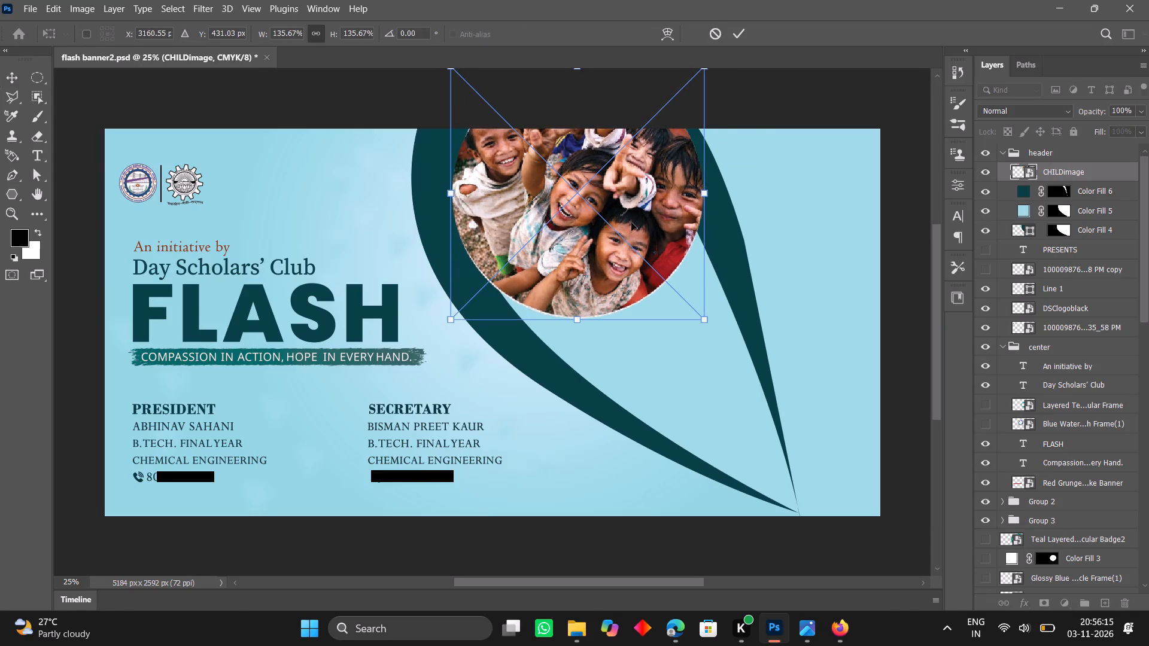
left_click_drag(631, 223, 621, 239)
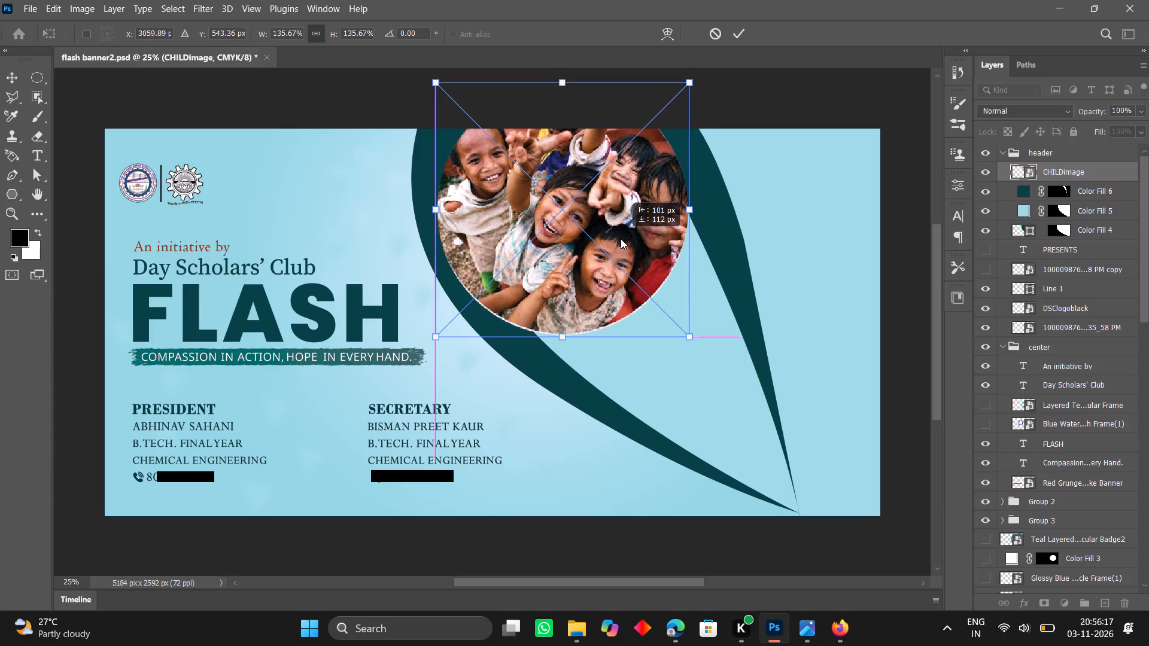
left_click_drag(621, 239, 615, 230)
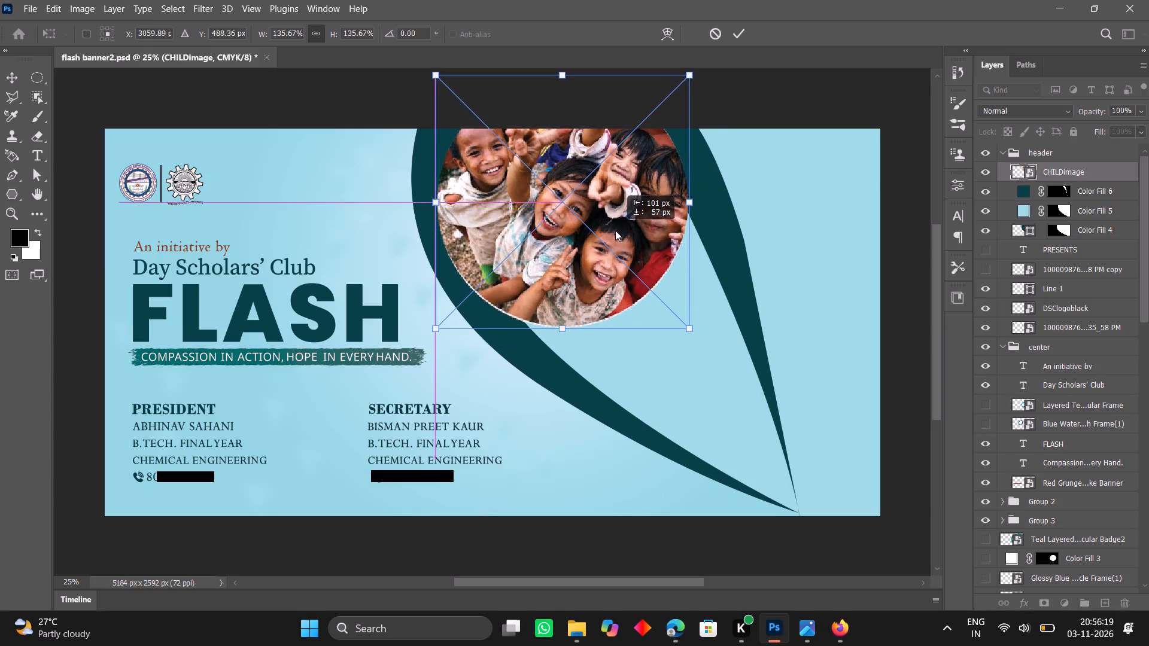
left_click_drag(615, 230, 618, 231)
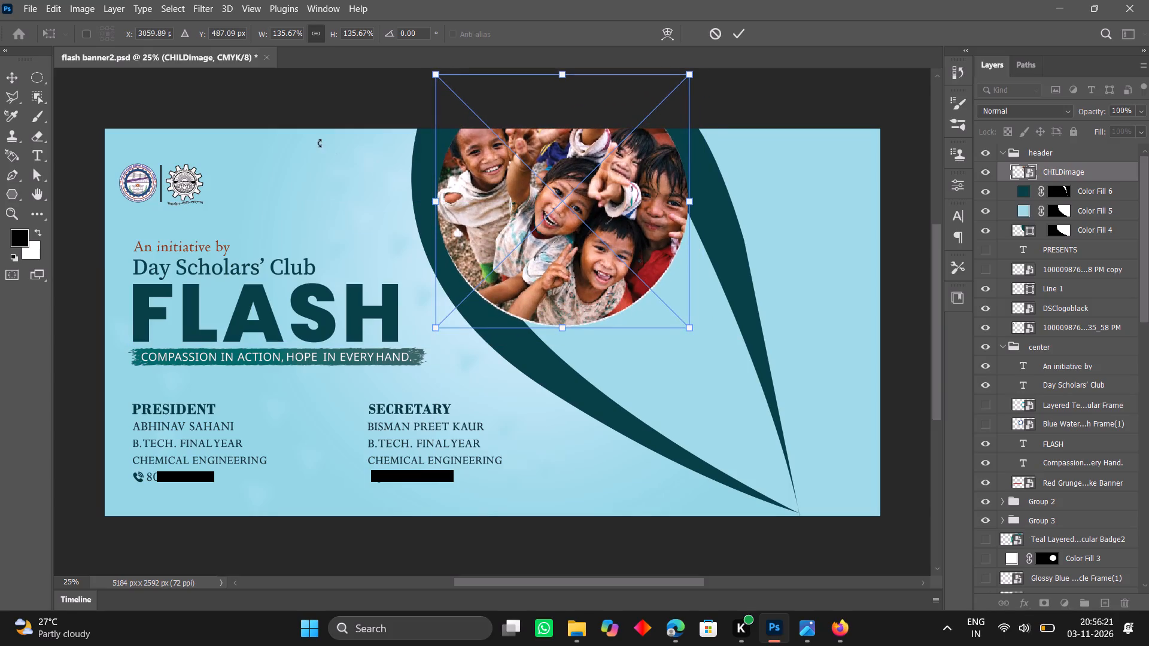
left_click(11, 71)
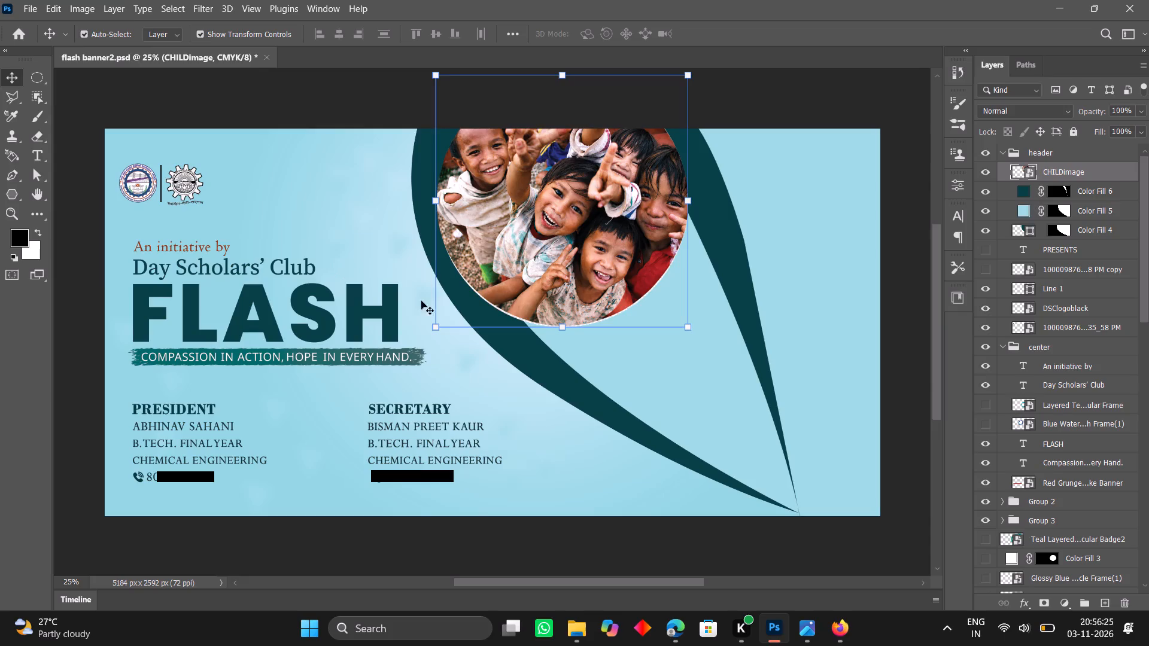
Compare the banner with the dark teal Color Fill 4 layer hidden and shown to examine what it covers.
left_click(497, 310)
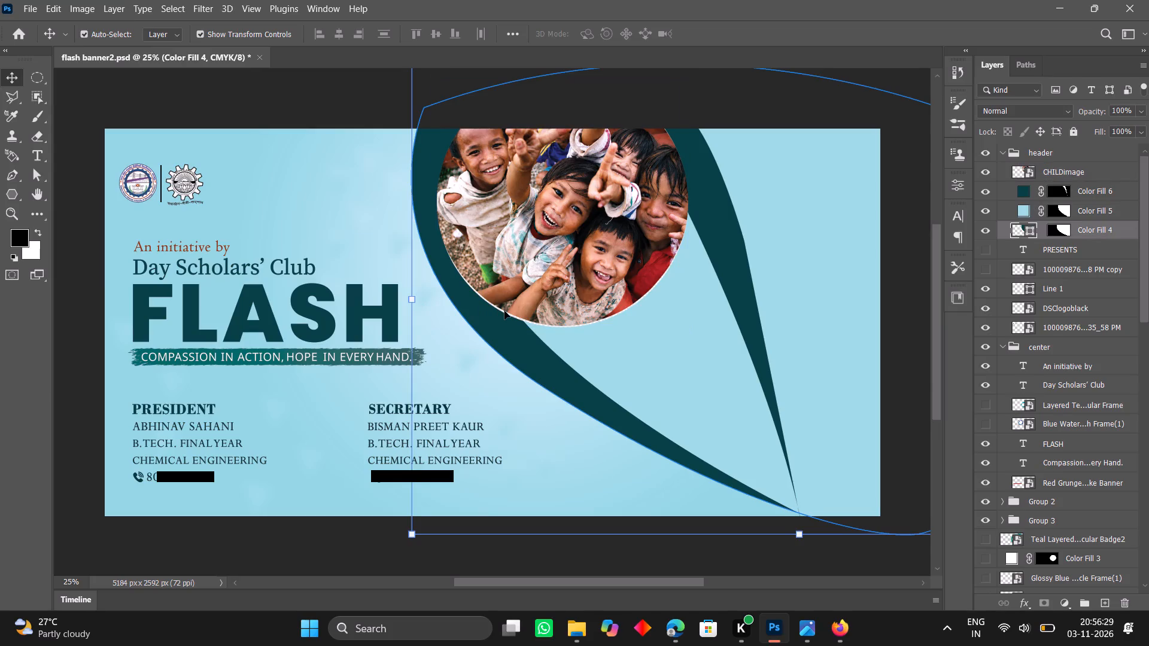
left_click(503, 313)
left_click(987, 228)
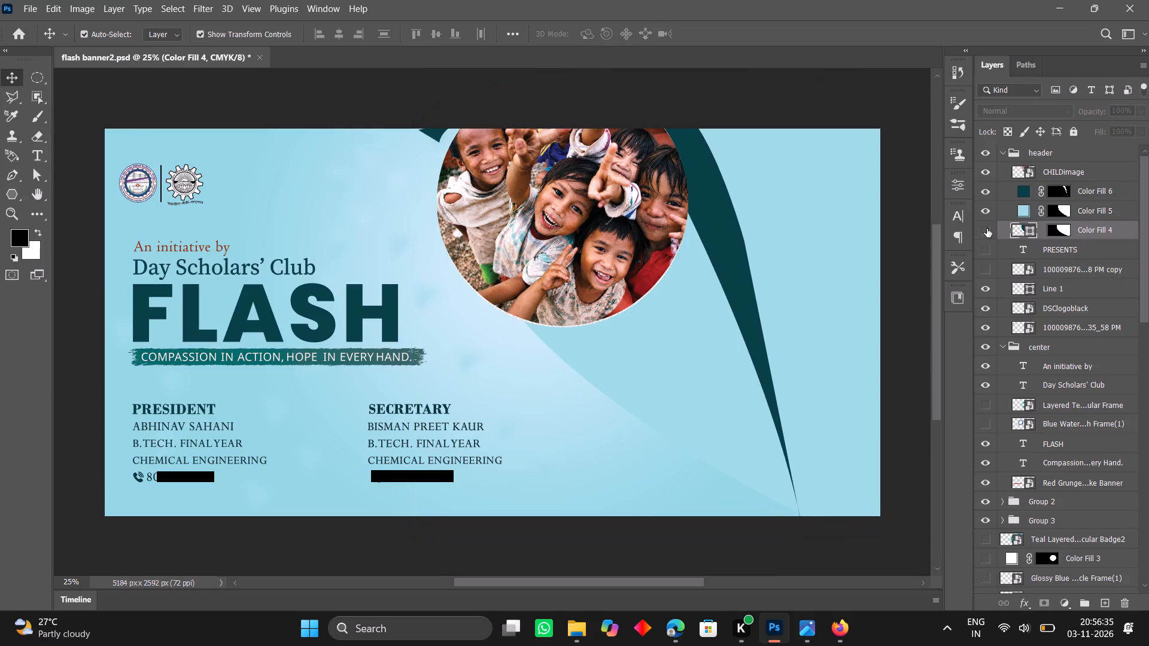
left_click(987, 228)
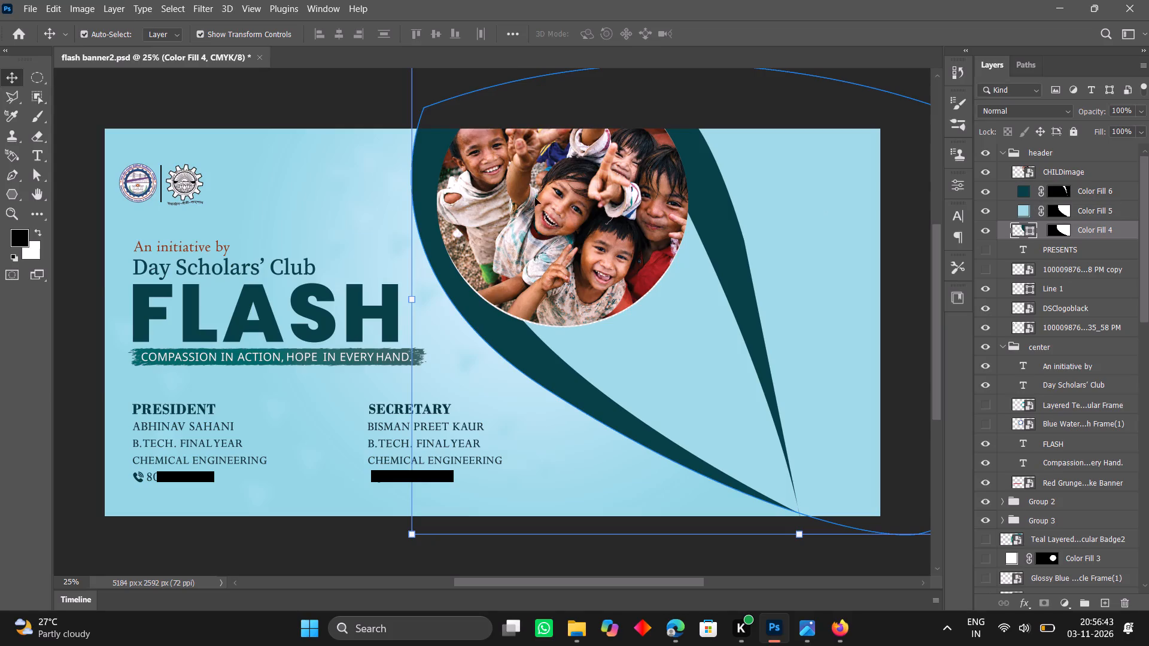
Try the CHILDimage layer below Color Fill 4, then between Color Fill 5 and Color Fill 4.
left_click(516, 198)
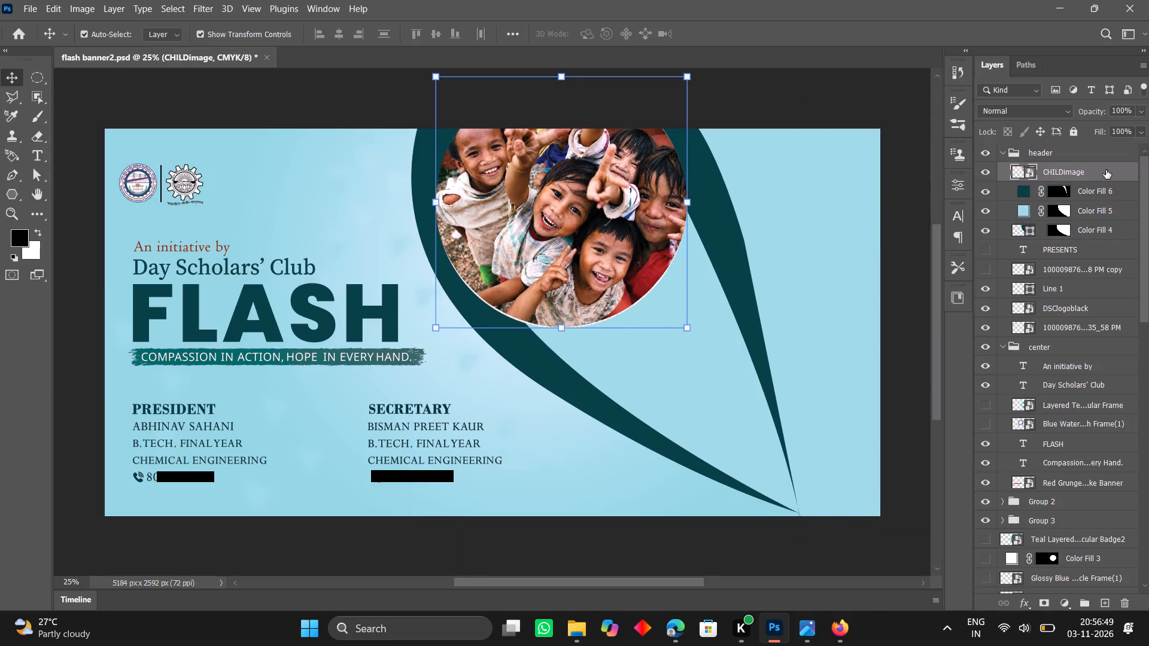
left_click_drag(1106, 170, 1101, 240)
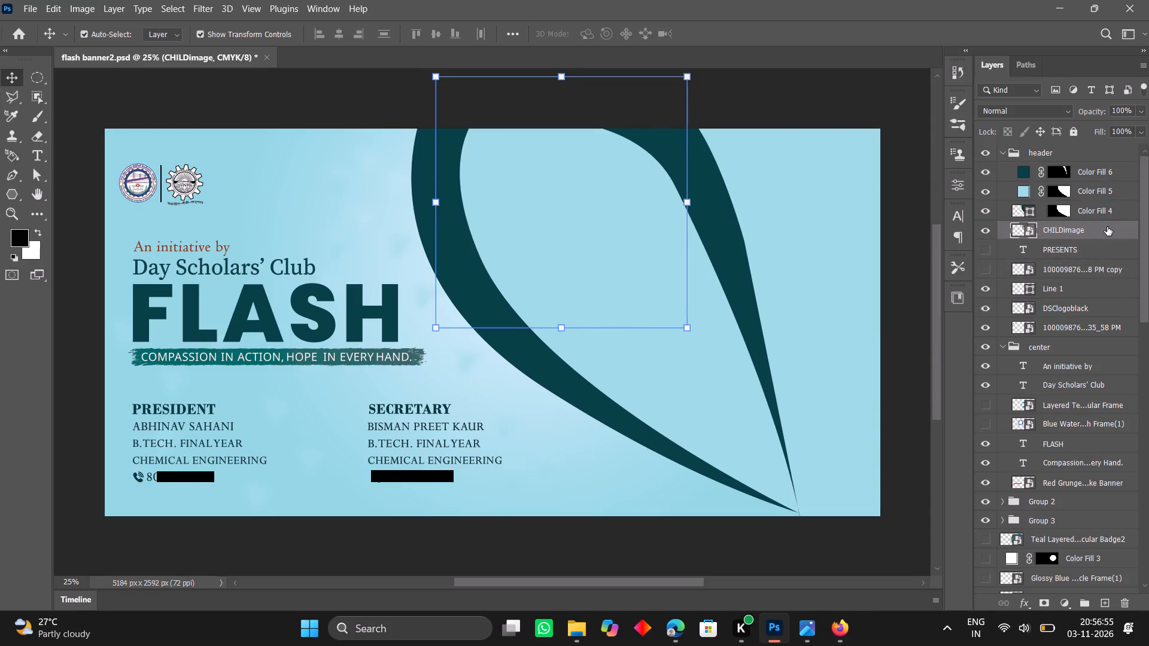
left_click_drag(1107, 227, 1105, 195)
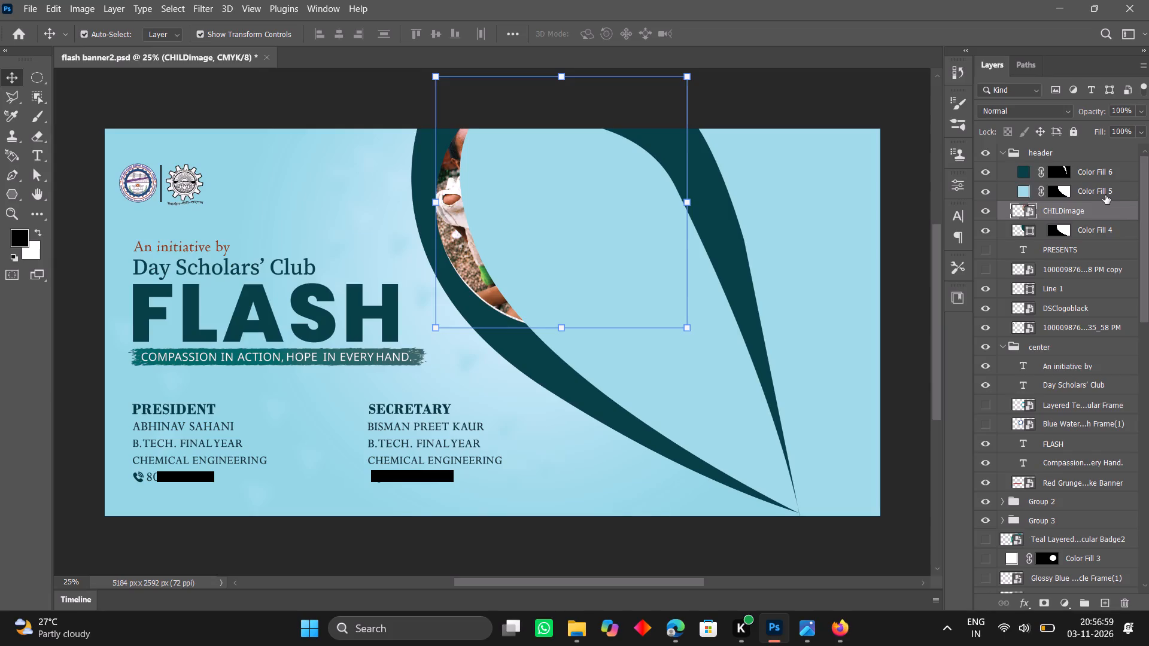
Compare the banner with the light blue Color Fill 5 layer hidden and shown to examine how it overlaps the photo.
left_click(594, 196)
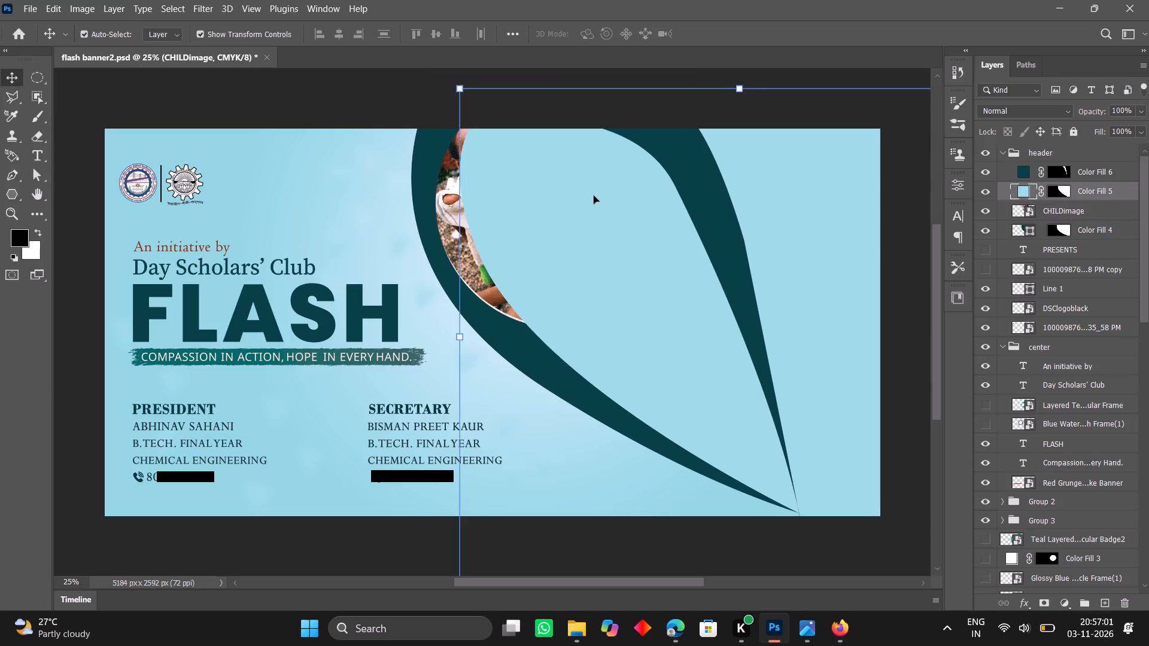
left_click(987, 188)
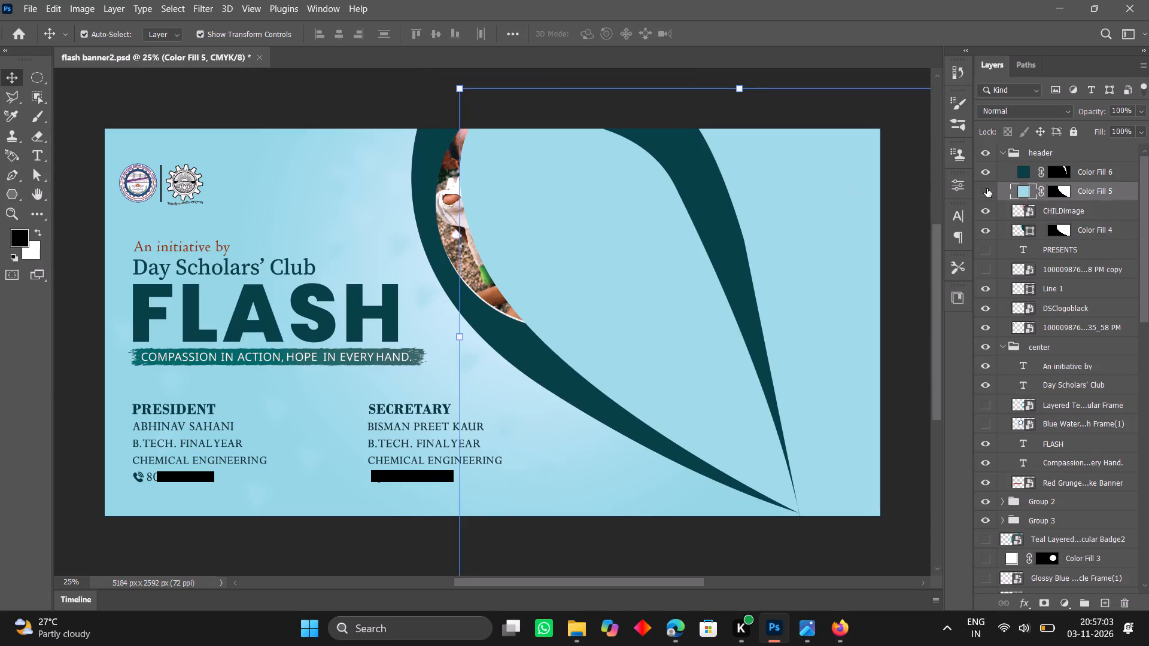
left_click(987, 188)
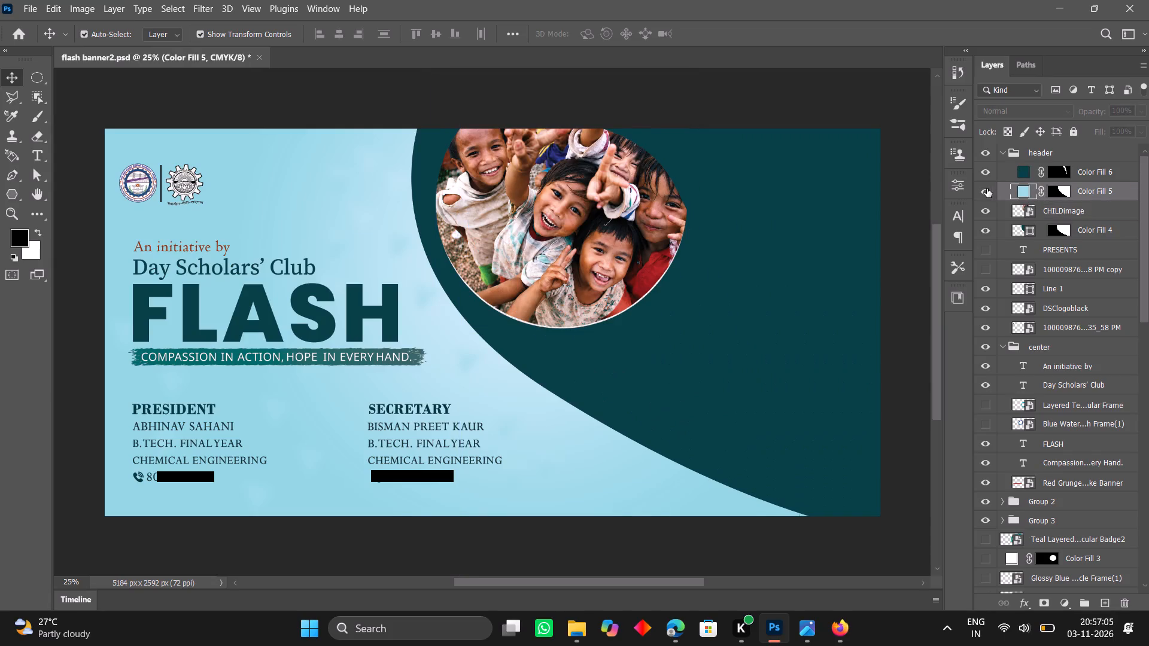
left_click(987, 188)
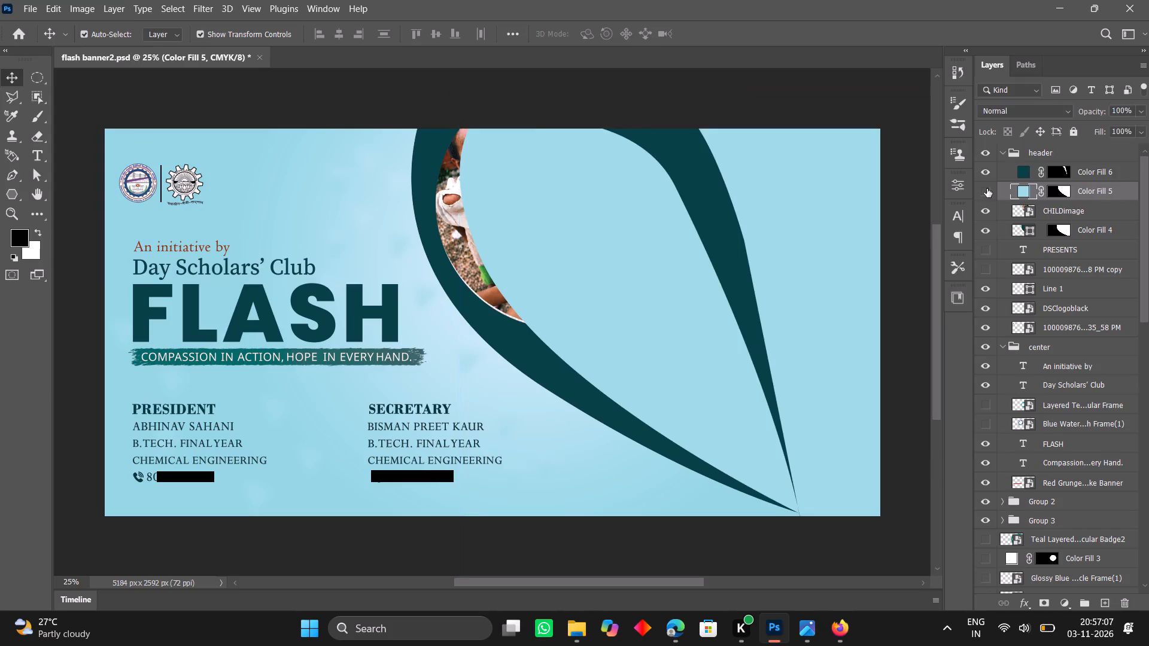
left_click(987, 188)
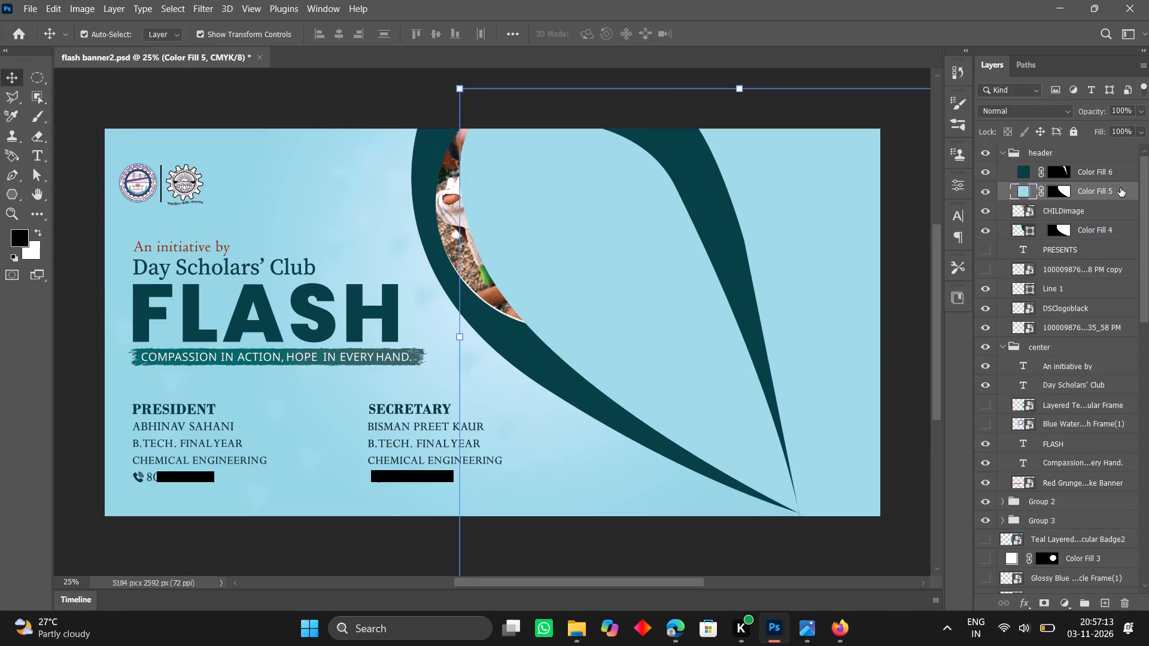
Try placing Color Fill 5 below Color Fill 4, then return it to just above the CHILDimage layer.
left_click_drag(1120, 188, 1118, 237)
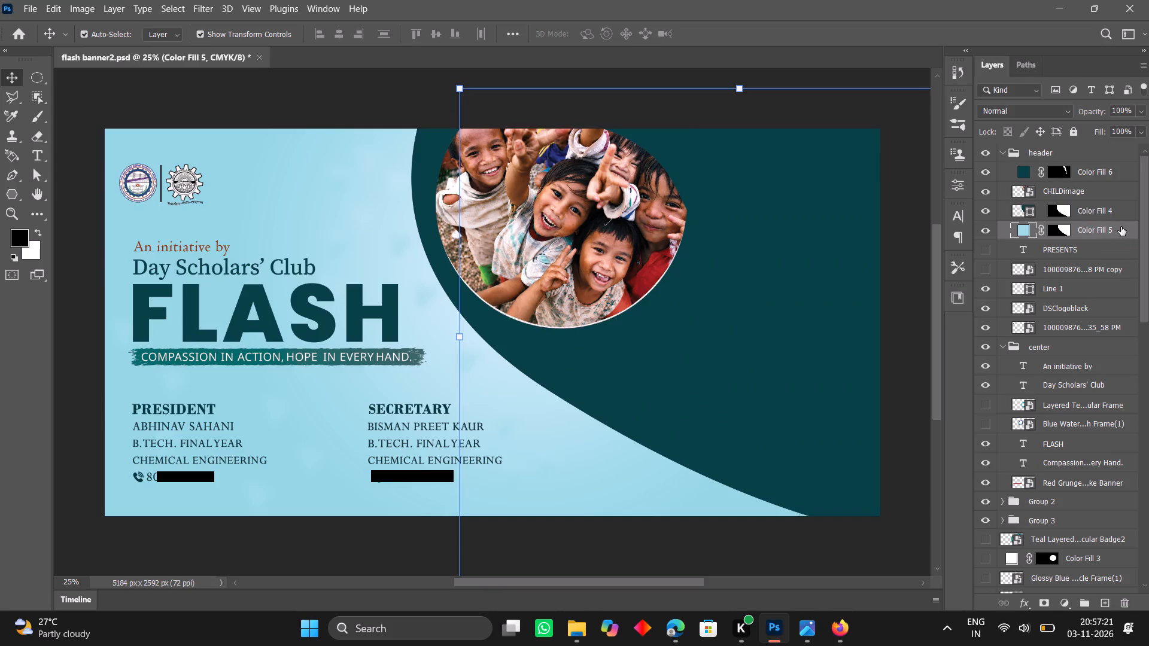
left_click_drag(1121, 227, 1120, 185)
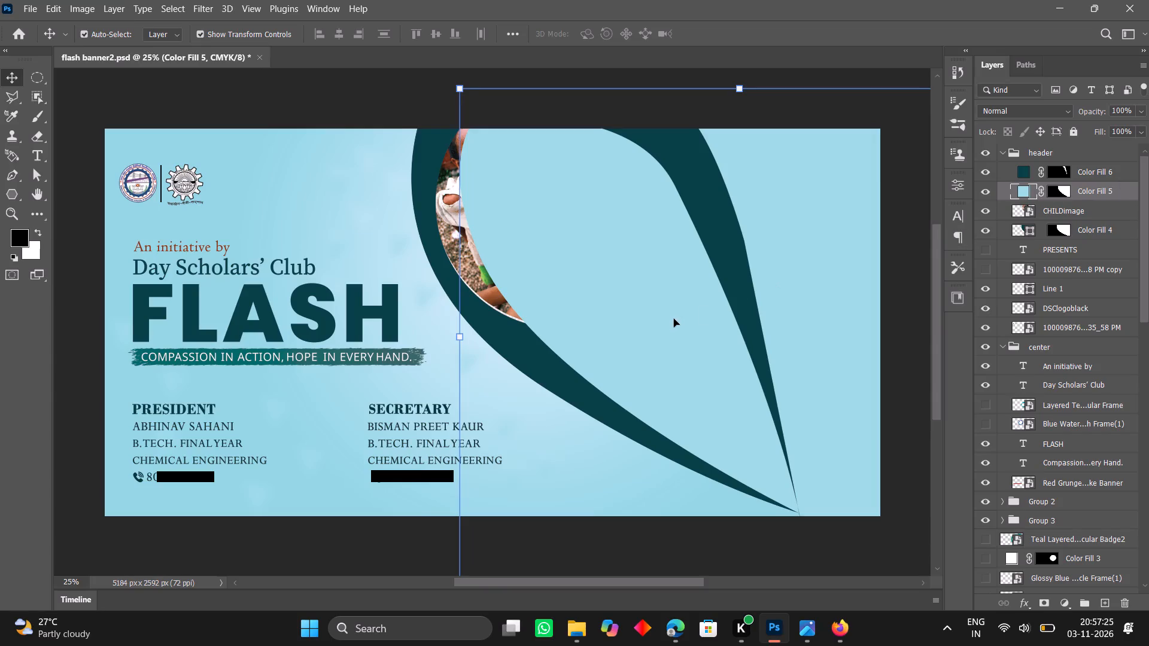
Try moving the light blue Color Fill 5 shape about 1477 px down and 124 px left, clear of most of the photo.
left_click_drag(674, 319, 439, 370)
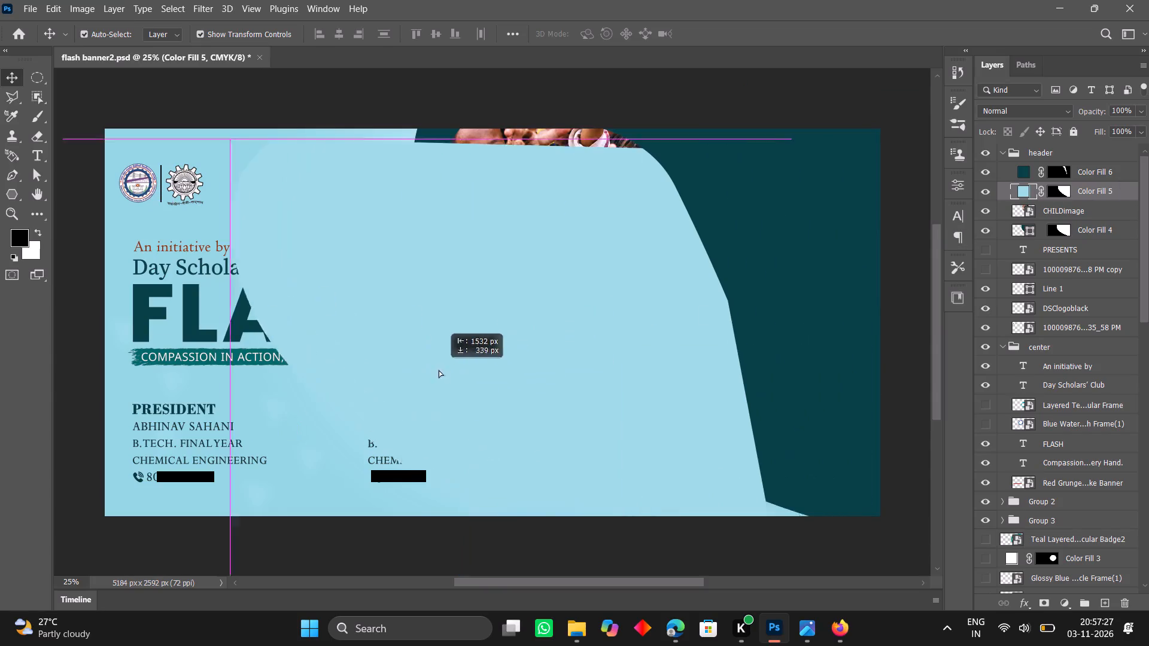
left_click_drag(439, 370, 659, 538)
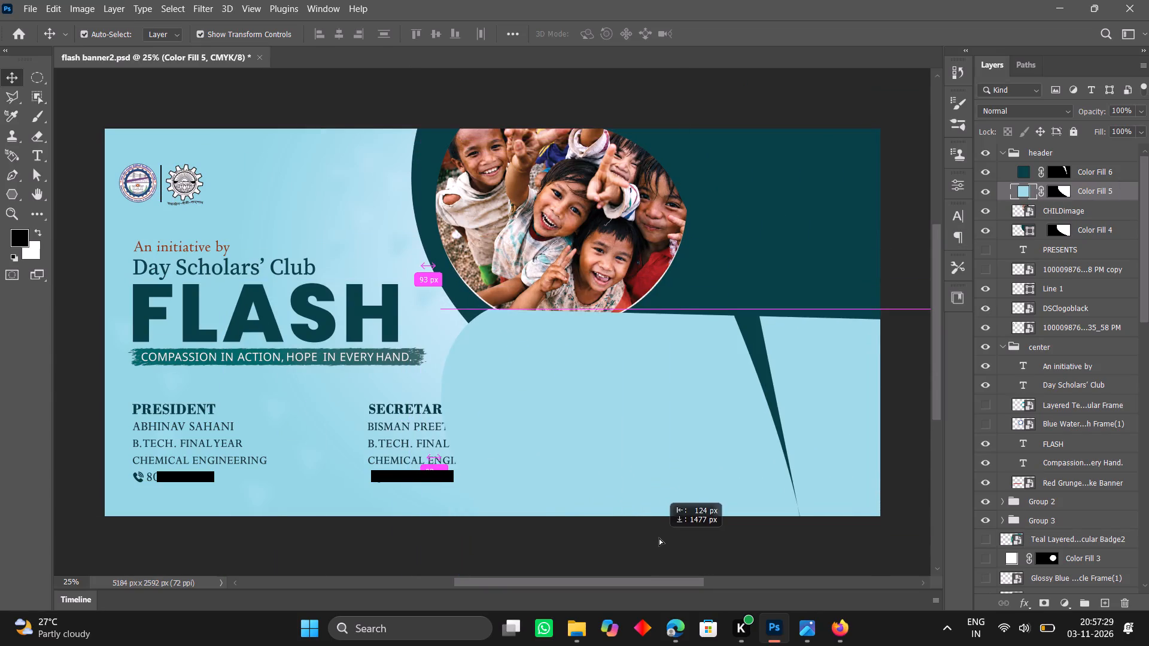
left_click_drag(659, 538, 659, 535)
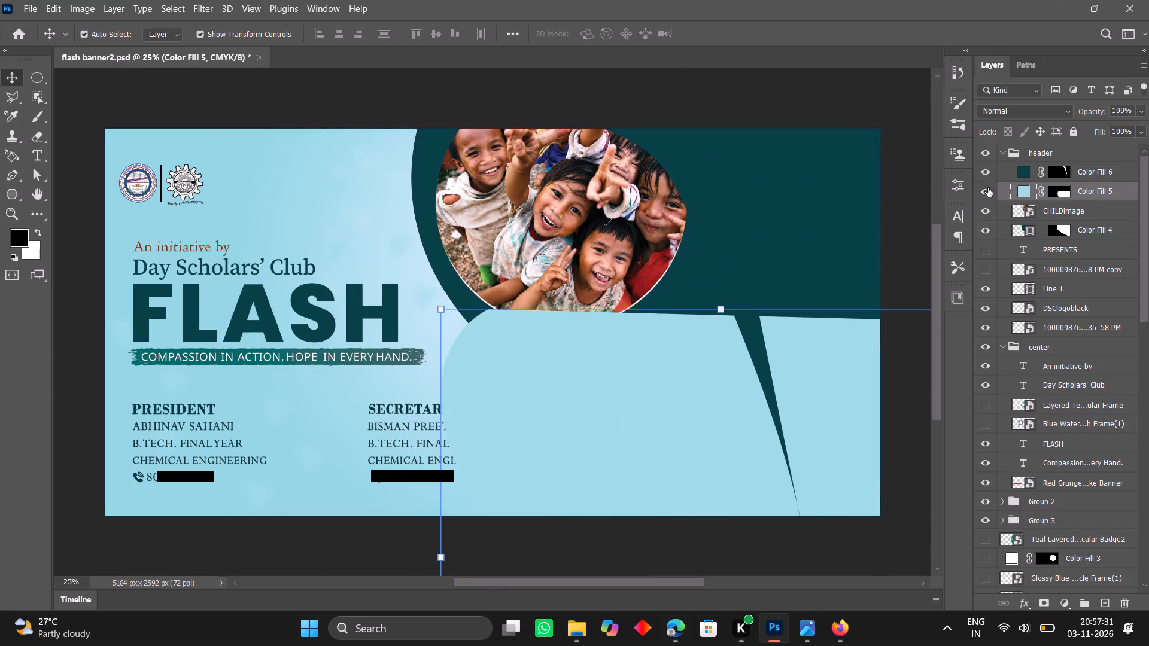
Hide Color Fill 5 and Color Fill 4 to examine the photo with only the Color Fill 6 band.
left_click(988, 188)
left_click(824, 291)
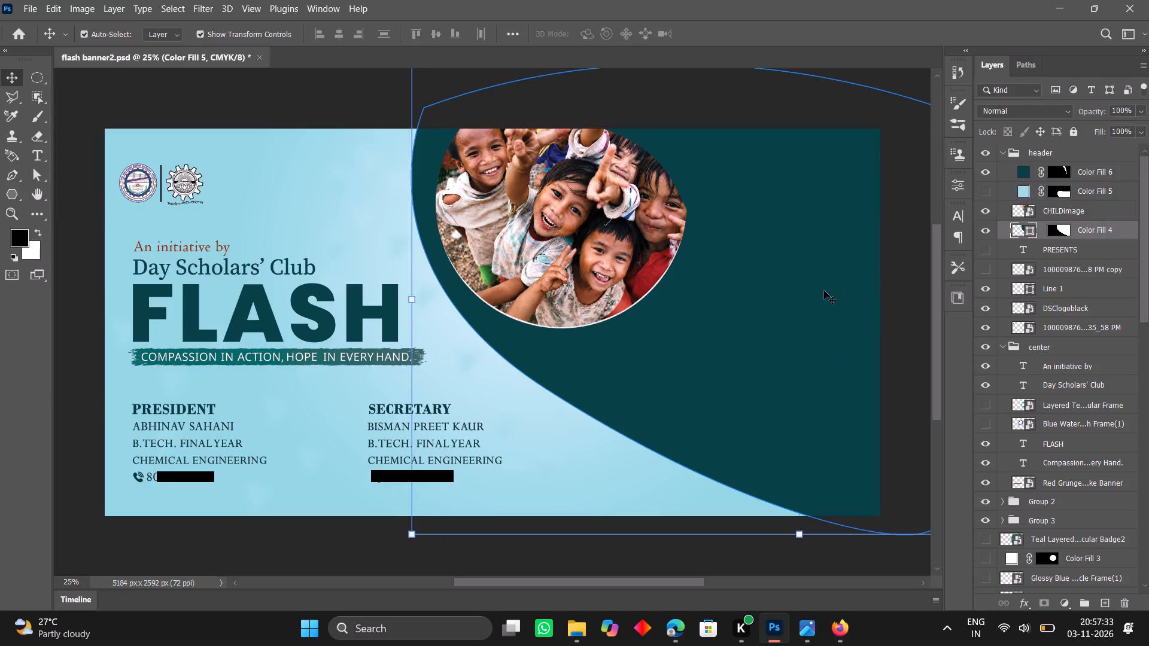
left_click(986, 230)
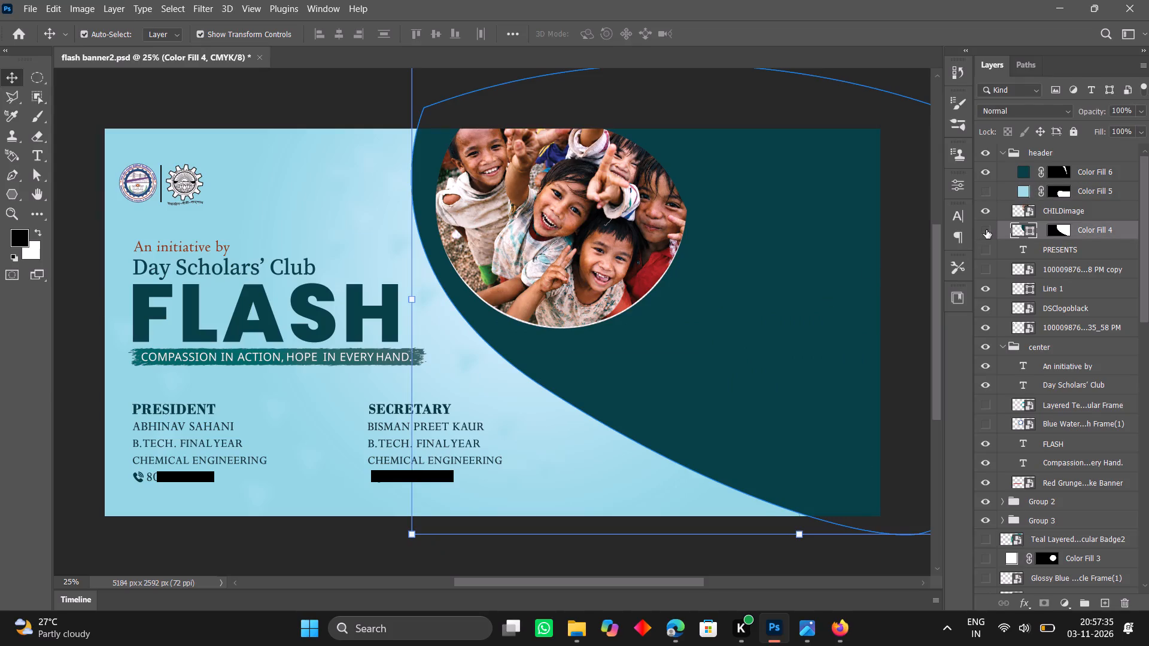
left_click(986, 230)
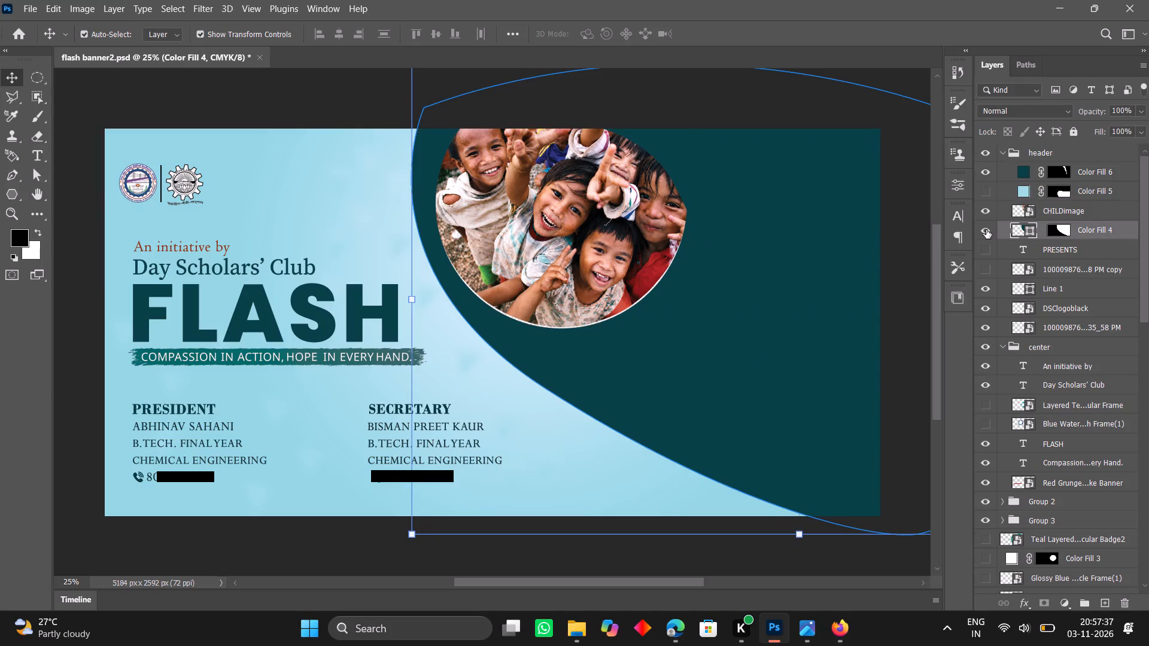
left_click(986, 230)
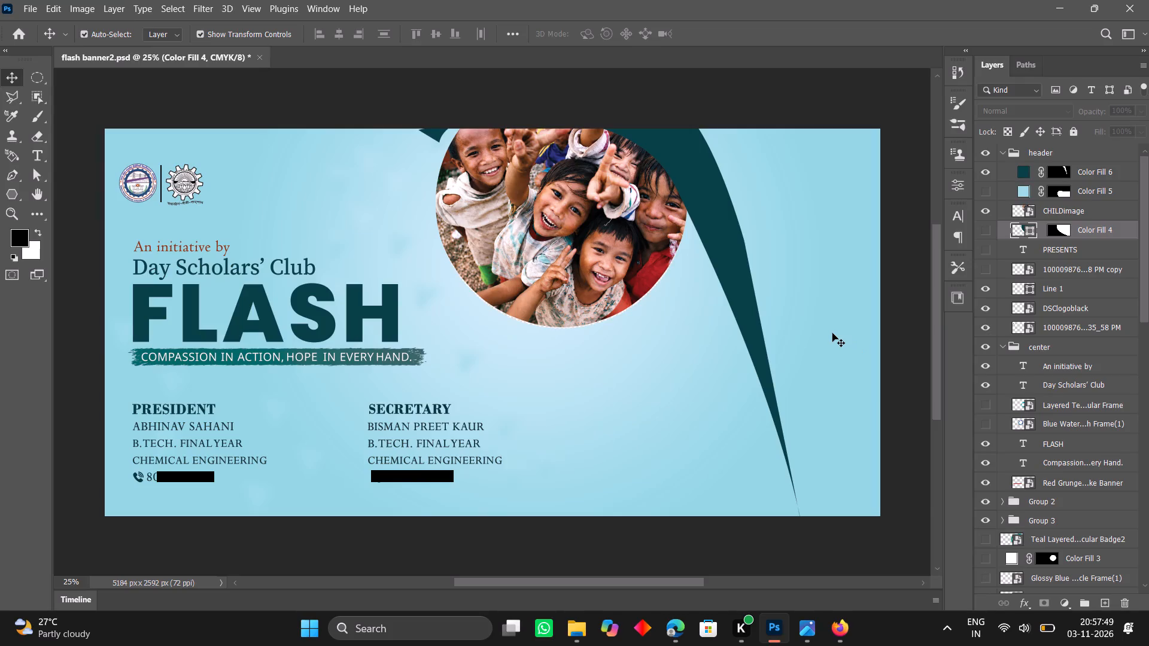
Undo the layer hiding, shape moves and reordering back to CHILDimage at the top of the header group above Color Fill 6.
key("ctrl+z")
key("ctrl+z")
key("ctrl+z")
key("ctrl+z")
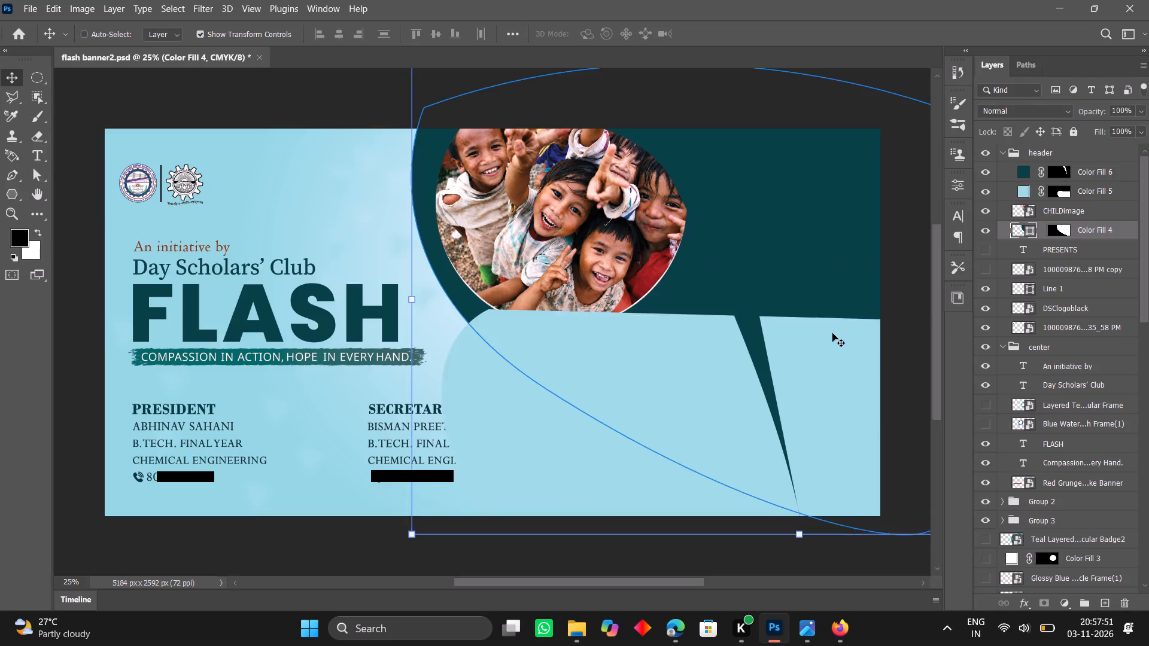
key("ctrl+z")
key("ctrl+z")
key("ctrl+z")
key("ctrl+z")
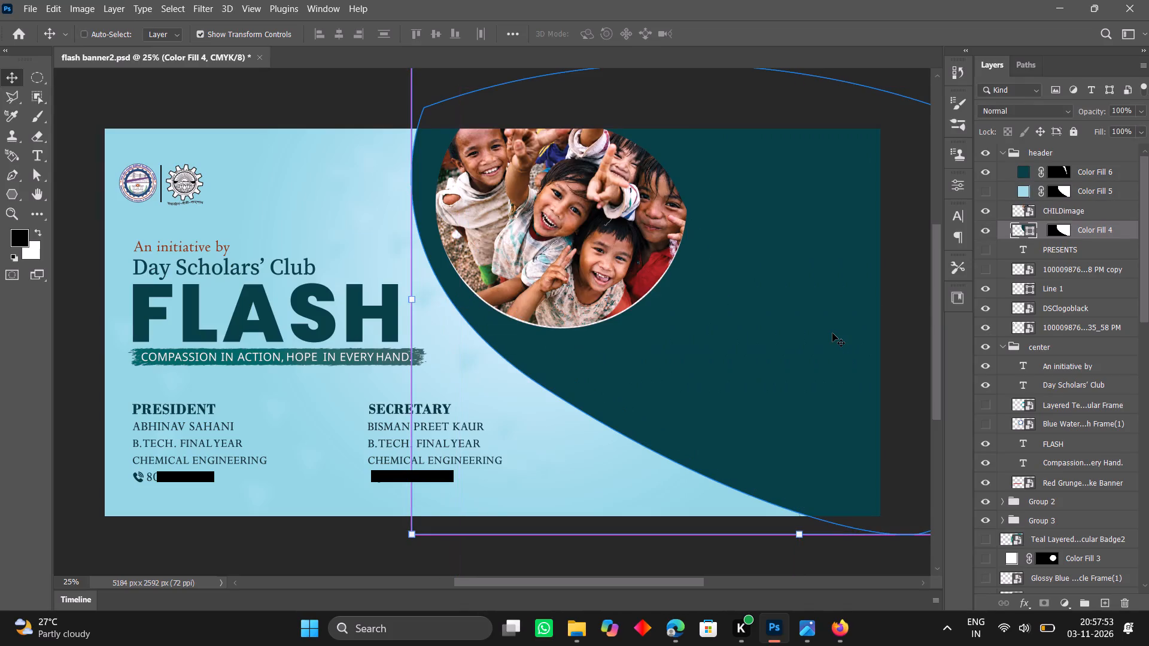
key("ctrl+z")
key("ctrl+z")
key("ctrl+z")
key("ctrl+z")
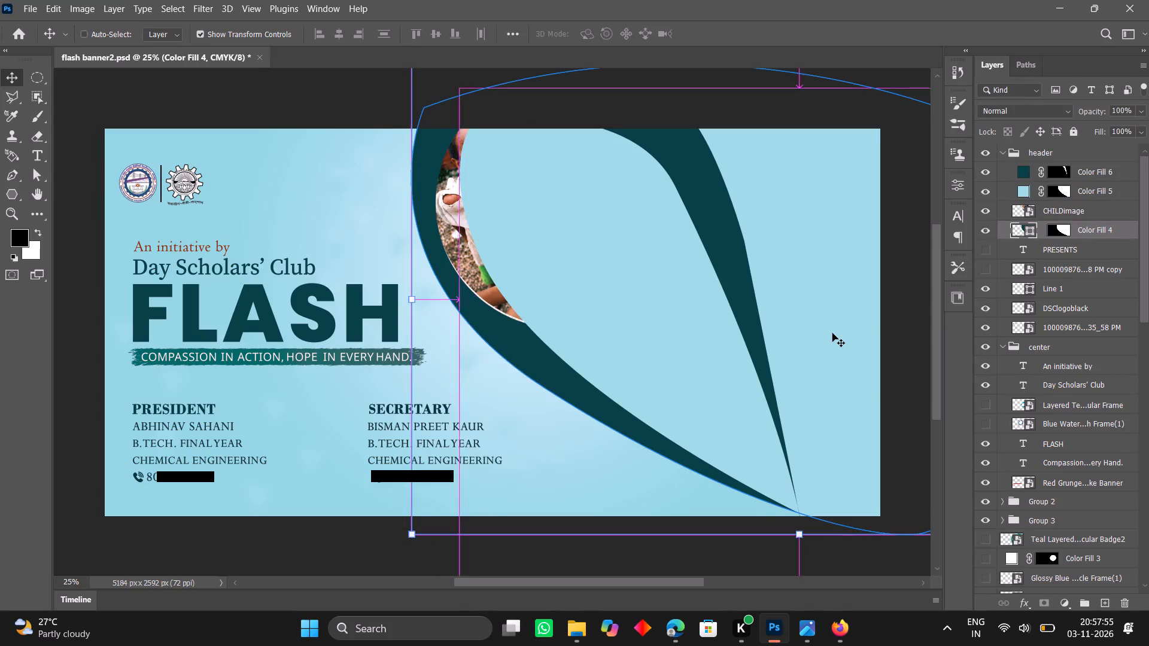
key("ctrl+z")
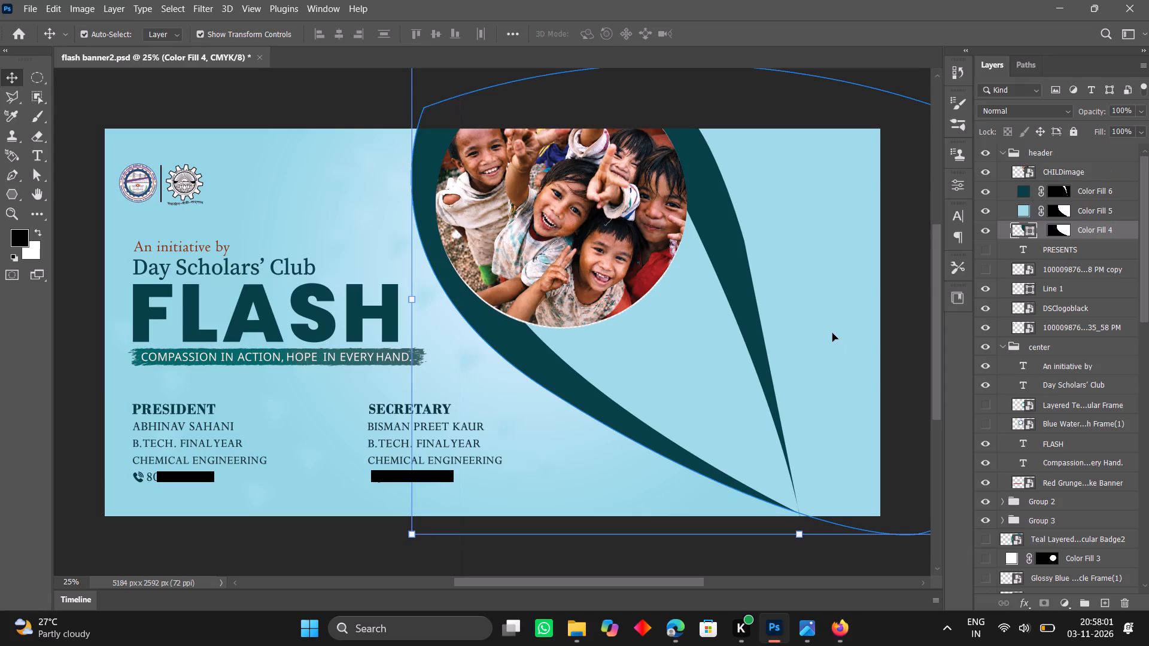
Move the circular children's photo off the teal bands to the banner's upper left, over the logos and FLASH title.
left_click(631, 293)
left_click_drag(631, 293, 414, 339)
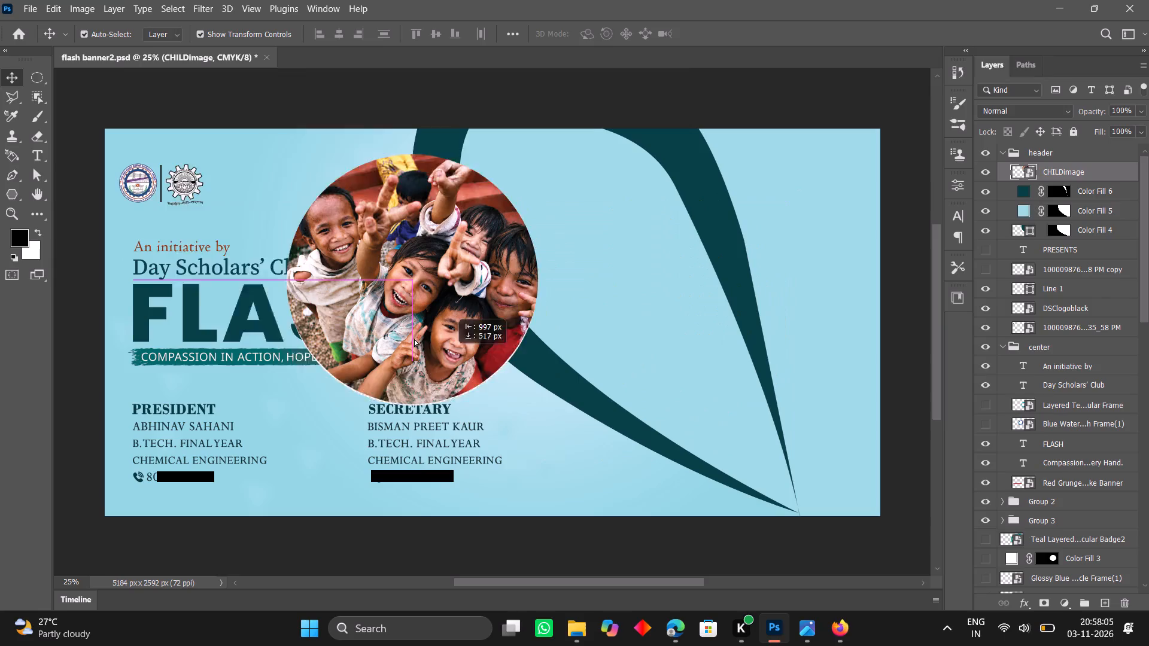
left_click_drag(414, 339, 329, 276)
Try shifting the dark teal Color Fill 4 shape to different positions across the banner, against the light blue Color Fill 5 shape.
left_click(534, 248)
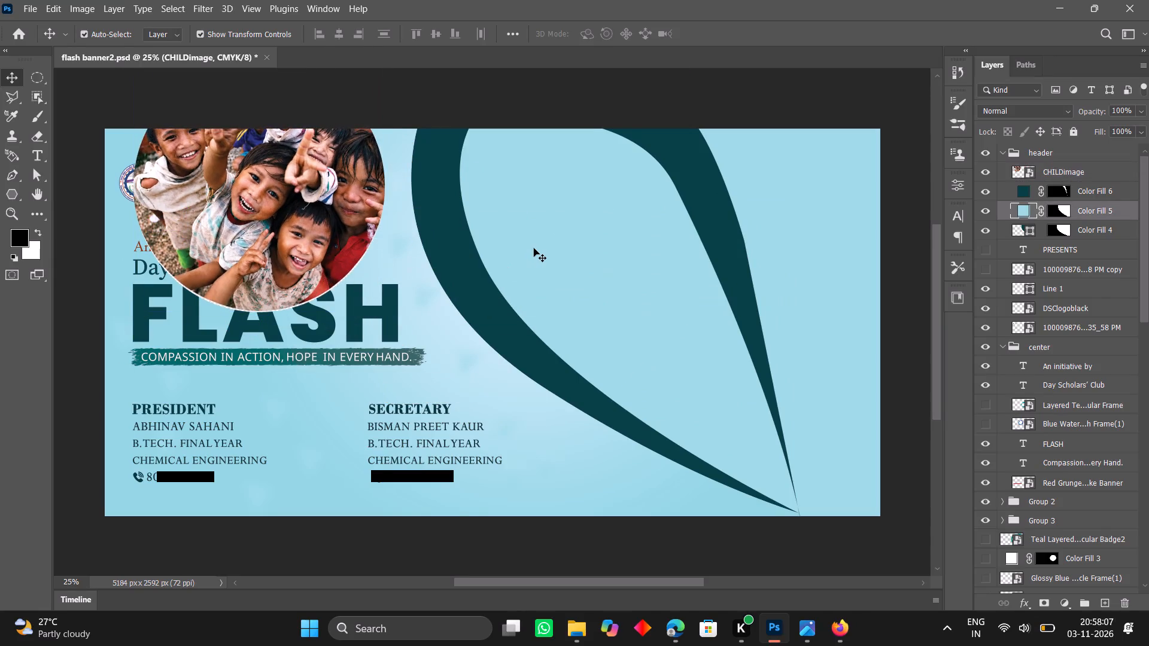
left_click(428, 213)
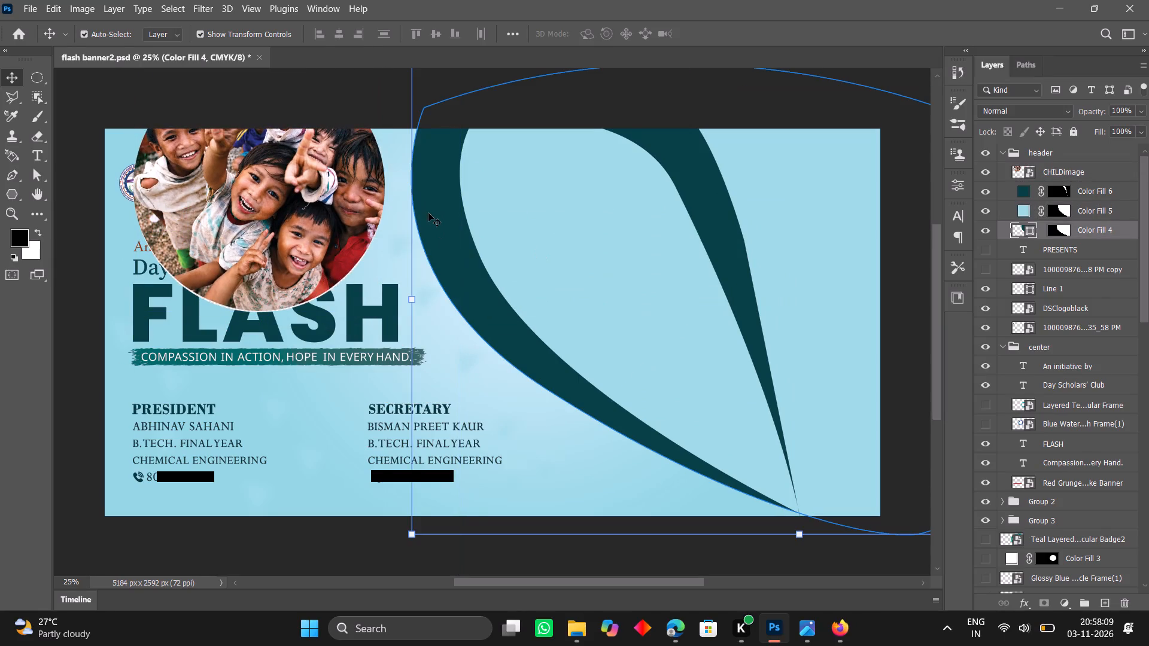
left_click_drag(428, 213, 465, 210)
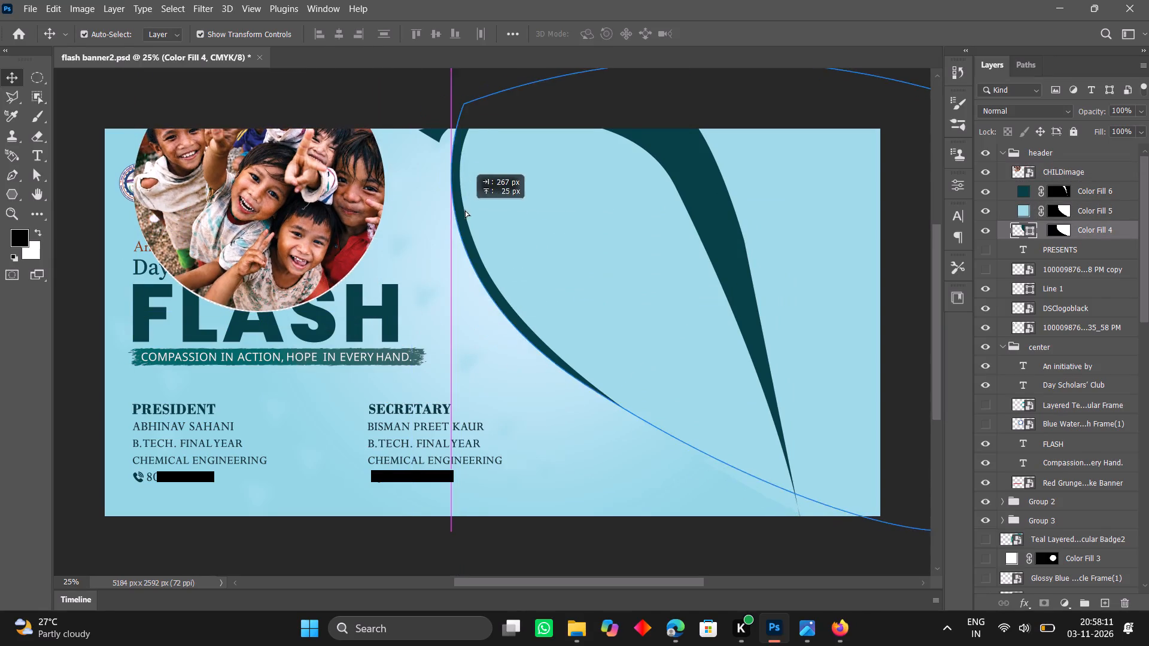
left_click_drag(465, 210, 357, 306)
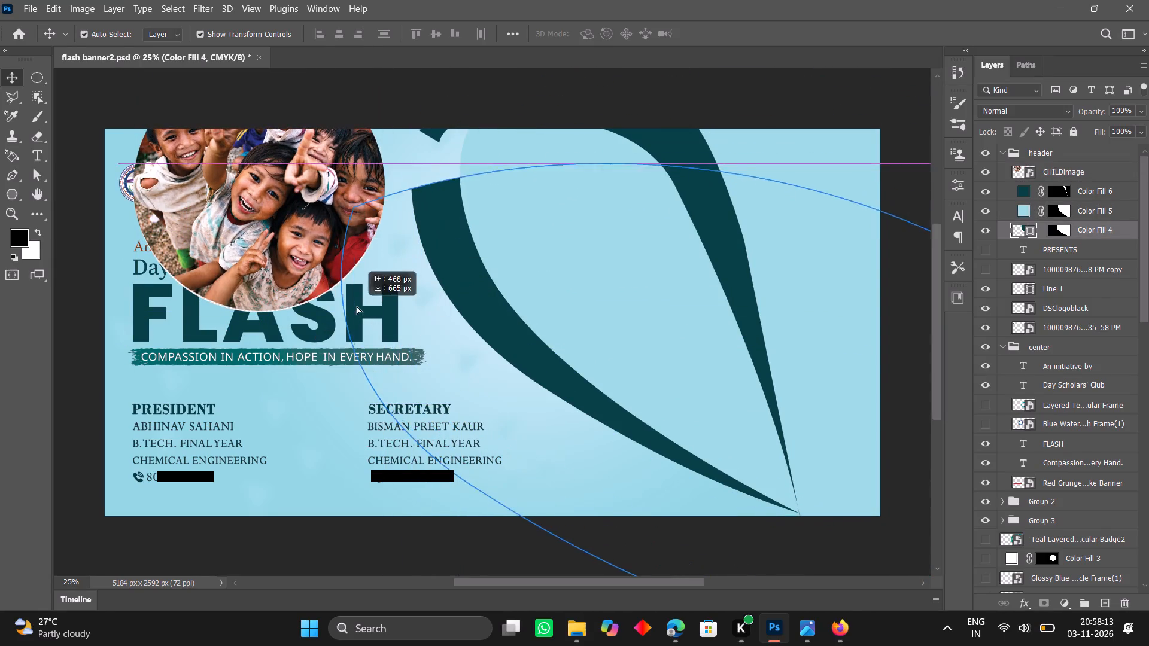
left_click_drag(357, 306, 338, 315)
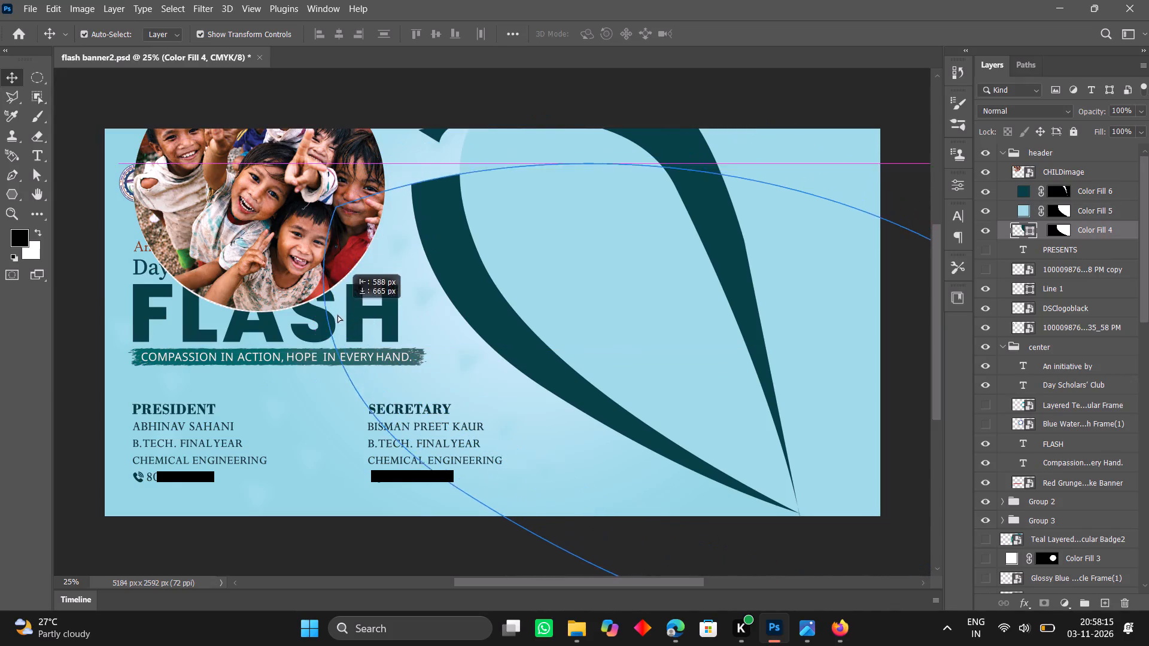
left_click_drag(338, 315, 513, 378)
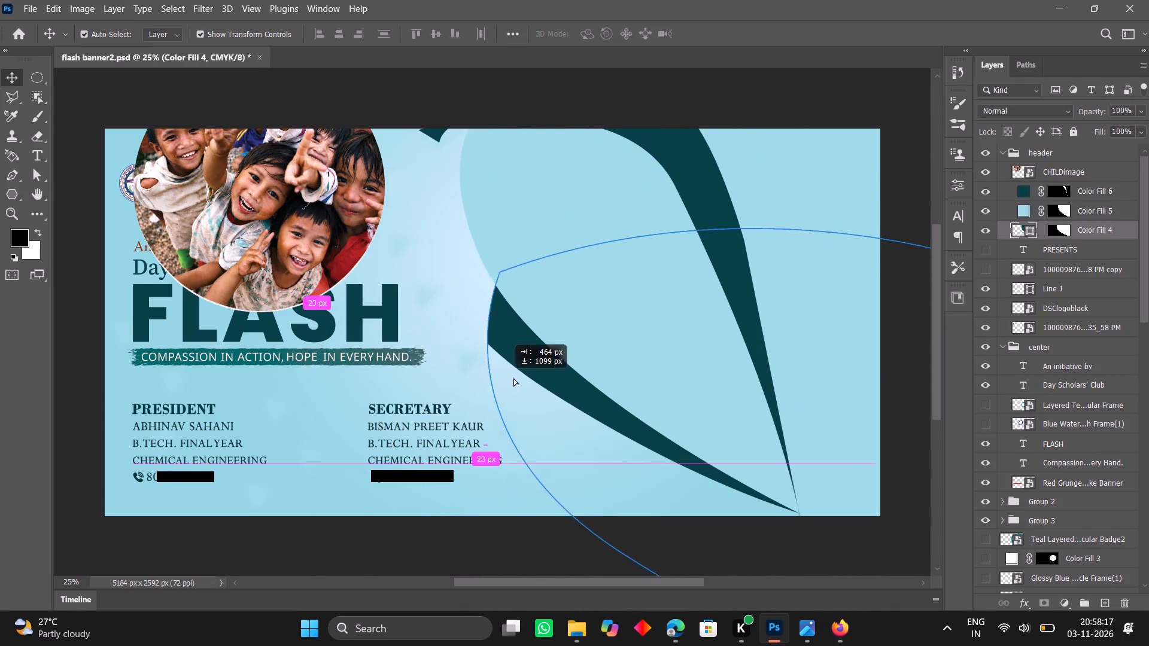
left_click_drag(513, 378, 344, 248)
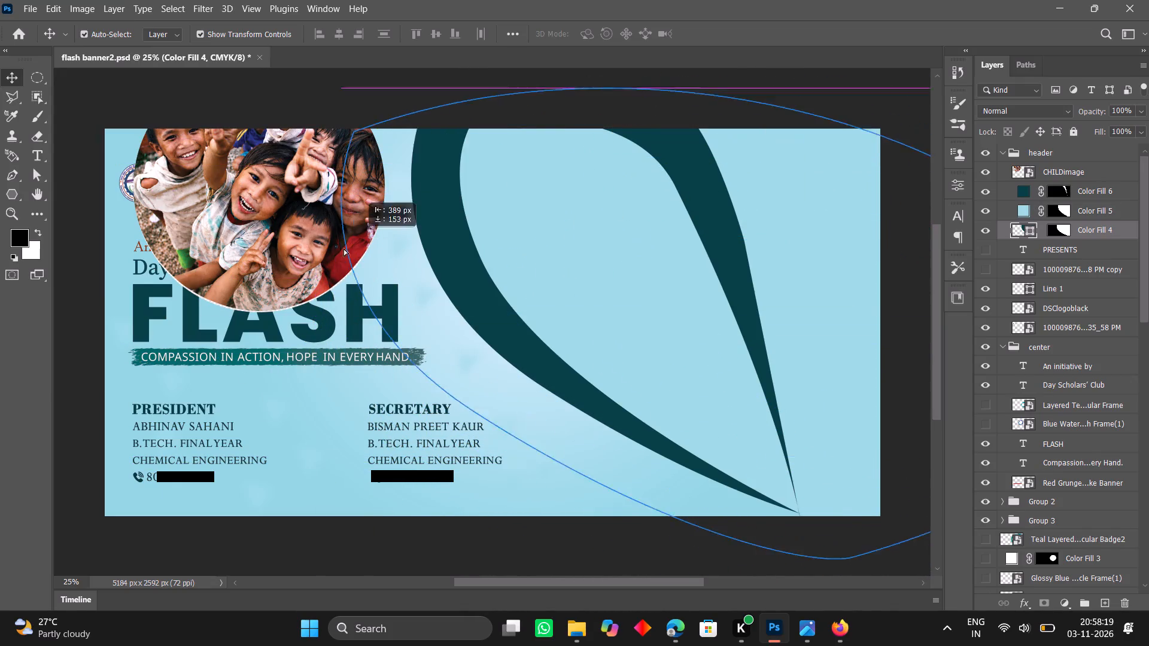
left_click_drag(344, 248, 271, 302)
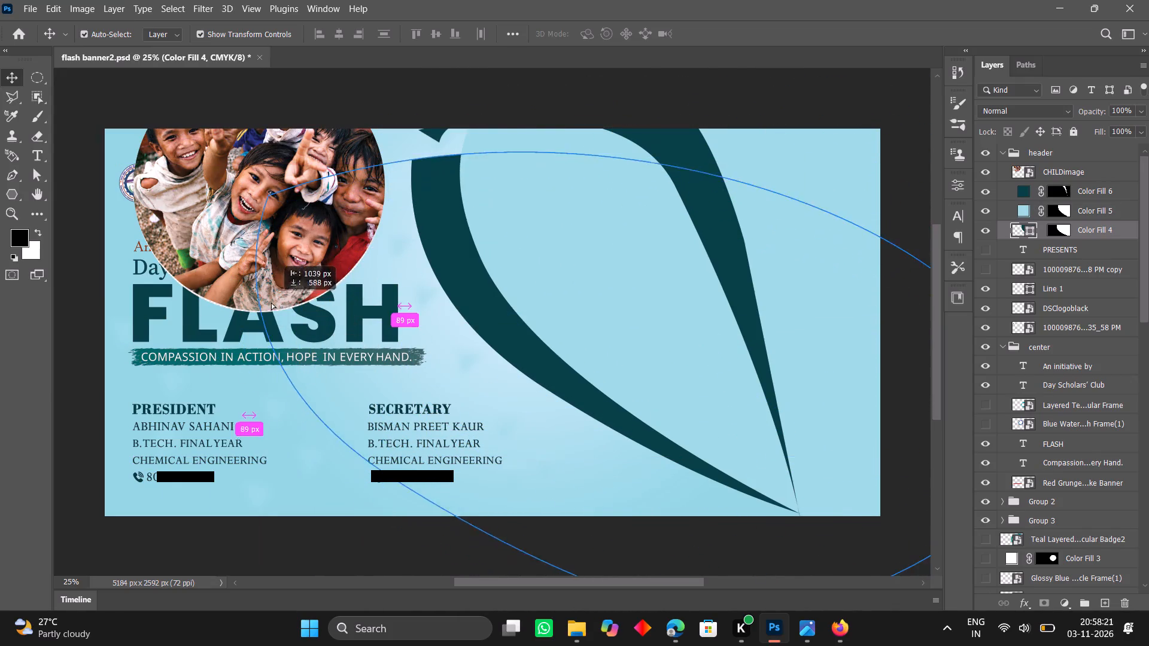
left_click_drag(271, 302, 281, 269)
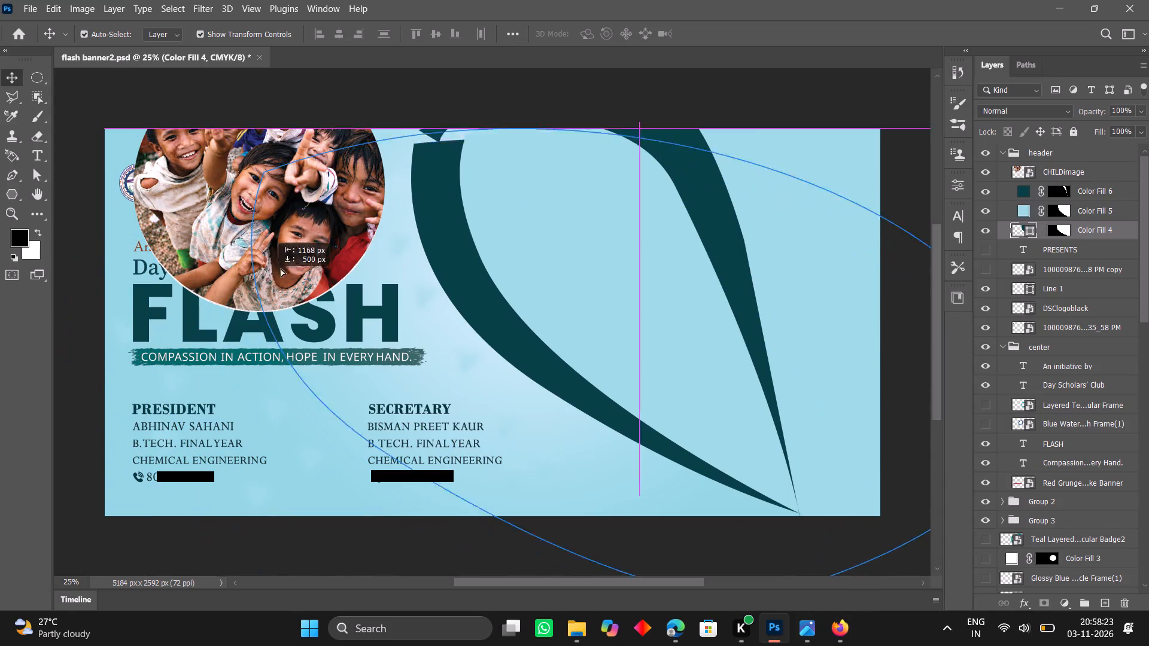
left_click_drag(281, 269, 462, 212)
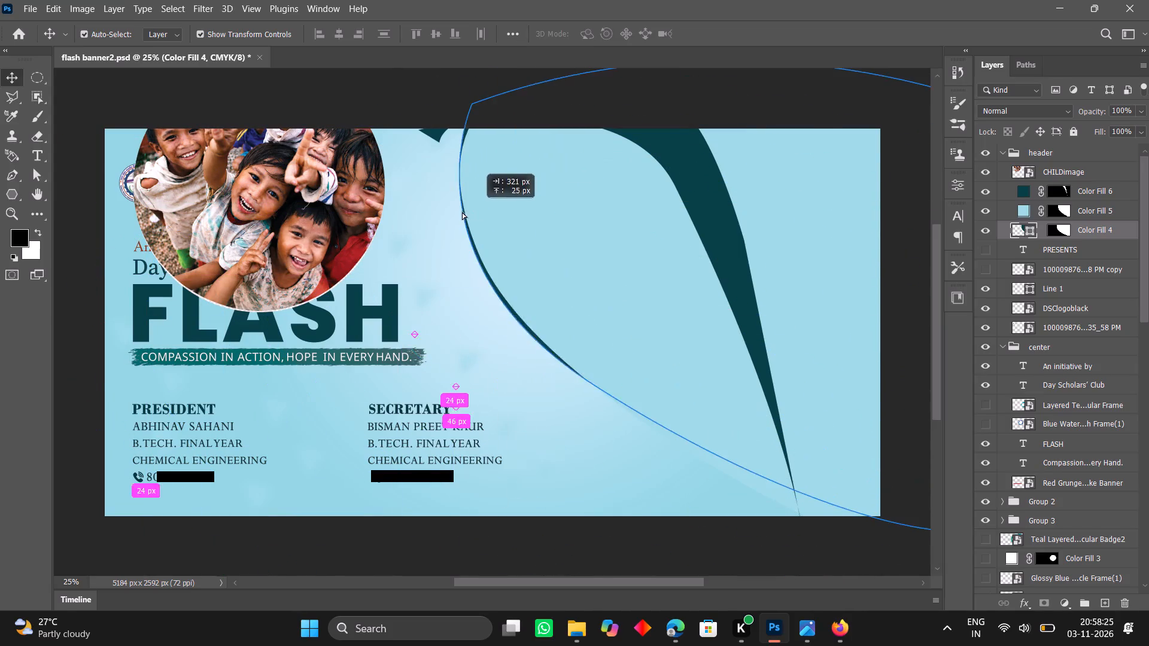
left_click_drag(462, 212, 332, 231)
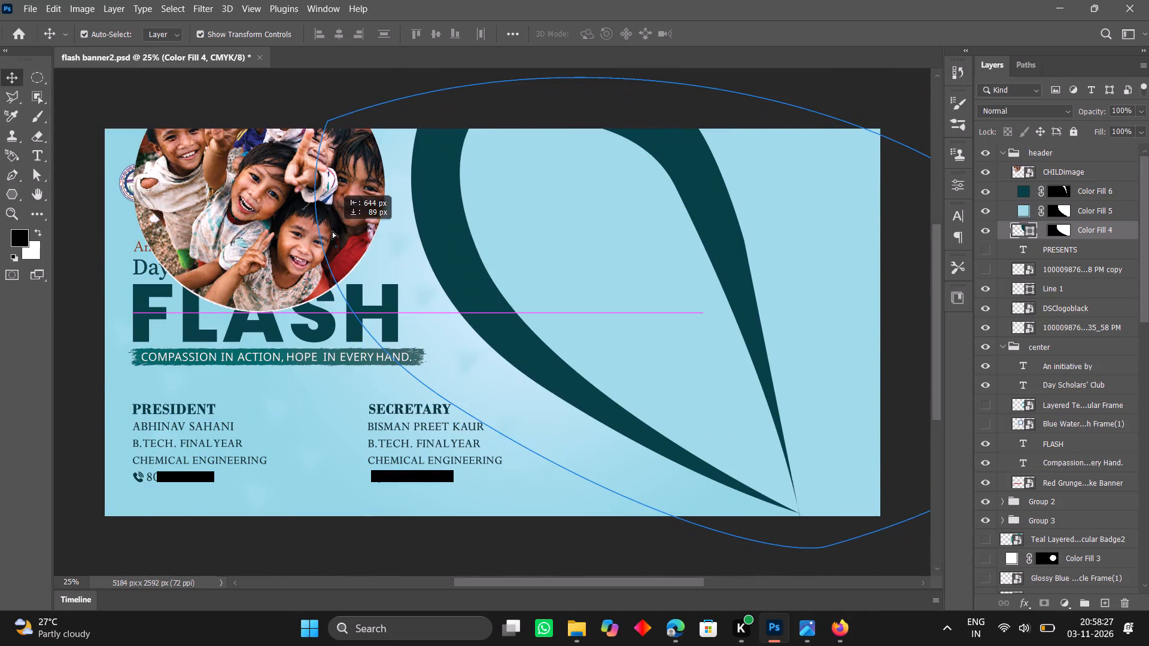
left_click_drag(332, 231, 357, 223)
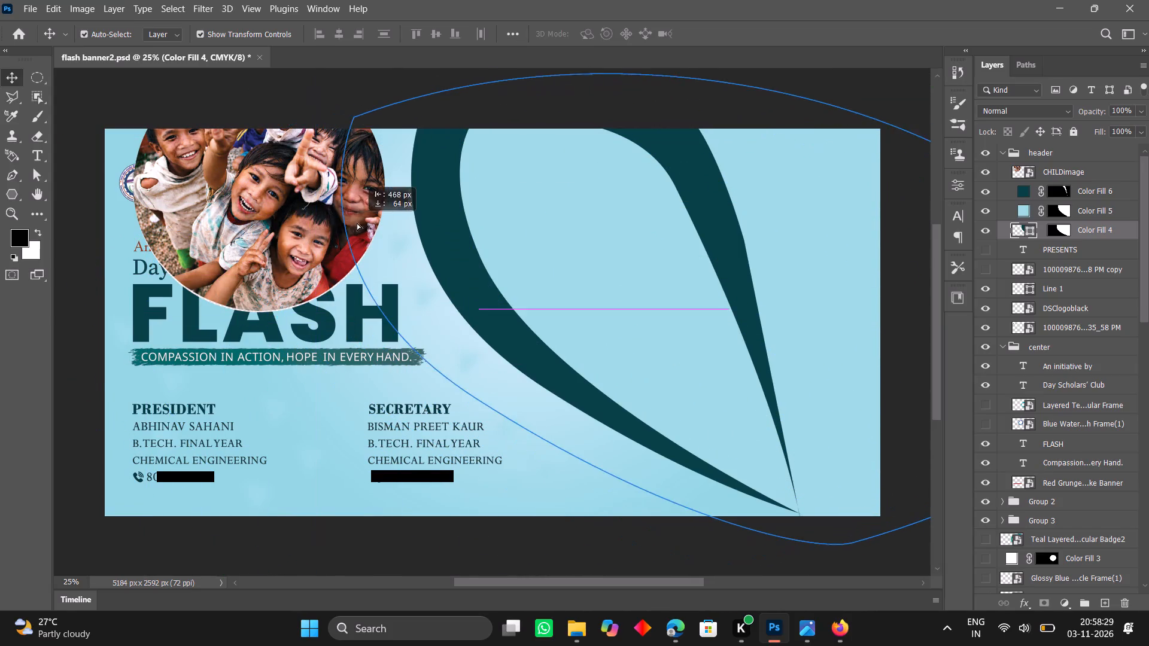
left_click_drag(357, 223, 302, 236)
Hide and reshow the light blue Color Fill 5 layer to examine the full teal Color Fill 4 shape beneath it.
left_click(499, 198)
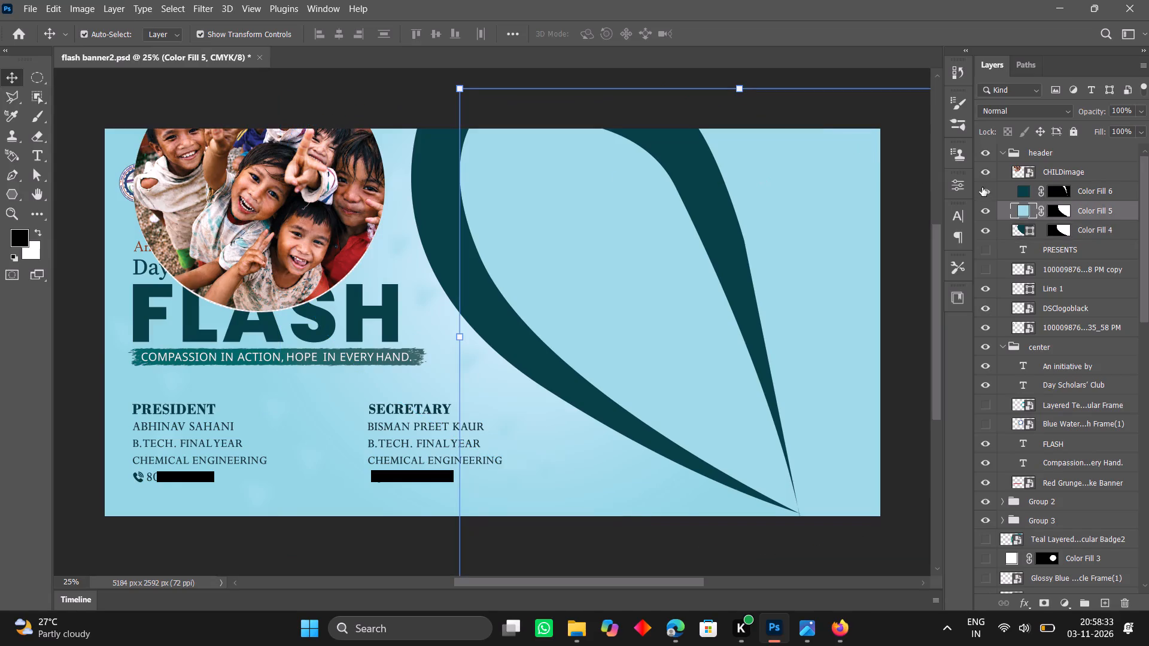
left_click(984, 210)
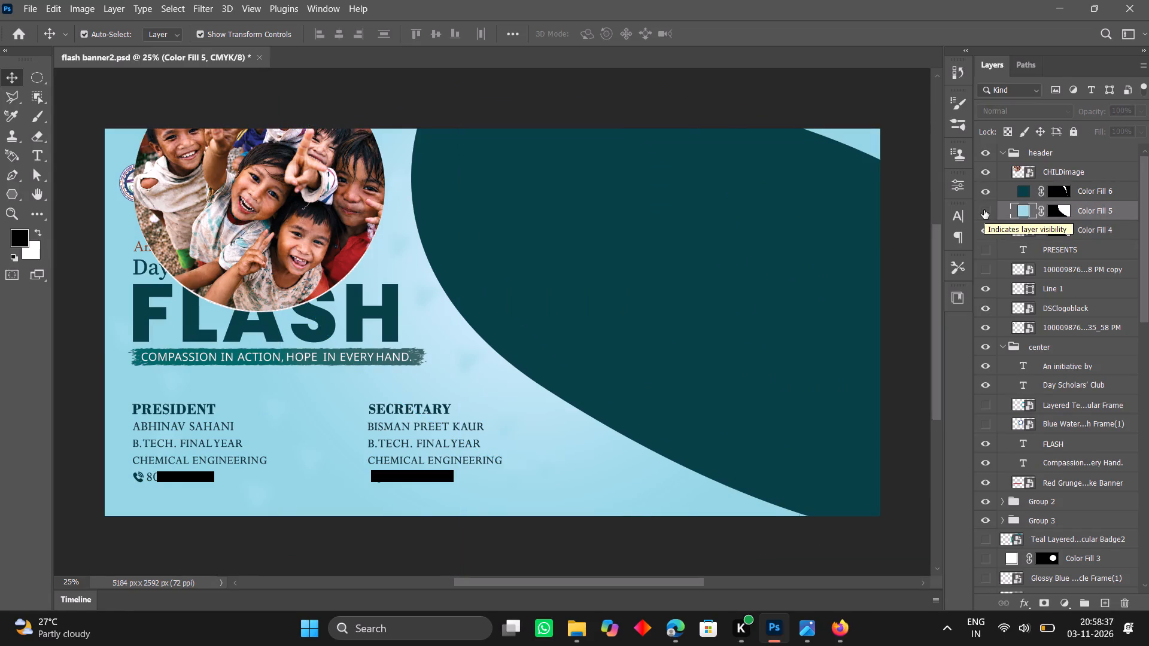
left_click(984, 210)
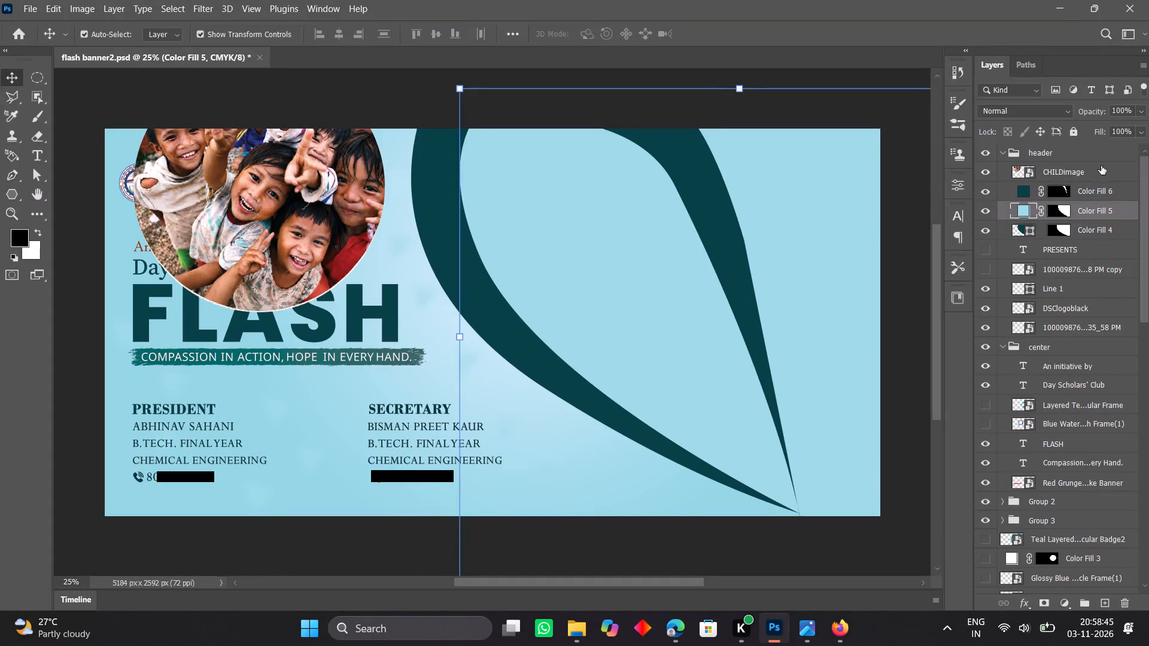
Reorder CHILDimage to sit directly below Color Fill 6 and above Color Fill 5 in the header group.
left_click_drag(1101, 166, 1100, 198)
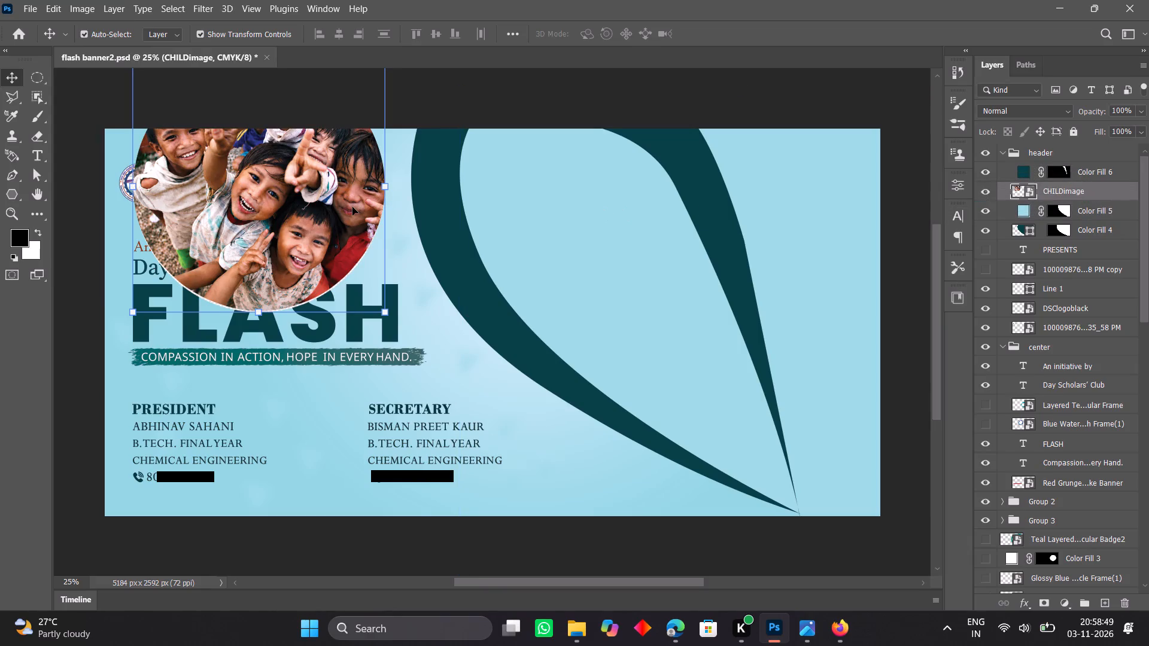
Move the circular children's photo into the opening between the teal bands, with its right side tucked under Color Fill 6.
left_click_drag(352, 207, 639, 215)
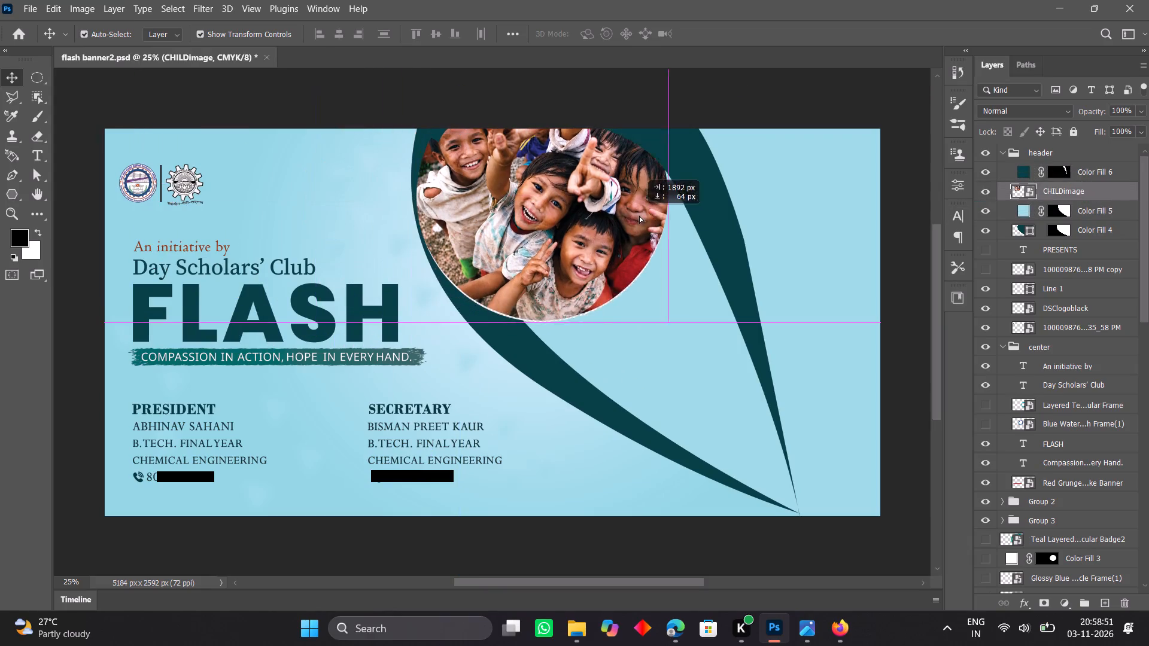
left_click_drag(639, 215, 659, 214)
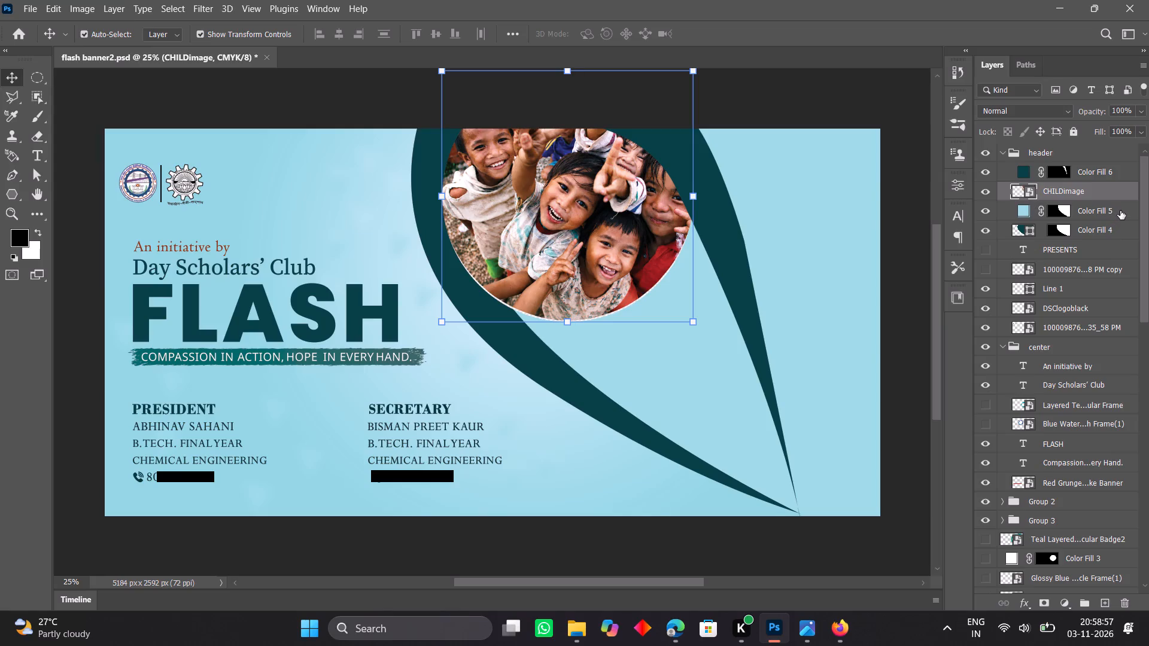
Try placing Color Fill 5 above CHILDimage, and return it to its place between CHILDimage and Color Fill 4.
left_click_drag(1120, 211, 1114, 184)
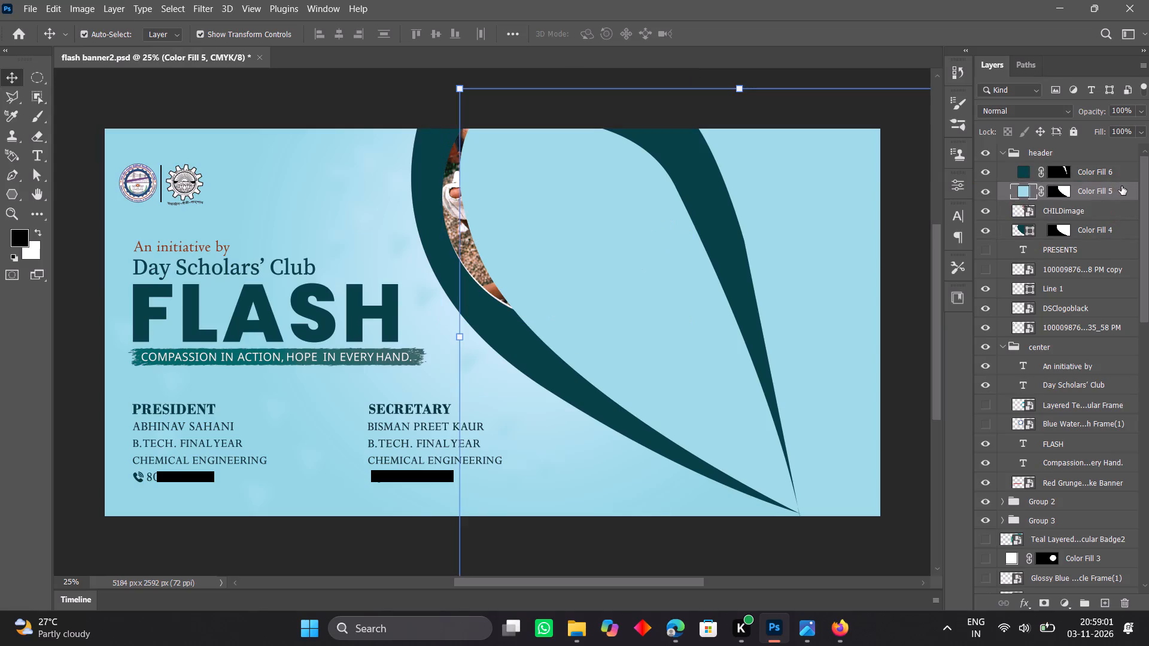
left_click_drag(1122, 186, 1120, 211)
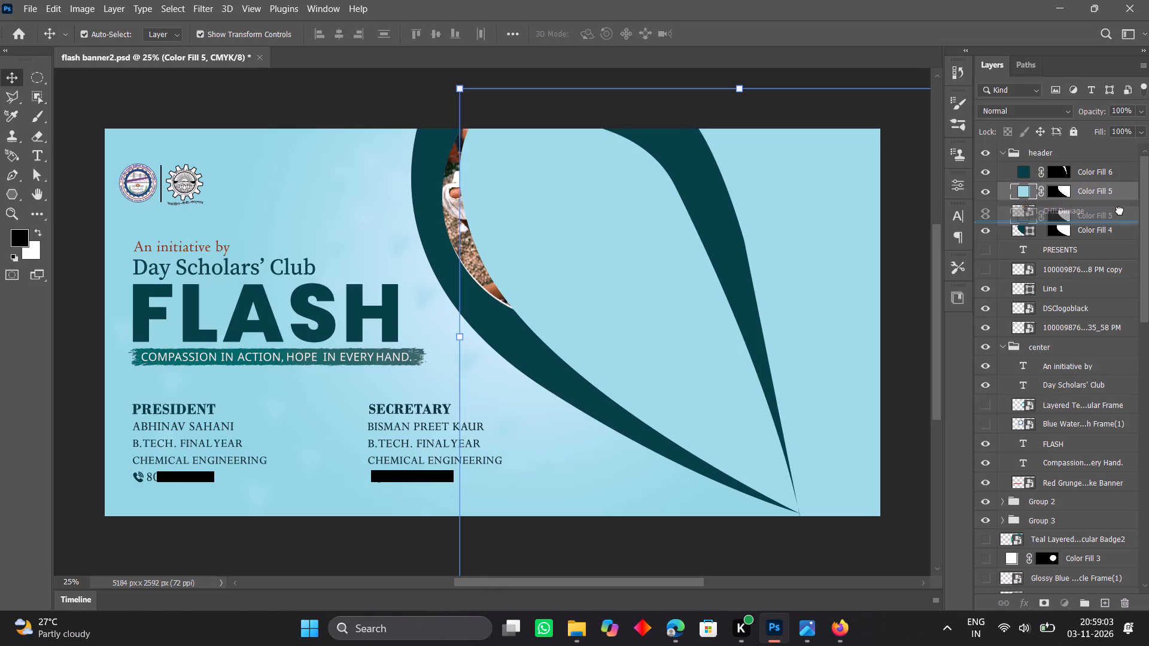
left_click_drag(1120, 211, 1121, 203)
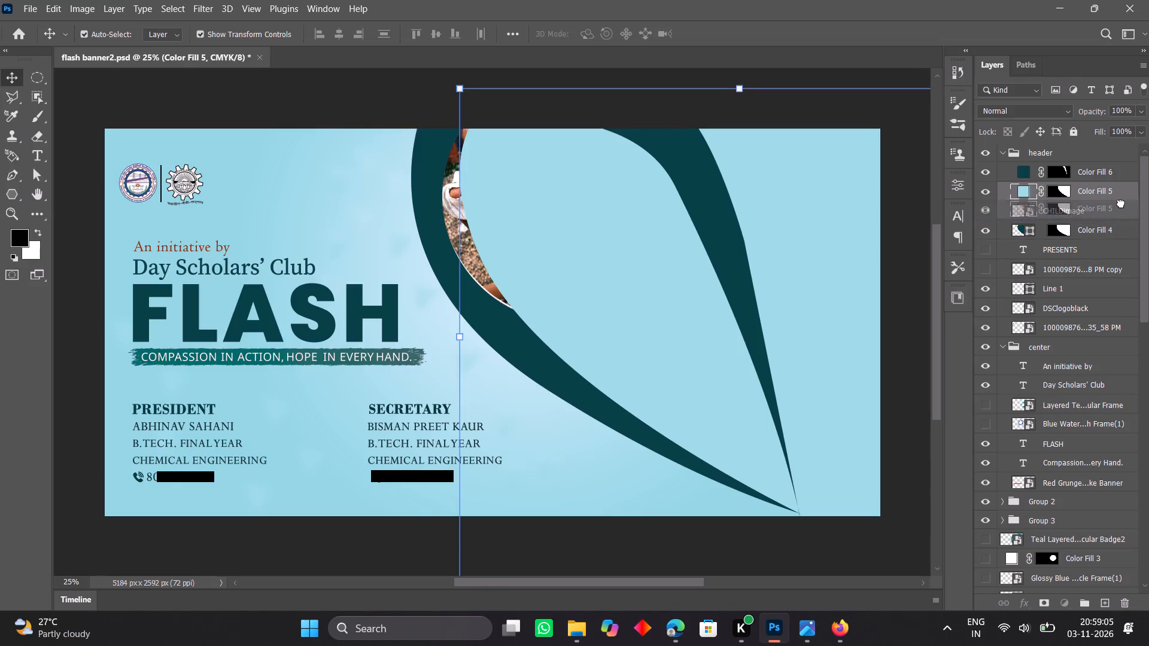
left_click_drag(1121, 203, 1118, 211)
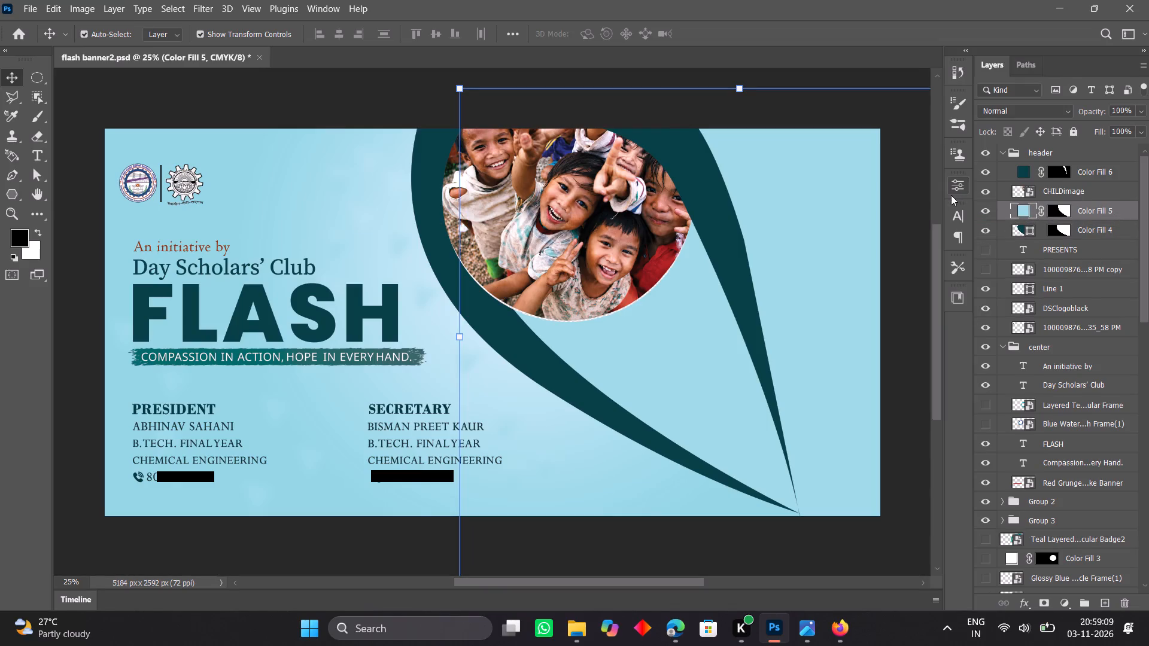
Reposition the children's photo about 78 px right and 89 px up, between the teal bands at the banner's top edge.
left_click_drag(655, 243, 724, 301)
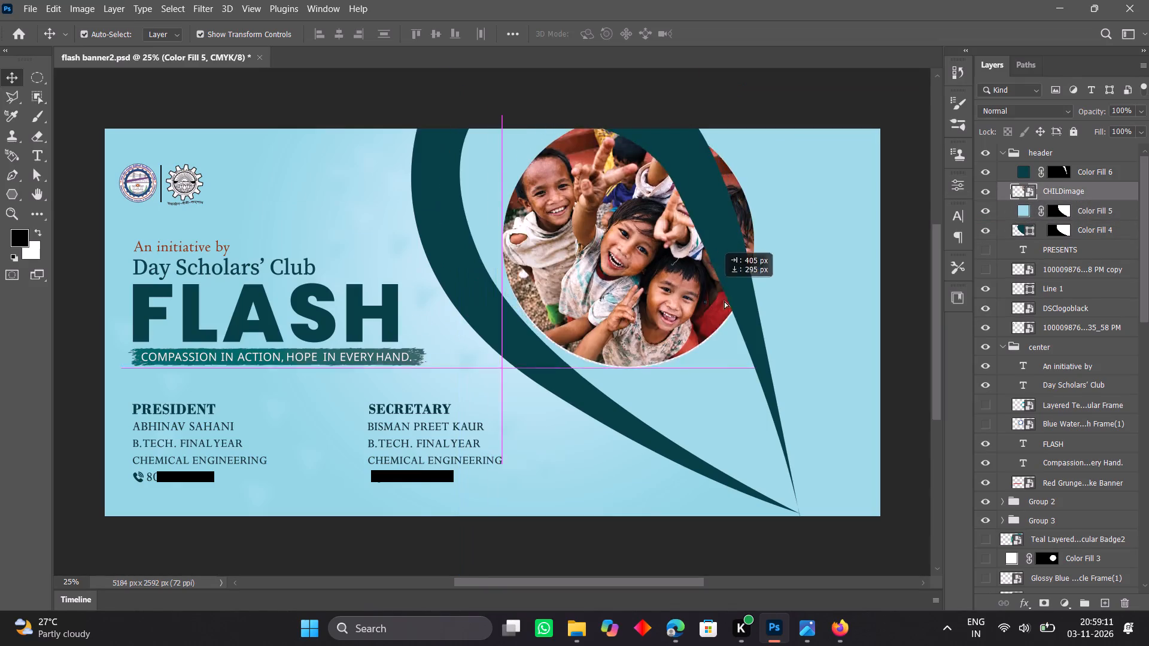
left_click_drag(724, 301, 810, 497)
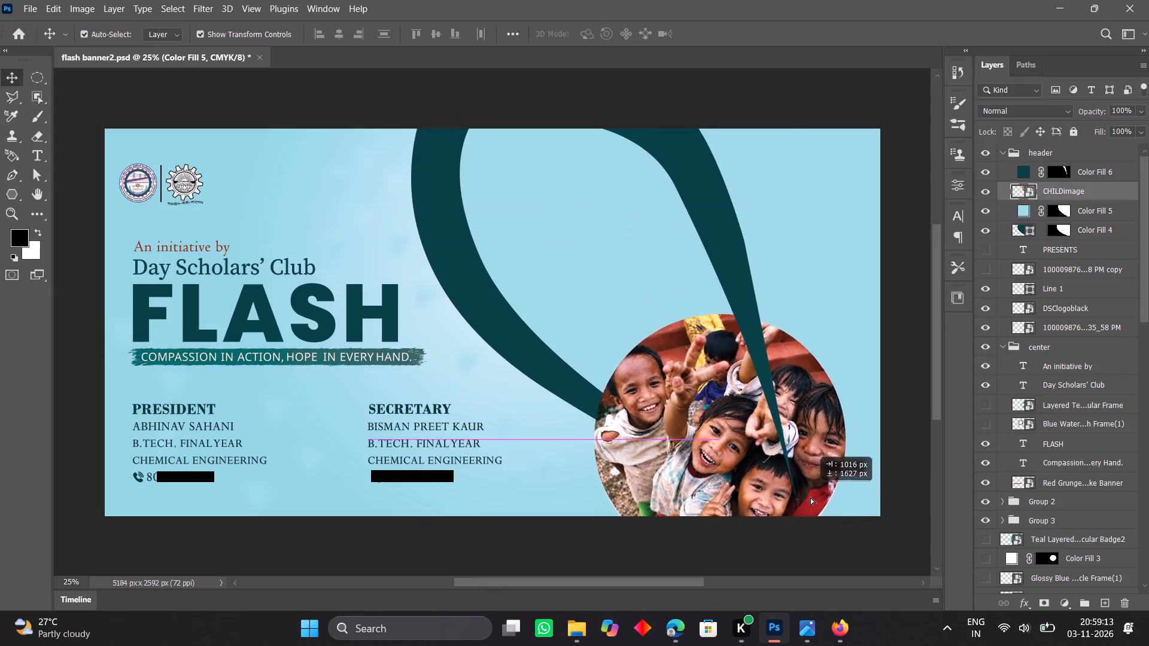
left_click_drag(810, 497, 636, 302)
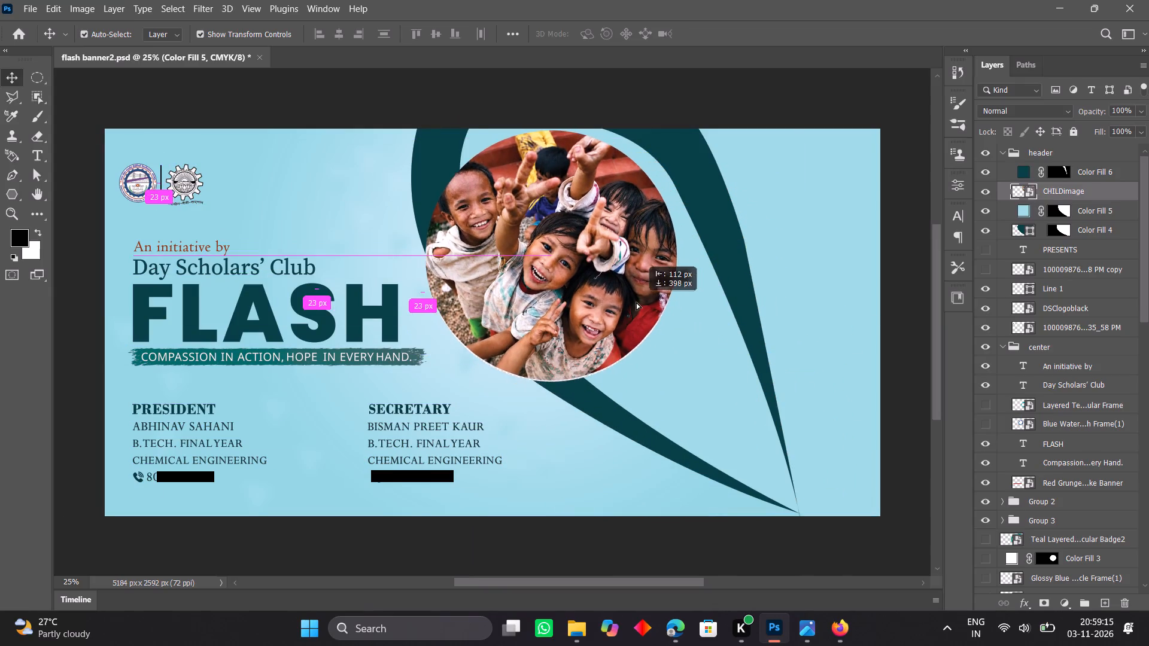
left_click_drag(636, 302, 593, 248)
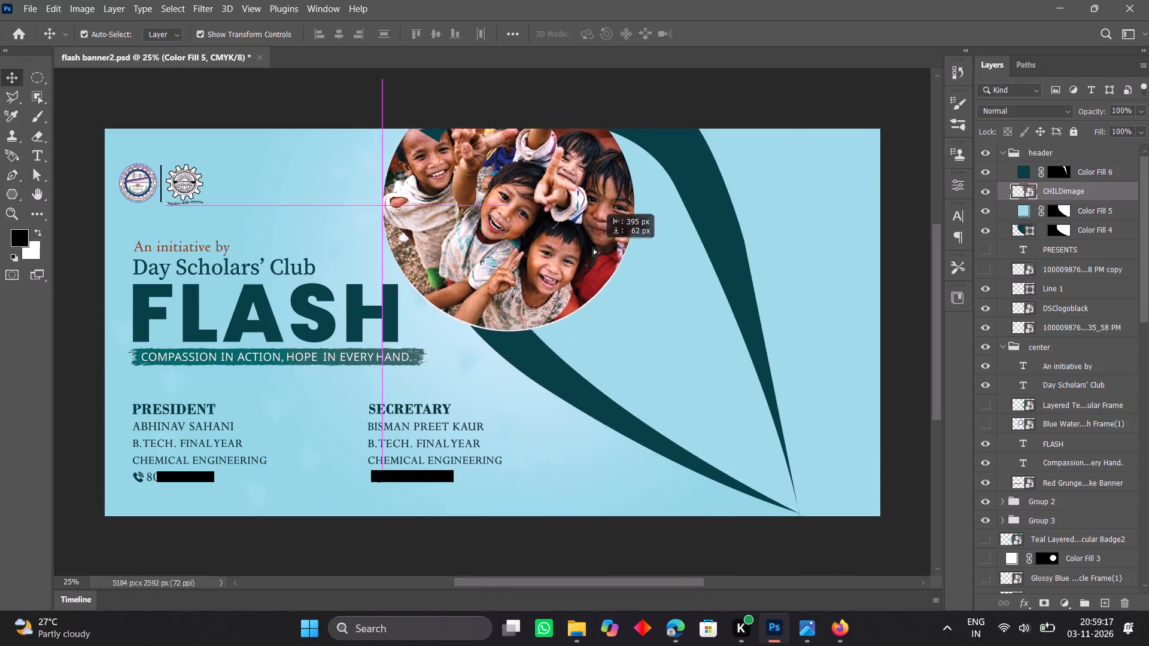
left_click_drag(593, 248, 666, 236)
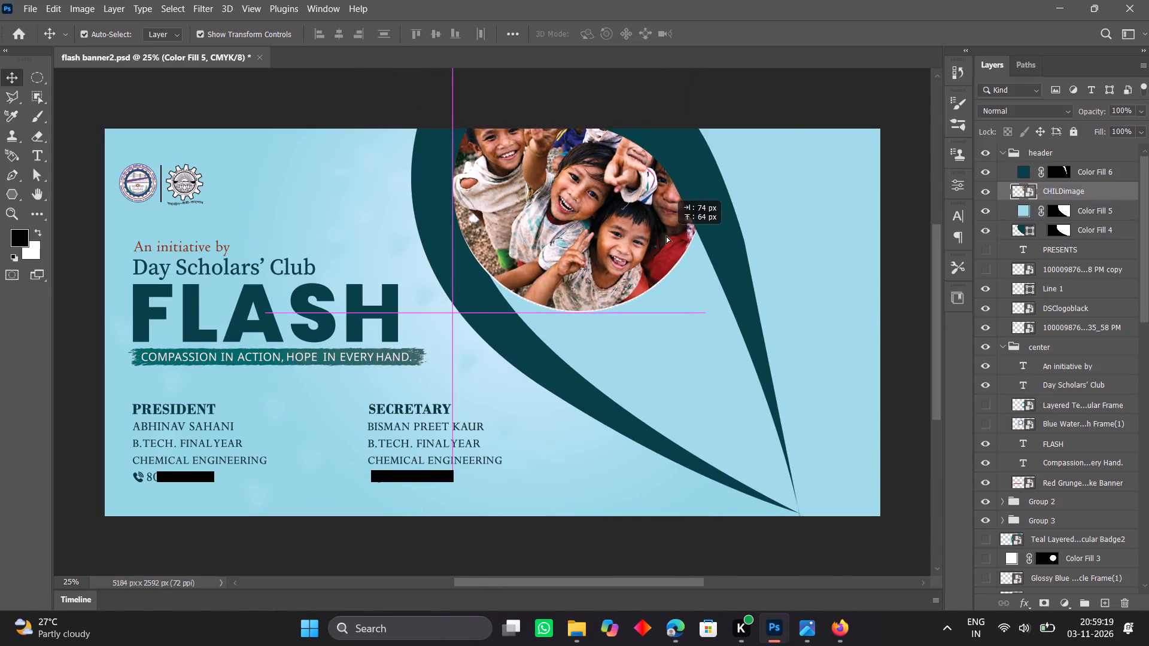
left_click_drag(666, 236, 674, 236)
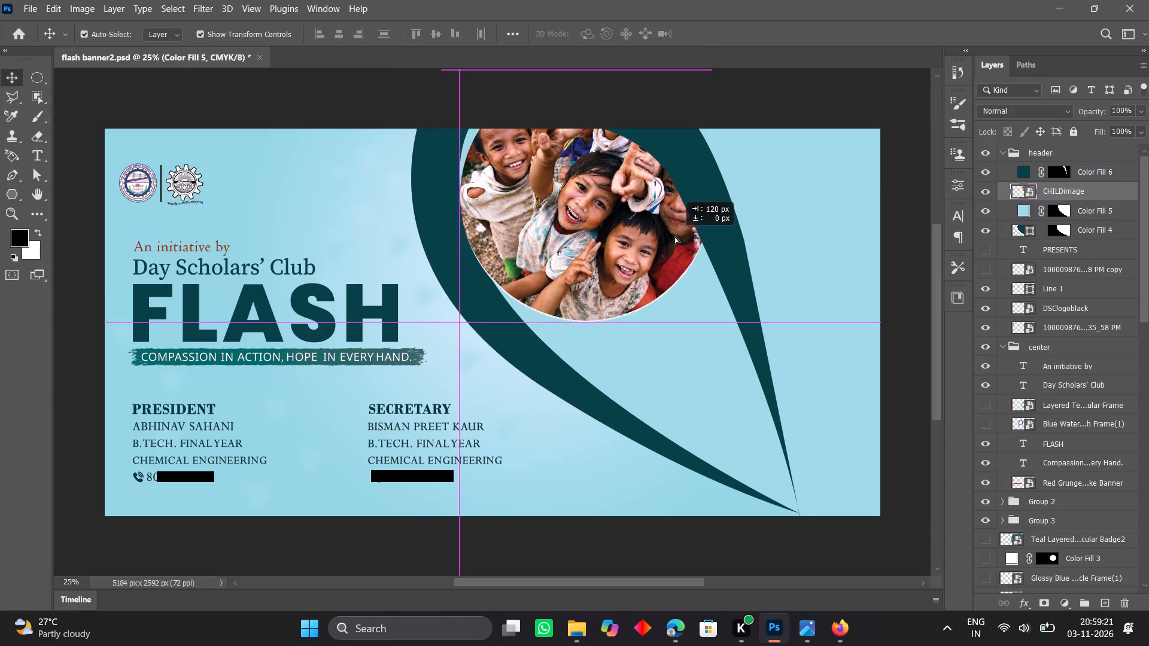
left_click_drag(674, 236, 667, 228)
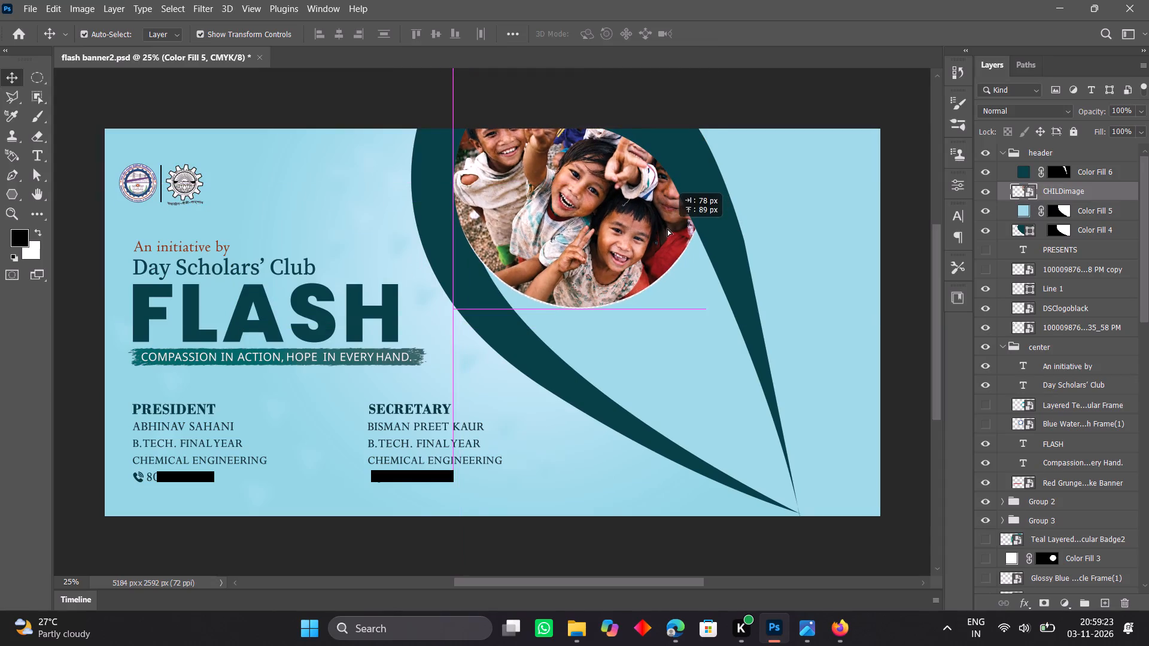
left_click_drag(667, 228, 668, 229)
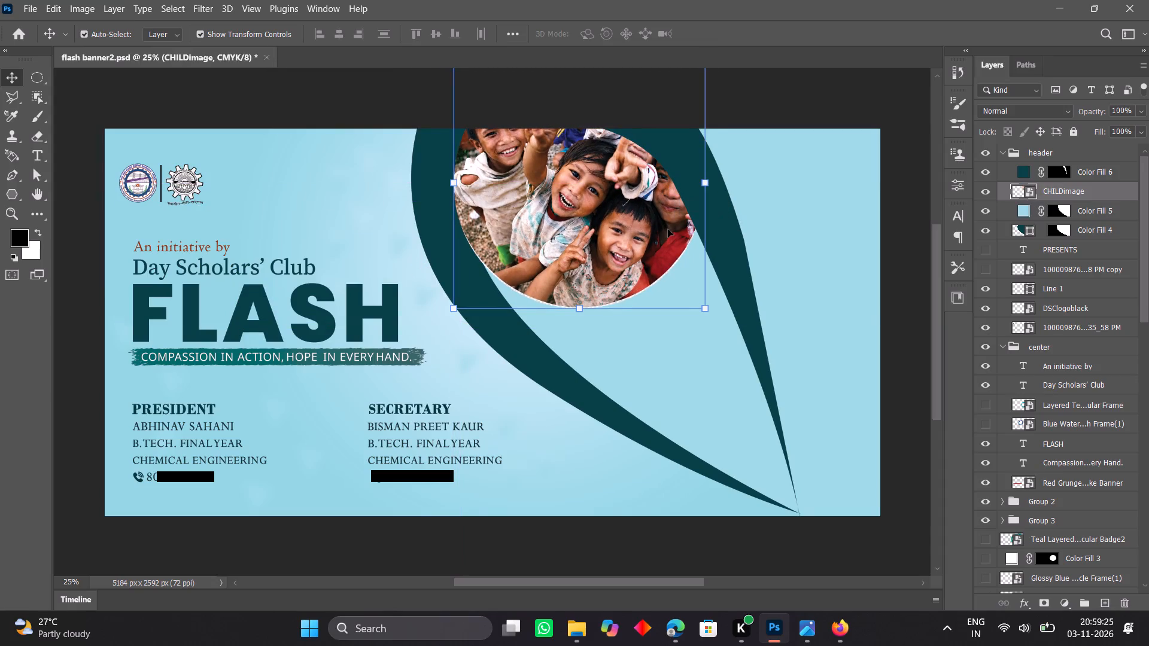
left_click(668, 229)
Try the photo lower between the teal bands, and move it out left over the FLASH title and Day Scholars' Club text.
left_click_drag(663, 237, 653, 267)
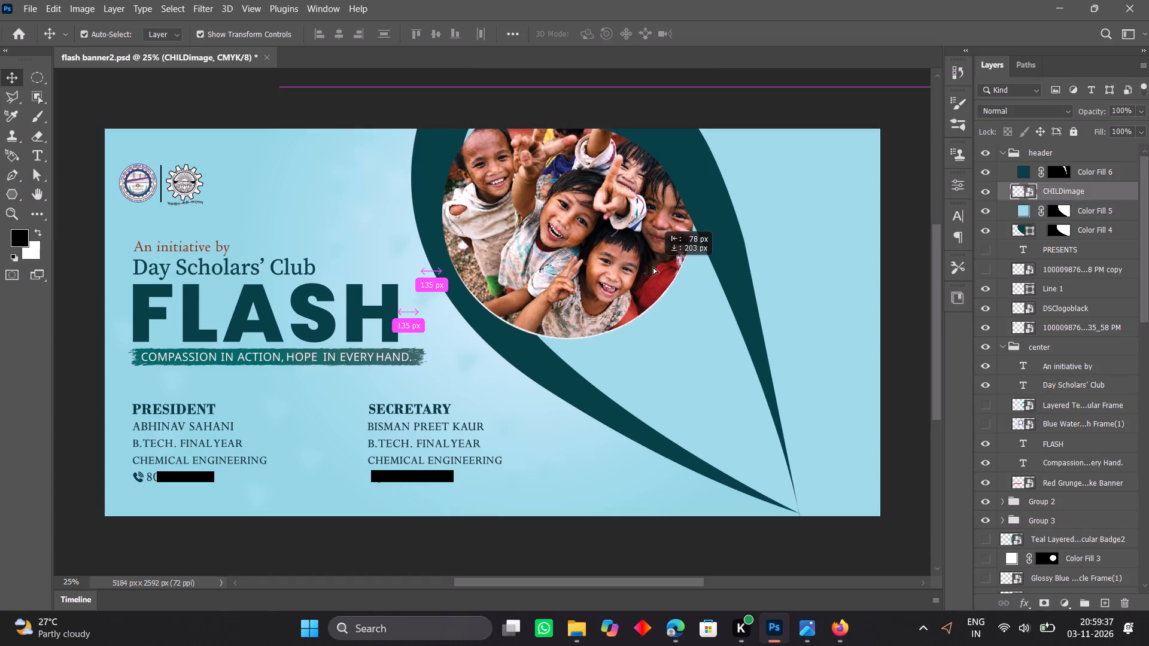
left_click_drag(653, 267, 689, 324)
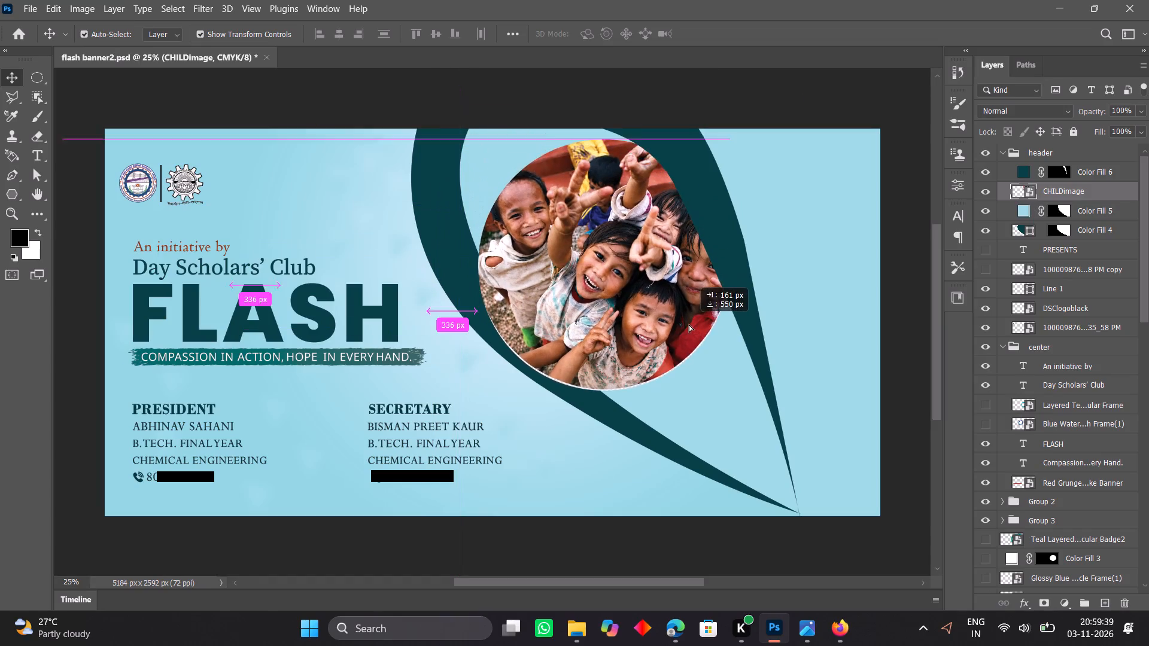
left_click_drag(689, 324, 744, 348)
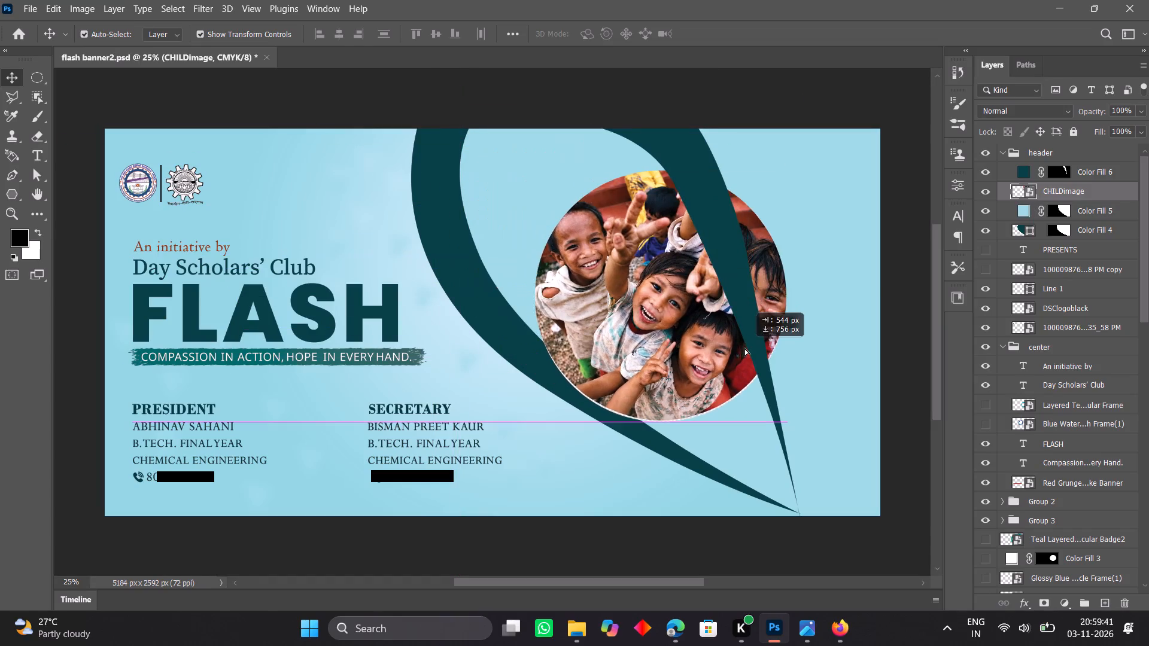
left_click_drag(744, 348, 429, 276)
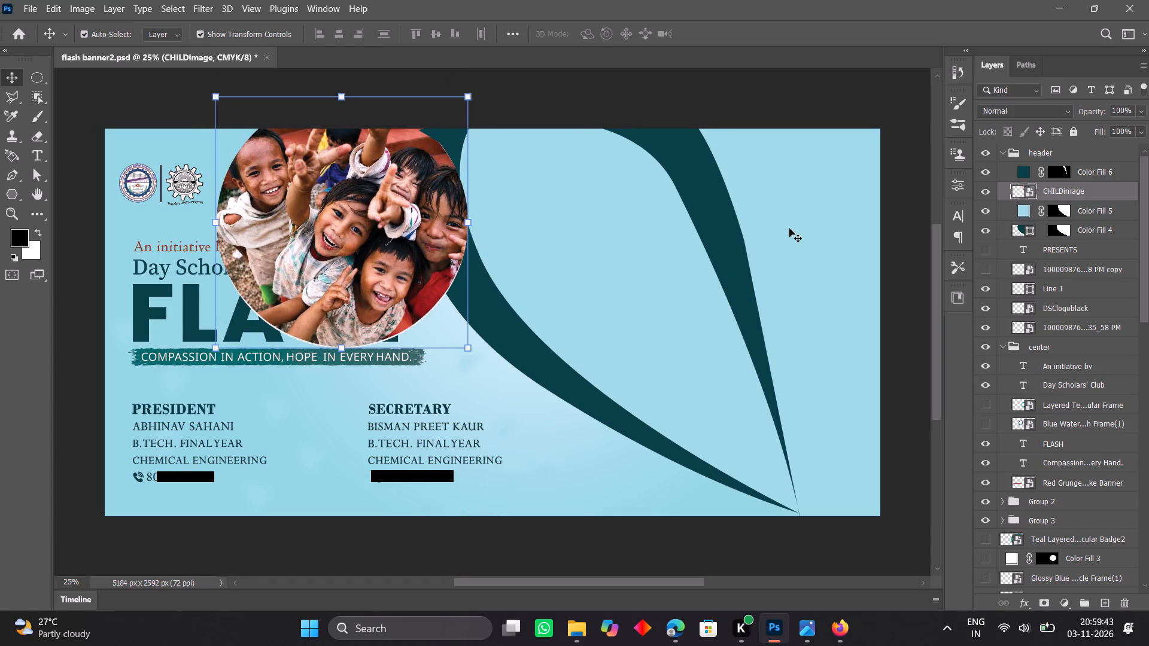
Hide the CHILDimage layer in the header group.
left_click(986, 188)
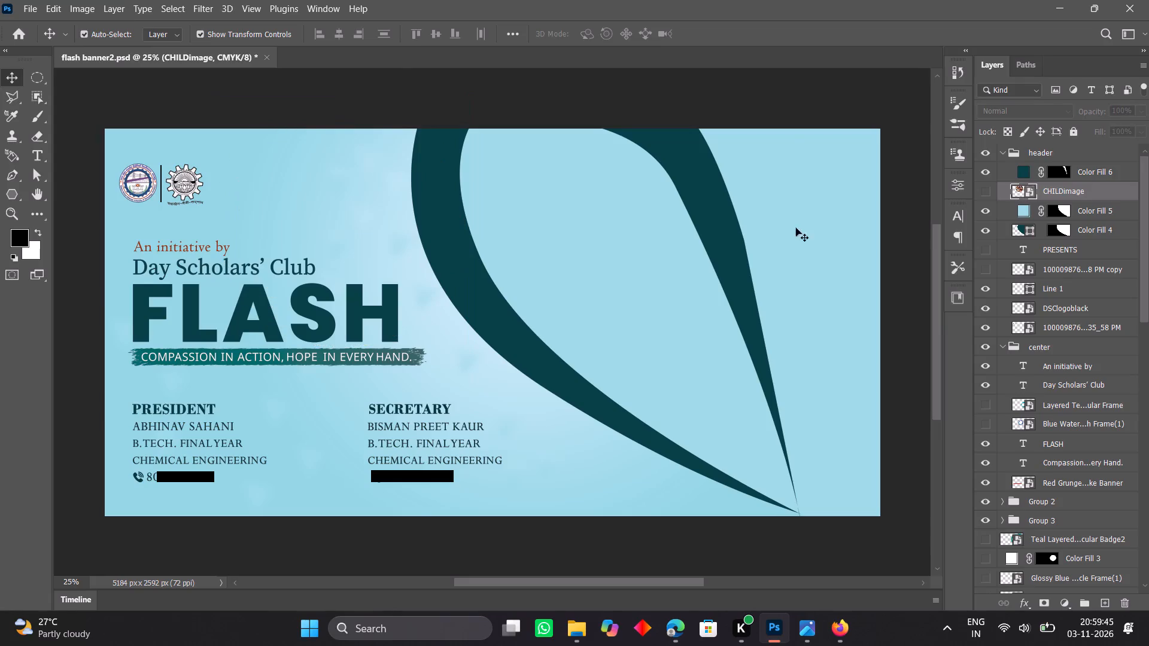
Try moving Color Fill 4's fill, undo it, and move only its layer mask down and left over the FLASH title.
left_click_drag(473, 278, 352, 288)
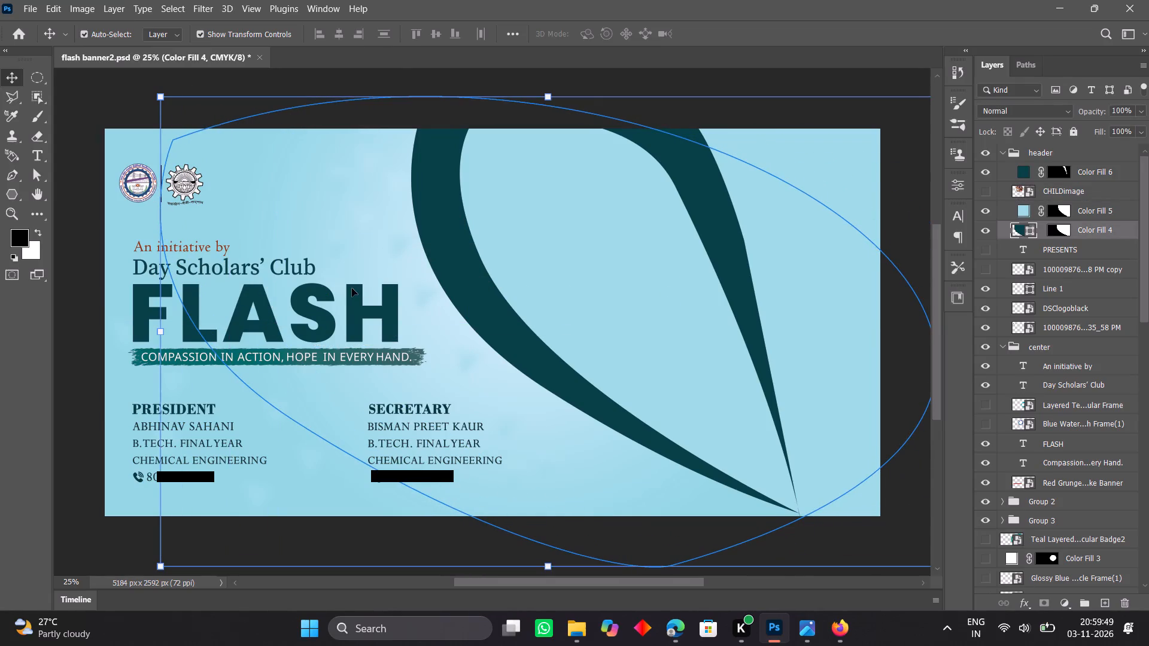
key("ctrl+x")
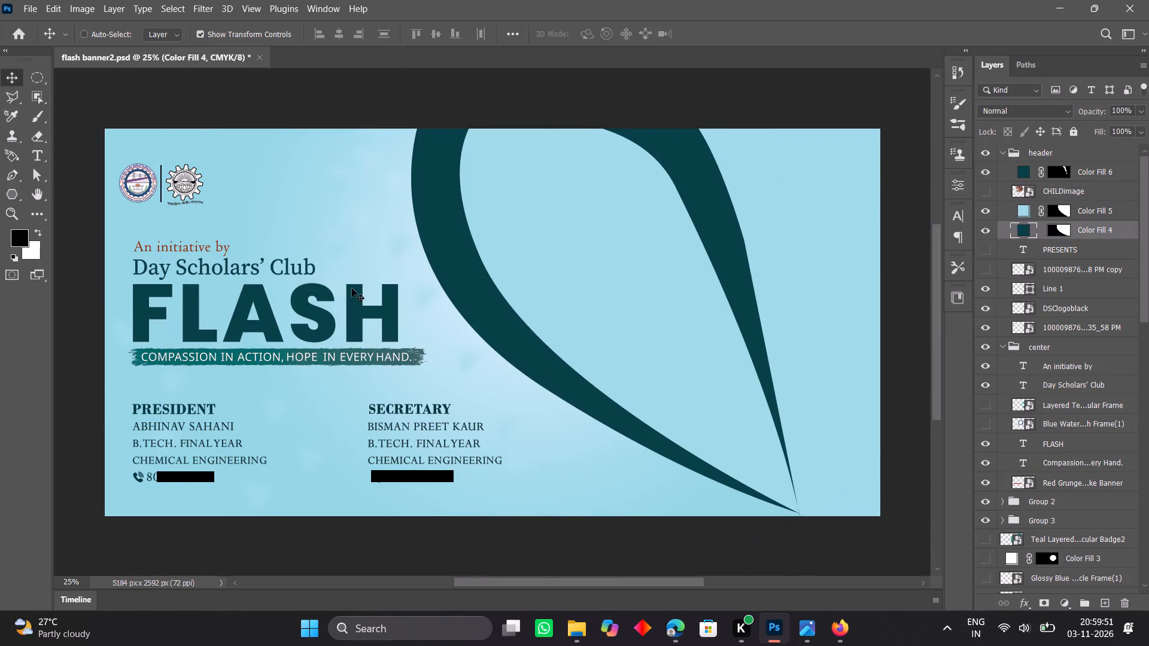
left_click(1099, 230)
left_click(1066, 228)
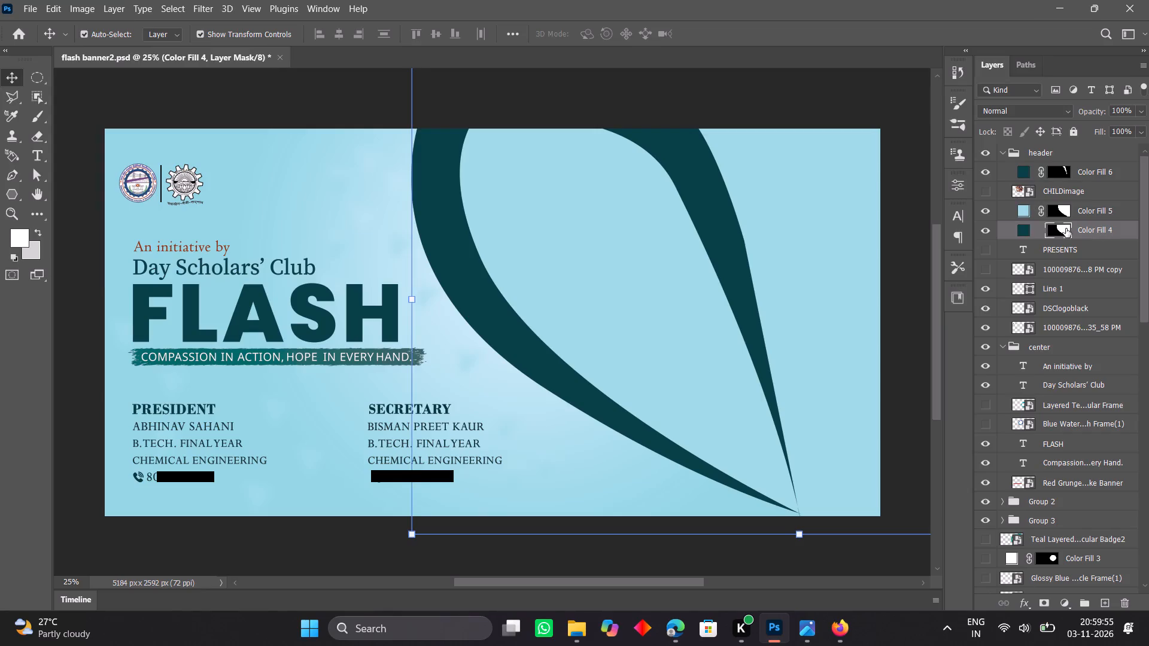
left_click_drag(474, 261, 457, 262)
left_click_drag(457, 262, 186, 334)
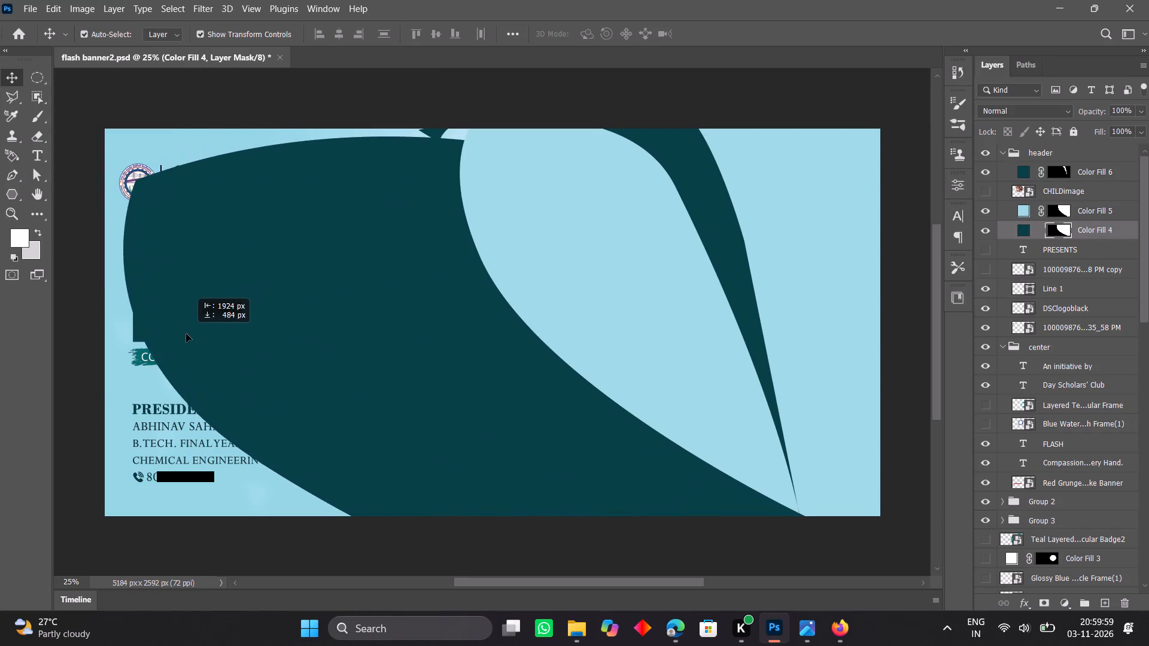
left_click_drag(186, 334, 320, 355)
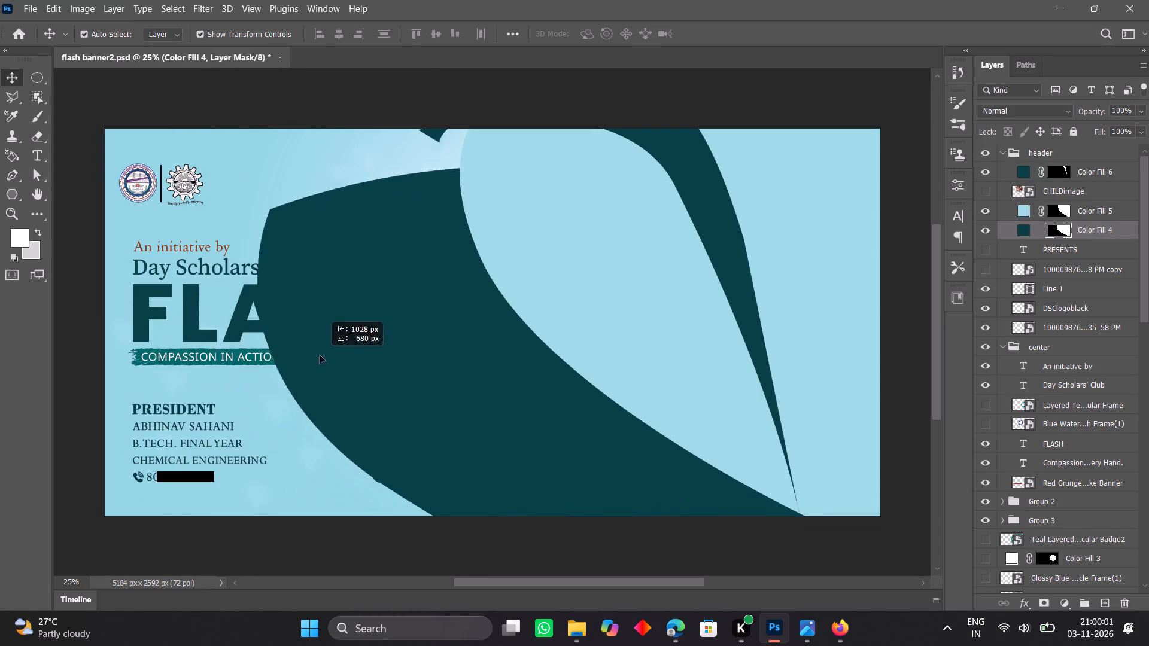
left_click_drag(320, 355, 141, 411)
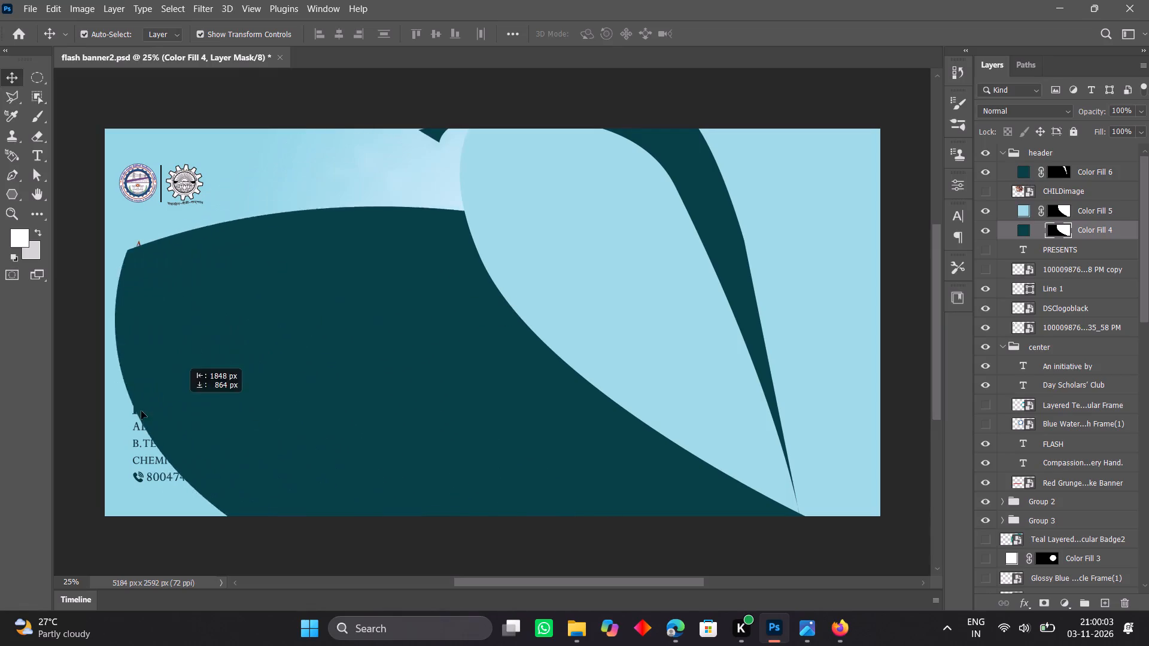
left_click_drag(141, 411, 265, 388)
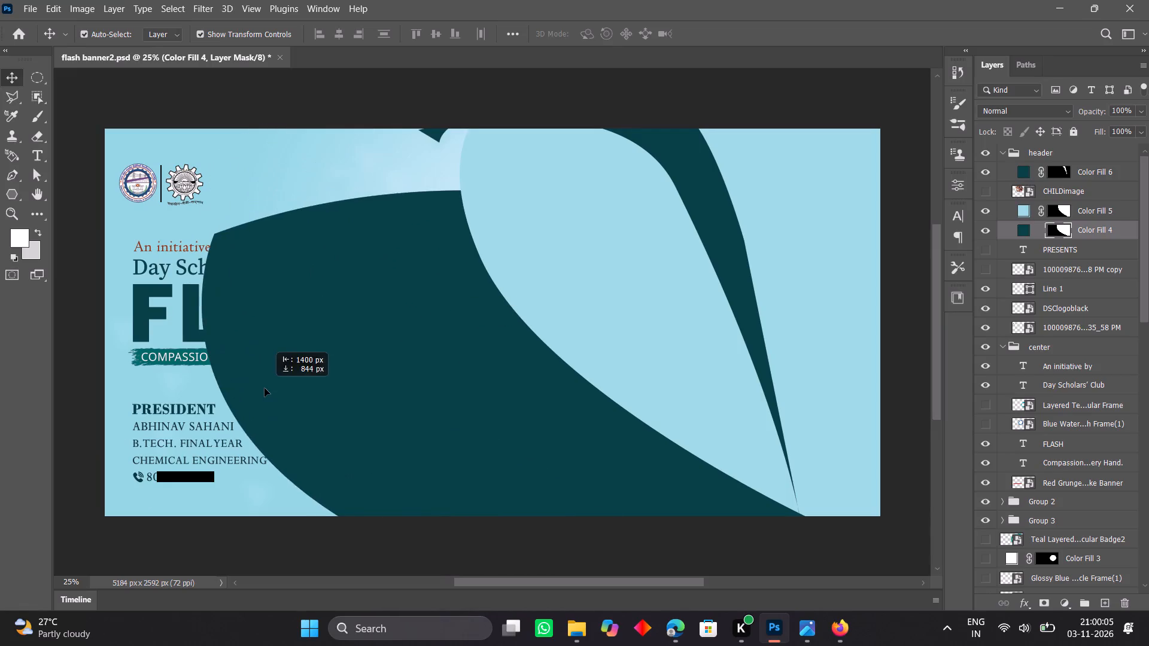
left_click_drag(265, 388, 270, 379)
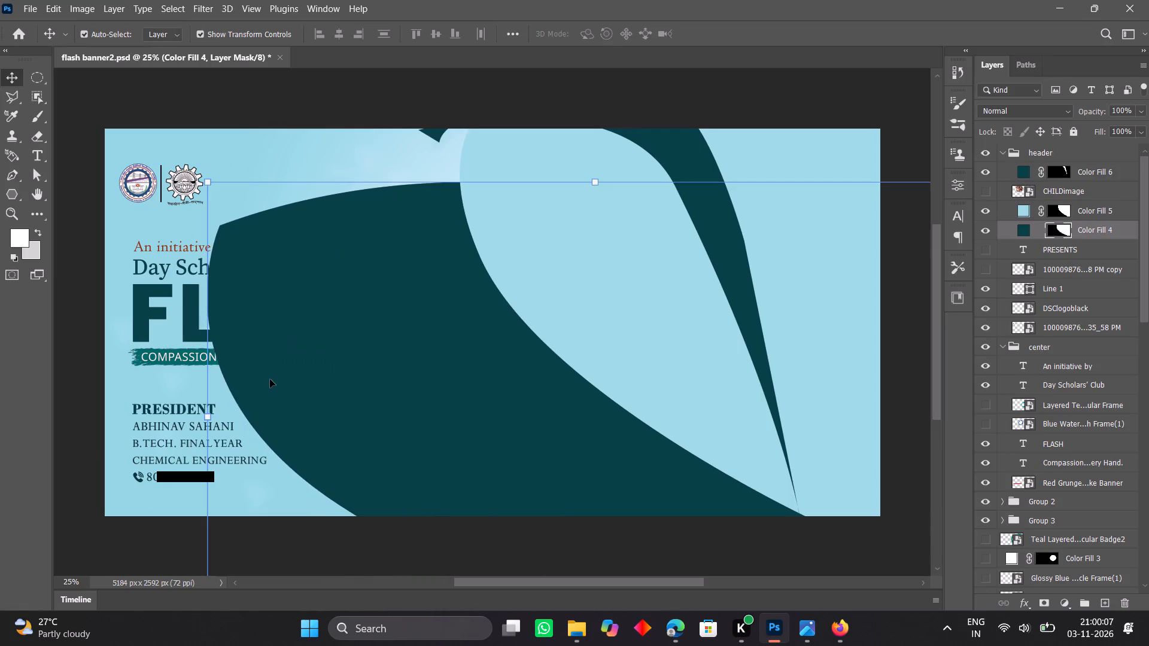
Delete the Color Fill 4 and Color Fill 5 layers from the header group.
left_click(1128, 230)
key("Delete")
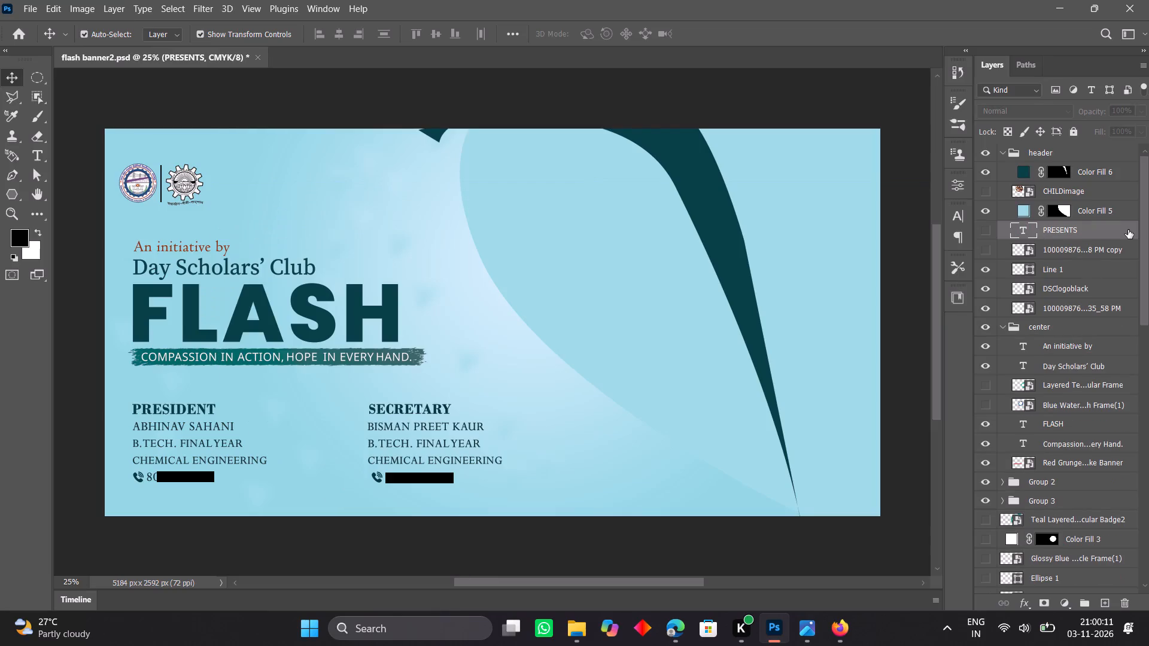
left_click(1008, 209)
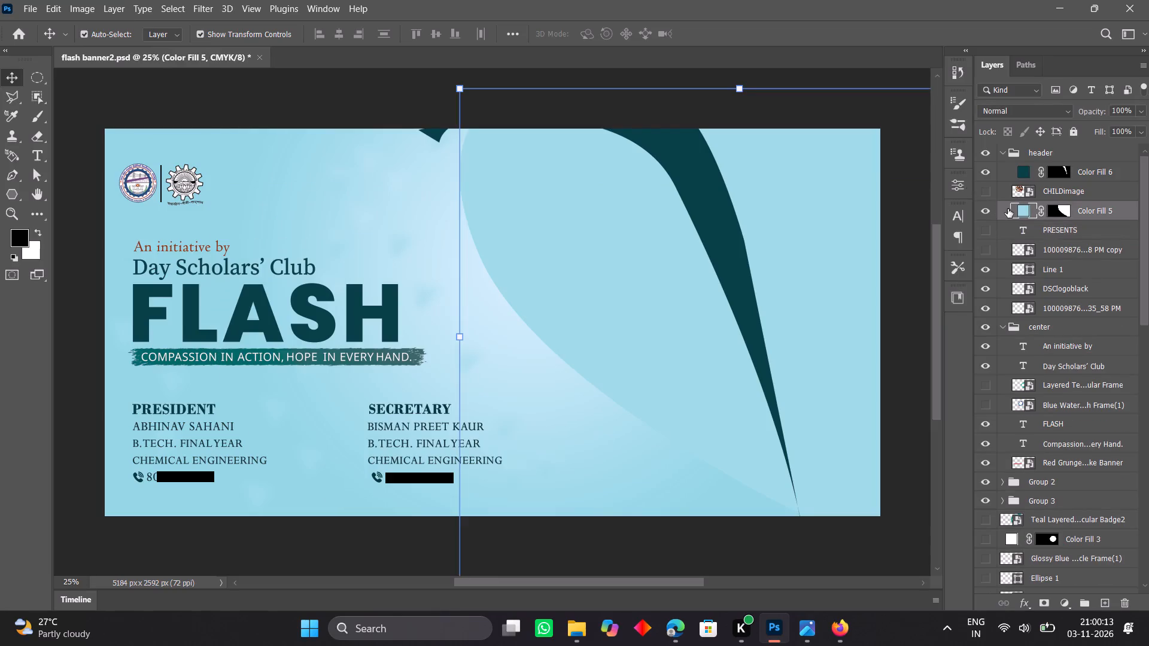
left_click(1123, 212)
key("Delete")
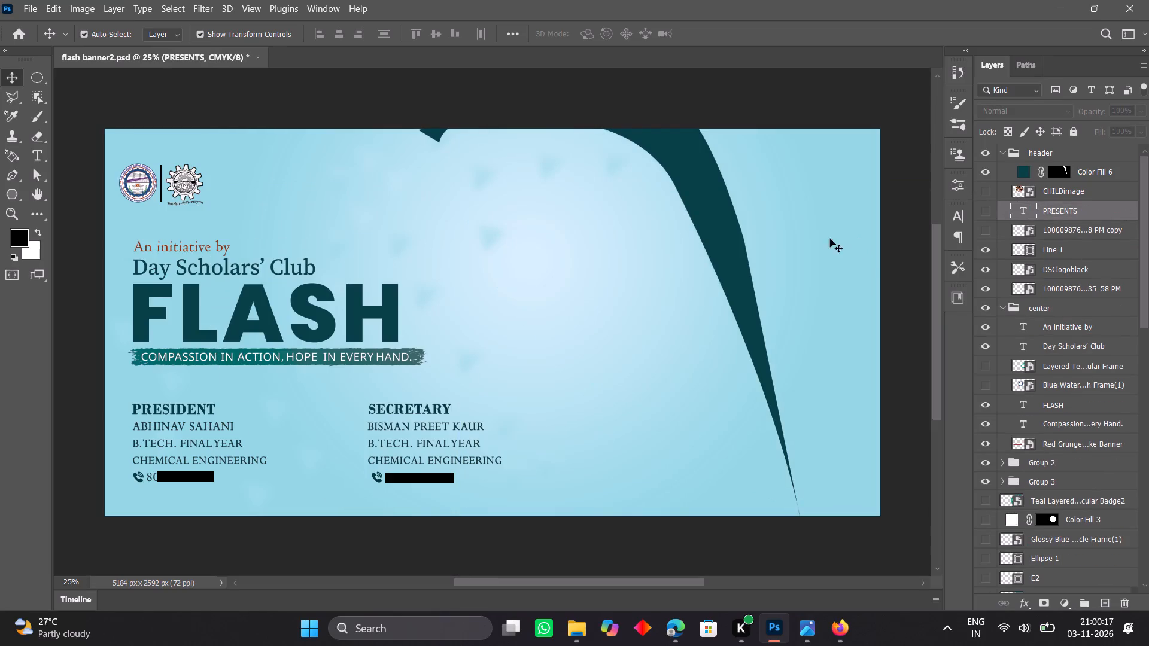
Erase the small leftover teal fragment of Color Fill 6 at the banner's top edge with the Eraser.
left_click(738, 257)
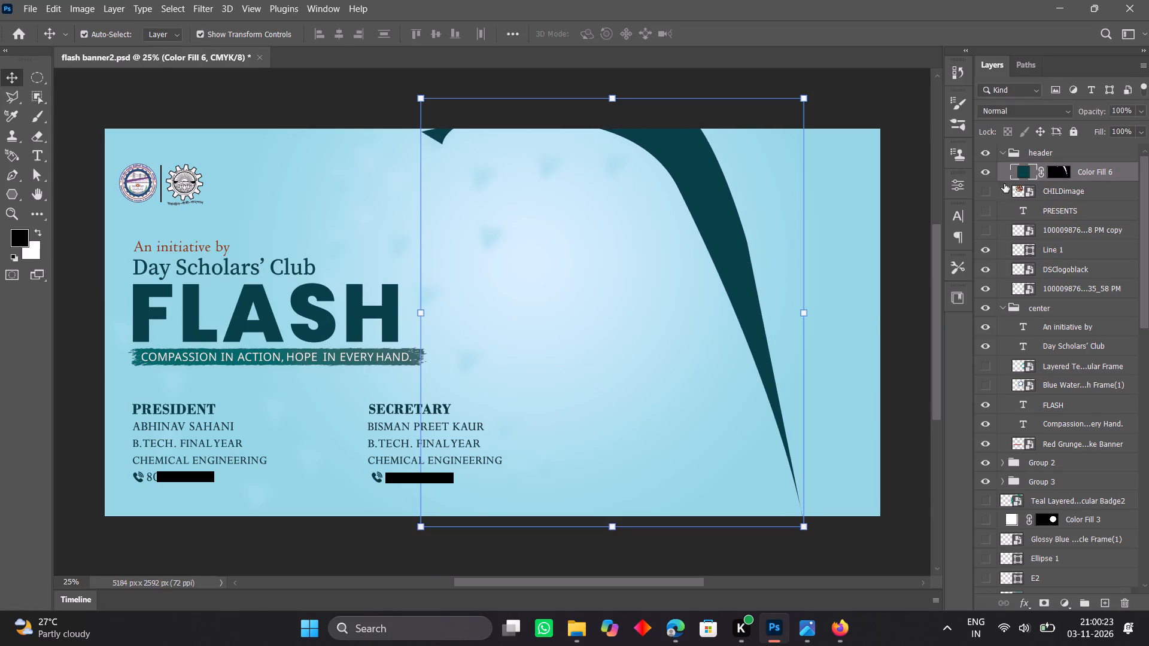
left_click(38, 135)
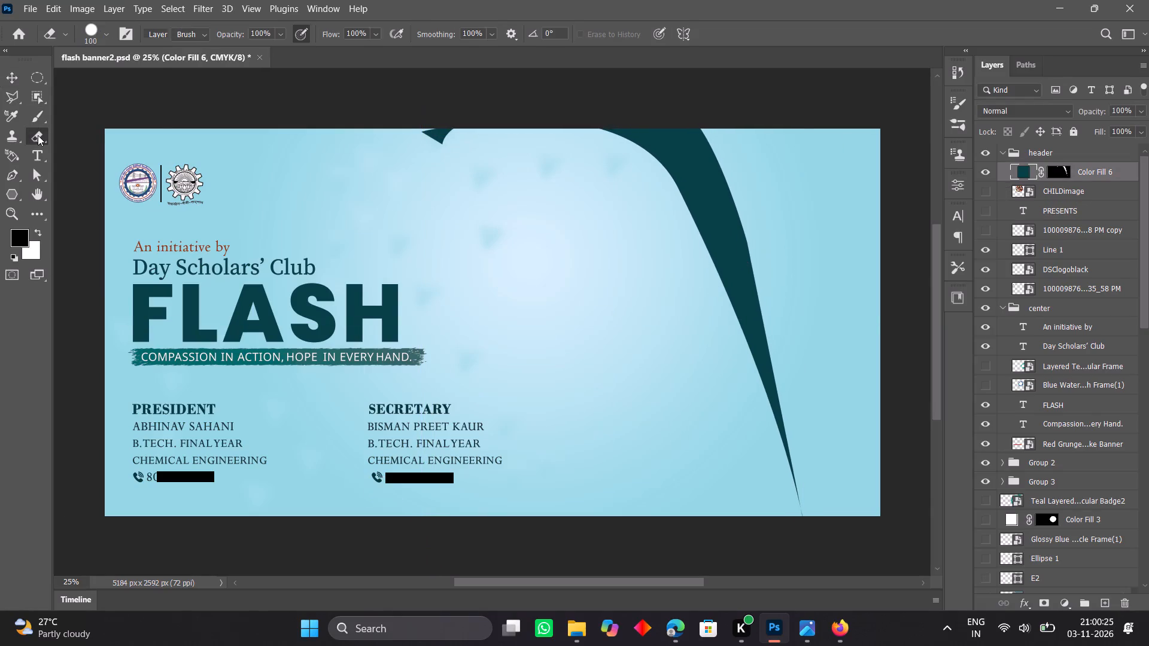
left_click(440, 140)
left_click(531, 256)
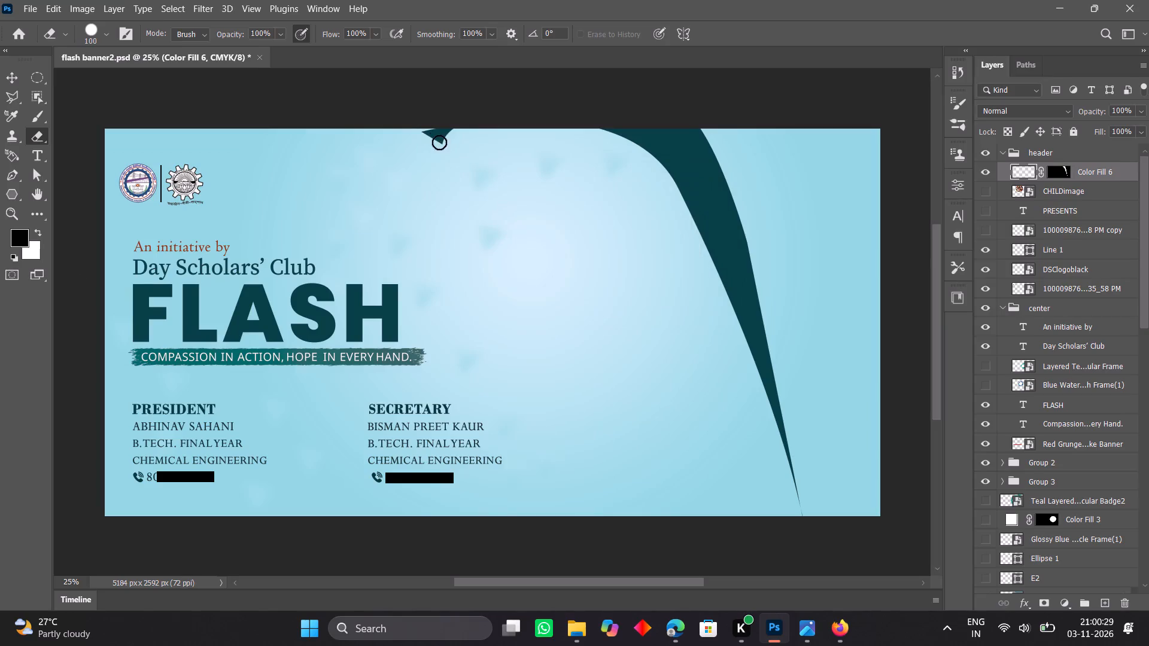
left_click_drag(437, 139, 422, 131)
left_click_drag(422, 131, 472, 151)
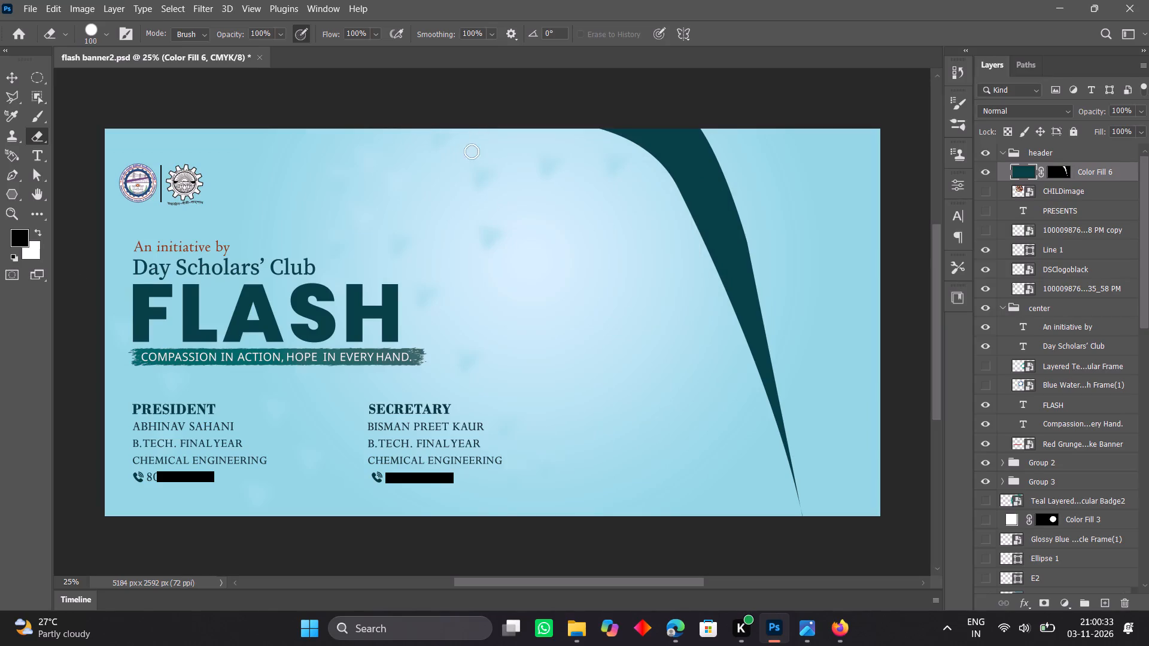
left_click_drag(472, 151, 371, 120)
Duplicate the Color Fill 6 layer and move the copy down and left so its curved band sits beside the original.
left_click(7, 78)
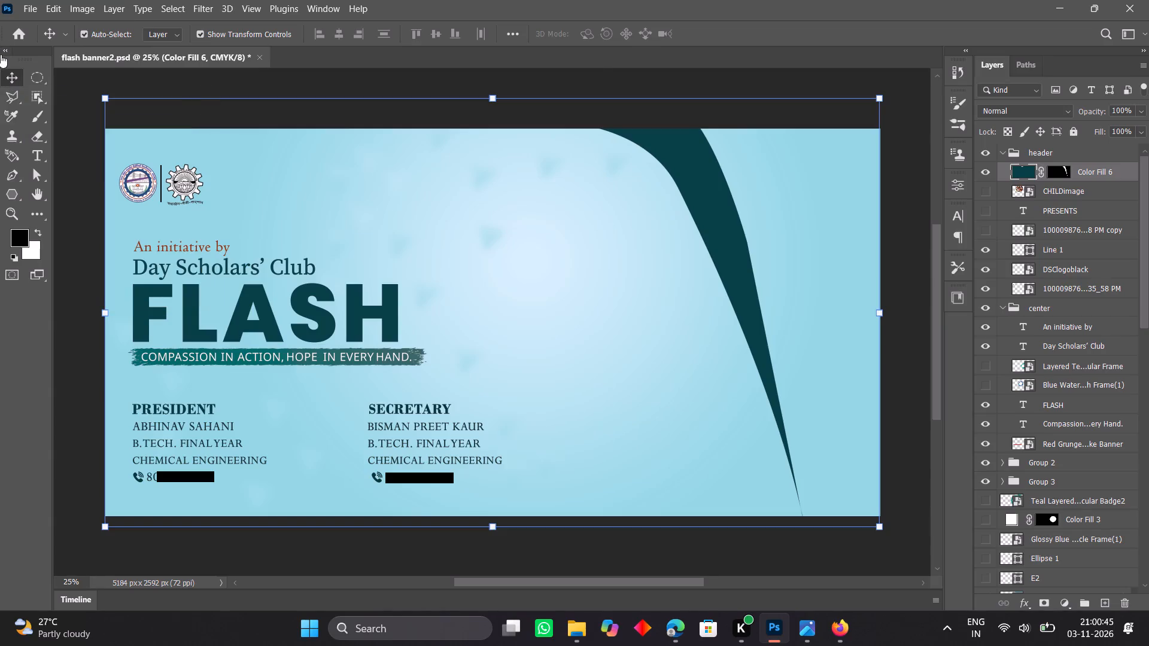
left_click(1124, 172)
key("ctrl+j")
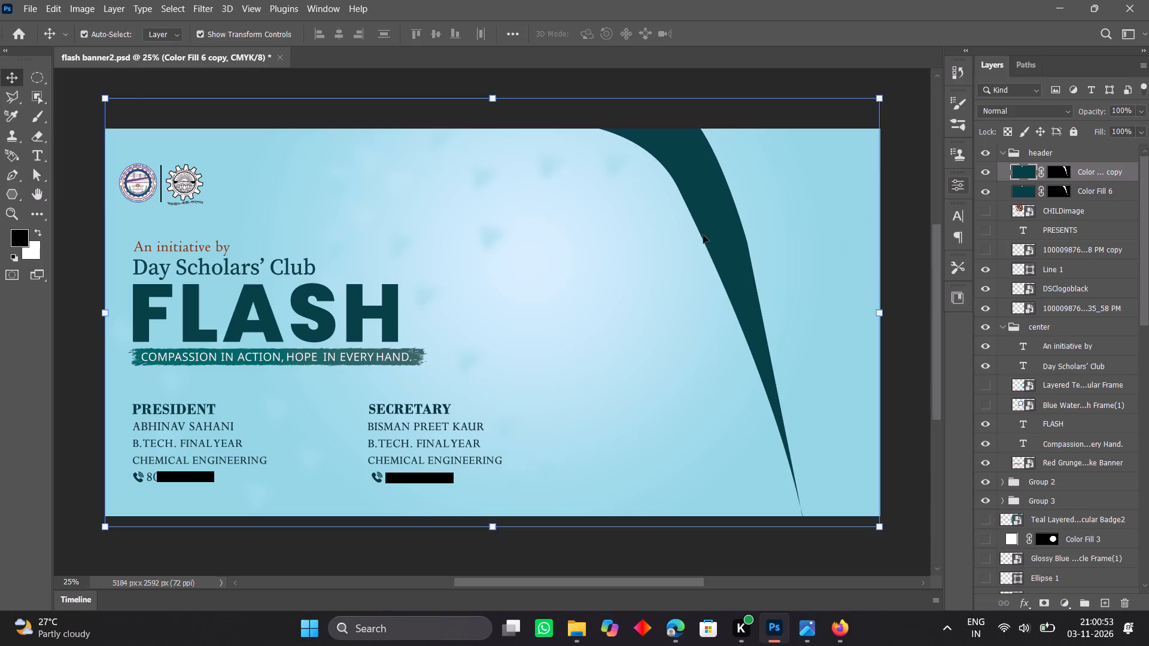
left_click_drag(715, 234, 656, 261)
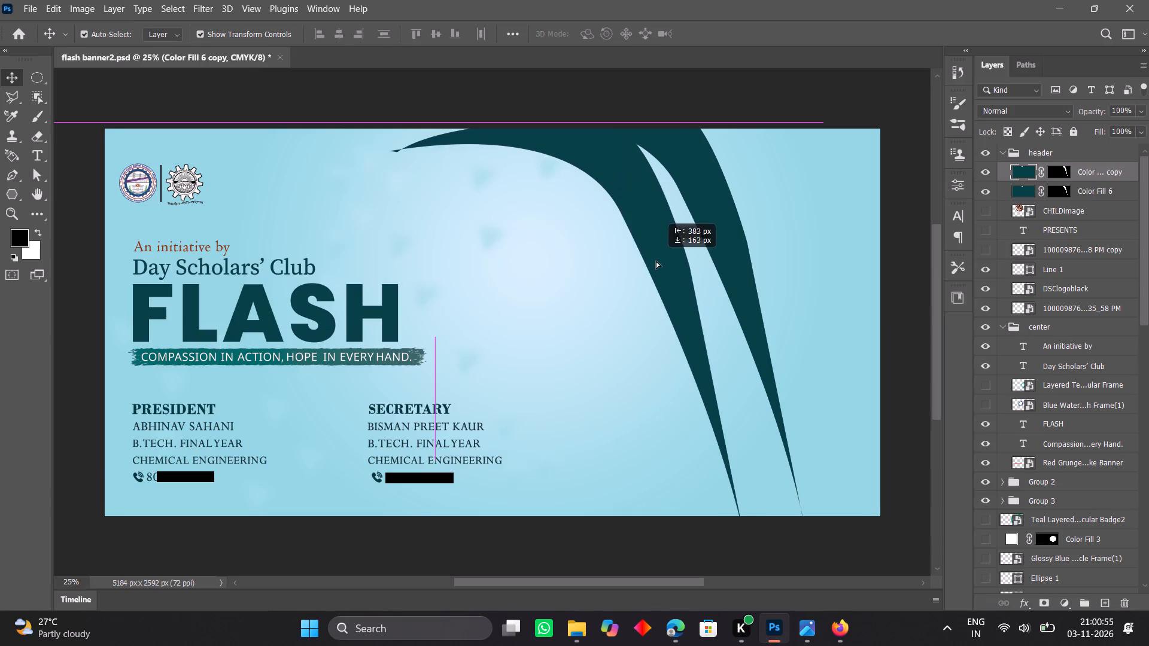
left_click_drag(656, 261, 649, 272)
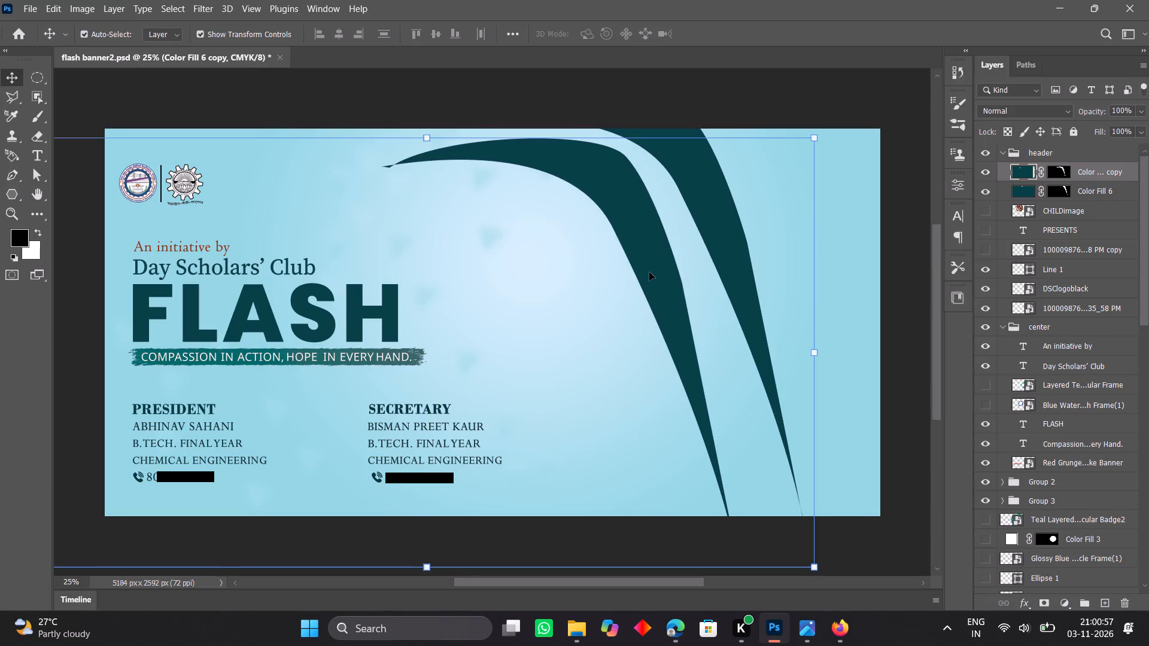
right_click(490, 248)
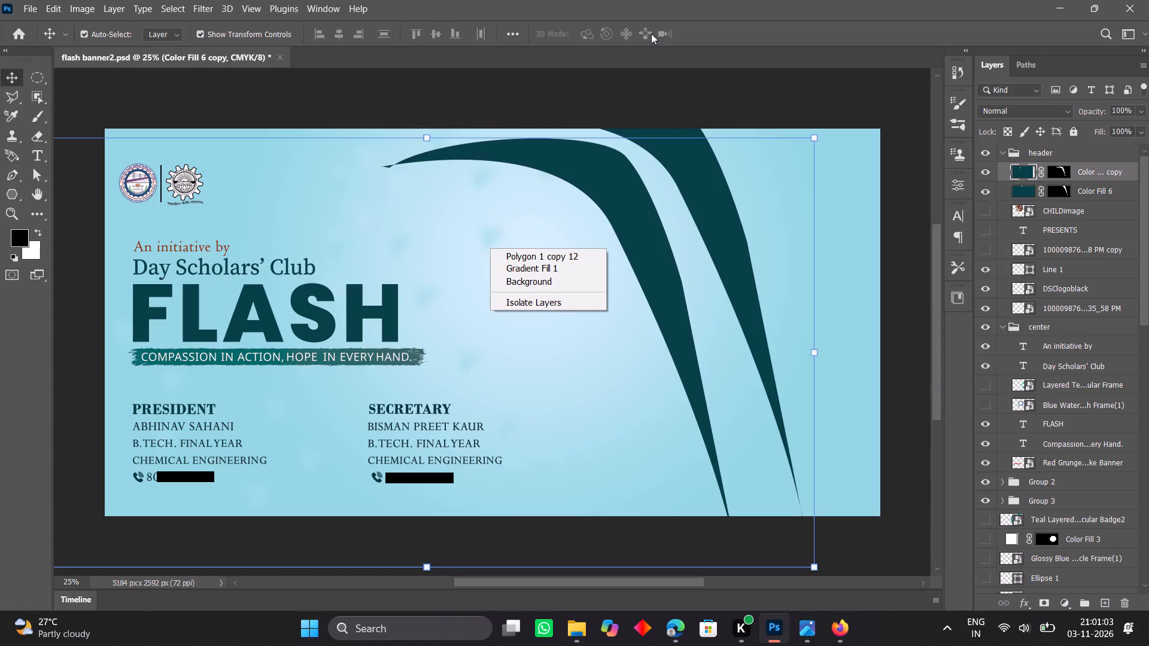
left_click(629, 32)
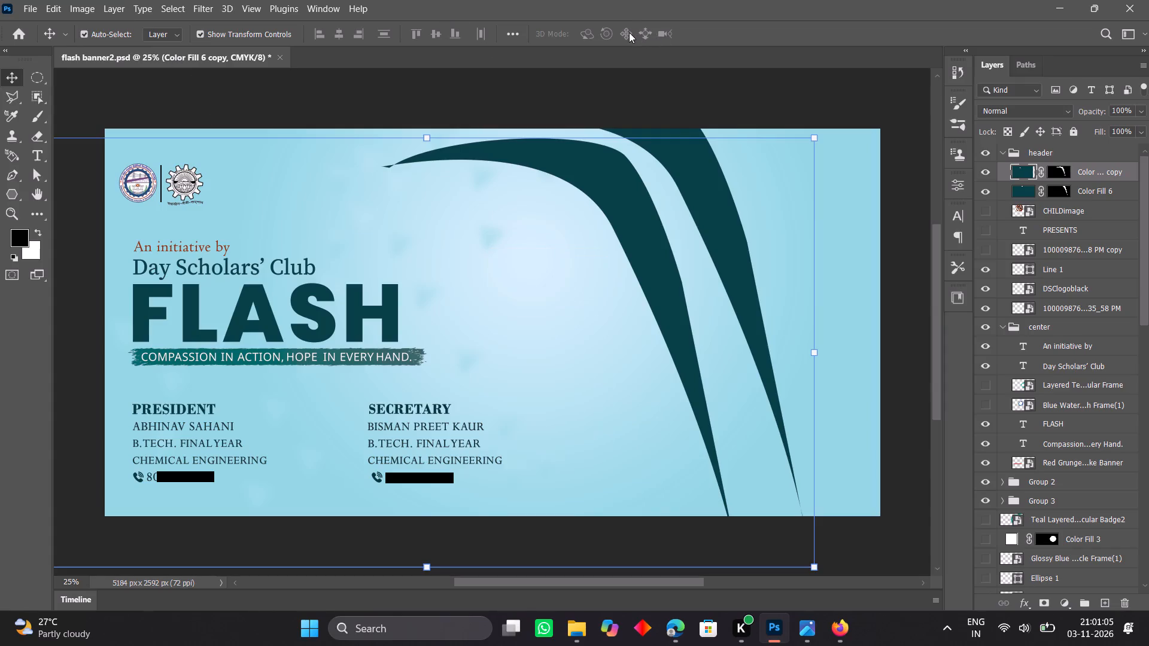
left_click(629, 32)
Scale the Color Fill 6 copy down proportionally to about 84.6%.
left_click_drag(814, 141, 687, 194)
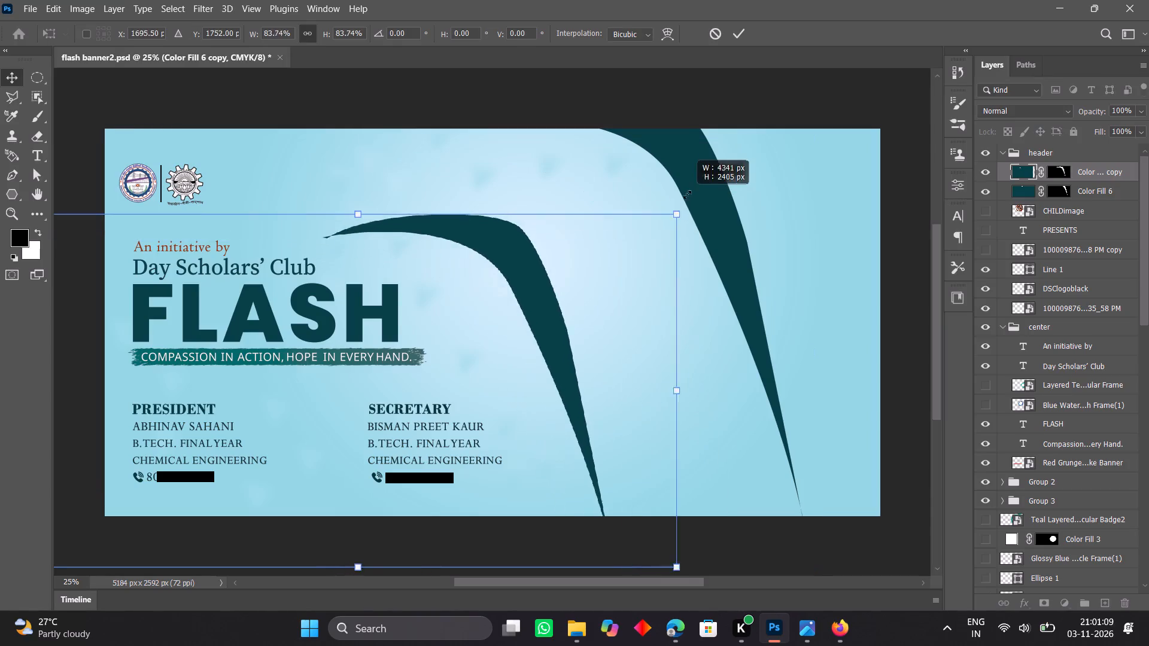
left_click_drag(687, 194, 688, 193)
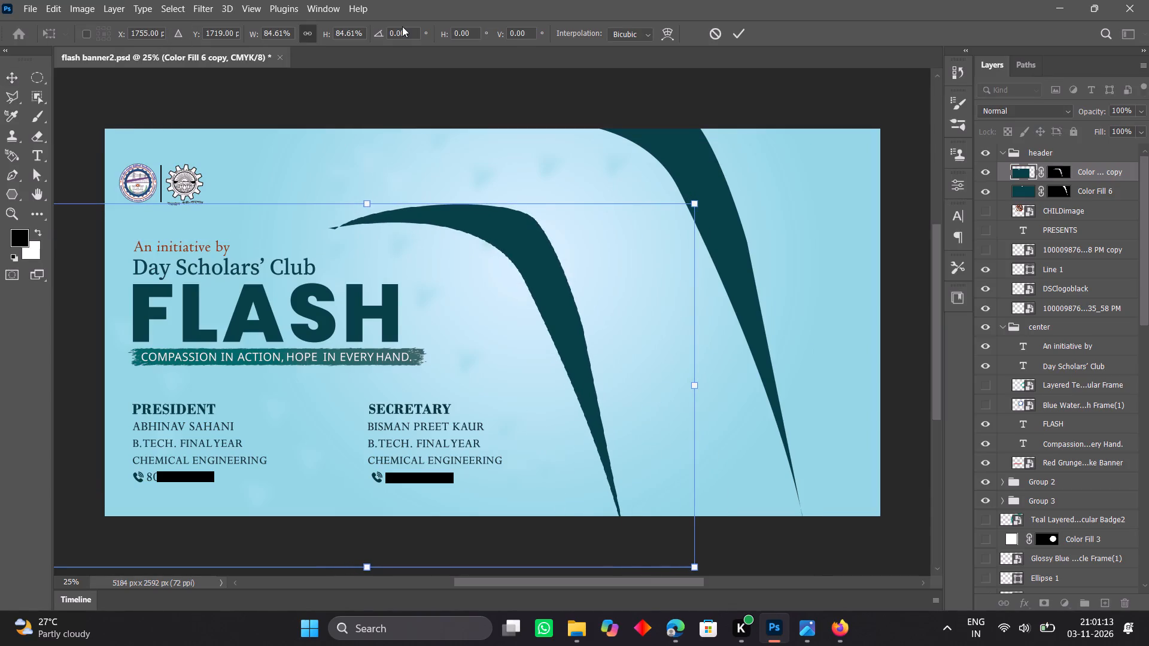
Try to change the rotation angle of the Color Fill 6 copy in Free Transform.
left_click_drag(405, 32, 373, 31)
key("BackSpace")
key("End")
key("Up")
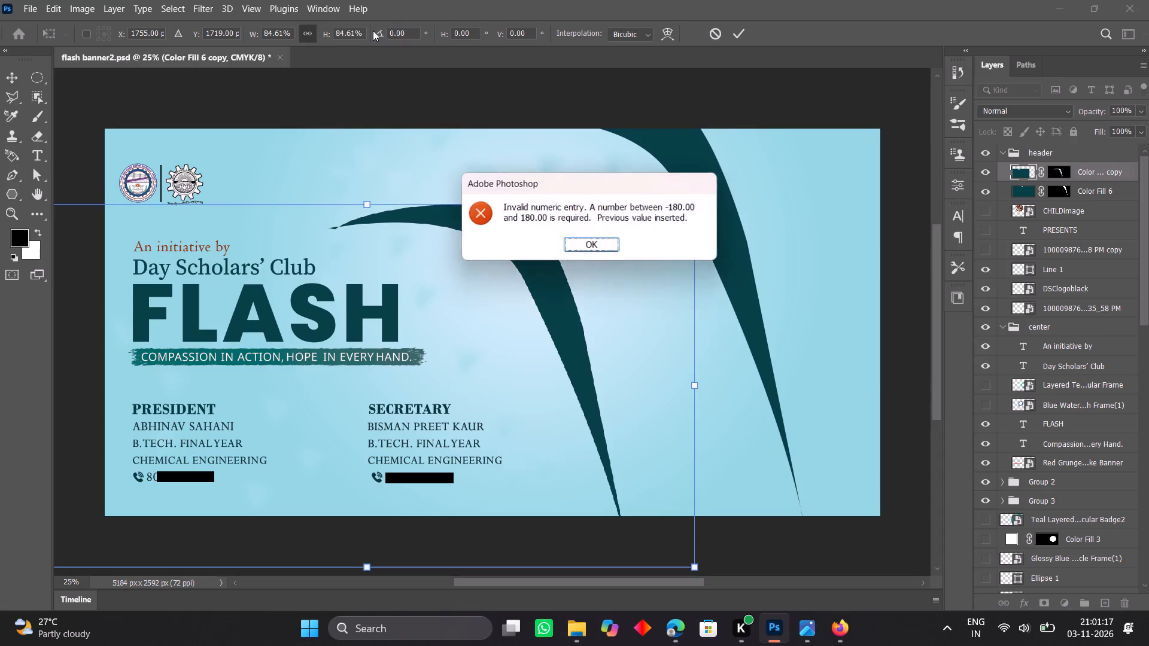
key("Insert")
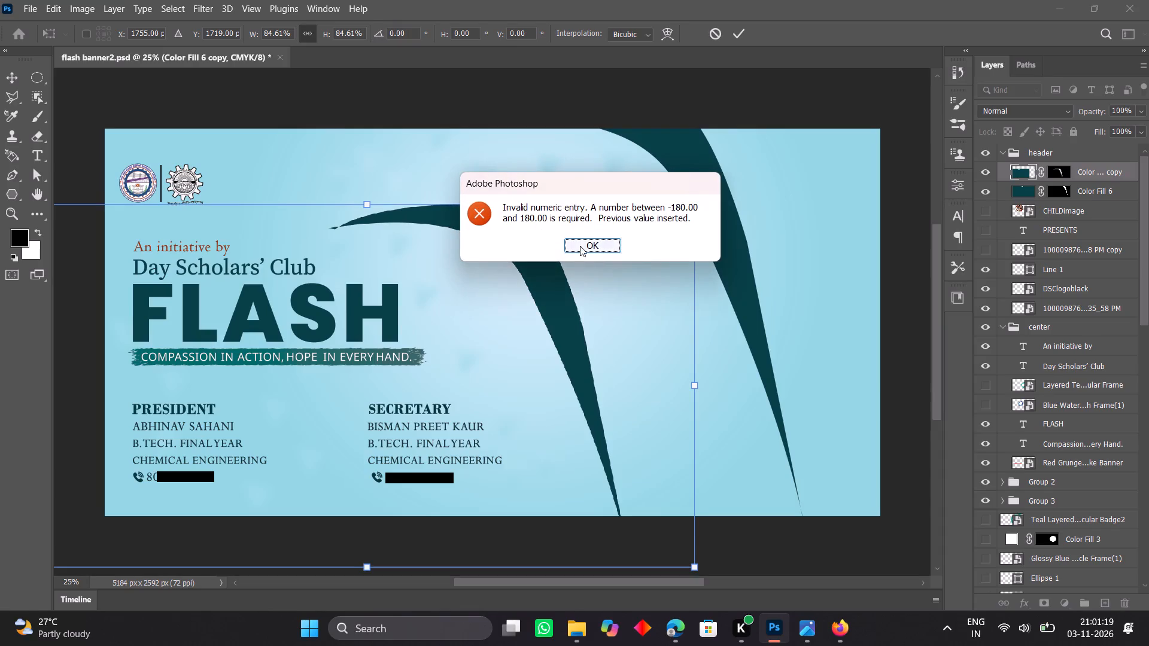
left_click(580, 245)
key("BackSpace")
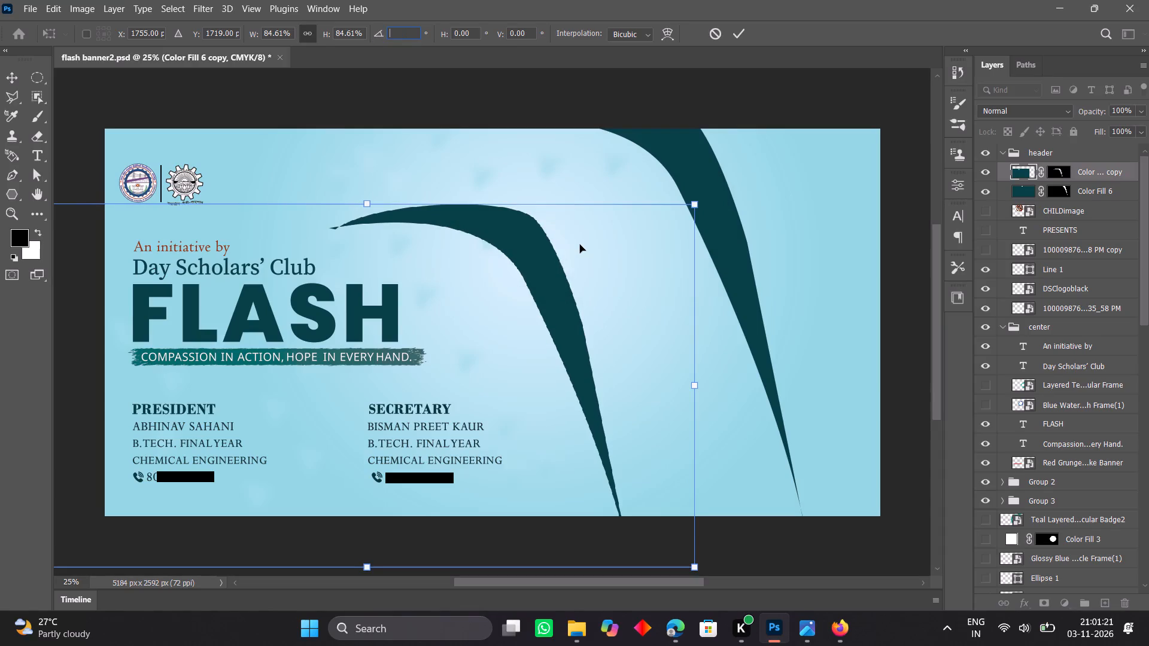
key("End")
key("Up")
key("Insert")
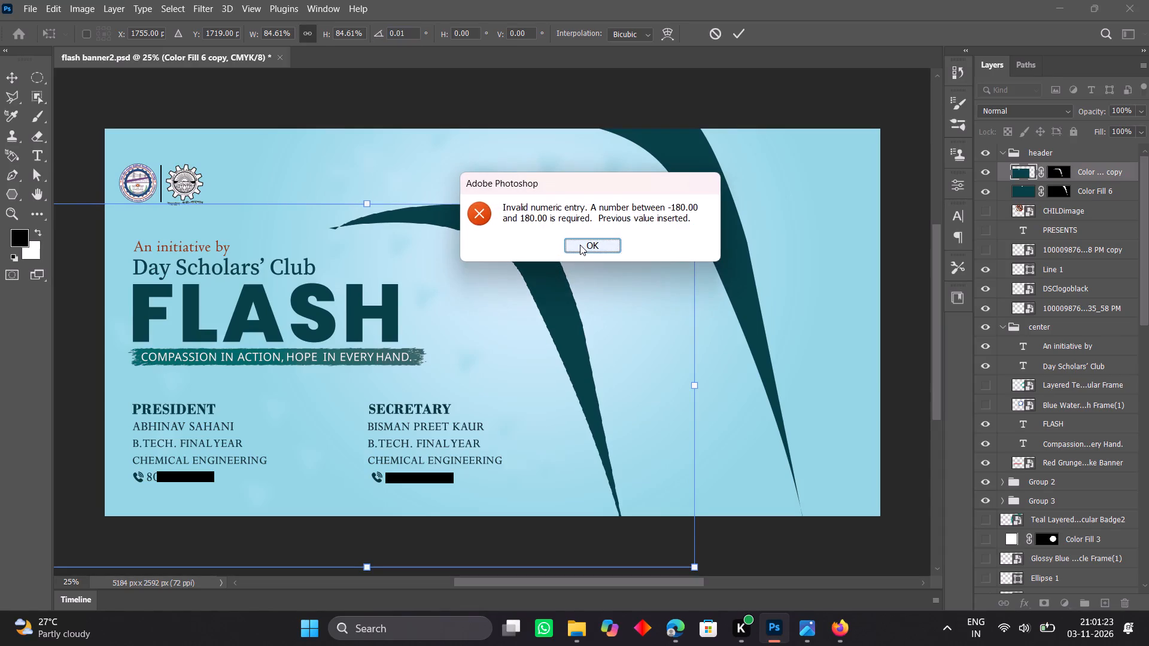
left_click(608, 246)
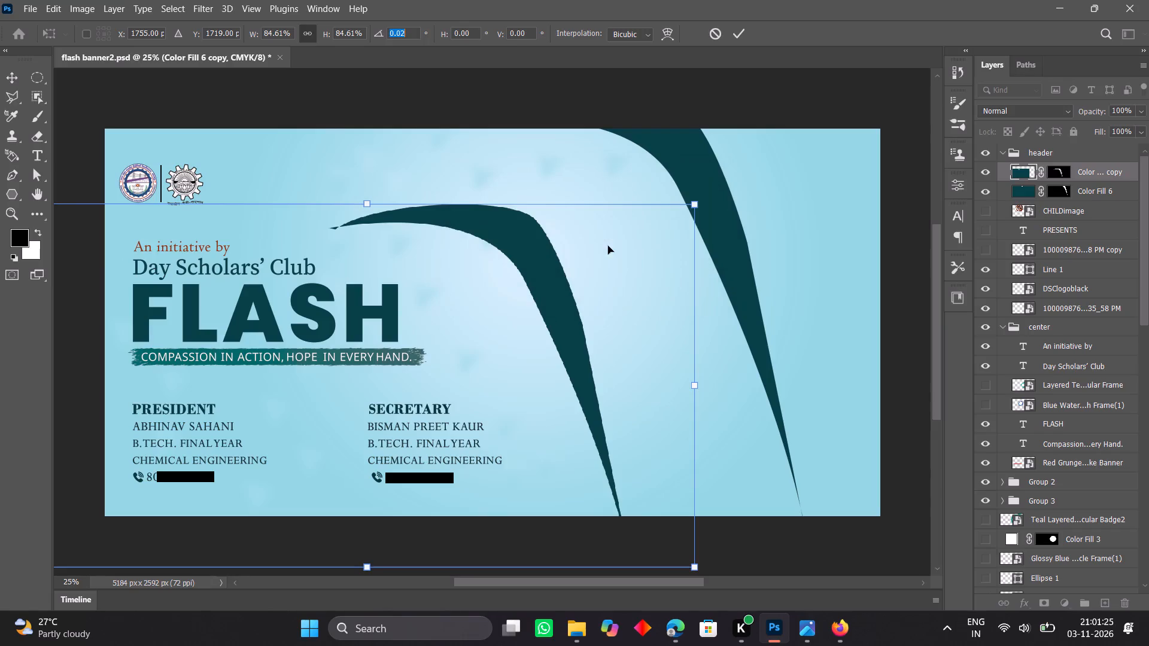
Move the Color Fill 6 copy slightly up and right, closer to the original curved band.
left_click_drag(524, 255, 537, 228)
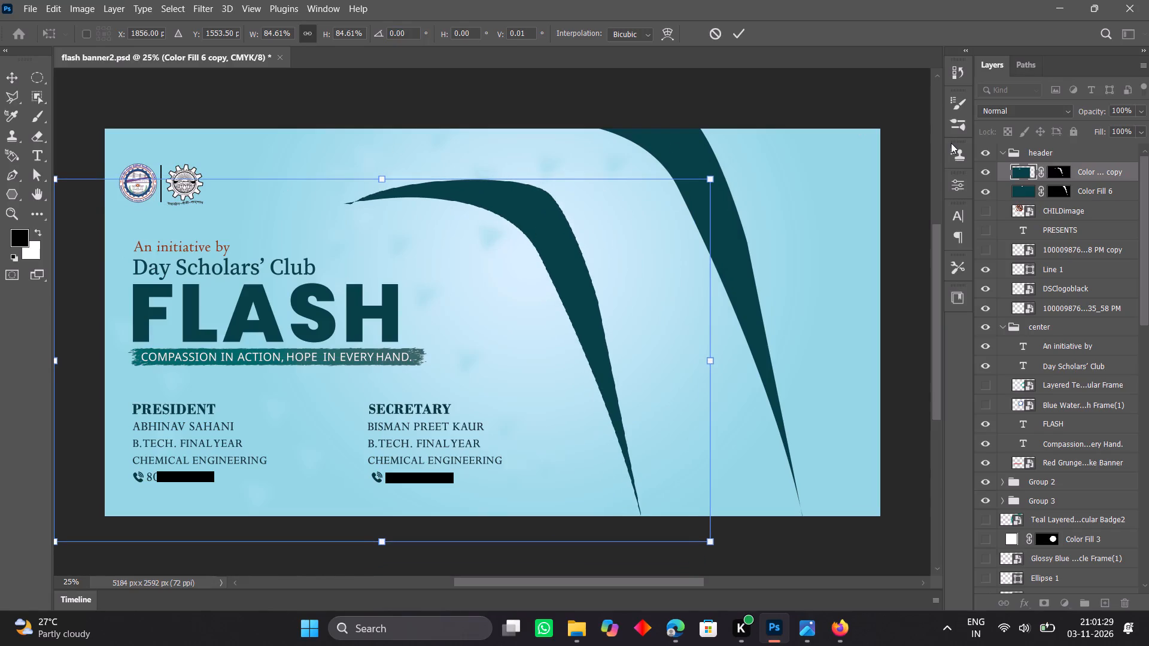
Apply the transform and delete the Color Fill 6 copy layer from the header group.
key("Delete")
key("Delete")
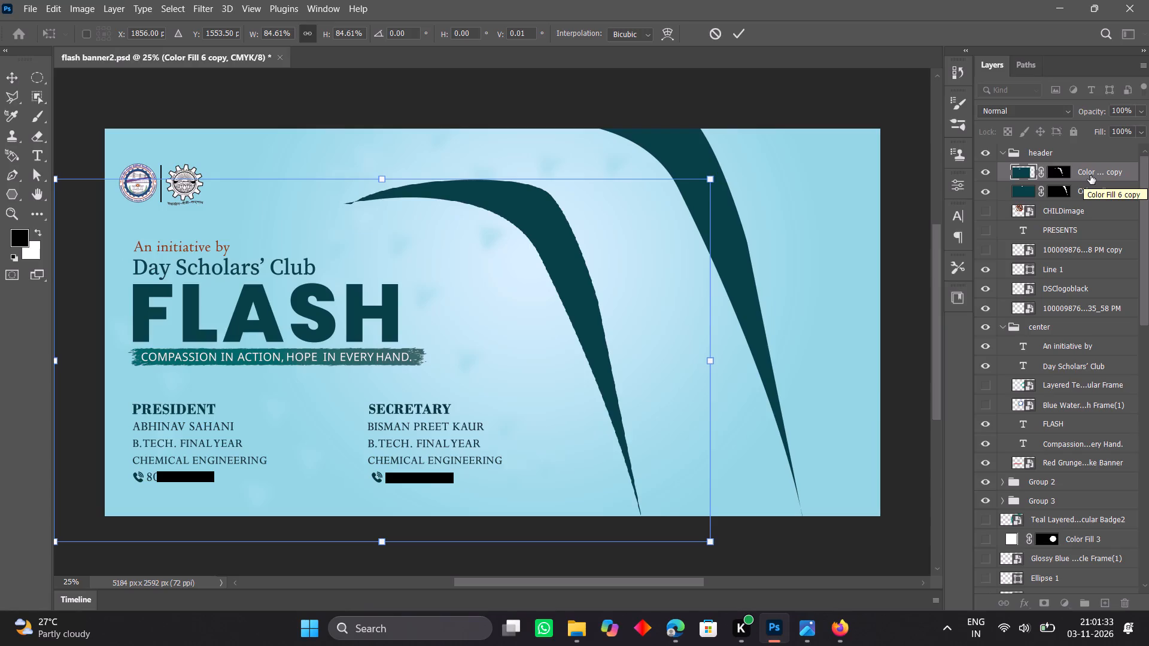
left_click(1092, 171)
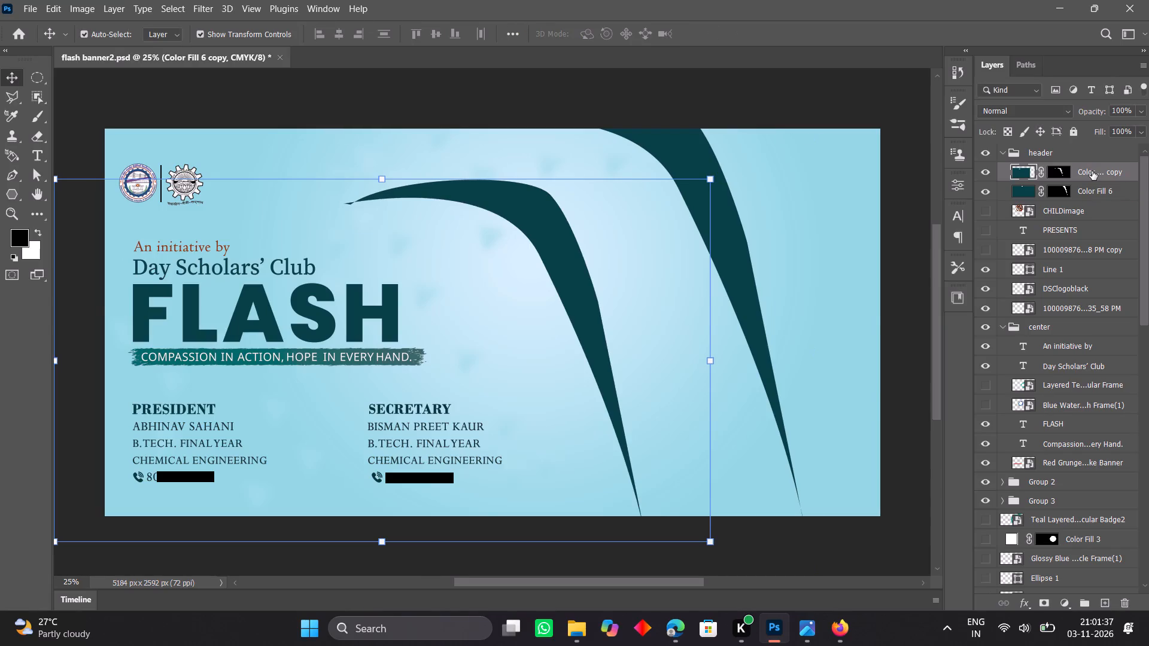
key("Delete")
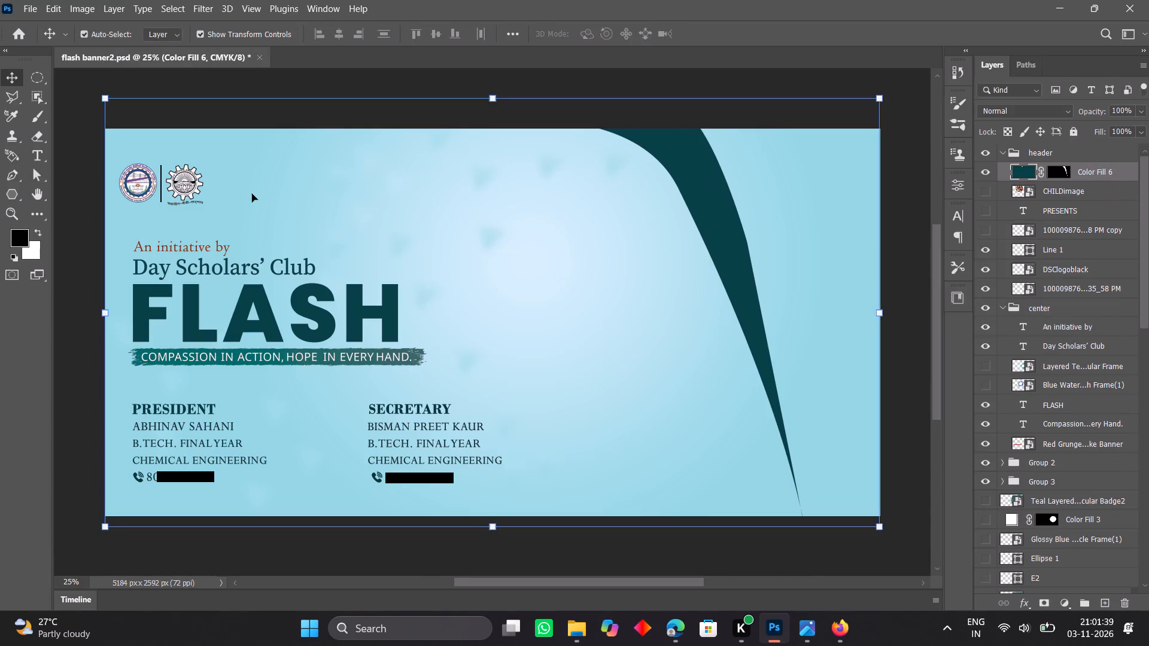
Start a Pen tool path with an anchor just above the banner's top edge, right of the FLASH title.
left_click(11, 178)
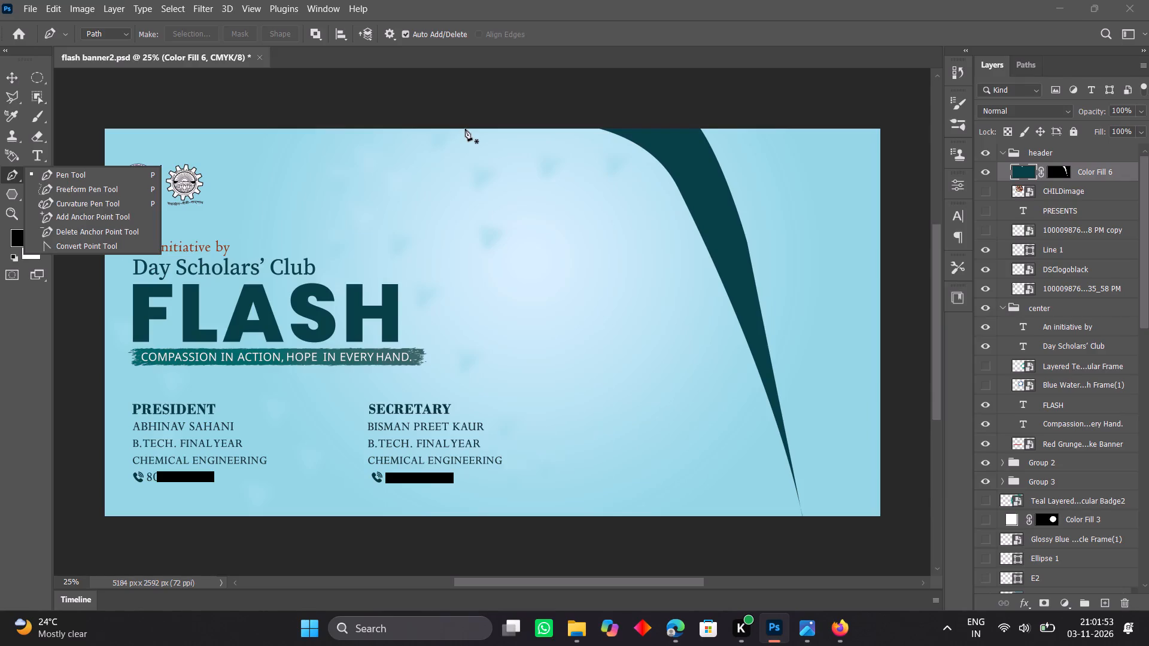
left_click(436, 113)
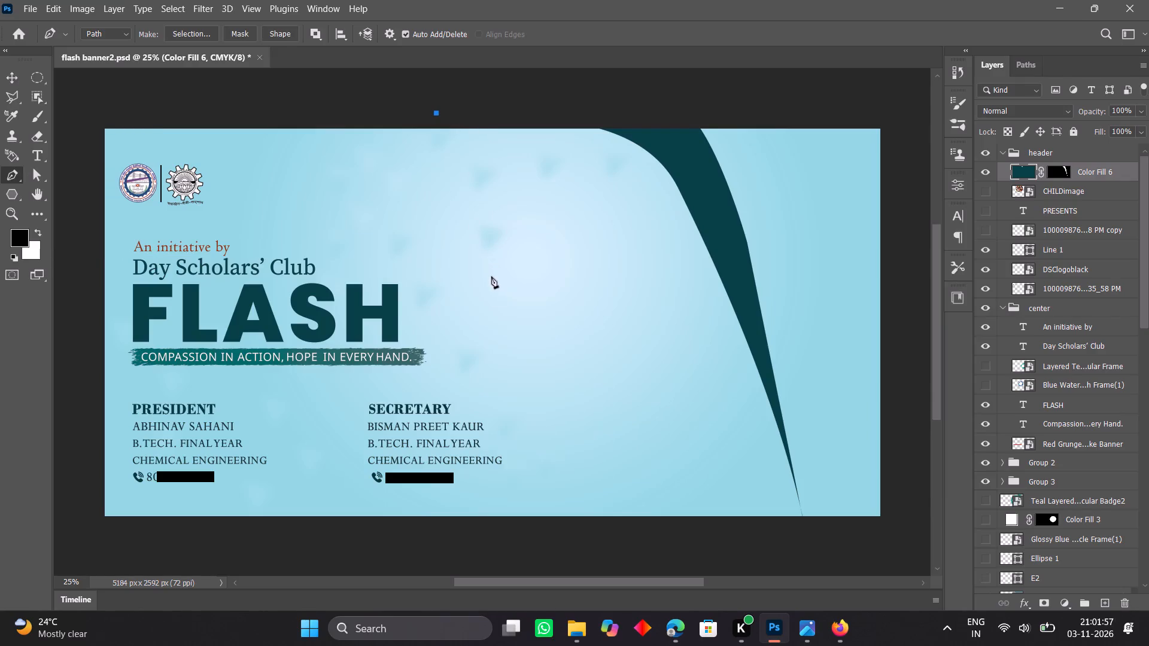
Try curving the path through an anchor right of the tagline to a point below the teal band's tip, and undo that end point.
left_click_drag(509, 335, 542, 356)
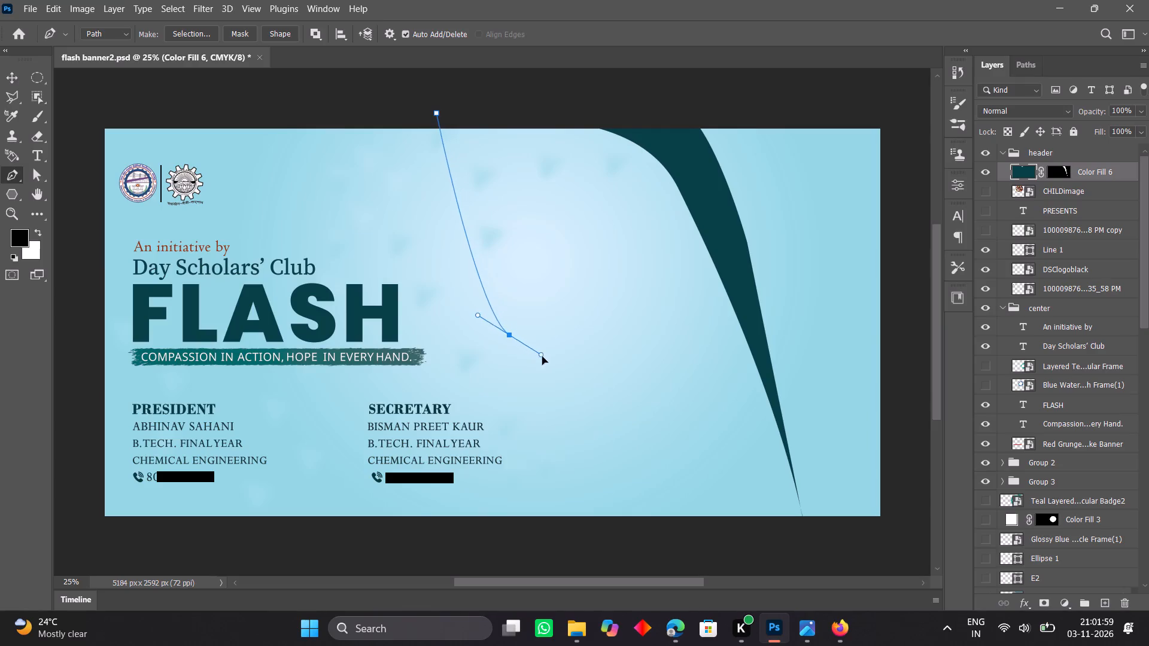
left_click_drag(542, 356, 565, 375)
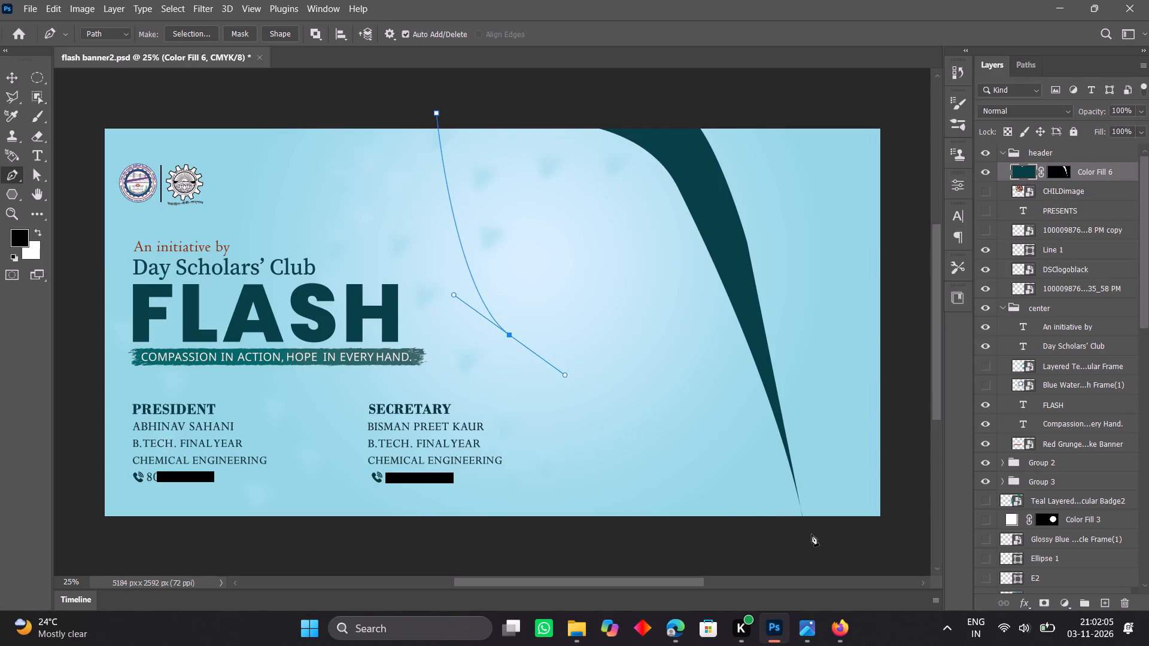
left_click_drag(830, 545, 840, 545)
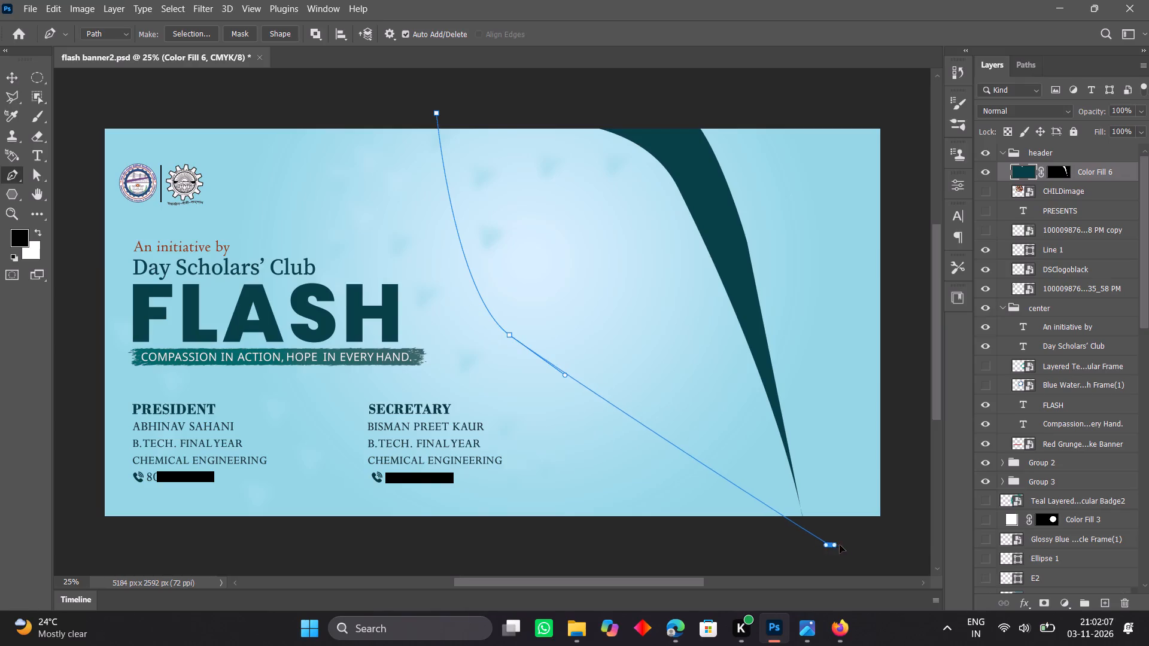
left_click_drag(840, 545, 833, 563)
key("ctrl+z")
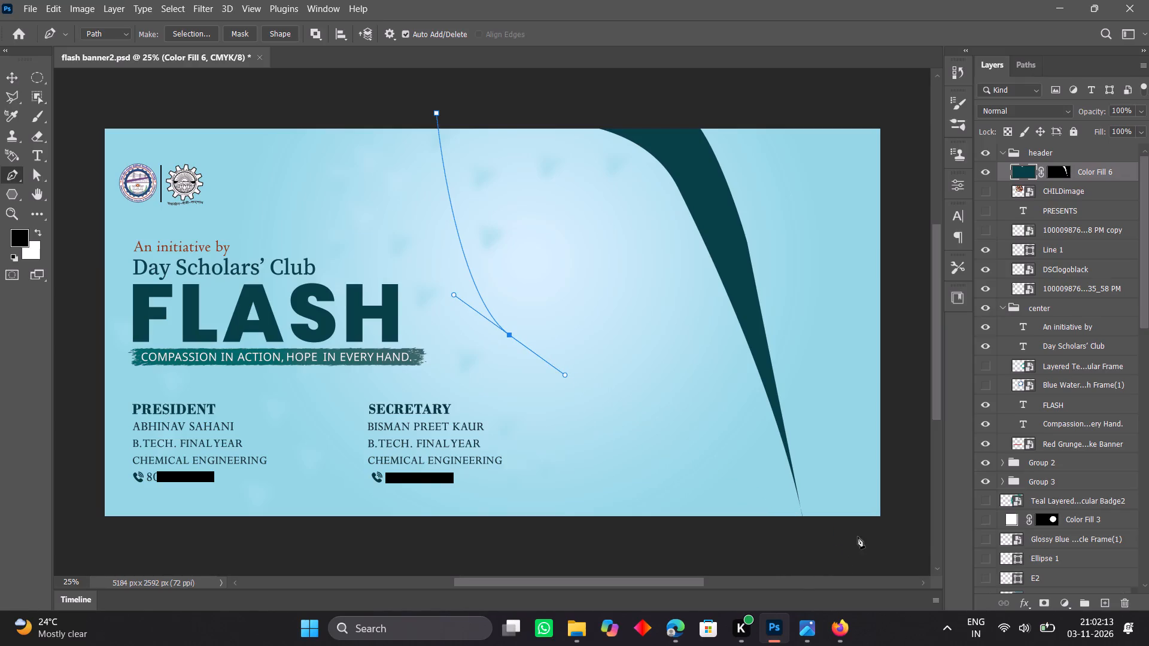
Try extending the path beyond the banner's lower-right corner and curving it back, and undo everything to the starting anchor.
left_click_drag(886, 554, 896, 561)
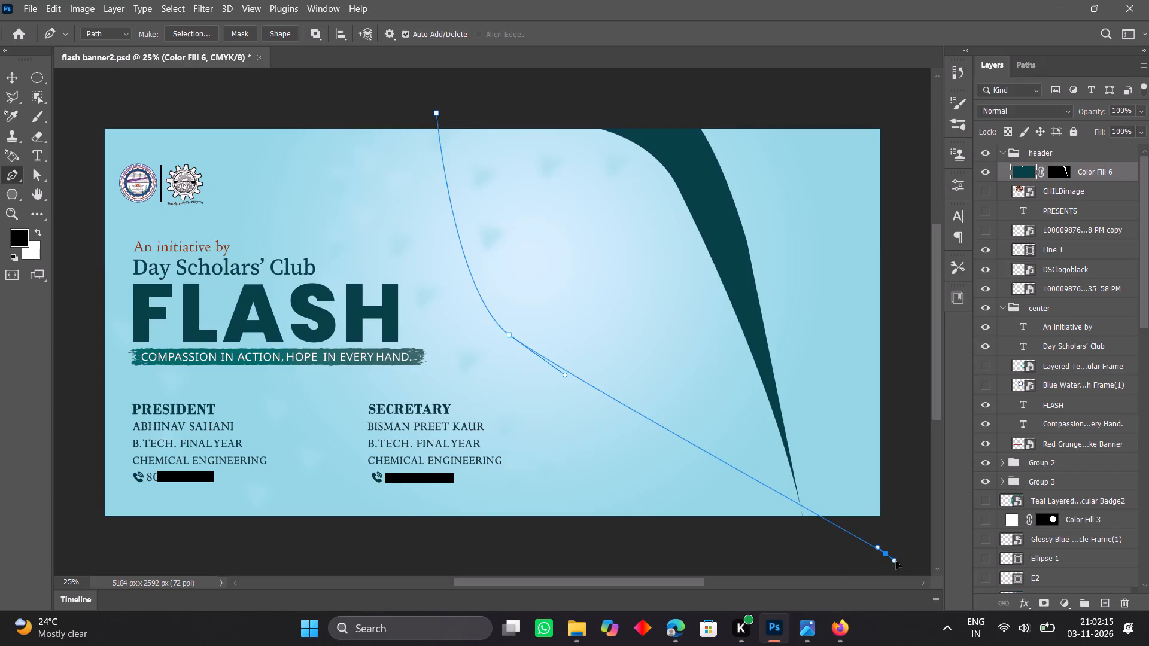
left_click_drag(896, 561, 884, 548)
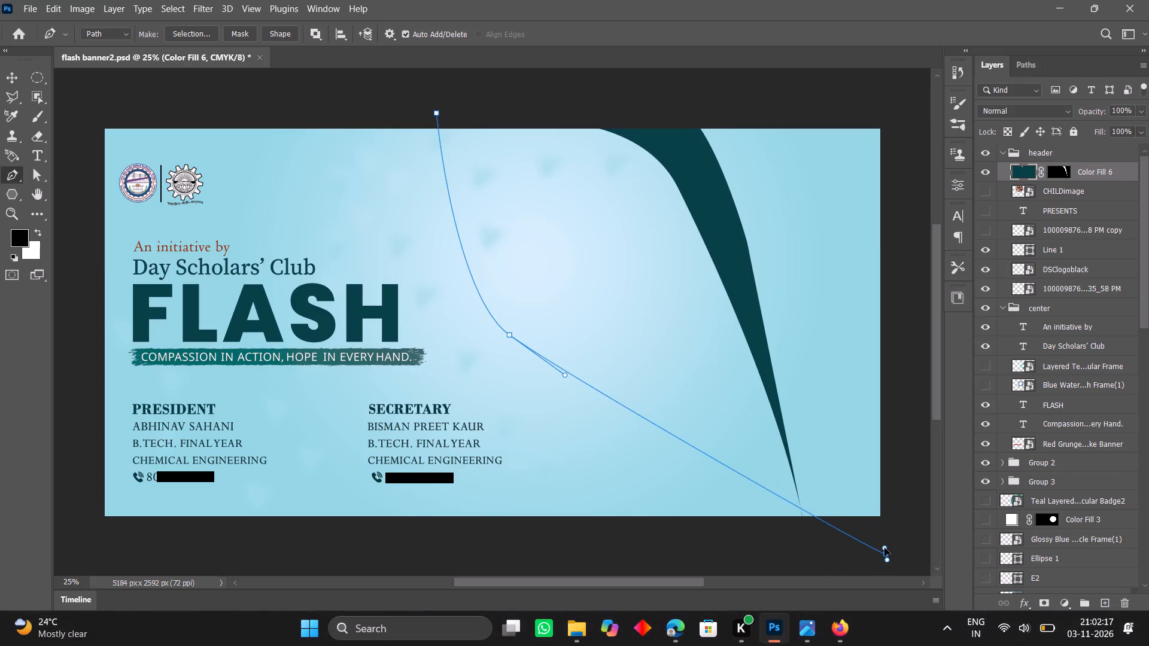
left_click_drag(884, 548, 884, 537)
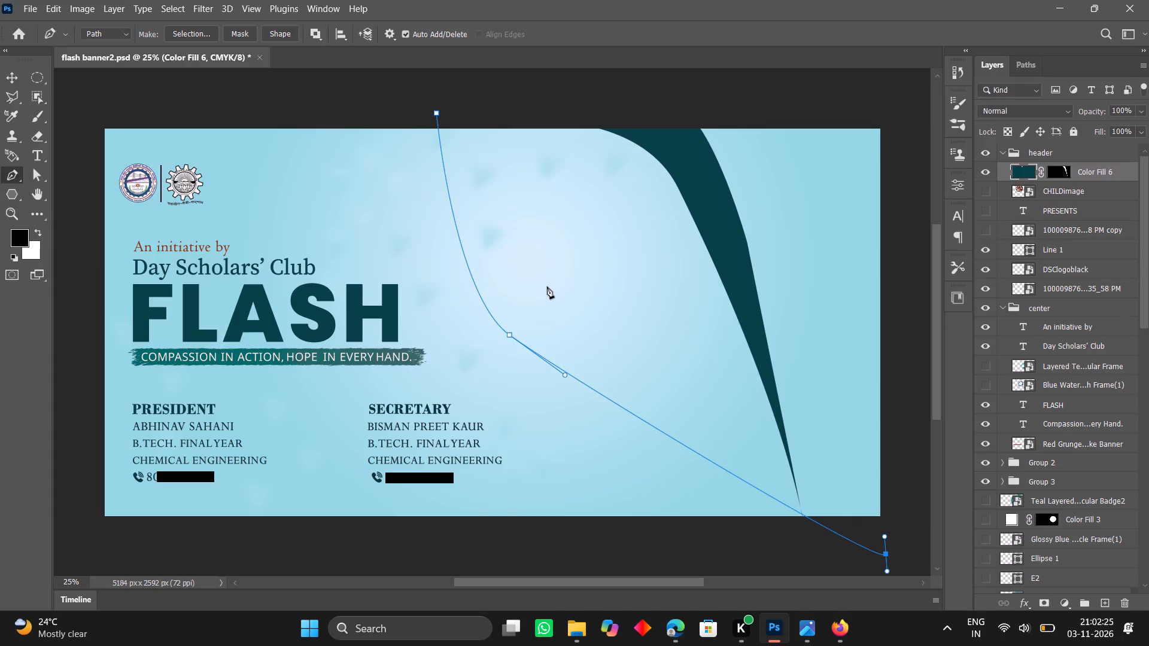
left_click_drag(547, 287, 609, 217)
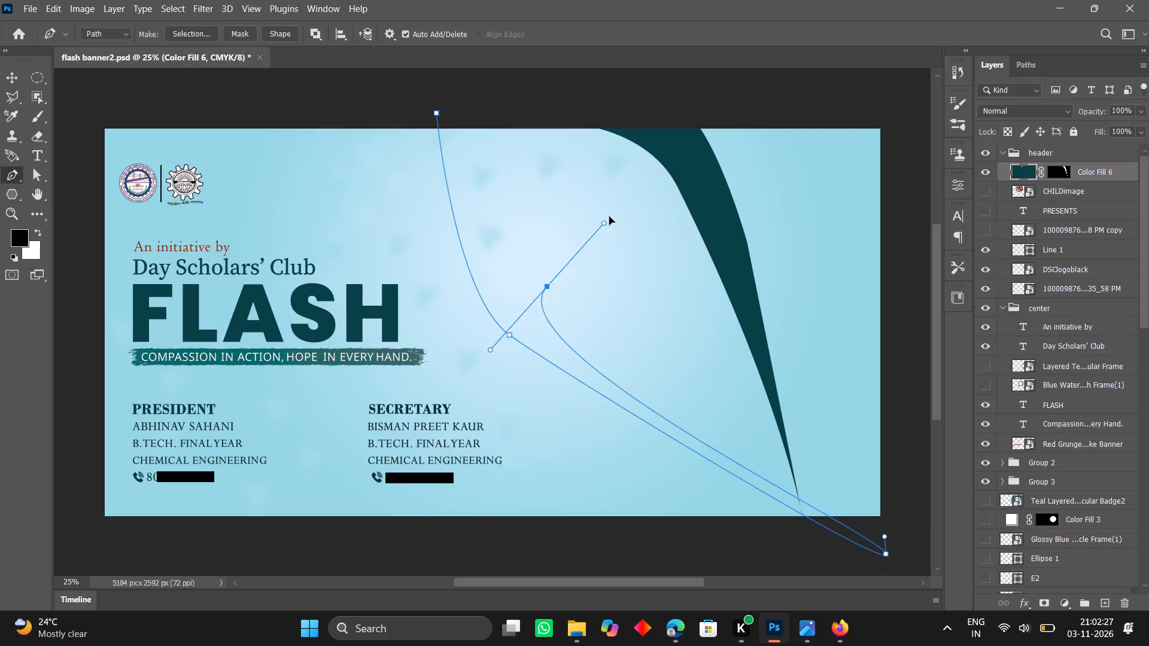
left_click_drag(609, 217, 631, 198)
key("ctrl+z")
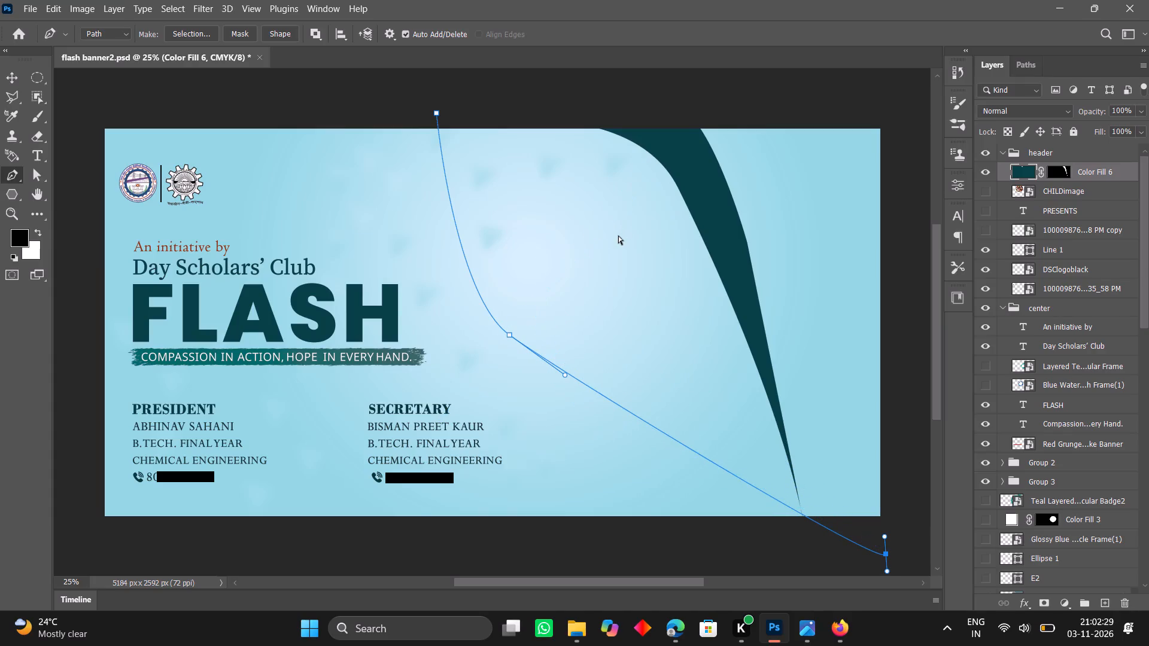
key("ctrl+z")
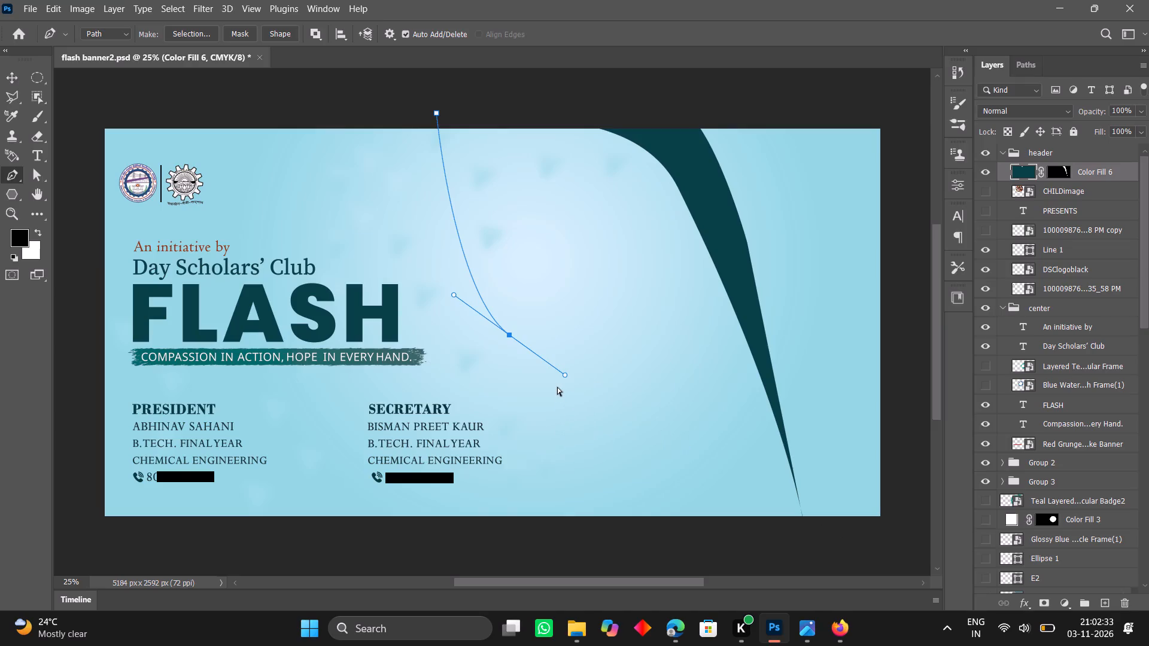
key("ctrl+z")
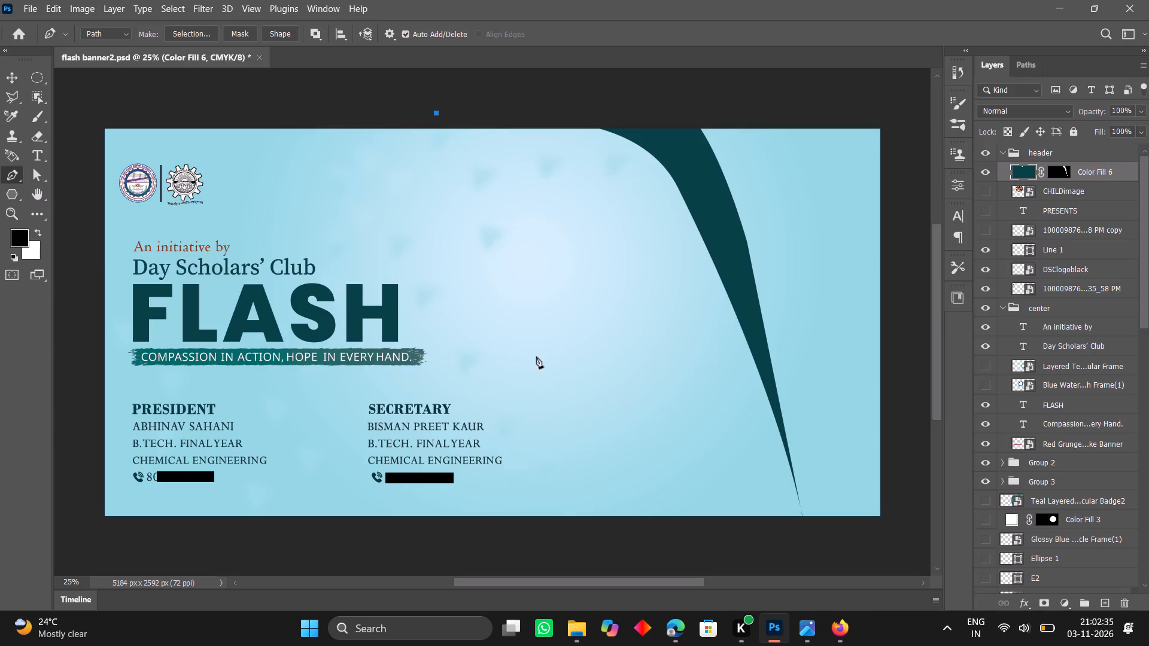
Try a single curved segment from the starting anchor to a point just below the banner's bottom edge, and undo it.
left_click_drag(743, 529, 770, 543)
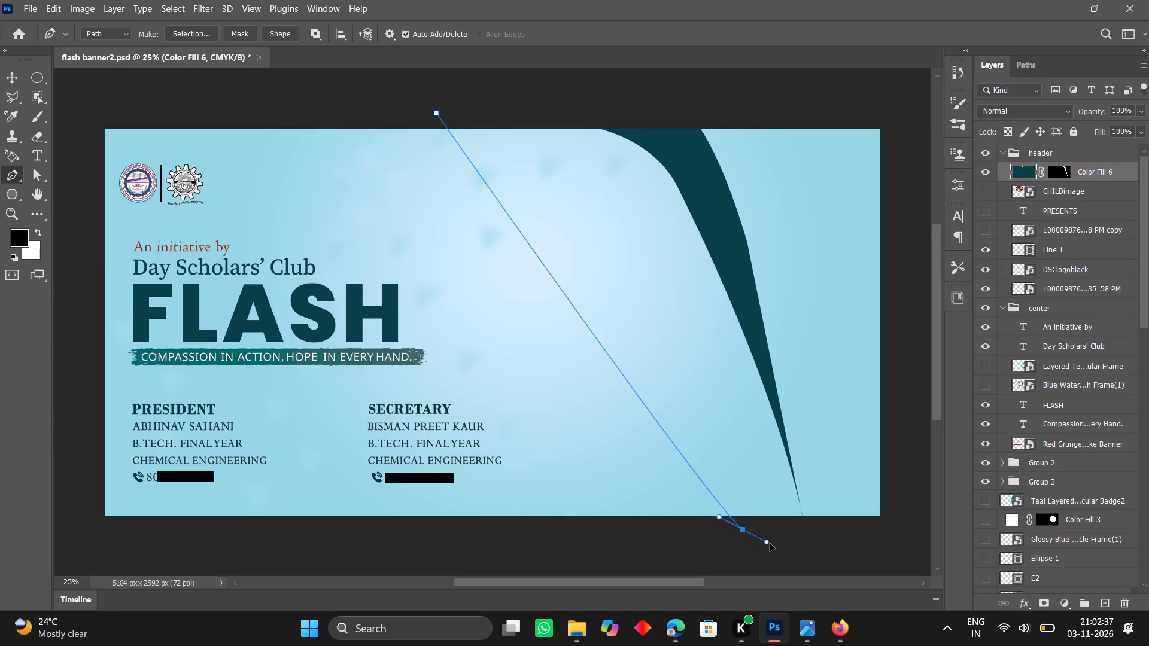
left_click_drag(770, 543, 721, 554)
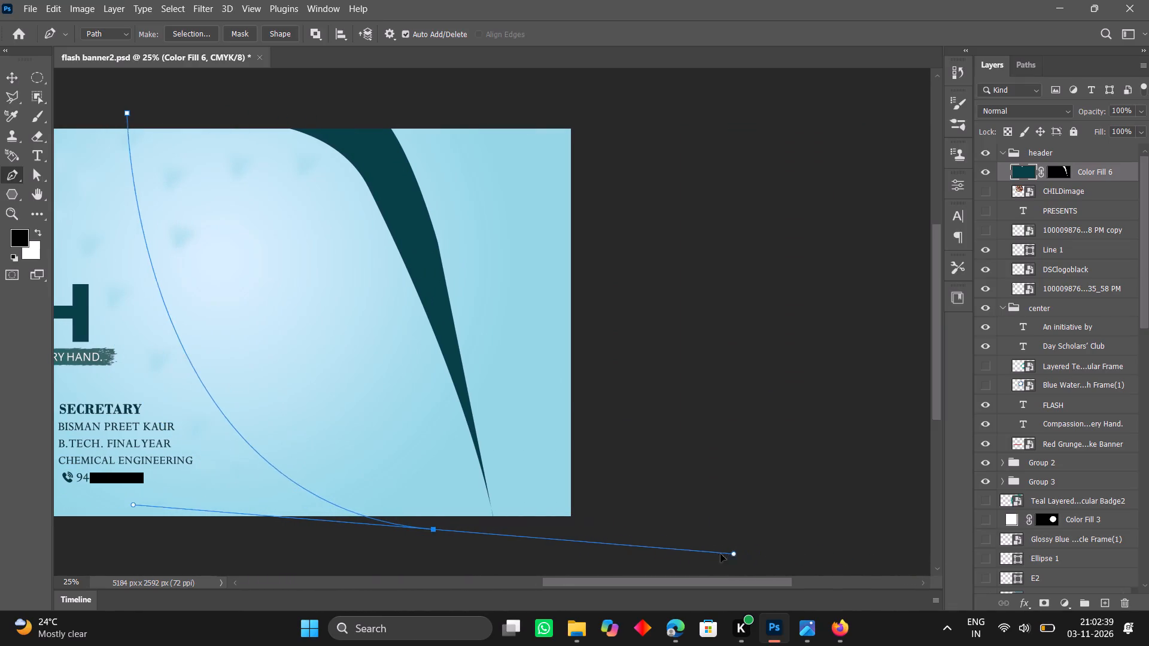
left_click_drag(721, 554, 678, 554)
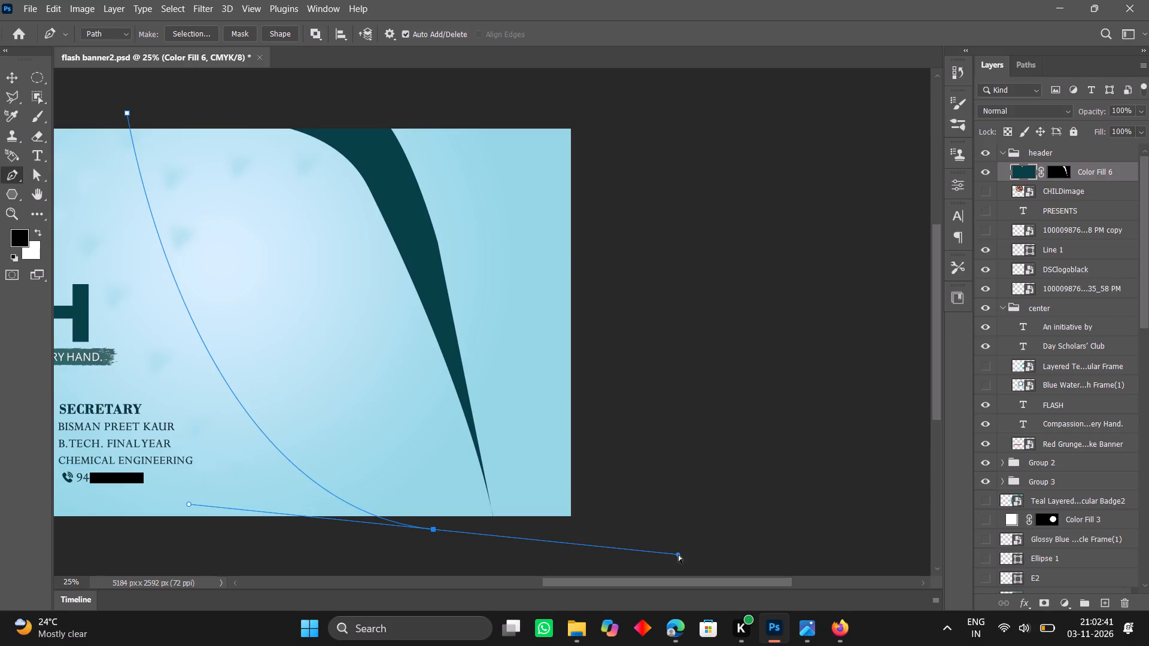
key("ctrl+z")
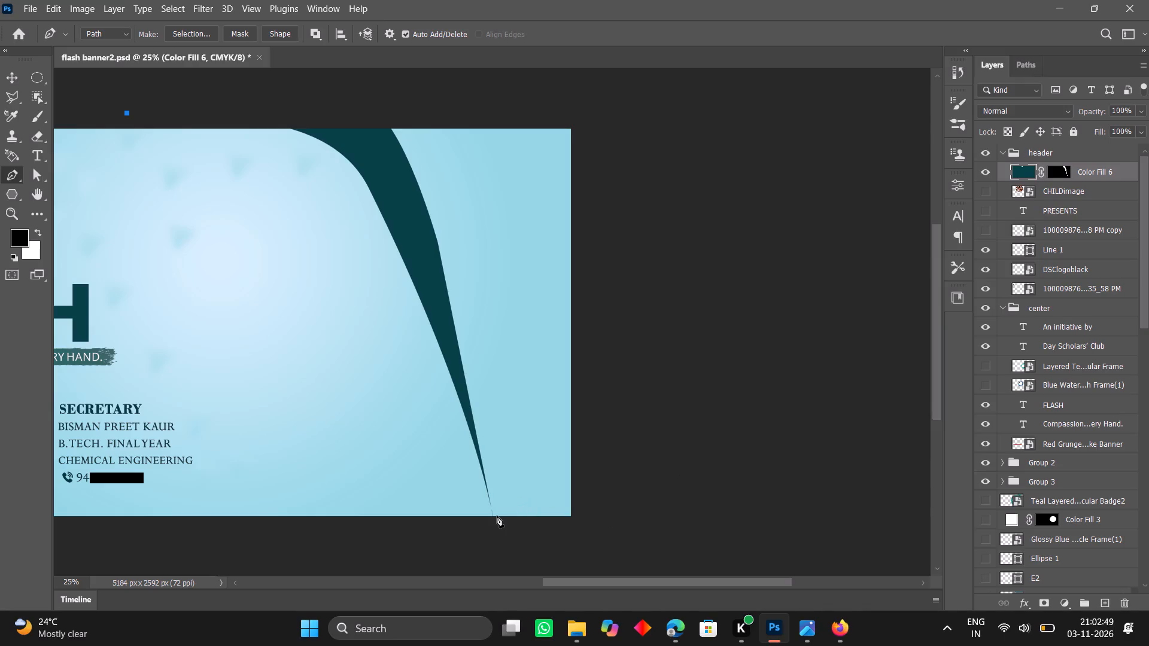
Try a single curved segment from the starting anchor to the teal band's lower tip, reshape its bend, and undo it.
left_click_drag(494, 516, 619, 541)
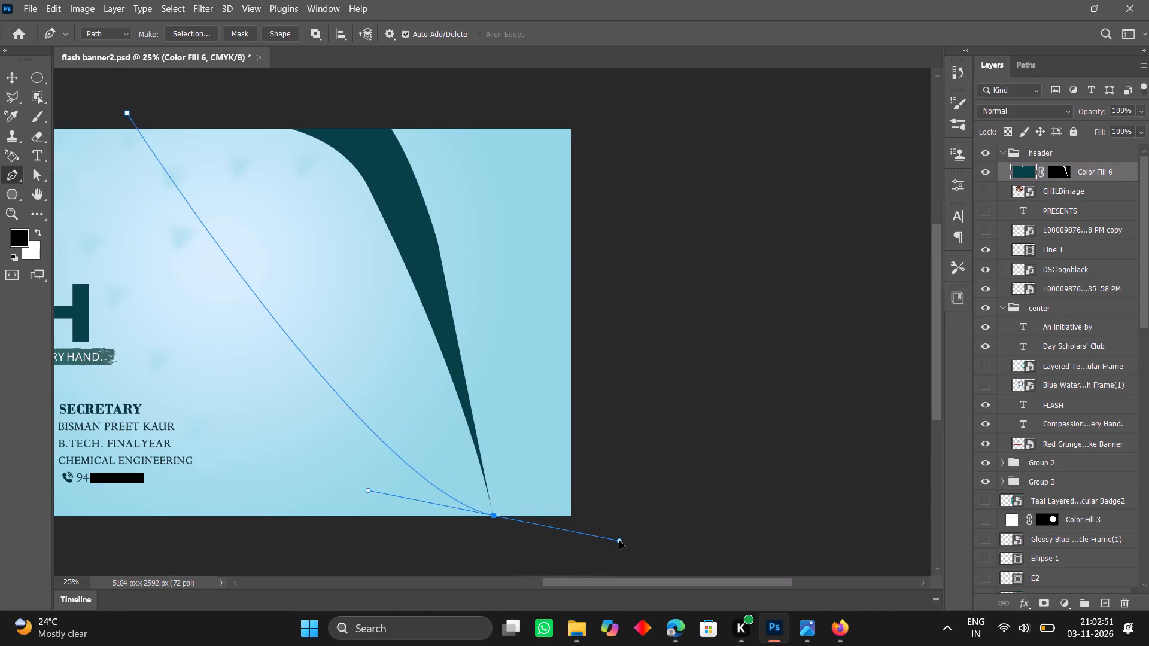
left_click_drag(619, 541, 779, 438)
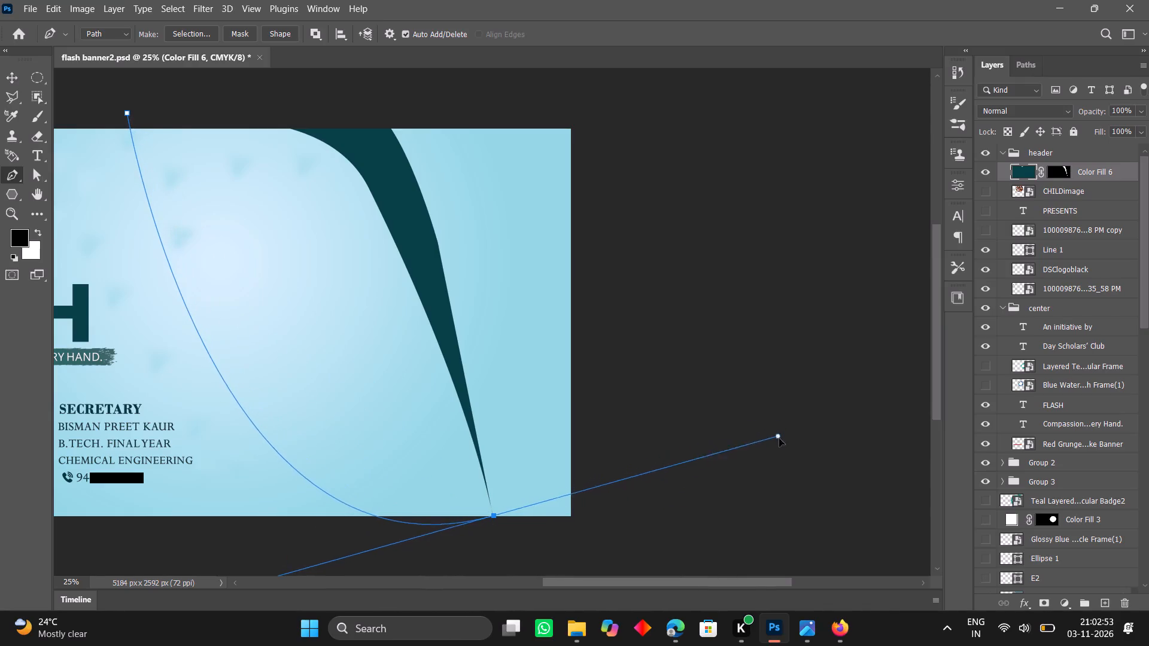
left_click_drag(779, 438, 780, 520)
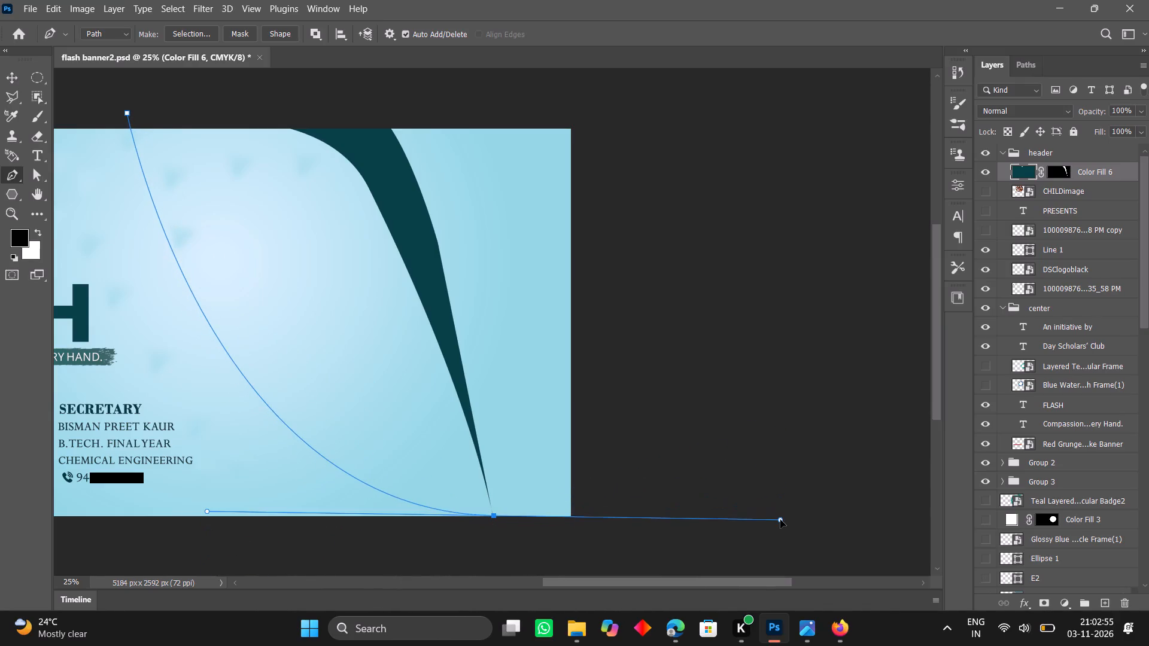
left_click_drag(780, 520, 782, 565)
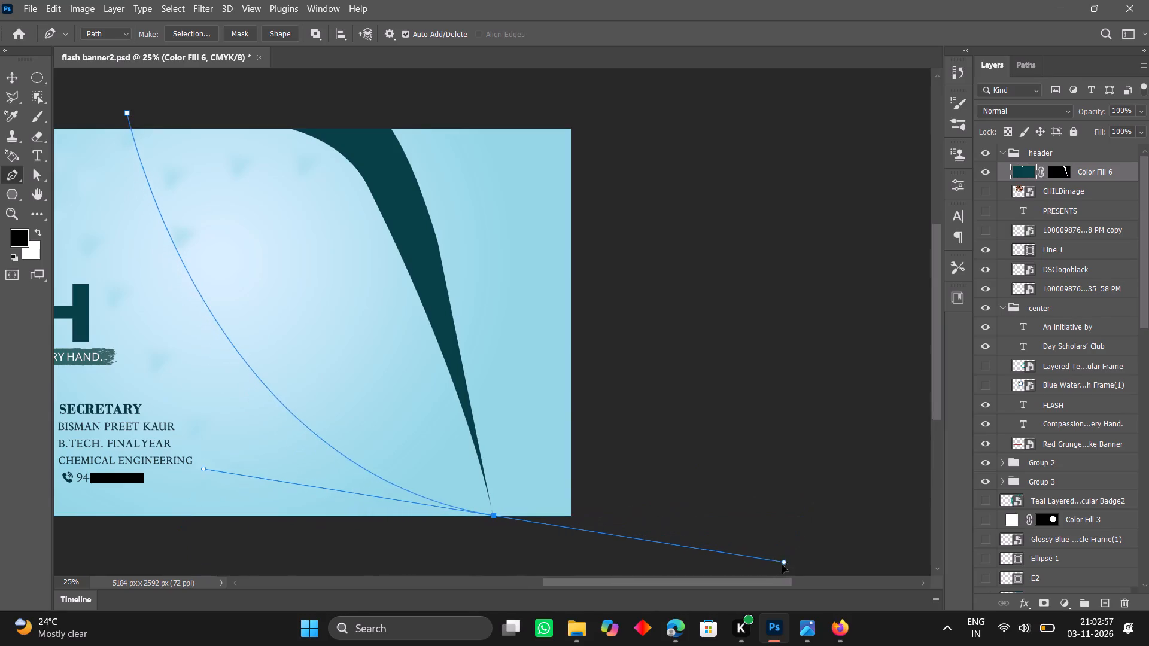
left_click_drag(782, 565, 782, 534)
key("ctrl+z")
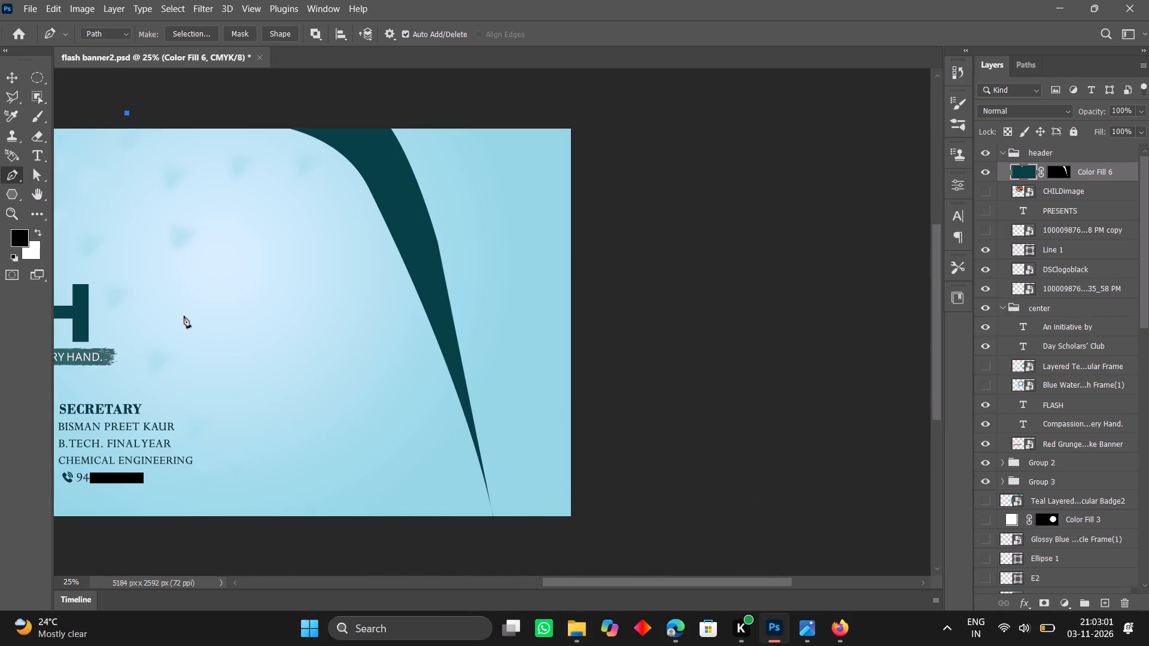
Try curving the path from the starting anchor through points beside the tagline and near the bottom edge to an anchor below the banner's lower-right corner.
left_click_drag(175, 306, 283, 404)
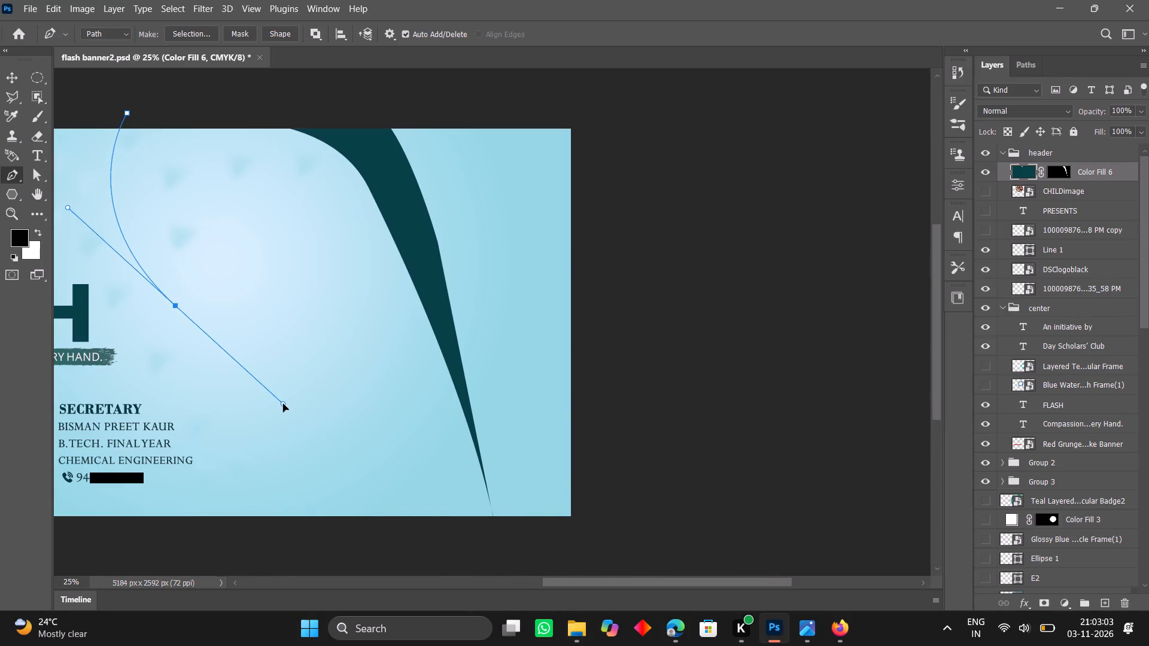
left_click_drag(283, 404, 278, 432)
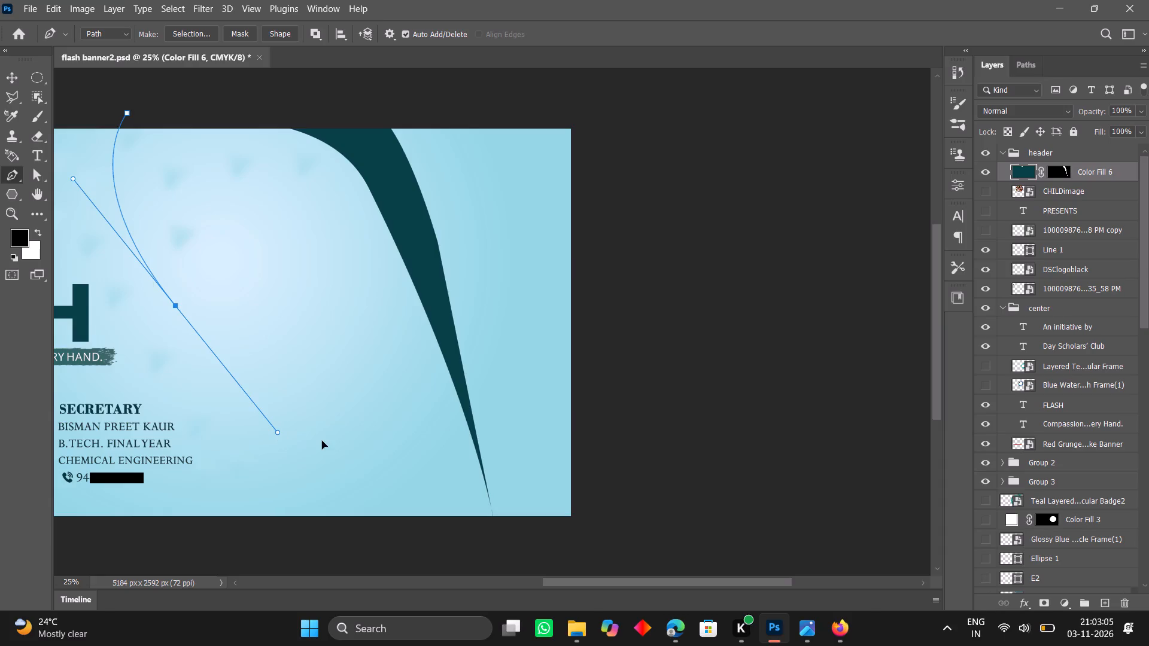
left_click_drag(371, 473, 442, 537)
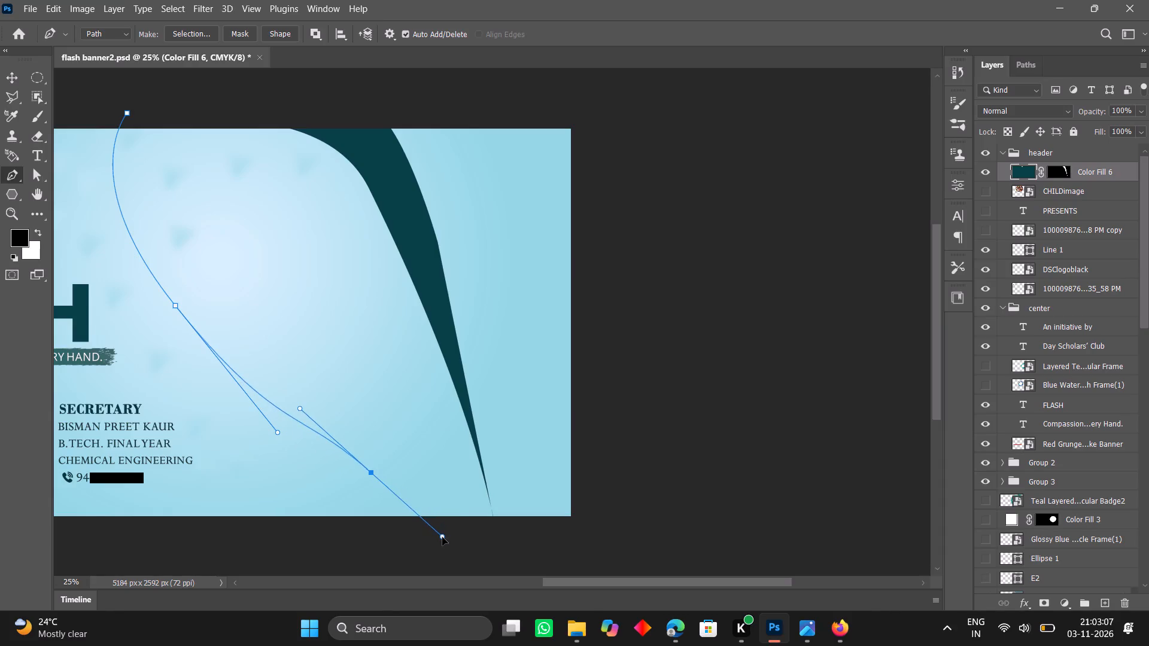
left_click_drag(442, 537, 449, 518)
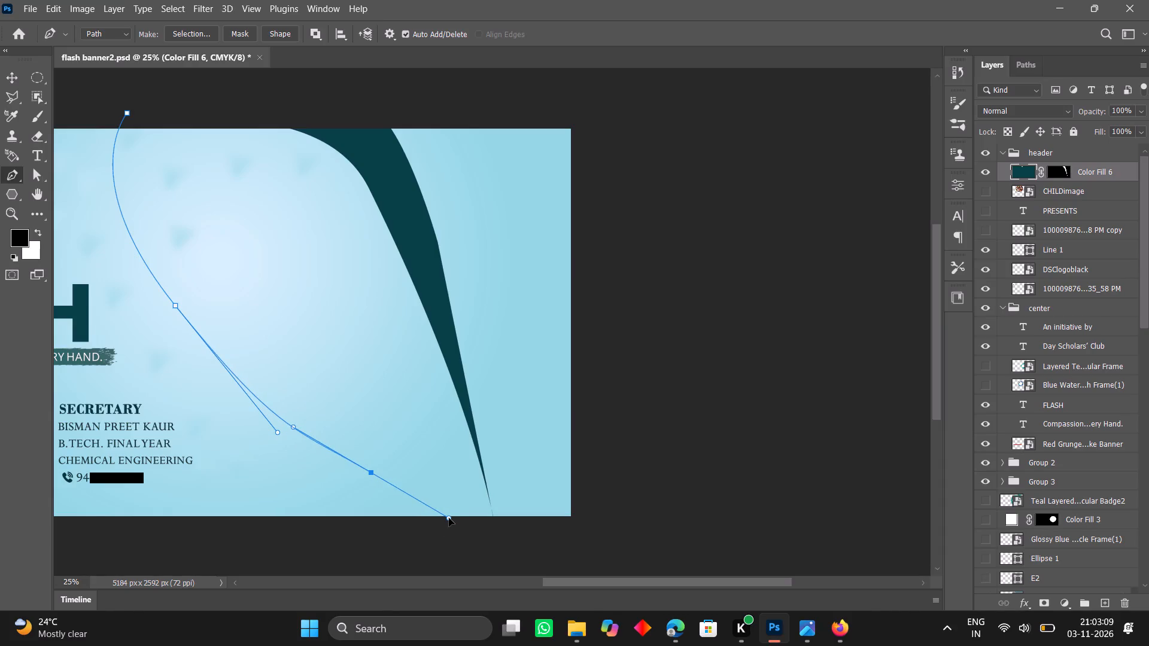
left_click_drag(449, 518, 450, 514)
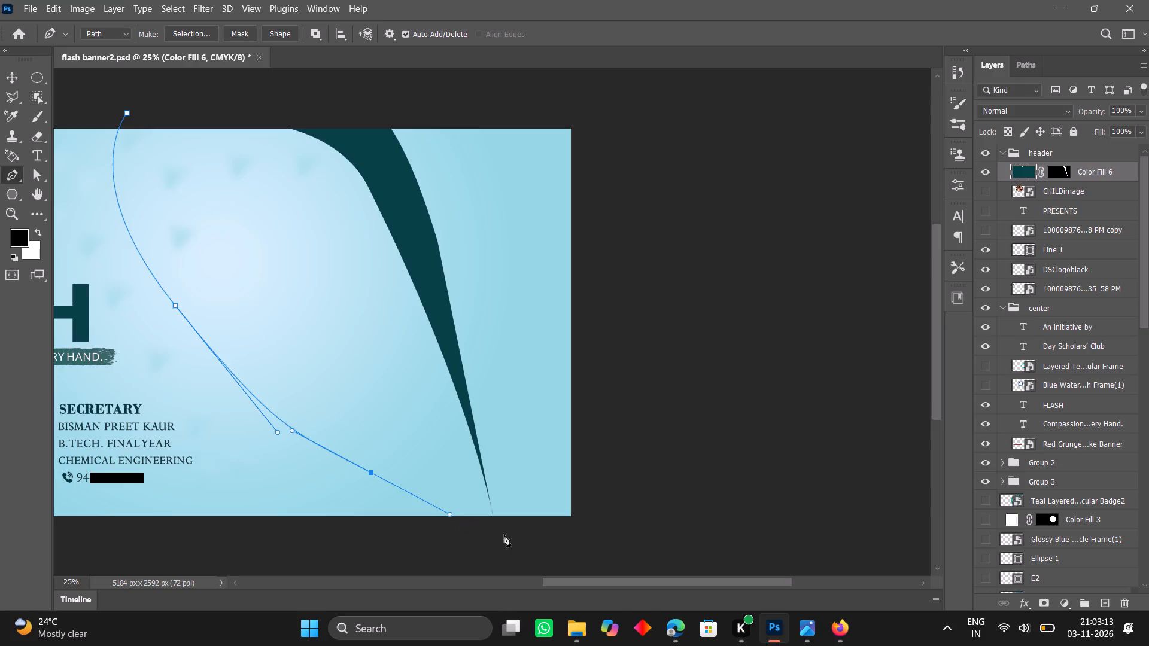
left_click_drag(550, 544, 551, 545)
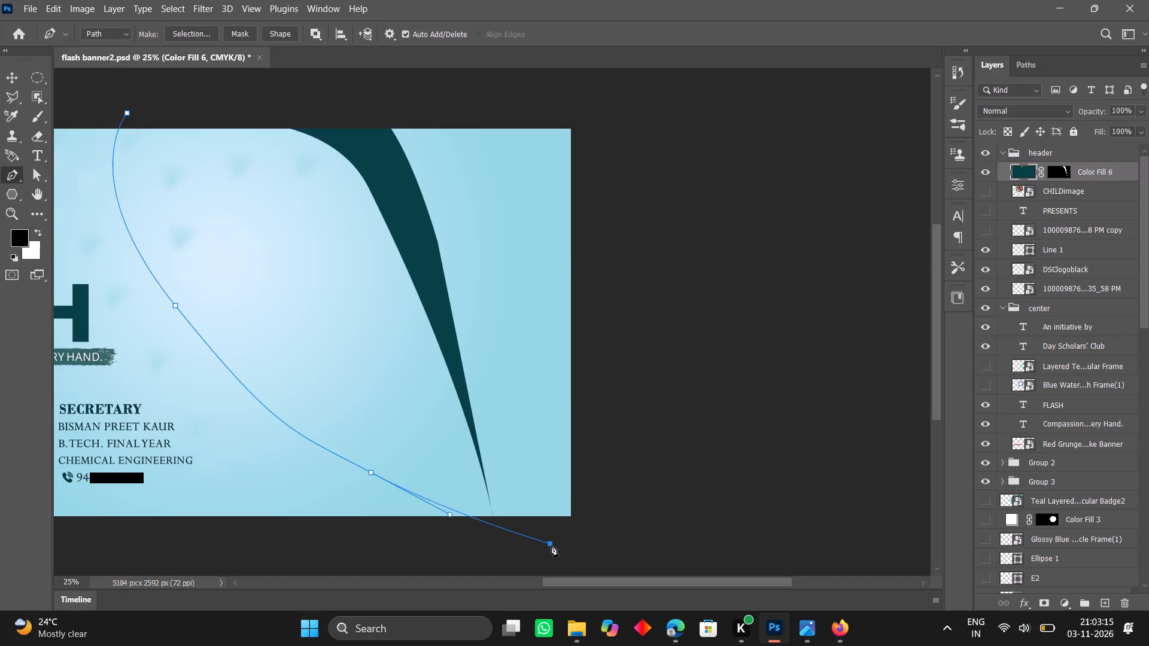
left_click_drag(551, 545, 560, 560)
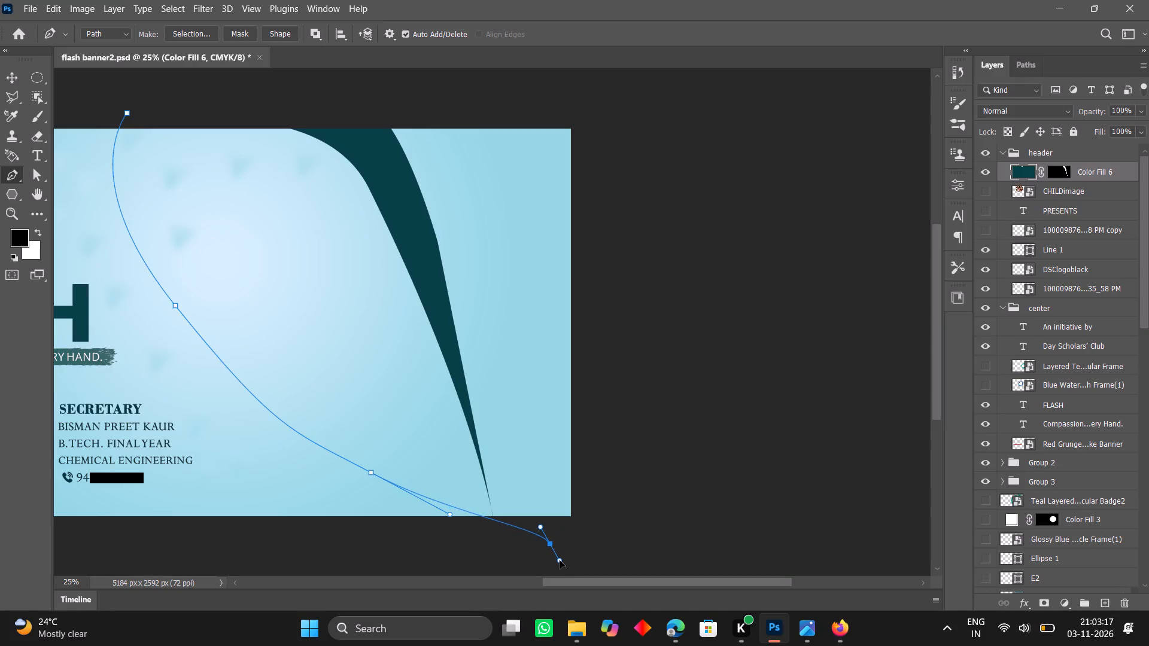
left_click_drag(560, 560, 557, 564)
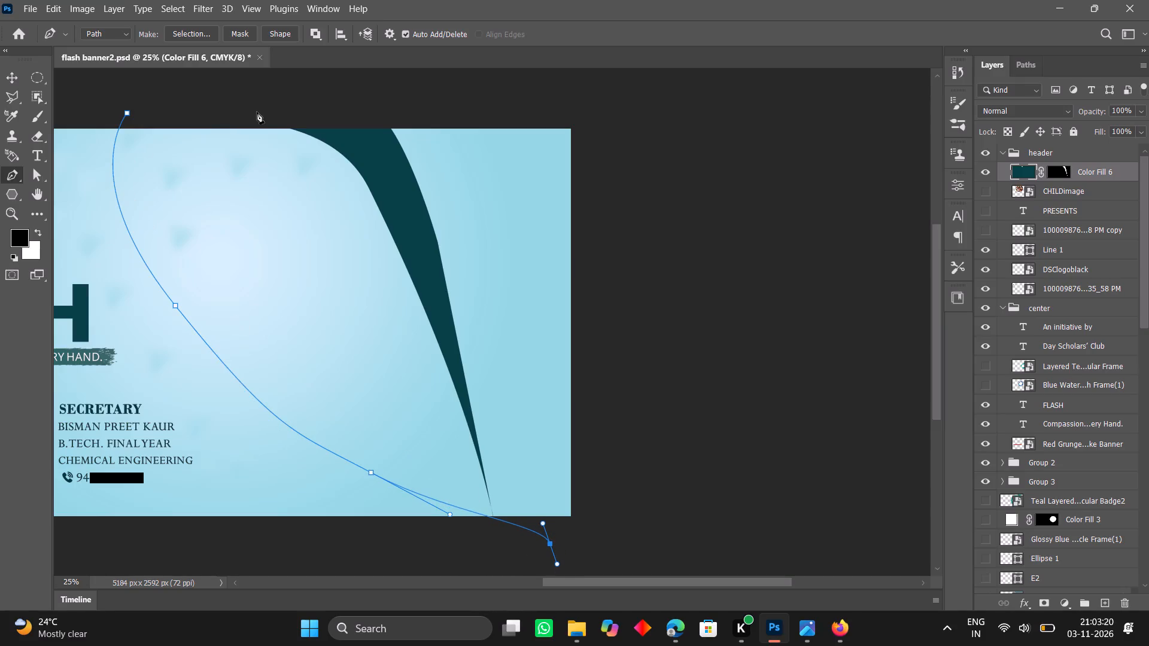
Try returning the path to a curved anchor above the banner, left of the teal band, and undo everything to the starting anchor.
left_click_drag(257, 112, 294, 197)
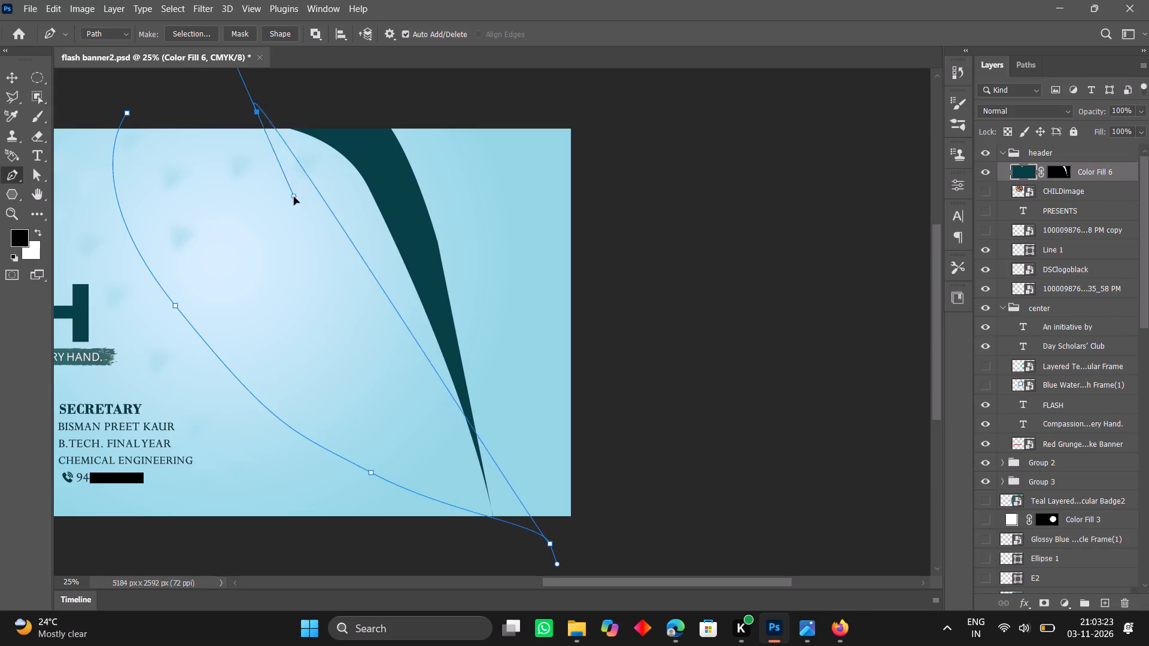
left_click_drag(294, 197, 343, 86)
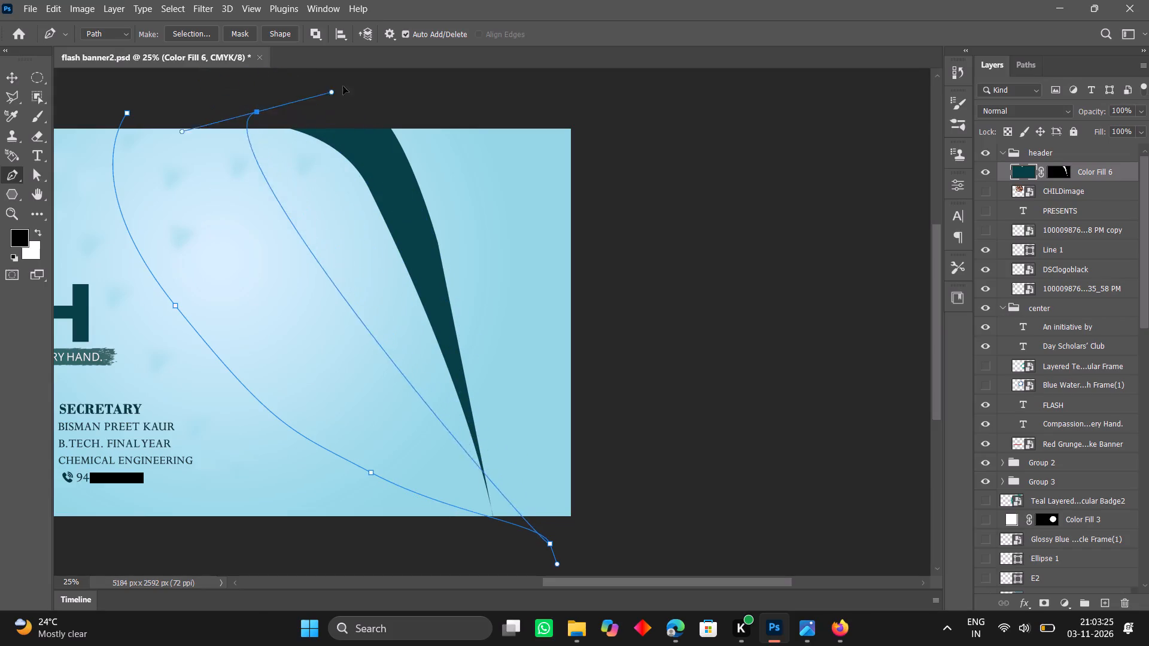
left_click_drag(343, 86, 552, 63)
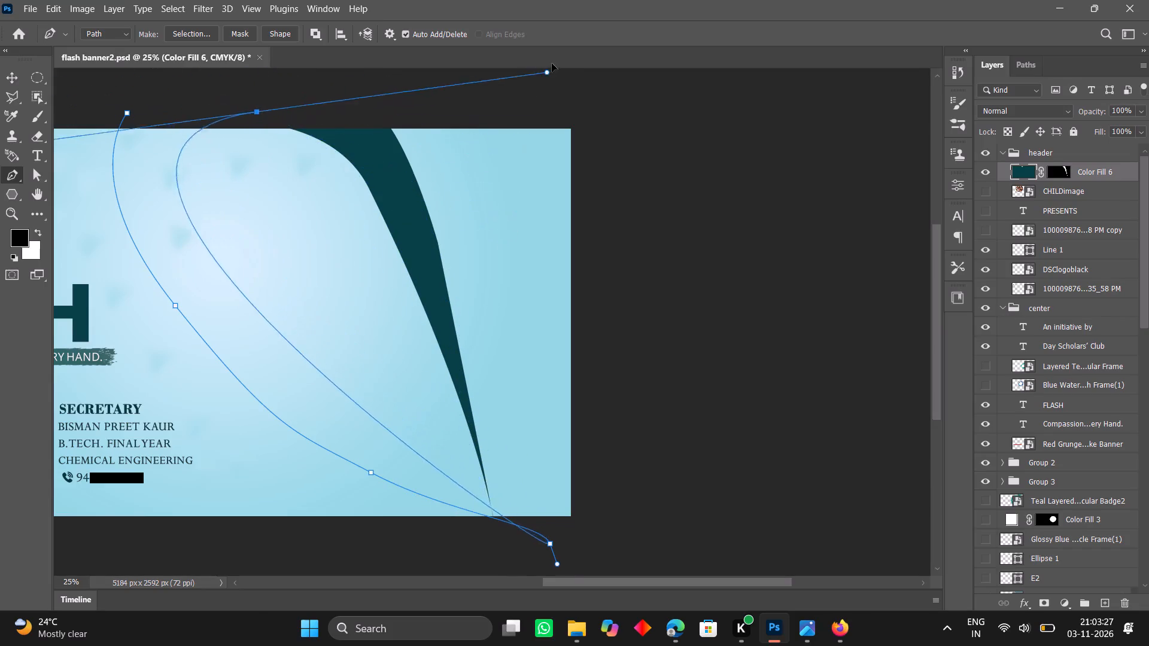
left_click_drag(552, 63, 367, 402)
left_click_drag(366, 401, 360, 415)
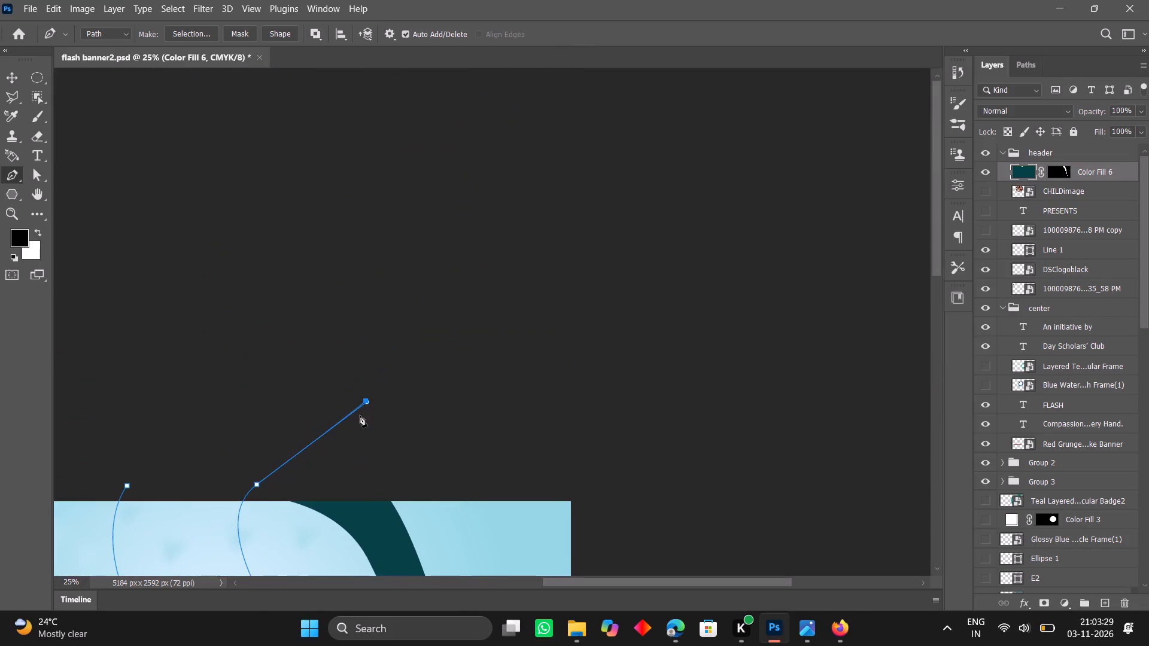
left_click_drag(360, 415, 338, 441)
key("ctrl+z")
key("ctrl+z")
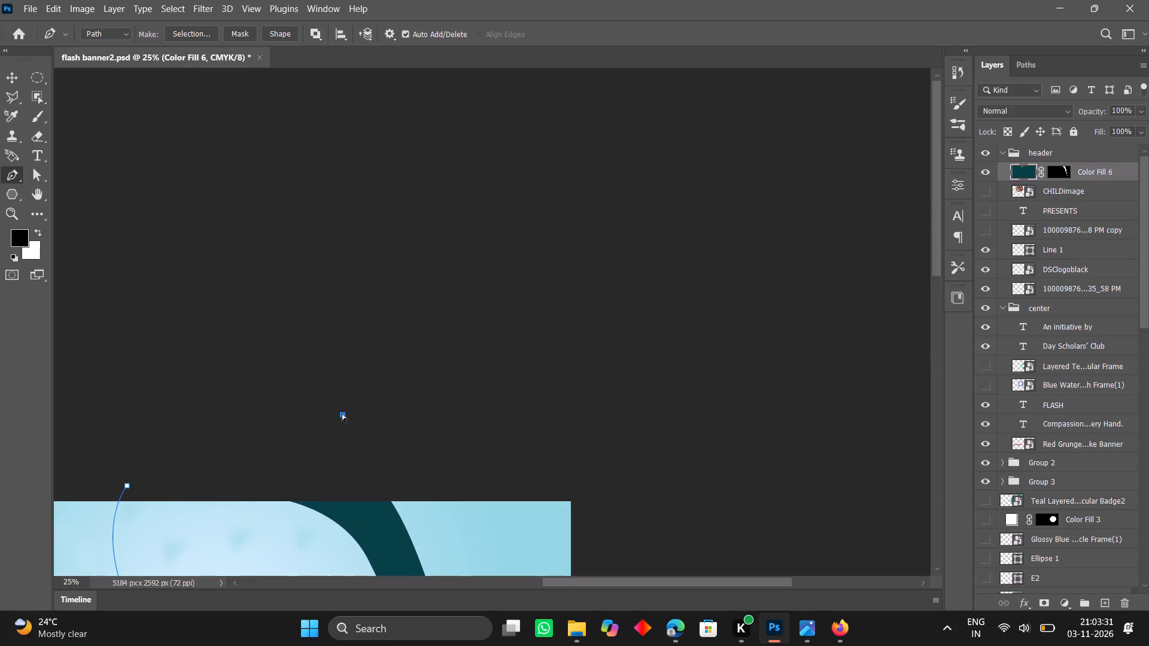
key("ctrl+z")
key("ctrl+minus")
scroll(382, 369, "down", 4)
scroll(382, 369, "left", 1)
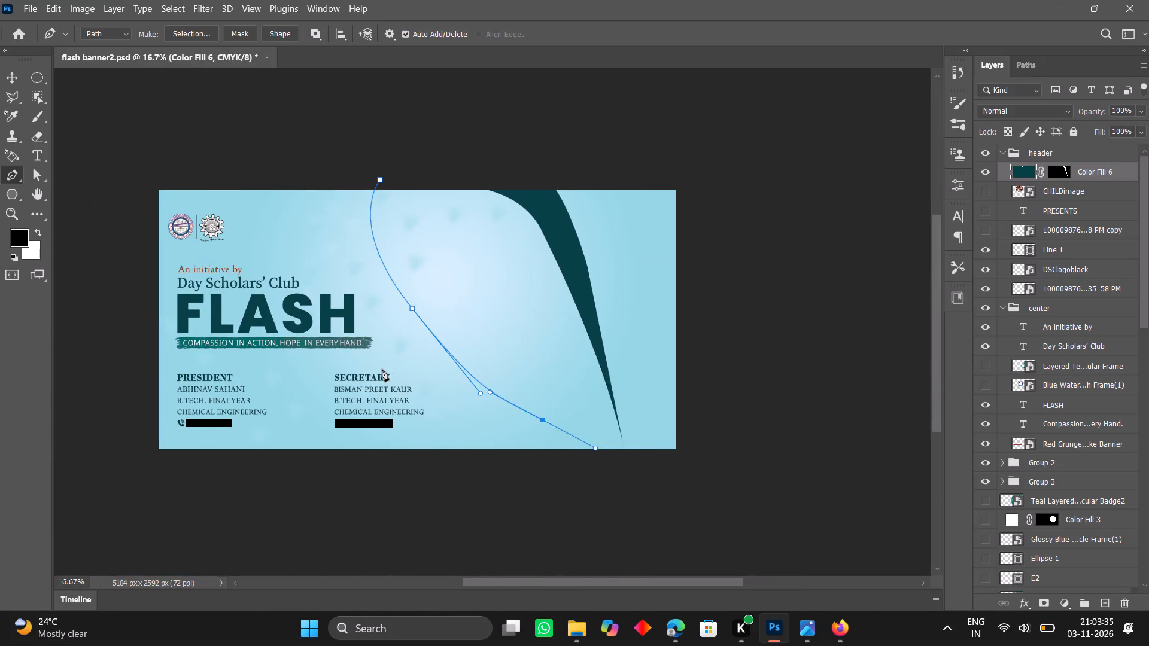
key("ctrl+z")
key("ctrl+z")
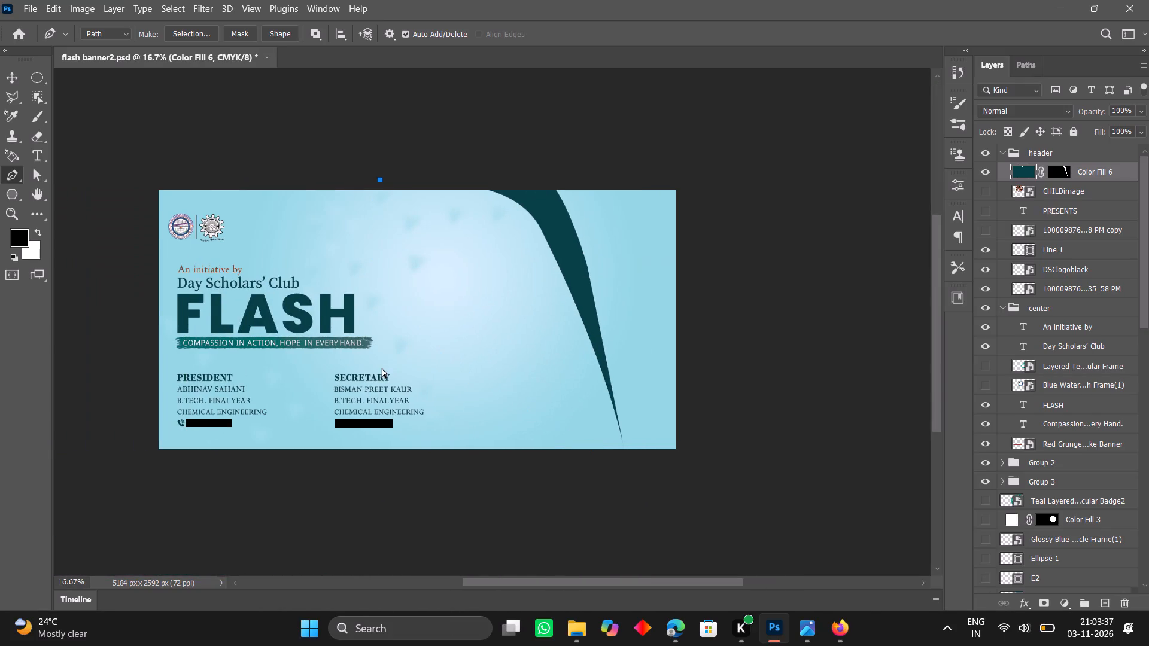
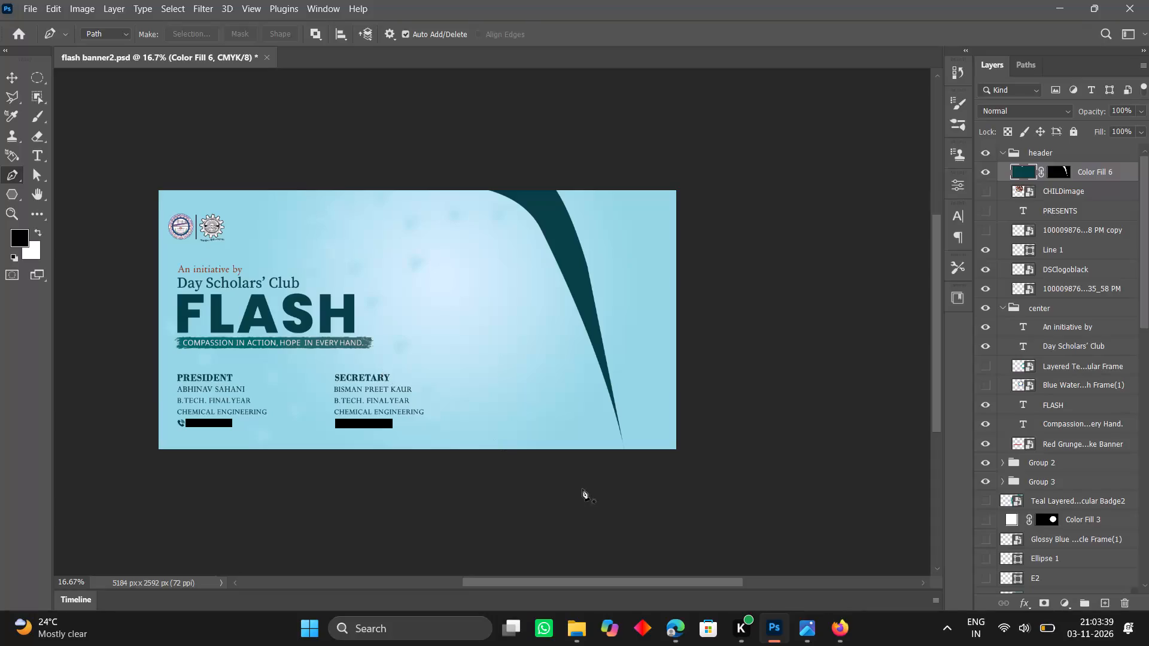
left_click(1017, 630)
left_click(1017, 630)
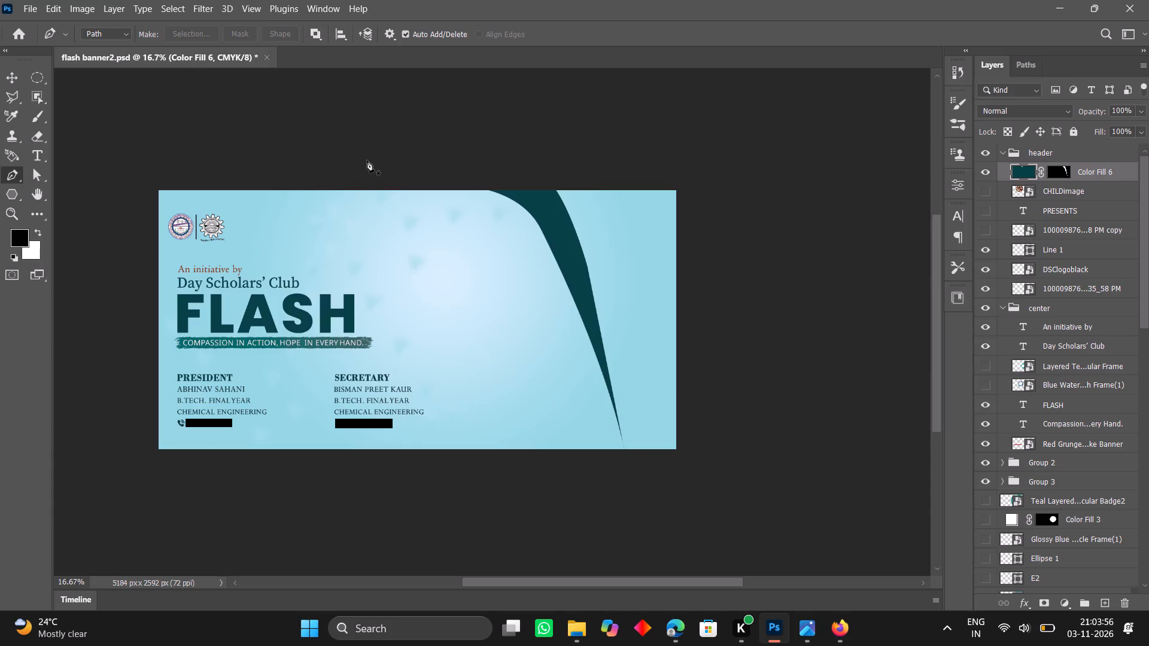
Start a new Pen path with a corner anchor just above the banner's top edge, between the logos and the teal band.
left_click_drag(367, 160, 374, 188)
key("ctrl+z")
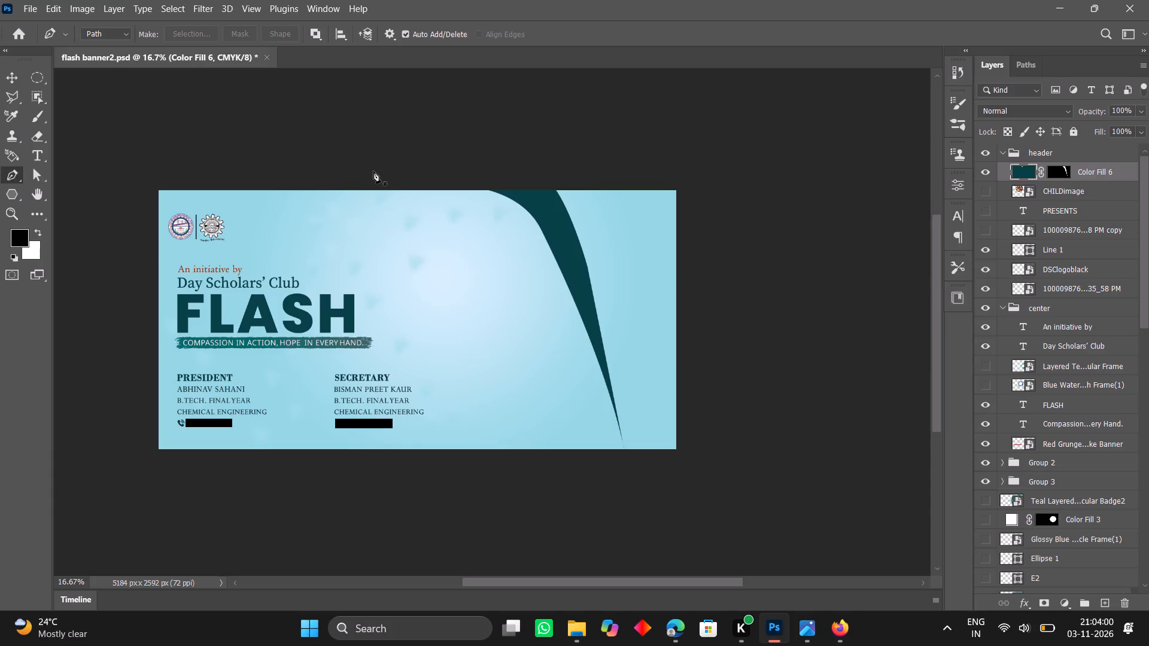
left_click(373, 169)
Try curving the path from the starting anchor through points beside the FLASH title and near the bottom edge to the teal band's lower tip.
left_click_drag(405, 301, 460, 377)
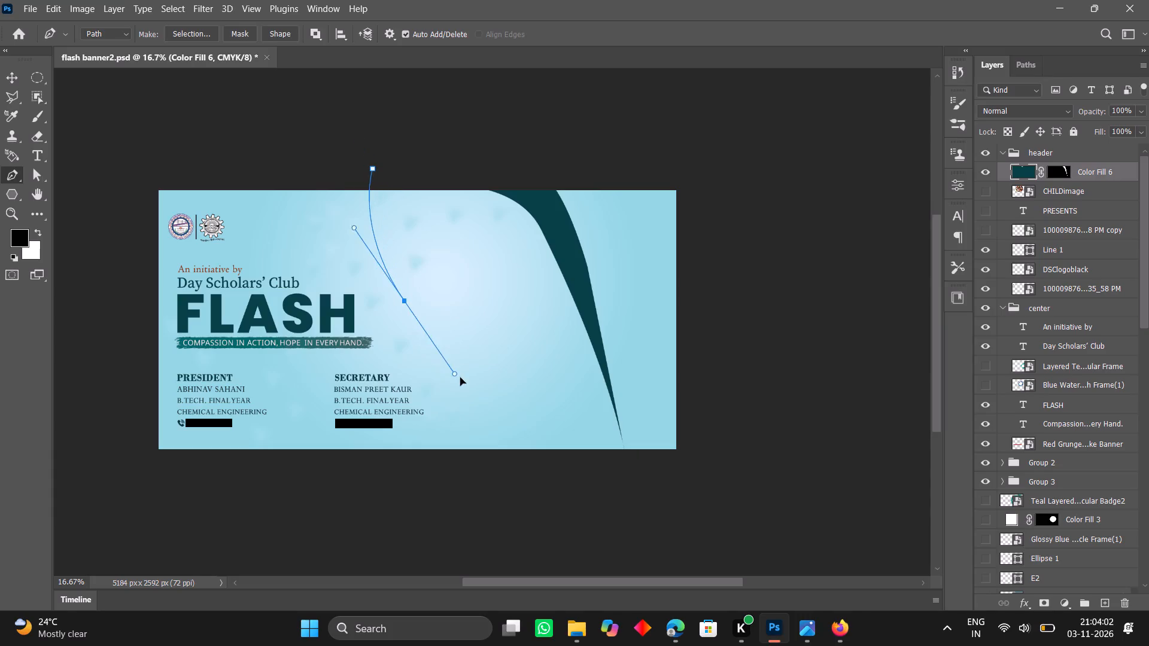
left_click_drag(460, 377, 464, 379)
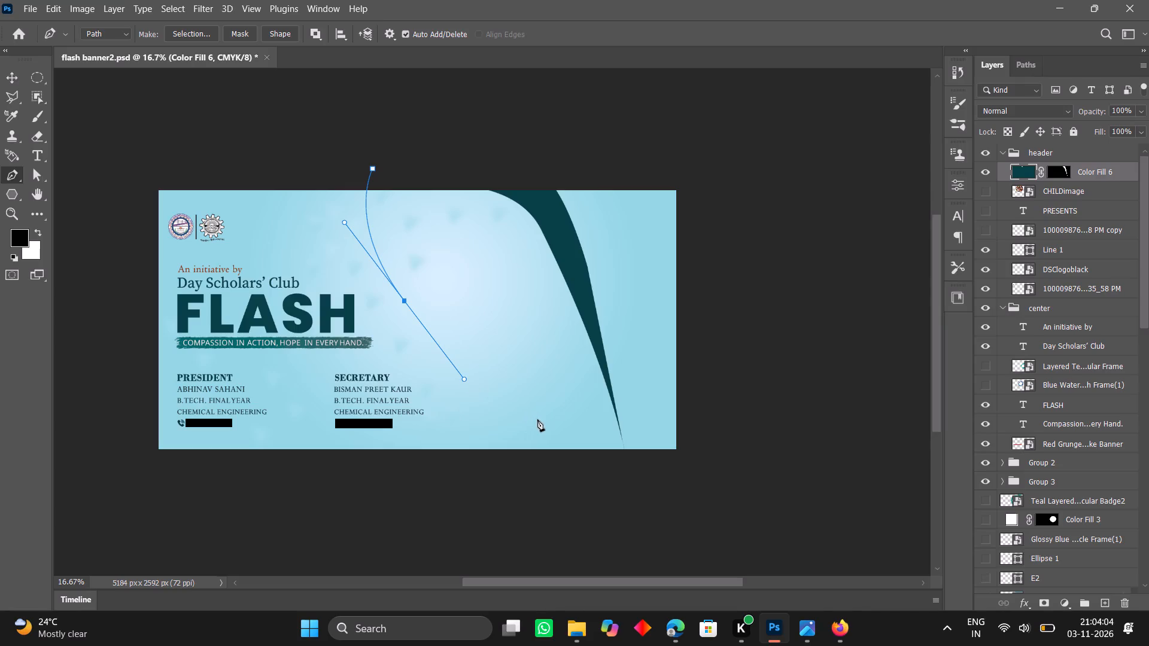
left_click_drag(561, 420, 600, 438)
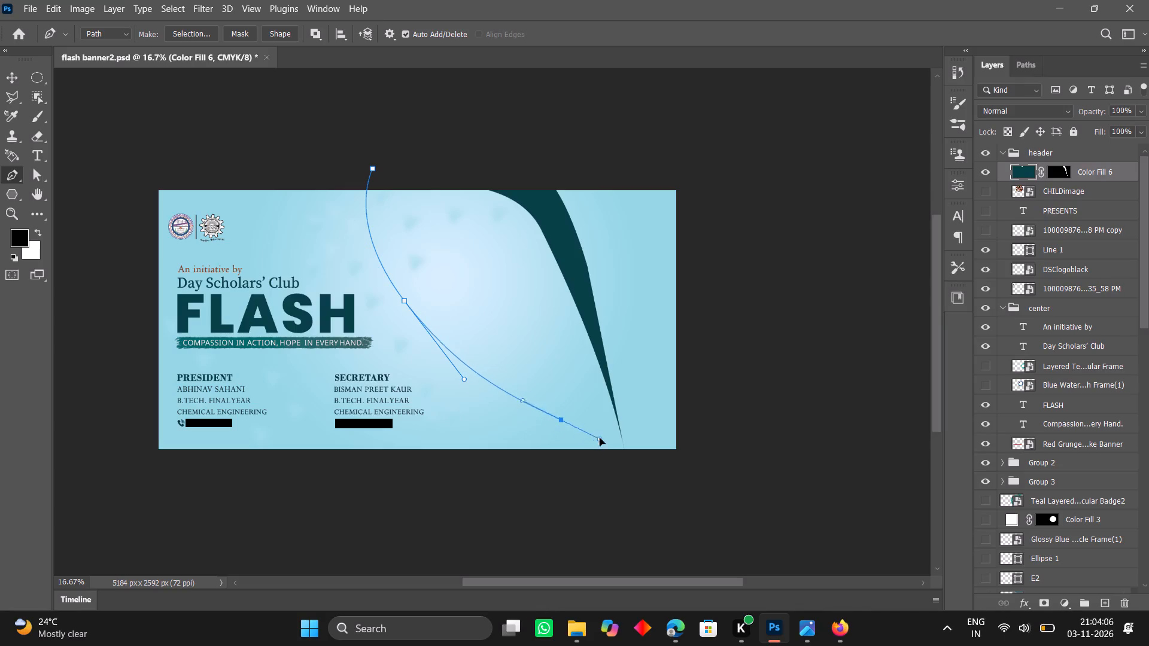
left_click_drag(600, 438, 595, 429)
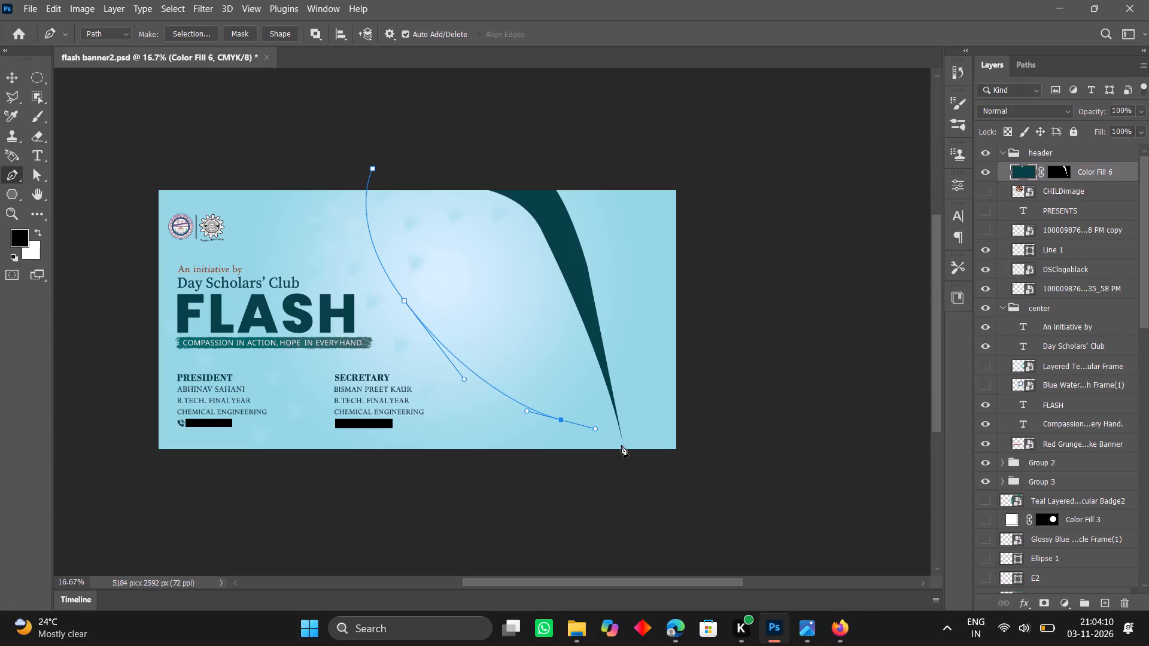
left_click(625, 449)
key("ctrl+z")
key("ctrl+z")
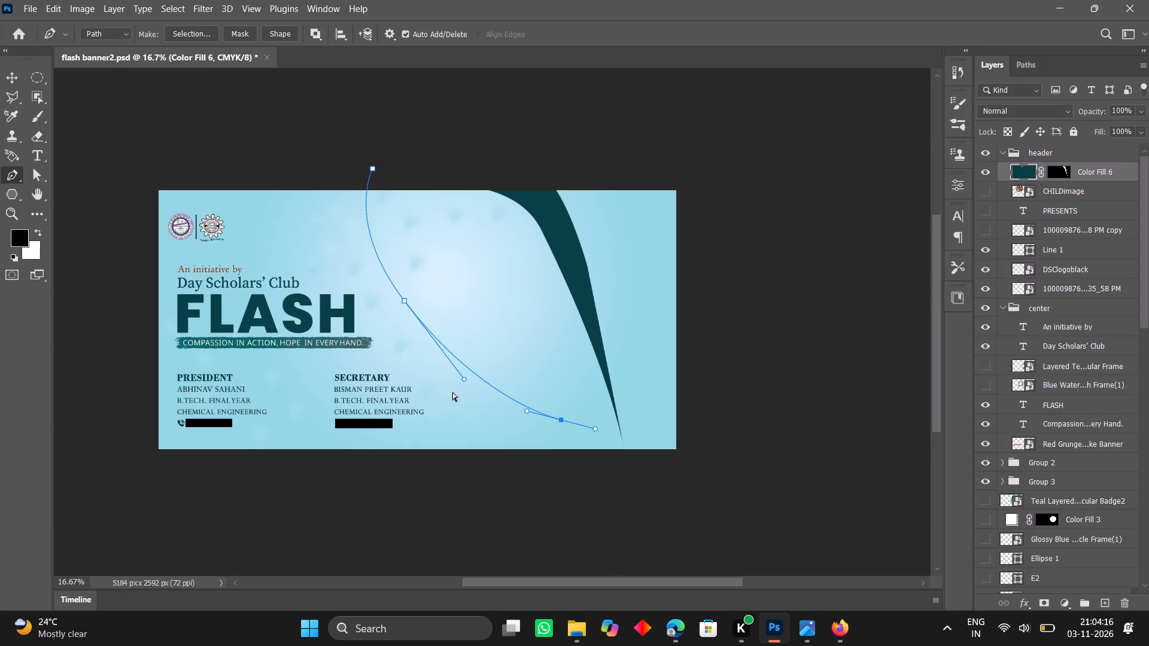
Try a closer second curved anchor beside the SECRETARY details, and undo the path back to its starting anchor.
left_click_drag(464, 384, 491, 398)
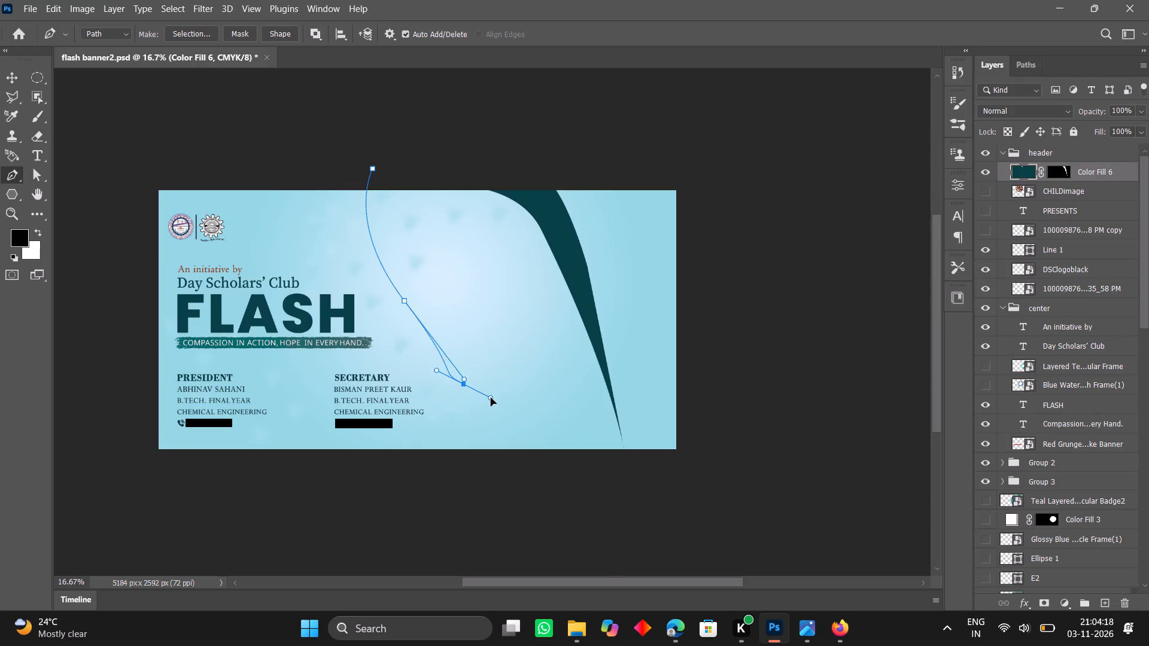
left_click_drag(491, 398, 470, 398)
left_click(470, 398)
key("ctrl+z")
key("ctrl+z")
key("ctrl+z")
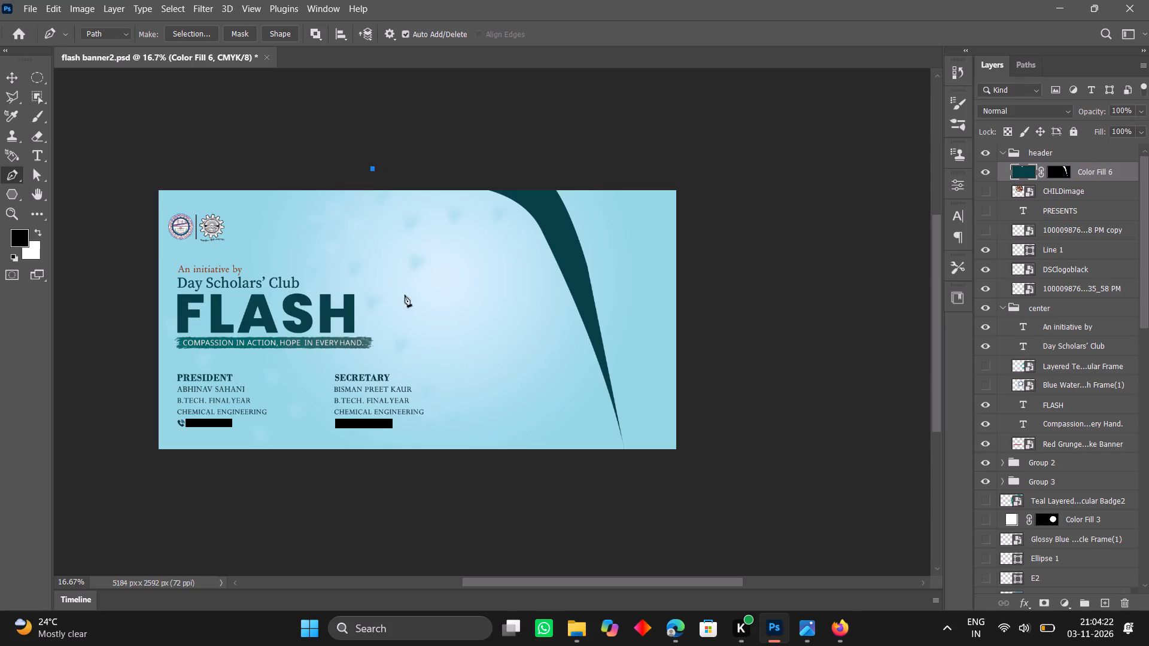
Draw the outer curve from the starting anchor through a smooth anchor beside the FLASH title to the teal band's lower tip.
left_click_drag(399, 307, 460, 358)
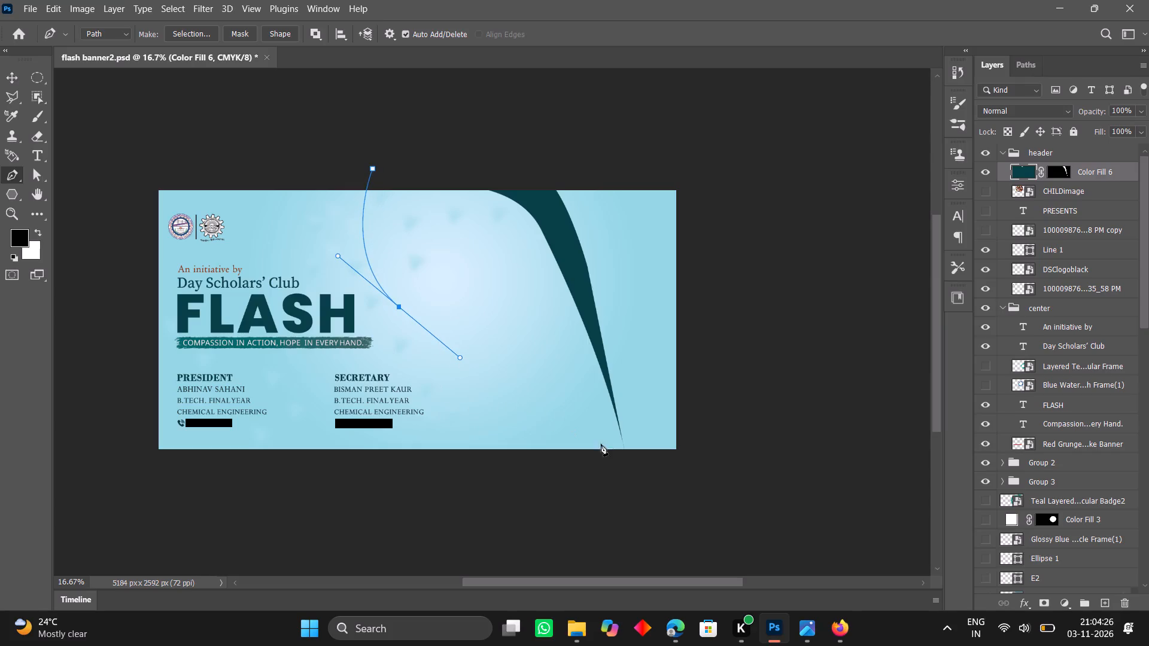
left_click(622, 449)
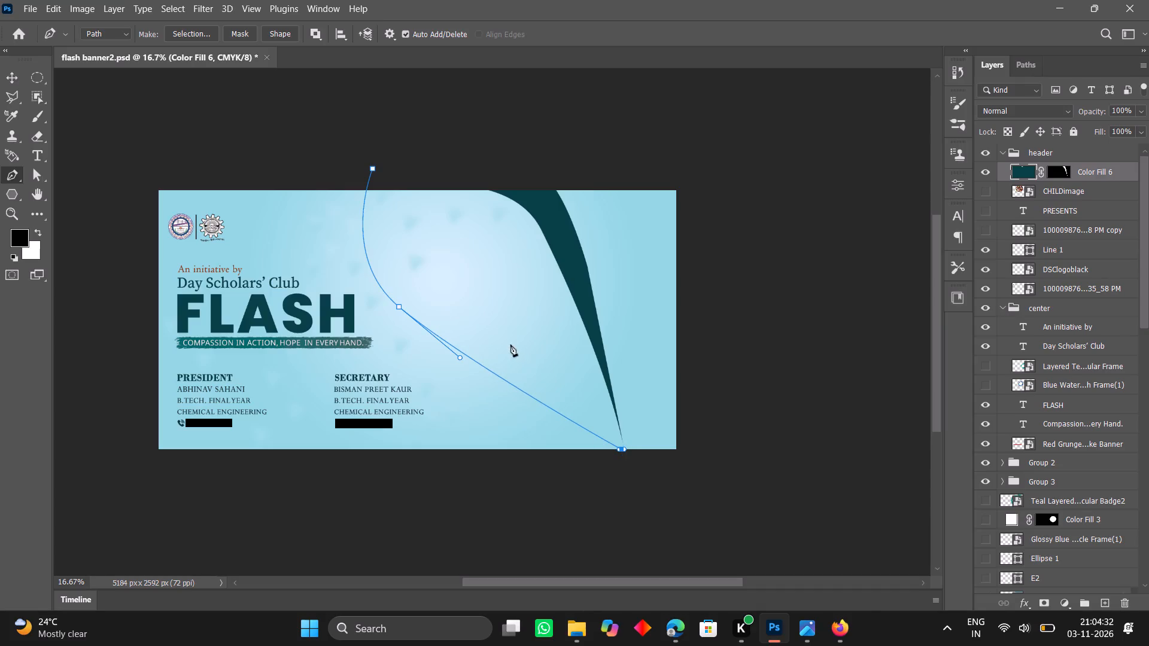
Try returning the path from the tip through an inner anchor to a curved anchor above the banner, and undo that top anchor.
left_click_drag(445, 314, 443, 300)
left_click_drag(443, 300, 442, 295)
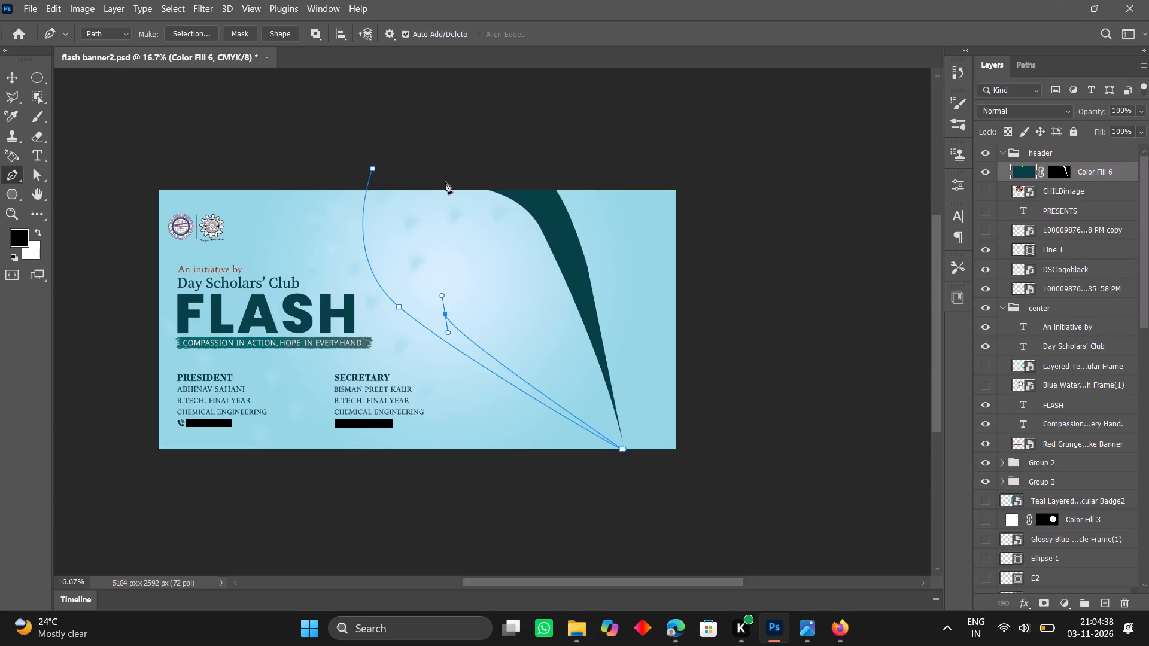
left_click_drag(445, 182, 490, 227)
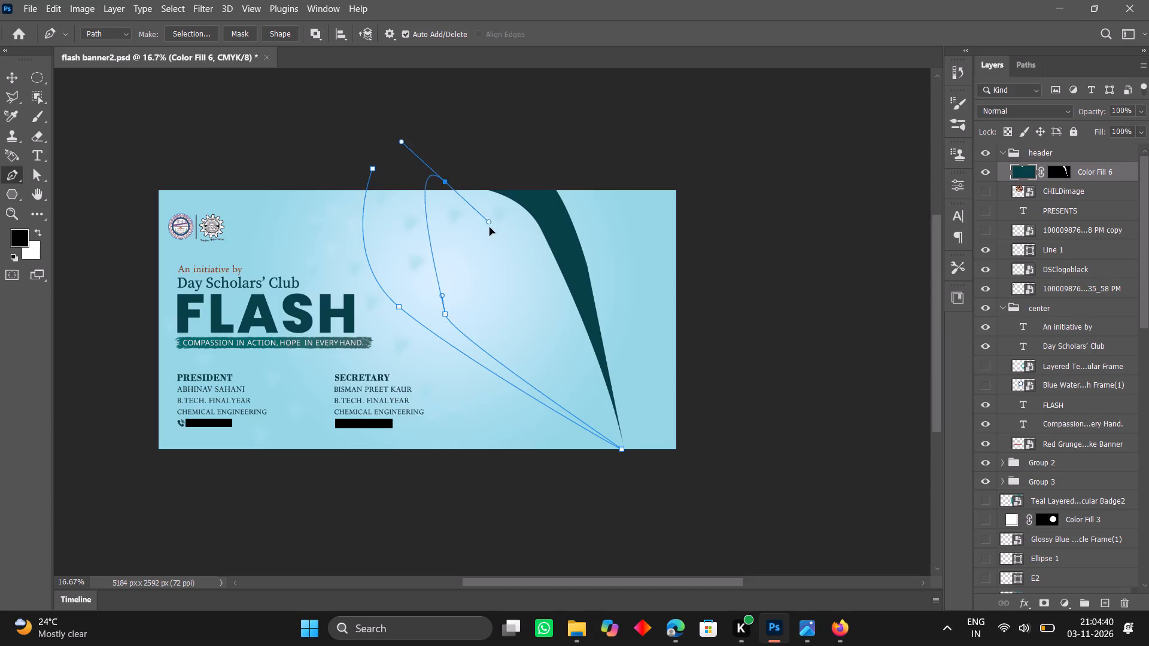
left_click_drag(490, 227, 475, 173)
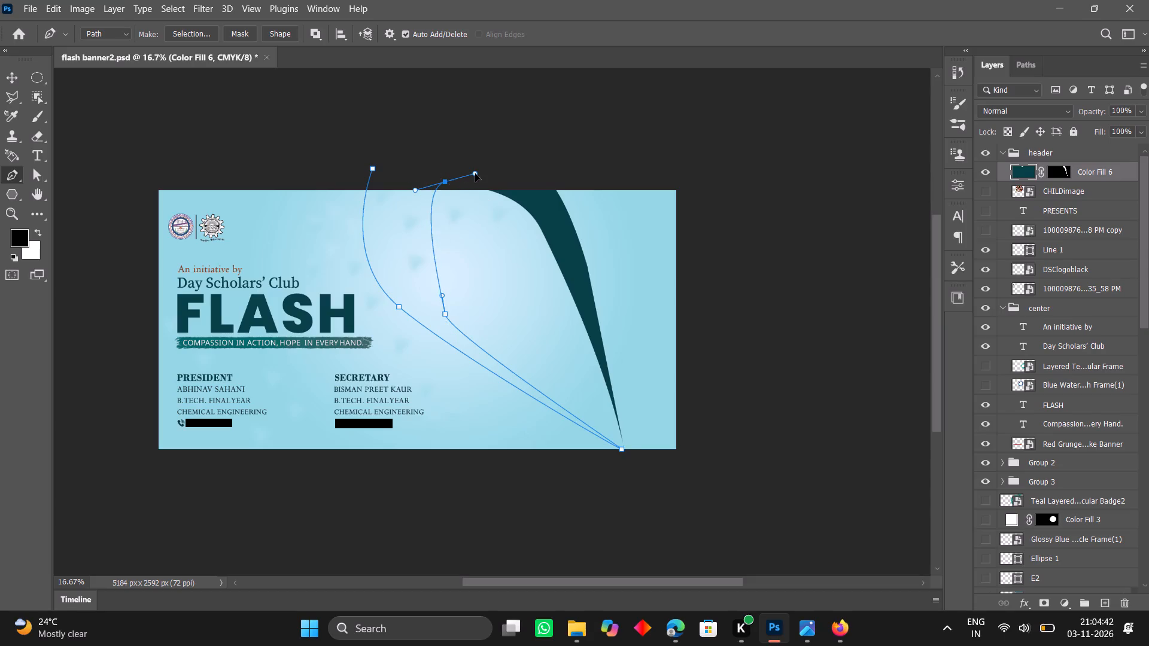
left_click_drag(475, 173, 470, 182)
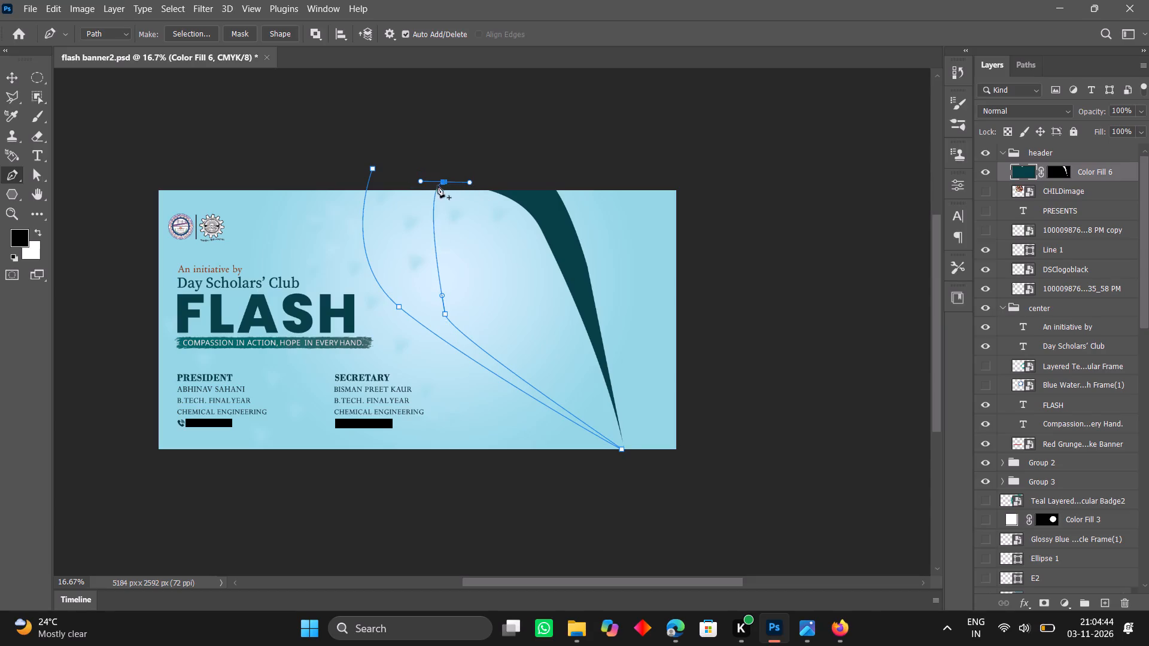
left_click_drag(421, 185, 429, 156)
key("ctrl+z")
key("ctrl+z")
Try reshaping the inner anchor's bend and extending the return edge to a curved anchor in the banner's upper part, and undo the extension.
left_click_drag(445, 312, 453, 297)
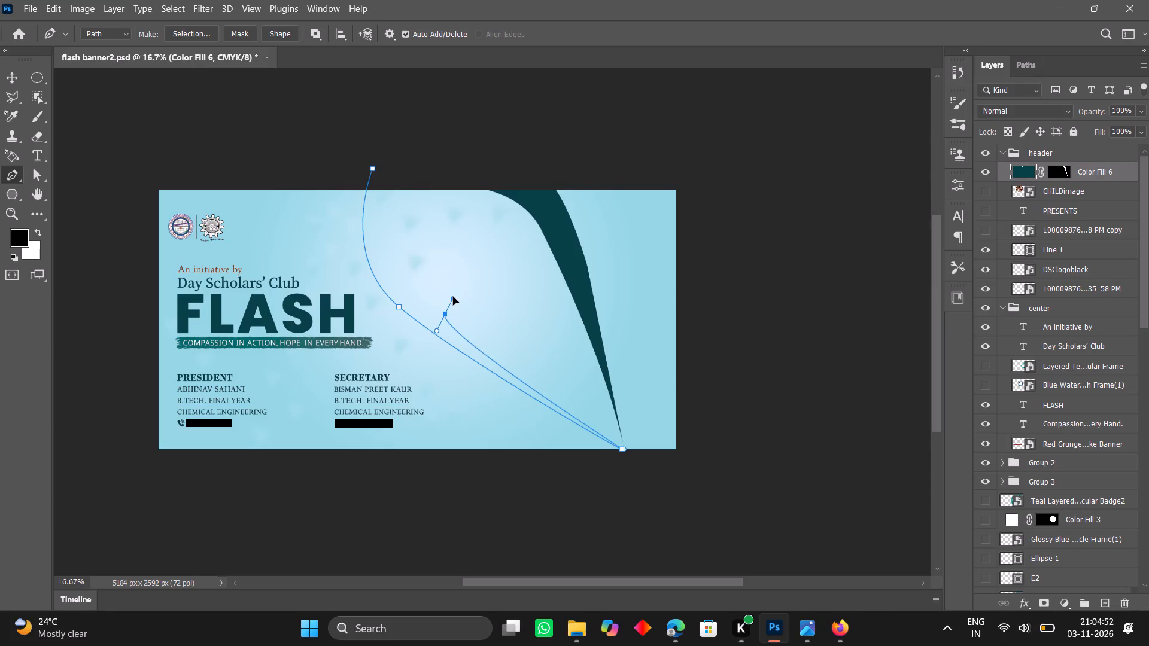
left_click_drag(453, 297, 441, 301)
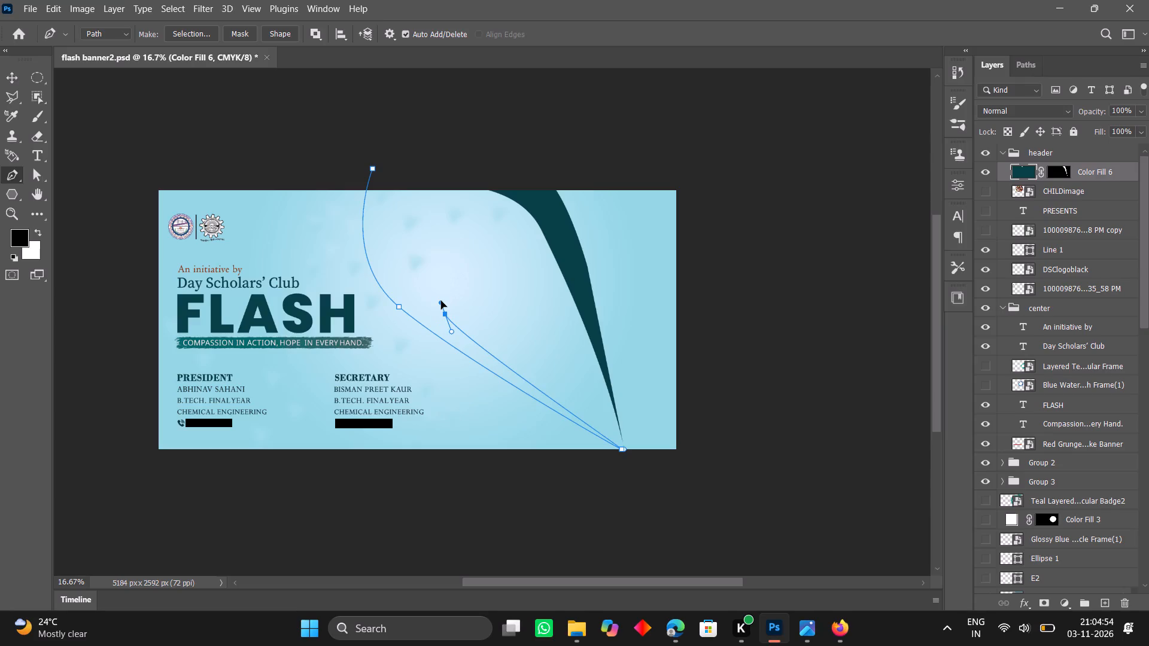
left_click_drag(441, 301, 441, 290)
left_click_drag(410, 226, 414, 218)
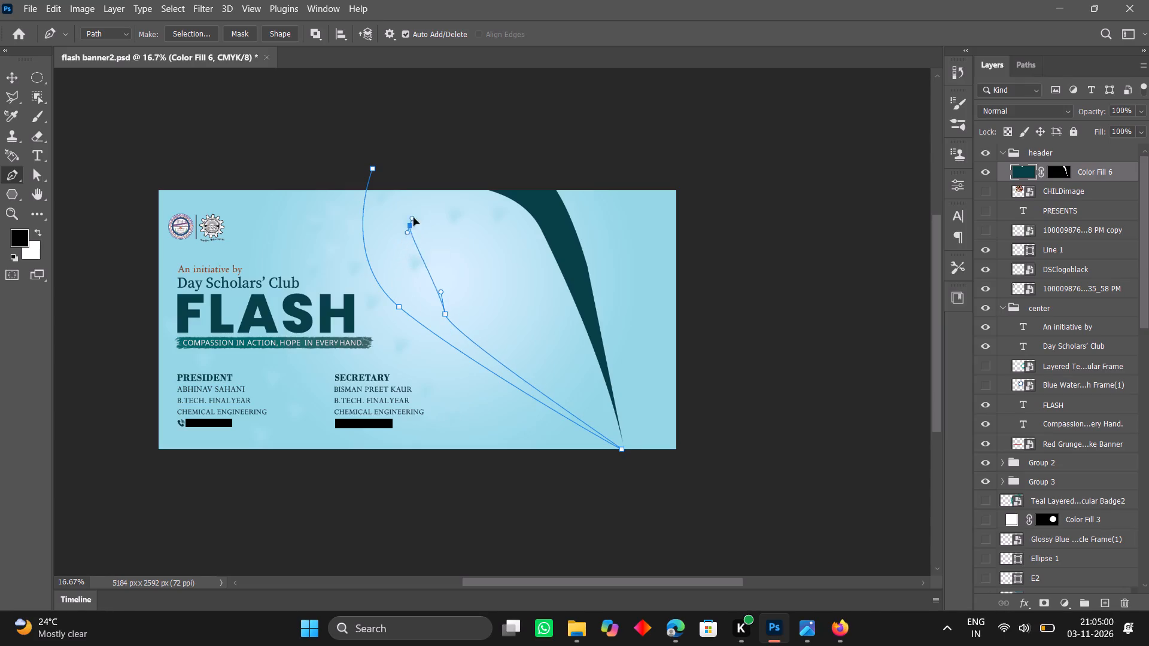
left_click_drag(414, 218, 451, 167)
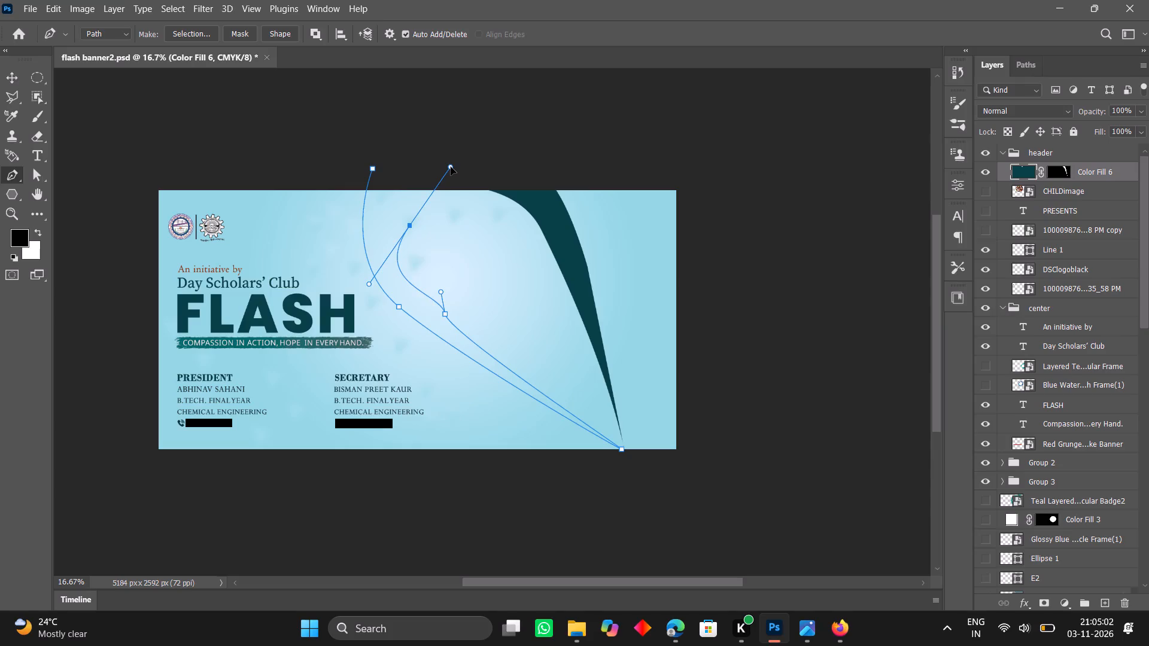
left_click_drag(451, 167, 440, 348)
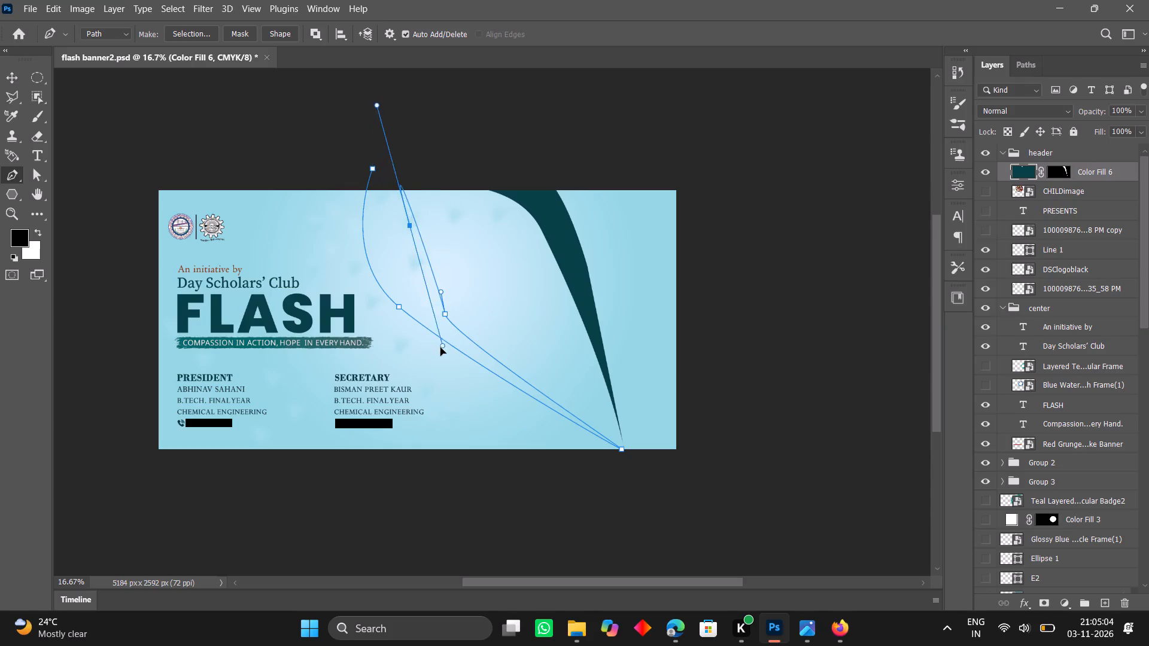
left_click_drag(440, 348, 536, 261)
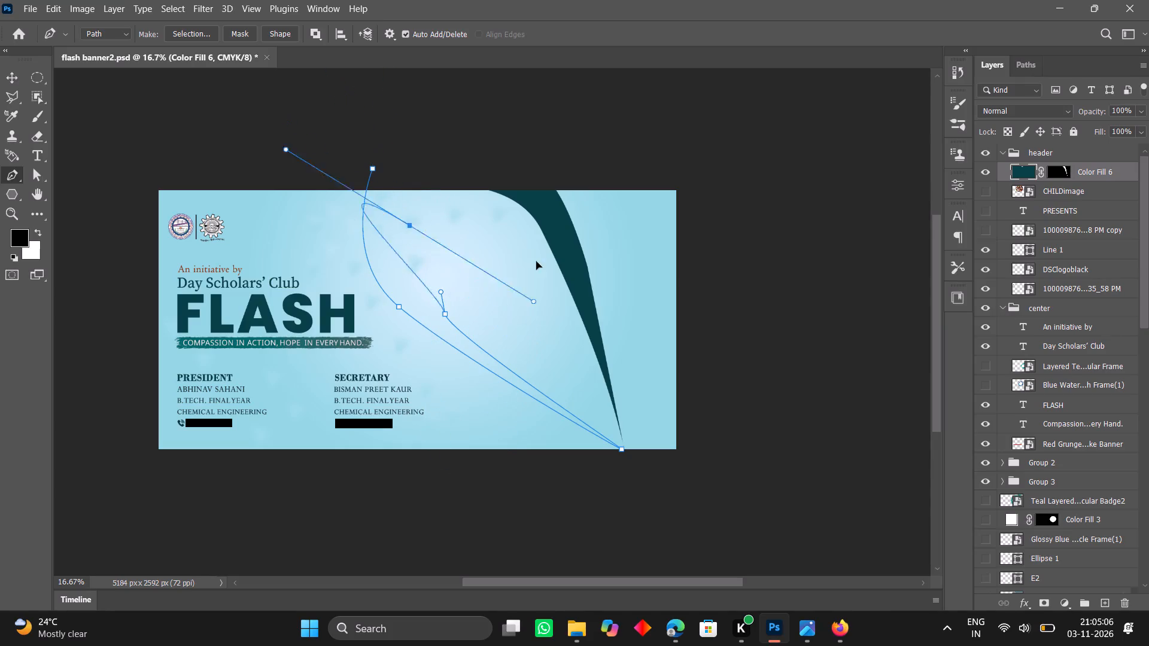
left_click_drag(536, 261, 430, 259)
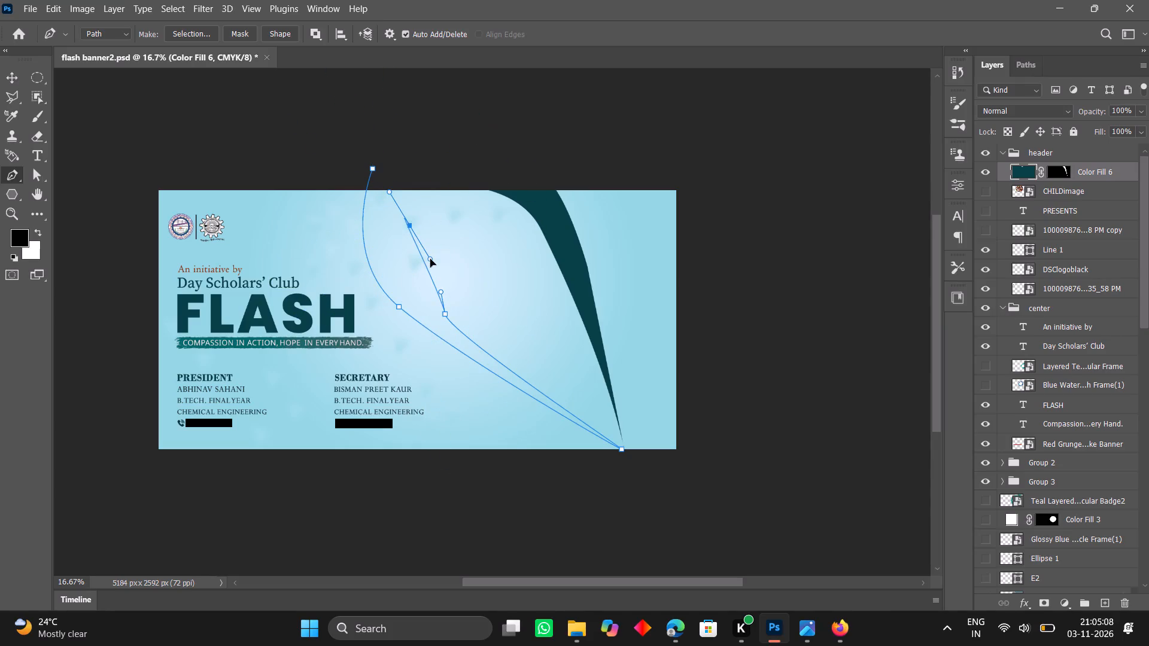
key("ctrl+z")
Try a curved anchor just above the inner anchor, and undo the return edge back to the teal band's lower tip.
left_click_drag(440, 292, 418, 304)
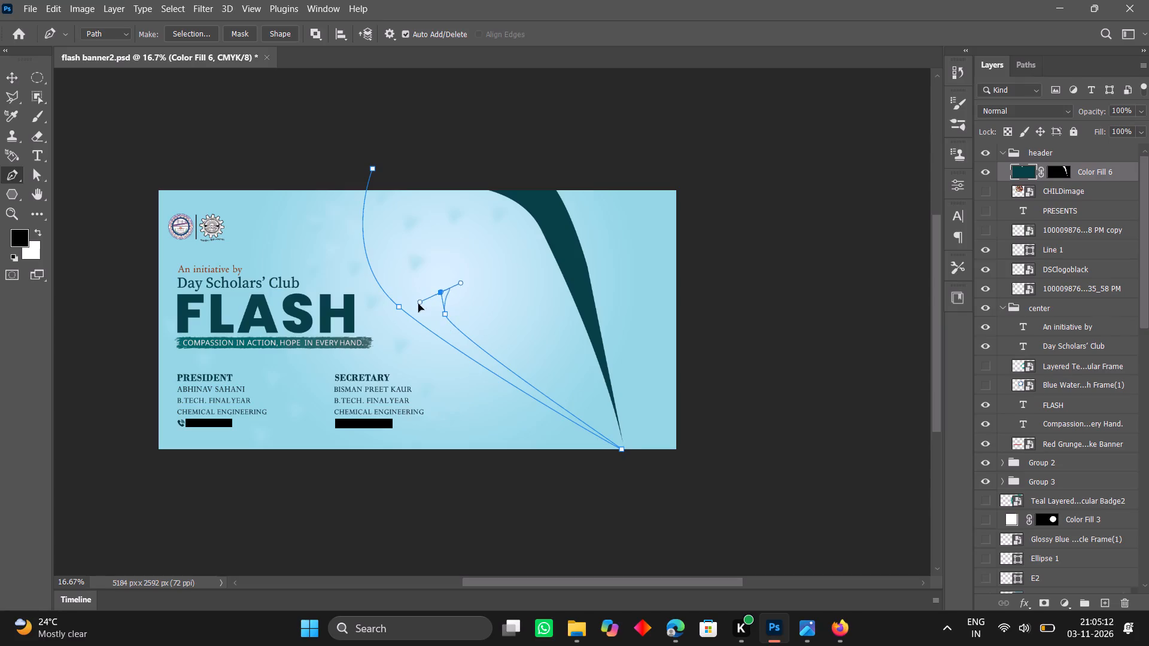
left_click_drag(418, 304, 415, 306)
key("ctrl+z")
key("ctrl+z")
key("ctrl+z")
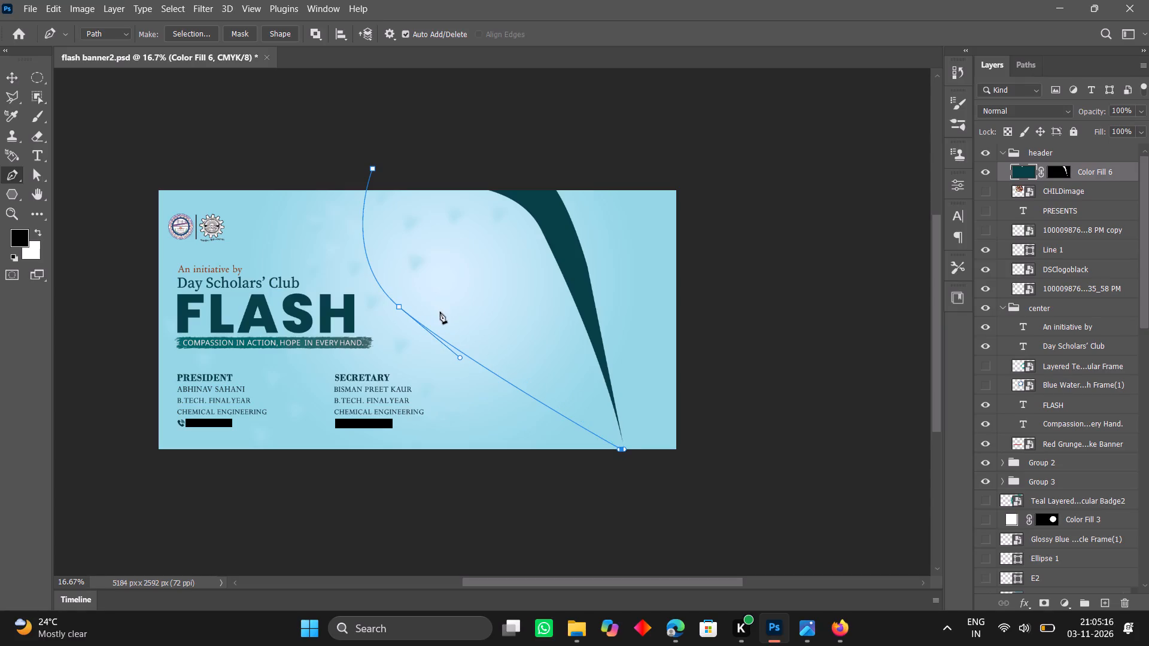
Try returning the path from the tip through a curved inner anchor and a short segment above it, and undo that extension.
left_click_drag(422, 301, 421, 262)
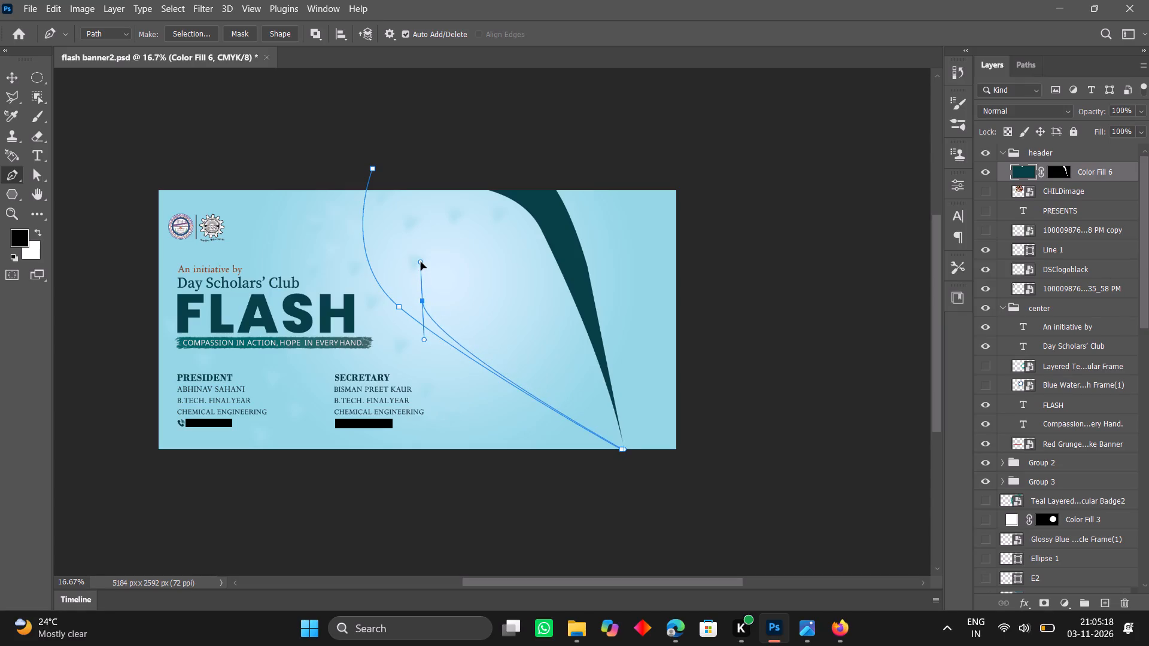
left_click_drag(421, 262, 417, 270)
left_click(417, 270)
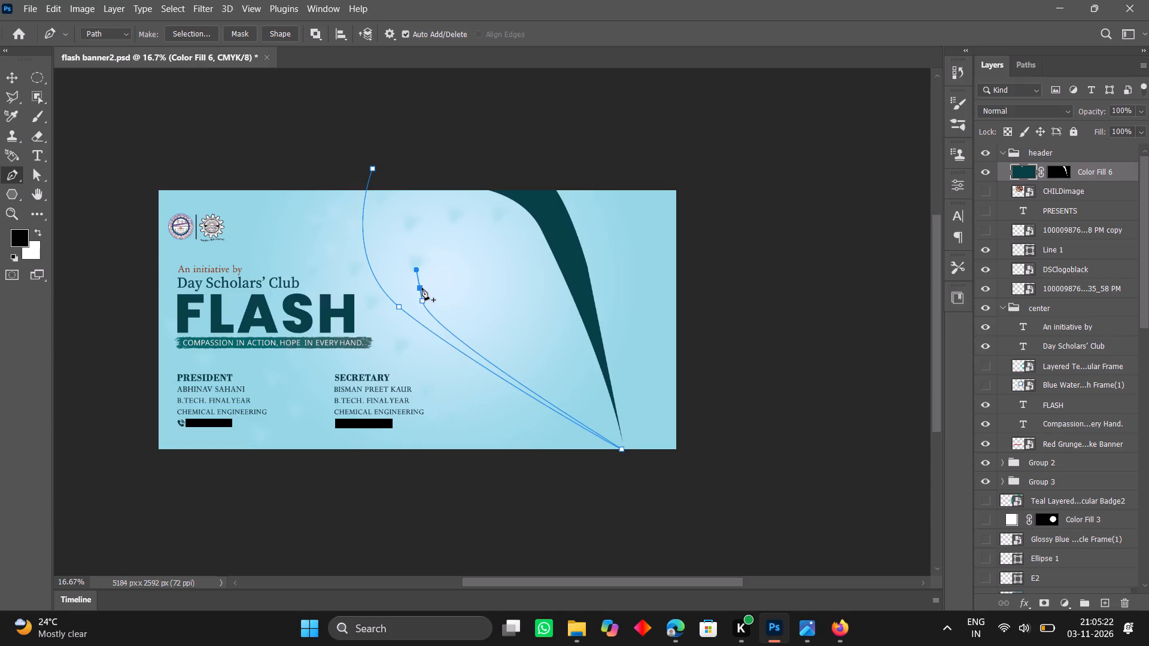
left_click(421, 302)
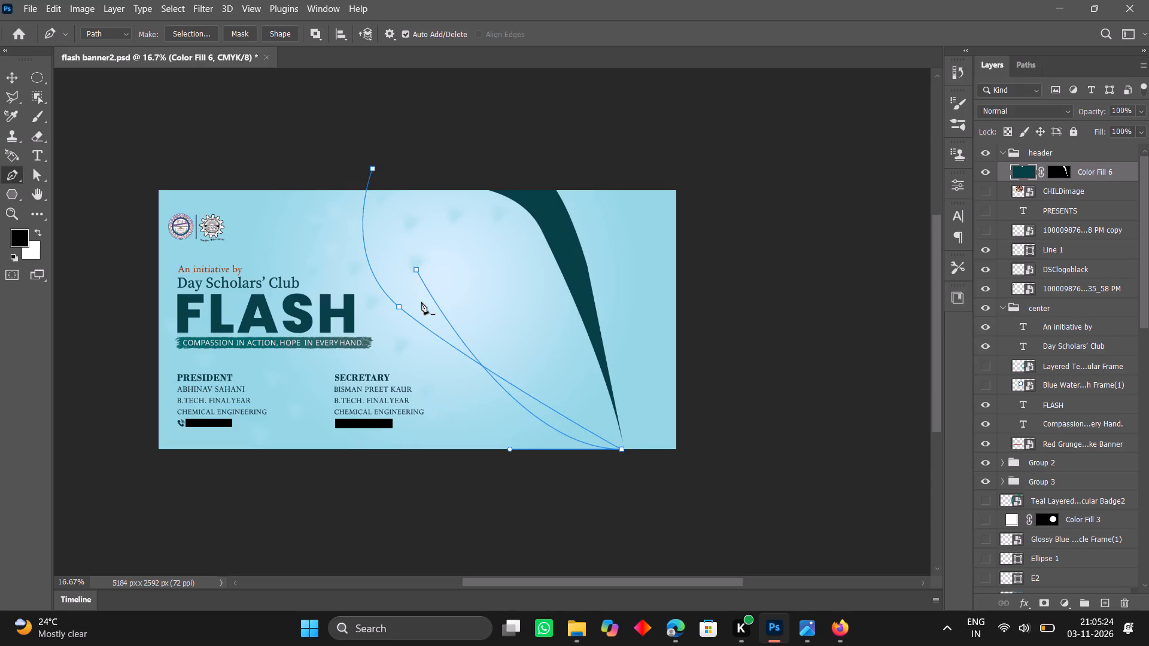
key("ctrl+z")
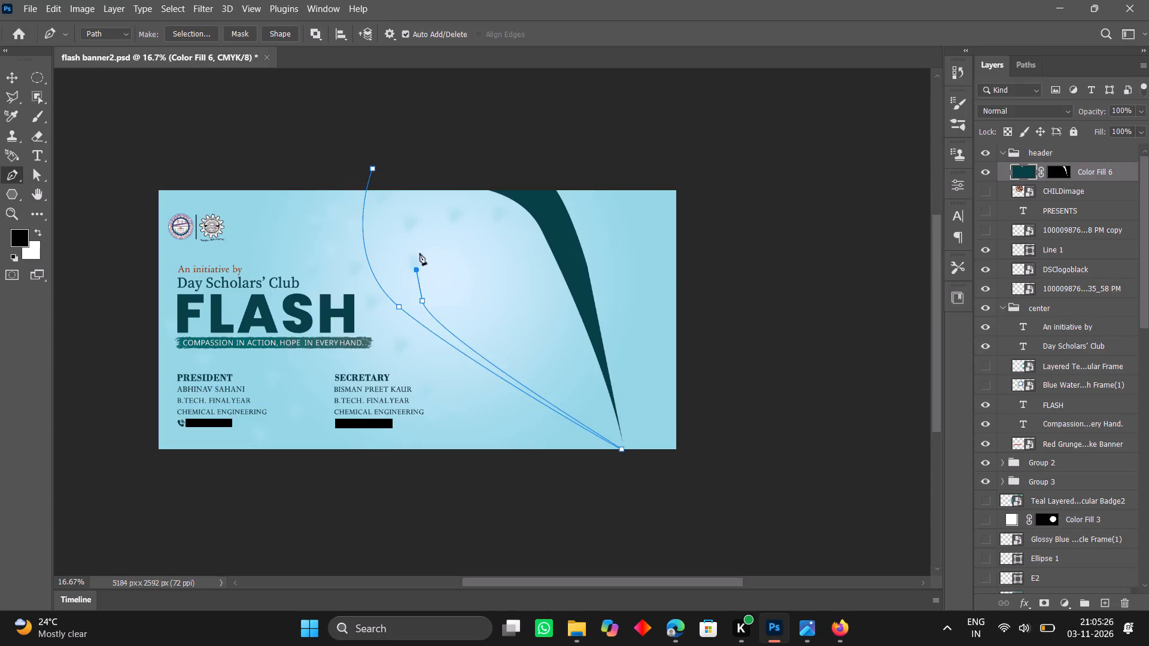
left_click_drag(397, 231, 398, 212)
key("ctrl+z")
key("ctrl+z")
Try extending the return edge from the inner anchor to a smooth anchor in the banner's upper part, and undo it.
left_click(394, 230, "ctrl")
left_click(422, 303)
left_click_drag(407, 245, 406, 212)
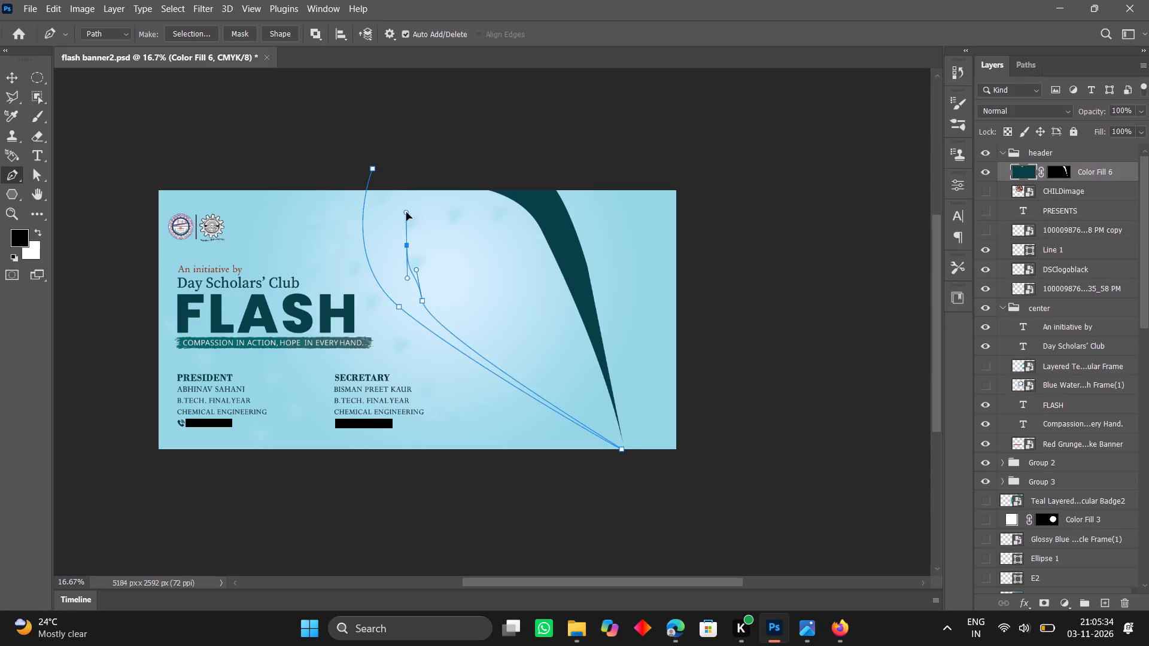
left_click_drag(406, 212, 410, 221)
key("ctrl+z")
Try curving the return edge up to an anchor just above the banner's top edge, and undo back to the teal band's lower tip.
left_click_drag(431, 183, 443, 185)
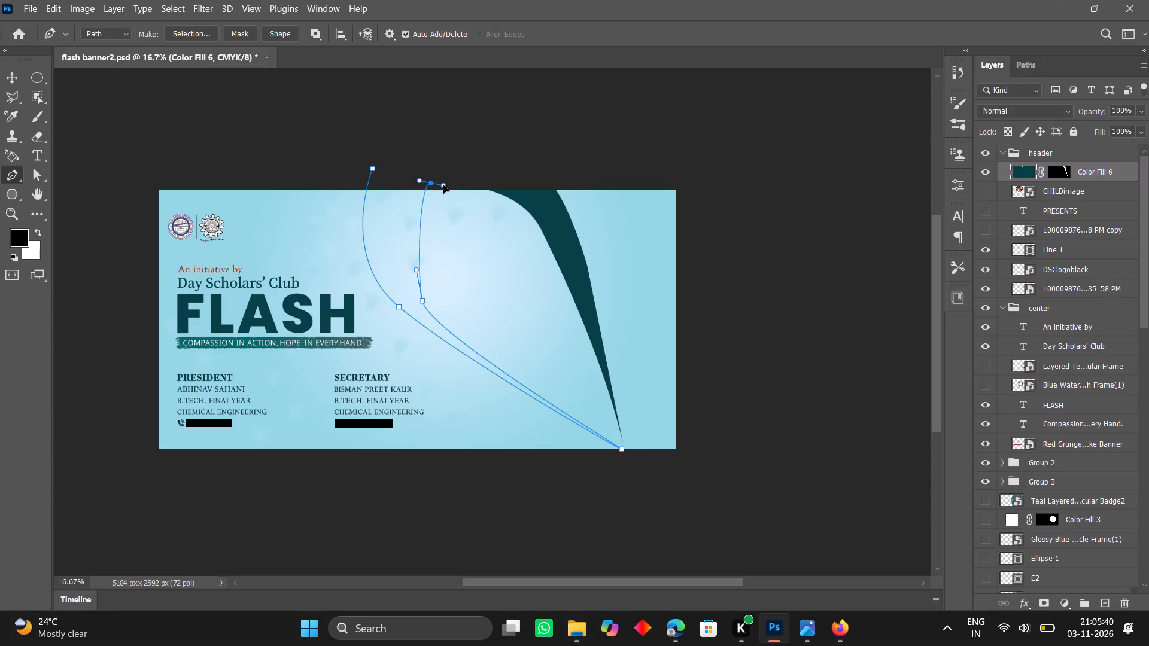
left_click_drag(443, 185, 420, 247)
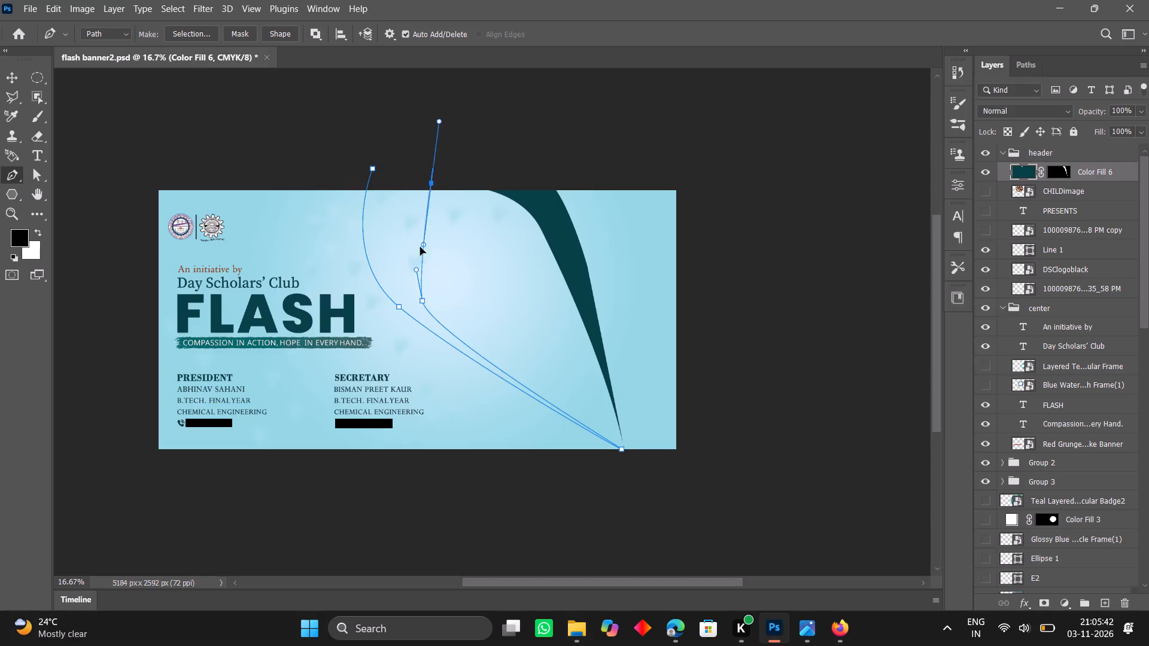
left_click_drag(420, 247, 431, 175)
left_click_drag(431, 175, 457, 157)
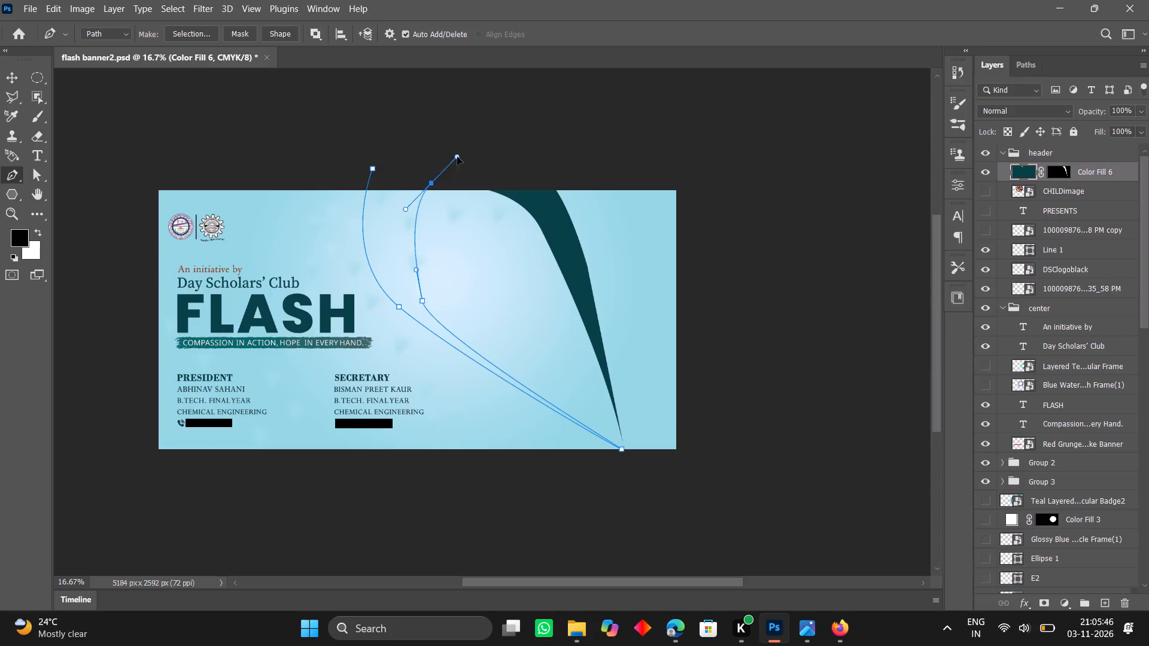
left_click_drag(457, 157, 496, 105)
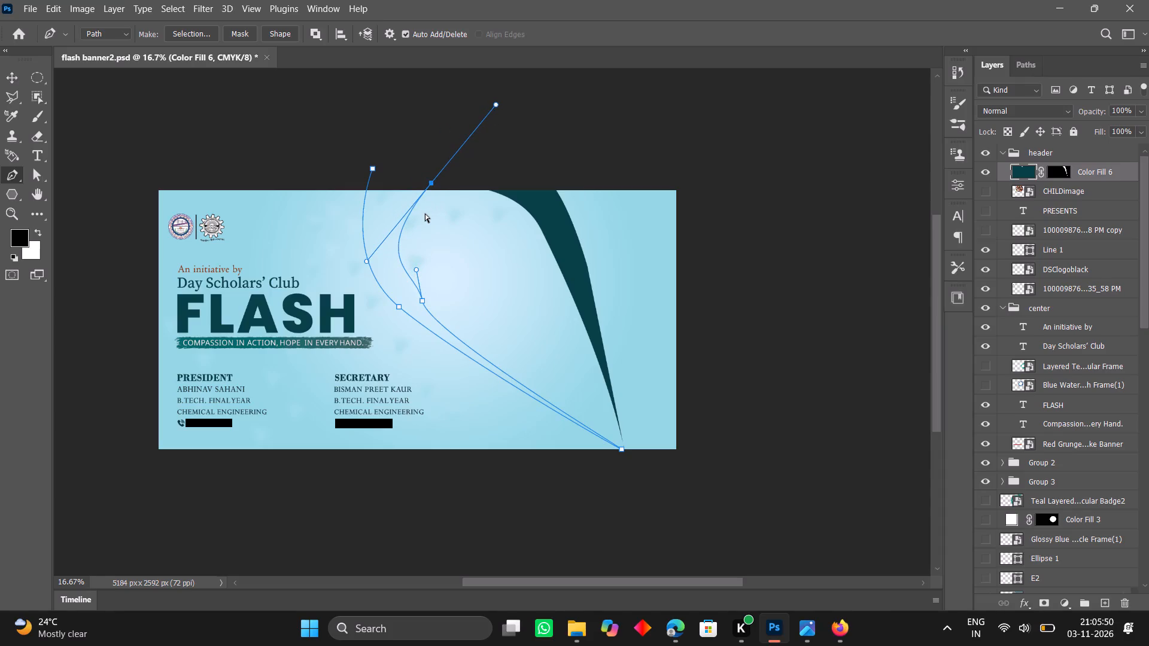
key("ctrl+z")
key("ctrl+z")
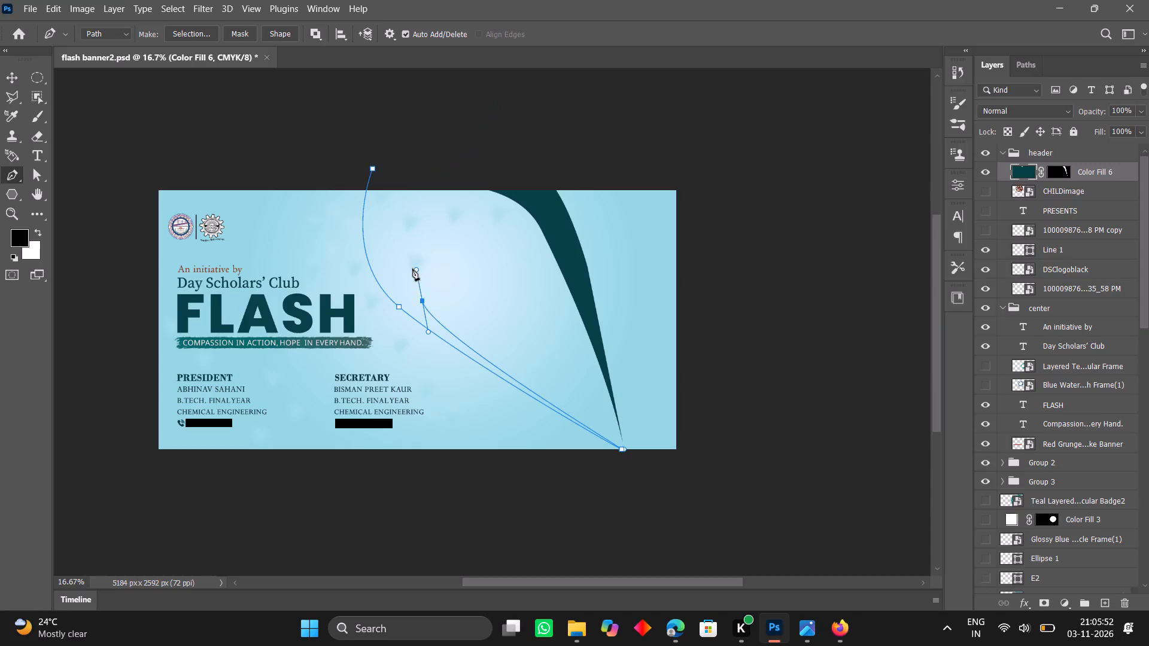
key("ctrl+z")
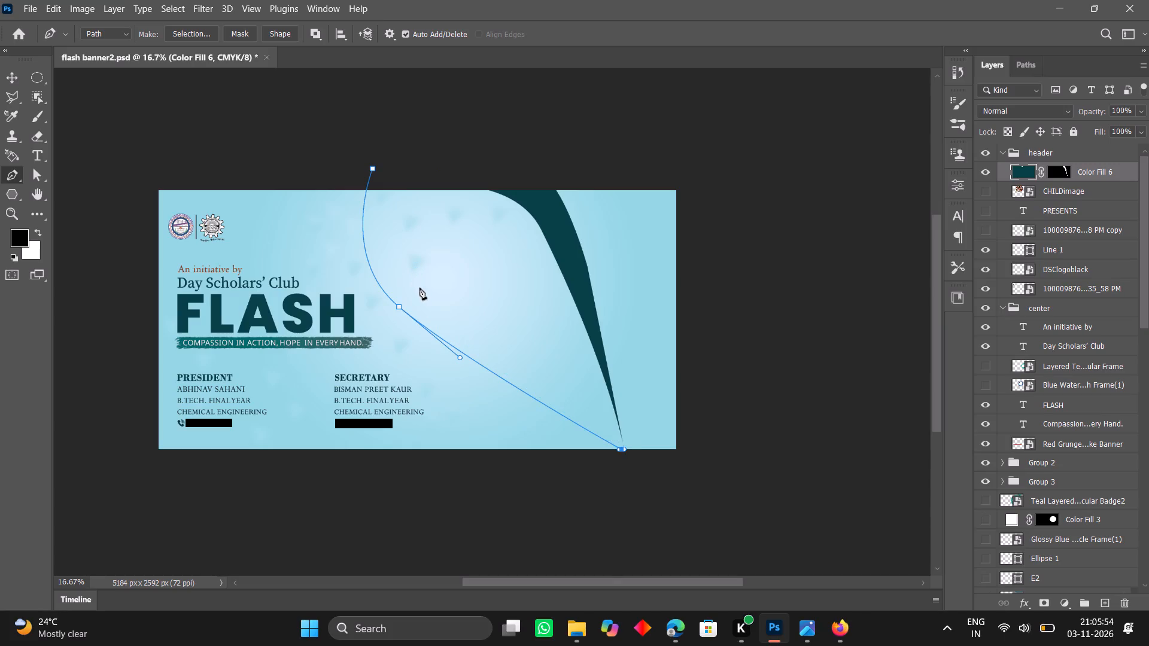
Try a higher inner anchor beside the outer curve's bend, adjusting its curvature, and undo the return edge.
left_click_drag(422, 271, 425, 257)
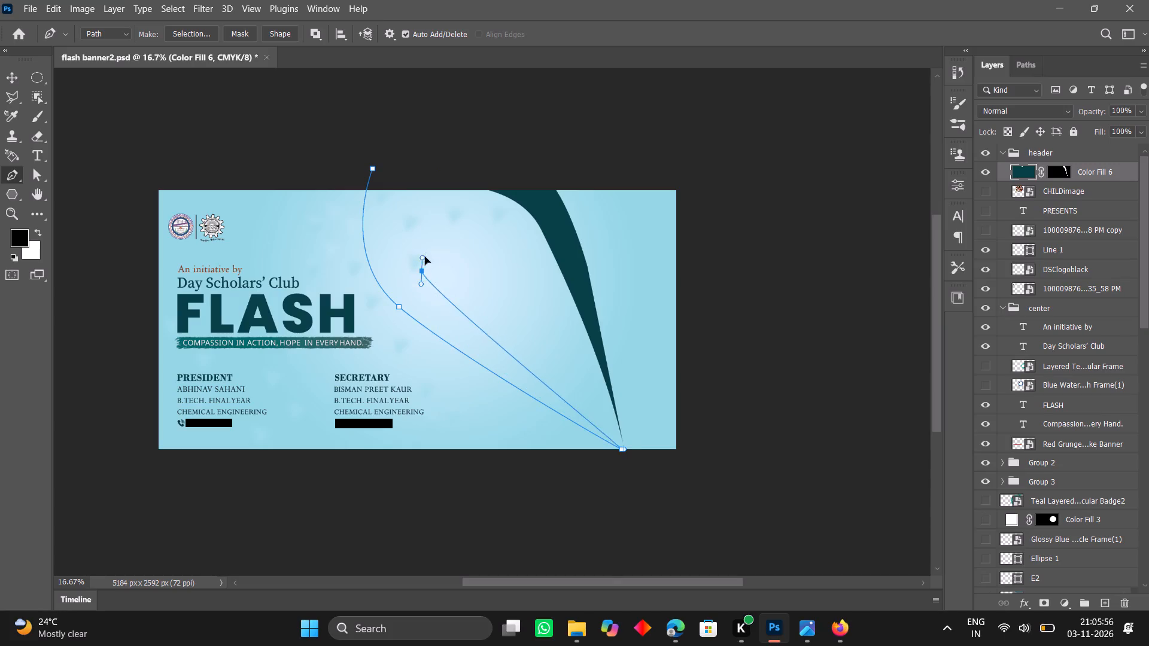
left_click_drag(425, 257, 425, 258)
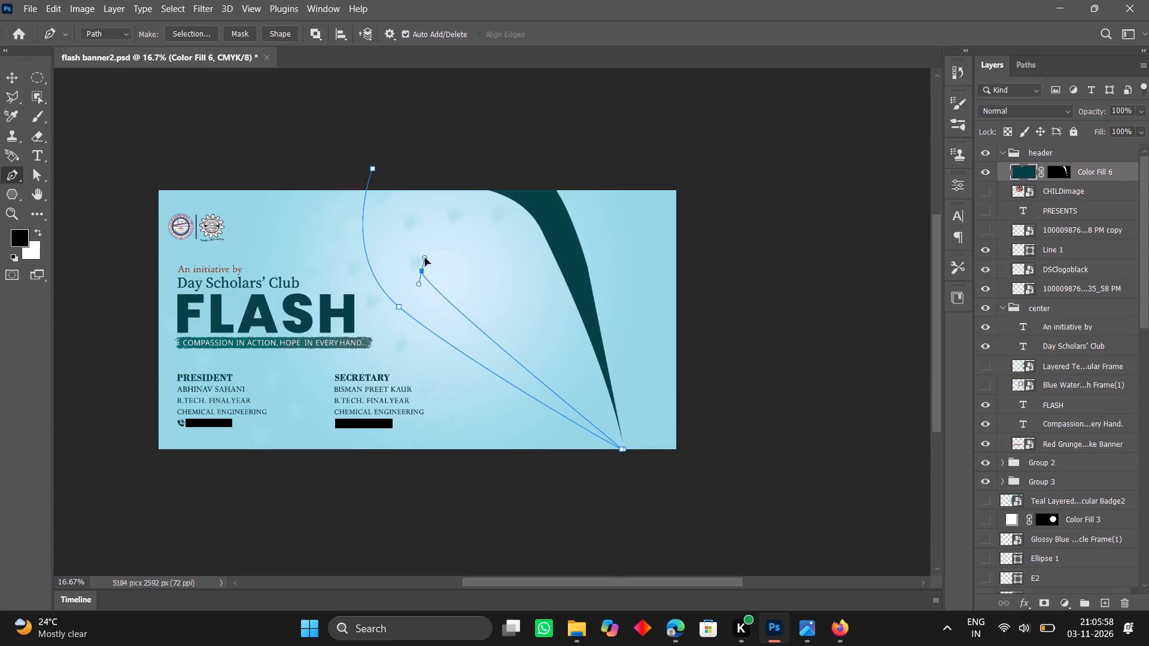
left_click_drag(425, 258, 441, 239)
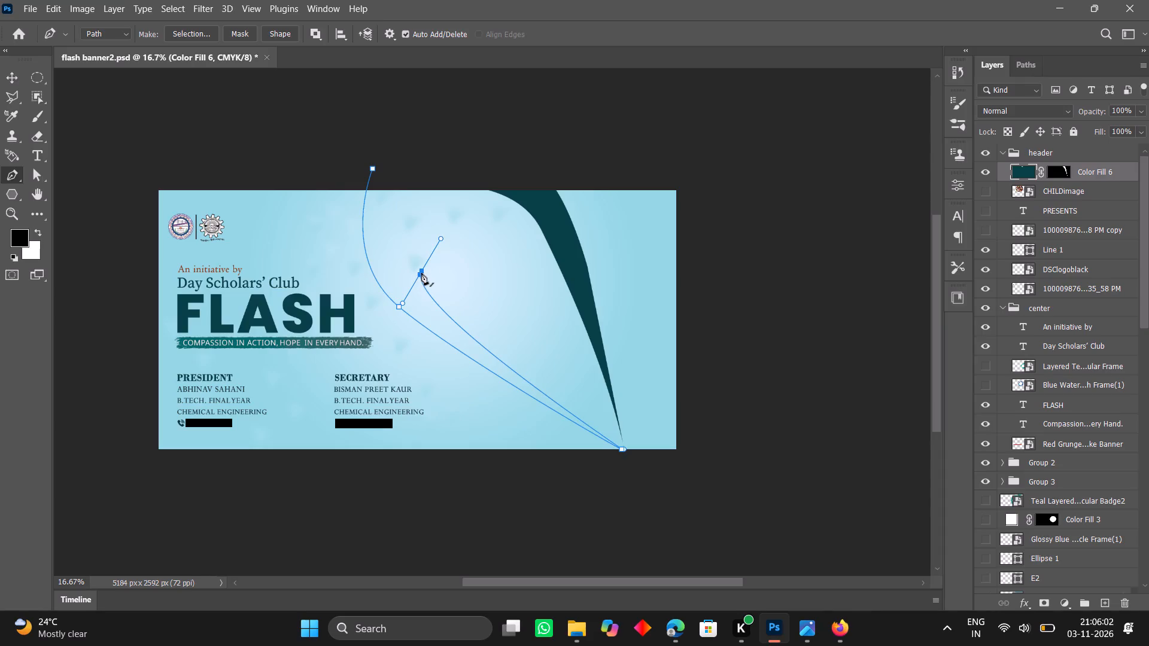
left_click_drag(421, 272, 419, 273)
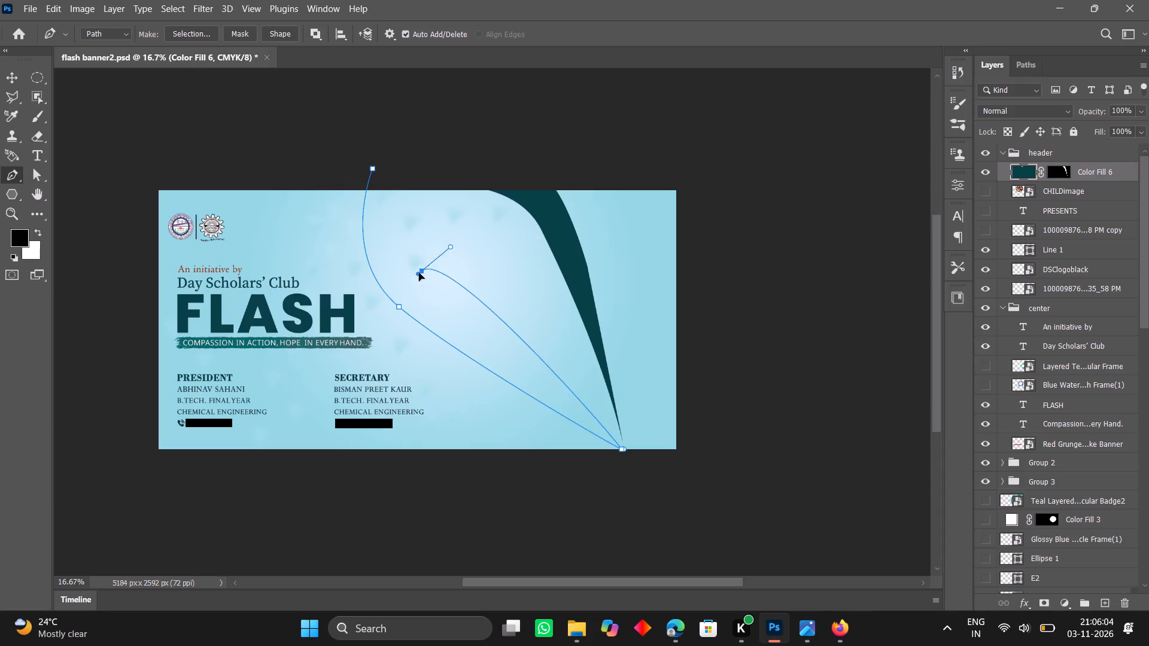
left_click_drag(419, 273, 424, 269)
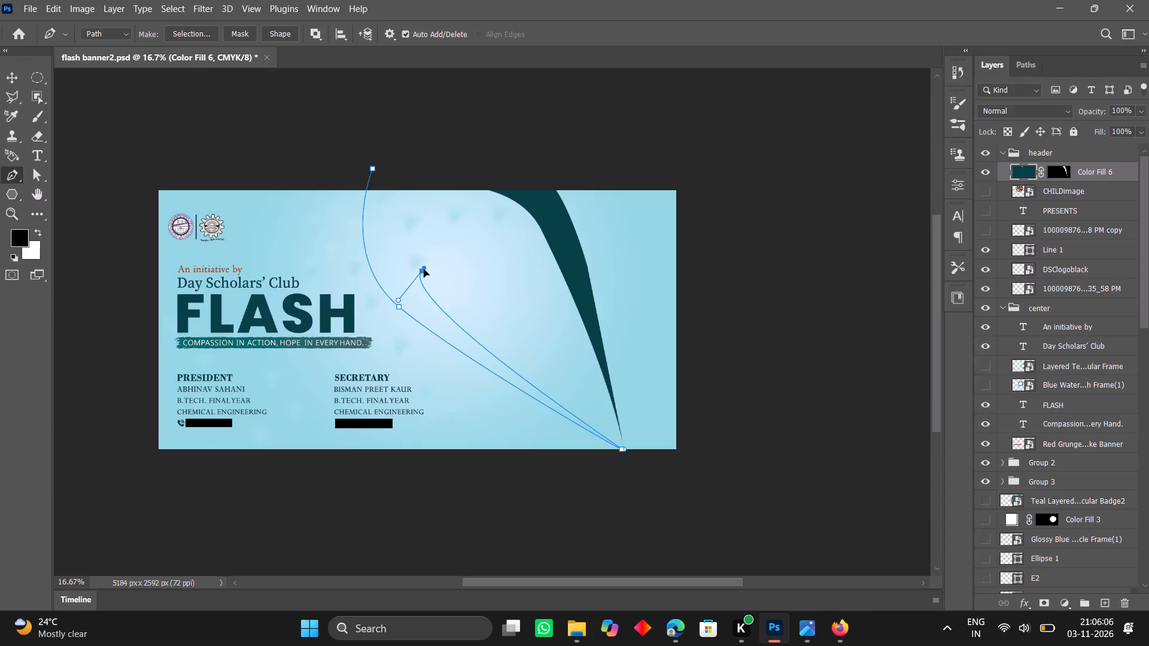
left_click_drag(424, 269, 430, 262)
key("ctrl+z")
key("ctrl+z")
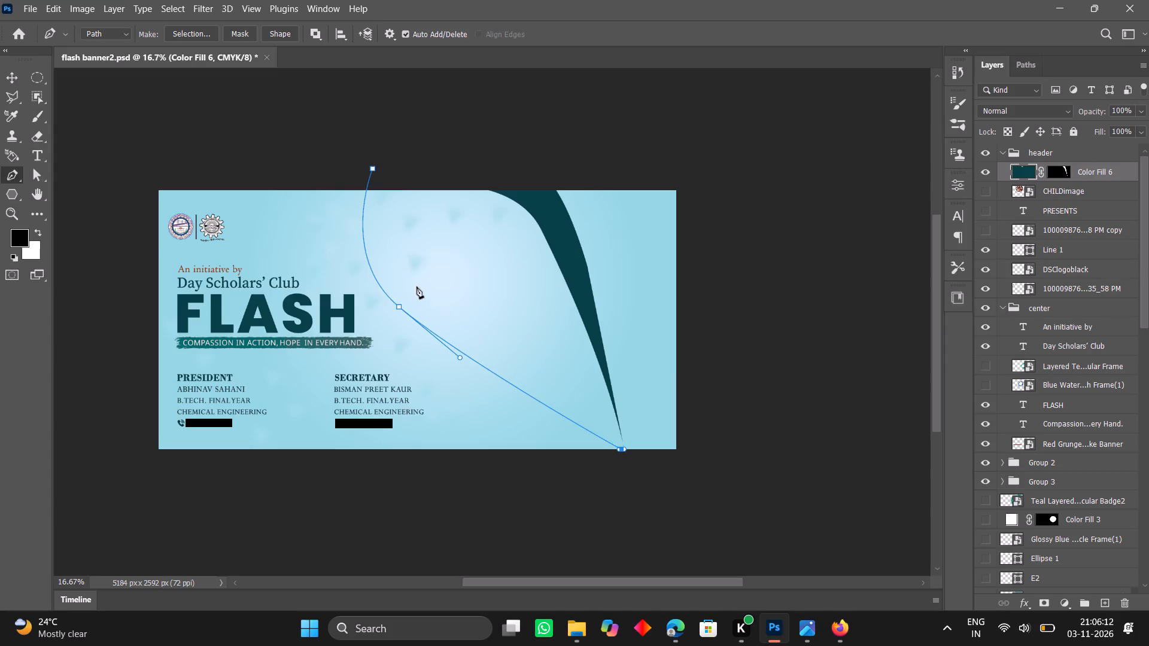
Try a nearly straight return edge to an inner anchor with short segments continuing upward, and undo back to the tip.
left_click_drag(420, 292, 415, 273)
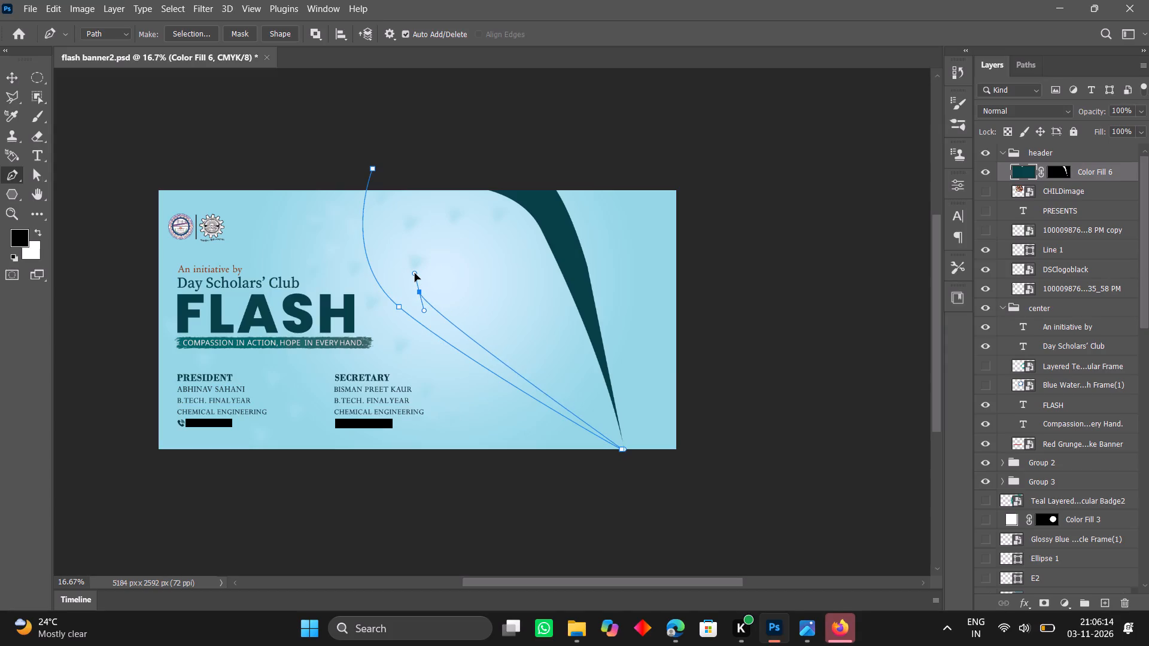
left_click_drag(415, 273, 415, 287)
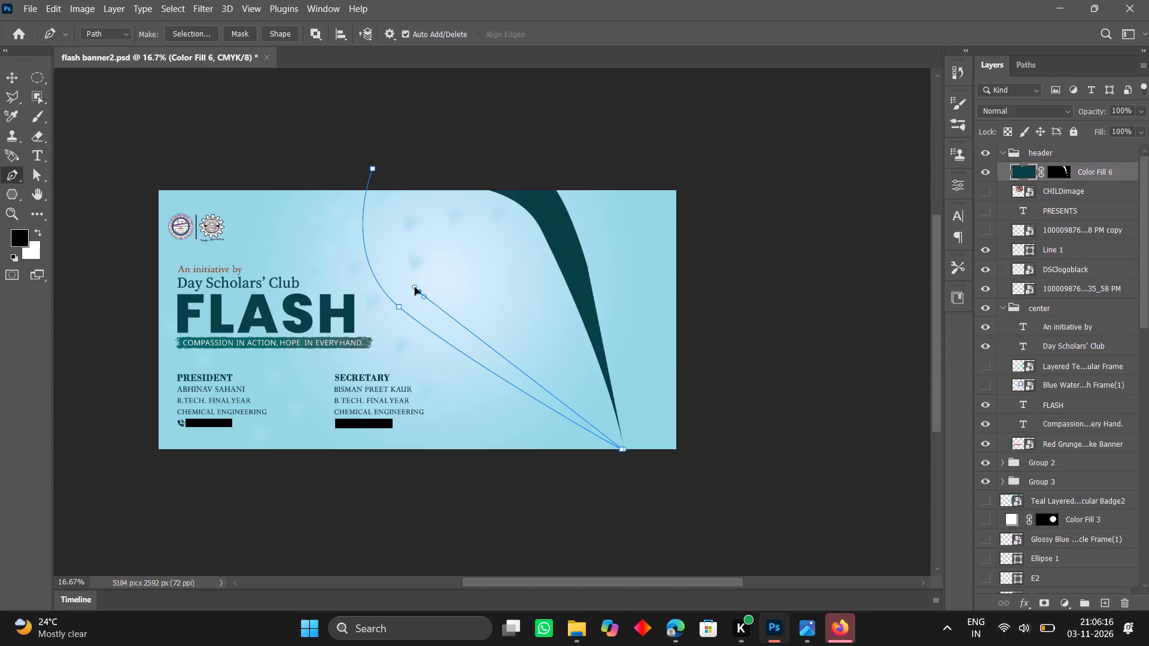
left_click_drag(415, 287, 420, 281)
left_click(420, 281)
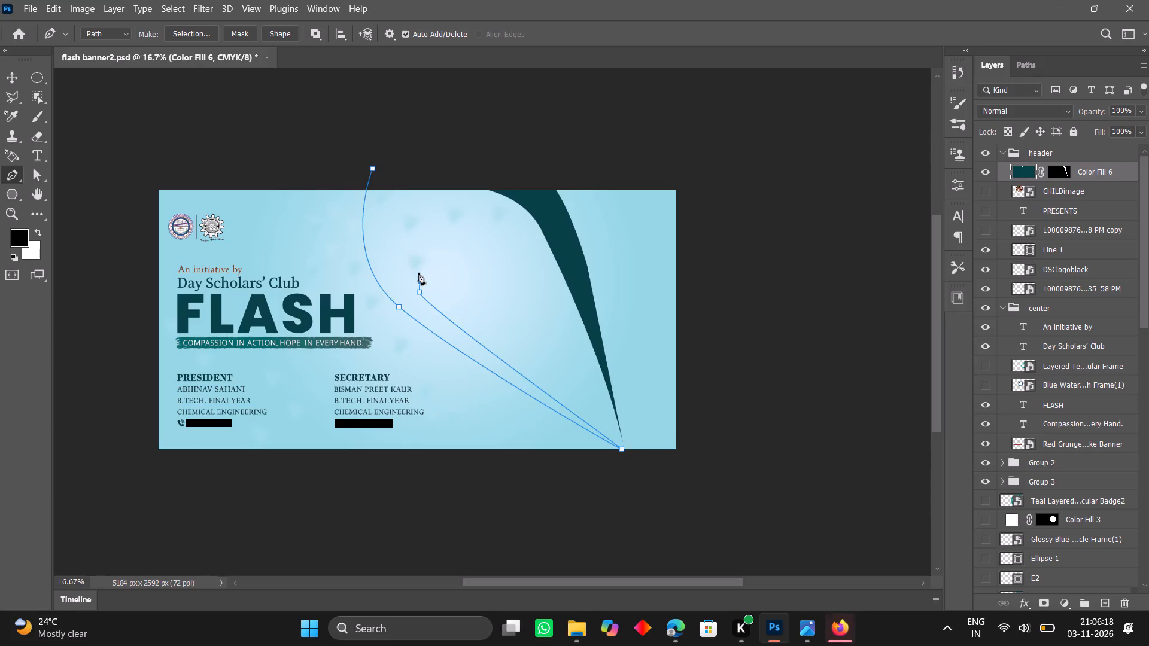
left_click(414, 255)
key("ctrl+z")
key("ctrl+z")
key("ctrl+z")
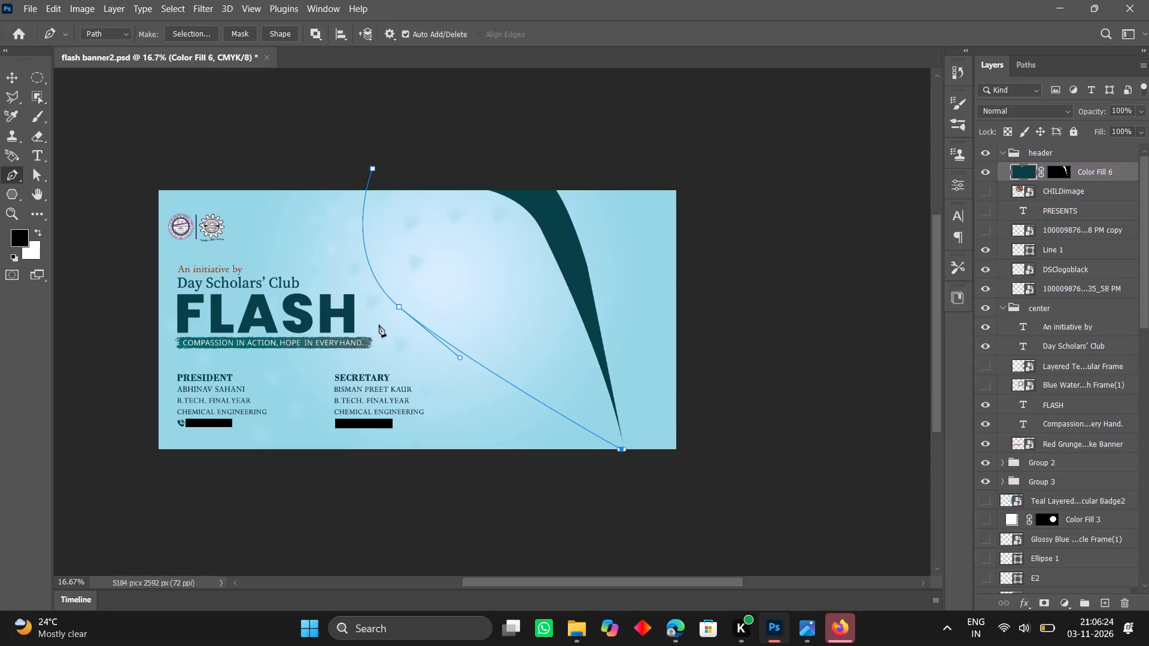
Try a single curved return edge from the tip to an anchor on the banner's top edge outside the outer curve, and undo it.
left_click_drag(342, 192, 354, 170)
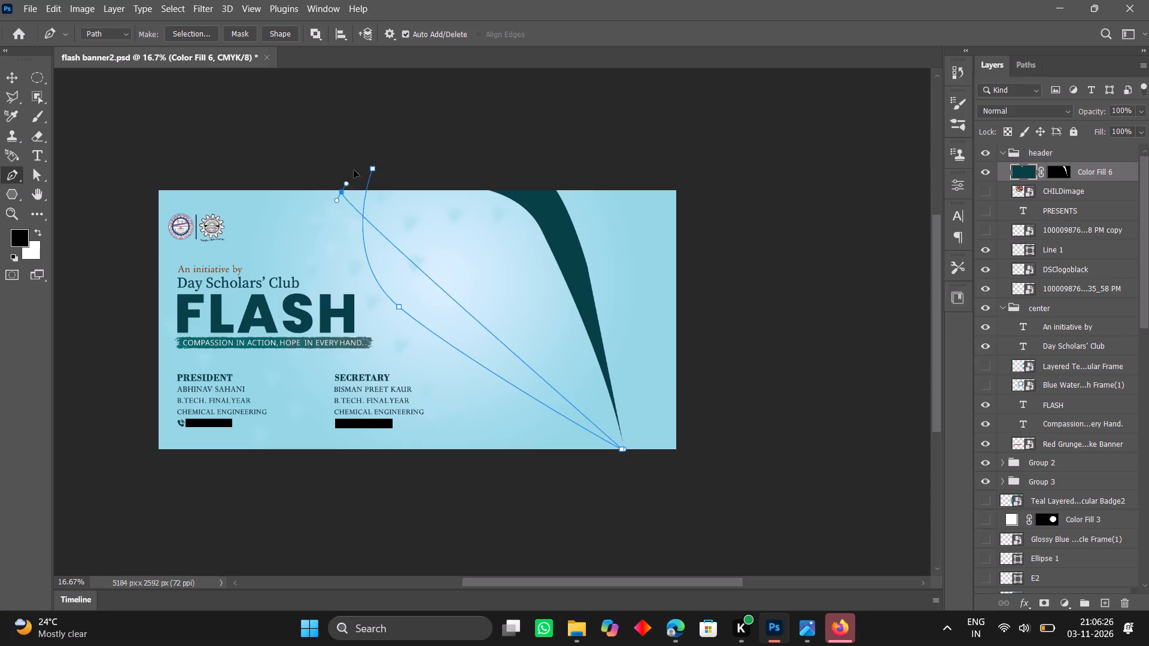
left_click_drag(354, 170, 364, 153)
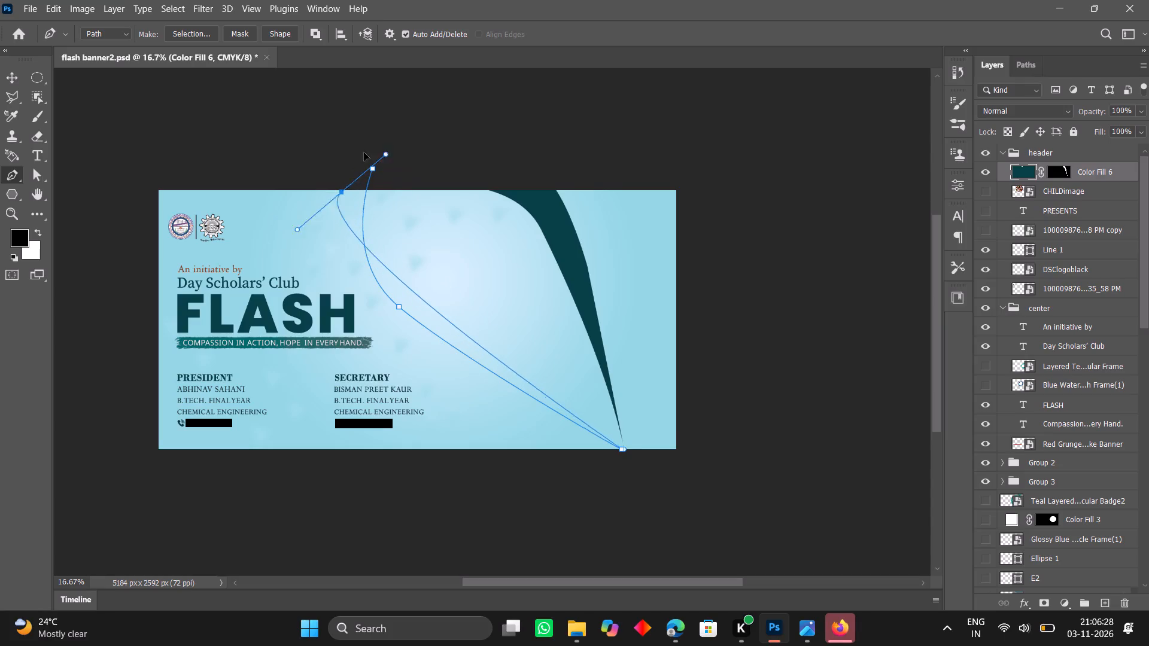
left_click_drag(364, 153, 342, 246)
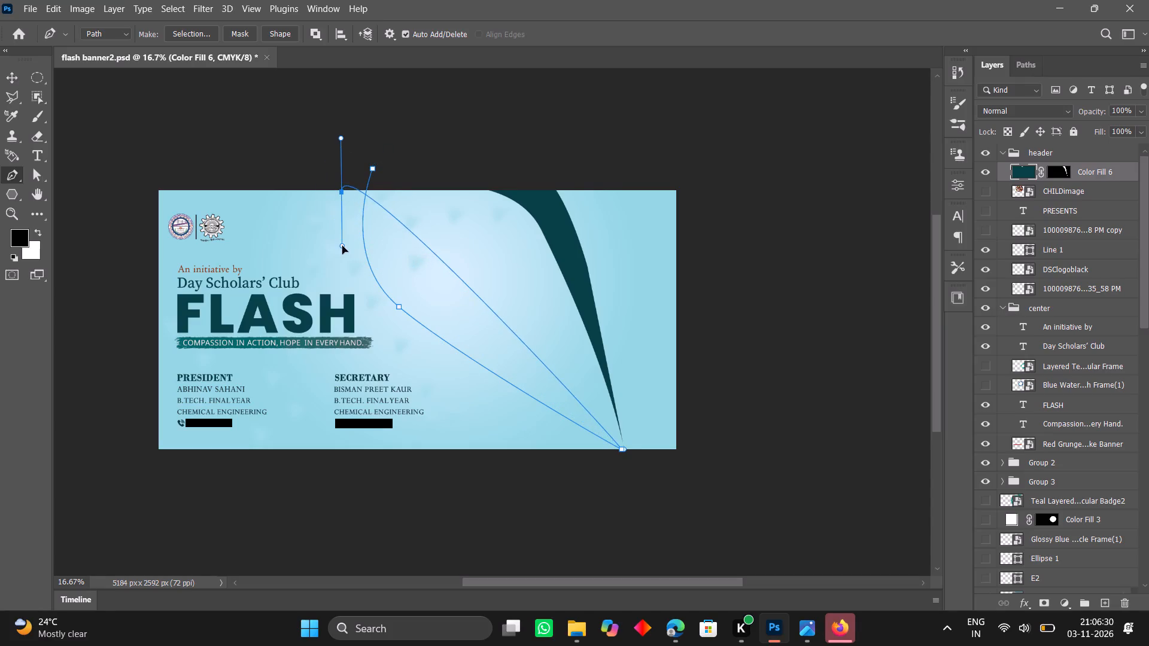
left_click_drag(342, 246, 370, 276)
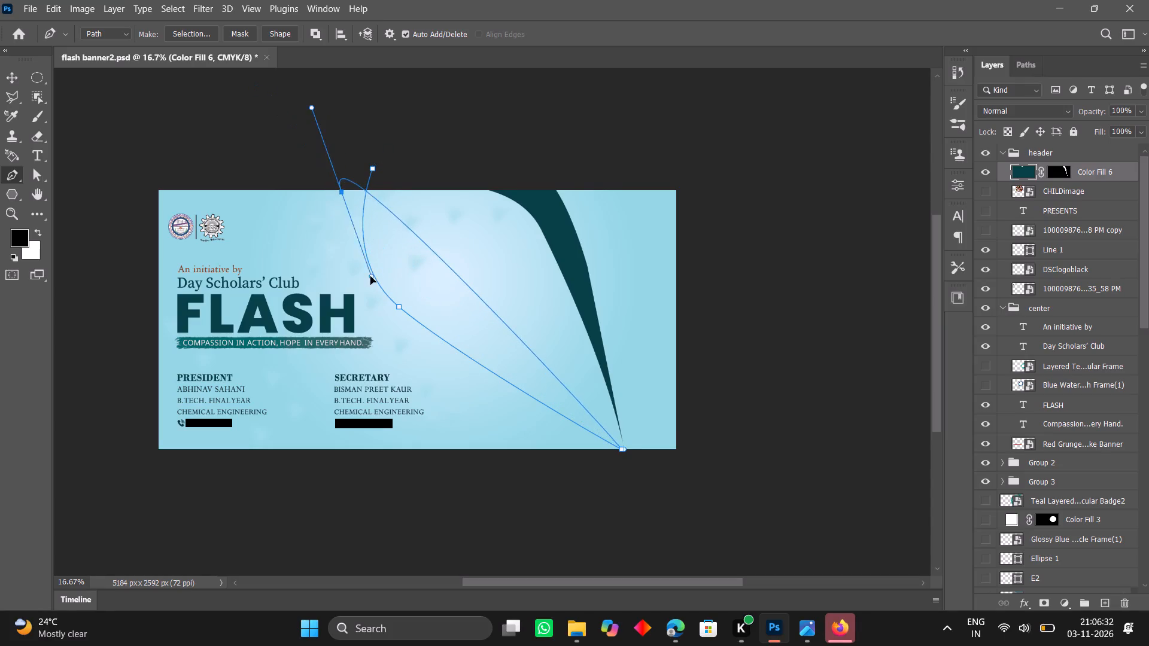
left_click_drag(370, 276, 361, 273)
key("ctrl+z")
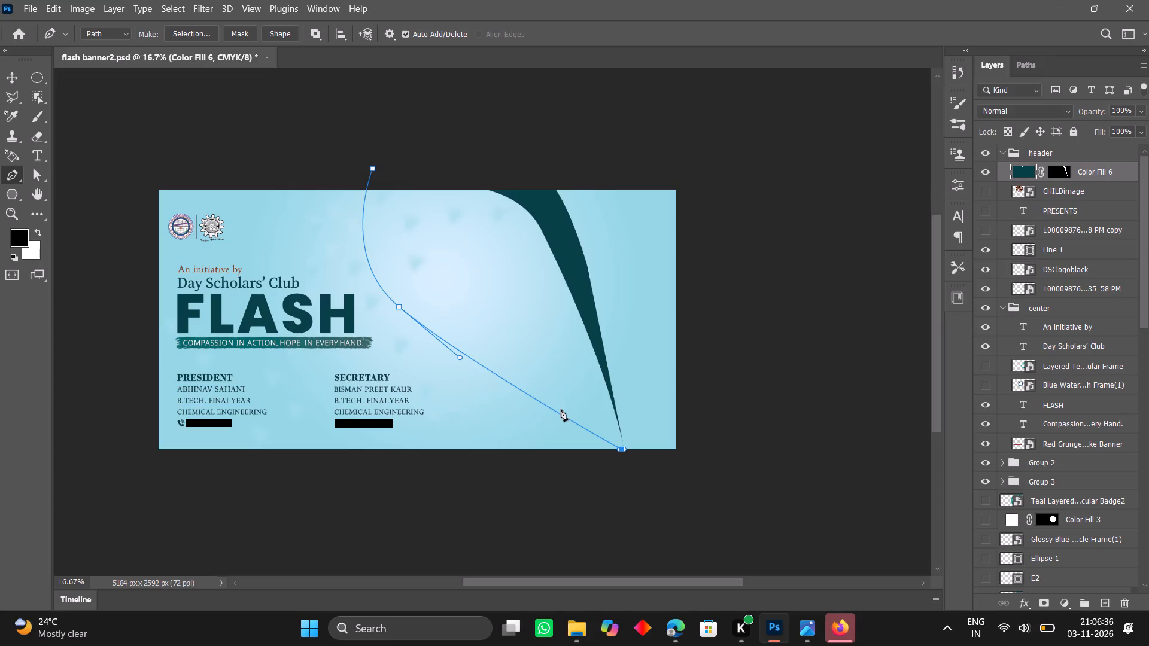
Start the band's return edge with a short curved segment from the lower tip to an anchor just inside the outer curve.
left_click_drag(561, 409, 548, 391)
left_click_drag(548, 391, 548, 397)
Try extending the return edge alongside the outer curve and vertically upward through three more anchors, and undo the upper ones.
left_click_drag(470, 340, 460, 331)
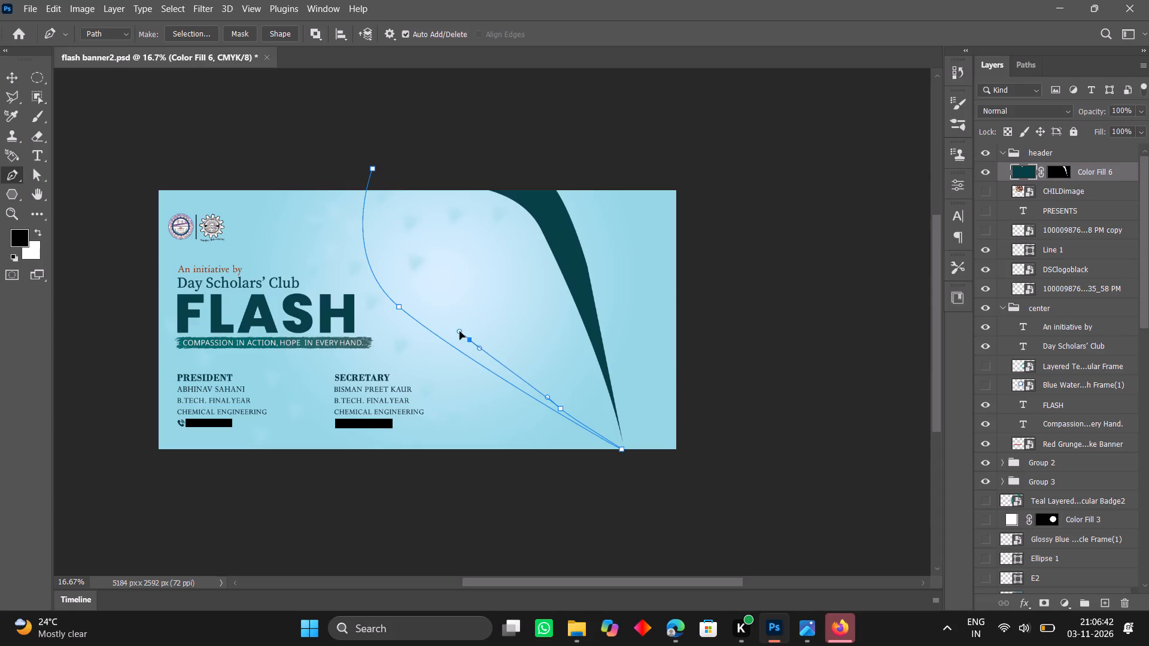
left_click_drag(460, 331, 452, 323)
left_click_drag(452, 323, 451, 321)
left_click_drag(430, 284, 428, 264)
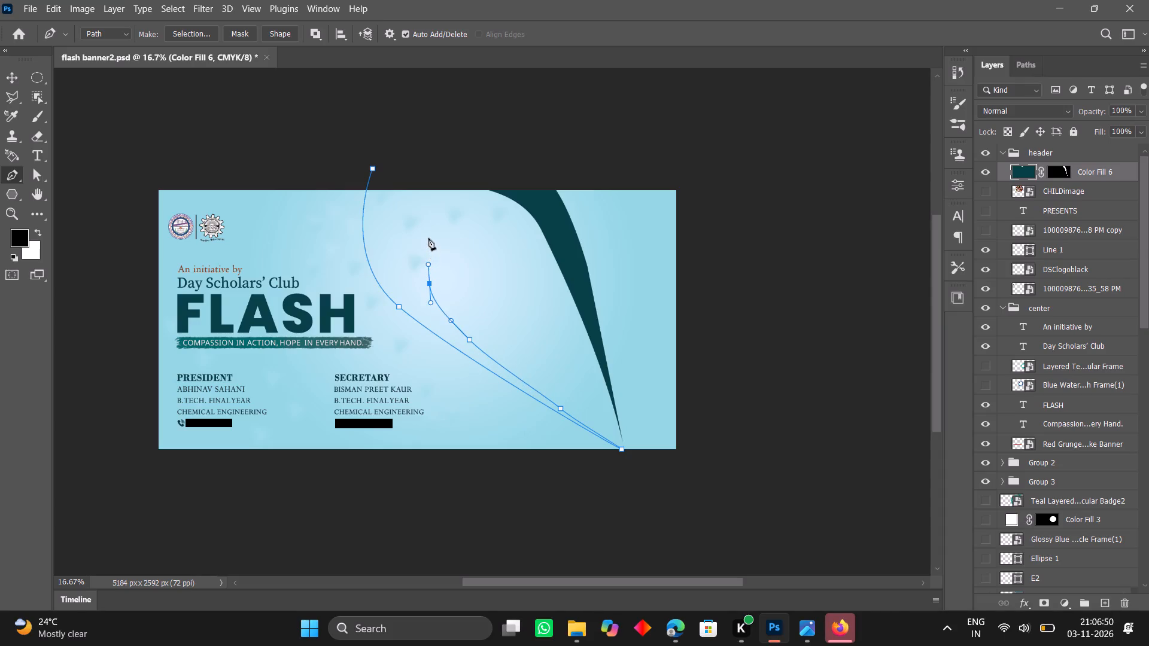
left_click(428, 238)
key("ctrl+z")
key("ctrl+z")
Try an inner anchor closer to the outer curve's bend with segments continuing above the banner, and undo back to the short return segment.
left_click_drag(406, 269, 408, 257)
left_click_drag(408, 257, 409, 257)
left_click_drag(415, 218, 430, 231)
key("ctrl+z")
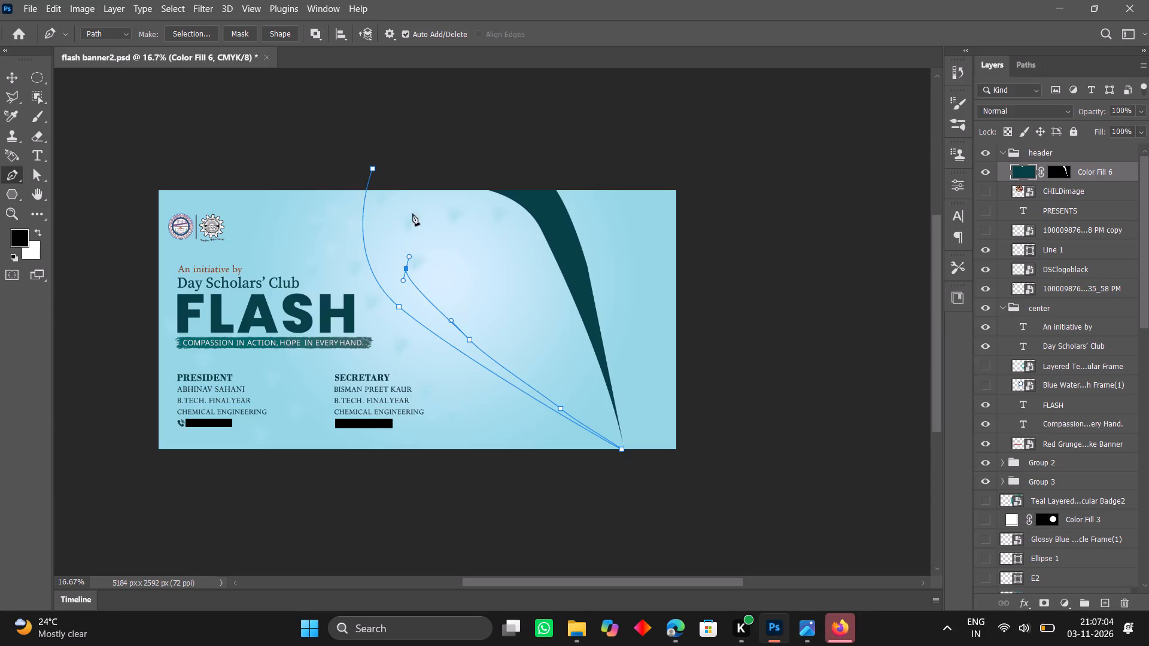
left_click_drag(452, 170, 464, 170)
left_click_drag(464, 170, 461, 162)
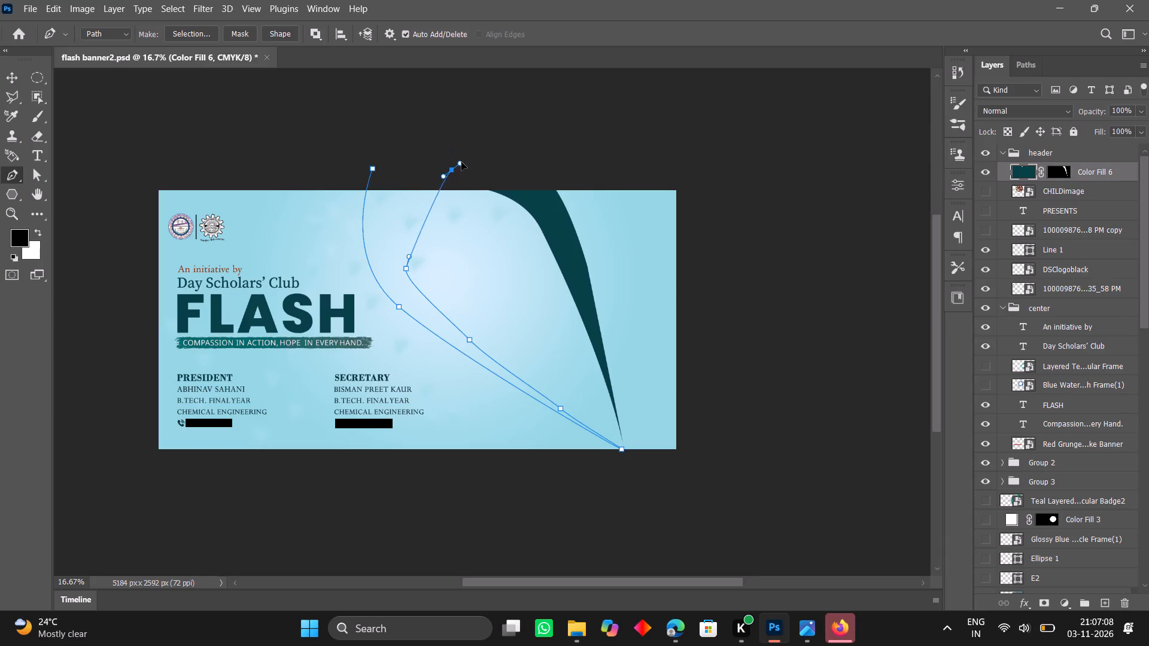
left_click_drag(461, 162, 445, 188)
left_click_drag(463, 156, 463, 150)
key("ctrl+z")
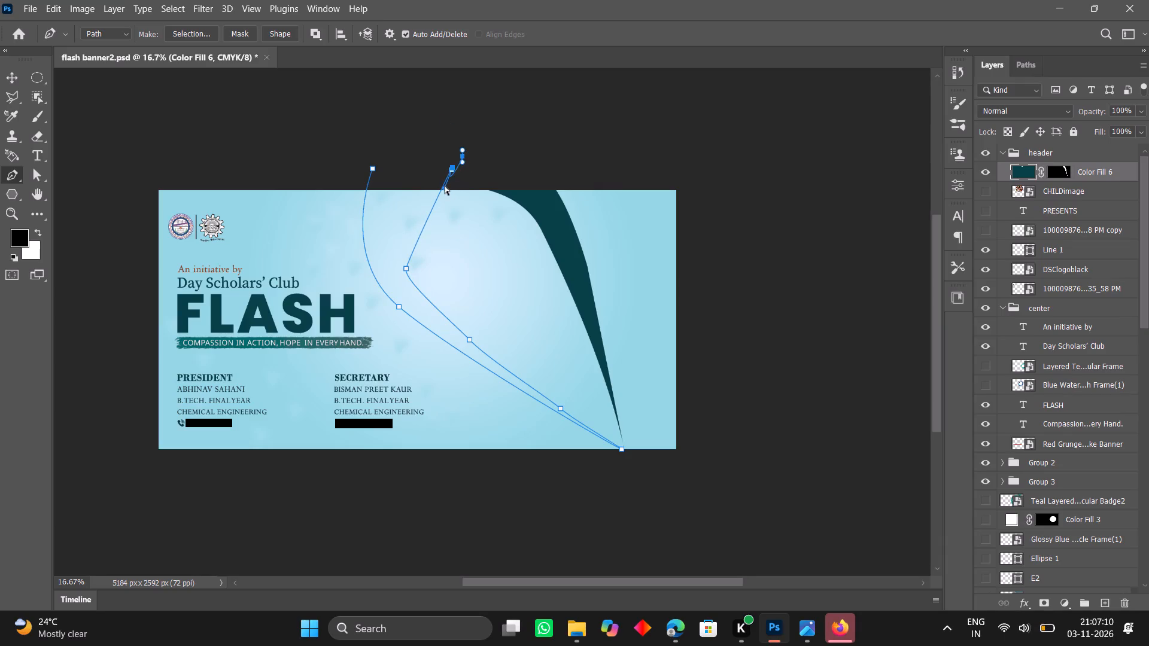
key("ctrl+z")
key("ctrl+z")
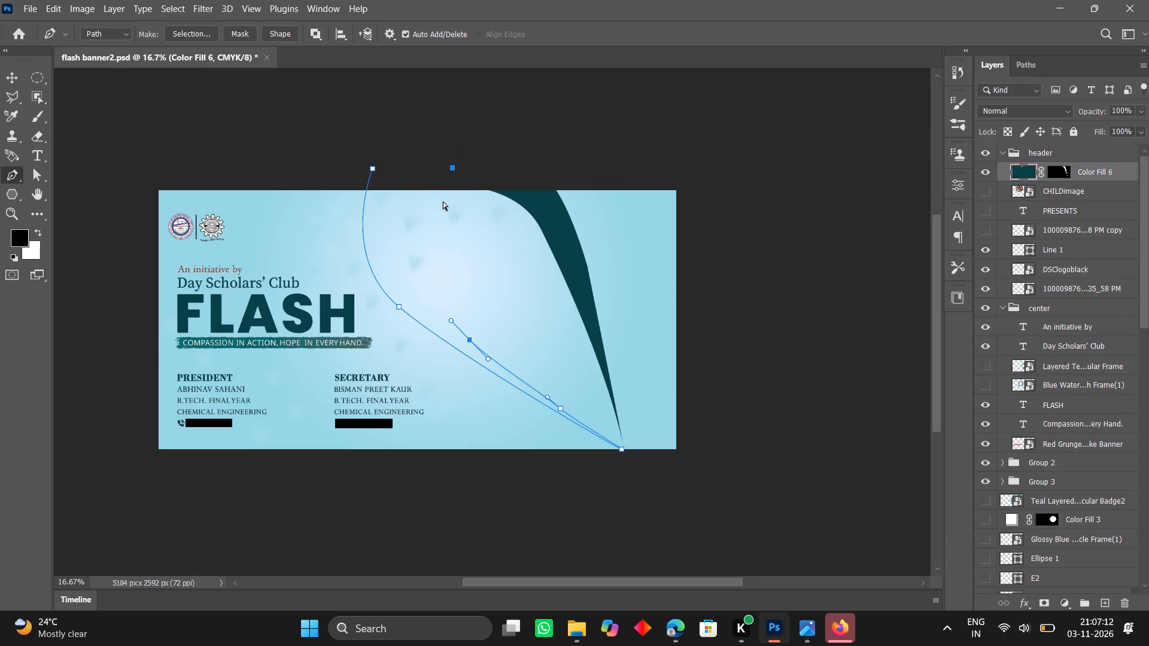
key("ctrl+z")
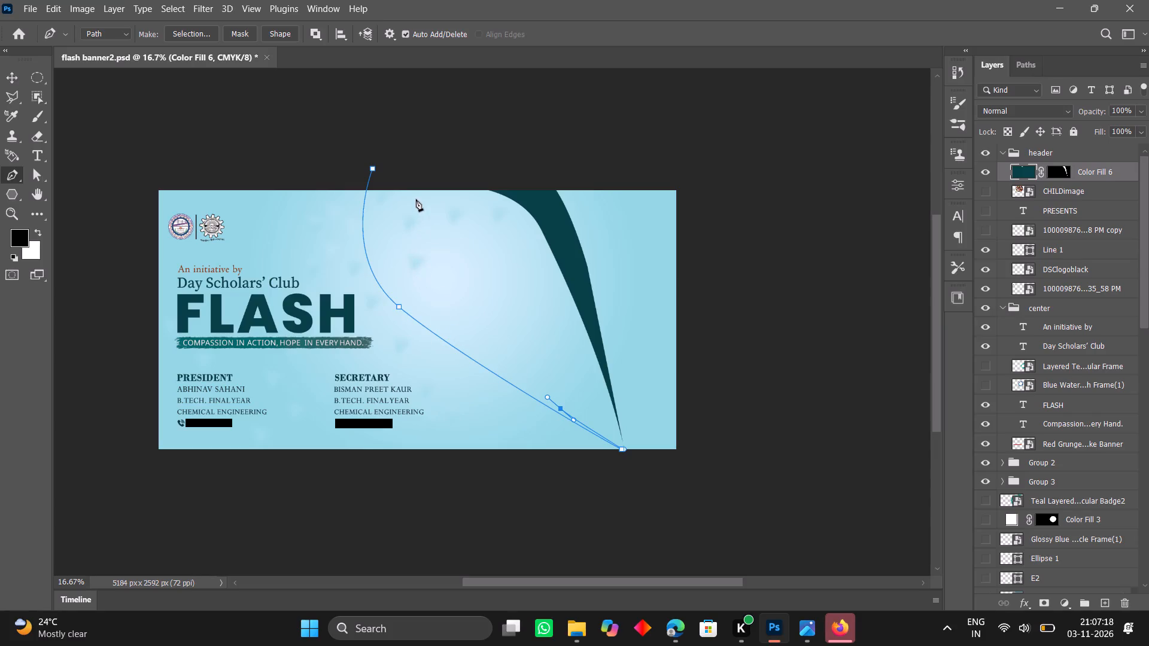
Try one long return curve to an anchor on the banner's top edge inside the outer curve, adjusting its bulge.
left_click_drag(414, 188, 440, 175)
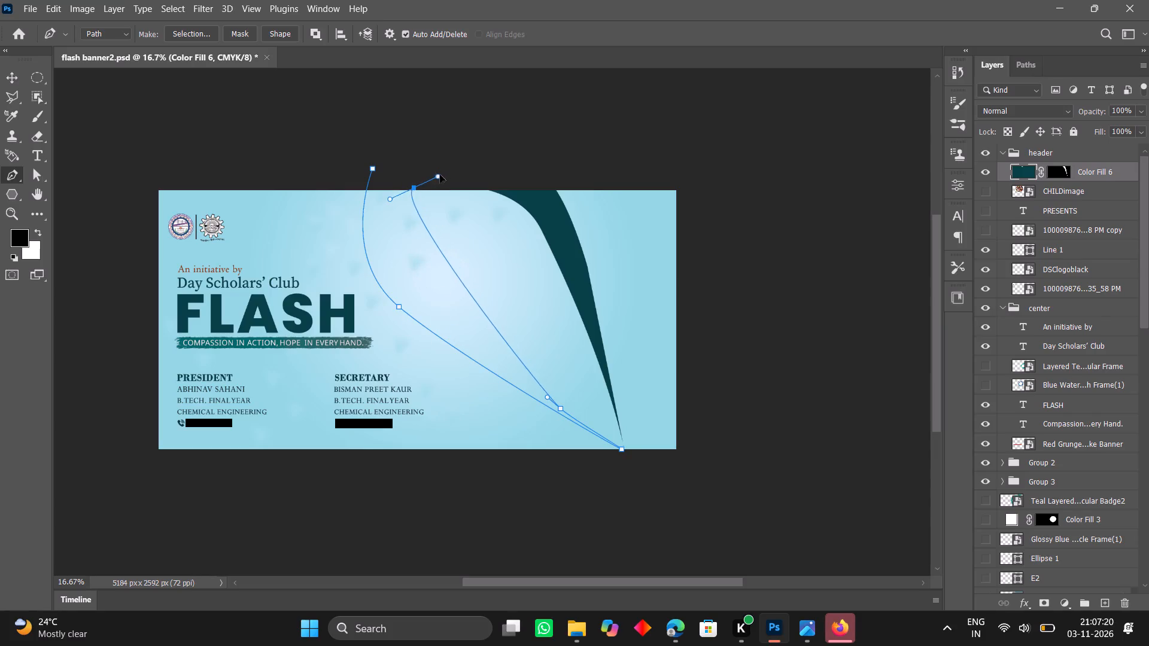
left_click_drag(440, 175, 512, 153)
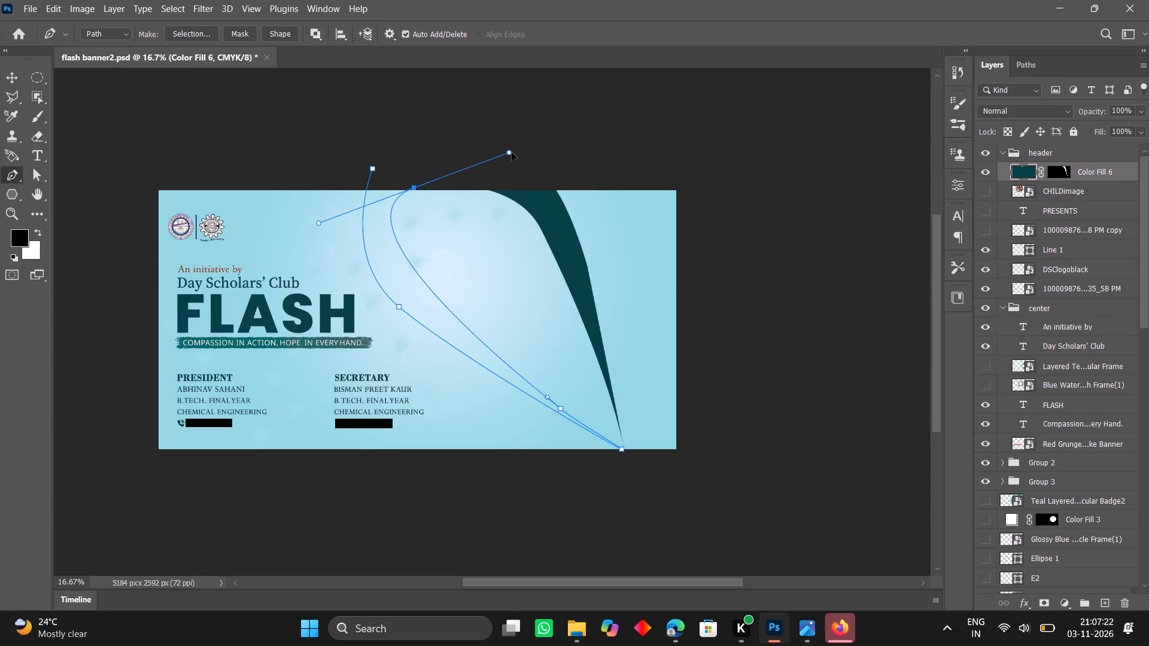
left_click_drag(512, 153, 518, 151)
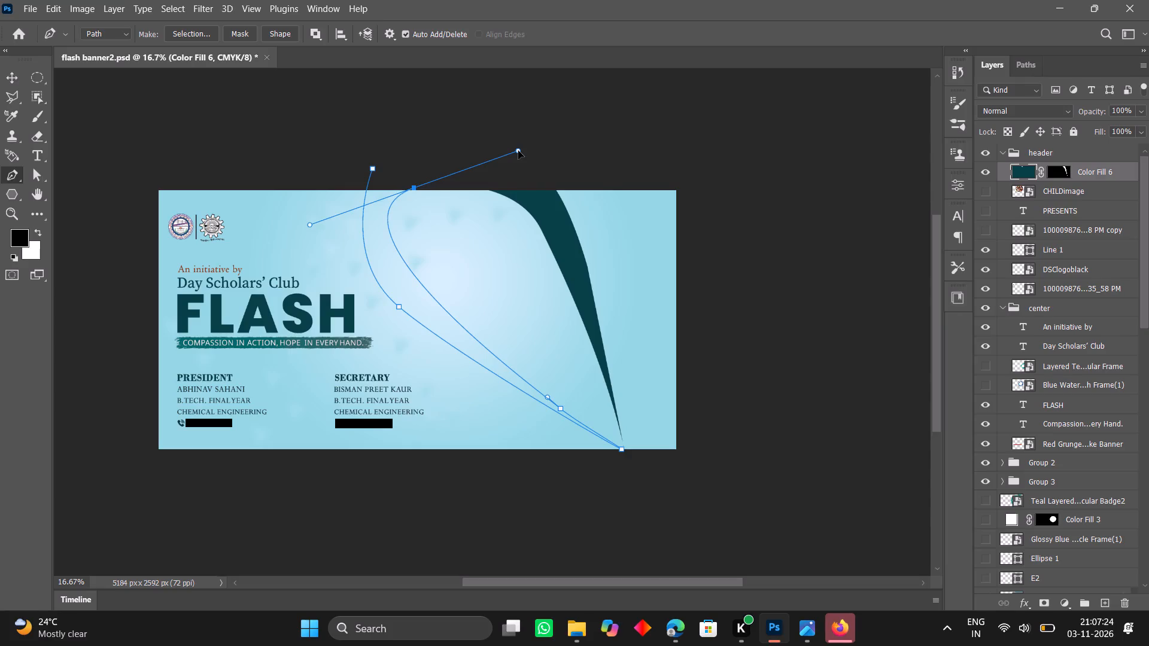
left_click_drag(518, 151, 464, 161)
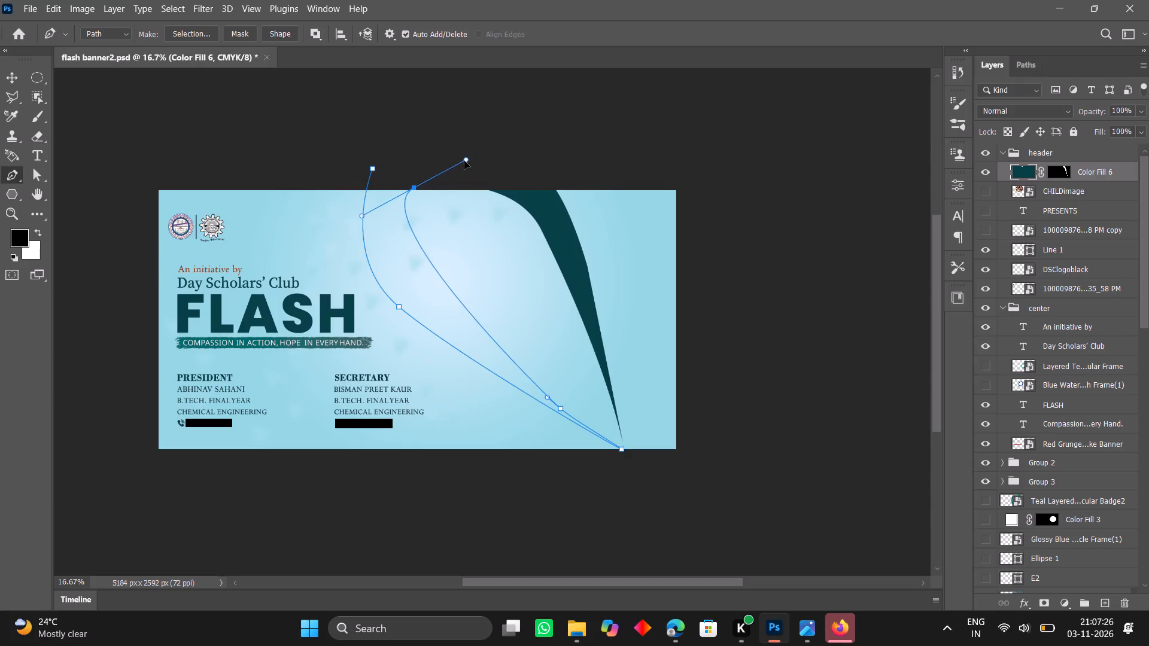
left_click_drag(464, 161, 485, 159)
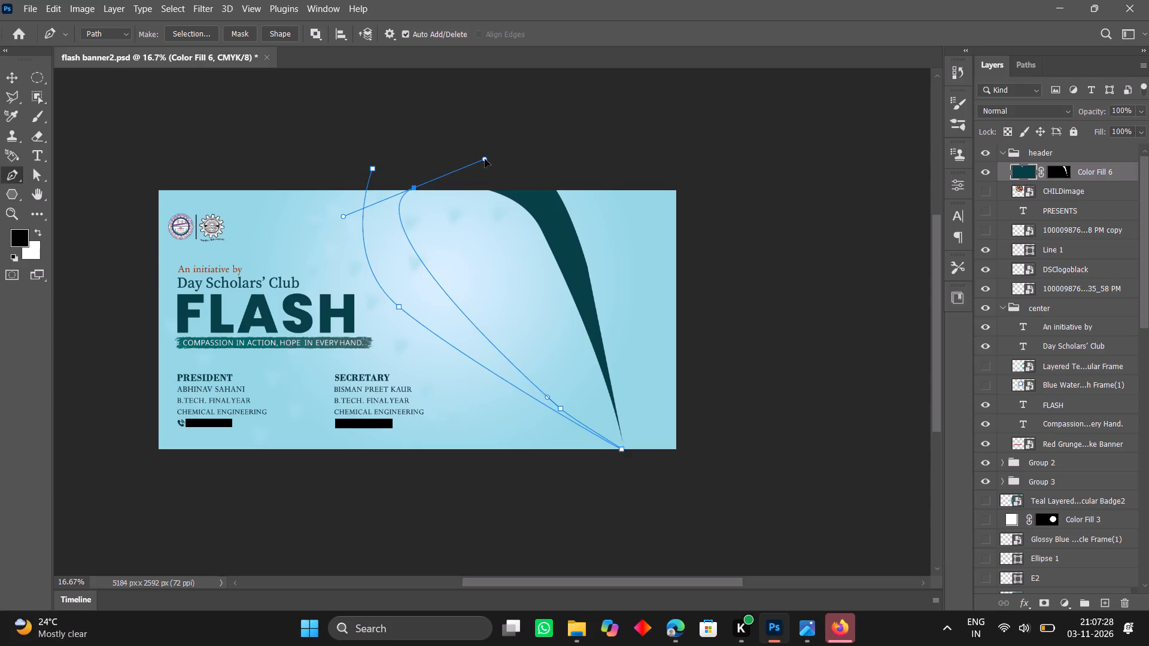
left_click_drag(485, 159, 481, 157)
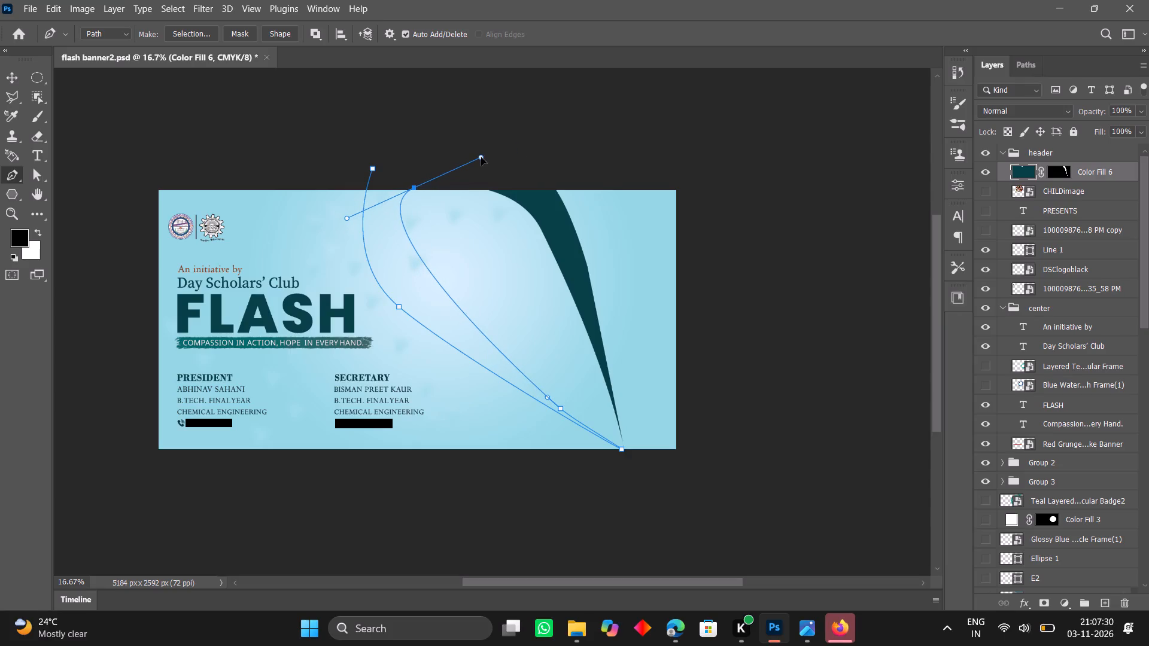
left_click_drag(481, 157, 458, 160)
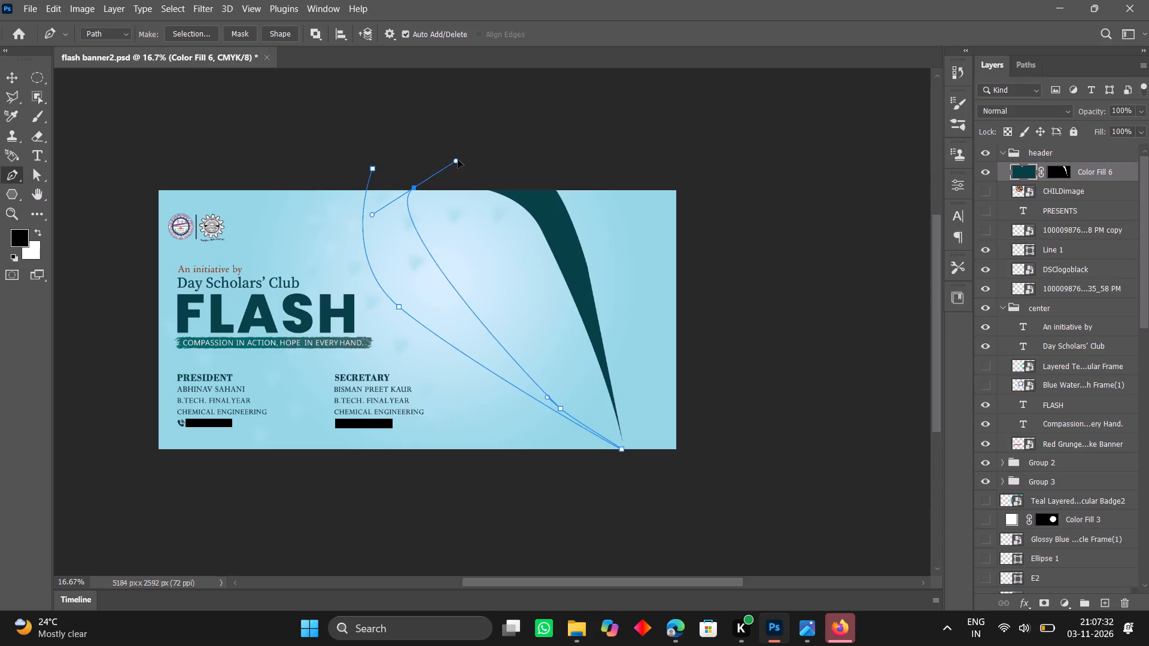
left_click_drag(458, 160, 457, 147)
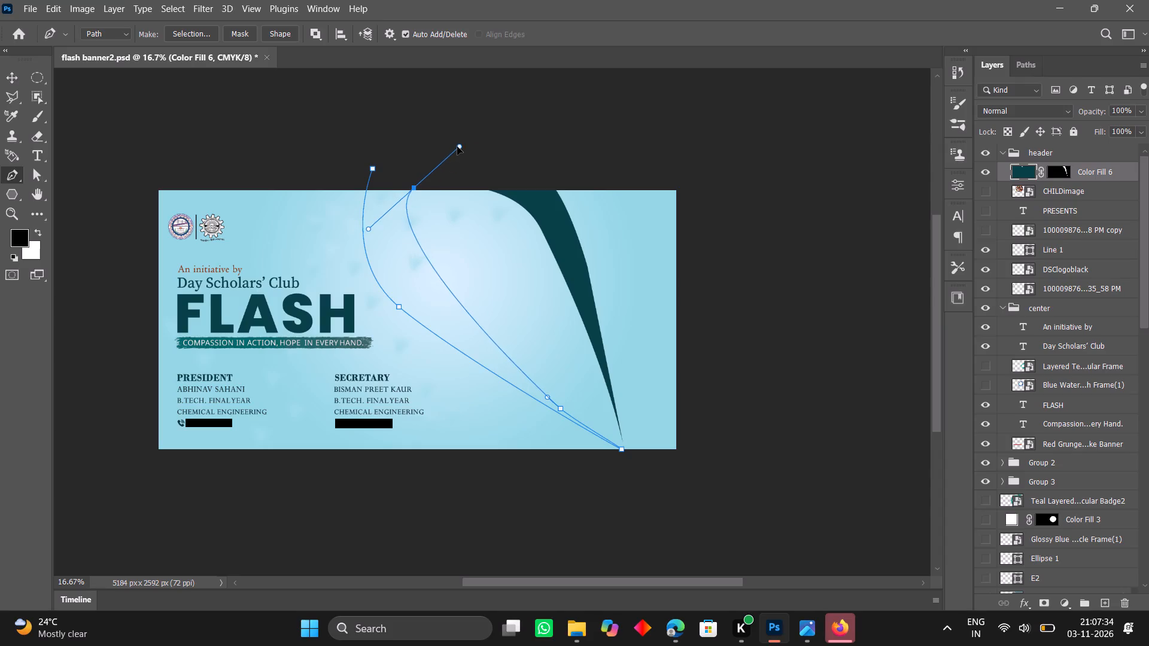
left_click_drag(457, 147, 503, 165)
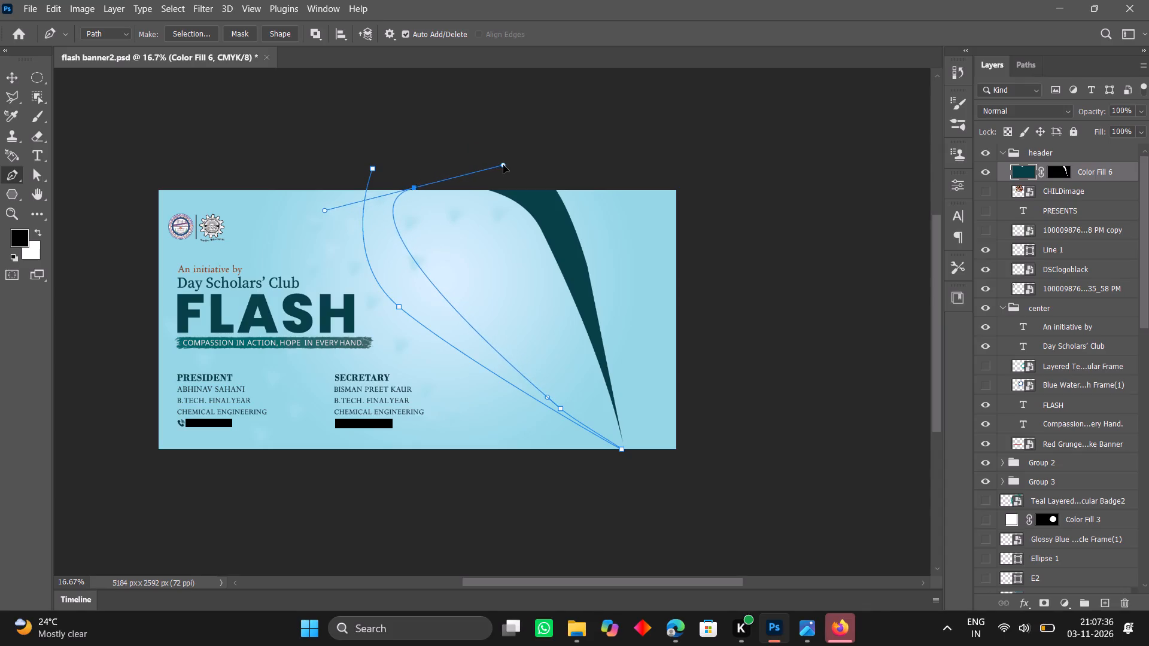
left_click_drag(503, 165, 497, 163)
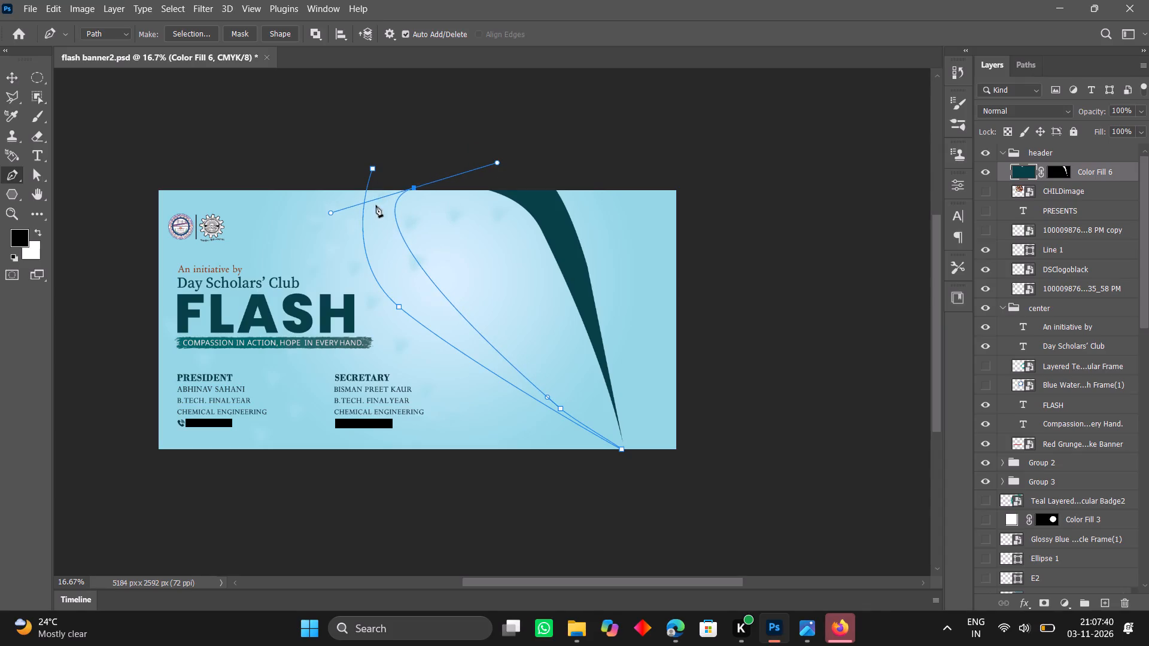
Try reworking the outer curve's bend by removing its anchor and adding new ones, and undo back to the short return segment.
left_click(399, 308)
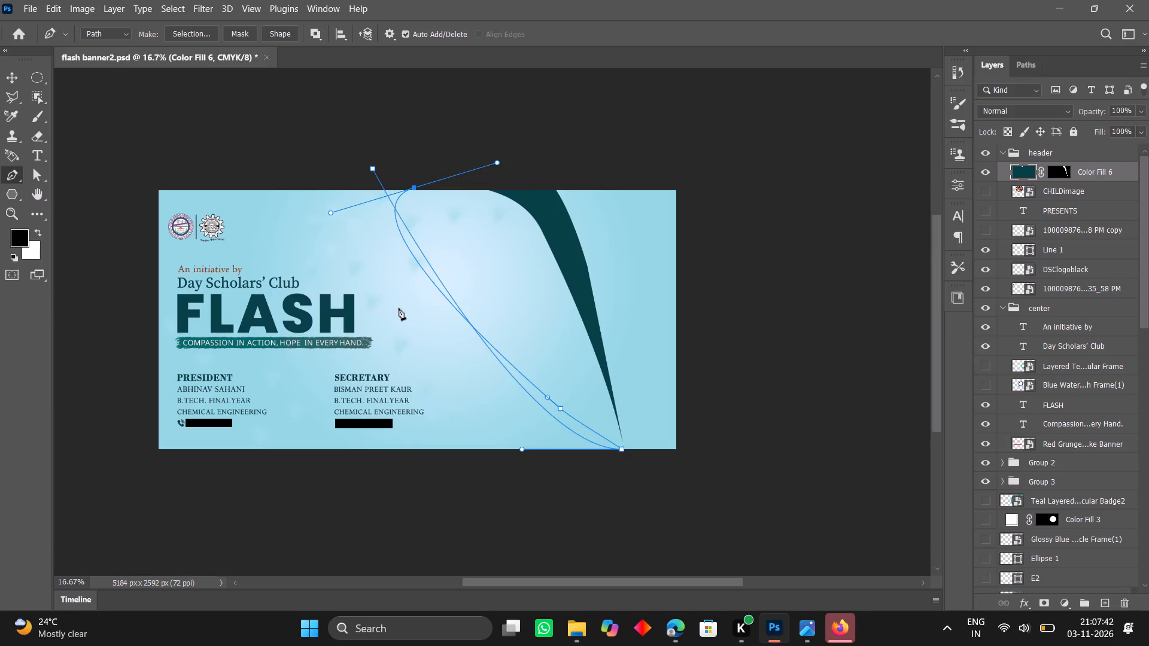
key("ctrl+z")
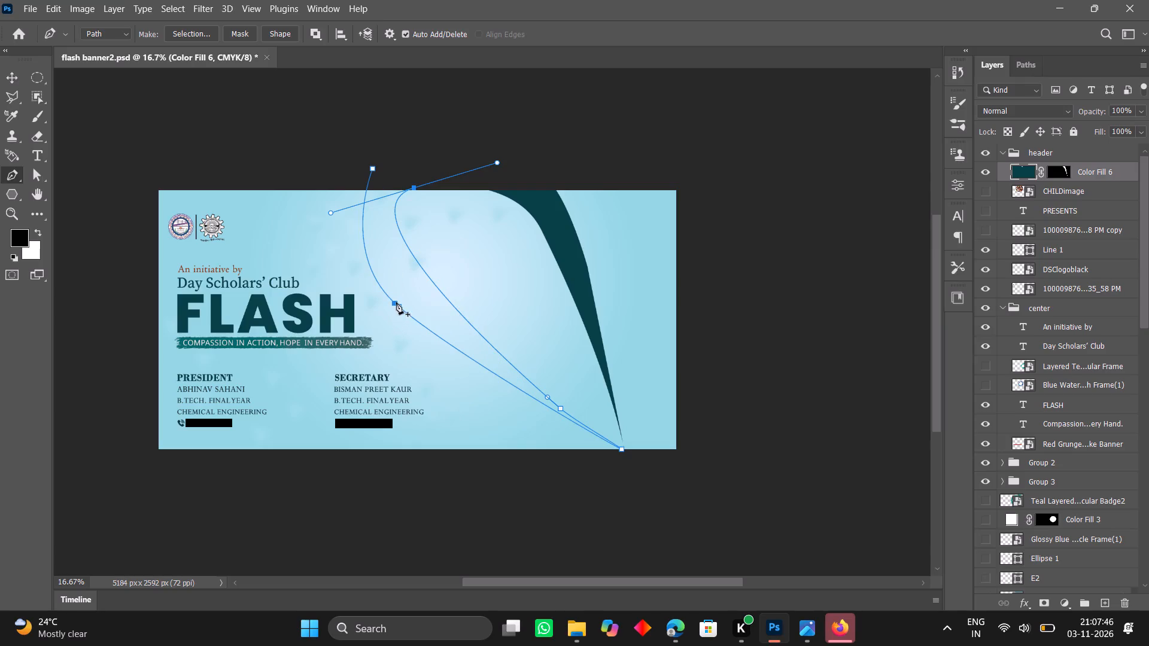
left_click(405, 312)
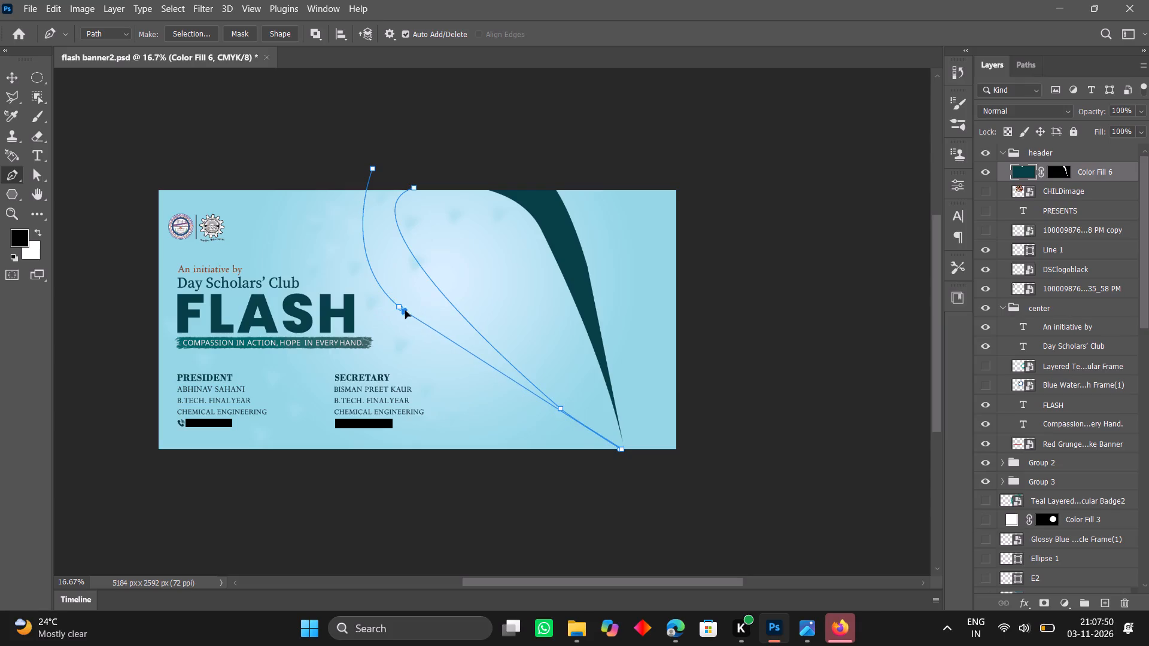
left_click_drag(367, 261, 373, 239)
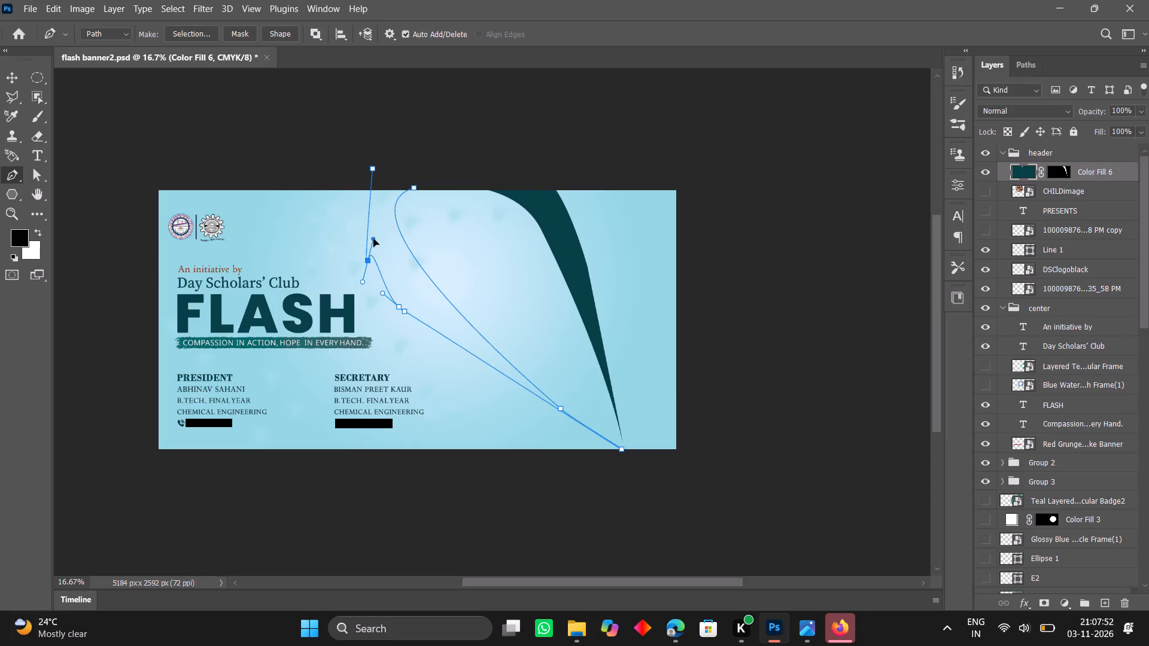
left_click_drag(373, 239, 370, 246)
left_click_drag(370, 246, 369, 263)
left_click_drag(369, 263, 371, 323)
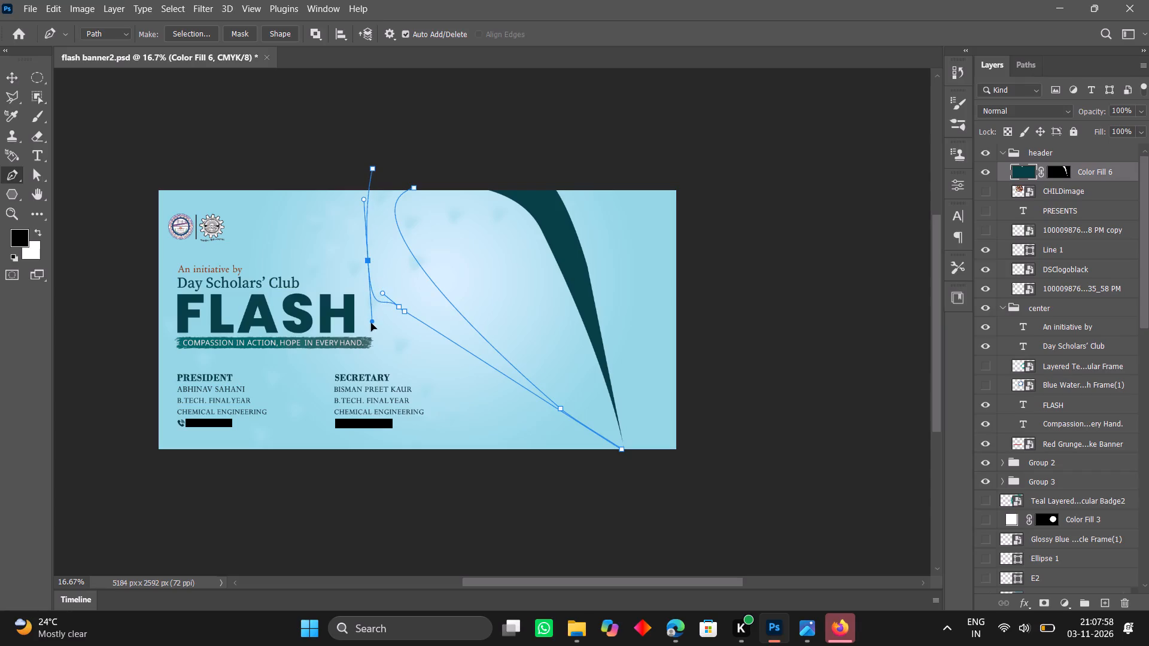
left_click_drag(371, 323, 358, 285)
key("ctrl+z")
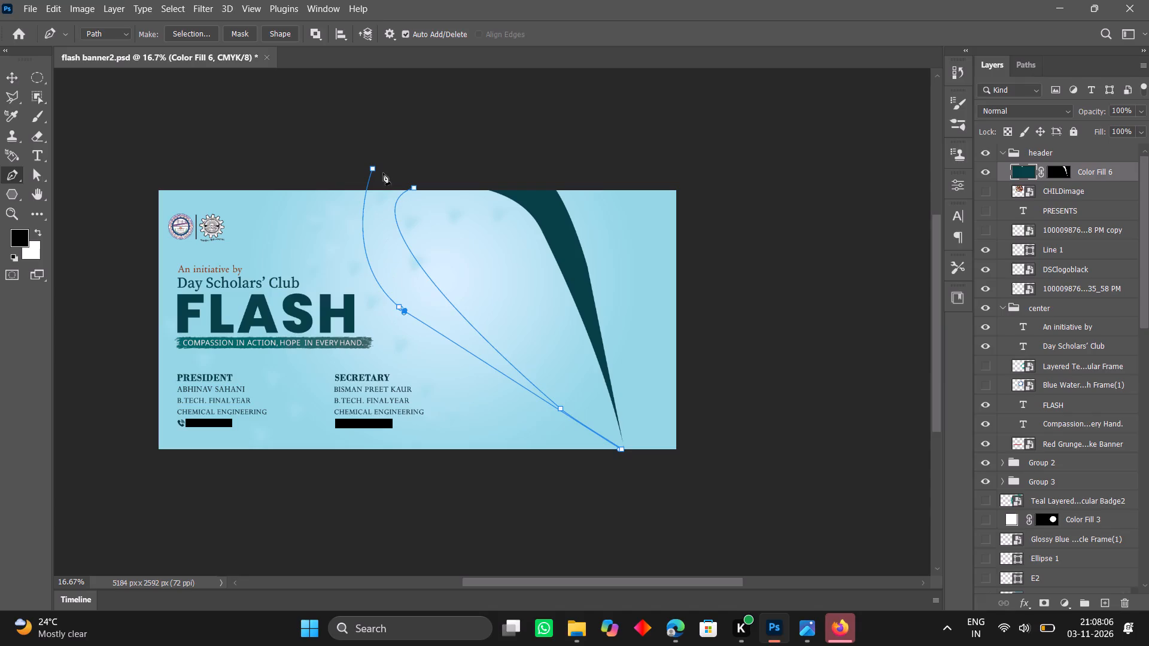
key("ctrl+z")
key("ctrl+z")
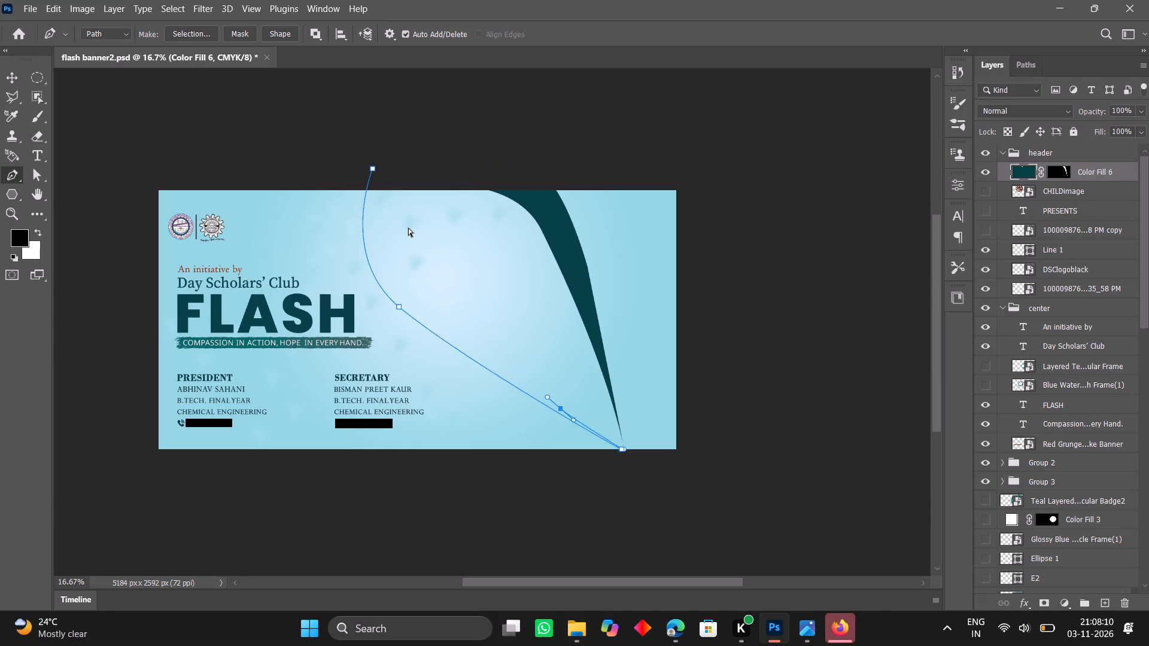
Undo the return segment and the outer curve's lower end, and end the curve at a new anchor just below the banner's lower-right corner.
key("ctrl+z")
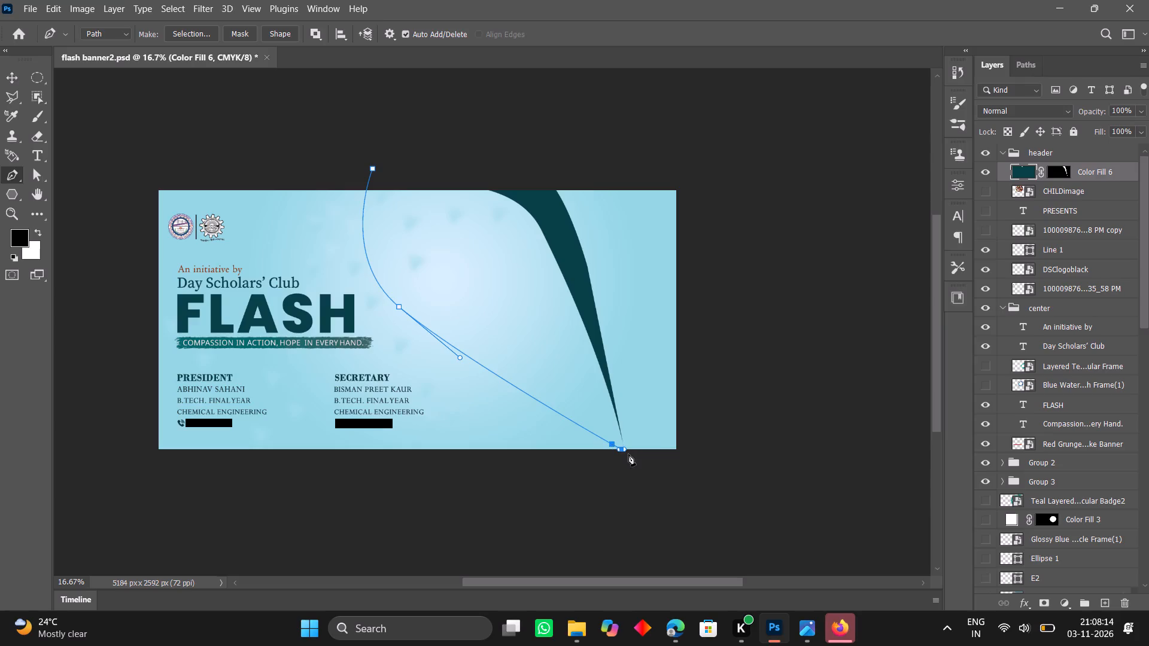
left_click(656, 480)
key("ctrl+z")
key("ctrl+z")
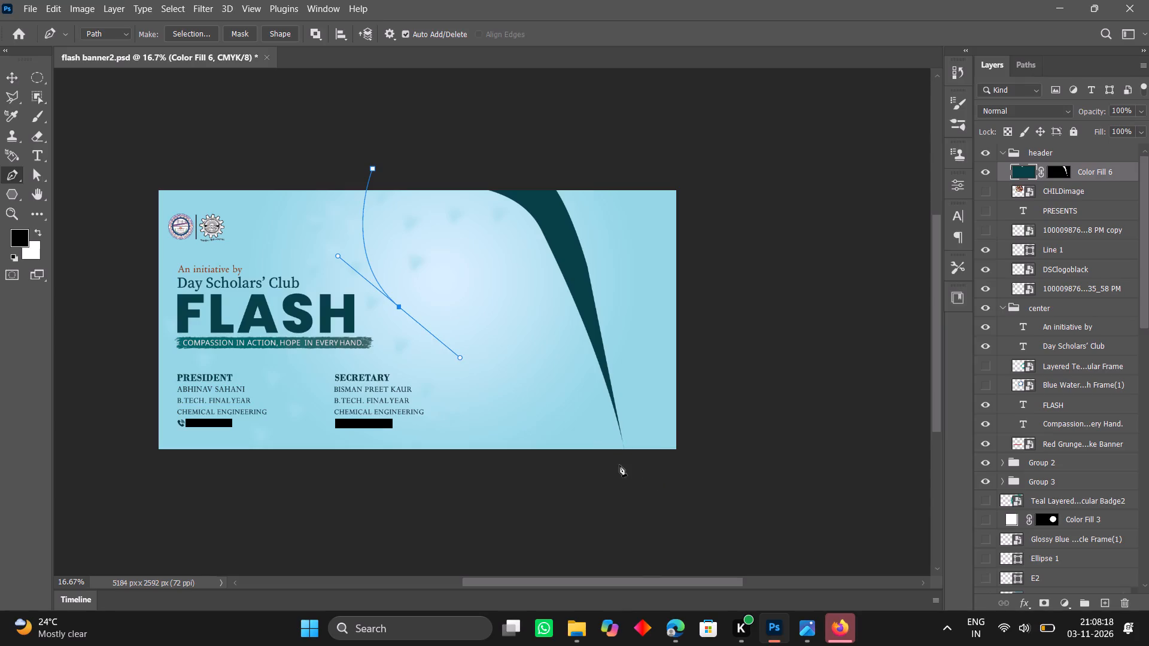
left_click(673, 477)
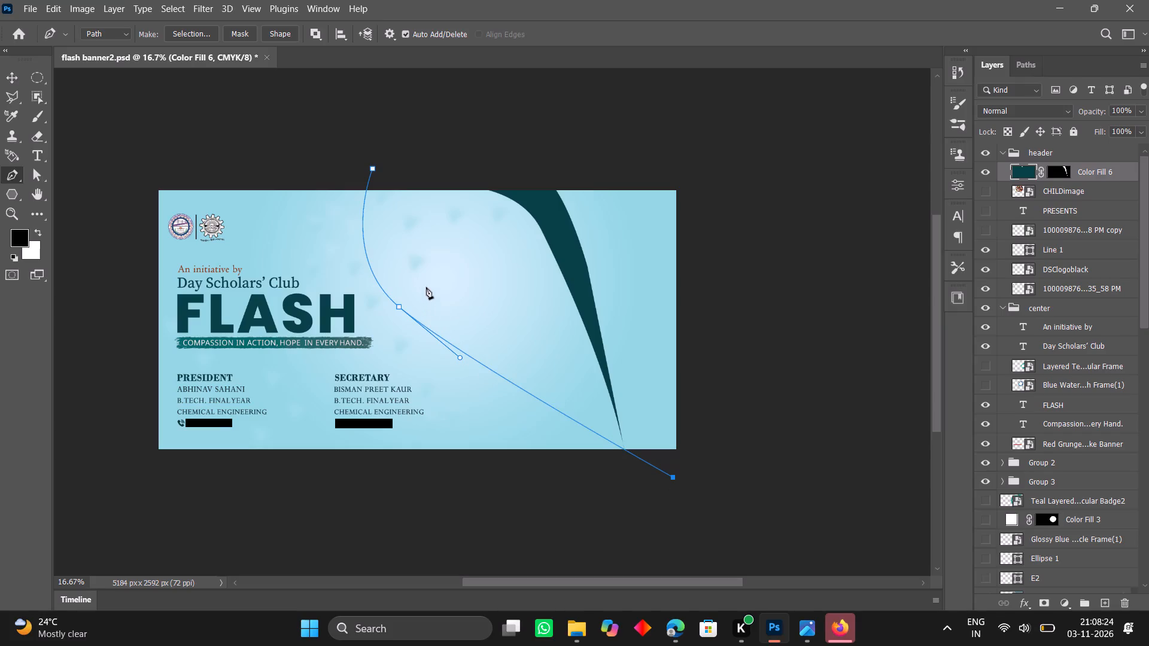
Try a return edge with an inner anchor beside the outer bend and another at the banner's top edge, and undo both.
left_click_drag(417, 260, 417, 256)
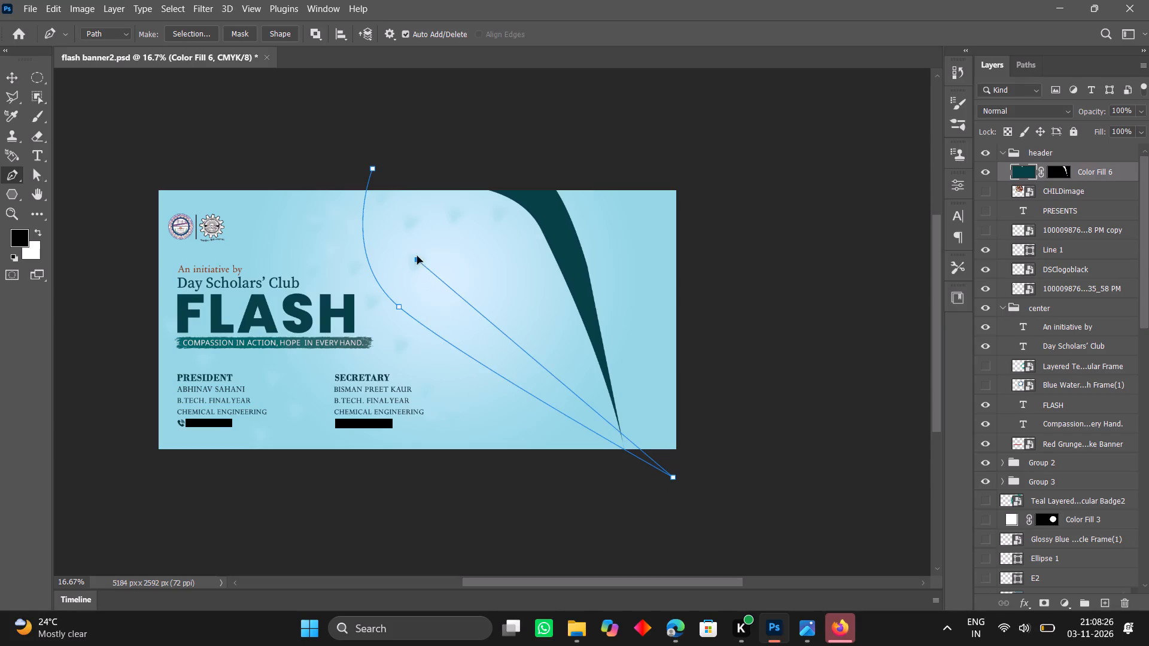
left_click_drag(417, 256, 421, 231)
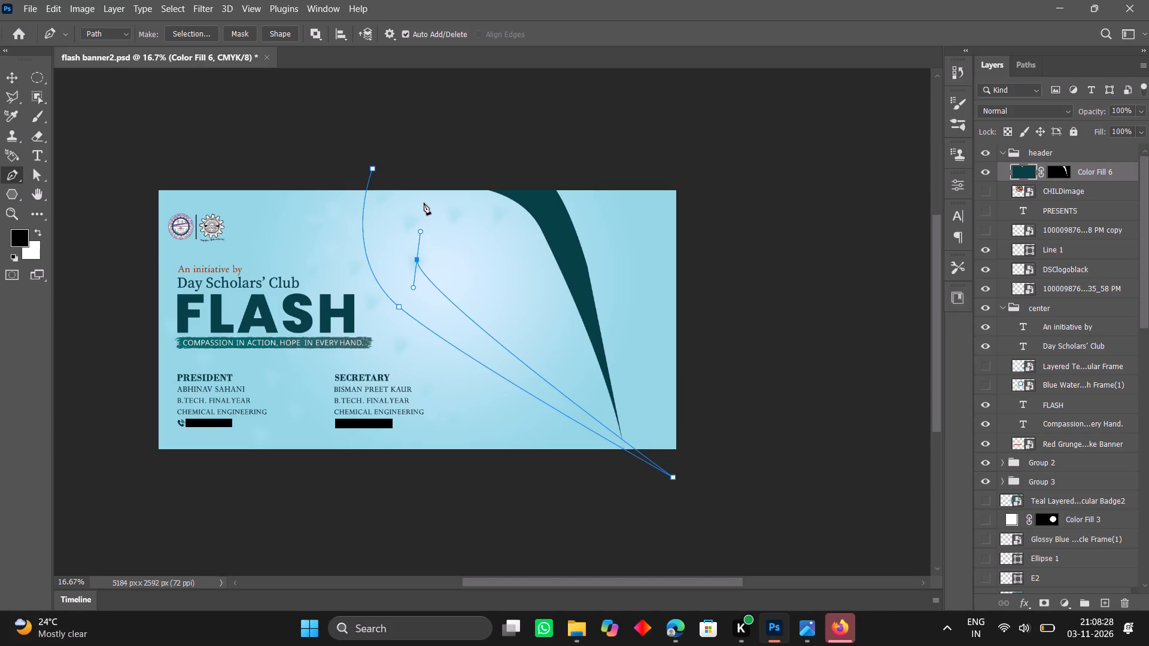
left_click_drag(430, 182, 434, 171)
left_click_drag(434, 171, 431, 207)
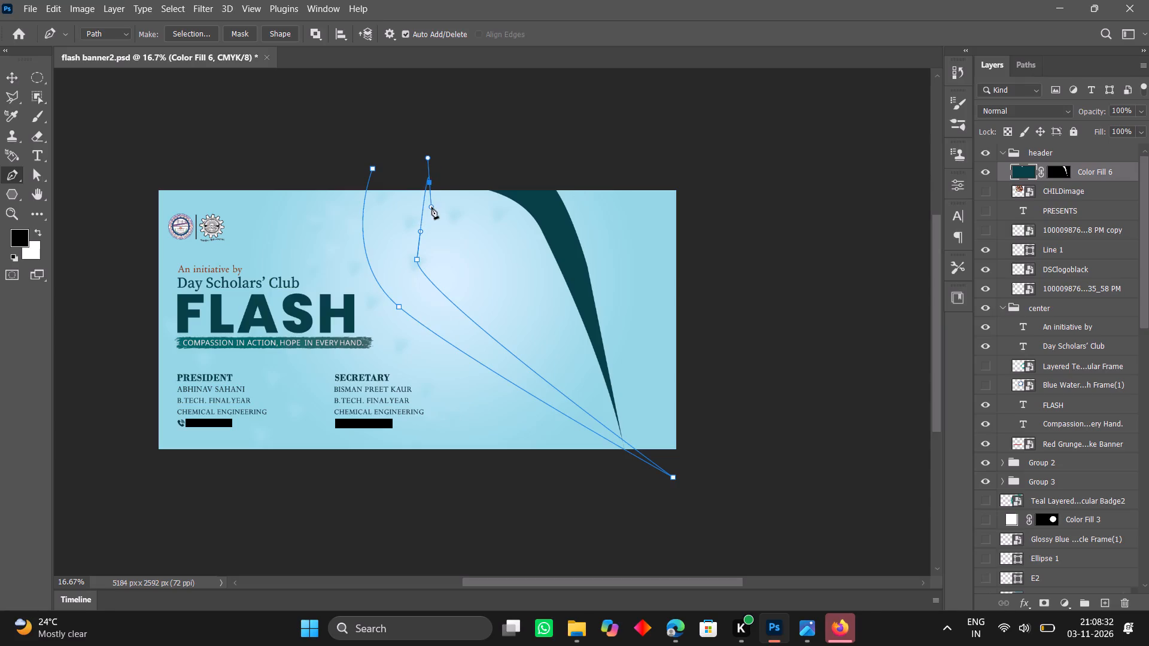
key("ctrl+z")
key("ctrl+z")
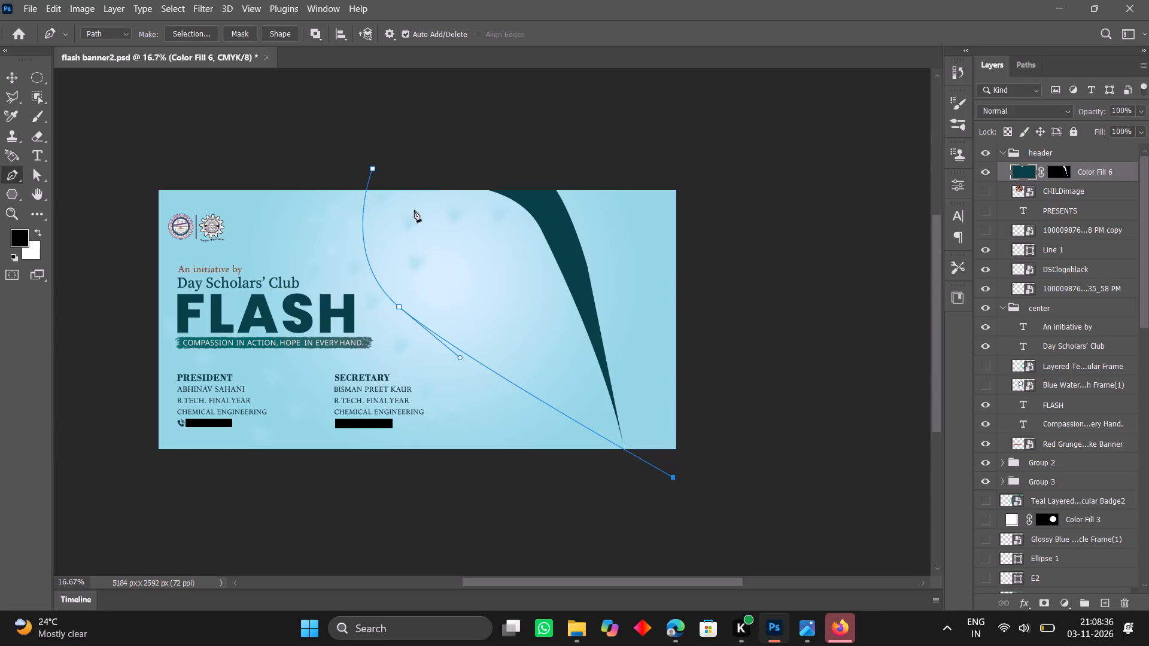
Draw the return edge as one long bulging curve to an anchor near the top edge, extend it above the banner and close the path.
left_click_drag(414, 210, 432, 181)
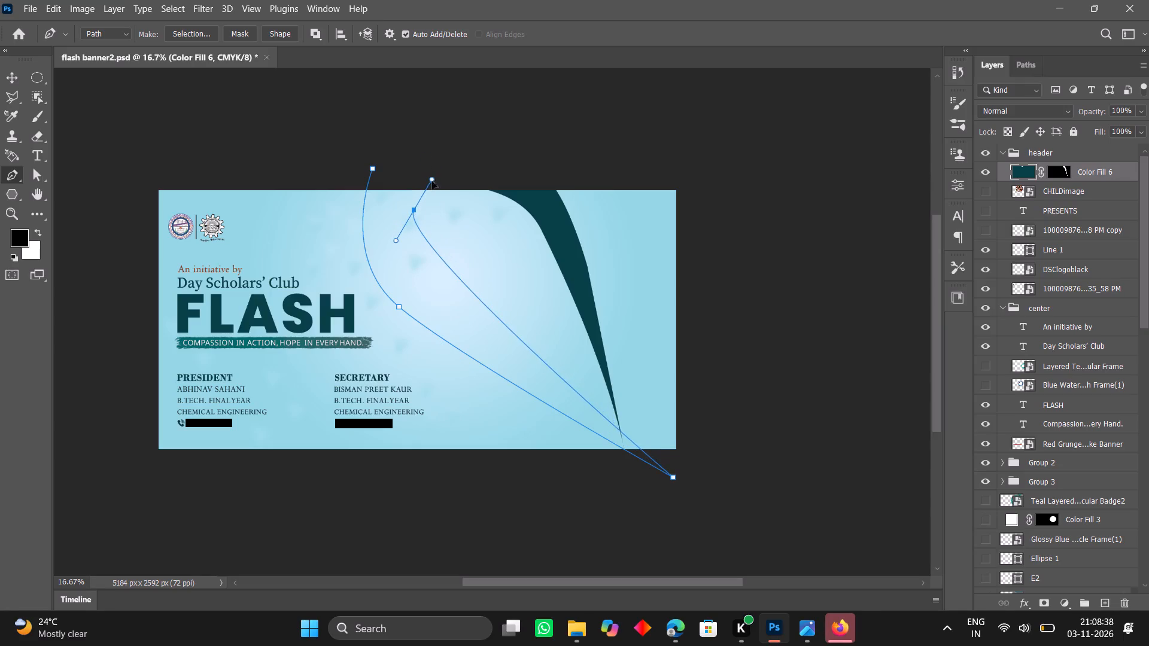
left_click_drag(432, 181, 425, 187)
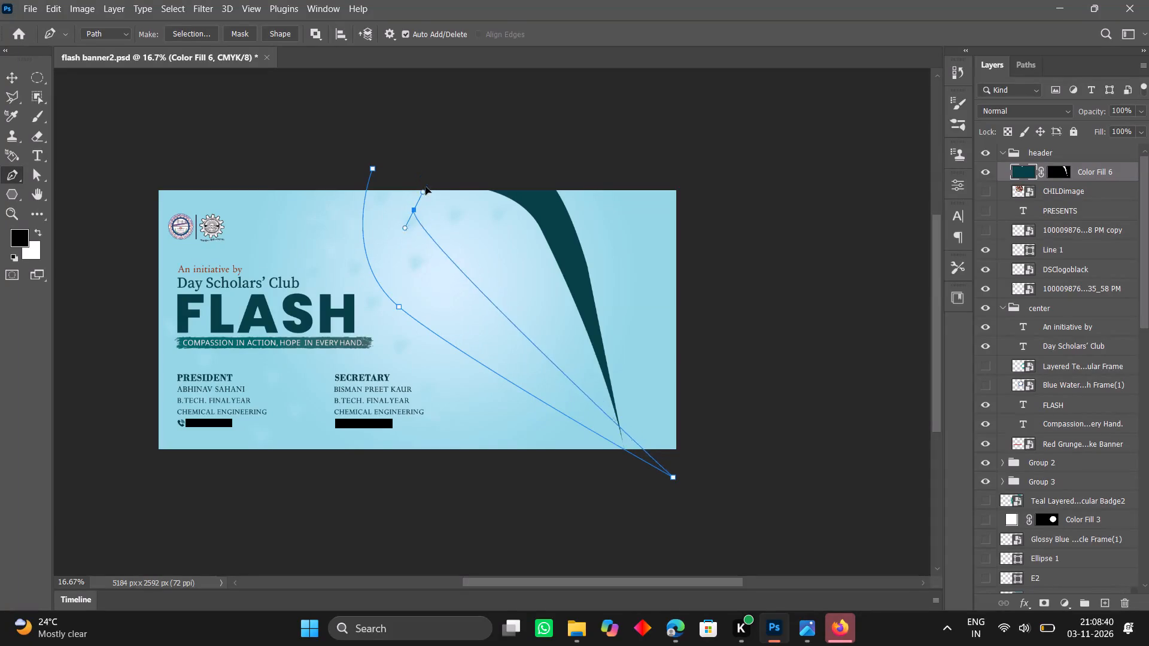
left_click_drag(425, 187, 464, 124)
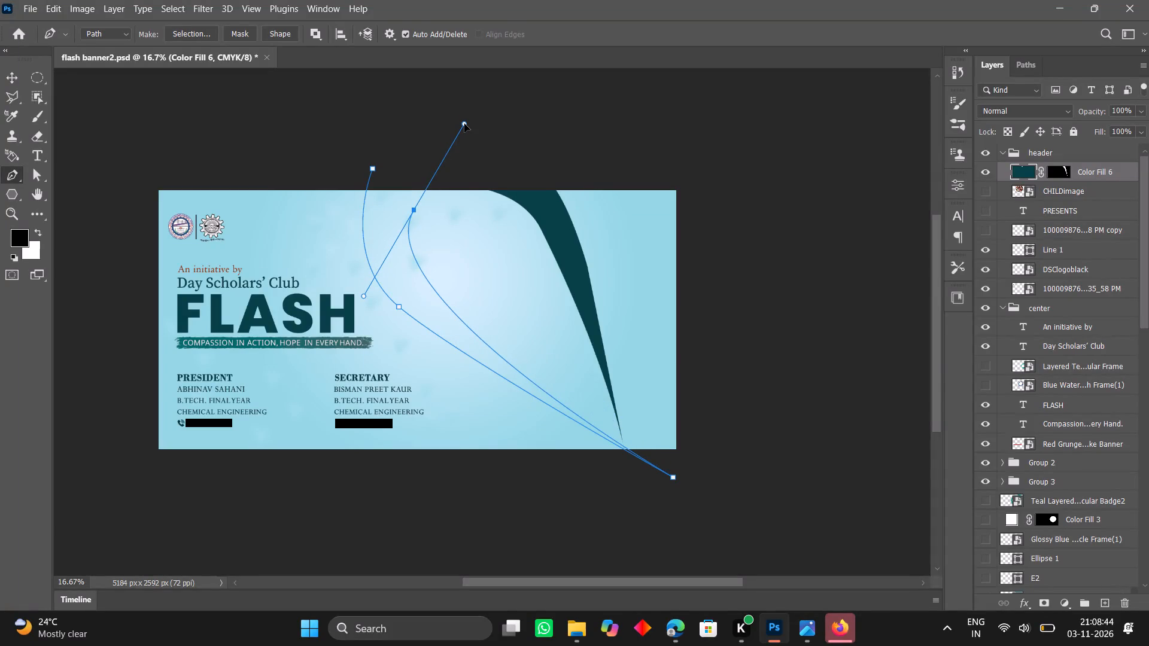
left_click_drag(464, 124, 460, 129)
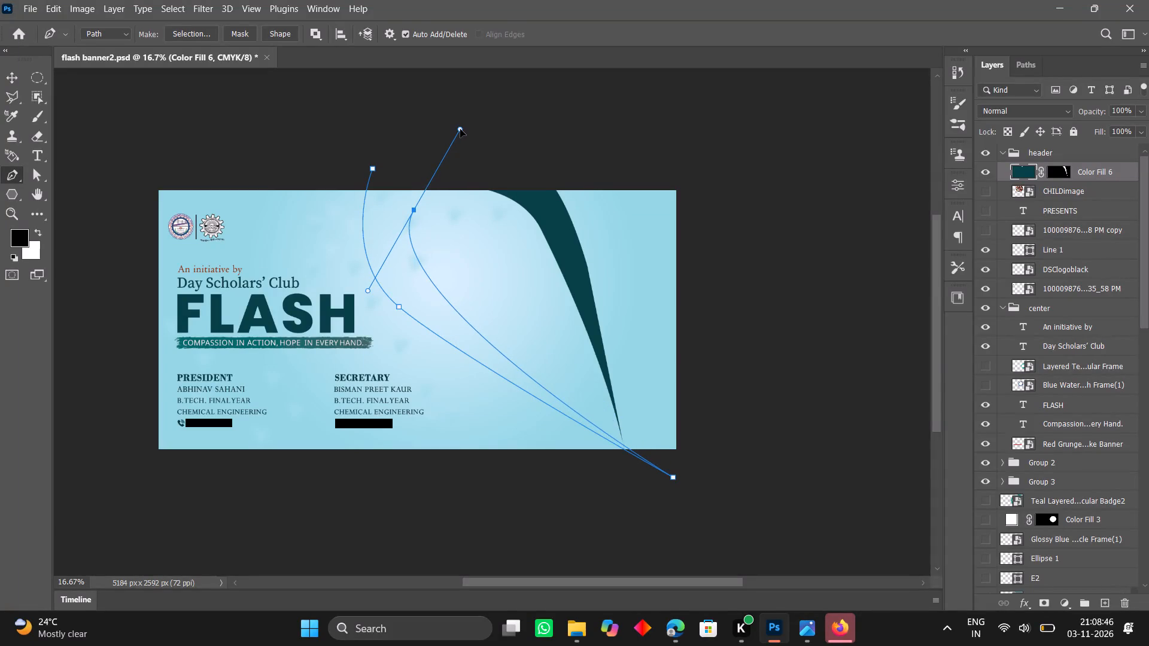
left_click_drag(460, 129, 450, 143)
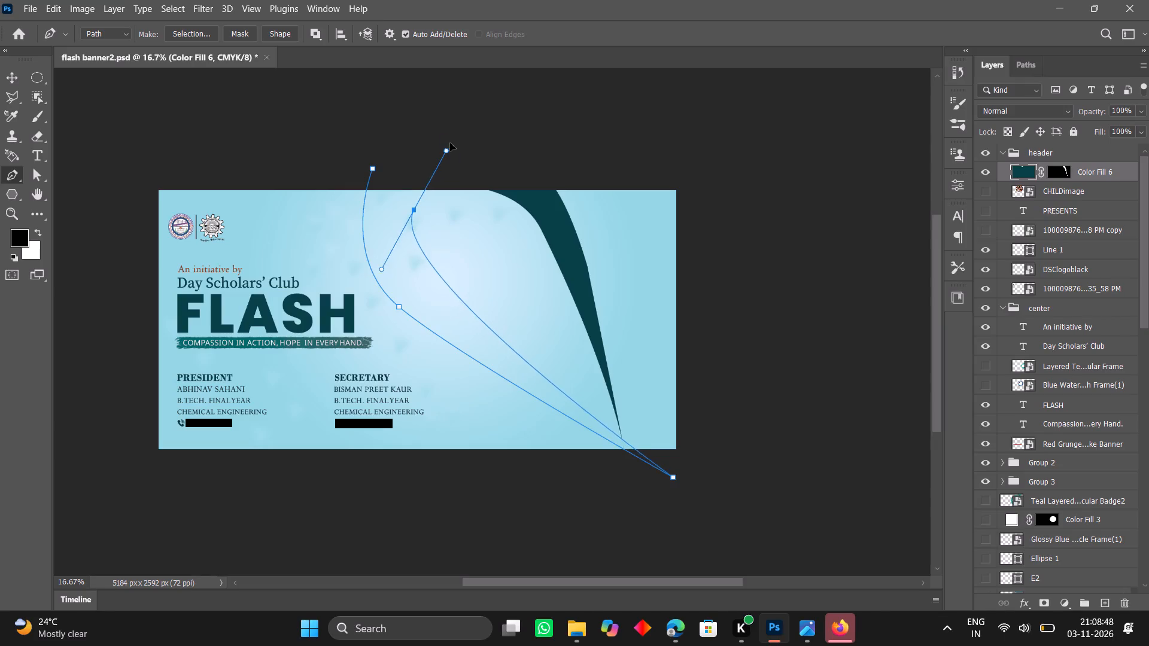
left_click_drag(450, 143, 467, 117)
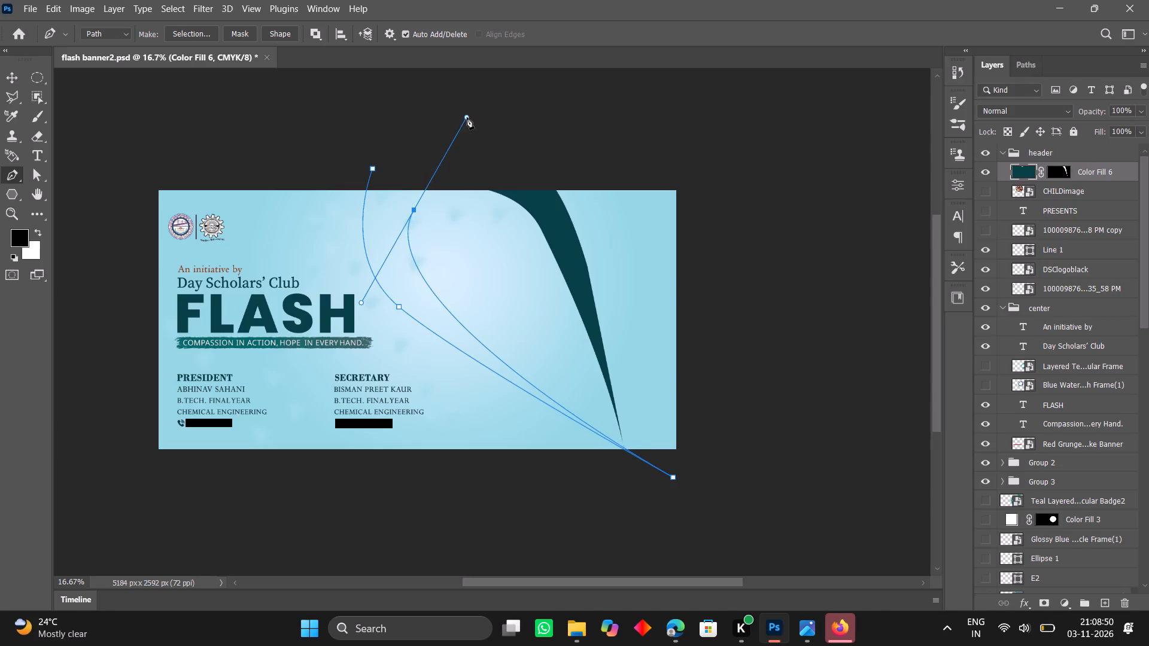
left_click(444, 161)
left_click(375, 170)
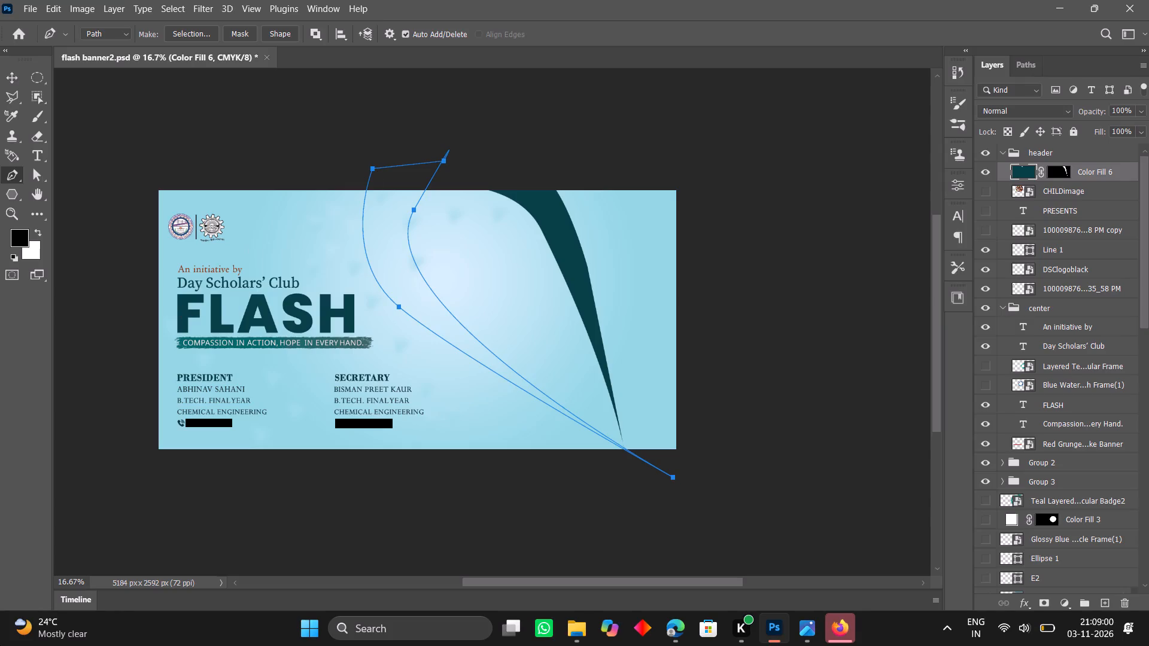
Make a new anti-aliased selection from the Work Path with a 0-pixel feather radius.
left_click(1016, 64)
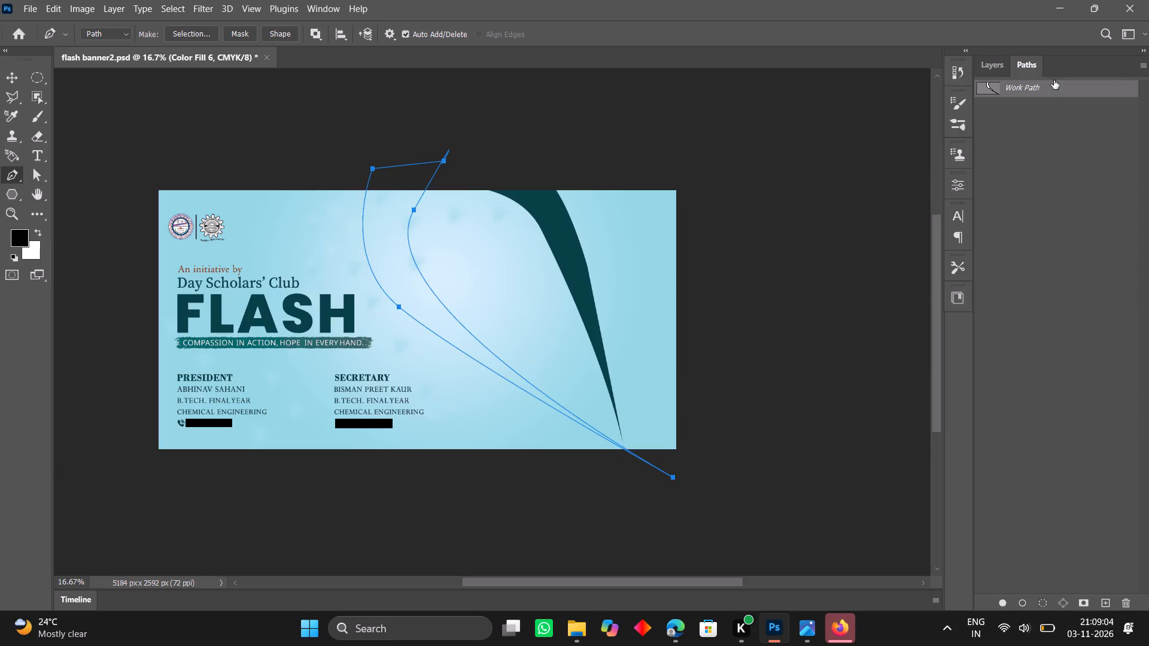
right_click(1055, 89)
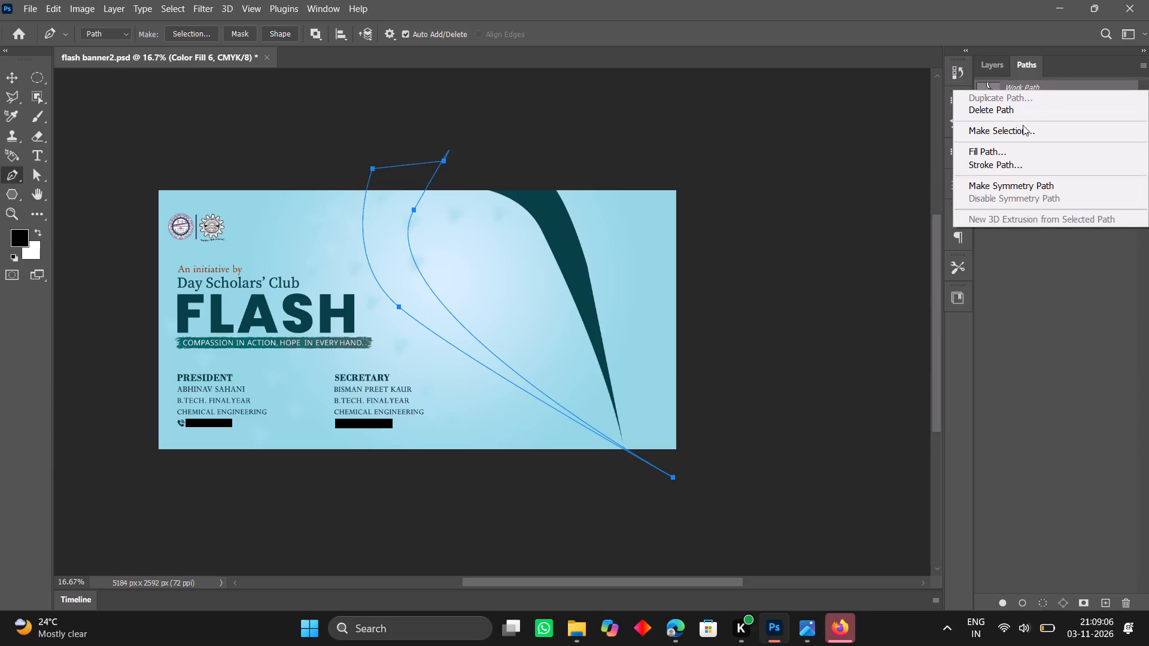
left_click(1021, 136)
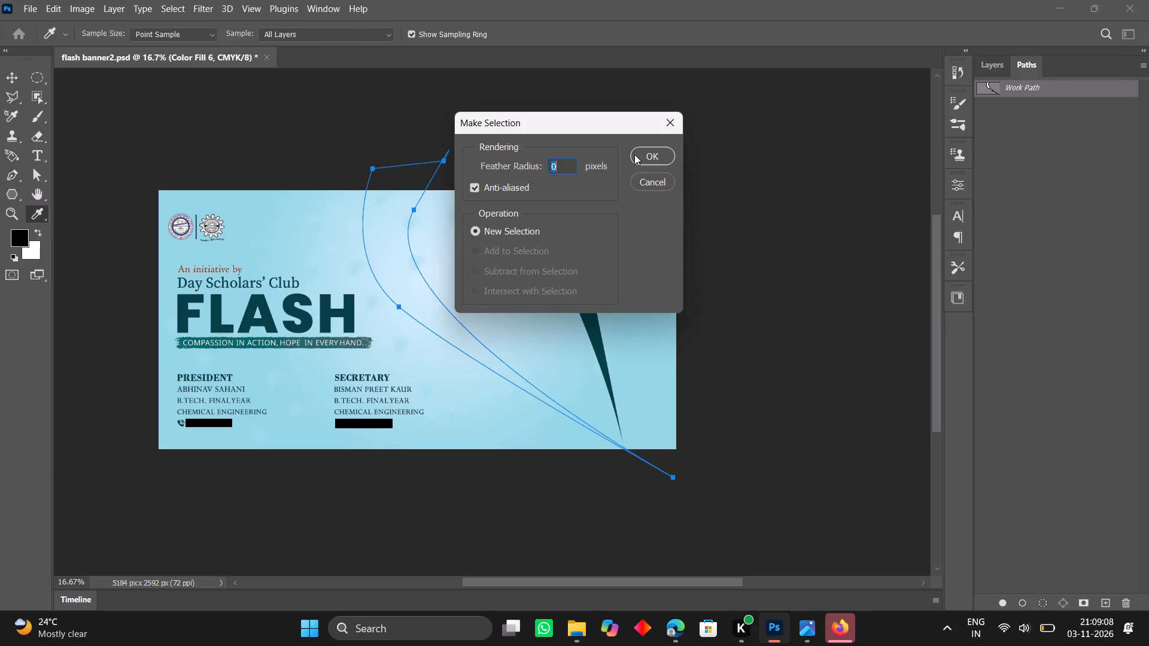
left_click(635, 154)
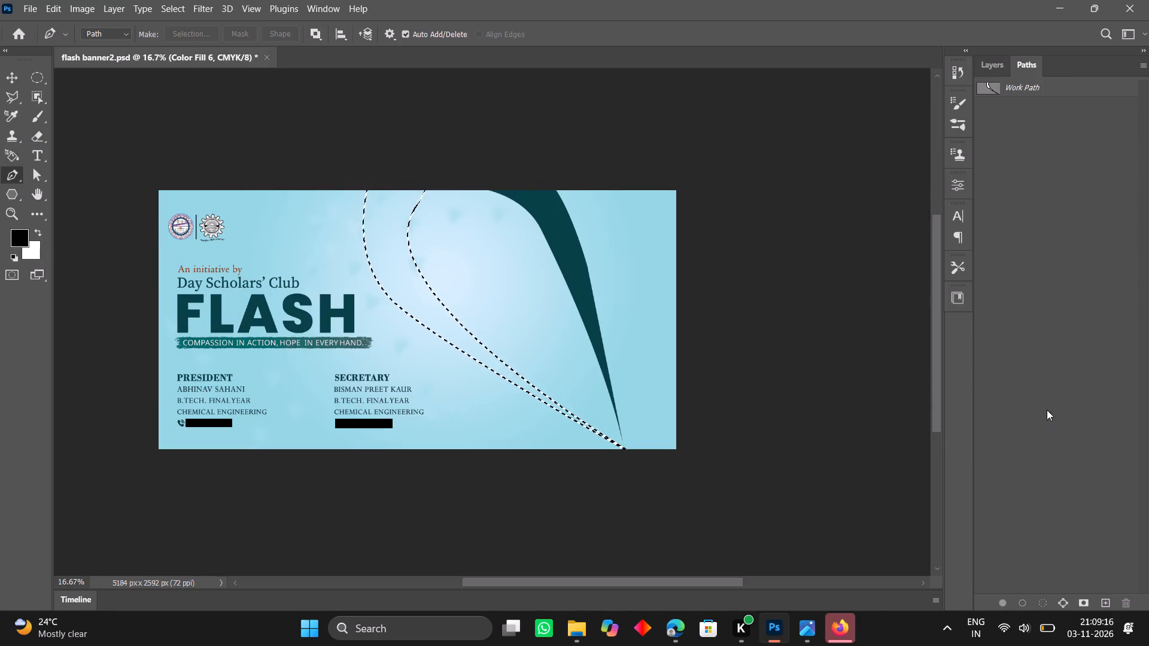
Fill the selection with a Solid Color layer in dark teal #073f46, sampled from the Color Fill 6 band.
left_click(998, 65)
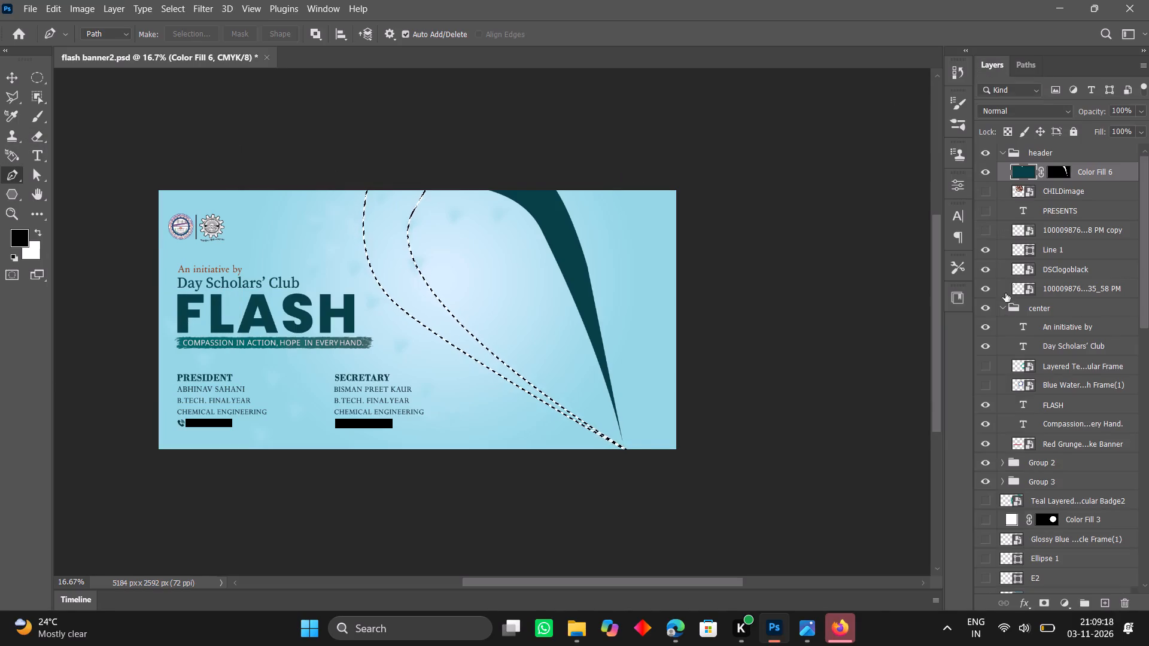
right_click(1069, 605)
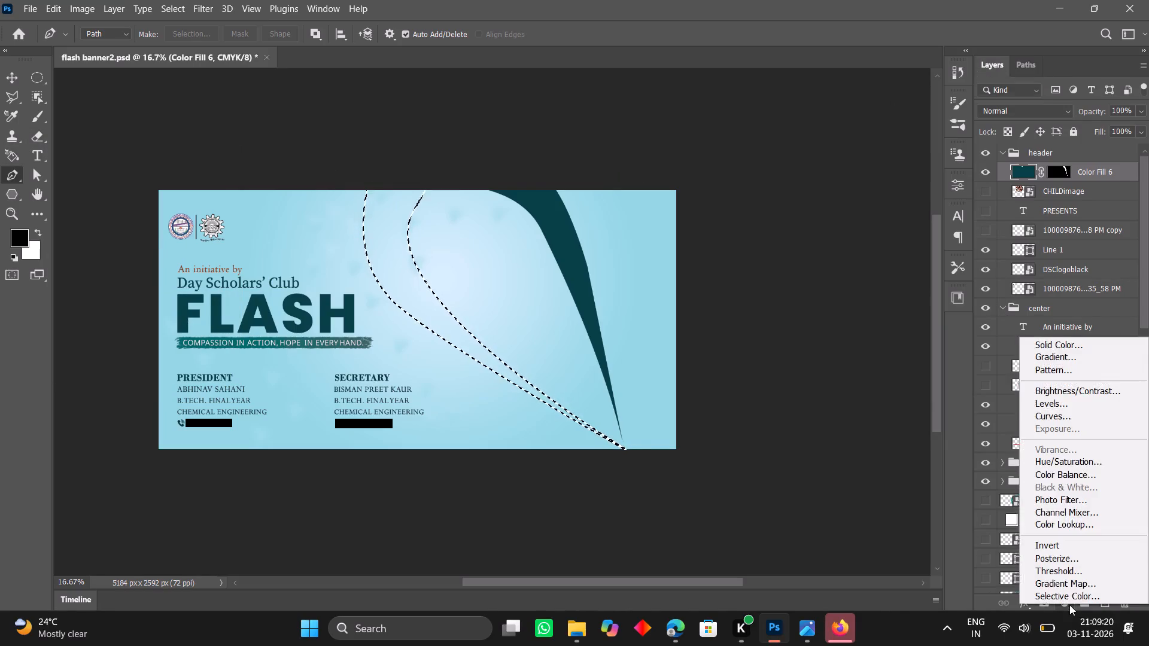
left_click(1057, 348)
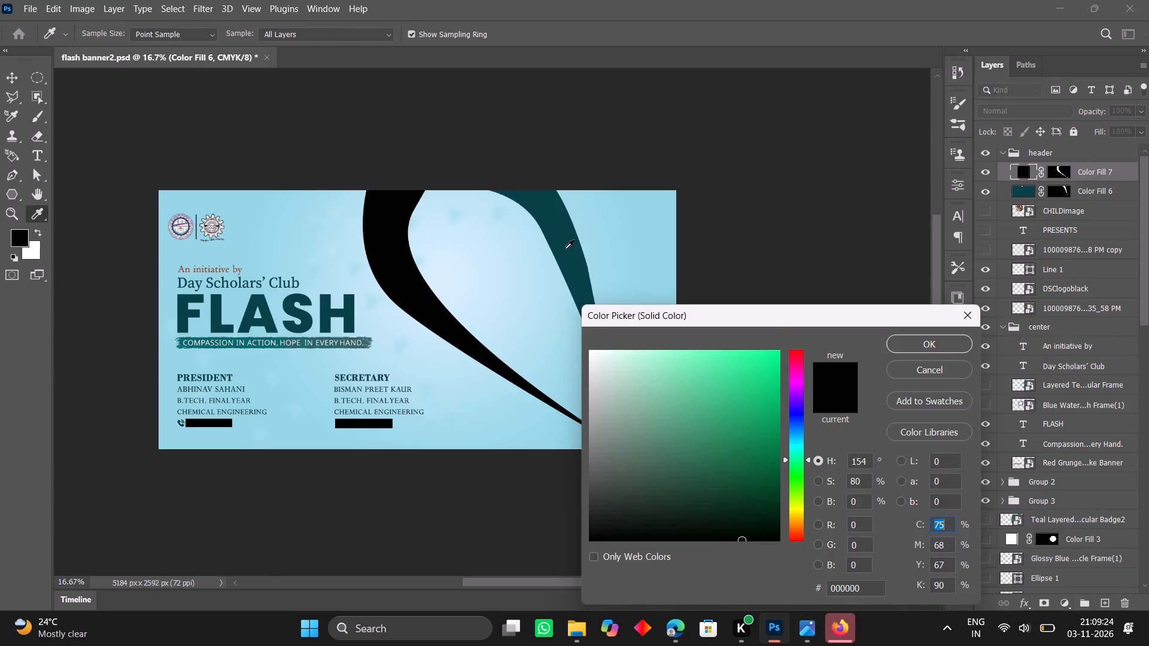
left_click(565, 249)
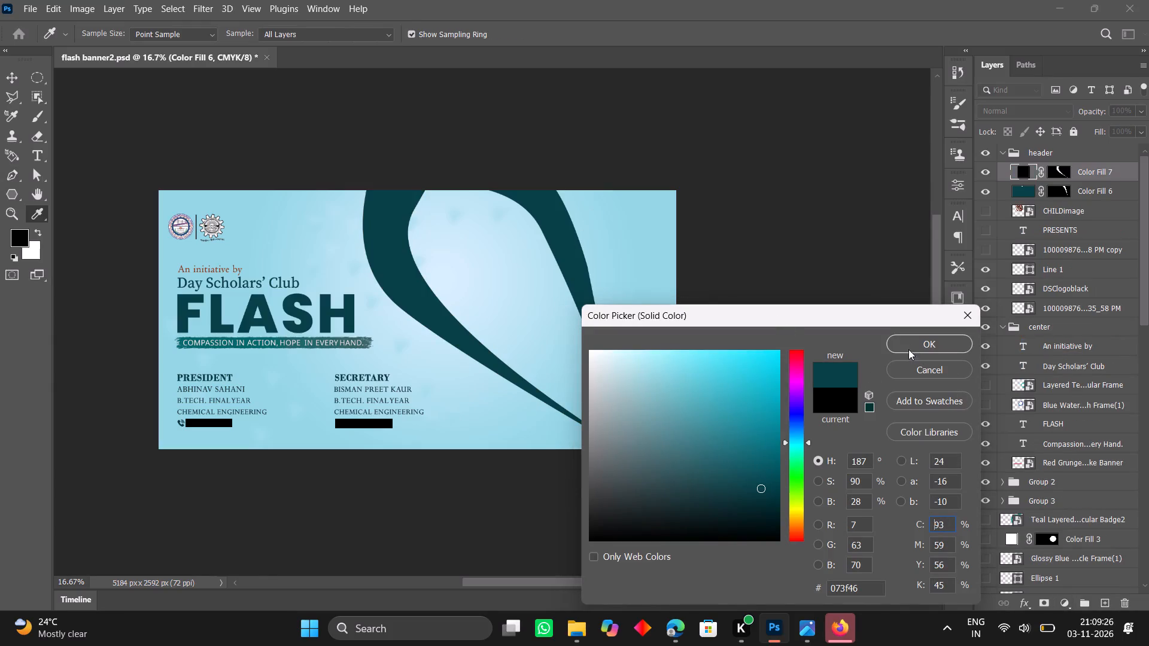
left_click(908, 343)
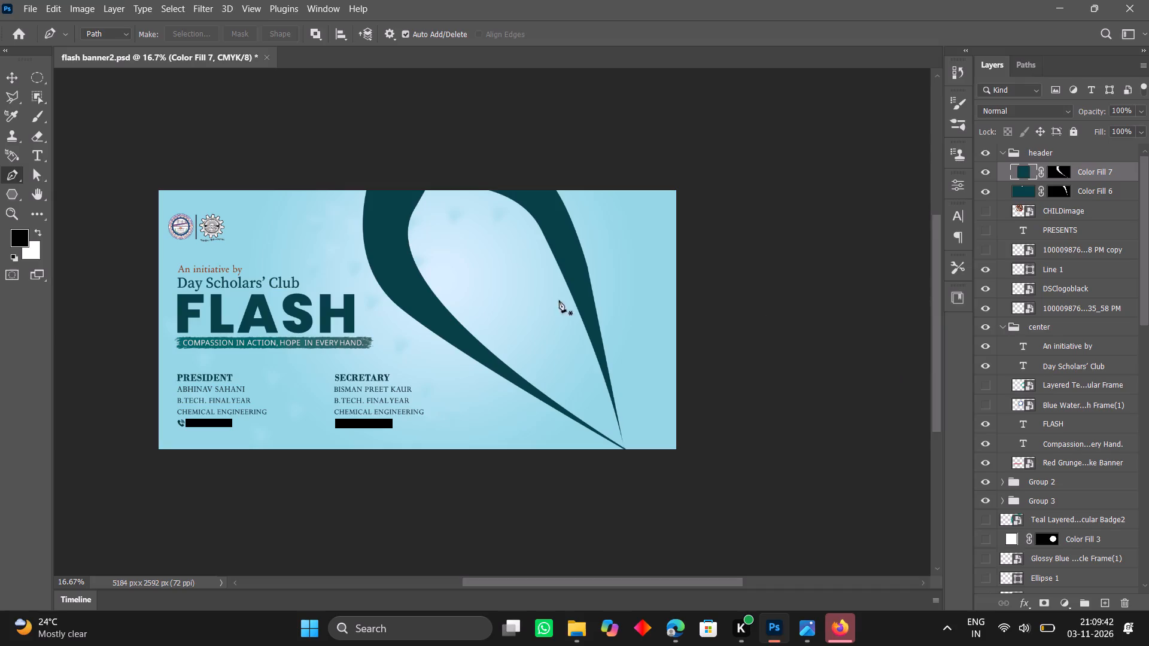
Scale the new Color Fill 7 band proportionally to about 100.45%, keeping its tip at the banner's bottom edge.
left_click(9, 77)
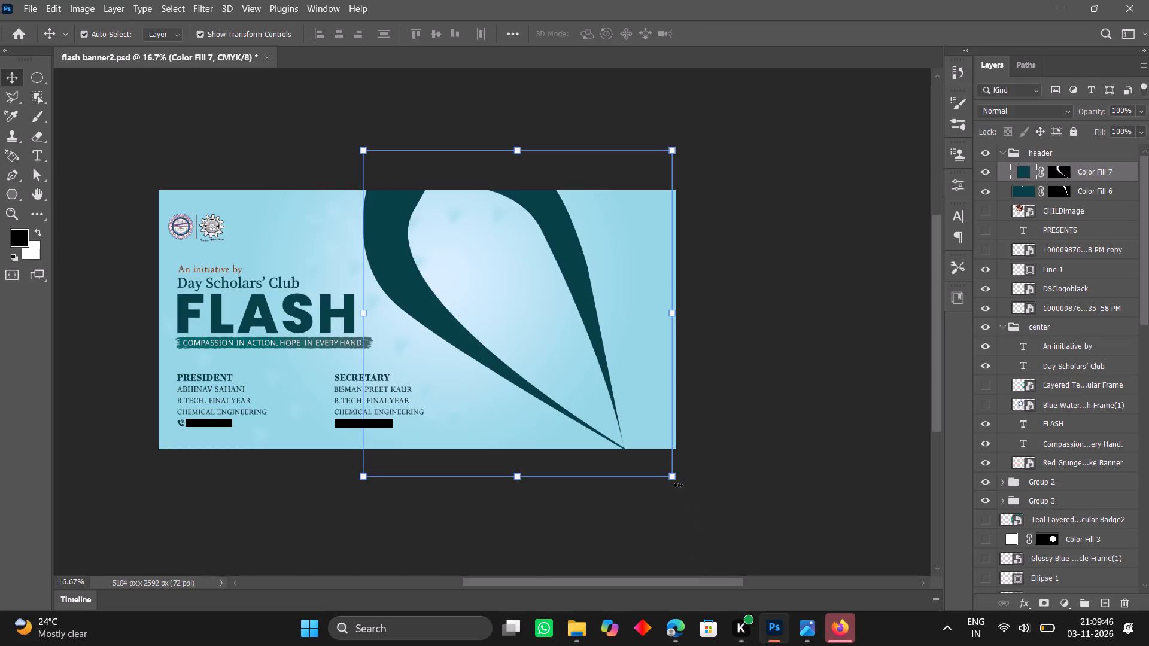
left_click_drag(675, 480, 683, 499)
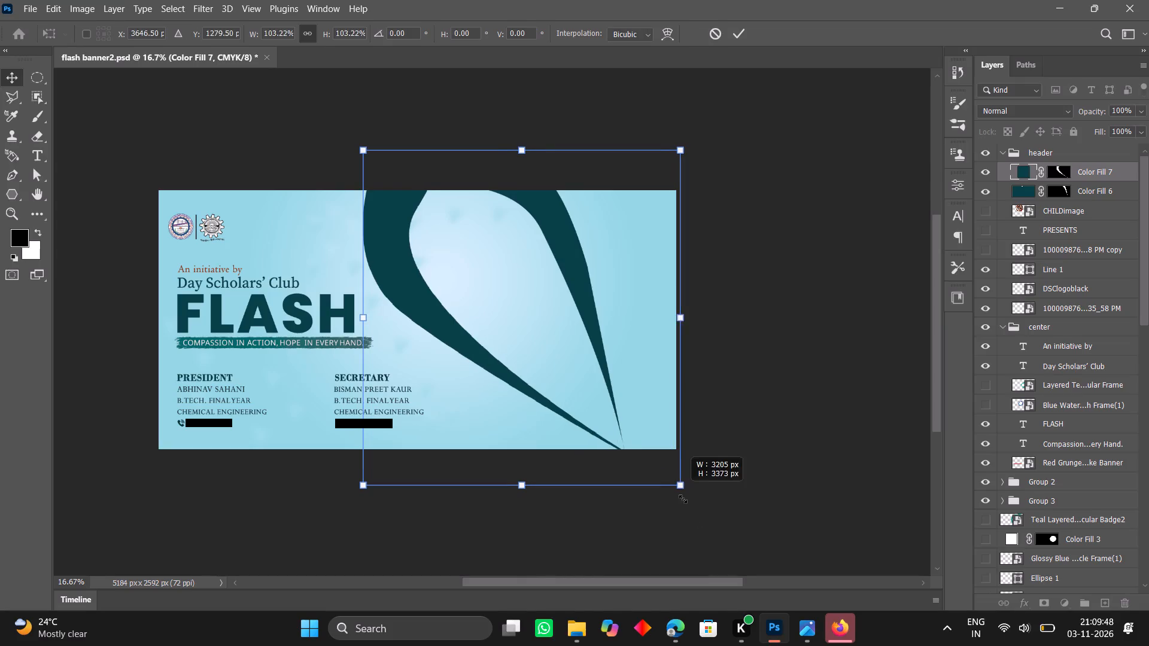
left_click_drag(683, 499, 656, 476)
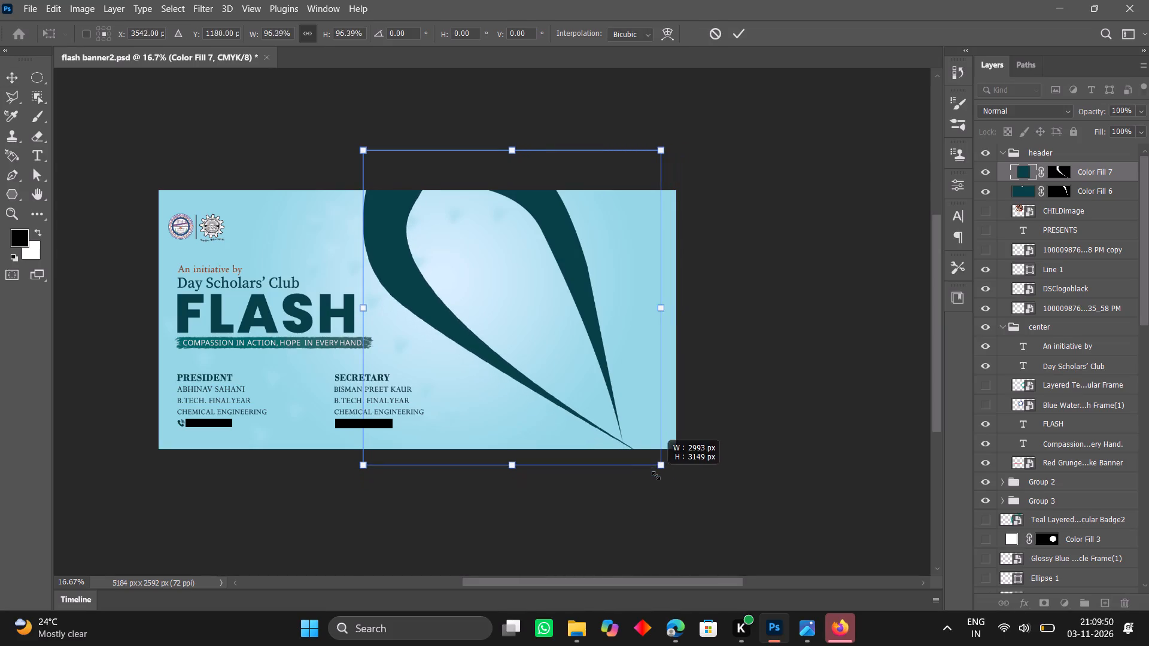
left_click_drag(656, 476, 673, 470)
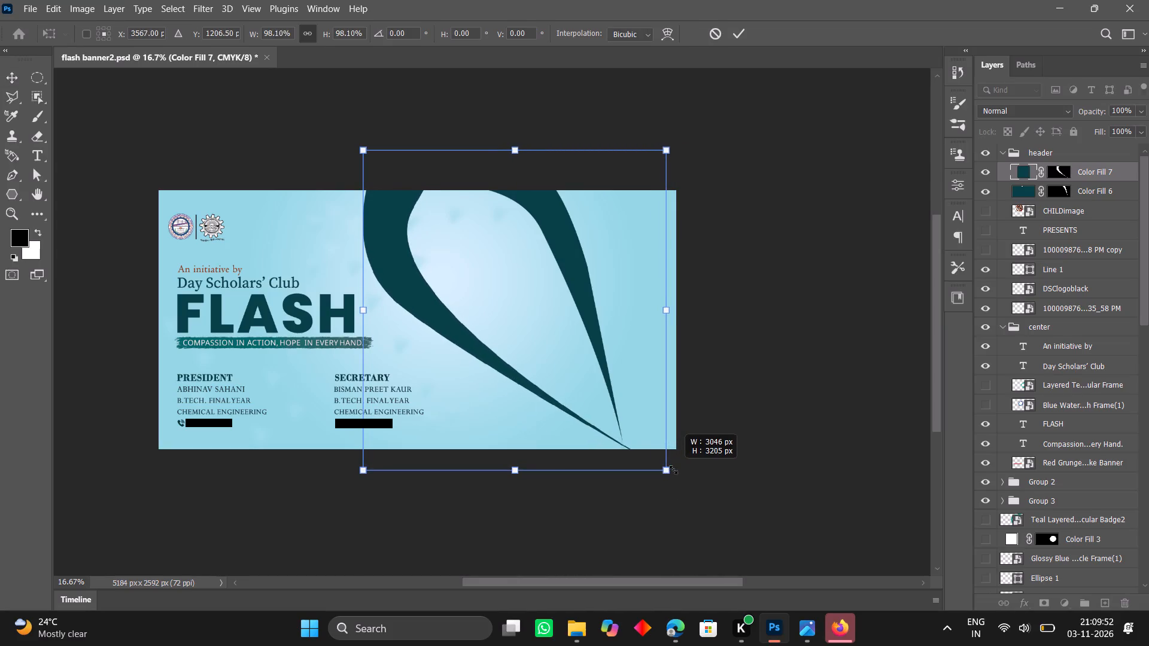
left_click_drag(673, 470, 691, 467)
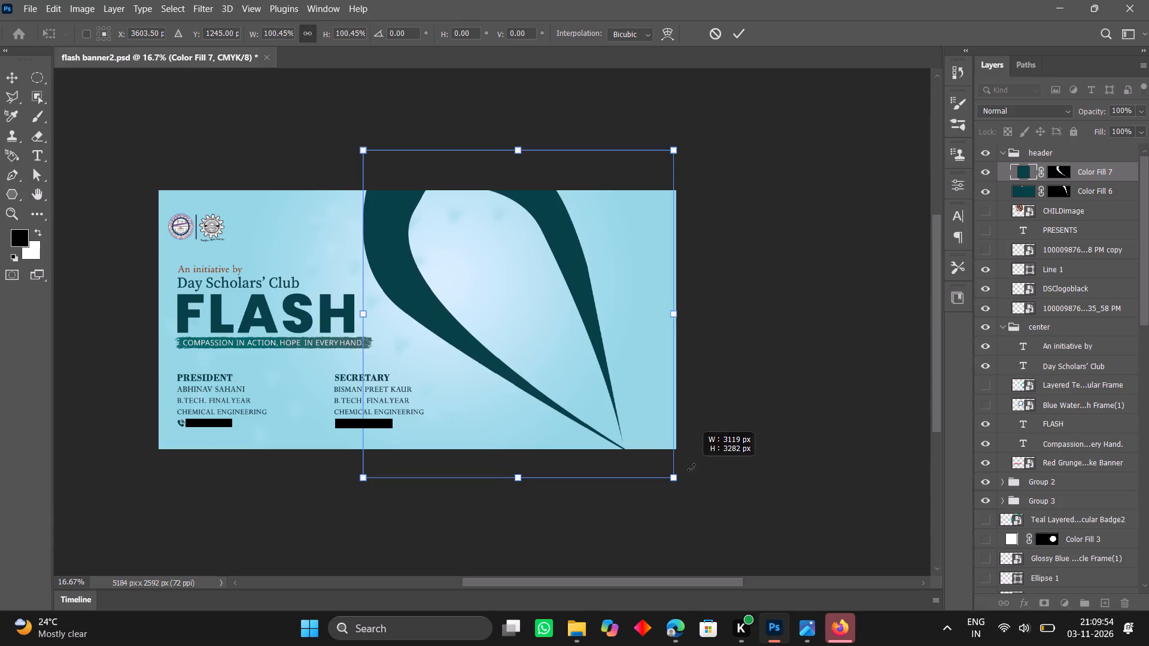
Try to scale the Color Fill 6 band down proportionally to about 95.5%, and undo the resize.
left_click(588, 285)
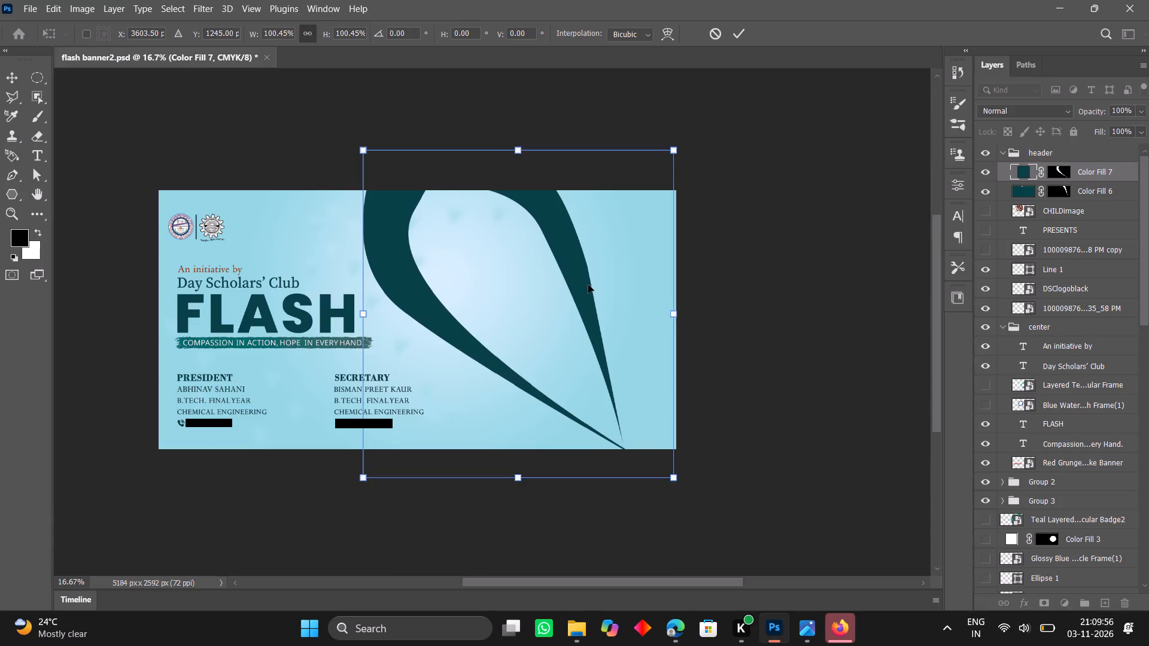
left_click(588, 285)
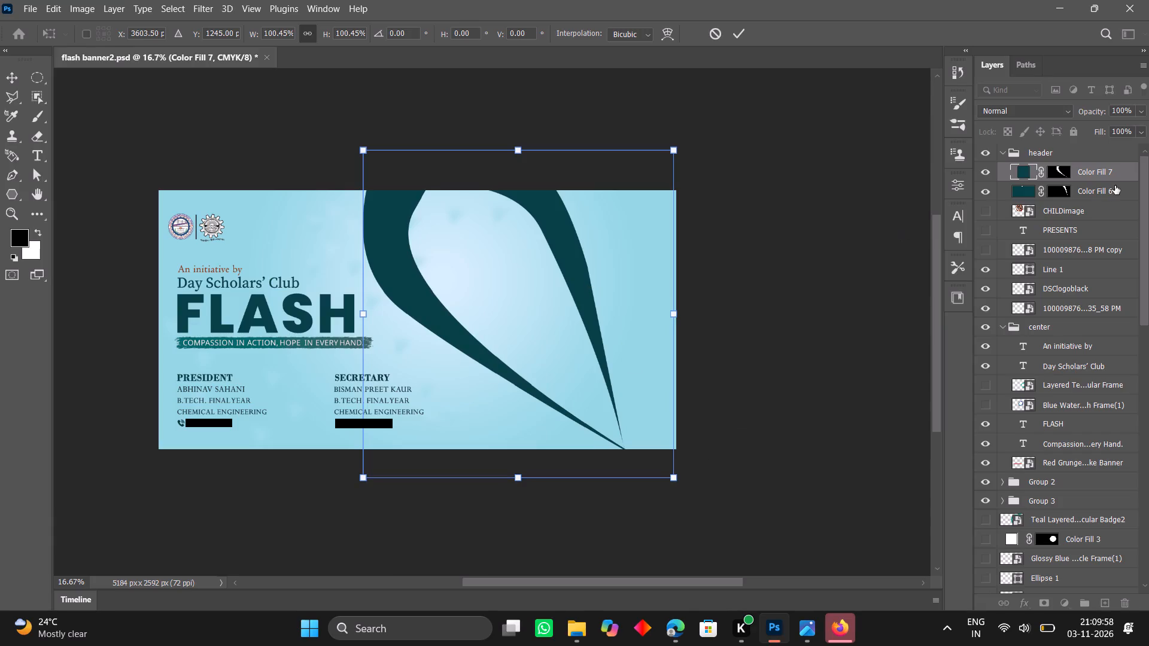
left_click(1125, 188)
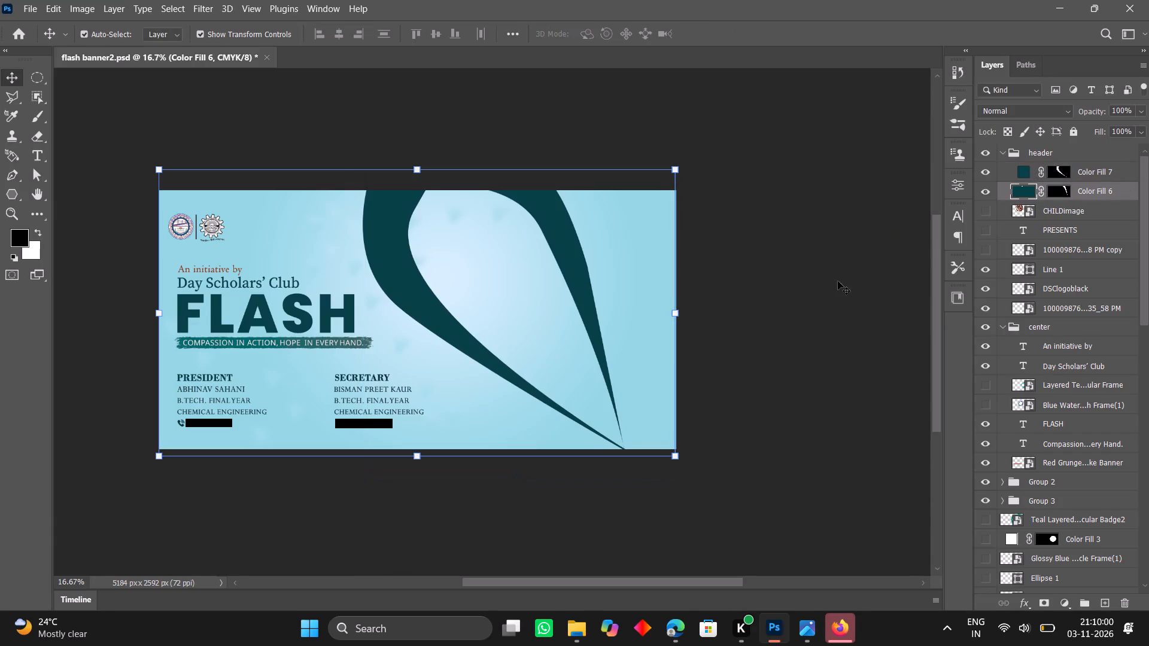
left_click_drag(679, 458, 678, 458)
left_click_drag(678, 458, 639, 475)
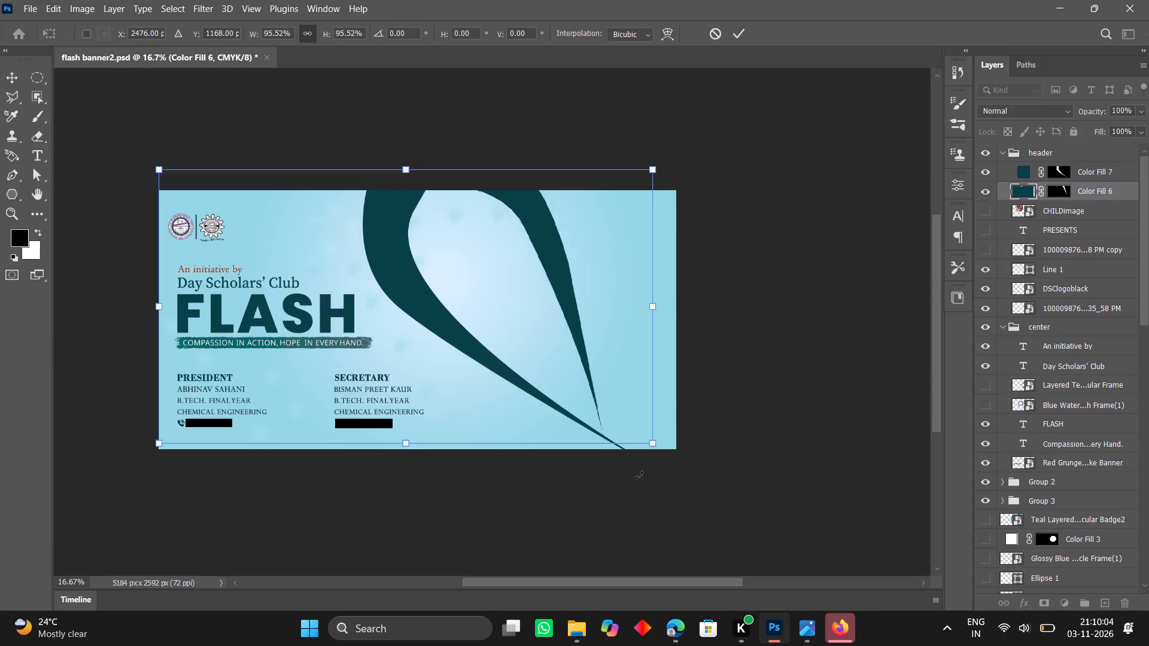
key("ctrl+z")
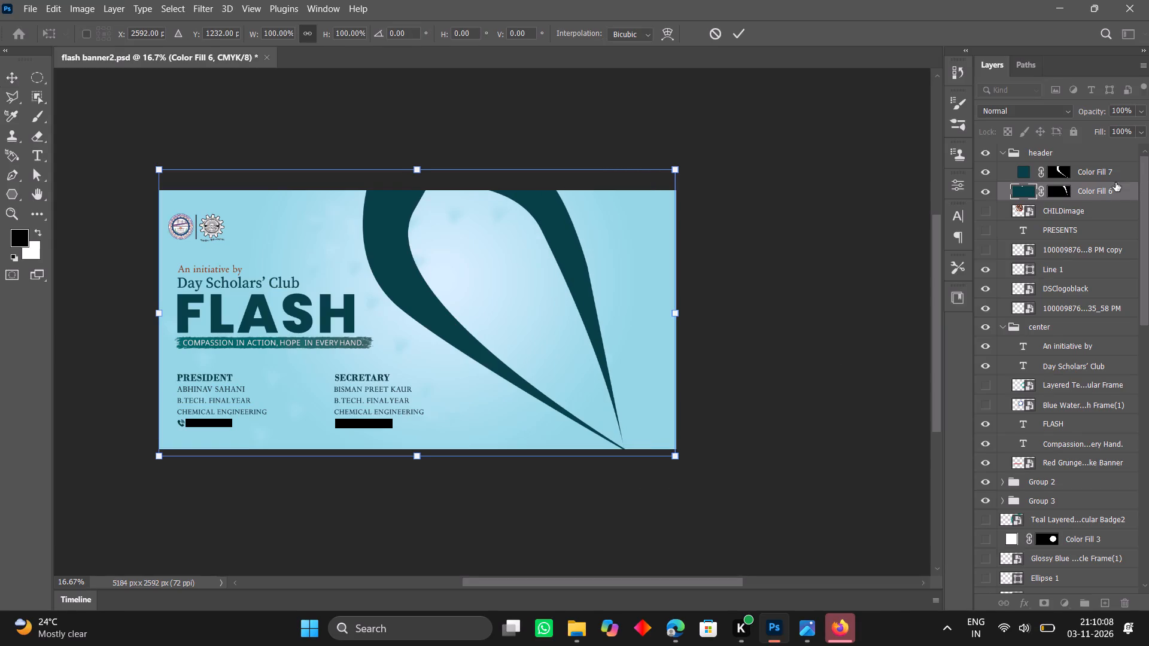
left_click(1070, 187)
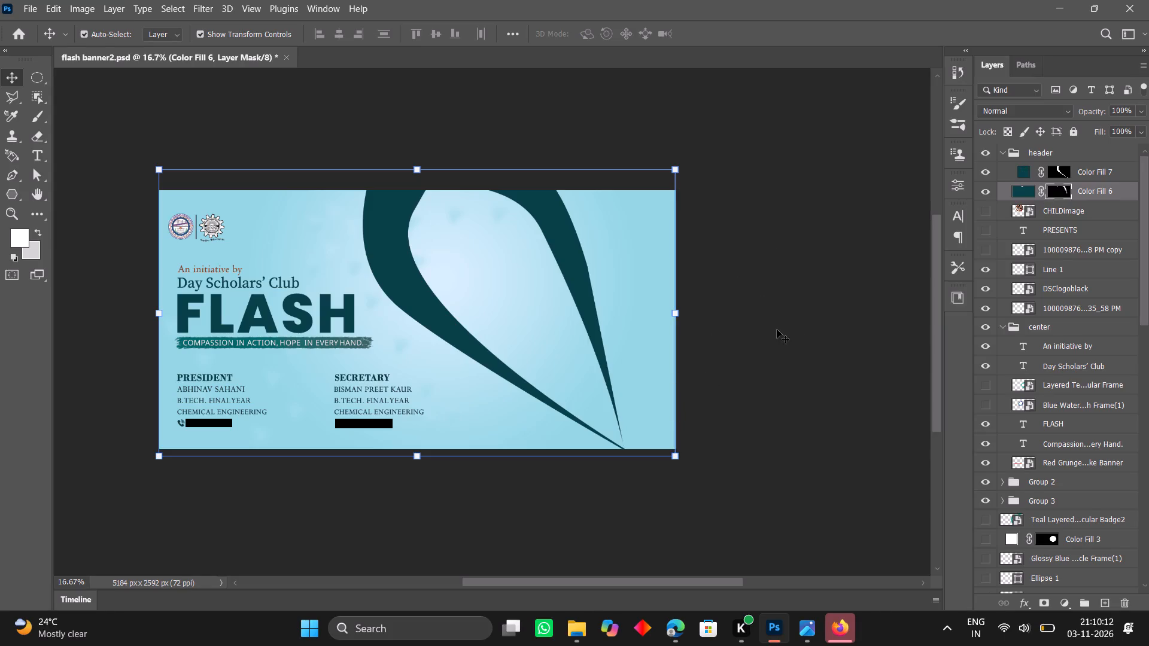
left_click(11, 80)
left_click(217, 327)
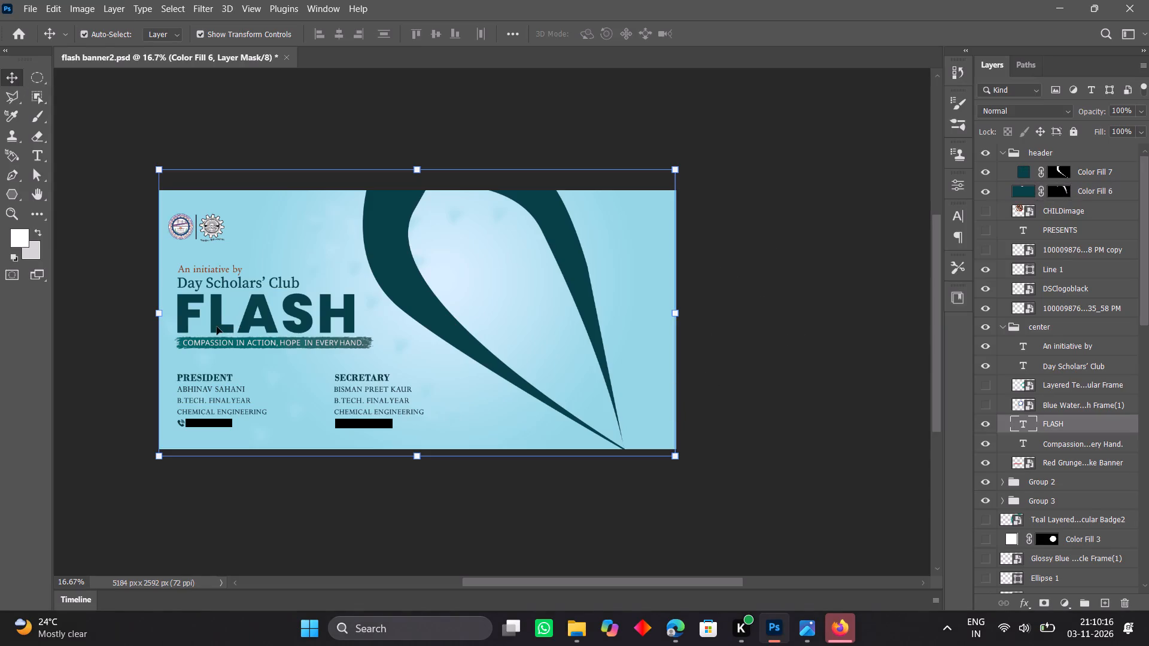
Enlarge the Color Fill 6 band proportionally to about 107.9% and move it so its tip meets Color Fill 7's tip at the banner's bottom edge.
left_click(558, 208)
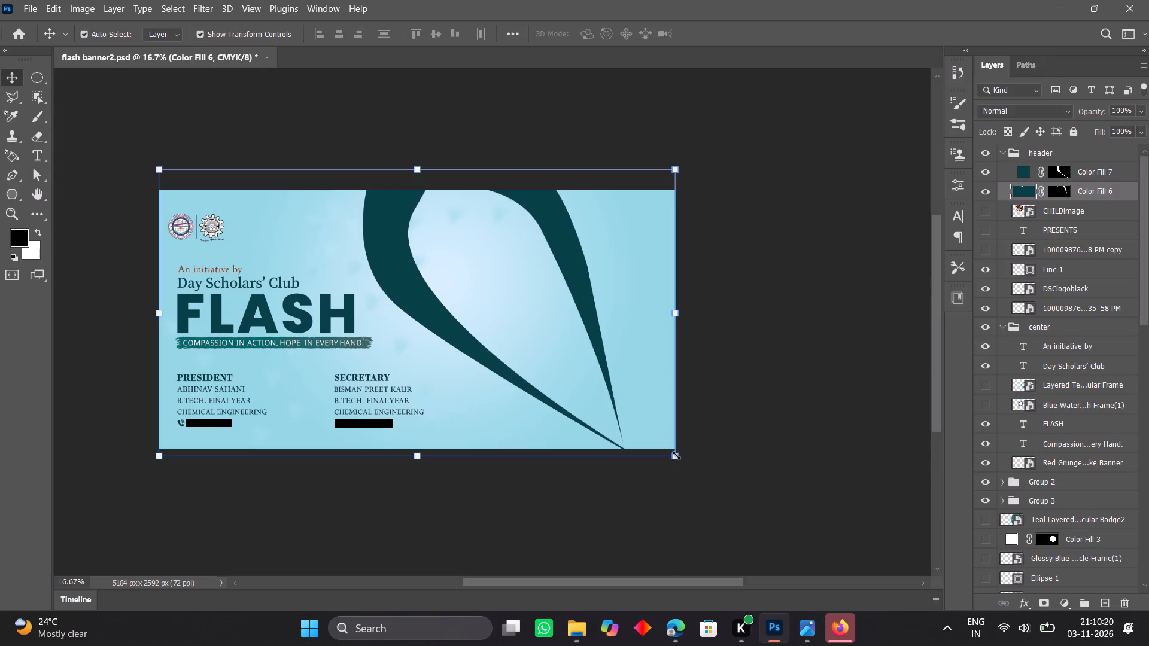
left_click_drag(676, 455, 689, 483)
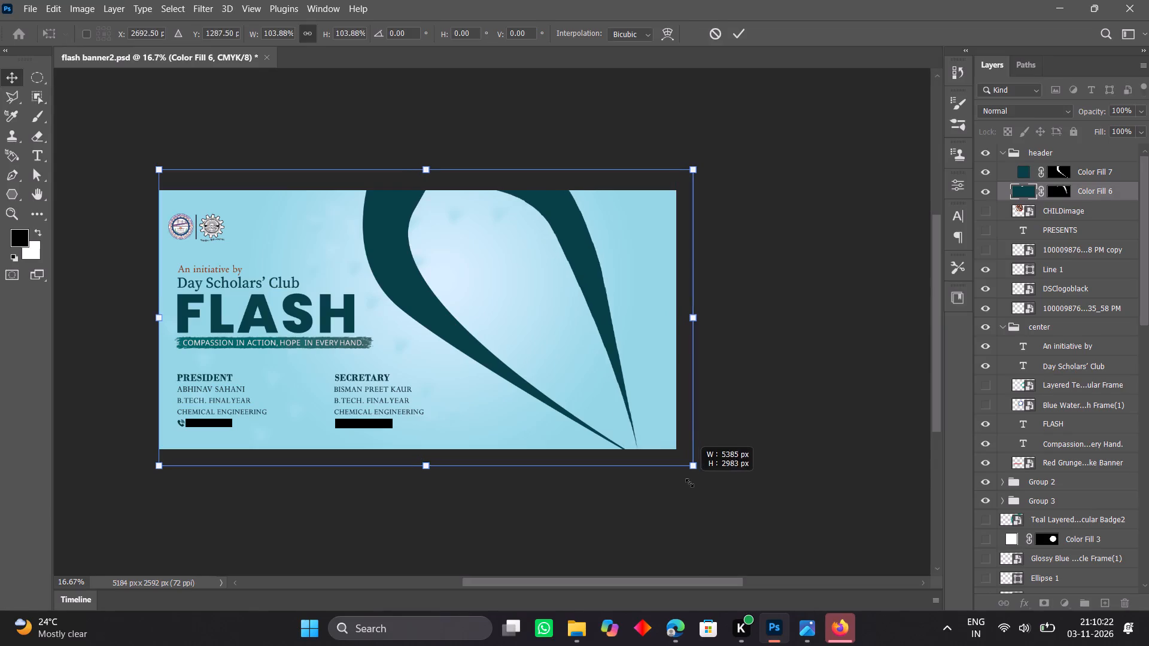
left_click_drag(689, 483, 685, 484)
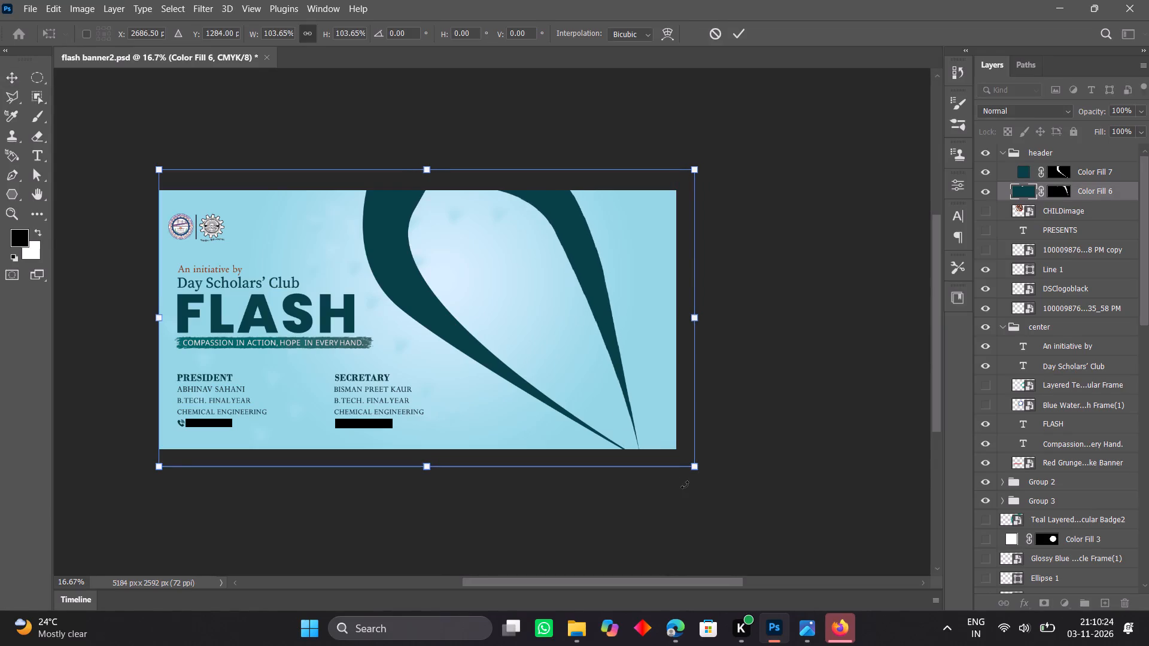
left_click_drag(576, 237, 566, 234)
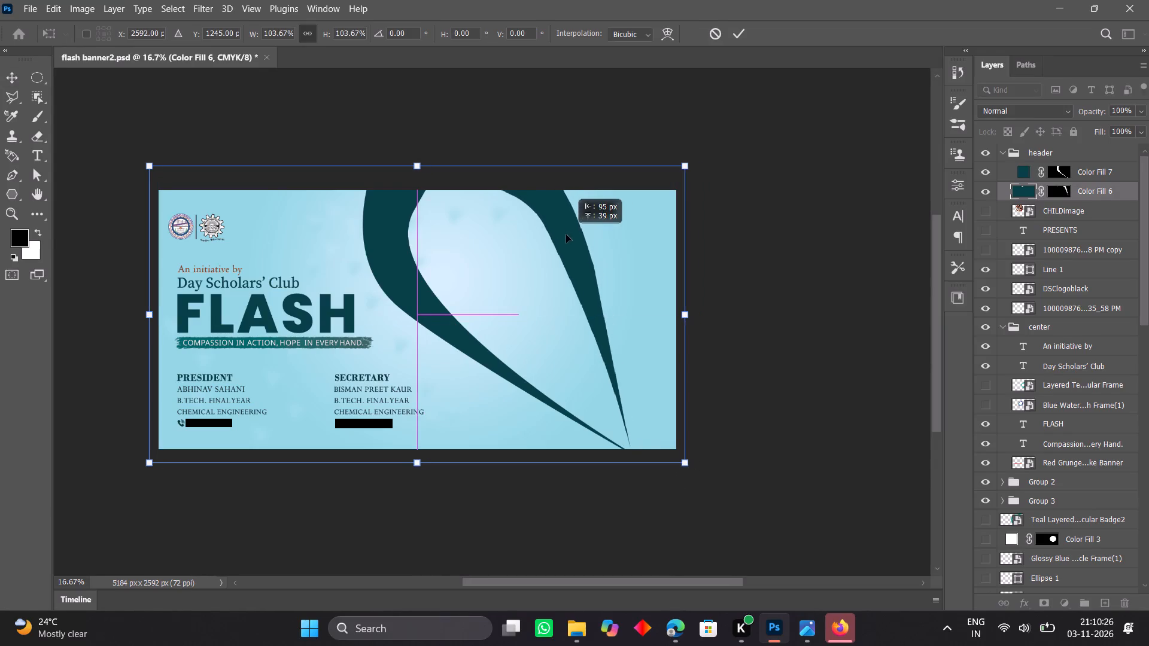
left_click_drag(566, 234, 568, 256)
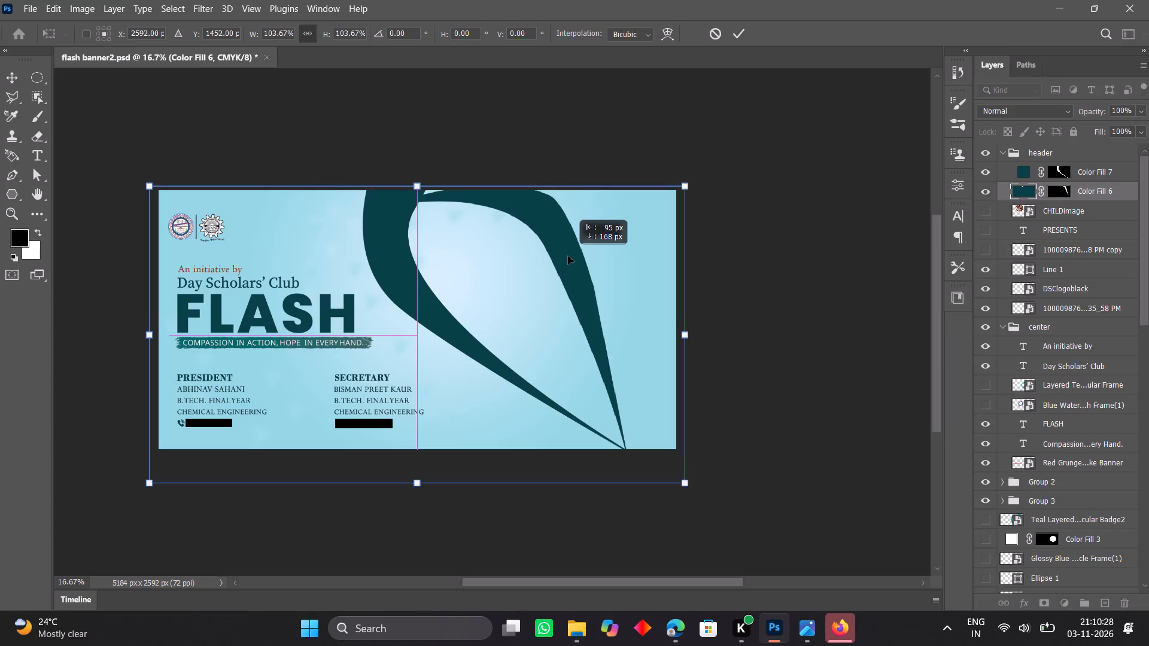
left_click_drag(568, 256, 564, 249)
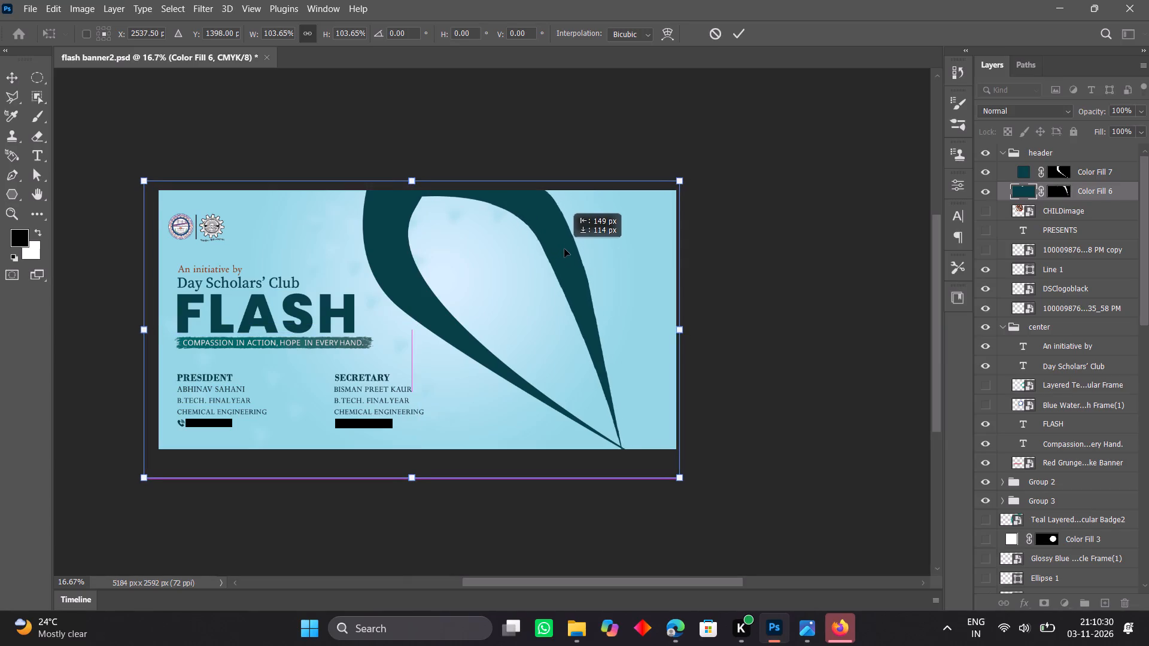
left_click_drag(564, 249, 570, 243)
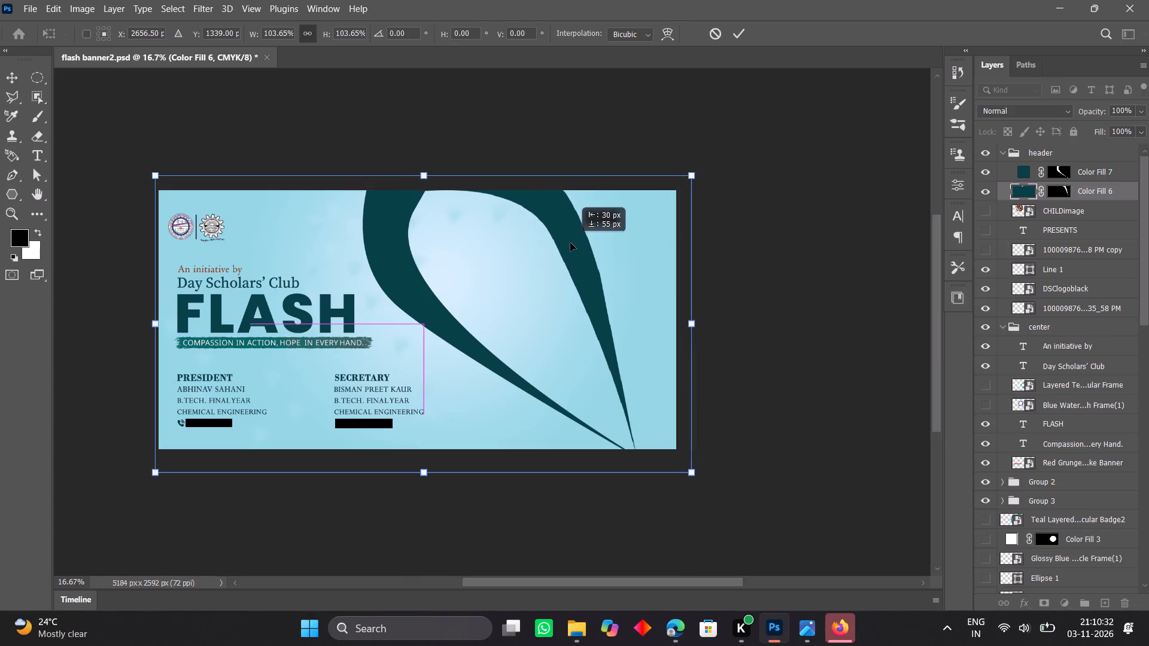
left_click_drag(570, 243, 570, 245)
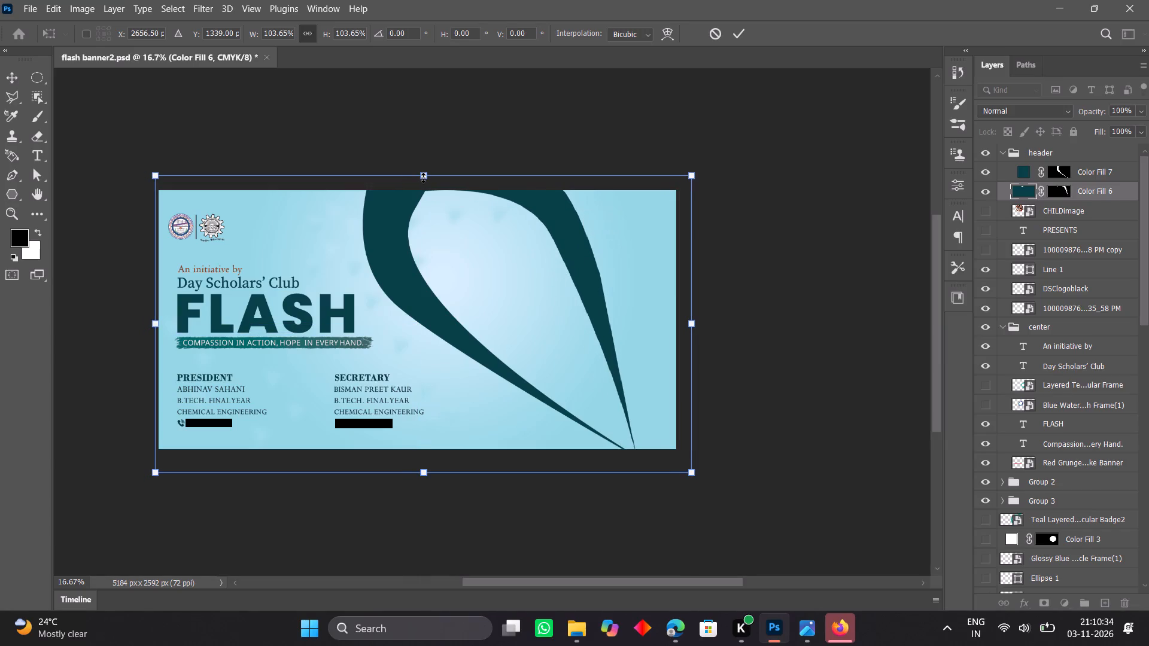
left_click_drag(423, 178, 425, 157)
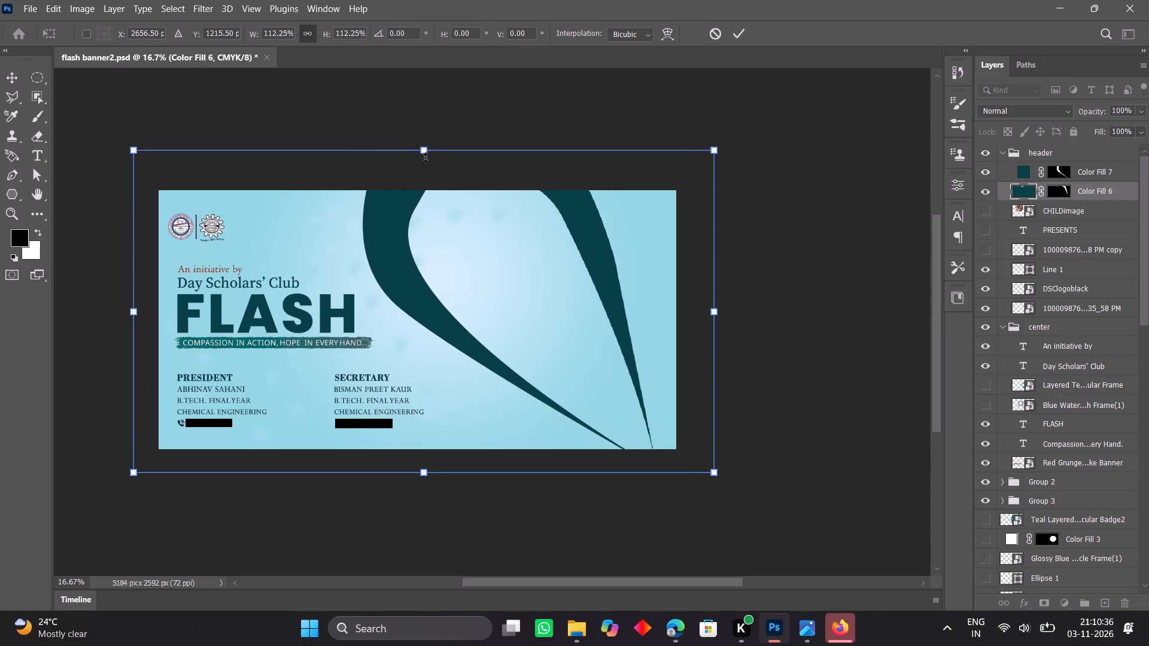
left_click(425, 152)
left_click_drag(425, 152, 425, 164)
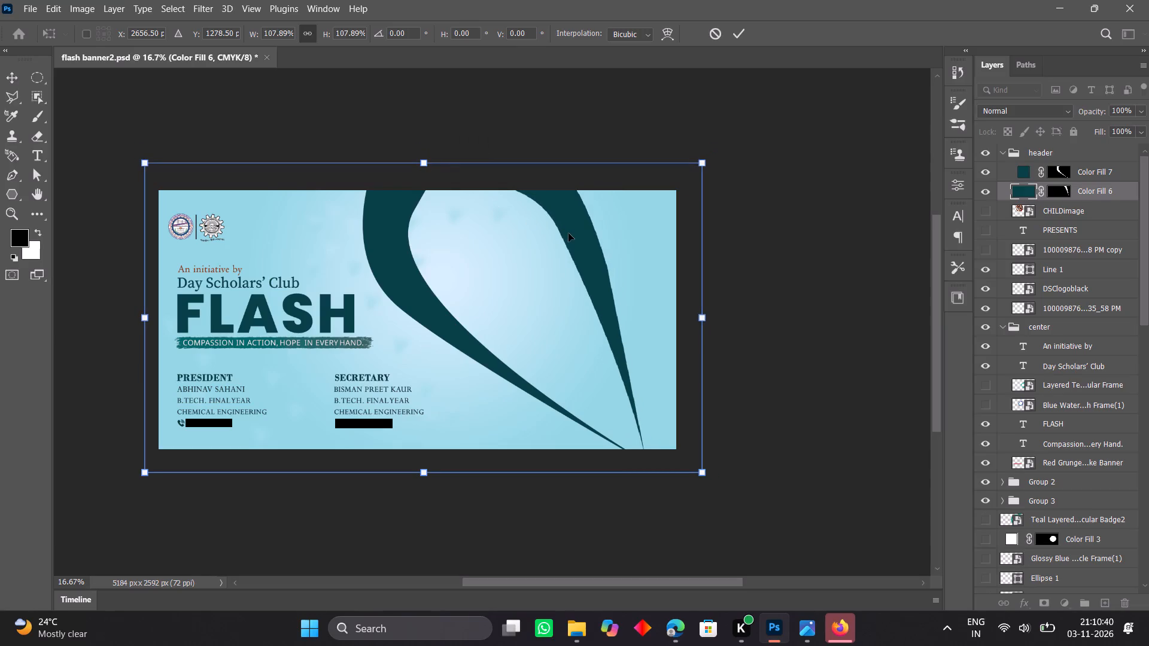
left_click_drag(569, 234, 555, 239)
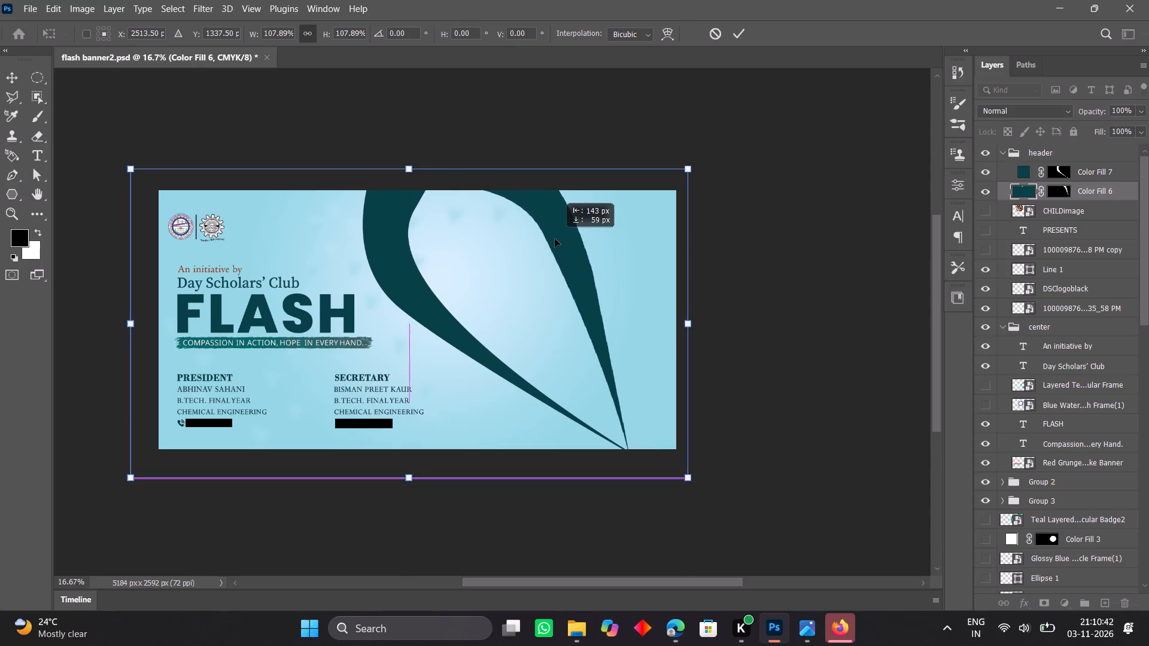
left_click_drag(555, 239, 555, 238)
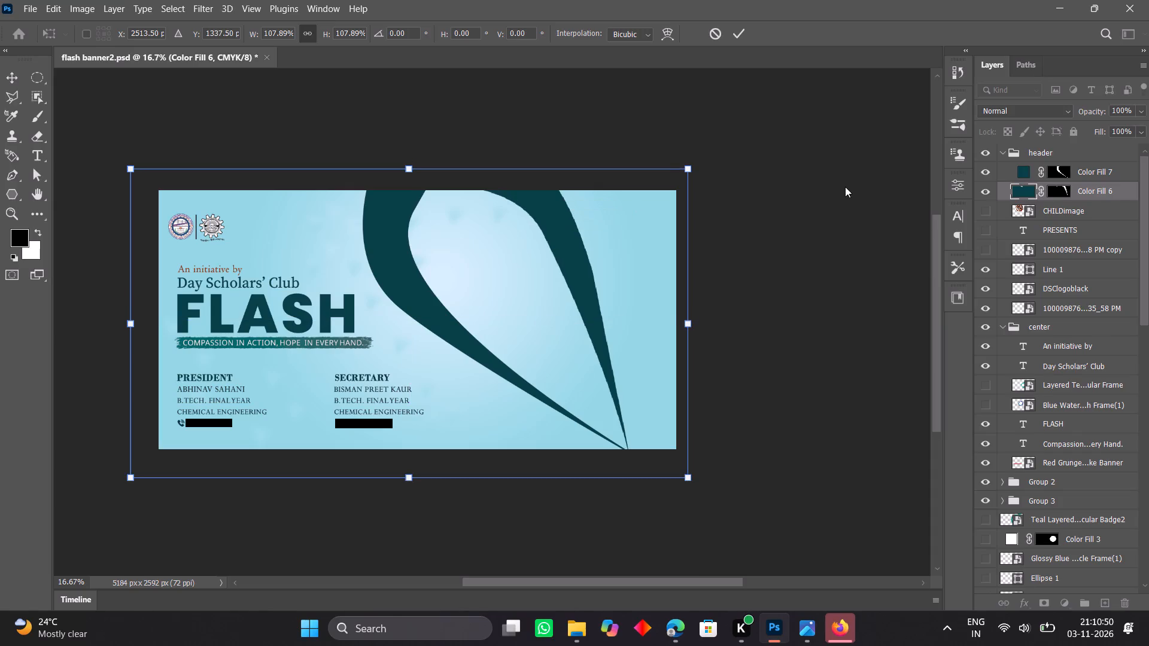
left_click(1115, 208)
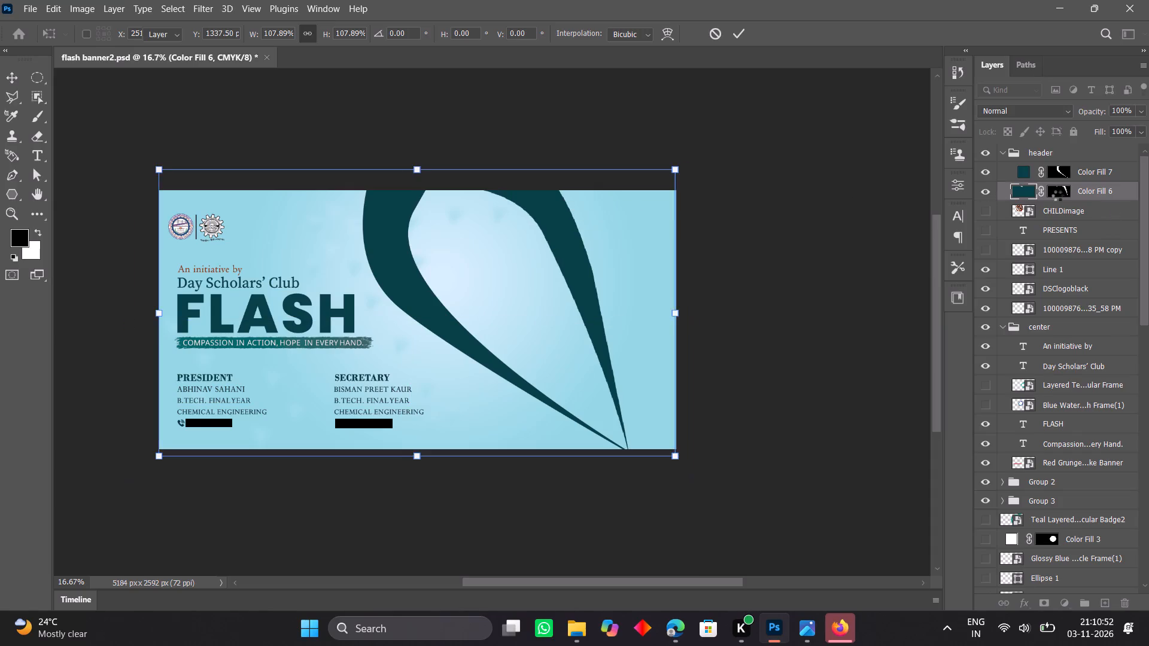
Show the CHILDimage layer, stacked just above Color Fill 6, and move the children's photo between the upper ends of the two bands.
left_click(986, 208)
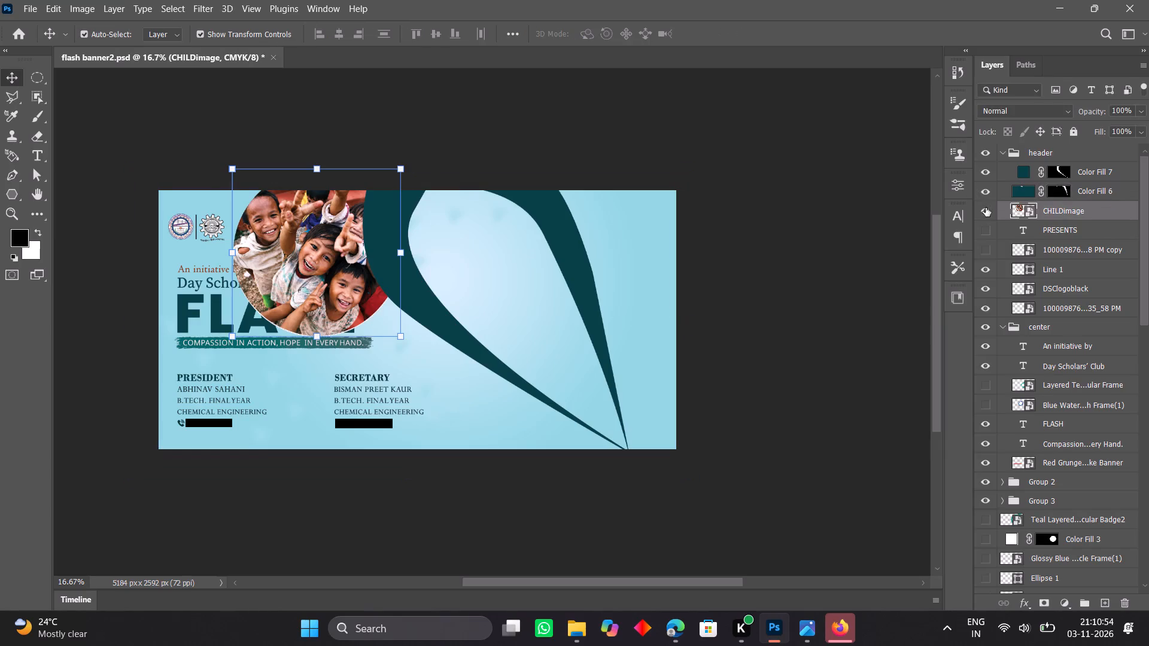
left_click_drag(1118, 211, 1121, 185)
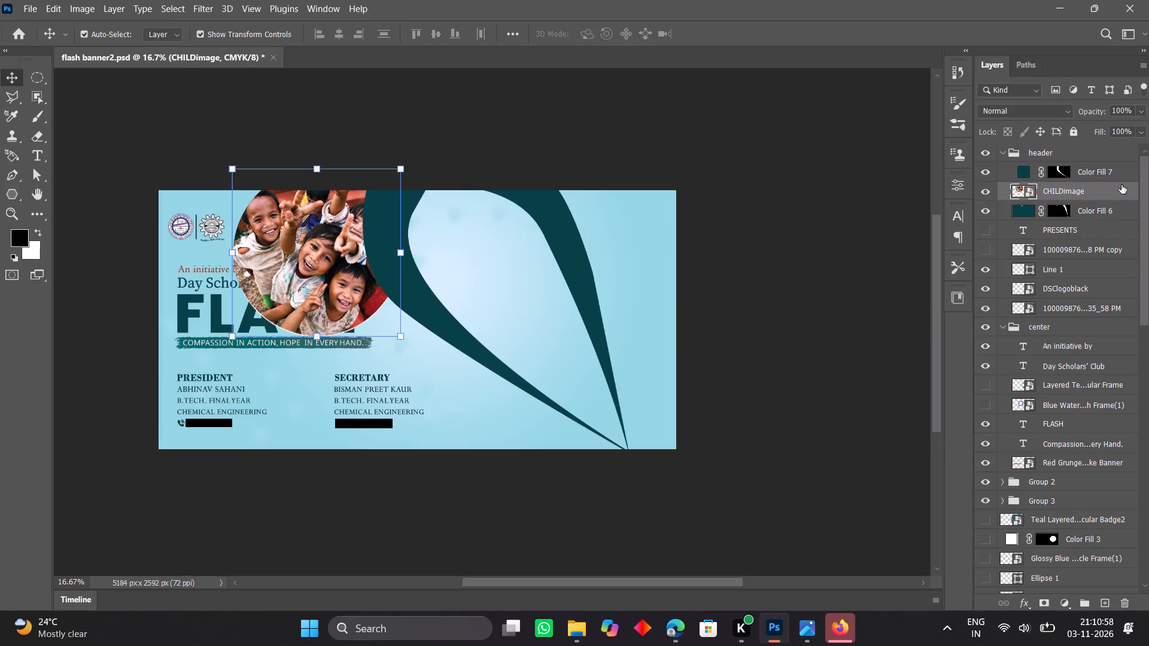
left_click_drag(326, 264, 432, 272)
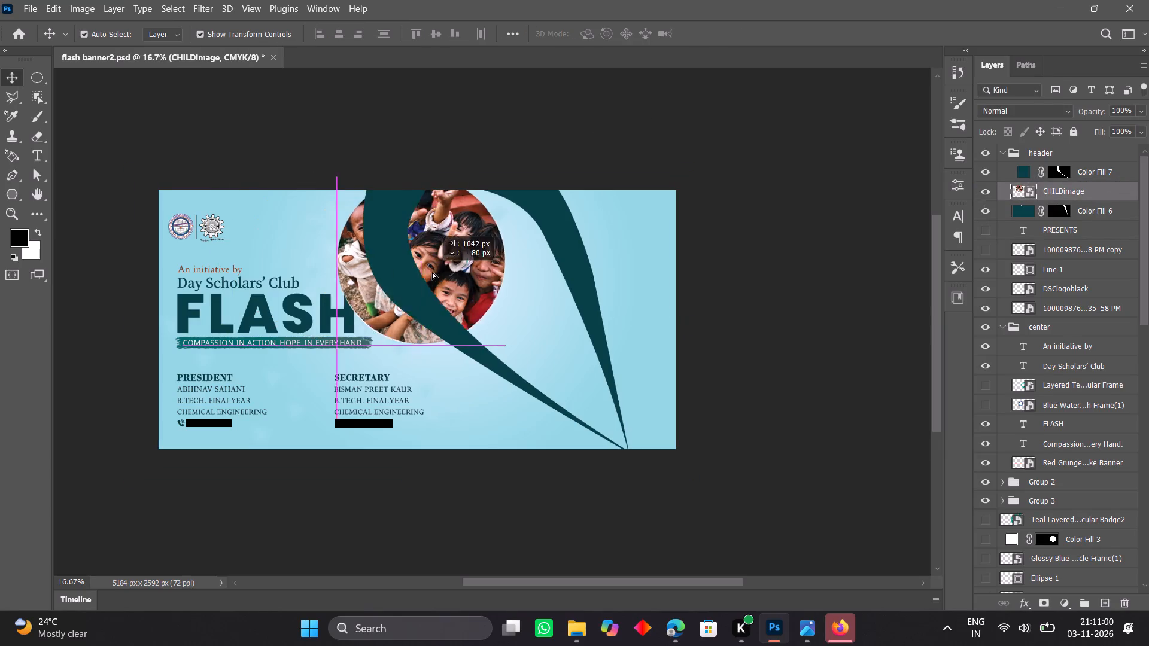
left_click_drag(432, 272, 483, 265)
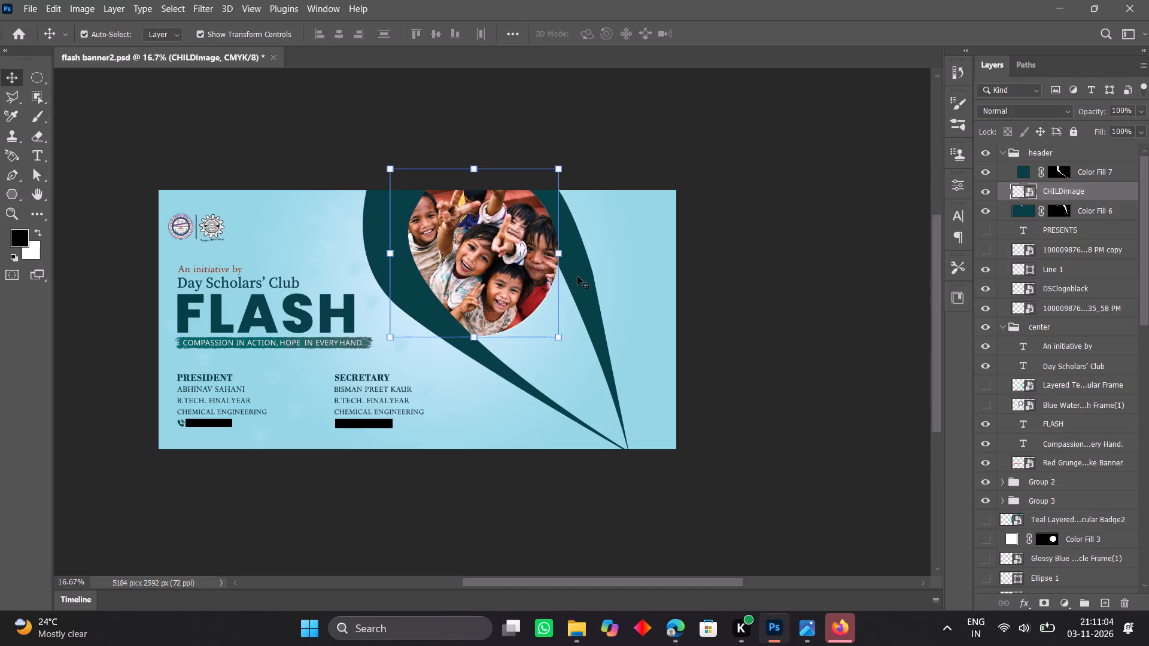
Try the CHILDimage layer above both teal bands, and restack it directly below Color Fill 6 so both bands overlap the photo.
left_click_drag(6, 80, 433, 189)
left_click(588, 270)
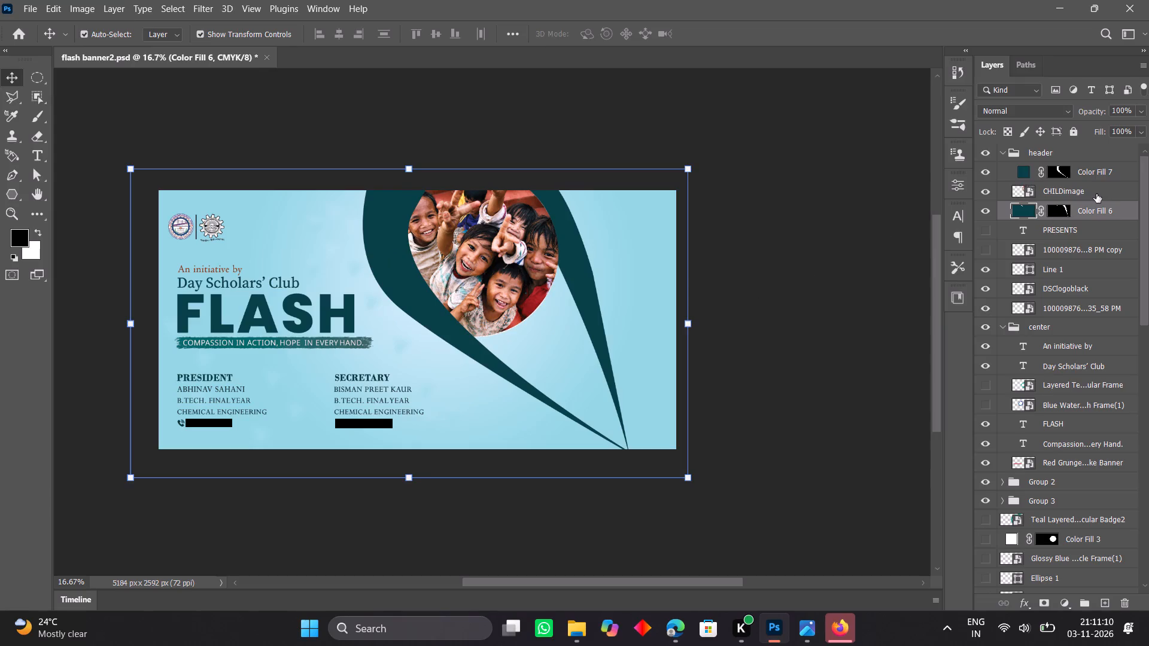
left_click_drag(1096, 194, 1099, 164)
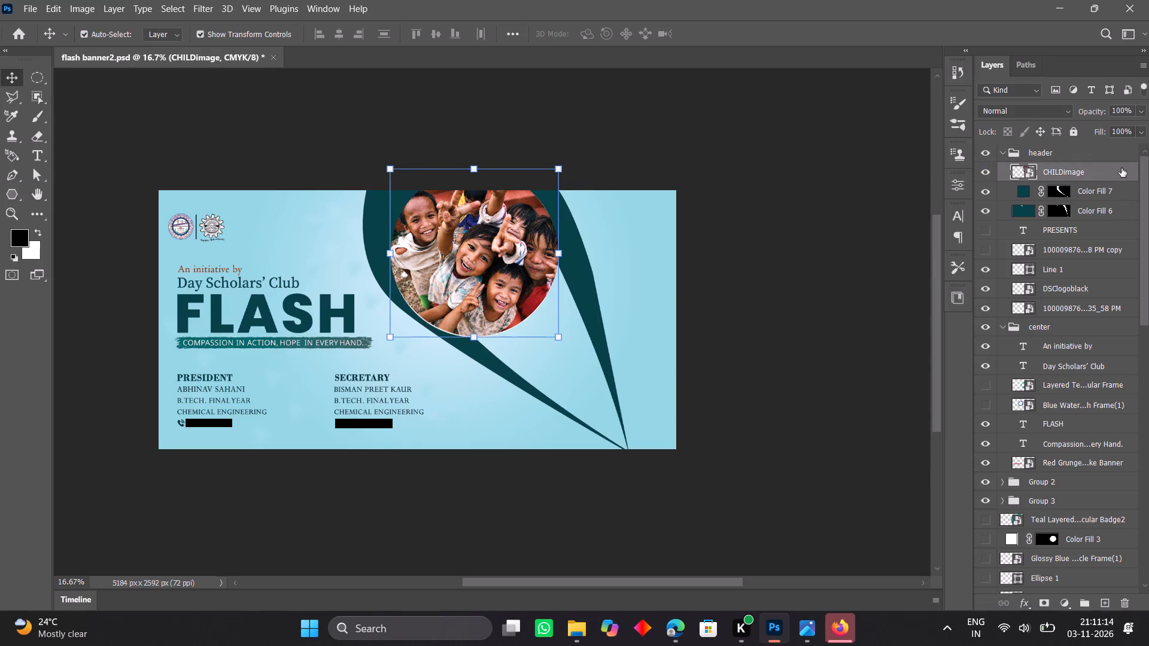
left_click_drag(1121, 168, 1119, 216)
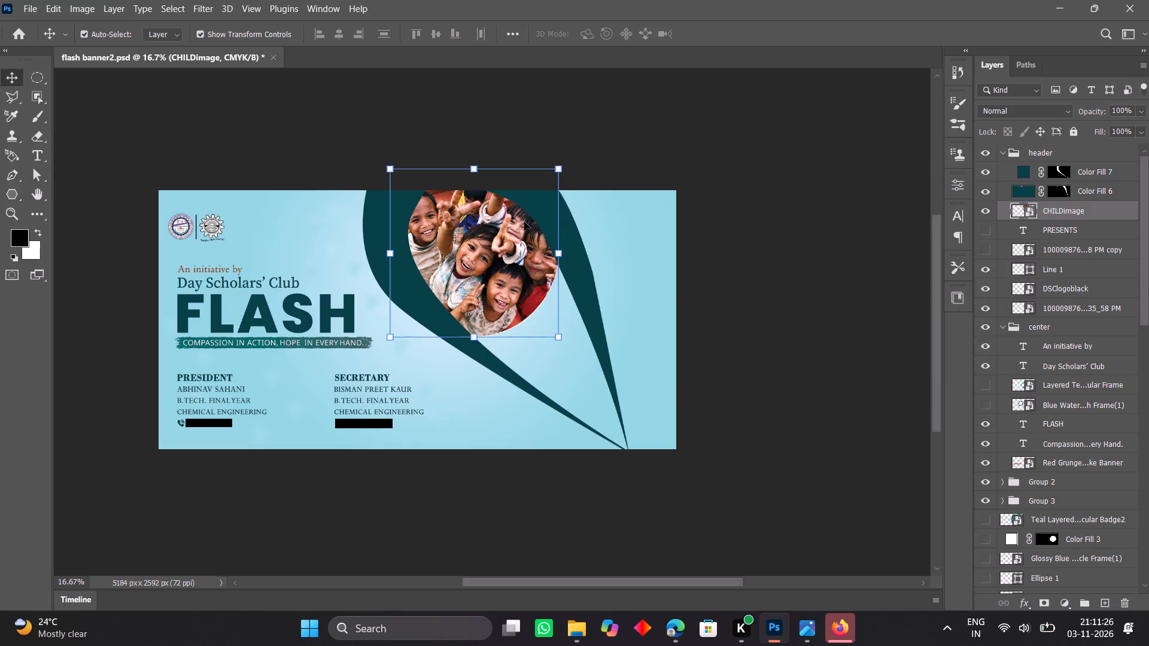
Scale the children's photo down proportionally to about 123.25% and position it against the inner edge of the Color Fill 7 band.
left_click_drag(558, 338, 551, 328)
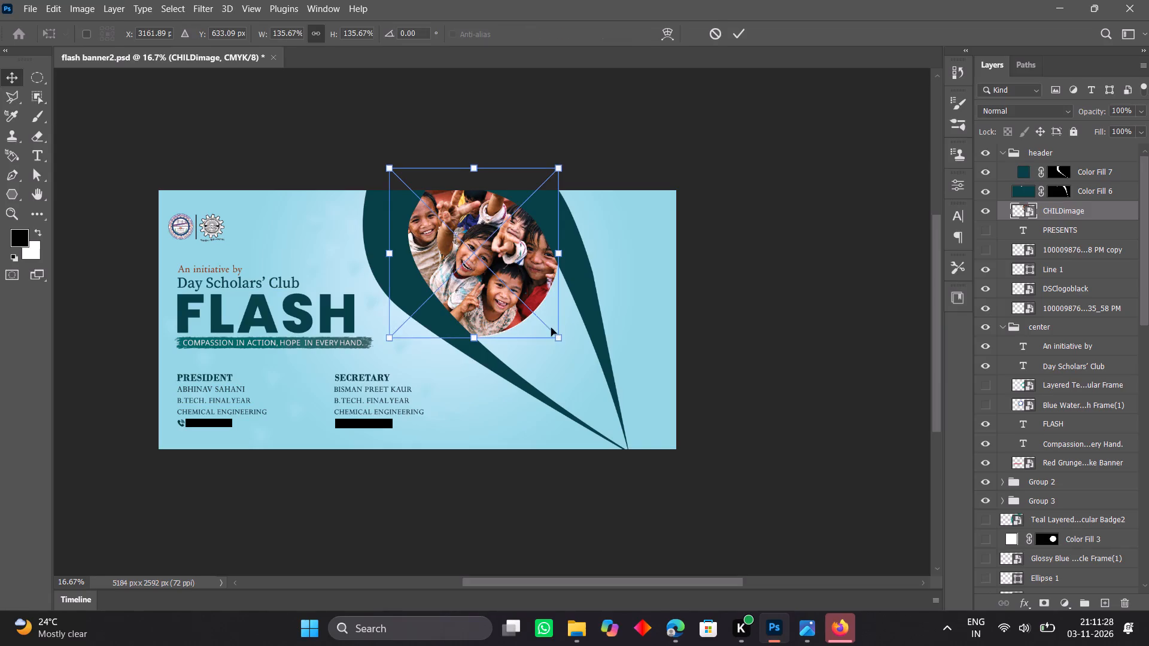
left_click_drag(551, 328, 546, 319)
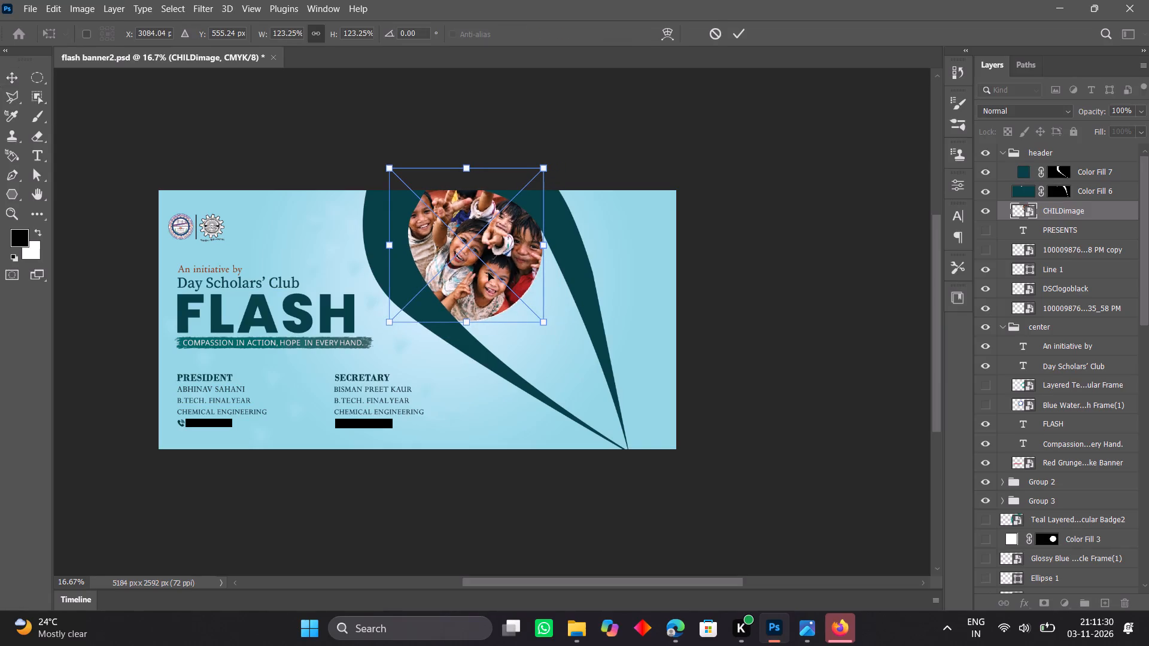
left_click_drag(488, 273, 501, 274)
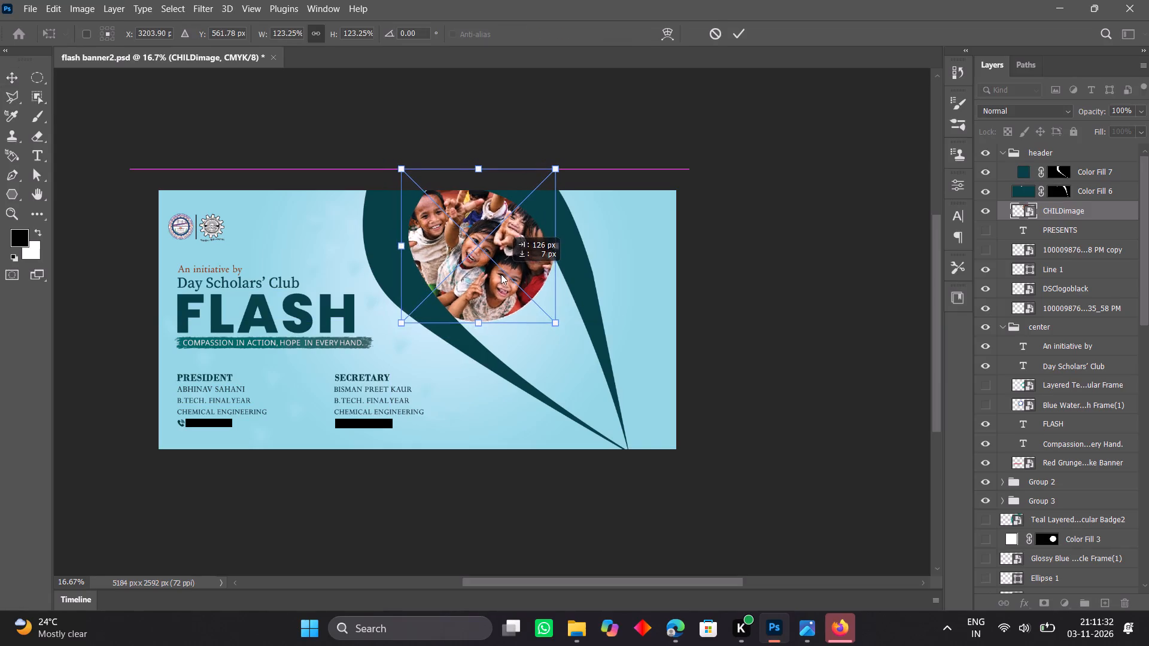
left_click_drag(501, 274, 494, 276)
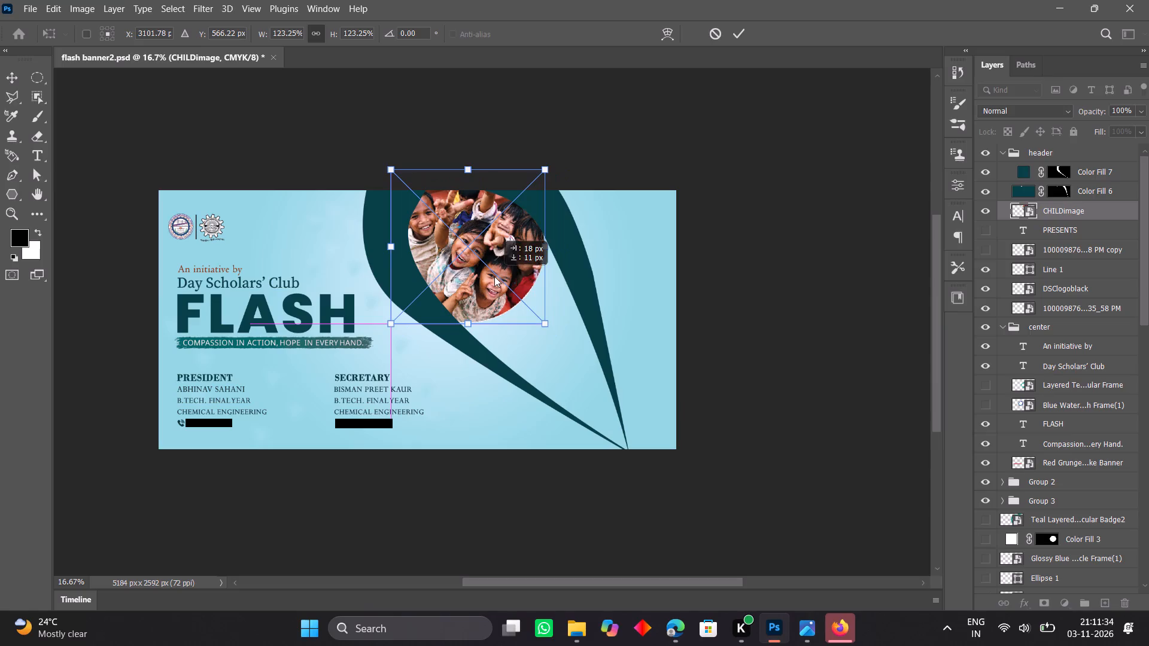
left_click_drag(494, 276, 495, 277)
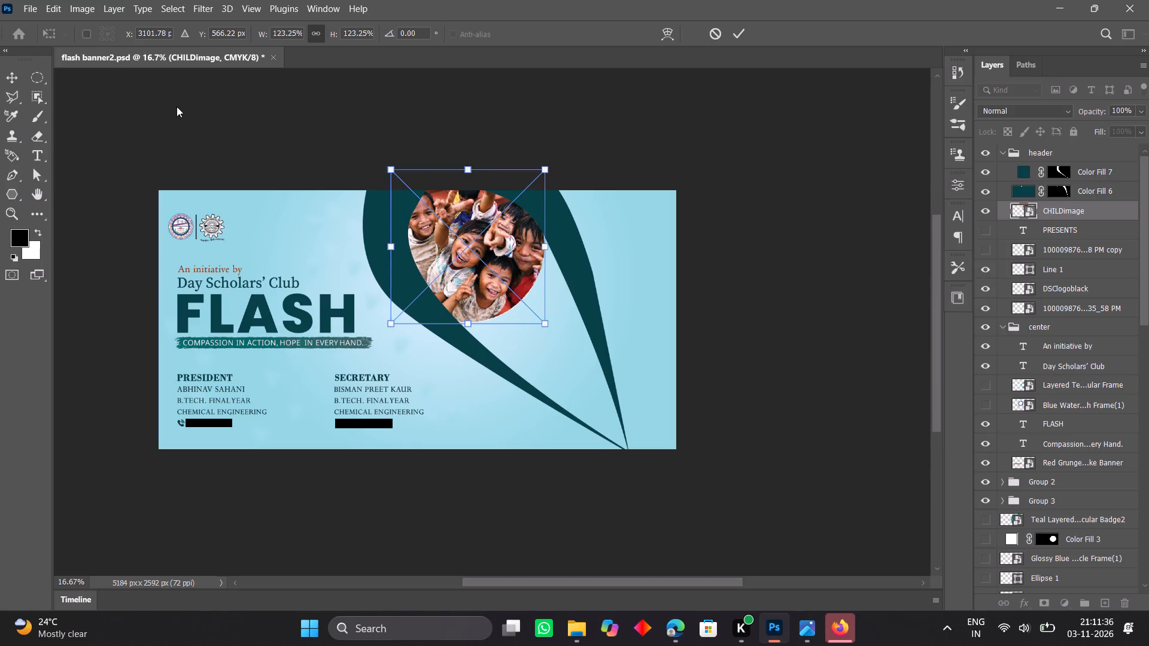
left_click(11, 74)
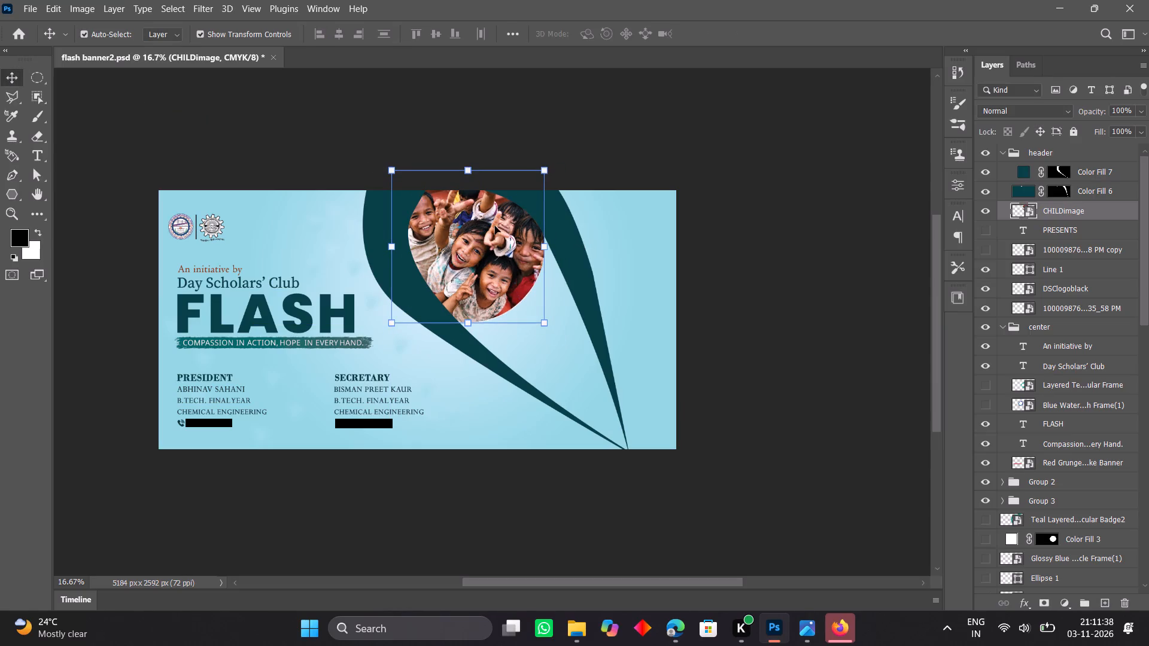
Nudge the Color Fill 6 band about 15 pixels to the right.
left_click(573, 242)
key("Right")
key("Right")
key("Right")
key("Right")
key("Right")
key("Right")
key("Right")
key("Right")
key("Right")
key("Right")
key("Right")
key("Right")
key("Right")
key("Right")
key("Right")
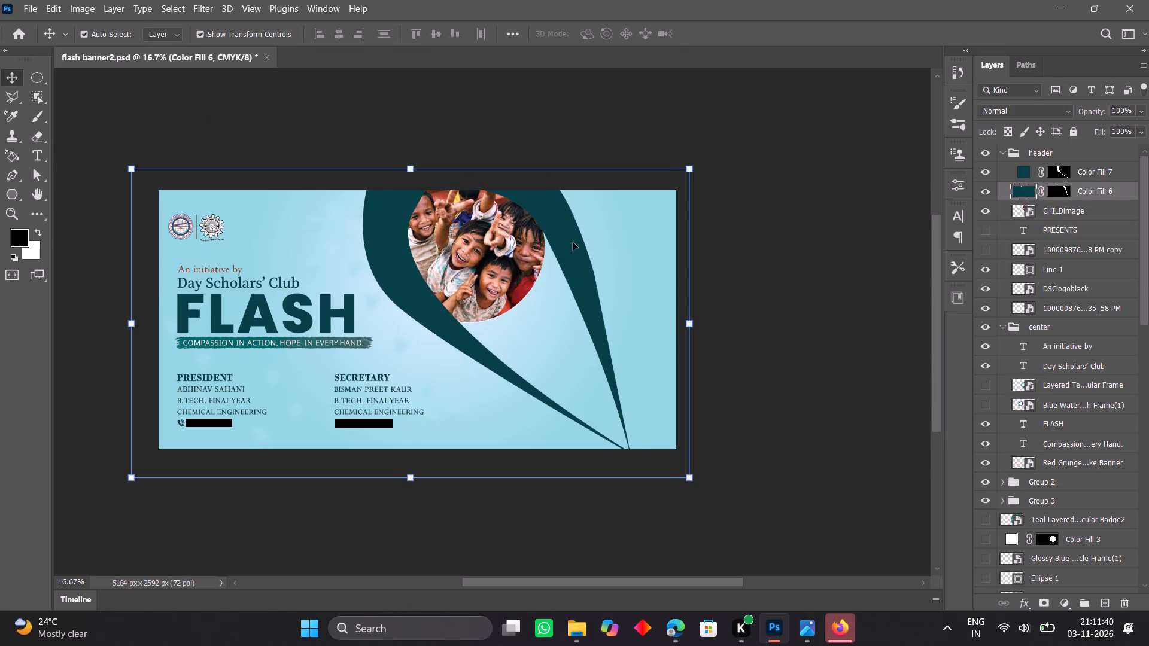
Nudge the Color Fill 6 band further right so its lower tip moves clear of the Color Fill 7 band's tip.
key("Right")
key("Right")
key("Right")
key("Right")
key("Right")
key("Right")
key("Right")
key("Right")
key("Right")
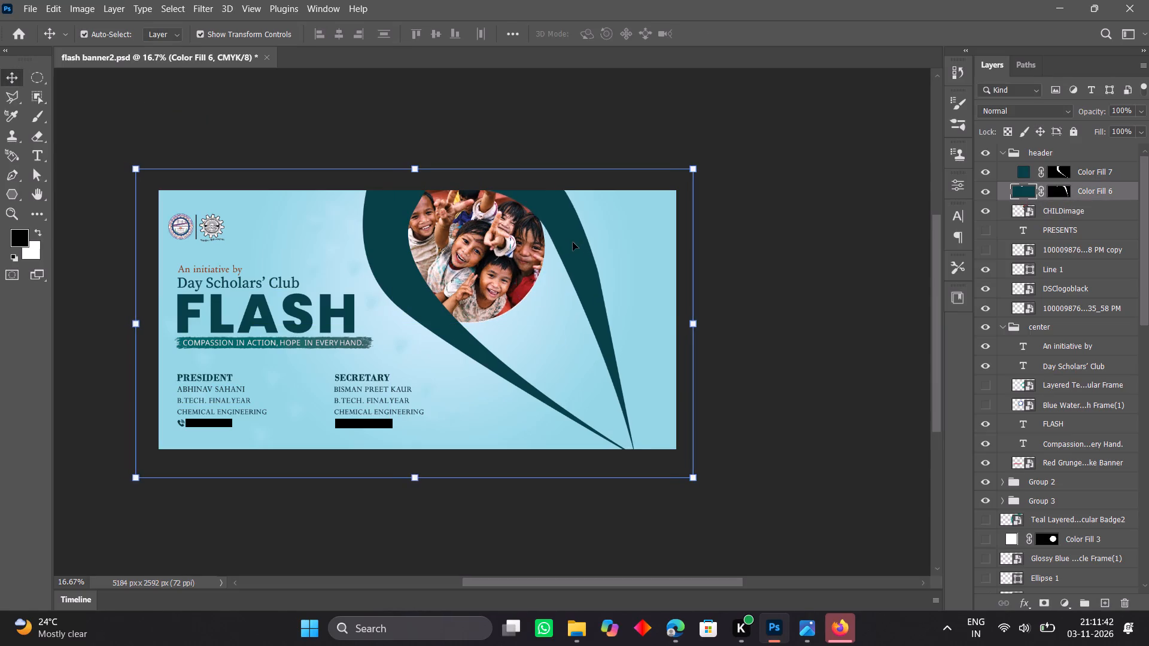
key("Right")
key("Right")
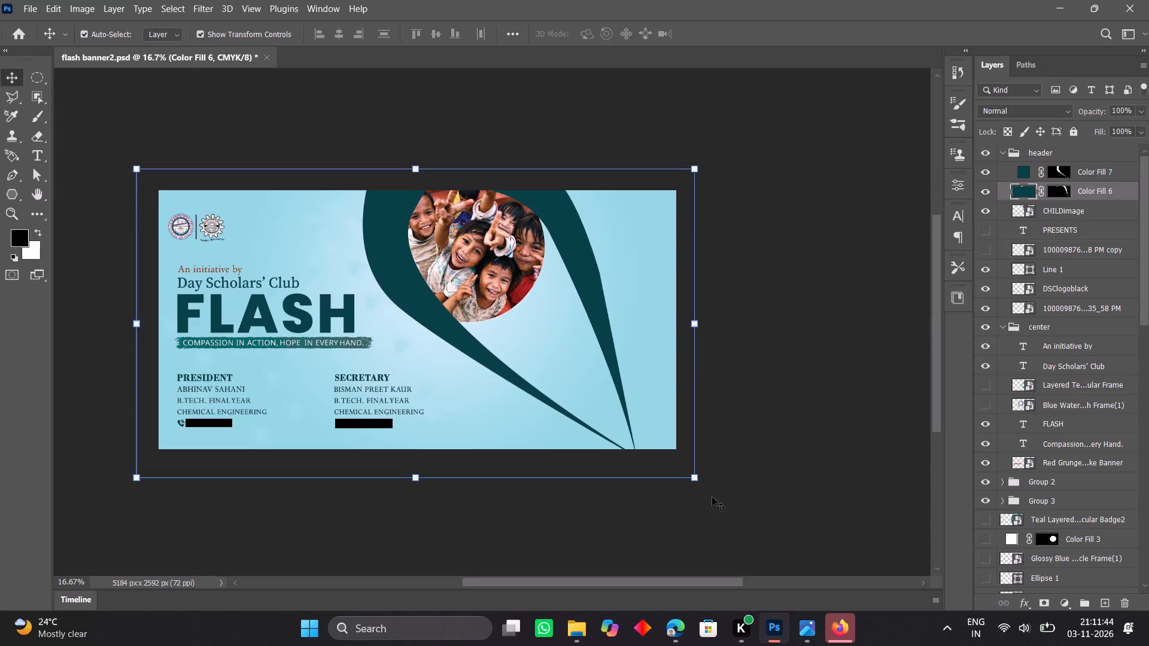
Rotate the Color Fill 6 band about 3.08° clockwise, nudging it slightly right and up so its lower tip meets the Color Fill 7 band's tip.
left_click_drag(708, 487, 699, 489)
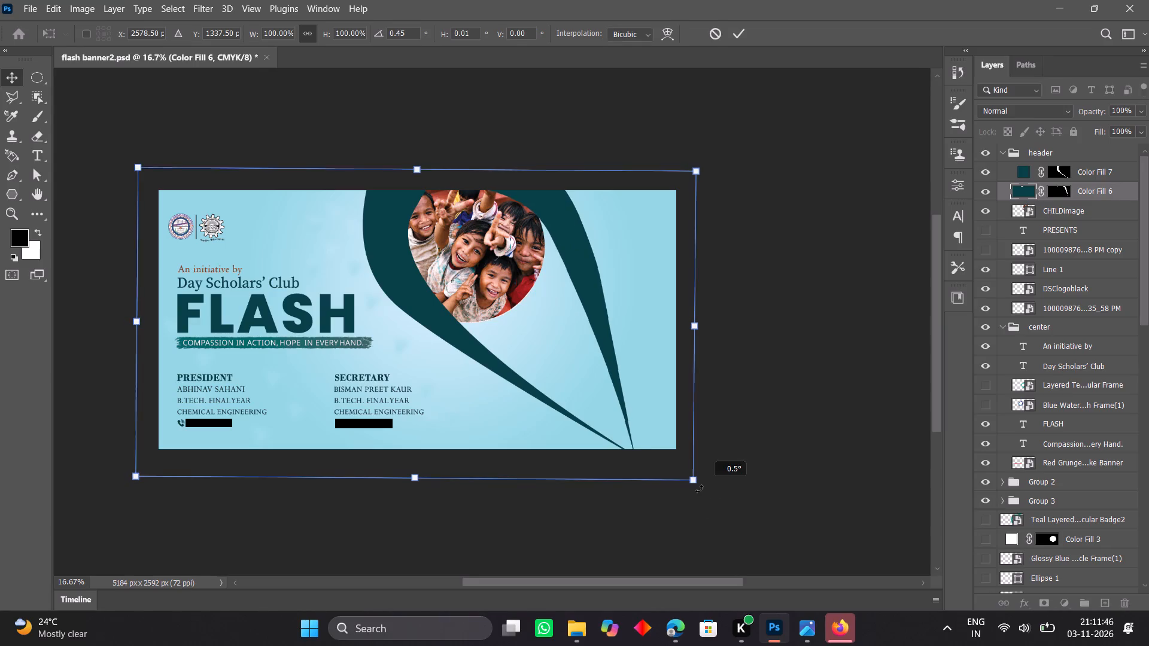
left_click_drag(699, 489, 696, 488)
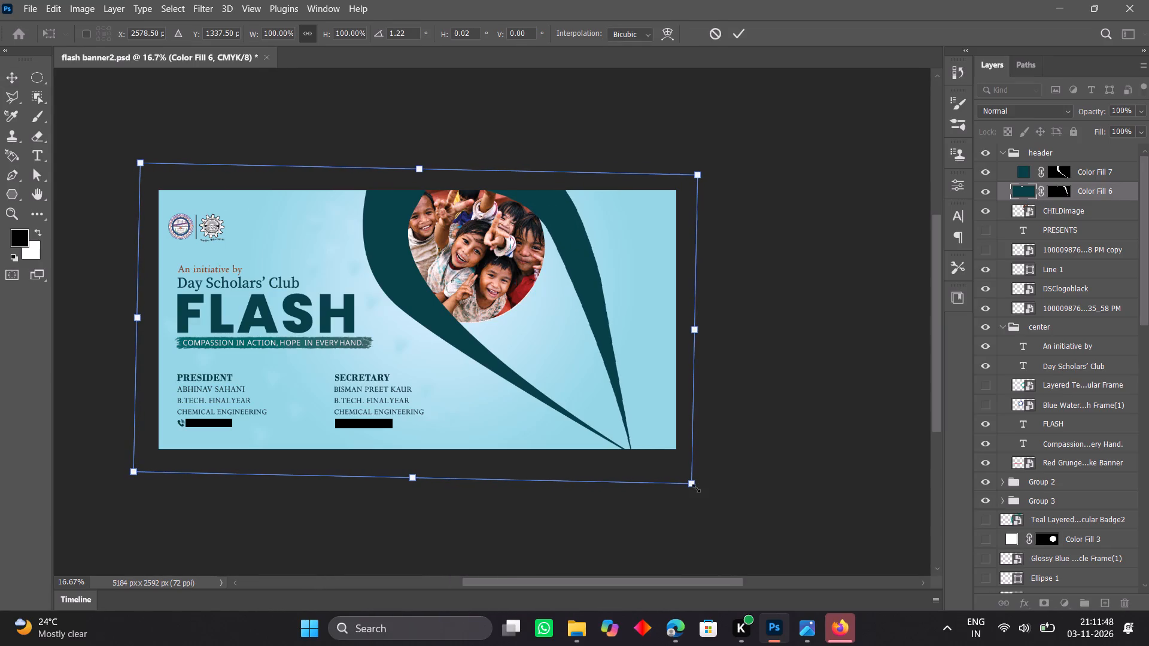
key("Right")
key("Right")
key("Right")
key("Up")
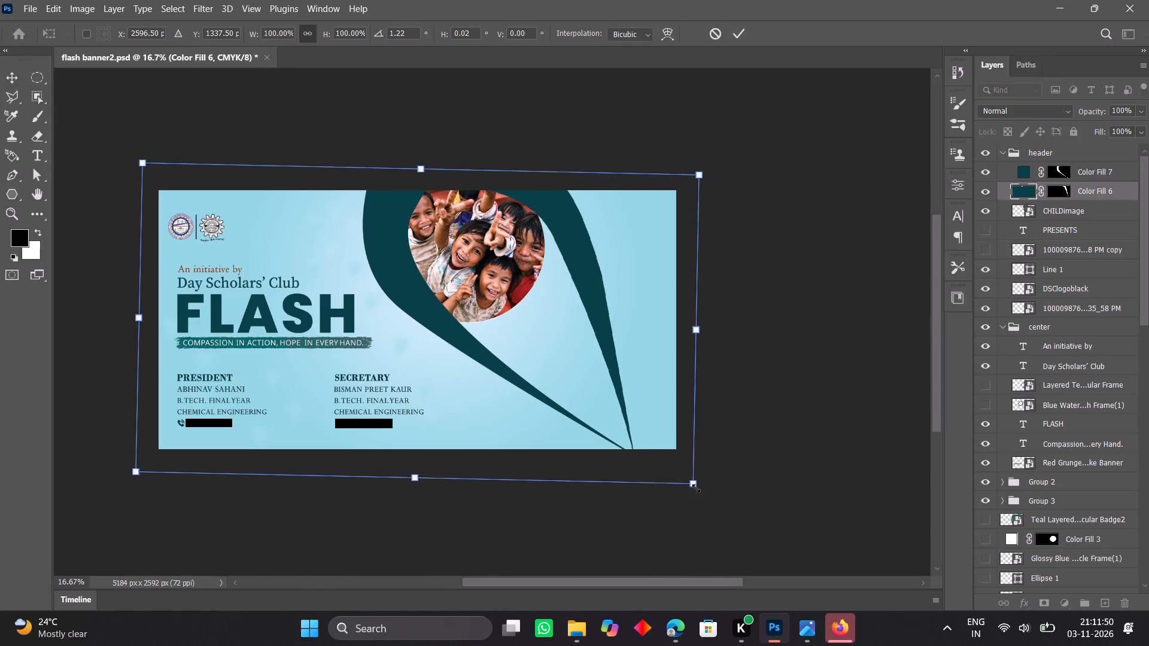
key("Up")
key("Right")
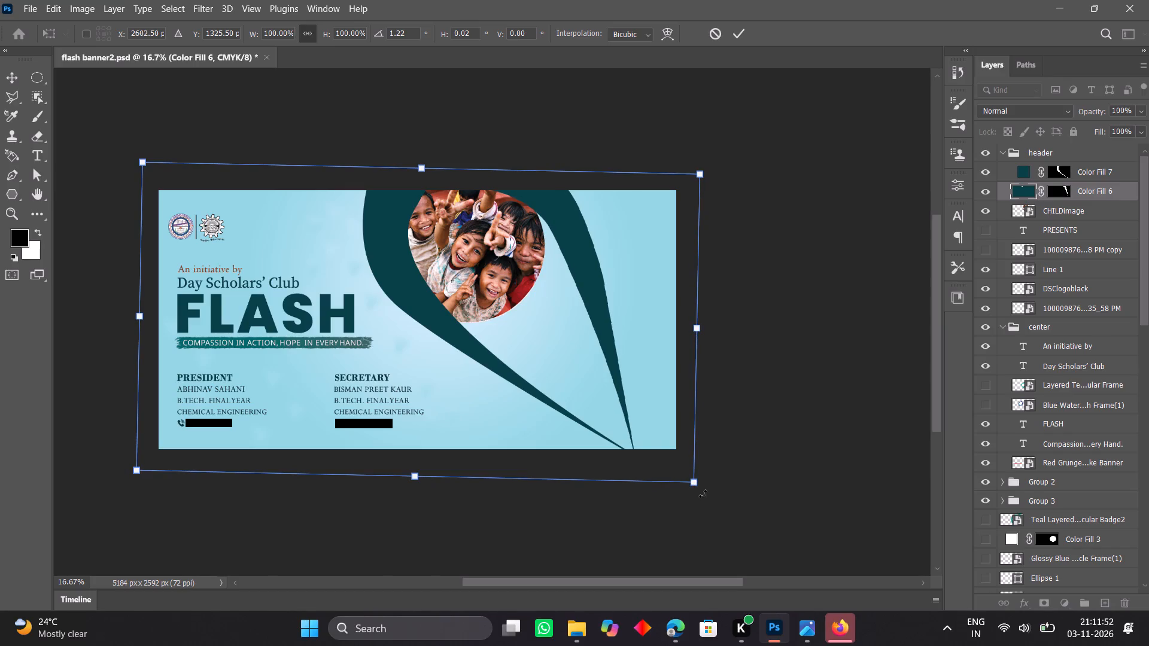
left_click_drag(703, 493, 692, 497)
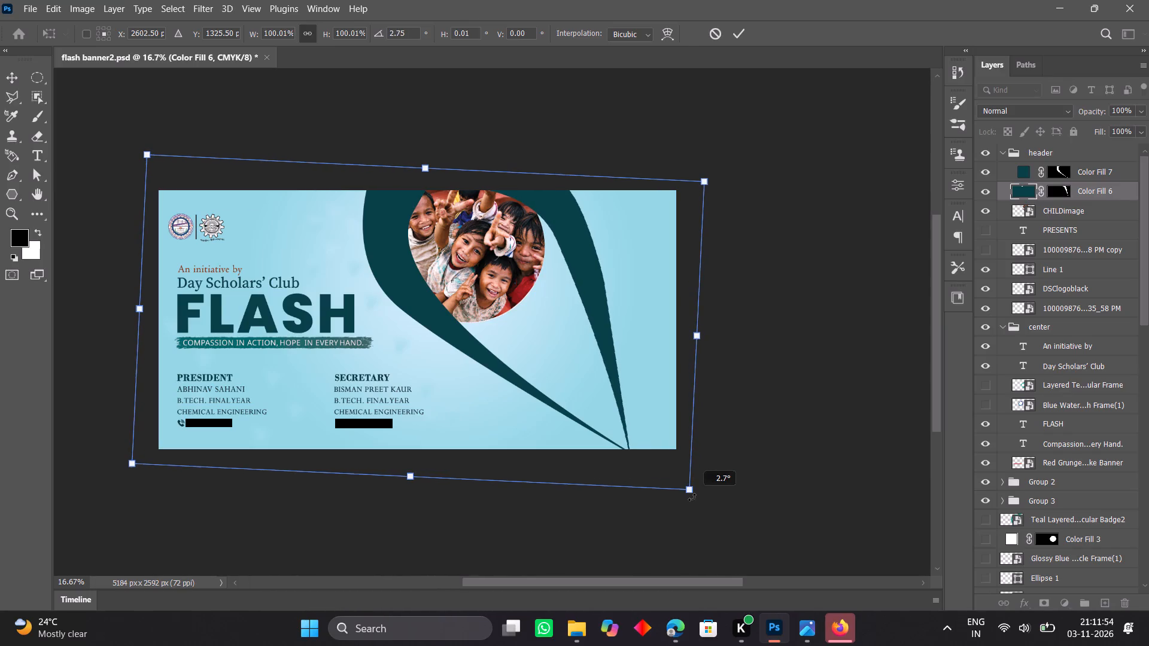
left_click_drag(692, 497, 688, 497)
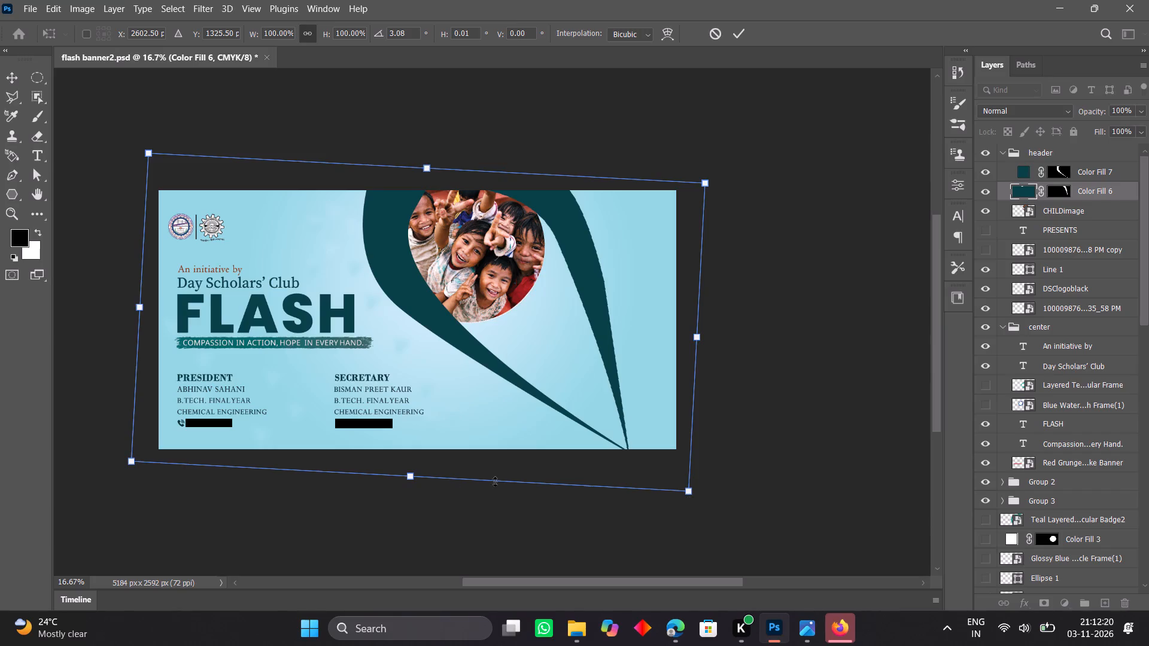
left_click(466, 277)
left_click(11, 80)
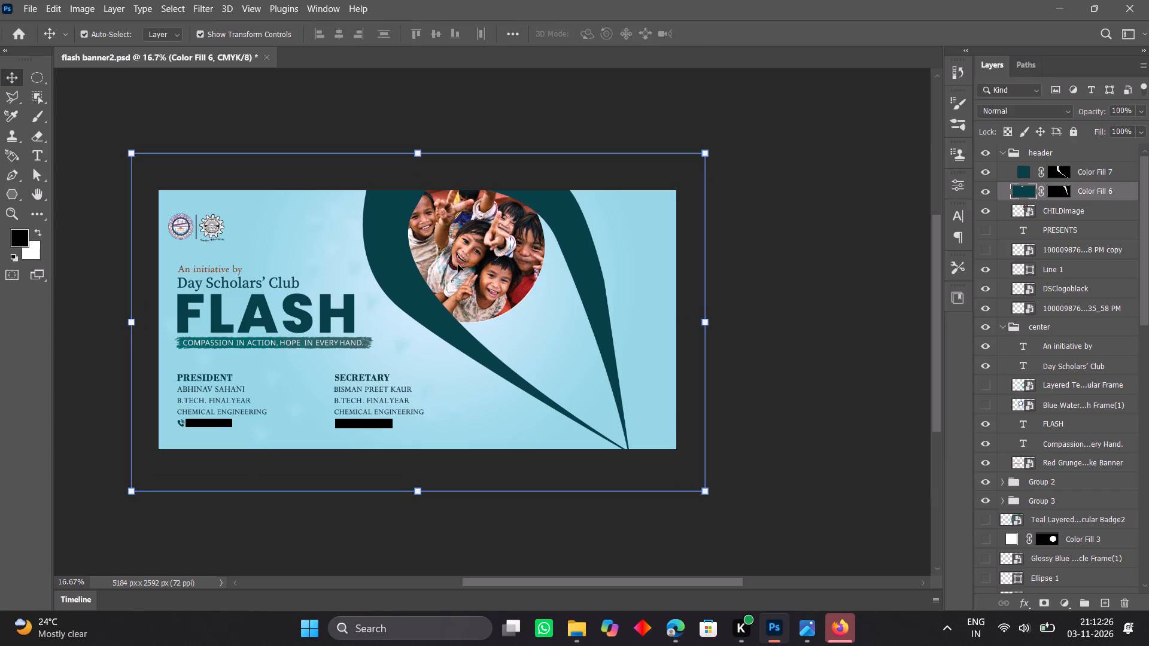
Move the children's photo slightly right, closer to the inner edge of the Color Fill 6 band.
left_click_drag(463, 264, 470, 263)
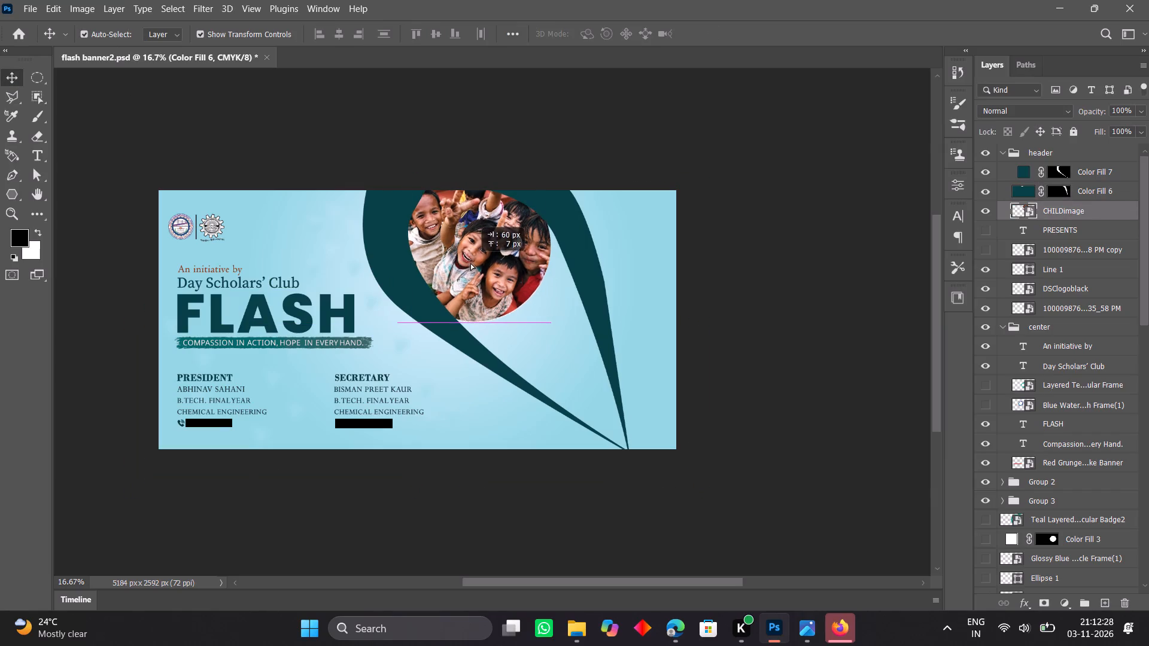
left_click_drag(470, 263, 472, 264)
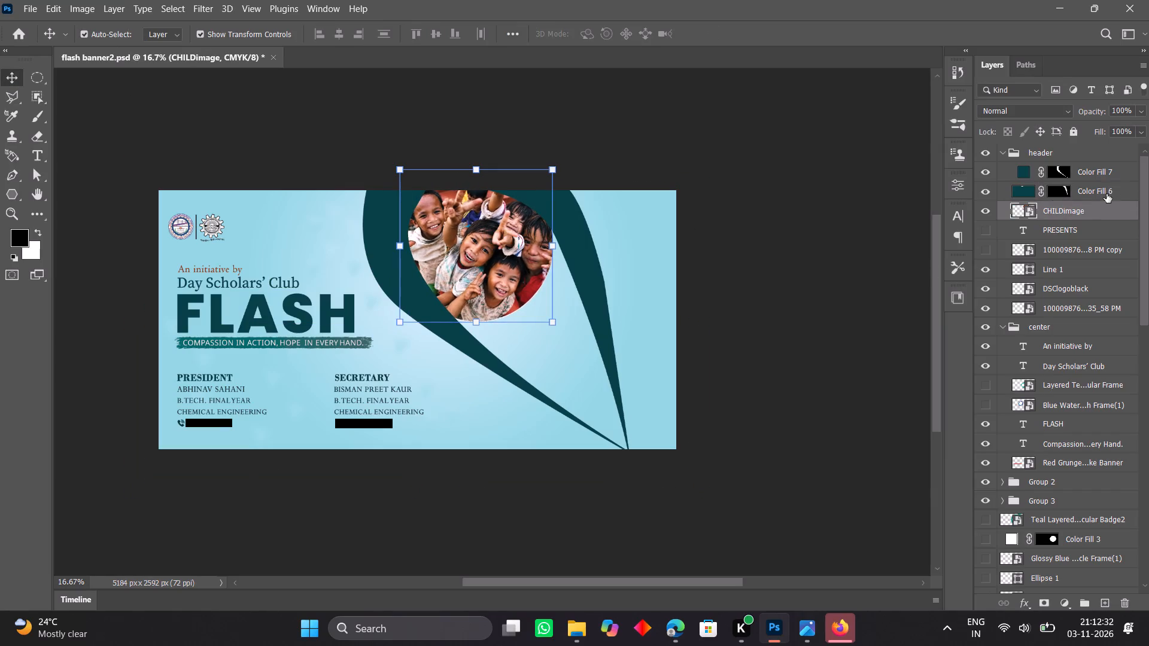
Add a layer mask to the CHILDimage layer and try a white-to-transparent linear gradient from the photo's lower-right edge inward.
left_click(1048, 603)
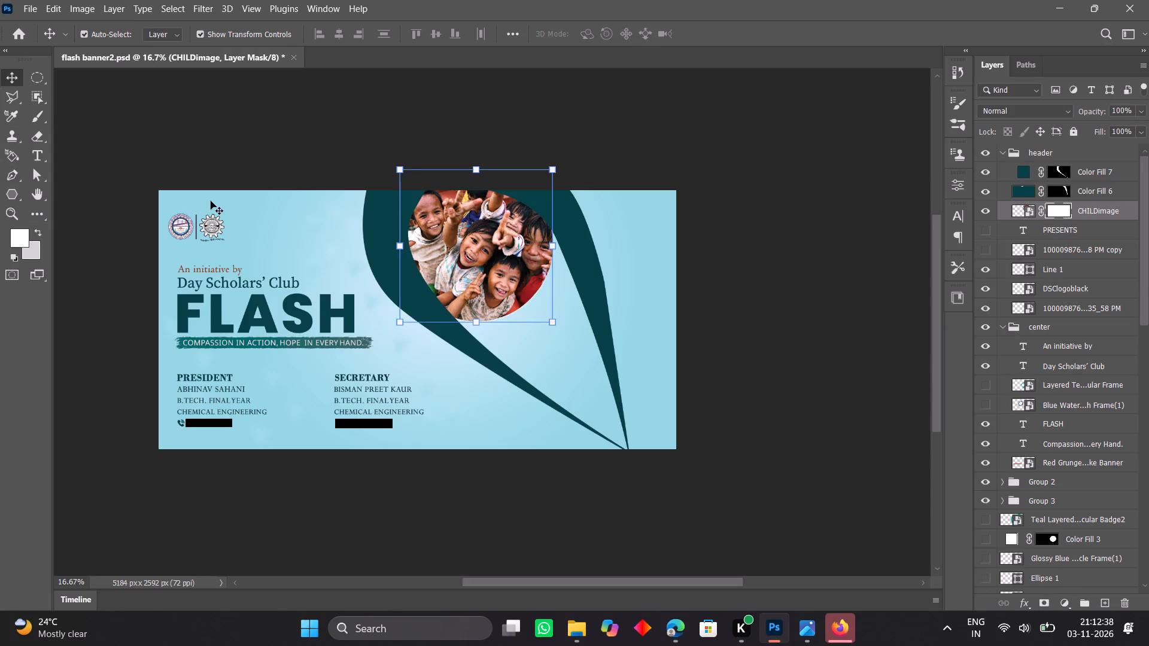
key("g")
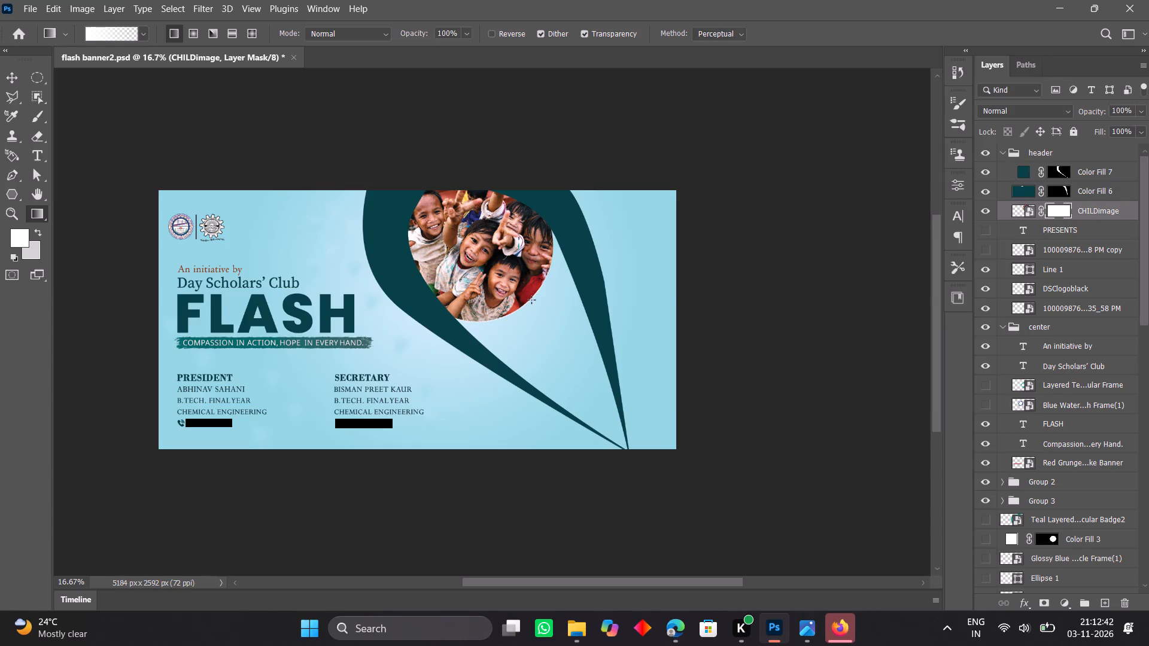
left_click_drag(528, 303, 507, 272)
left_click(17, 237)
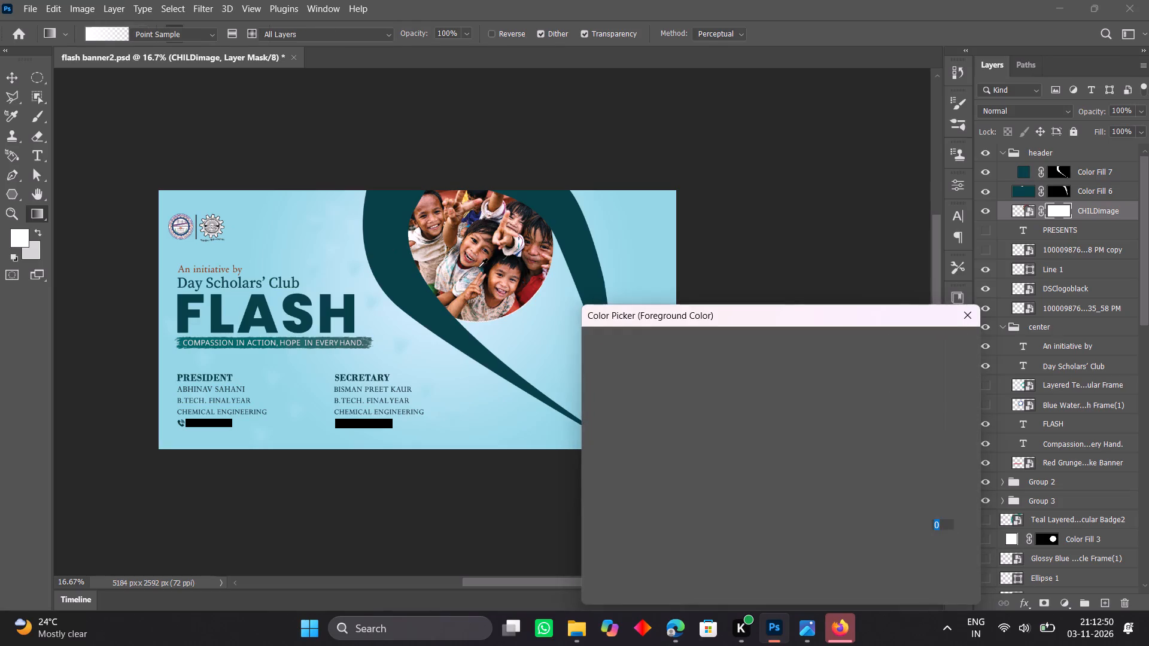
left_click(473, 325)
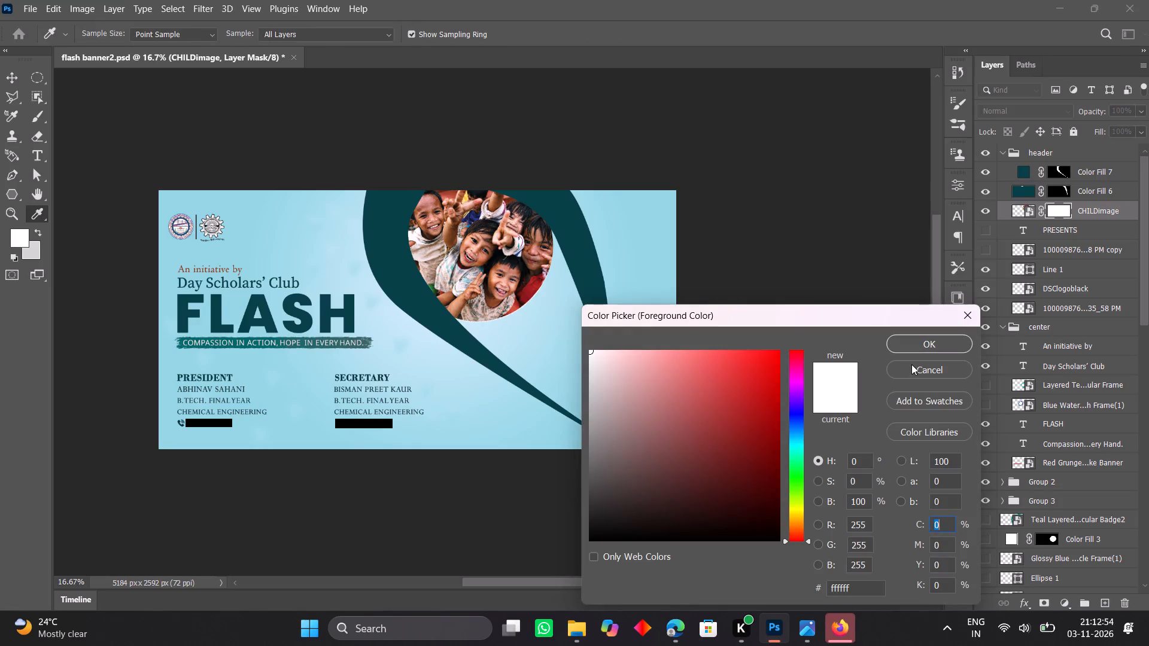
left_click(917, 347)
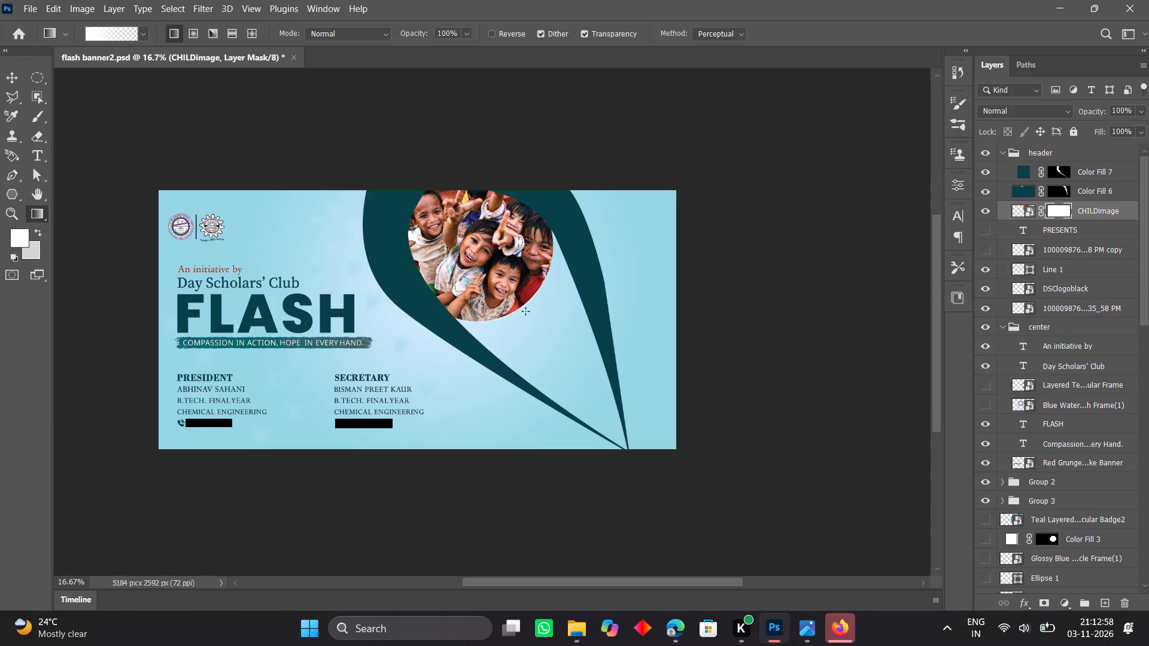
left_click_drag(525, 311, 501, 276)
Swap the foreground to light grey and draw linear gradients on the CHILDimage mask from outside the photo's lower-right edge up across it.
left_click(38, 227)
left_click(38, 231)
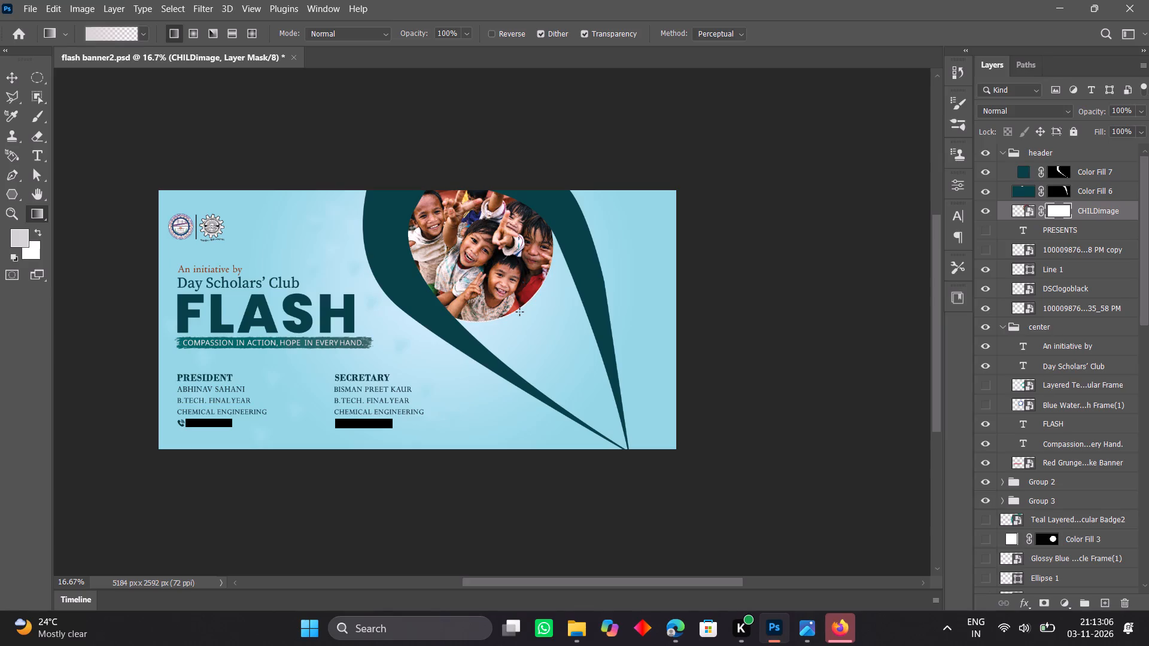
left_click_drag(519, 312, 501, 283)
left_click_drag(532, 321, 503, 272)
left_click_drag(503, 272, 493, 255)
left_click_drag(548, 342, 464, 210)
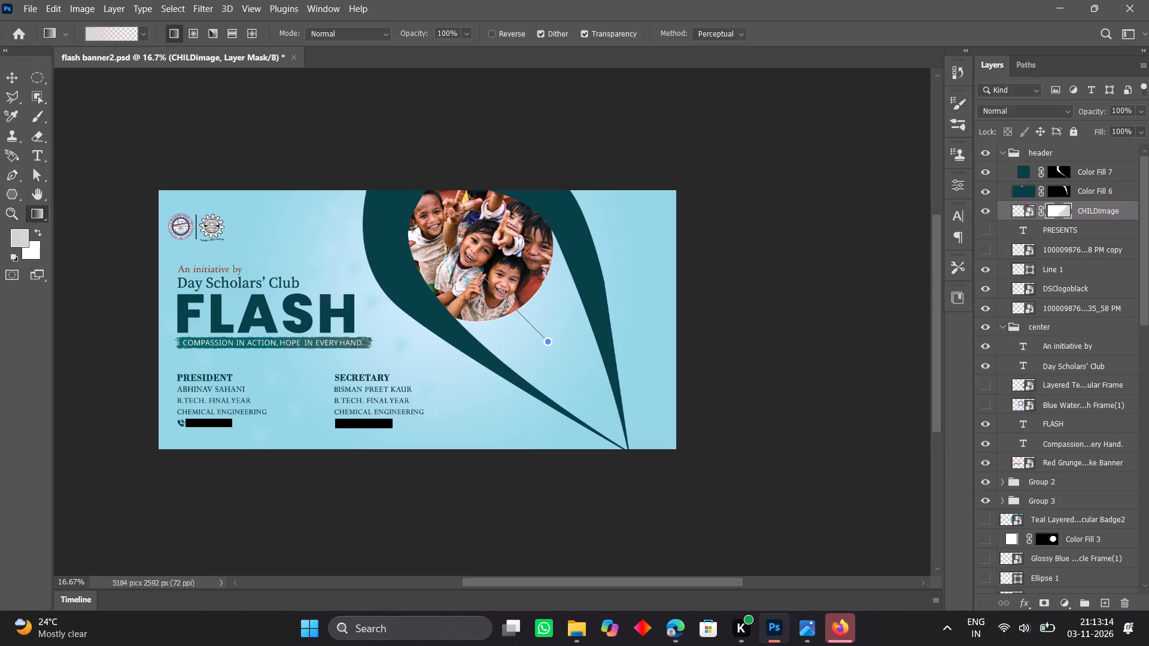
left_click_drag(464, 210, 431, 166)
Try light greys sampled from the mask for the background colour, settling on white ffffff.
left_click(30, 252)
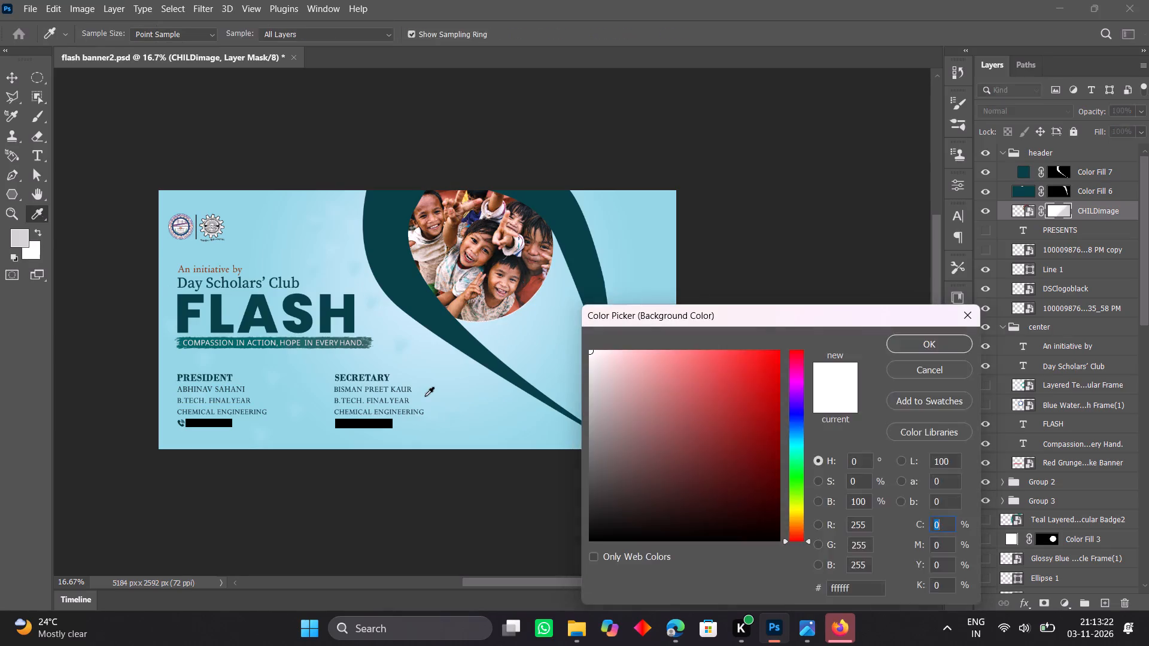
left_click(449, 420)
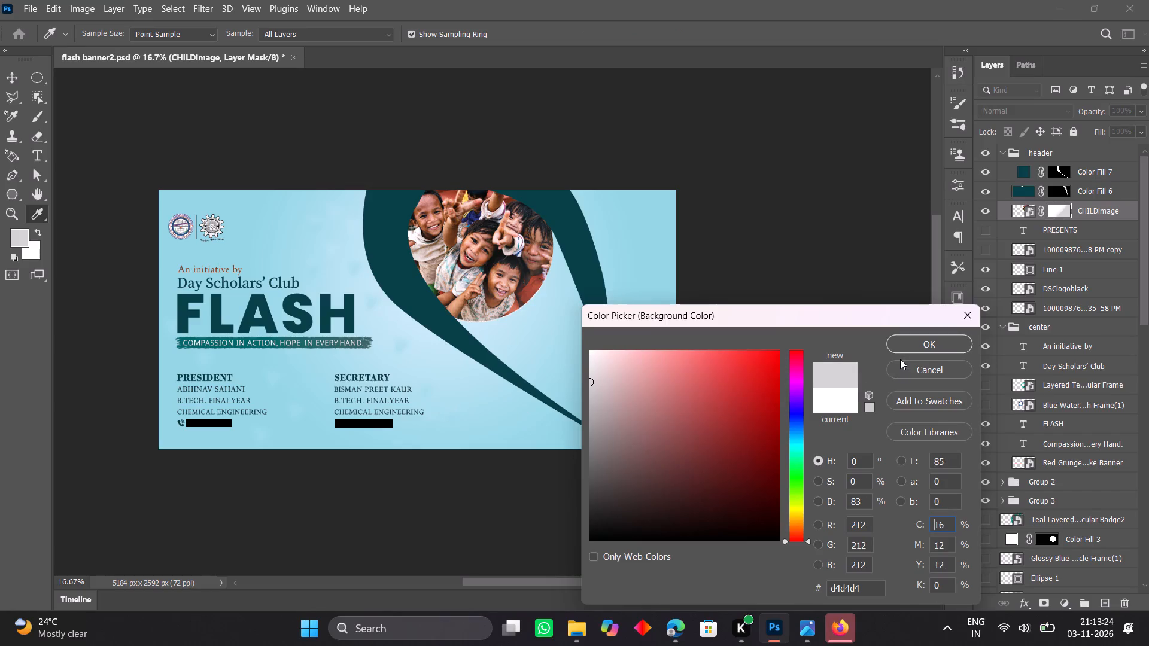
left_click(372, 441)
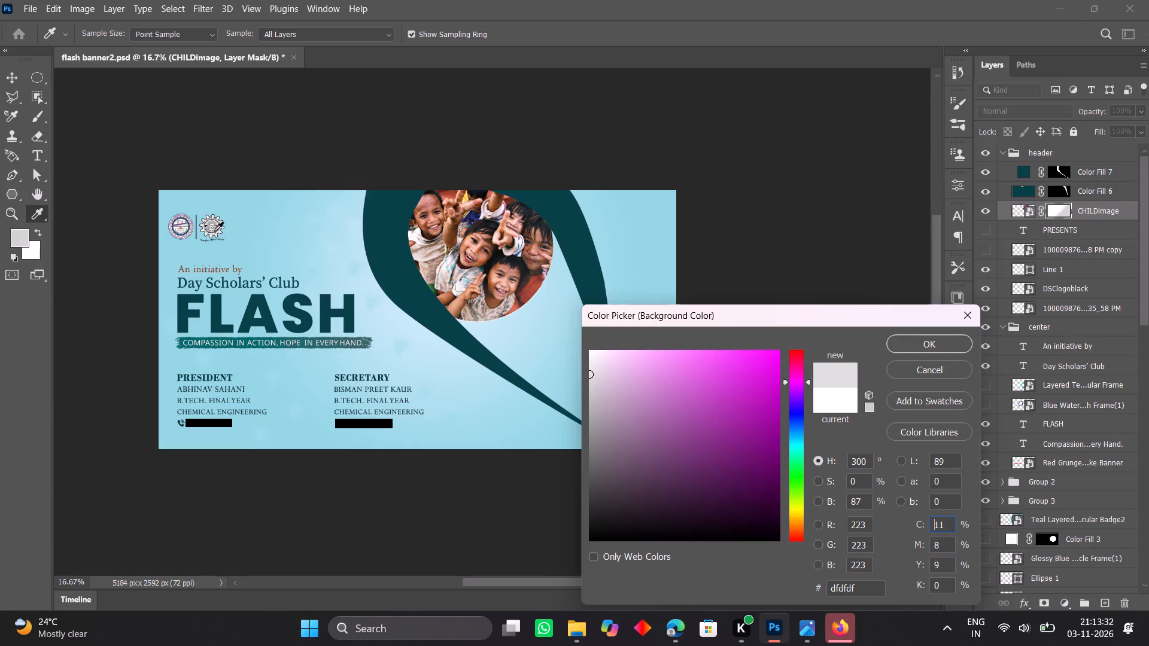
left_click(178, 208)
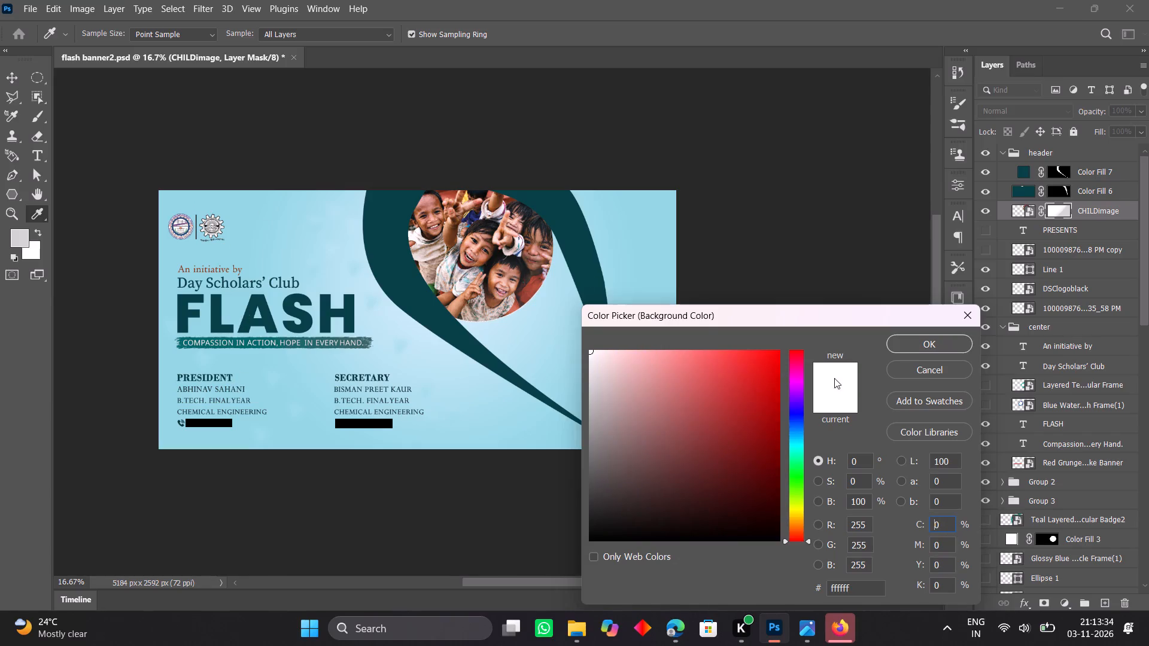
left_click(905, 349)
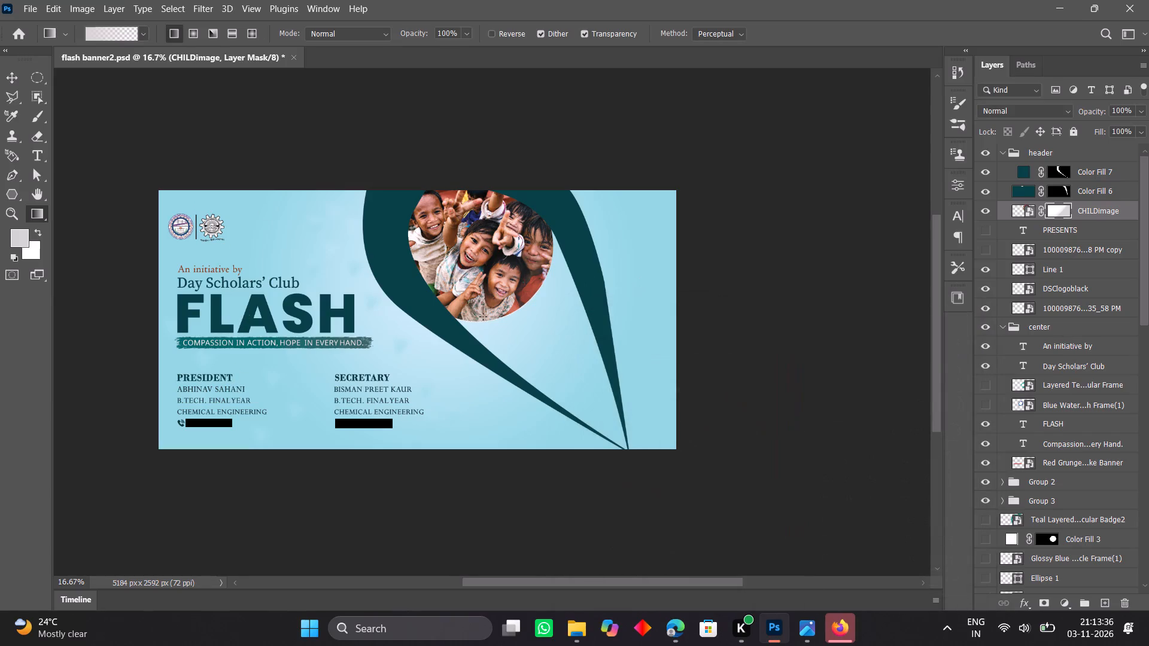
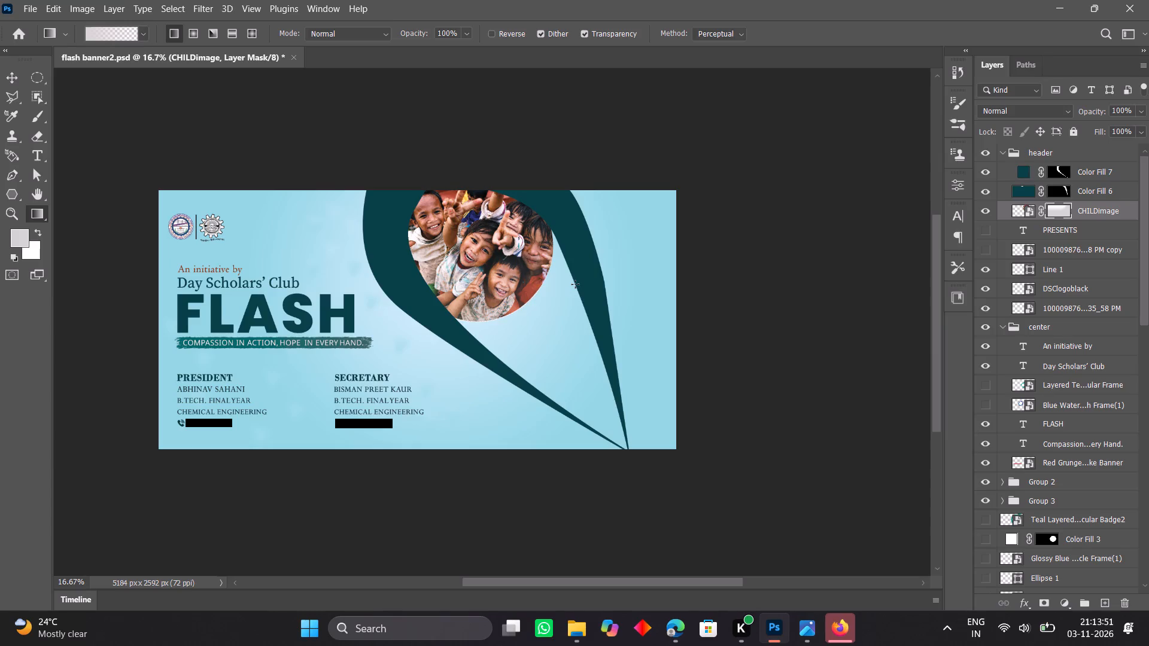
Switch to the Move tool and examine the whole banner at 25% zoom, including the children's photo between the teal bands.
scroll(575, 284, "left", 12)
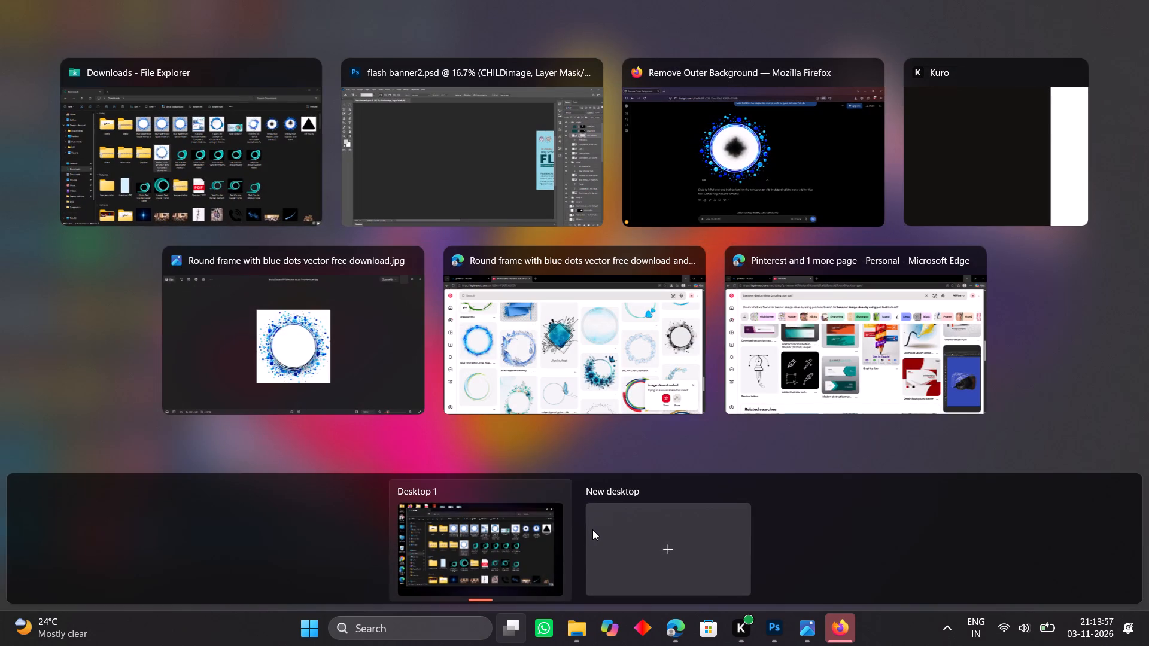
left_click(458, 187)
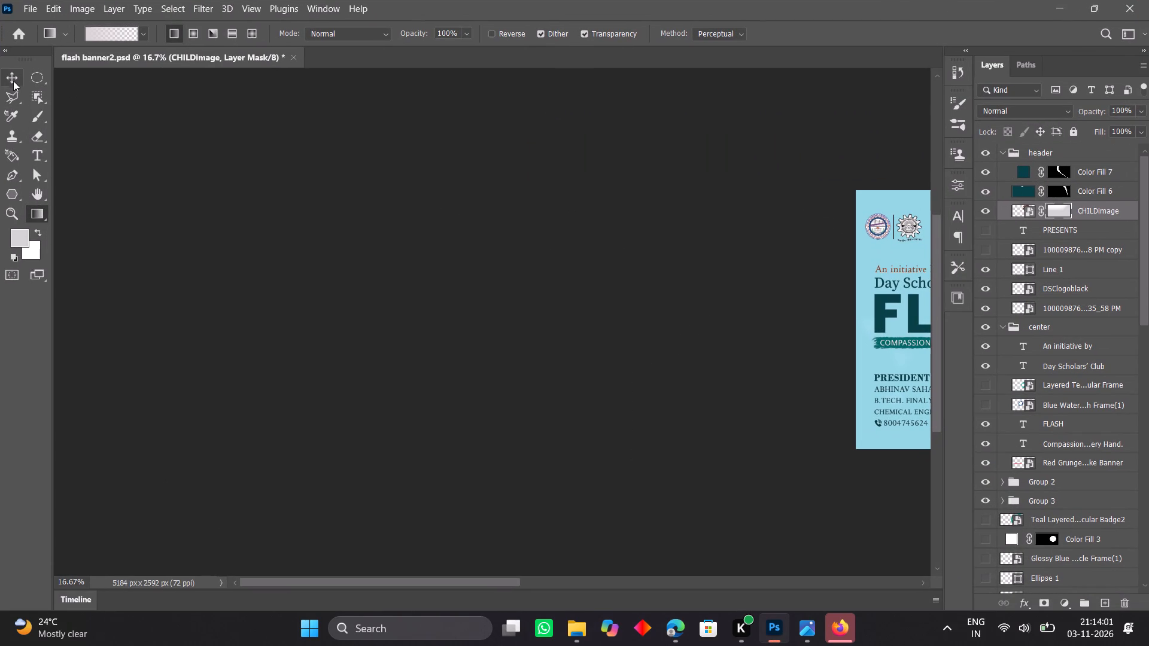
left_click(13, 79)
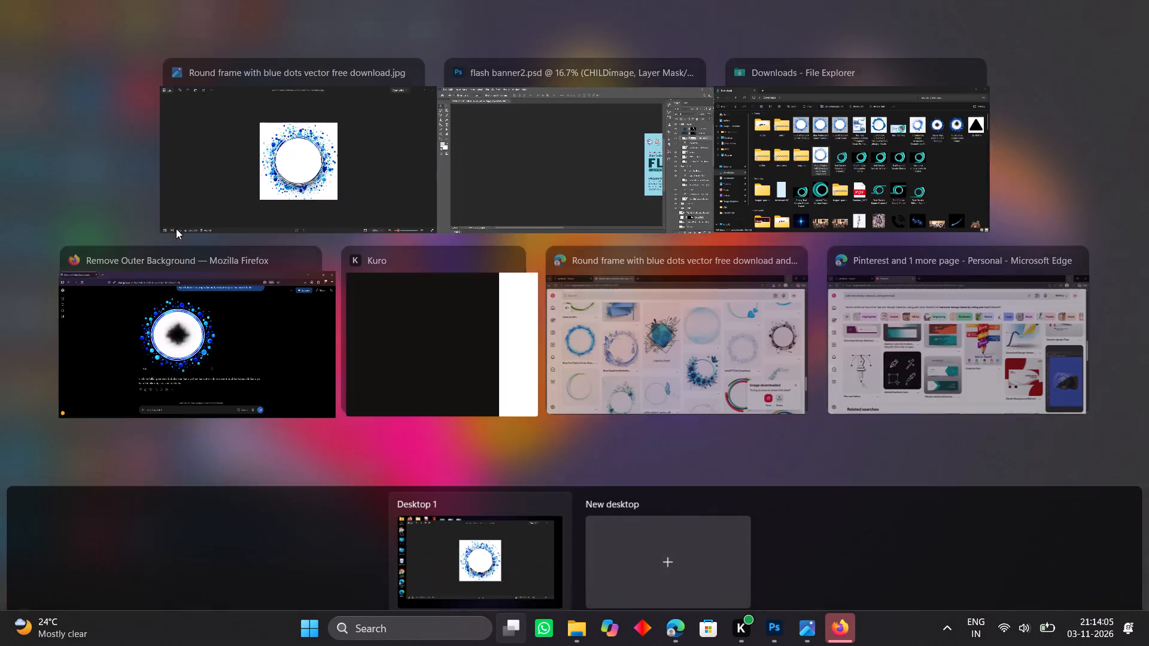
left_click(543, 157)
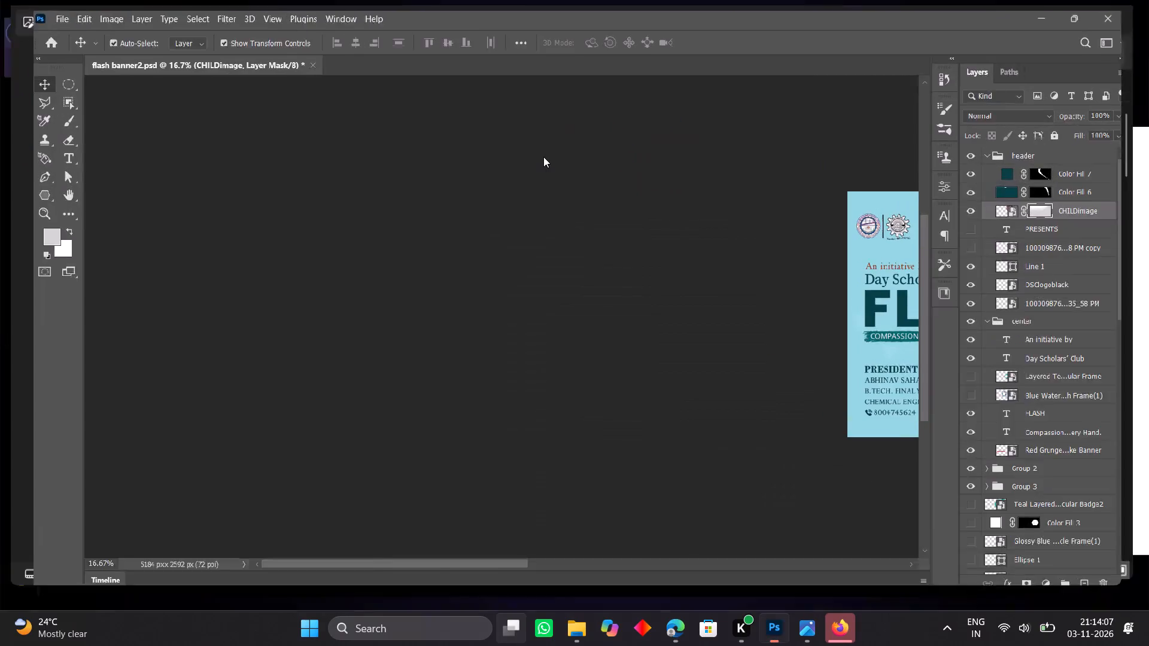
scroll(419, 230, "right", 6)
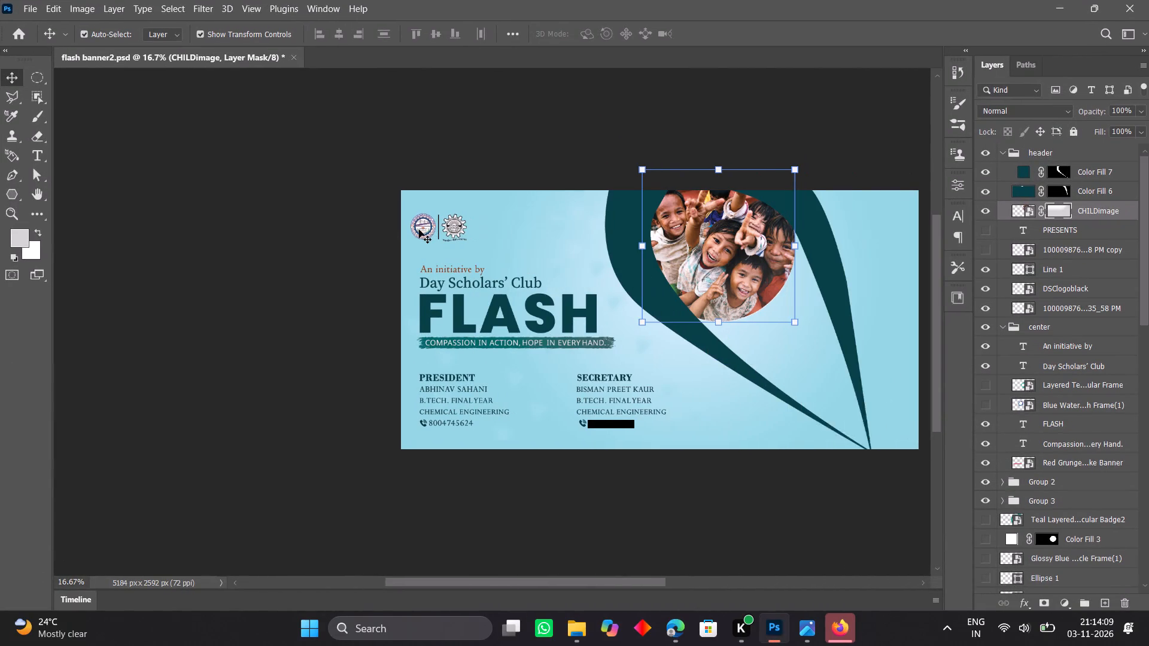
scroll(419, 230, "right", 3)
key("ctrl+Insert")
key("Insert")
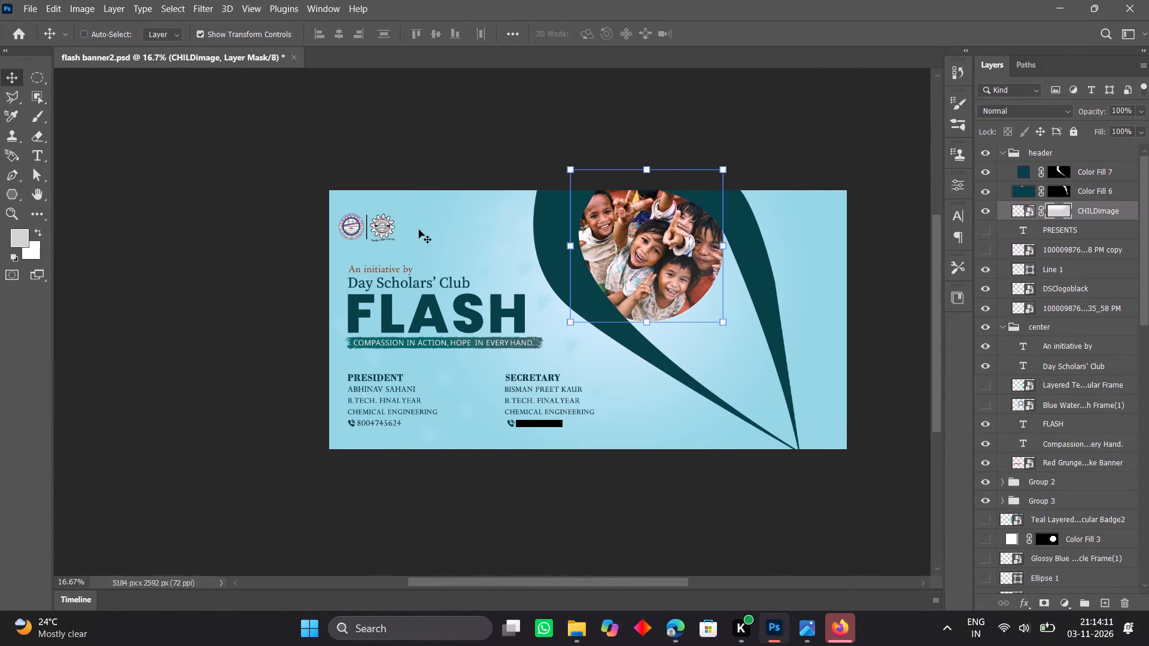
key("ctrl+Insert")
key("ctrl+Insert")
key("ctrl+Insert")
key("ctrl+plus")
scroll(514, 1, "right", 1)
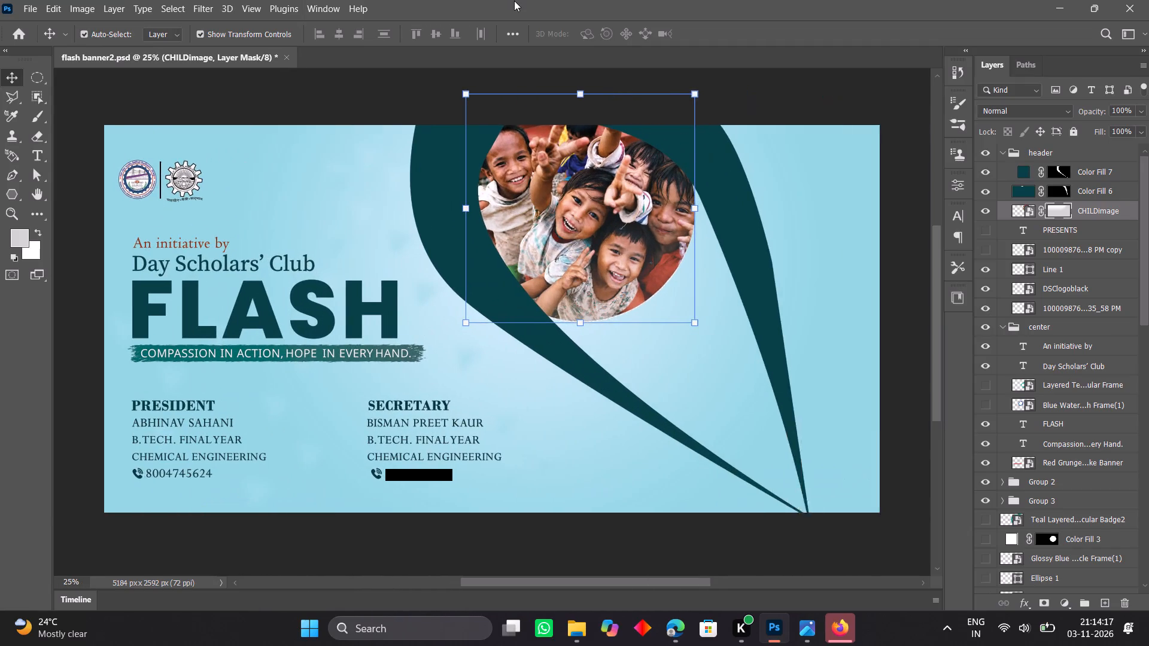
scroll(514, 1, "right", 1)
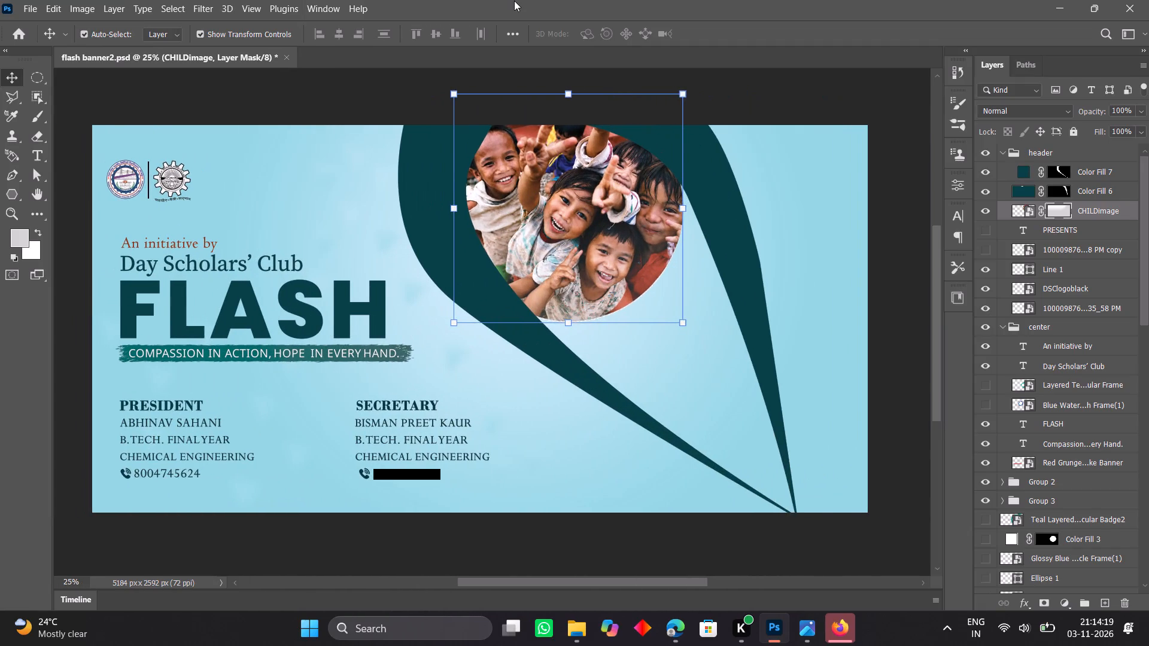
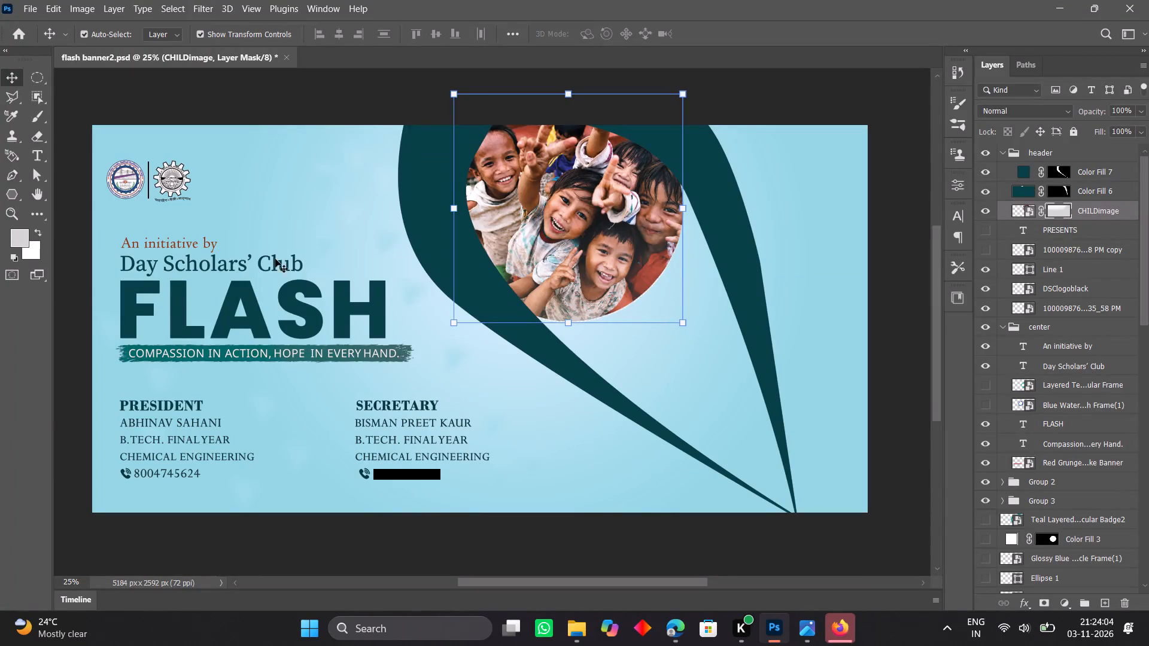
Hide the two teal band layers, Color Fill 7 and Color Fill 6, in the header group.
left_click(420, 203)
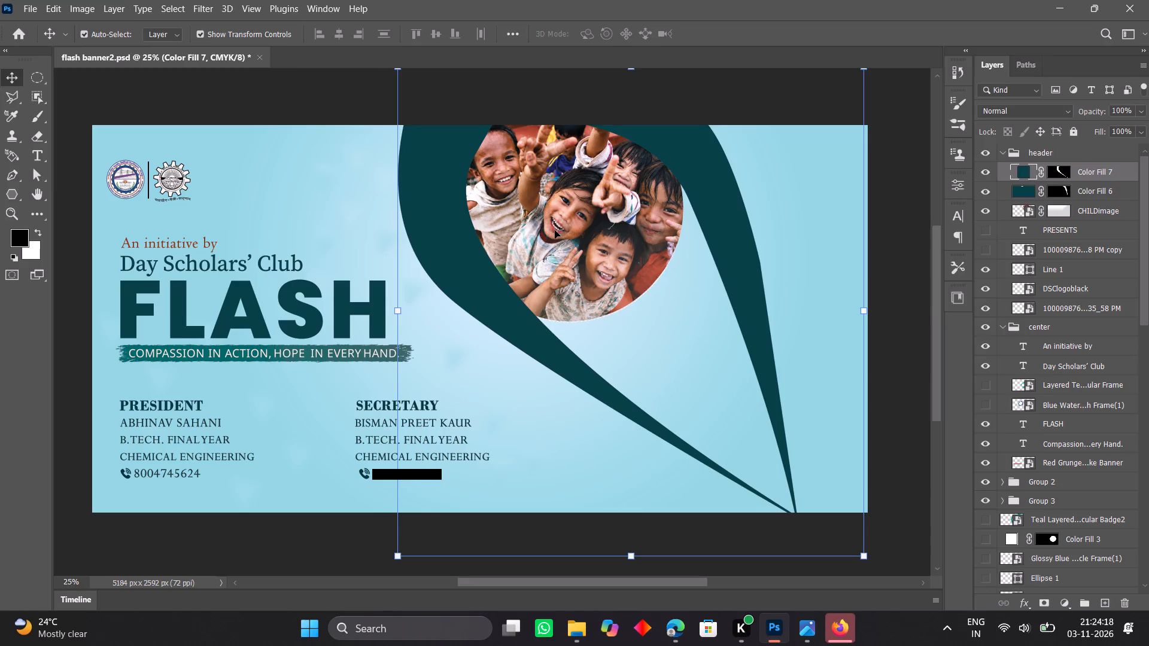
left_click(461, 228)
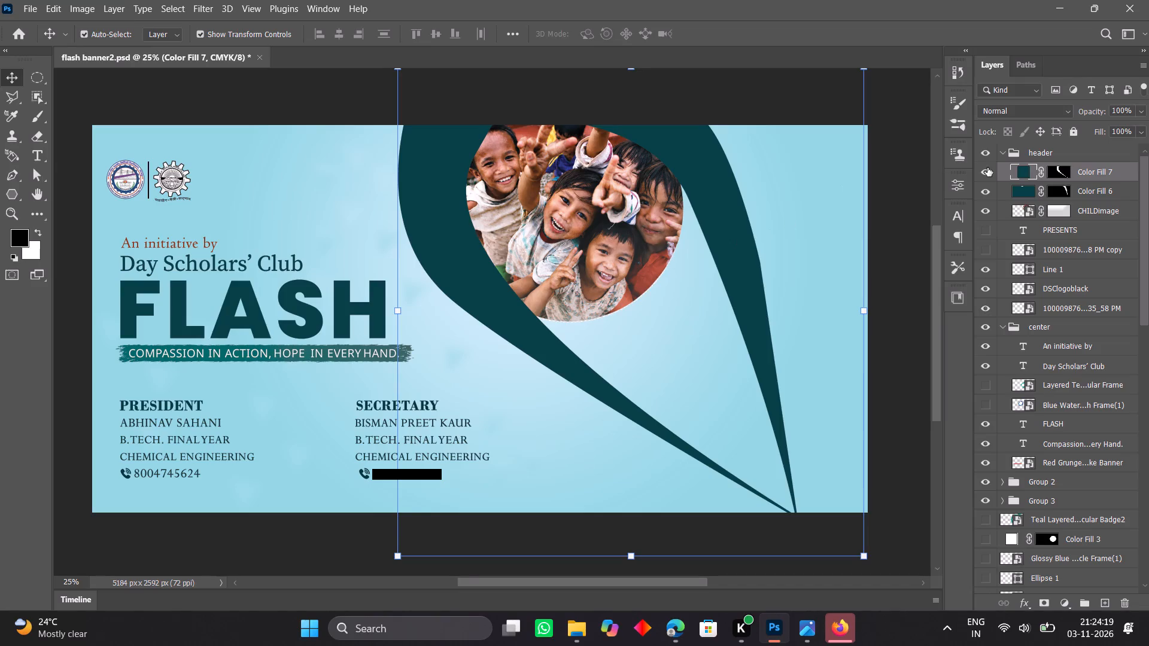
left_click(987, 174)
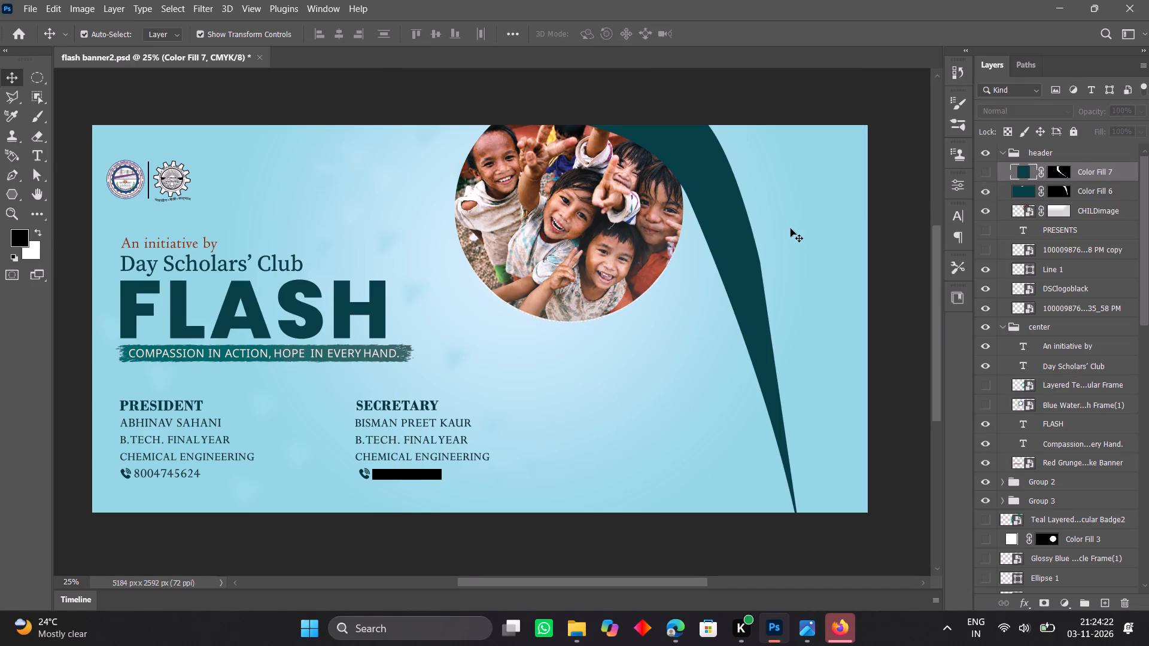
left_click(729, 250)
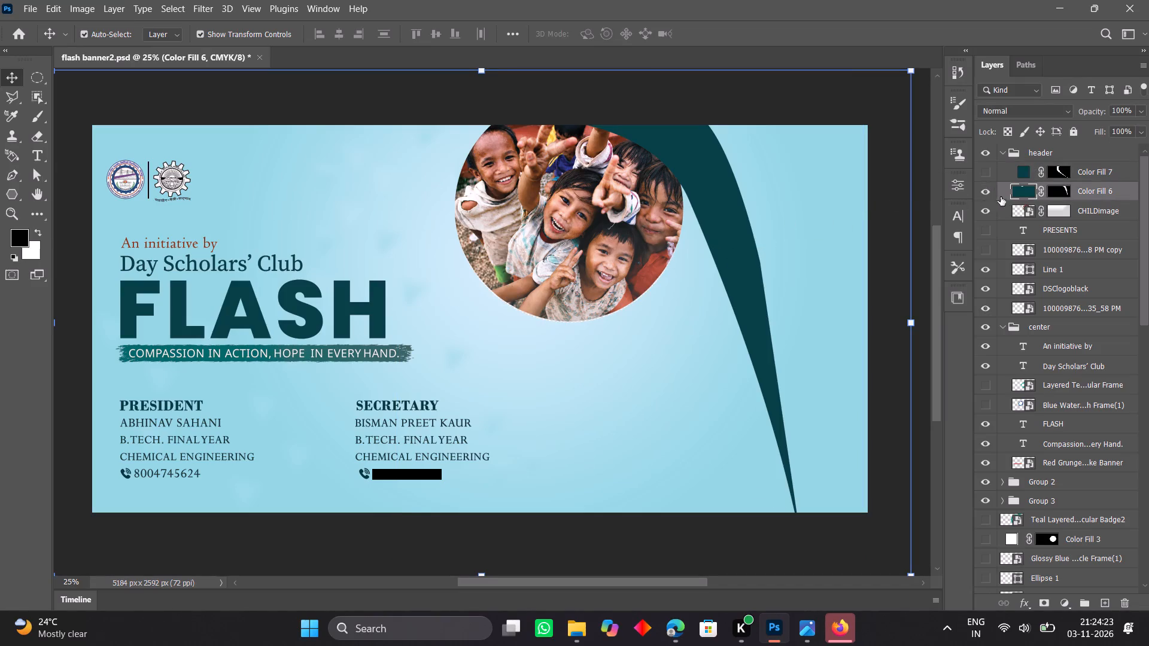
left_click(984, 193)
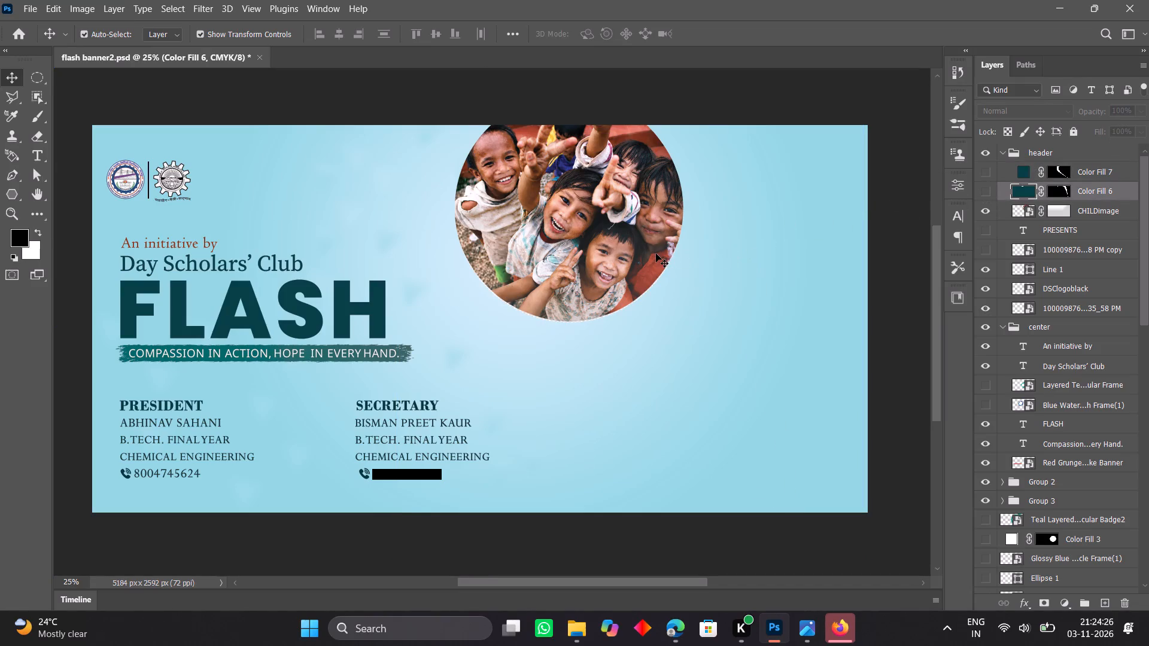
Move the circular children's photo down and to the right so the whole circle sits inside the banner's right half.
left_click_drag(656, 254, 712, 309)
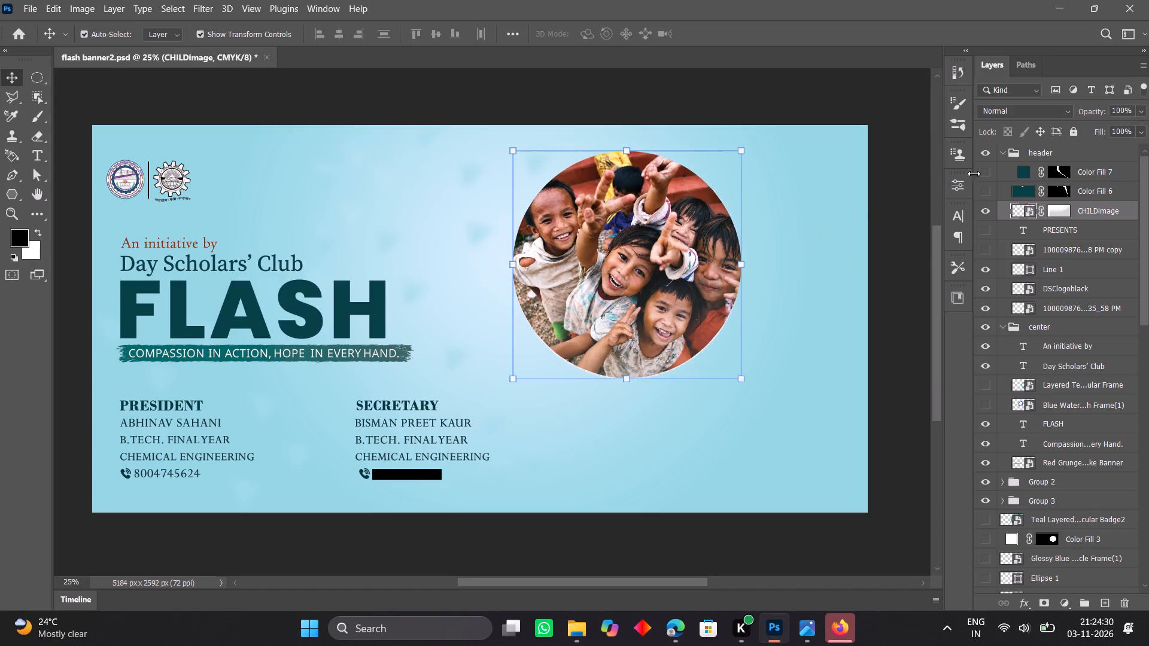
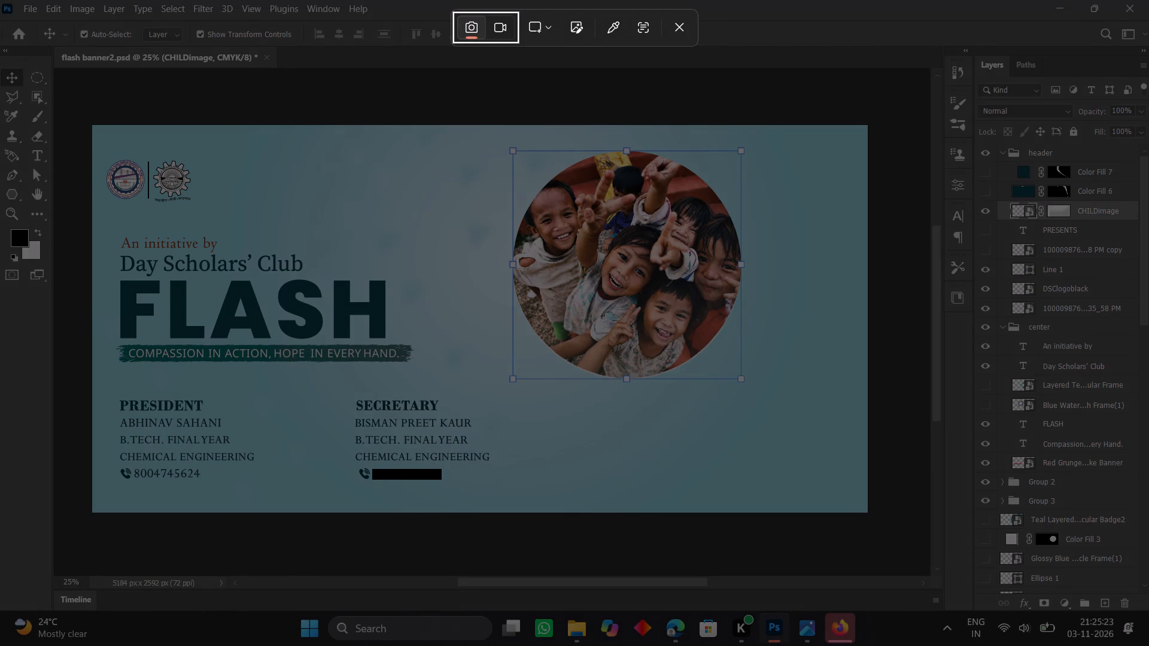
Capture a screenshot of just the square area around the circular children's photo.
left_click_drag(514, 153, 604, 351)
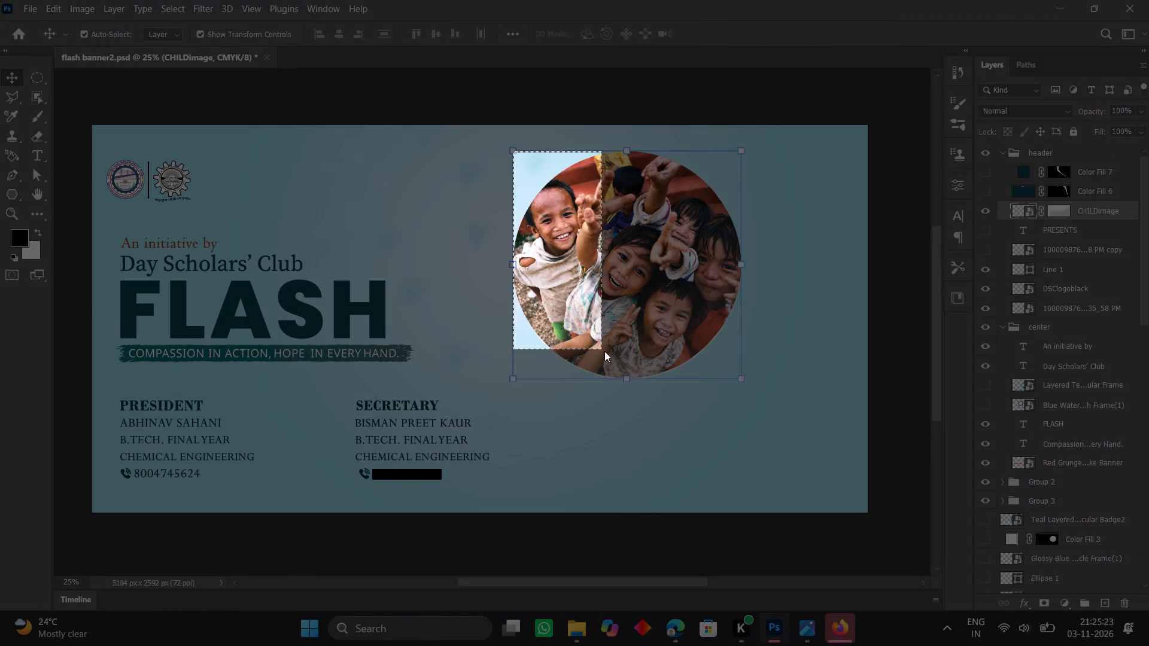
left_click_drag(604, 351, 713, 375)
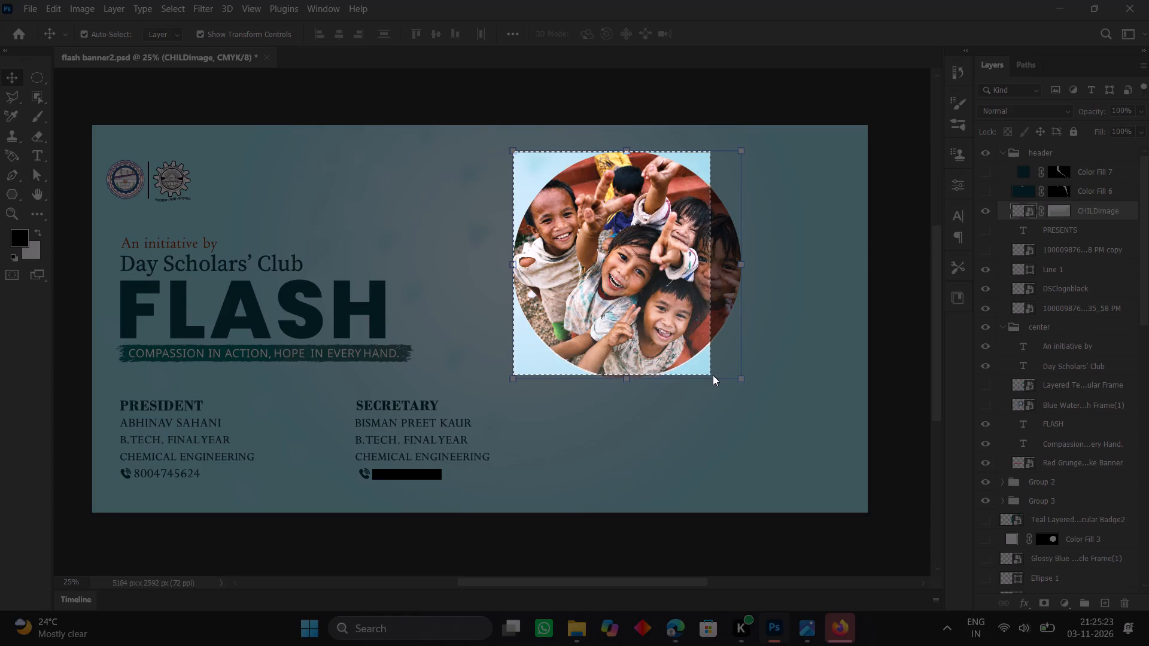
left_click_drag(713, 375, 741, 376)
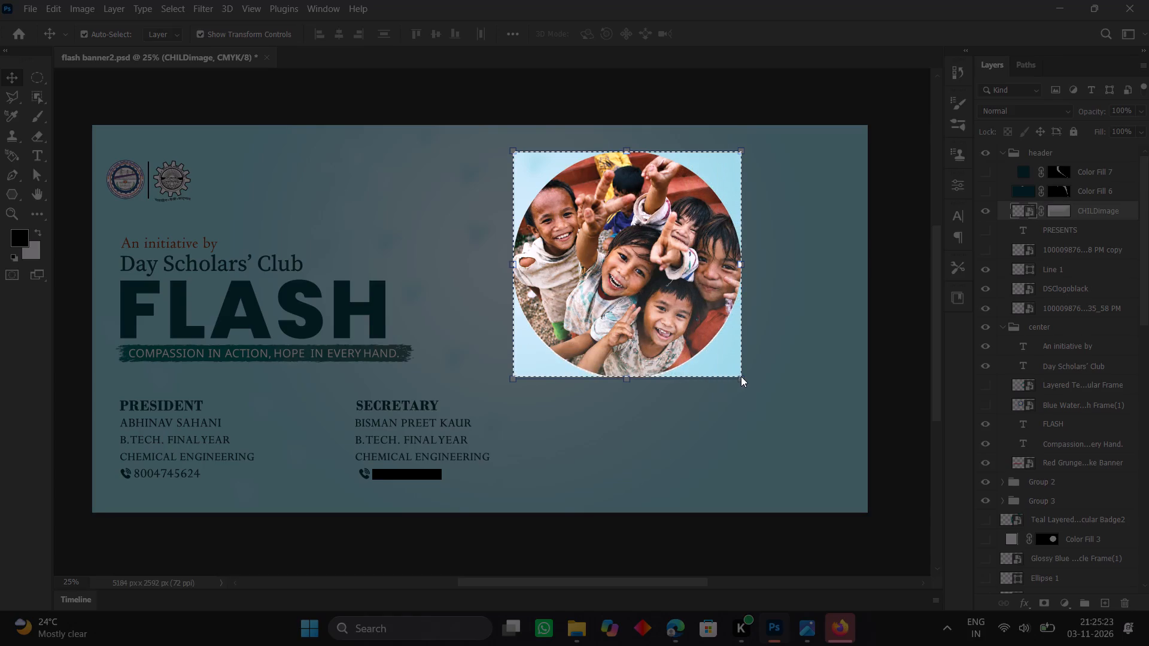
left_click_drag(741, 376, 738, 376)
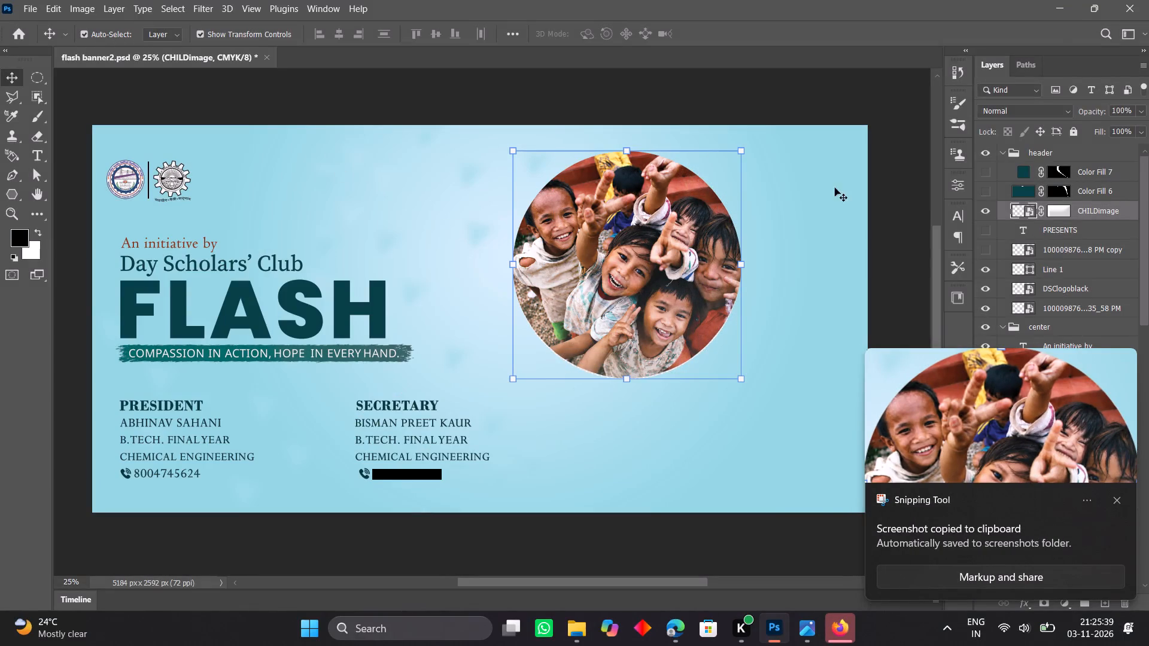
Show the teal band layers Color Fill 7 and Color Fill 6, and hide the CHILDimage layer.
left_click(589, 99)
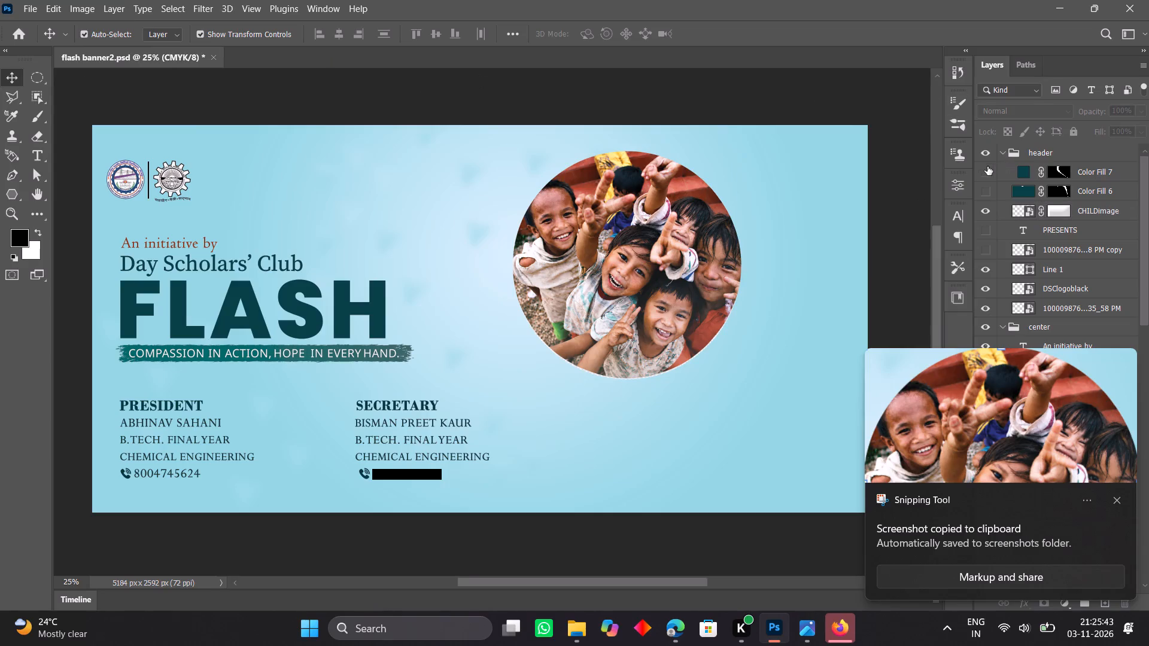
left_click(987, 166)
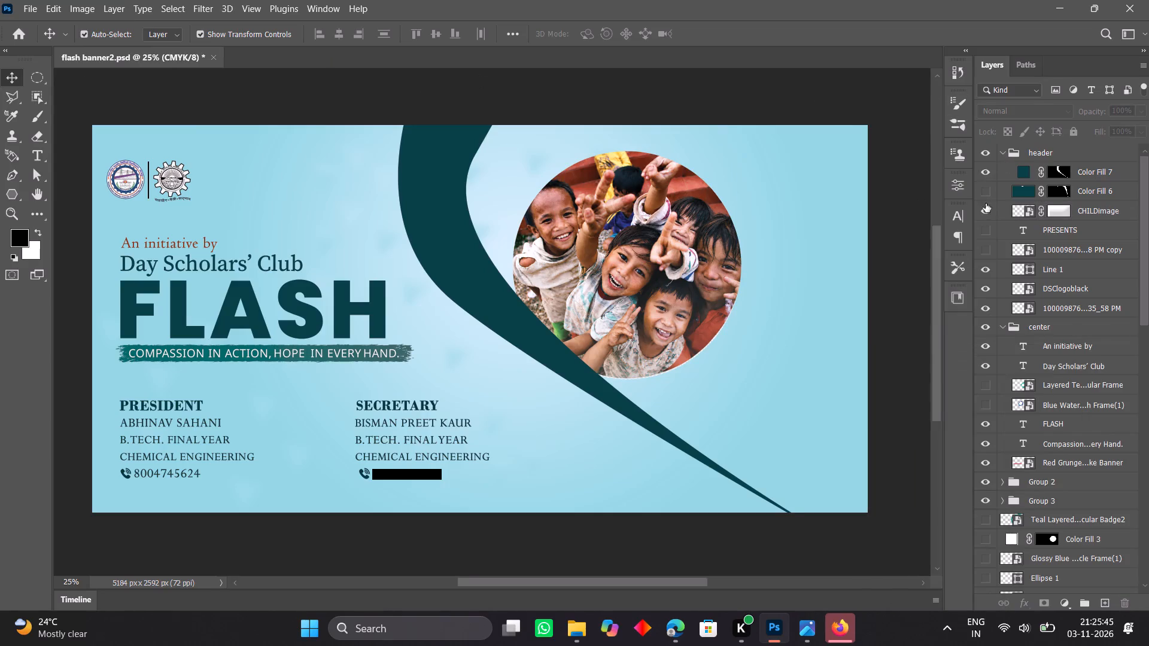
left_click(986, 192)
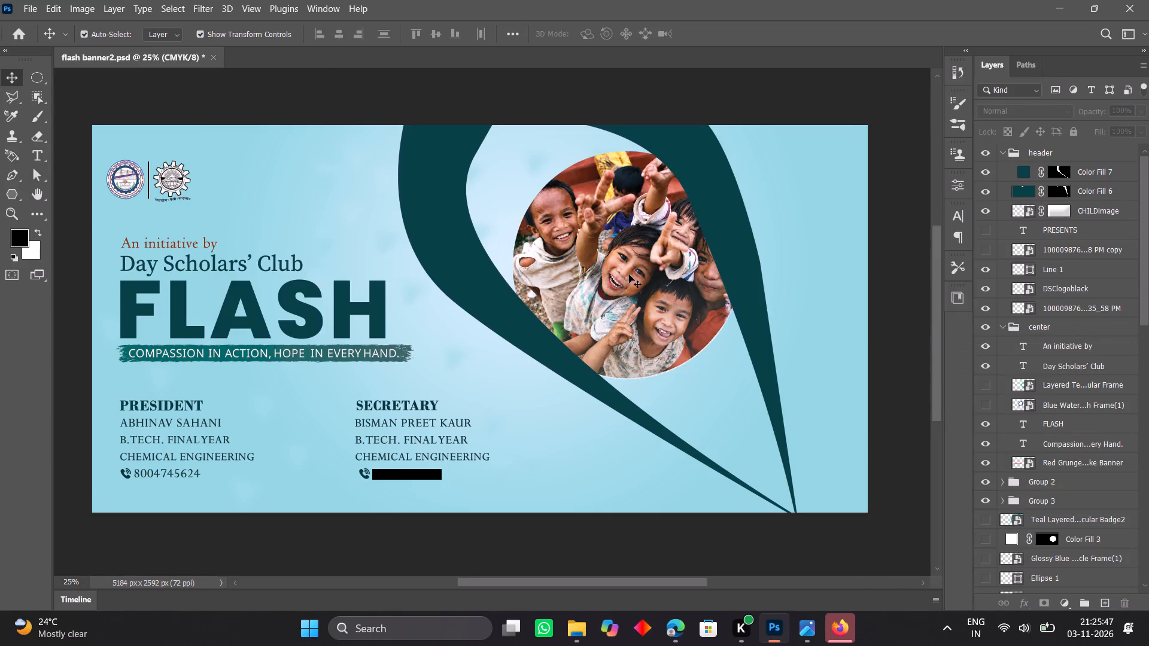
left_click(629, 275)
left_click(986, 209)
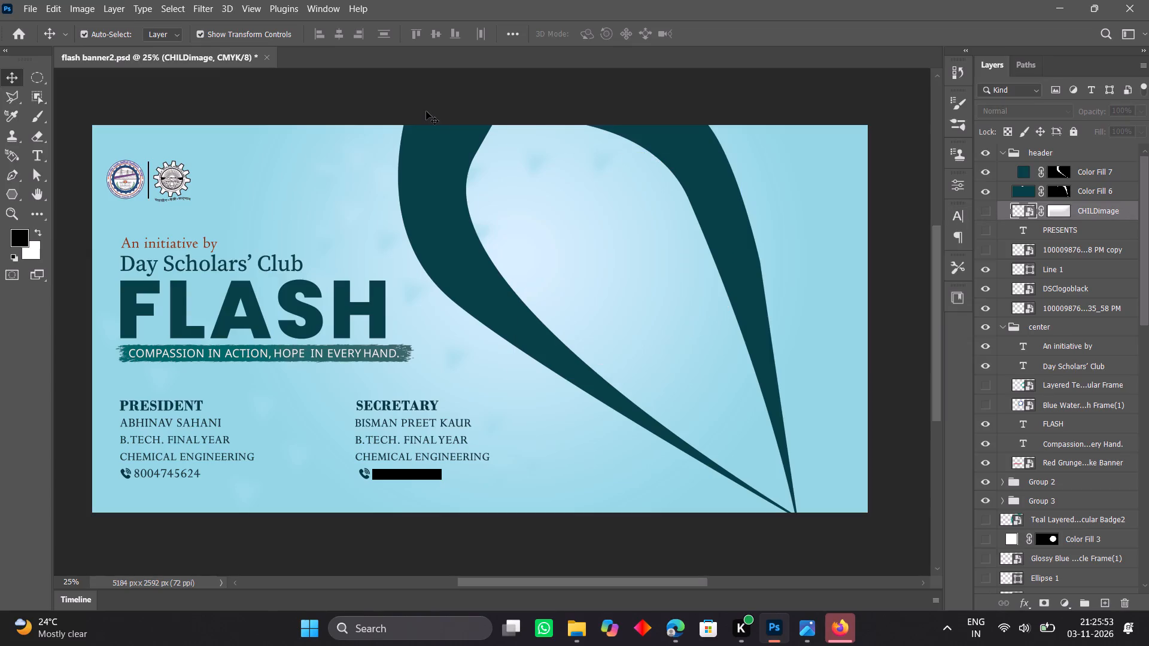
Capture a screenshot of the whole banner with the teal bands and without the children's photo.
key("Print")
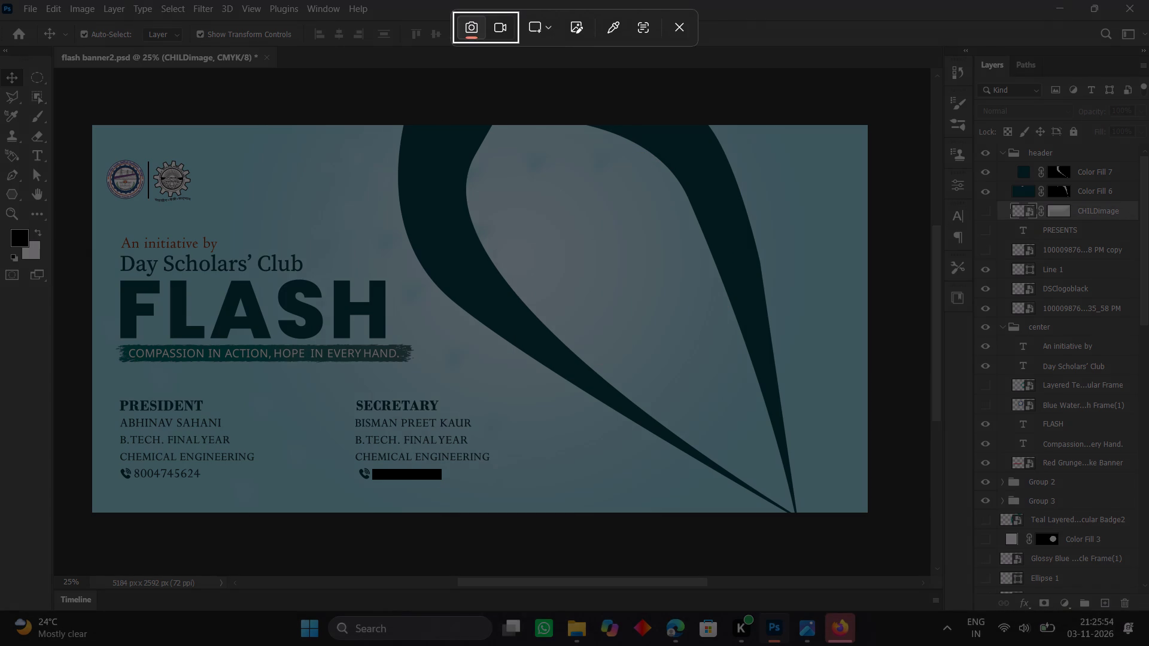
left_click_drag(78, 114, 609, 447)
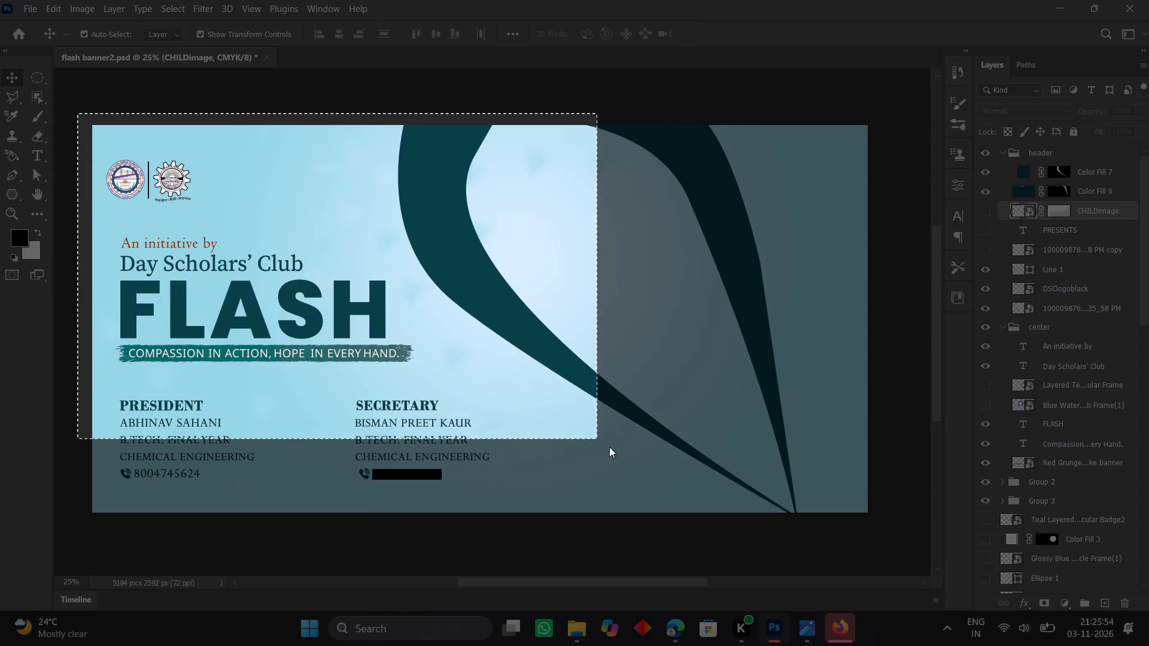
left_click_drag(609, 447, 853, 523)
scroll(630, 459, "right", 1)
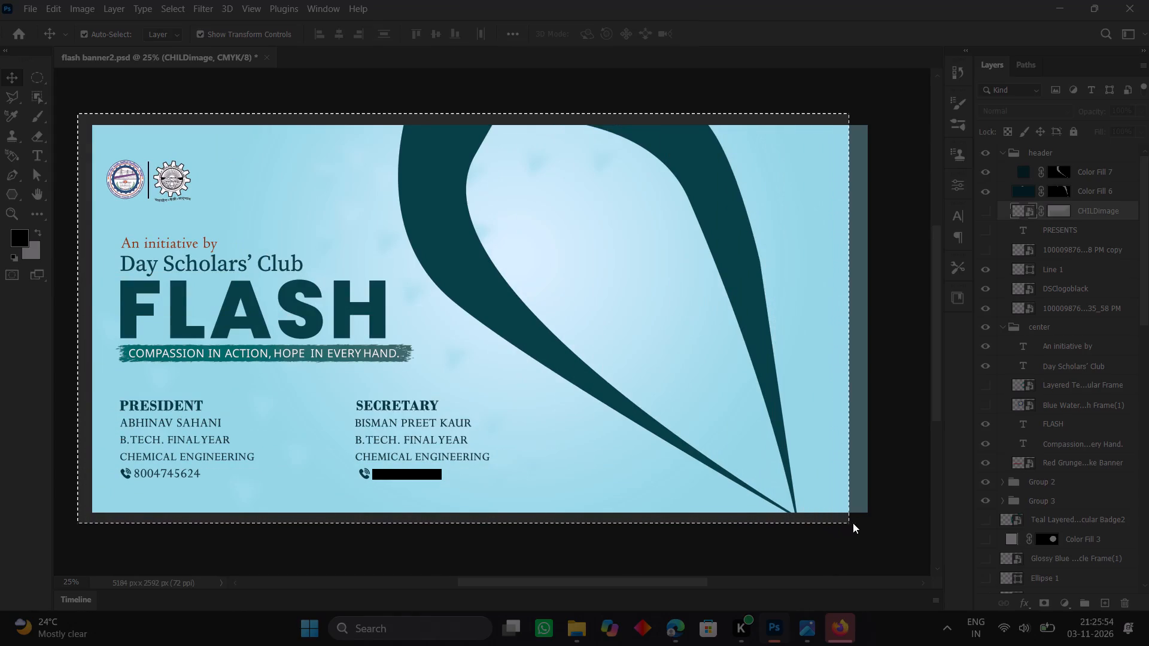
left_click_drag(853, 523, 871, 517)
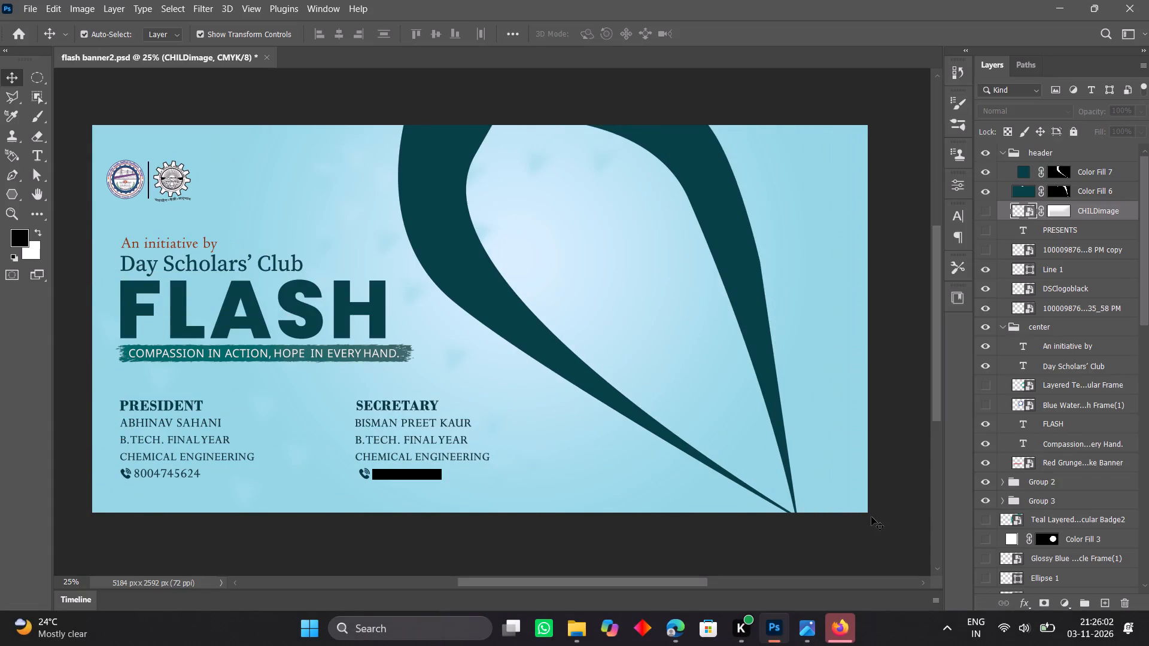
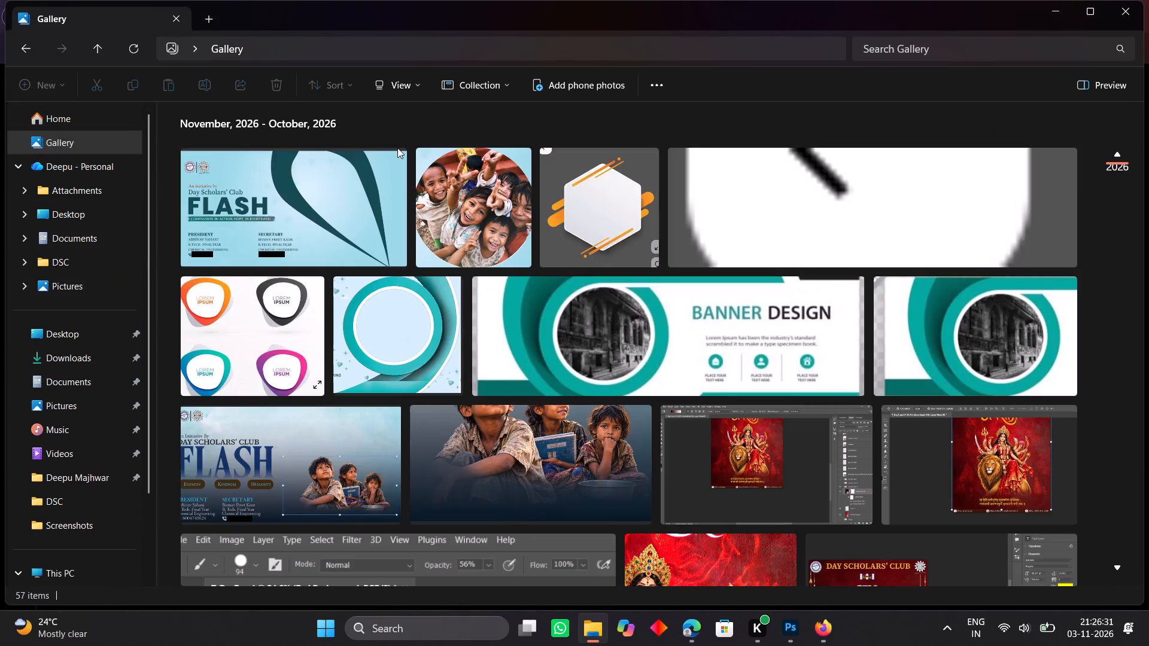
left_click(347, 192)
left_click(347, 192)
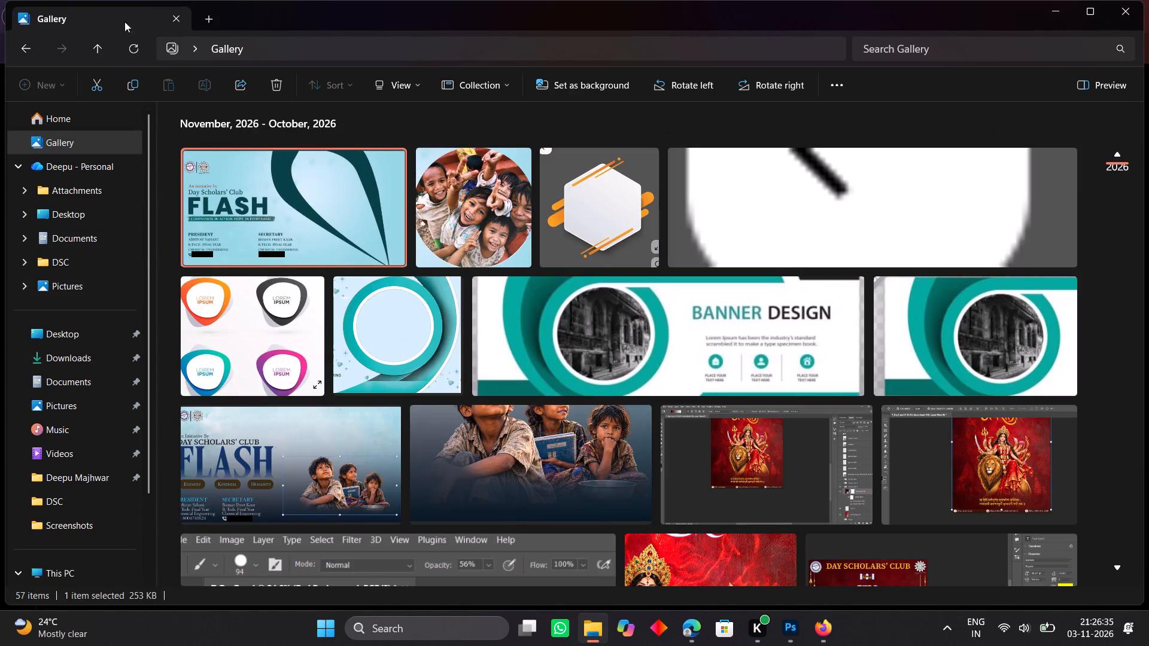
left_click(289, 238)
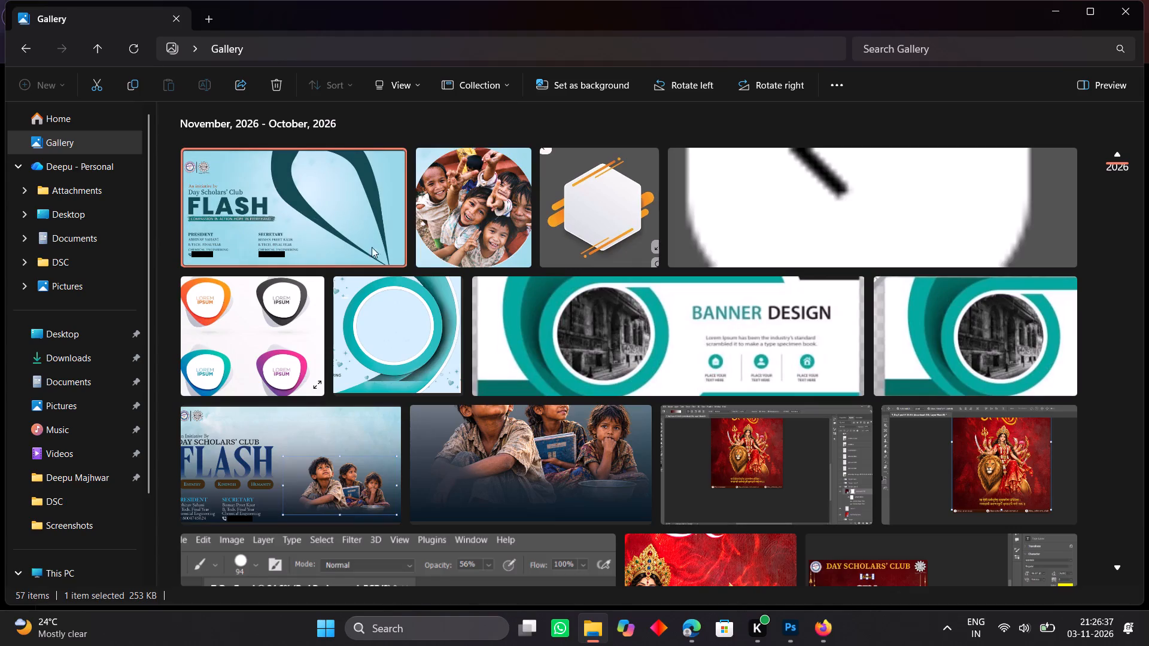
double_click(439, 199)
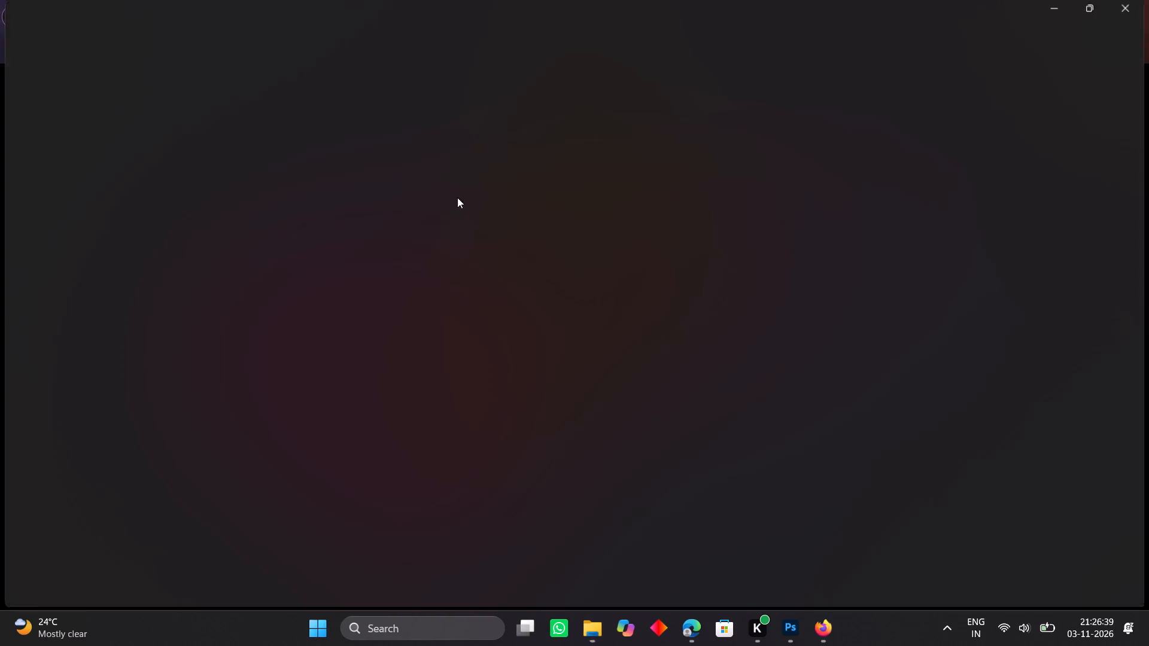
left_click(1135, 12)
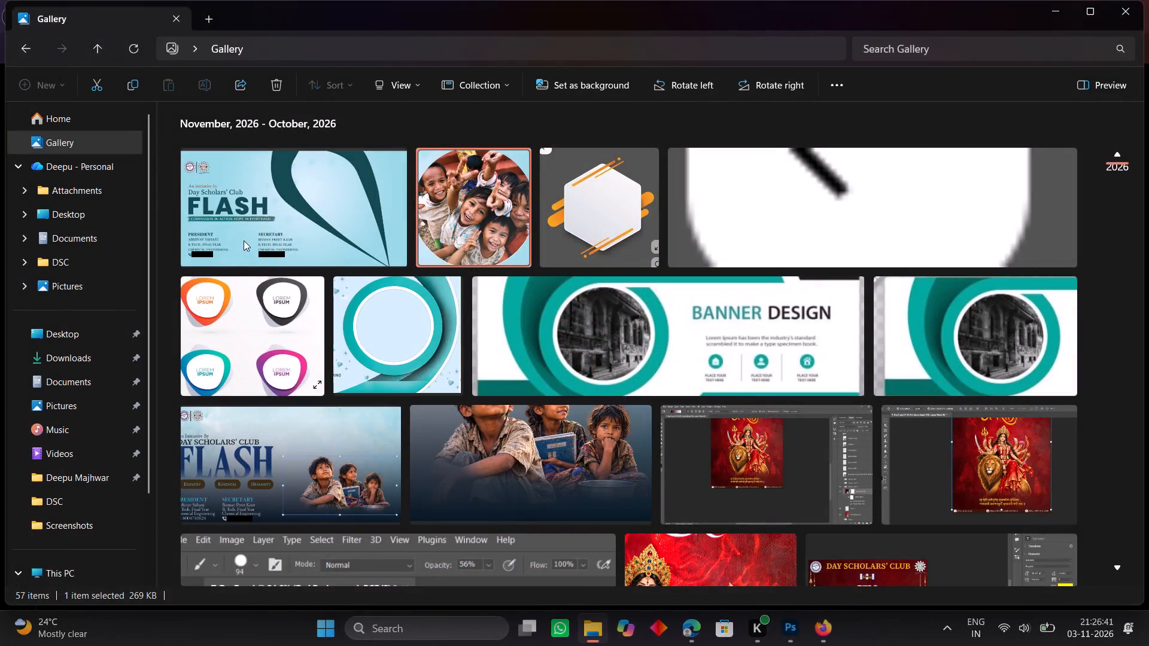
double_click(297, 217)
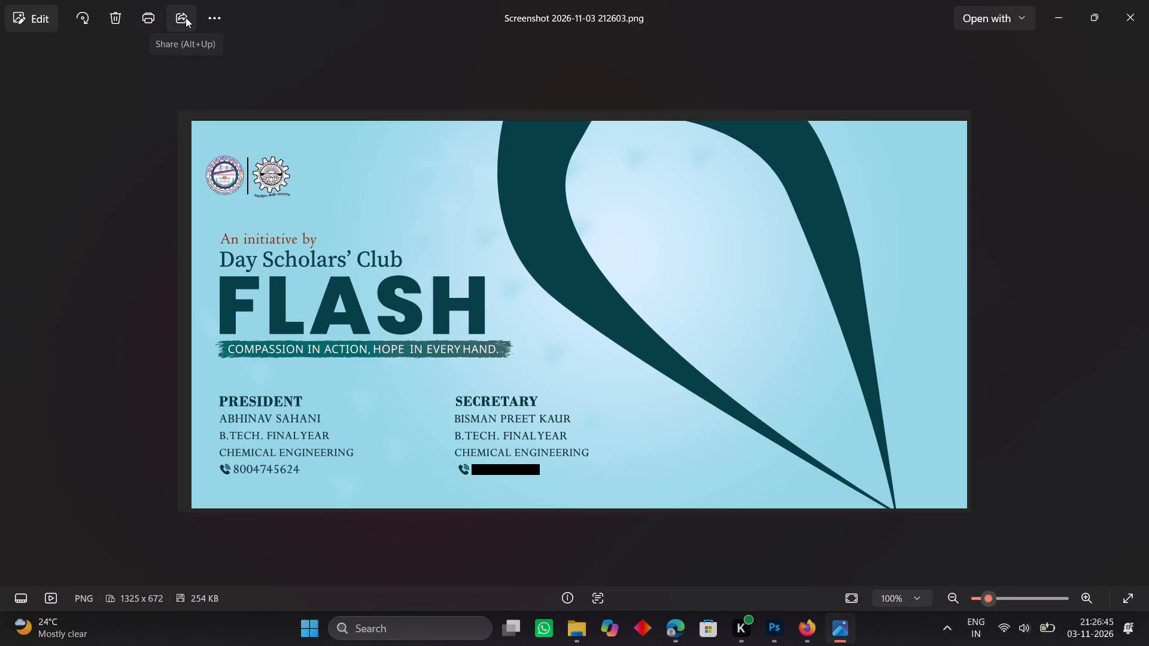
Put the banner screenshot into markup editing and set the drawing pen's colour to black.
left_click(215, 17)
left_click(320, 19)
left_click(50, 16)
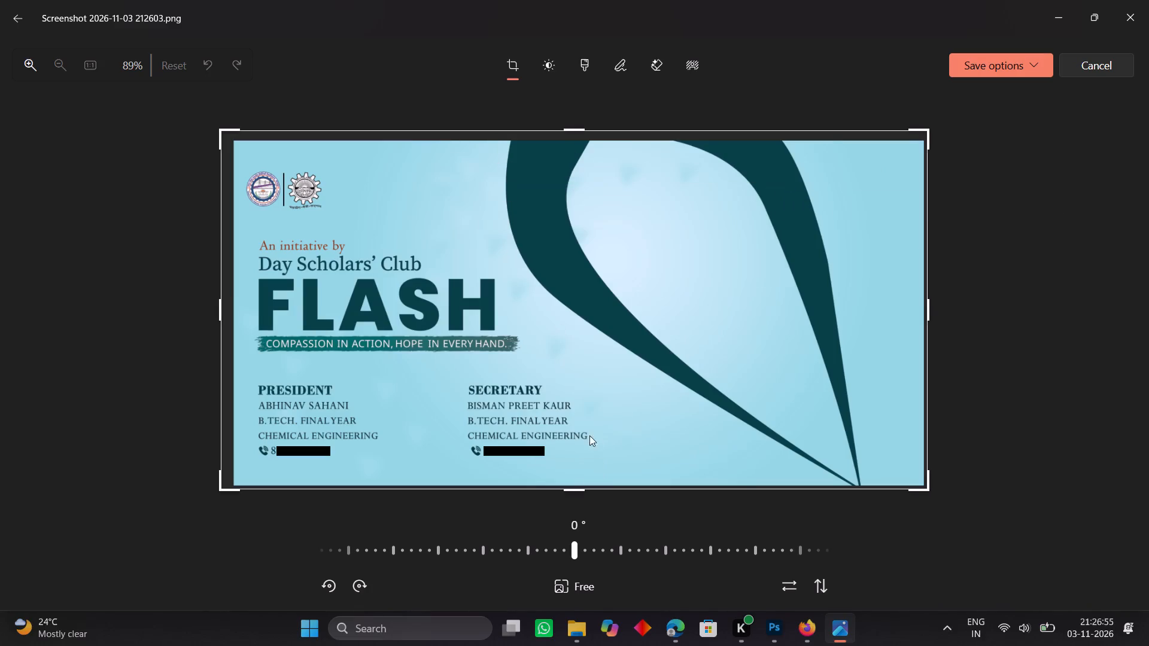
left_click(624, 68)
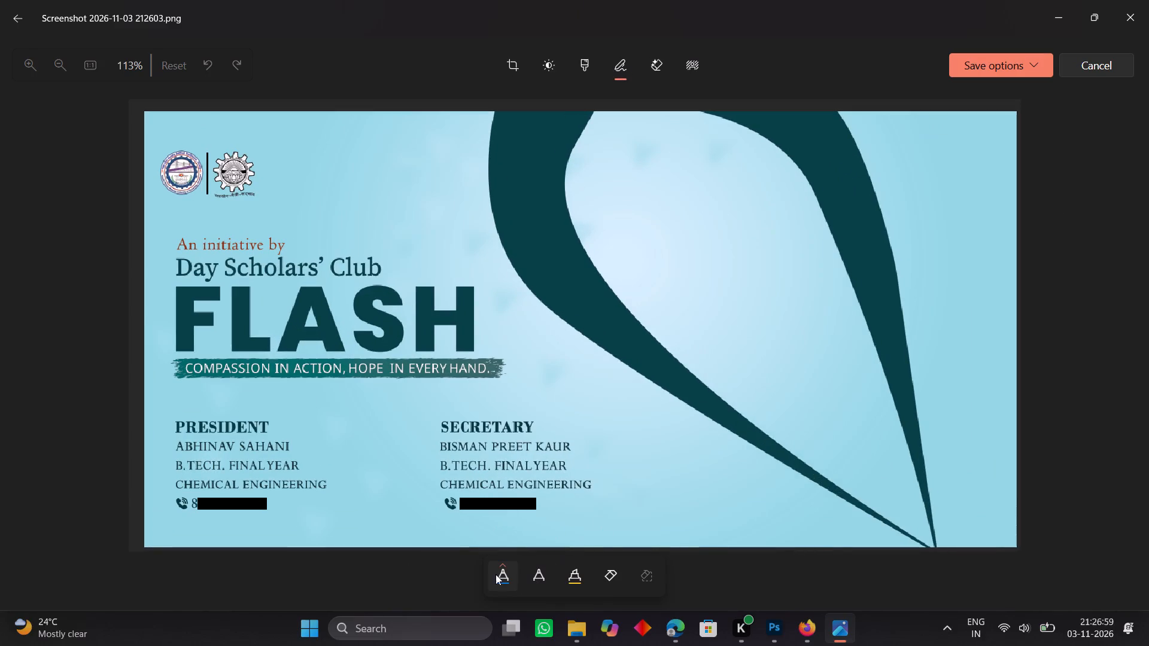
left_click(497, 574)
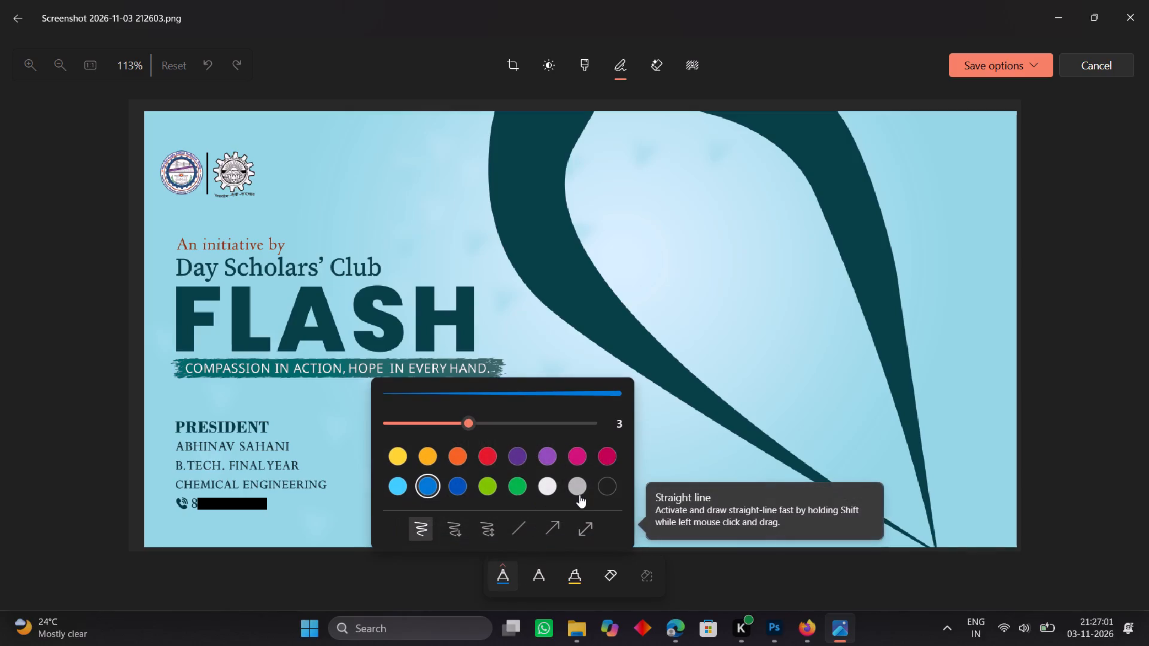
left_click(601, 493)
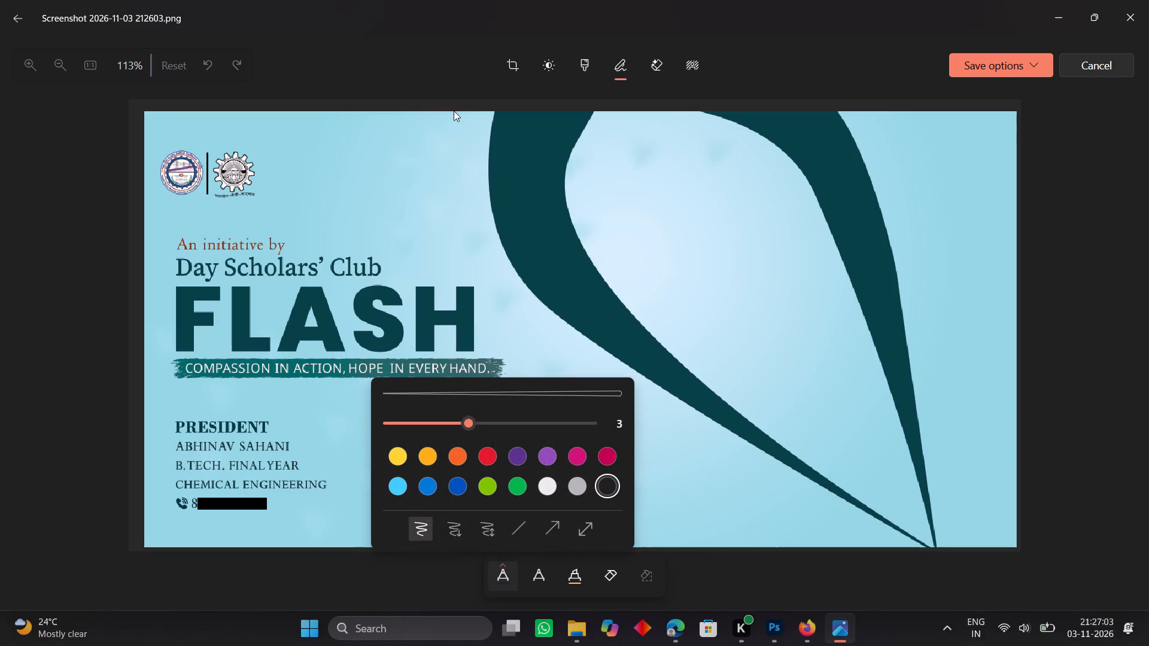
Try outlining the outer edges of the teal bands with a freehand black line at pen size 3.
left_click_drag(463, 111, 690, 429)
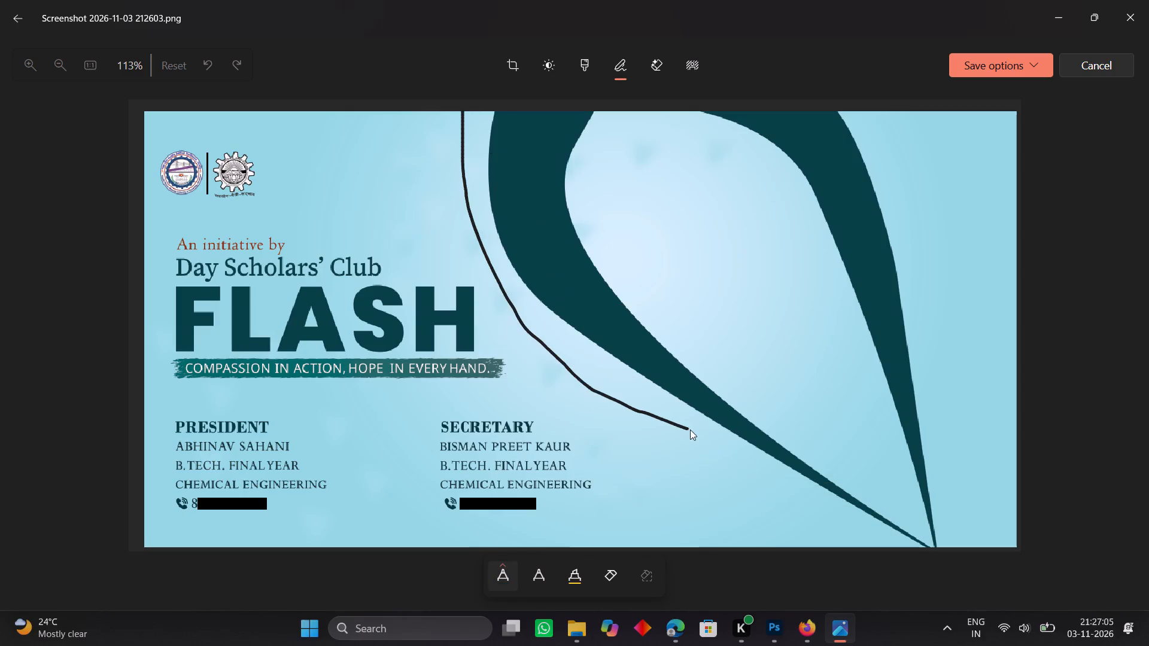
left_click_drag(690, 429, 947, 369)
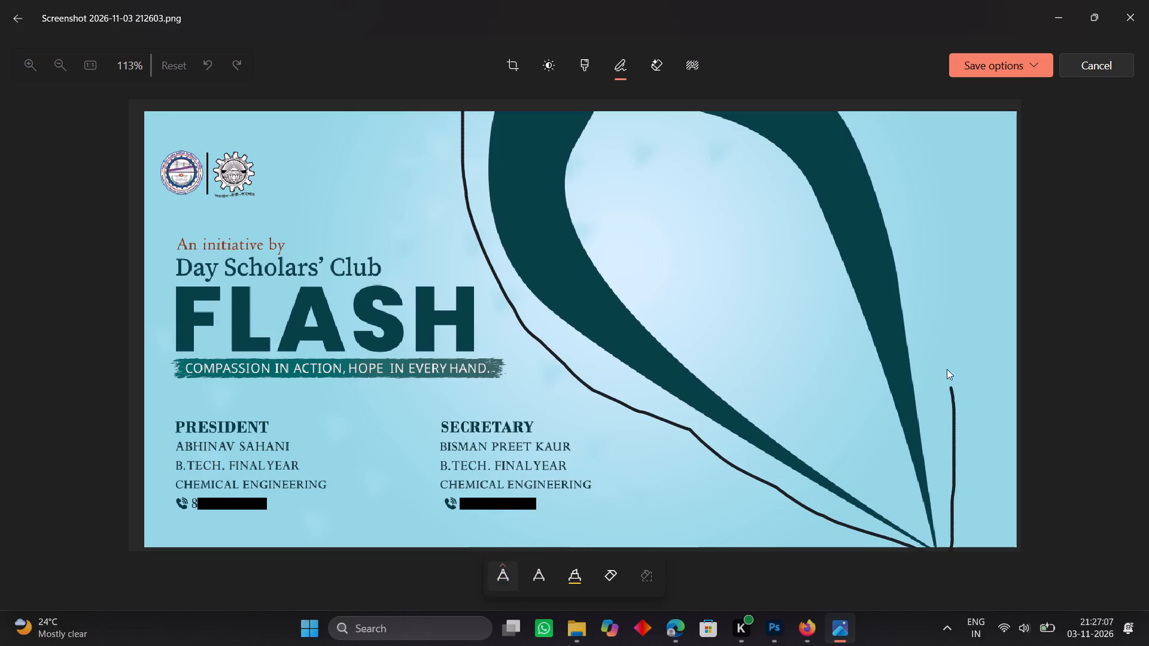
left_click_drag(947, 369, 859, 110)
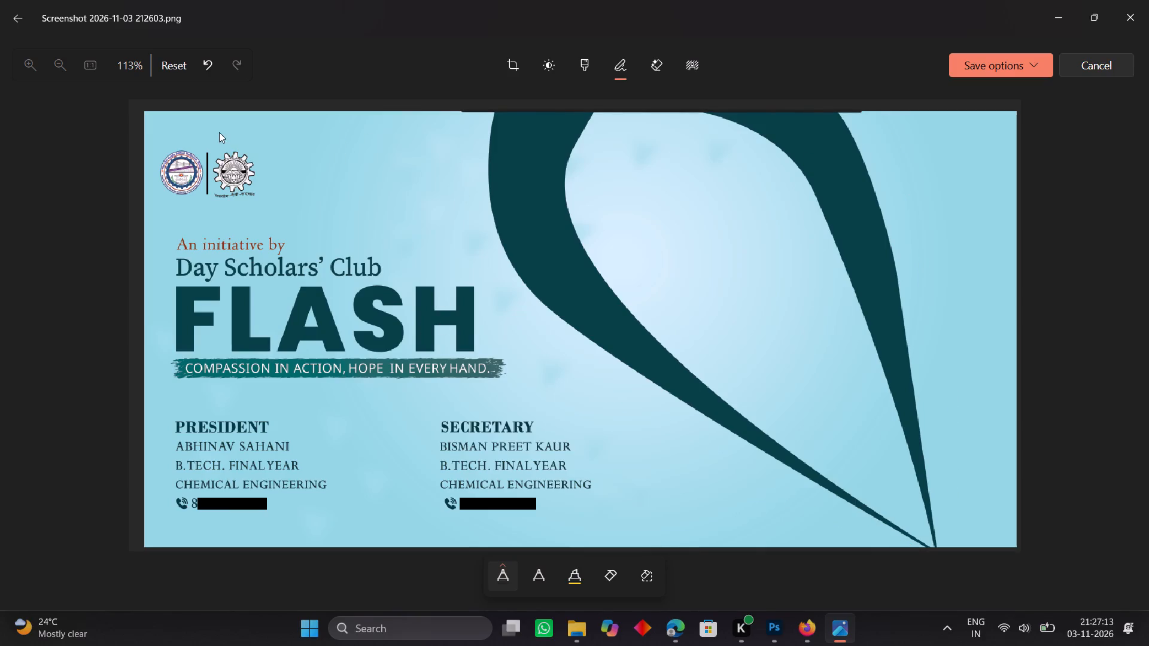
Draw thick freehand black lines along the outer edges of both teal bands with pen size 6.
left_click(500, 571)
left_click(614, 486)
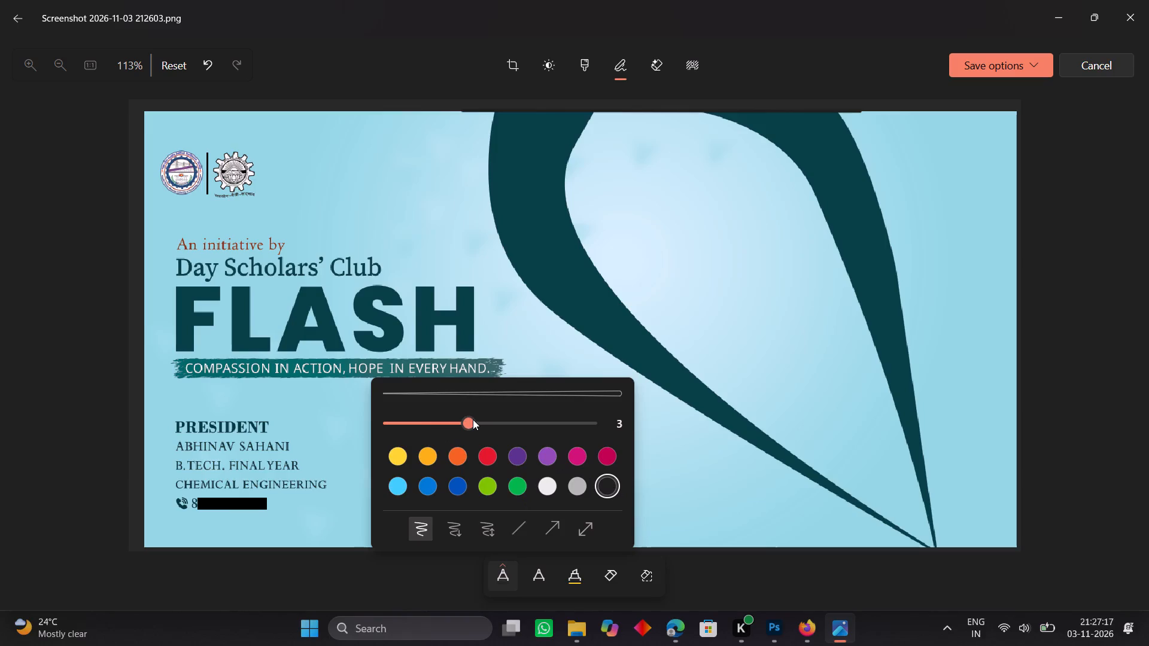
left_click_drag(472, 419, 579, 424)
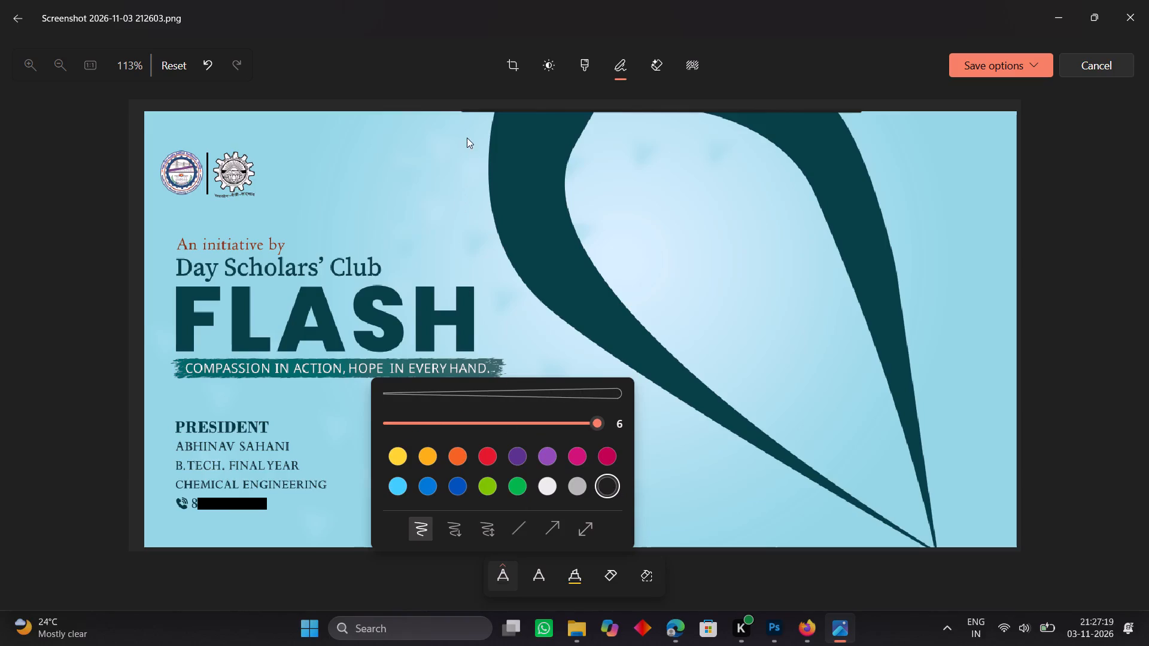
left_click(466, 112)
left_click_drag(466, 112, 533, 324)
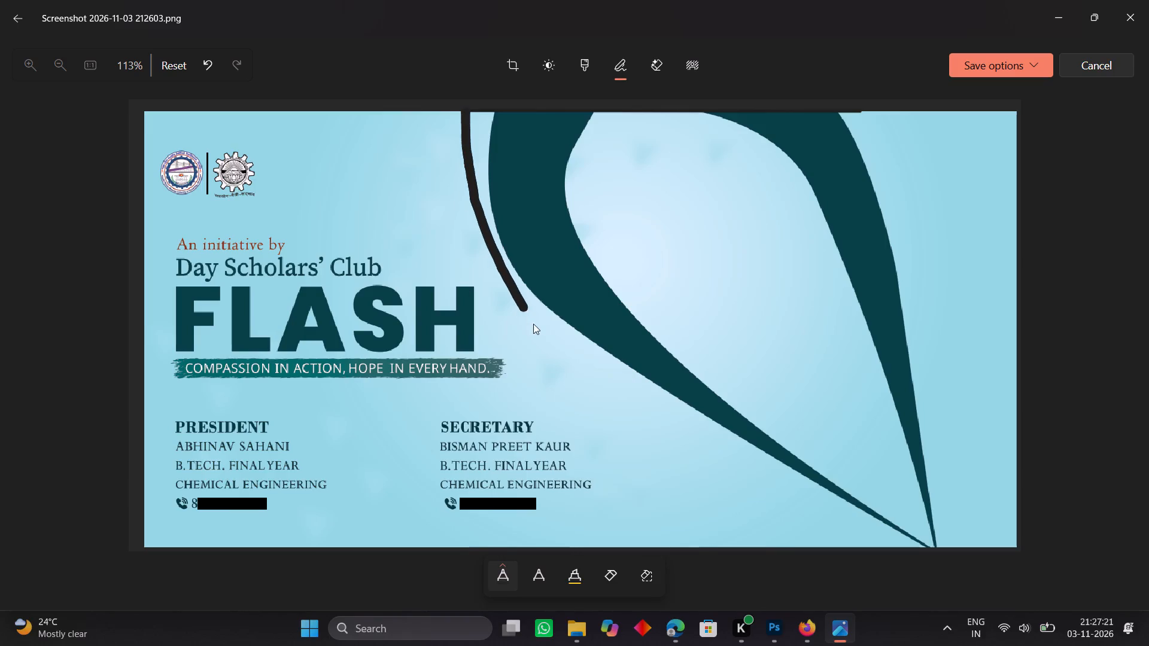
left_click_drag(533, 324, 885, 537)
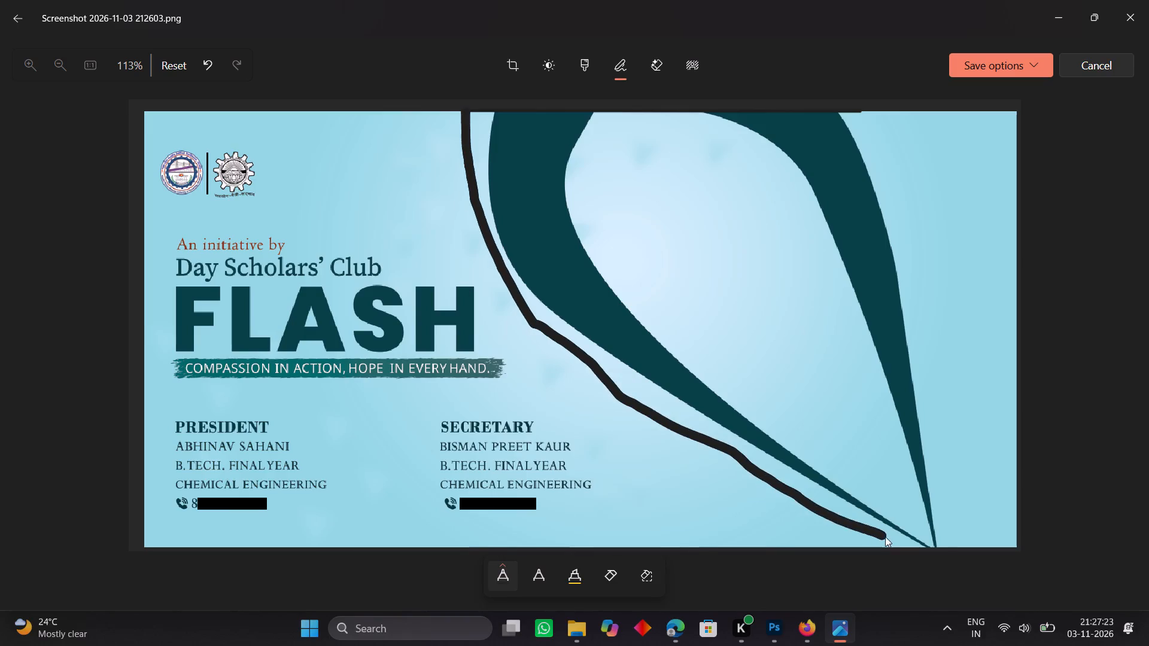
left_click_drag(885, 537, 899, 540)
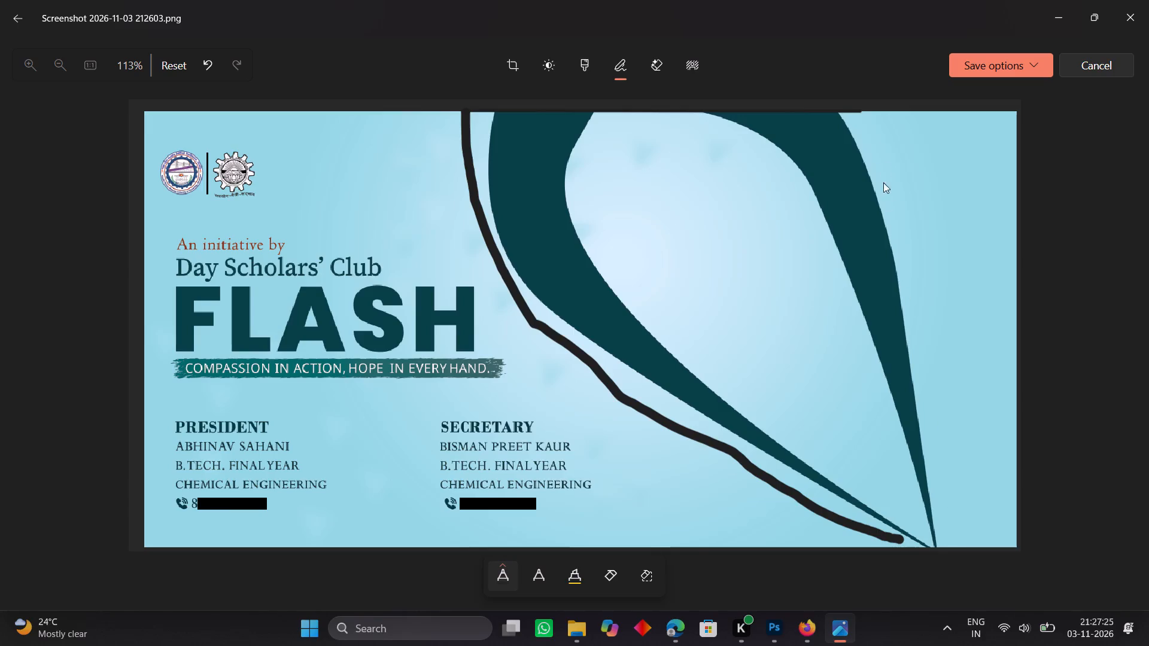
left_click_drag(854, 121, 936, 337)
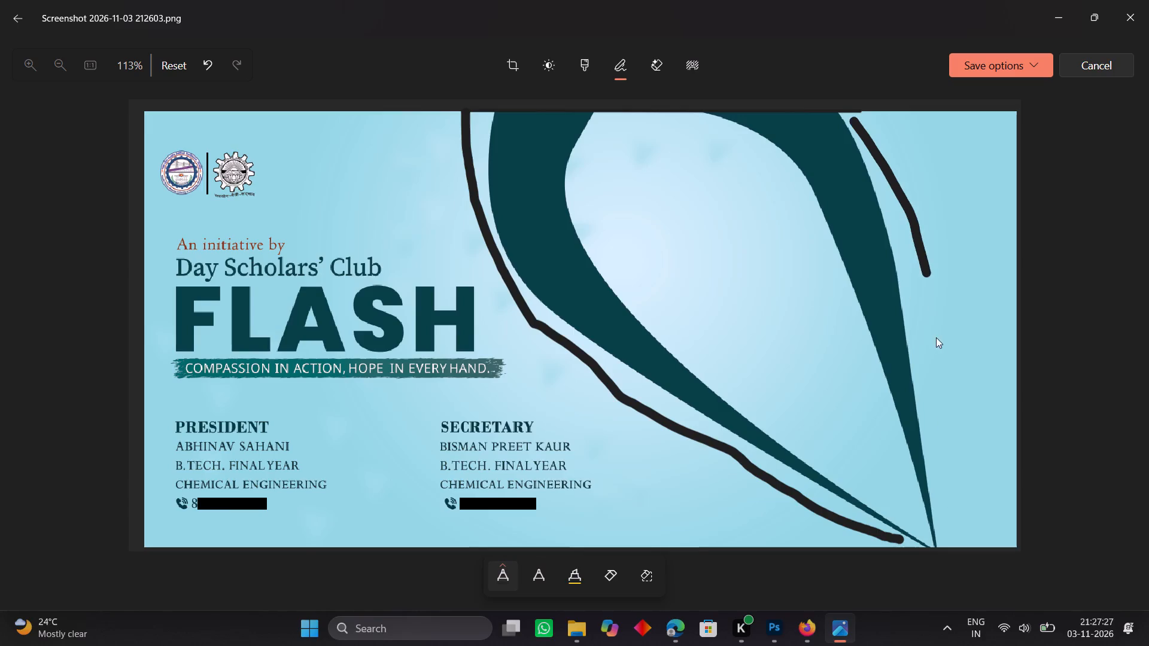
left_click_drag(936, 337, 943, 538)
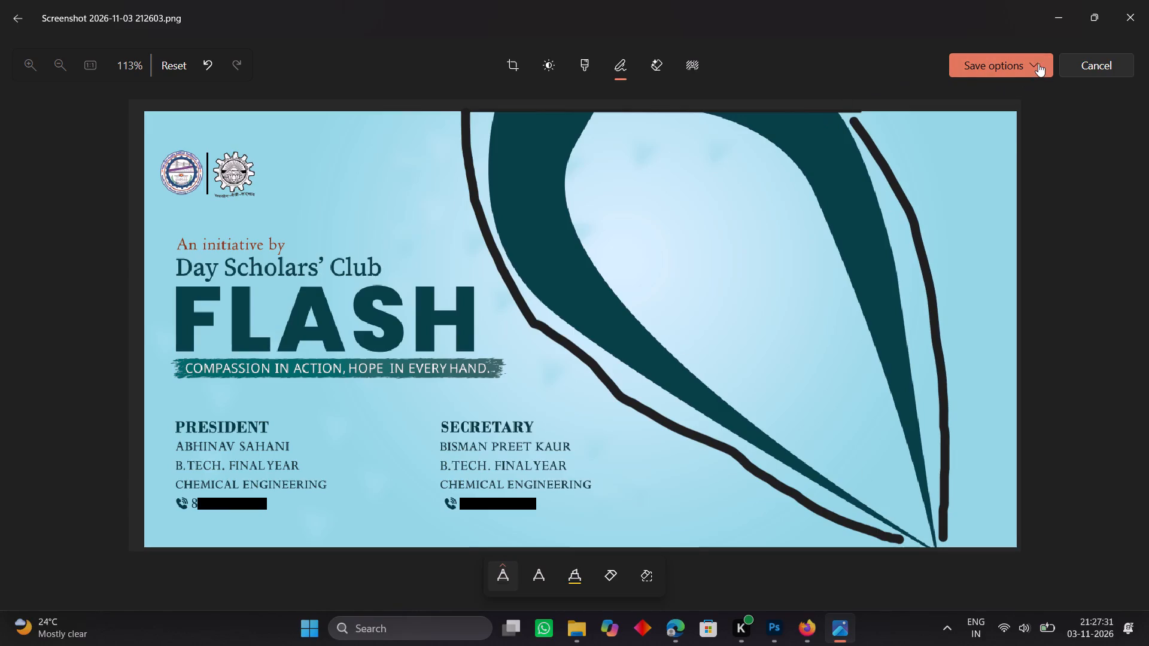
Save the marked-up banner screenshot as a PNG copy in the DSC folder and close the image.
left_click(1038, 63)
left_click(983, 96)
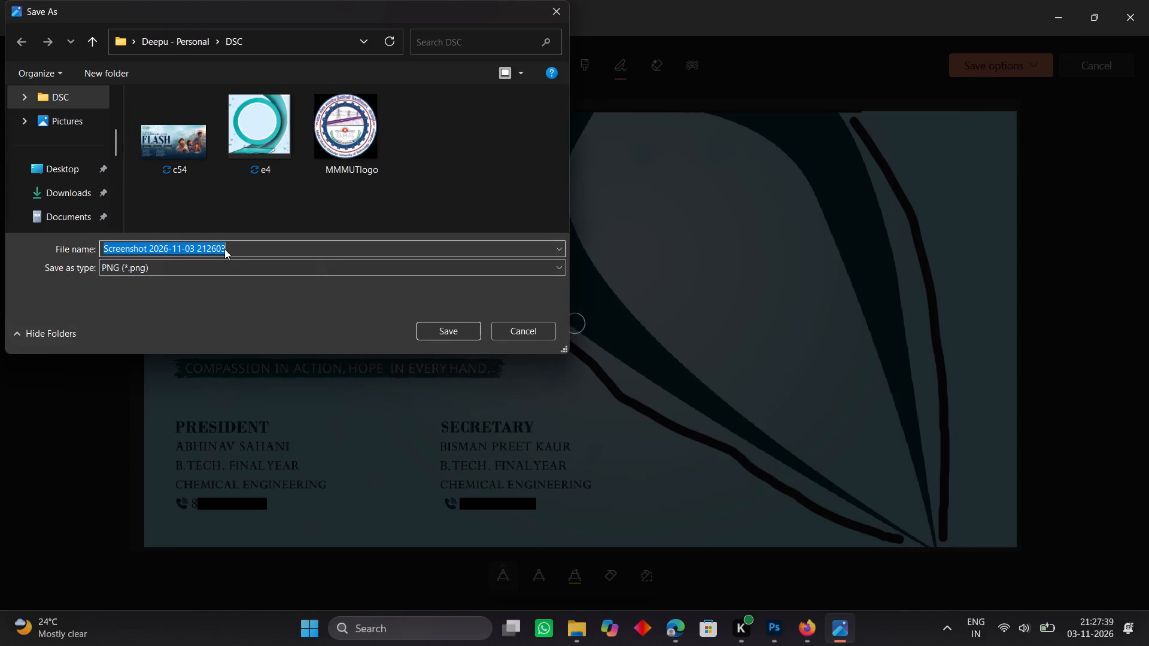
left_click(425, 330)
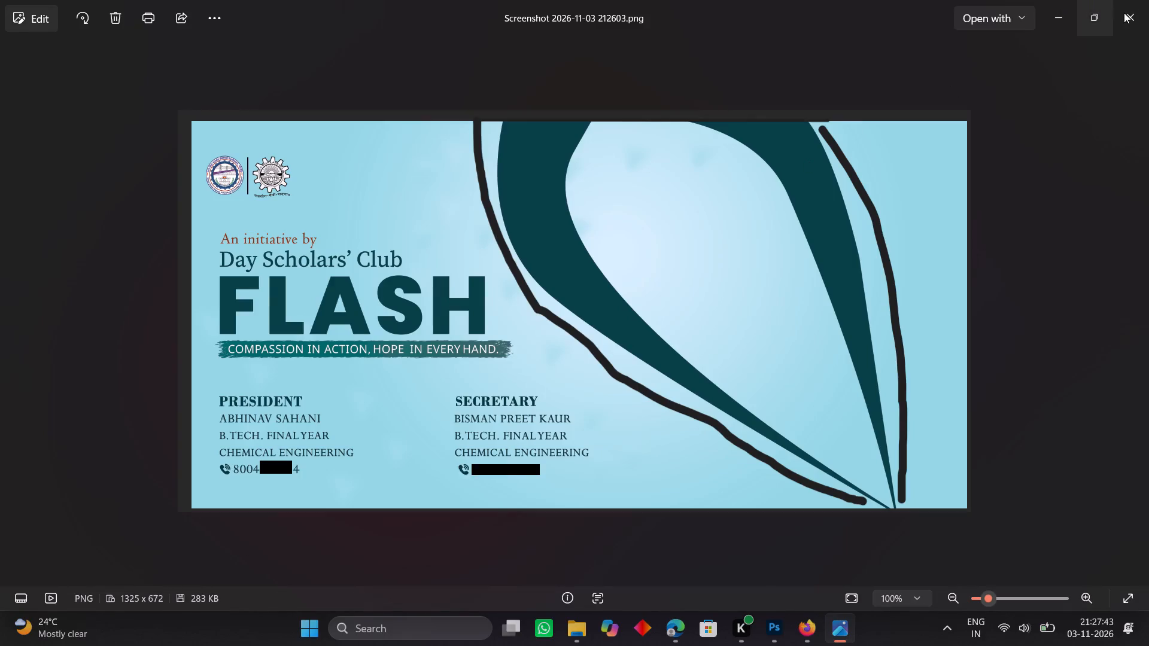
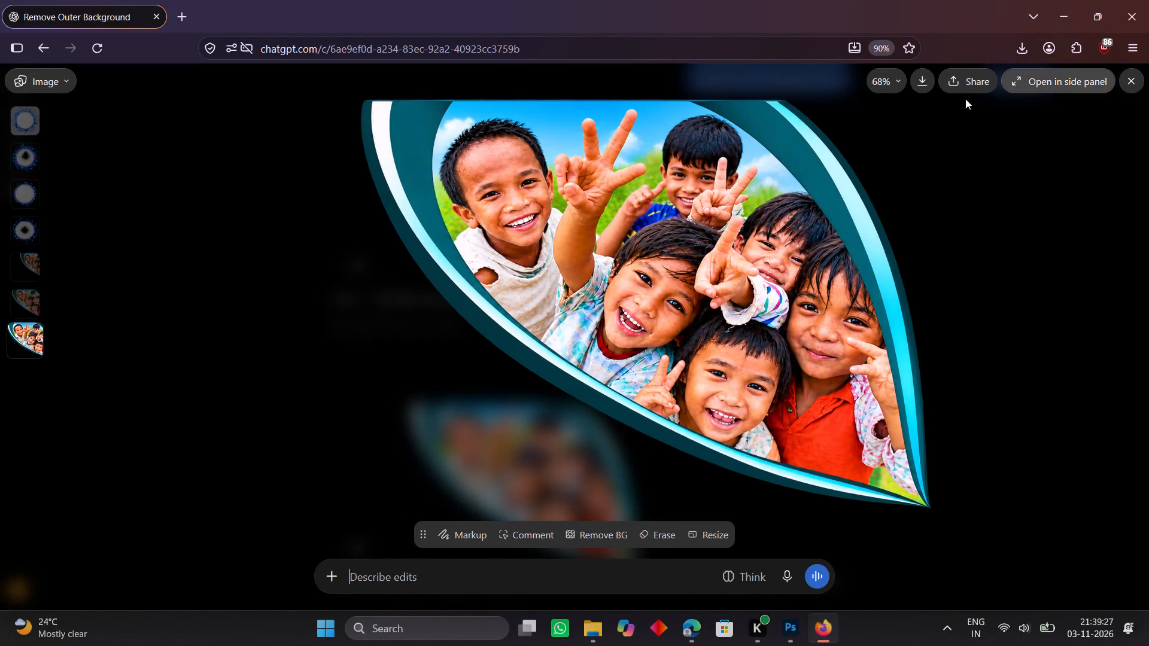
Download the new children leaf-frame PNG from ChatGPT and place it in the flash banner2.psd document in Photoshop.
left_click(923, 80)
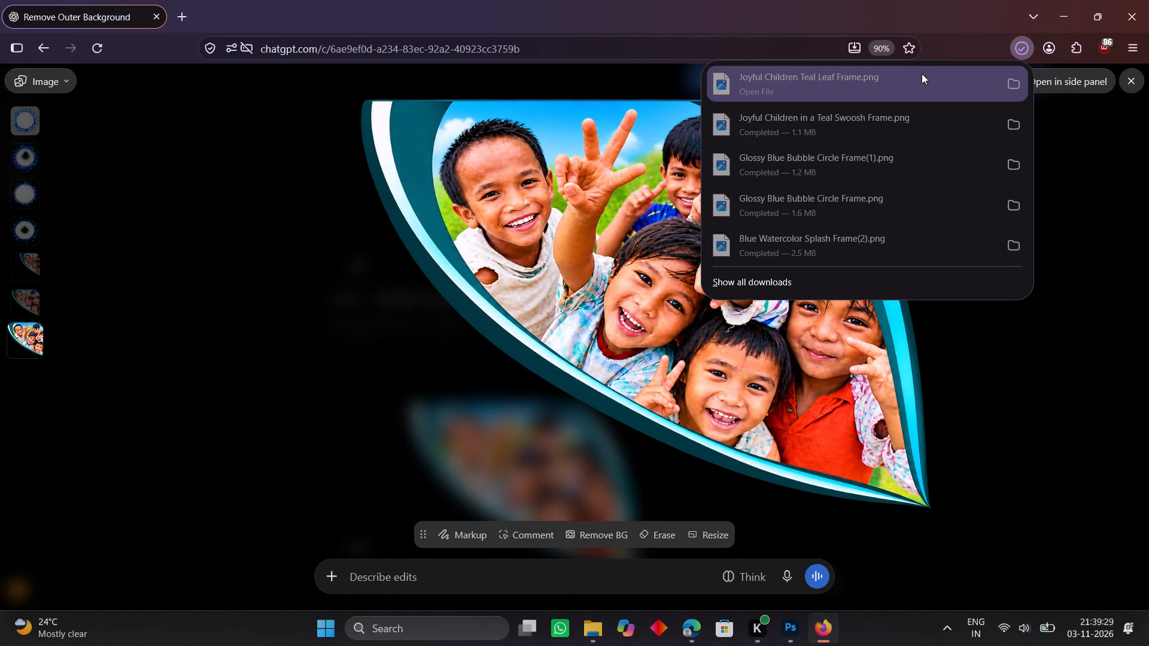
left_click_drag(920, 85, 725, 511)
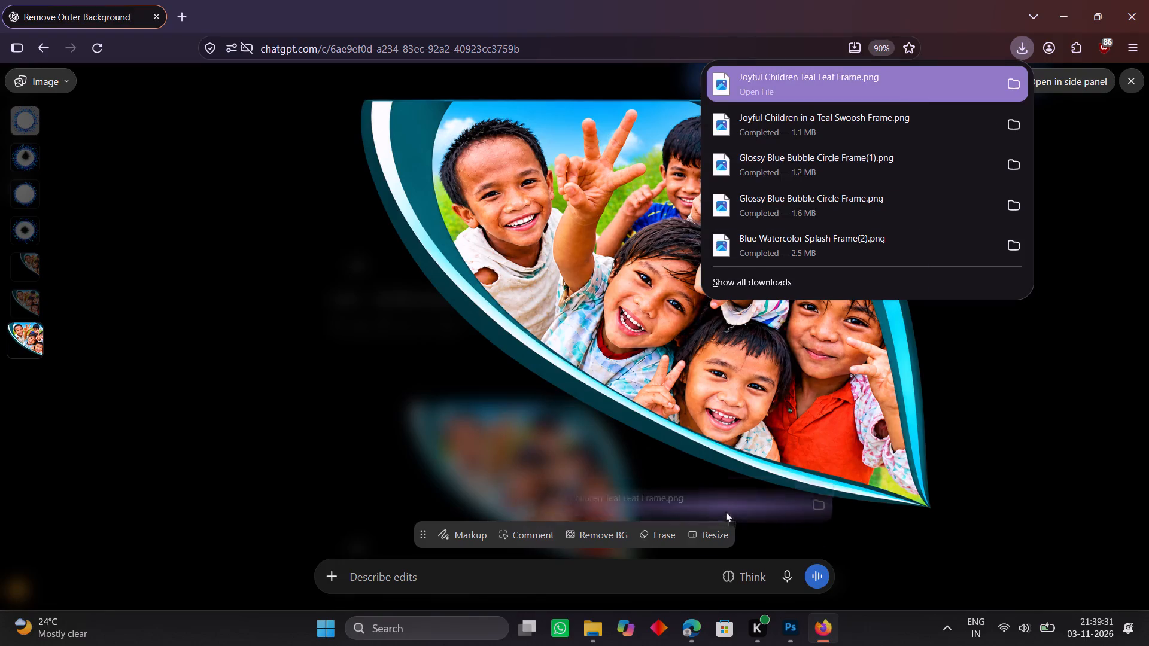
left_click_drag(725, 511, 715, 423)
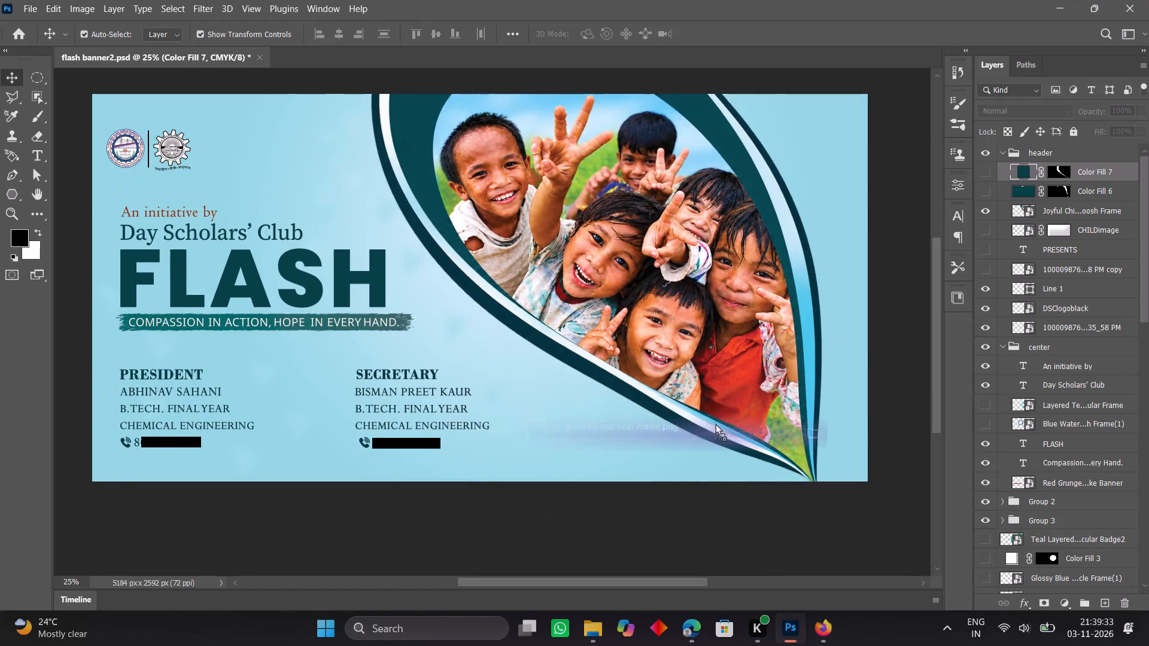
left_click_drag(715, 423, 645, 243)
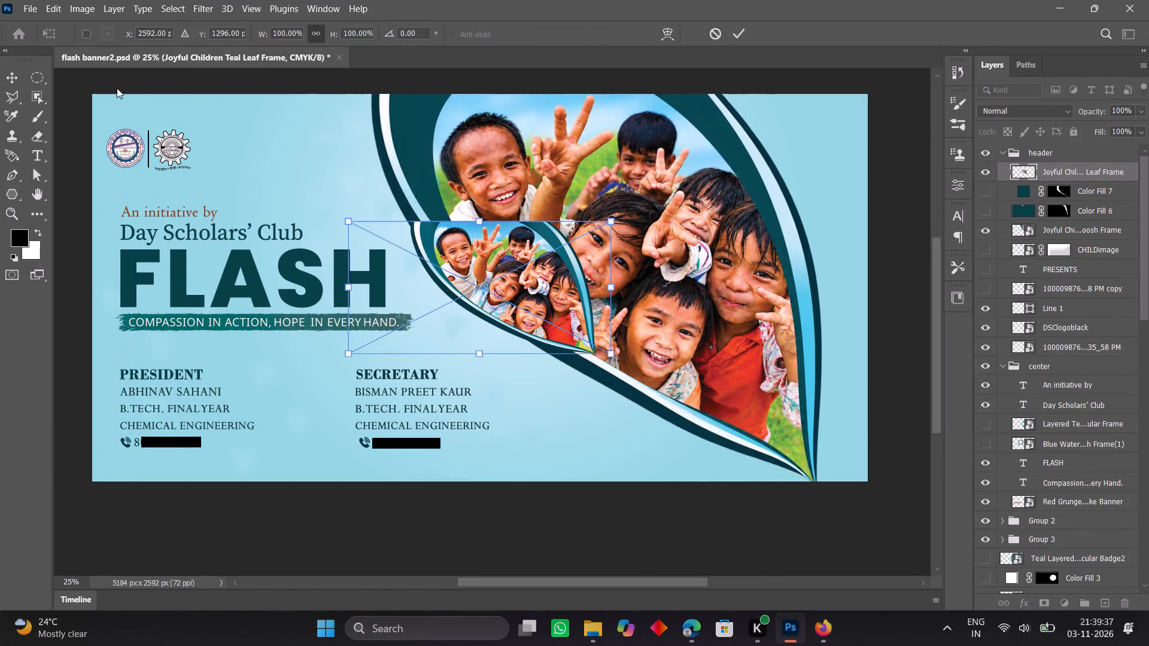
left_click(8, 73)
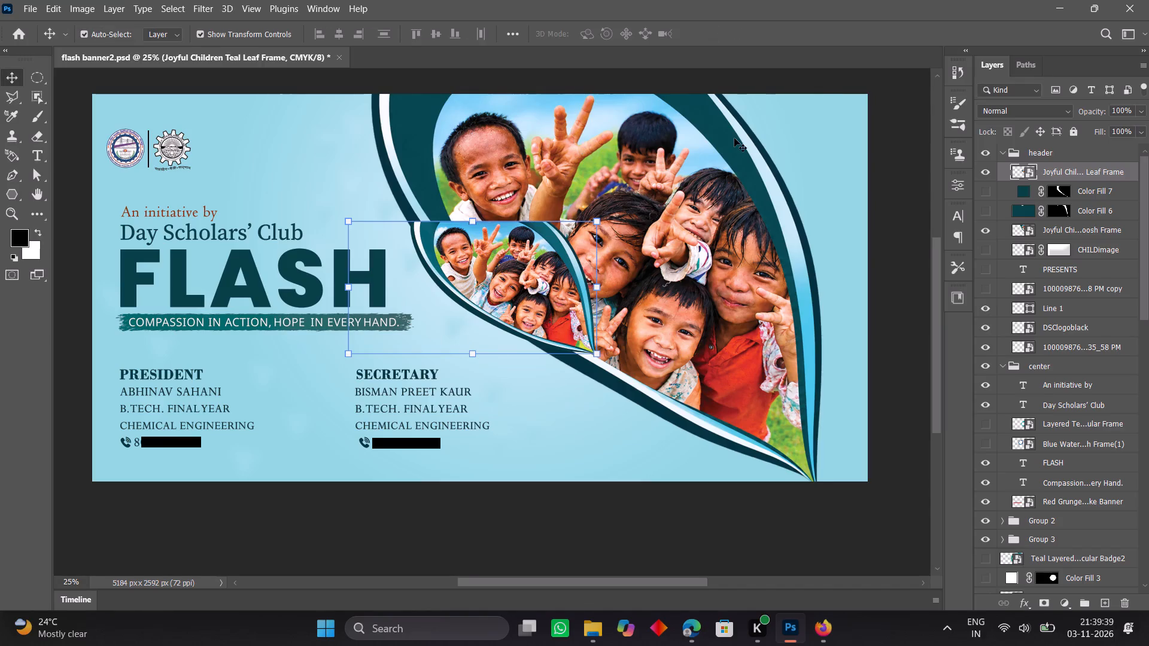
Hide the older Joyful Children in a Teal Swoosh Frame layer.
left_click(734, 138)
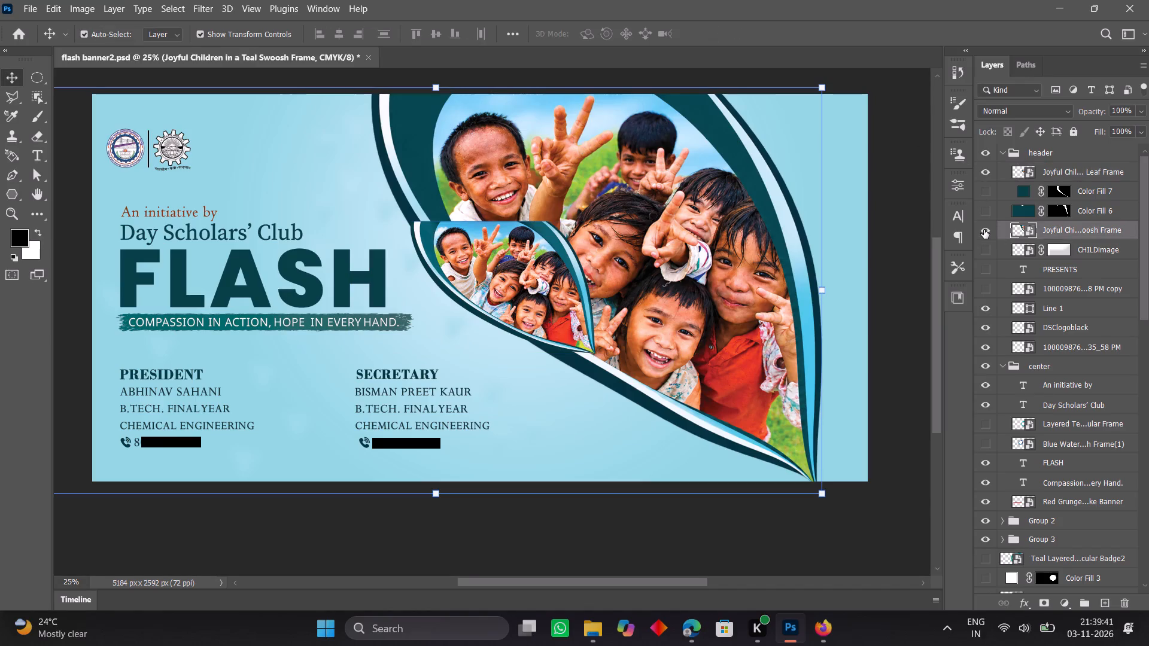
left_click(984, 230)
Enlarge the new Joyful Children Teal Leaf Frame image to about 213% and move it up to the banner's top edge.
left_click(566, 266)
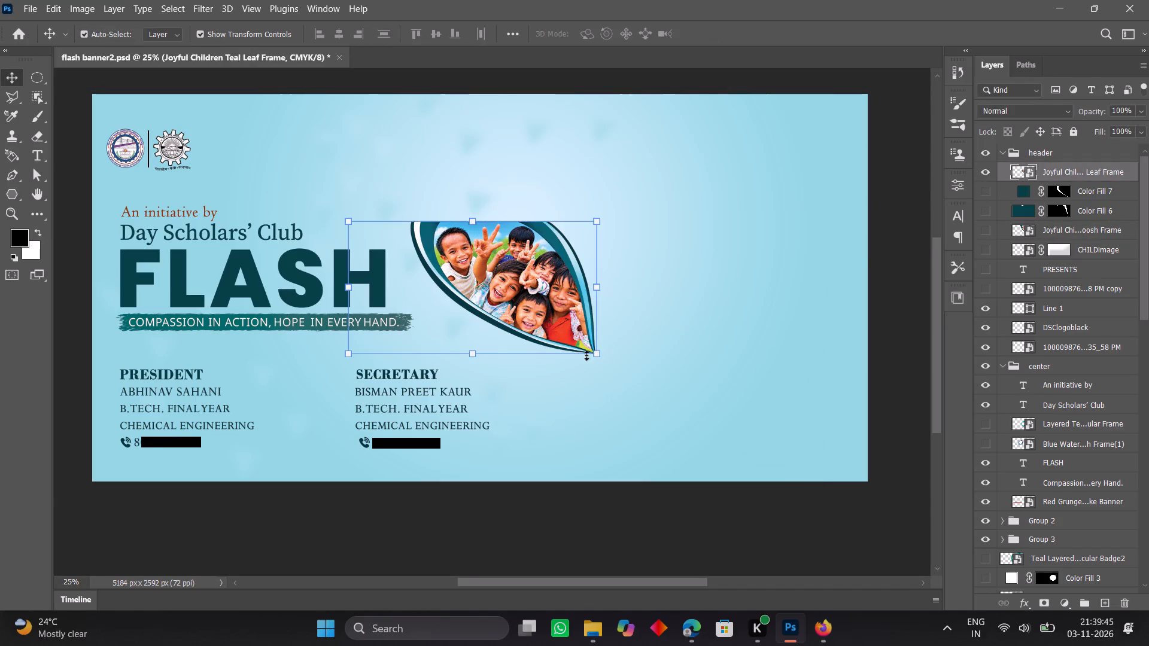
left_click_drag(594, 358, 689, 519)
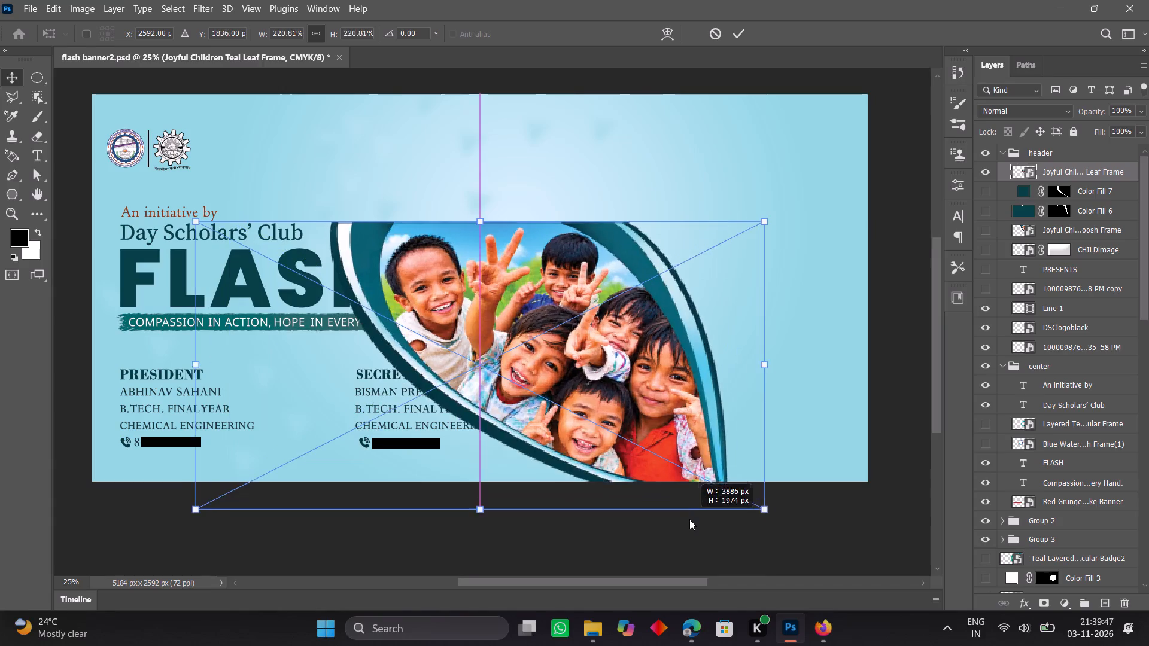
left_click_drag(689, 519, 688, 509)
left_click_drag(573, 384, 609, 242)
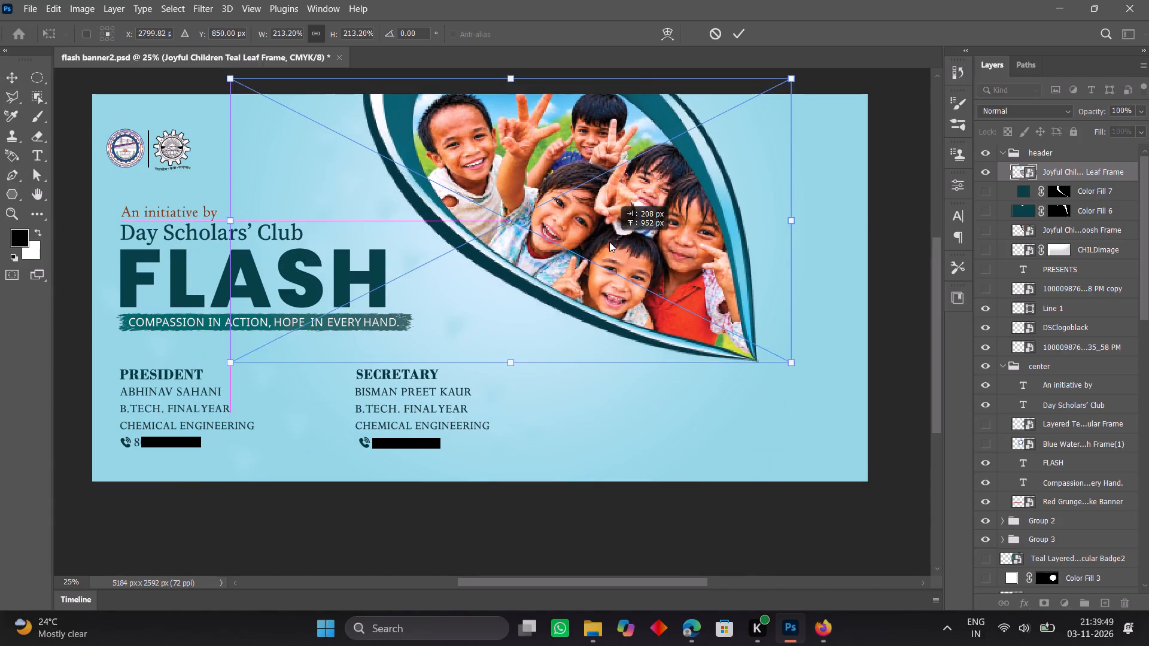
left_click_drag(609, 242, 599, 257)
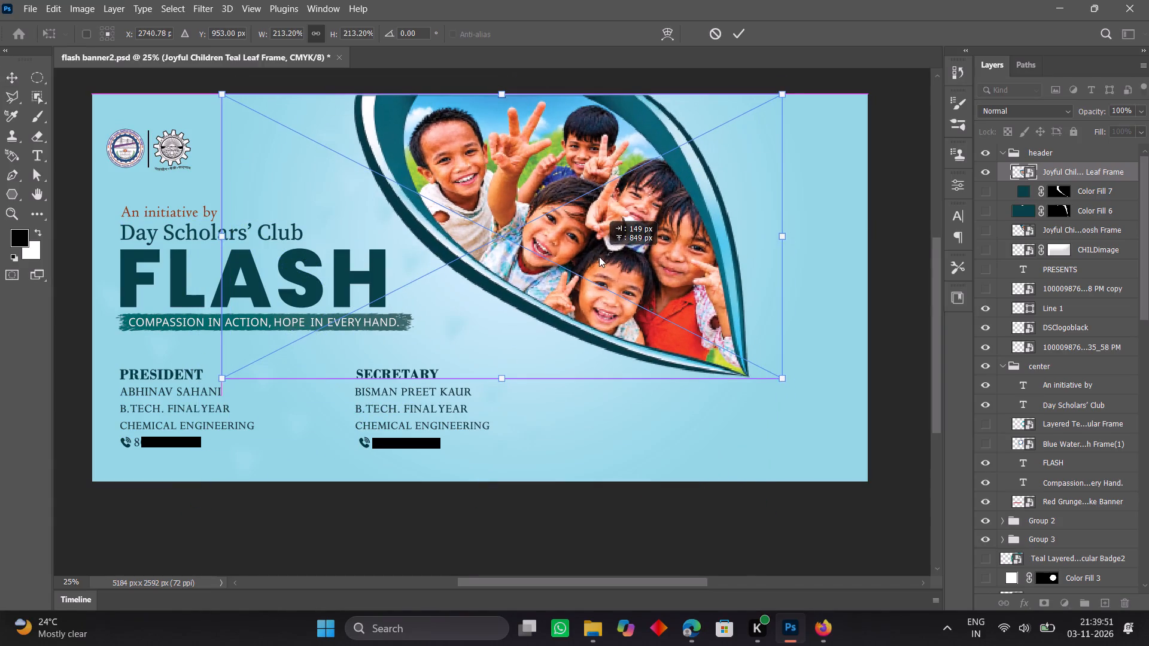
left_click_drag(599, 257, 614, 252)
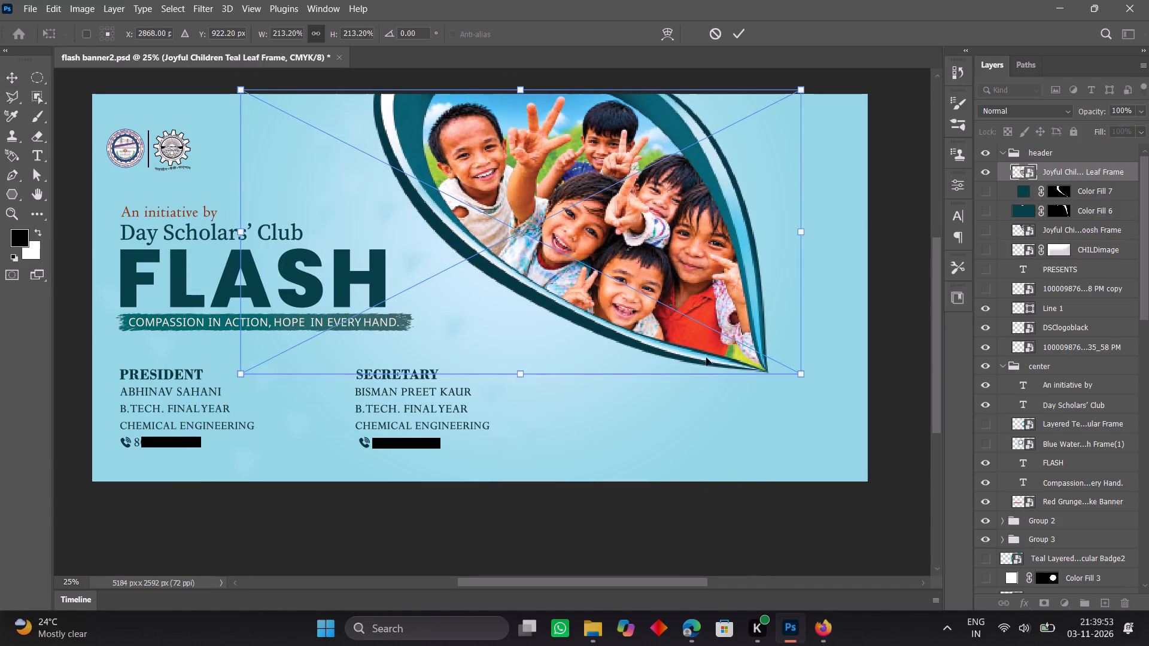
Scale the leaf-frame image up to about 292% so it spans the banner's full height.
left_click_drag(801, 371, 861, 449)
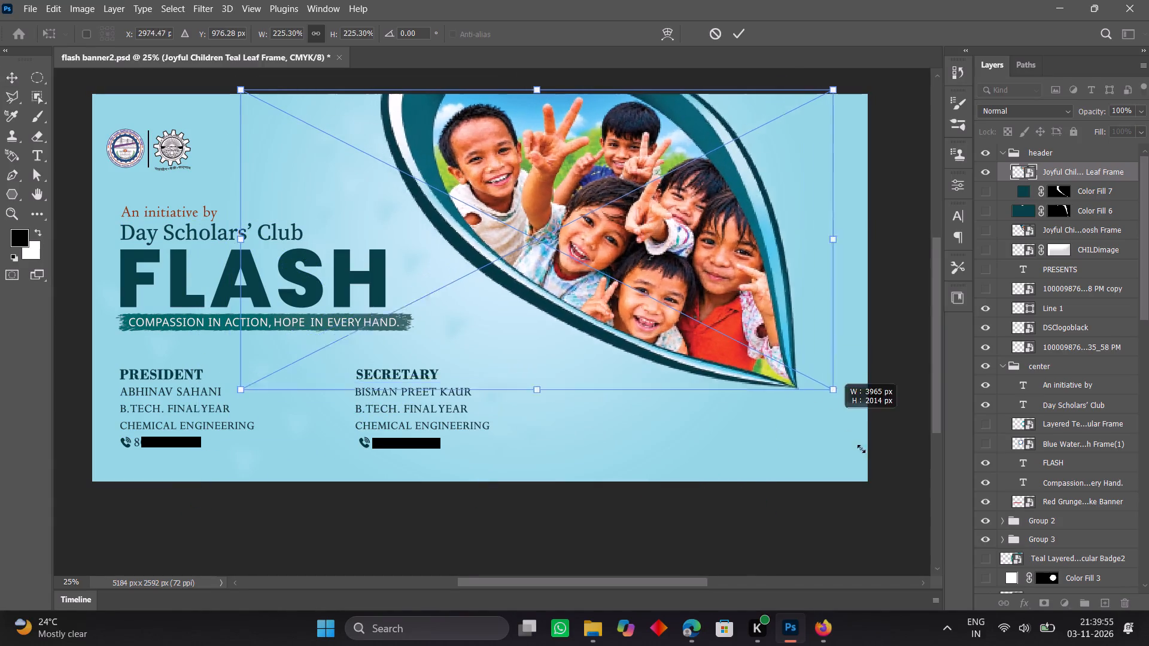
left_click_drag(861, 449, 885, 468)
left_click_drag(799, 361, 711, 352)
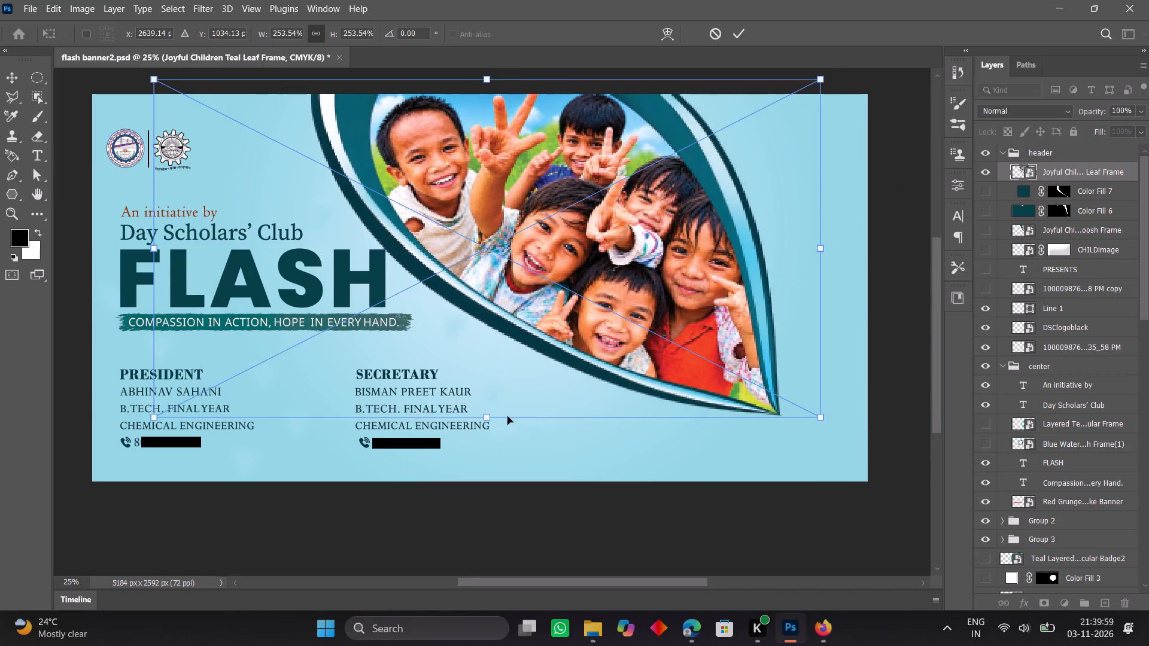
left_click_drag(506, 416, 503, 482)
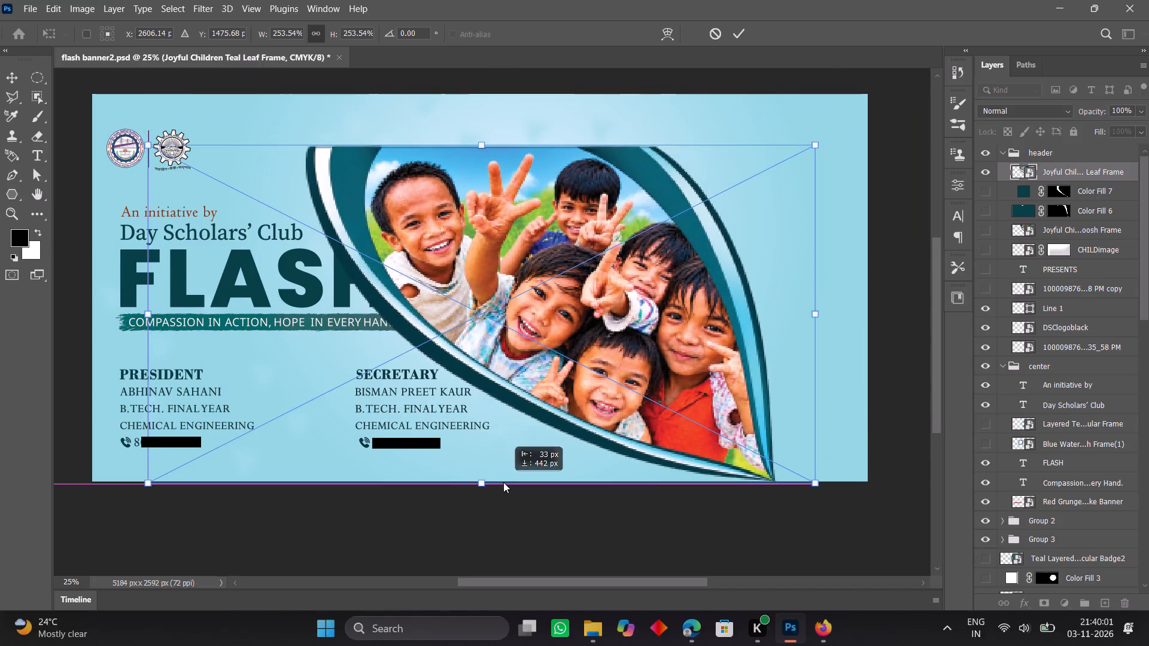
left_click_drag(482, 149, 525, 84)
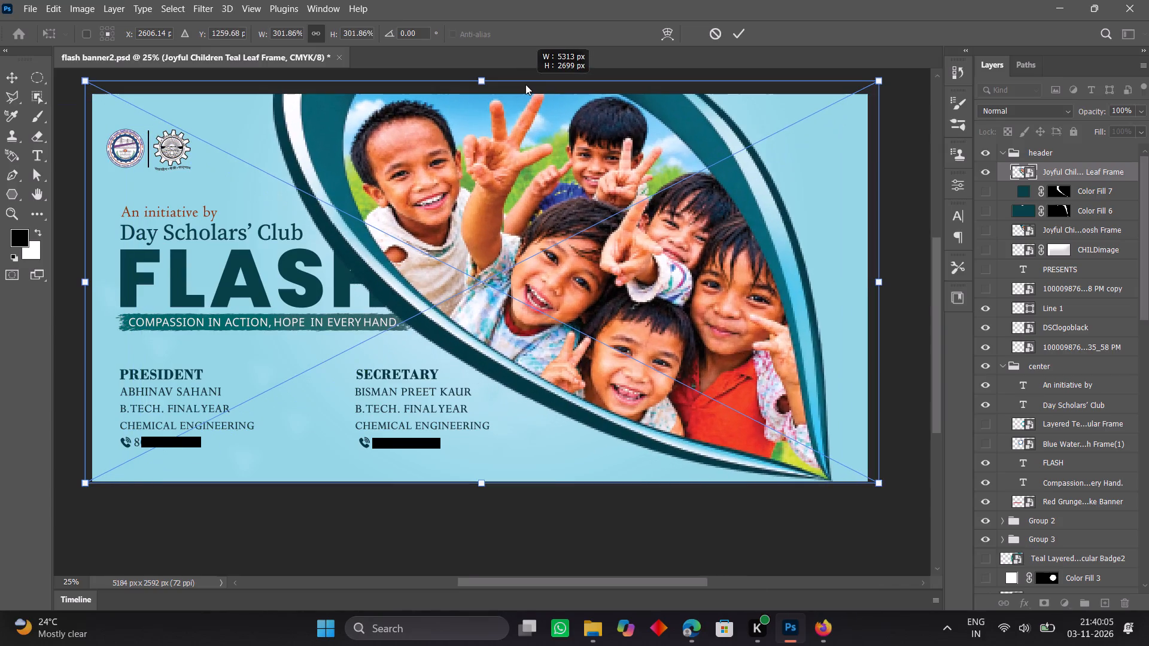
left_click_drag(525, 84, 524, 97)
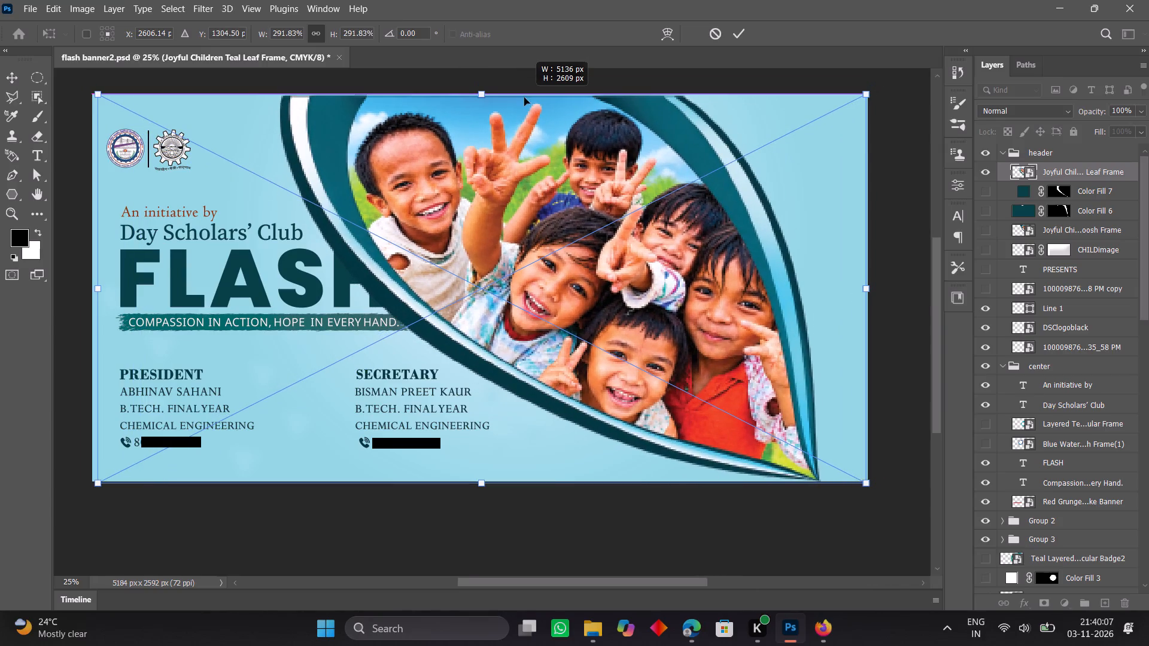
Move the leaf-frame image towards the banner's right edge and scale it to about 299%.
left_click_drag(516, 135, 534, 132)
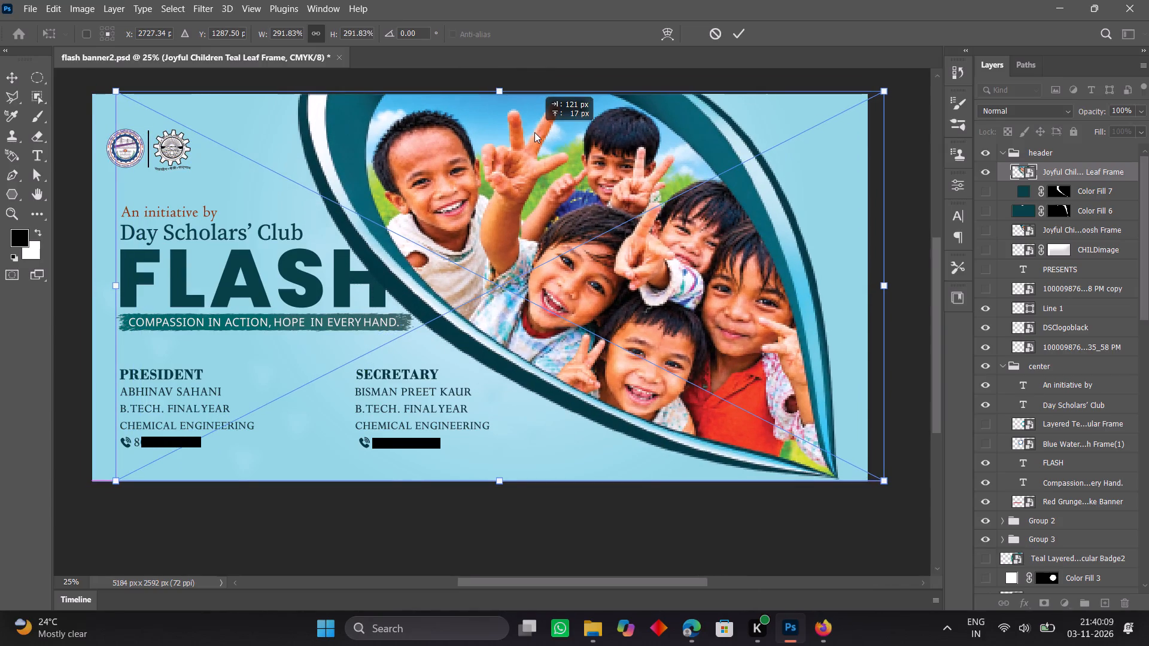
left_click_drag(534, 132, 561, 135)
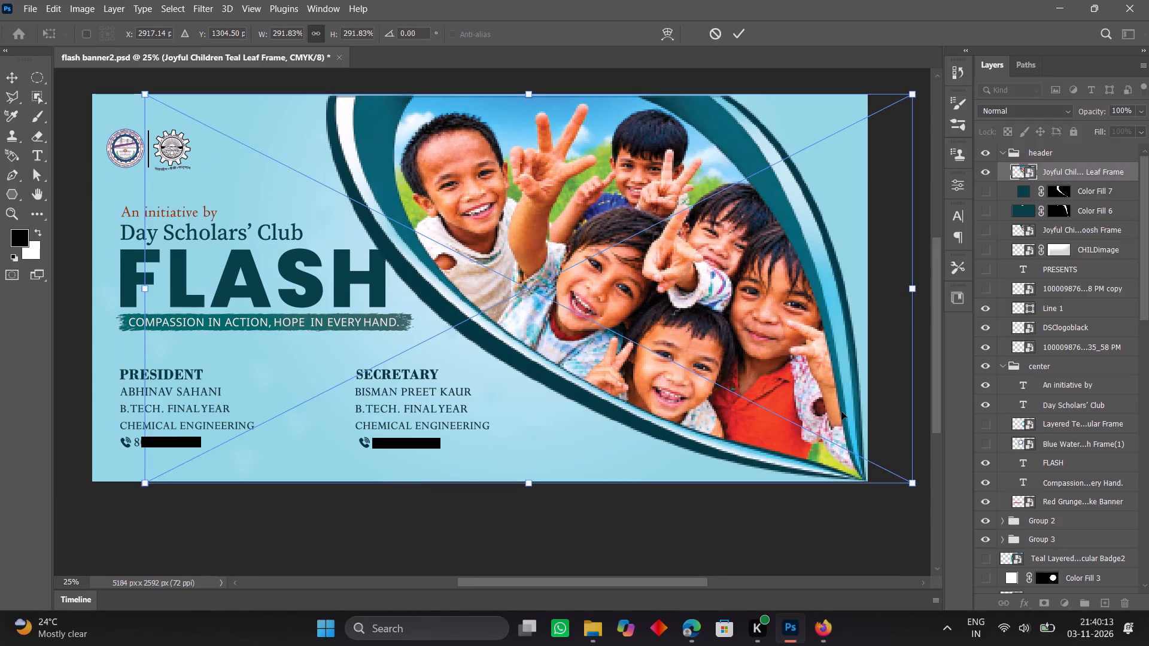
left_click_drag(913, 483, 913, 484)
left_click_drag(913, 484, 919, 489)
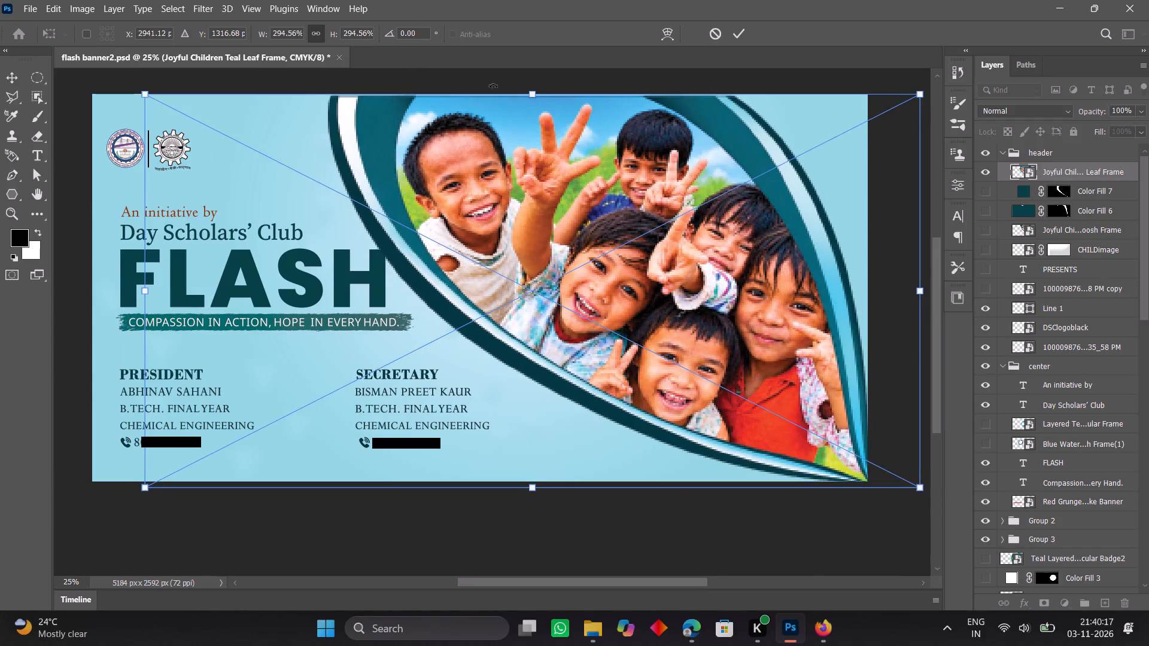
left_click_drag(533, 95, 533, 94)
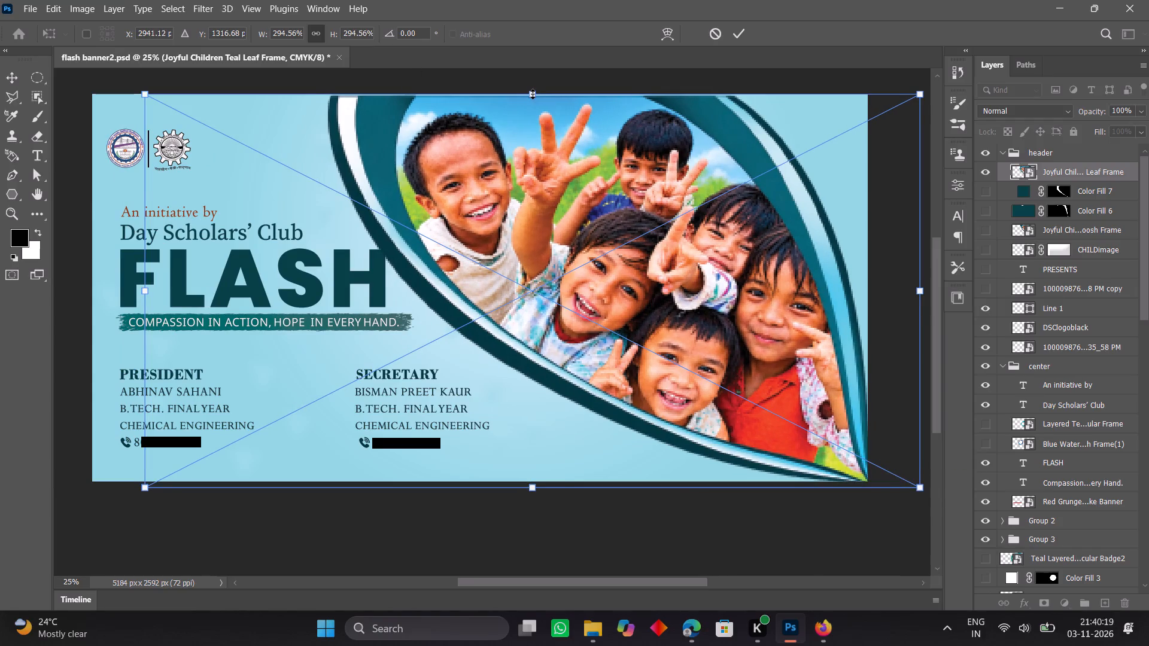
left_click_drag(533, 94, 533, 90)
left_click(533, 90)
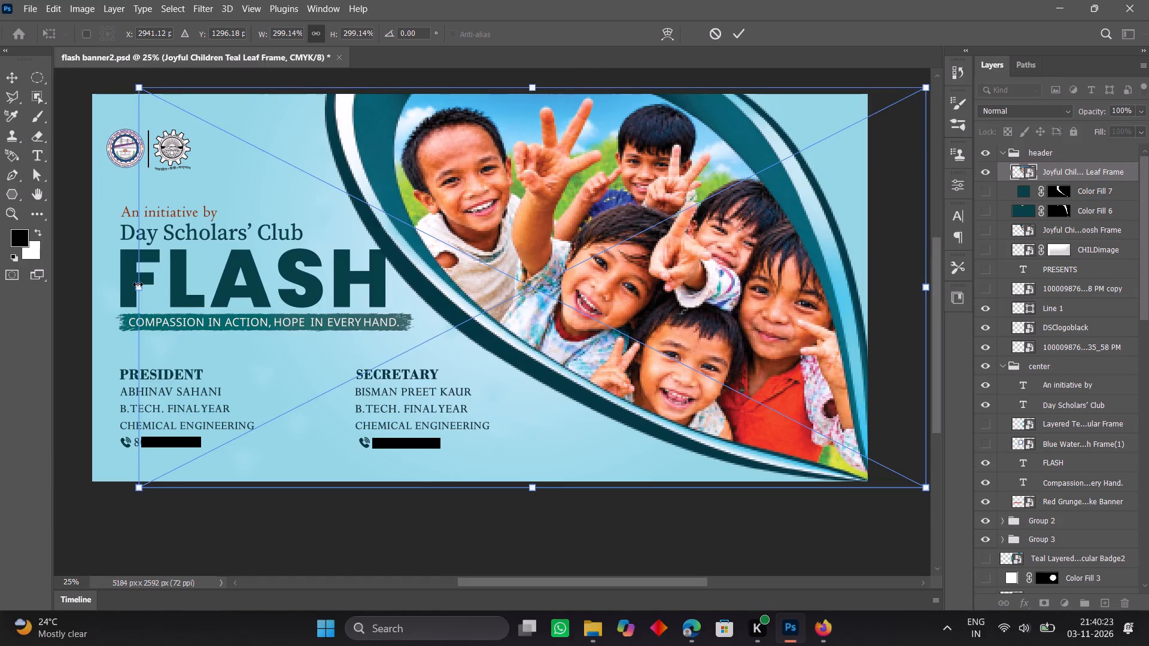
Narrow the leaf-frame image to about 268% width while keeping its height at about 299%.
left_click_drag(138, 285, 181, 285)
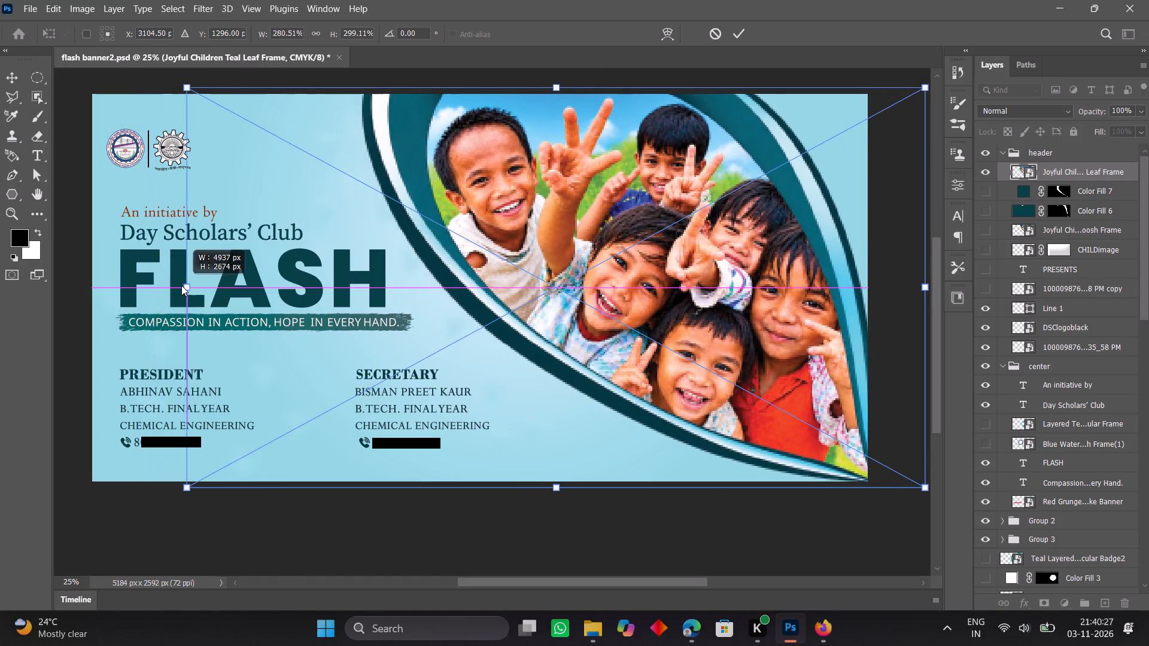
left_click_drag(181, 285, 174, 283)
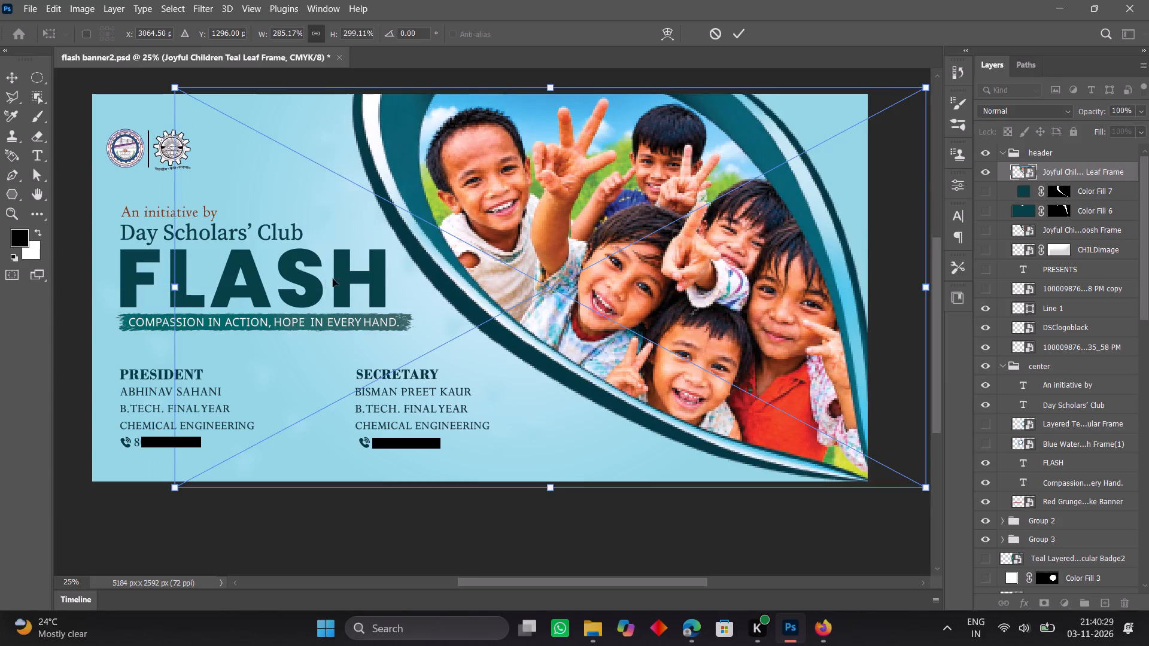
left_click_drag(522, 268, 508, 268)
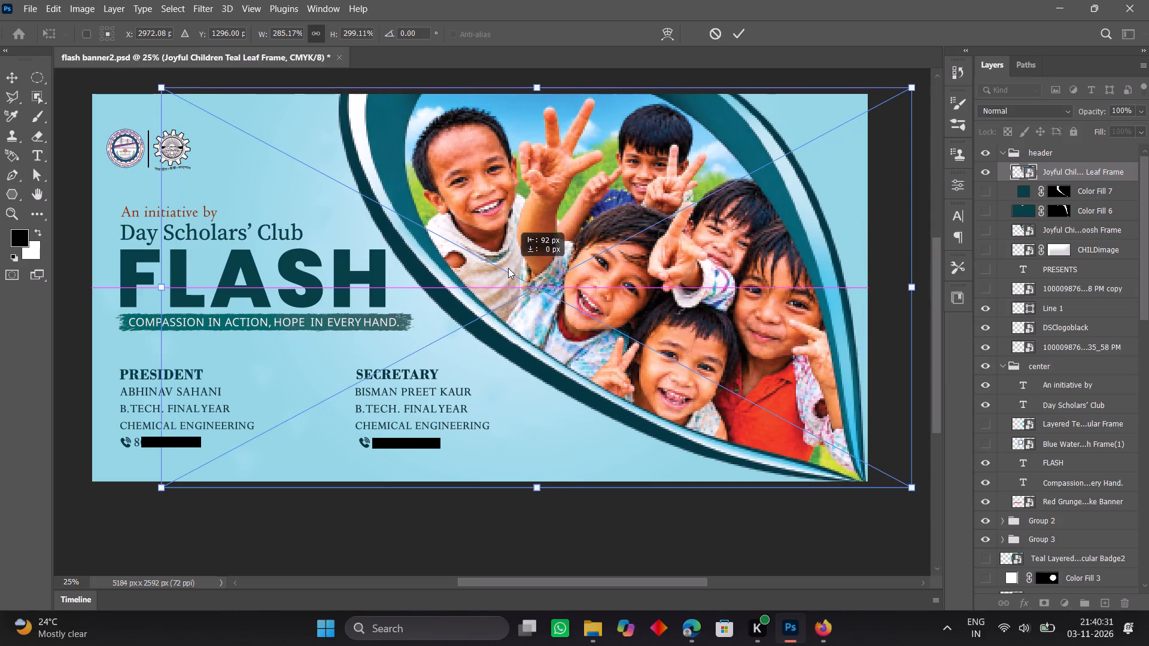
left_click_drag(508, 268, 509, 268)
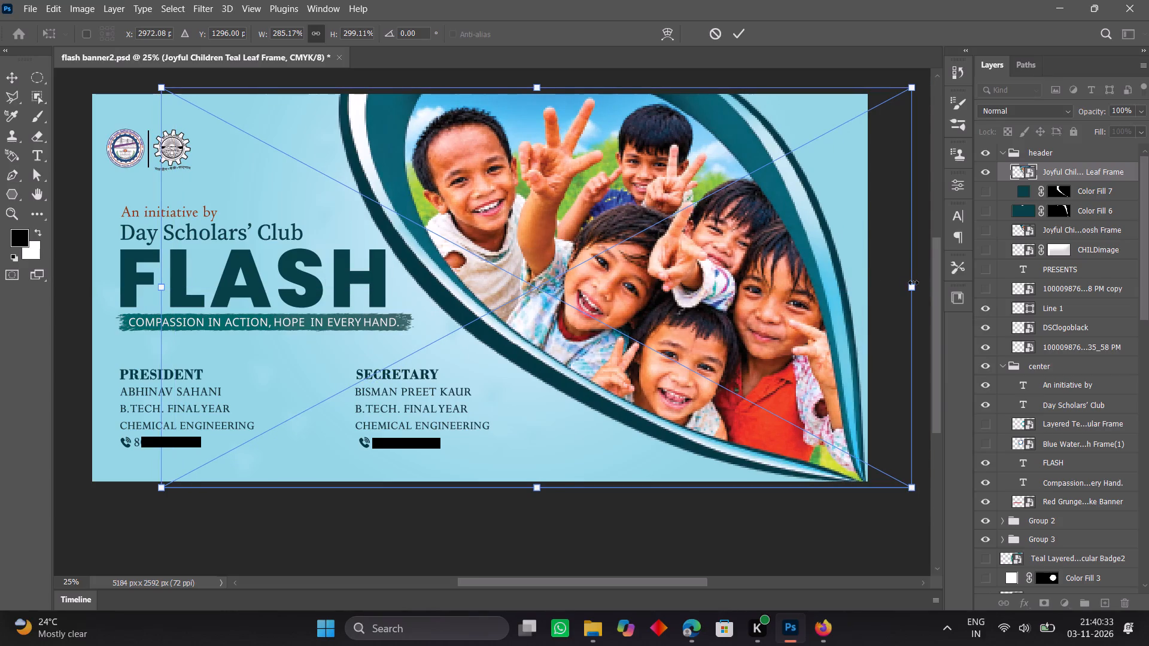
left_click_drag(913, 287, 892, 287, "shift")
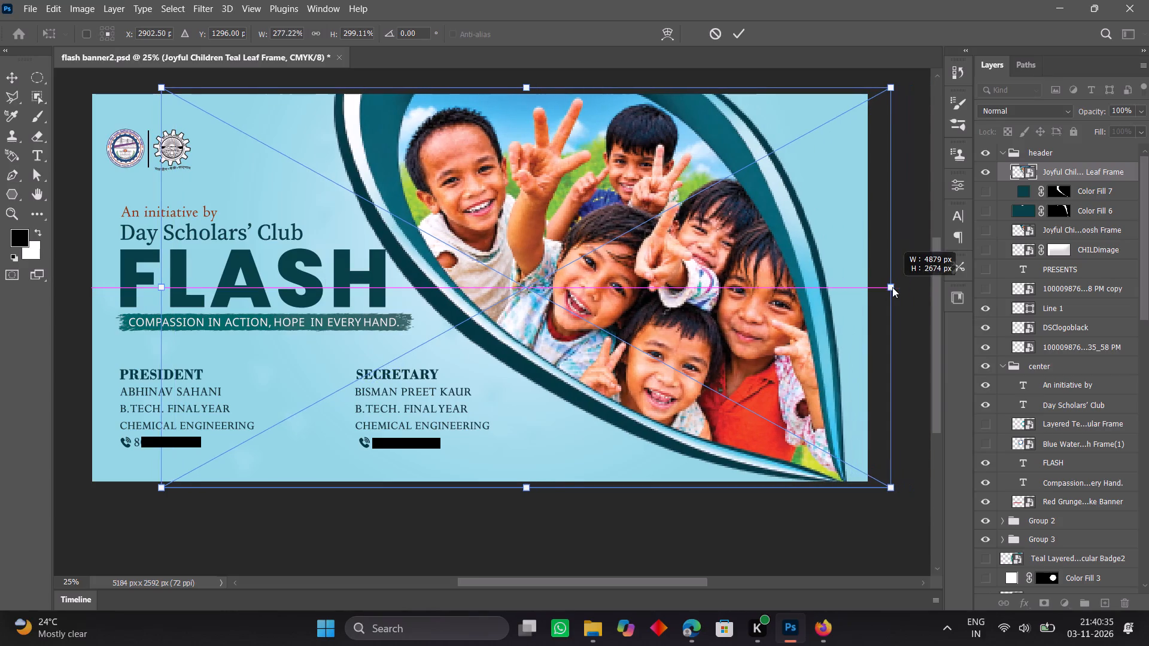
left_click_drag(892, 287, 874, 287, "shift")
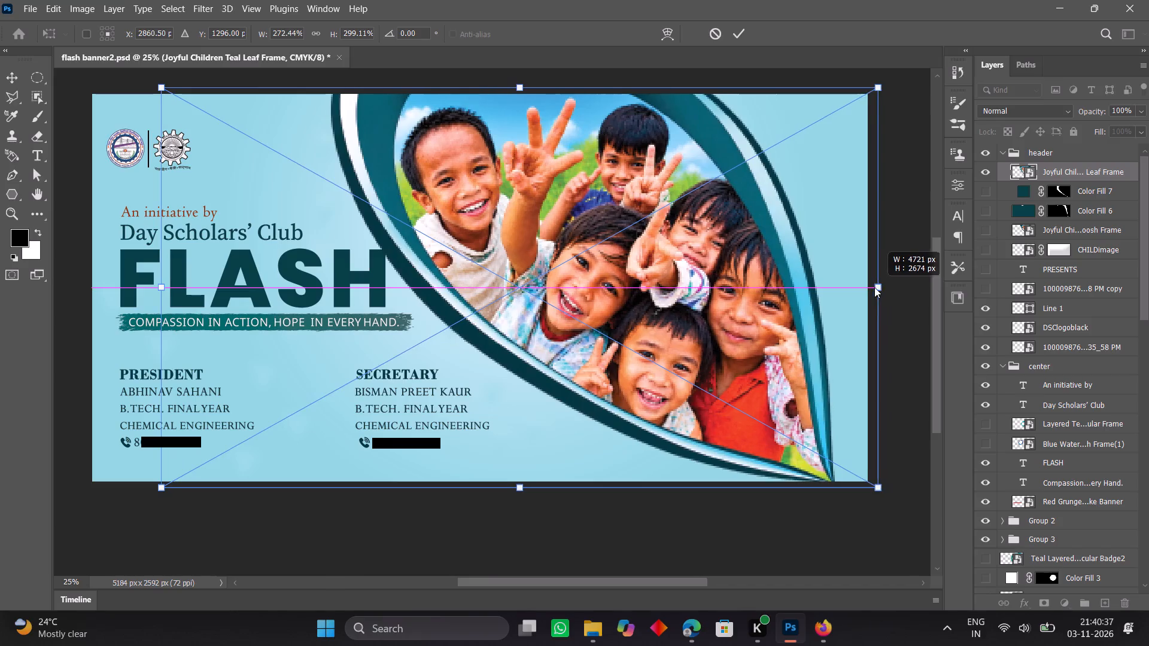
left_click_drag(874, 287, 871, 288, "shift")
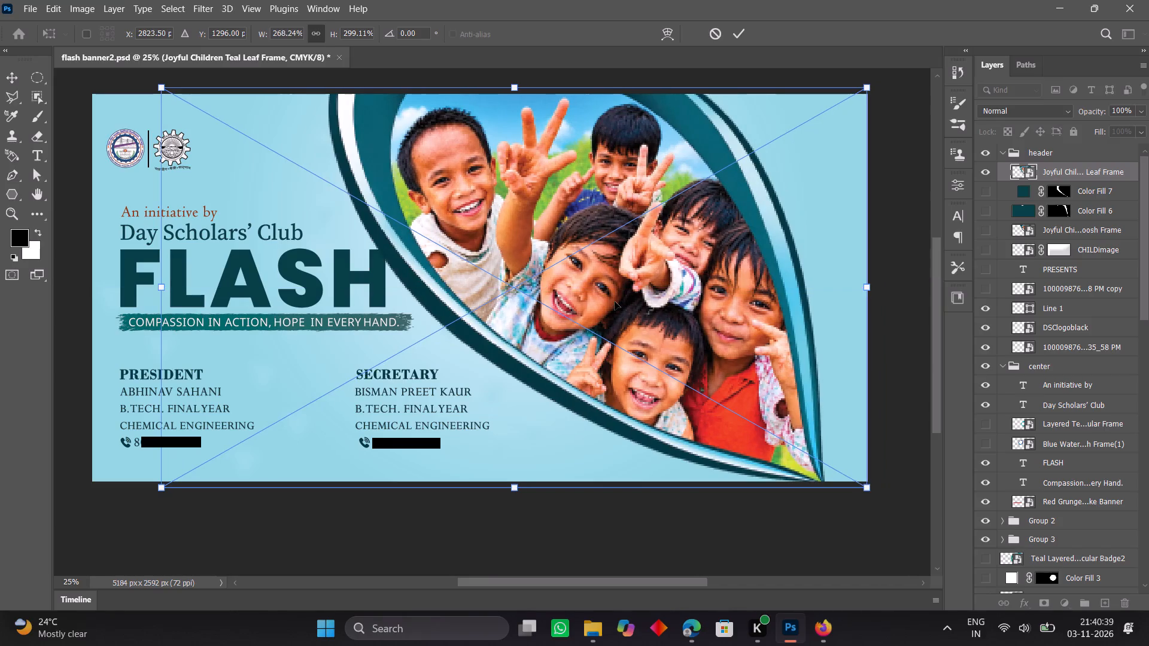
Position the leaf-frame image with its pointed tip in the banner's bottom-right corner and apply the transform.
left_click_drag(615, 301, 652, 295)
key("Down")
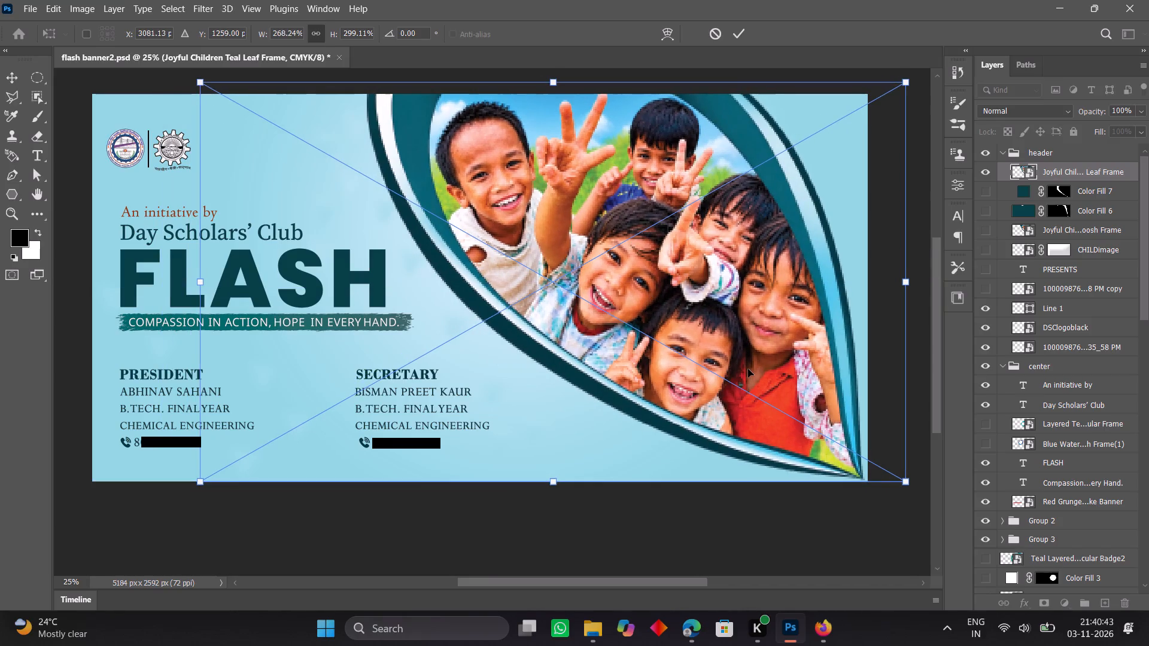
key("Down")
key("Right")
key("Right")
key("Right")
key("Right")
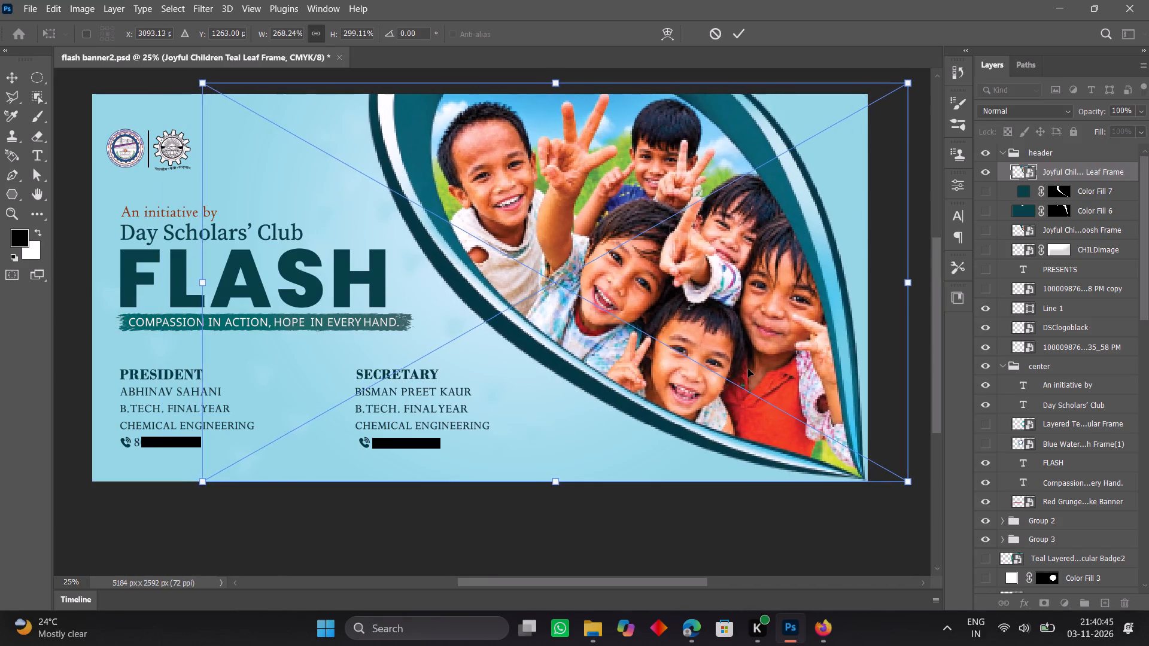
key("Down")
key("Down")
key("Down")
key("Down")
key("Right")
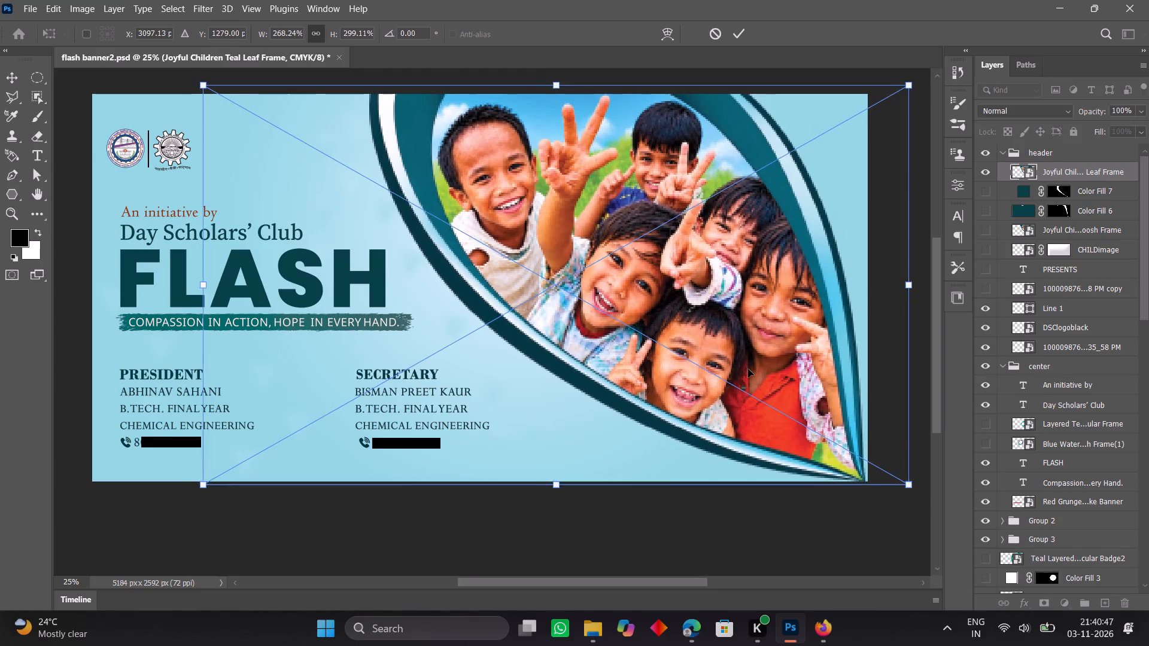
key("Right")
key("Right")
key("Right")
key("Right")
key("Down")
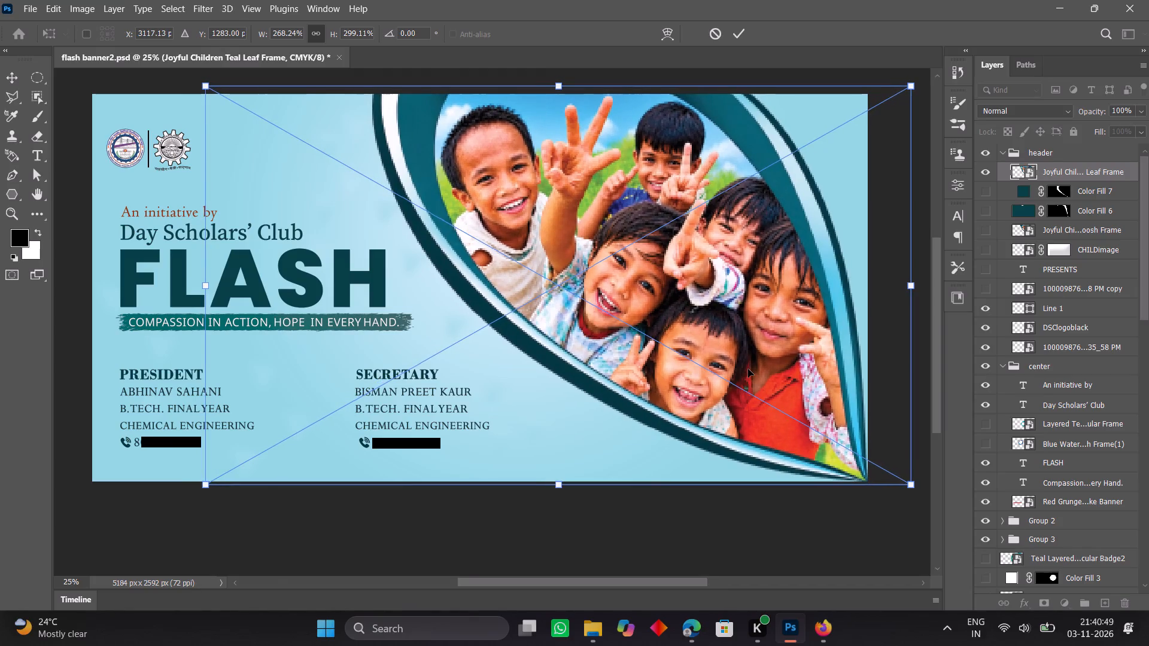
key("Right")
key("Right")
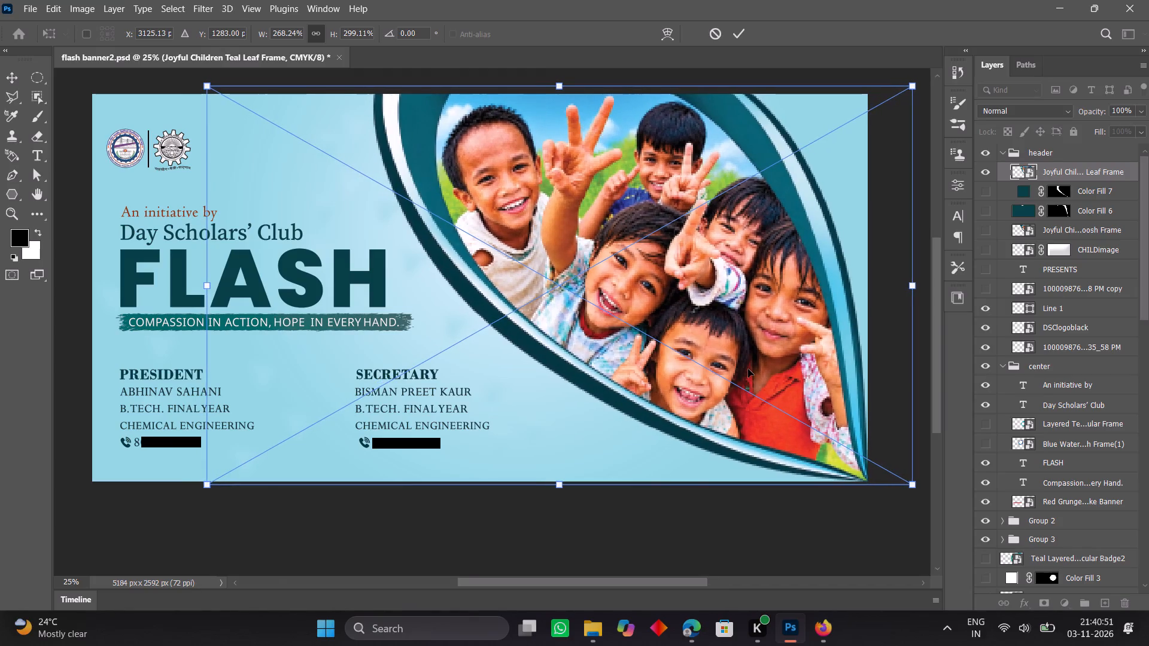
left_click(11, 80)
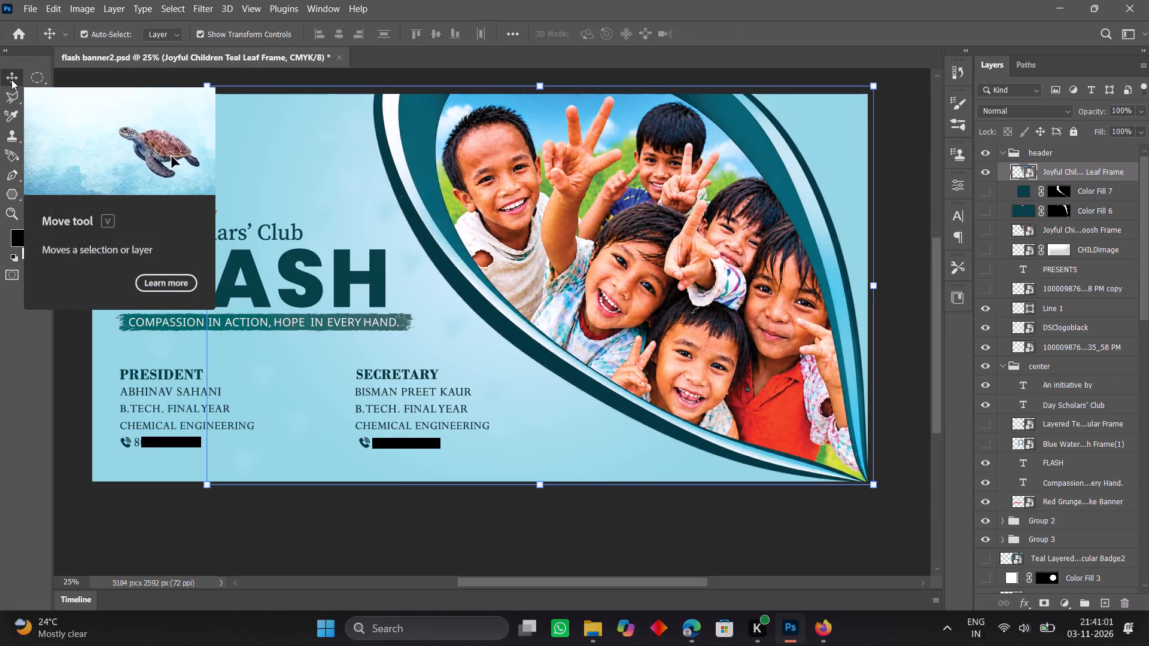
Save the banner document with the newly placed leaf-frame image.
left_click_drag(34, 11, 54, 169)
left_click(54, 169)
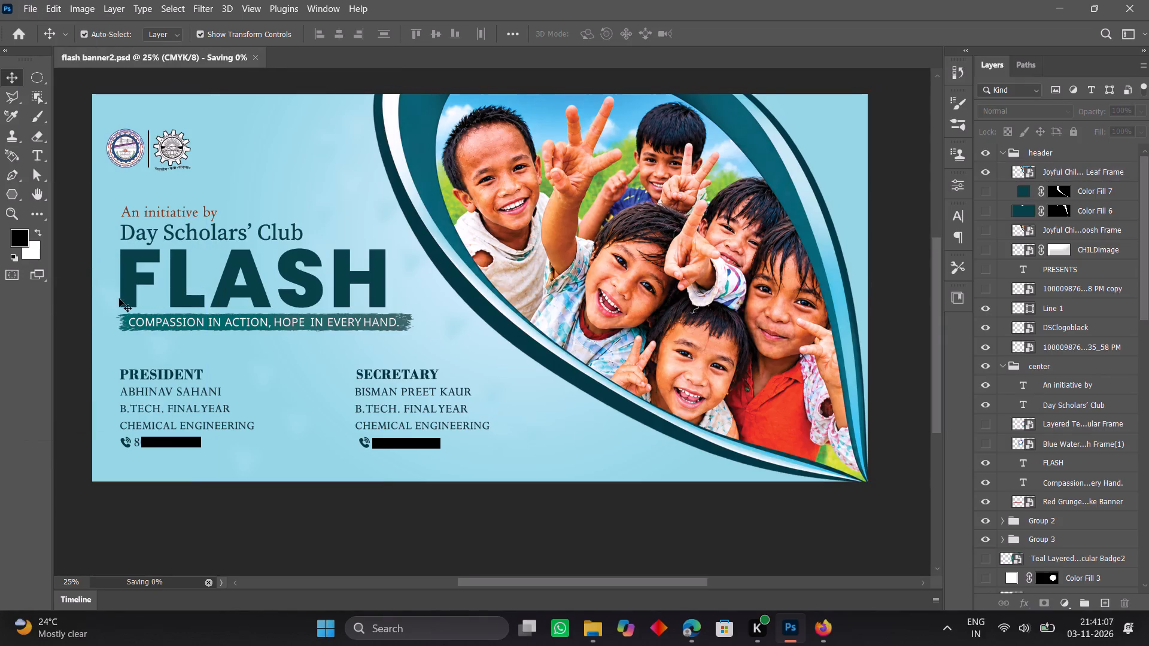
Open the FLASH title's properties and dock Properties, Layers and Paths together as one tabbed group, with Properties in front.
left_click(126, 294)
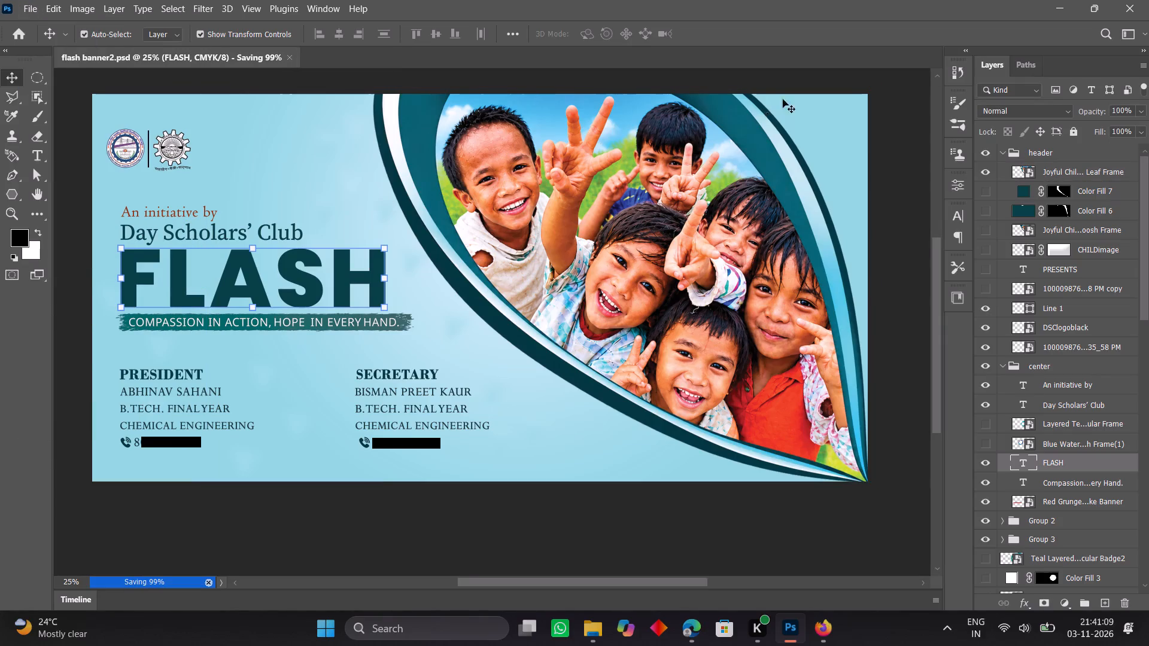
left_click(960, 181)
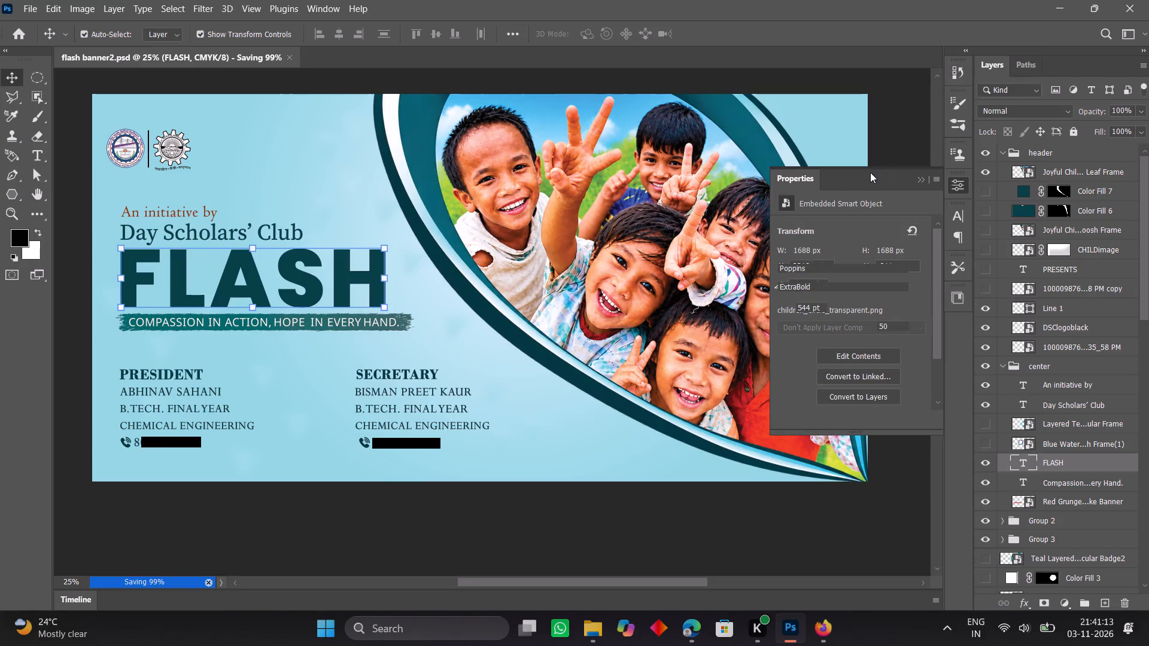
left_click_drag(815, 173, 970, 99)
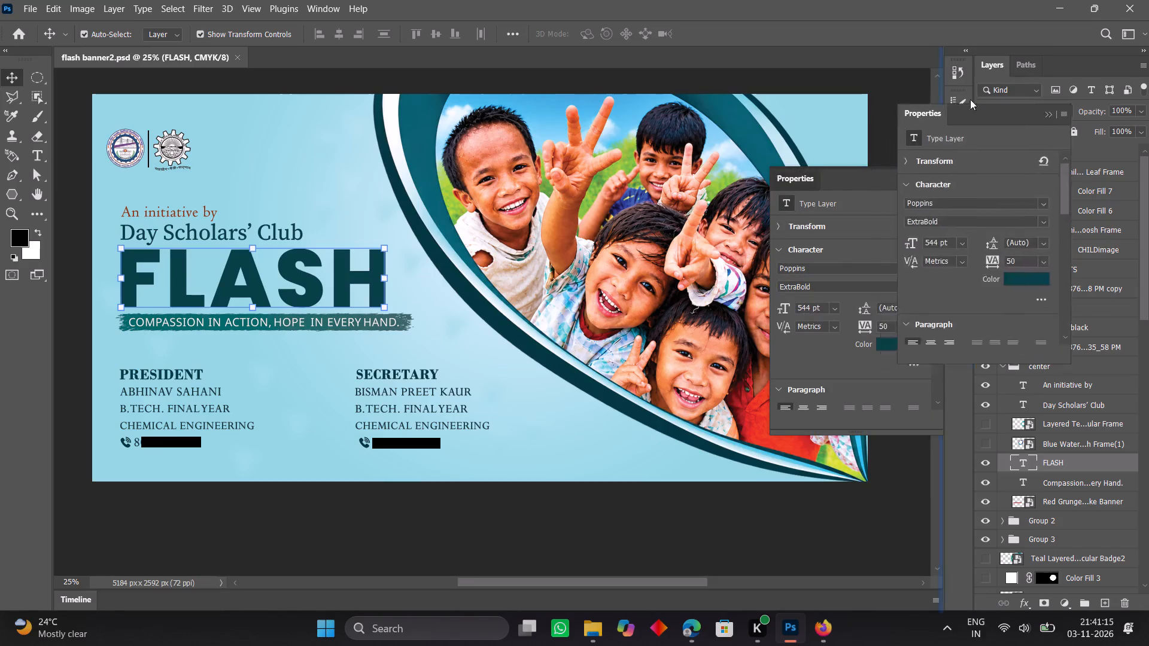
left_click_drag(970, 99, 1090, 57)
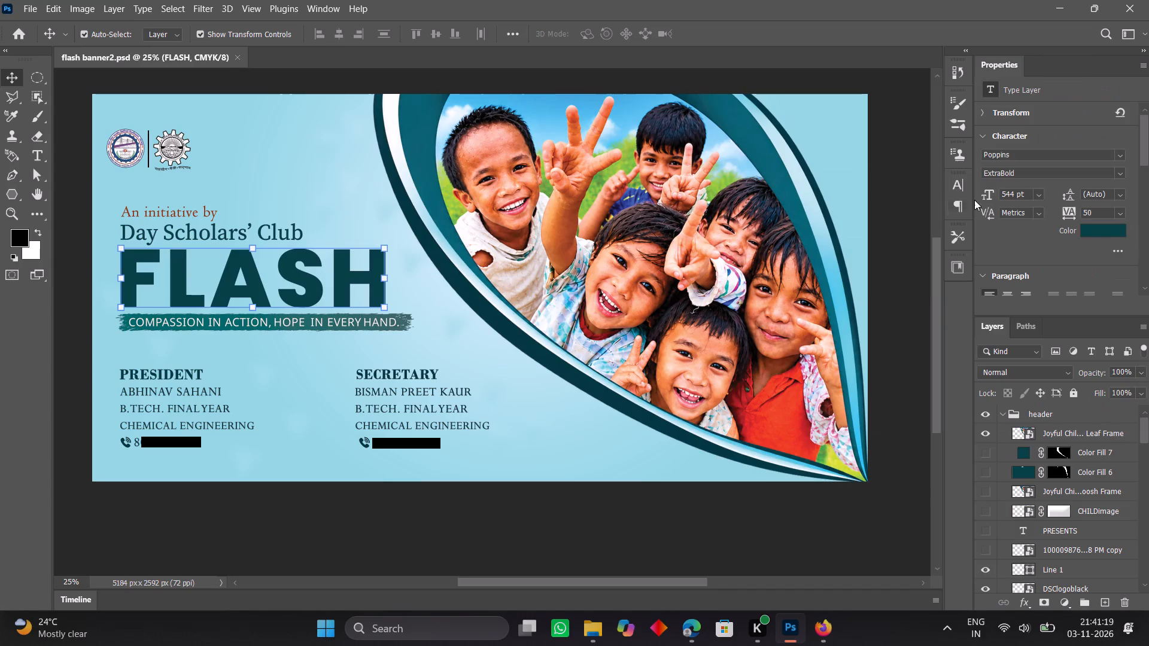
left_click_drag(1003, 322, 1057, 62)
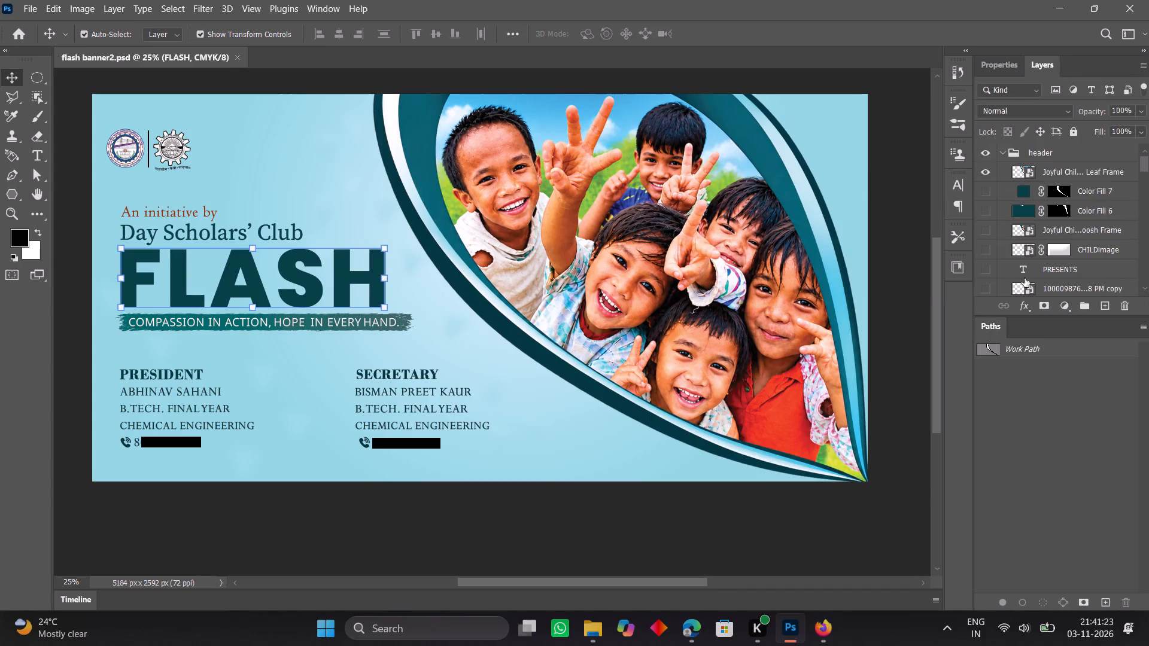
left_click_drag(1007, 326, 1040, 290)
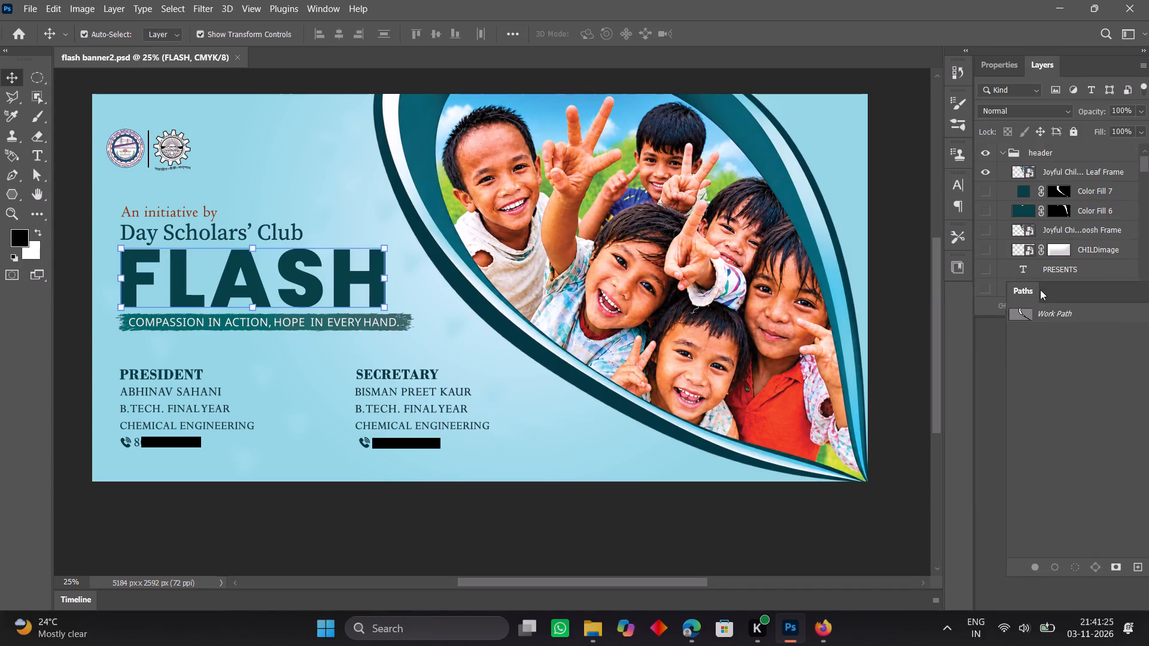
left_click_drag(1040, 290, 1104, 59)
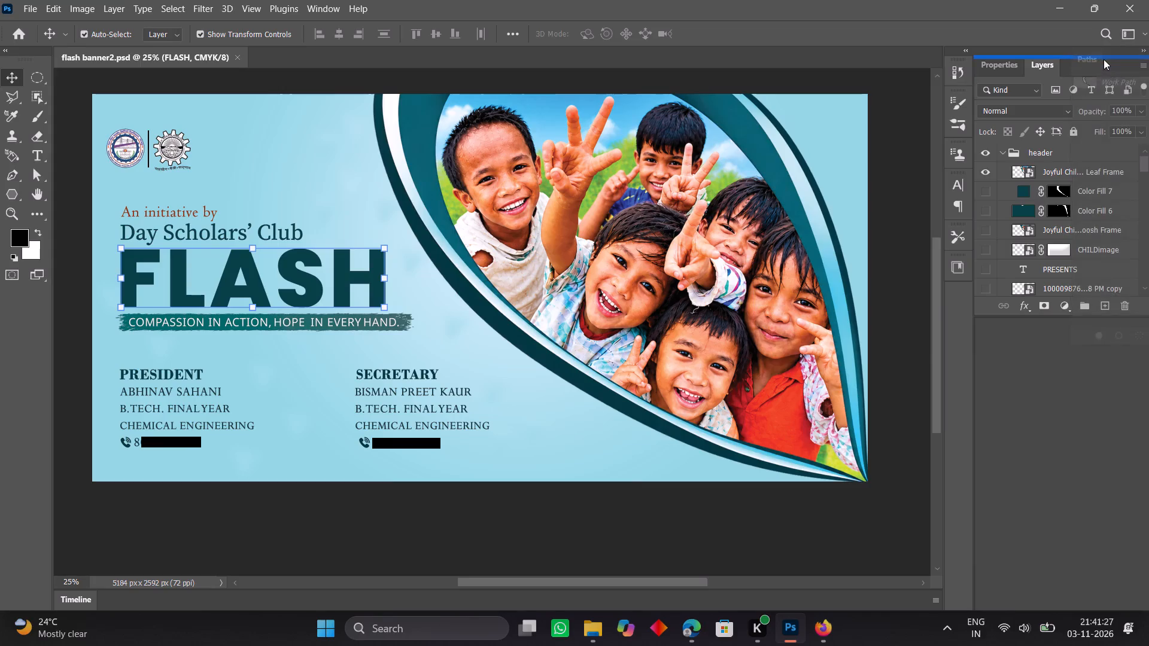
left_click_drag(1104, 59, 1100, 62)
left_click(1005, 69)
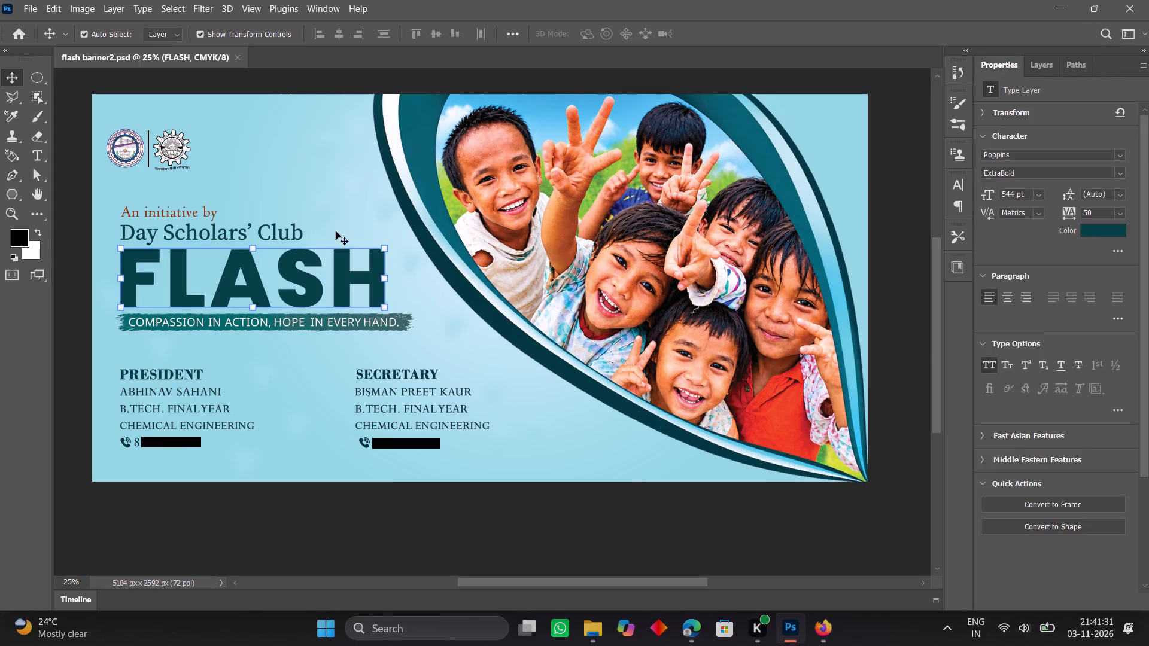
Try several shades for the FLASH title's text colour and set it to dark teal 0a4e56.
left_click(230, 290)
left_click(1092, 231)
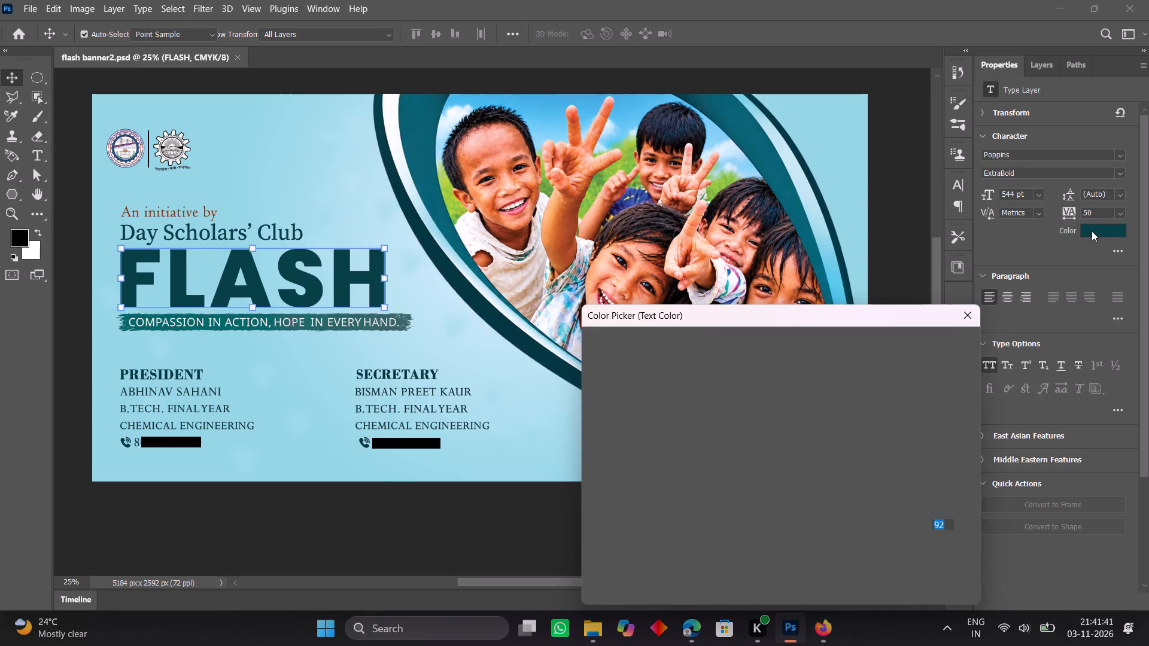
left_click(737, 366)
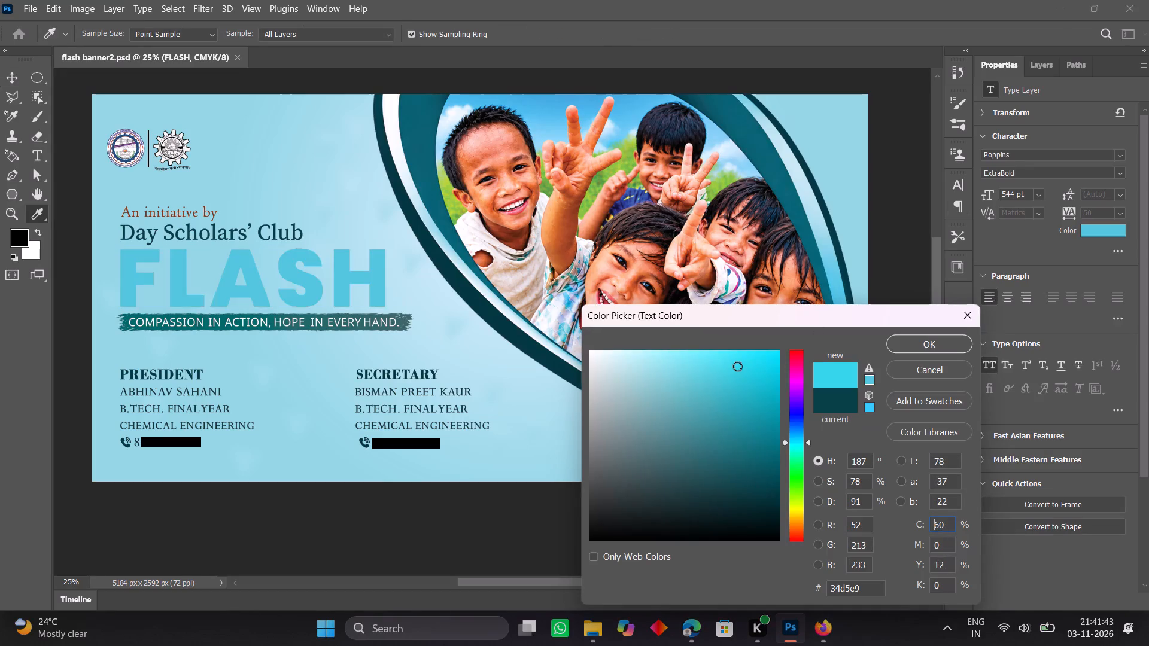
left_click(685, 360)
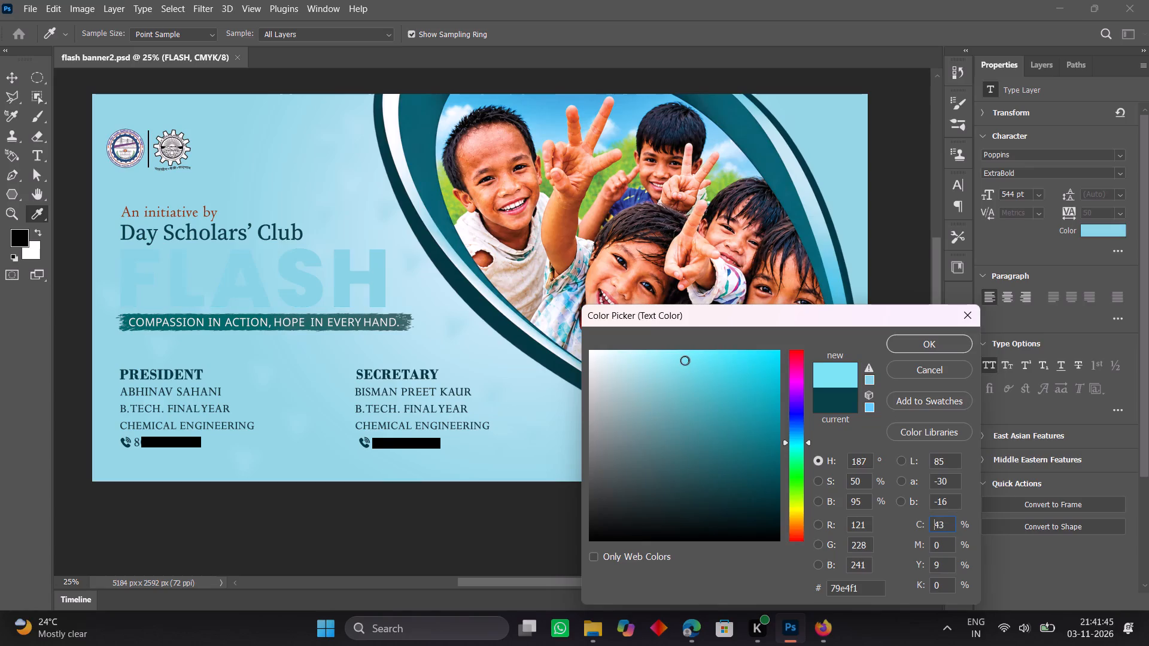
left_click(749, 479)
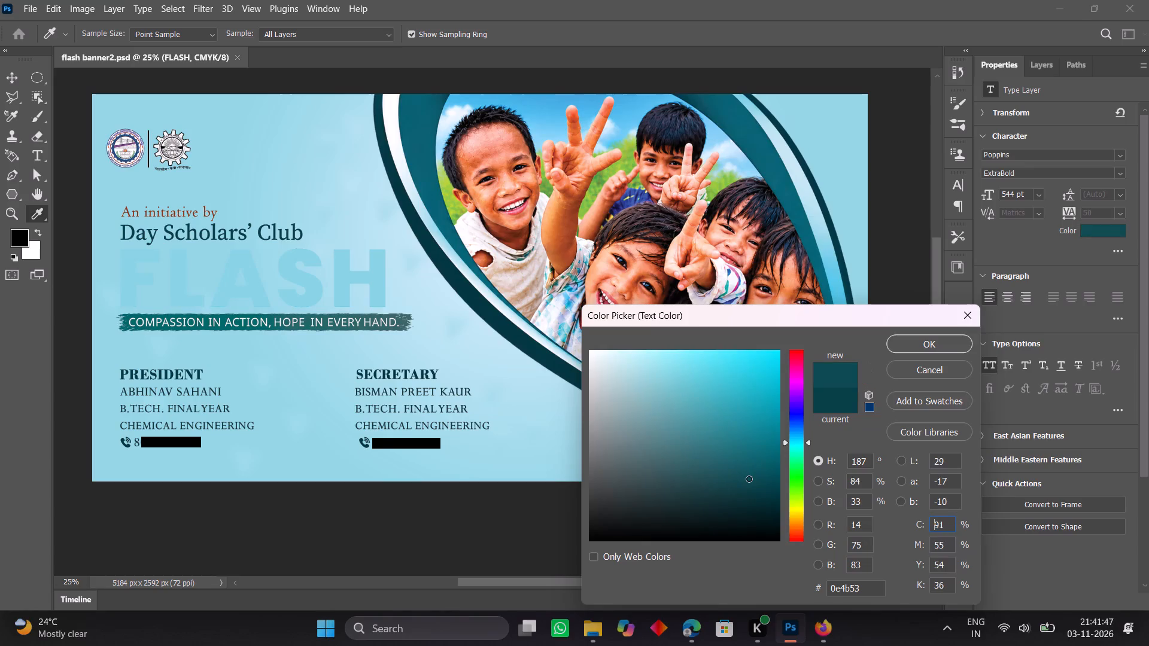
left_click(764, 456)
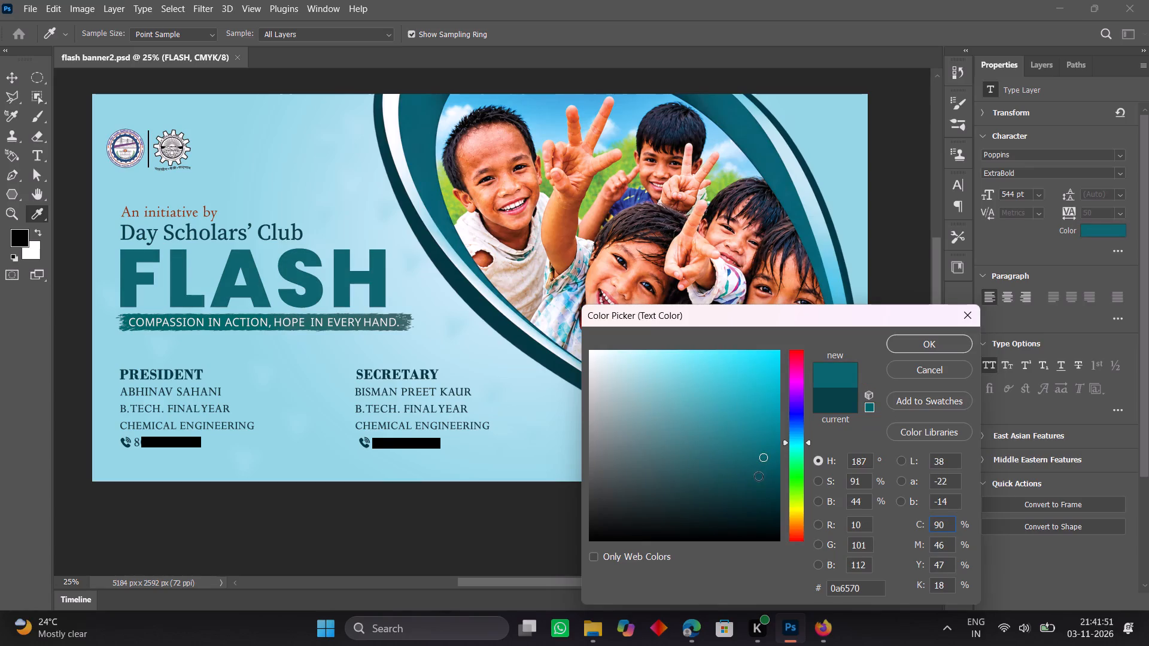
left_click(758, 476)
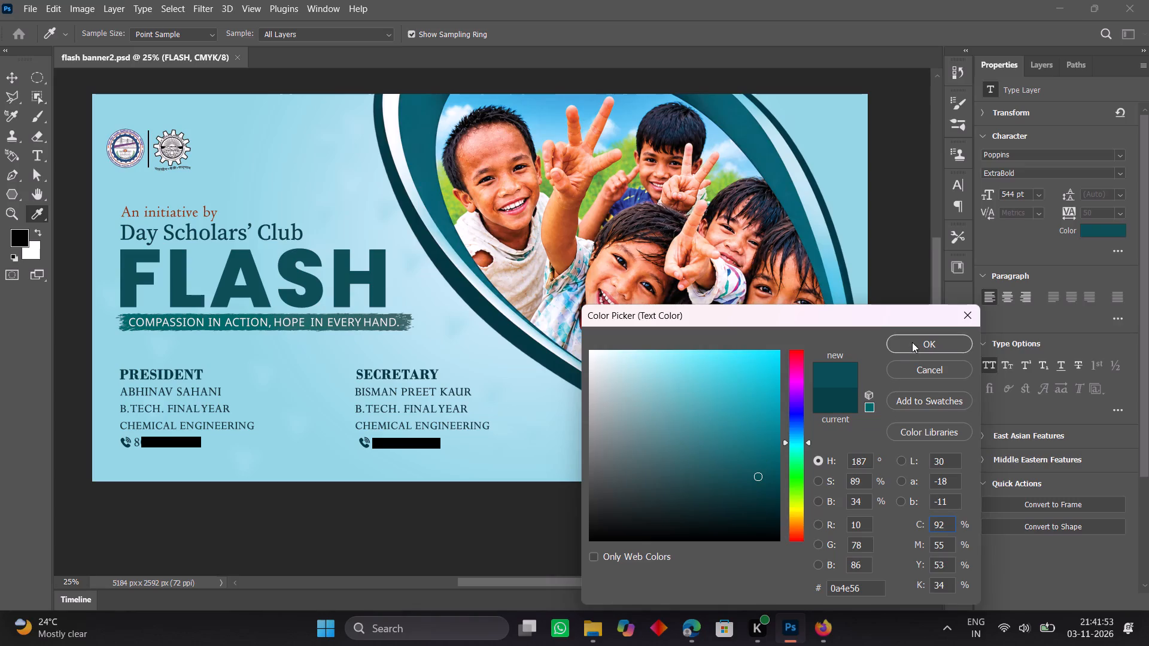
left_click(910, 345)
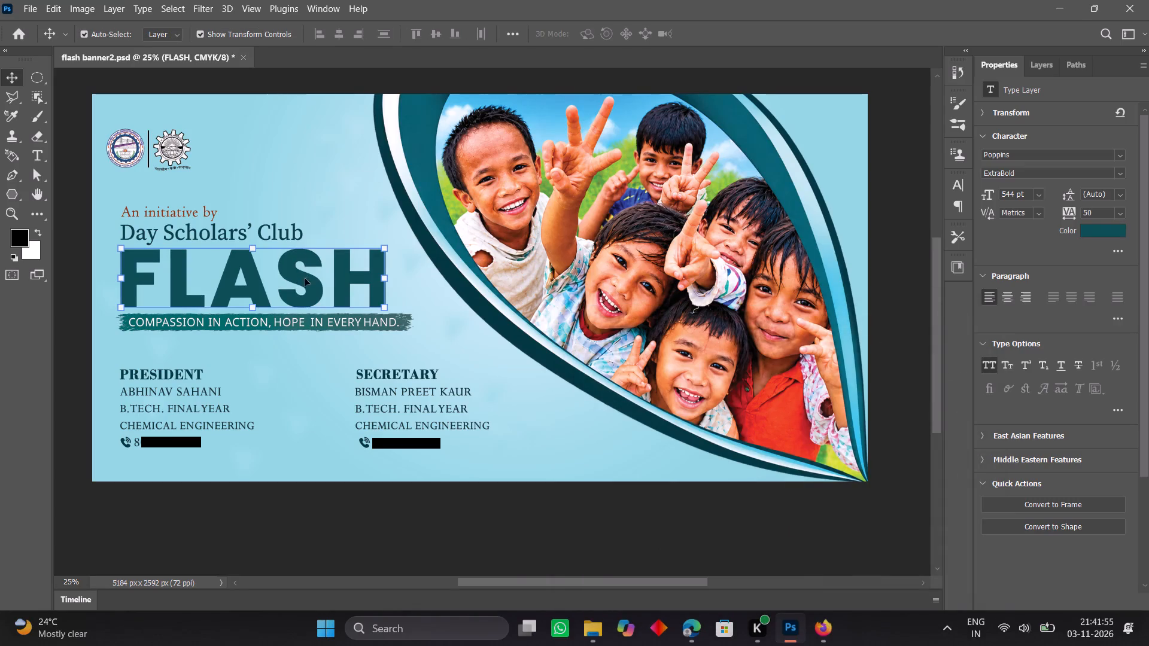
Search the fonts for "pop" and "mon" and preview the matching typefaces on the FLASH title.
left_click(289, 272)
left_click(1120, 154)
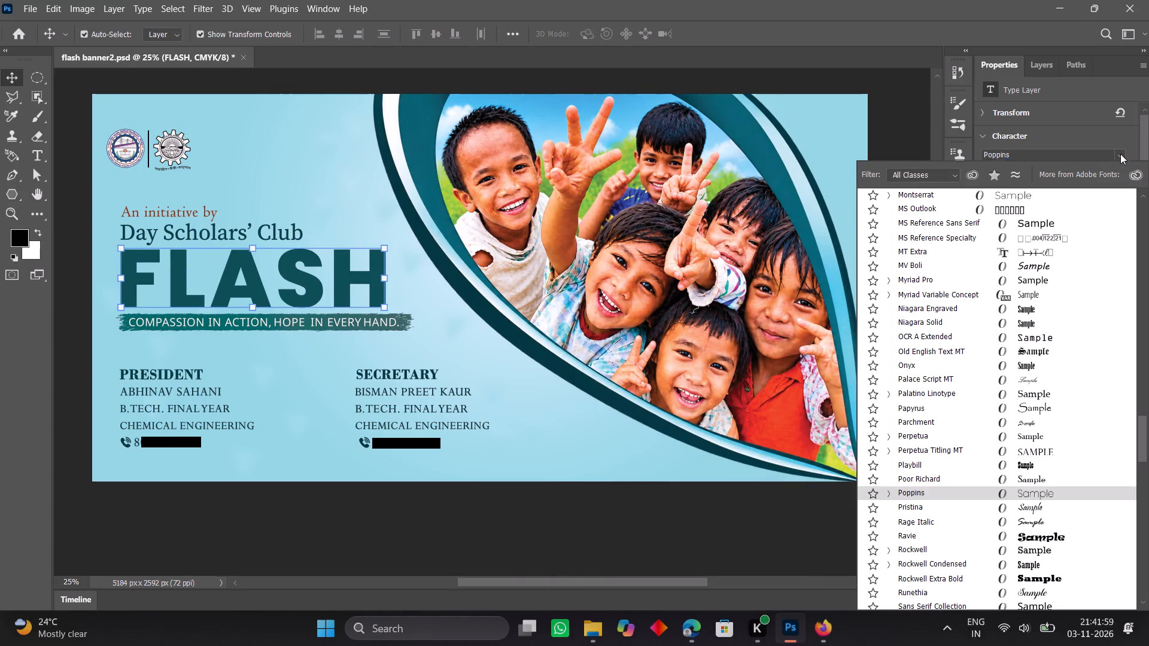
key("BackSpace")
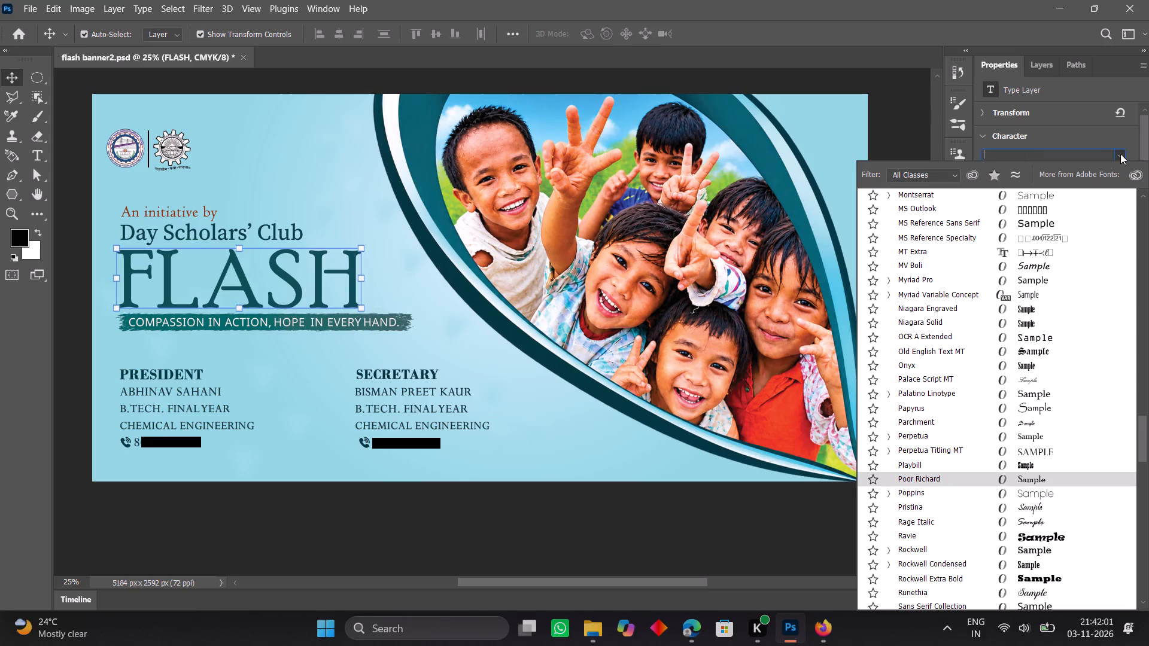
type("pop")
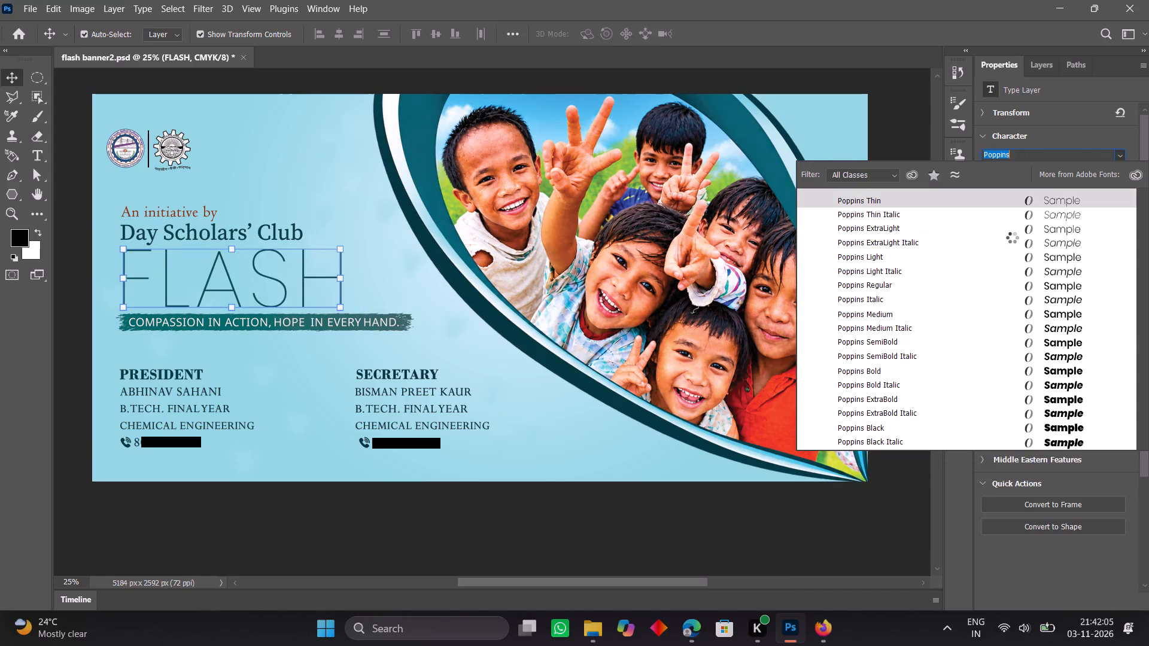
key("BackSpace")
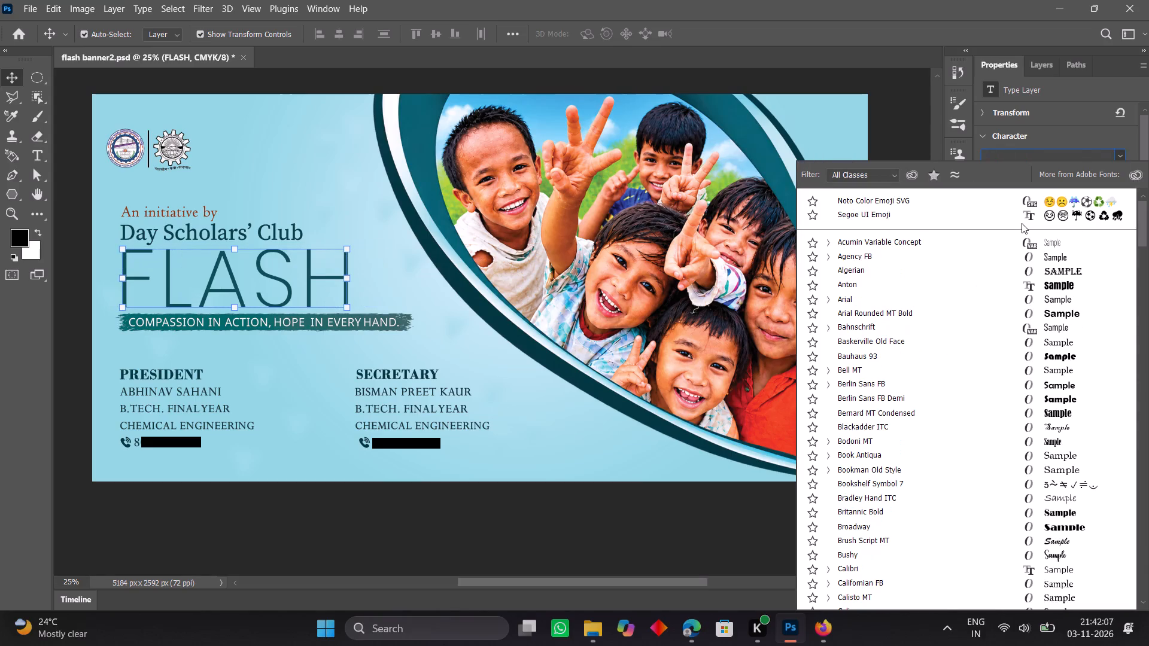
type("mon")
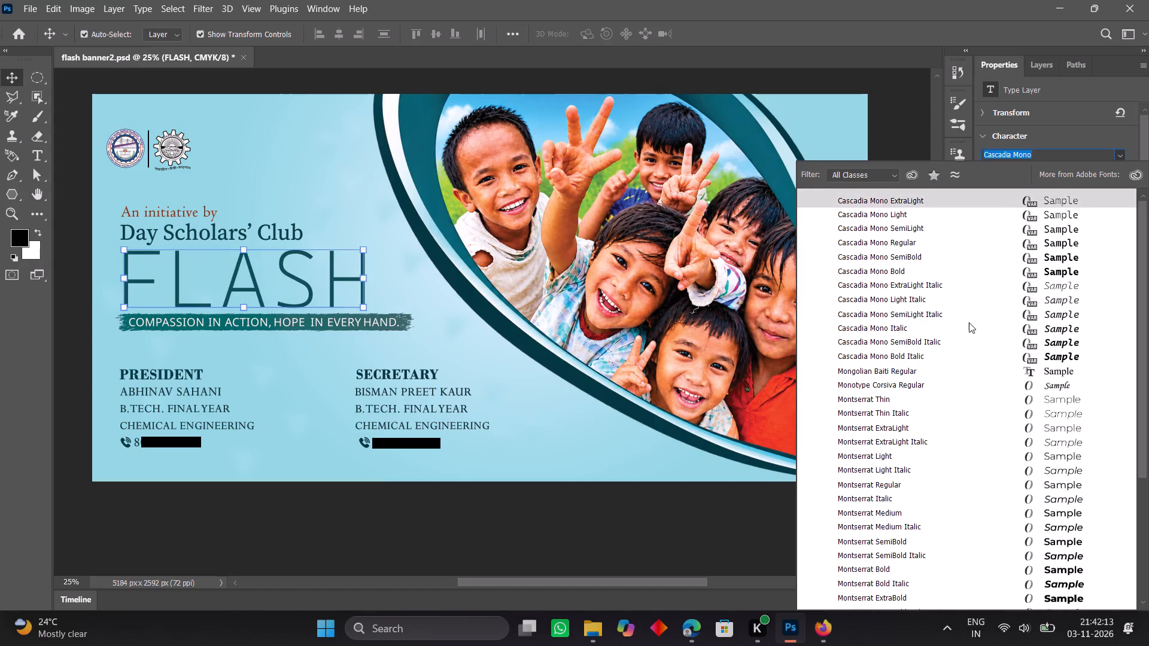
scroll(969, 322, "down", 3)
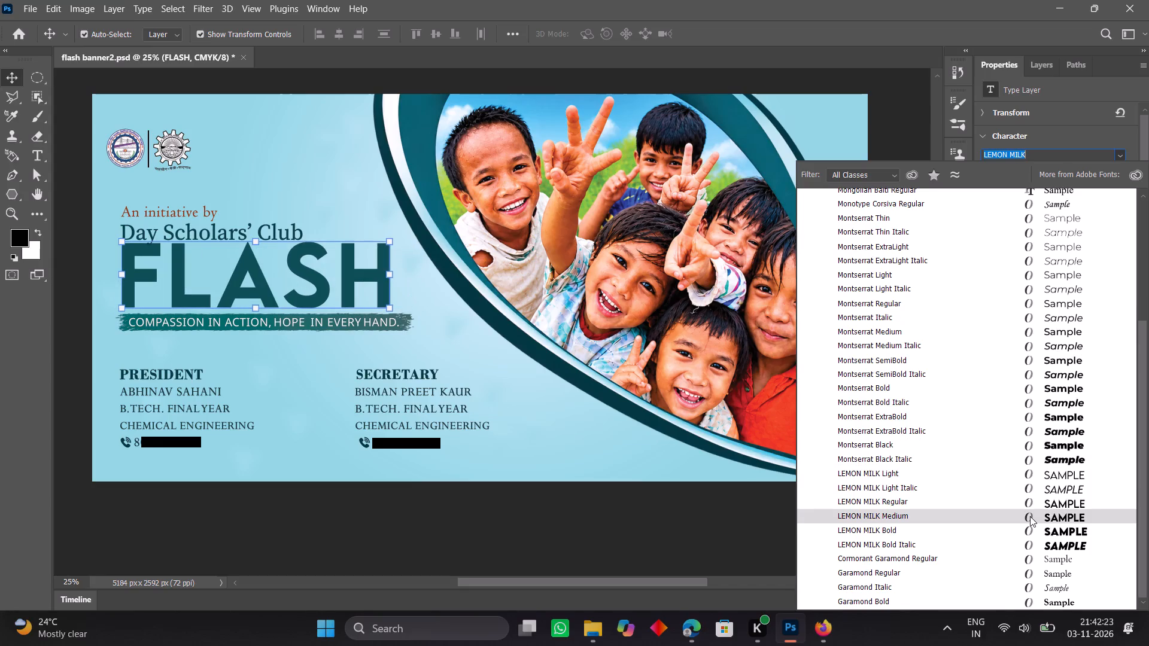
scroll(1030, 531, "down", 1)
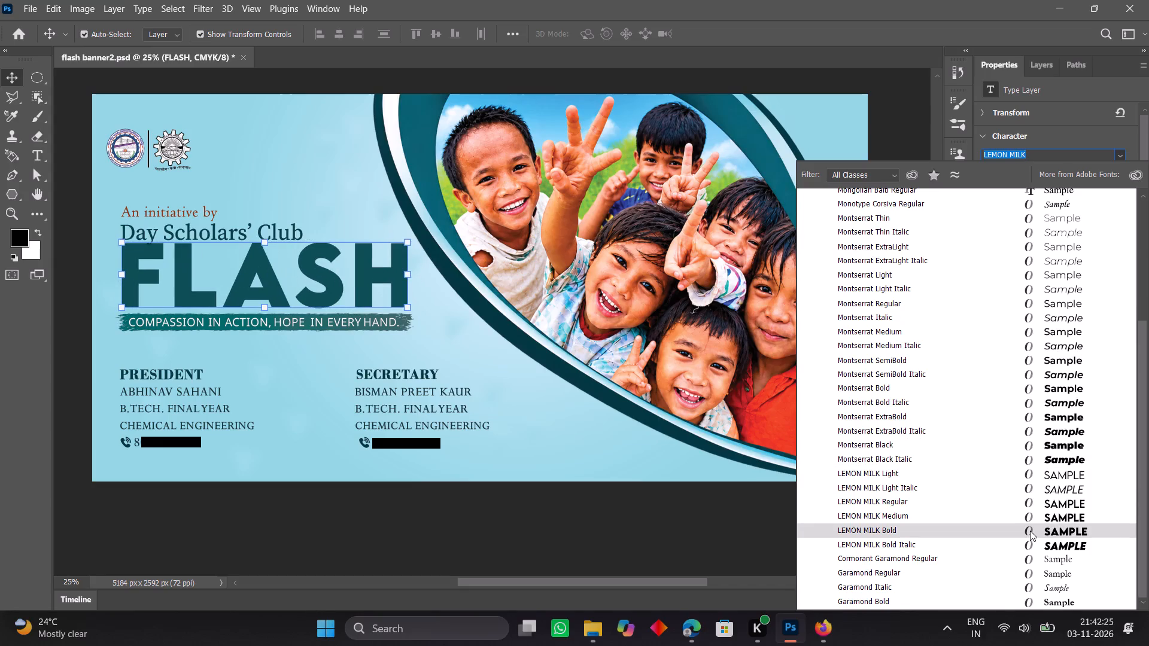
scroll(1030, 531, "down", 5)
scroll(1030, 531, "up", 1)
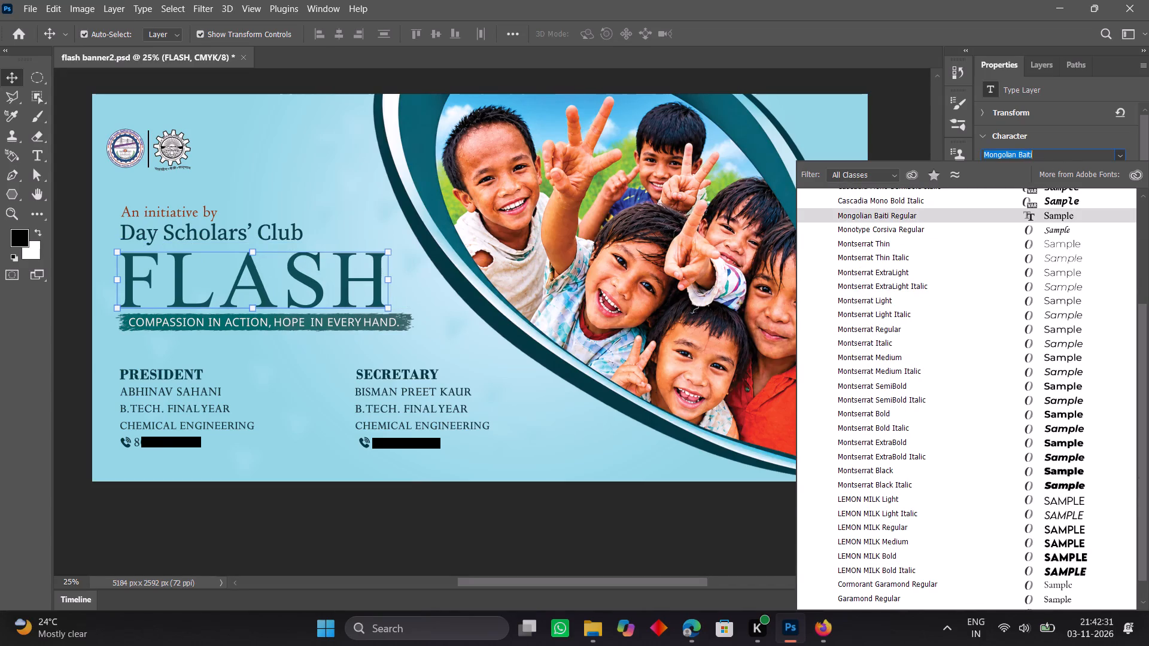
key("BackSpace")
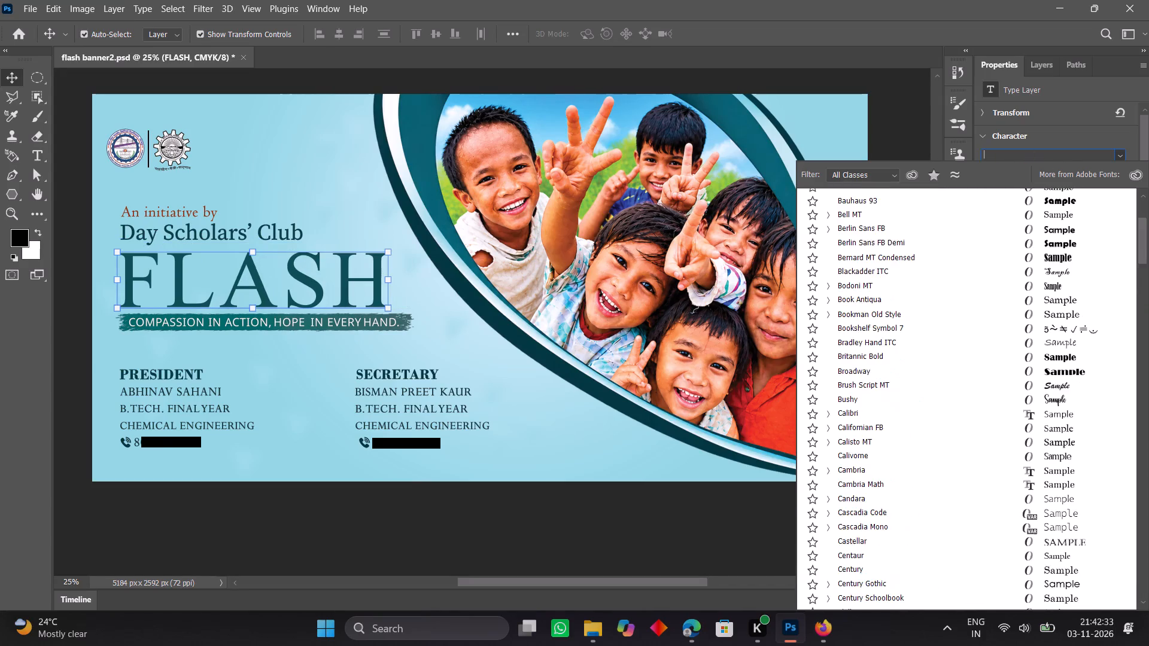
Minimise Photoshop and the browser to reach the File Explorer Gallery.
left_click(1051, 4)
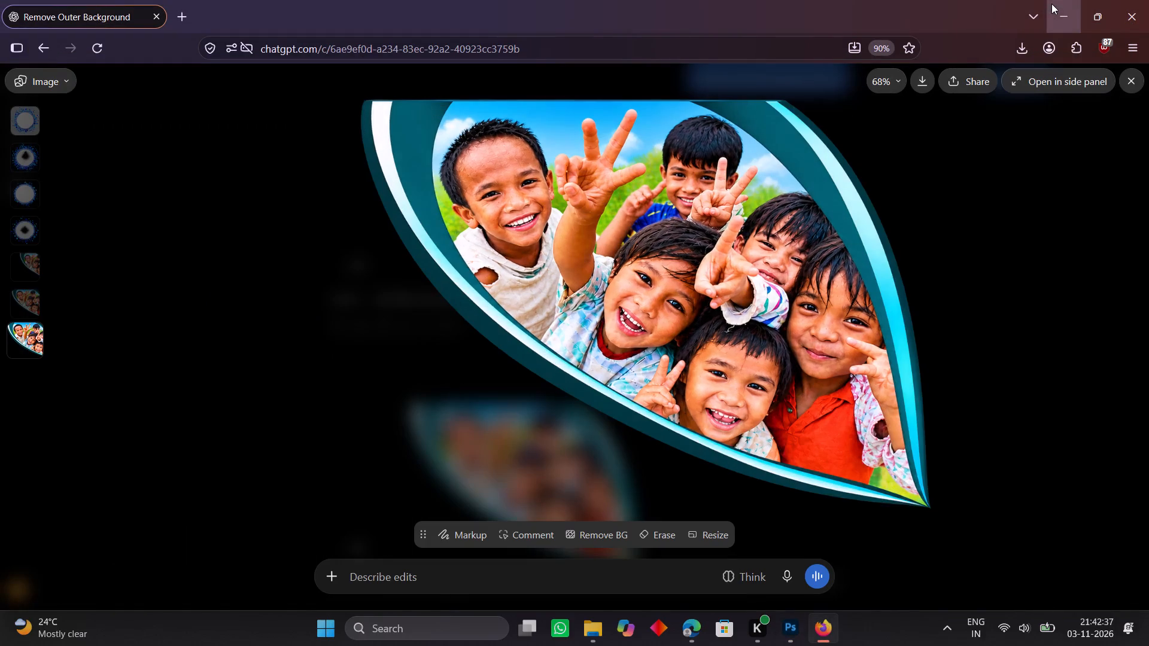
left_click(1052, 7)
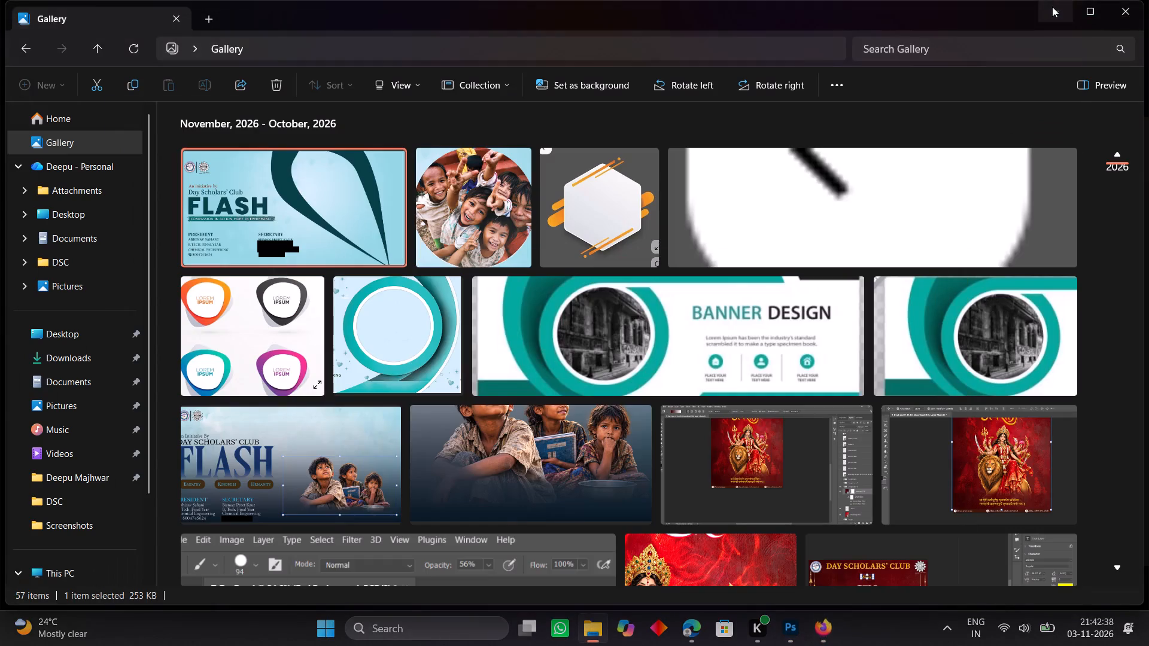
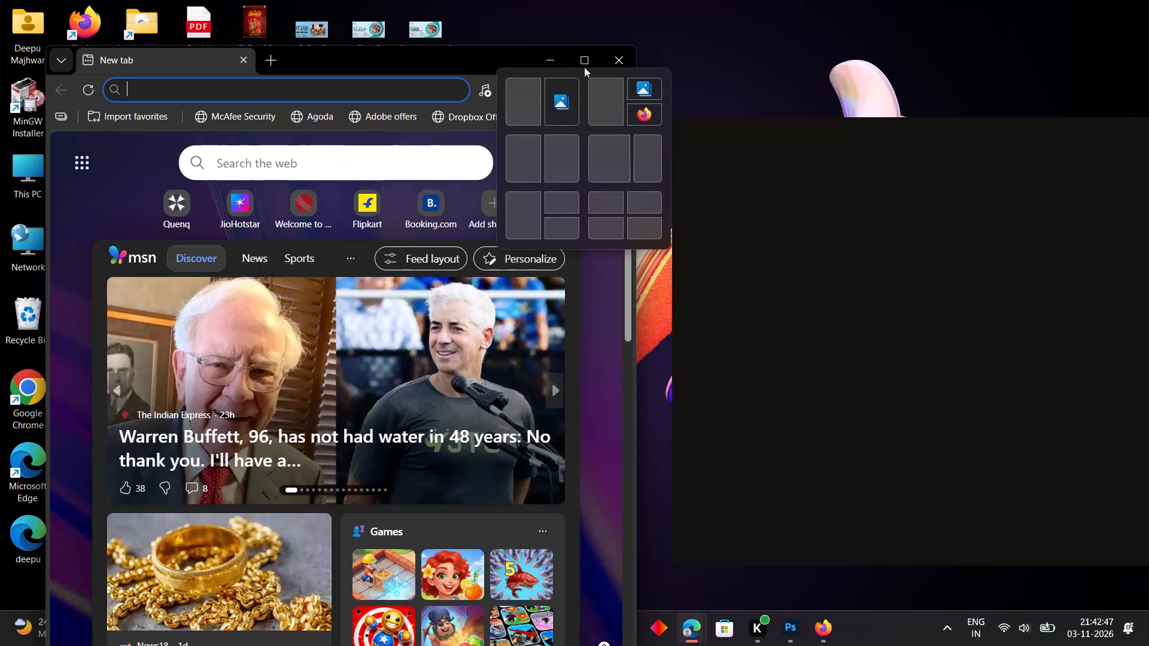
Maximise the browser window and reopen the 1001 Fonts search results for montserrat from the browsing history.
left_click(583, 58)
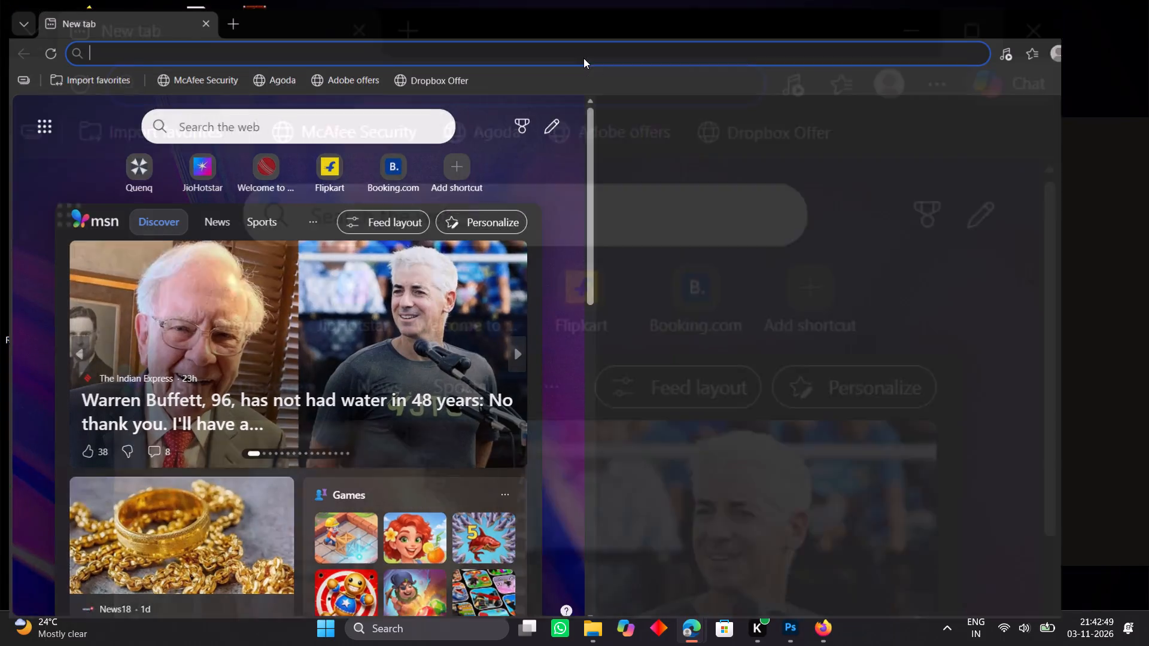
left_click(1074, 44)
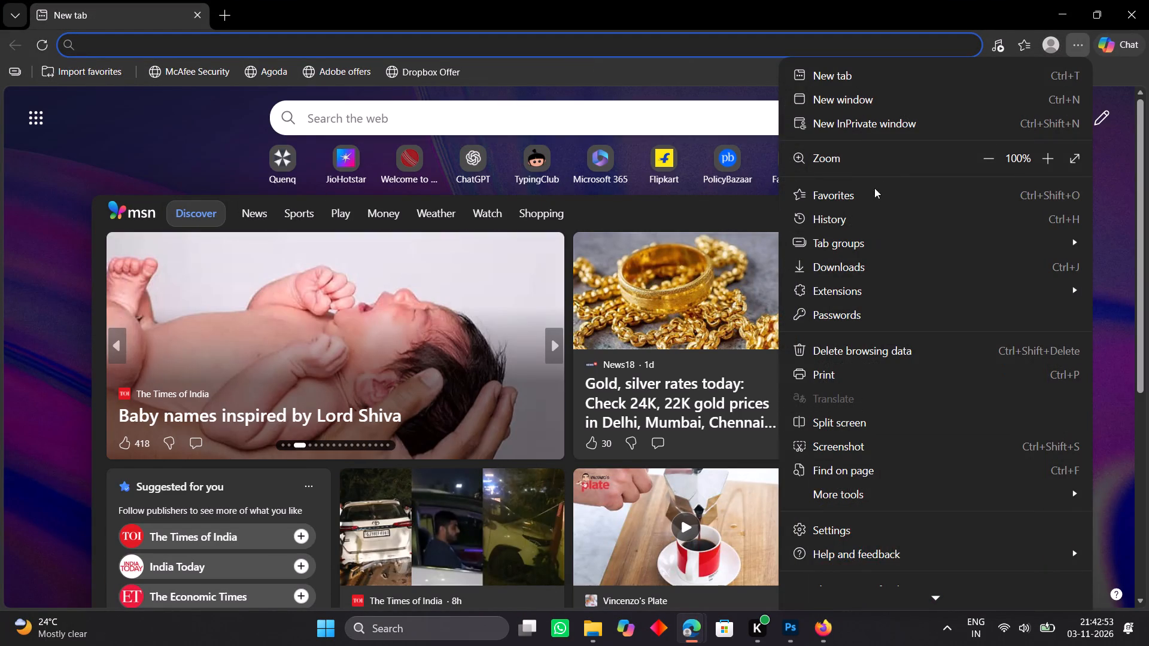
left_click(870, 216)
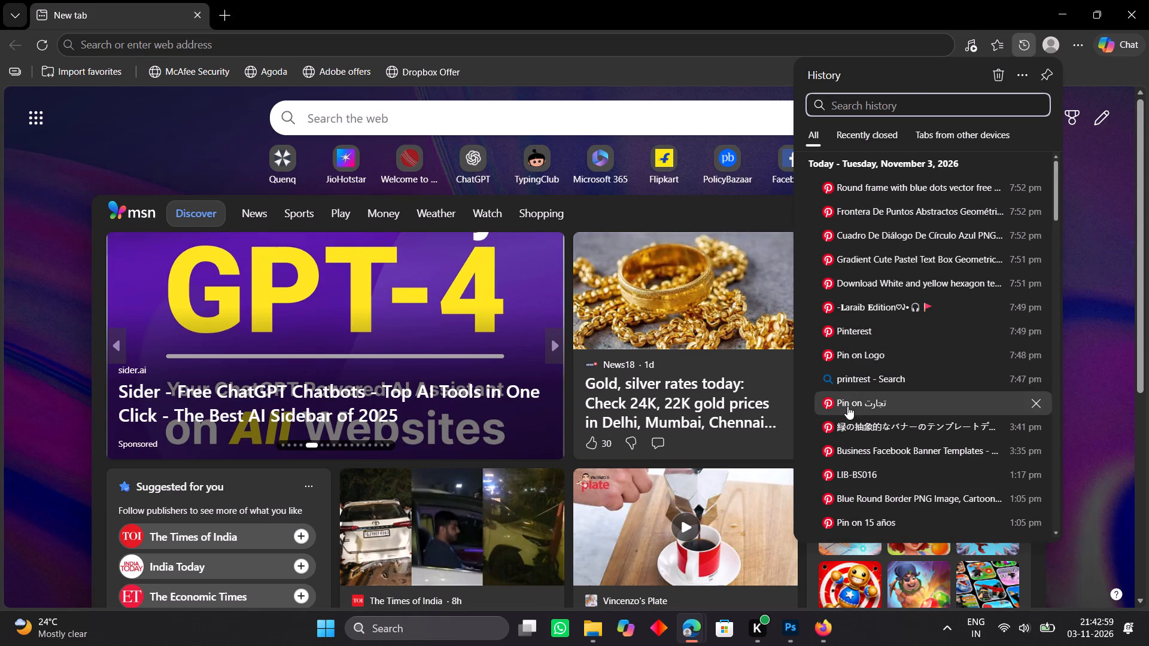
scroll(847, 406, "down", 3)
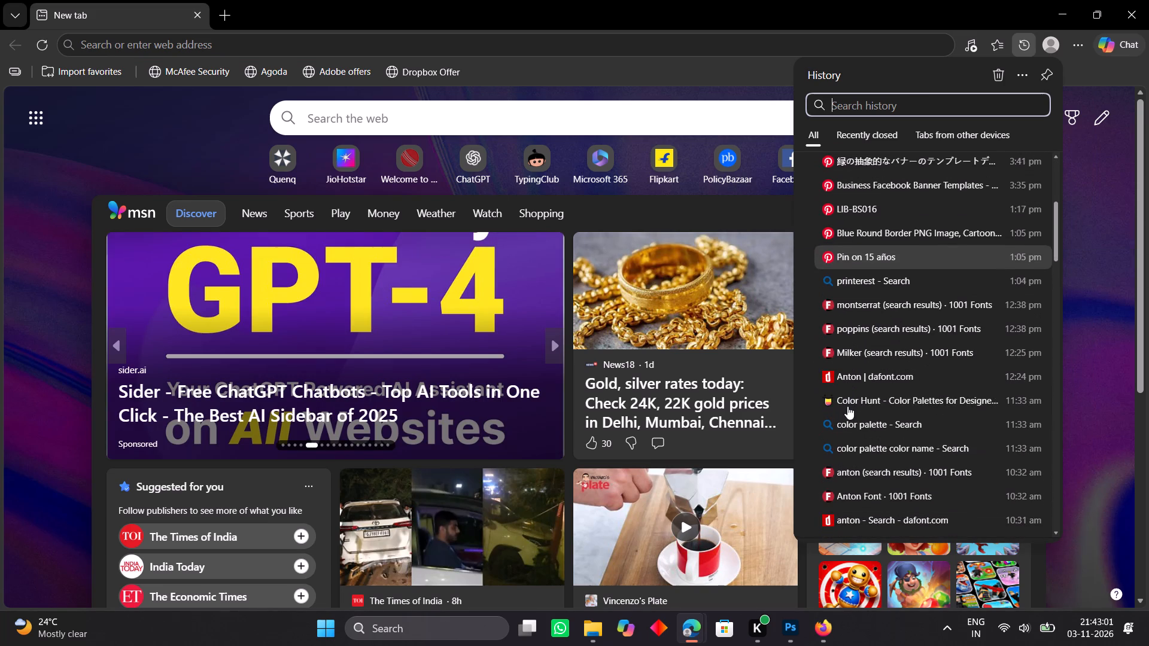
scroll(847, 406, "down", 1)
left_click(867, 310)
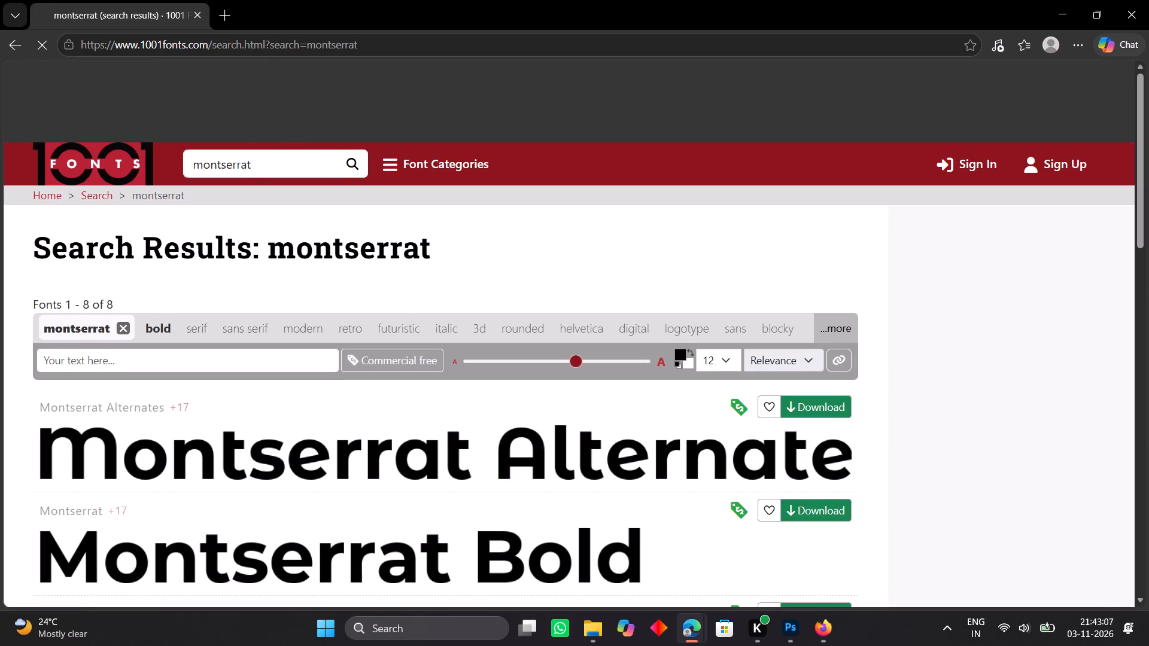
Narrow the montserrat results to sans serif and look through the listed typefaces.
left_click_drag(253, 163, 174, 162)
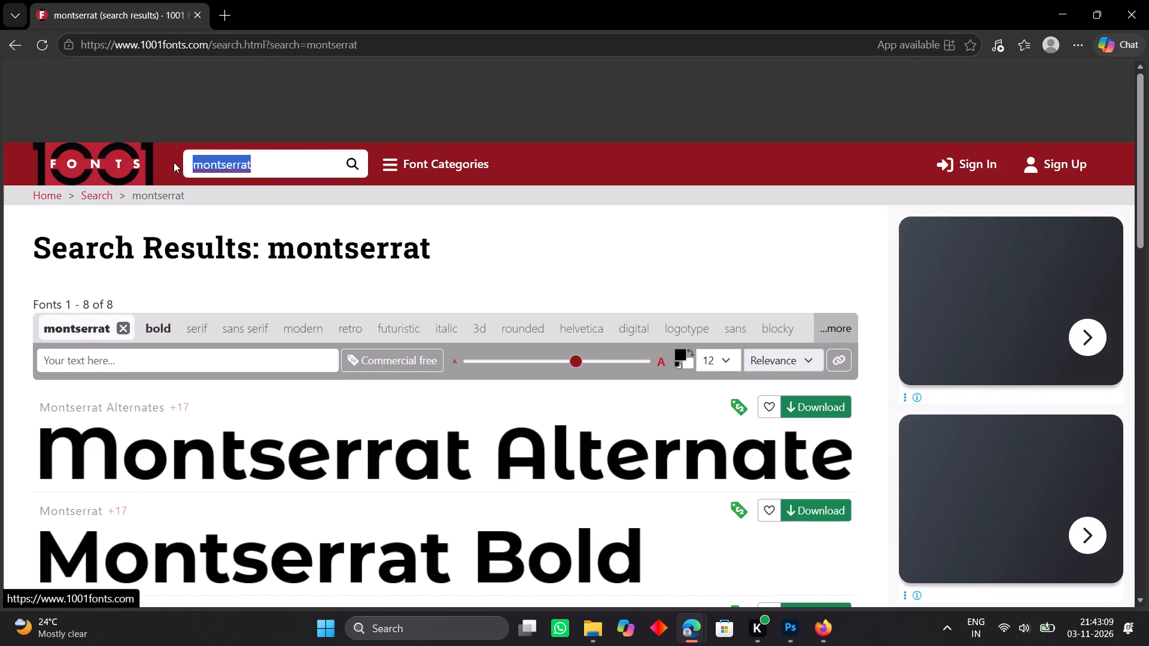
key("BackSpace")
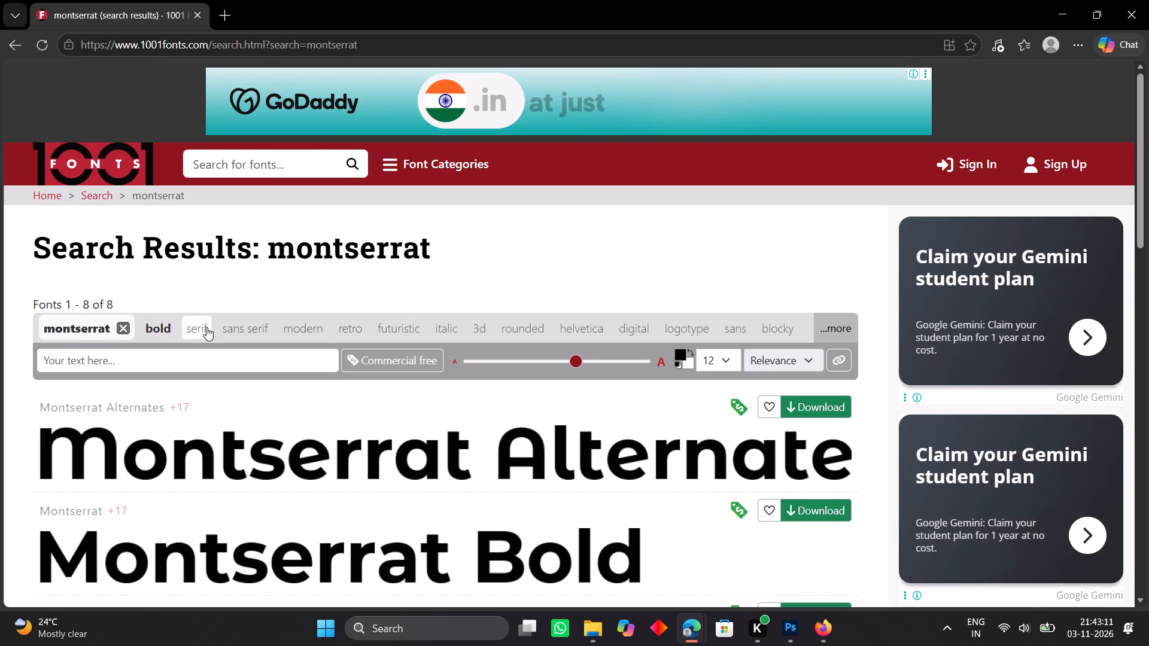
left_click(246, 334)
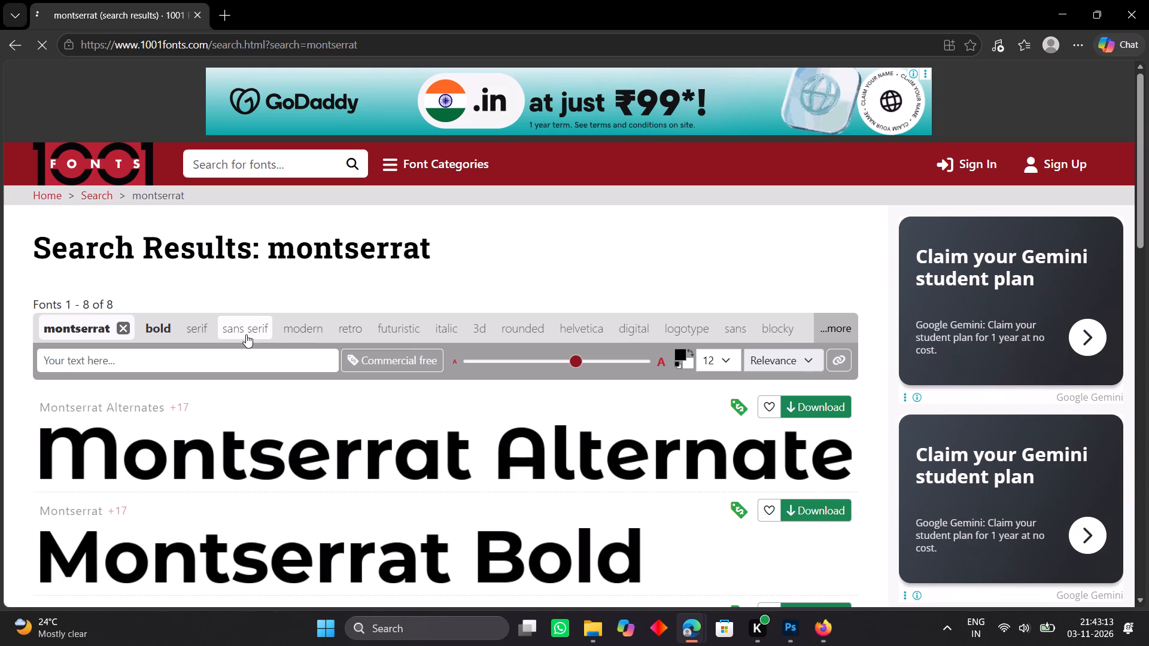
scroll(276, 434, "down", 4)
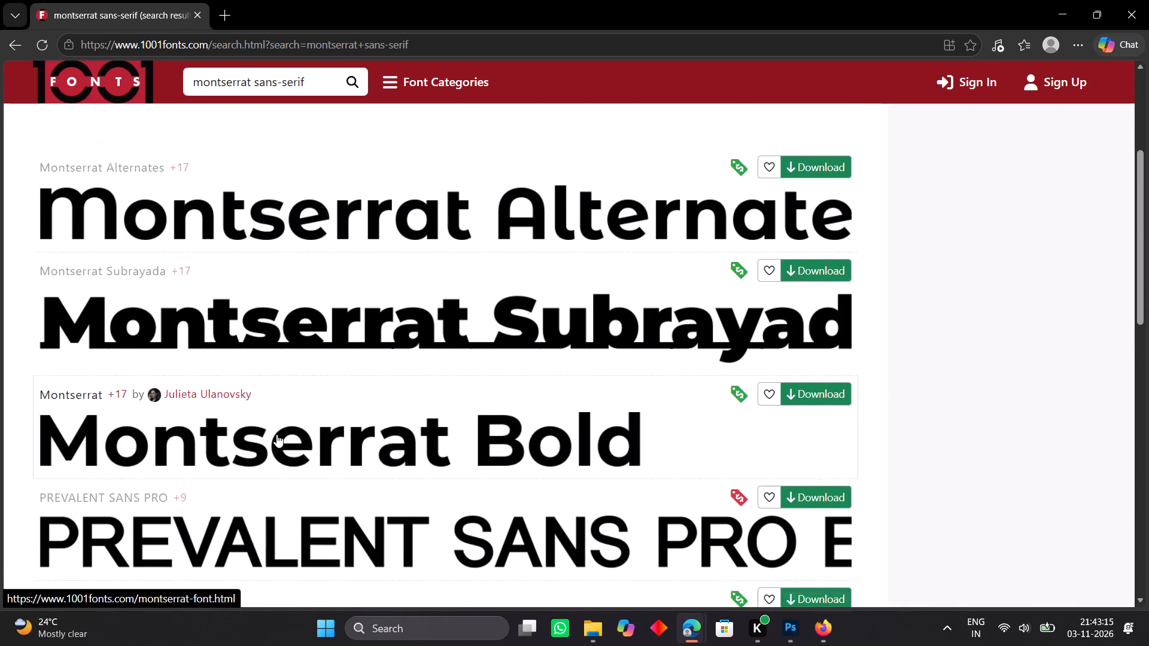
scroll(276, 434, "down", 4)
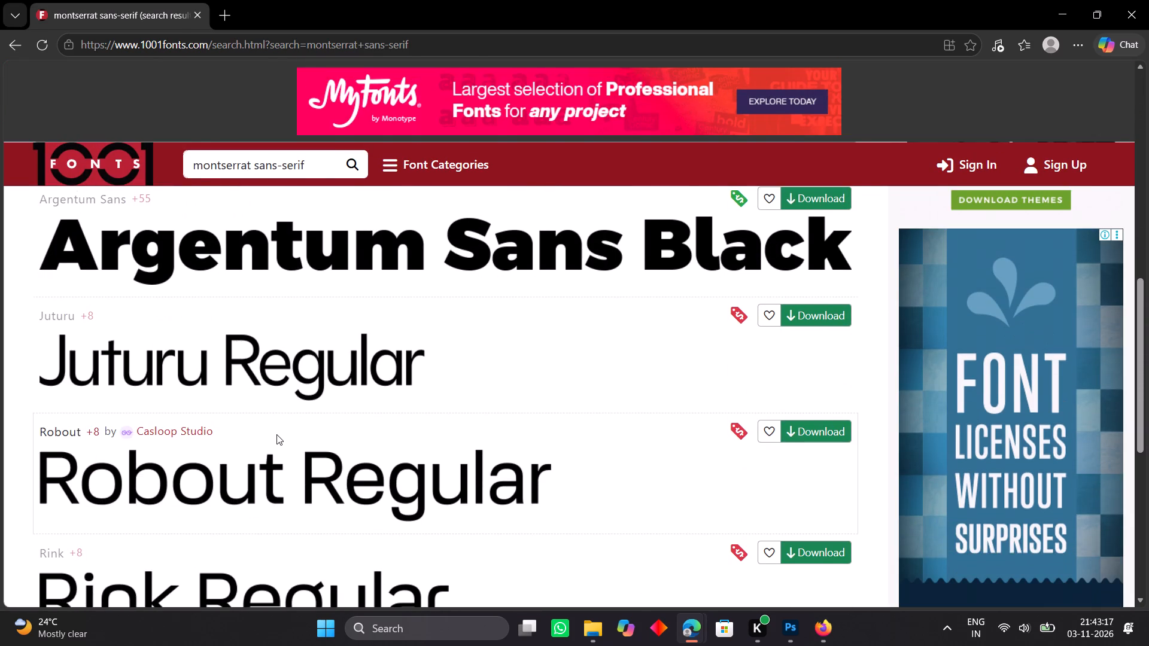
scroll(276, 434, "down", 3)
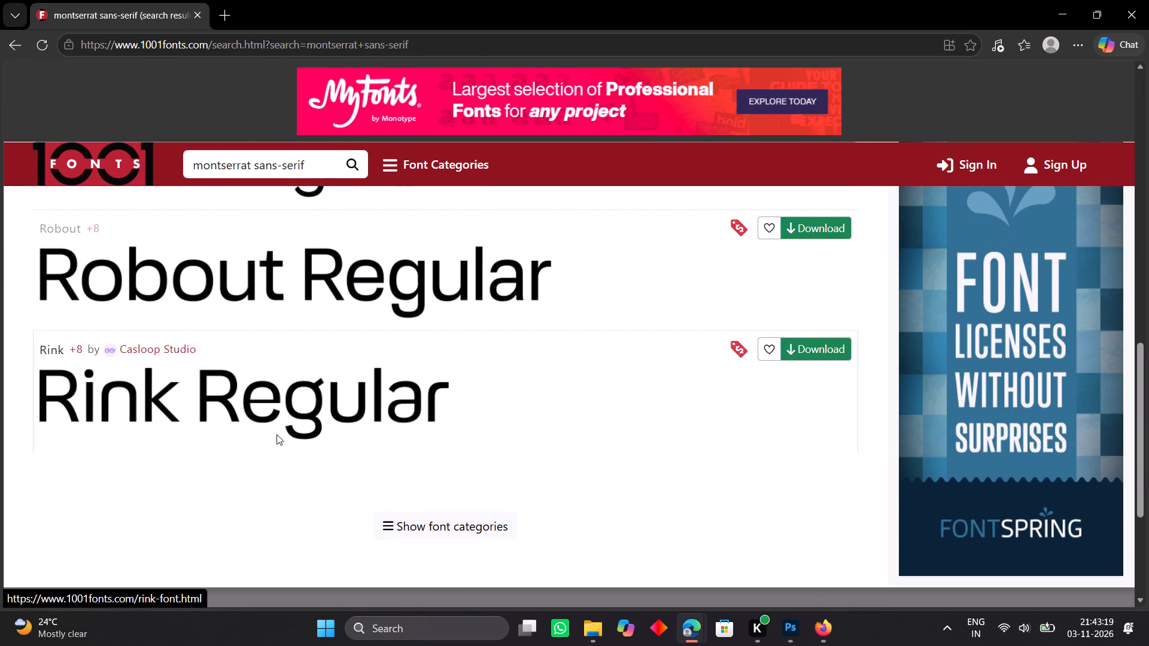
scroll(276, 434, "down", 4)
scroll(512, 399, "up", 12)
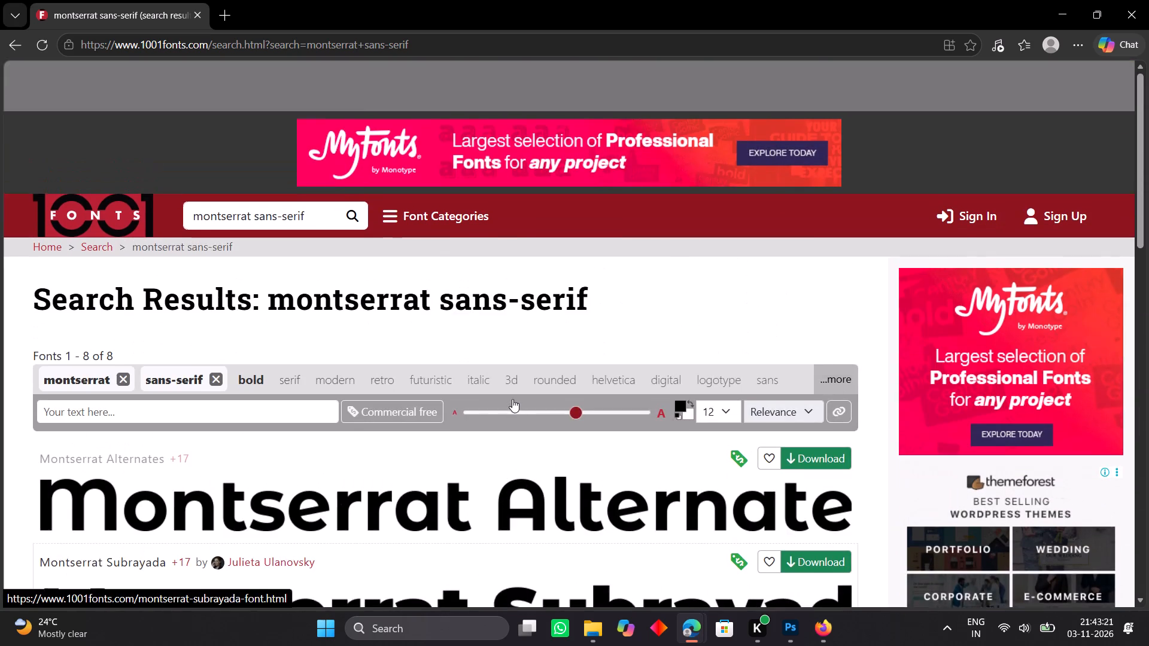
Add the serif filter to the montserrat sans-serif results and look through the listed typefaces.
left_click(291, 326)
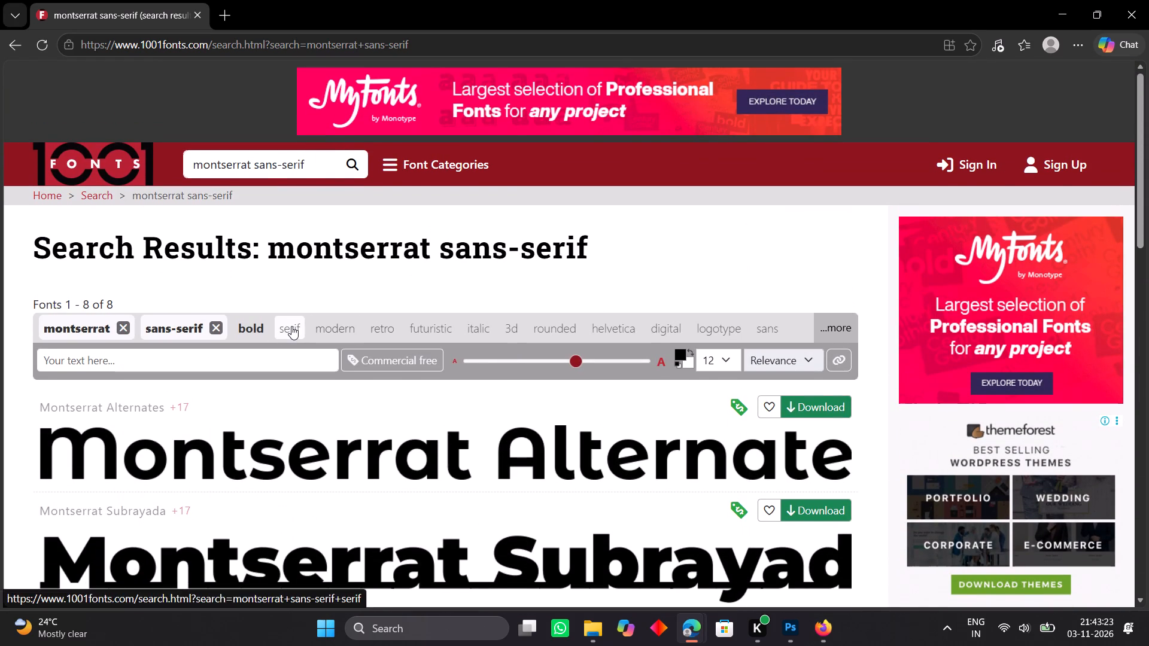
scroll(306, 418, "down", 3)
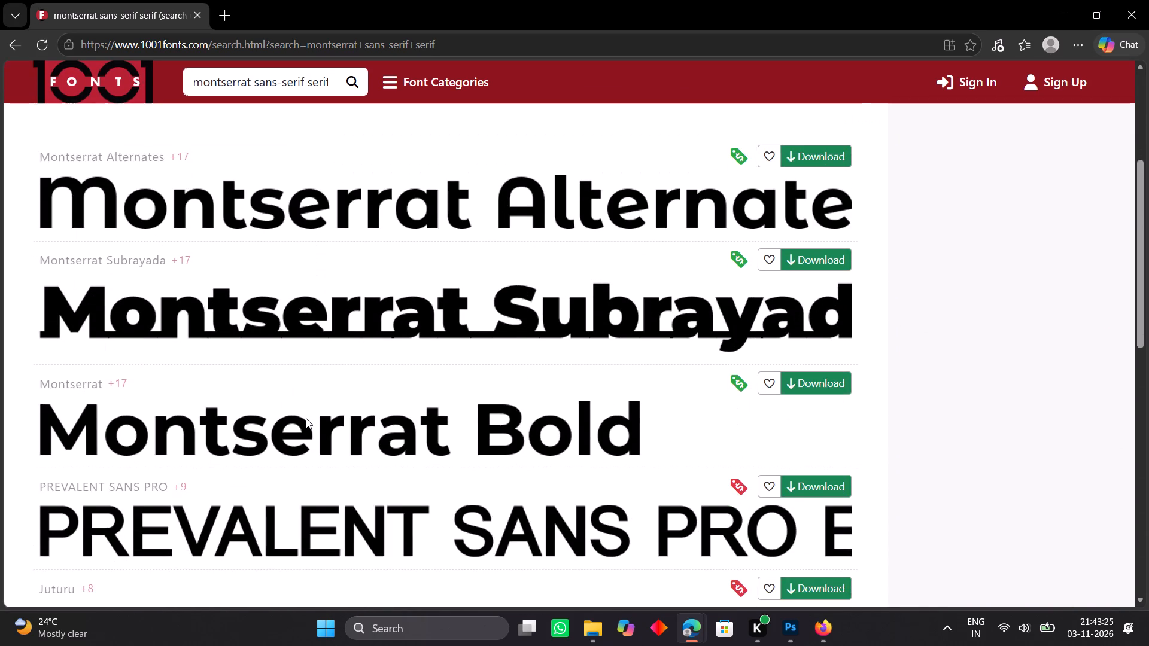
scroll(306, 418, "down", 3)
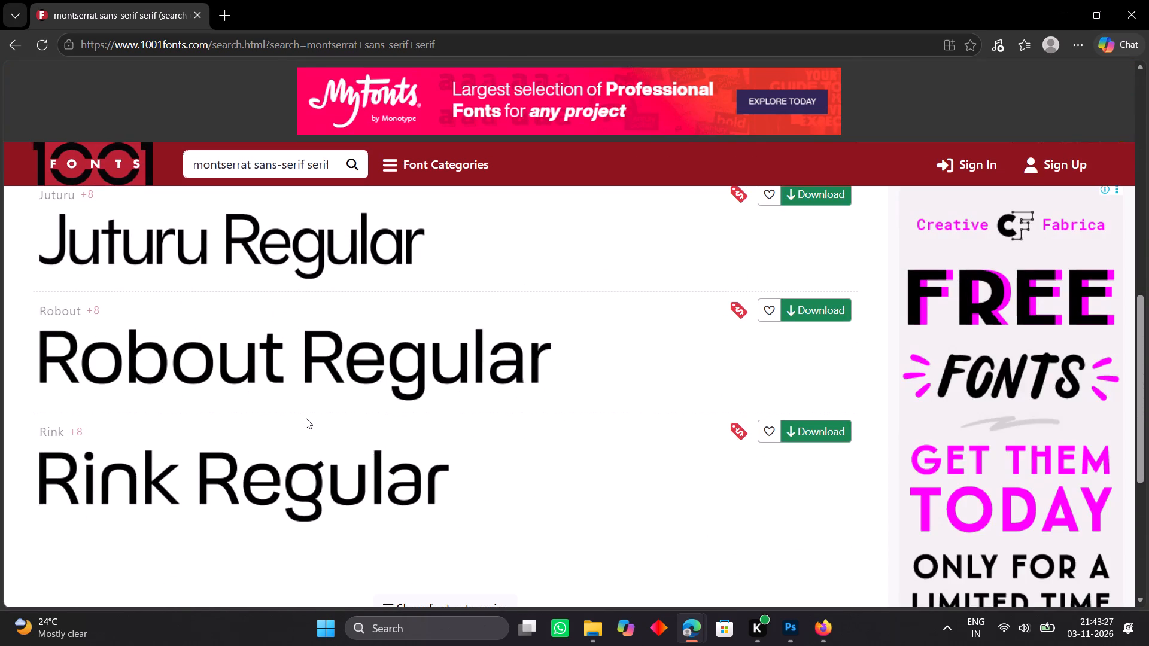
scroll(306, 418, "down", 3)
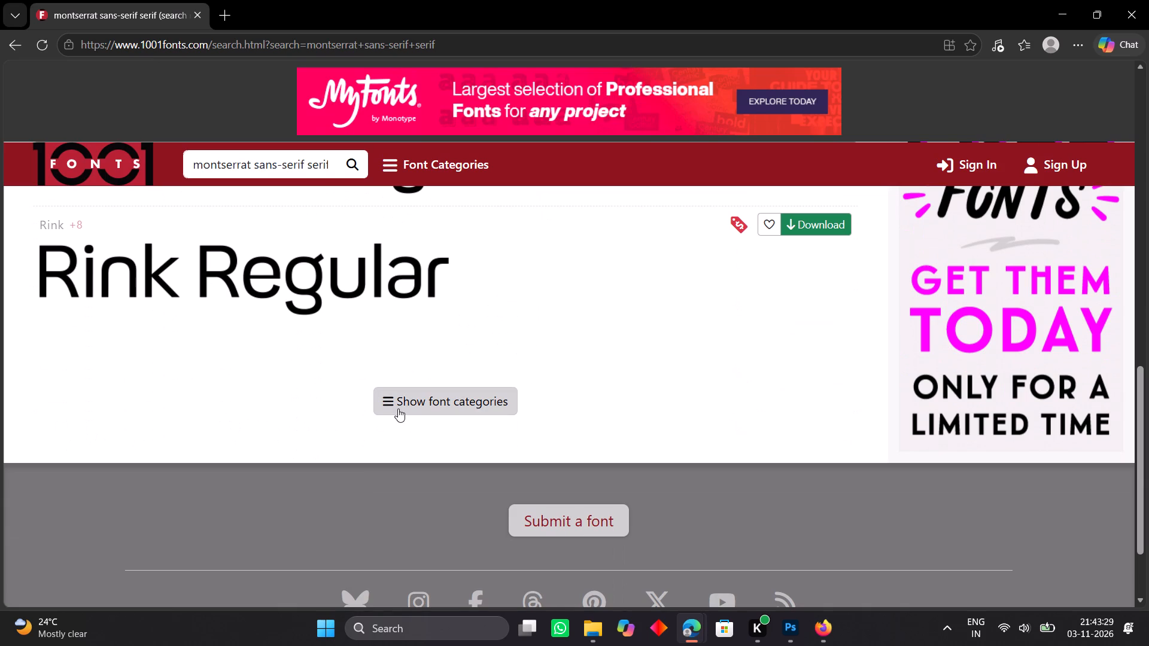
Show the font categories, open the Funky fonts and look through the listed typefaces.
left_click(398, 409)
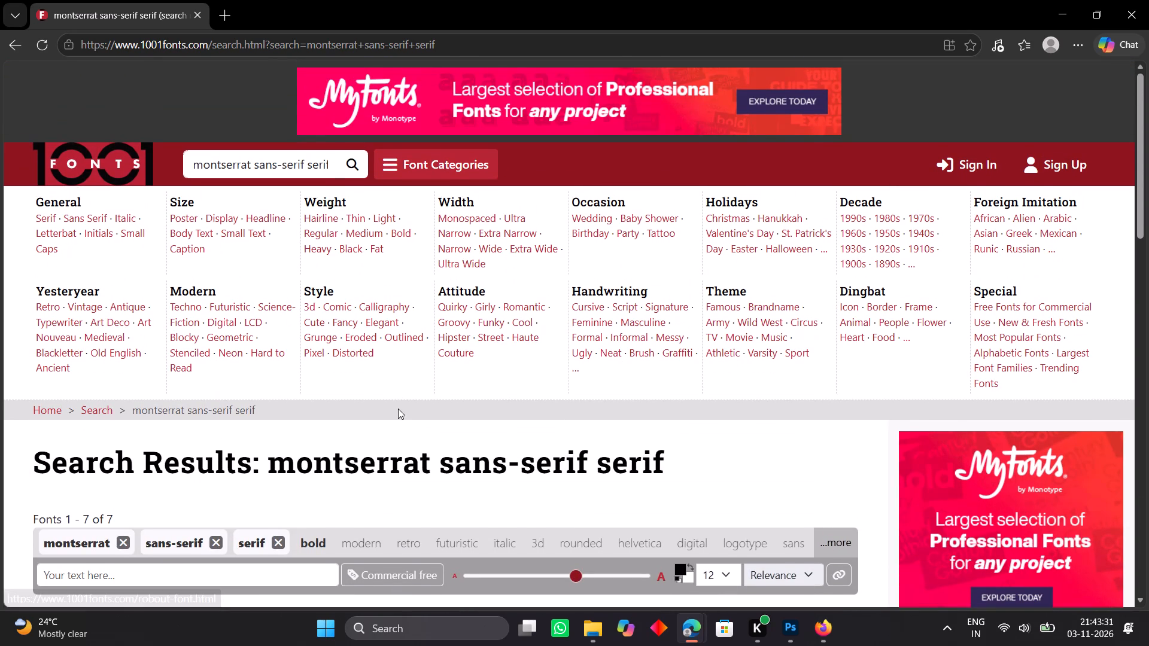
left_click(503, 323)
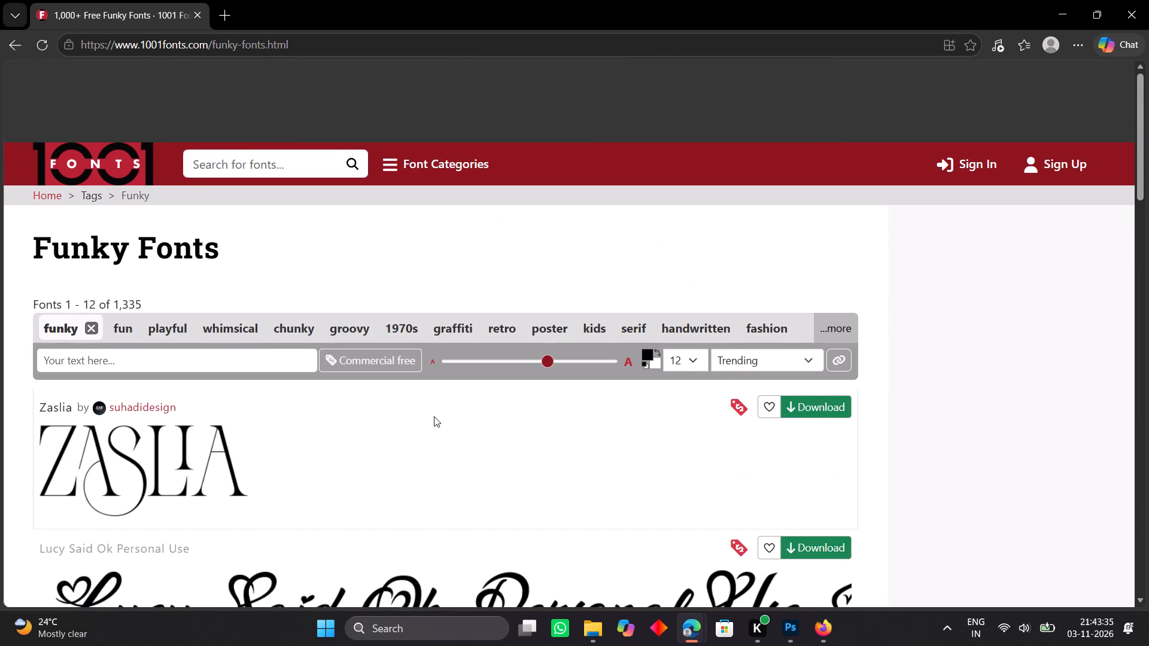
scroll(434, 416, "down", 6)
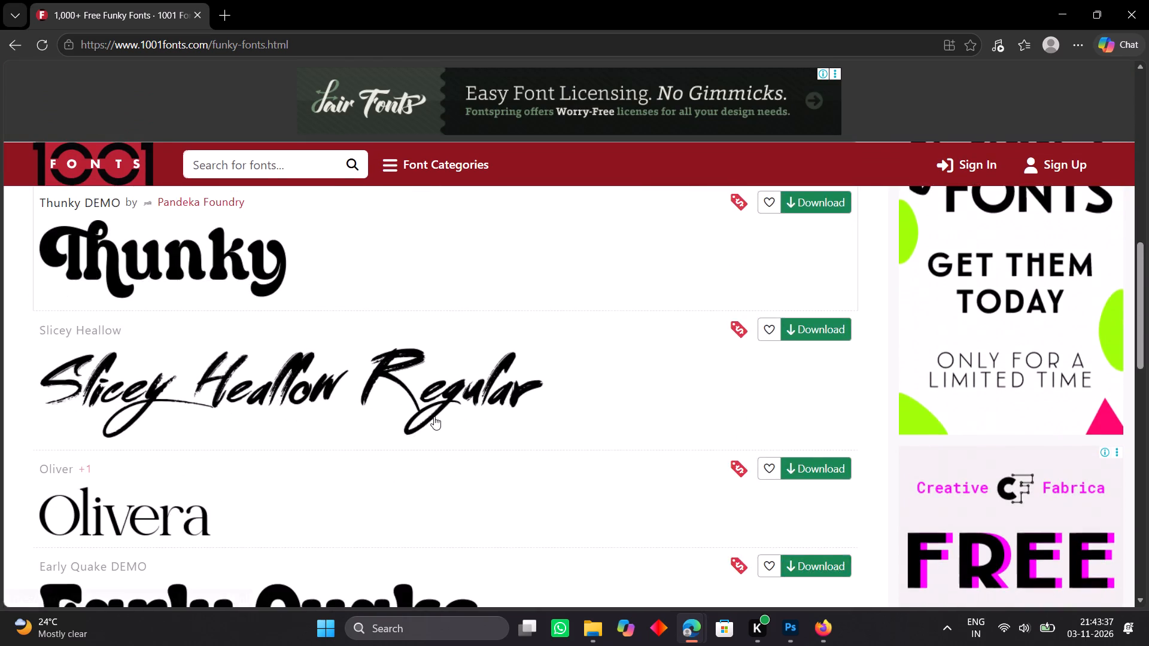
scroll(434, 416, "down", 5)
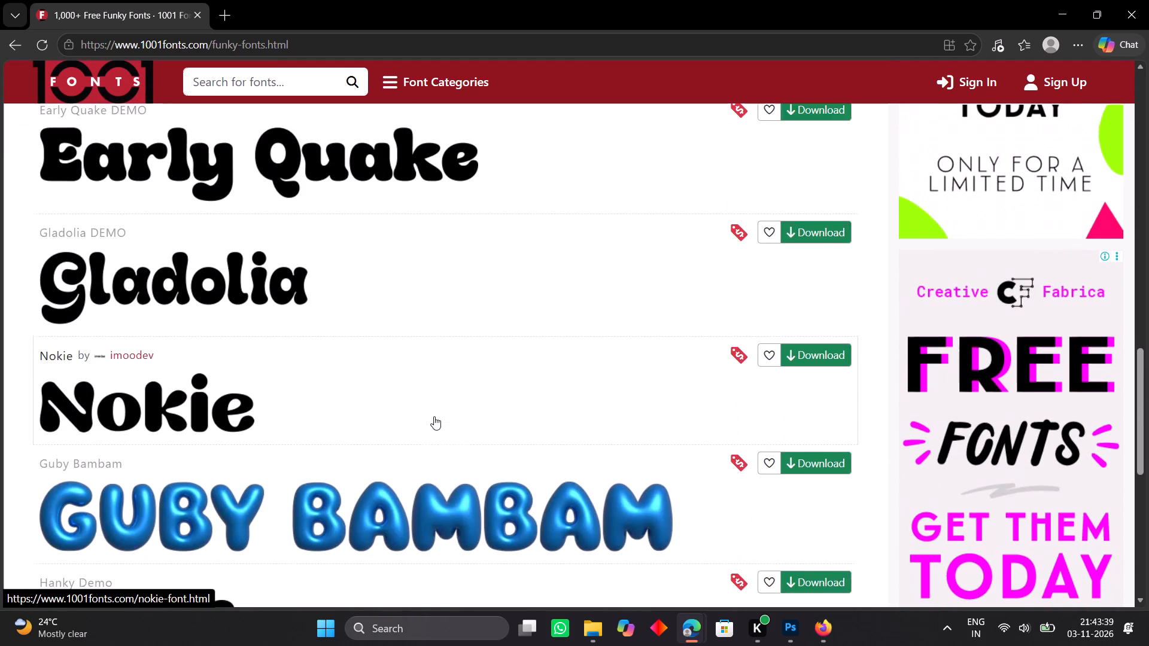
scroll(434, 416, "down", 3)
scroll(434, 416, "up", 13)
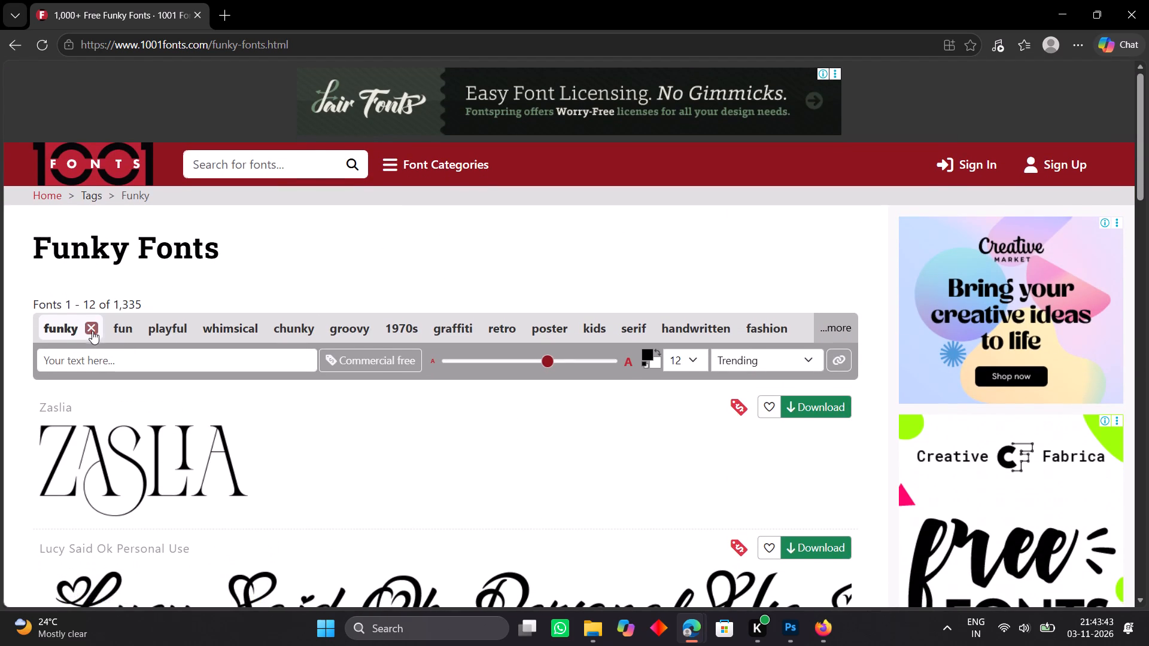
Remove the funky filter, open the Christmas fonts and look through the first page and page 4.
left_click(92, 330)
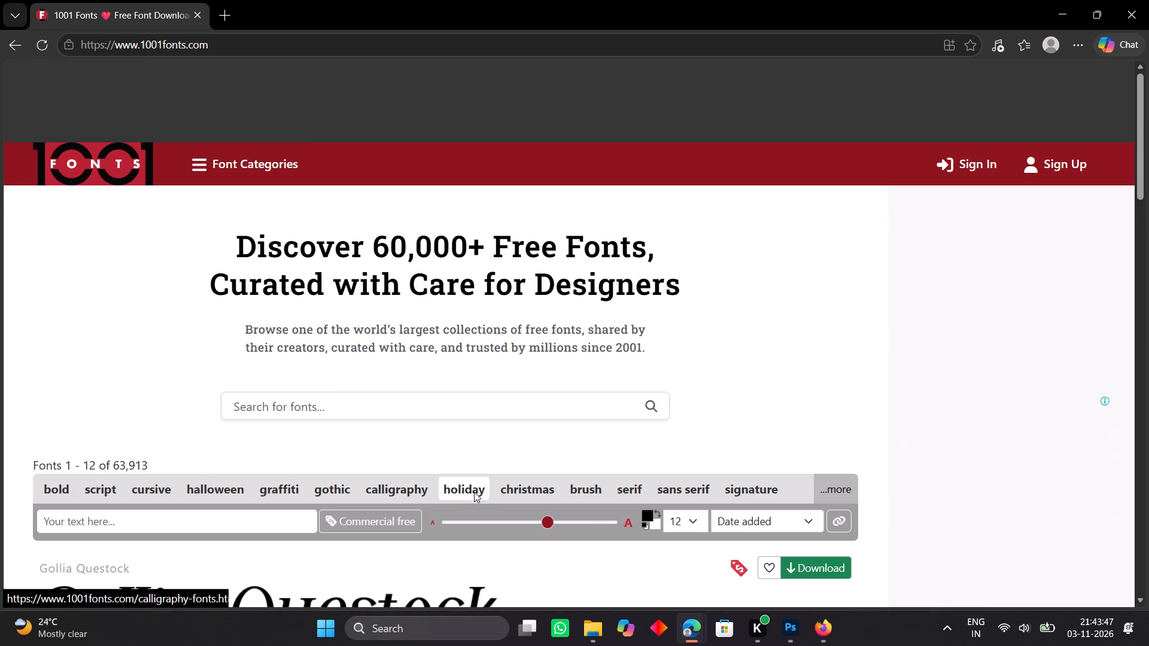
left_click(534, 493)
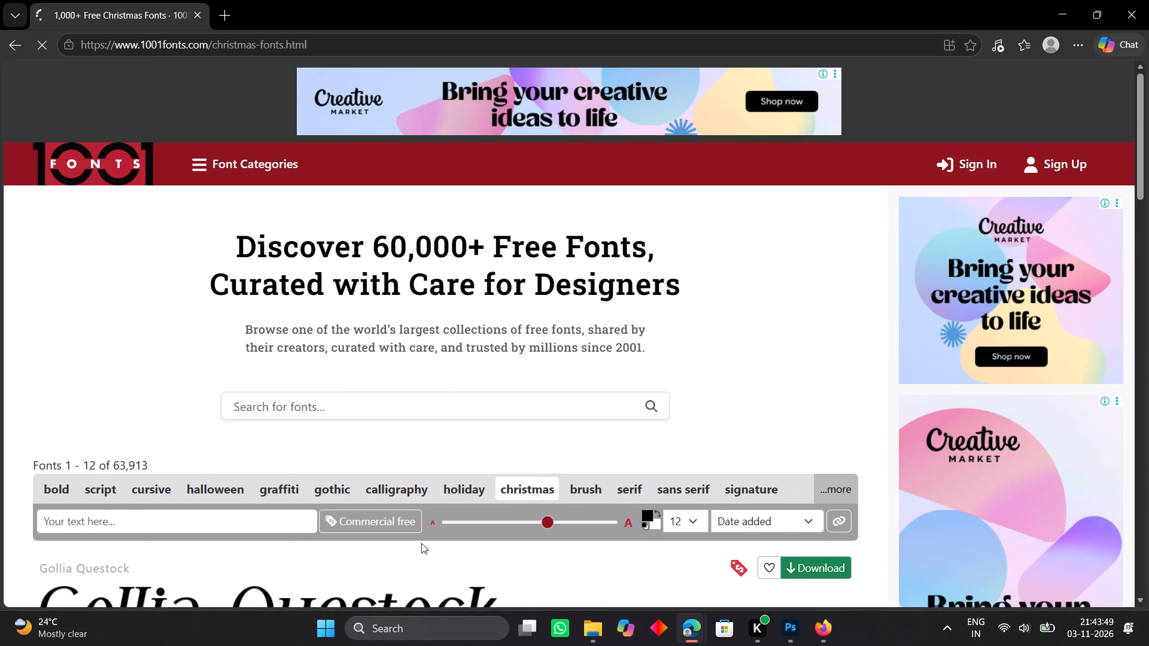
scroll(353, 484, "down", 7)
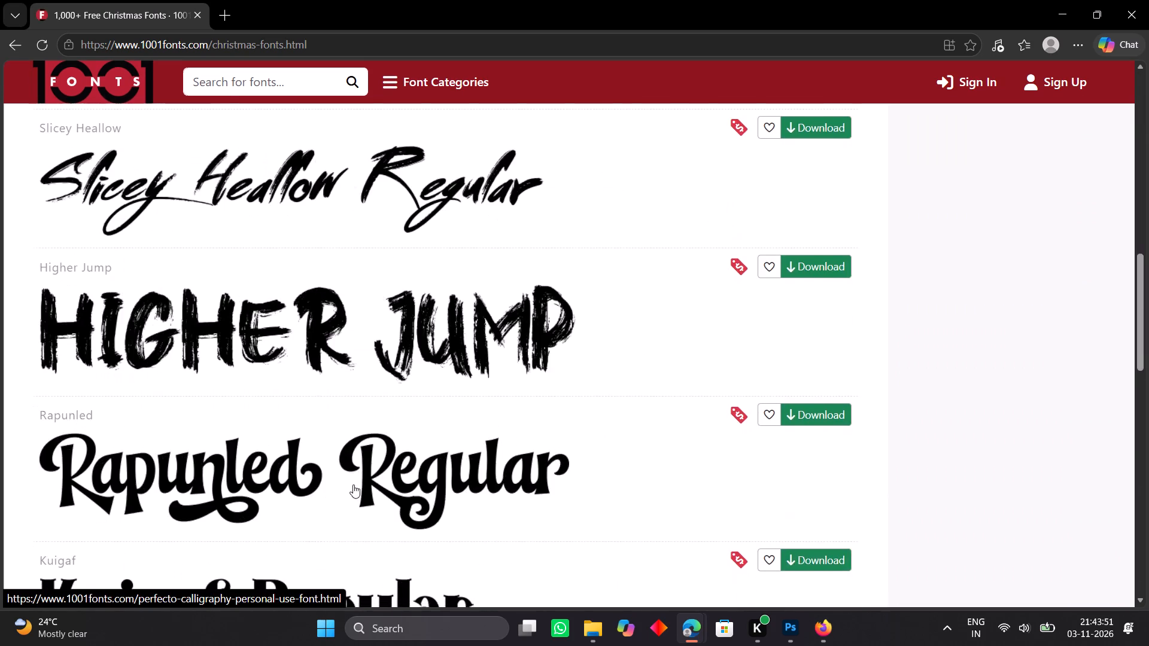
scroll(353, 484, "down", 1)
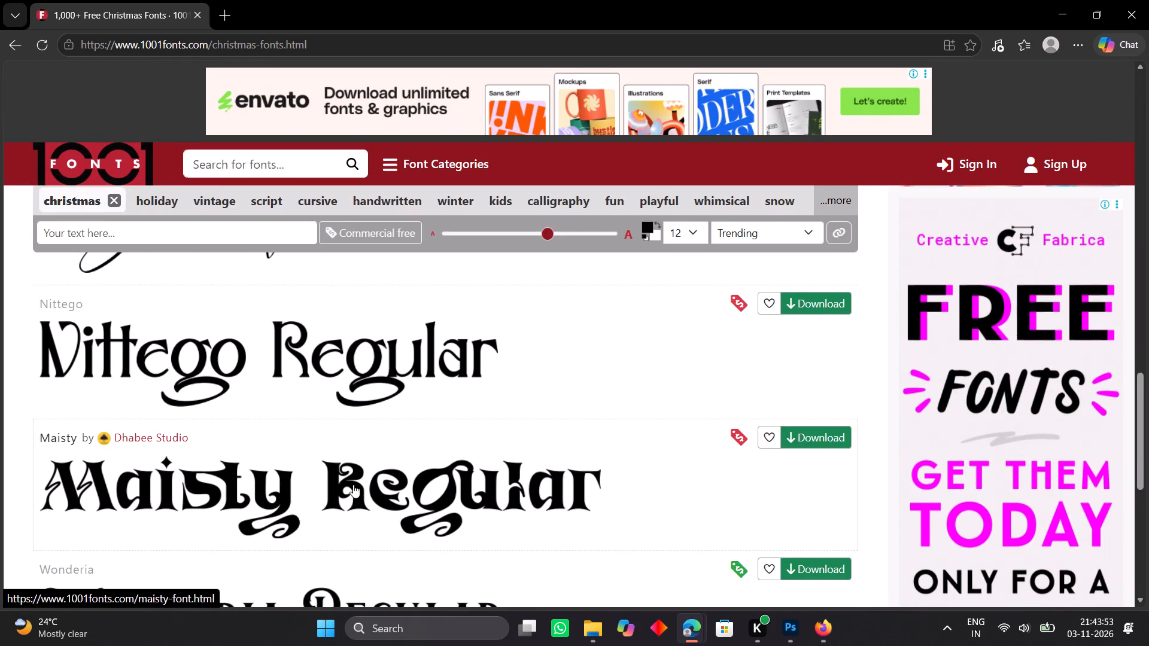
scroll(353, 484, "down", 3)
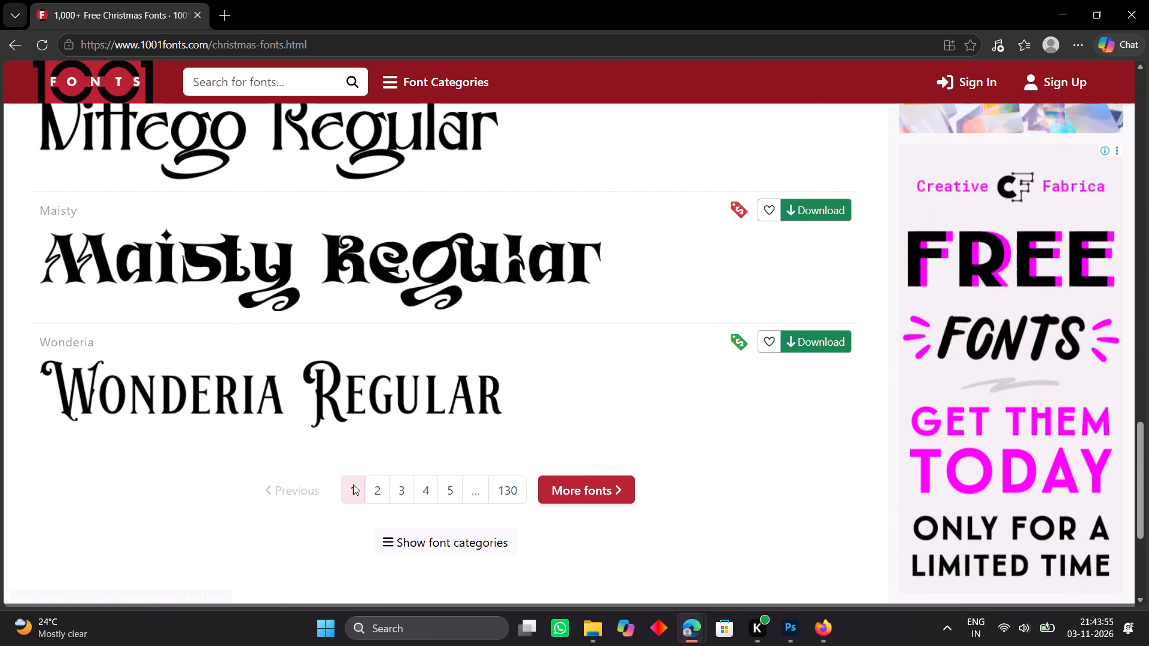
left_click(422, 490)
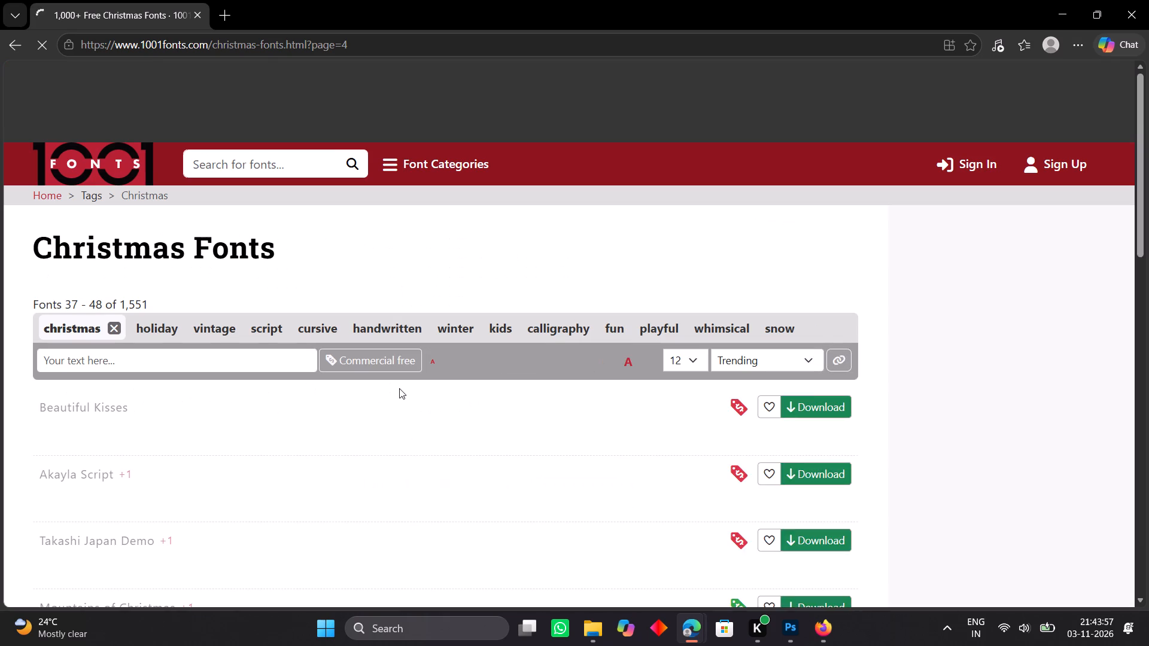
scroll(399, 388, "down", 8)
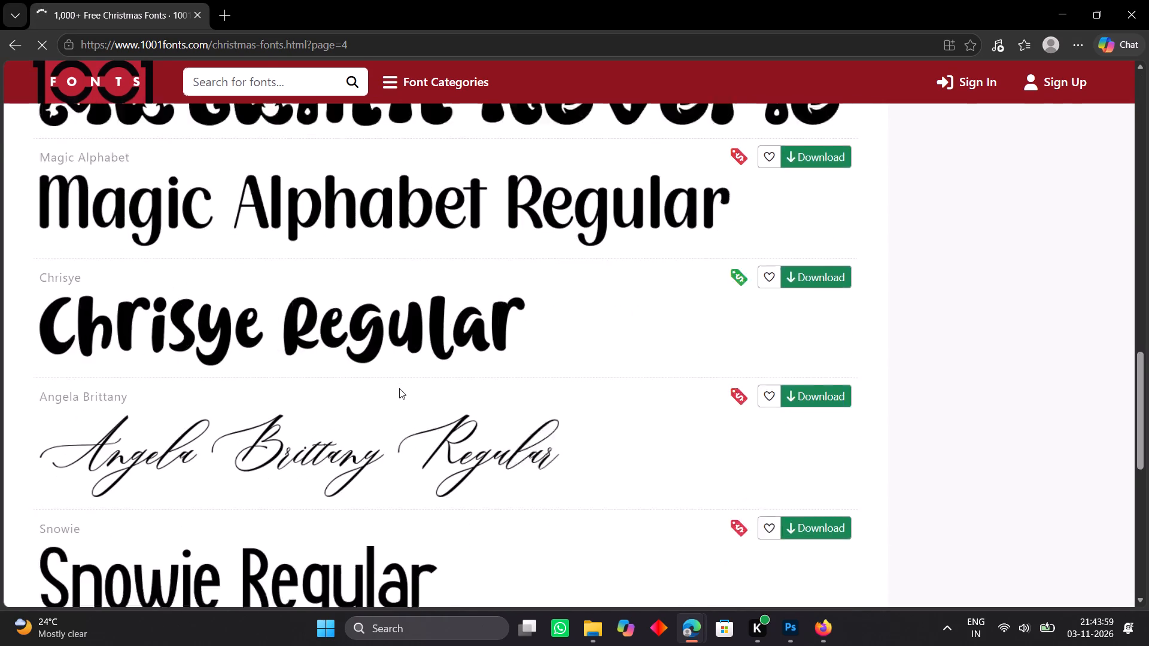
scroll(399, 388, "down", 1)
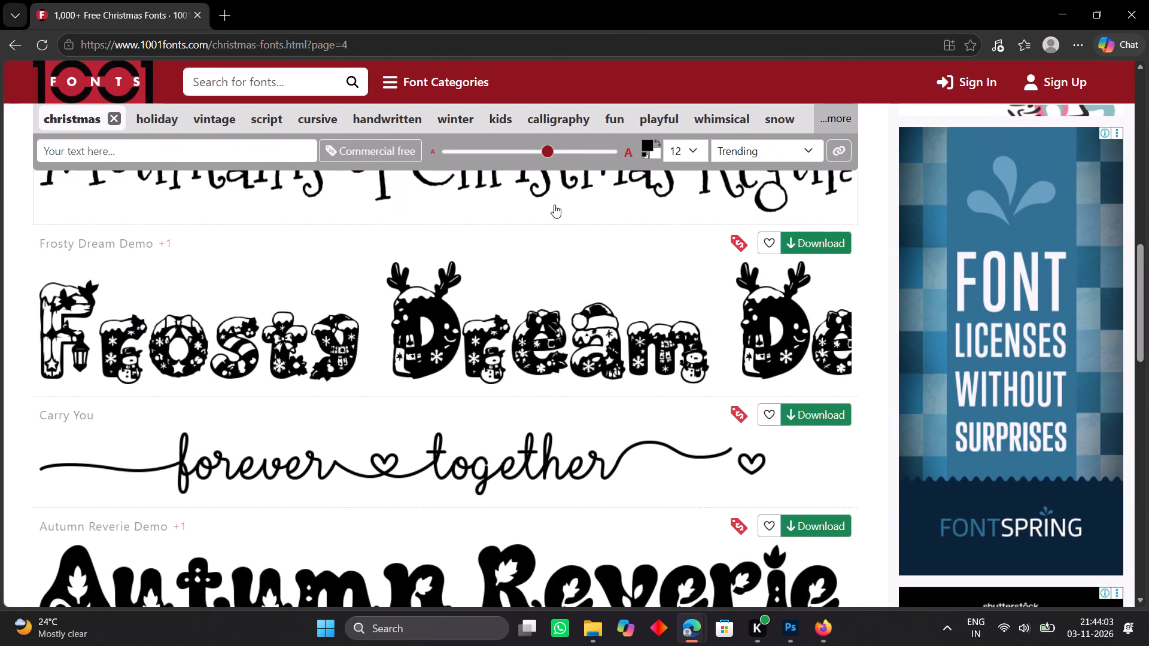
Add the whimsical filter to the Christmas fonts and look through the first page of typefaces.
left_click(723, 118)
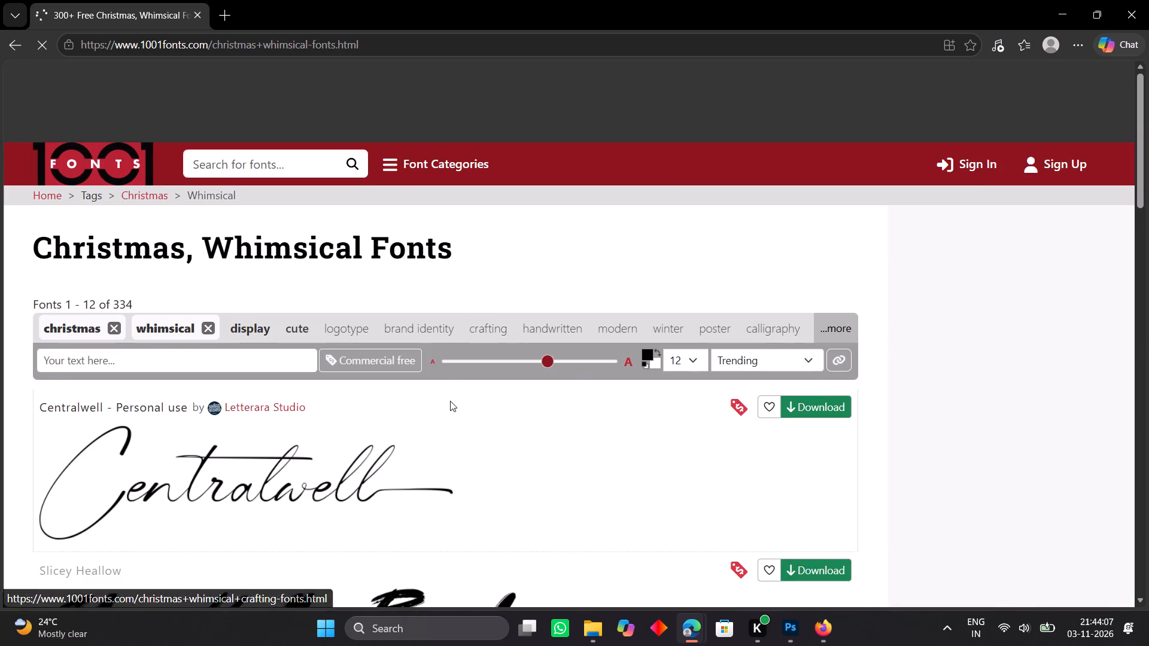
scroll(450, 401, "down", 7)
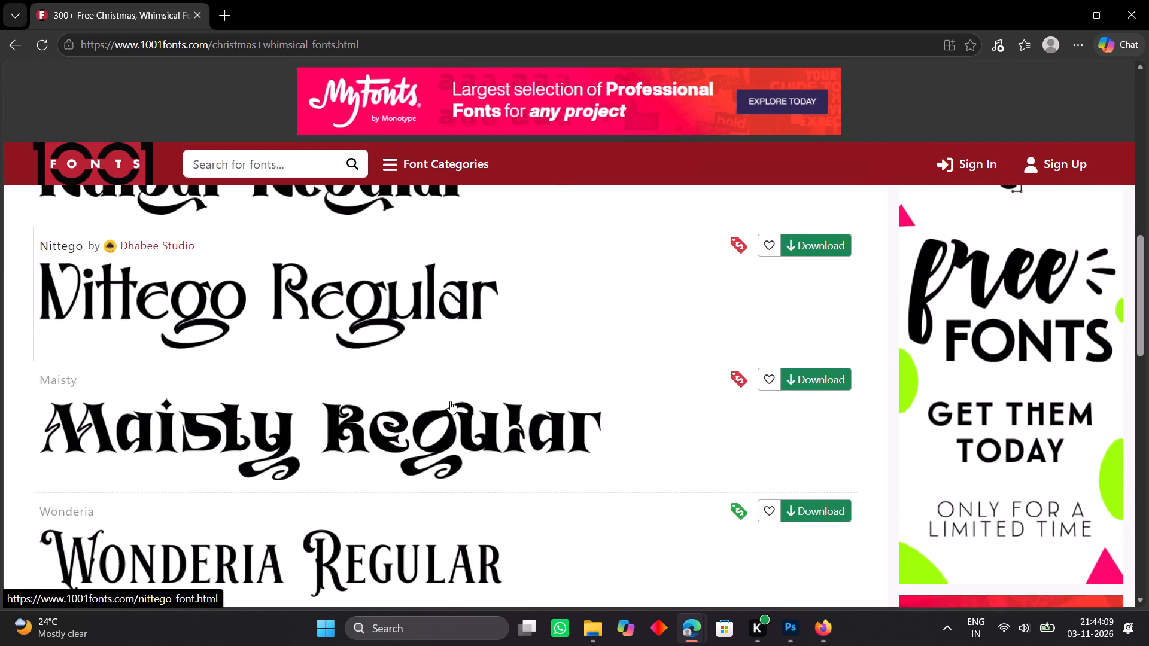
scroll(450, 401, "down", 5)
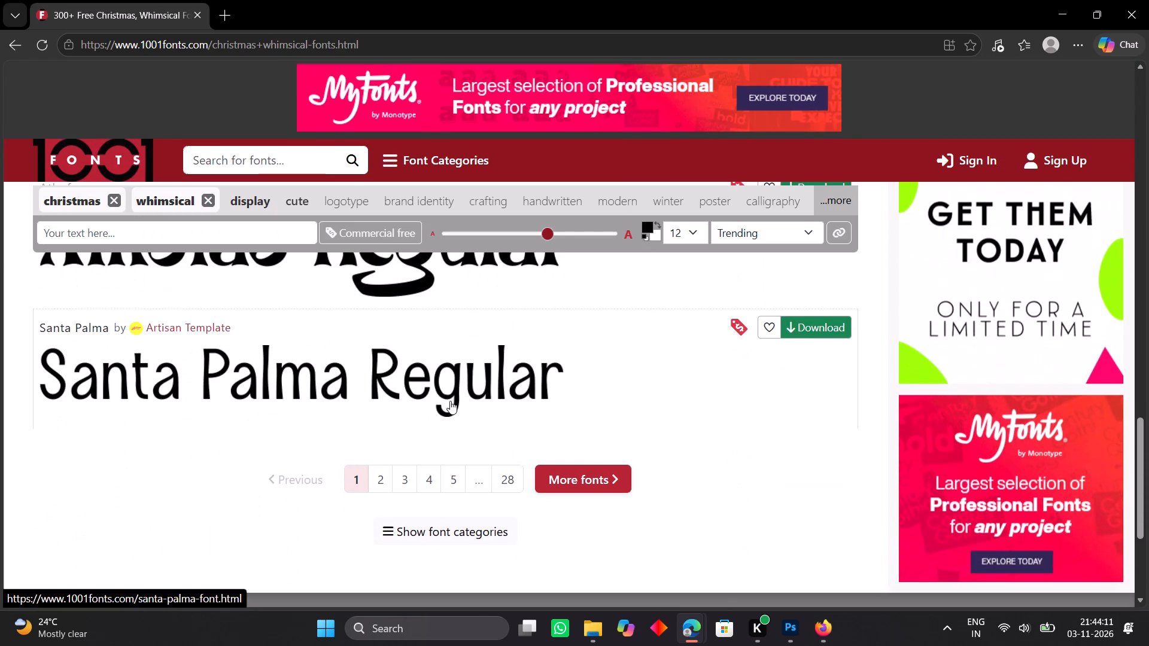
scroll(450, 401, "down", 1)
scroll(450, 401, "up", 6)
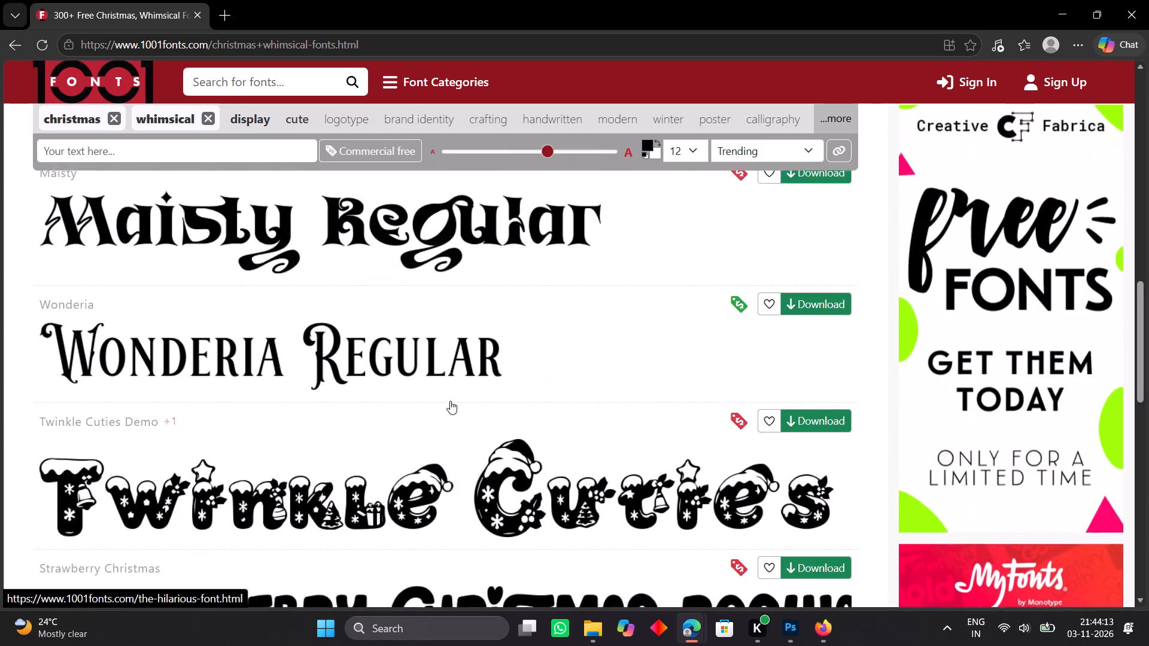
scroll(450, 401, "up", 4)
scroll(634, 396, "up", 4)
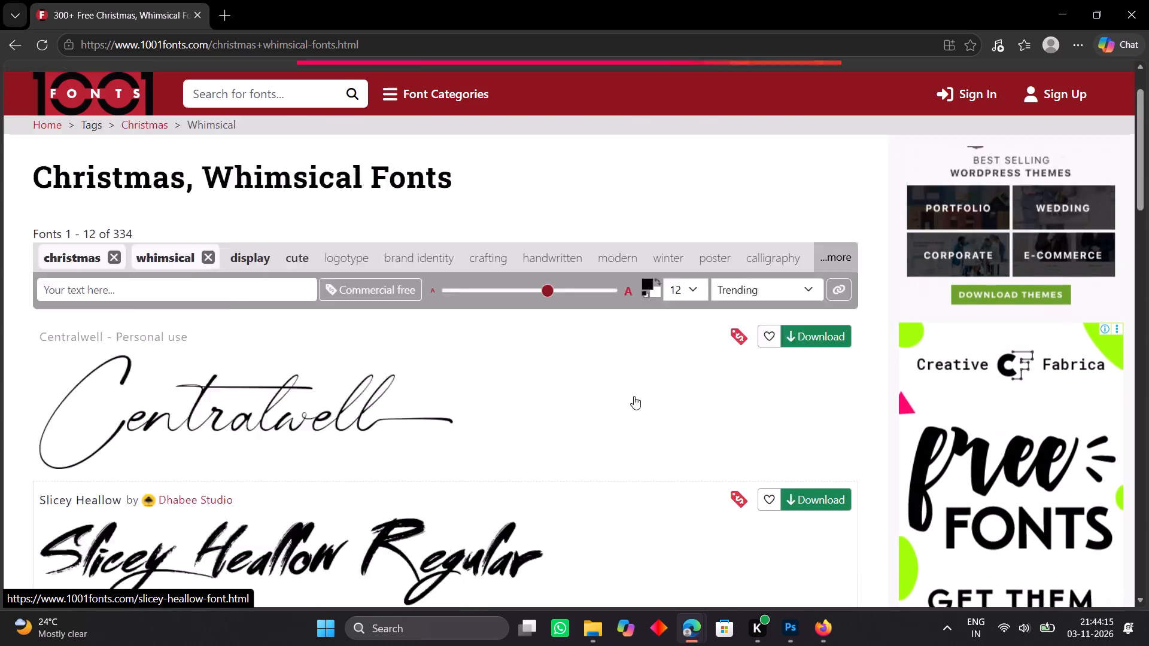
scroll(634, 396, "up", 2)
Sort the Christmas, Whimsical fonts alphabetically and look through the first page of typefaces.
left_click(808, 360)
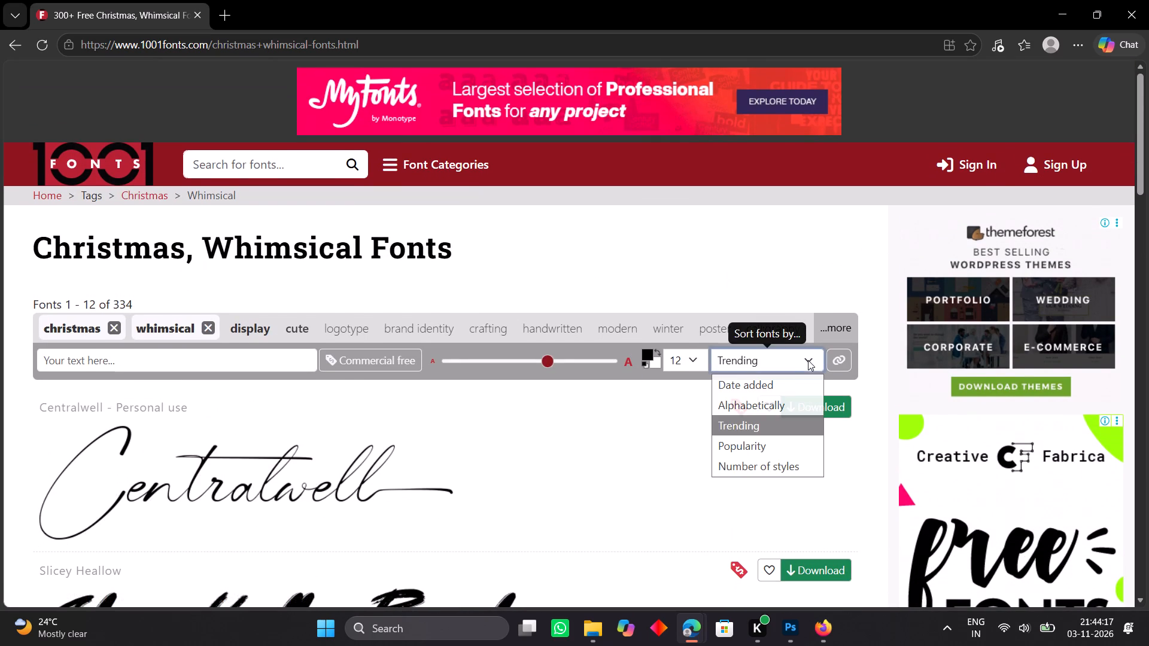
left_click(765, 398)
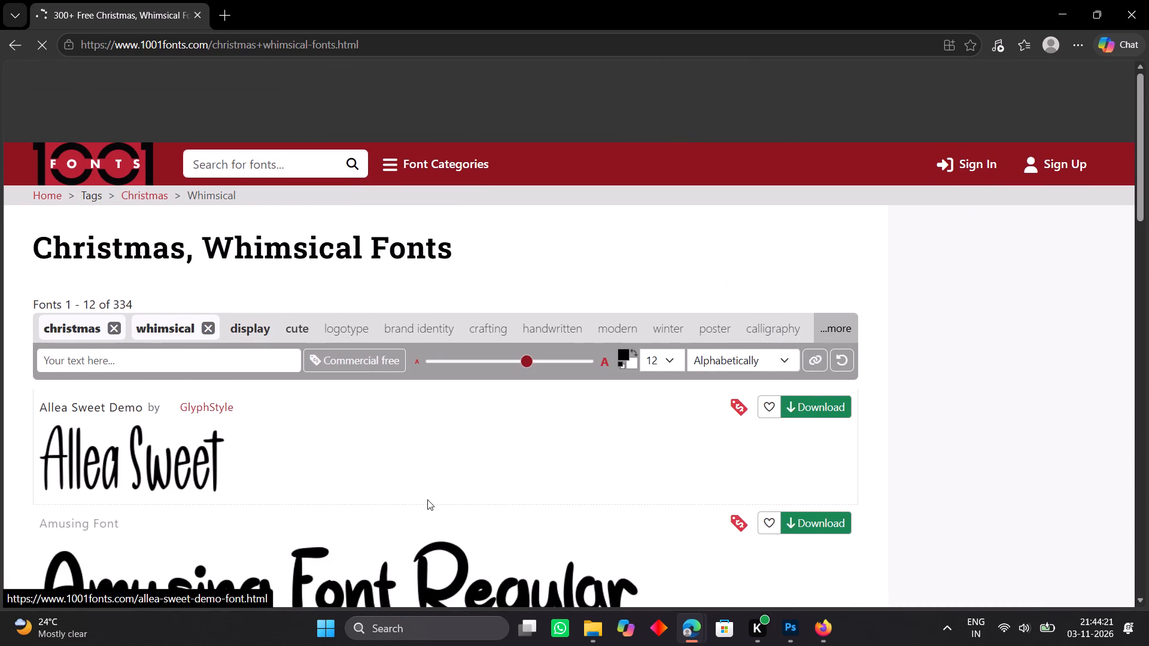
scroll(427, 499, "down", 12)
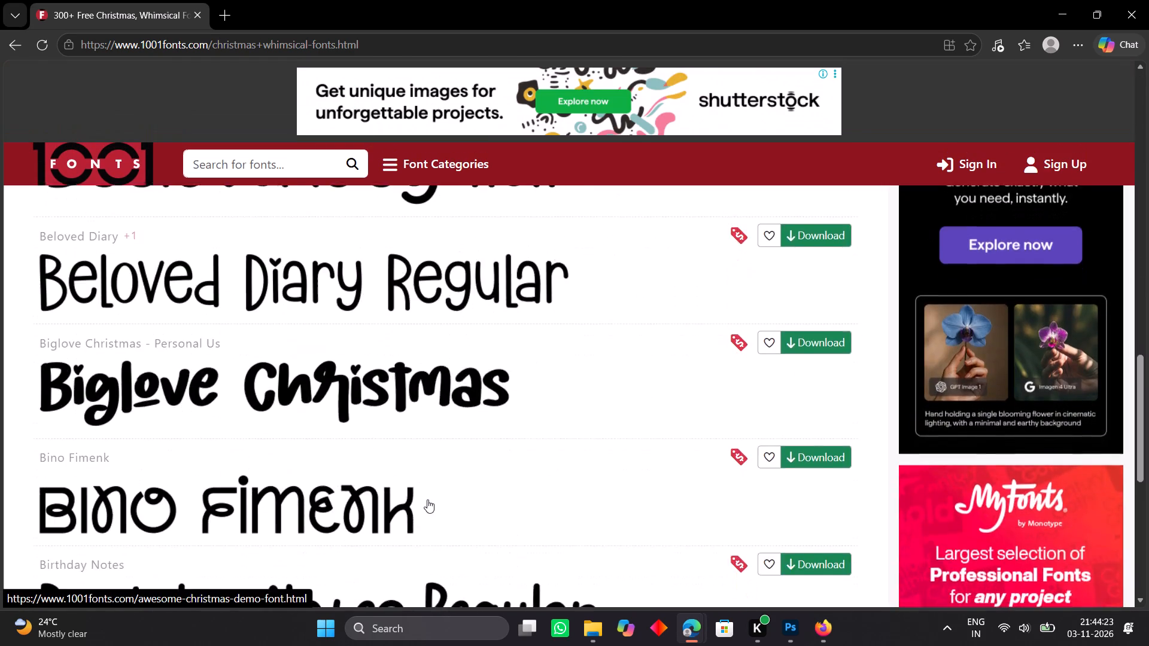
scroll(427, 499, "down", 2)
scroll(427, 499, "up", 4)
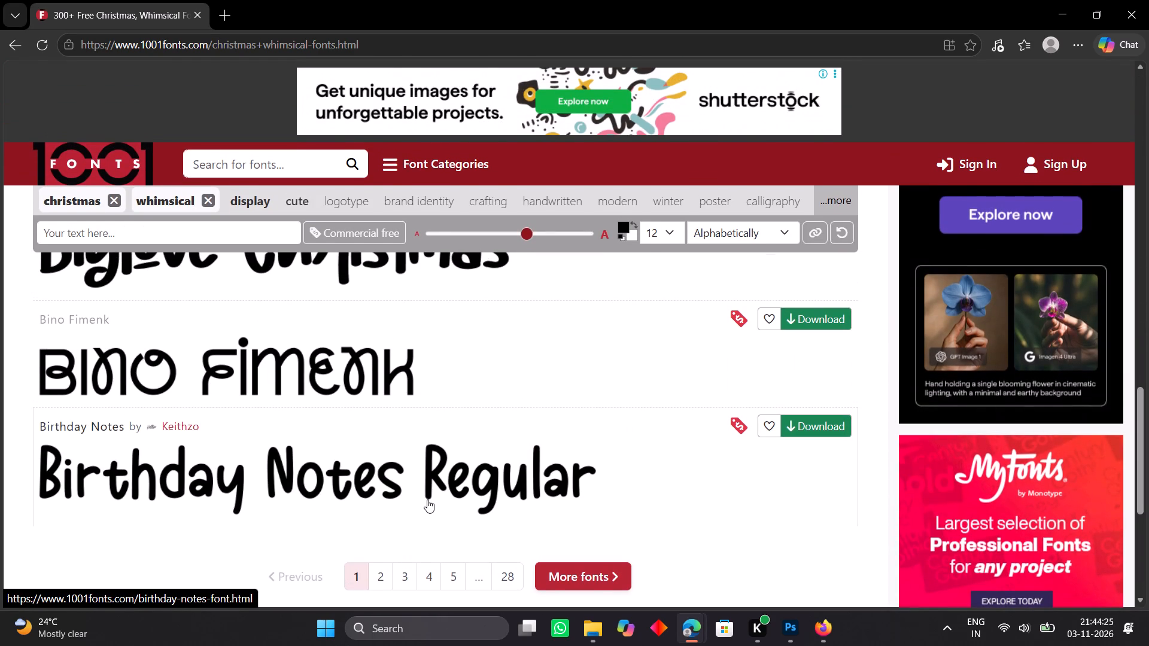
Open page 5 of the alphabetically sorted Christmas, Whimsical fonts and look through its typefaces.
left_click(457, 580)
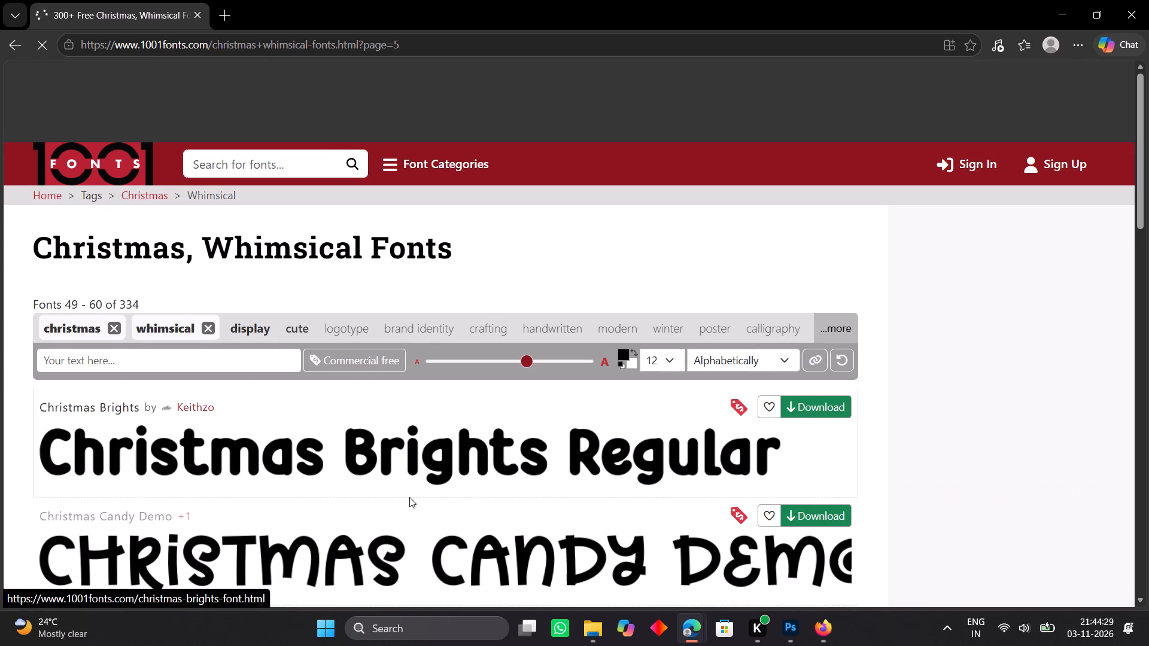
scroll(397, 510, "down", 3)
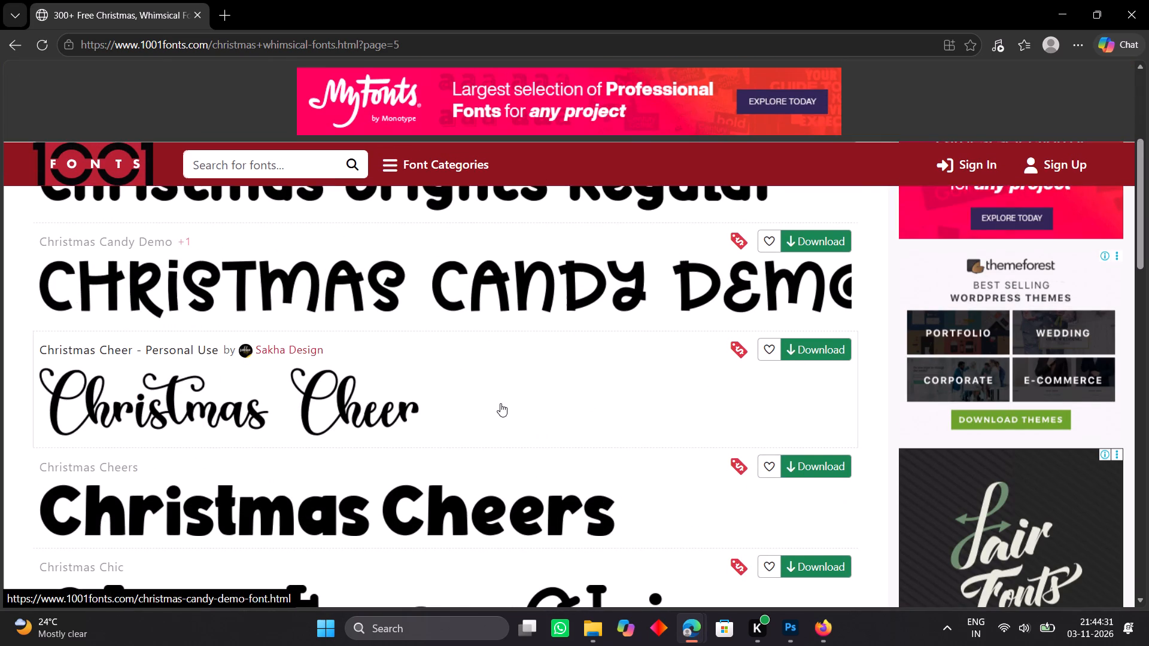
scroll(500, 403, "down", 4)
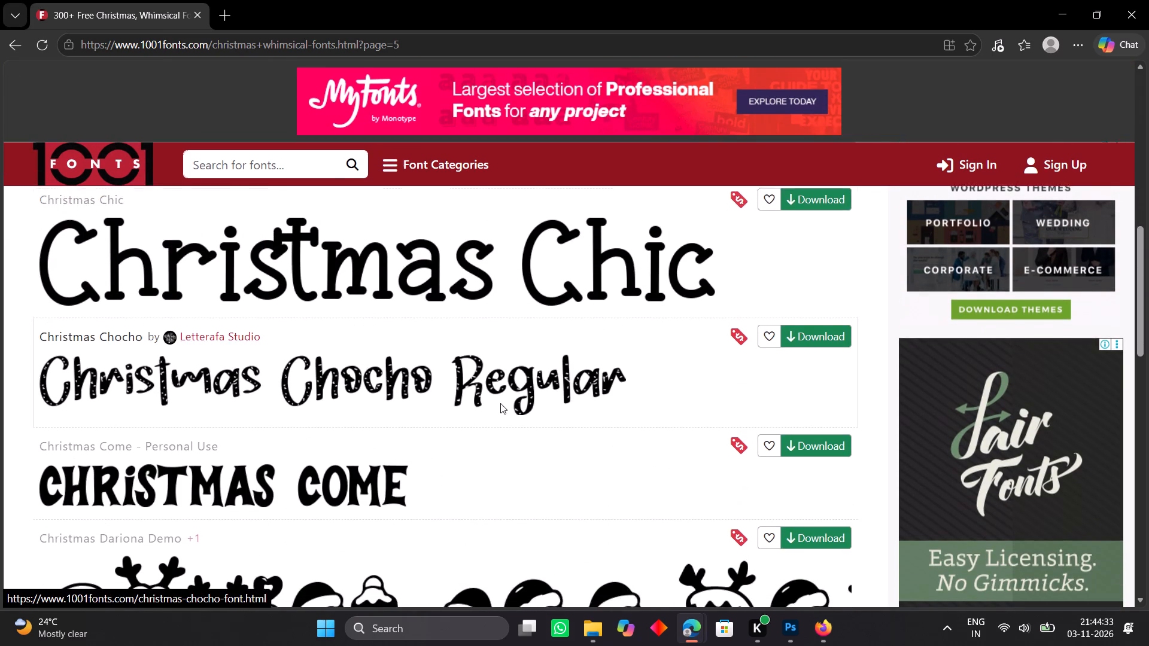
scroll(500, 403, "down", 5)
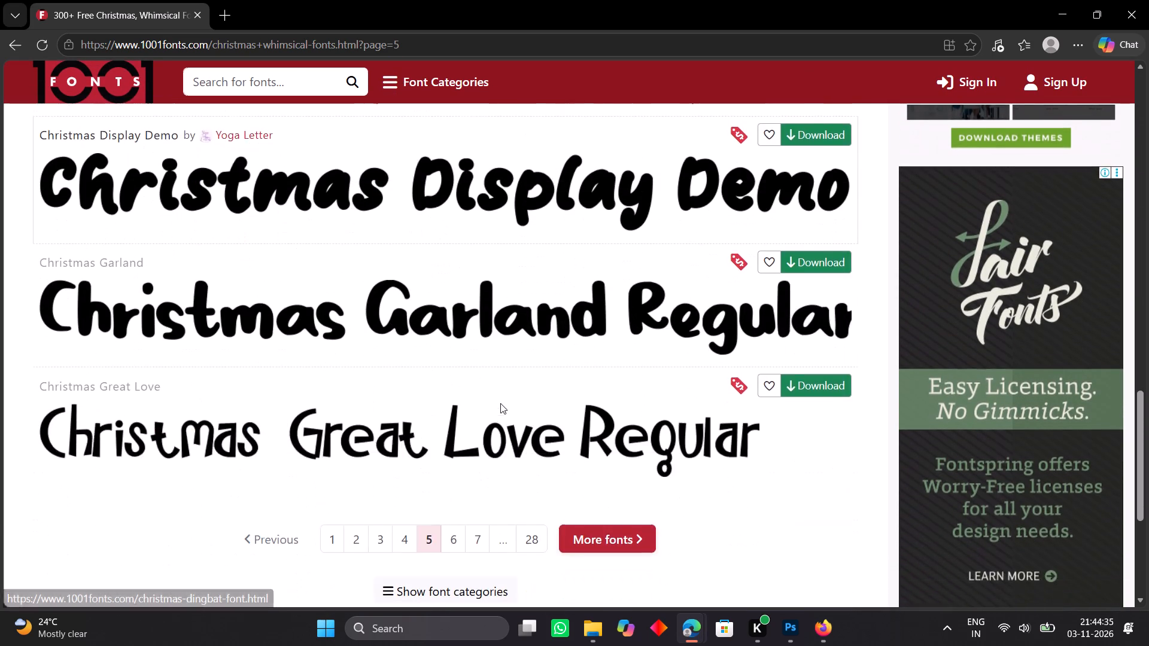
scroll(500, 403, "down", 1)
scroll(500, 403, "up", 5)
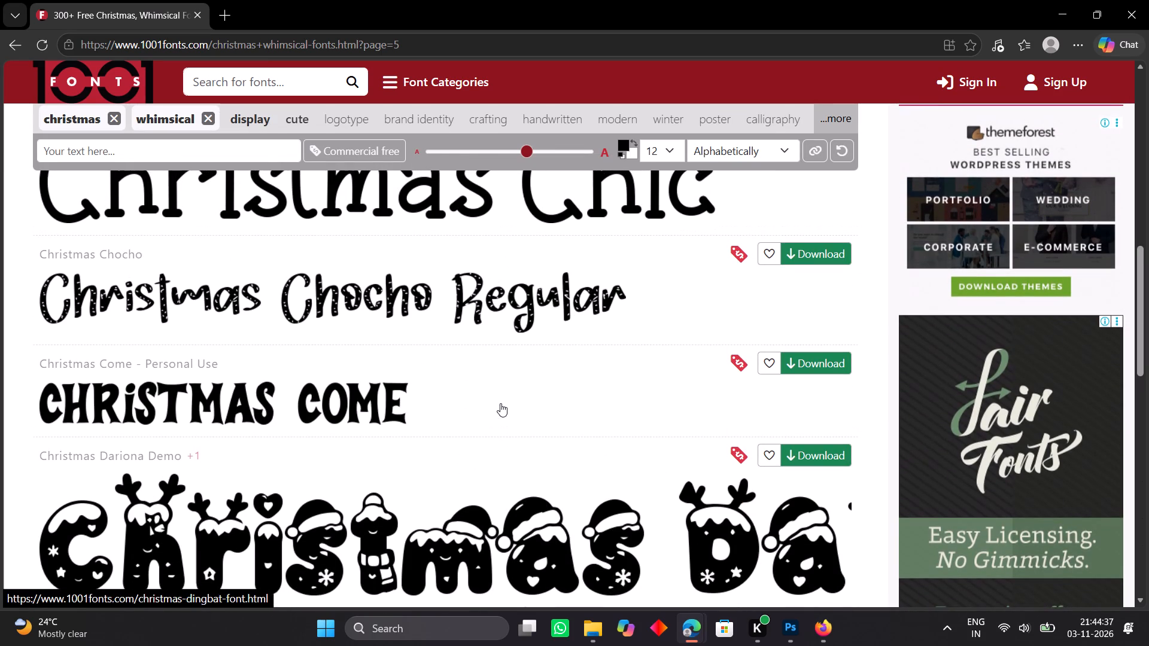
scroll(500, 403, "down", 6)
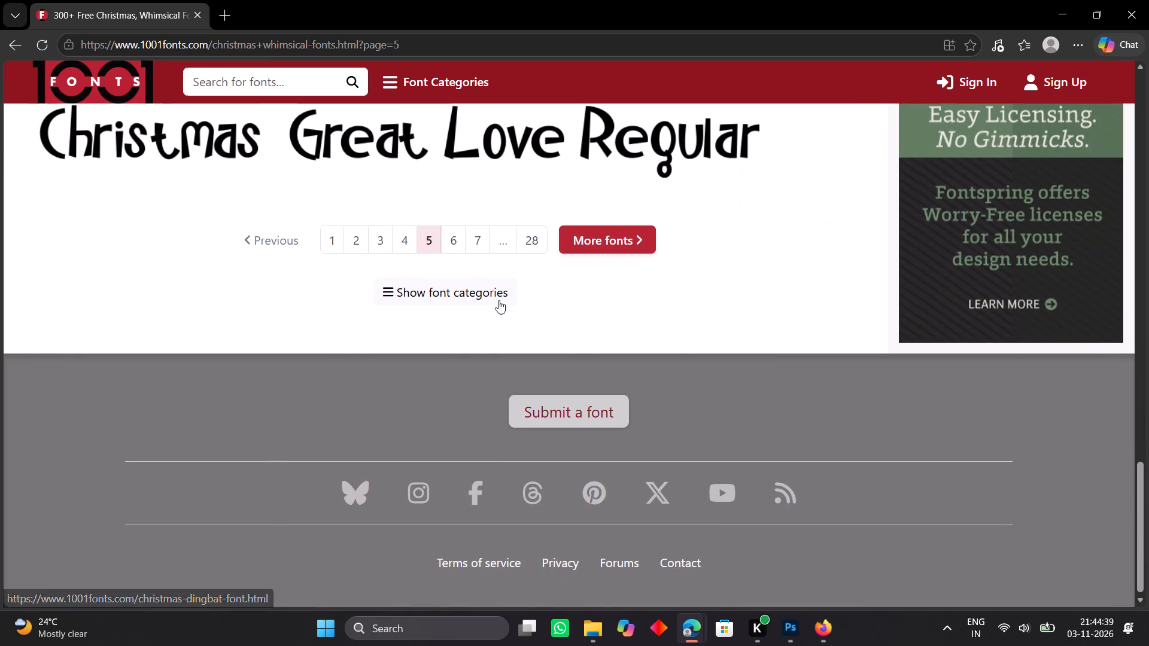
Open page 7 of the alphabetically sorted Christmas, Whimsical fonts and look through its typefaces.
left_click(484, 237)
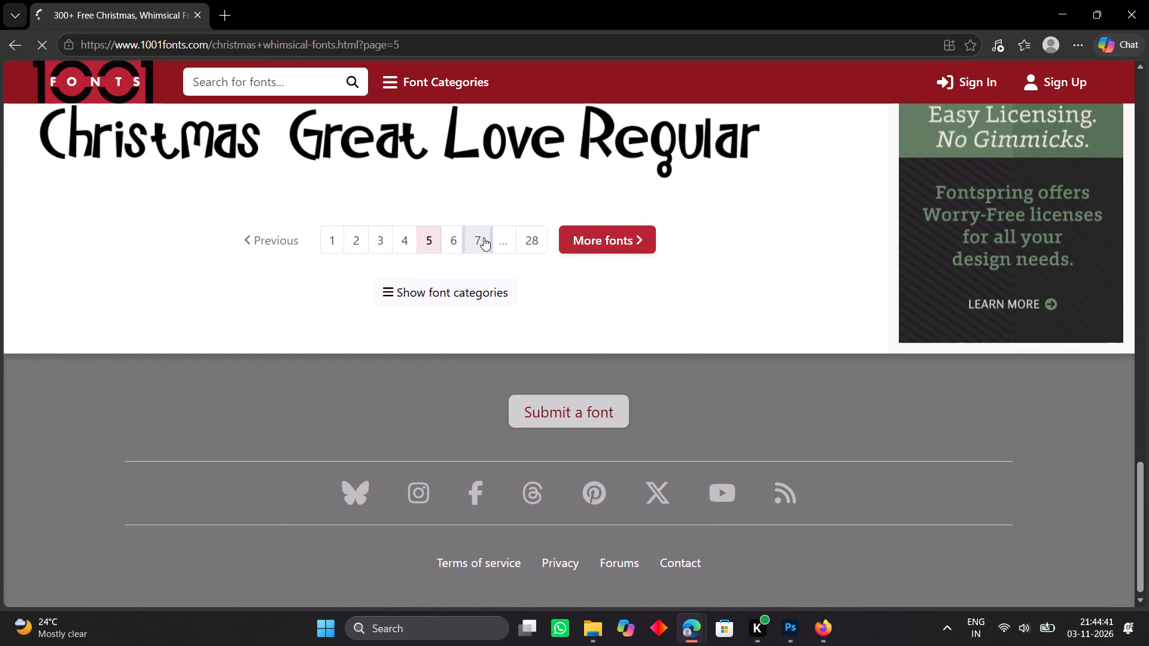
scroll(423, 284, "up", 1)
scroll(423, 284, "down", 2)
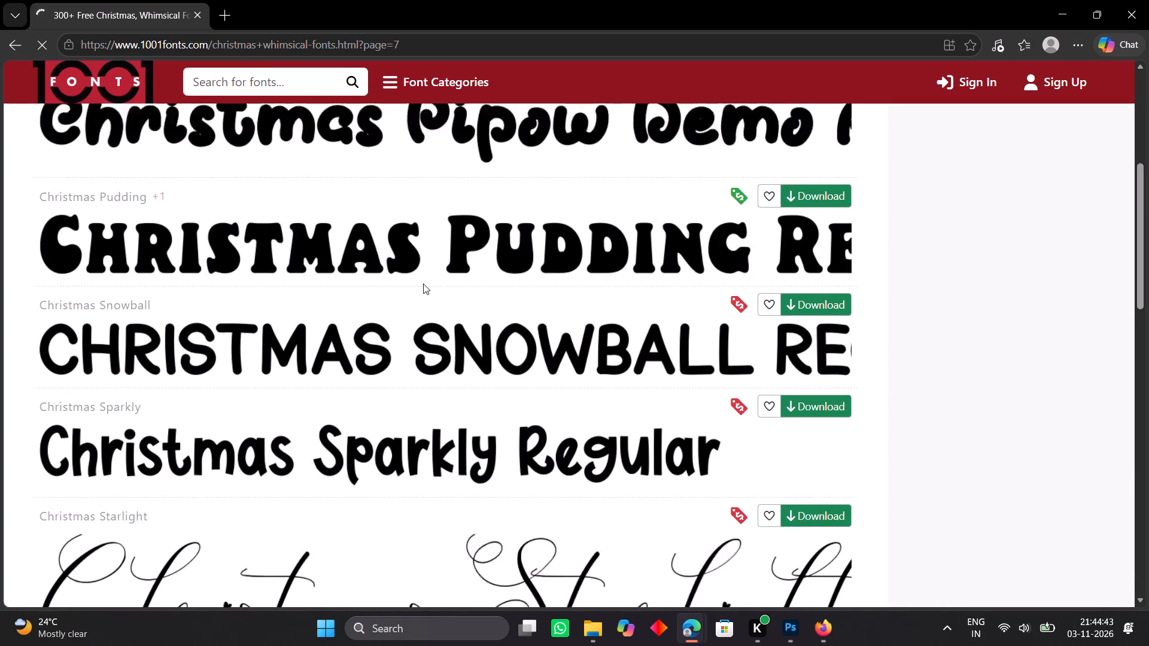
scroll(423, 284, "down", 4)
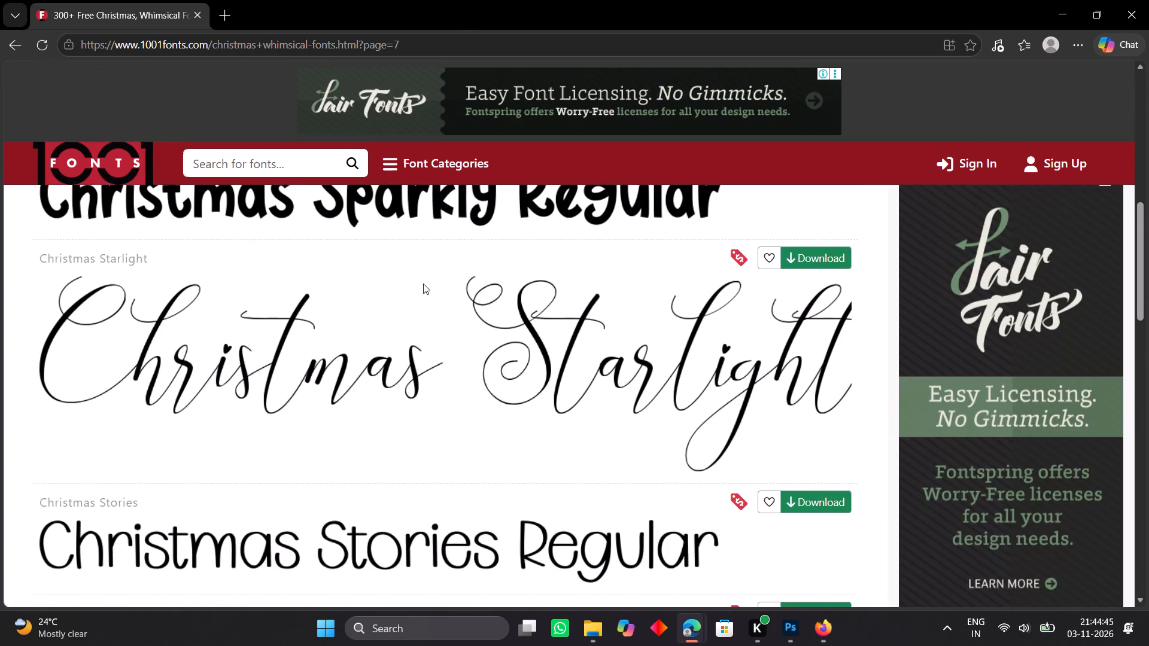
scroll(423, 284, "down", 7)
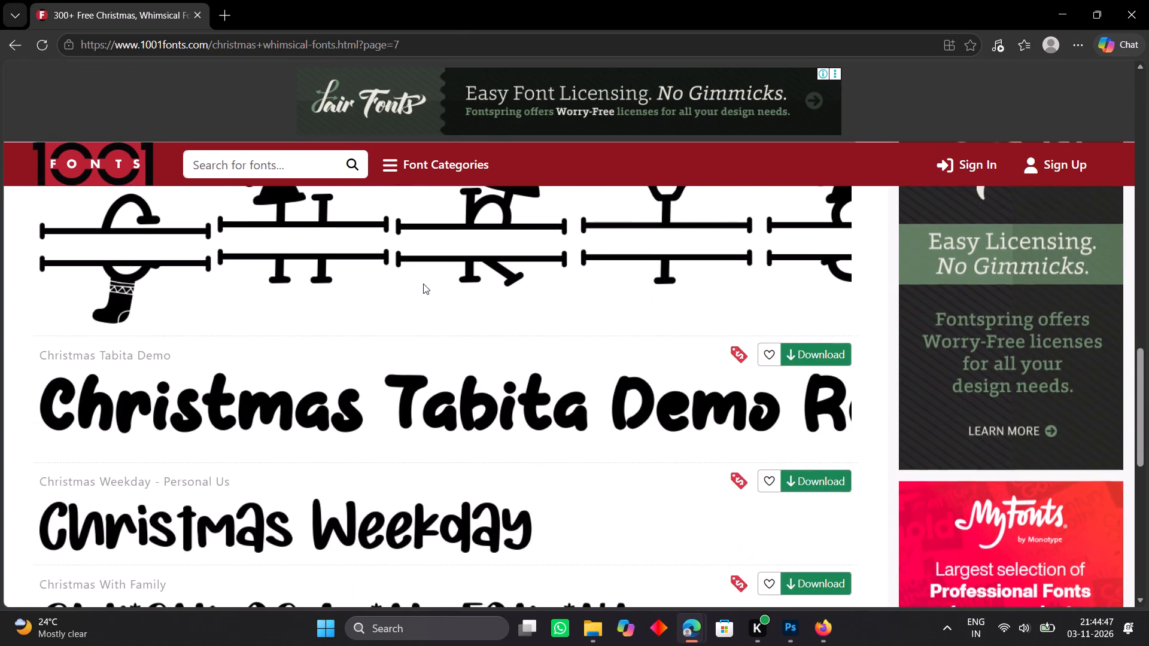
scroll(423, 284, "down", 3)
scroll(423, 284, "up", 10)
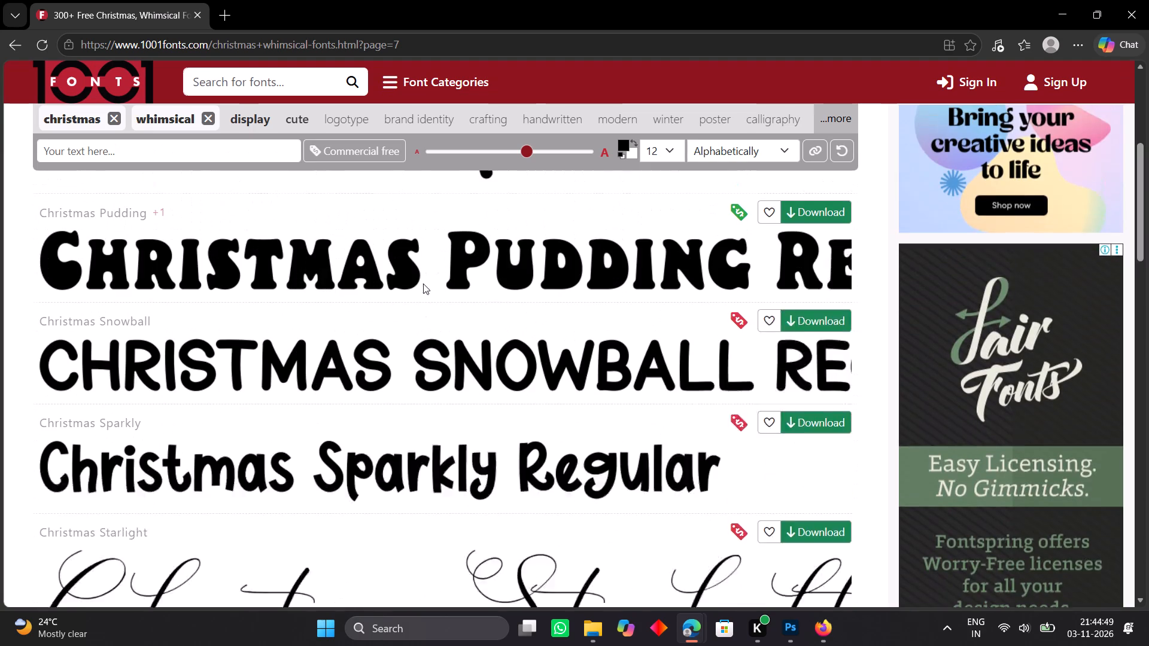
Sort the Christmas, Whimsical fonts by Trending and look through the first page of typefaces.
left_click(782, 150)
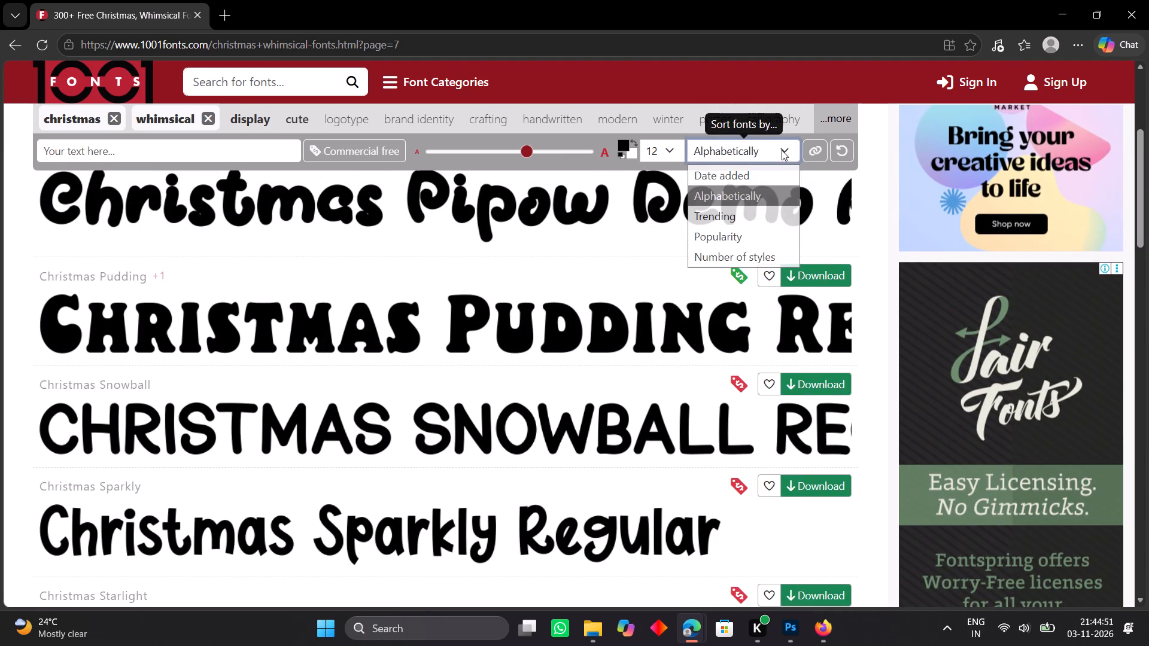
left_click(742, 221)
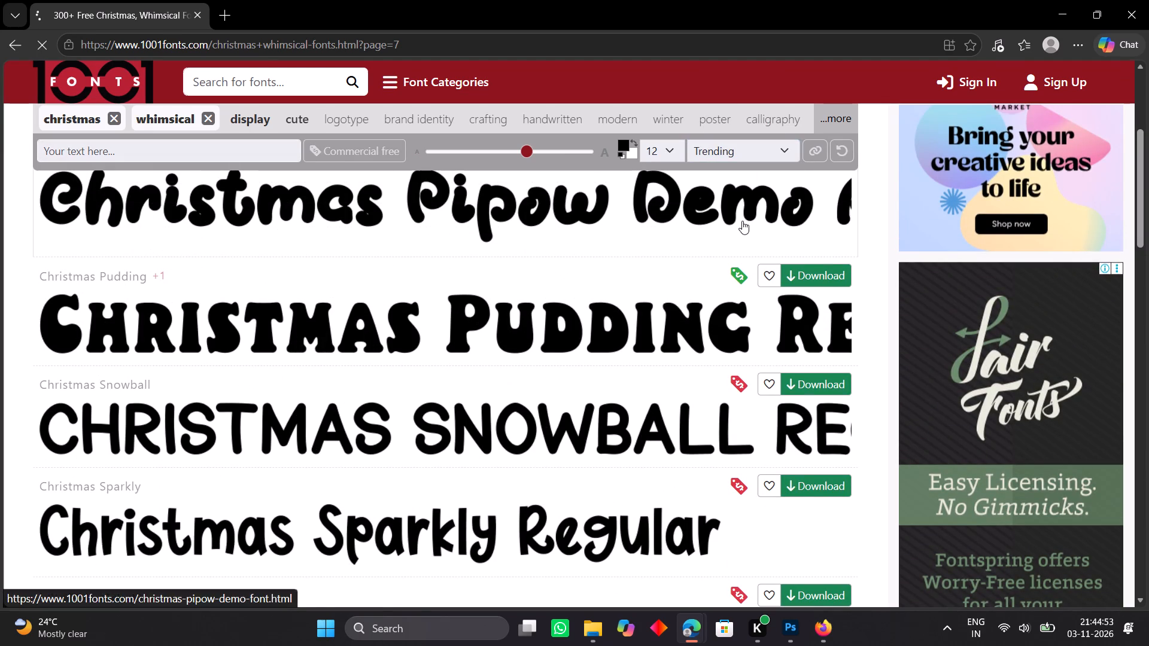
scroll(372, 503, "down", 1)
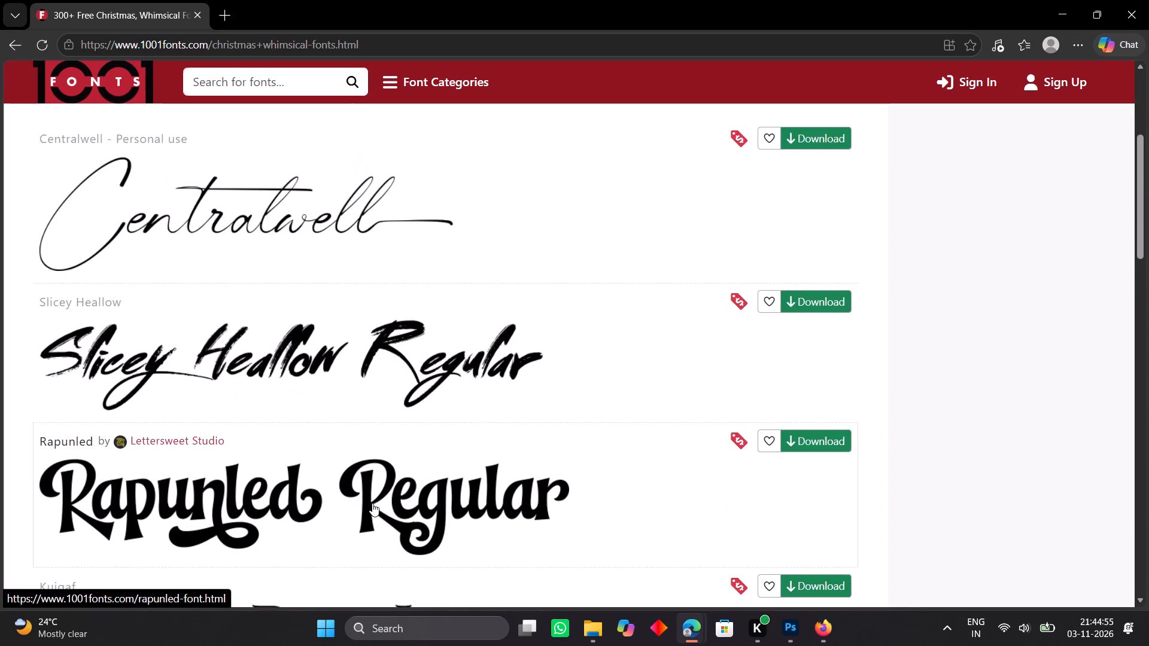
scroll(372, 503, "down", 5)
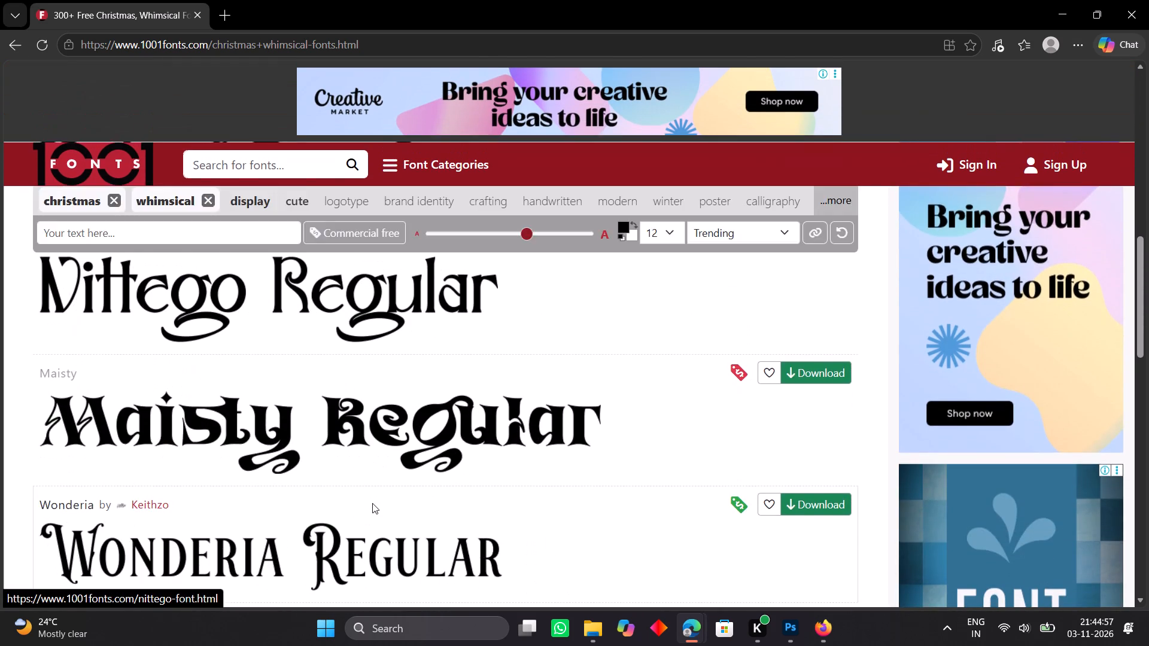
scroll(372, 503, "down", 5)
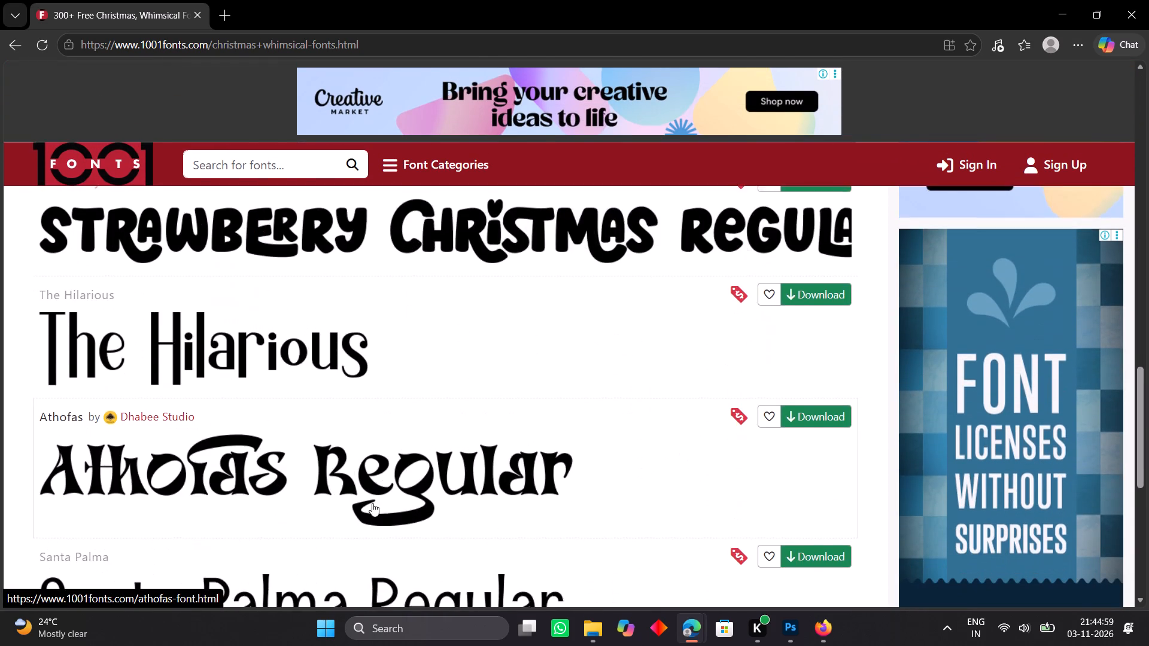
scroll(372, 503, "down", 2)
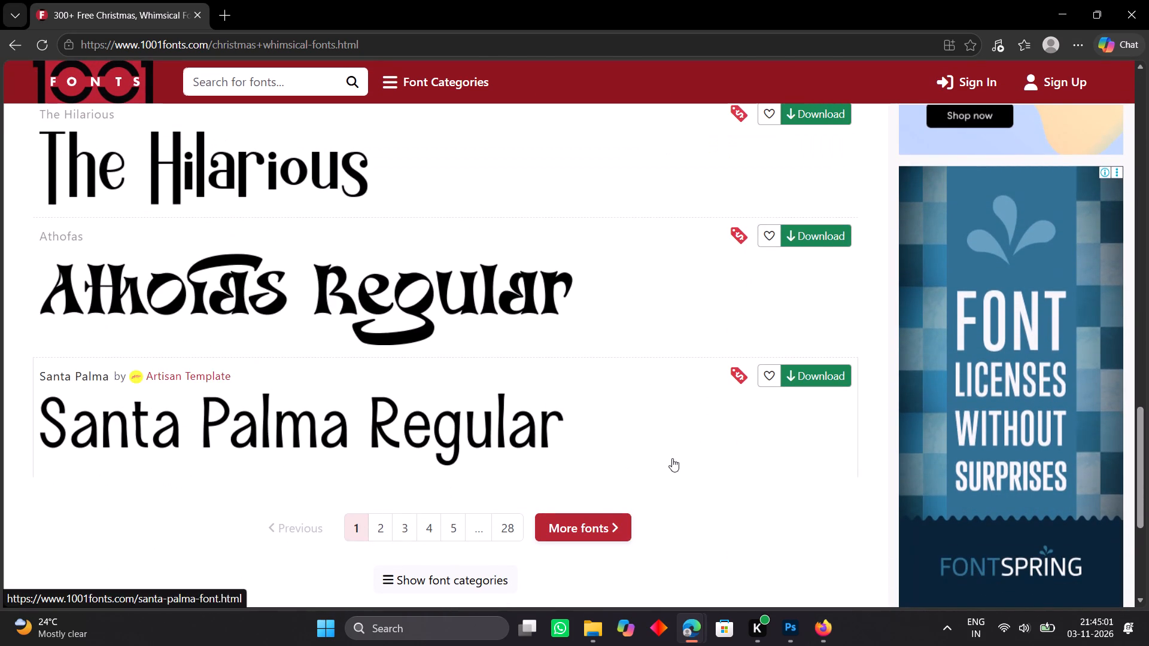
Open page 5 of the Christmas, Whimsical fonts sorted by Trending and look through its typefaces.
left_click(461, 520)
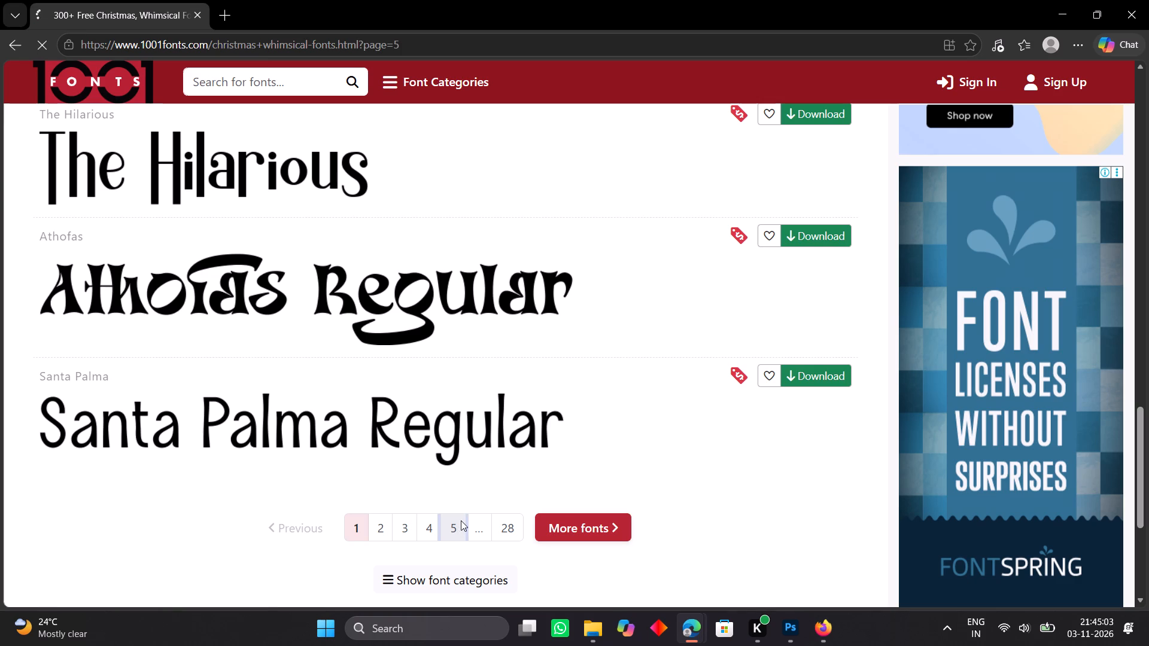
scroll(461, 505, "down", 2)
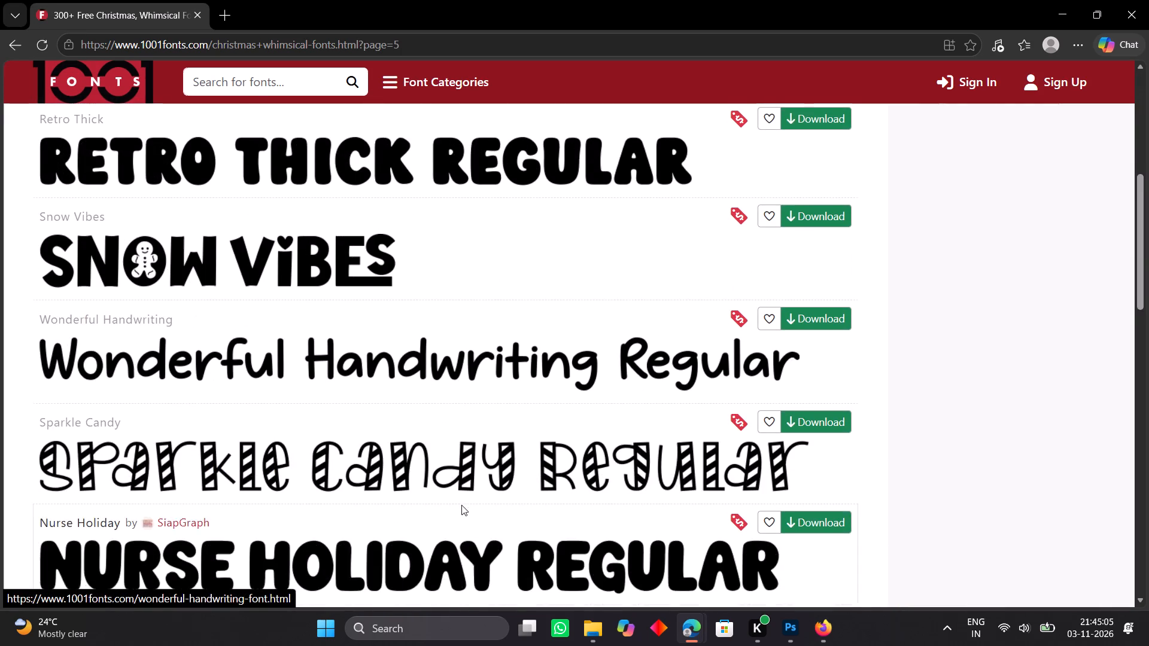
scroll(461, 505, "down", 5)
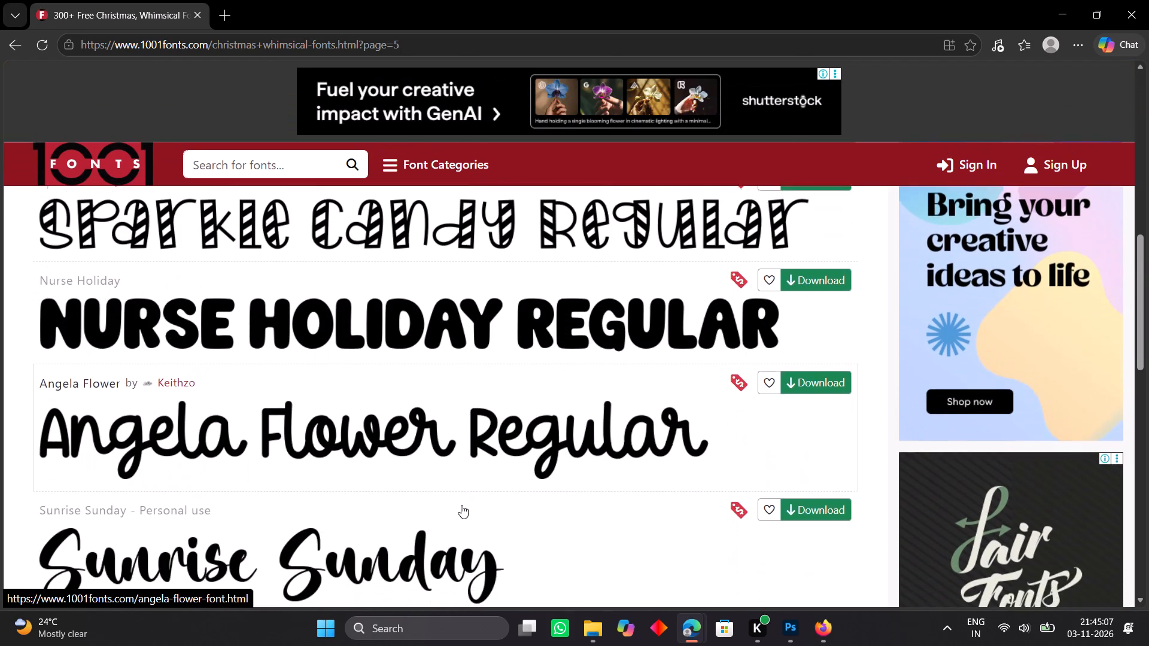
scroll(461, 505, "down", 6)
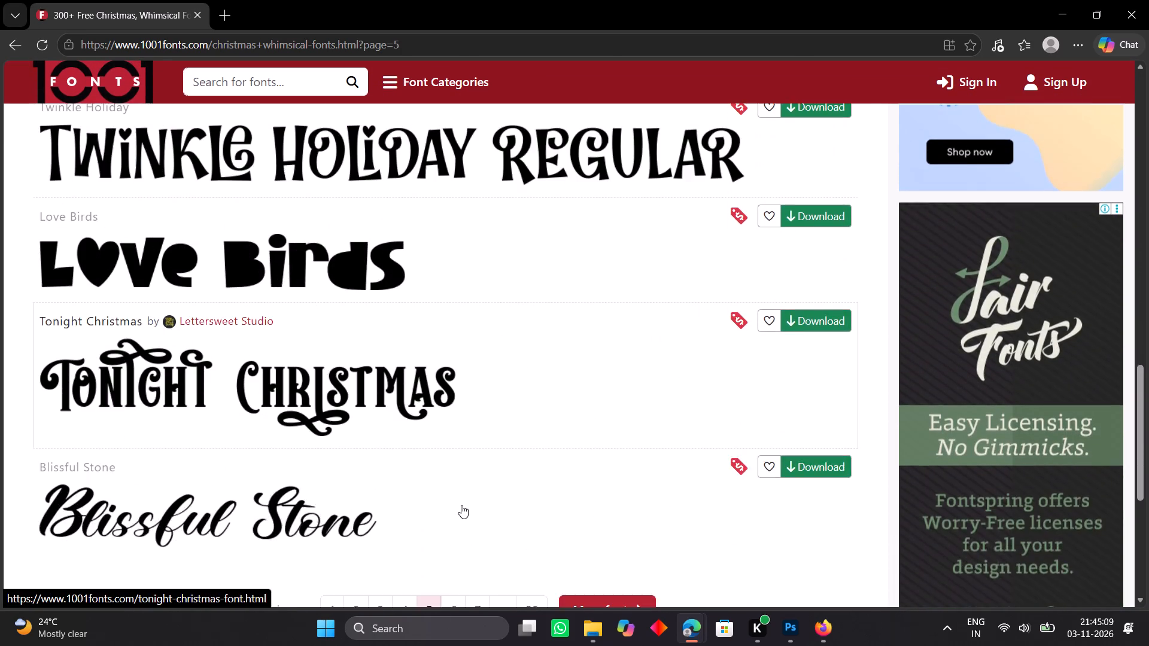
scroll(461, 505, "down", 2)
scroll(461, 505, "up", 14)
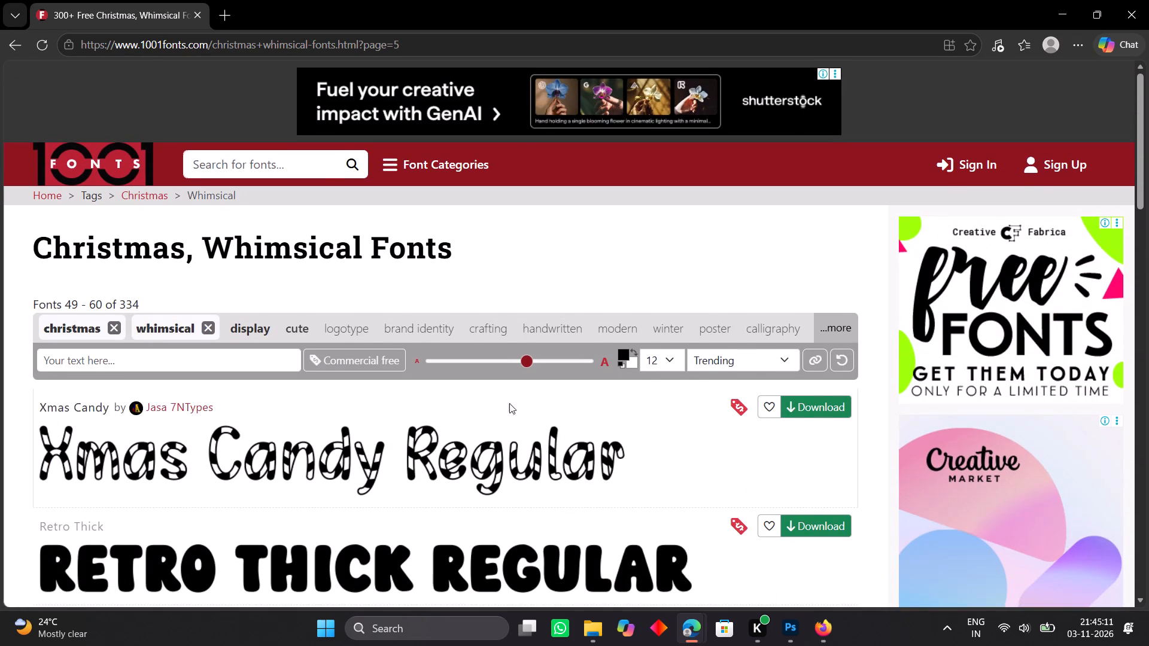
Add the handwritten and logotype filters to the Christmas, Whimsical fonts and look through the first page of typefaces.
left_click(552, 326)
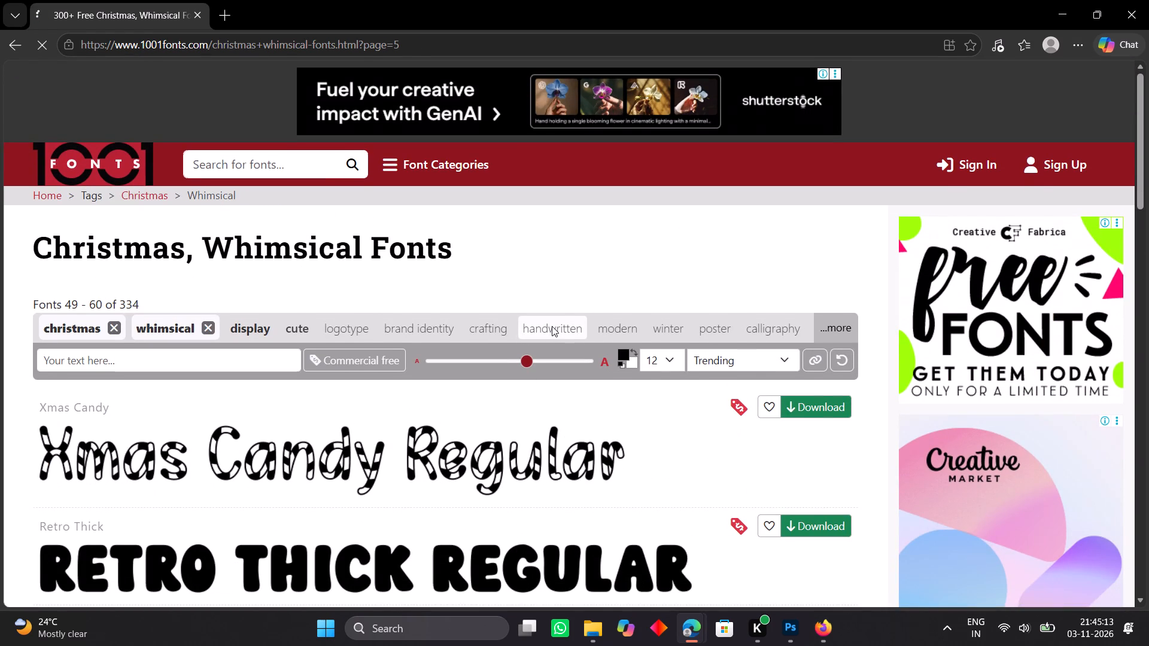
left_click(681, 330)
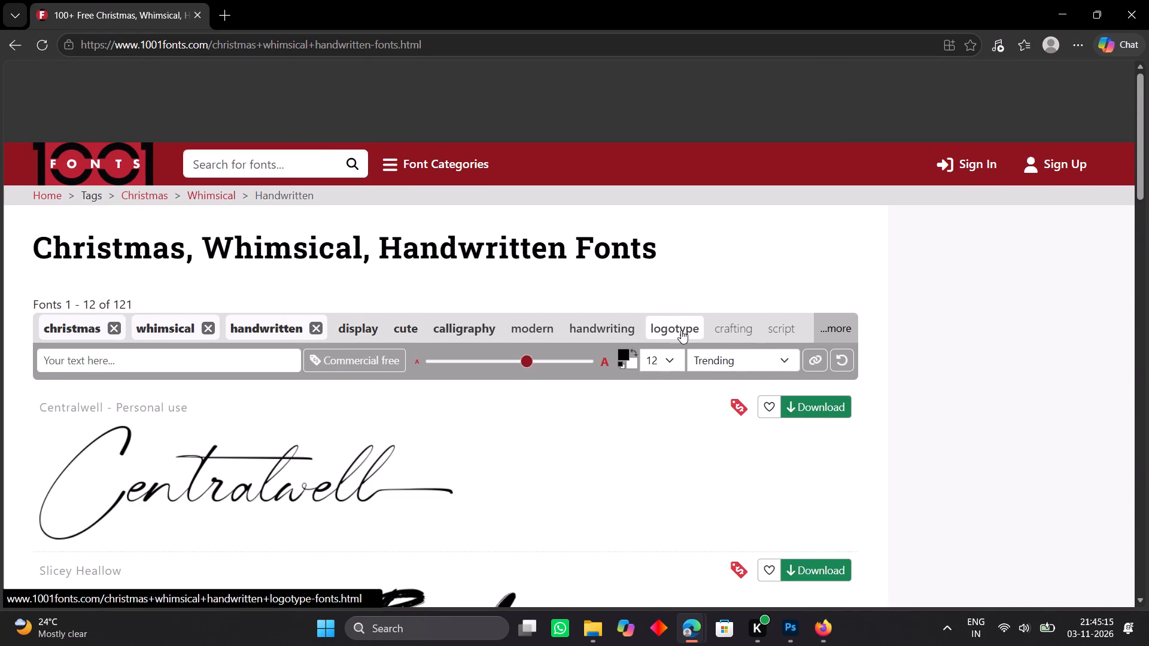
scroll(458, 501, "down", 3)
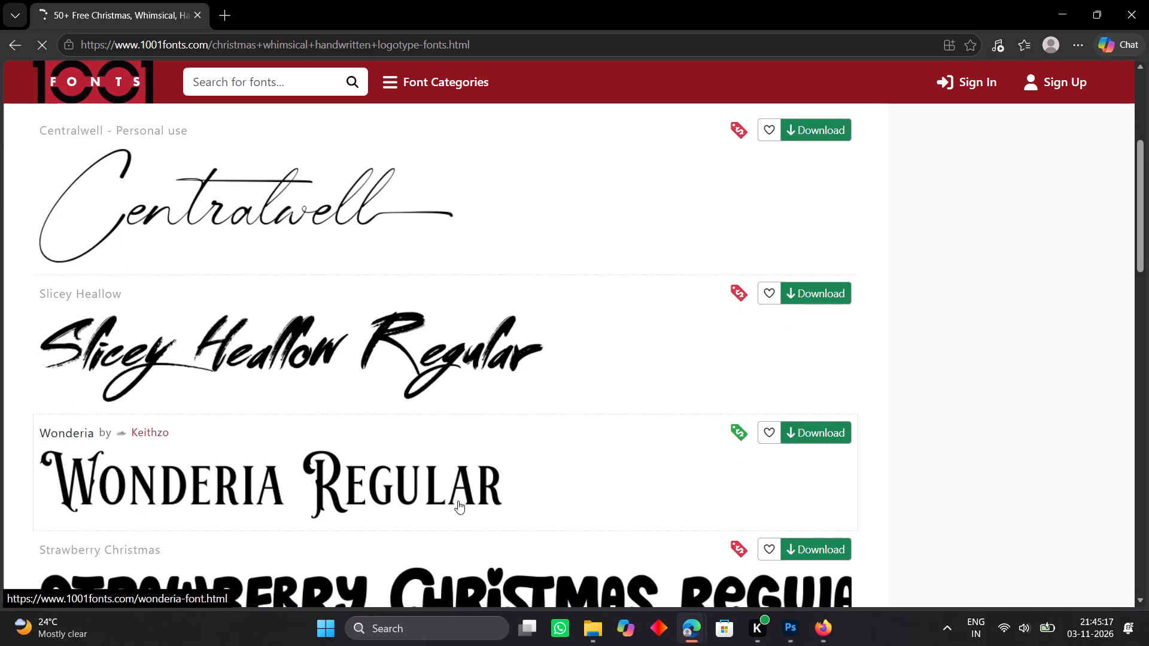
scroll(458, 501, "down", 4)
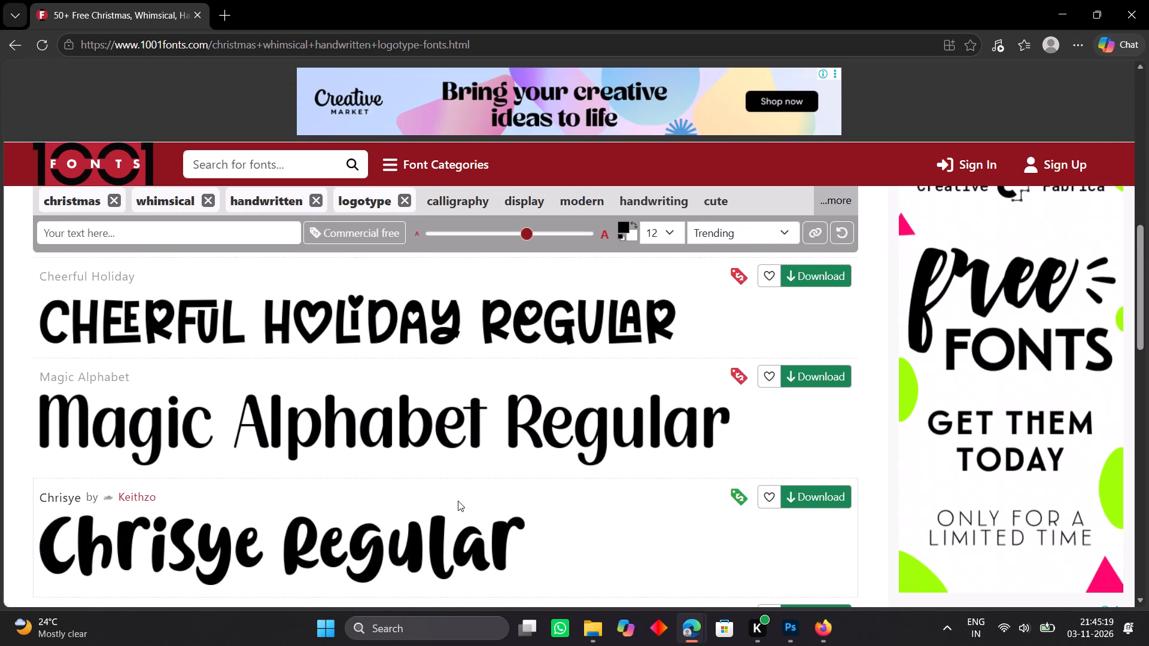
scroll(458, 501, "down", 5)
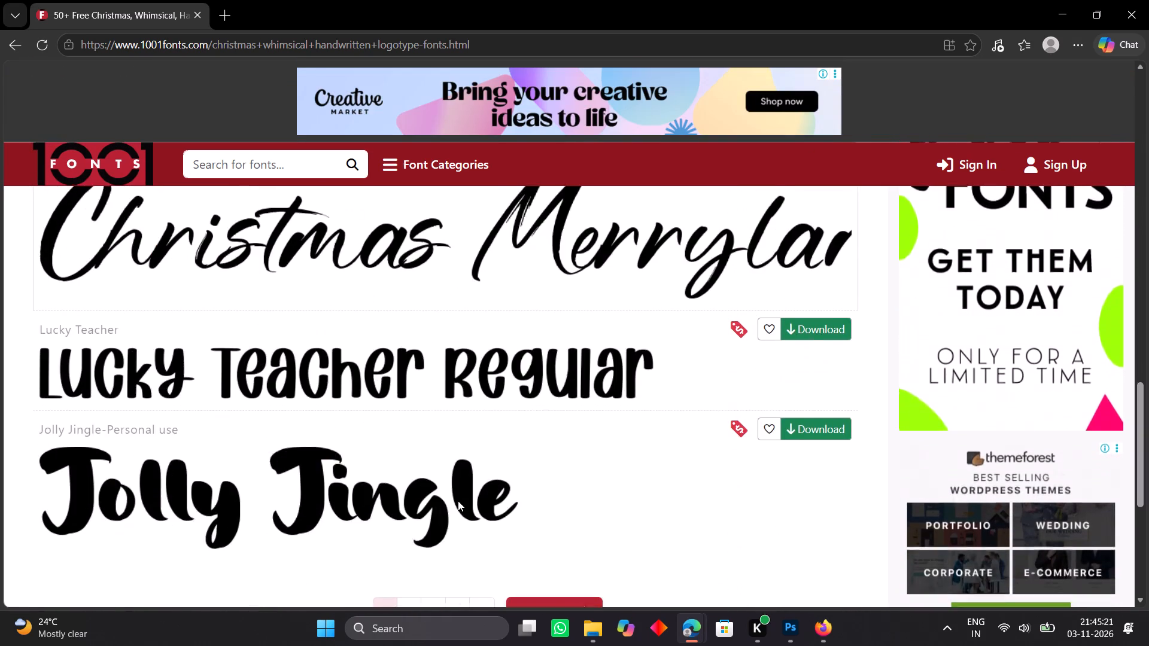
scroll(458, 501, "down", 3)
scroll(593, 316, "up", 10)
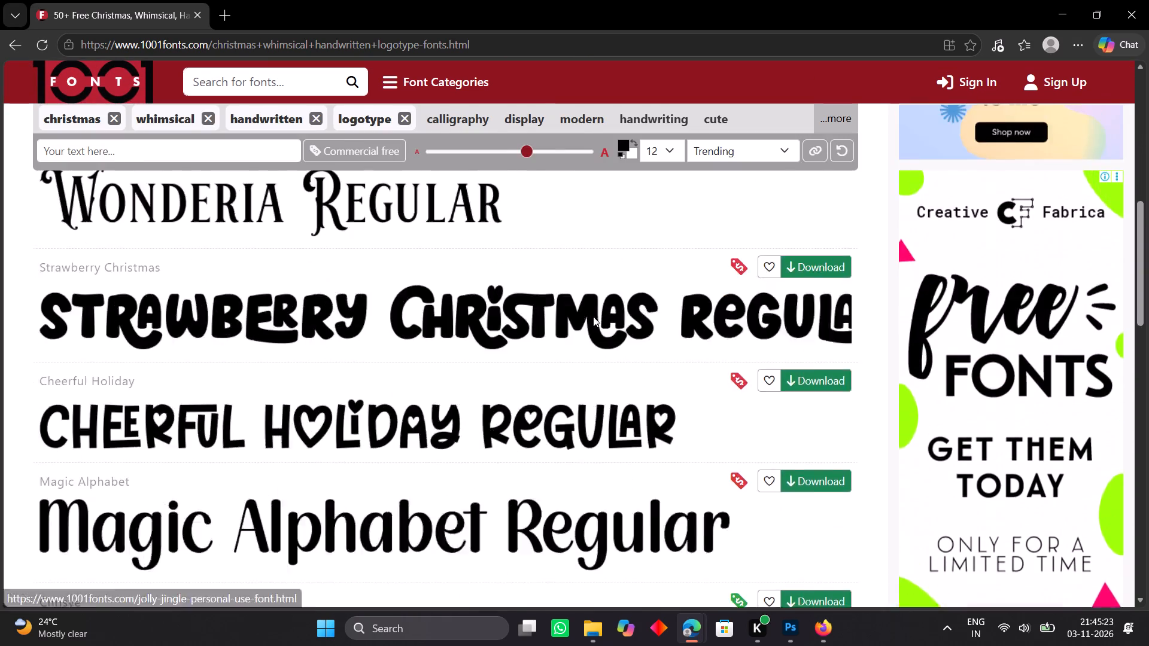
scroll(593, 316, "up", 4)
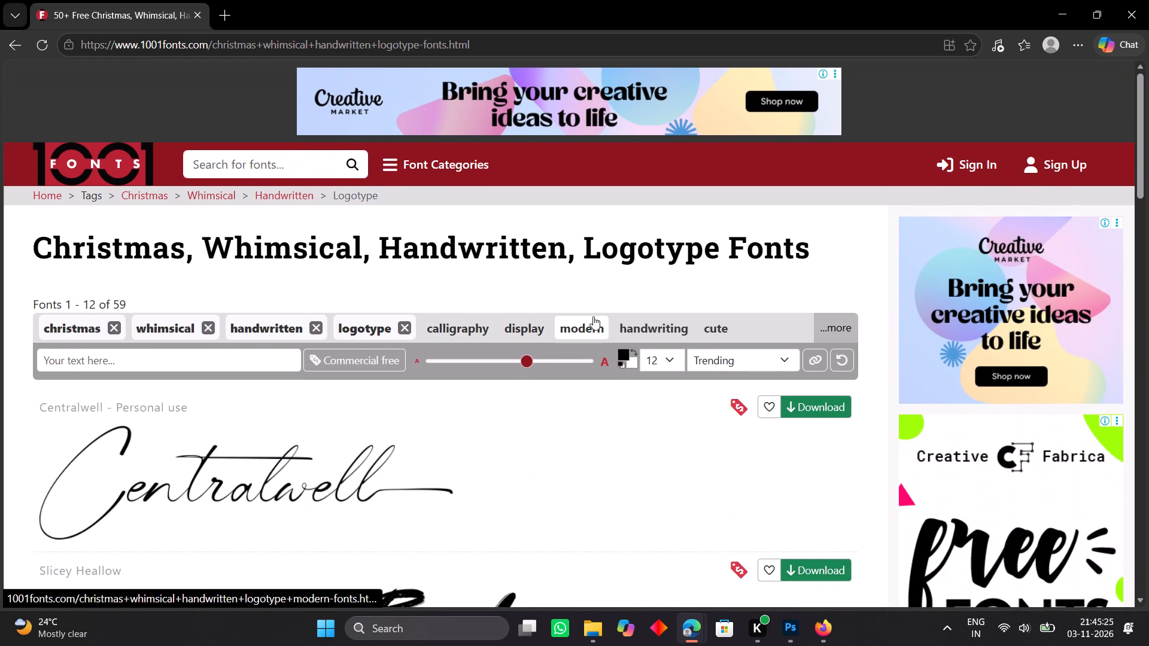
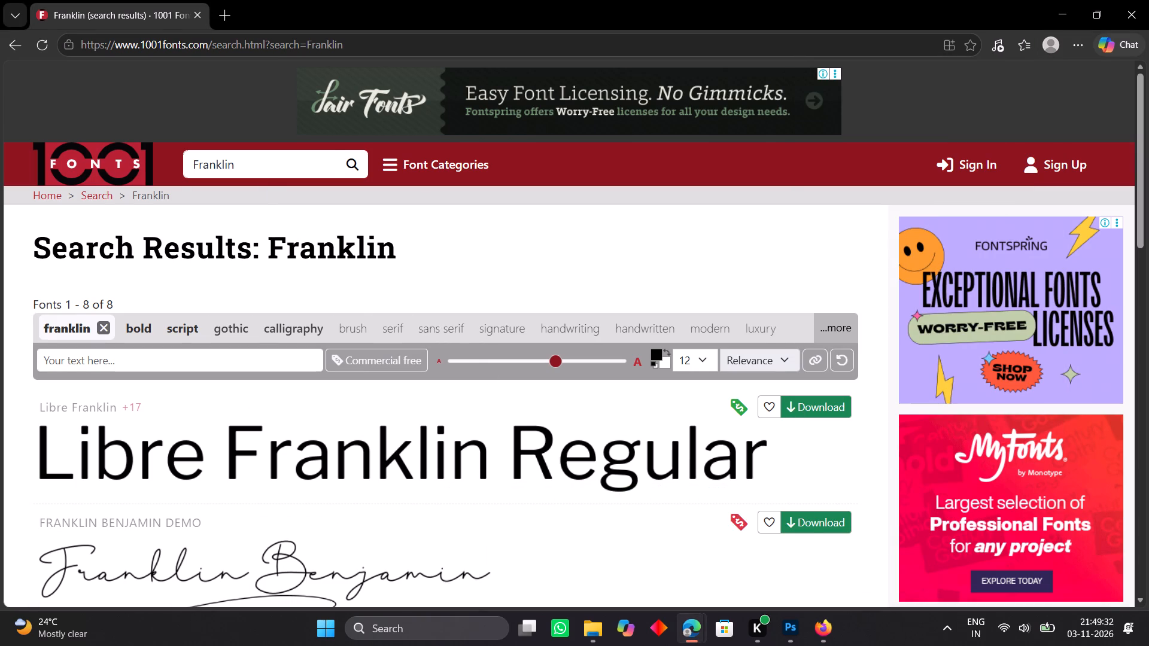
Replace the font search with "Rockwell" and look through the matching fonts.
left_click_drag(253, 170, 175, 169)
key("BackSpace")
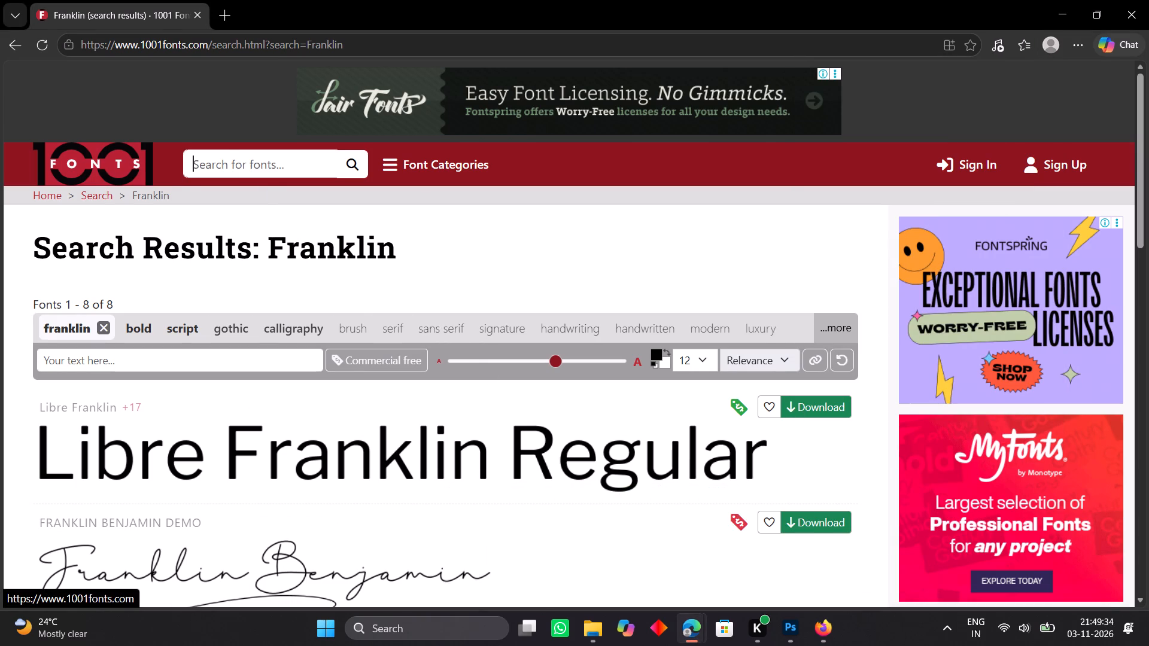
key("shift+r")
key("o")
type("ck")
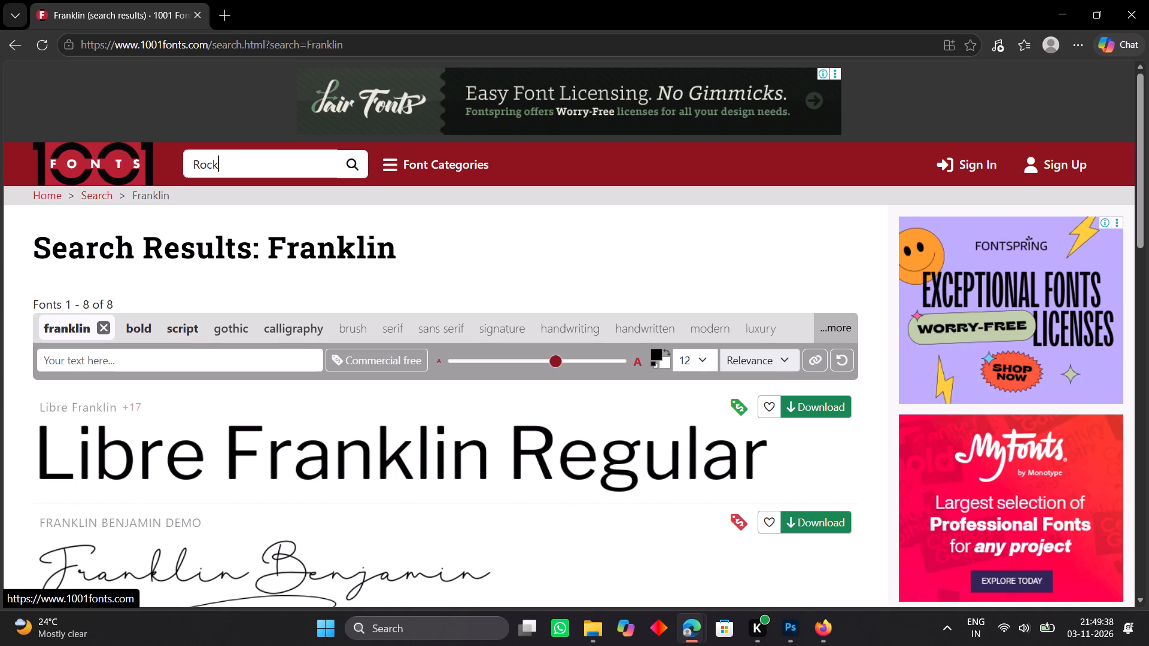
key("space")
key("BackSpace")
type("well")
key("space")
key("Return")
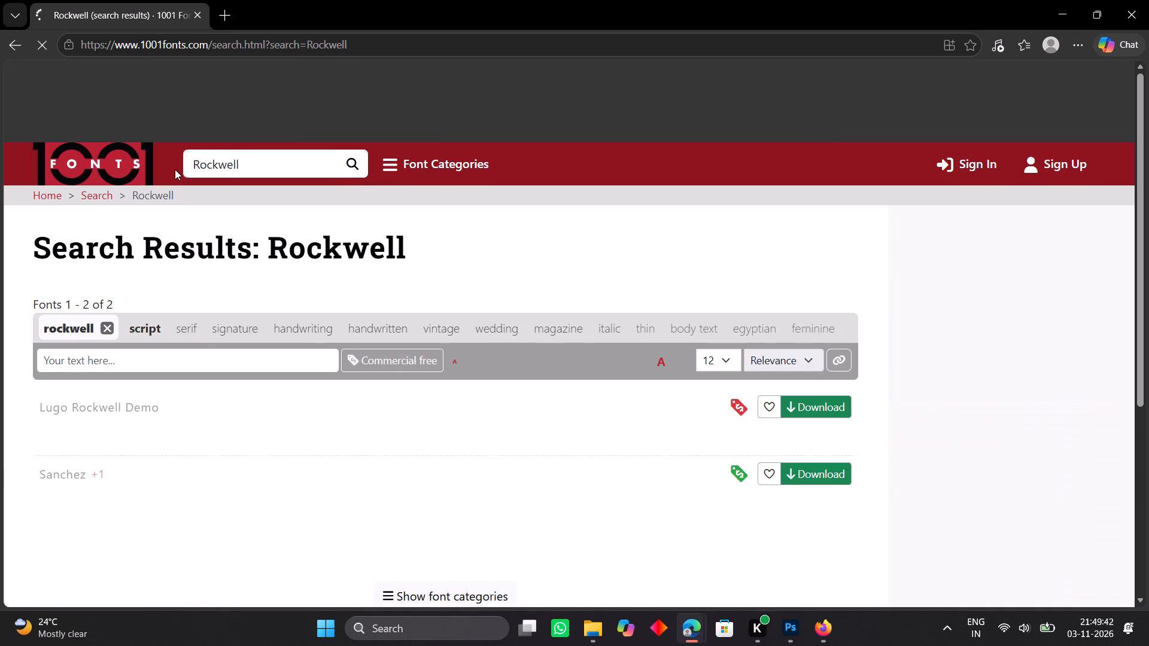
scroll(154, 399, "down", 1)
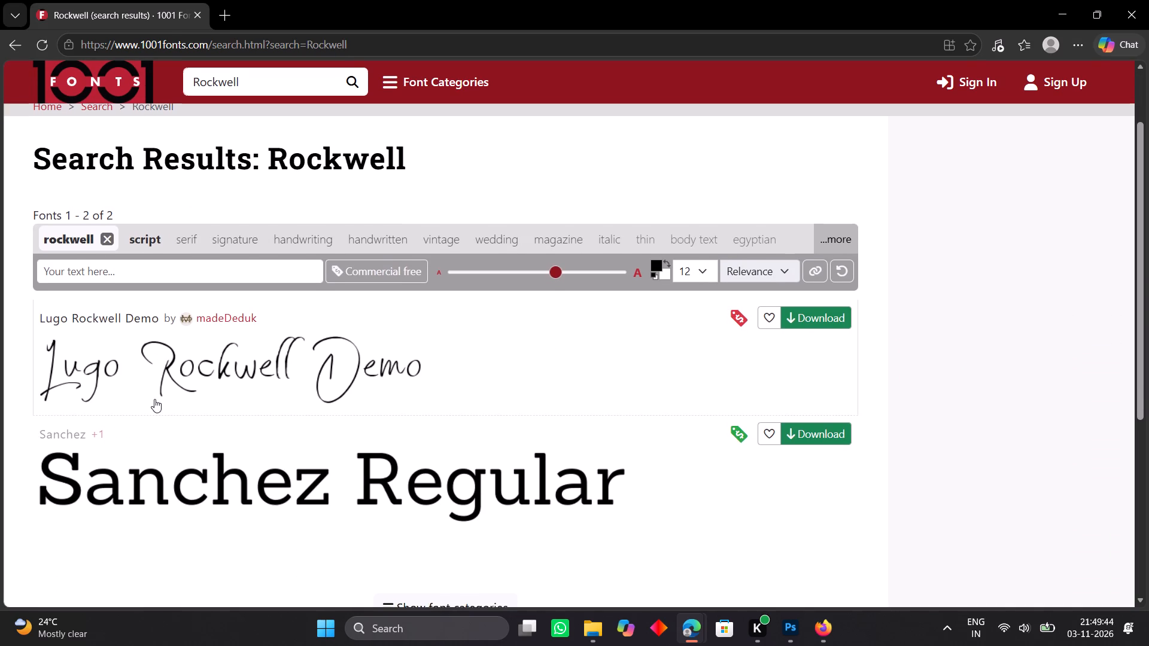
scroll(154, 399, "down", 2)
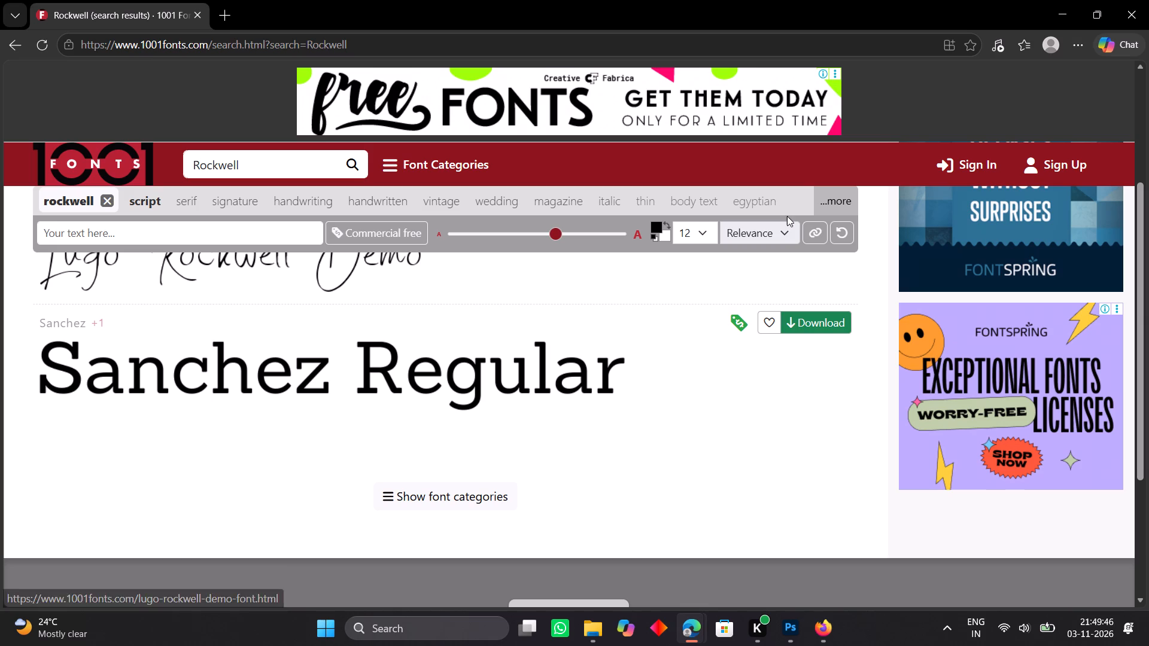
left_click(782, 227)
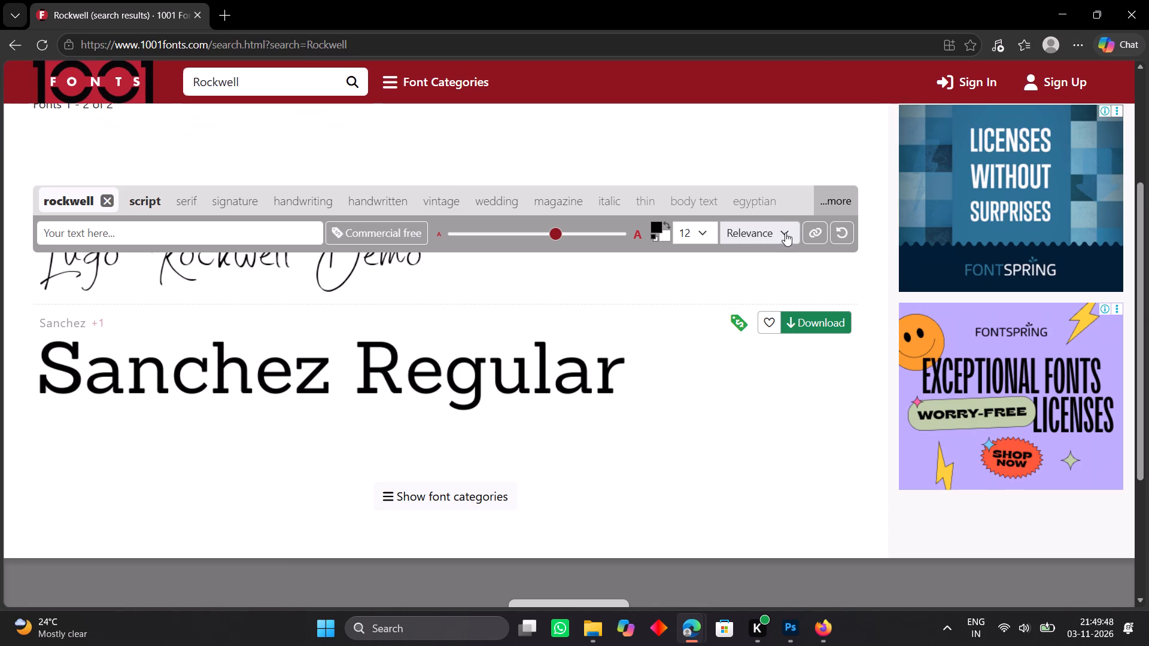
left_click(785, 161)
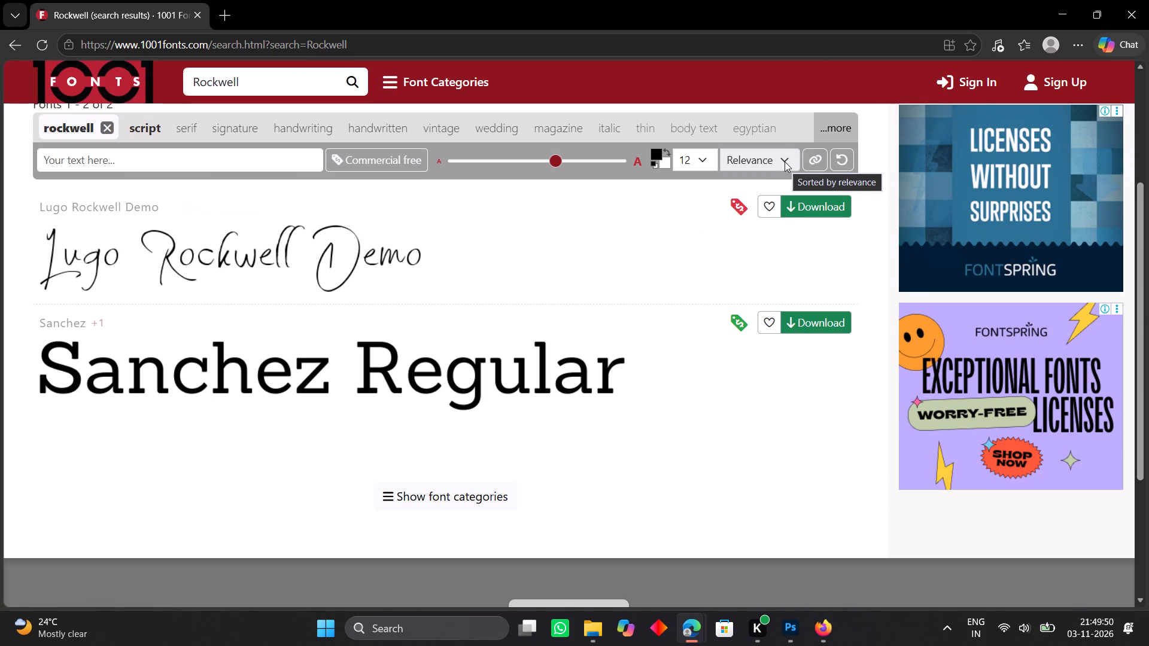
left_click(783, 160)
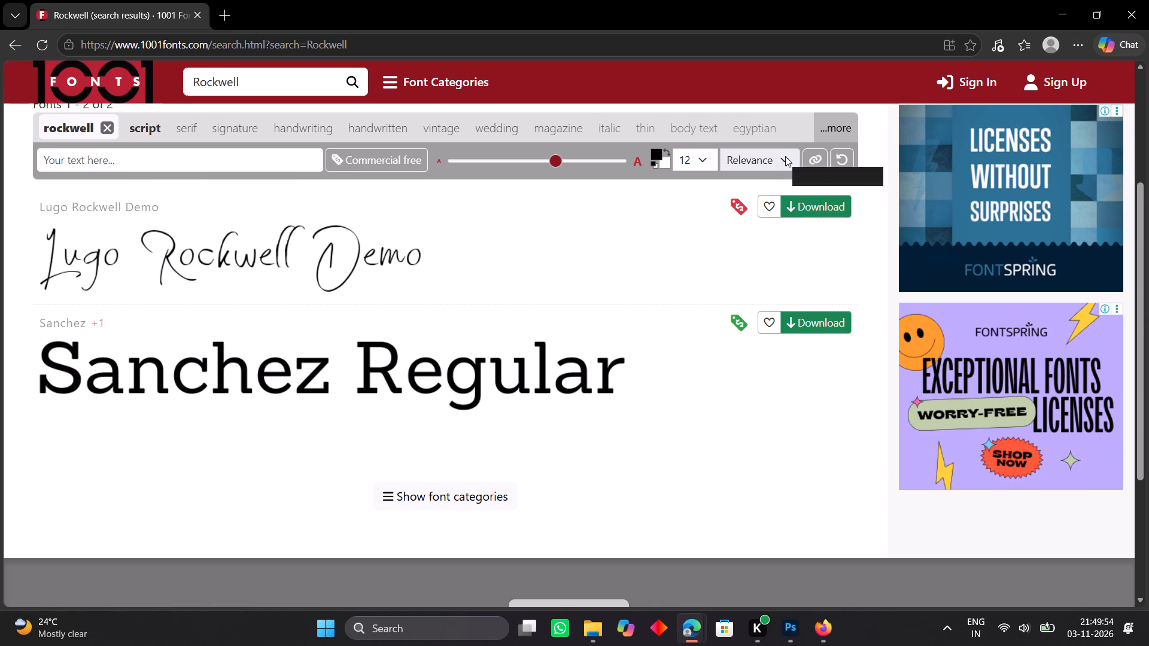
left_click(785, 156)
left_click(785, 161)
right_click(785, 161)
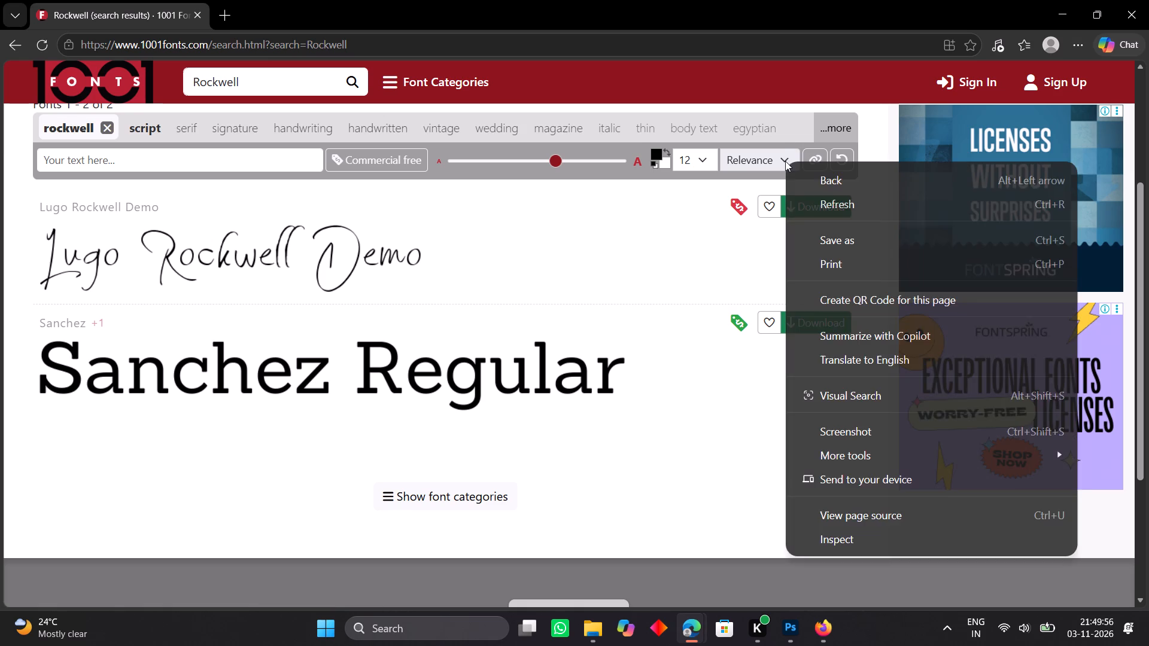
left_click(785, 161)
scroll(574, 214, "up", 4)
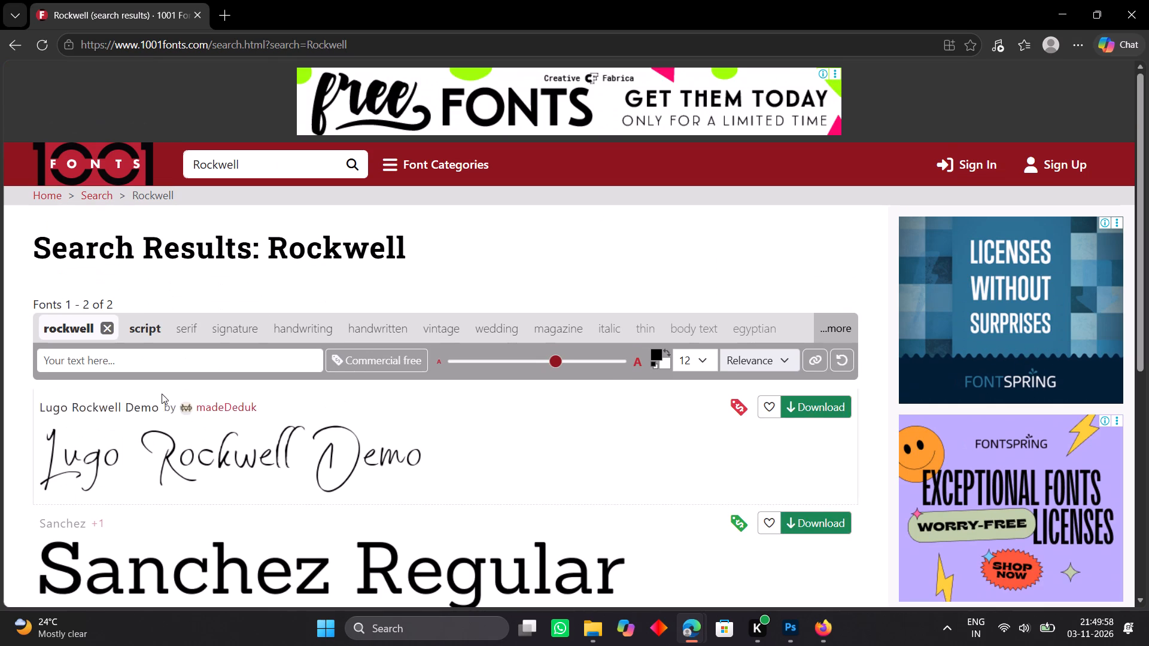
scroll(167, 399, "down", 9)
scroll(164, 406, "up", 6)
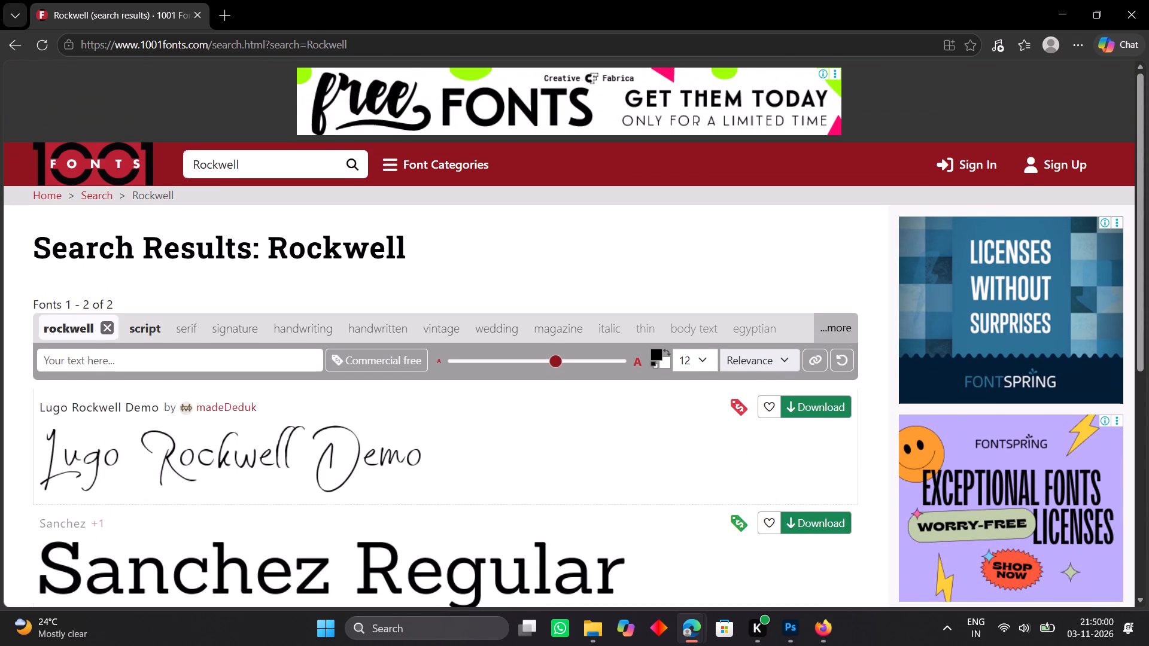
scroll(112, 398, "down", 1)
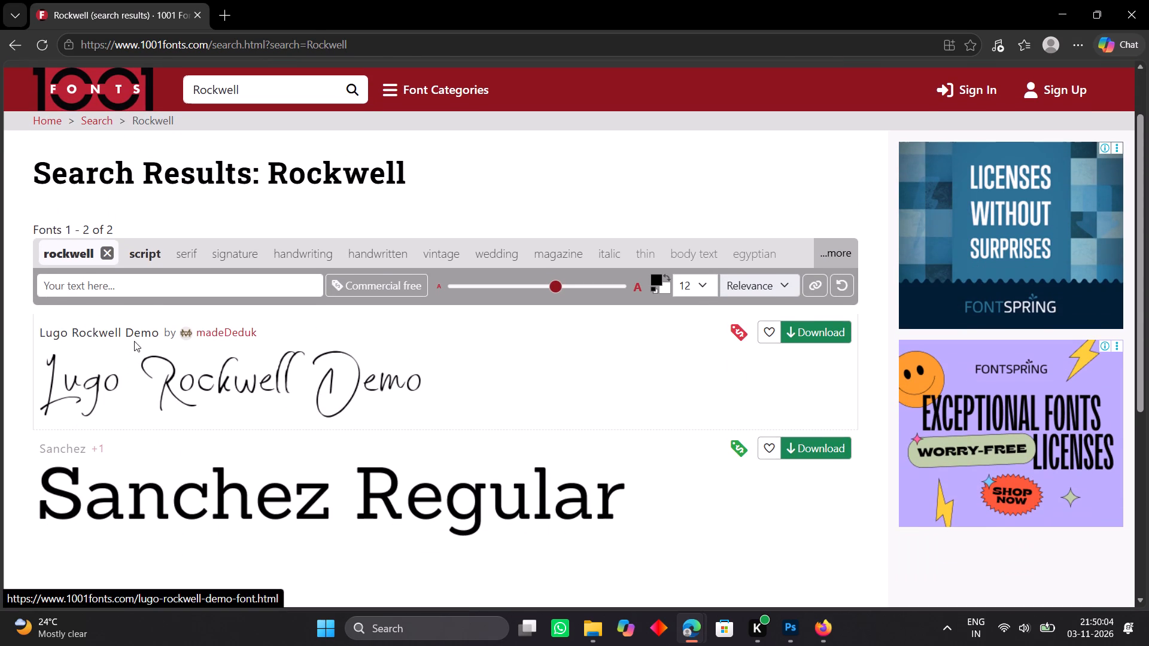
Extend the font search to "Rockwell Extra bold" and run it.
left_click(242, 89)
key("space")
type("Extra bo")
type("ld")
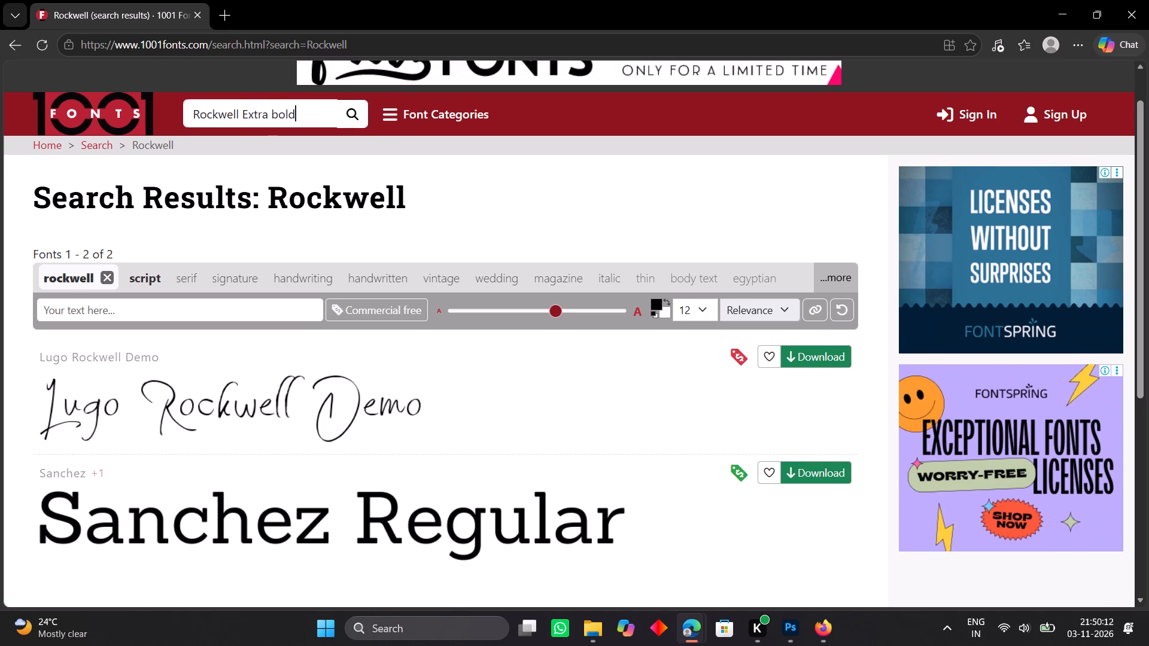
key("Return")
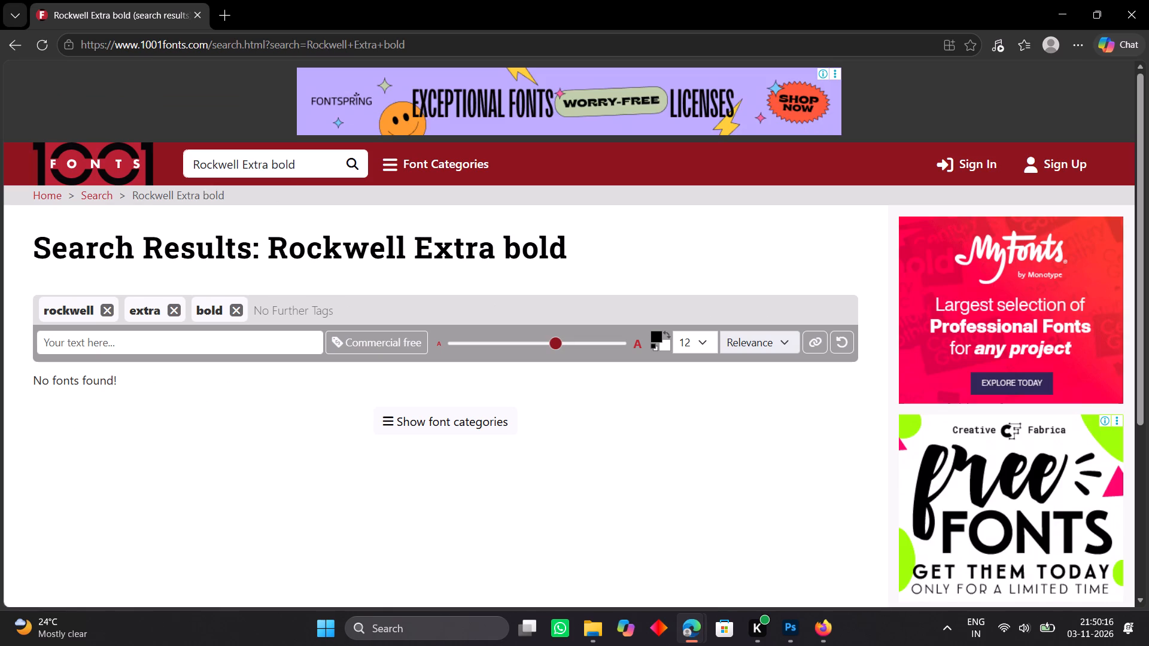
Shorten the search back to "Rockwell", rerun it, and download the Sanchez font.
left_click_drag(293, 169, 241, 163)
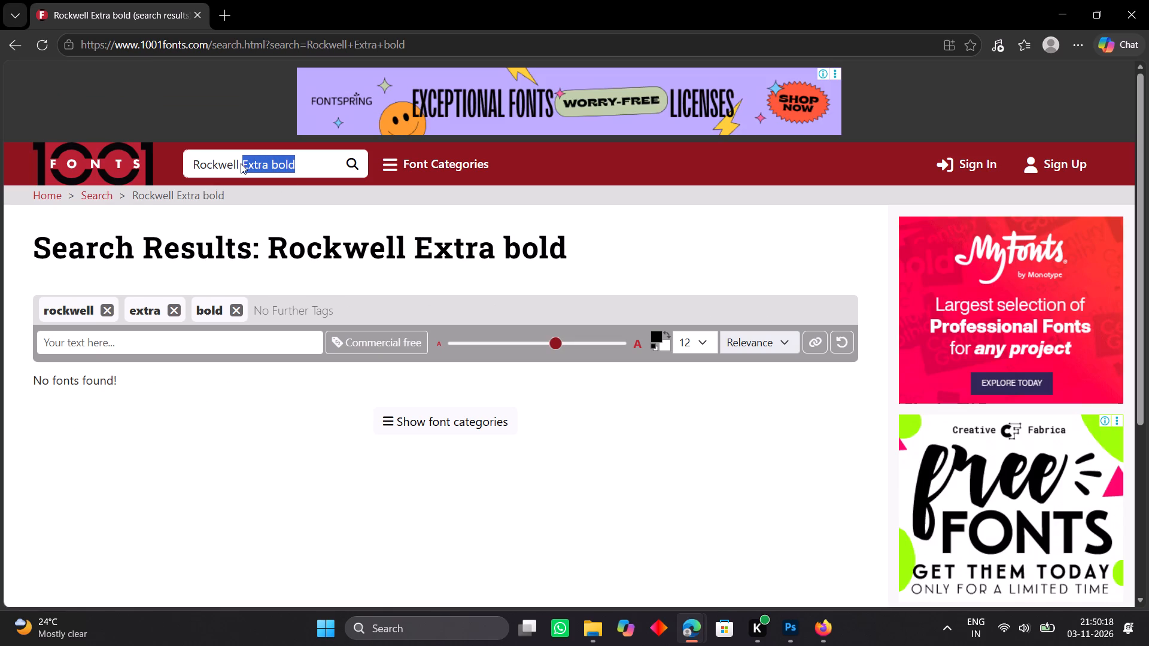
key("BackSpace")
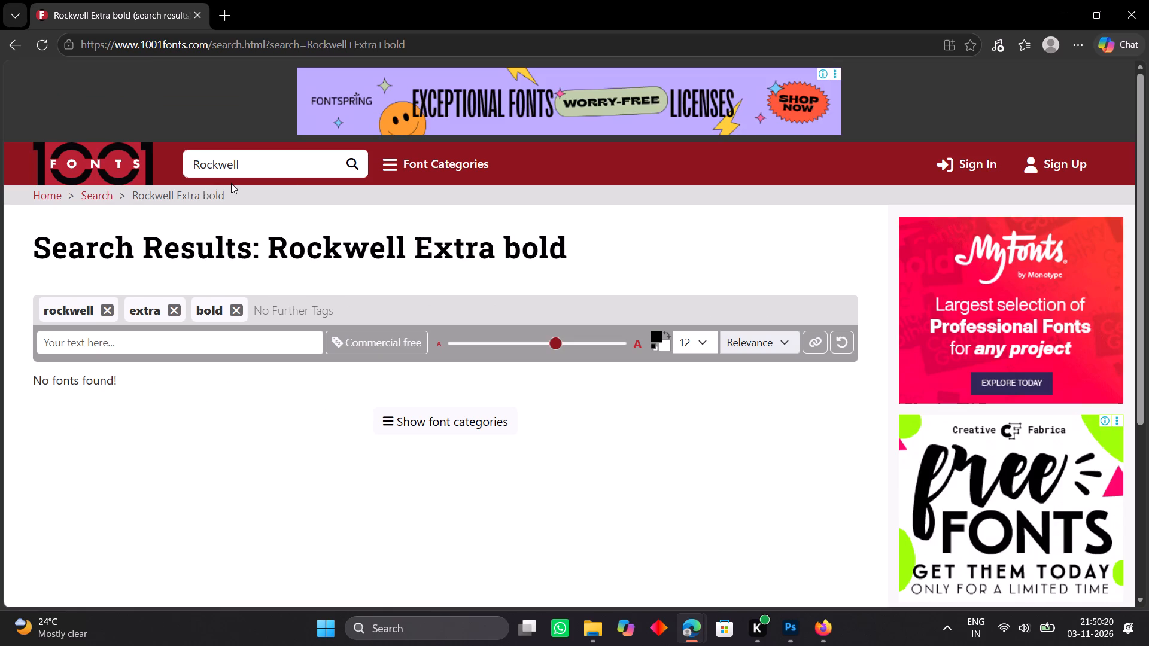
key("Return")
scroll(231, 183, "down", 1)
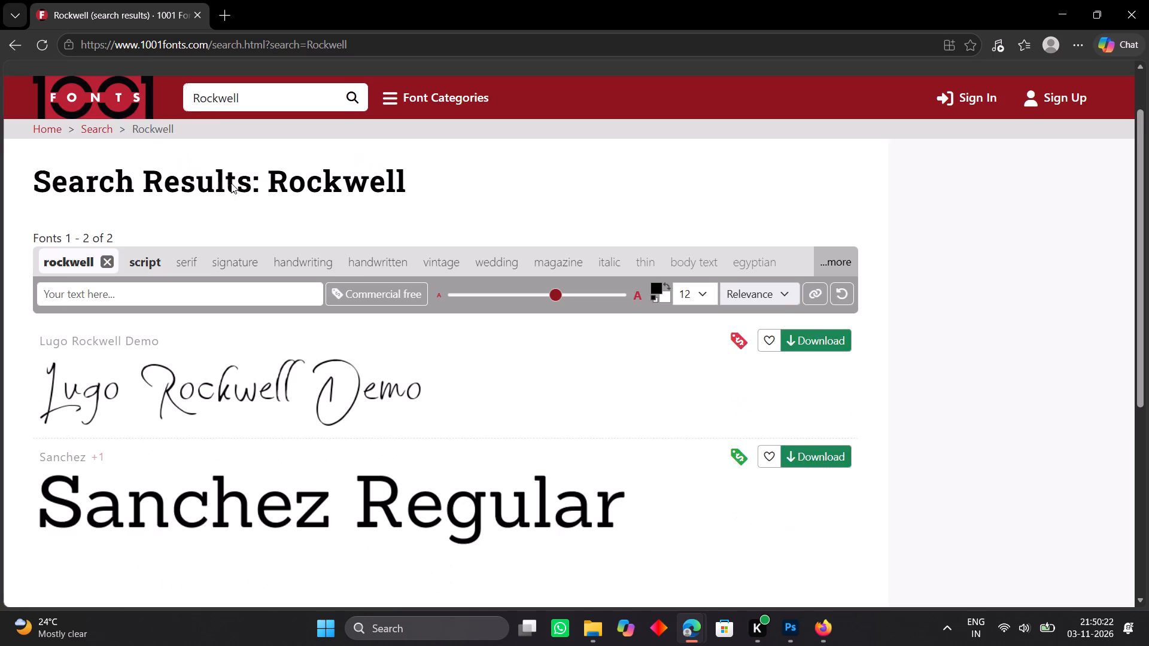
scroll(231, 183, "down", 1)
left_click(807, 385)
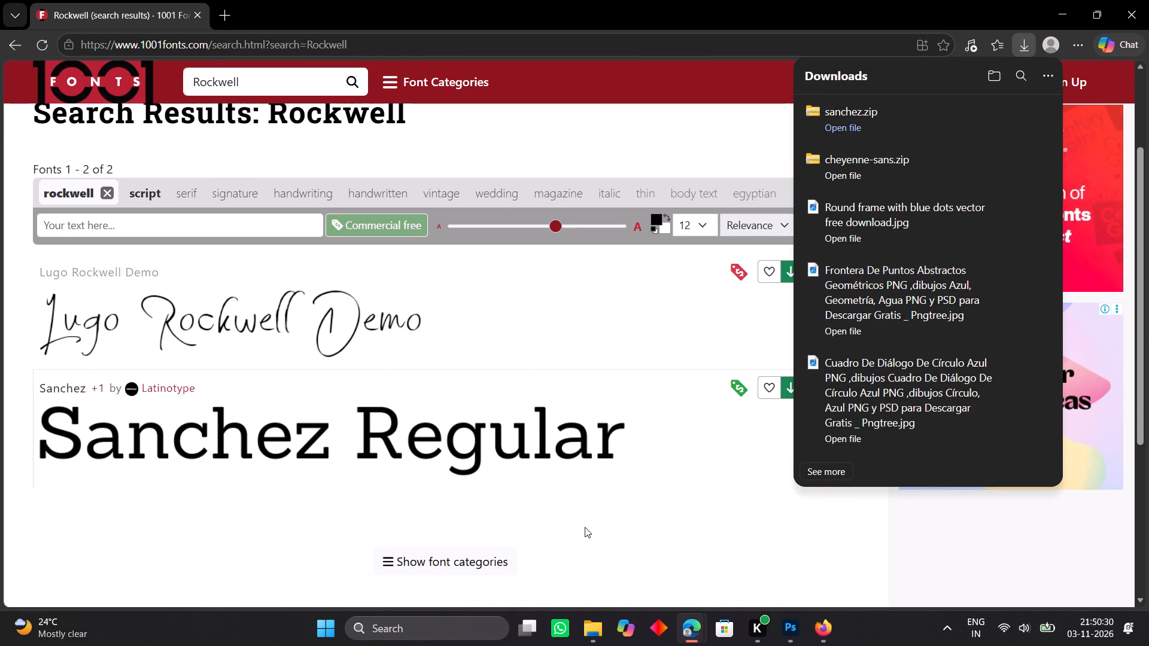
Open the downloaded cheyenne-sans archive and preview its Bold, BoldItalic, ExtraBold and TrueType ExtraBoldItalic font files together.
left_click(591, 637)
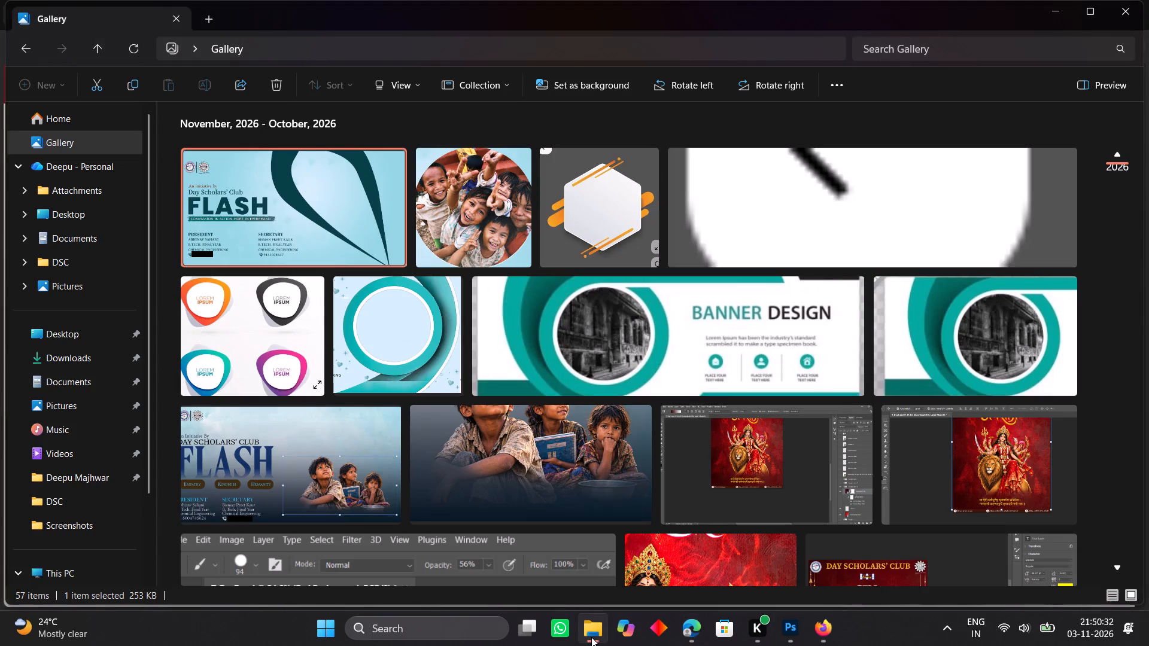
left_click(86, 356)
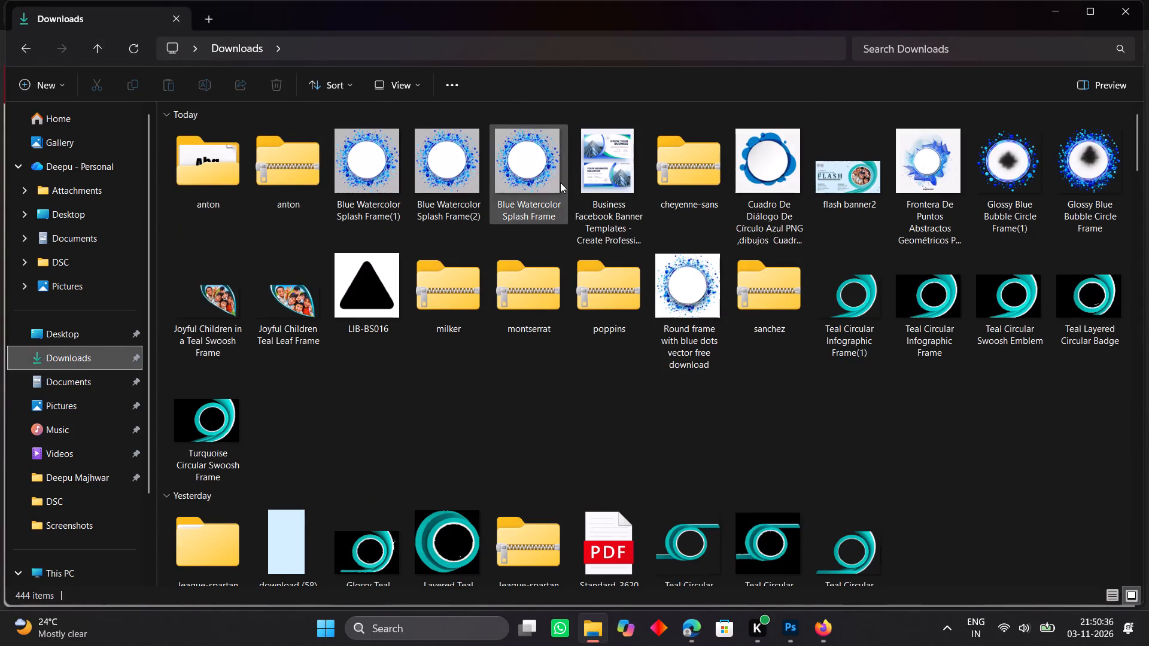
double_click(691, 183)
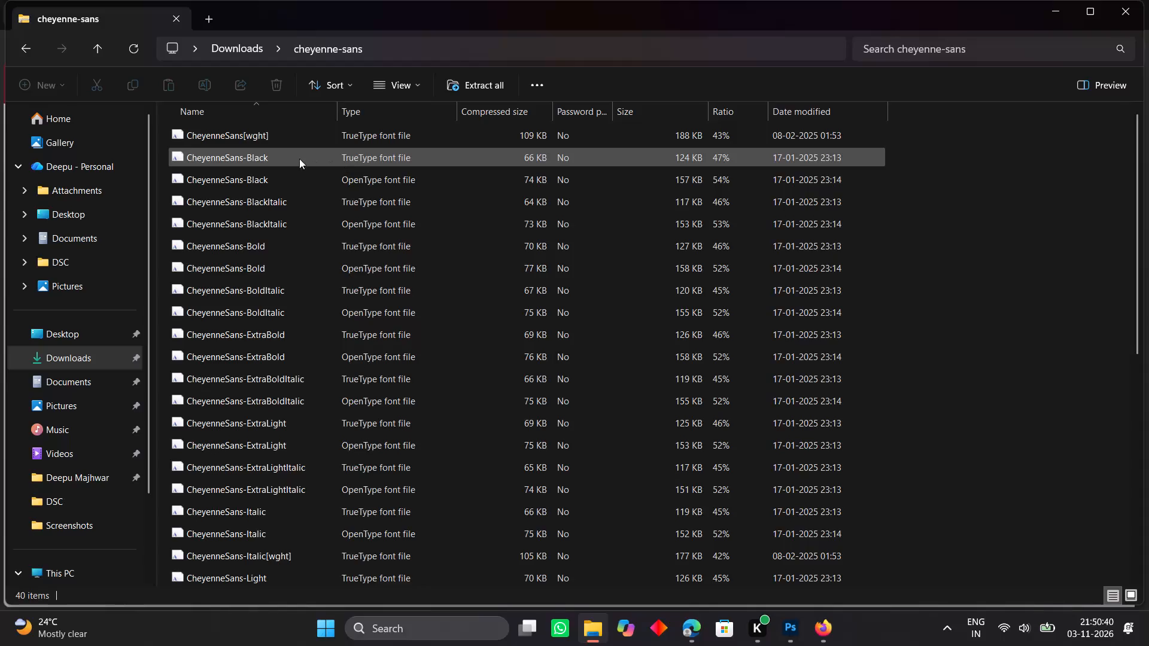
scroll(286, 155, "down", 3)
scroll(286, 153, "up", 1)
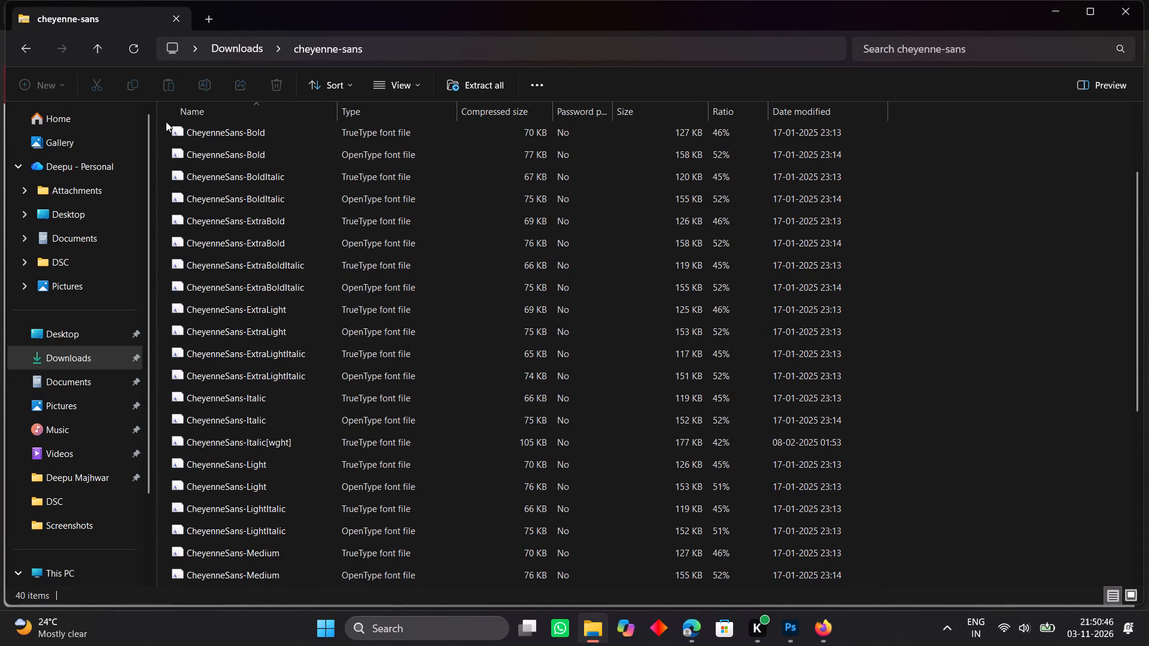
left_click_drag(166, 122, 220, 180)
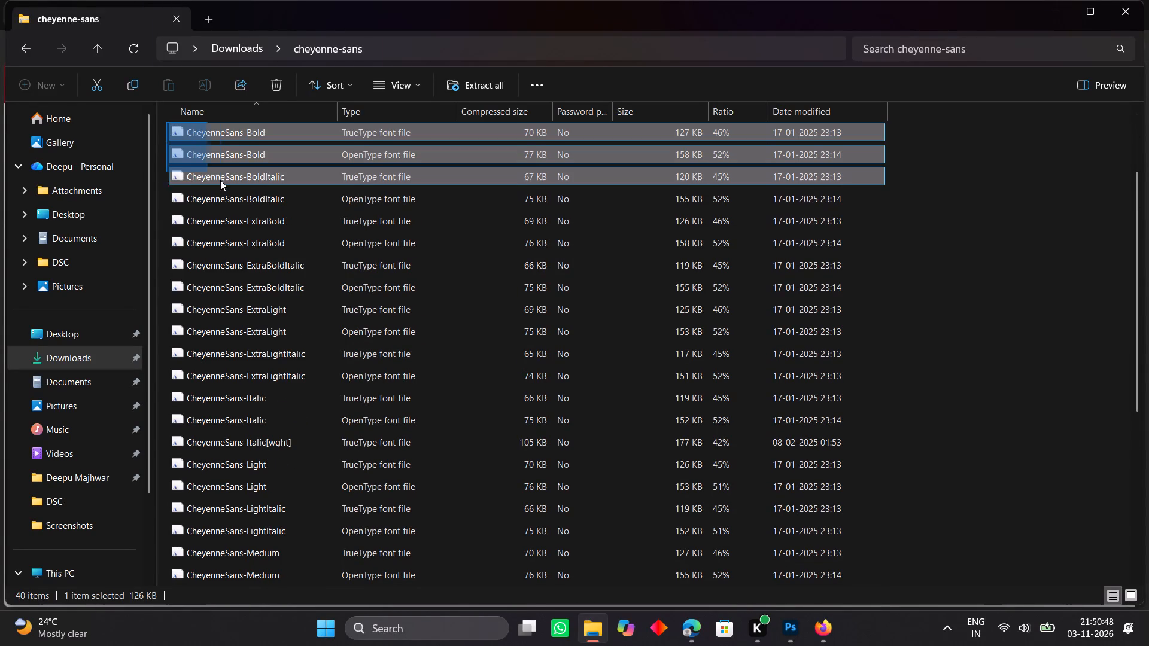
left_click_drag(220, 180, 889, 449)
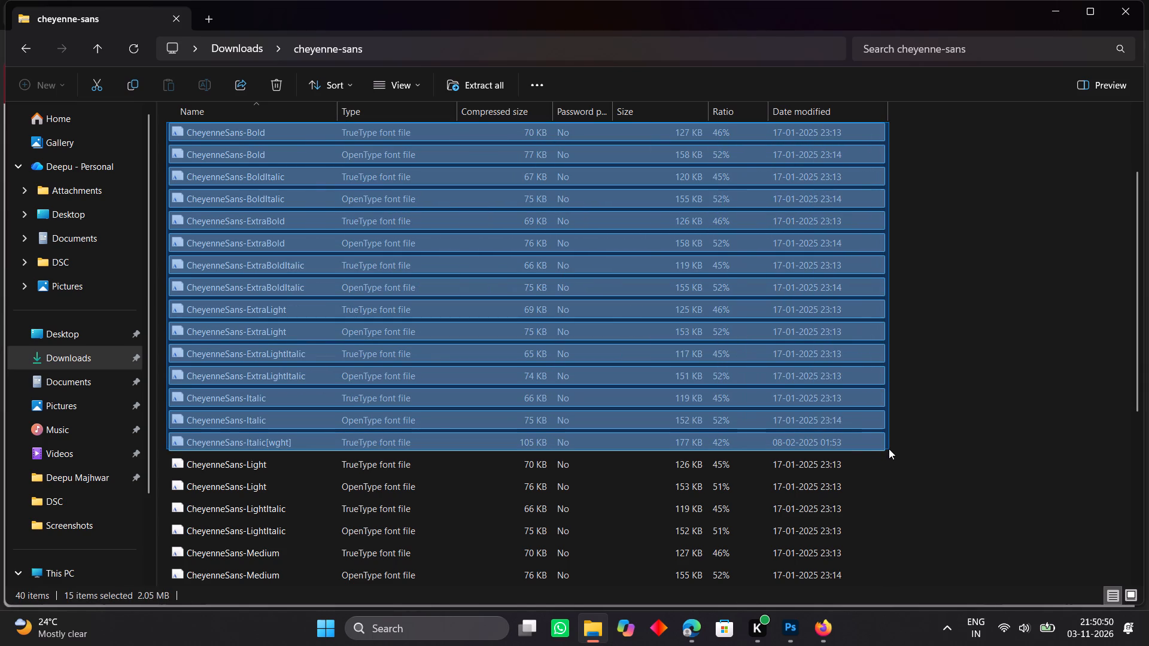
left_click_drag(889, 449, 813, 278)
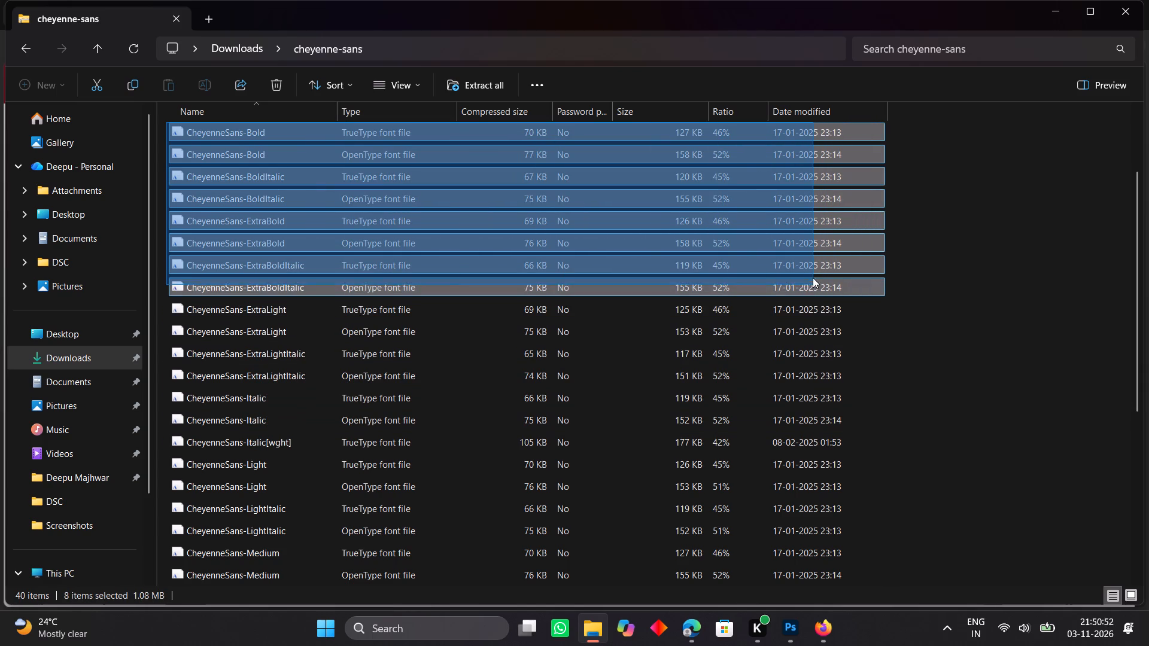
left_click_drag(813, 278, 813, 272)
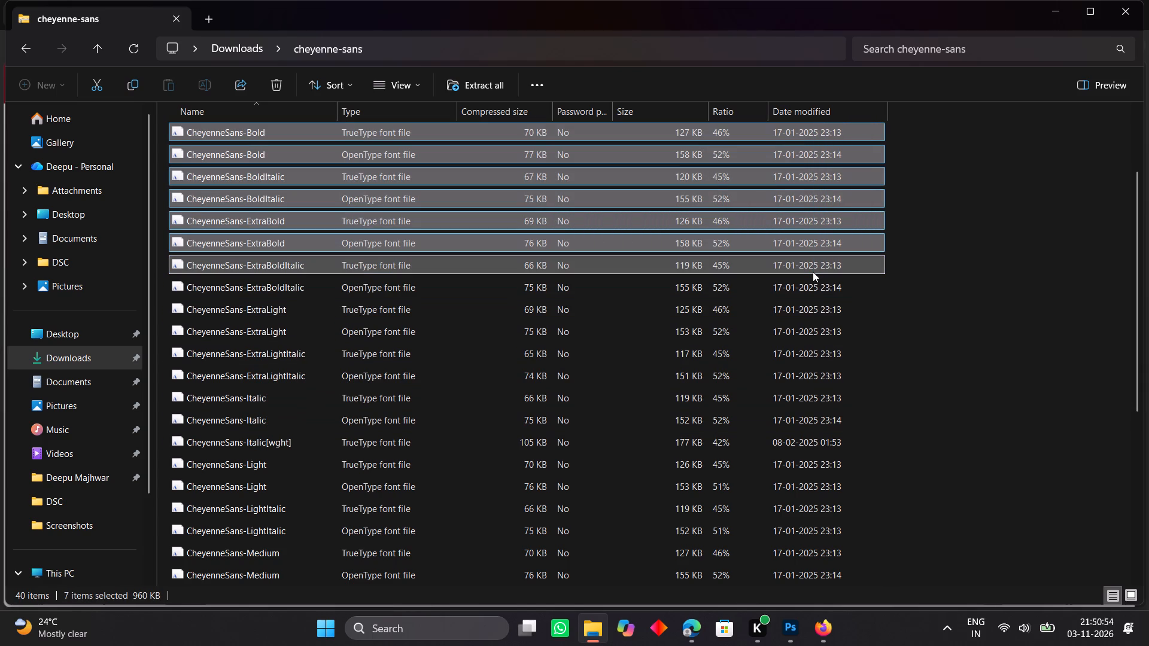
key("Return")
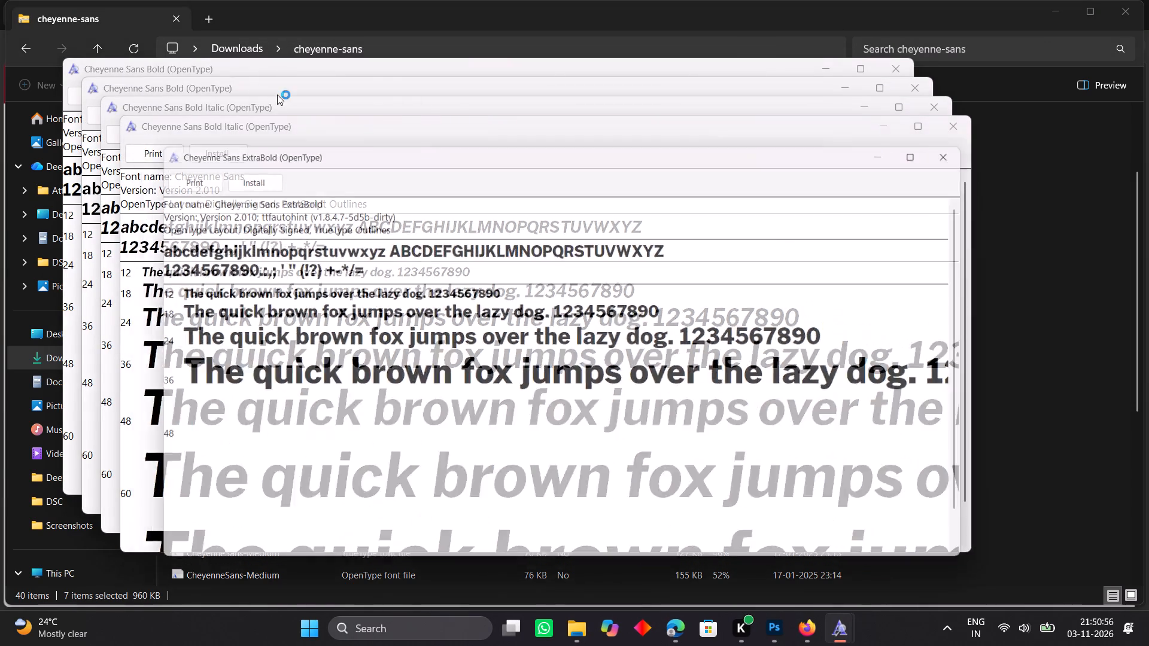
Install Cheyenne Sans ExtraBold Italic and both ExtraBold versions, replacing the existing ExtraBold, and close their previews.
left_click(151, 75)
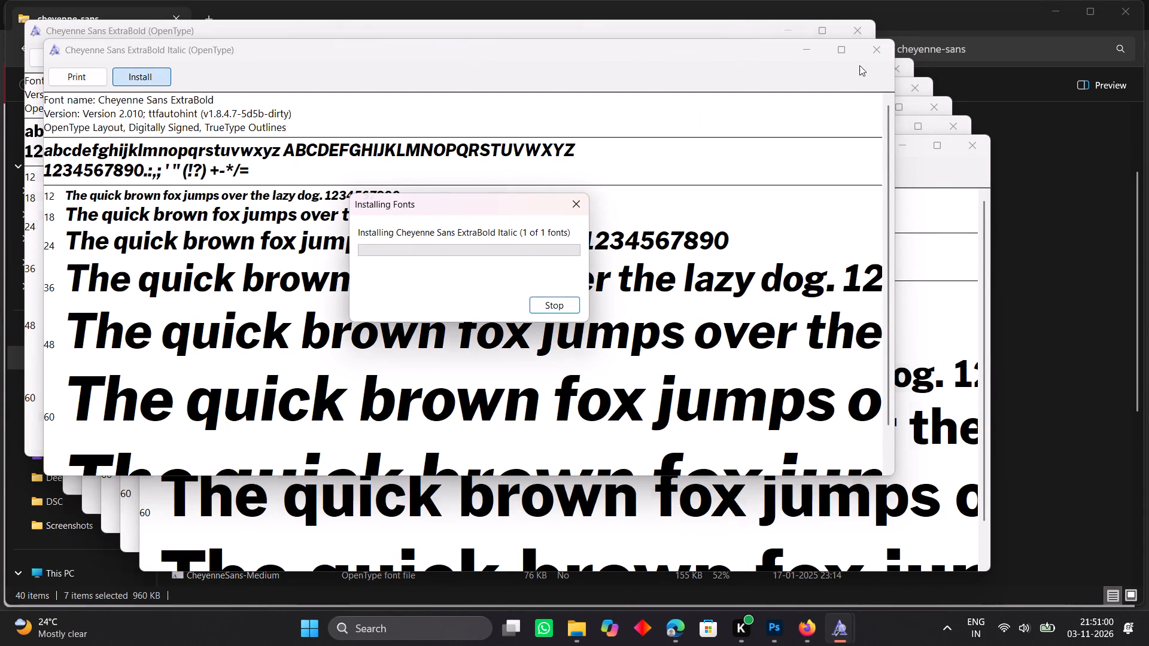
left_click(881, 54)
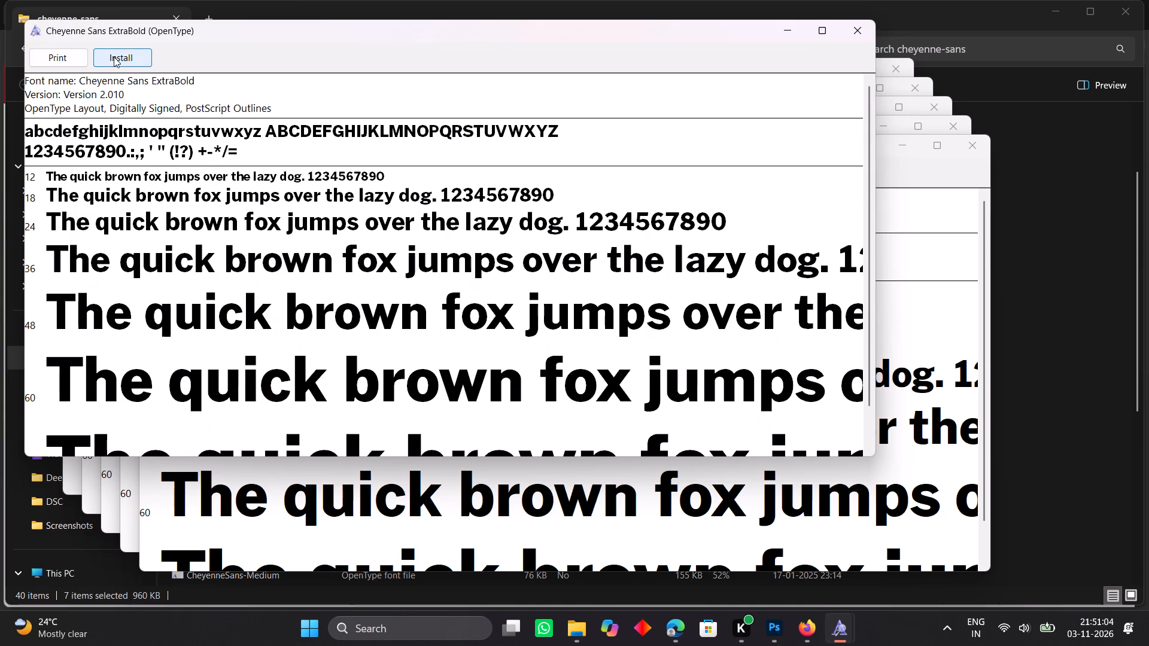
left_click(114, 57)
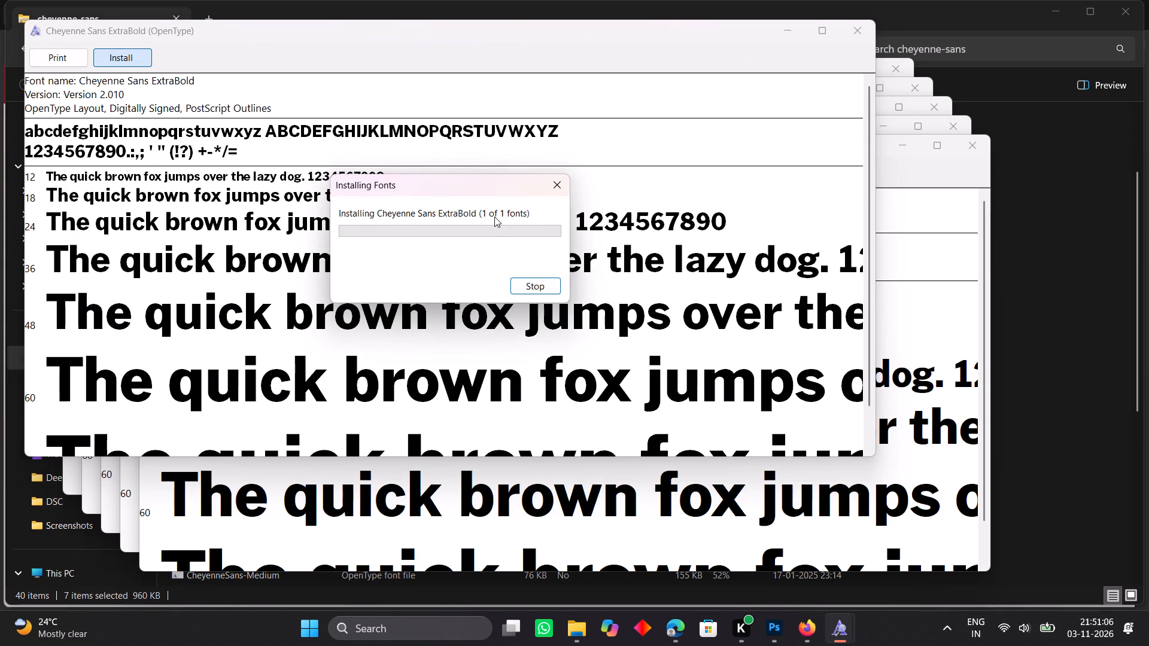
left_click(860, 35)
left_click(251, 173)
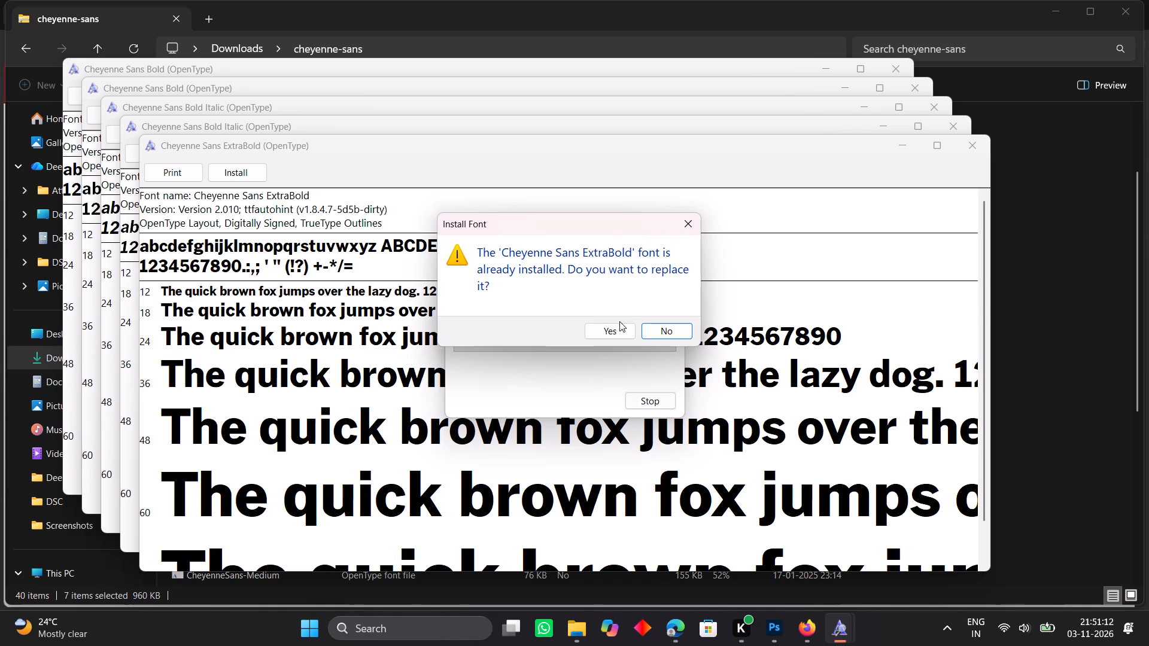
left_click(619, 333)
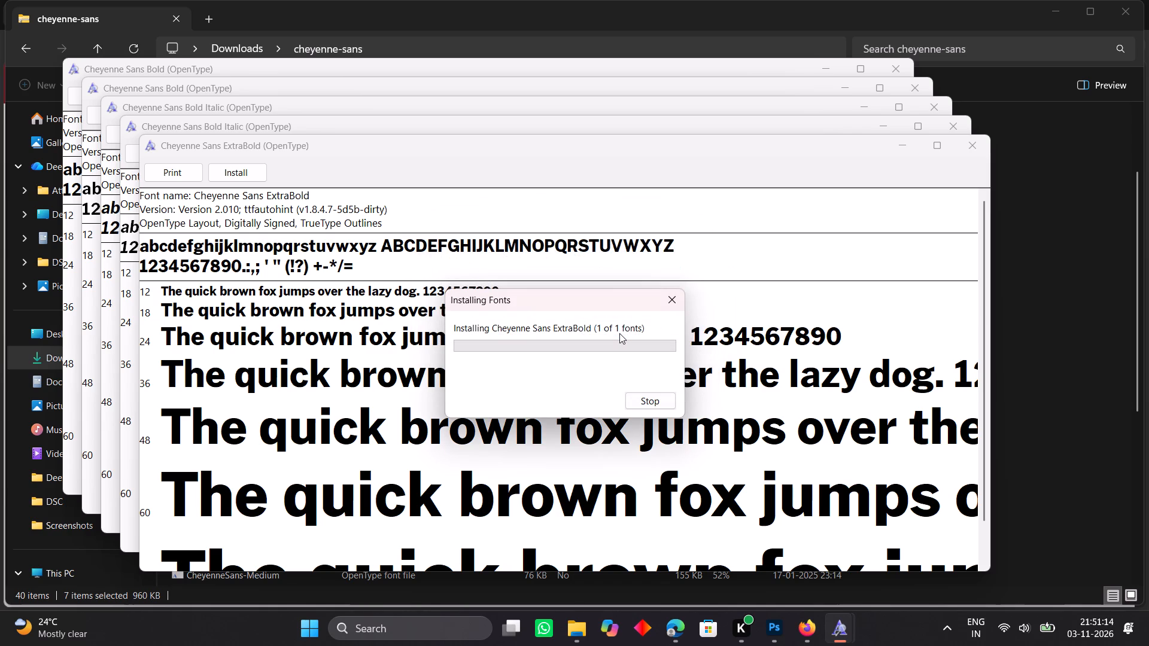
left_click(972, 143)
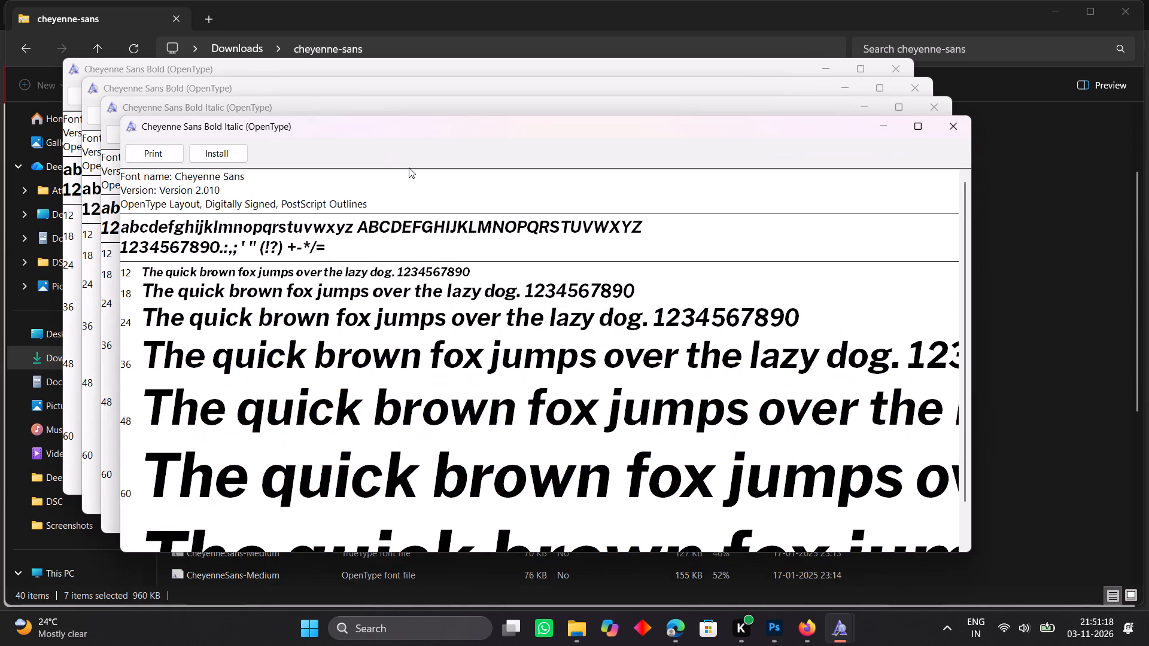
Install both Cheyenne Sans Bold Italic versions, replacing the existing one with the TrueType version, and close their previews.
left_click(233, 159)
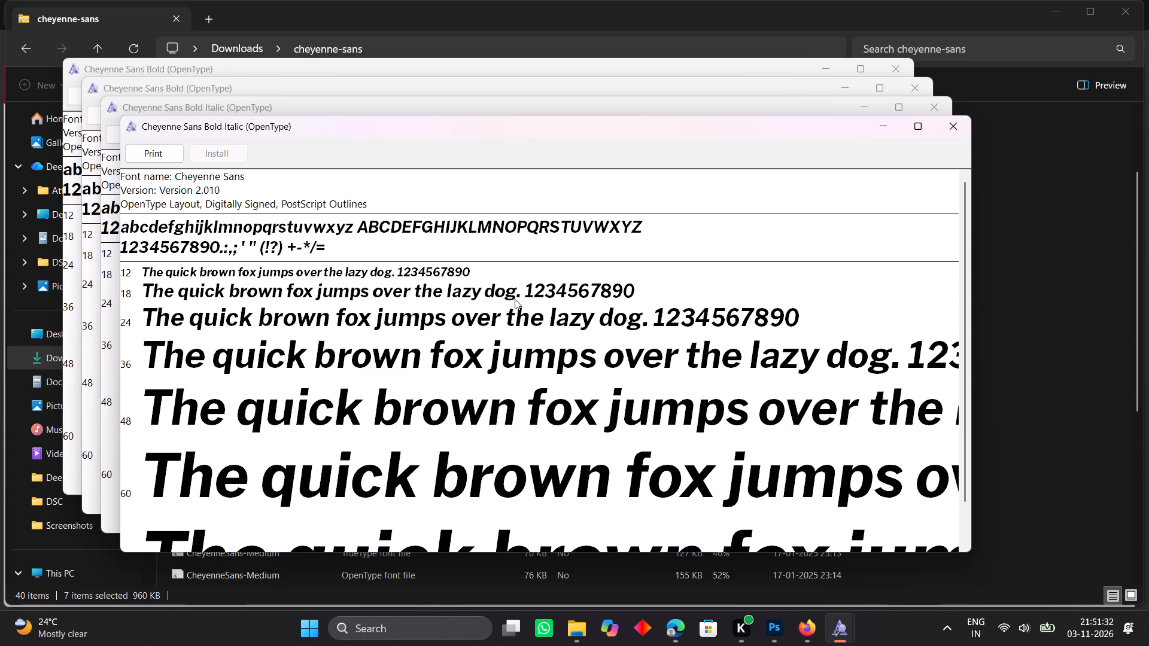
left_click(945, 118)
left_click(203, 132)
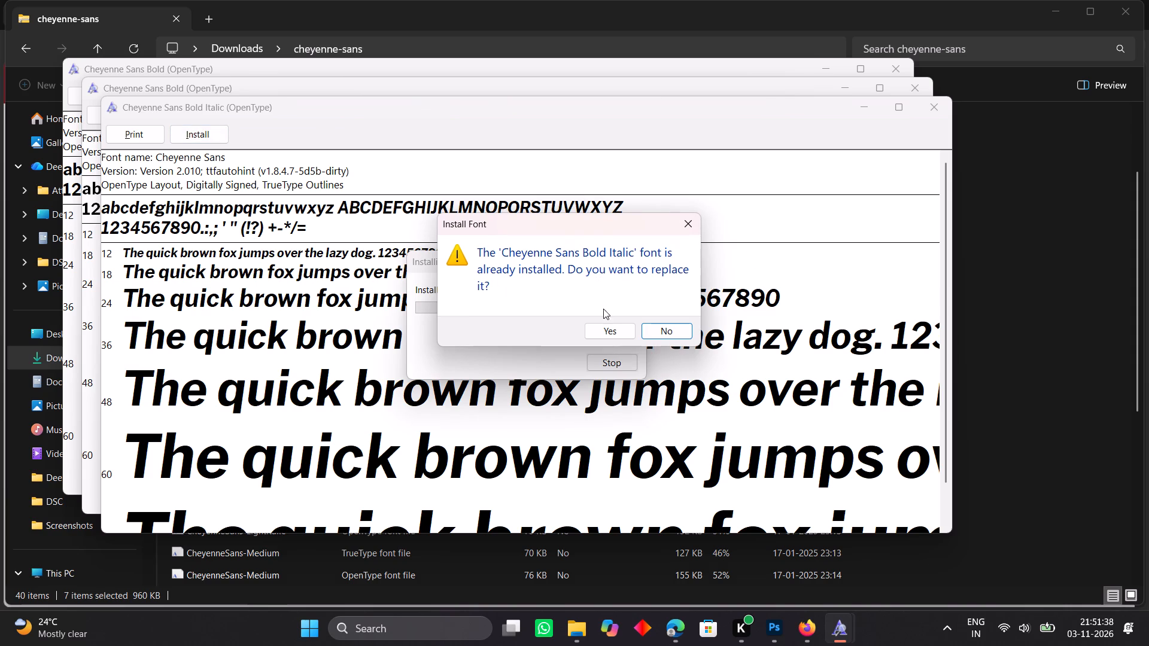
left_click(609, 324)
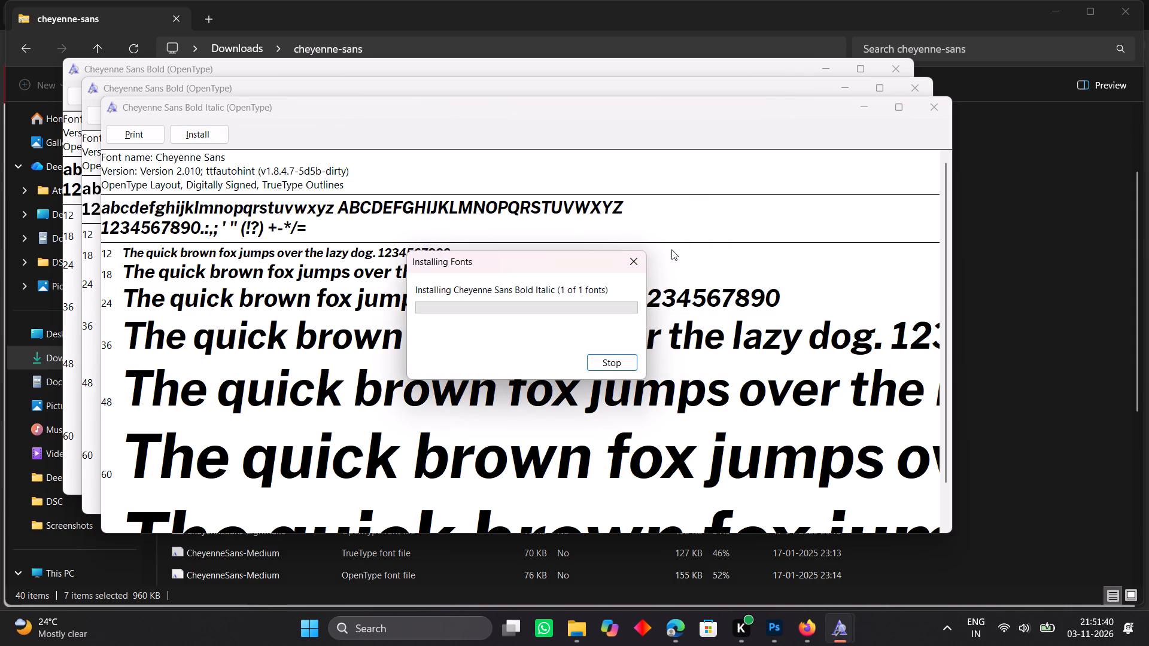
left_click(933, 103)
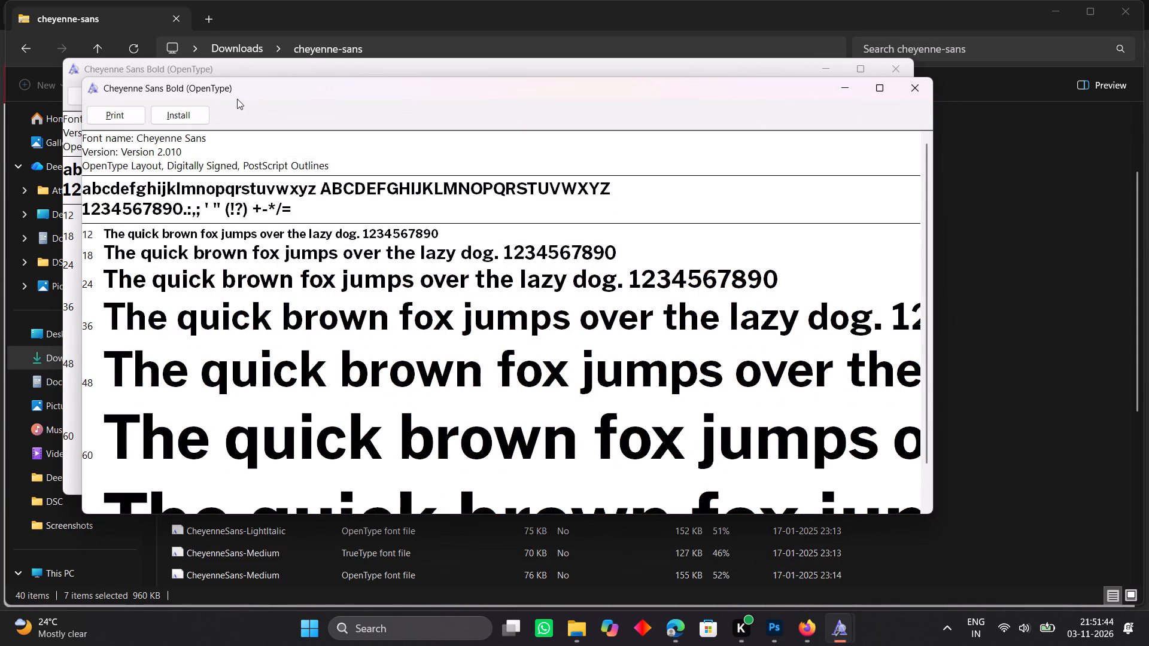
Install both Cheyenne Sans Bold versions, replacing the existing one with the TrueType version, and close their previews.
left_click(187, 112)
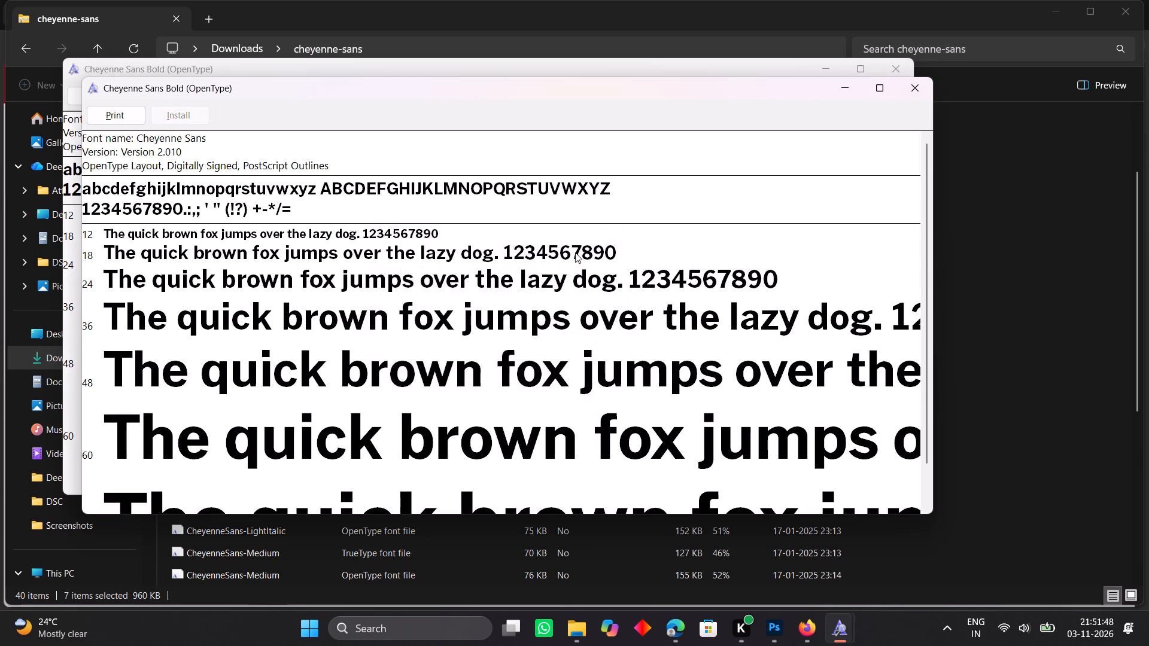
left_click(925, 85)
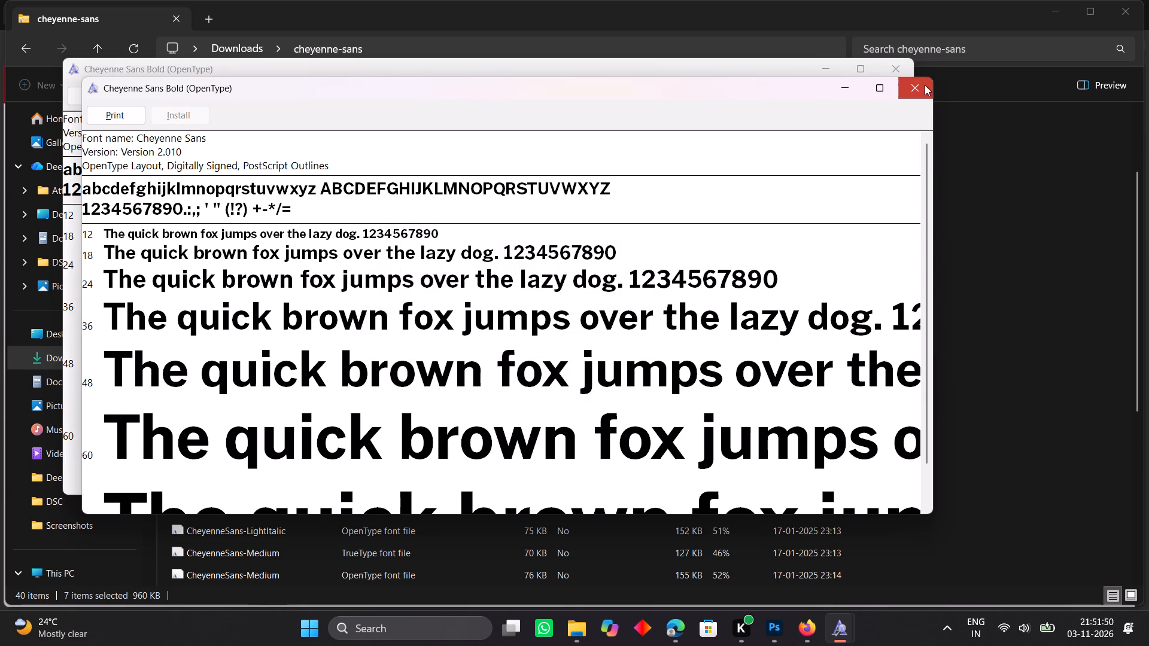
left_click(159, 90)
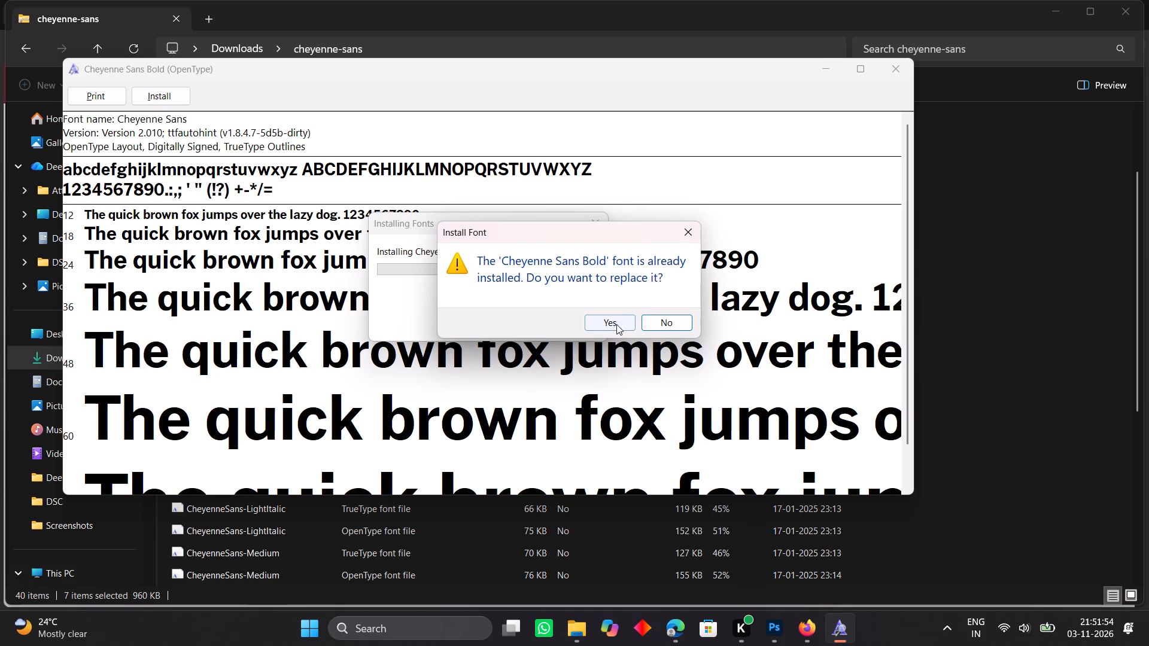
left_click(616, 324)
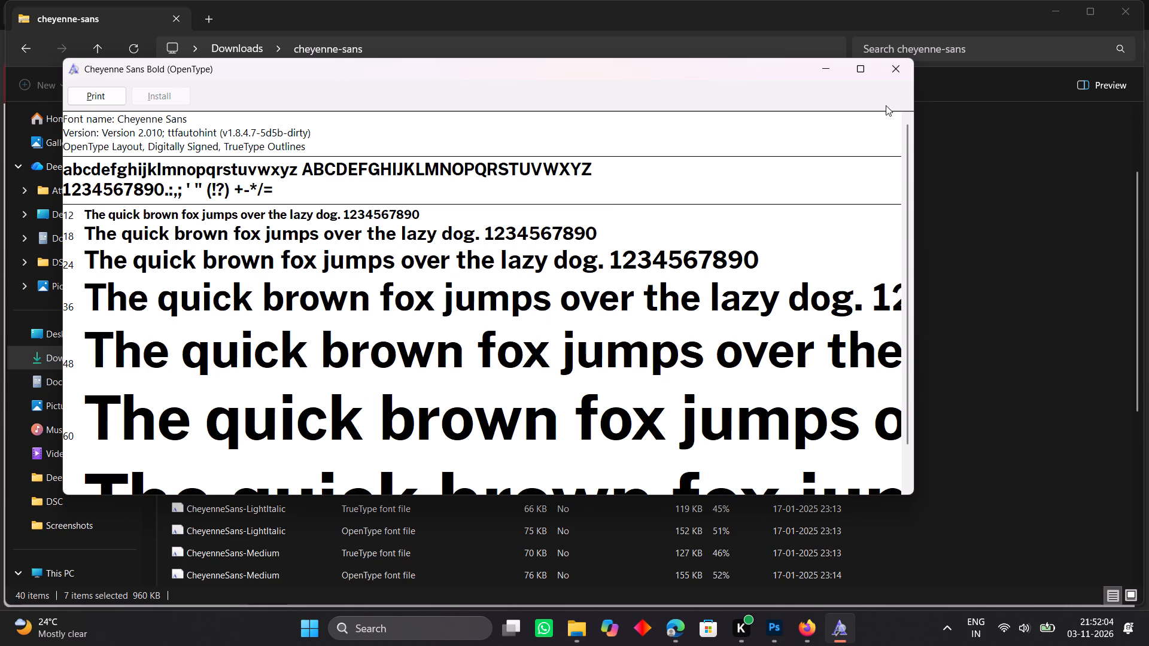
left_click(893, 65)
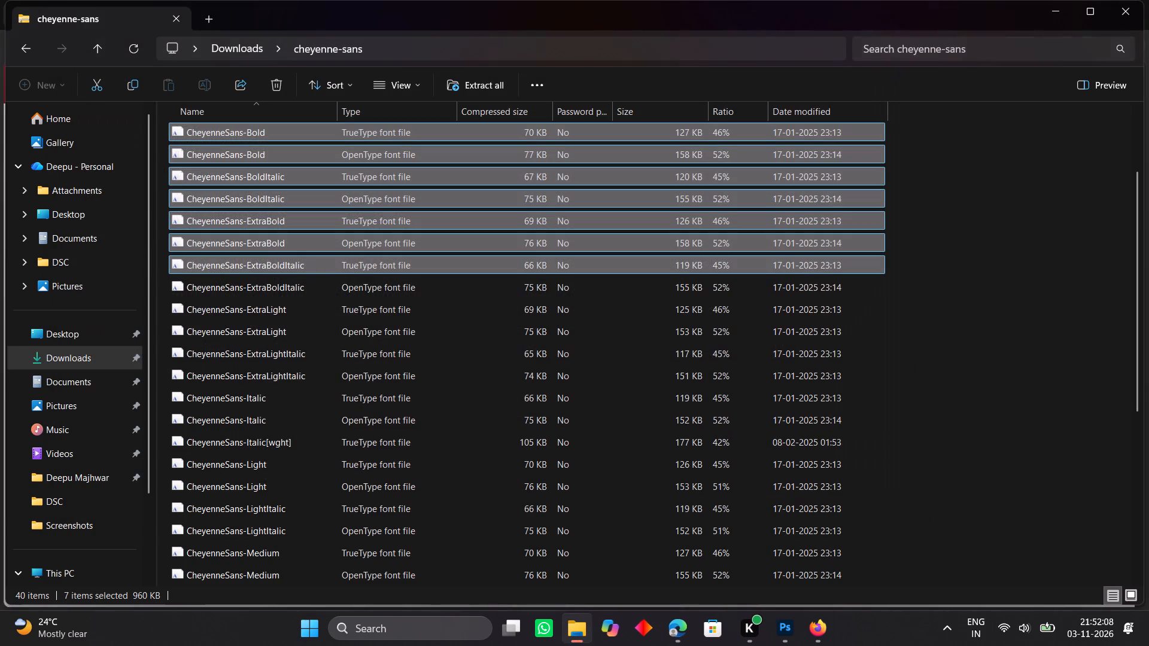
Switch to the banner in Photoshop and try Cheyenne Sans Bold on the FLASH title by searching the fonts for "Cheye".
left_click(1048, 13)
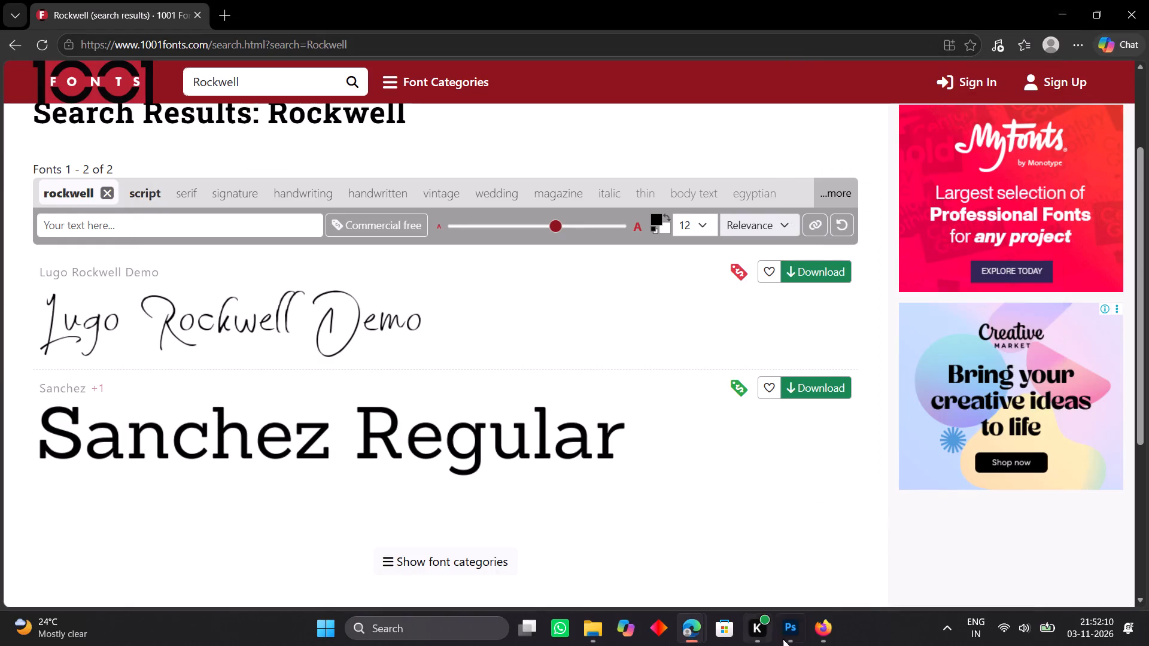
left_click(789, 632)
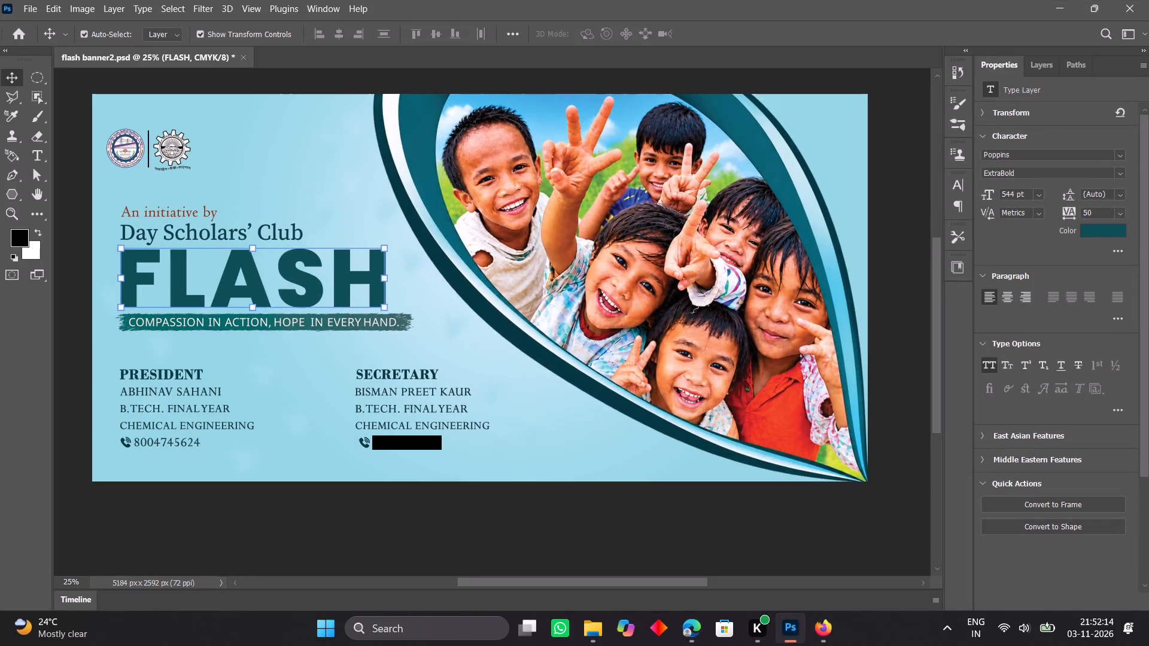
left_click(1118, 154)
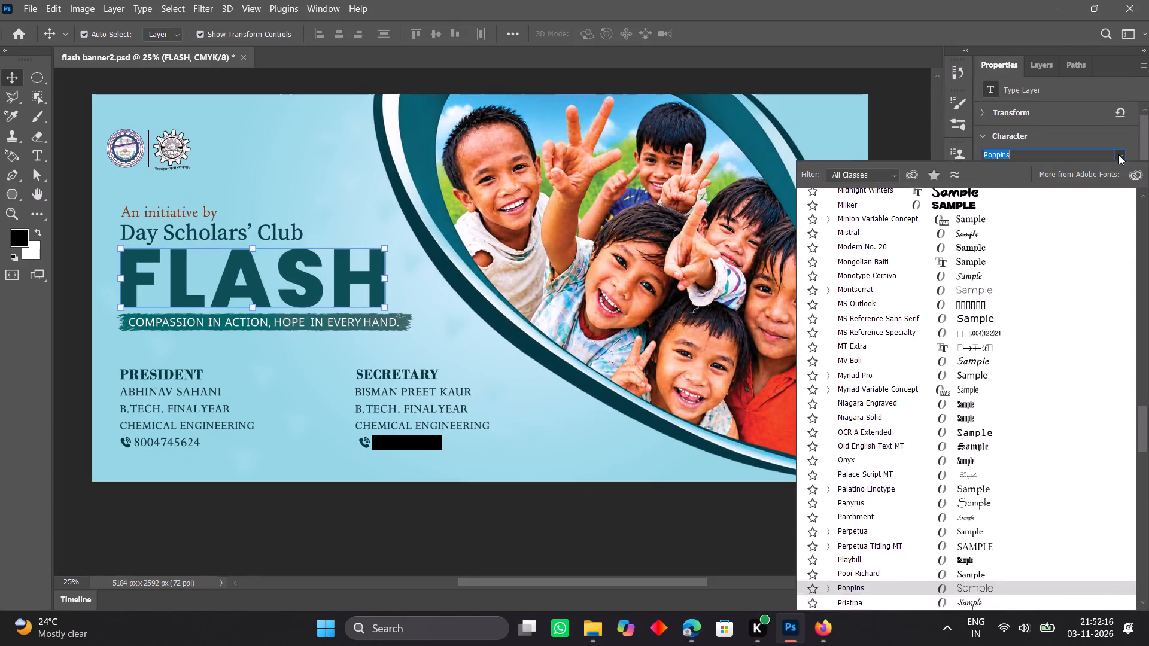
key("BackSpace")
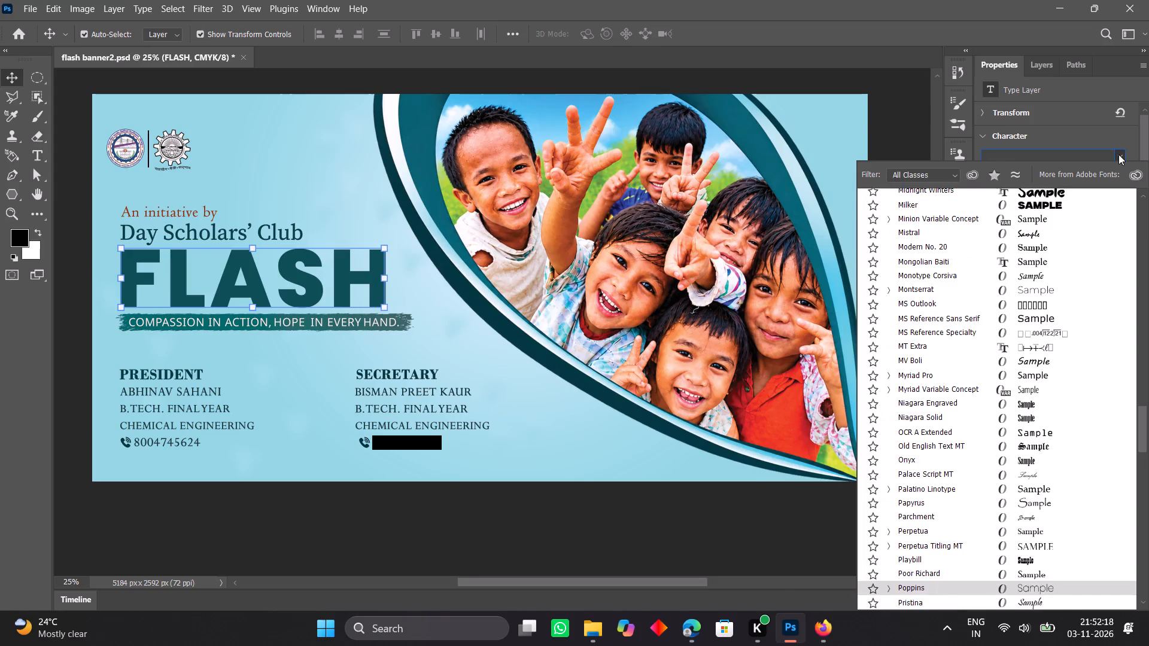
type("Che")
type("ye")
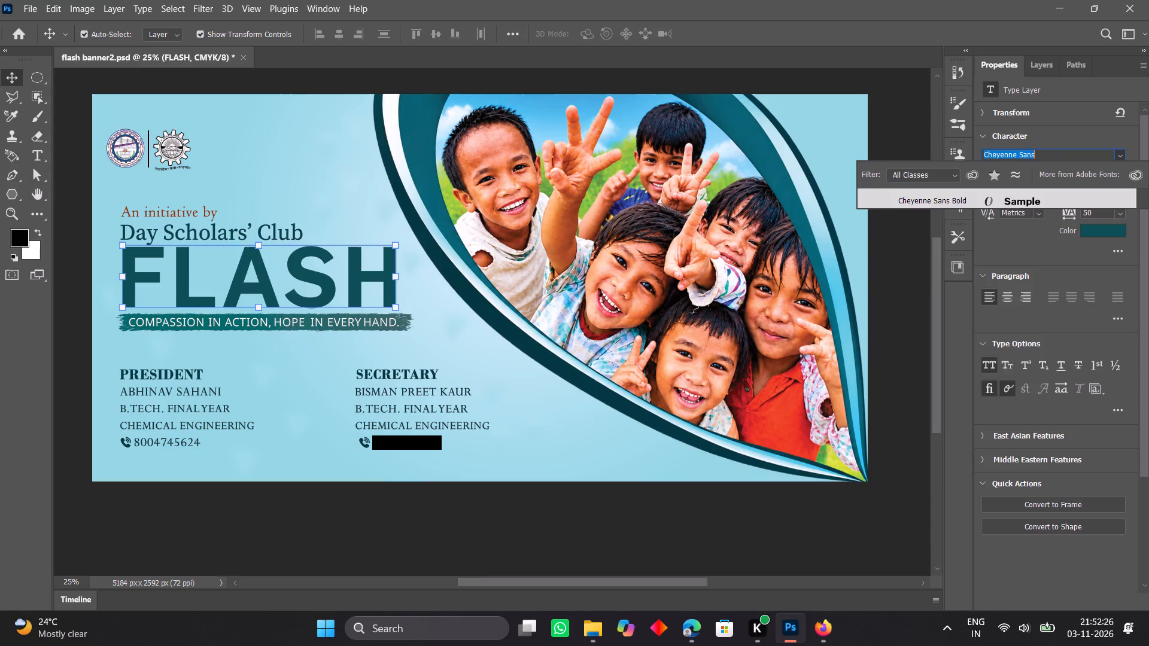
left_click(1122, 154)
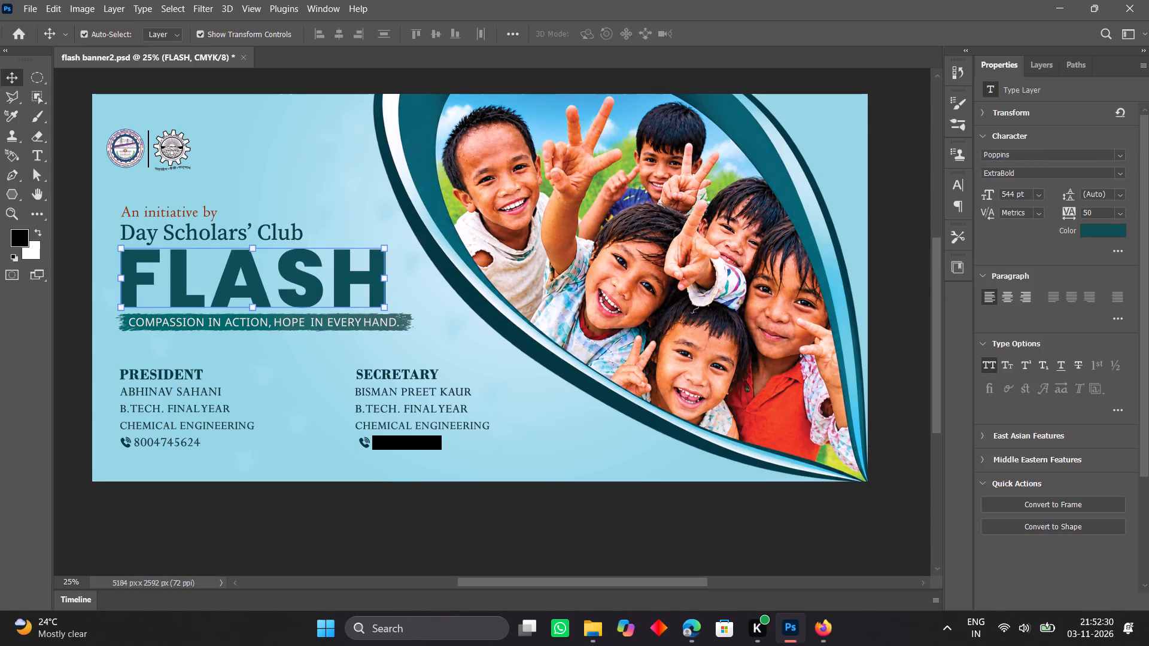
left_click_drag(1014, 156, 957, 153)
Search the fonts for "Che" and apply Cheyenne Sans Bold to the FLASH title.
left_click(1117, 152)
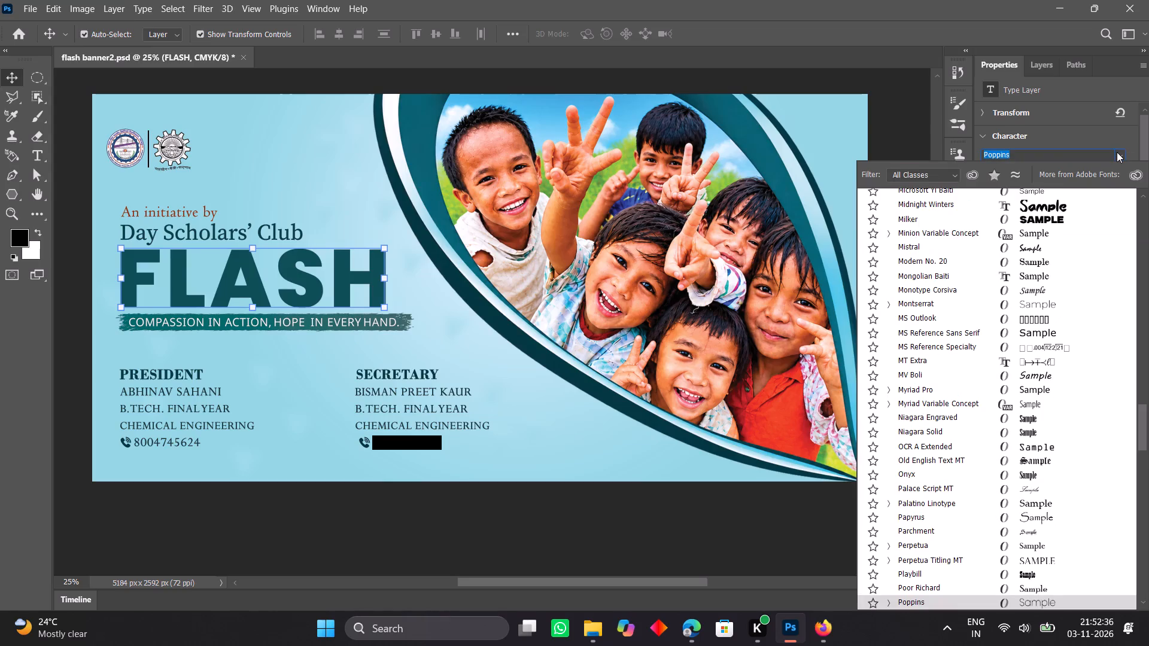
key("BackSpace")
key("shift+c")
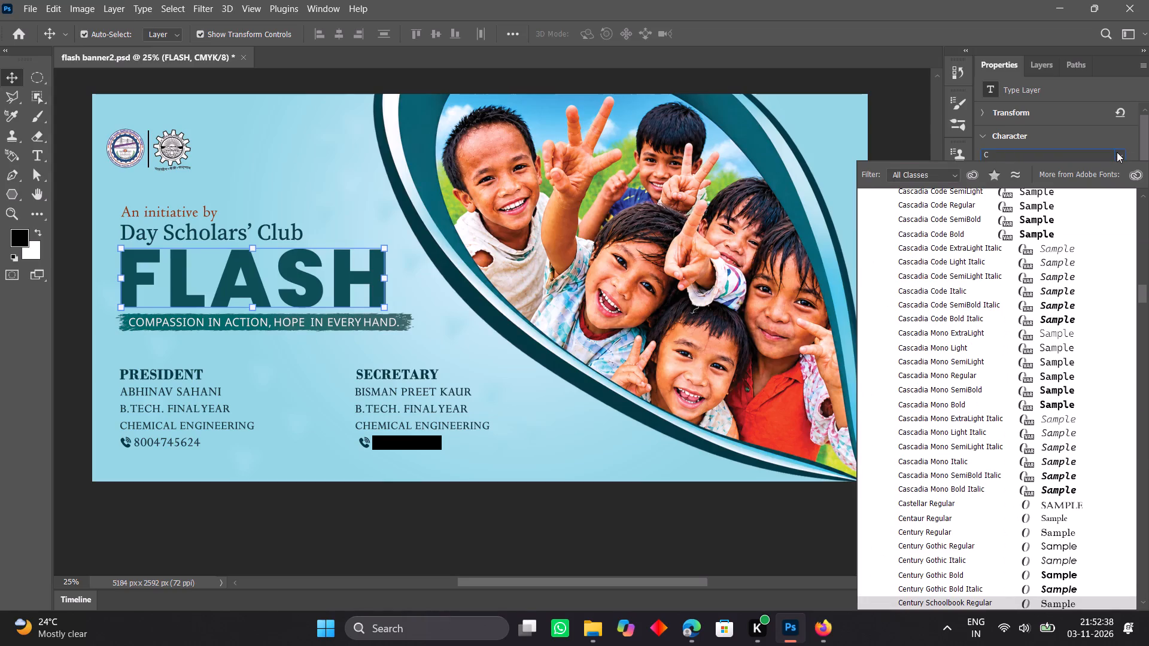
type("he")
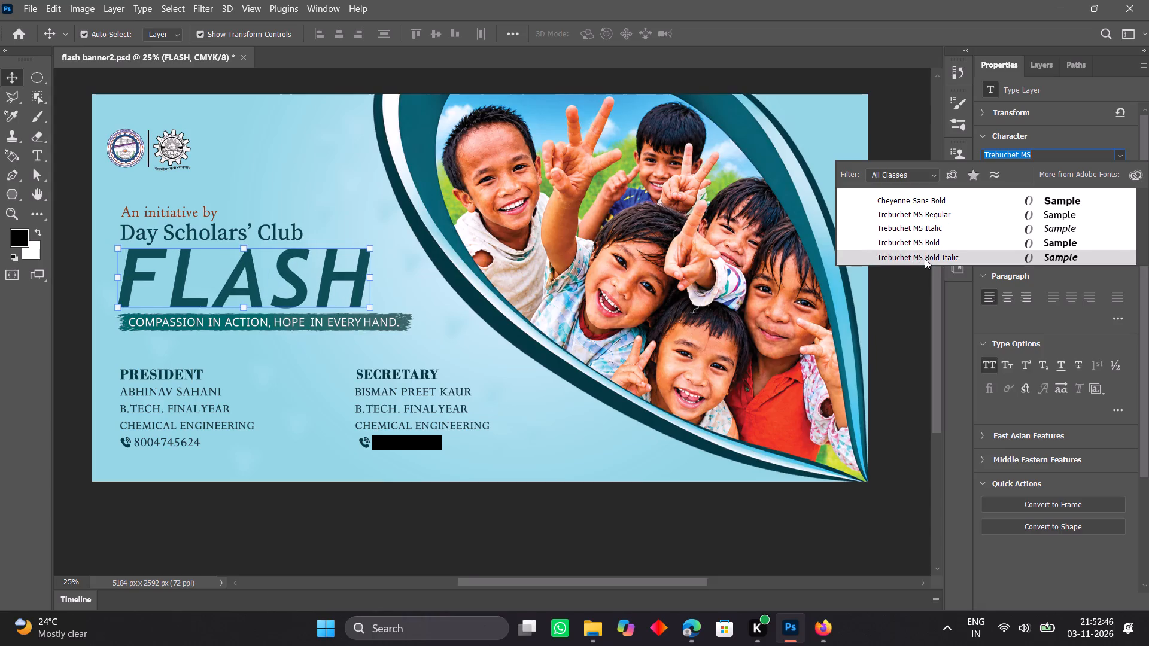
left_click(922, 202)
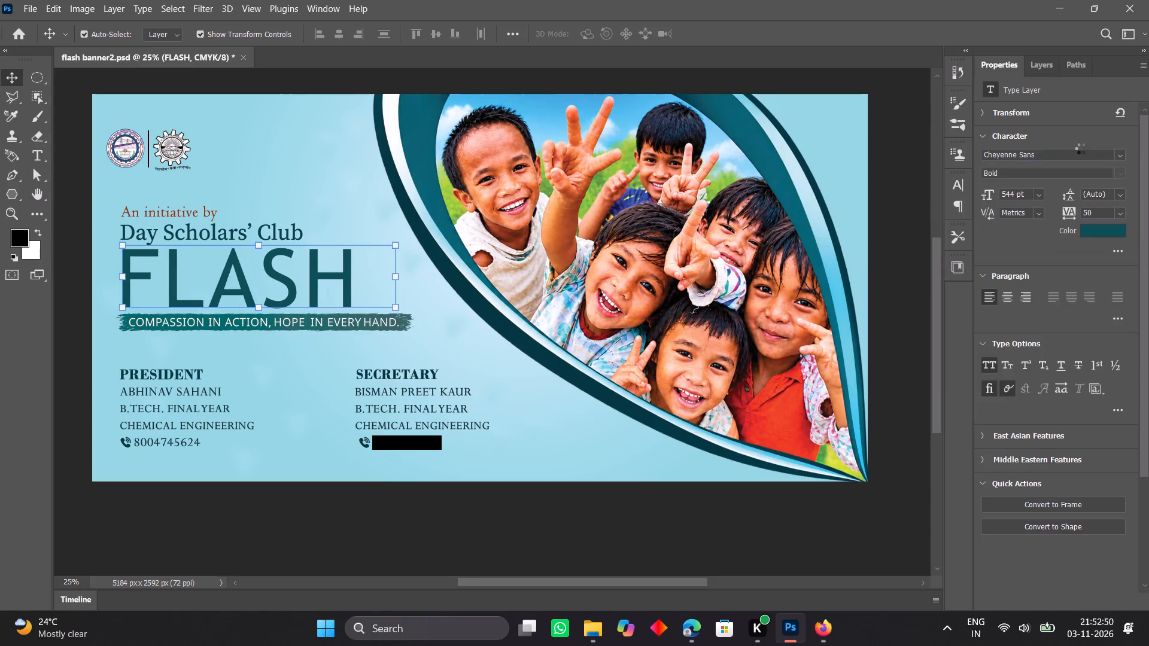
left_click(1118, 171)
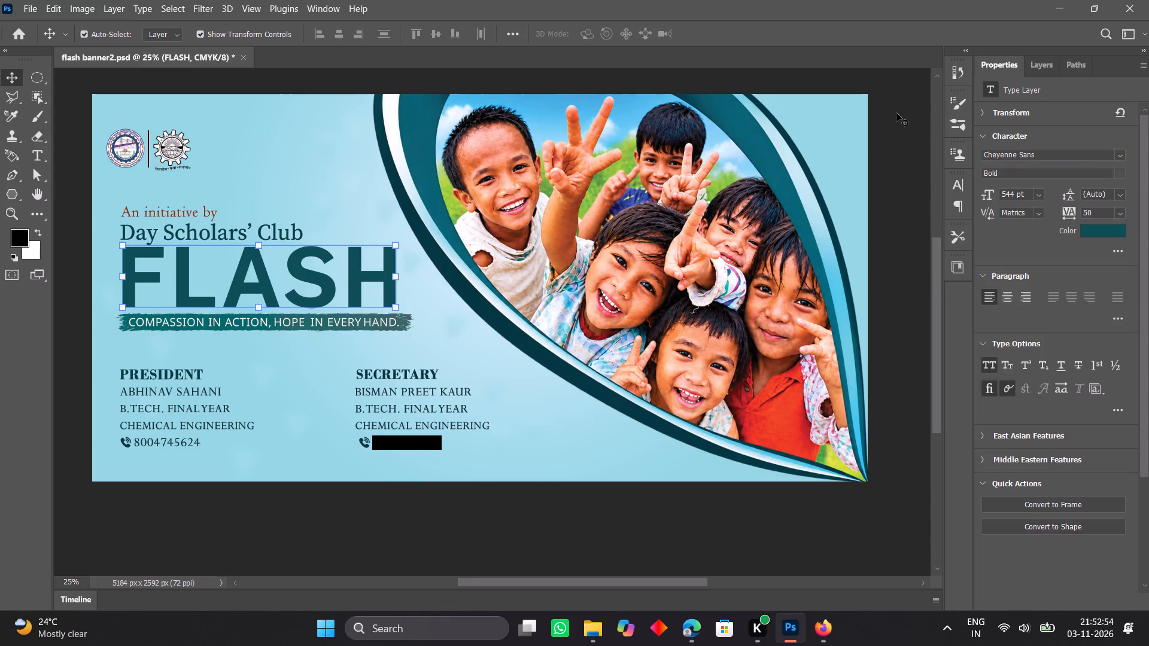
Switch to the cheyenne-sans archive in File Explorer and extract all its font files into the Downloads folder.
left_click(1062, 3)
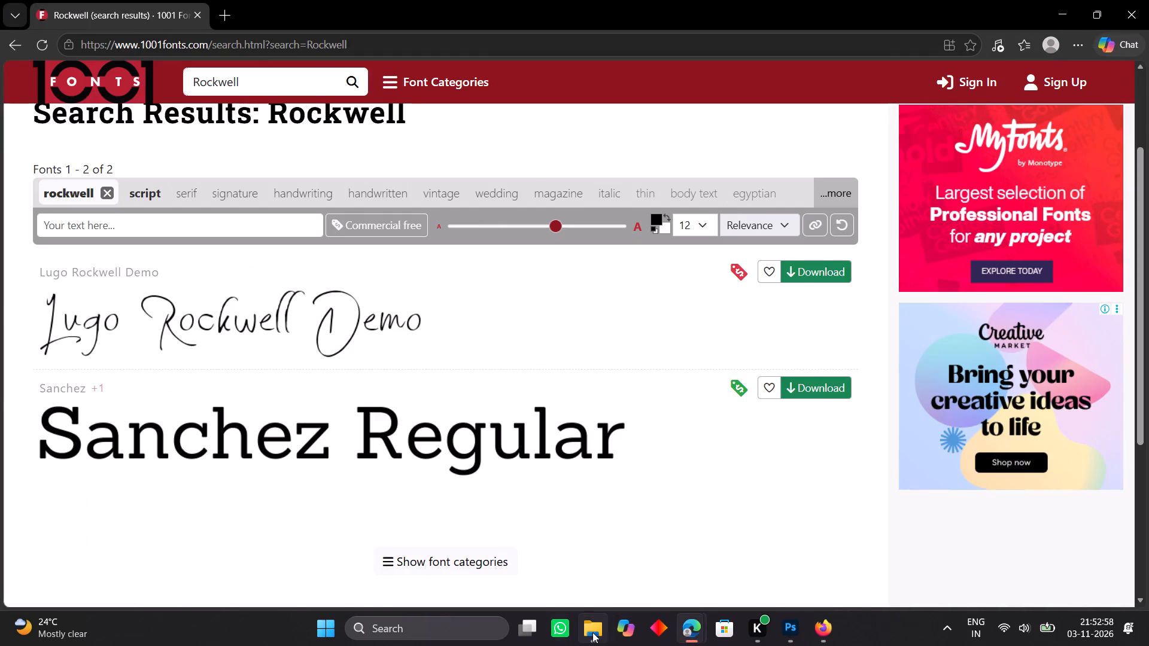
left_click(592, 632)
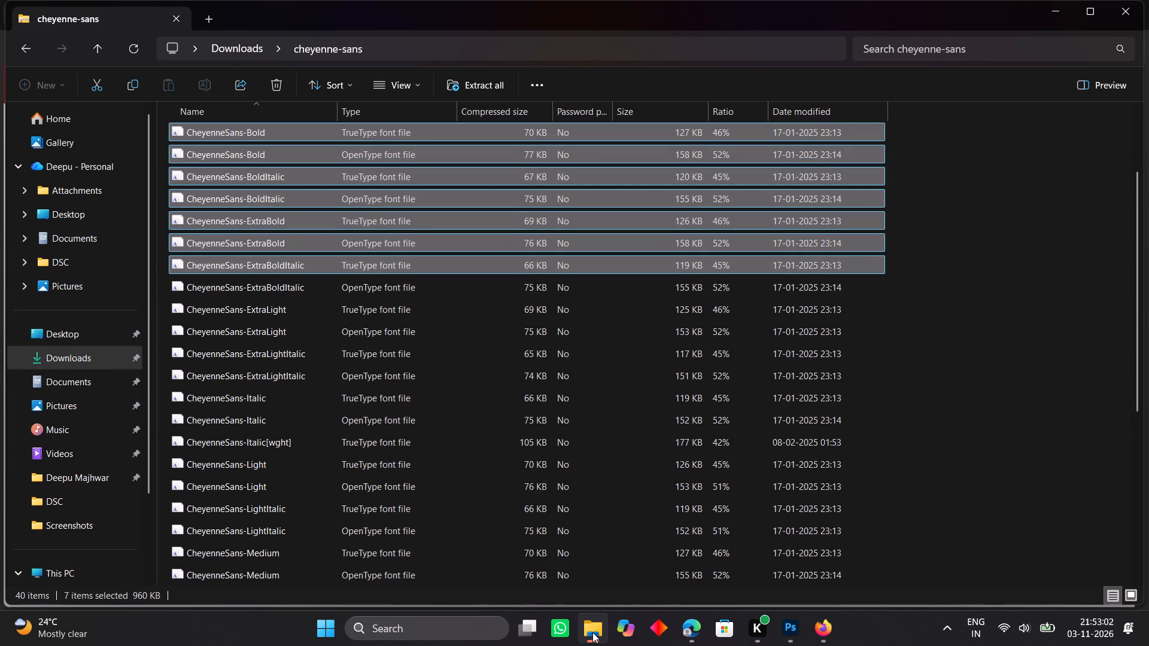
scroll(592, 632, "down", 4)
scroll(353, 550, "down", 6)
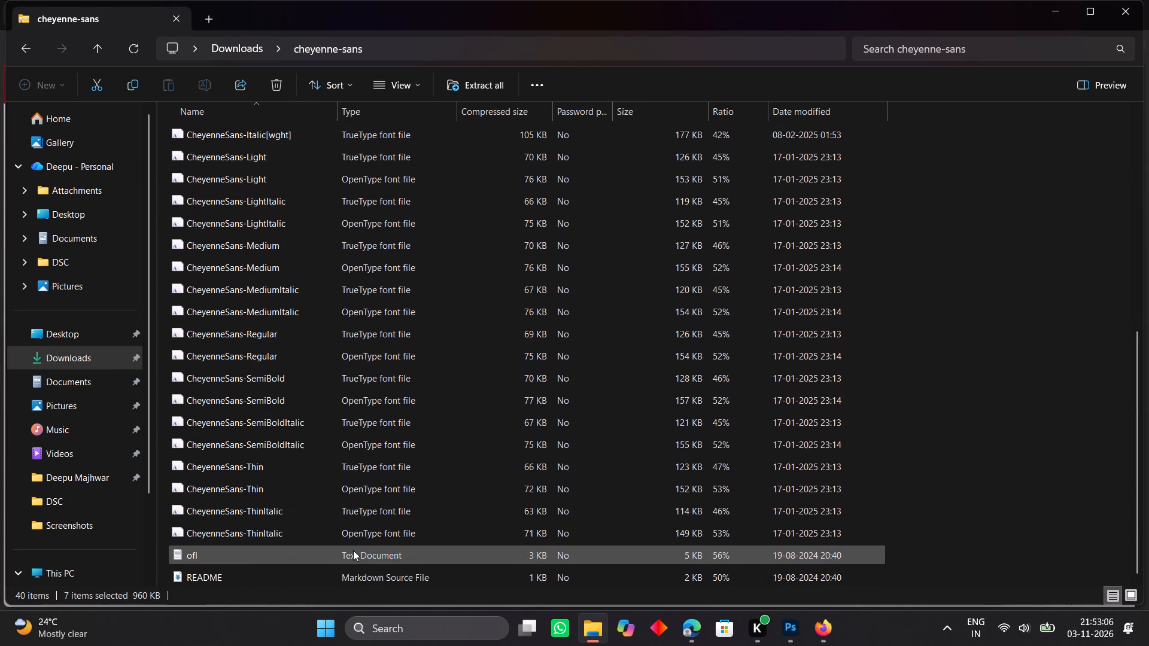
scroll(353, 550, "down", 2)
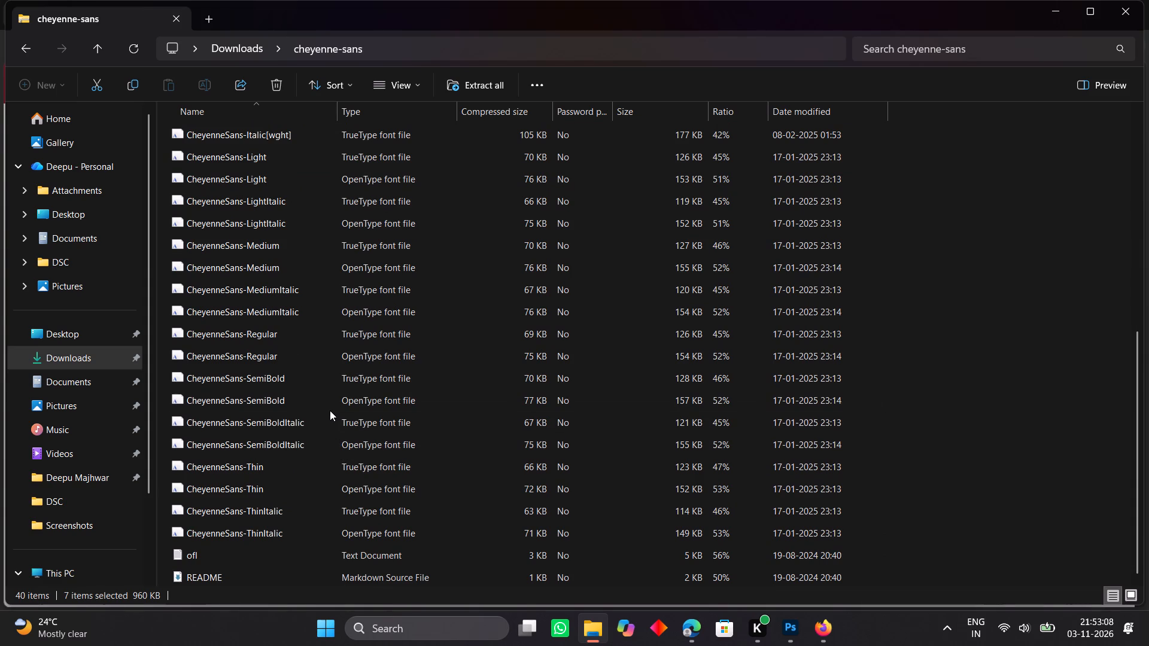
right_click(296, 400)
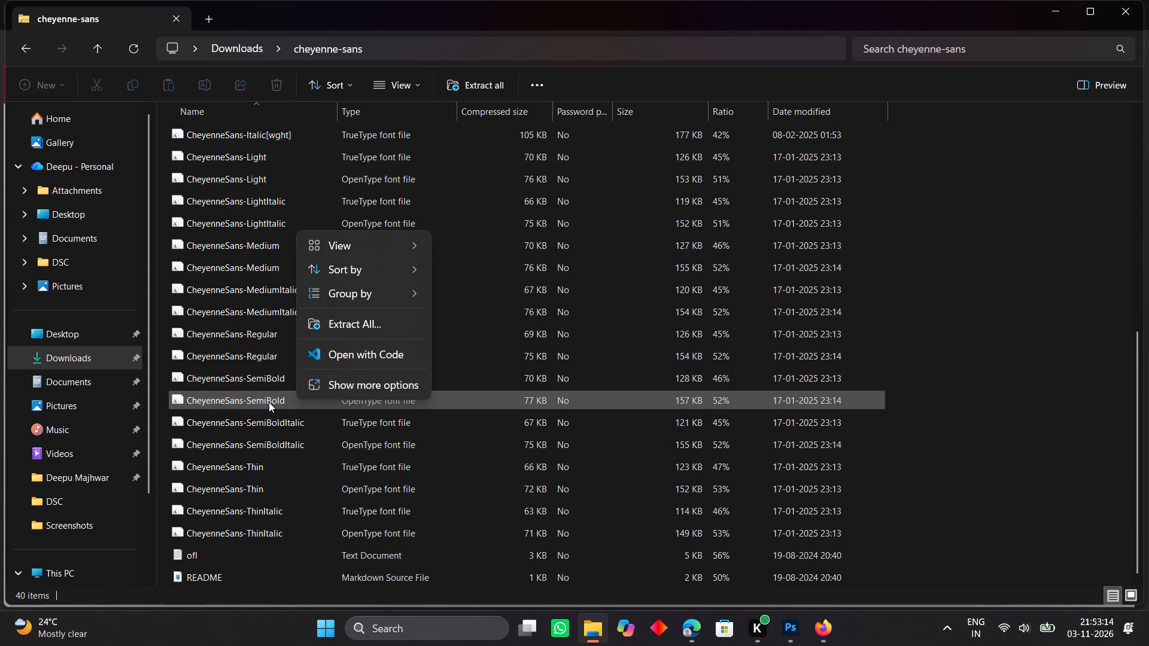
left_click(371, 324)
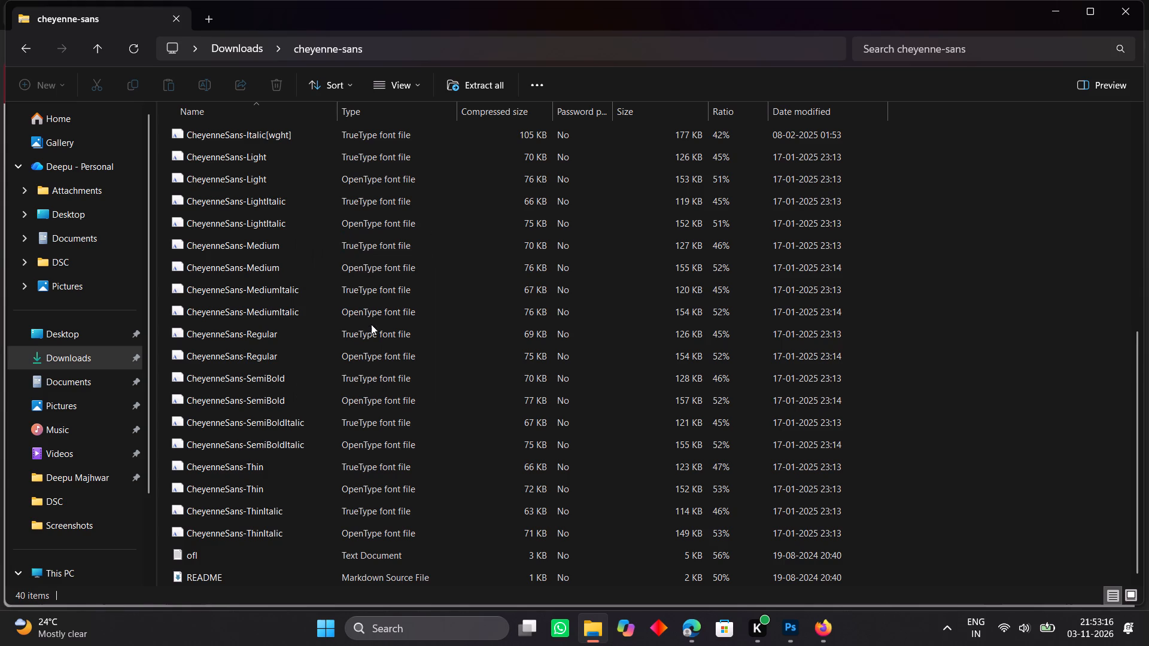
left_click(697, 466)
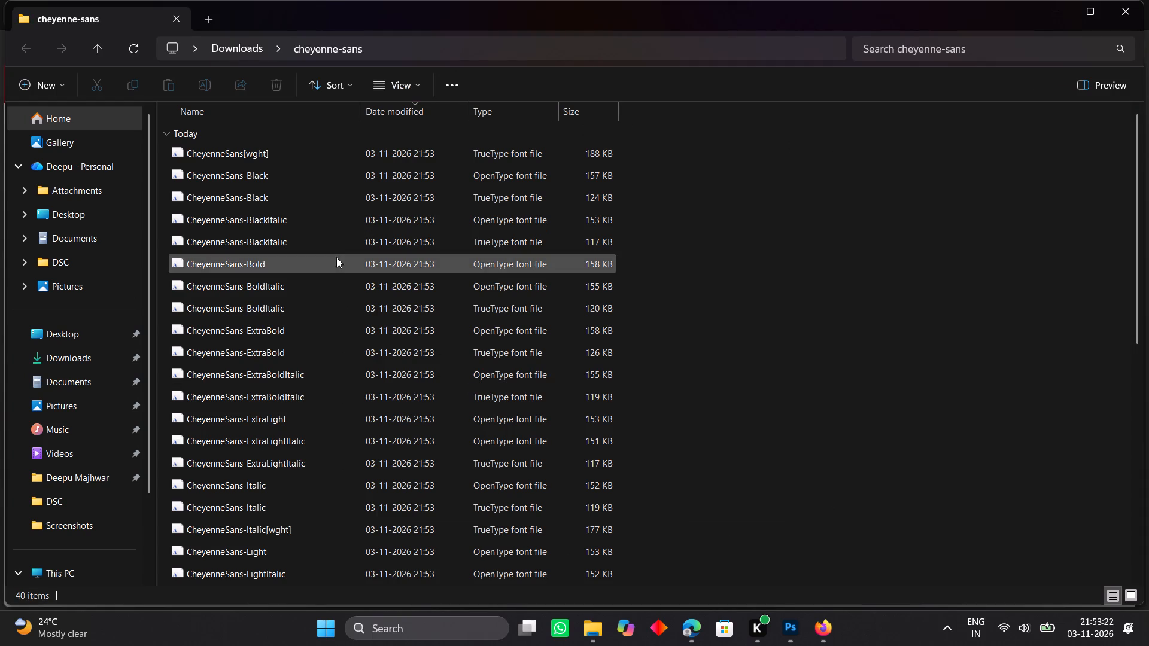
Install the OpenType CheyenneSans-ExtraBold from the extracted folder, replacing the existing font, and minimize its preview.
left_click(298, 334)
double_click(298, 334)
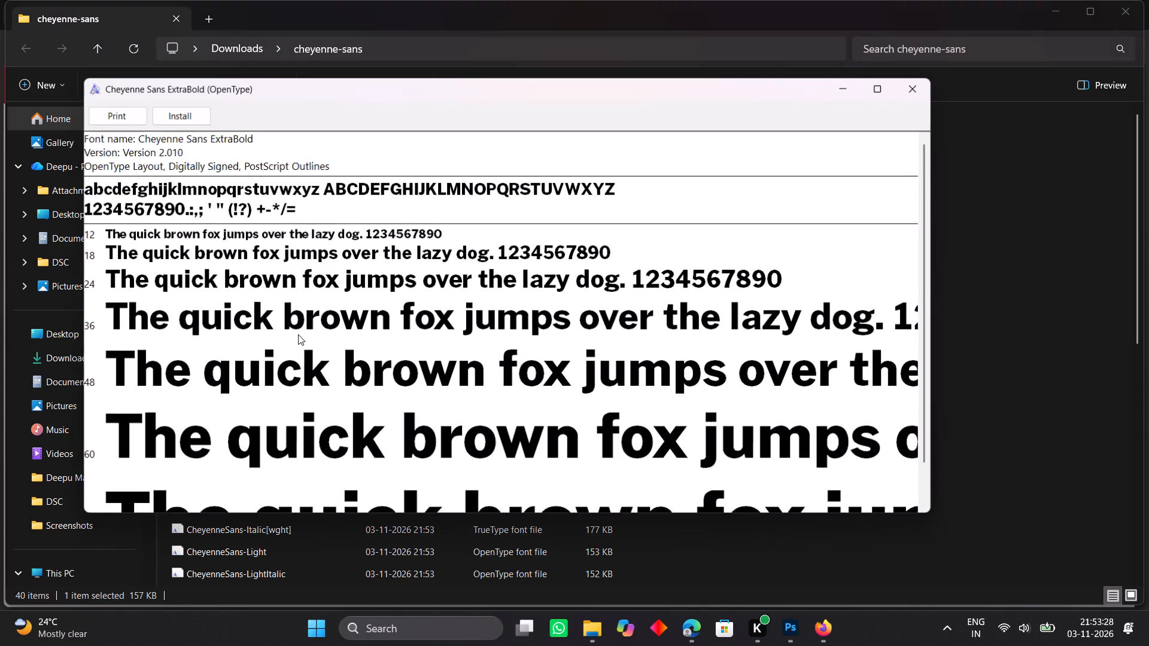
left_click(183, 115)
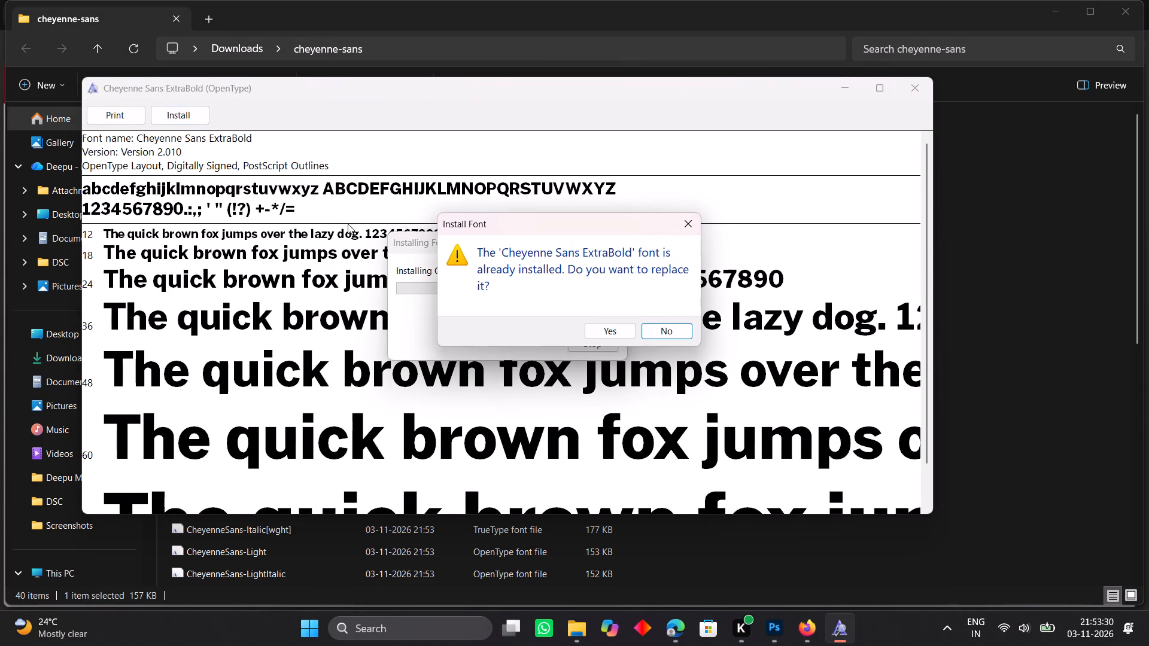
left_click(600, 332)
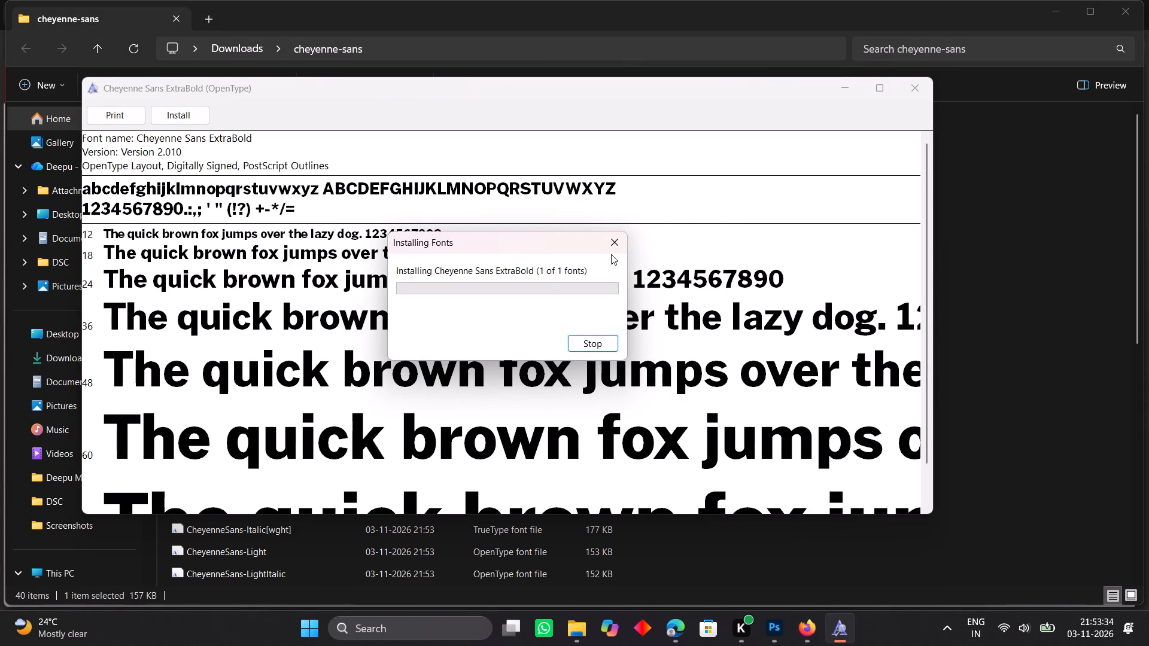
left_click(849, 84)
Switch to the banner in Photoshop and set the FLASH title to Cheyenne Sans with the ExtraBold Italic style.
left_click(783, 638)
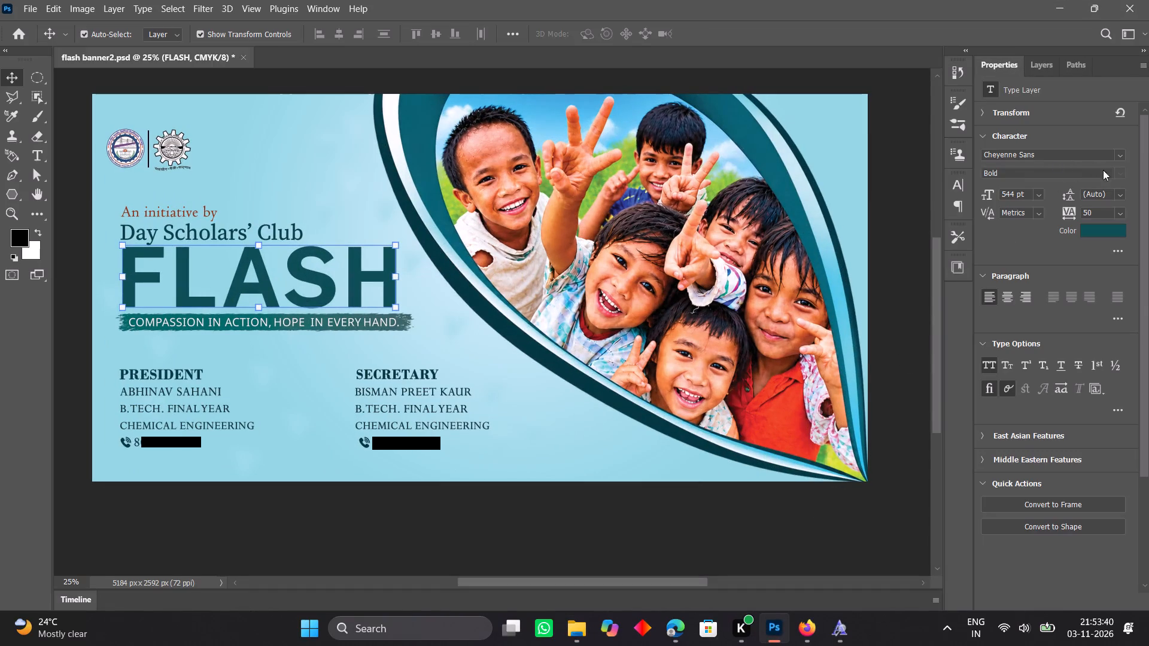
left_click(1121, 157)
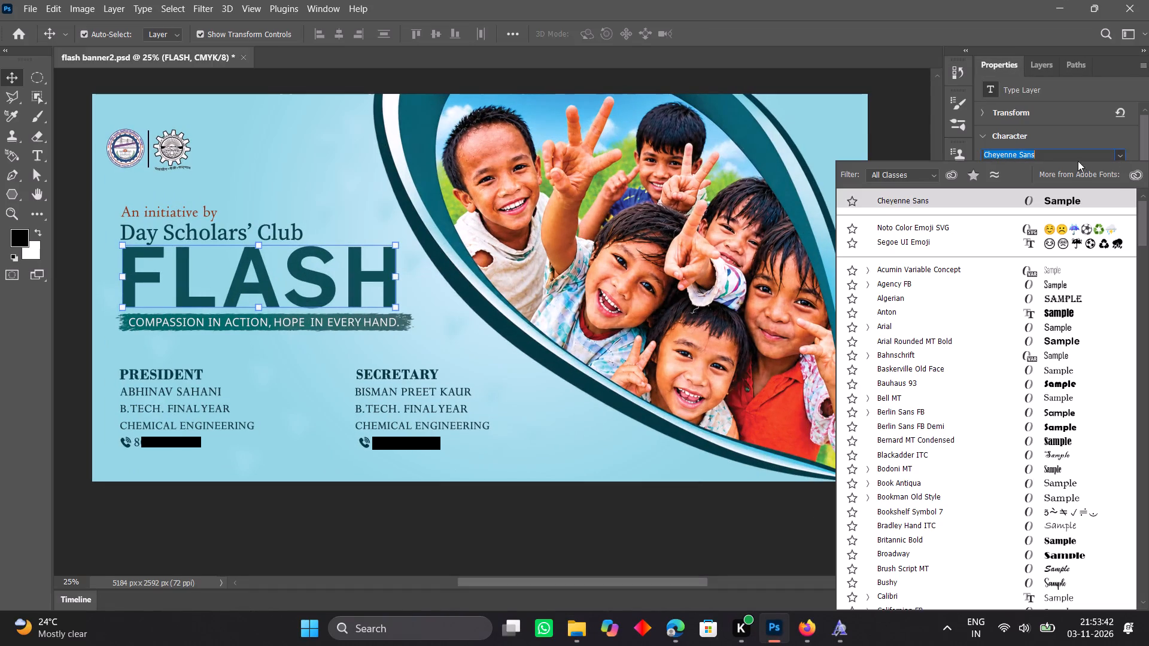
left_click(1051, 155)
key("space")
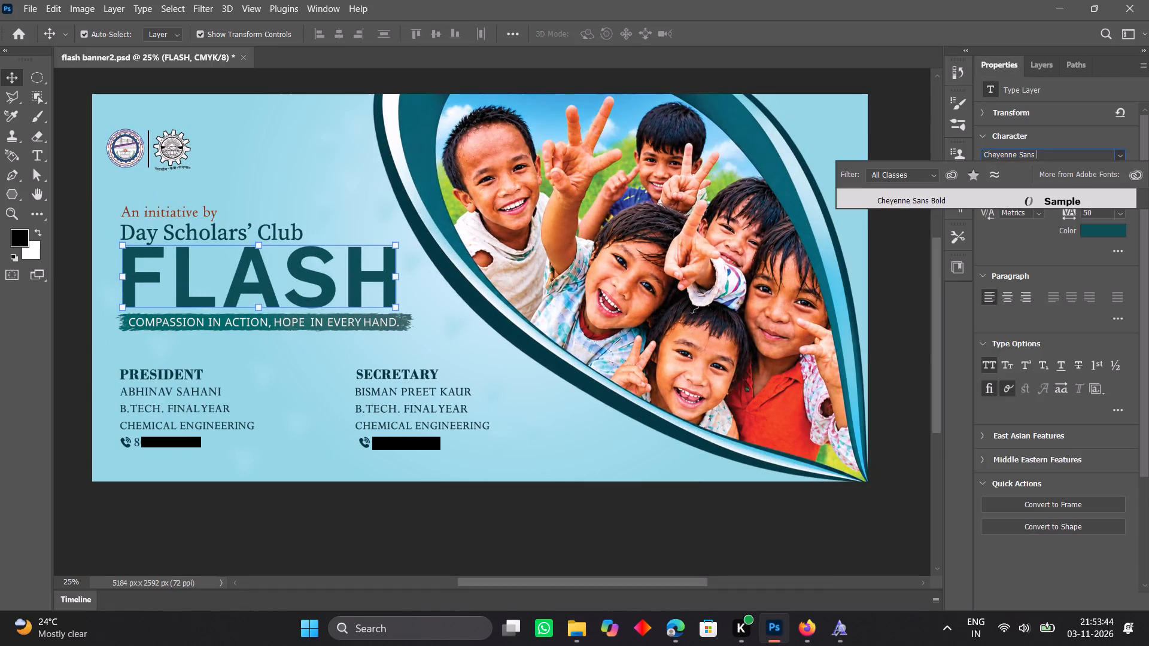
key("shift+e")
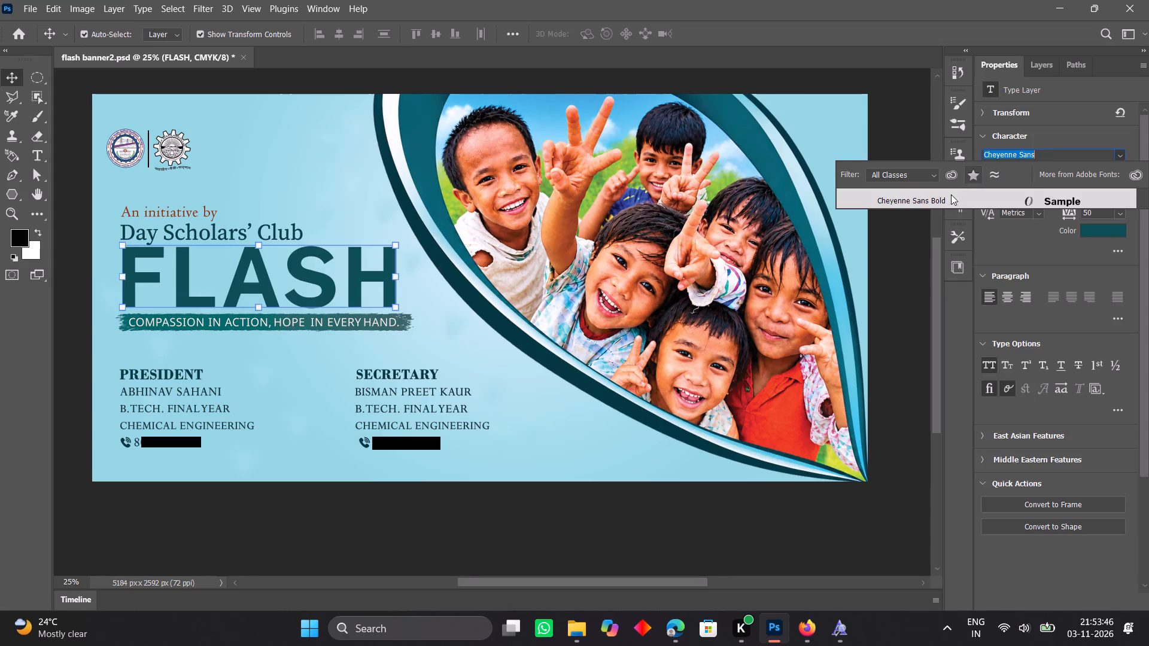
left_click(955, 199)
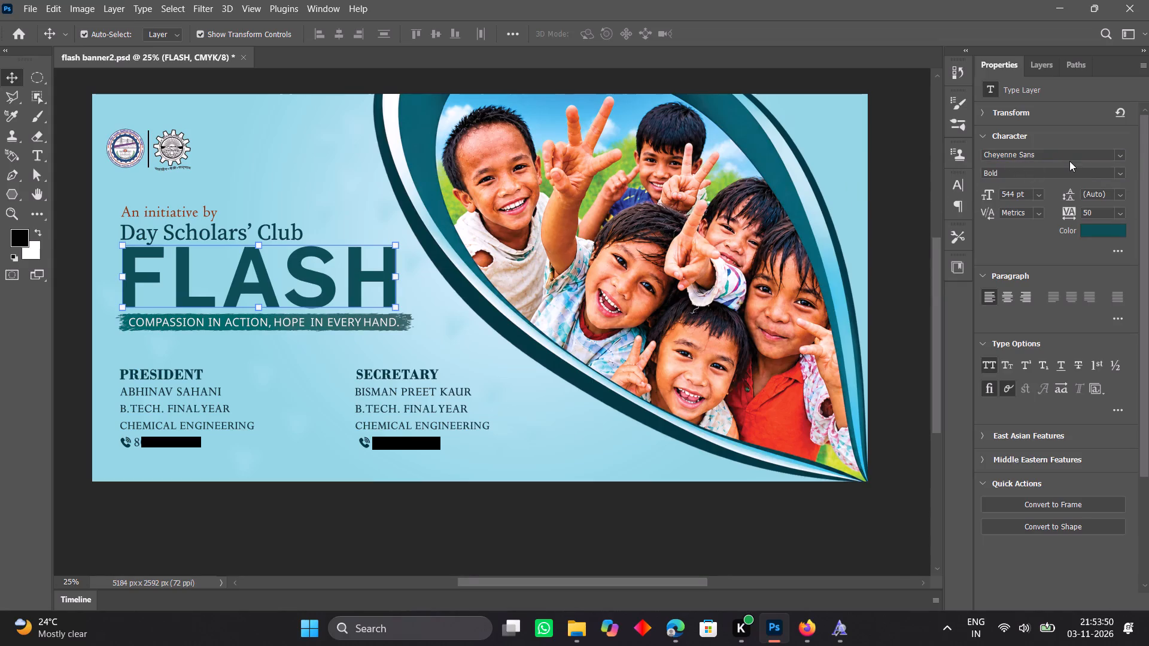
left_click(1116, 174)
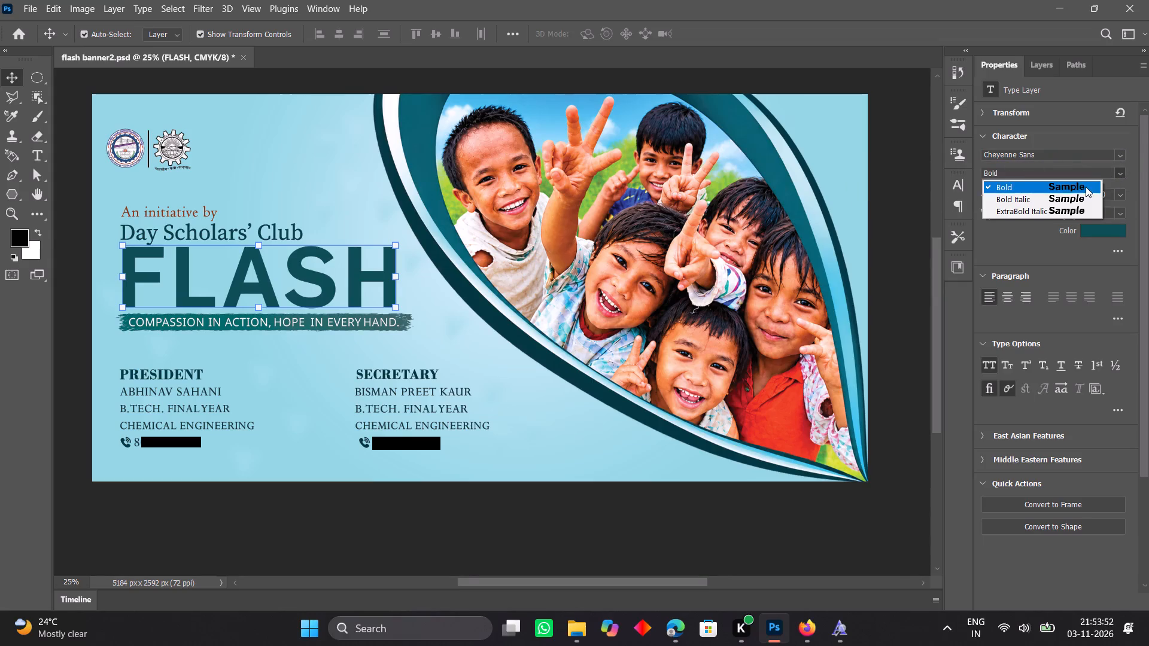
left_click(1039, 212)
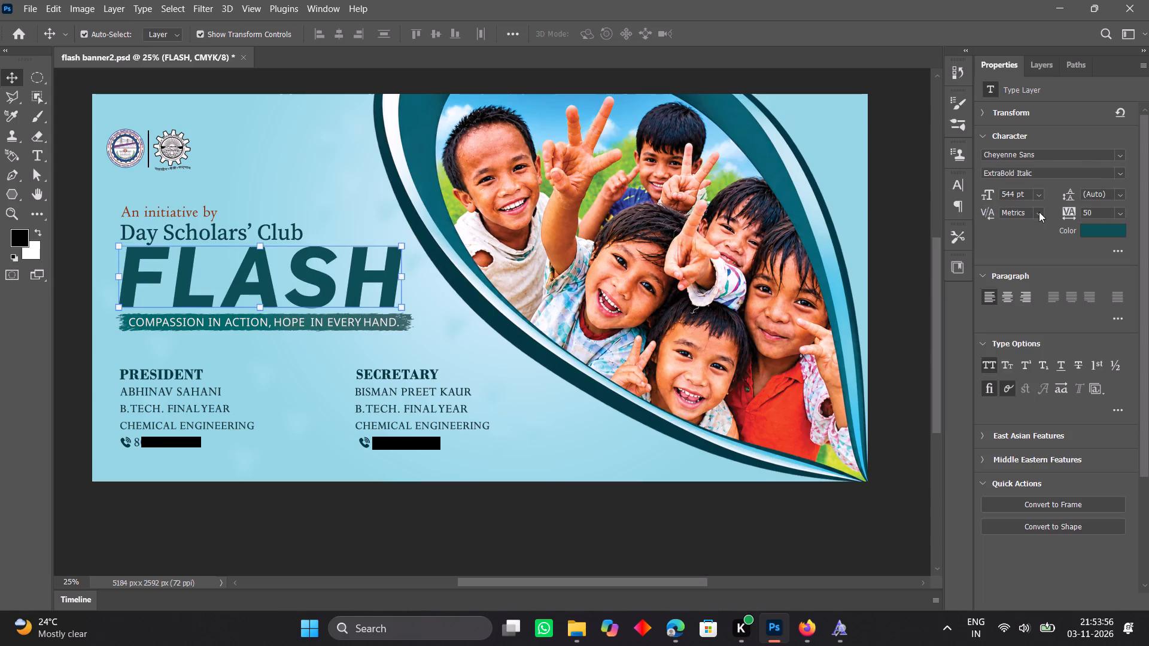
left_click(1117, 170)
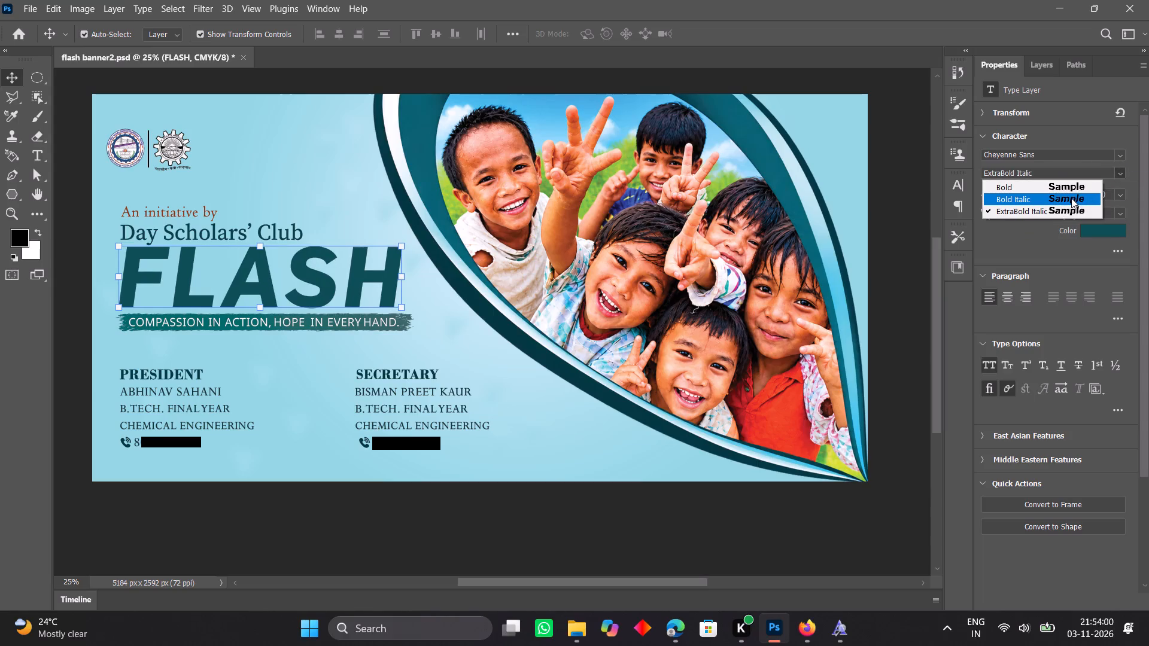
left_click(1120, 169)
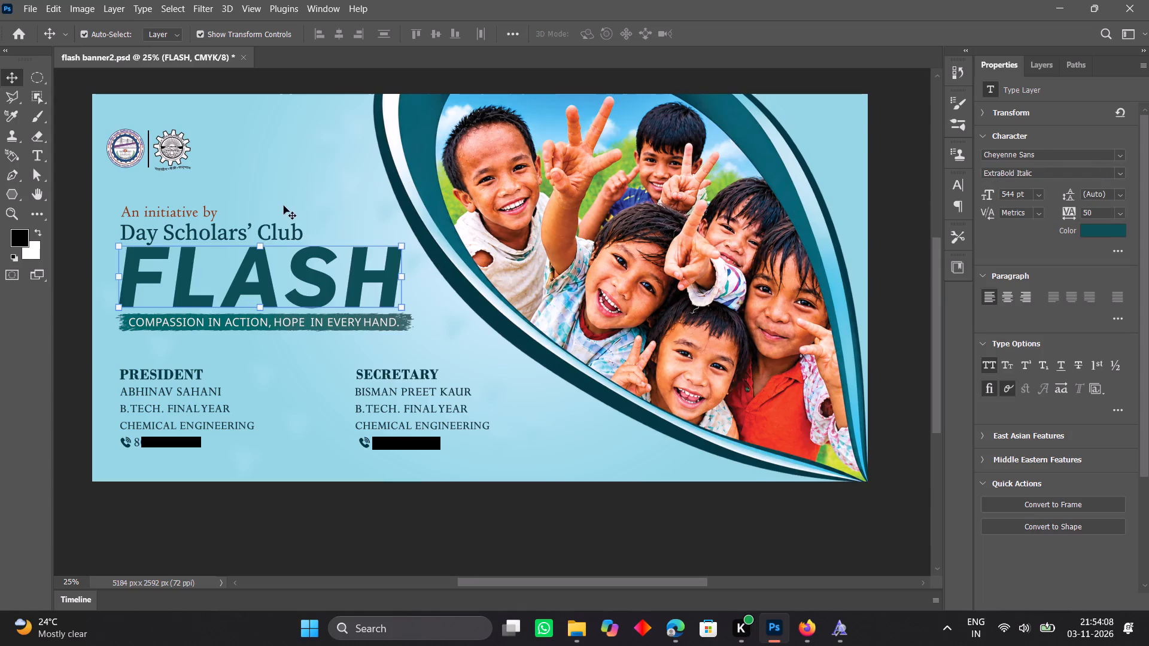
left_click(254, 258)
Open the downloaded sanchez.zip from Edge's download list and extract all its files into the sanchez folder in Downloads.
left_click(576, 632)
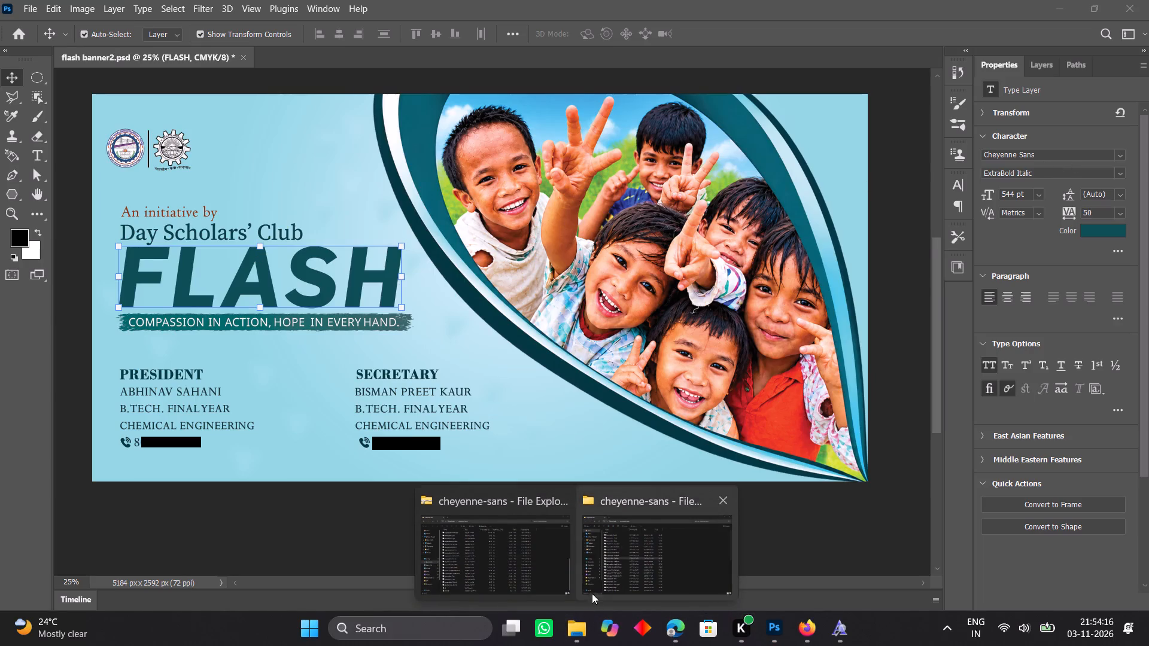
left_click(563, 553)
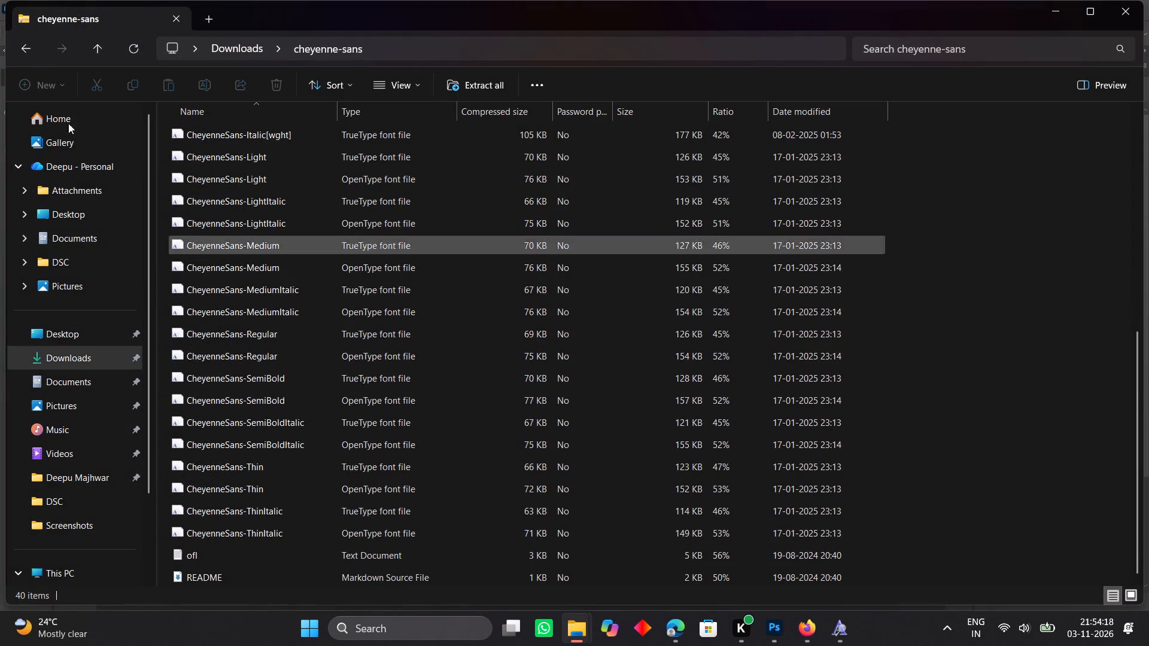
left_click(19, 51)
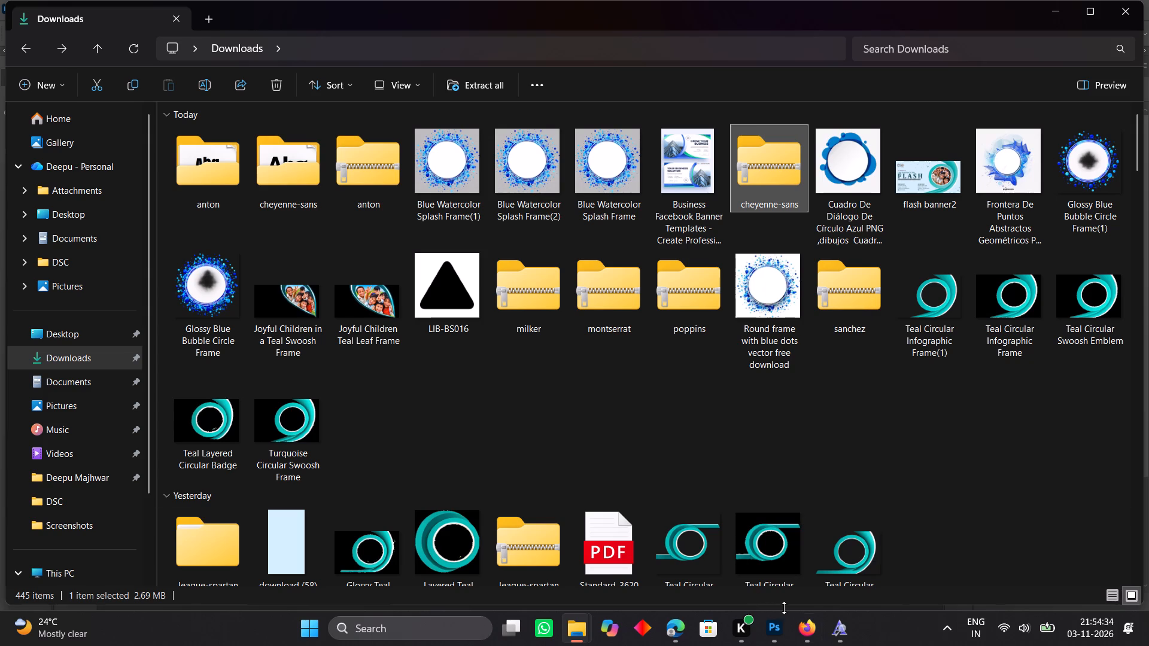
left_click(683, 620)
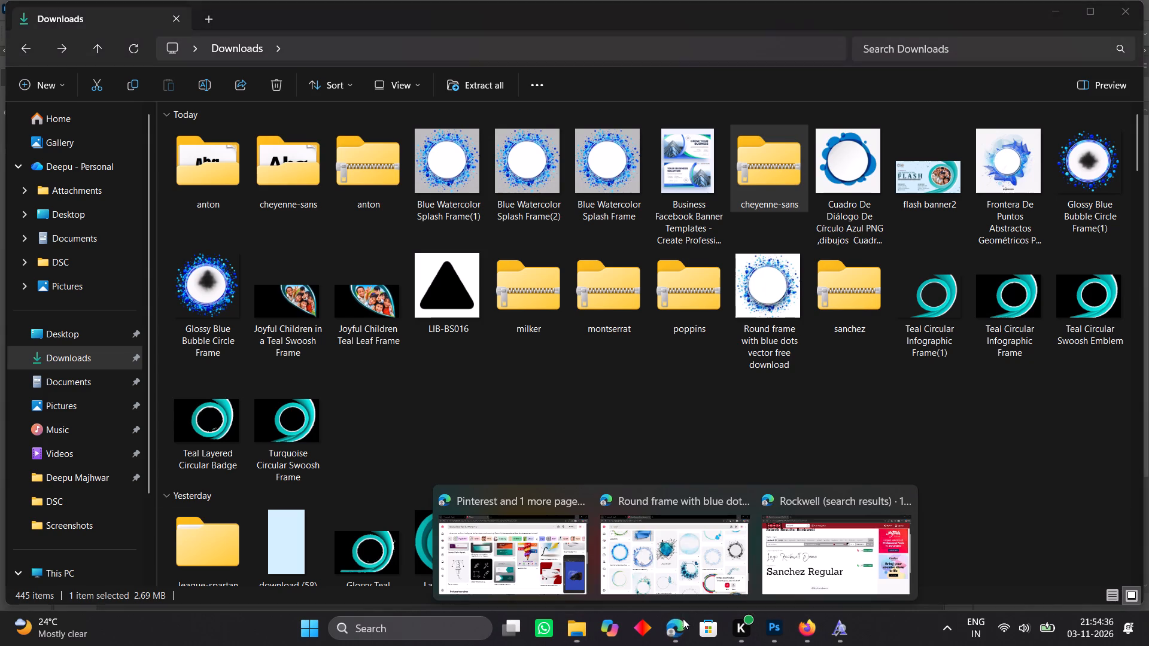
left_click(818, 526)
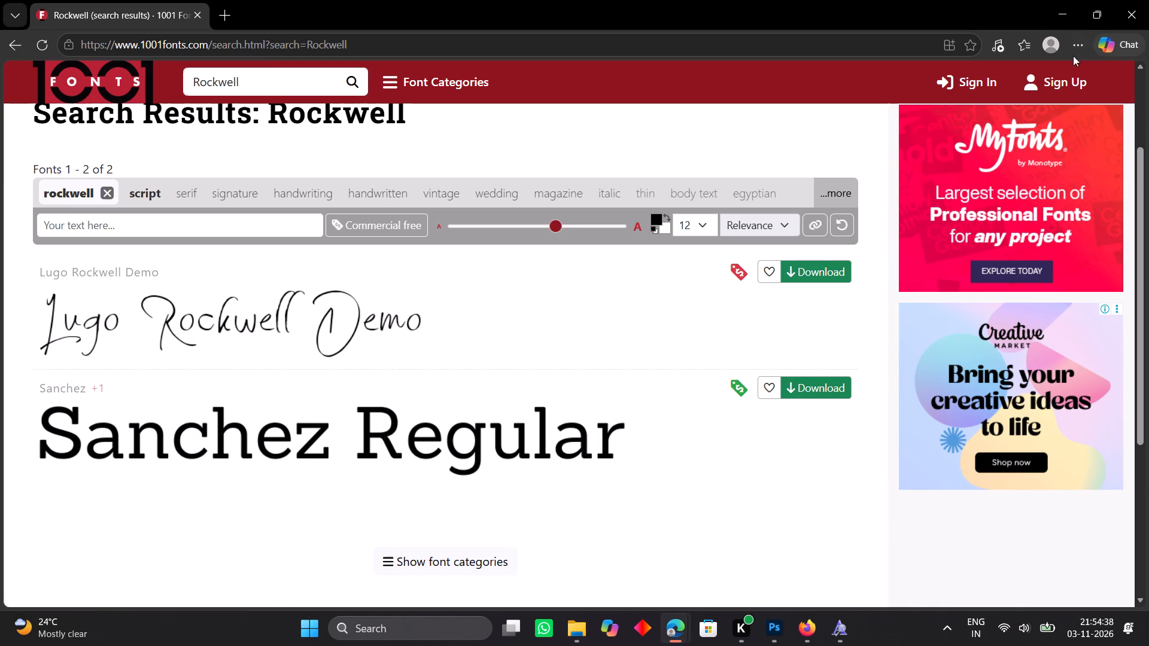
left_click(1077, 42)
left_click(856, 263)
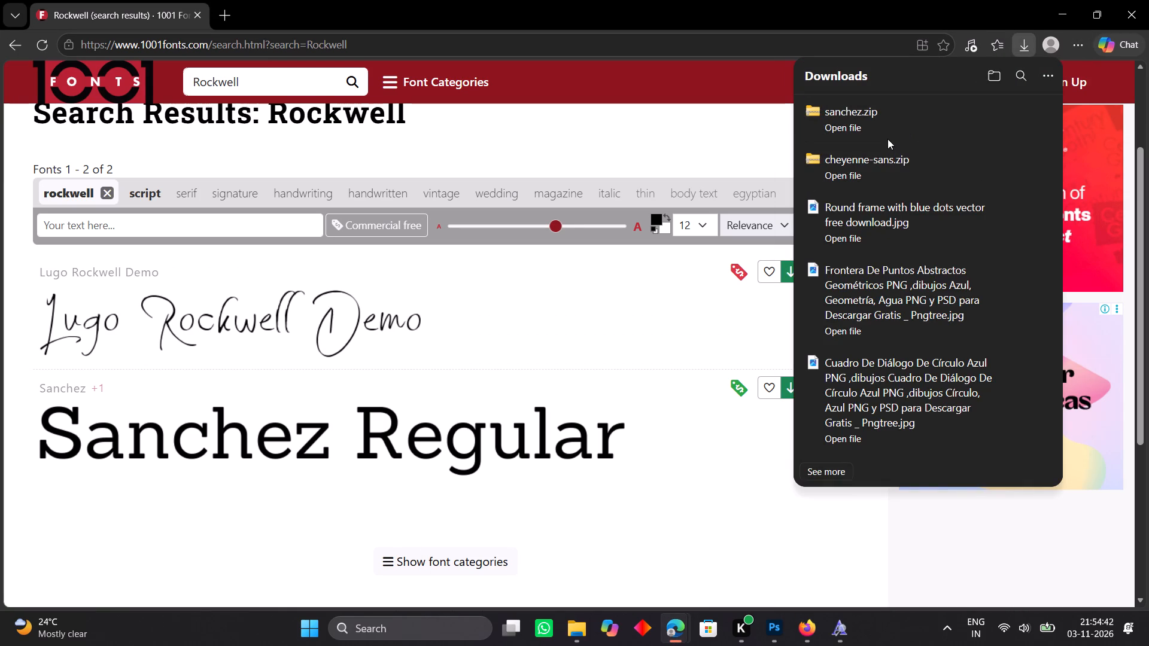
double_click(887, 139)
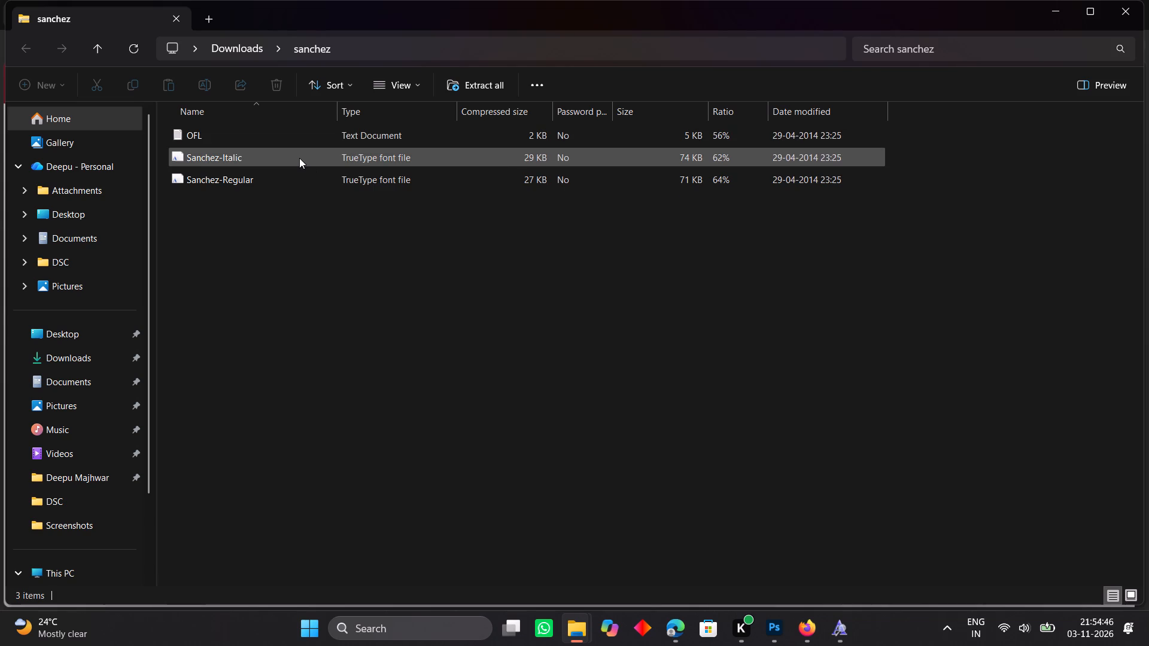
right_click(294, 173)
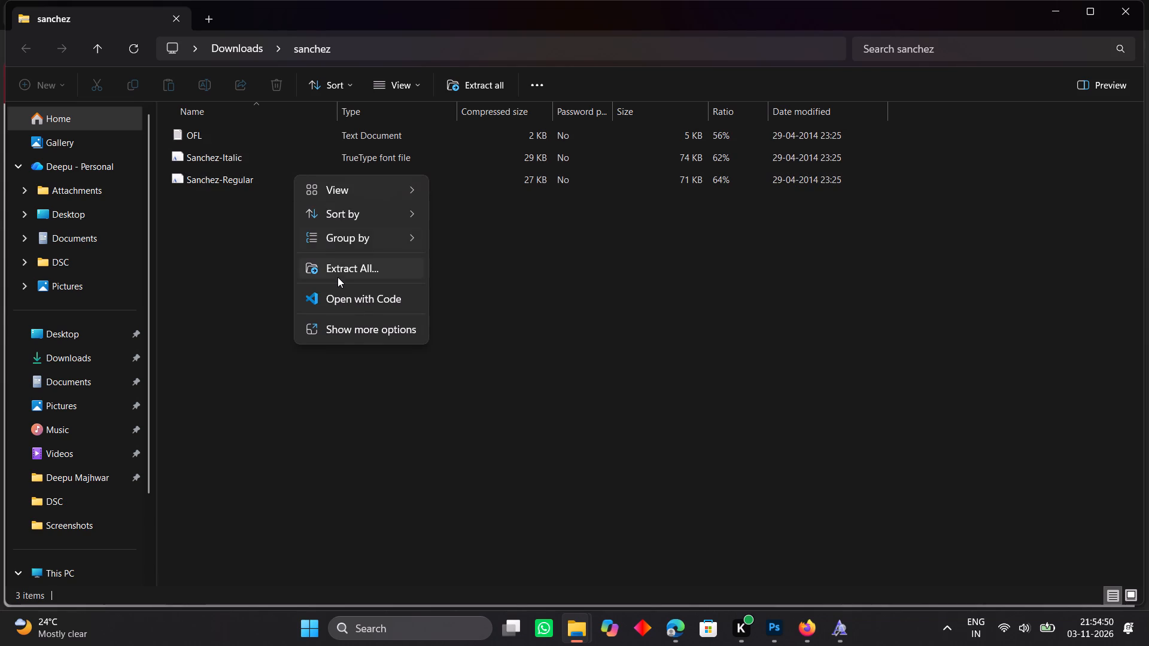
left_click(338, 277)
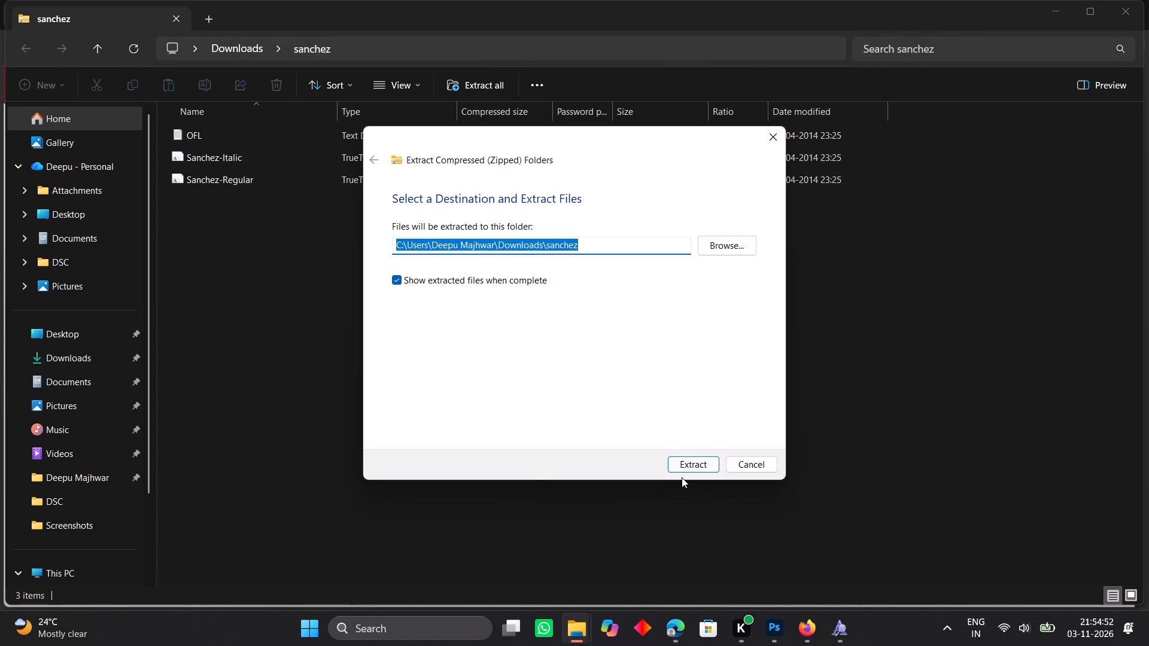
left_click(684, 467)
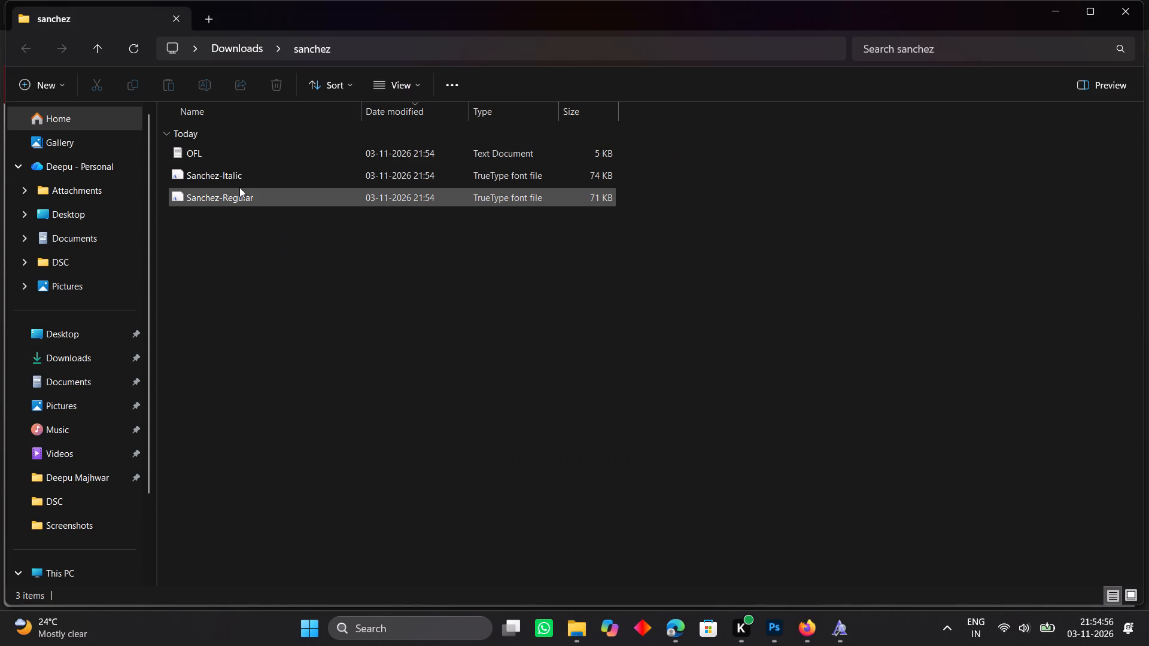
Install the Sanchez-Regular font from the extracted sanchez folder and minimize its preview.
double_click(272, 199)
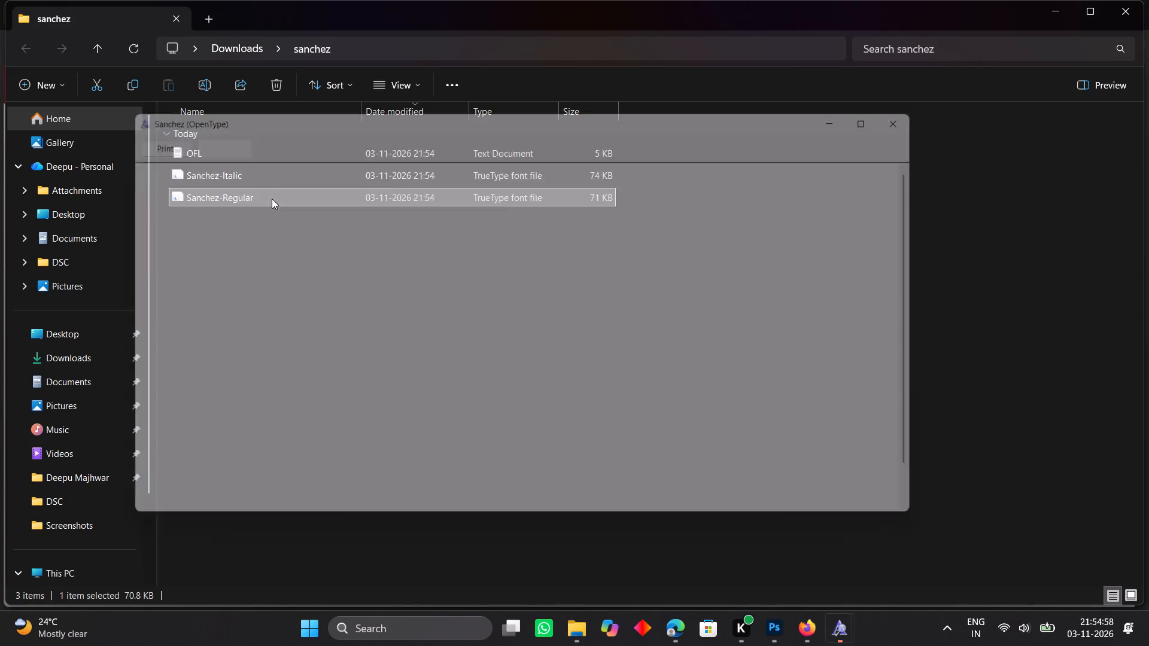
left_click(178, 138)
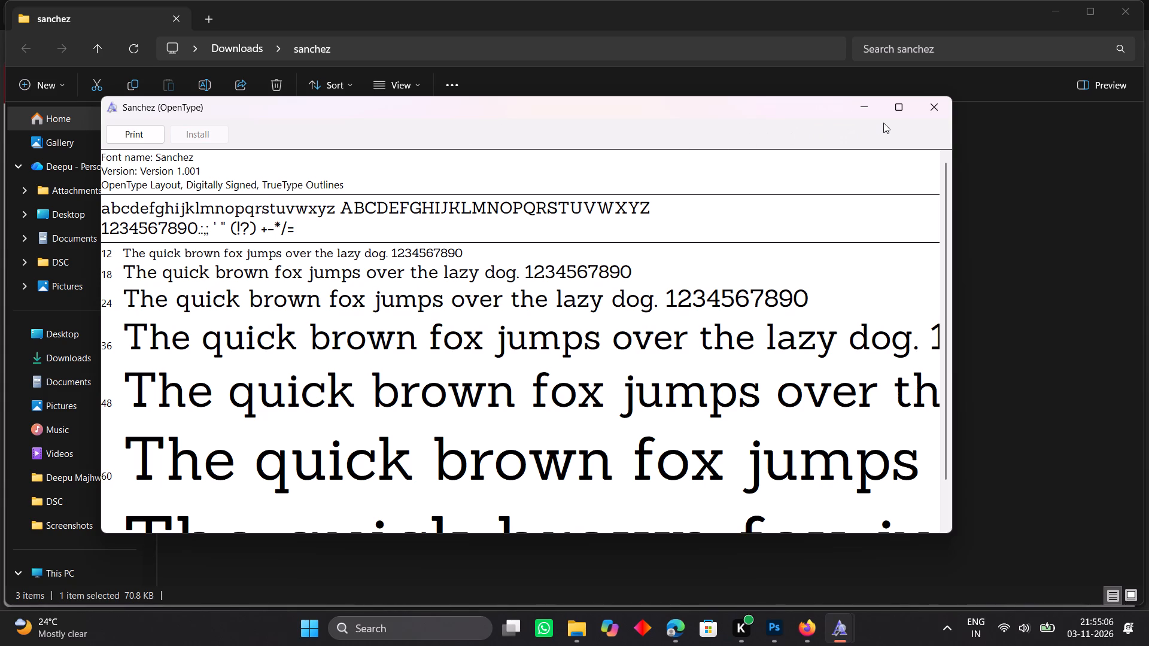
left_click(852, 107)
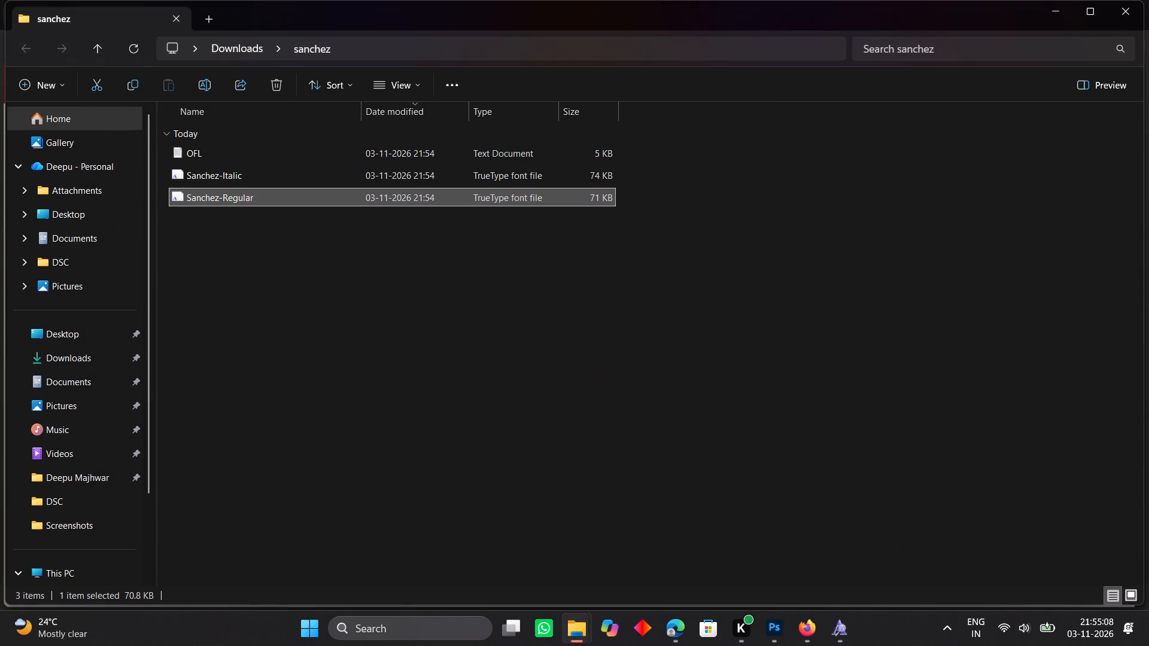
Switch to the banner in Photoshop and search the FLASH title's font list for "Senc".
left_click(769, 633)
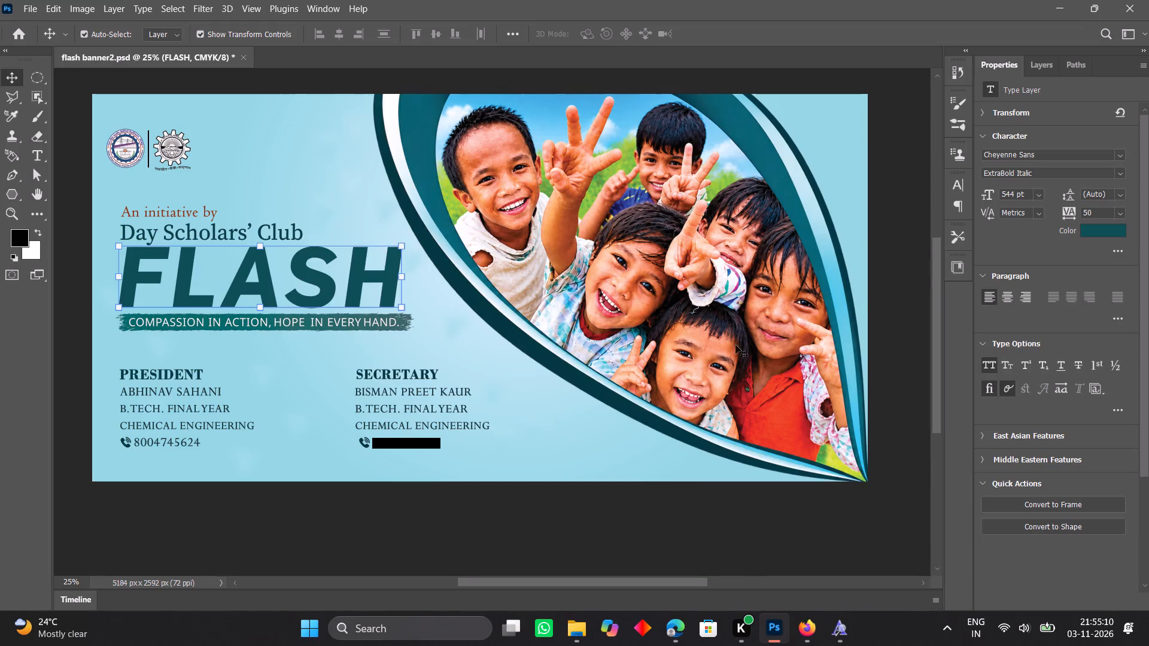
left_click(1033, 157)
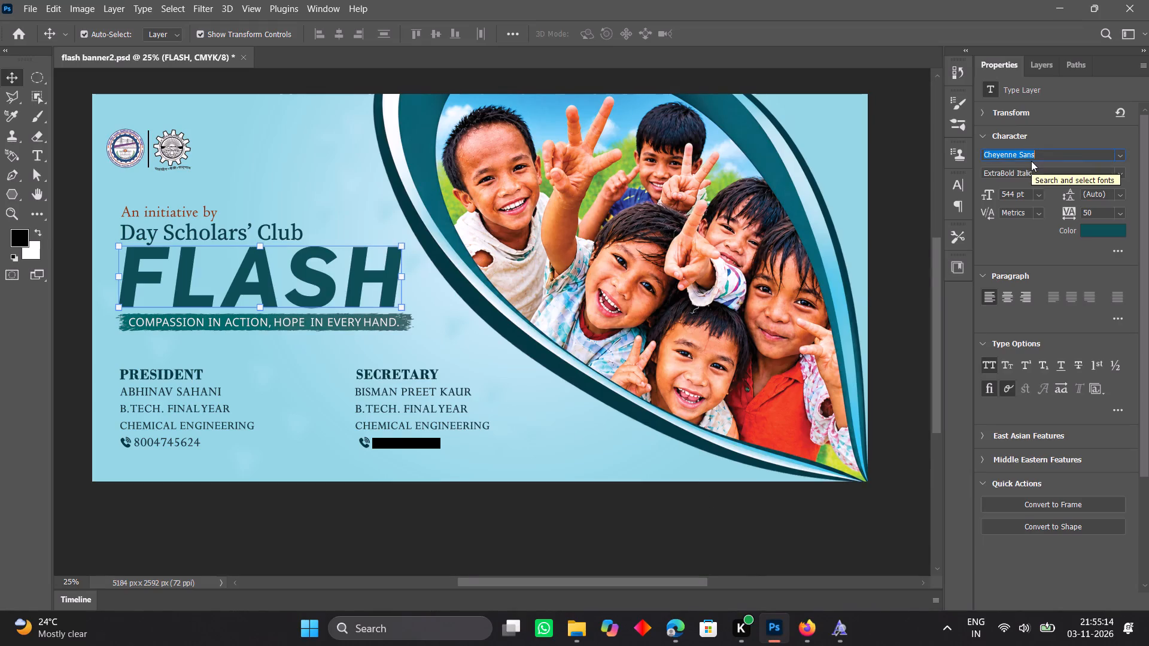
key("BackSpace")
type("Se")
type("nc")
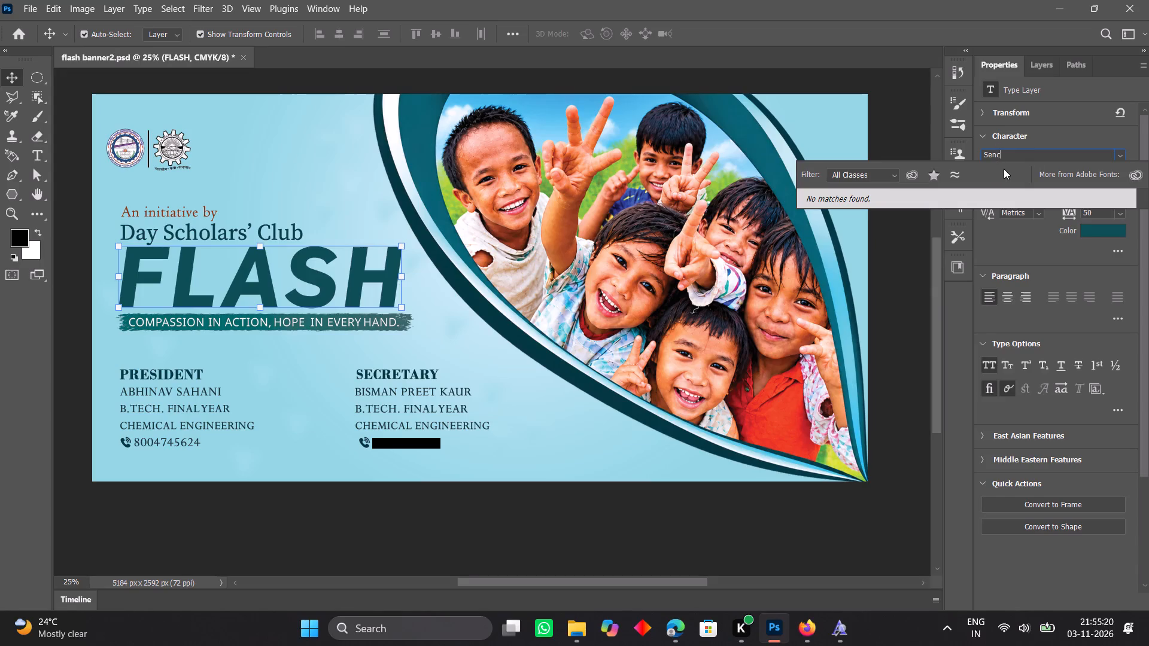
Switch to the extracted sanchez folder in File Explorer, install Sanchez-Regular again replacing the existing font, and minimize its preview.
left_click(583, 633)
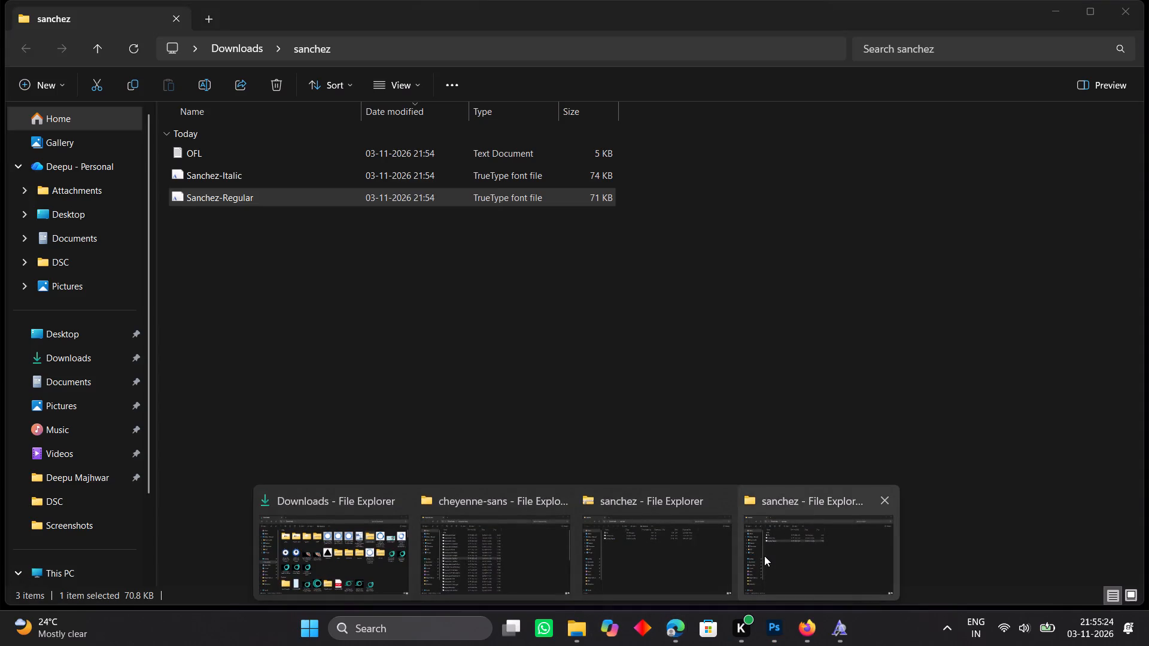
left_click(764, 556)
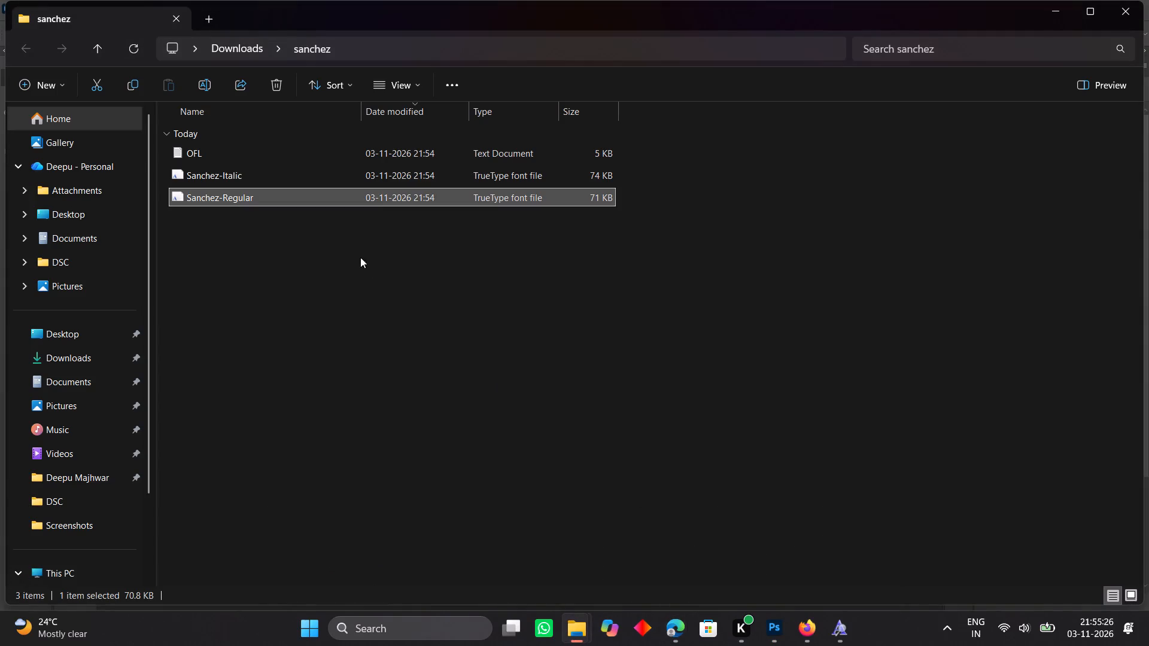
right_click(298, 194)
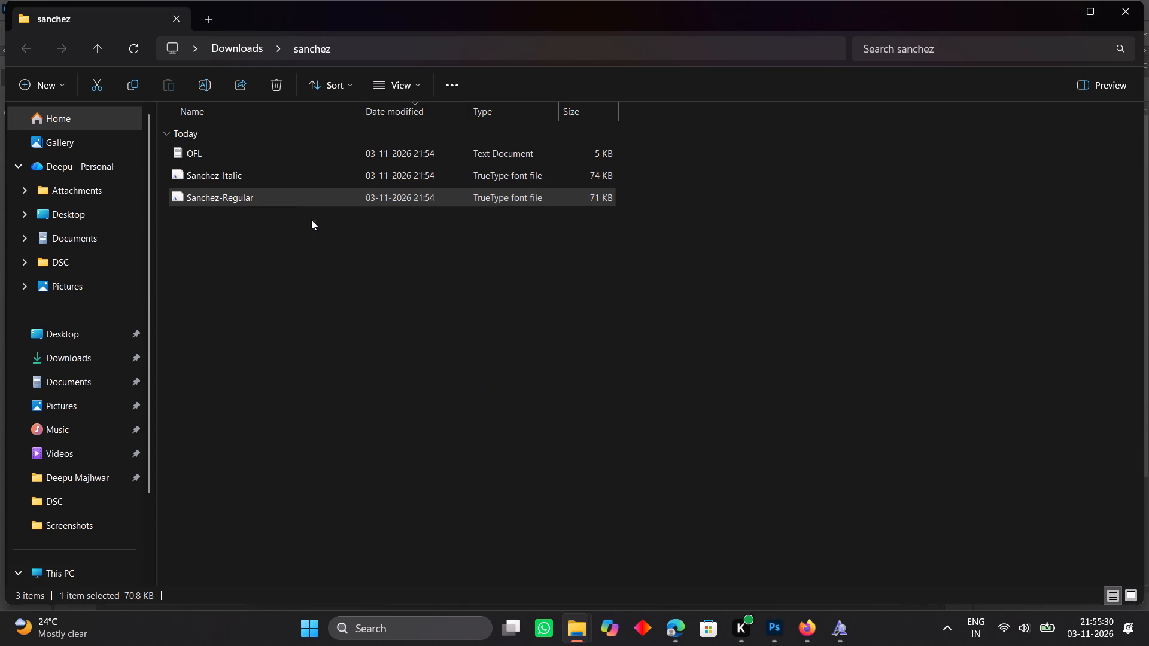
left_click(194, 349)
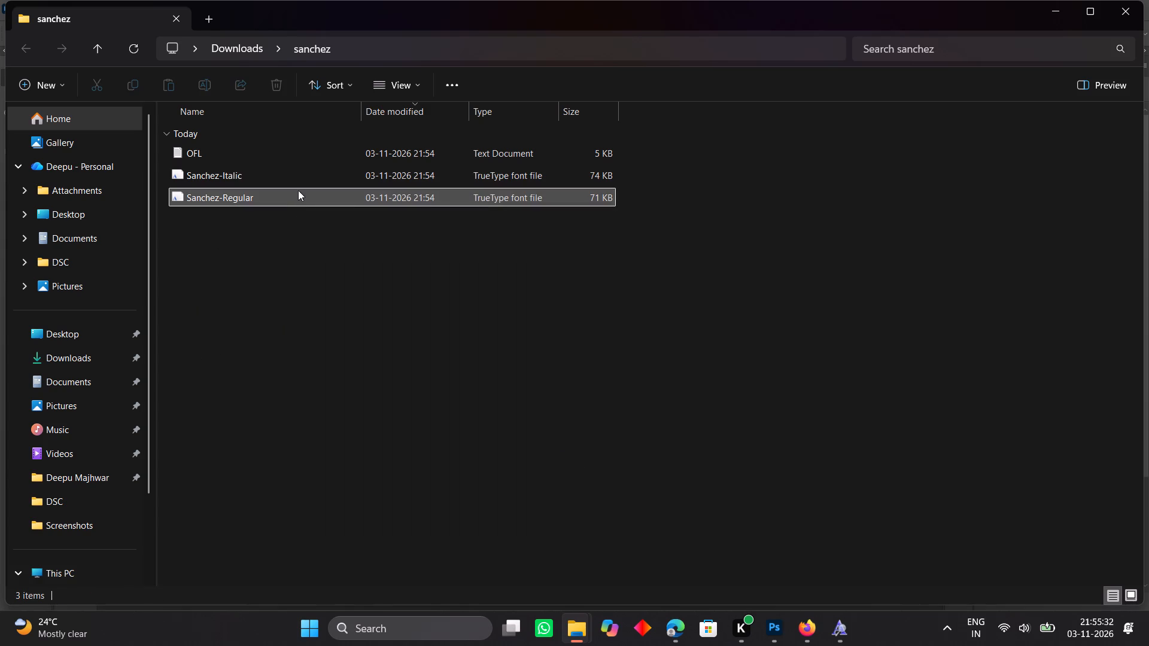
double_click(298, 192)
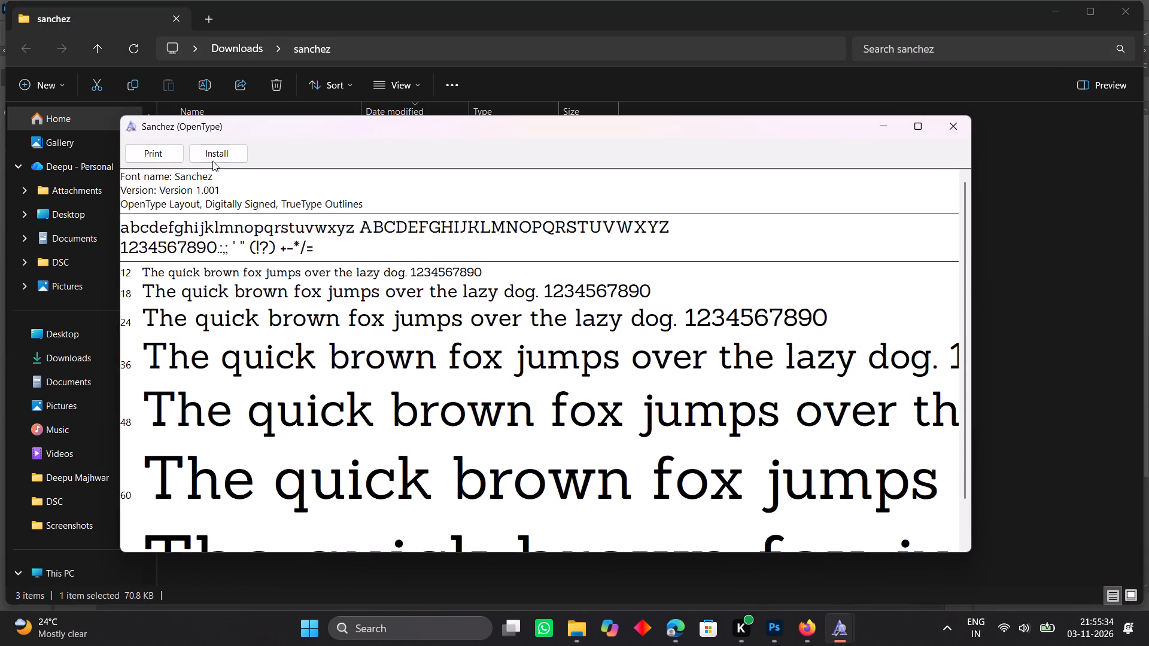
left_click(212, 156)
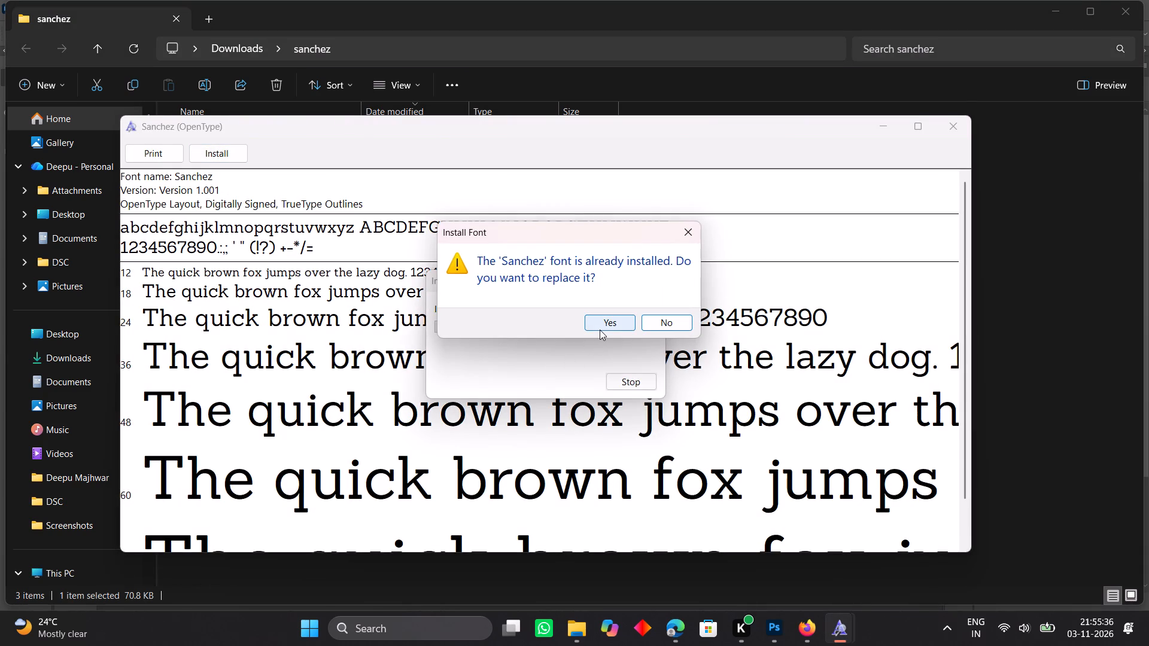
left_click(600, 330)
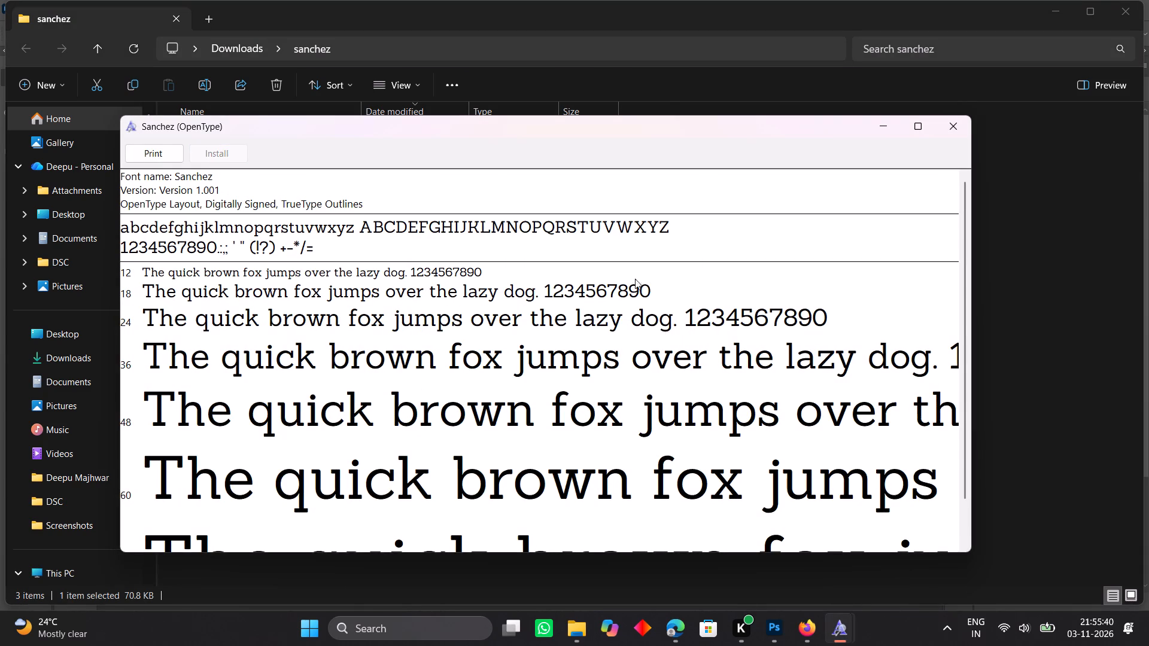
double_click(209, 176)
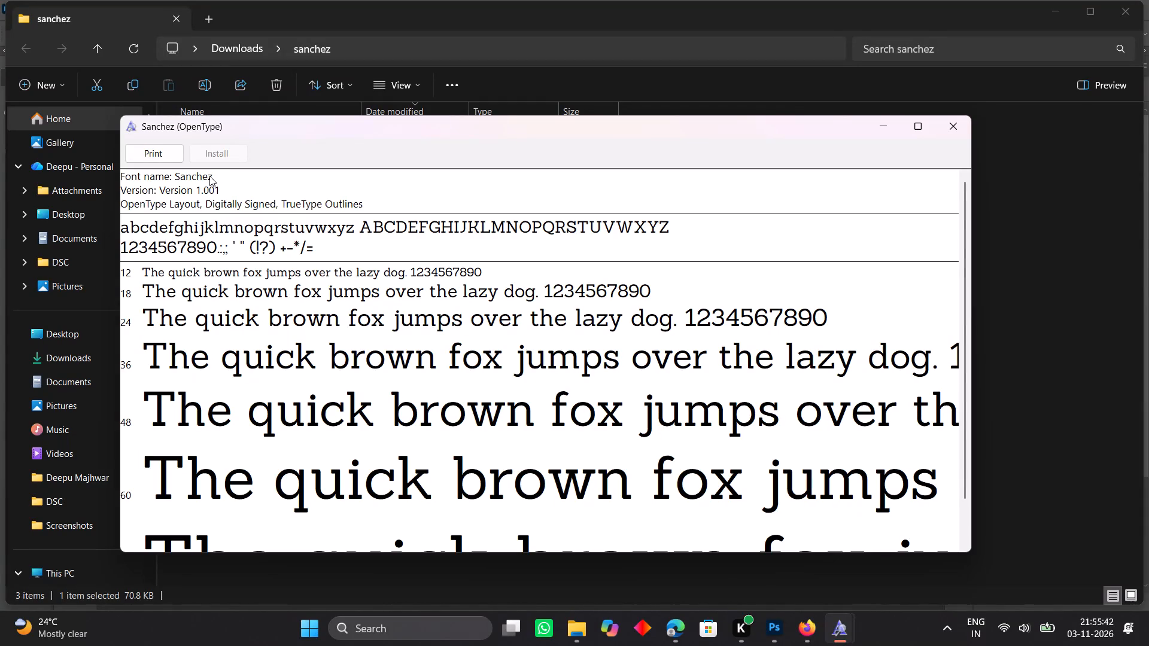
left_click(209, 176)
left_click(886, 130)
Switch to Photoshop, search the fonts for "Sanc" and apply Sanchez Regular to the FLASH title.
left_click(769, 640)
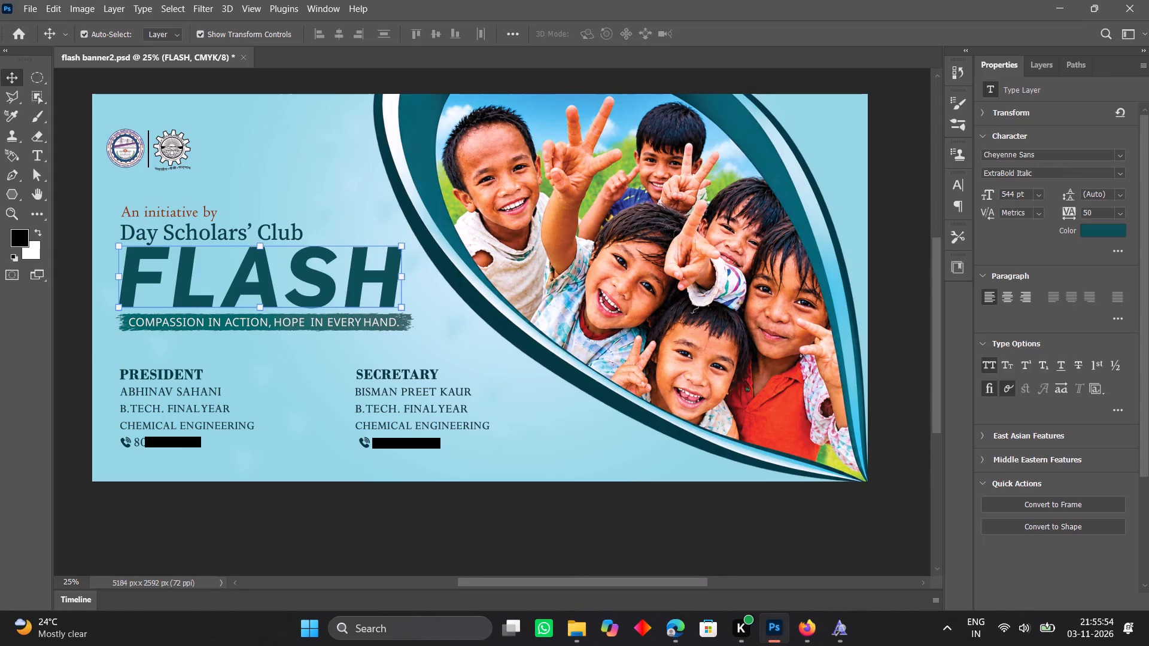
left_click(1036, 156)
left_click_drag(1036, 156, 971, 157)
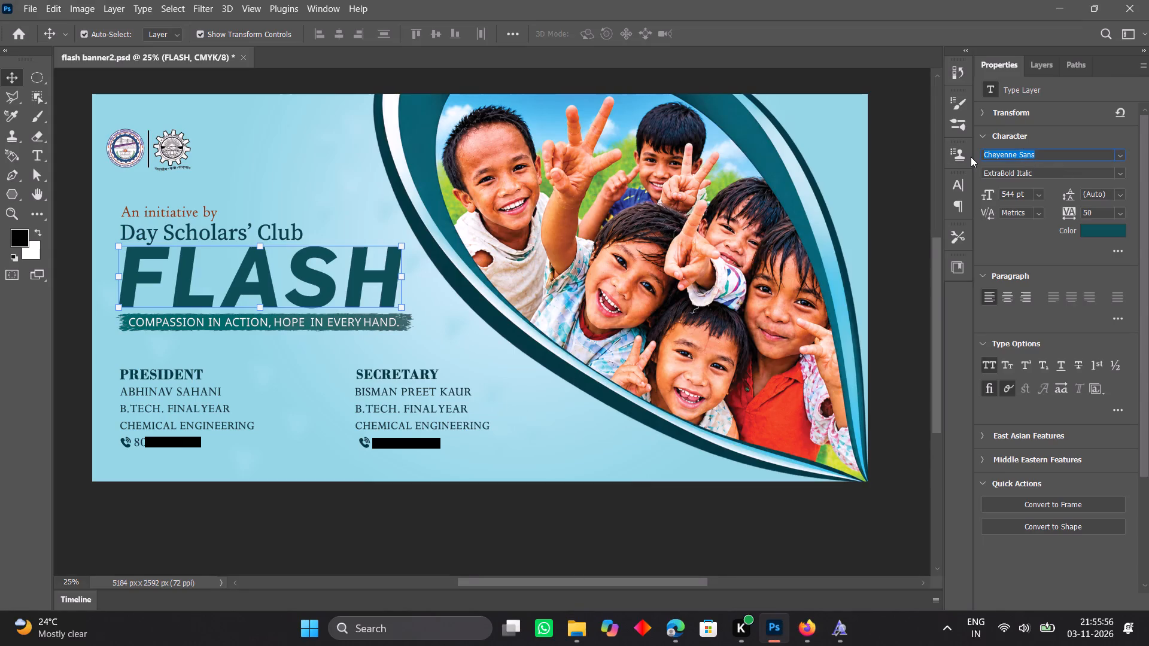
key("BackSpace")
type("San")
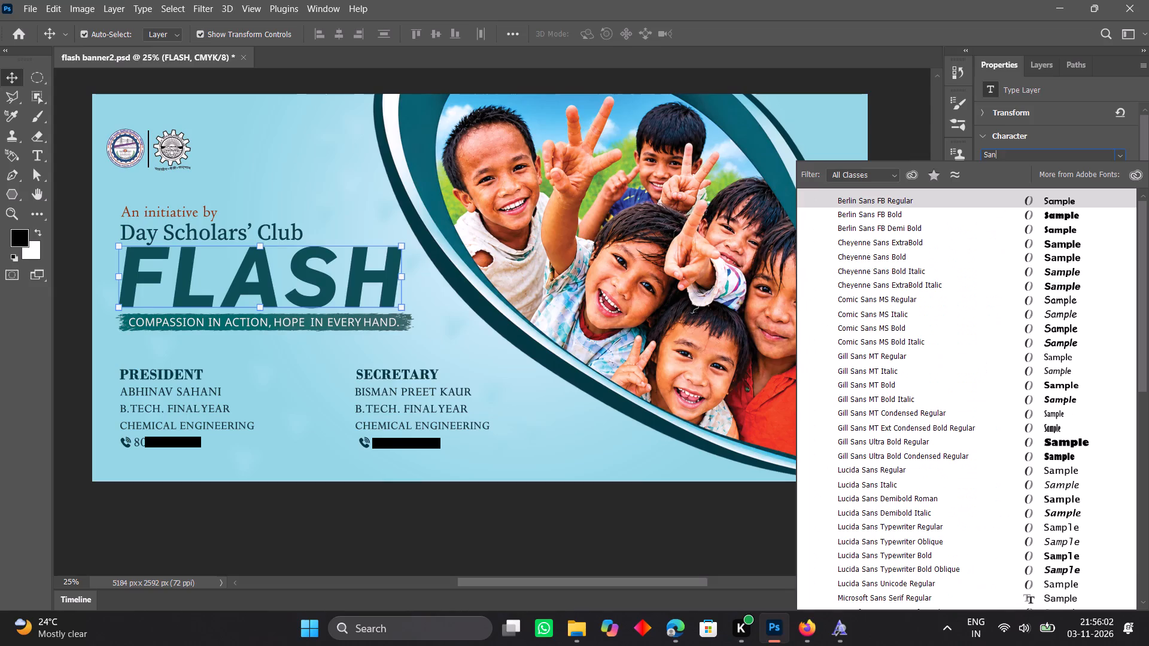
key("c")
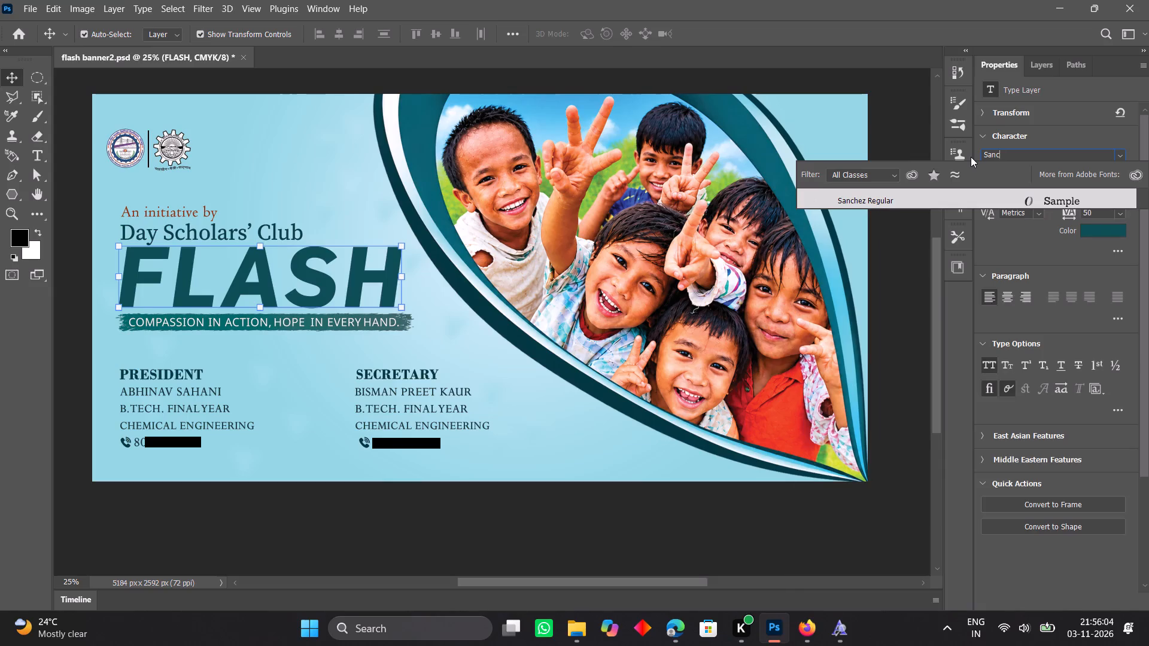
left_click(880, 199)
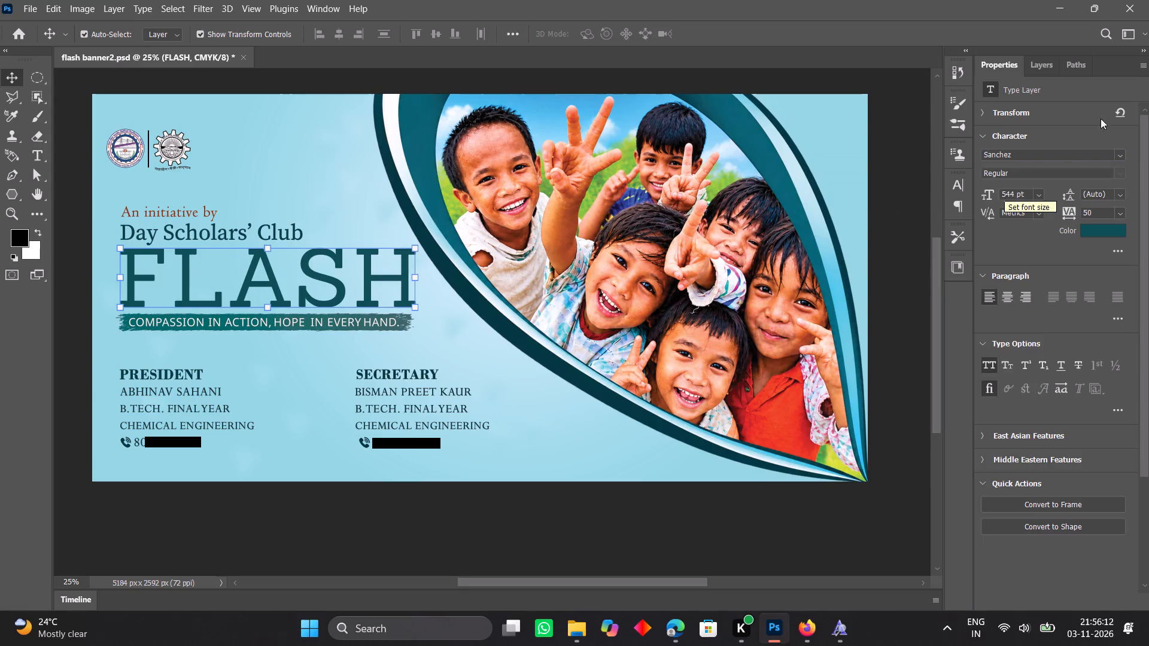
Browse the full font list and set the FLASH title's font to Britannic Bold.
left_click(1118, 155)
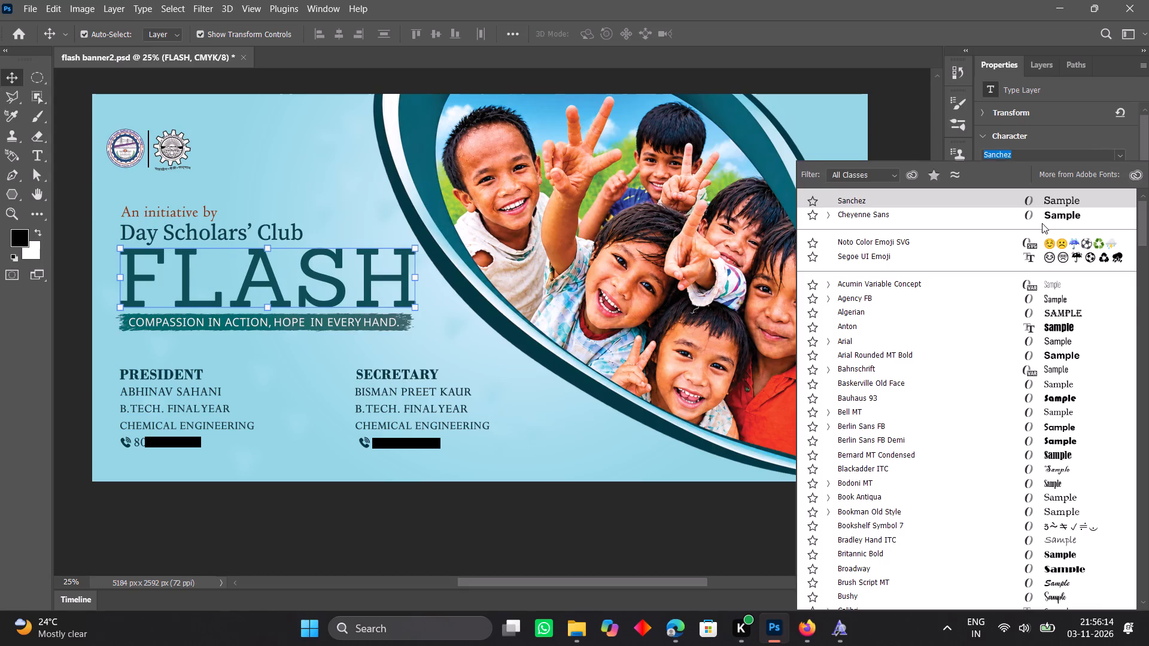
scroll(953, 351, "down", 1)
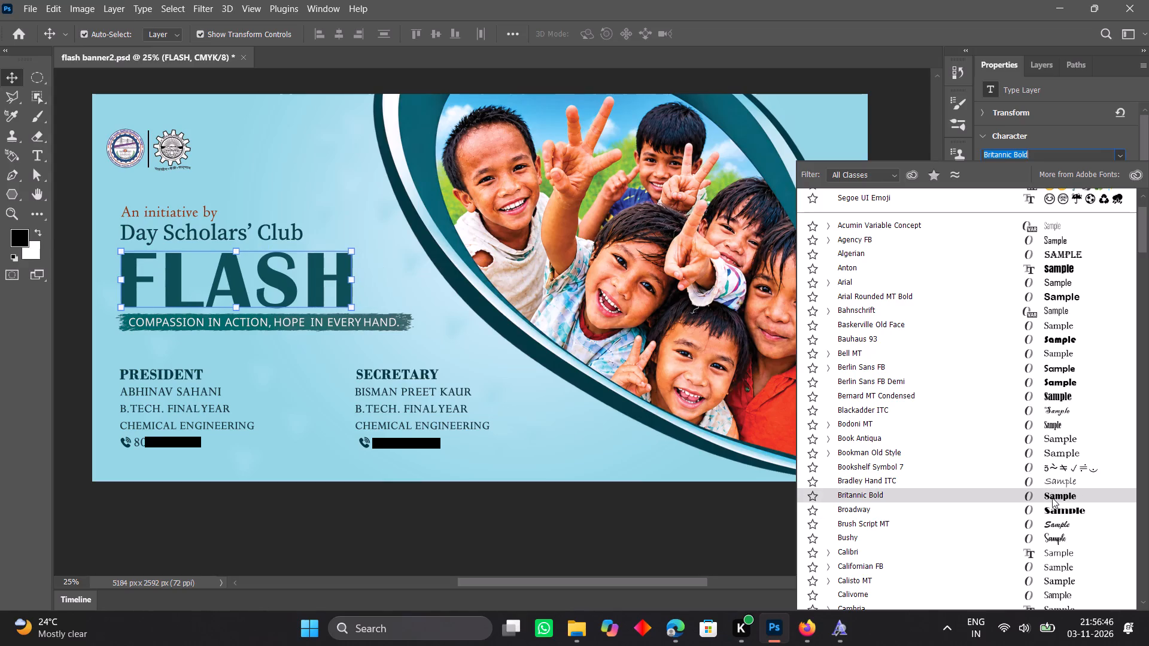
left_click(1086, 491)
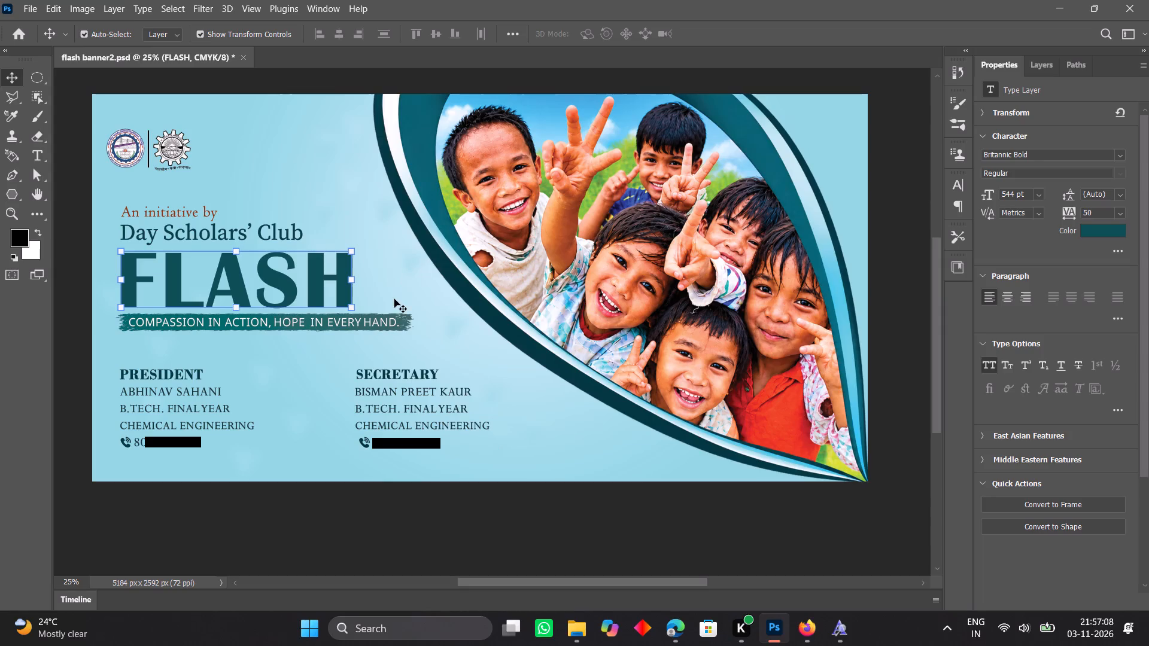
Save the banner document under its existing name.
left_click(25, 7)
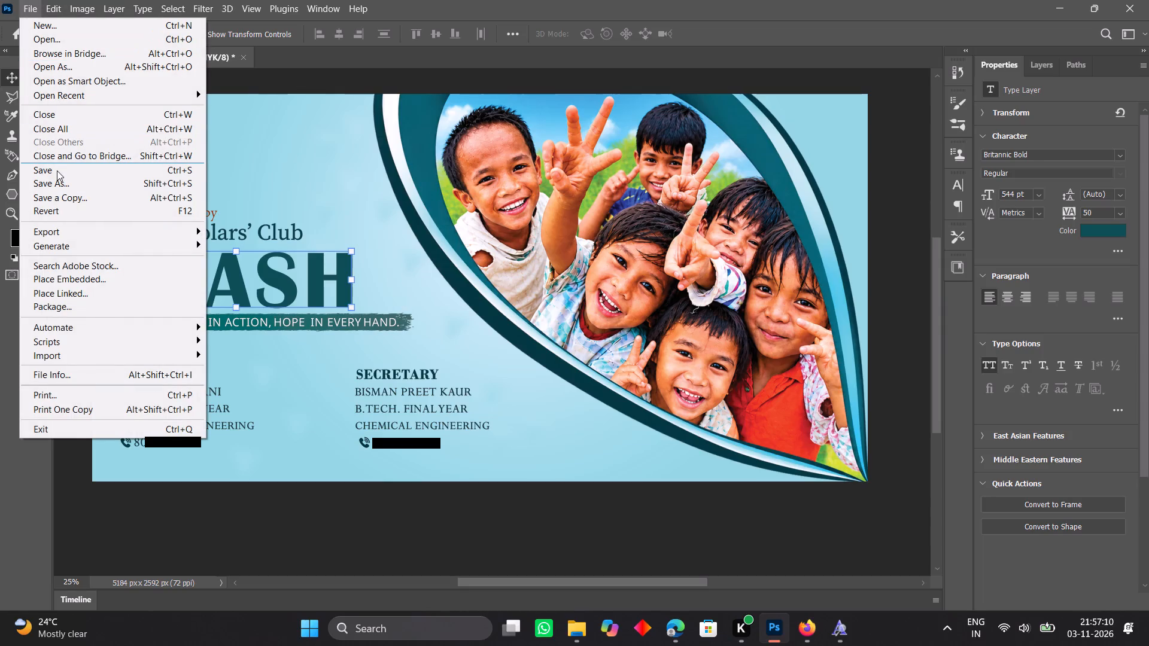
left_click(57, 173)
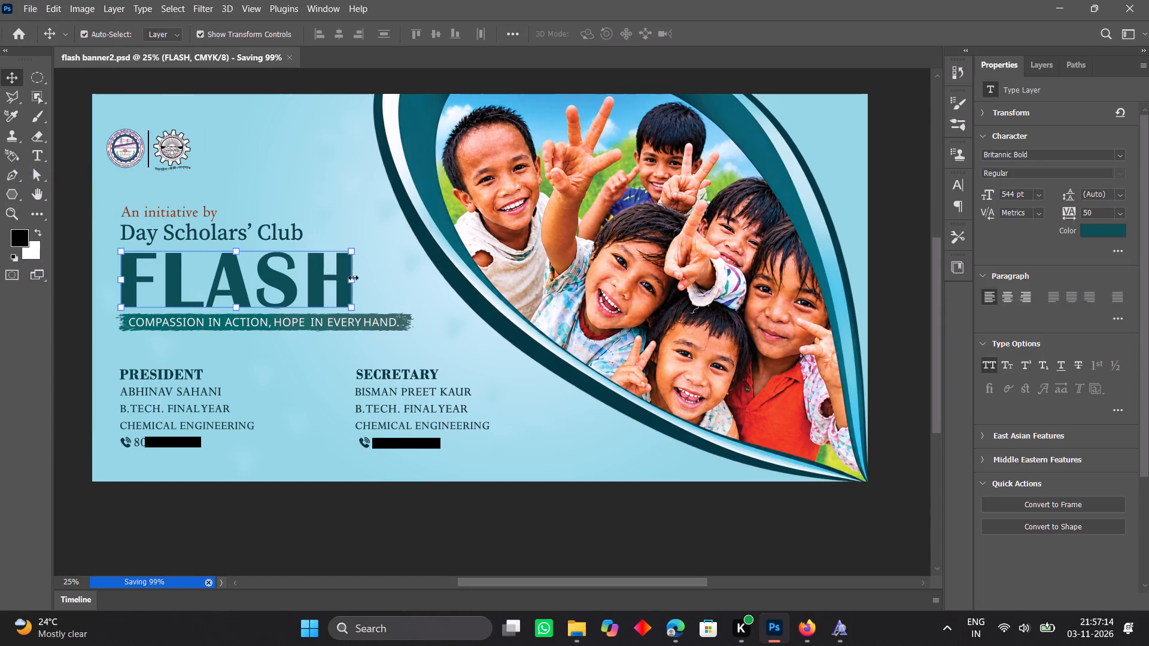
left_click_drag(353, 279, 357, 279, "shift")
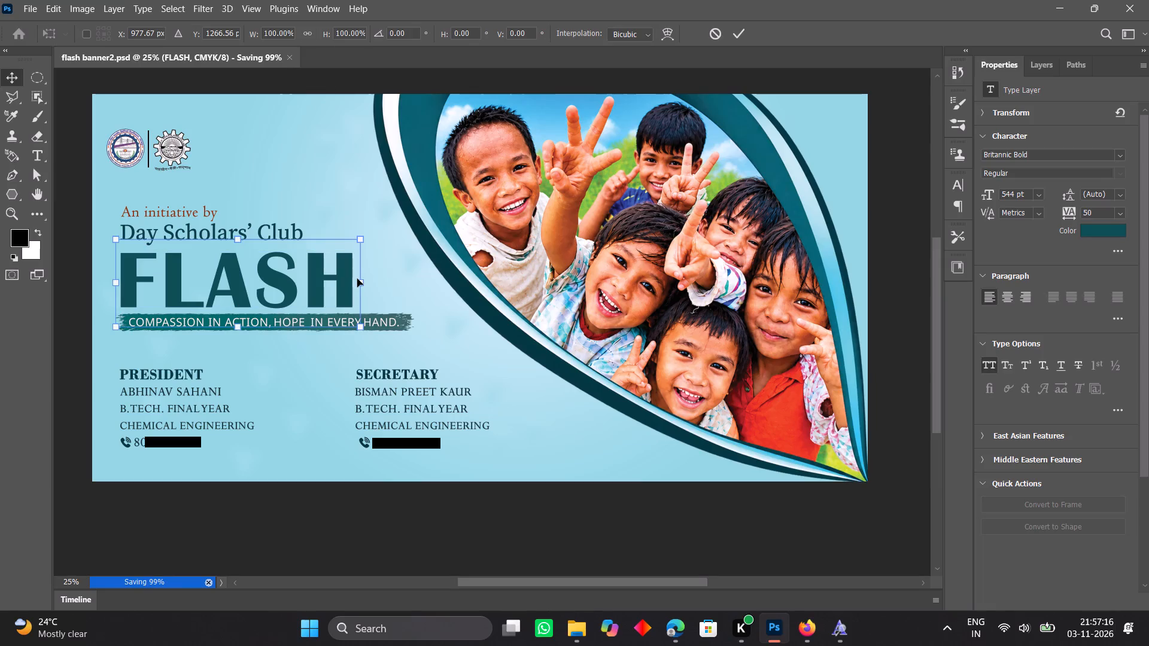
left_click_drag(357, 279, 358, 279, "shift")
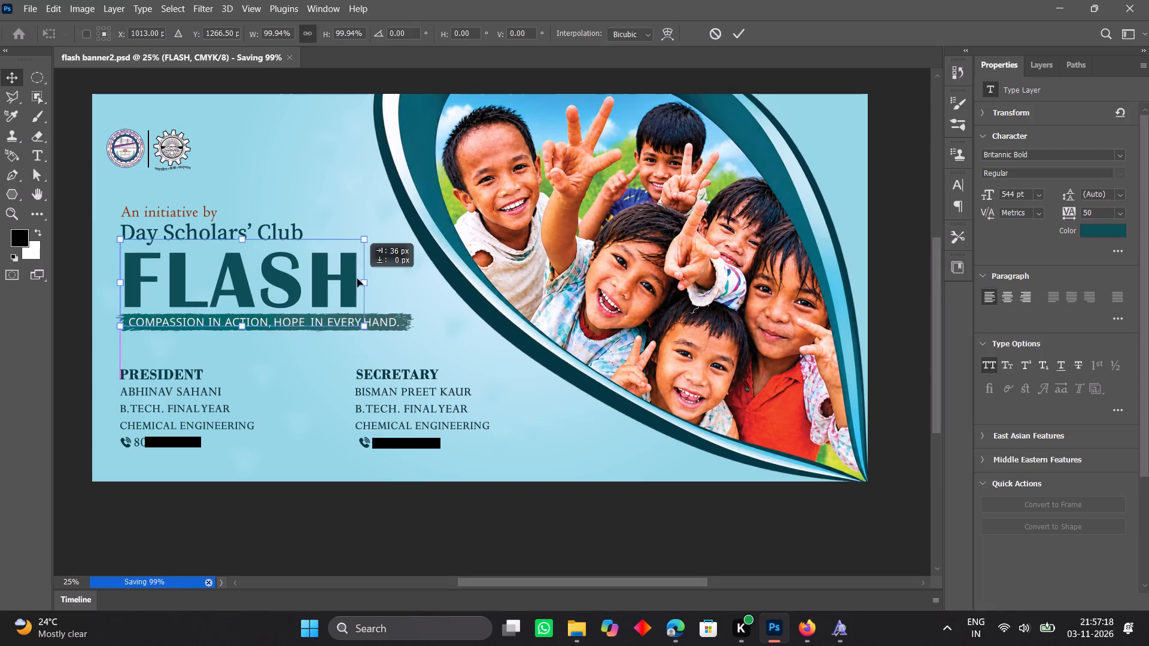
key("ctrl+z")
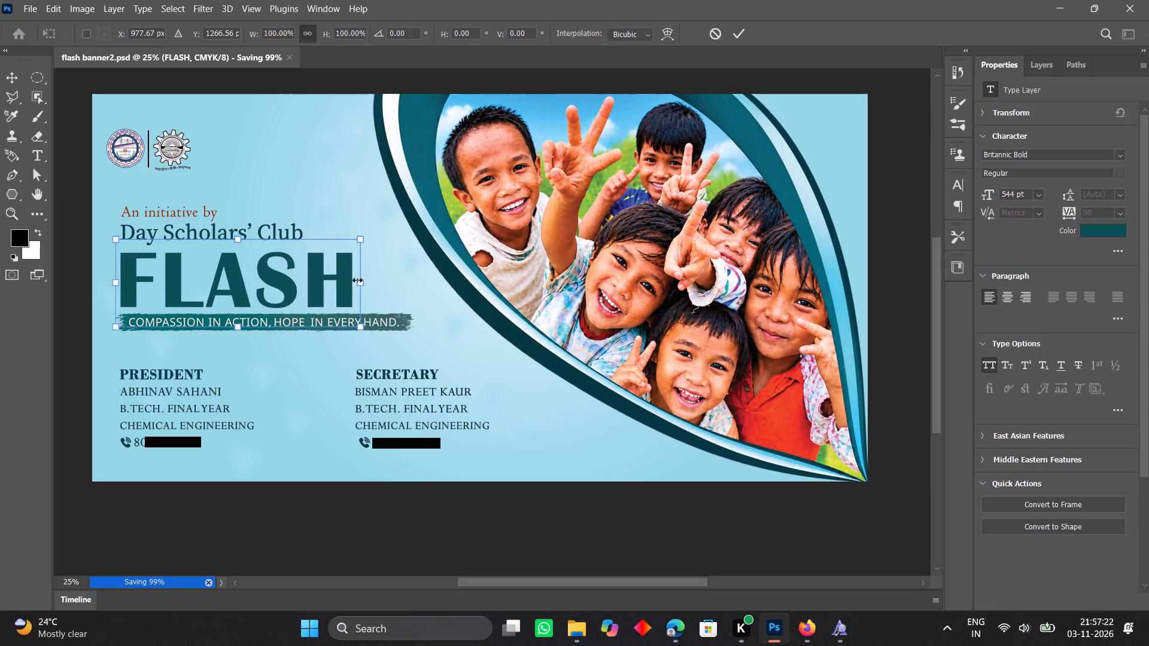
Stretch the FLASH title horizontally to about 105.2% of its width, keeping its starting edge fixed.
left_click_drag(361, 282, 370, 282)
left_click_drag(370, 282, 379, 282)
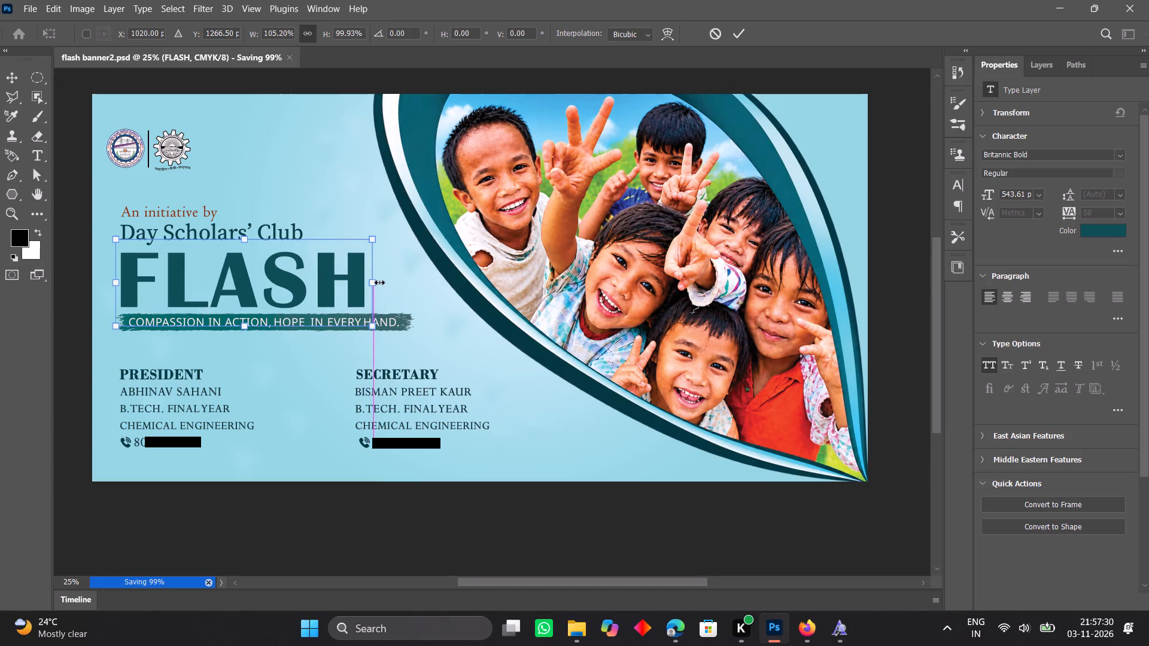
Apply the title's transform and save the banner document under its existing name.
left_click(34, 2)
left_click(41, 166)
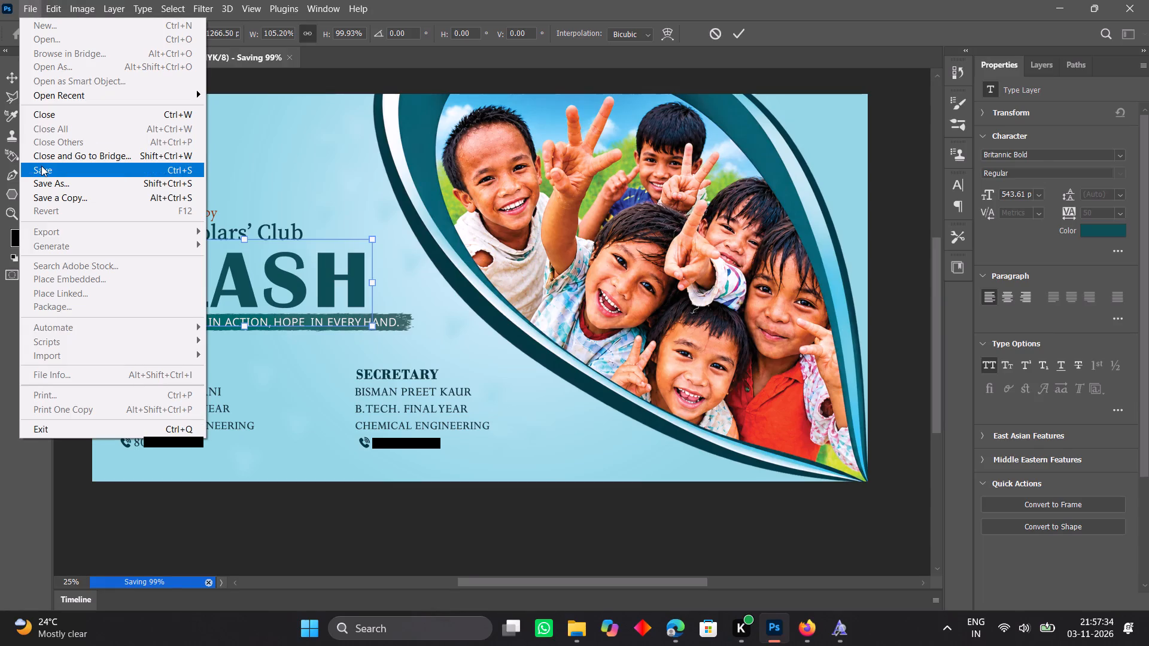
left_click(520, 241)
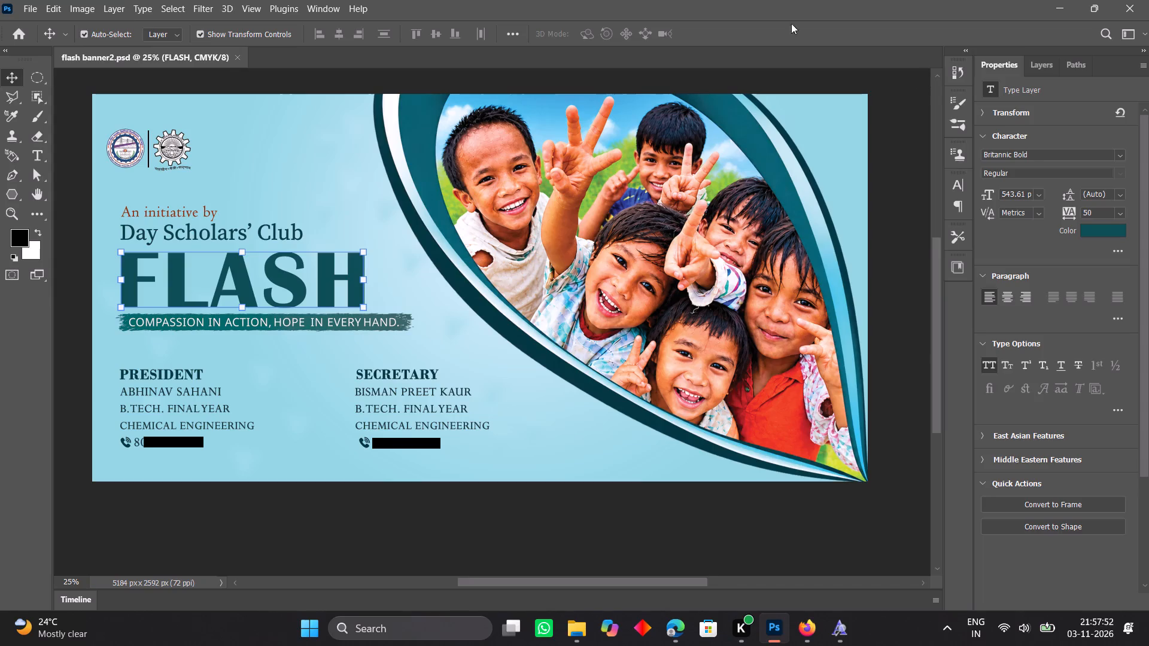
Resize the Joyful Children Teal Leaf Frame photo slightly to about 4441 × 2661 px and apply the transform.
left_click(417, 133)
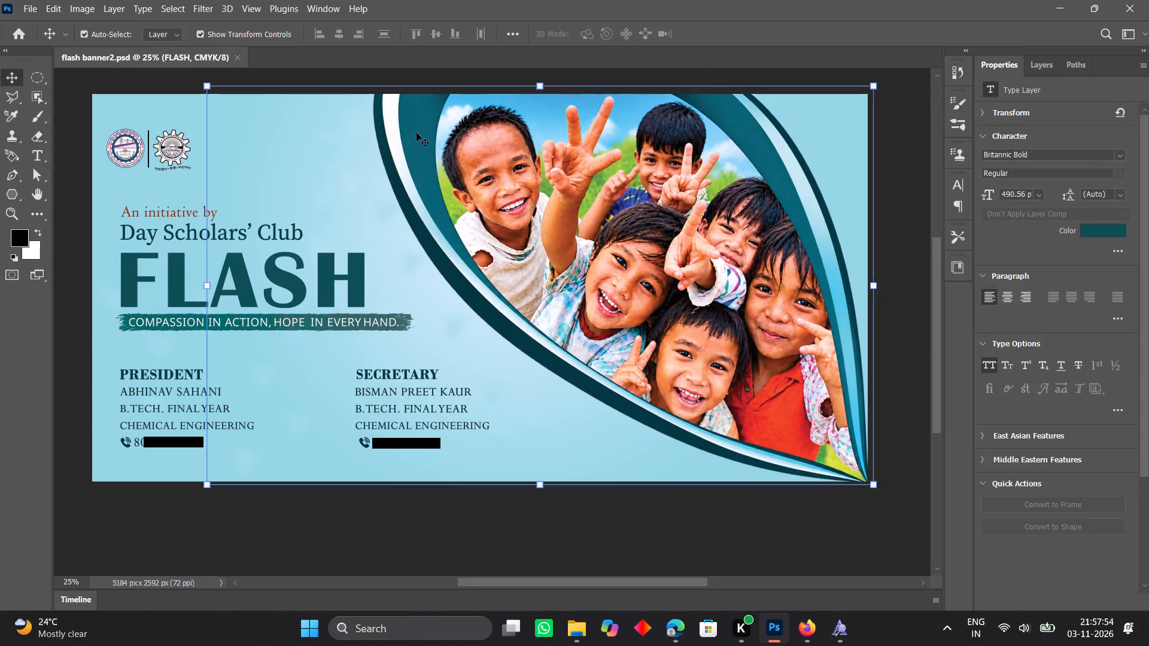
left_click(540, 83)
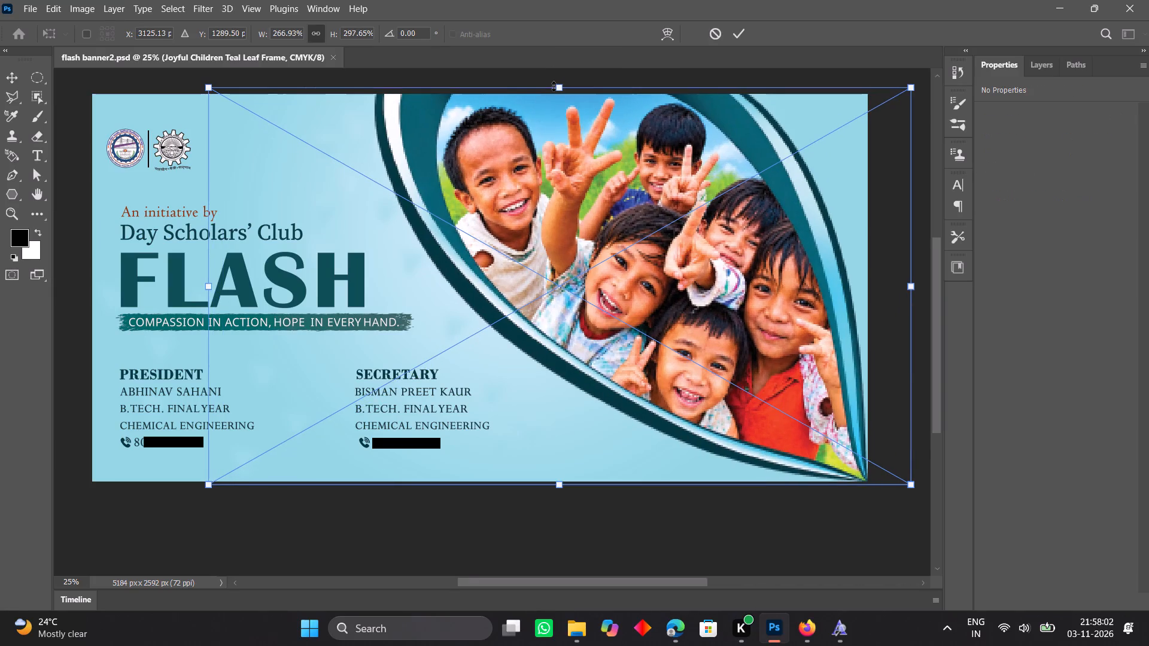
left_click(2, 77)
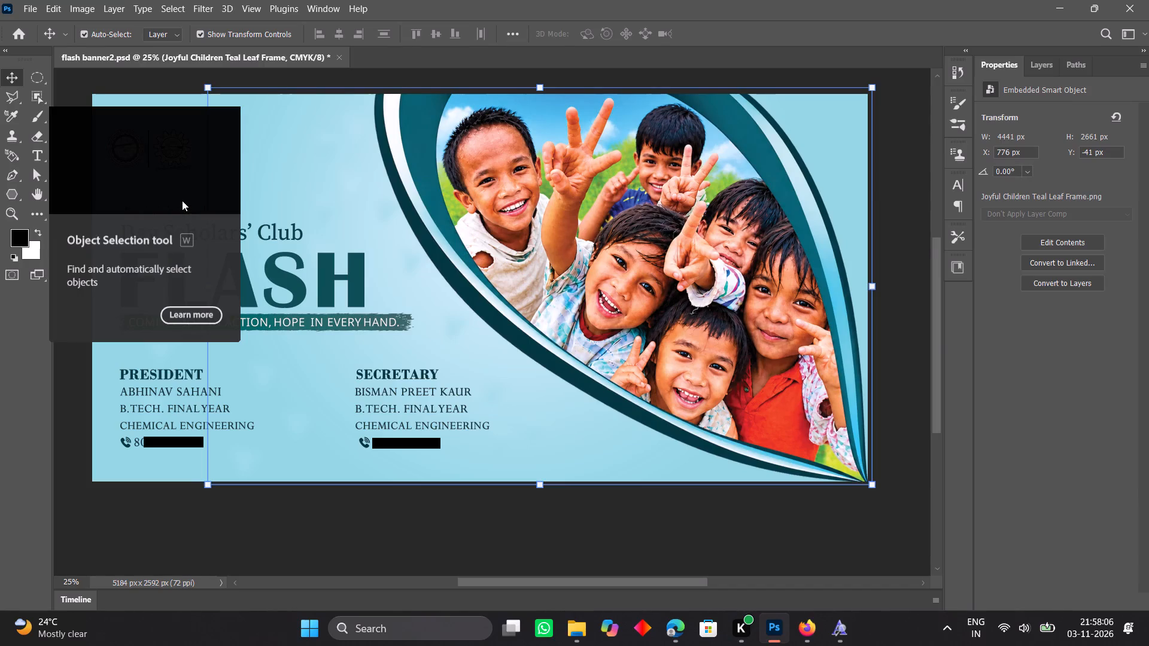
Examine the children photo and the teal frame's edges up close, at up to 100% magnification, and return to the whole banner.
key("ctrl+plus")
key("ctrl+plus")
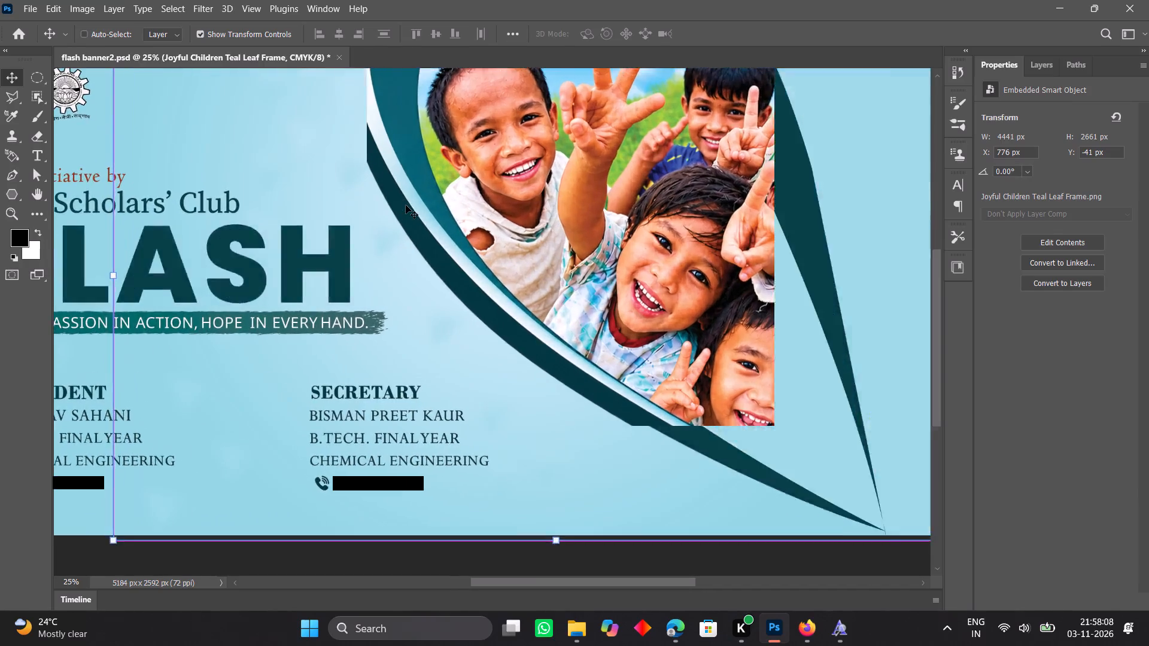
key("ctrl+plus")
key("ctrl+plus")
scroll(406, 205, "right", 2)
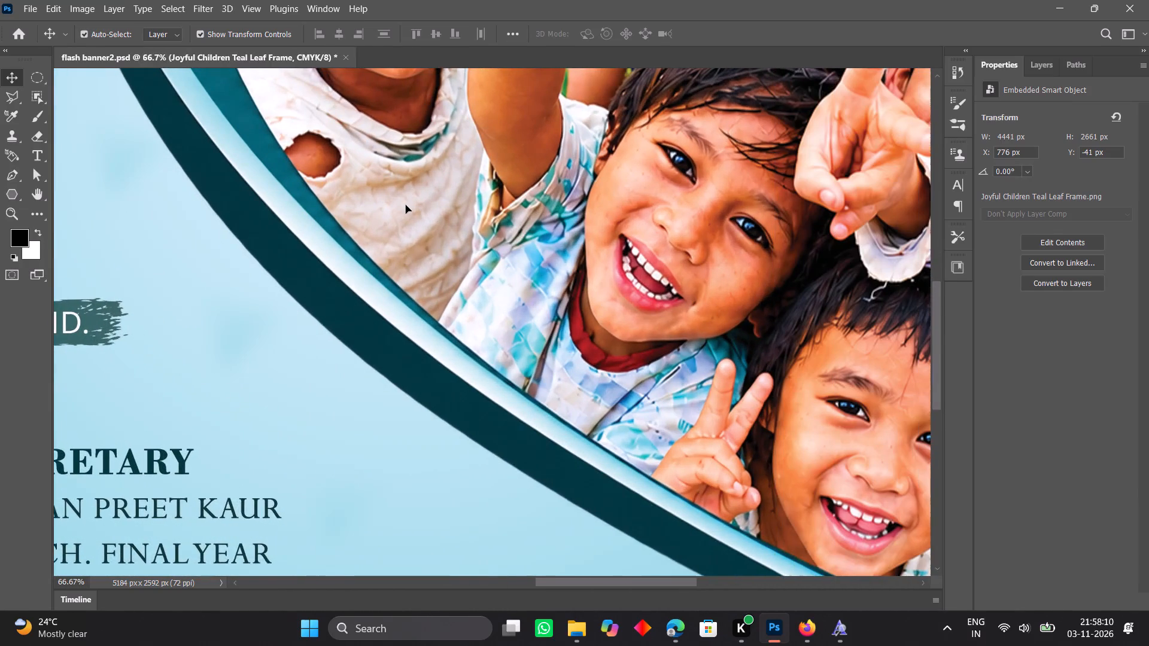
scroll(406, 205, "right", 2)
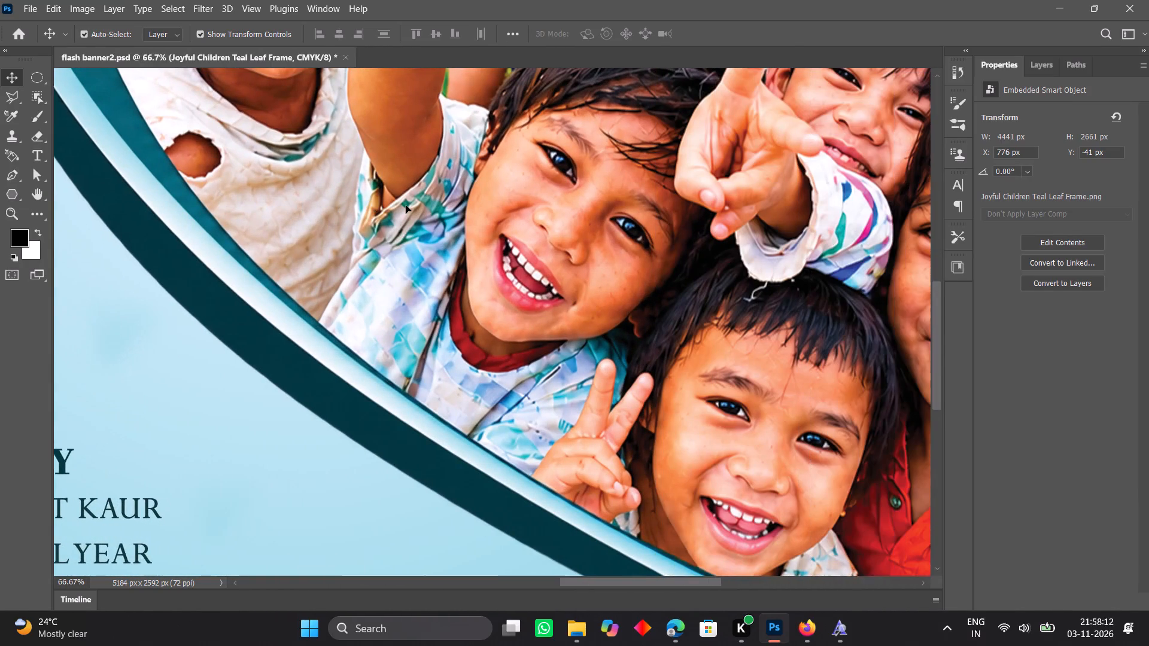
scroll(406, 205, "right", 1)
key("ctrl+plus")
scroll(406, 205, "right", 2)
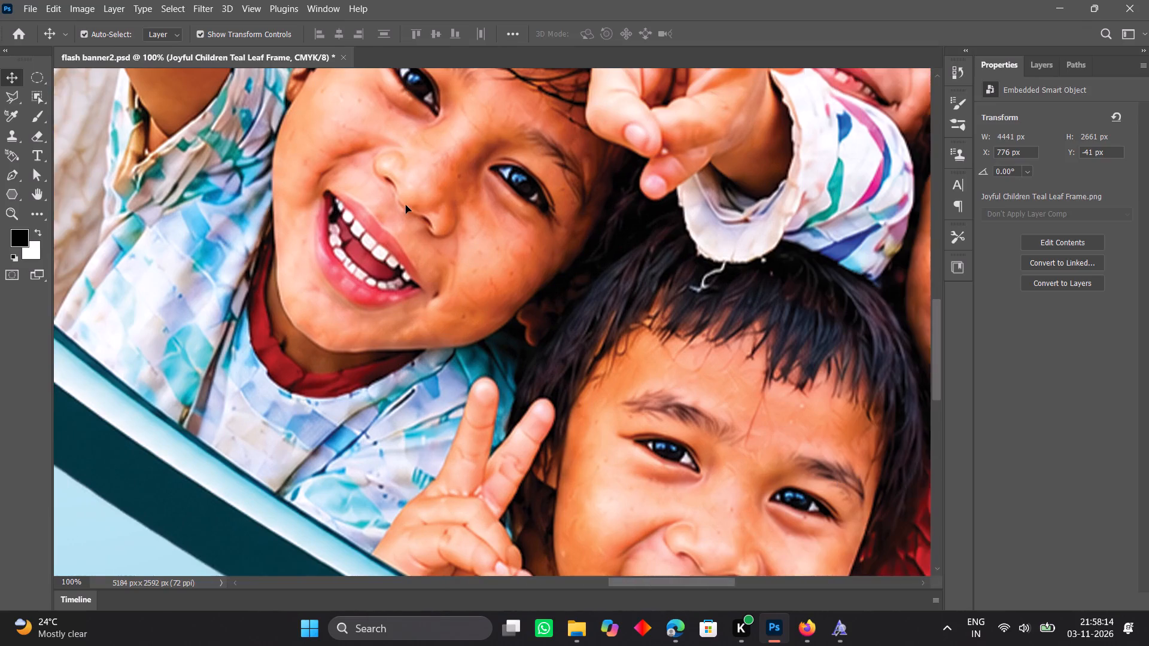
scroll(406, 205, "right", 1)
scroll(406, 205, "left", 1)
key("ctrl+Insert")
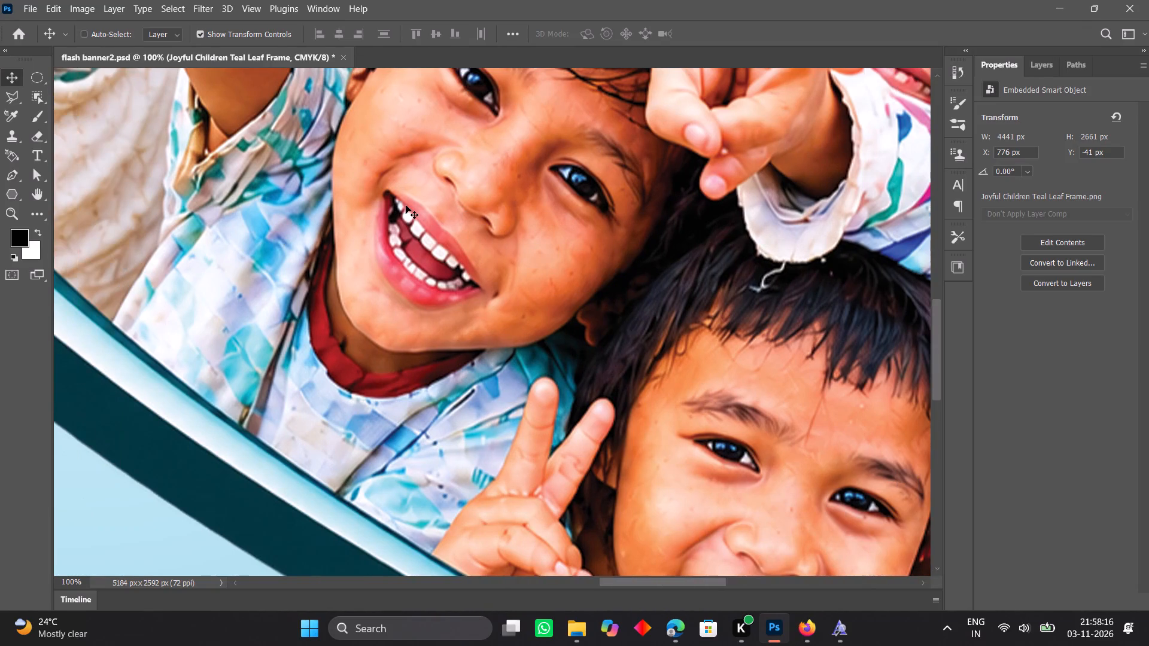
key("ctrl+minus")
key("ctrl+minus")
key("ctrl+minus")
key("ctrl+minus")
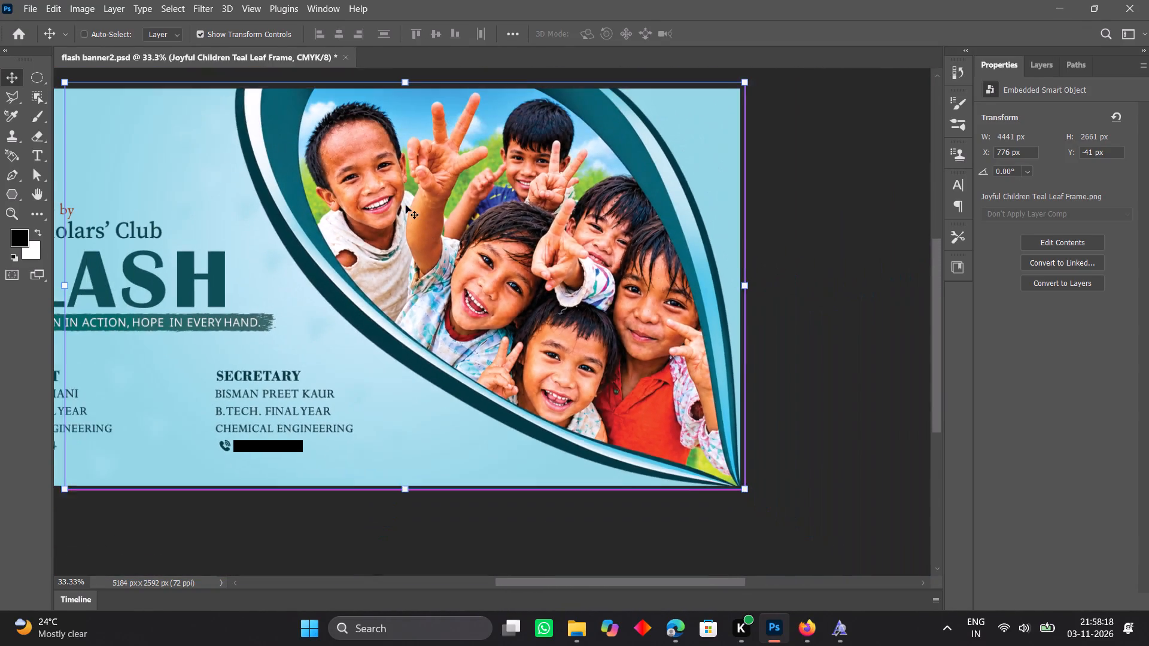
scroll(406, 205, "left", 2)
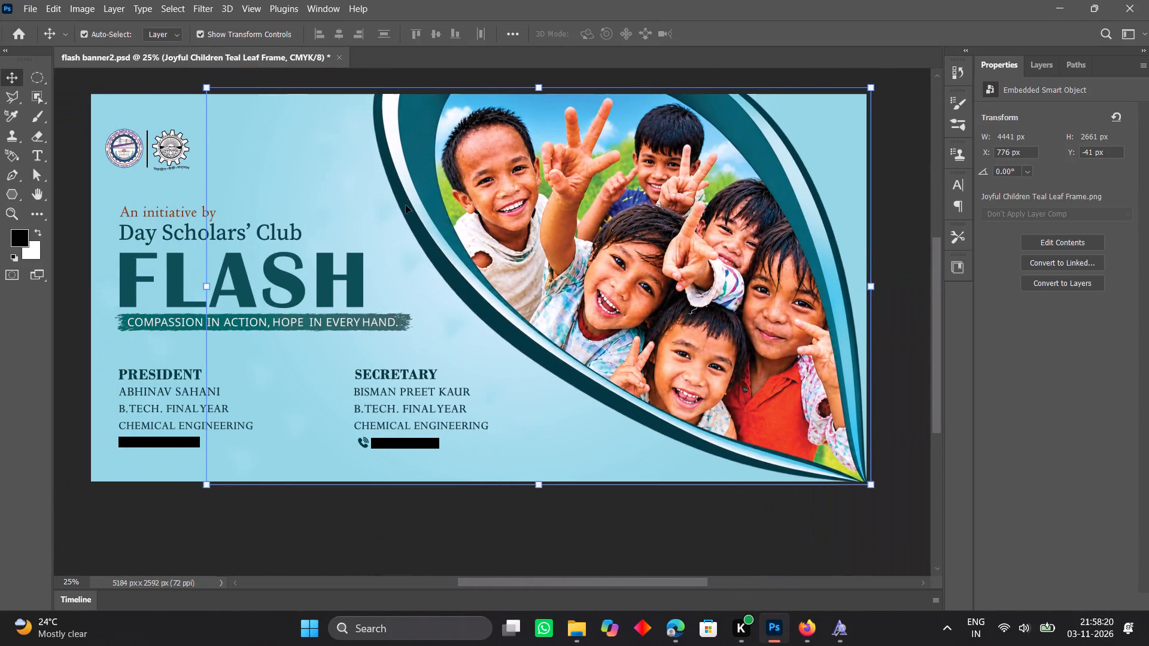
Deselect all layers and capture a rectangular screenshot of the whole banner with Snipping Tool.
left_click(299, 538)
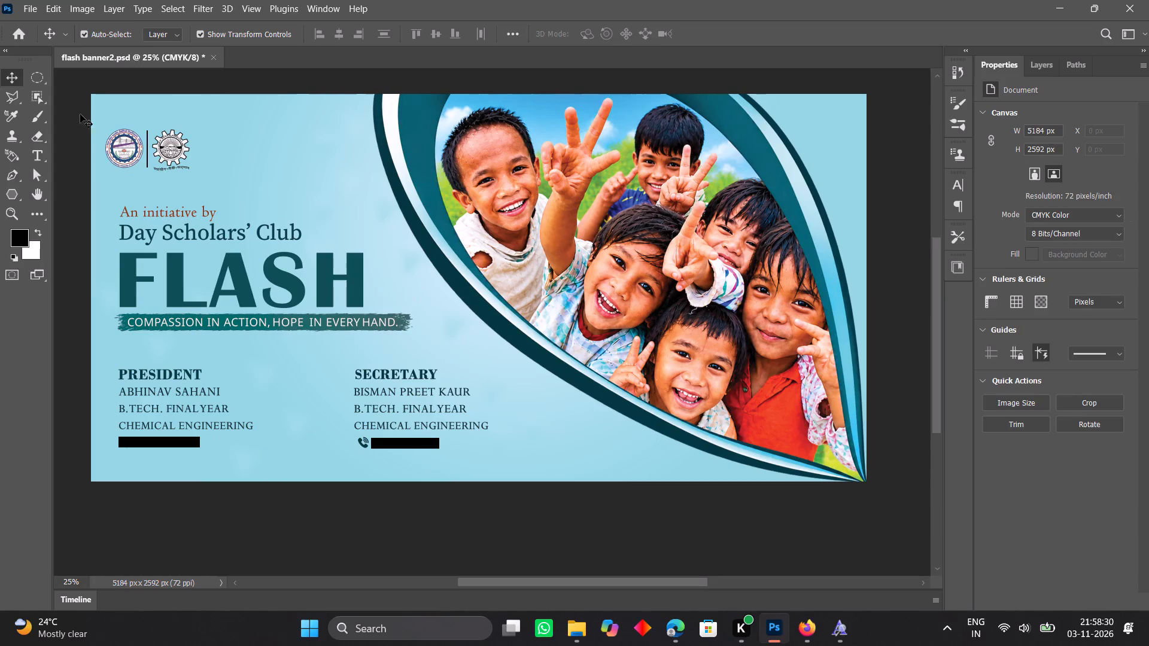
key("Print")
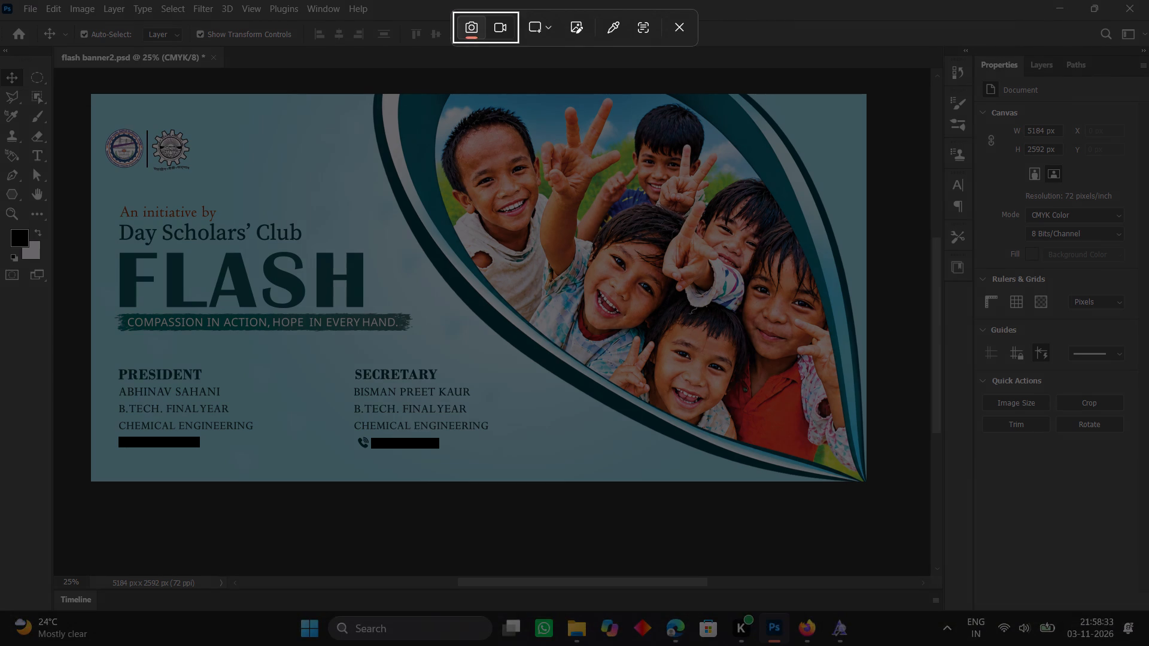
left_click_drag(87, 91, 374, 324)
scroll(374, 324, "right", 4)
left_click_drag(374, 324, 873, 491)
scroll(709, 431, "right", 2)
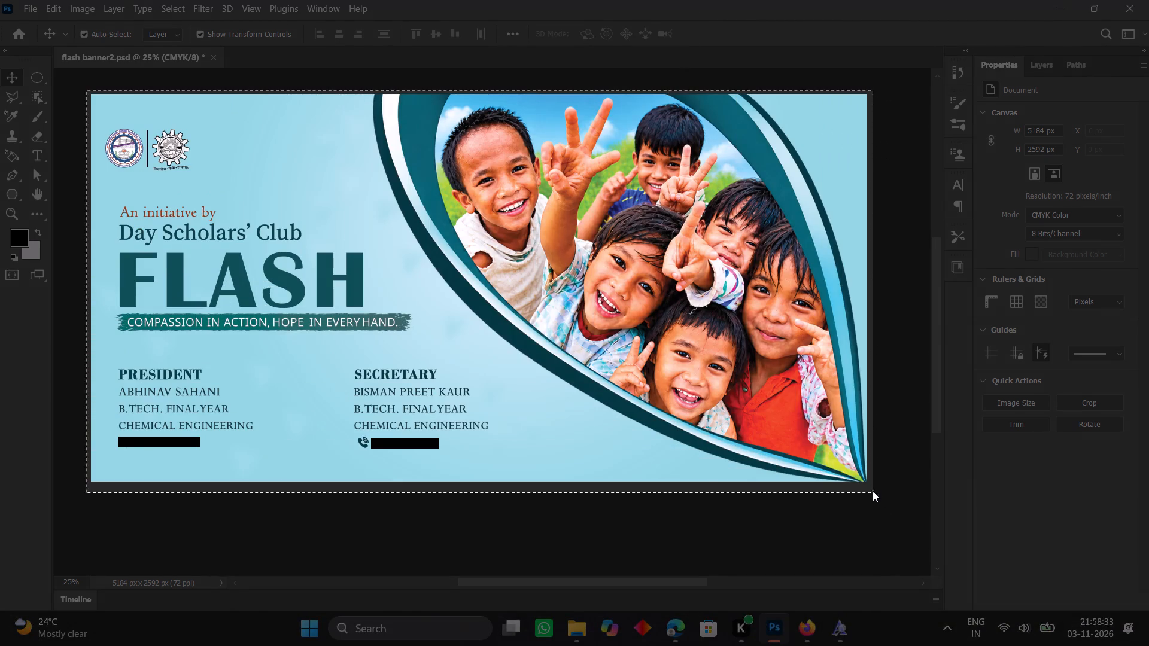
left_click_drag(873, 491, 873, 485)
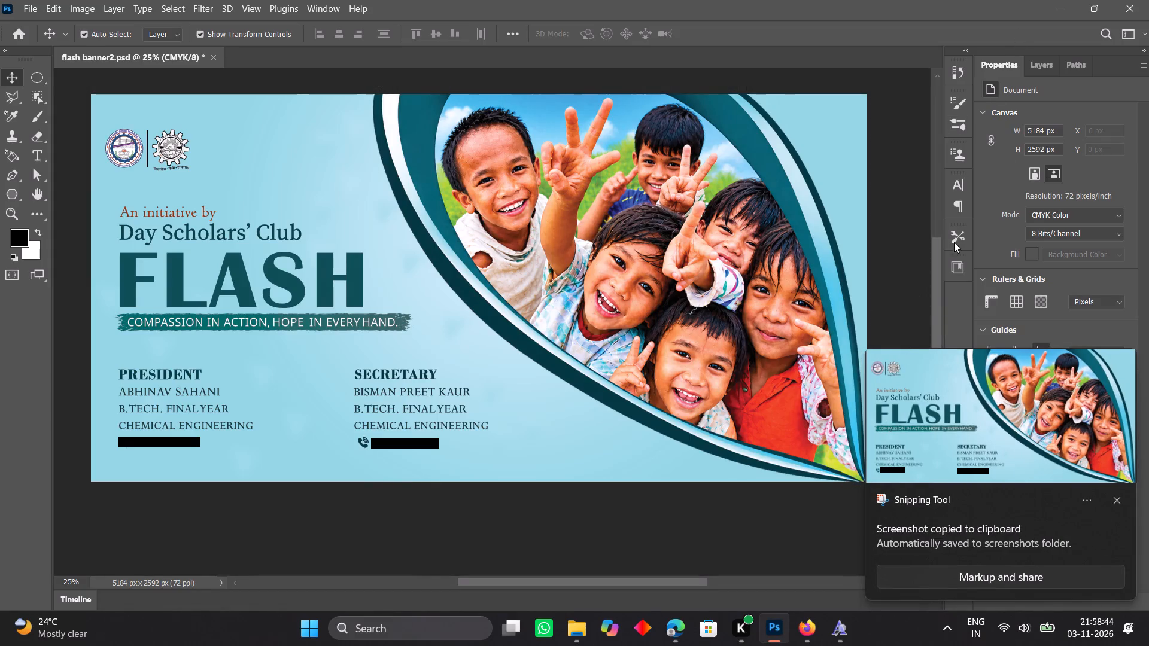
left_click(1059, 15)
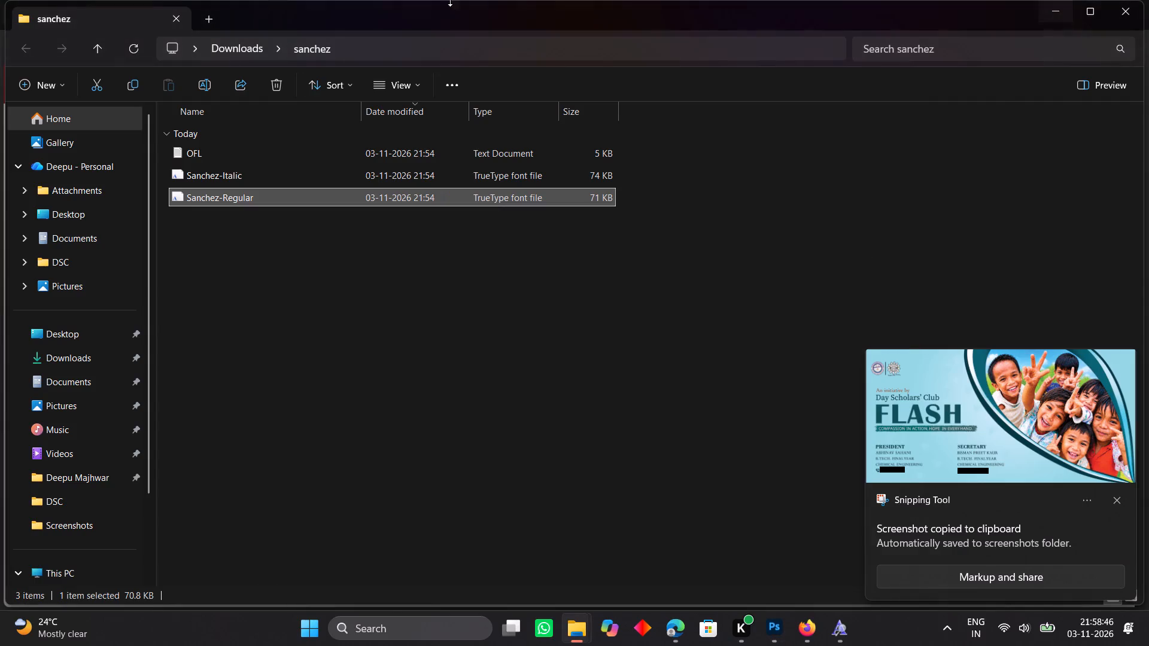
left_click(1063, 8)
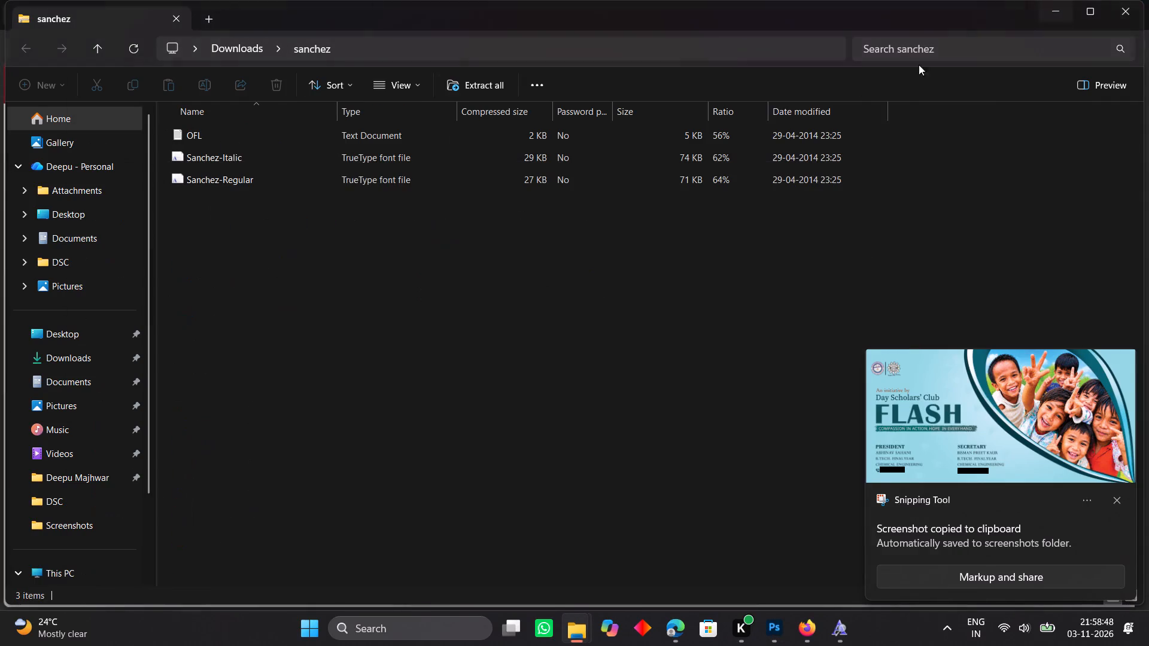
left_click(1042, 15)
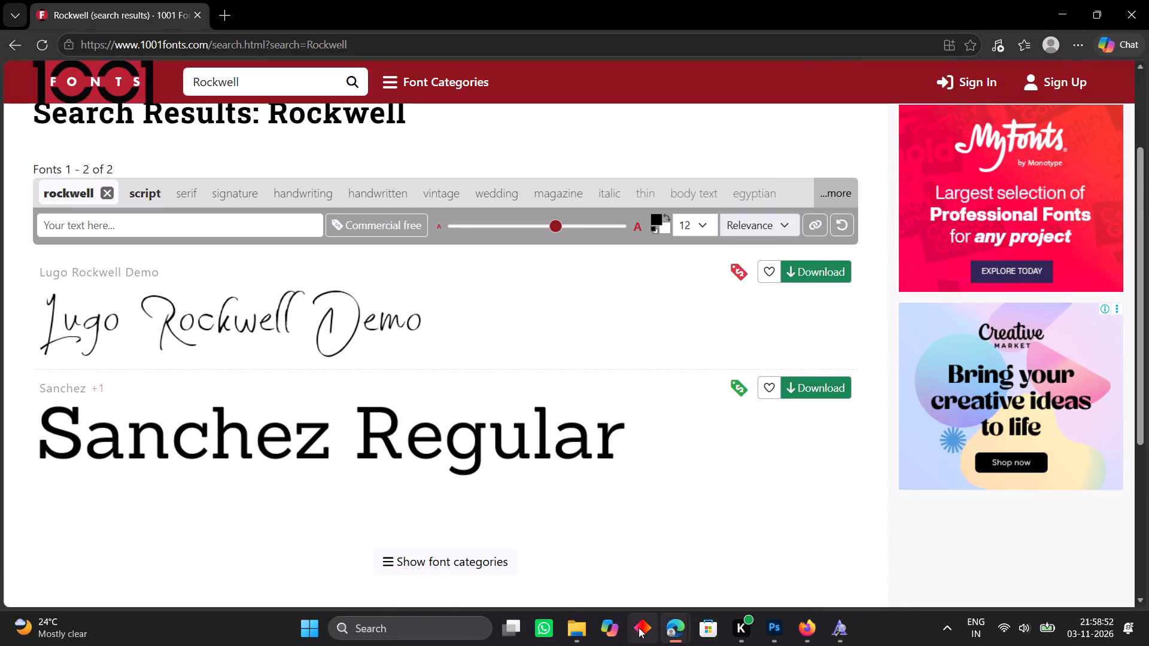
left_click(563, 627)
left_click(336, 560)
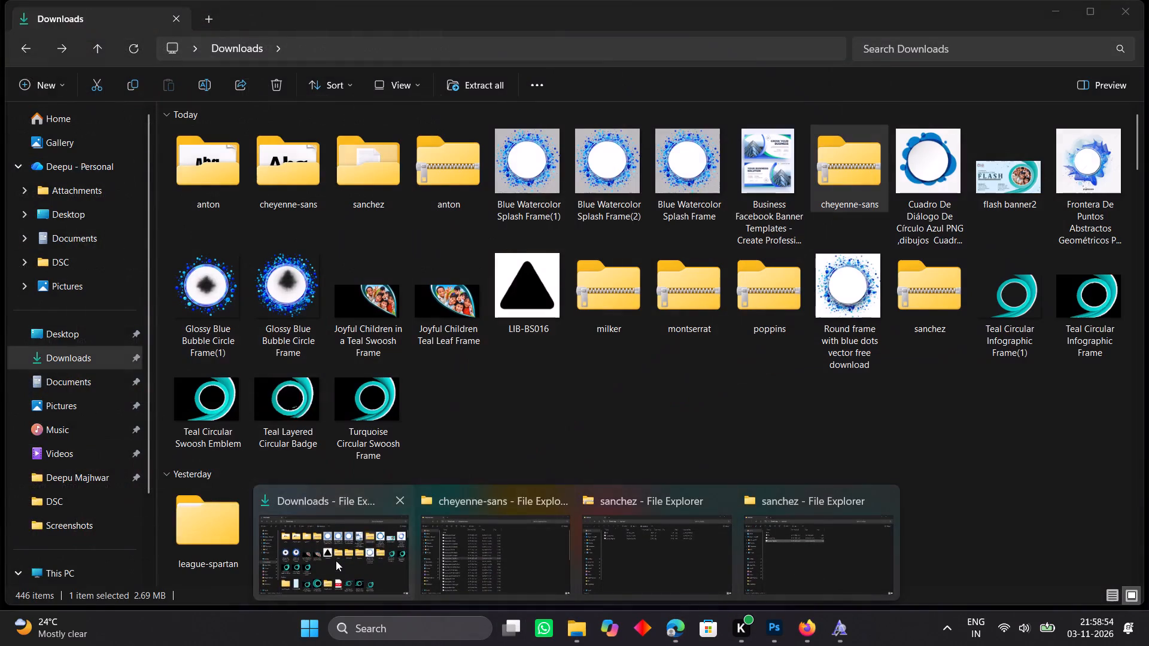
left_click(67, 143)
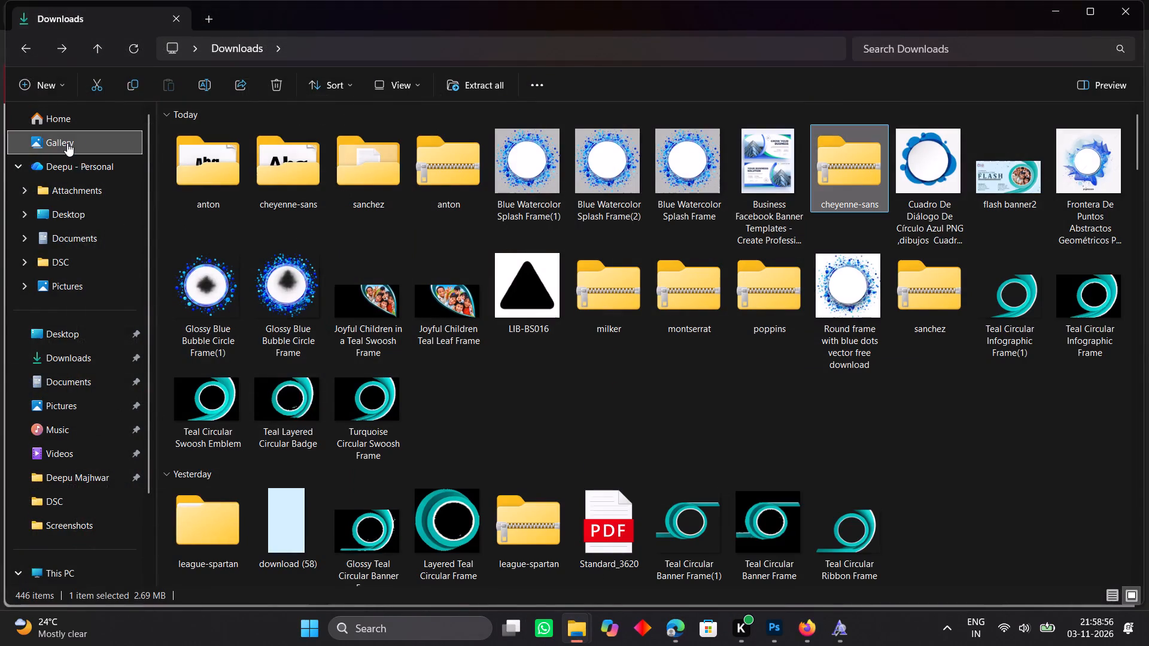
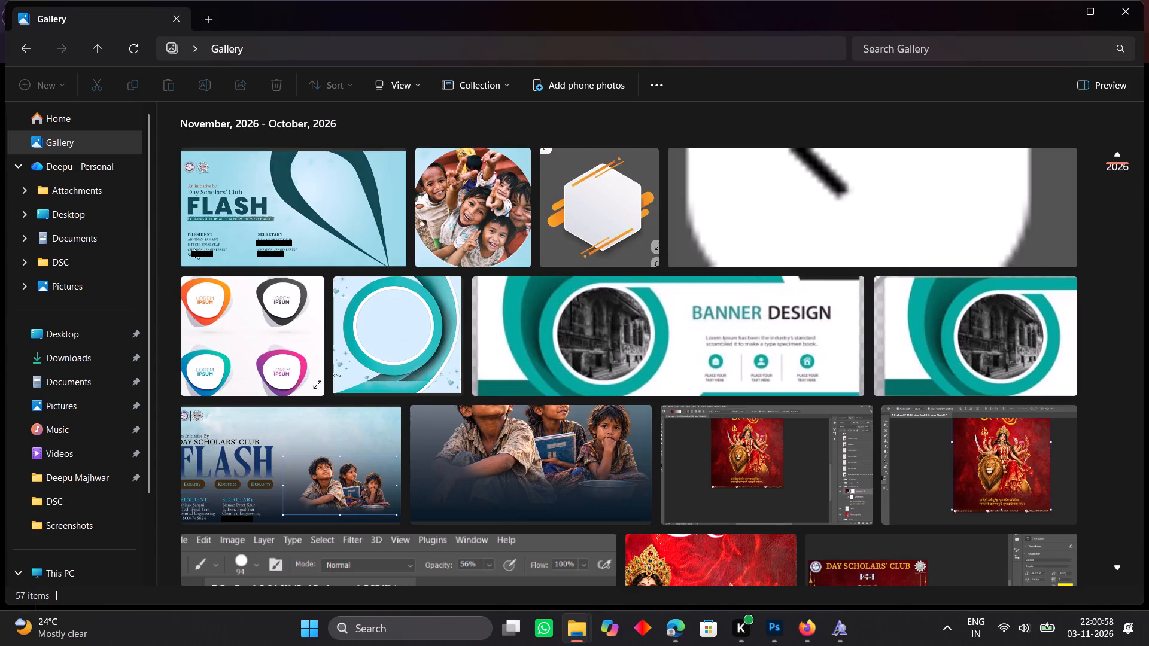
double_click(136, 55)
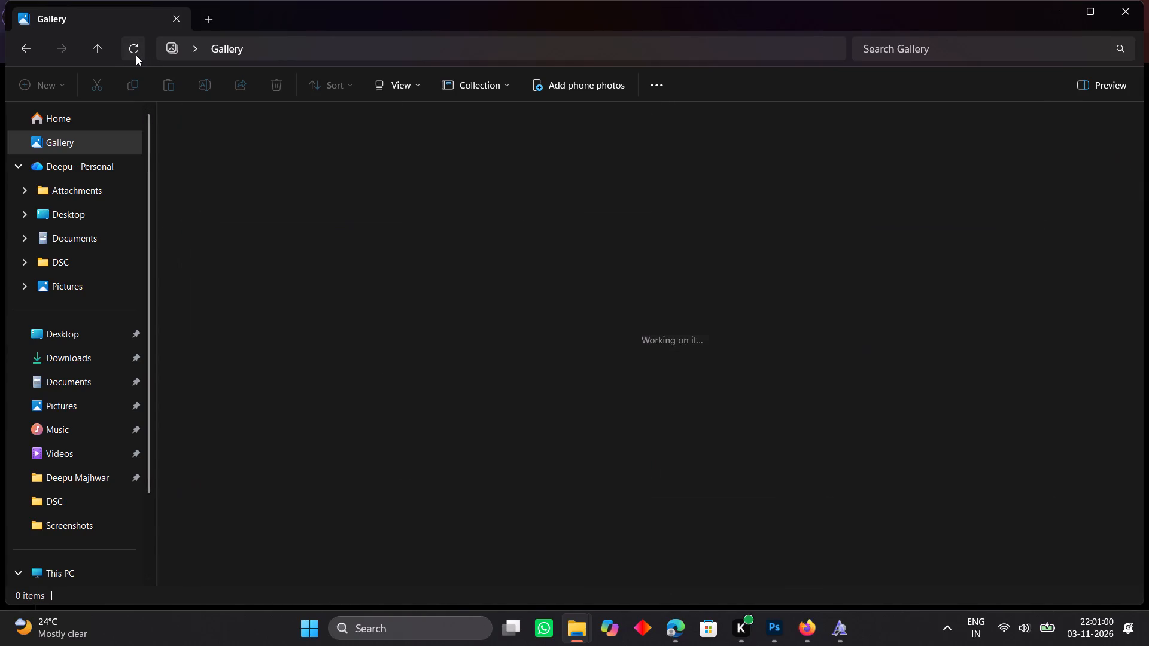
scroll(519, 288, "down", 1)
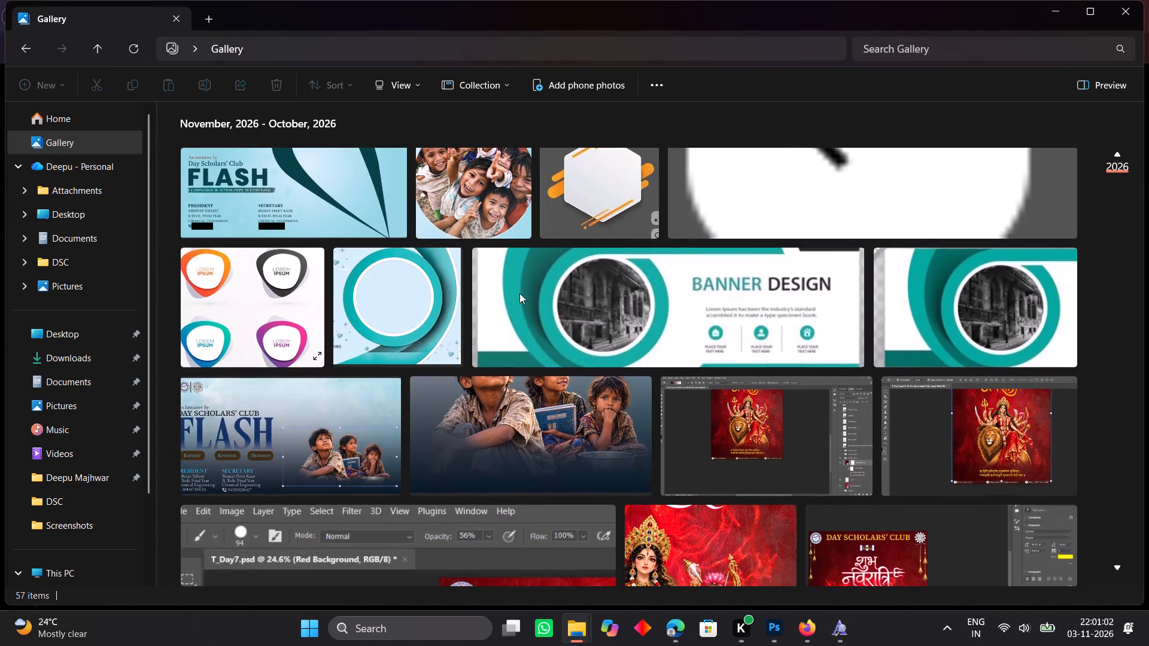
Switch to Photoshop and capture a rectangular screenshot of the whole FLASH banner with Snipping Tool.
left_click(778, 643)
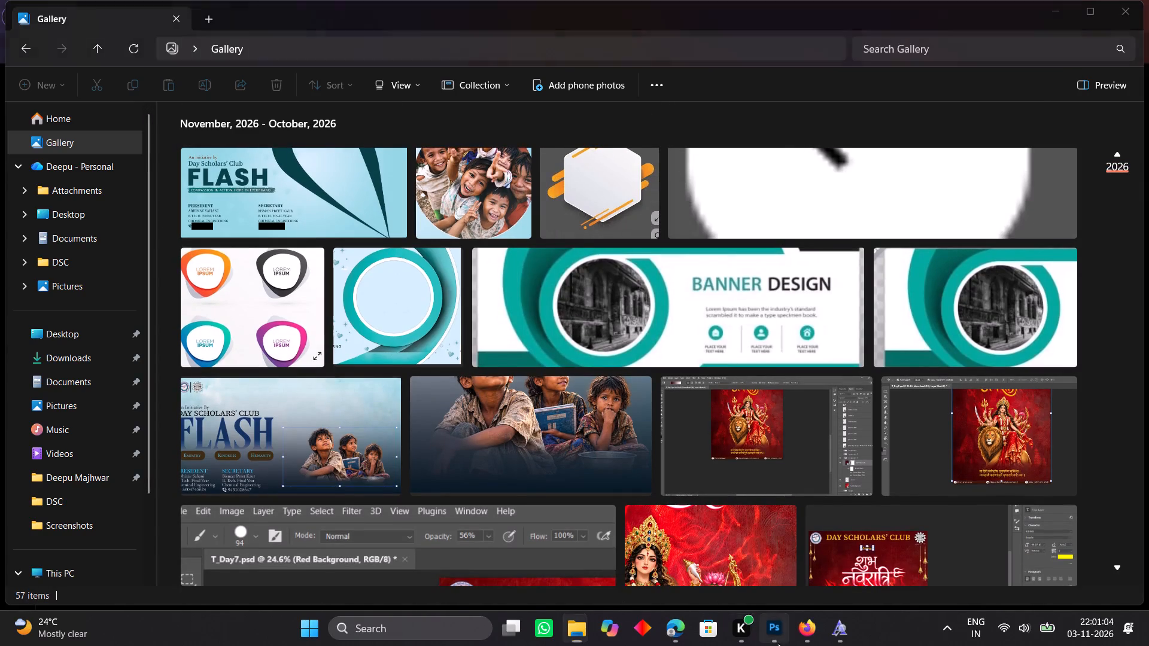
key("Print")
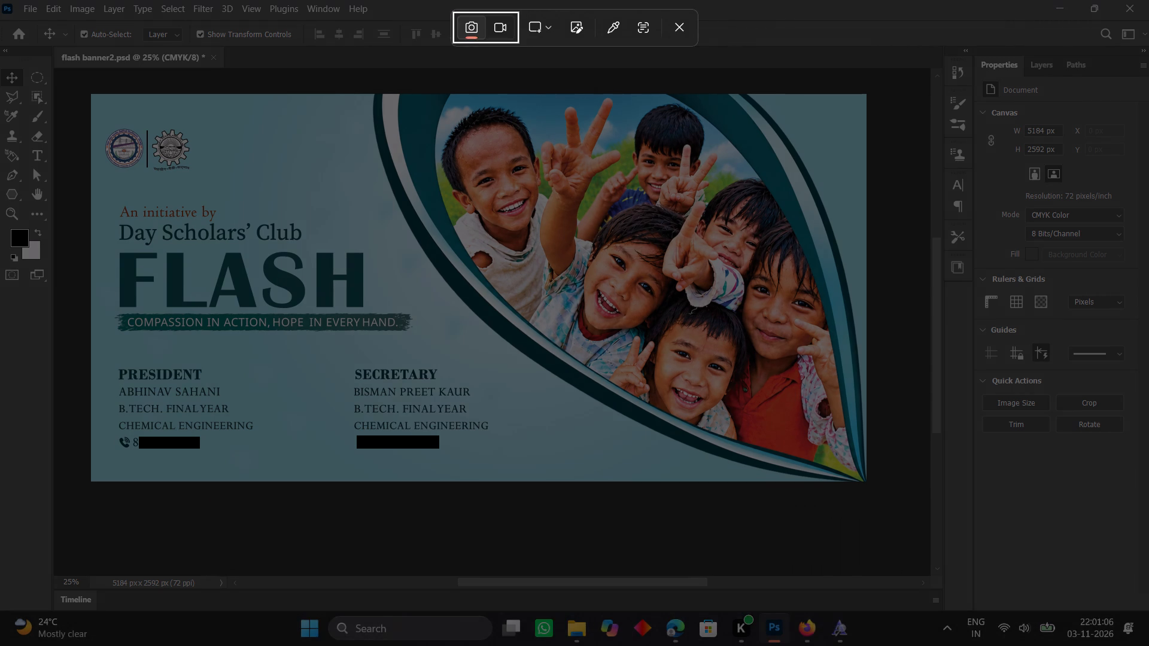
left_click_drag(90, 91, 644, 380)
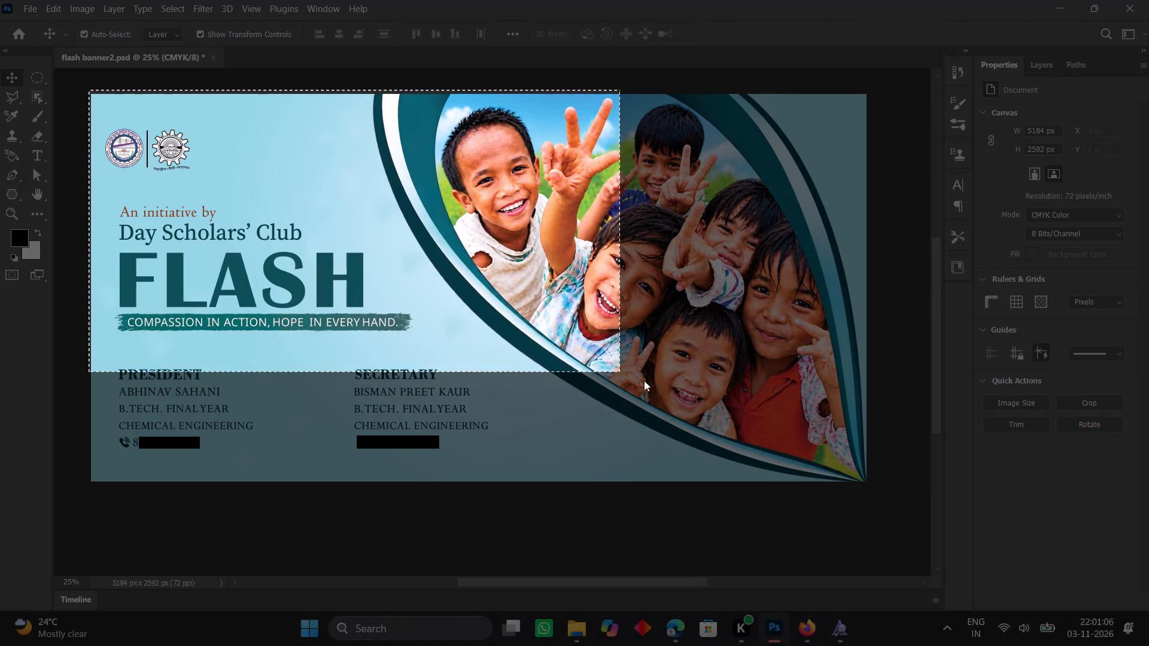
left_click_drag(644, 380, 870, 491)
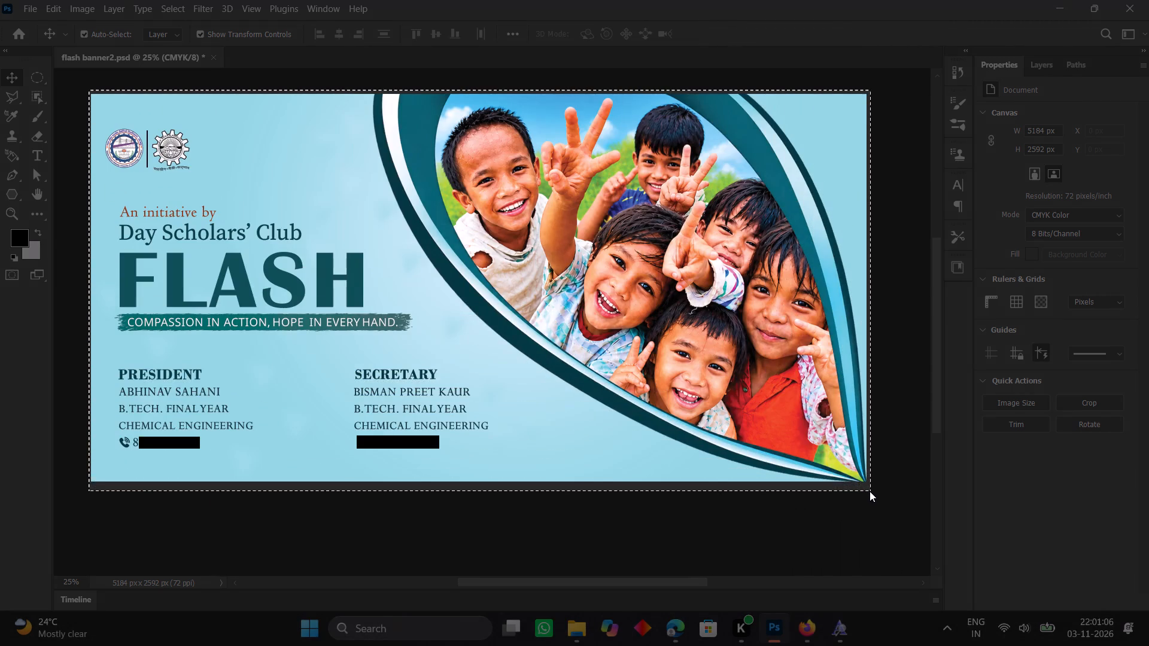
left_click_drag(870, 491, 873, 487)
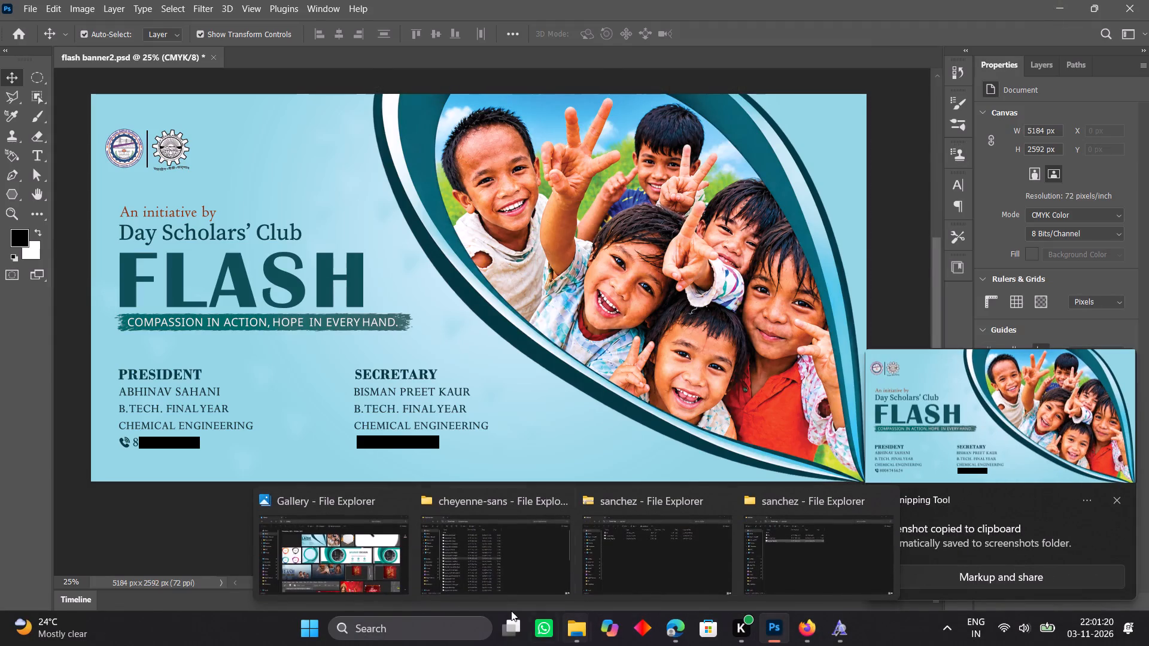
Close the cheyenne-sans window and both sanchez windows of File Explorer.
left_click(560, 504)
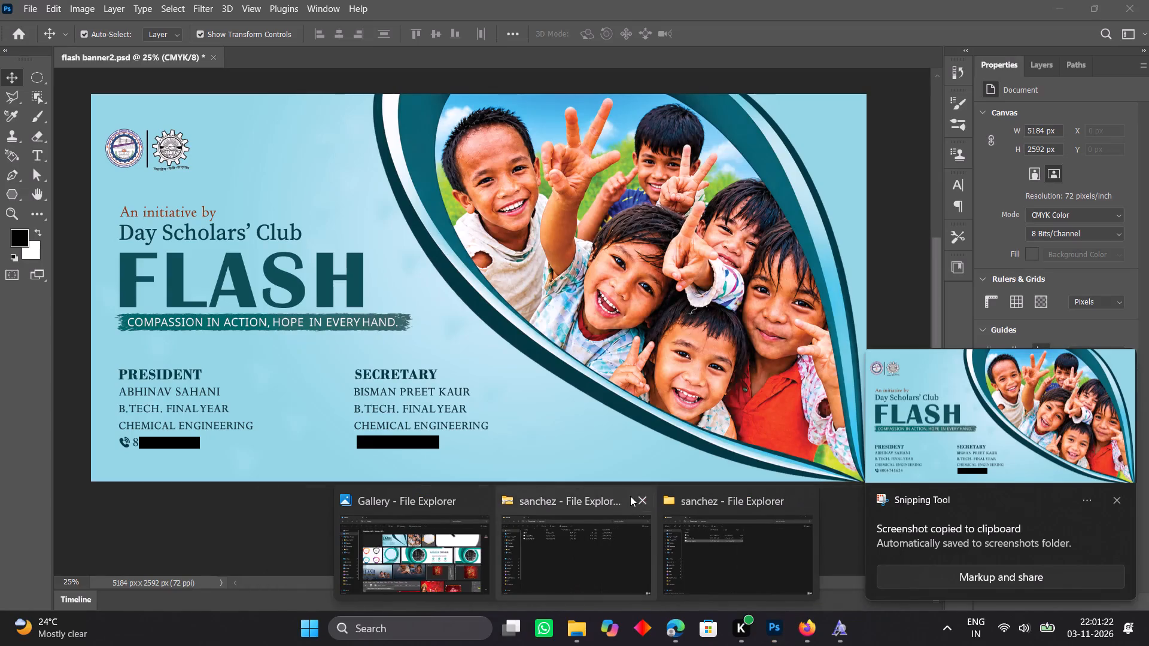
left_click(639, 497)
left_click(725, 500)
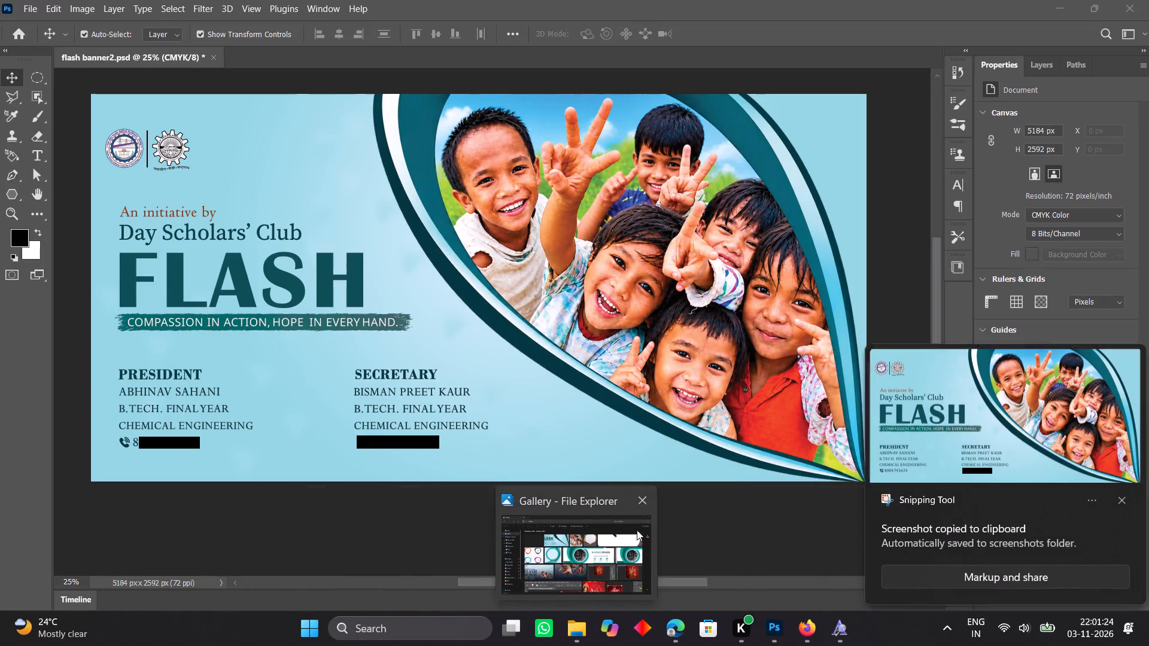
Open the newest banner screenshot from the Gallery in Photos, maximize it and start editing it.
left_click(600, 560)
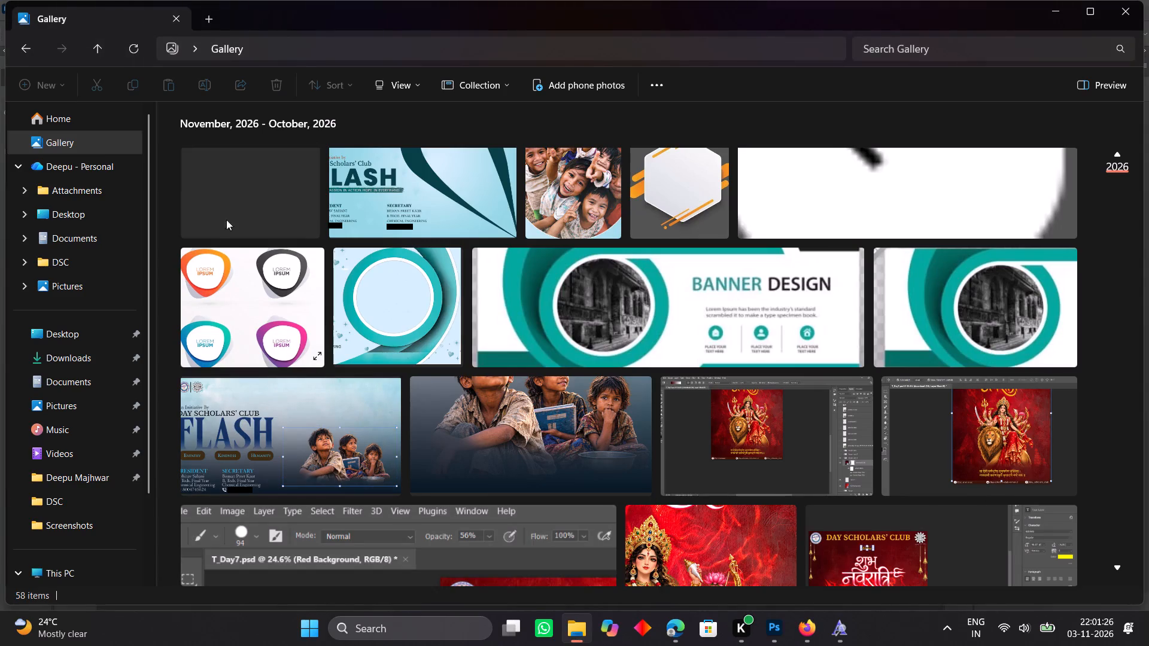
left_click(227, 206)
double_click(227, 206)
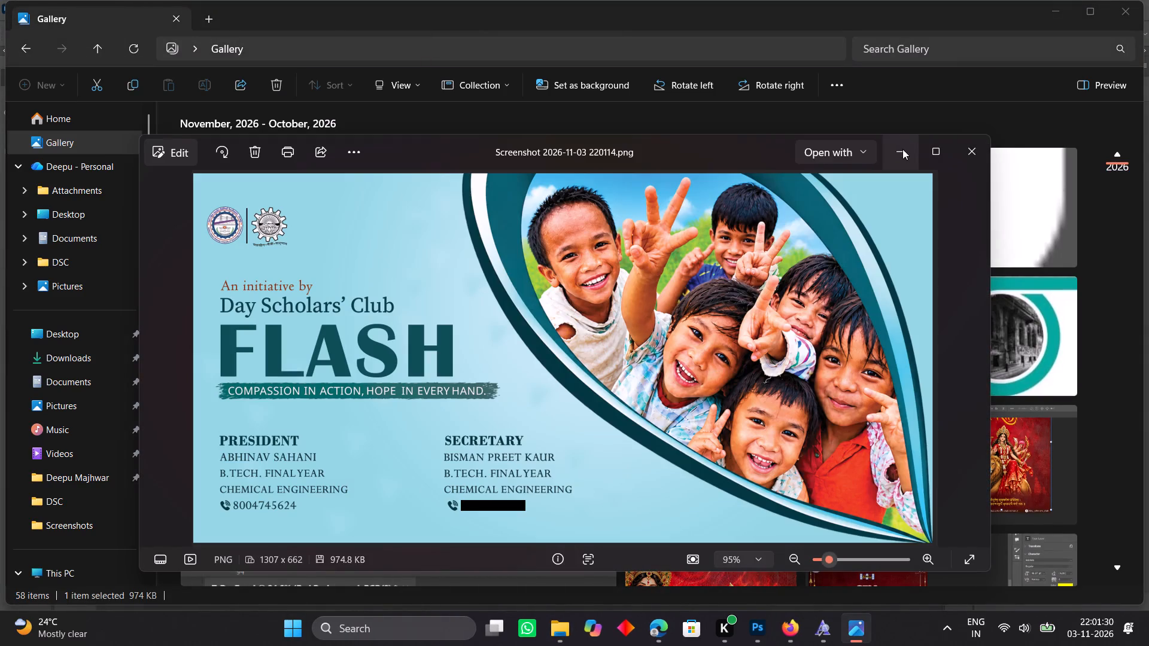
left_click(893, 151)
double_click(268, 214)
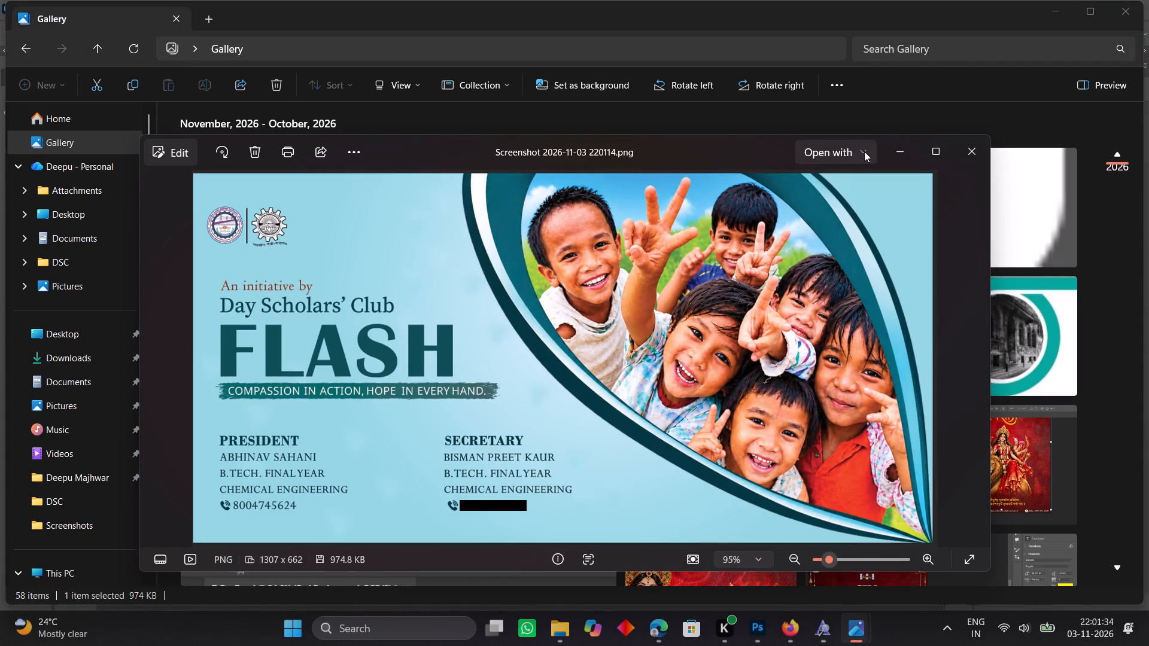
left_click(928, 153)
left_click(47, 22)
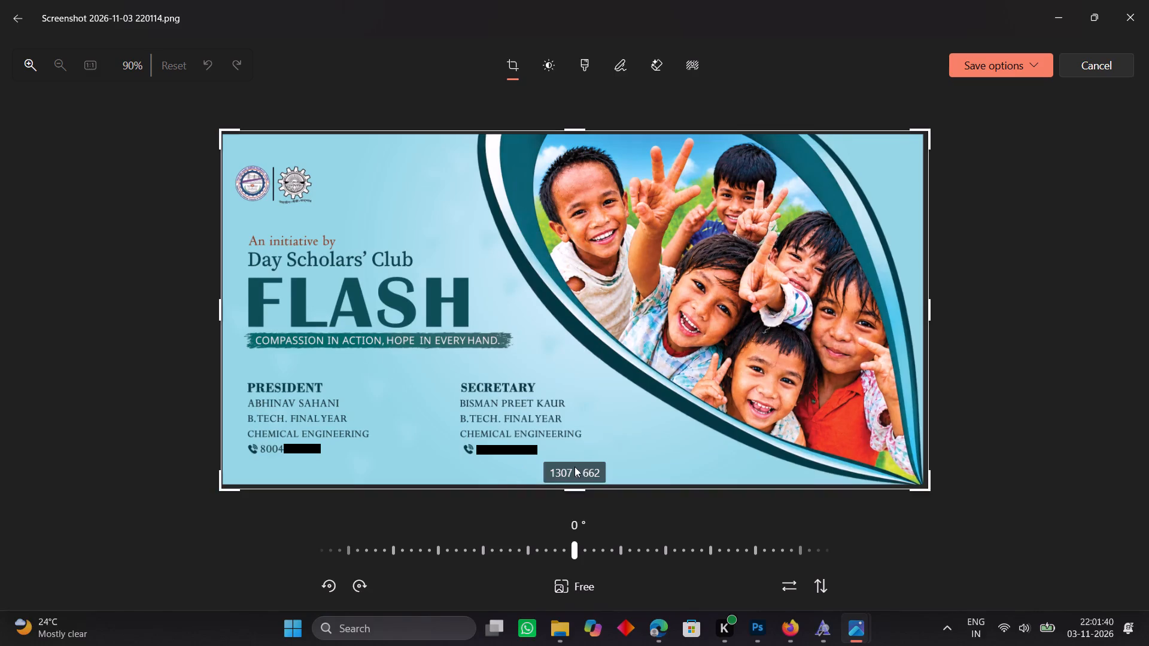
Set up the freehand markup pen in black with a thickness of 4.
left_click(623, 63)
left_click(496, 582)
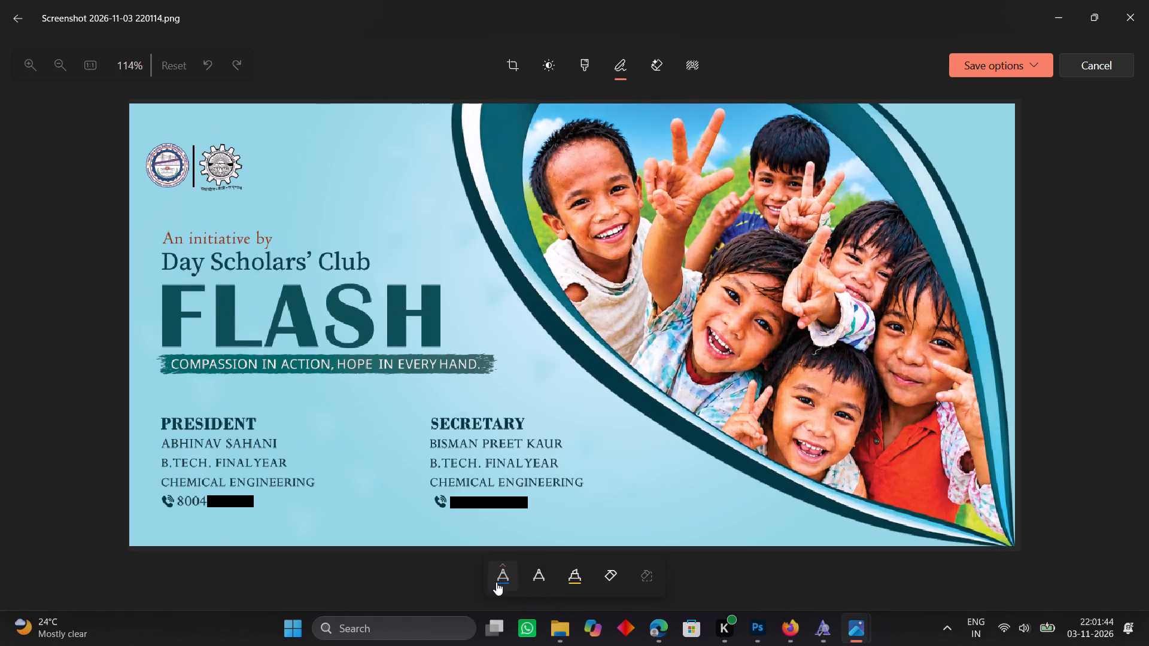
left_click(606, 487)
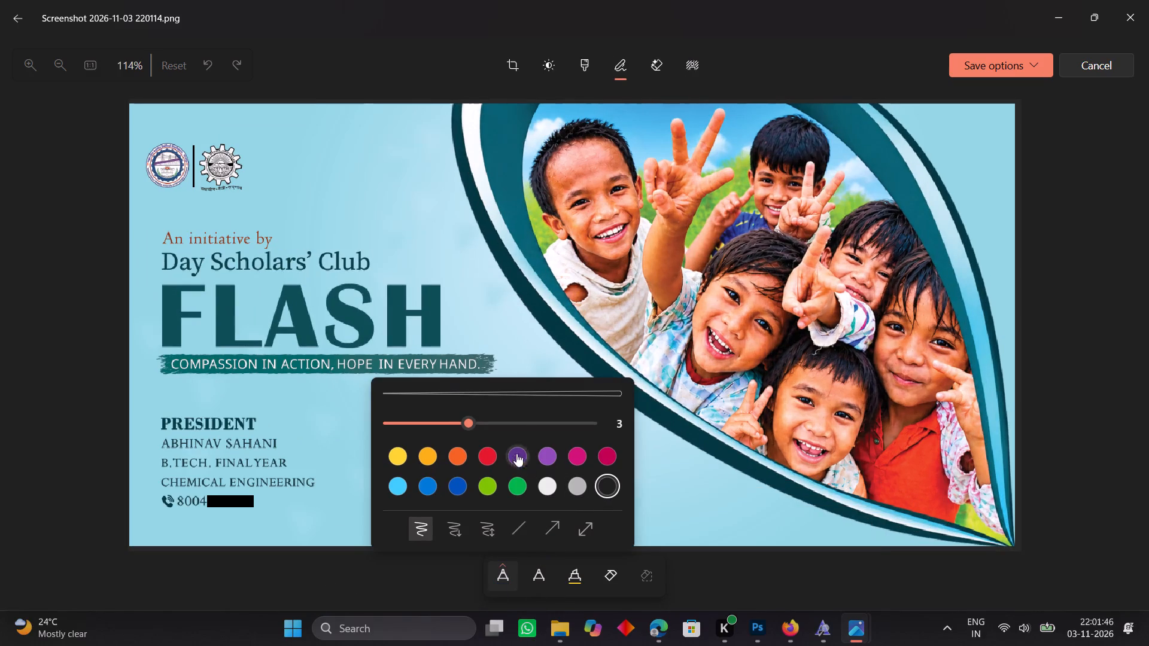
left_click_drag(470, 421, 507, 422)
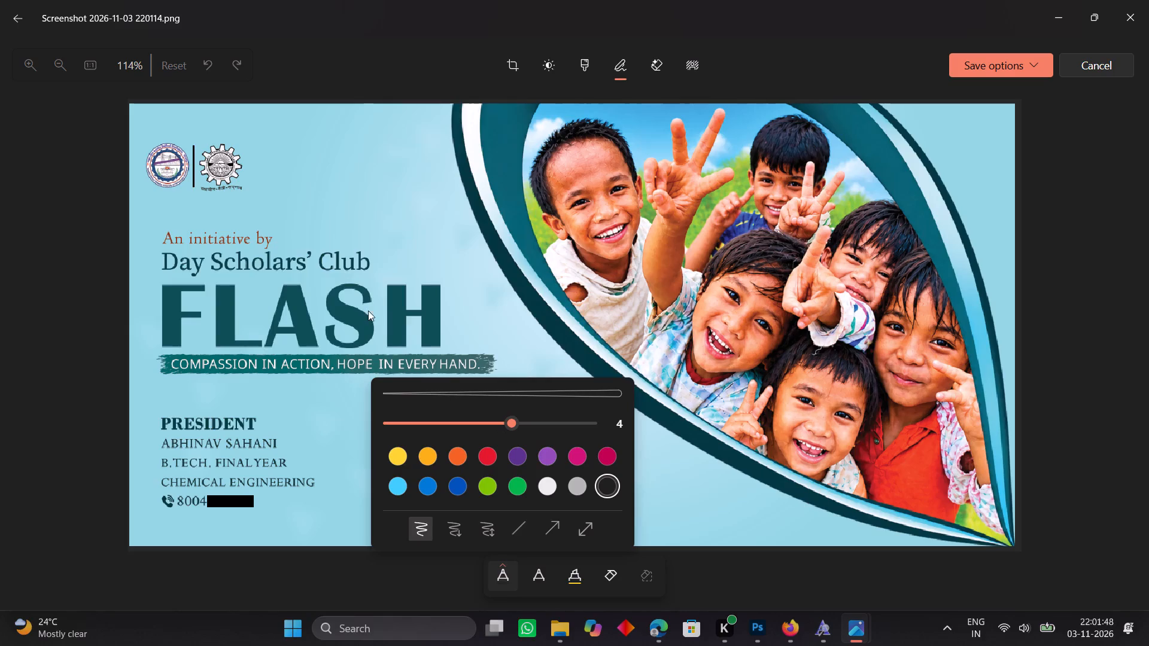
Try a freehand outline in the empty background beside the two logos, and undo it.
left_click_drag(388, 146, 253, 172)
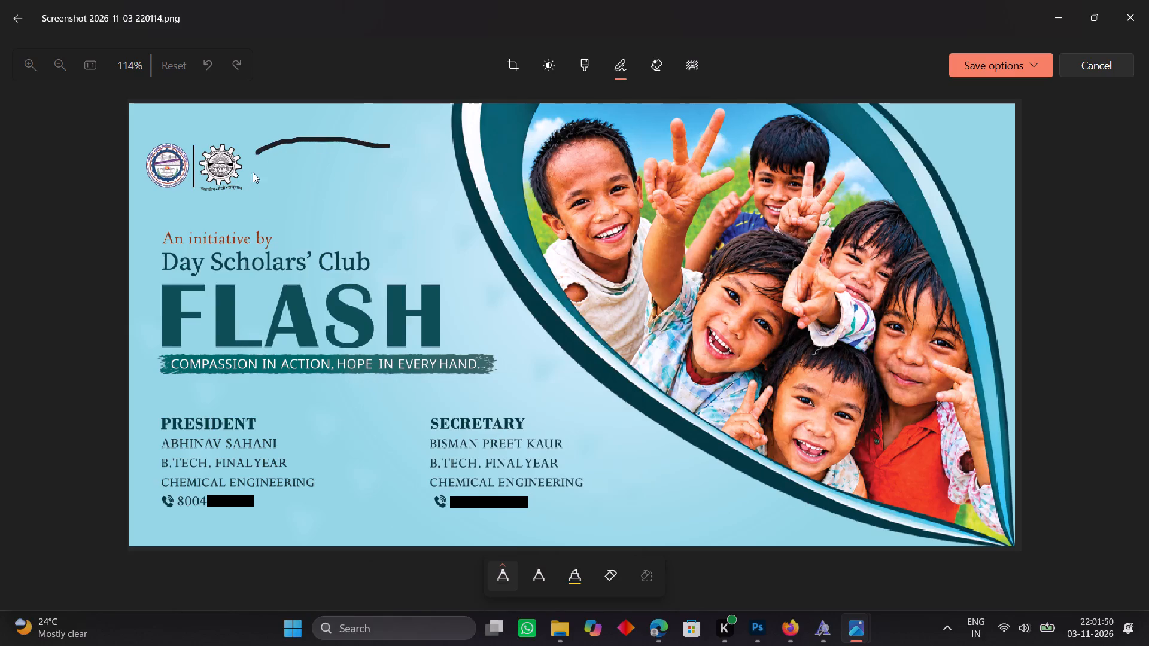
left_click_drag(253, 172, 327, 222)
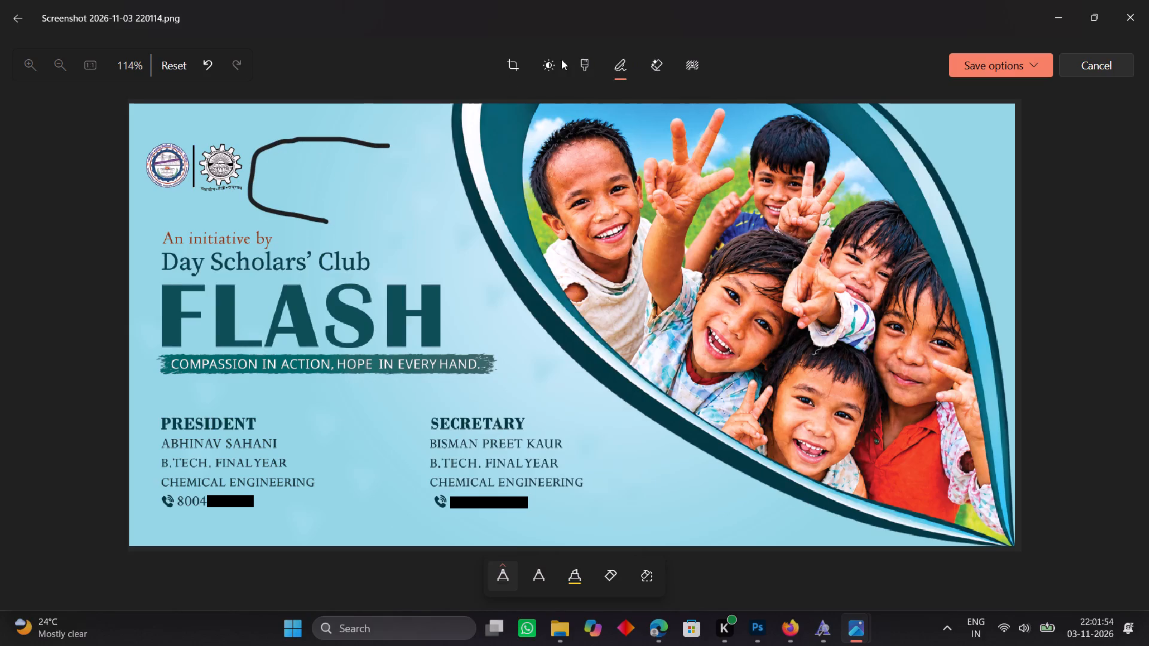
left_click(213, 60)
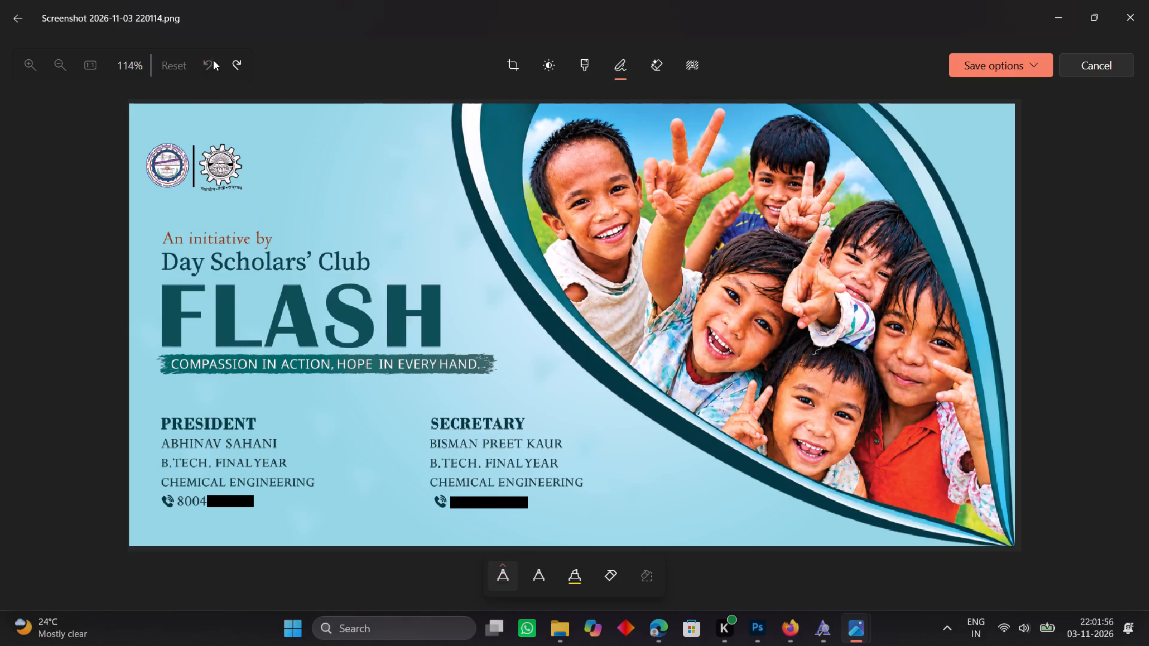
Draw a closed freehand outline around the empty background between the logos and the teal frame's curved edge.
left_click(418, 133)
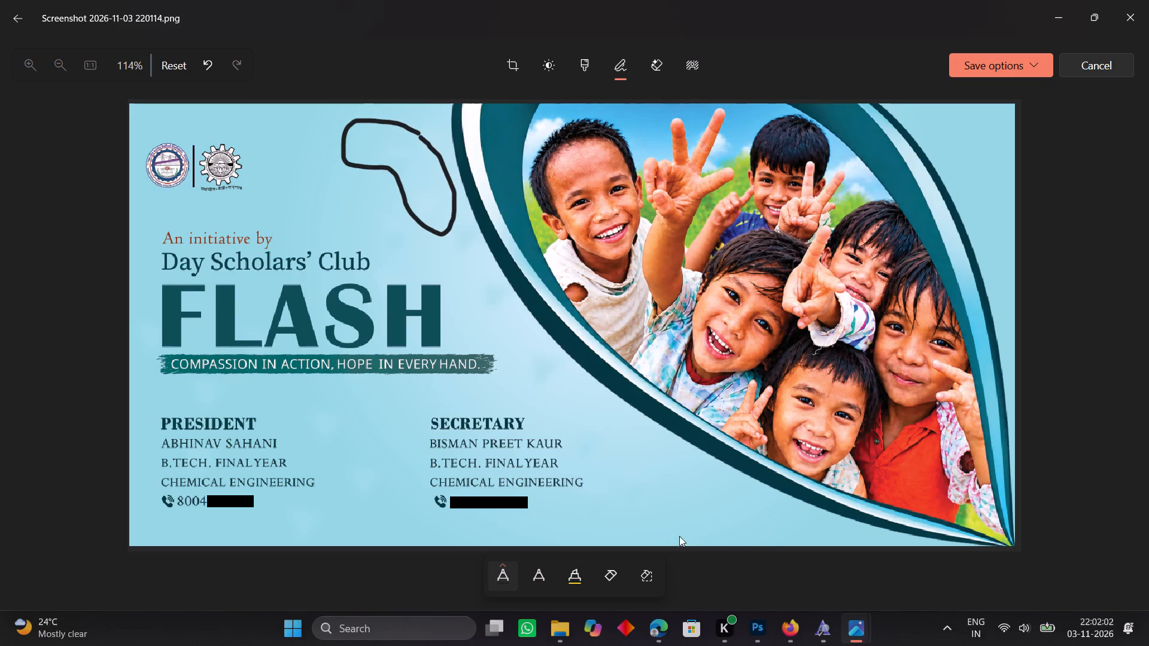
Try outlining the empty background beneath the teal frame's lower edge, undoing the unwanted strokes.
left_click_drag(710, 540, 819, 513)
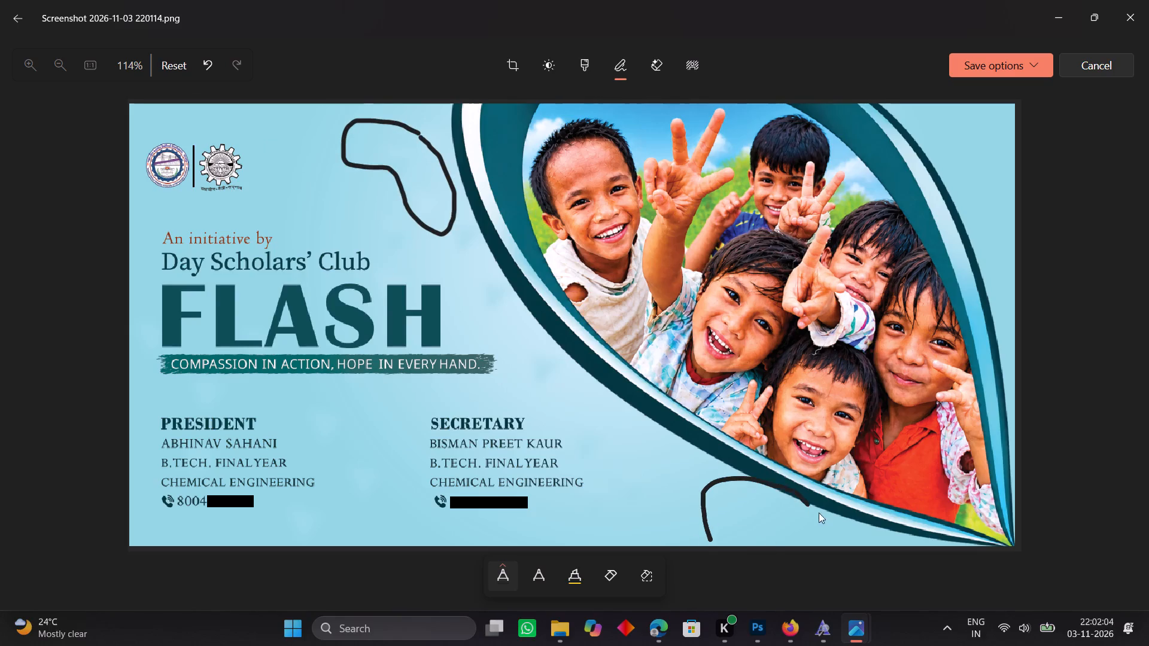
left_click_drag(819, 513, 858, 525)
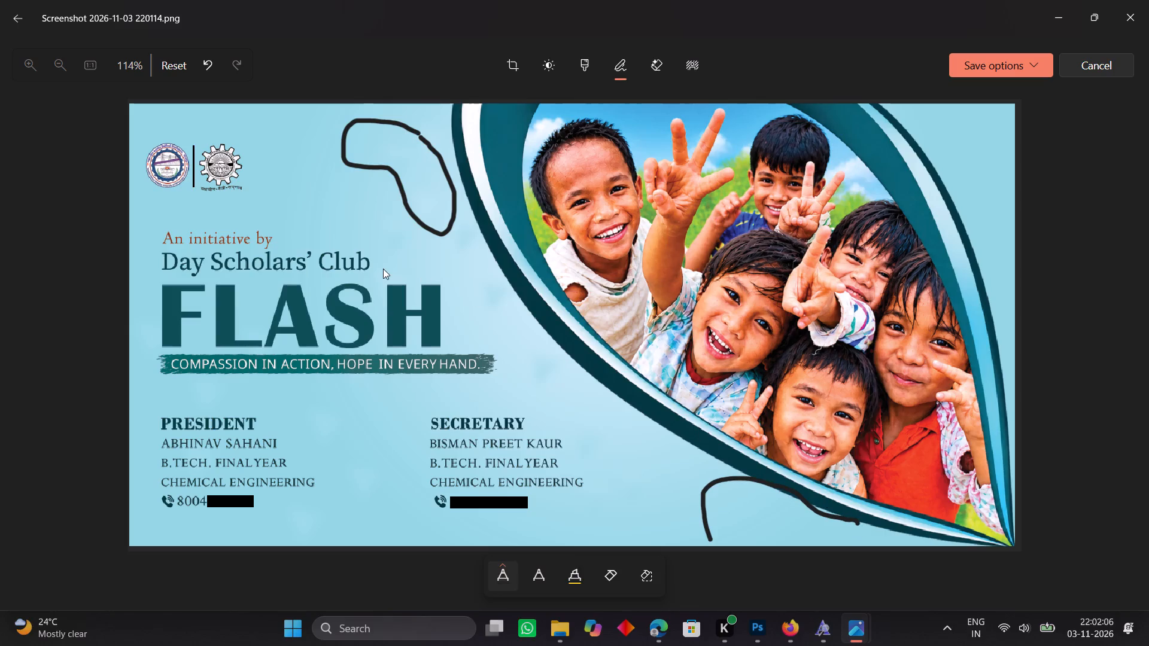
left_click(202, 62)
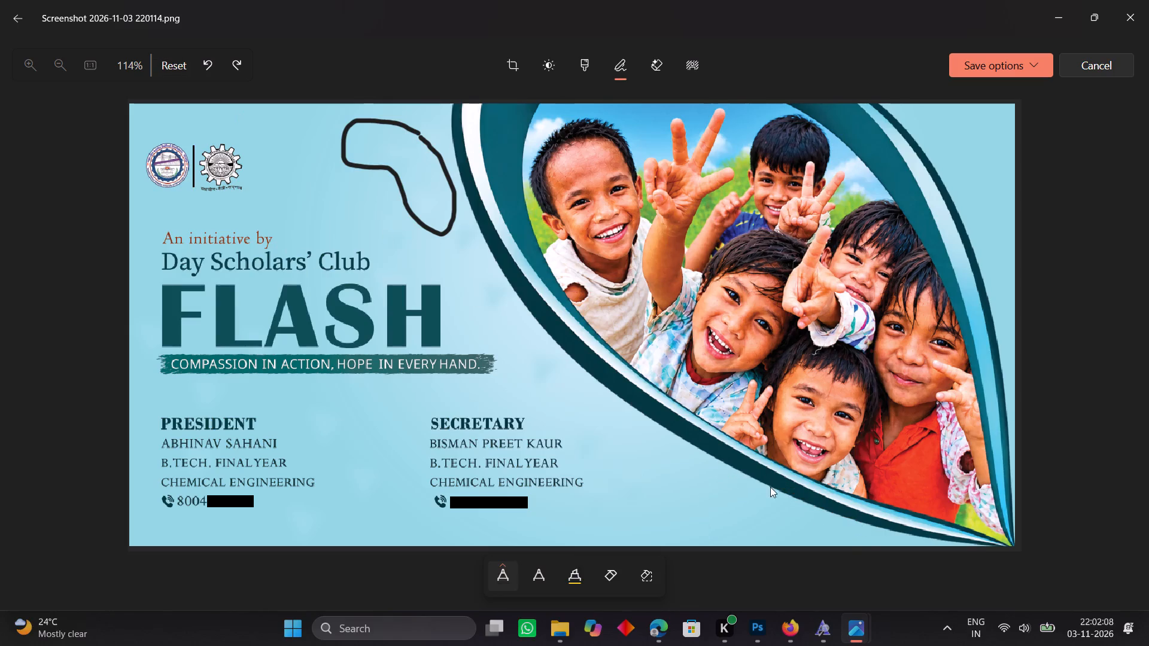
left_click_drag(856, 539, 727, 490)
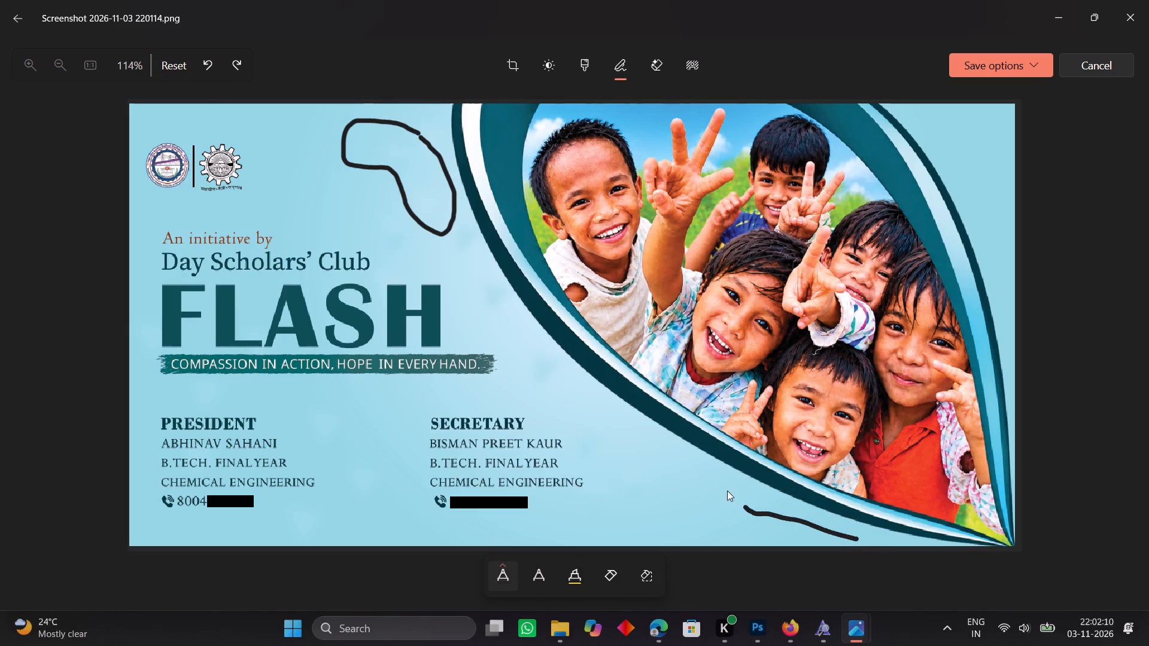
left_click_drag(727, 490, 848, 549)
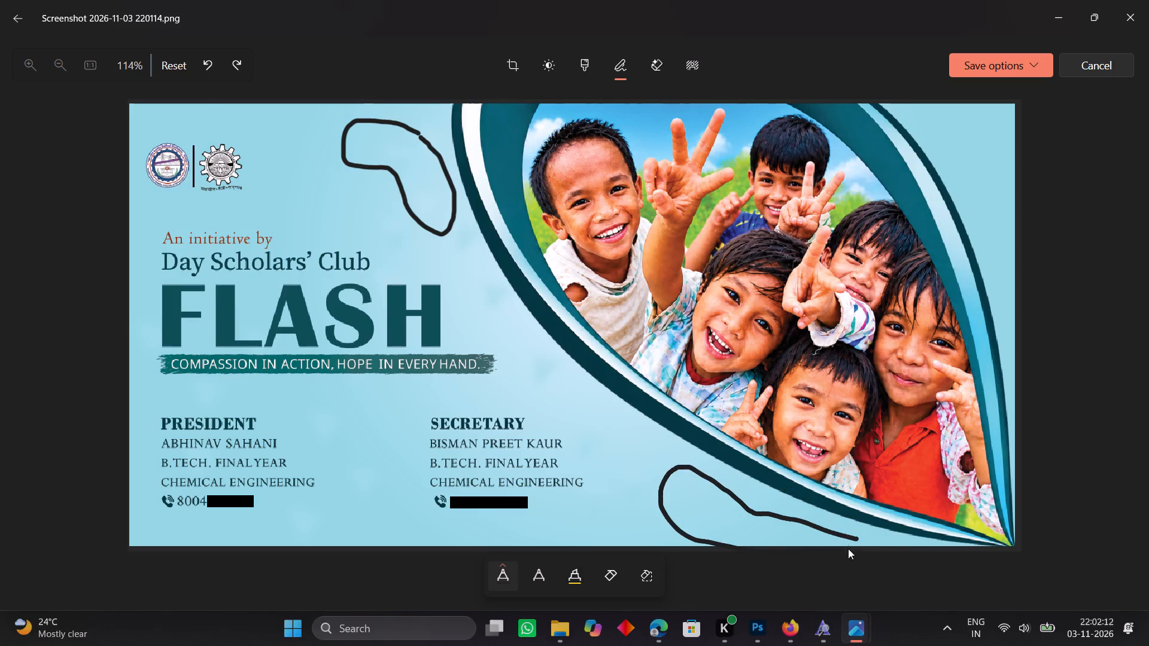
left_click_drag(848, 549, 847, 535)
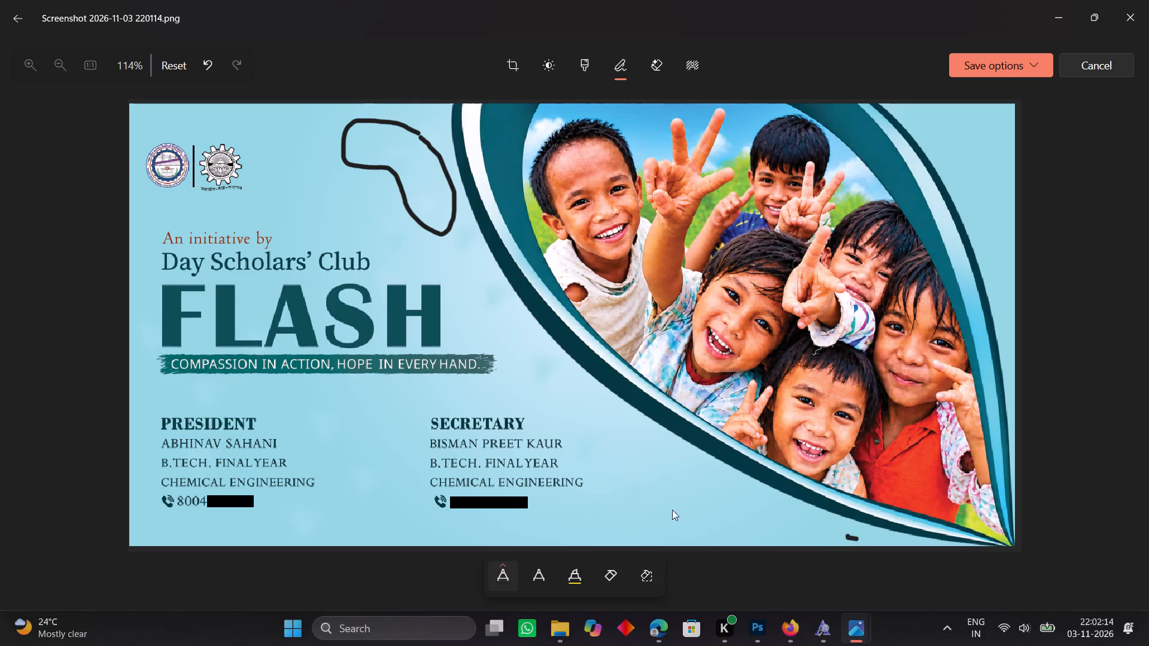
Draw a closed freehand outline around the empty background between the Secretary details and the teal frame's lower edge.
left_click_drag(794, 511, 645, 525)
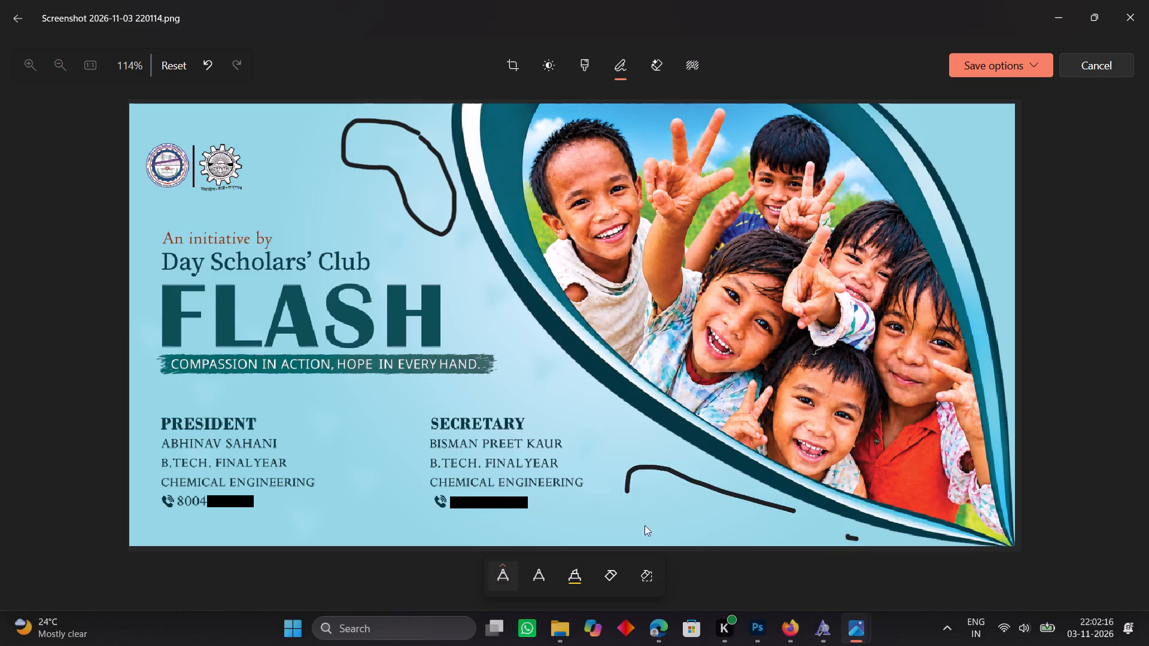
left_click_drag(645, 525, 788, 508)
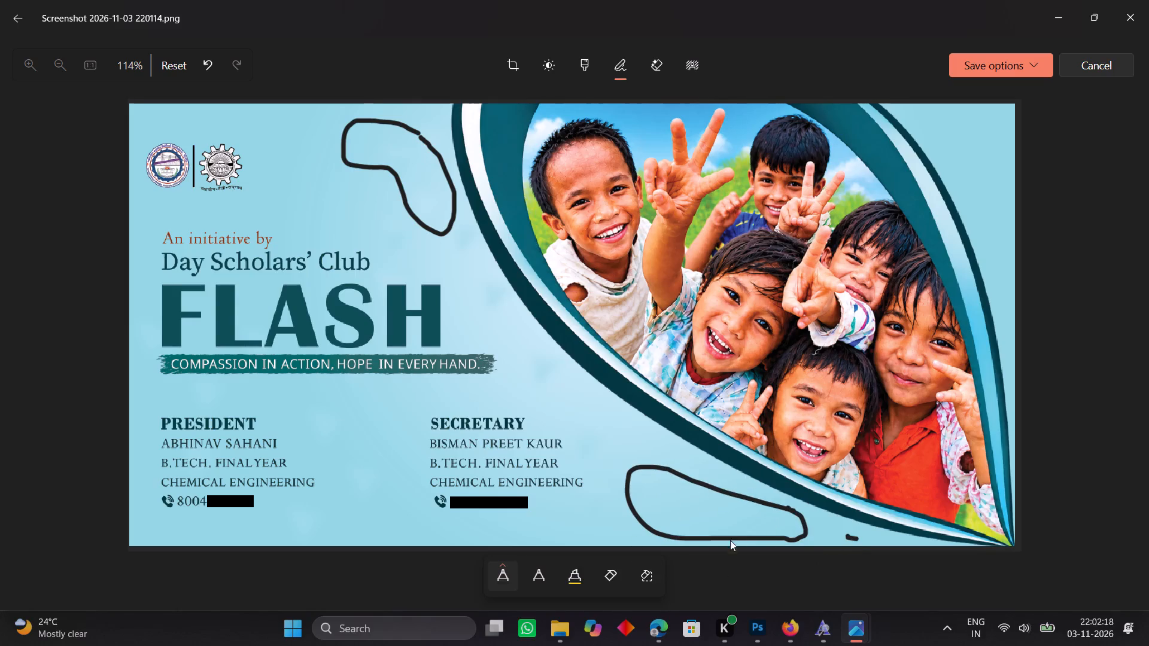
Draw a freehand line through the empty background beneath the President details, rising and falling towards the Secretary column.
left_click_drag(226, 534, 351, 513)
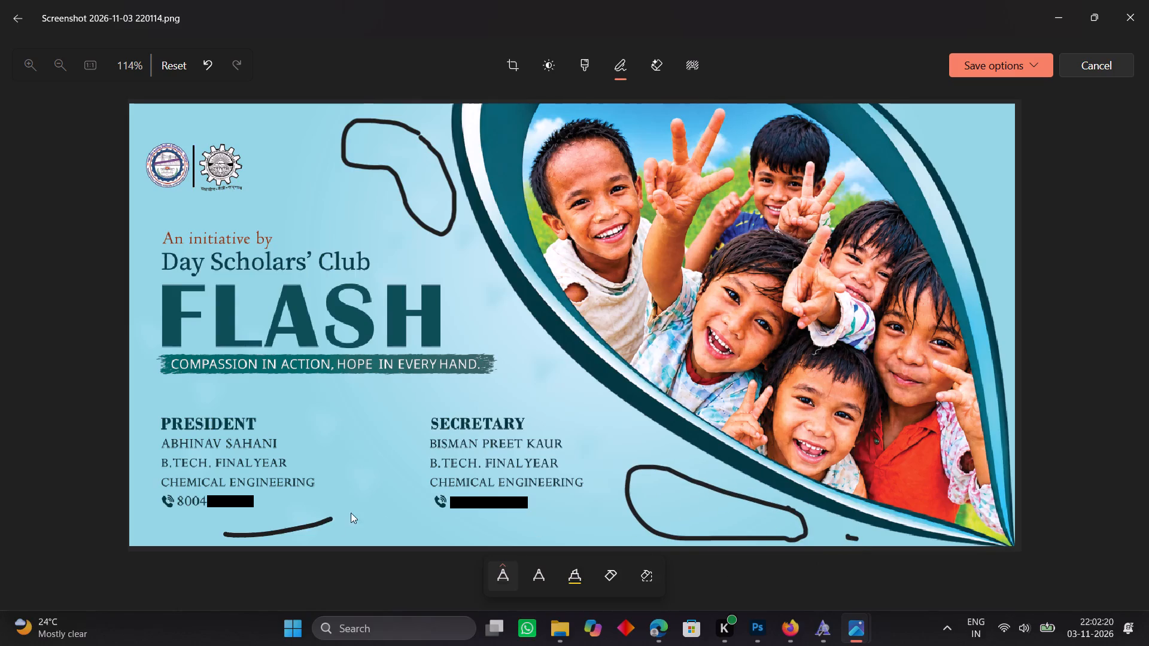
left_click_drag(351, 513, 491, 547)
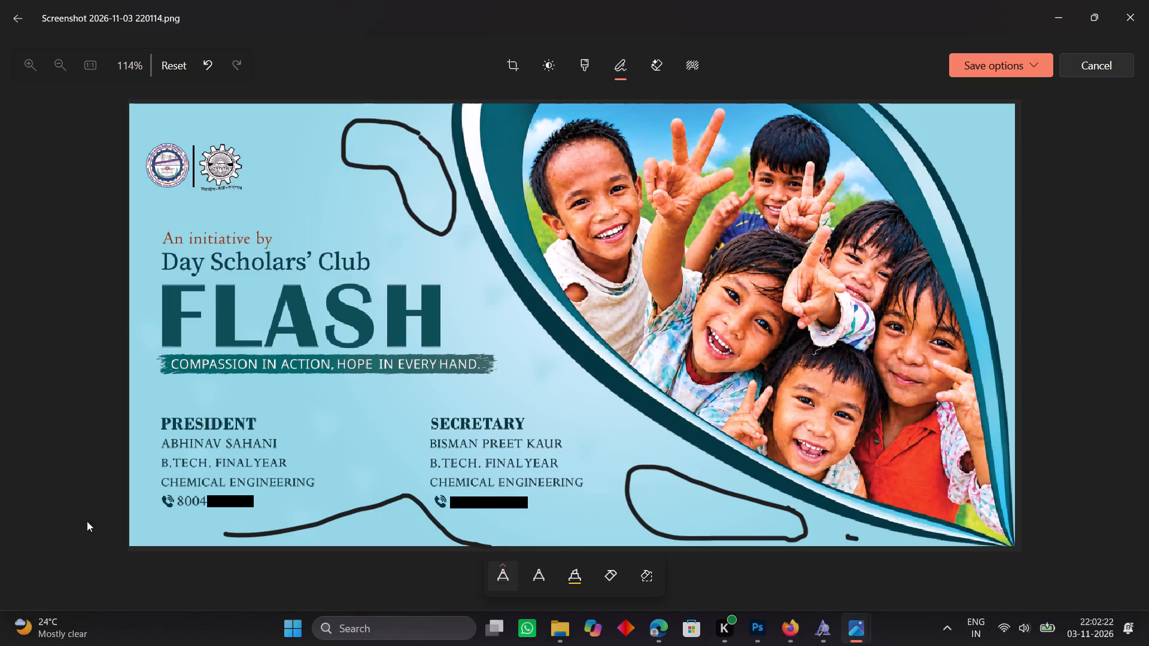
left_click(1034, 63)
left_click(978, 96)
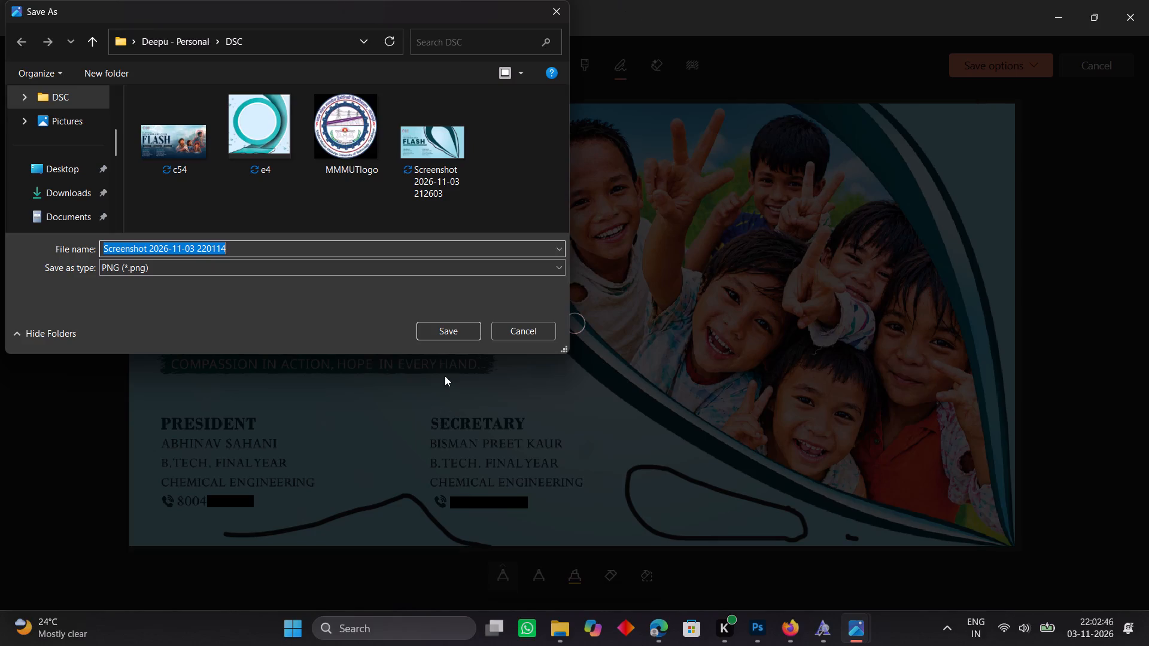
left_click(447, 332)
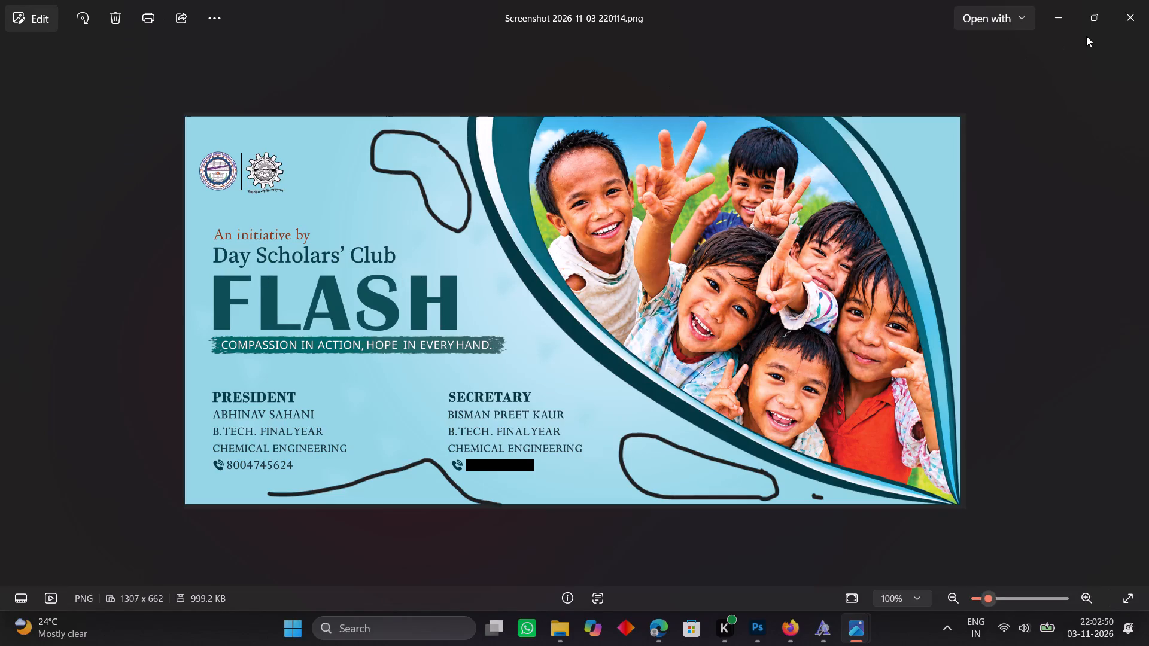
left_click(1127, 11)
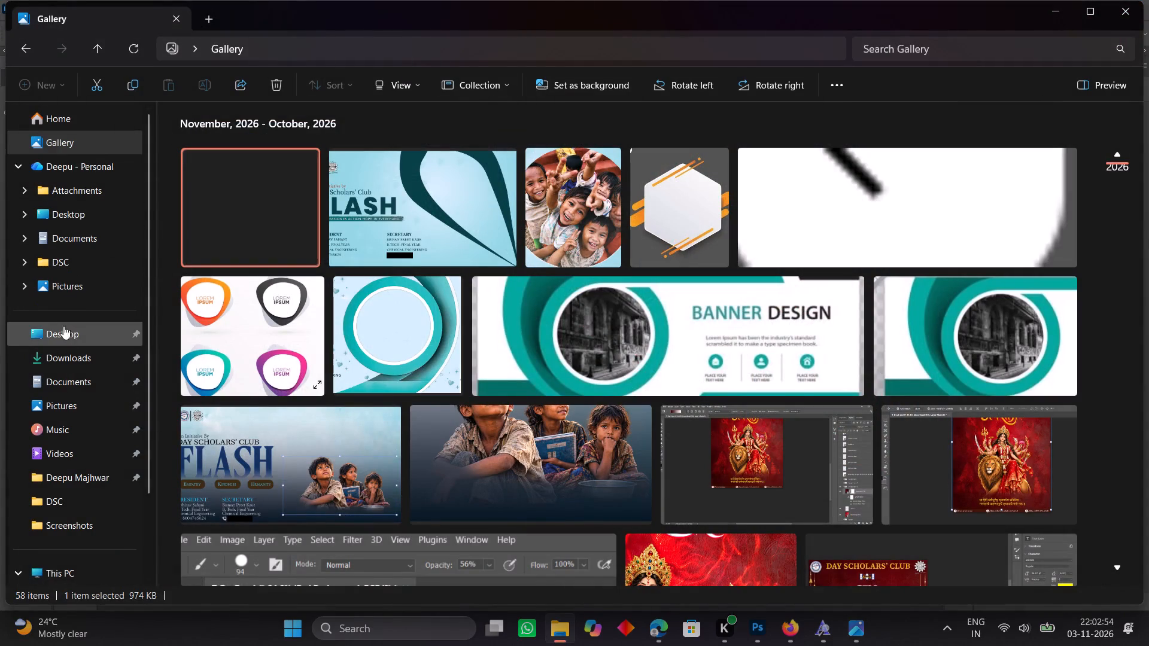
scroll(66, 147, "up", 1)
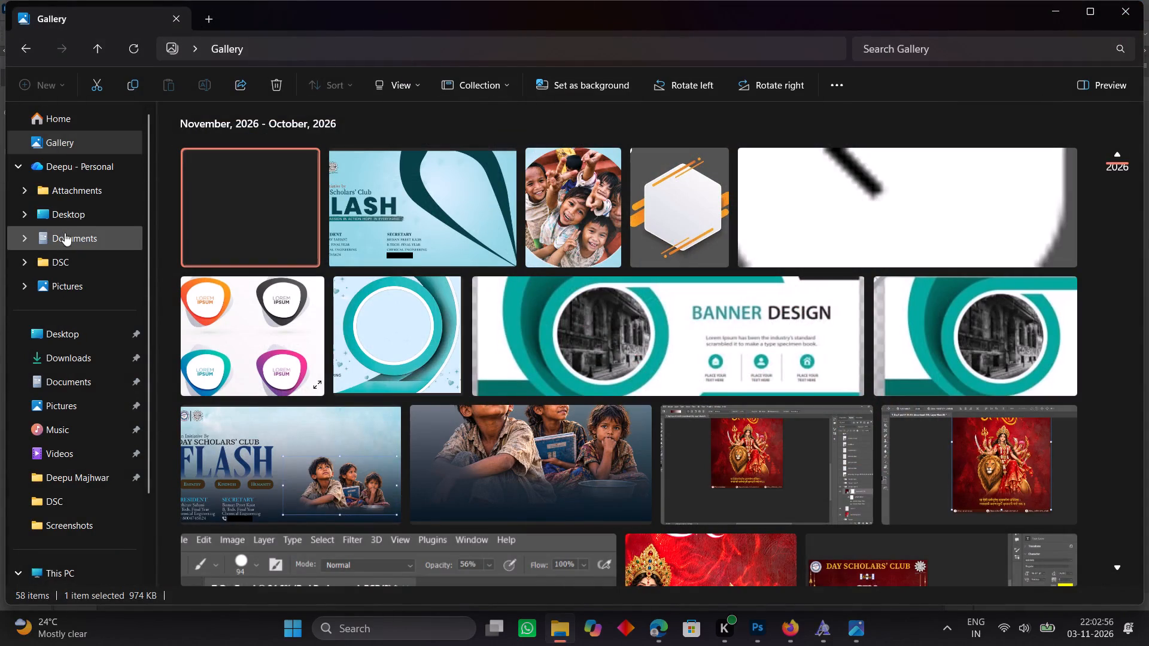
left_click(65, 263)
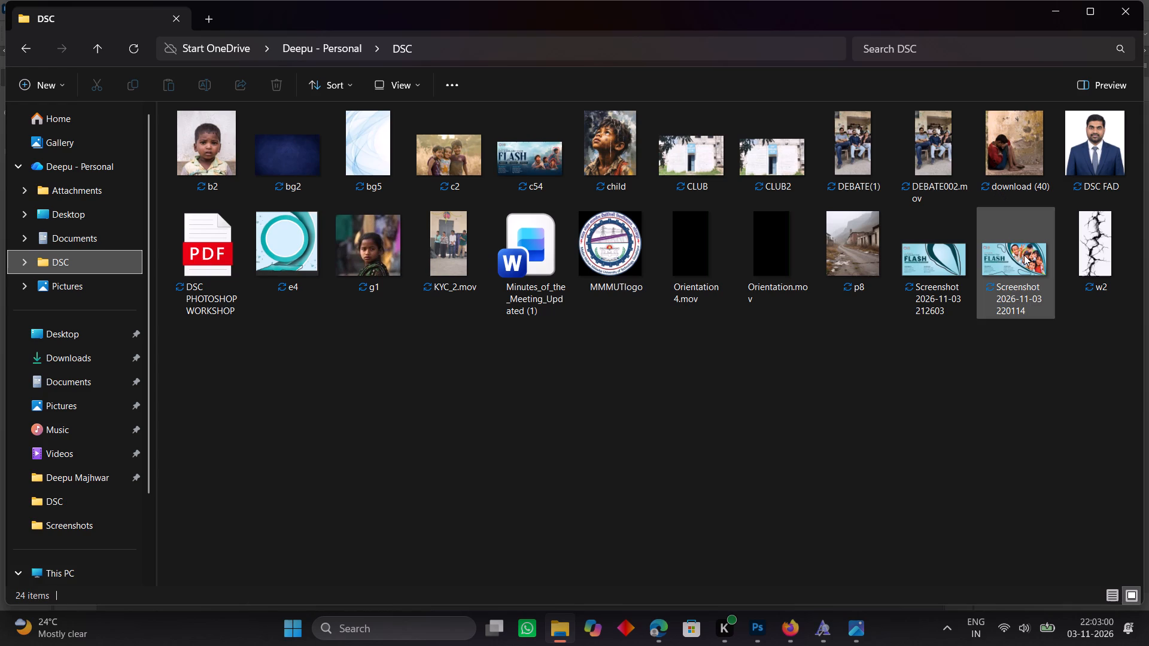
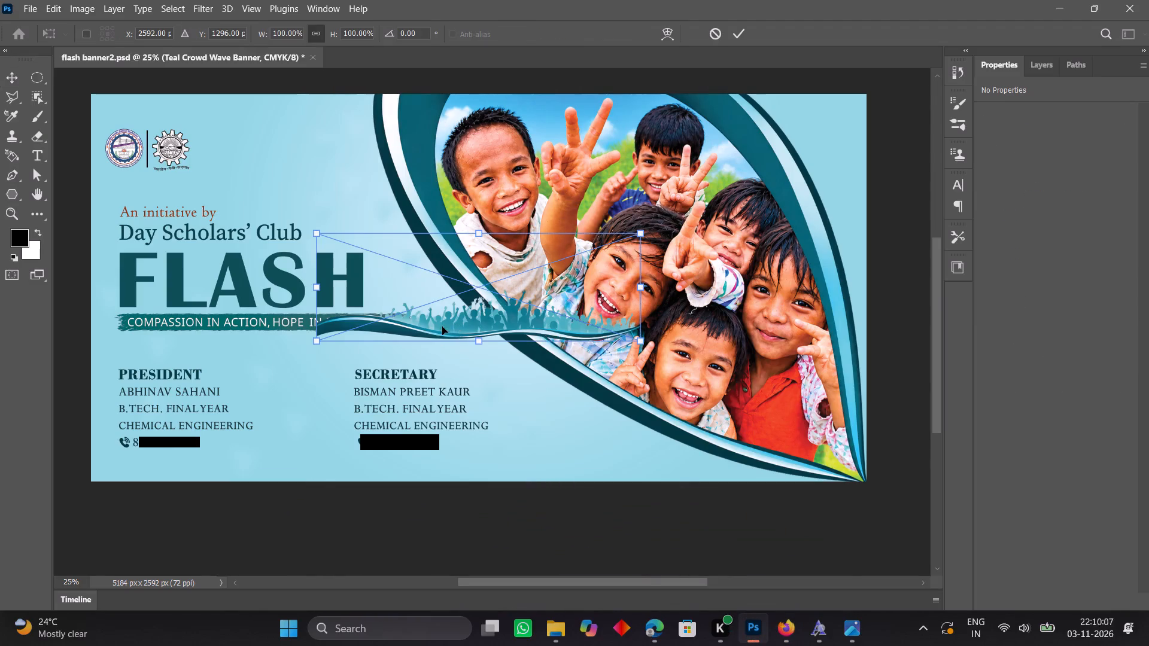
left_click_drag(442, 327, 117, 473)
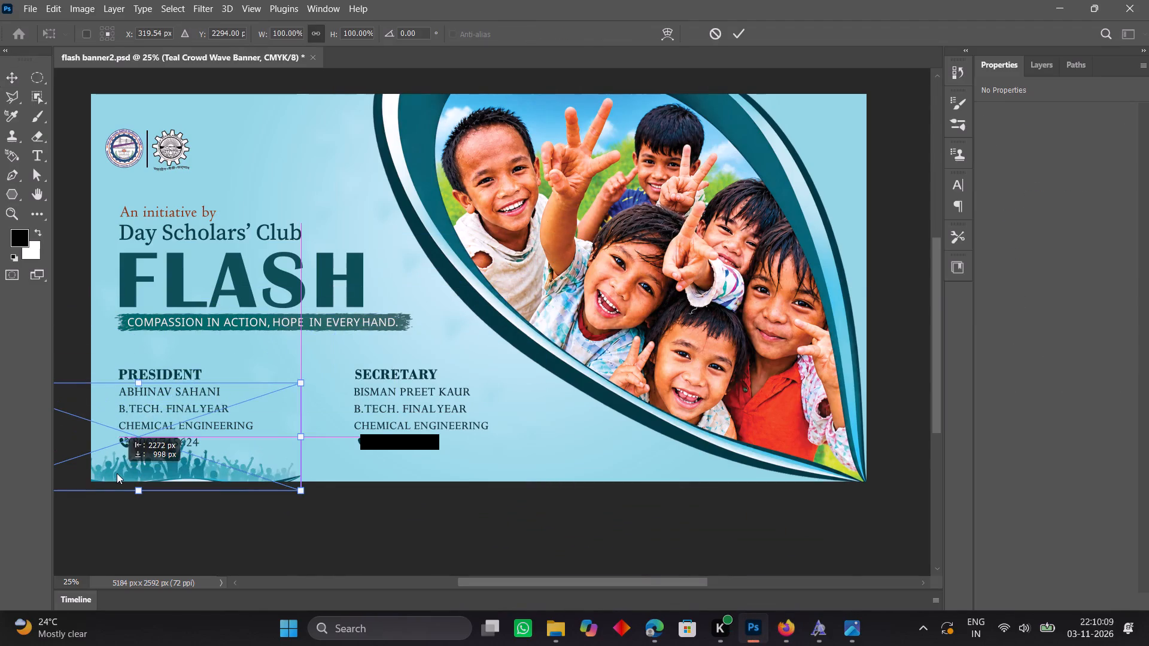
left_click_drag(117, 473, 264, 486)
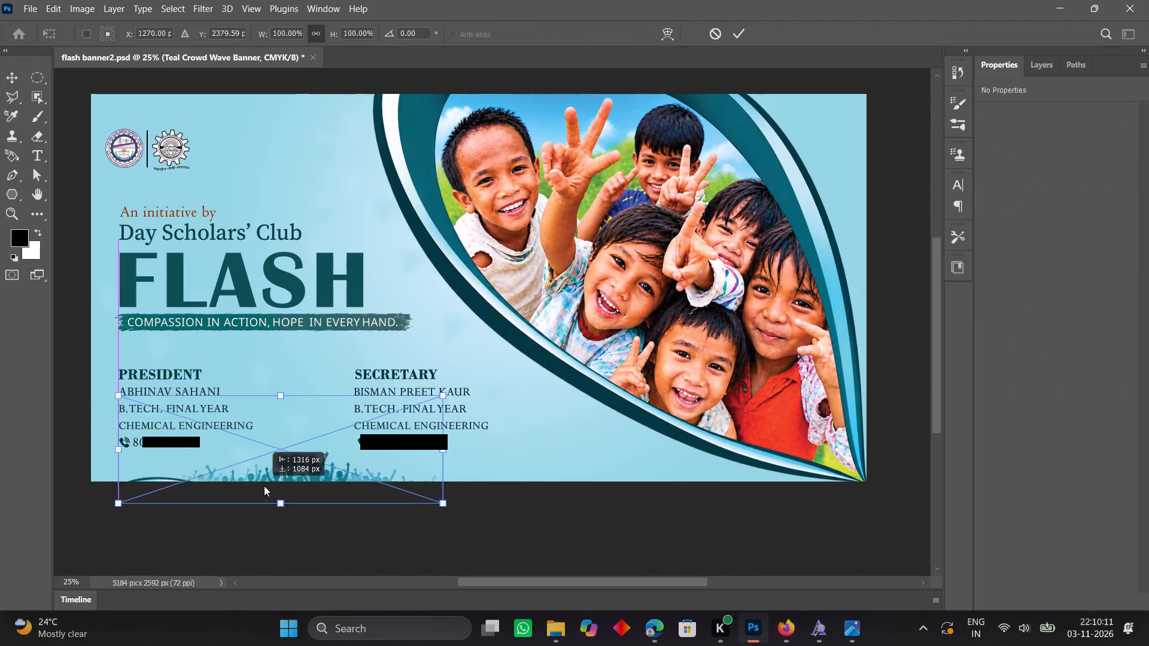
left_click_drag(264, 486, 218, 465)
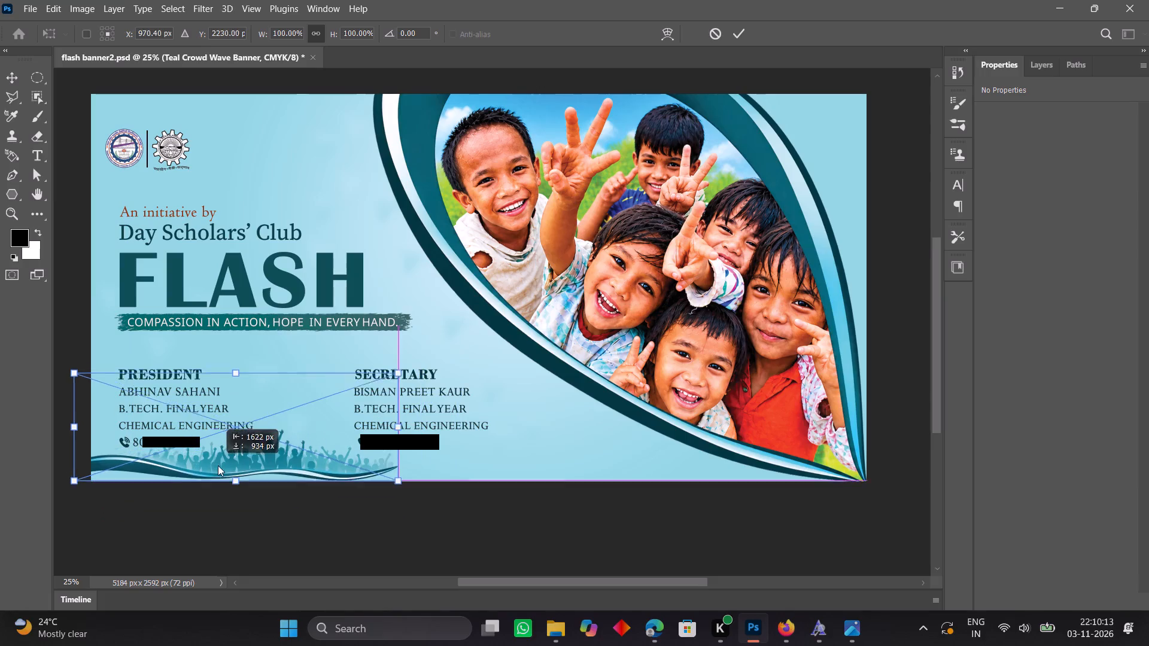
left_click_drag(218, 465, 227, 471)
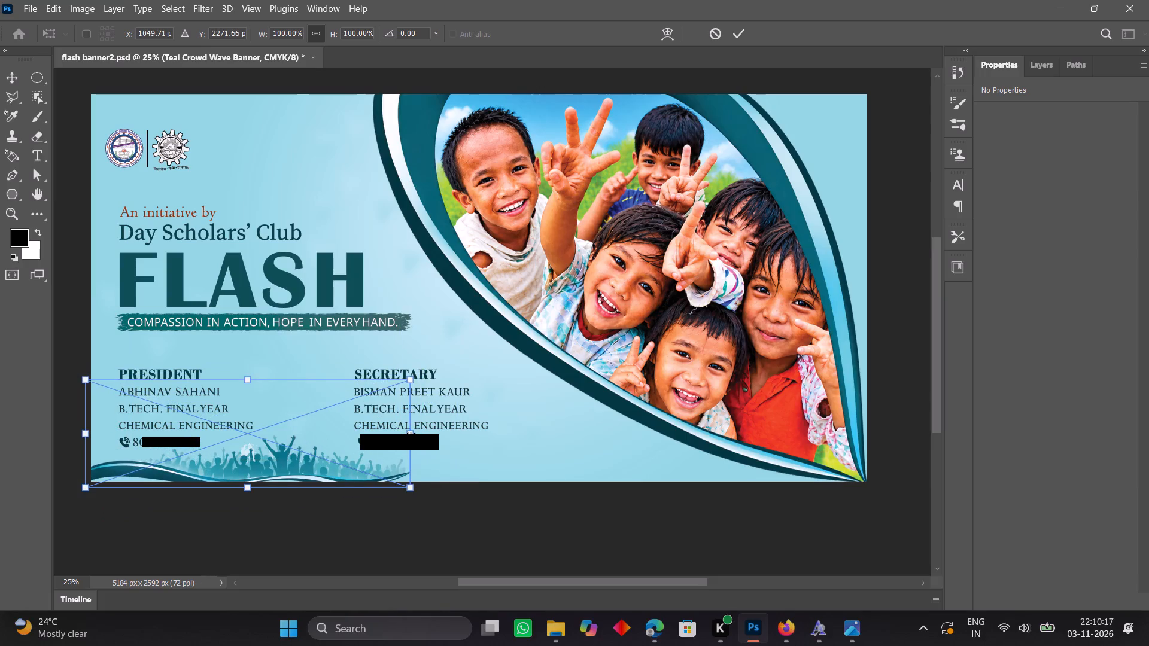
Stretch the placed crowd wave image horizontally to about 2365 px wide, keeping its height at 100%.
left_click_drag(411, 434, 604, 438, "shift")
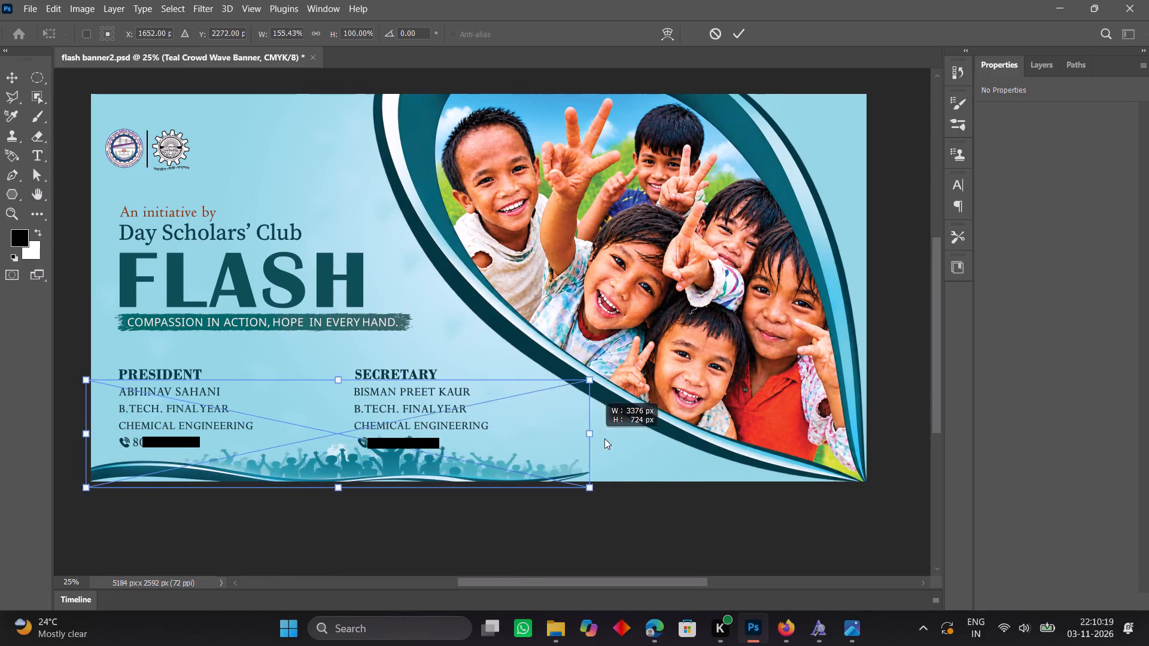
left_click_drag(604, 438, 808, 455, "shift")
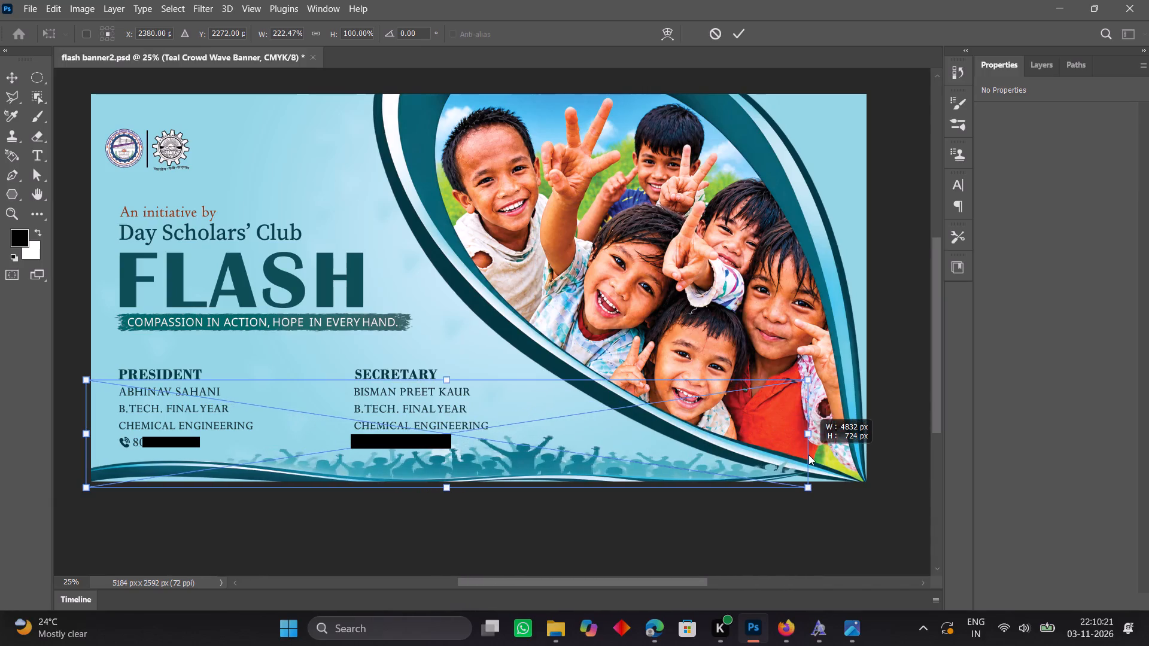
left_click_drag(808, 455, 731, 468, "shift")
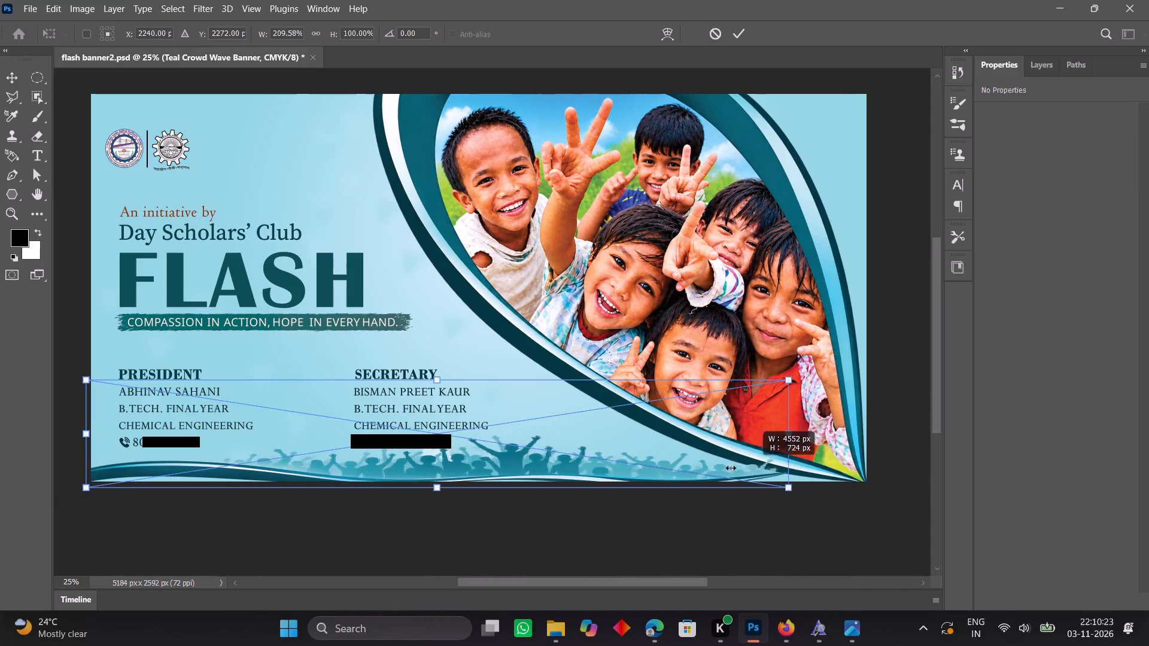
left_click_drag(731, 468, 440, 476, "shift")
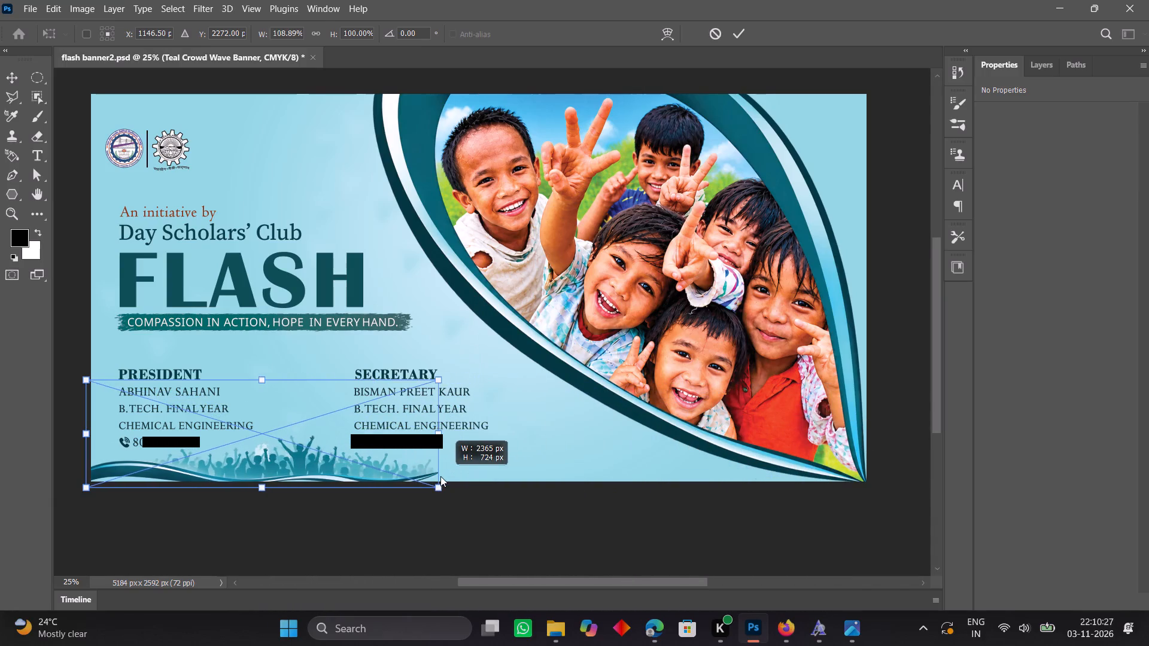
left_click_drag(440, 476, 439, 476, "shift")
Nudge the crowd wave image down past the banner's bottom edge, to a Y position of 2308 px.
key("Down")
key("Down")
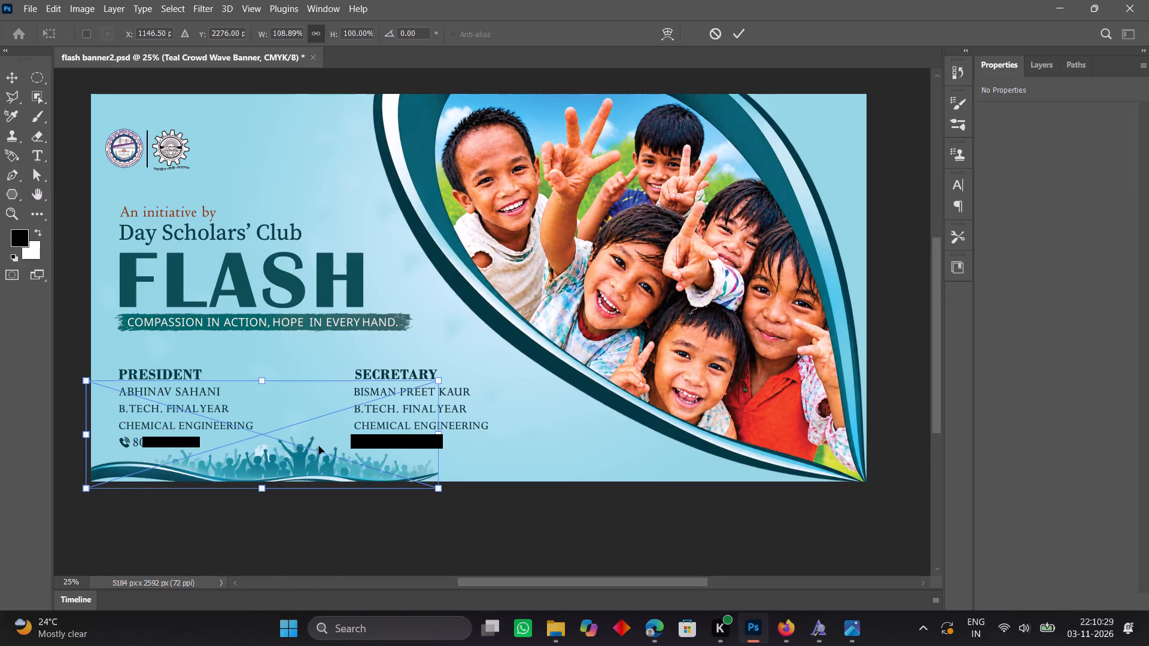
key("Down")
key("Down")
key("Down")
key("Down")
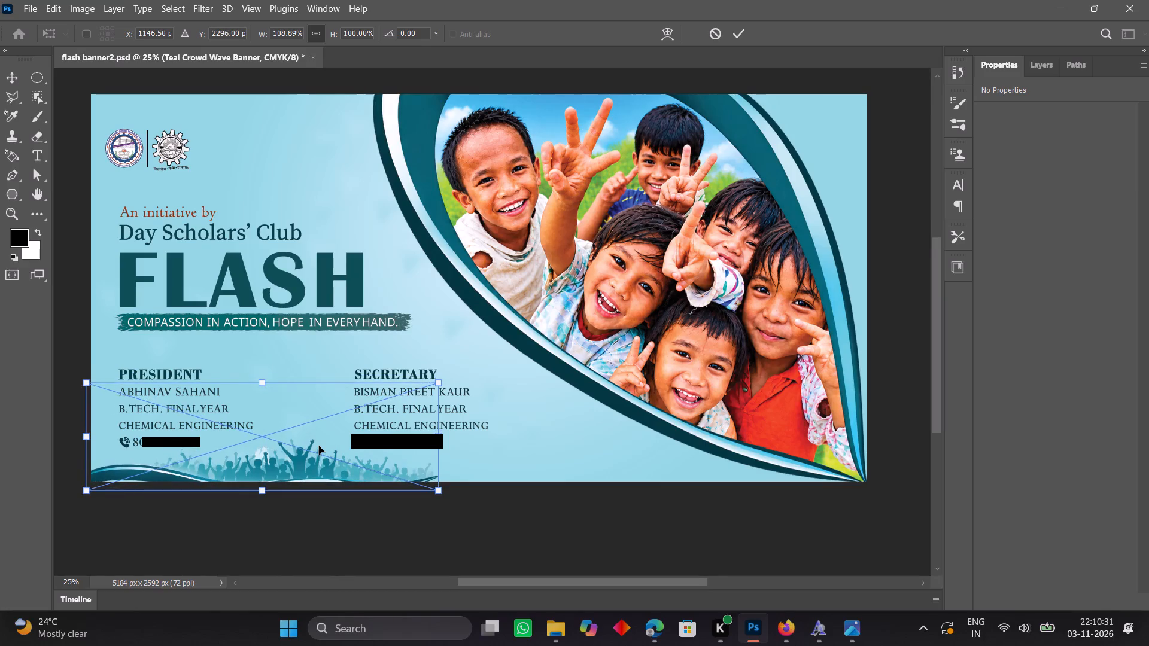
key("Down")
key("Down")
key("Down")
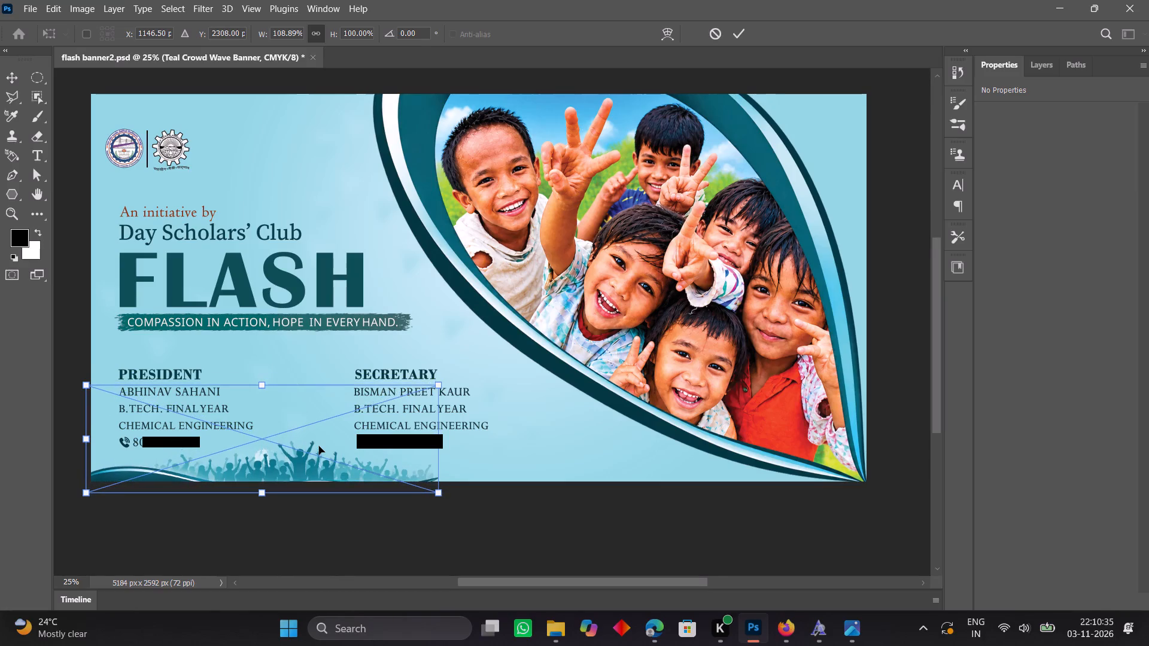
Rasterize the crowd wave smart object so the Eraser tool can be used on its right end.
left_click(30, 137)
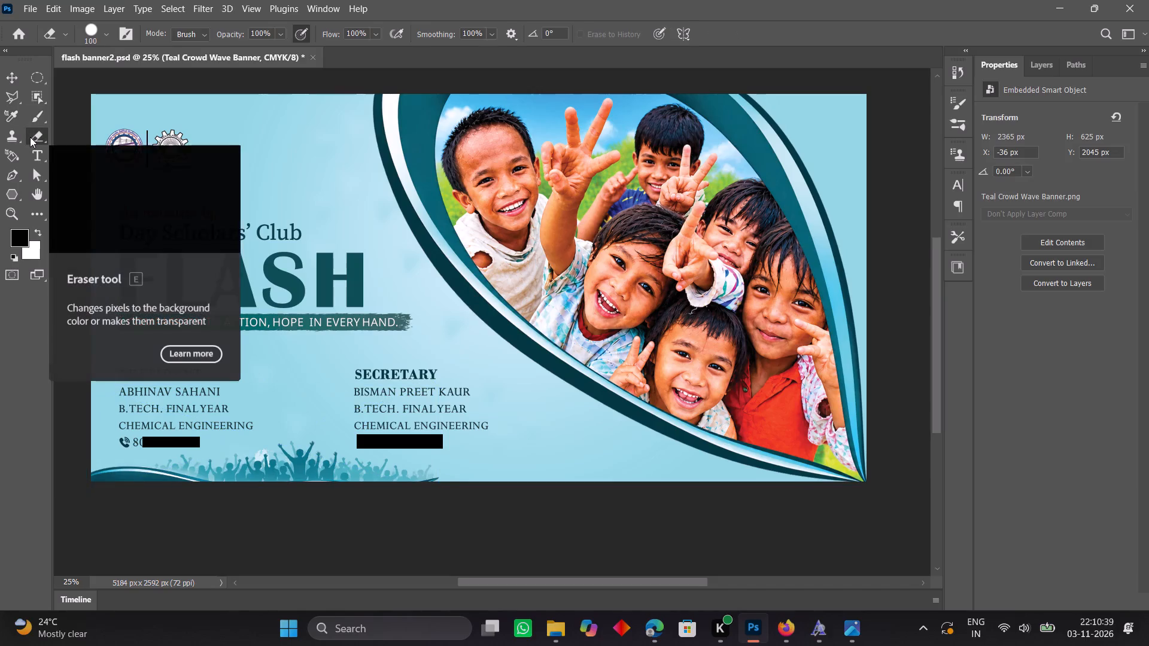
key("ctrl+plus")
key("ctrl+plus")
key("ctrl+plus")
scroll(30, 137, "left", 6)
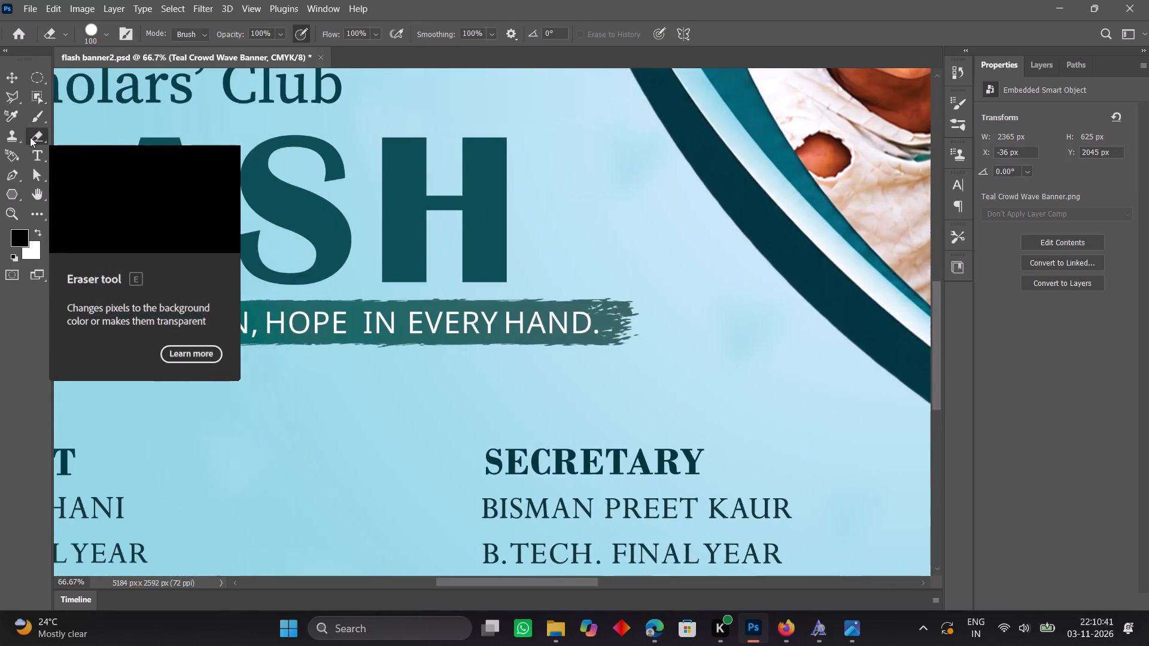
scroll(30, 137, "down", 4)
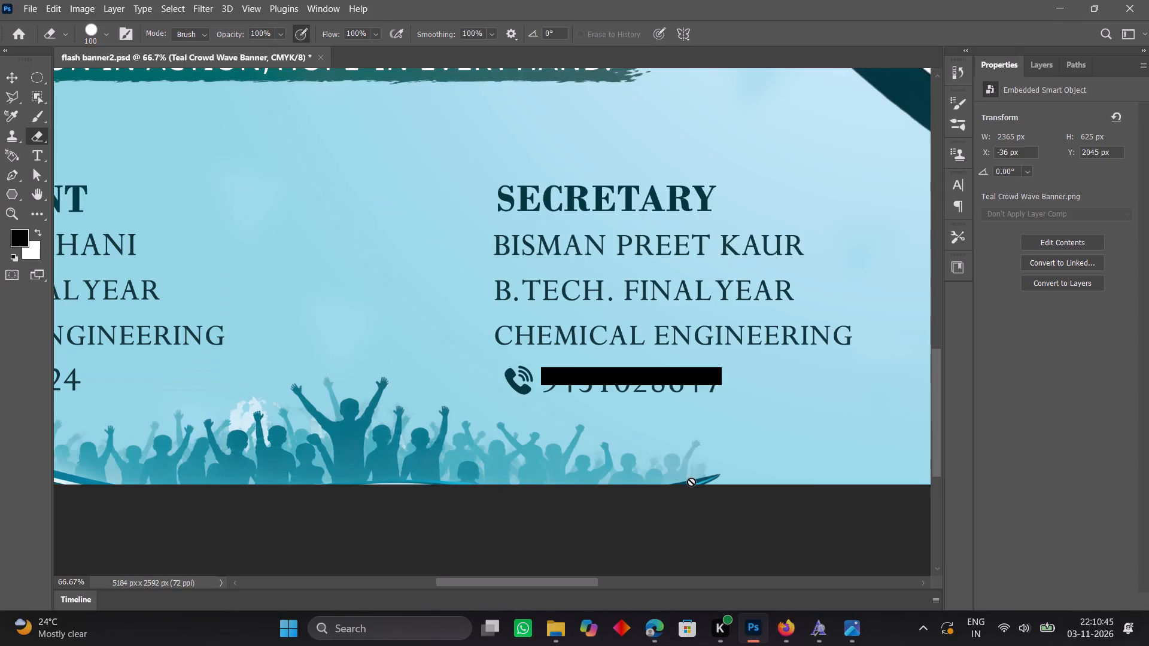
left_click(679, 484)
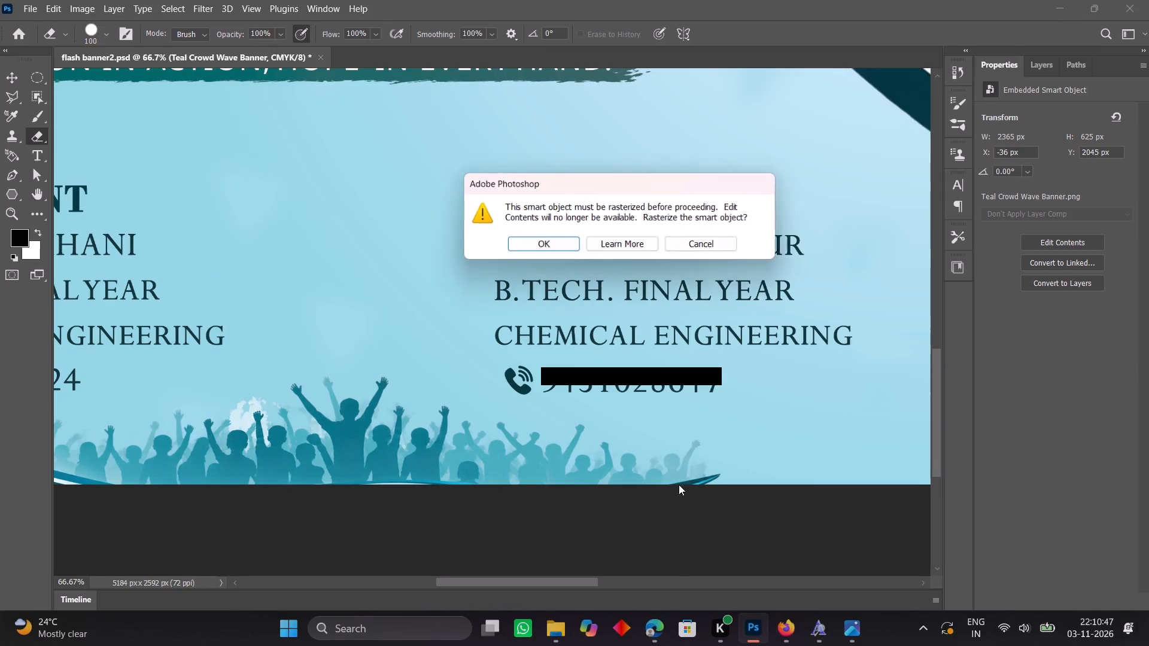
left_click(539, 248)
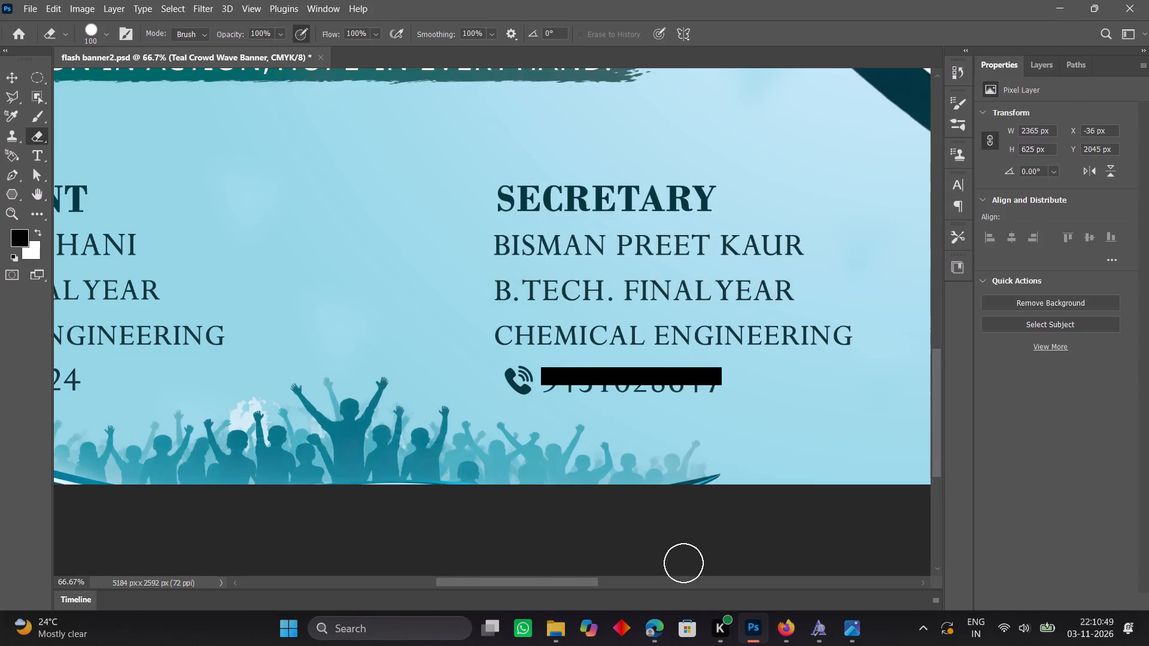
Erase the dark wave tip at the right end of the crowd silhouette along the banner's bottom edge.
left_click(712, 498)
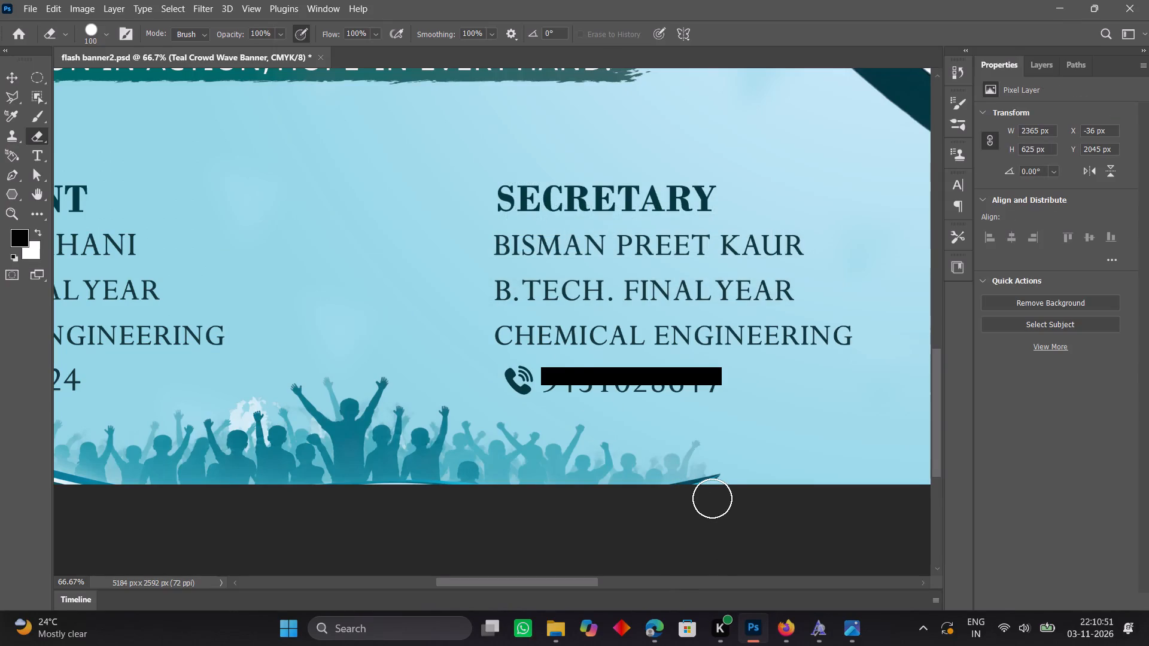
left_click_drag(712, 498, 721, 493)
left_click(721, 493)
left_click(693, 499)
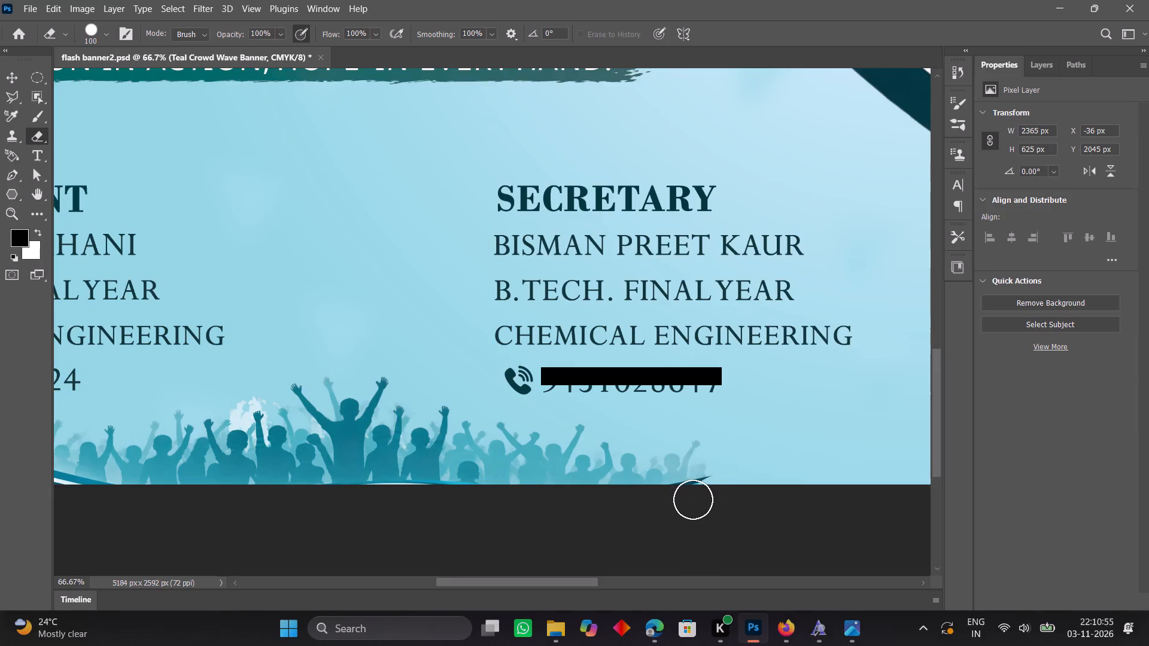
left_click(710, 492)
left_click(709, 476)
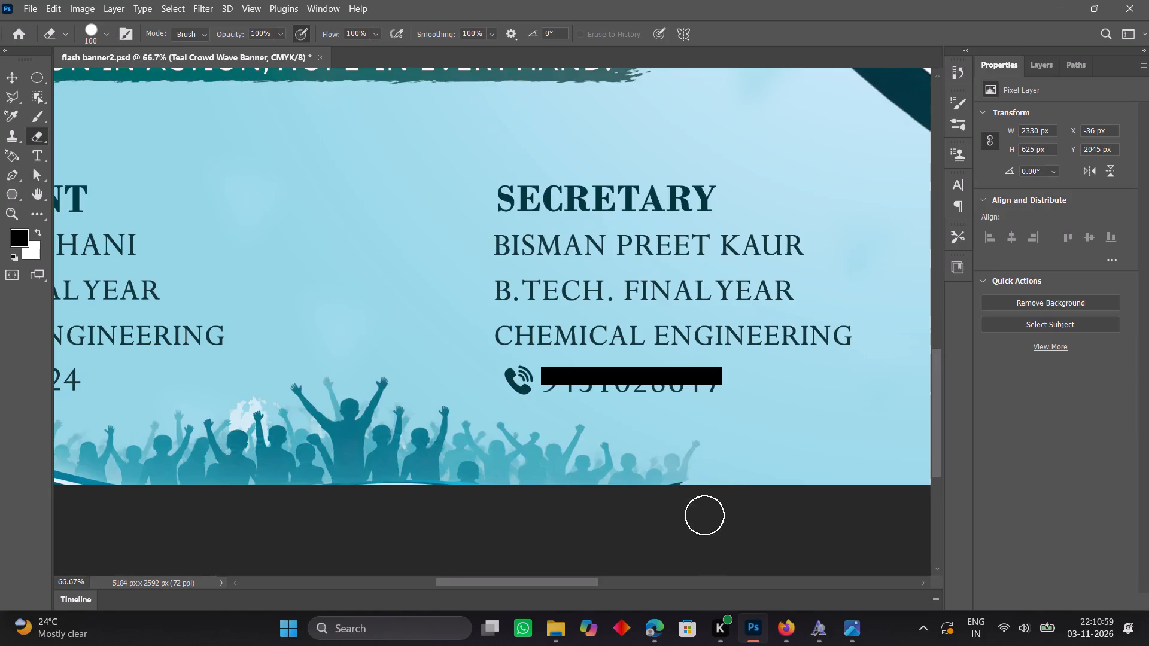
left_click(681, 502)
left_click_drag(682, 501, 687, 531)
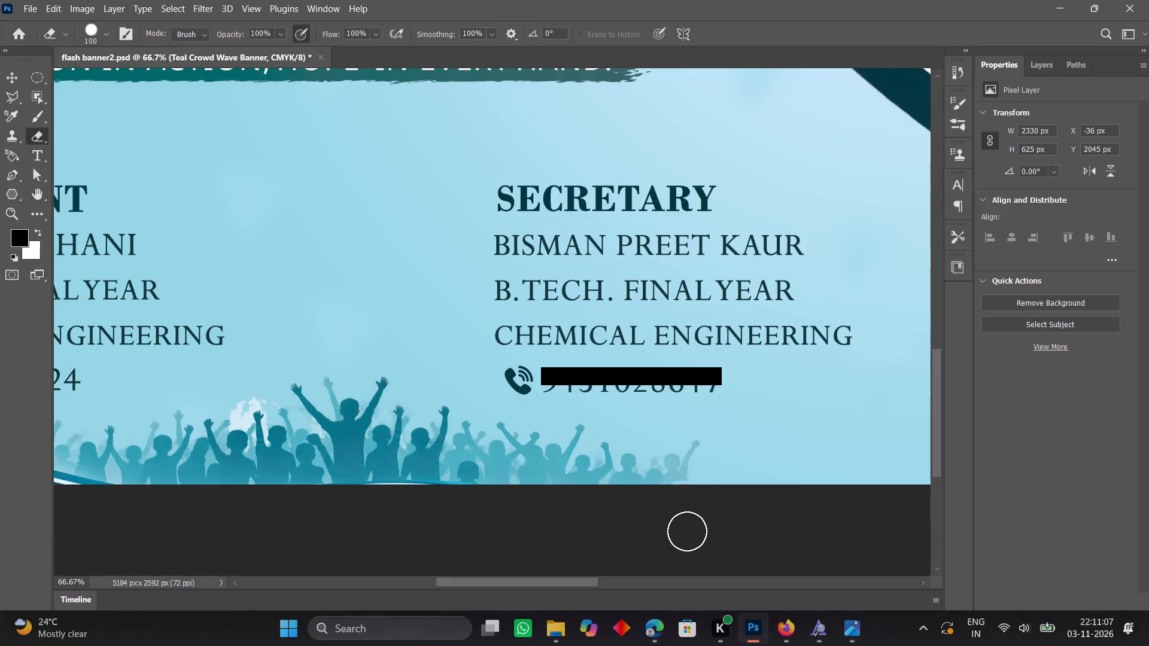
Examine the whole FLASH banner with the erased crowd wave along its bottom edge.
key("ctrl+minus")
key("ctrl+minus")
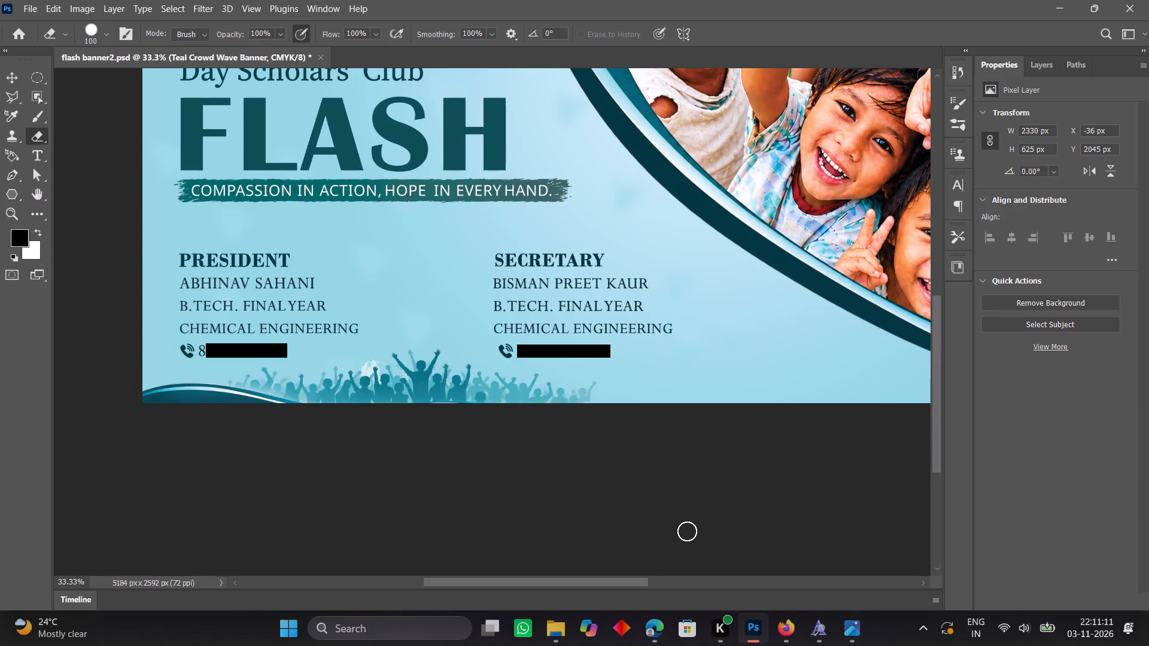
key("ctrl+minus")
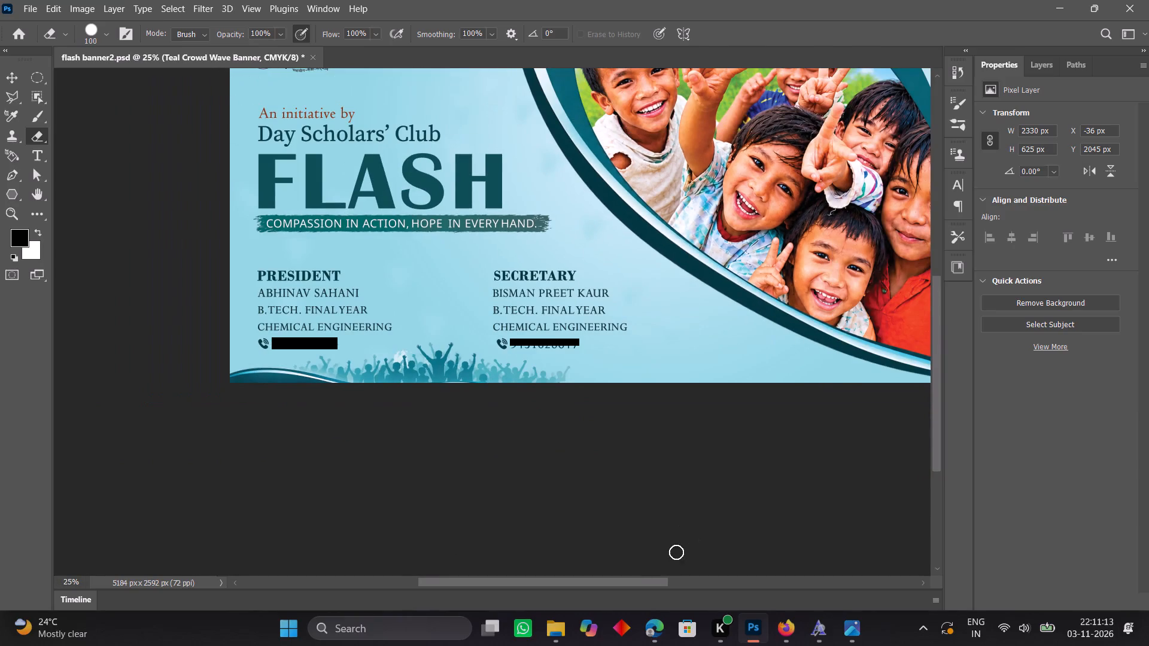
key("ctrl+minus")
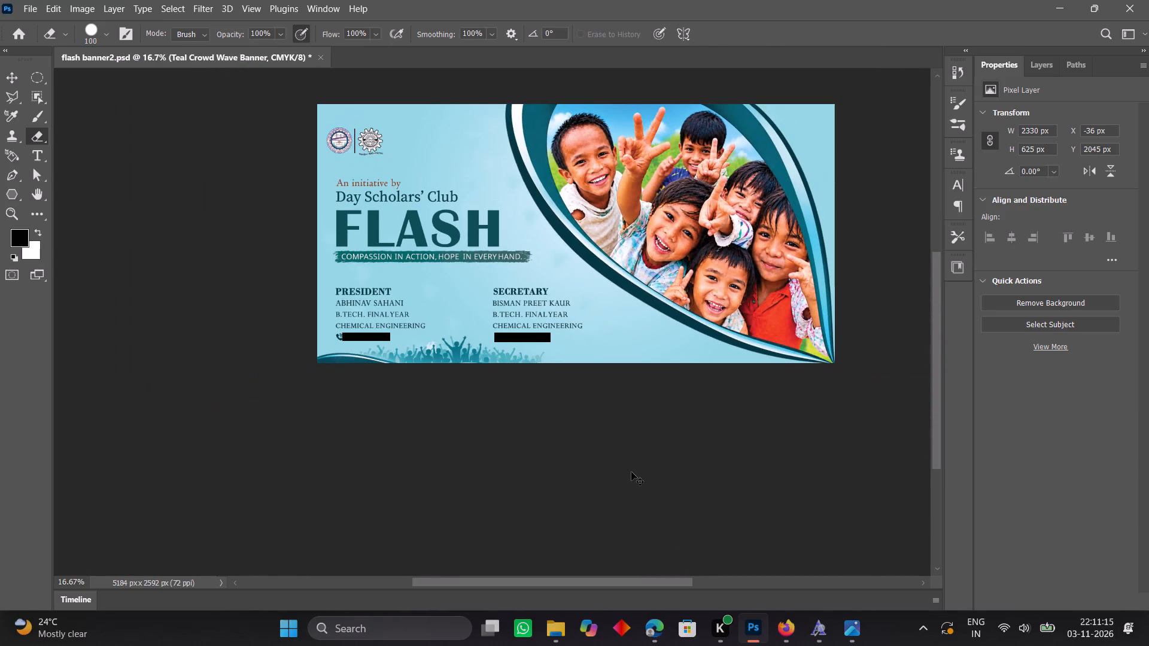
scroll(631, 472, "down", 1)
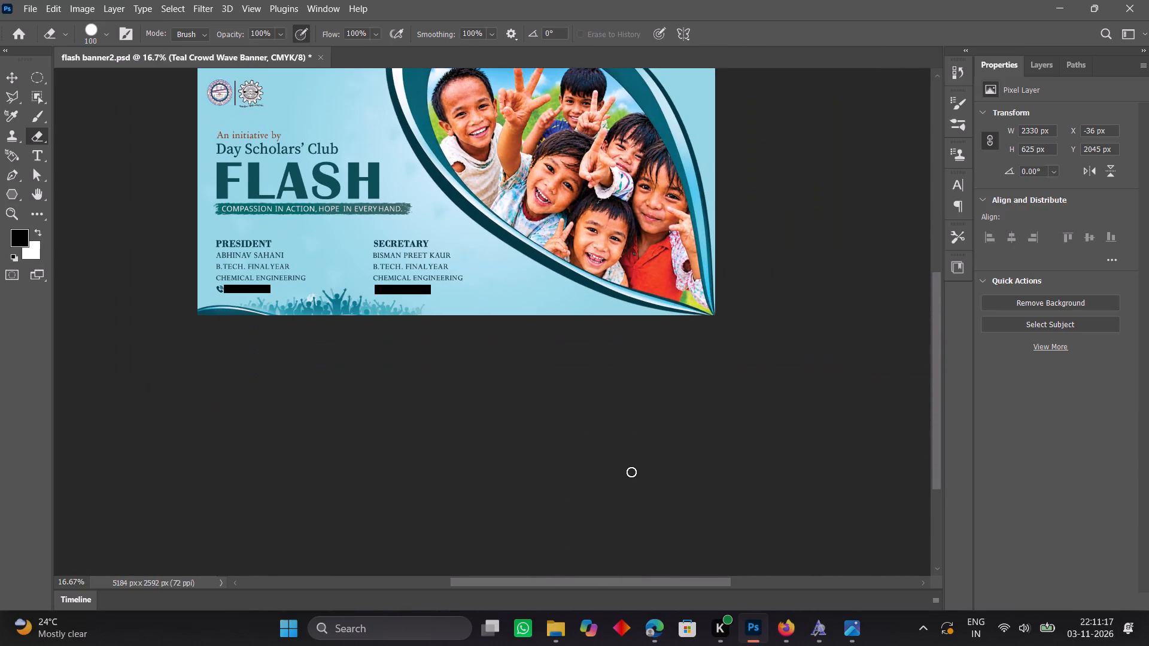
scroll(631, 472, "down", 1)
scroll(631, 472, "up", 3)
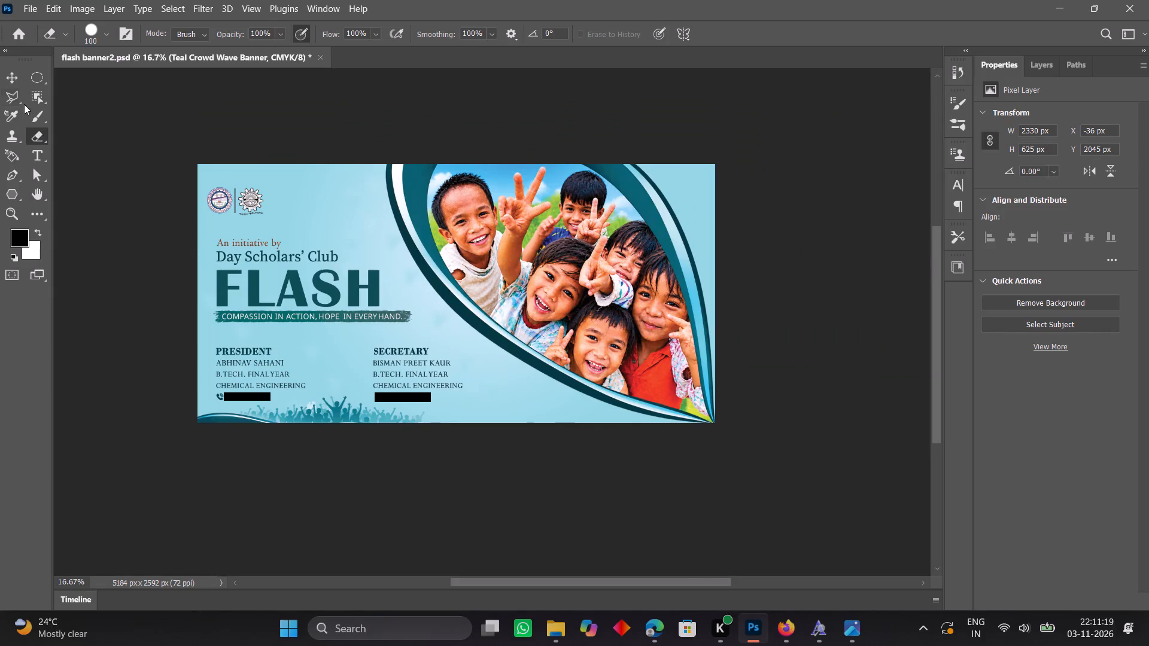
left_click(10, 80)
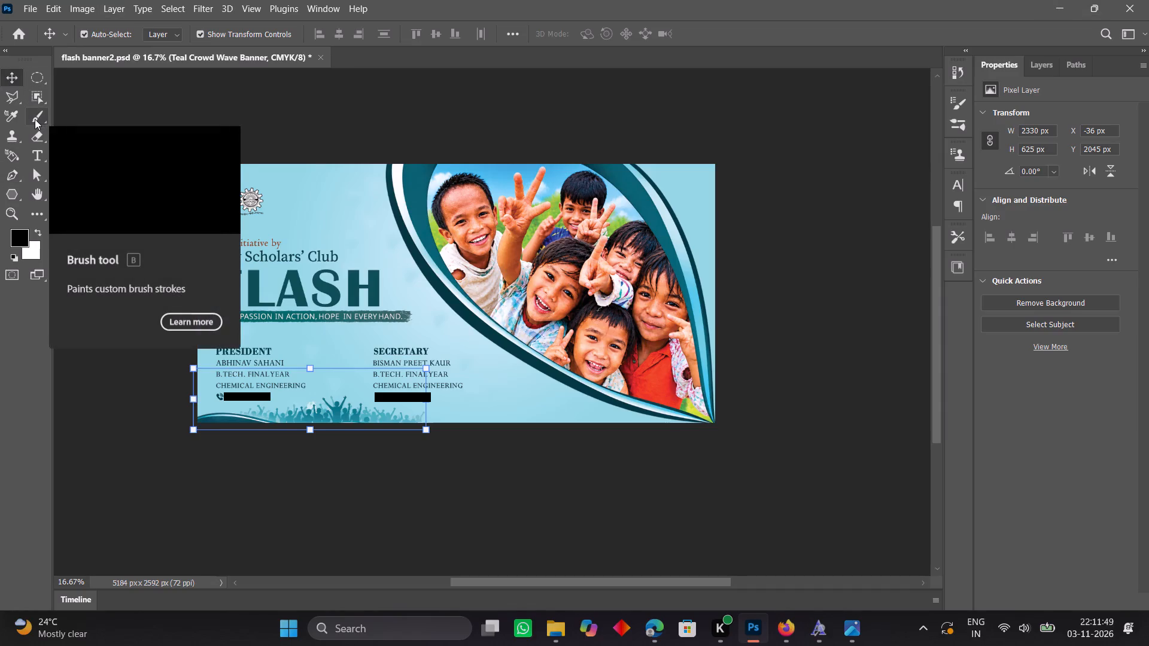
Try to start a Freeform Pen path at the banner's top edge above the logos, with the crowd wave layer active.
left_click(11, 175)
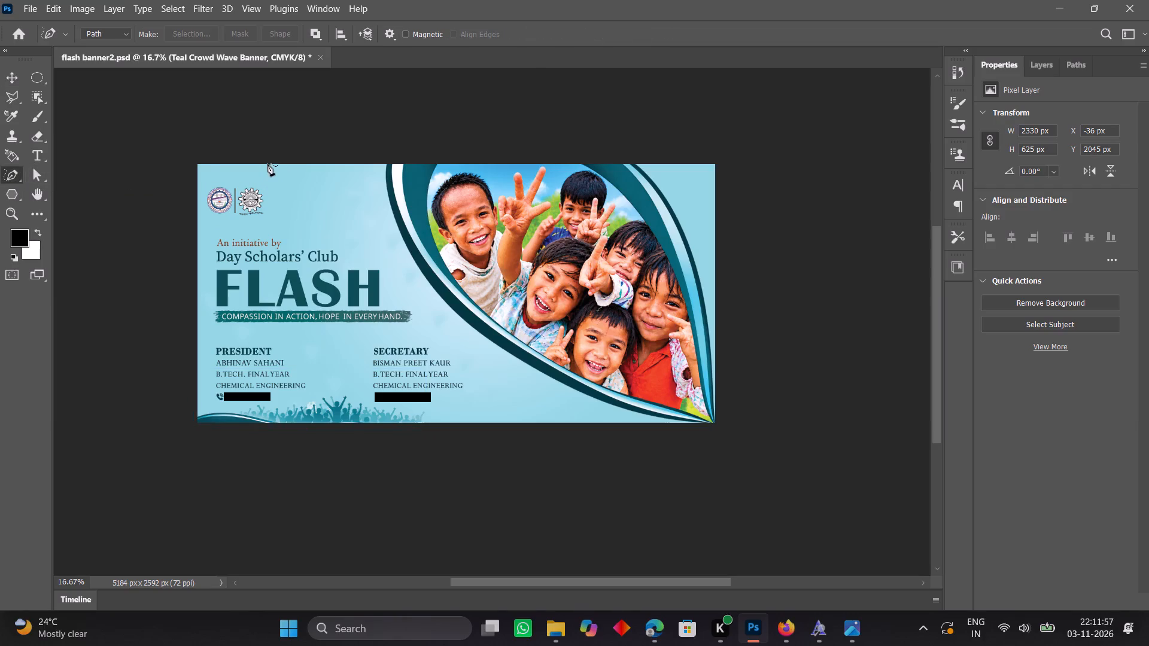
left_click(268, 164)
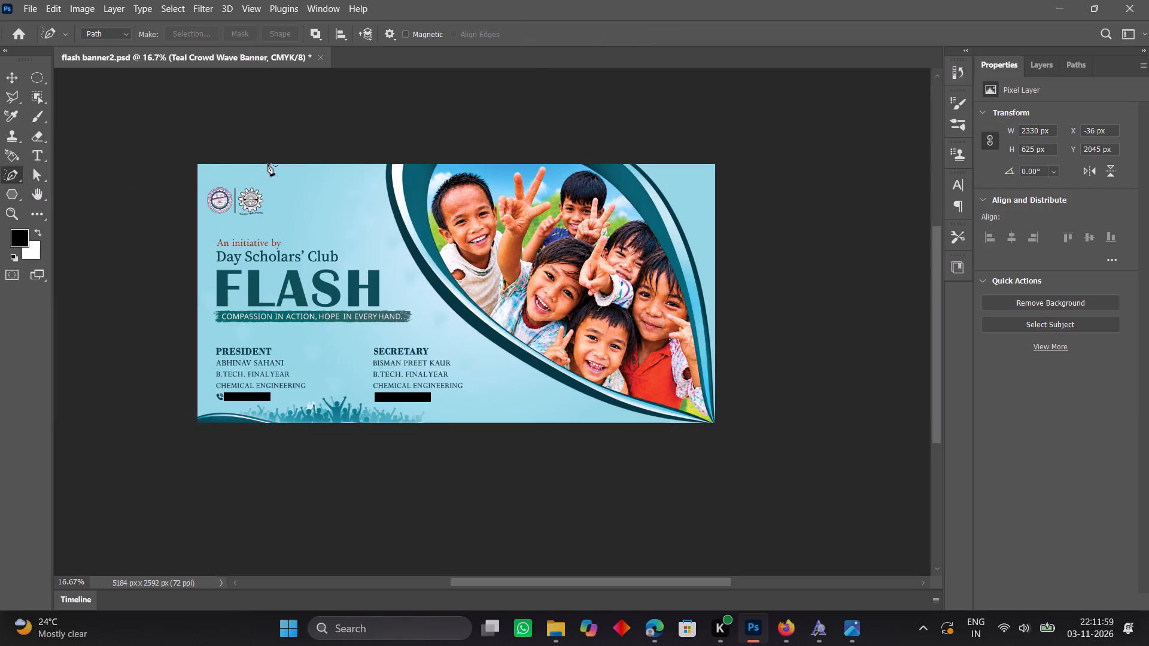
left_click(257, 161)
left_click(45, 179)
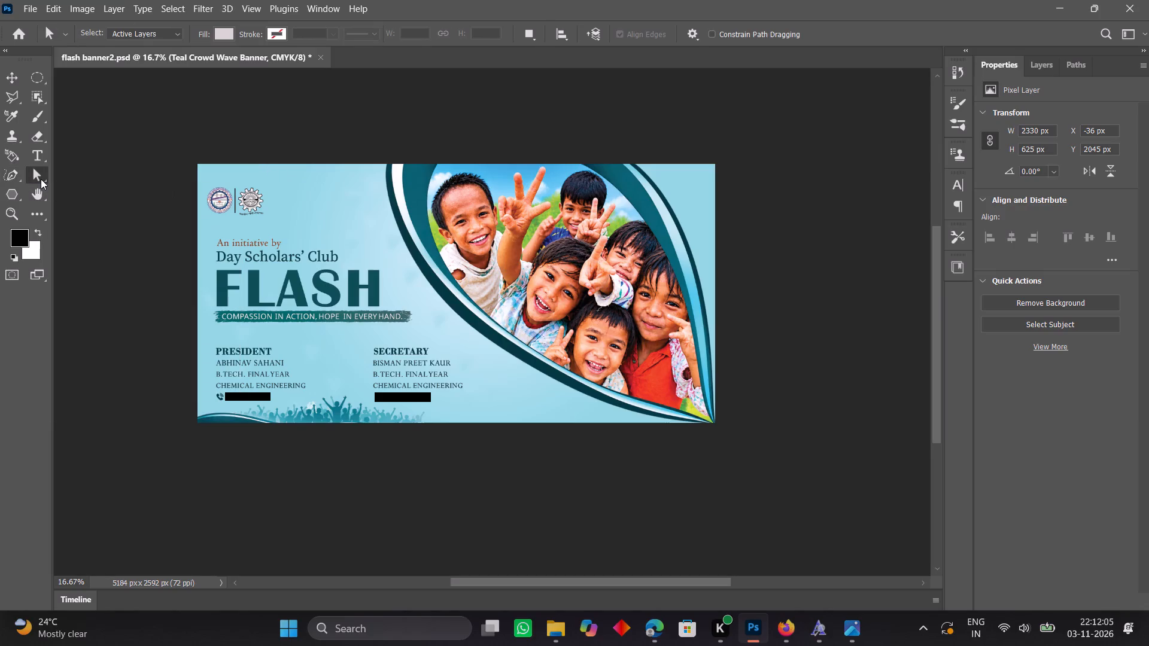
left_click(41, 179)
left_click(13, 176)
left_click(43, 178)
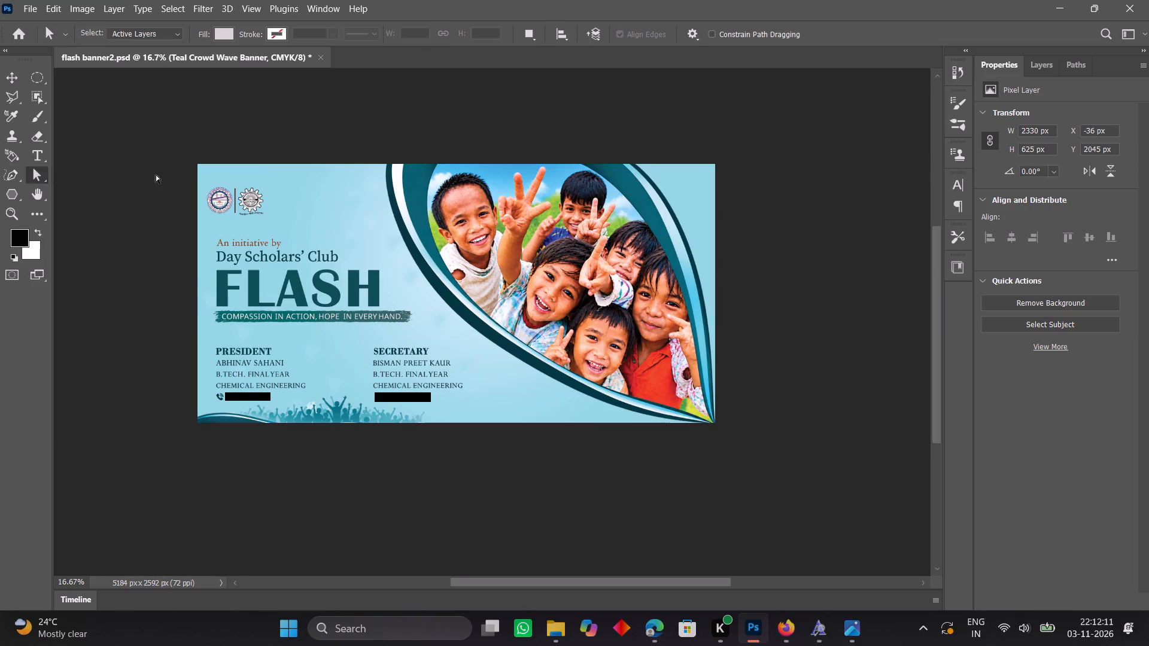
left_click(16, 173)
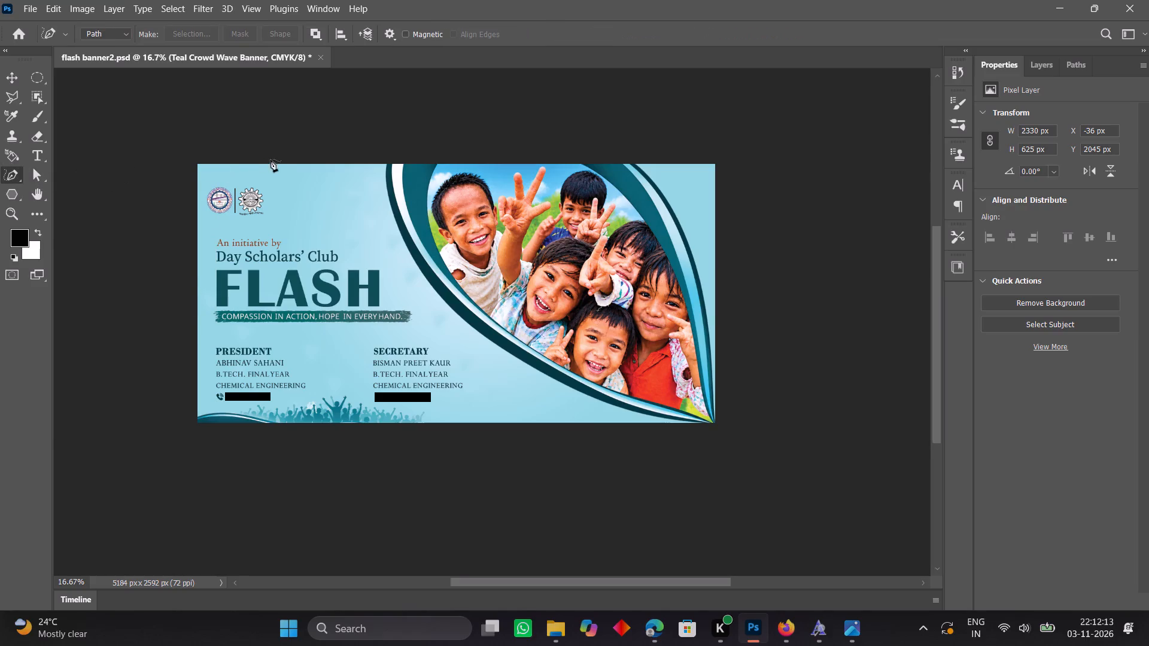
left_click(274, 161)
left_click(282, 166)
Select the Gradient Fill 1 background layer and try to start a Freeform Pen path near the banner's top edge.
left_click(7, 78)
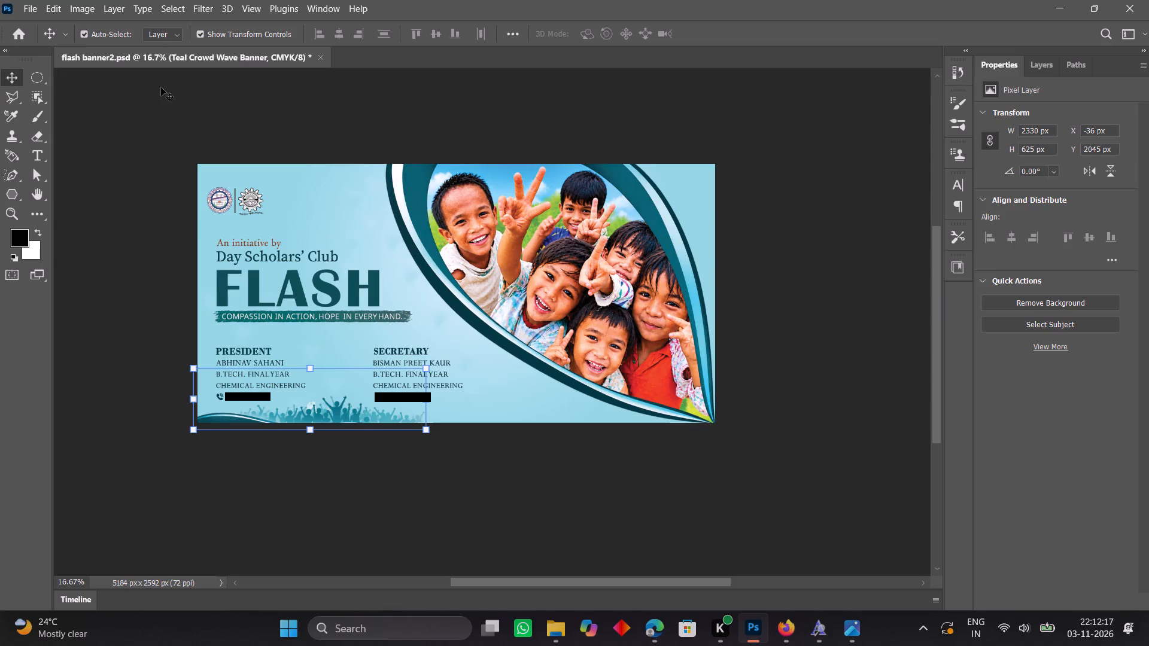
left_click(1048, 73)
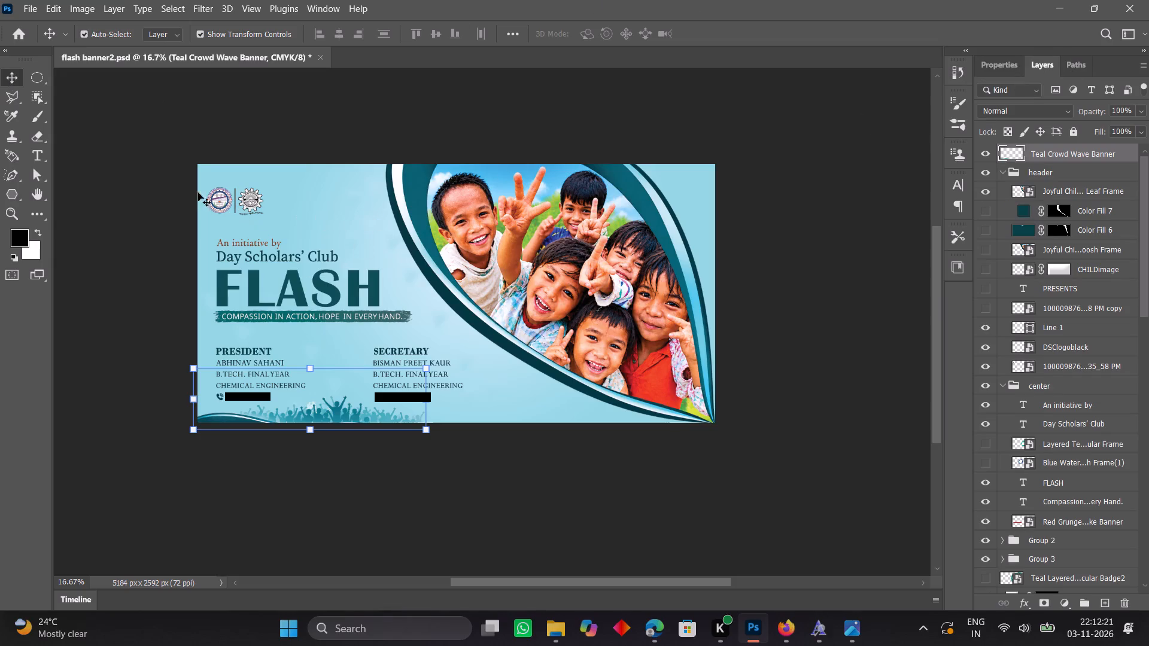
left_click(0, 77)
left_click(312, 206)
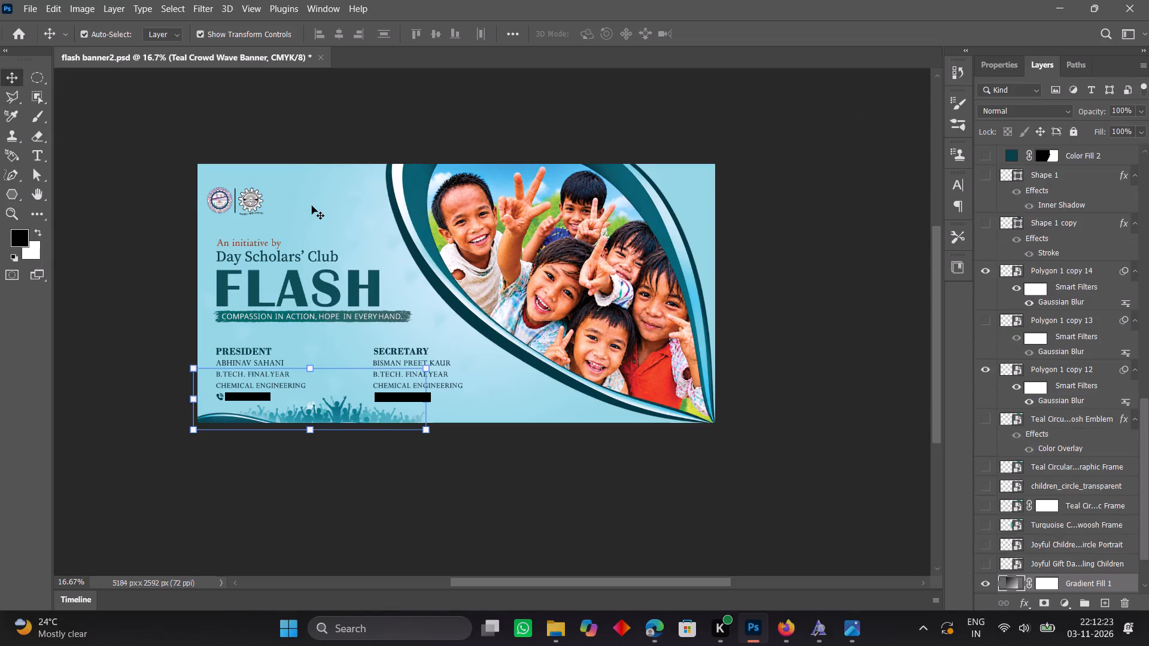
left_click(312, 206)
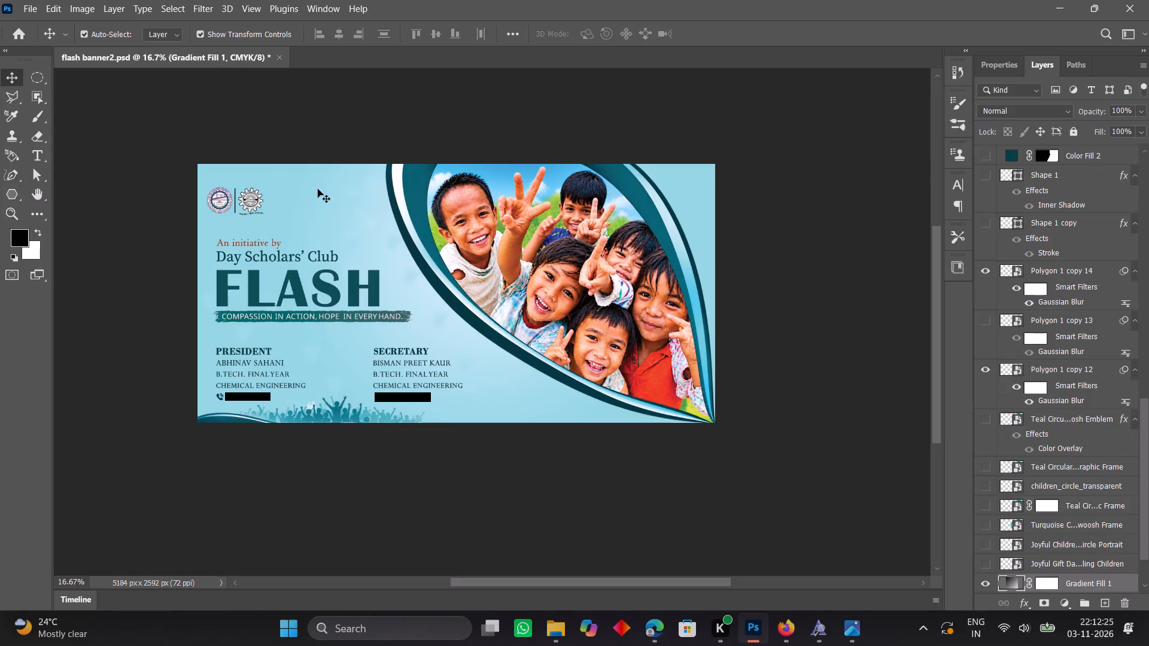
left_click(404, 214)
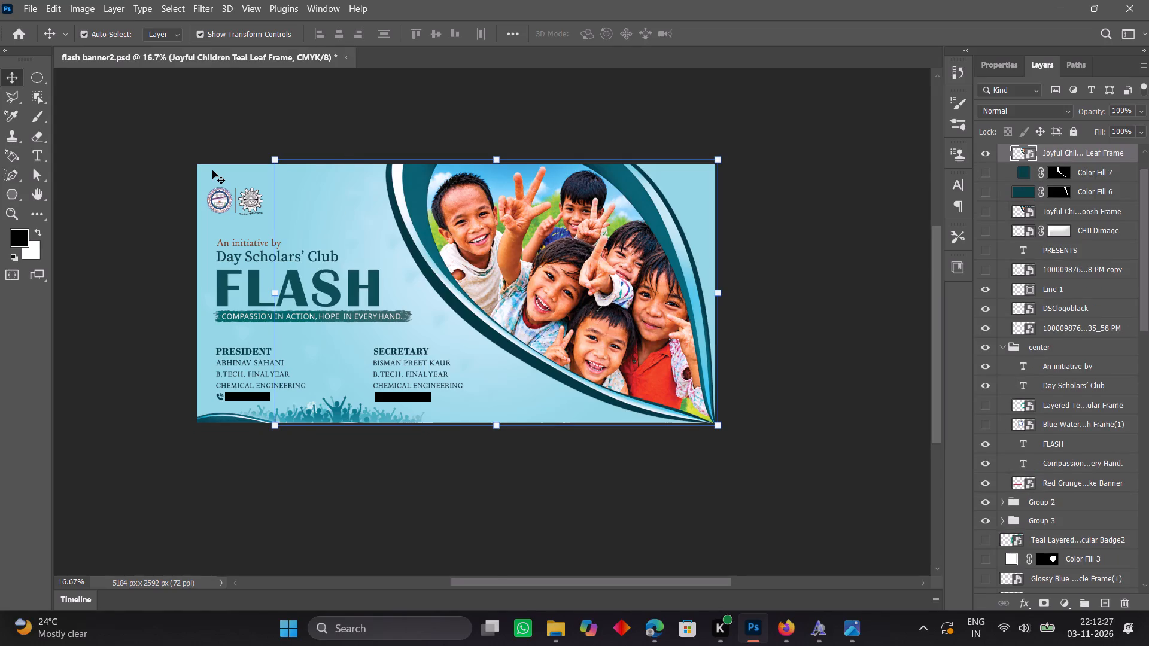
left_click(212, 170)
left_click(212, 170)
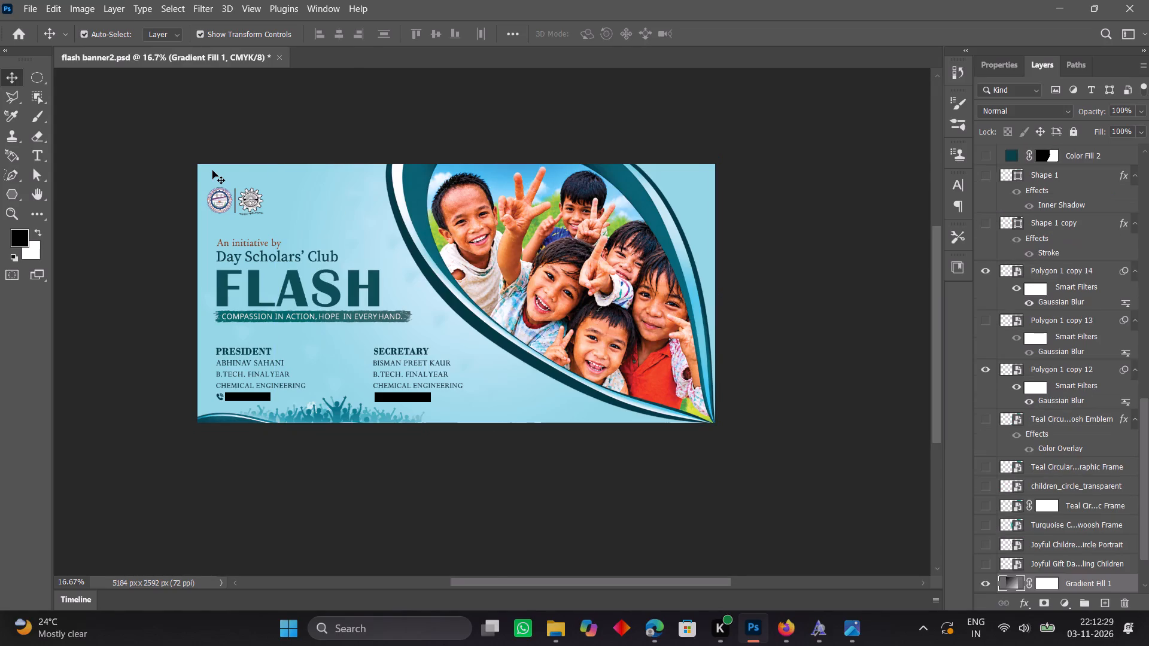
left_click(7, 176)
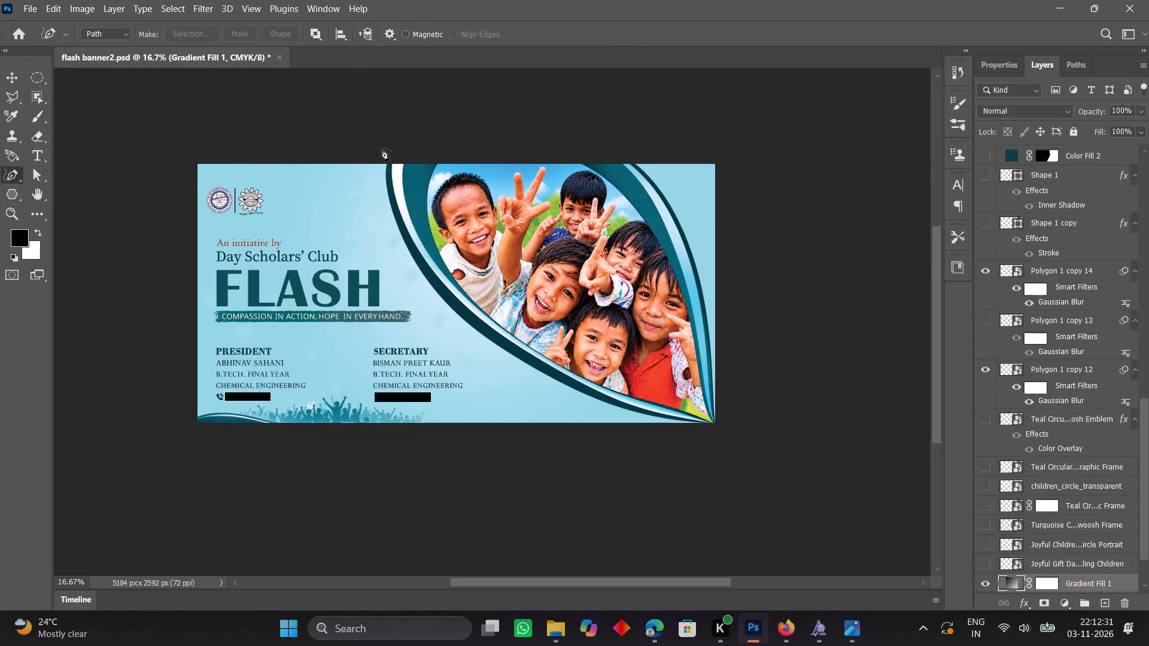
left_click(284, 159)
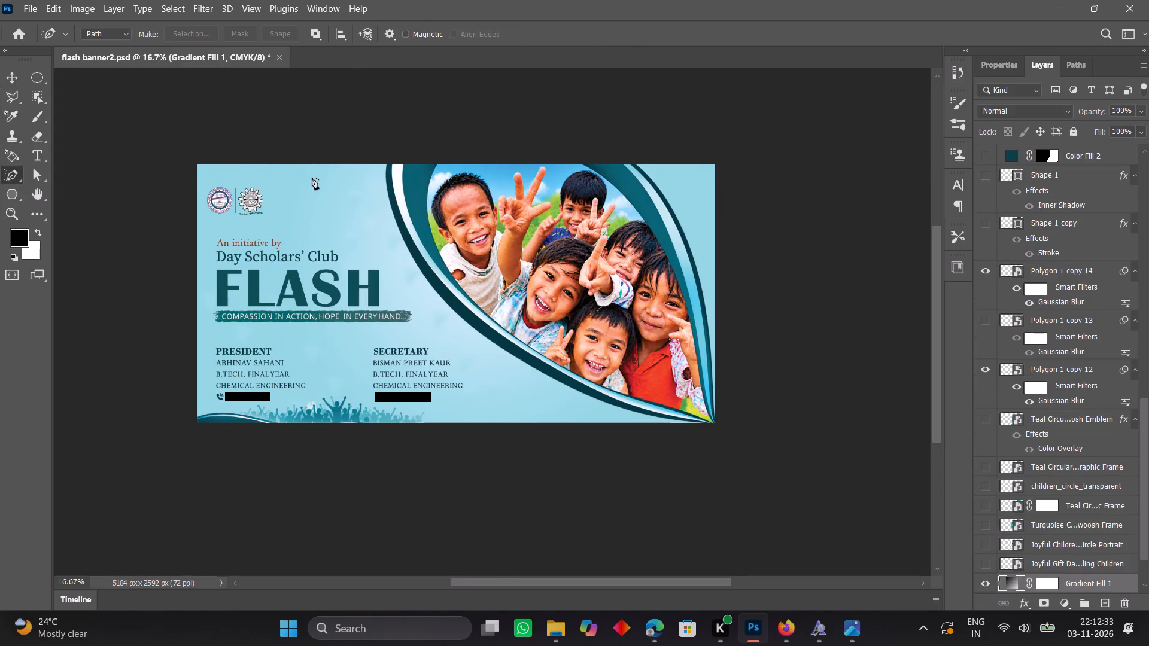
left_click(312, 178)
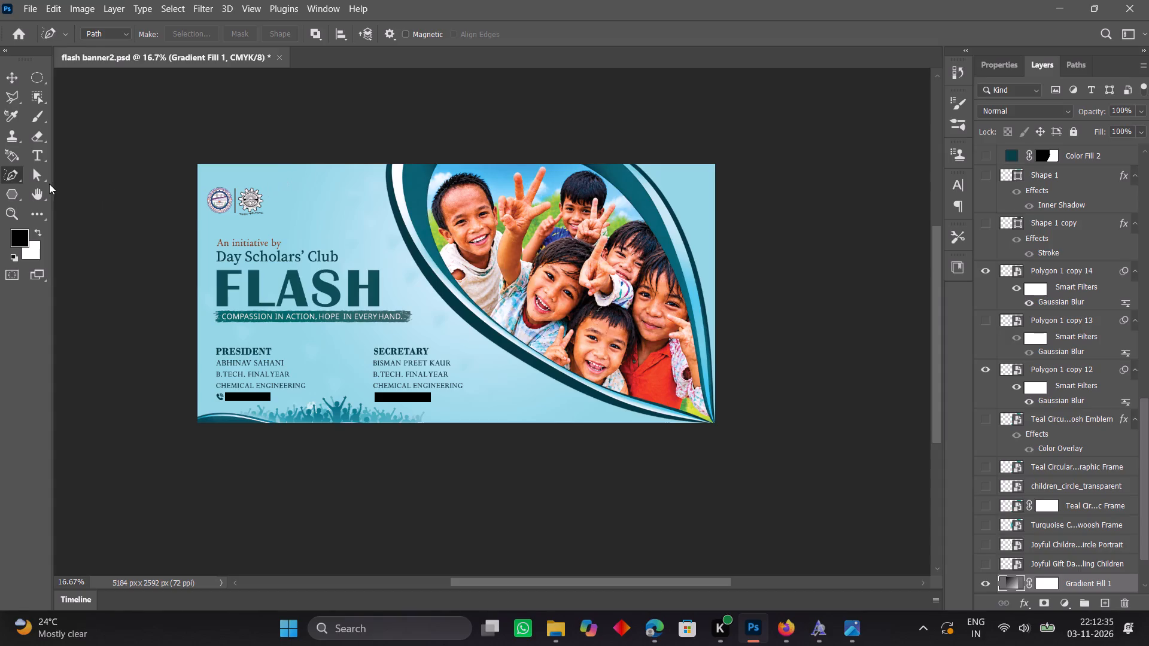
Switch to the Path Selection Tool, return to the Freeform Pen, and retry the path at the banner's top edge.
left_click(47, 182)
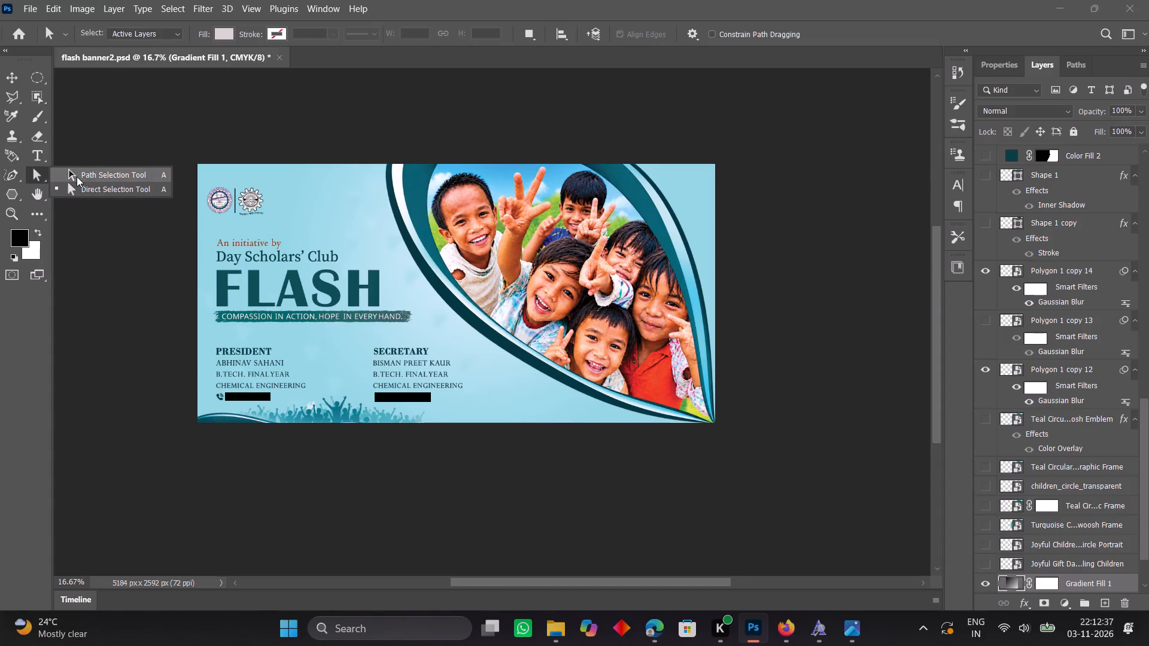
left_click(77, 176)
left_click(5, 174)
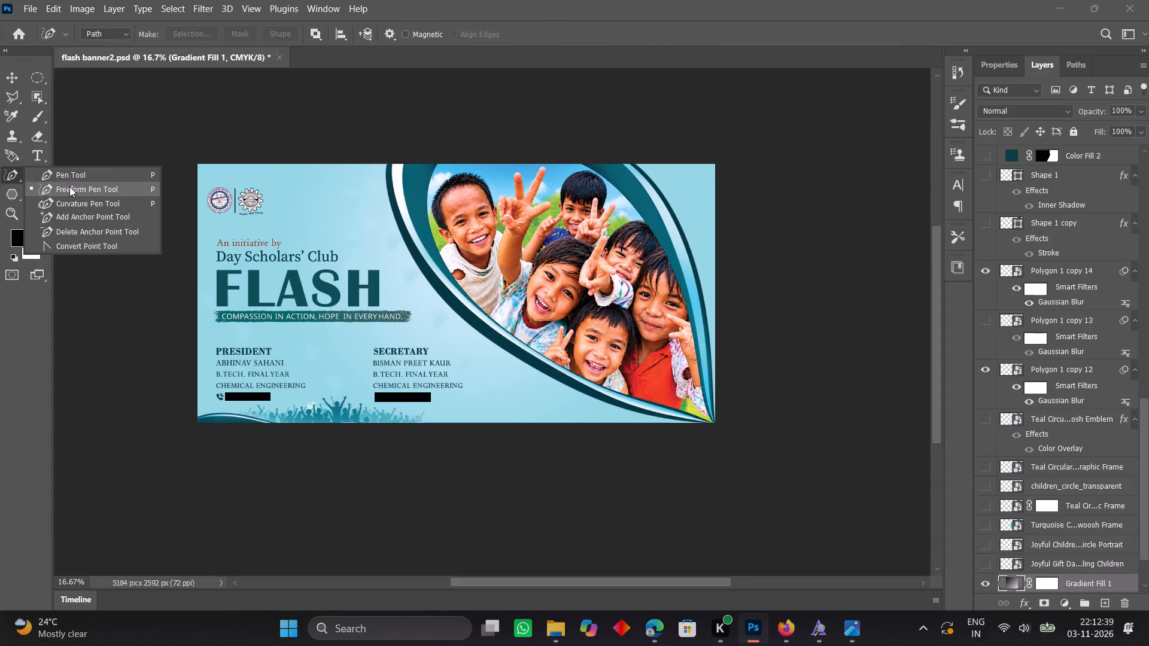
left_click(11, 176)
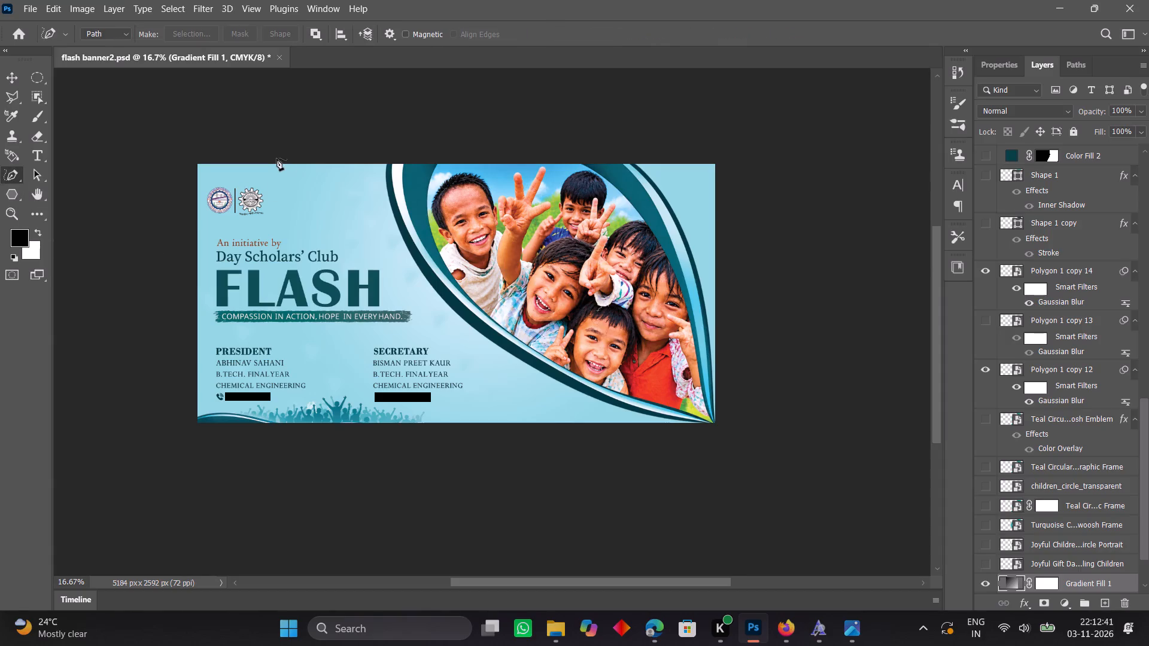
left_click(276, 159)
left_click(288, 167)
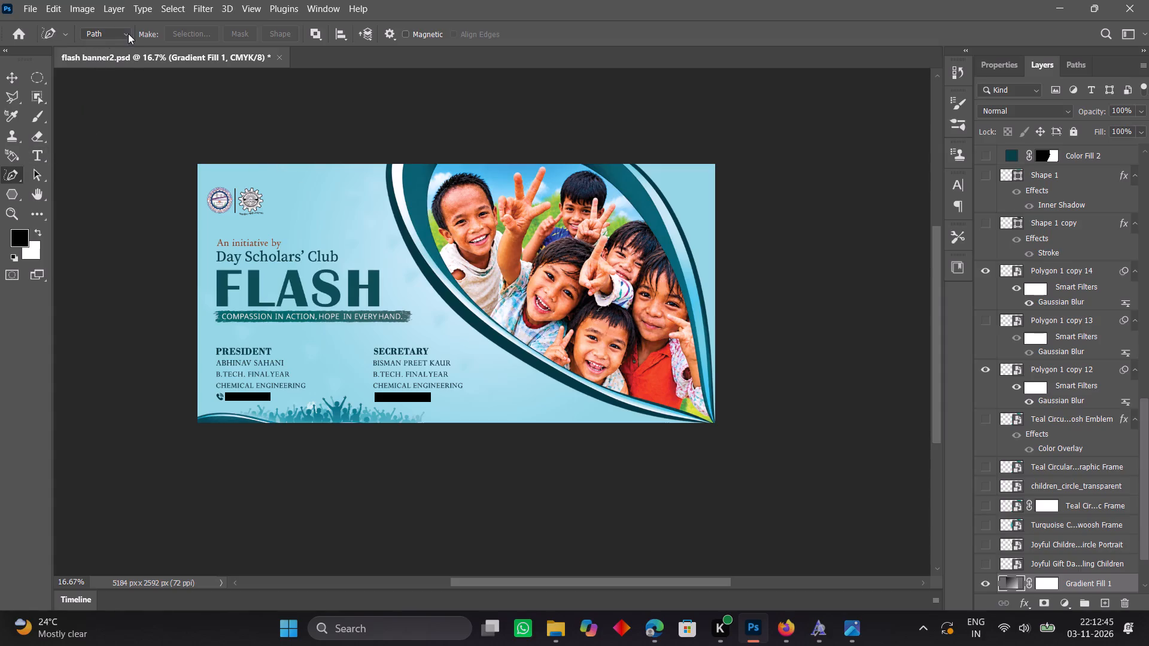
Set the Freeform Pen to Shape mode and try to start a shape above the banner's top edge.
left_click(128, 33)
left_click(125, 47)
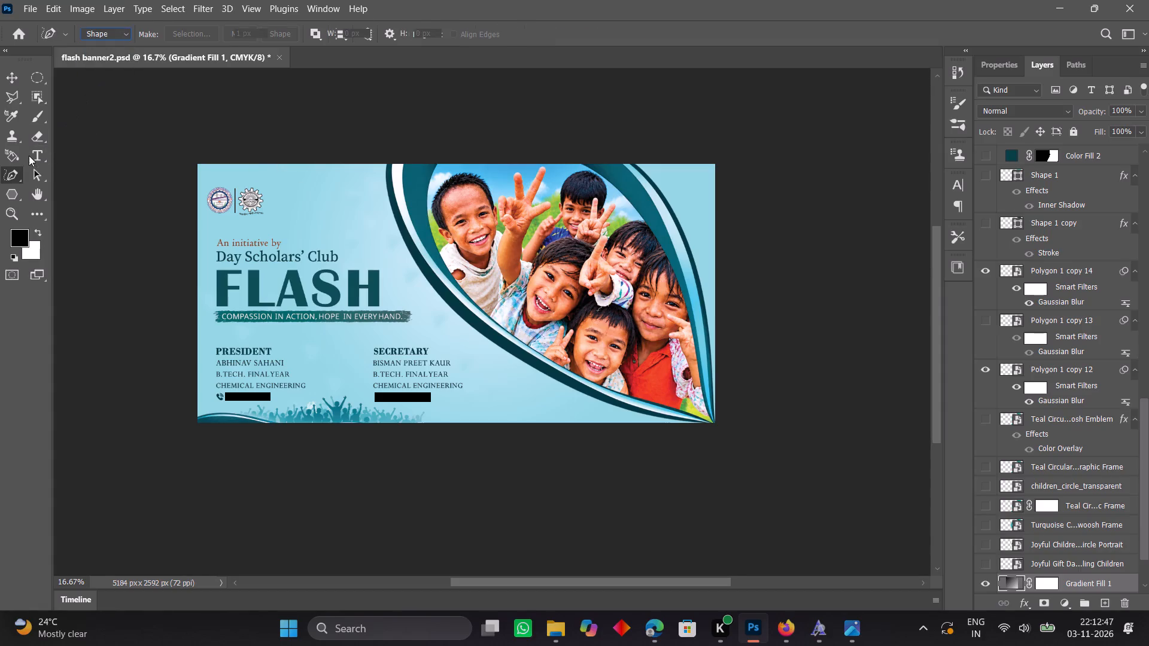
left_click(11, 175)
left_click(299, 153)
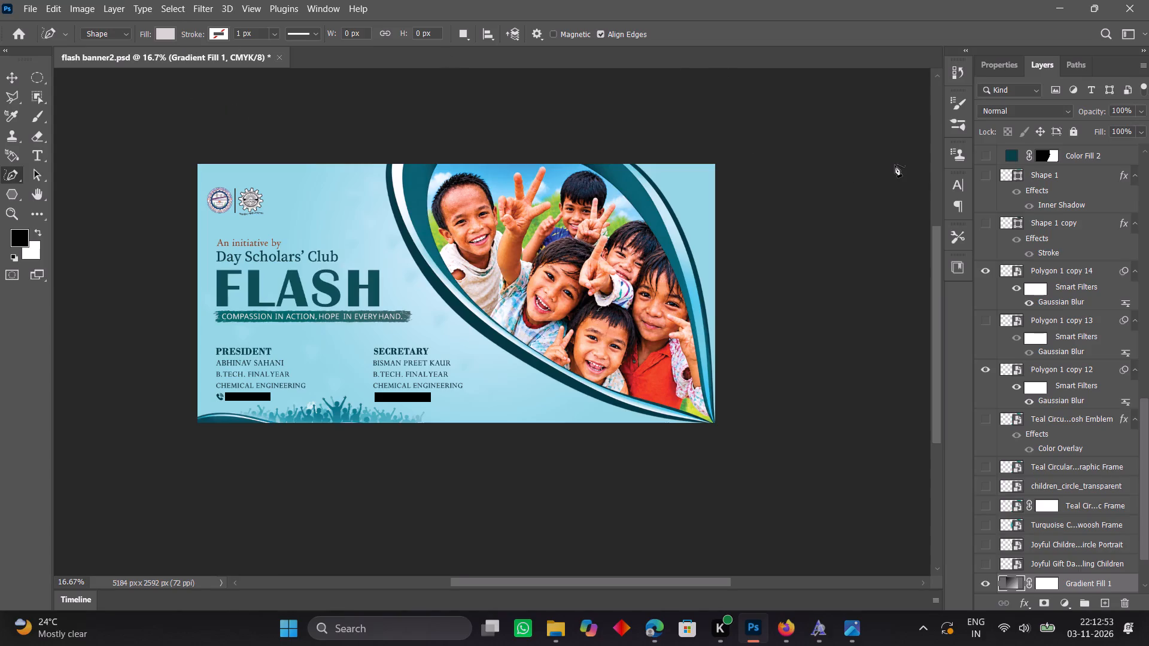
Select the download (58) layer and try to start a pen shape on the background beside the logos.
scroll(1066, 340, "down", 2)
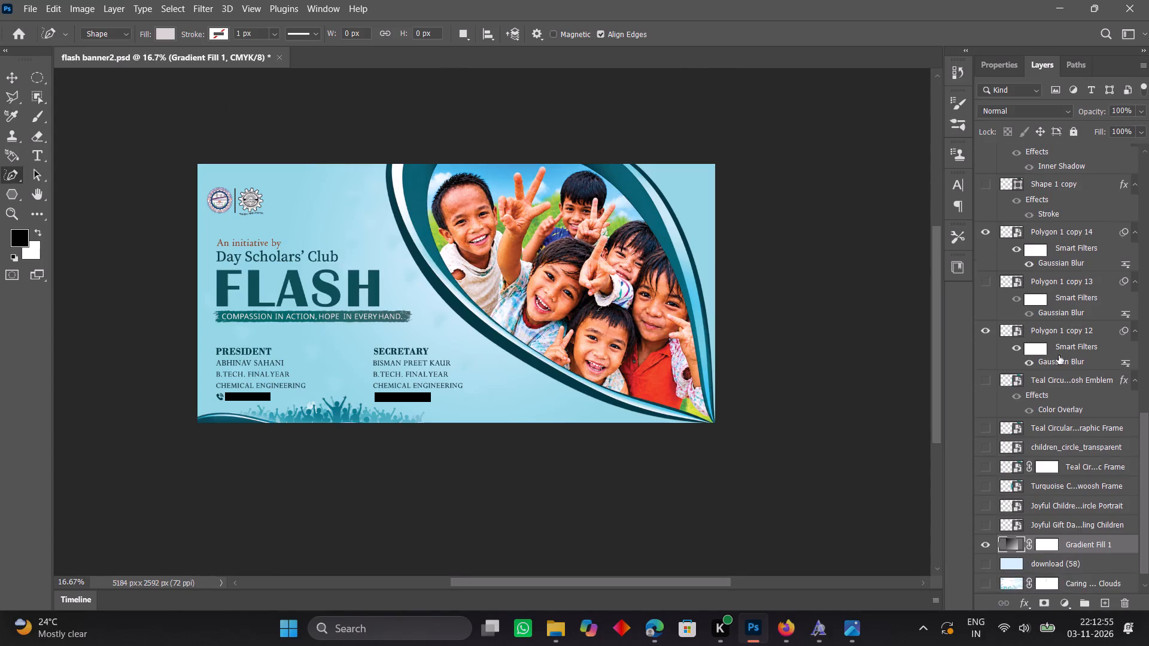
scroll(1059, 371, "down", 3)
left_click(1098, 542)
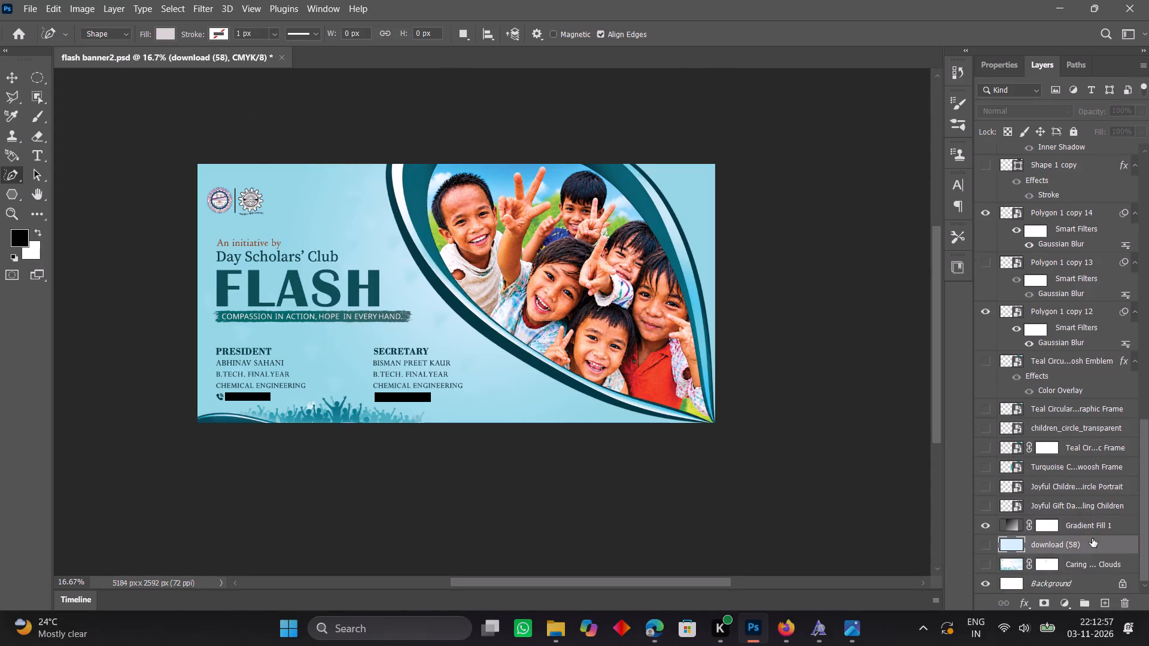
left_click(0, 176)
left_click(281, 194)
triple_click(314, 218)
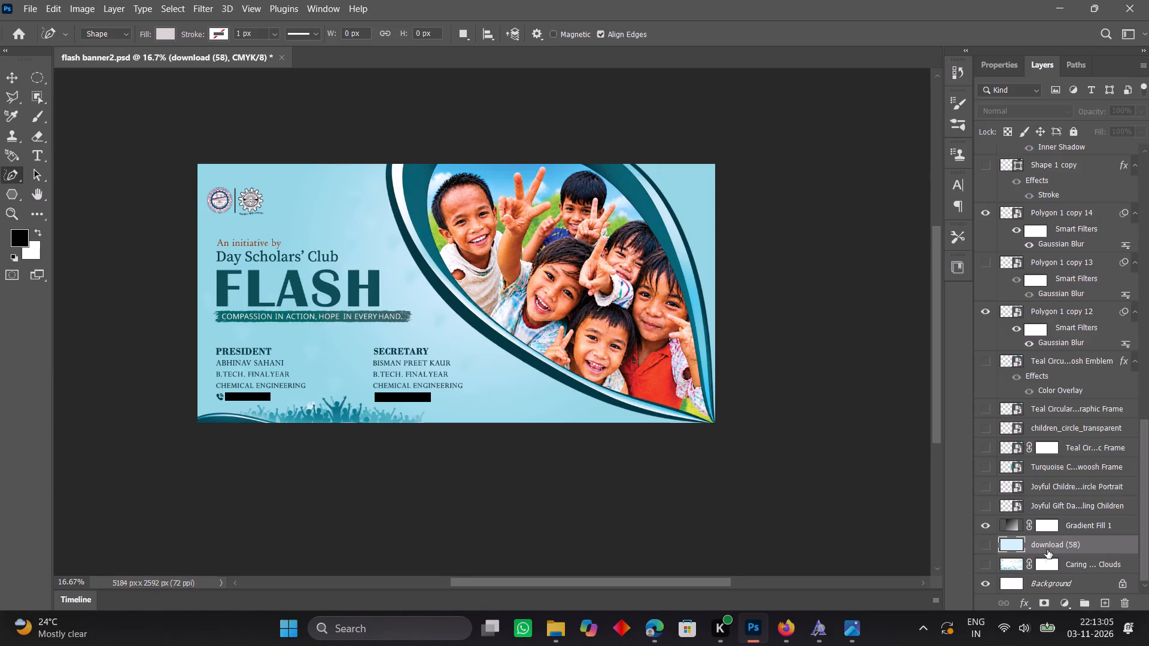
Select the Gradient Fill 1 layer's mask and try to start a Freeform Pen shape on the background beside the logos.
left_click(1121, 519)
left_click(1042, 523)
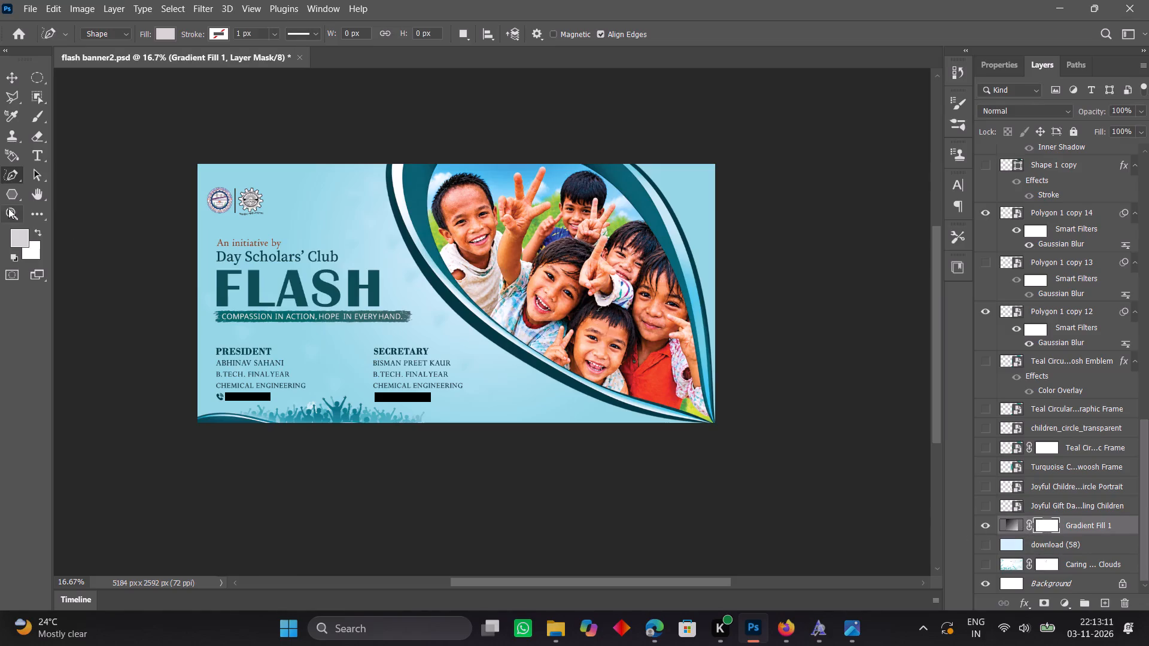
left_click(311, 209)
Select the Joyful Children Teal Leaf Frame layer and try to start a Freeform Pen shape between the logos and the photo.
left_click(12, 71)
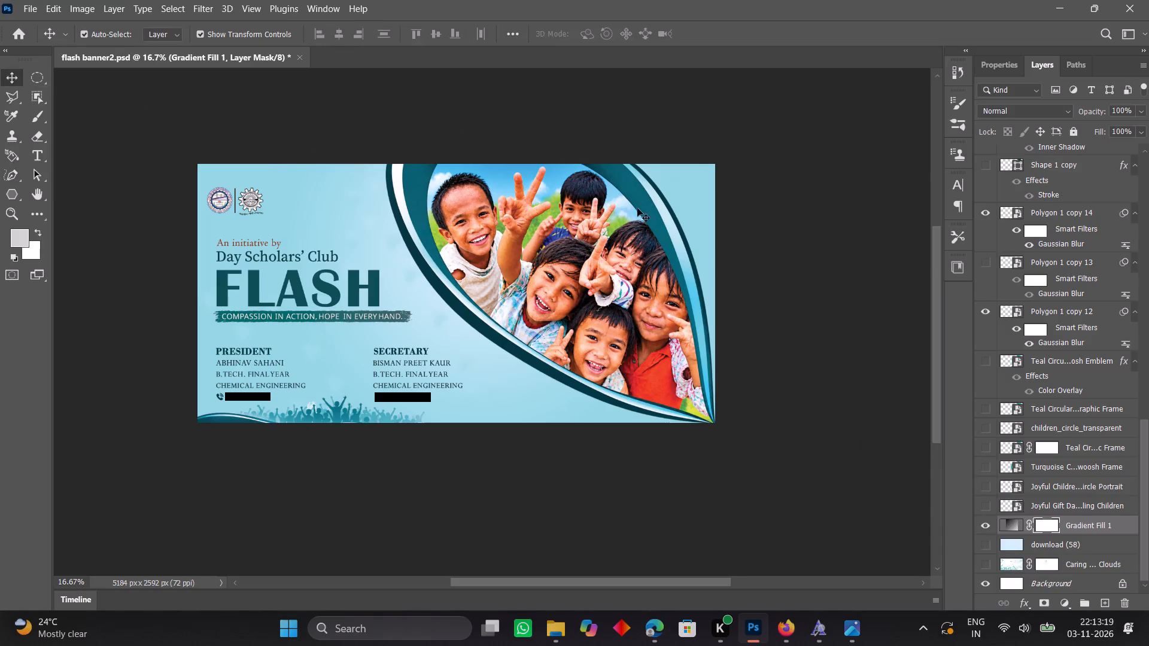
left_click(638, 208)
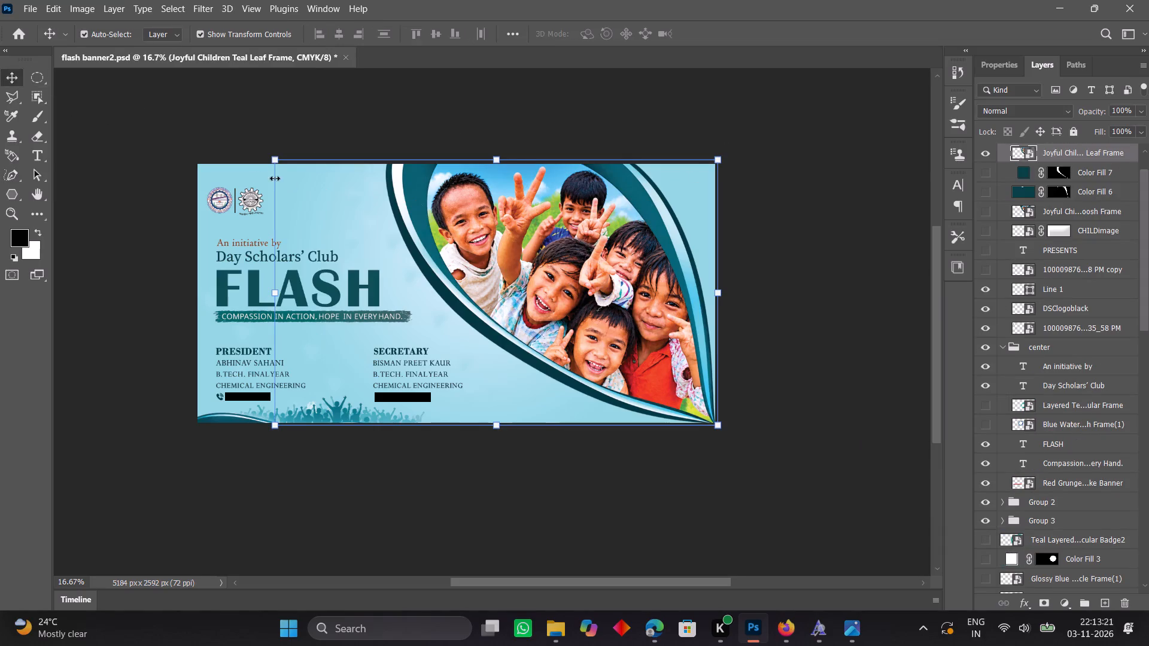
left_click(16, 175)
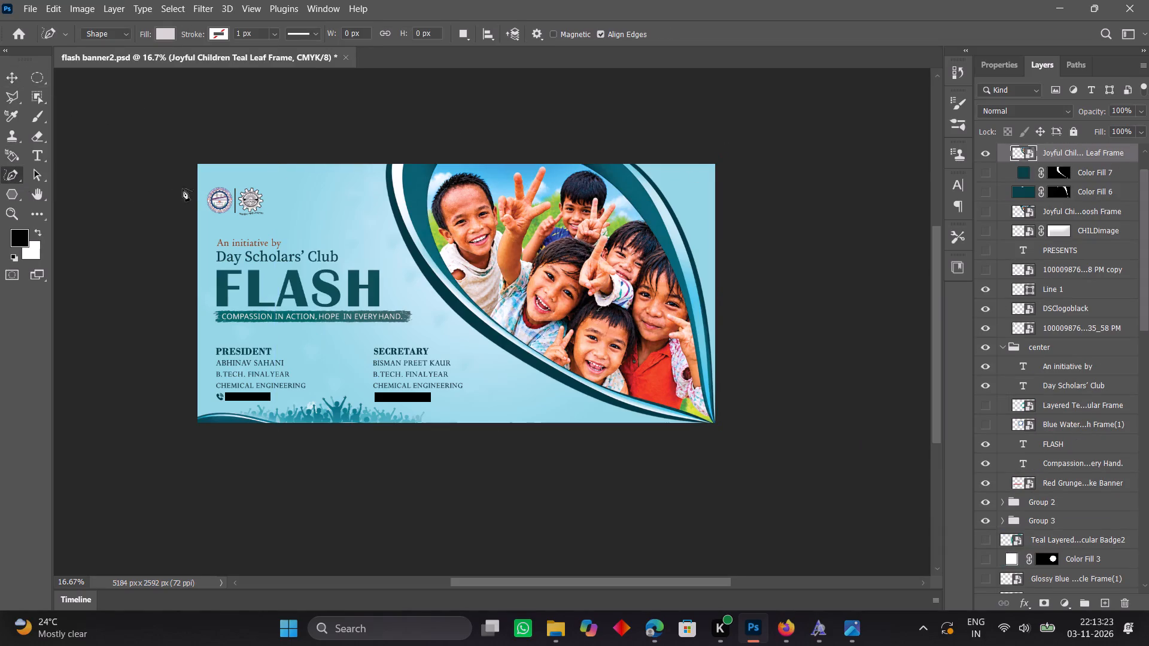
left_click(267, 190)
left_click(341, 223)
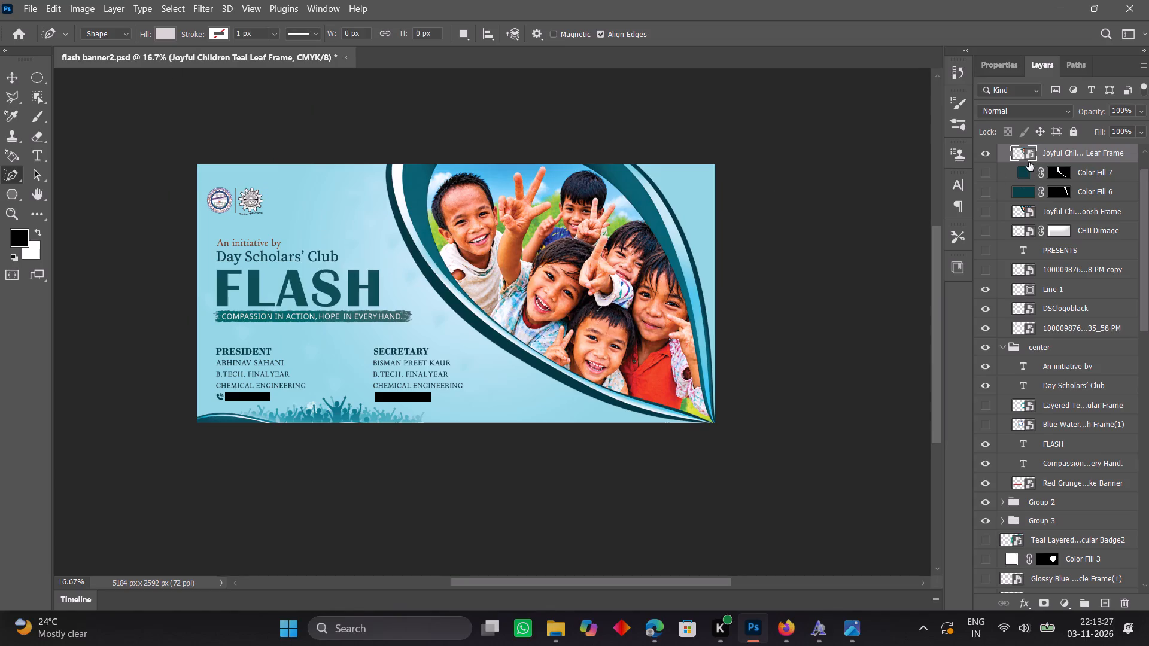
Examine which layers hold the banner's background, photo frame and heading text by selecting these elements on the canvas.
scroll(1029, 162, "up", 2)
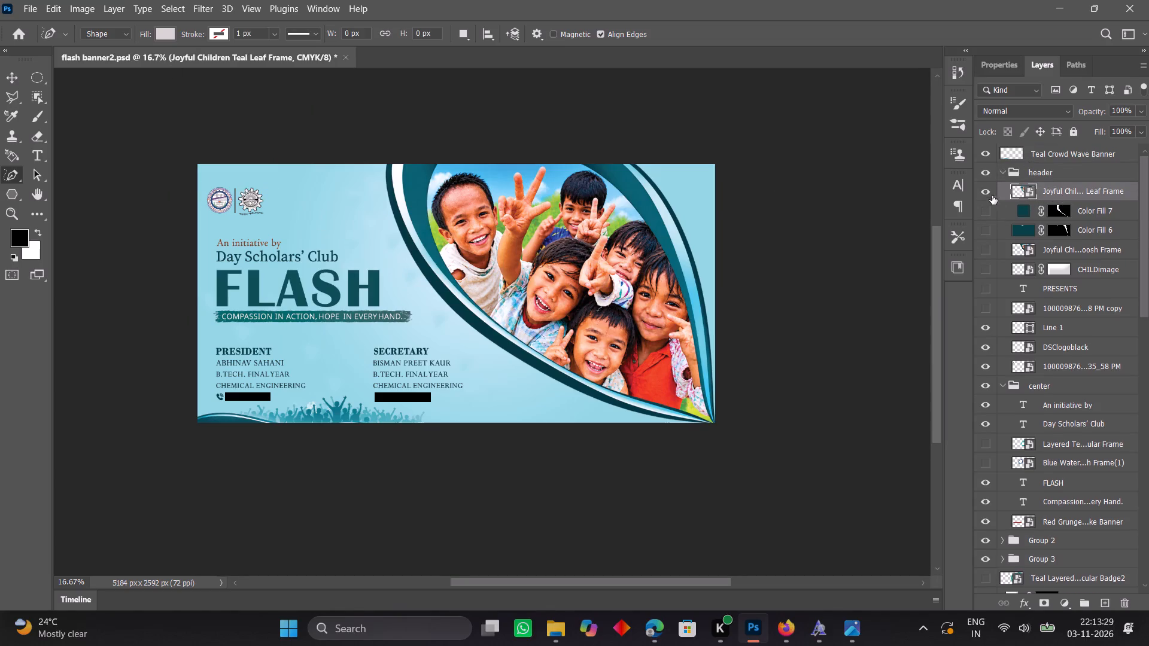
left_click(11, 74)
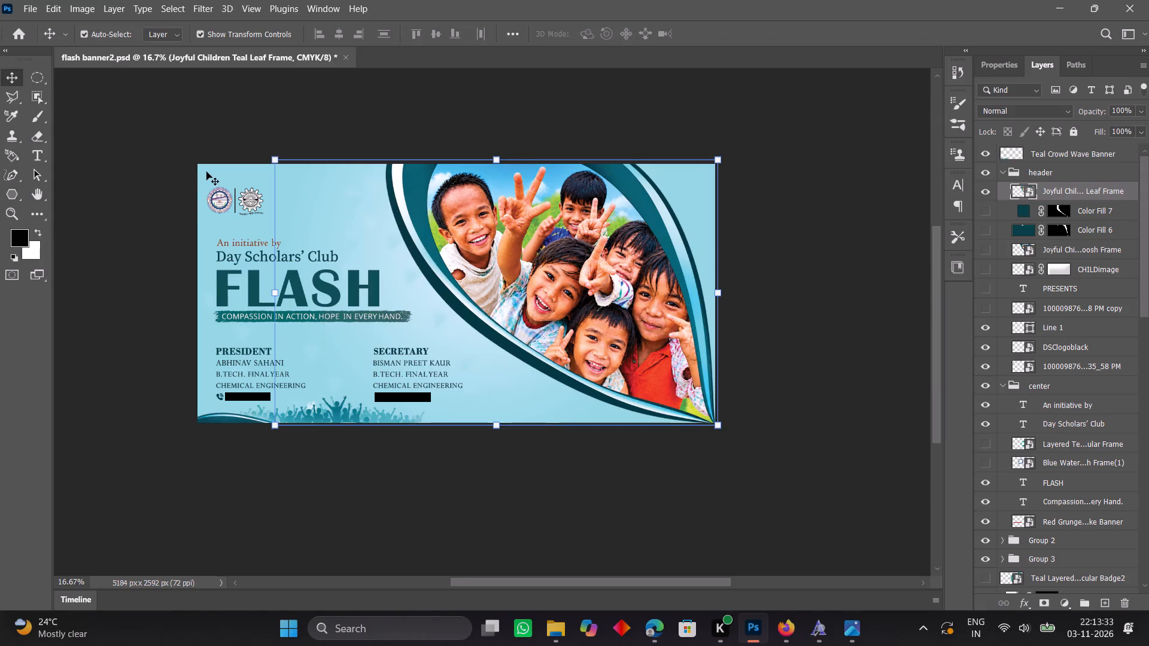
left_click(207, 172)
left_click(367, 254)
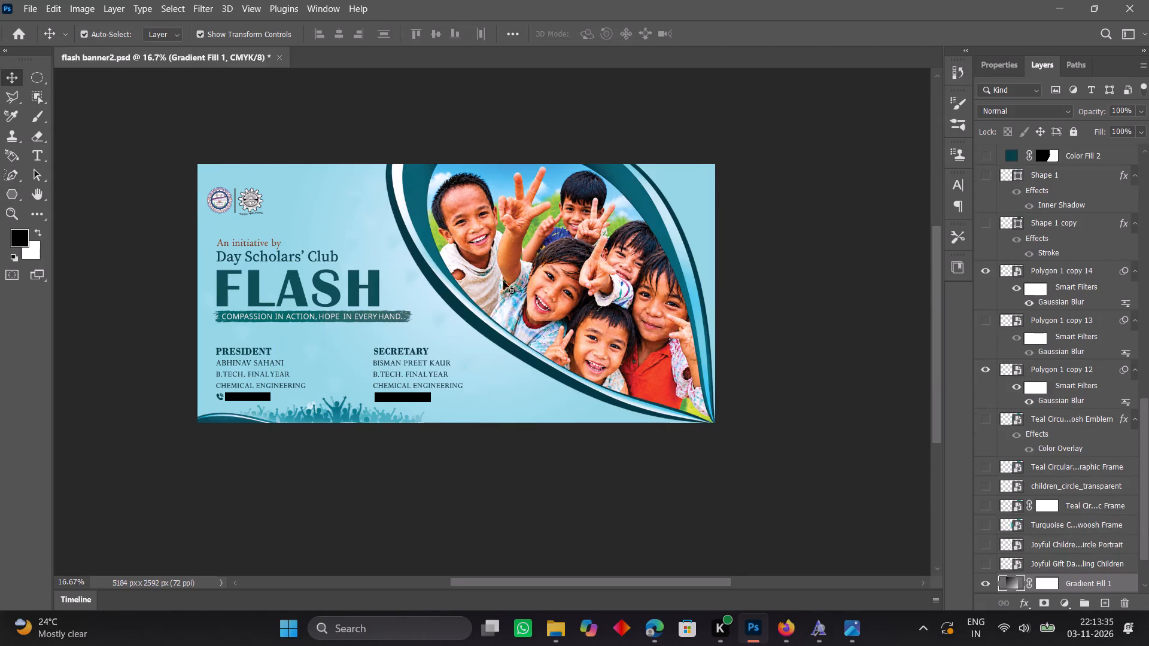
left_click(508, 337)
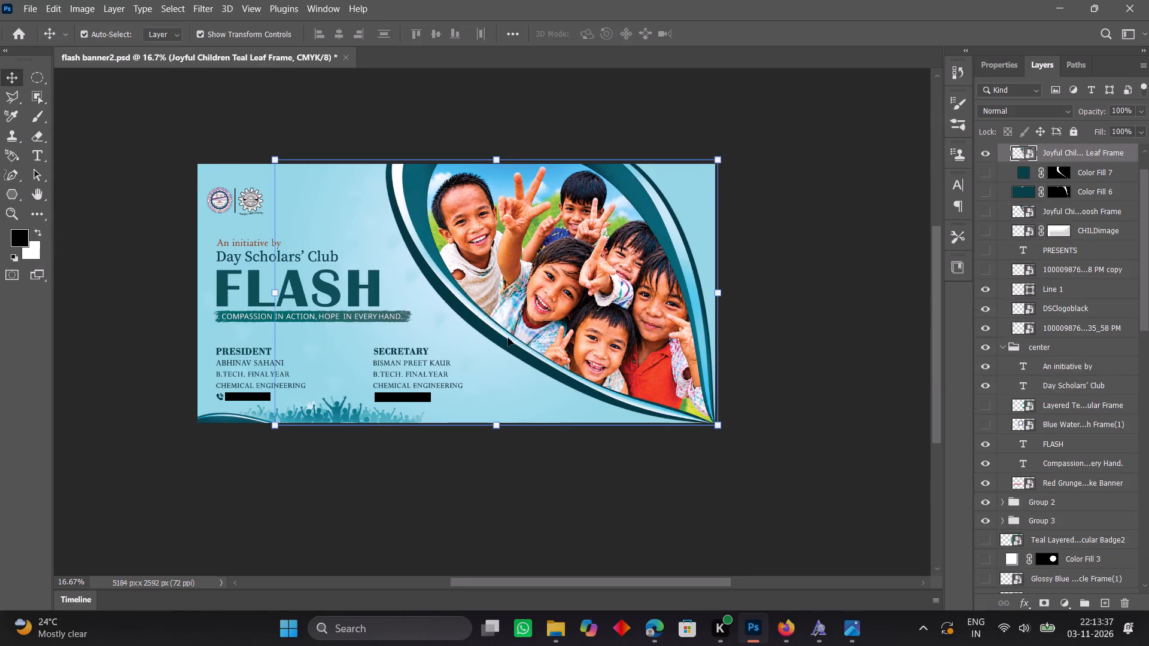
left_click(202, 236)
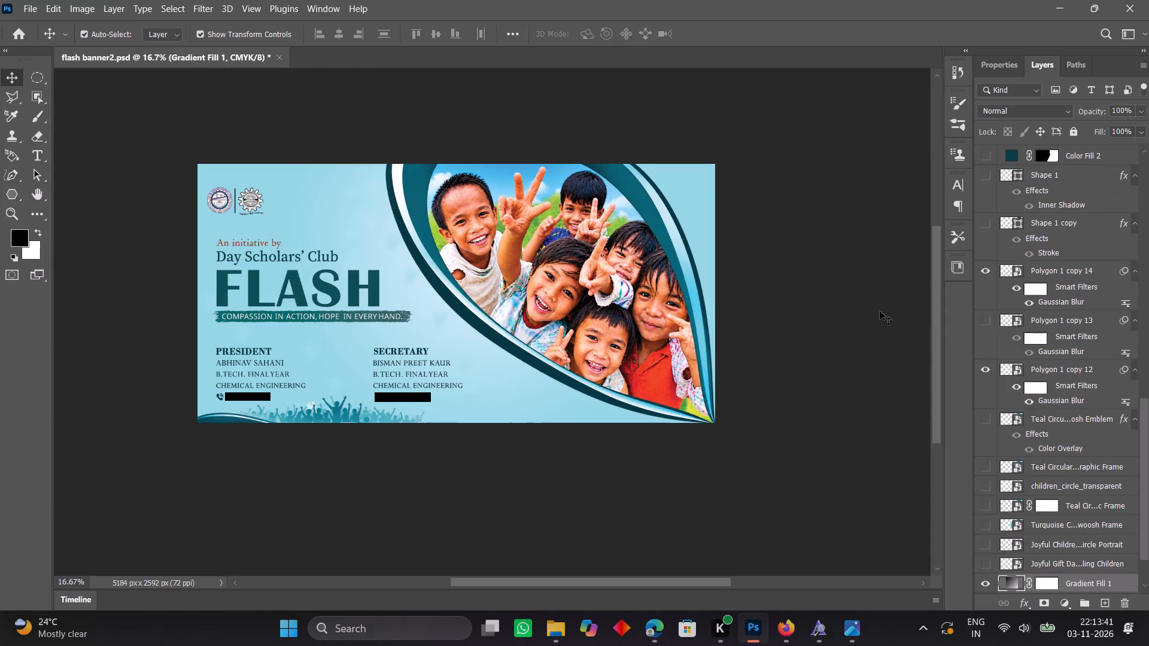
scroll(1002, 333, "down", 5)
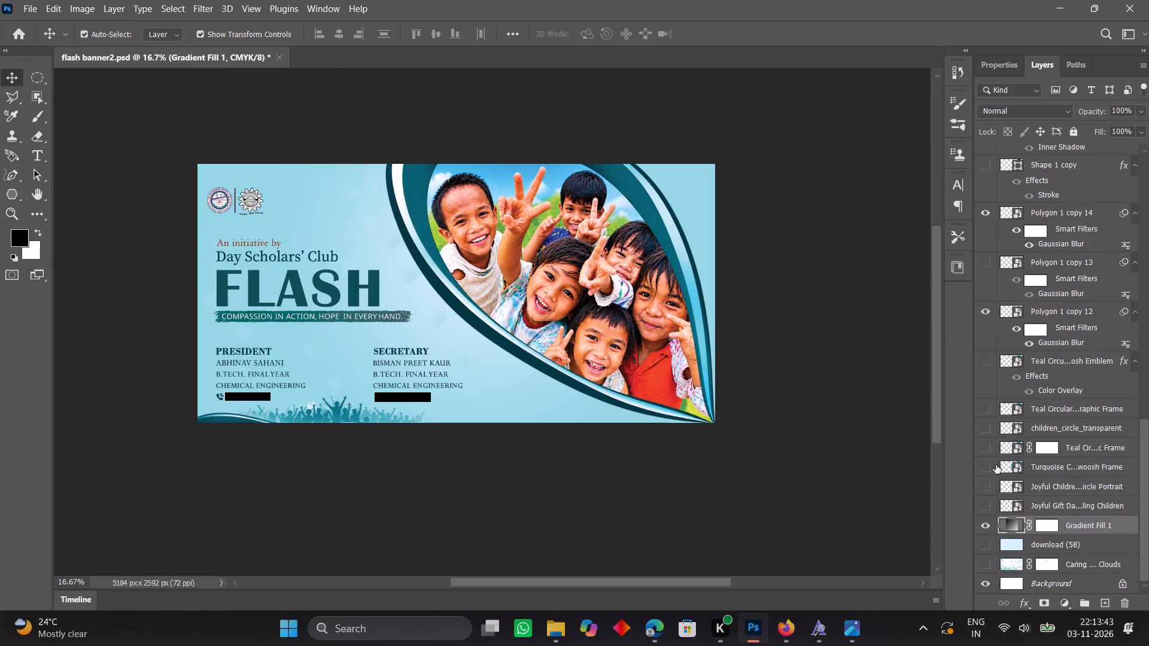
scroll(1010, 411, "down", 4)
left_click(384, 241)
left_click(262, 259)
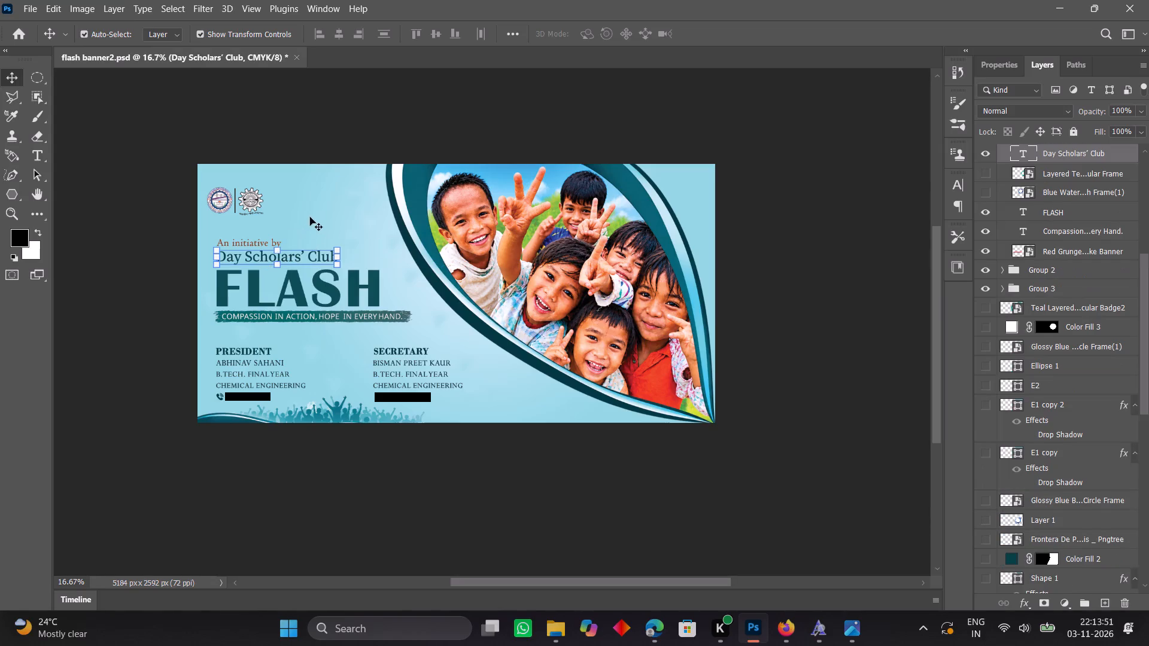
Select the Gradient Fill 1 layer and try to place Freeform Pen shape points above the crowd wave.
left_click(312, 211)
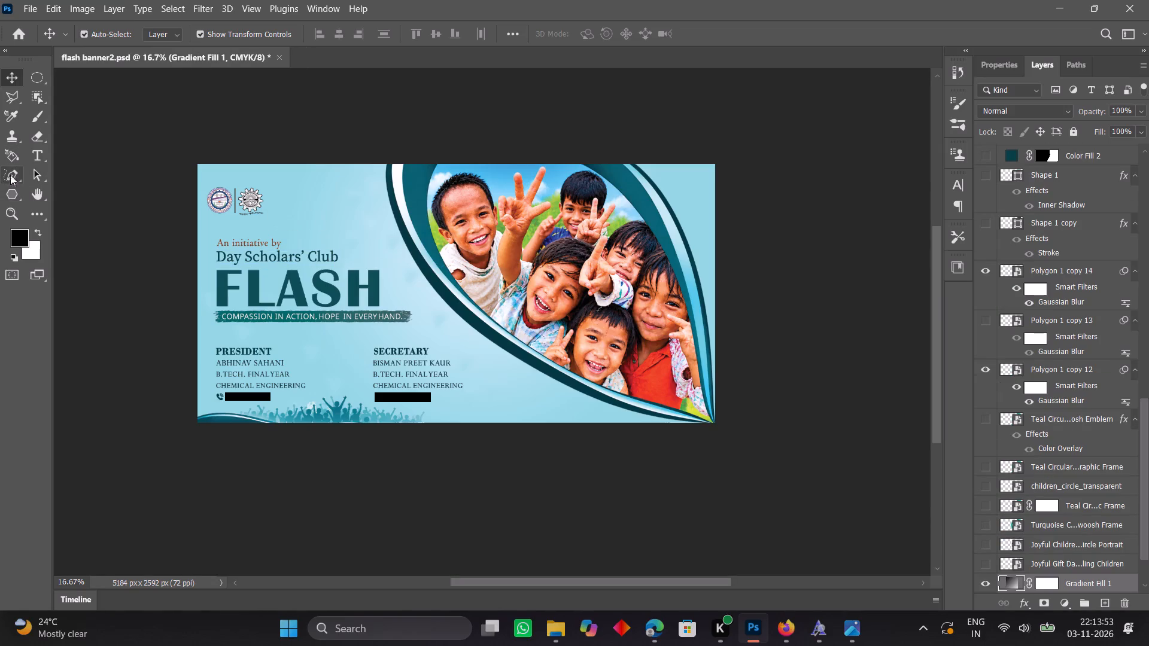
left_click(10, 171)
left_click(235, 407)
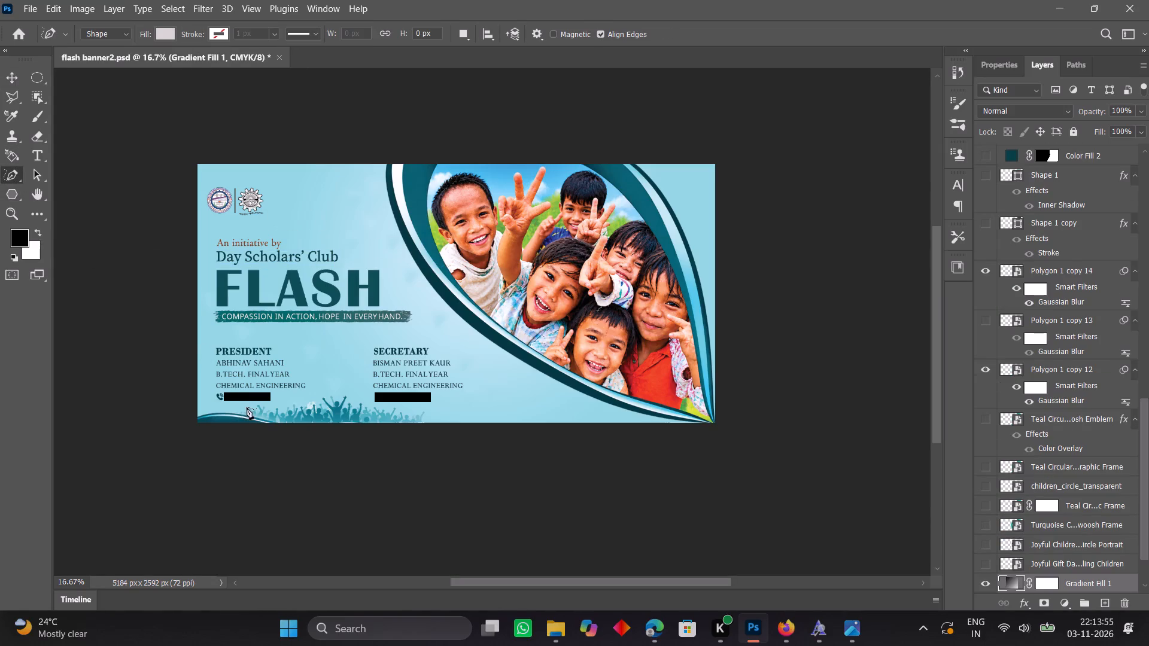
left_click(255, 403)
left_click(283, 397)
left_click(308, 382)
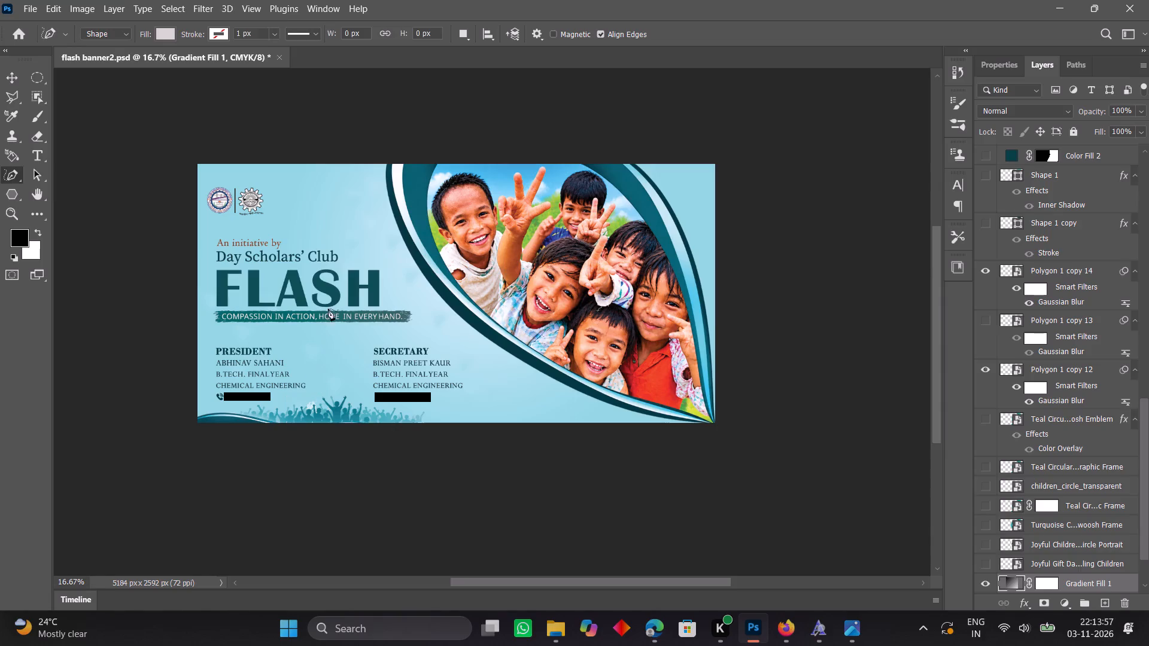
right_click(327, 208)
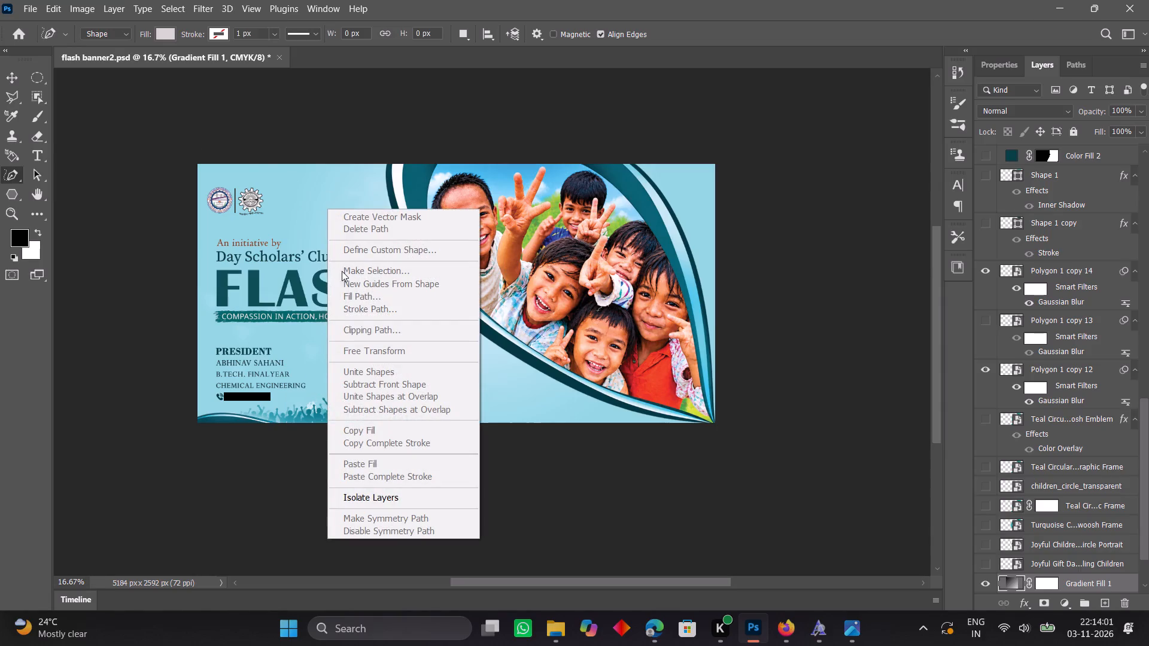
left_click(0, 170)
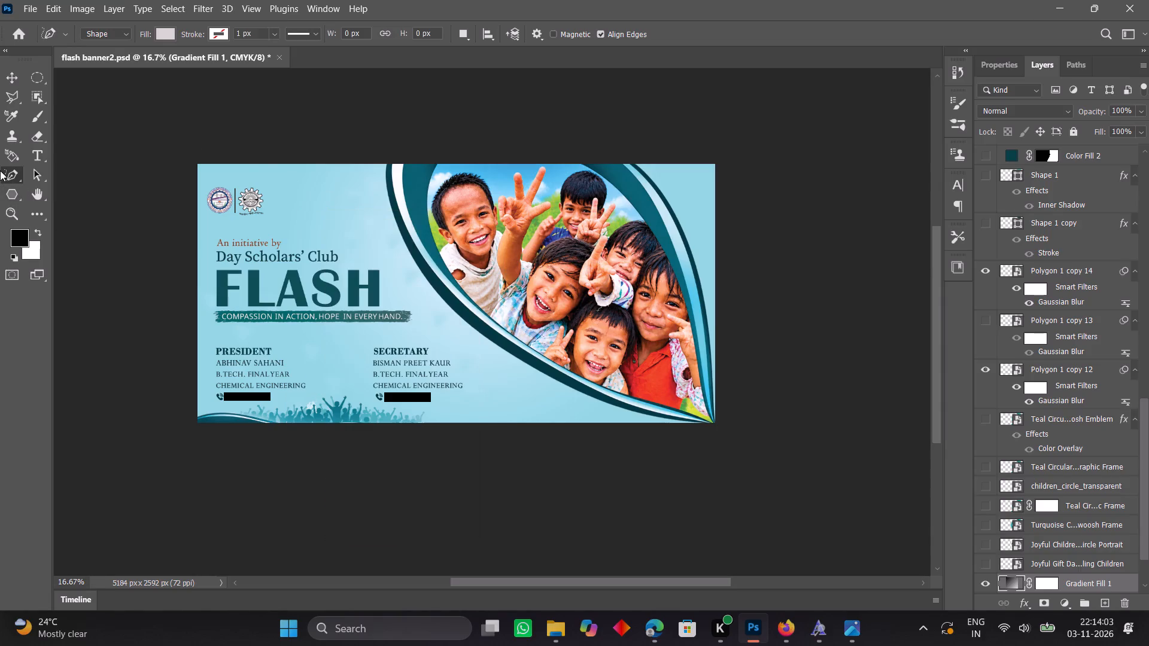
Set the Freeform Pen to Path mode and try to start a path around the two logos.
left_click(15, 78)
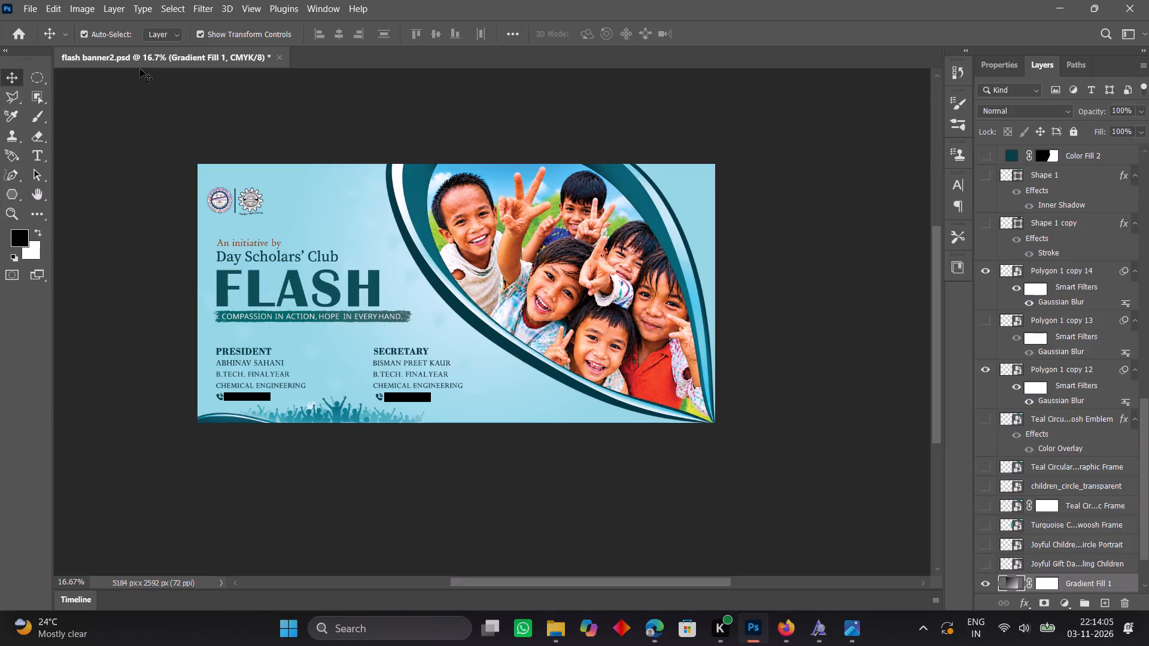
left_click(13, 180)
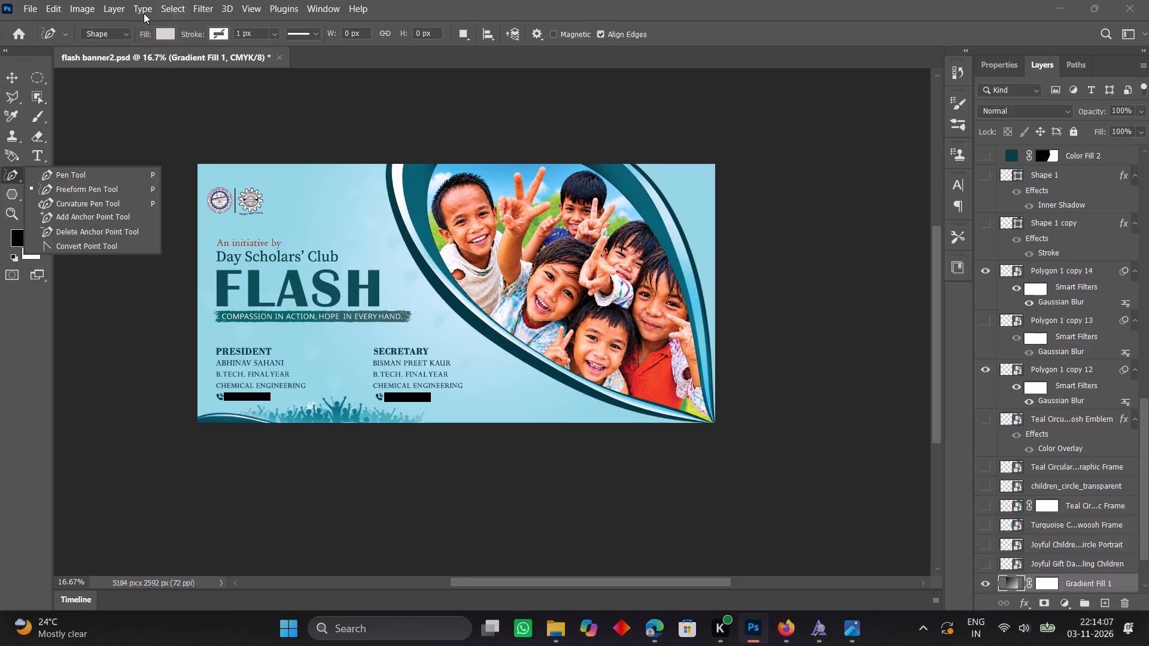
left_click(124, 34)
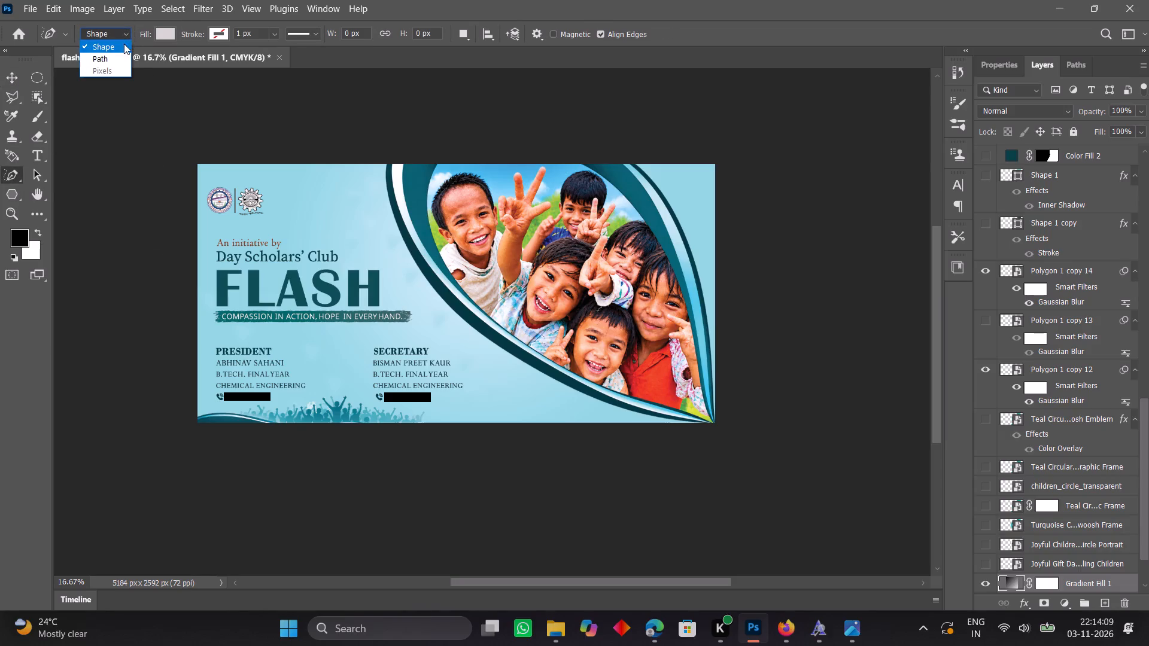
left_click(124, 53)
left_click(223, 186)
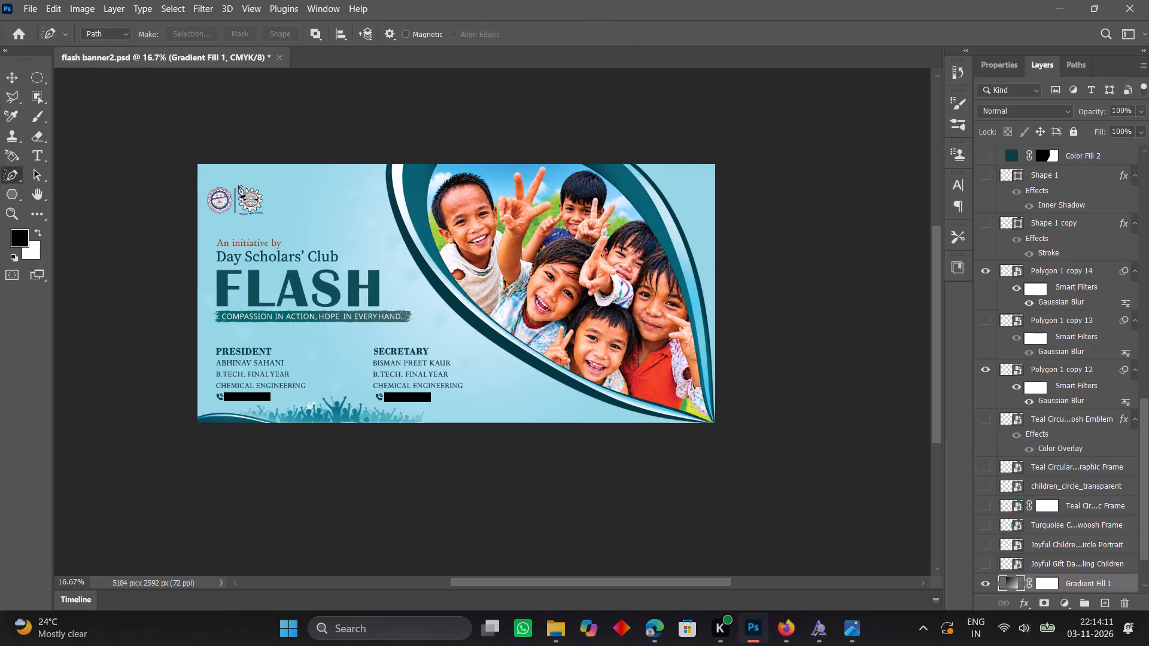
left_click(238, 185)
left_click(268, 172)
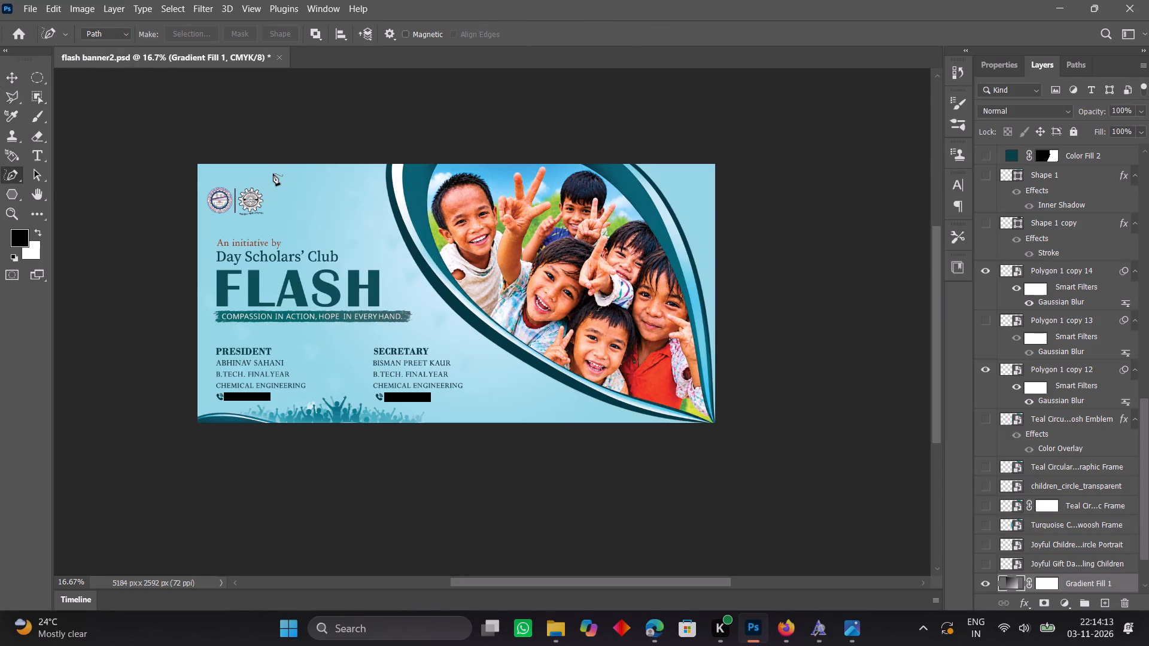
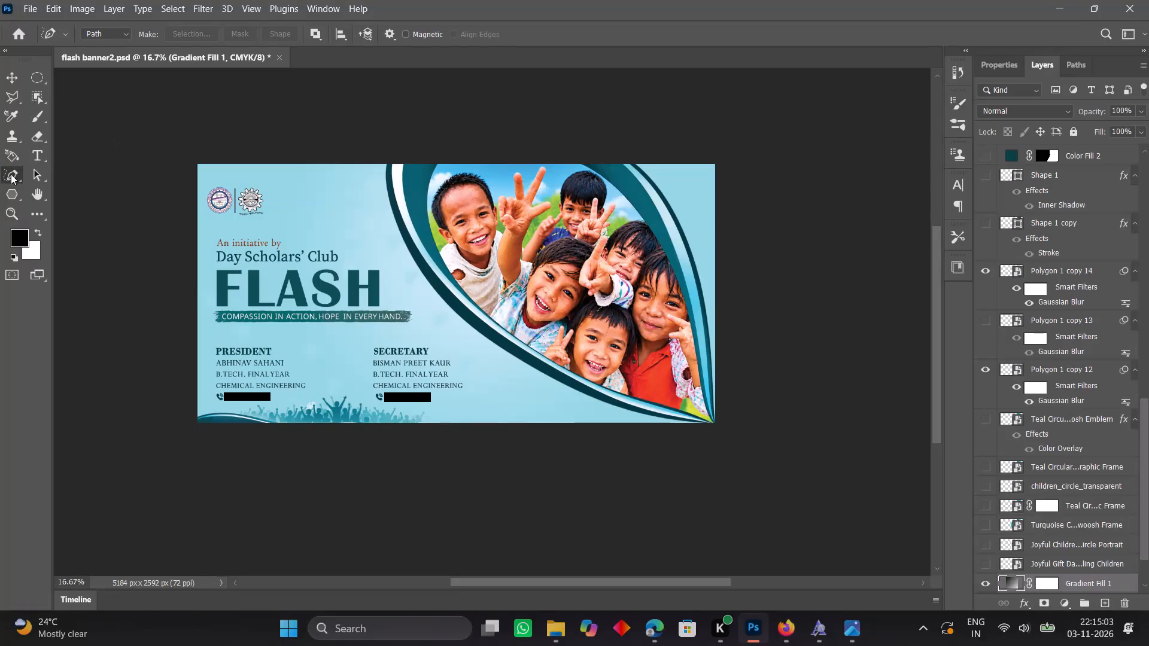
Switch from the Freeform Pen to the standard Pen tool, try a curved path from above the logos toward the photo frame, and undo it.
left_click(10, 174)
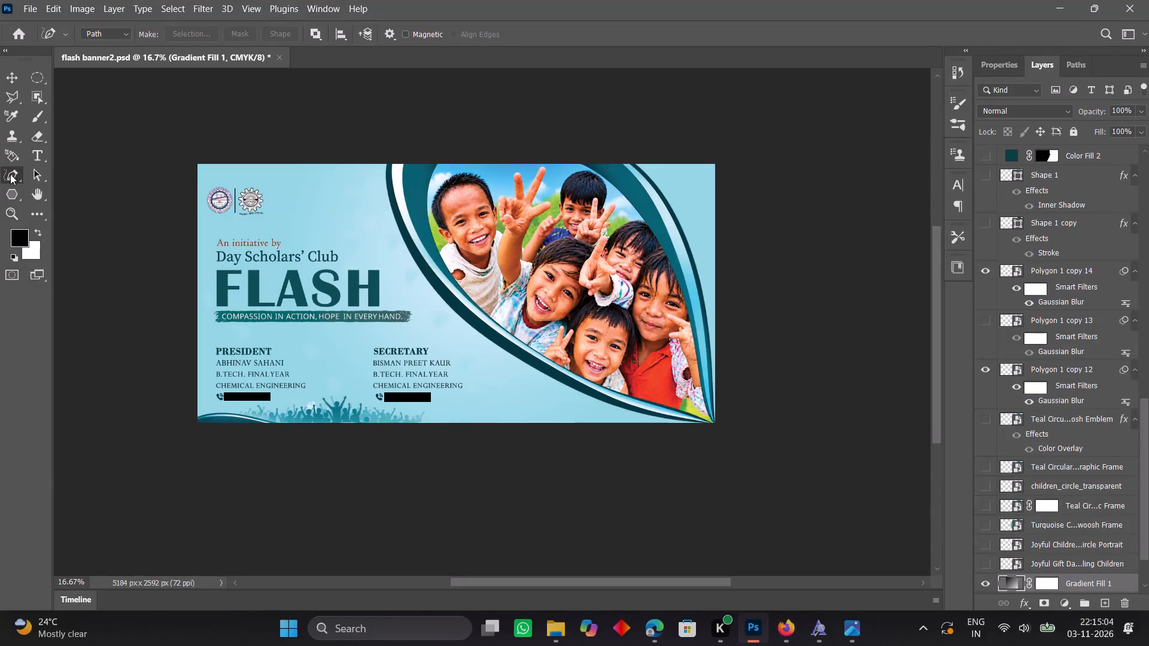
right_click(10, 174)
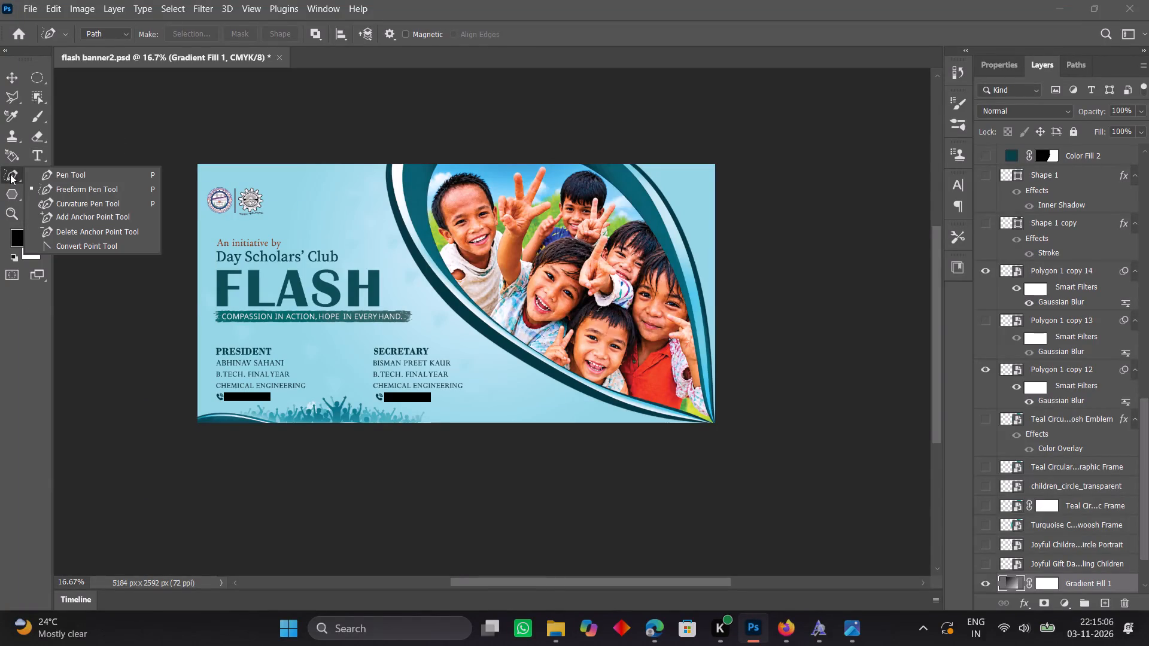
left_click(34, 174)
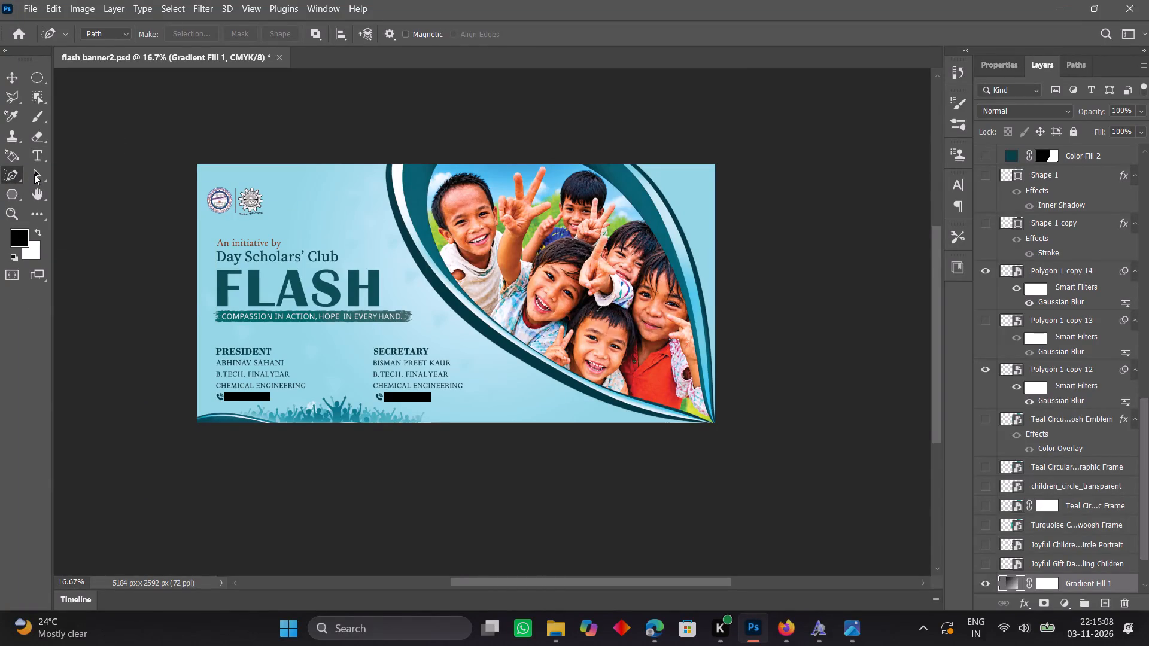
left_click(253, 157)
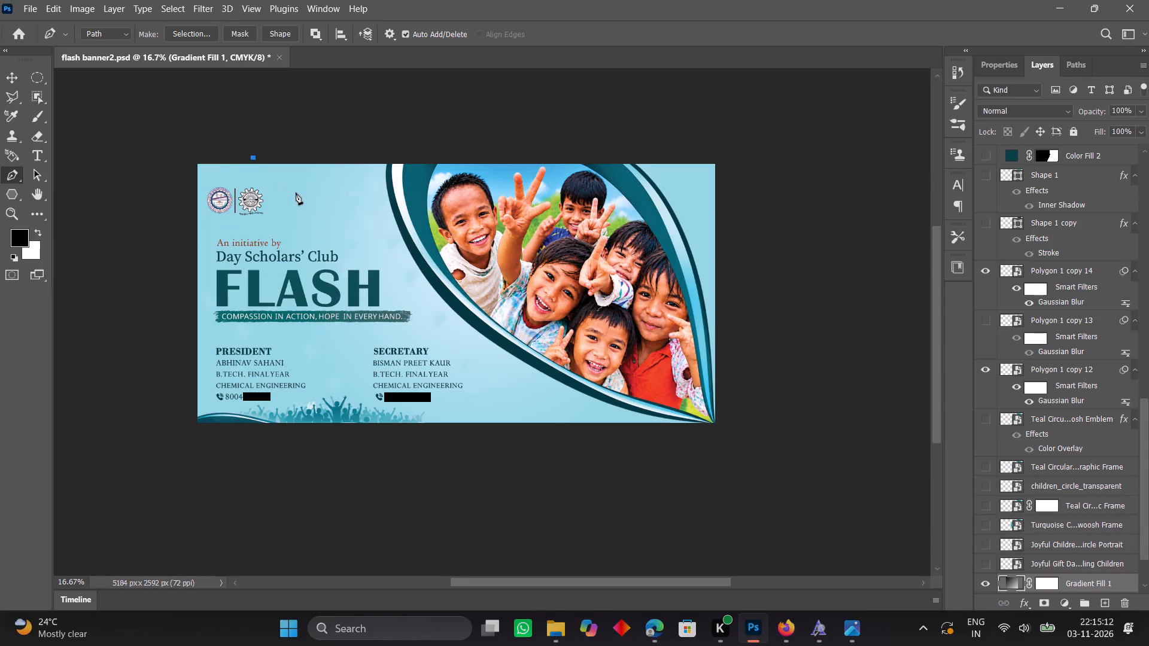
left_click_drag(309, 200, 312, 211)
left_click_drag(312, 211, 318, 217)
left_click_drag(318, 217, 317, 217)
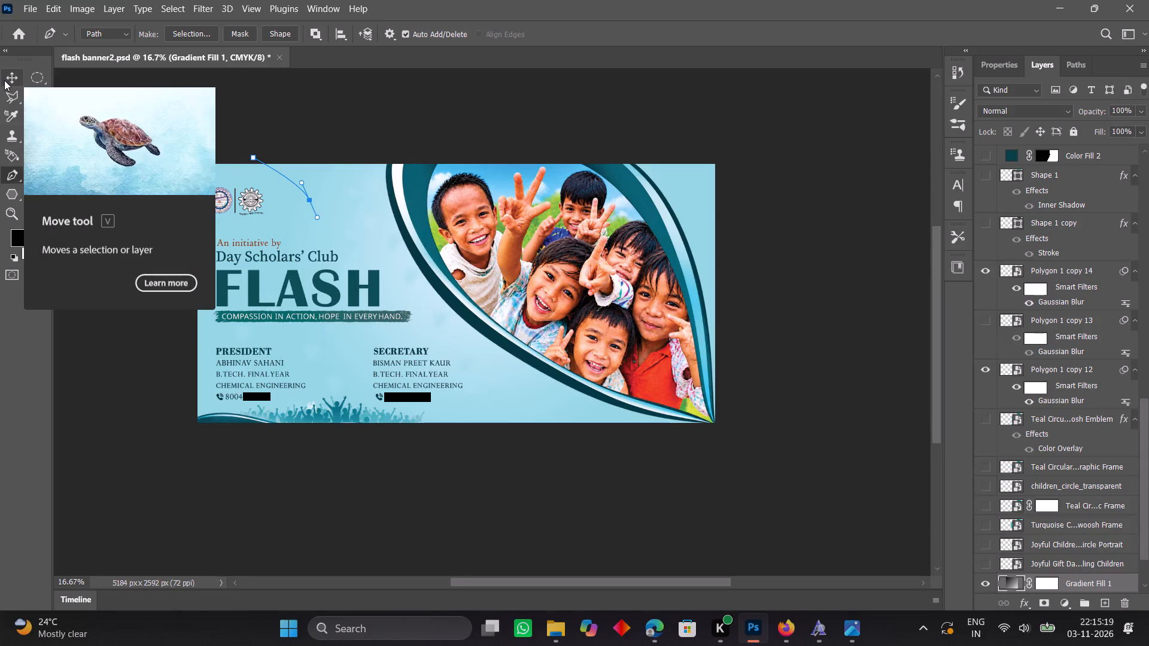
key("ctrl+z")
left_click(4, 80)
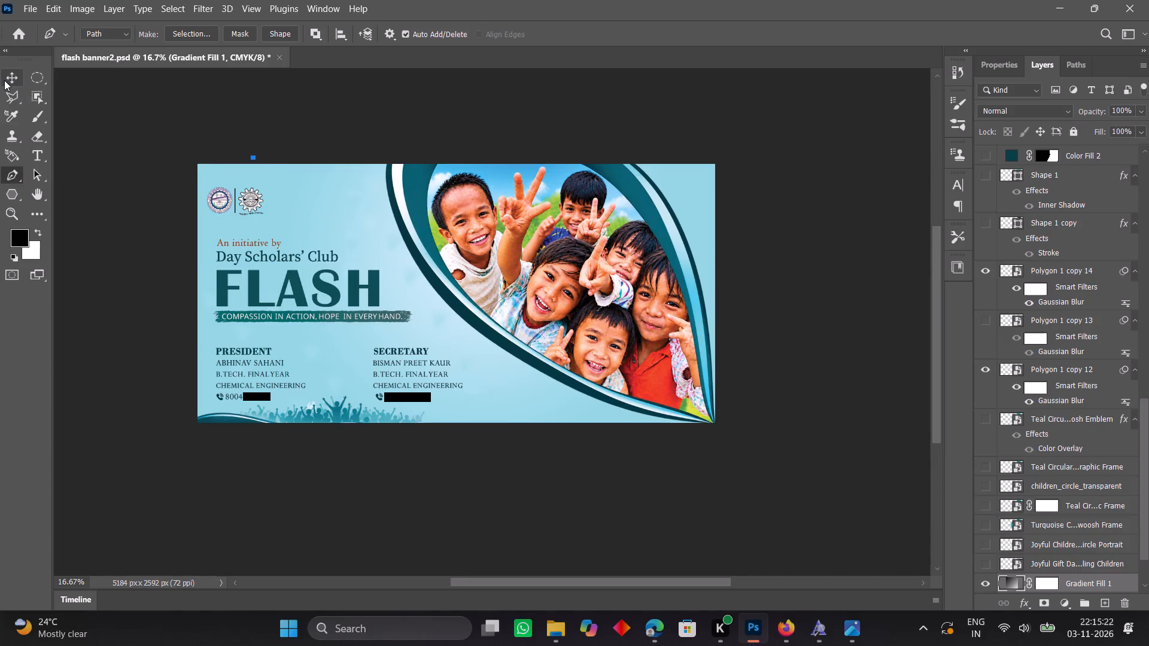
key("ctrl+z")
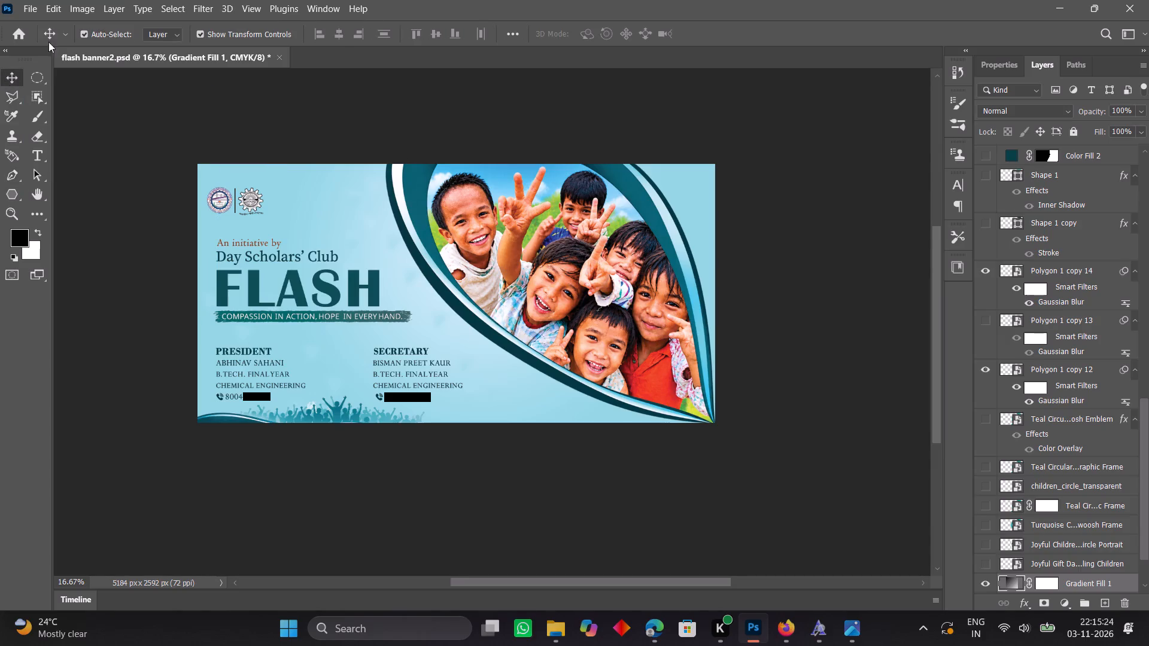
Start a path with the standard Pen tool by placing its first anchor on the banner's top edge above the gear-shaped logo.
left_click(12, 173)
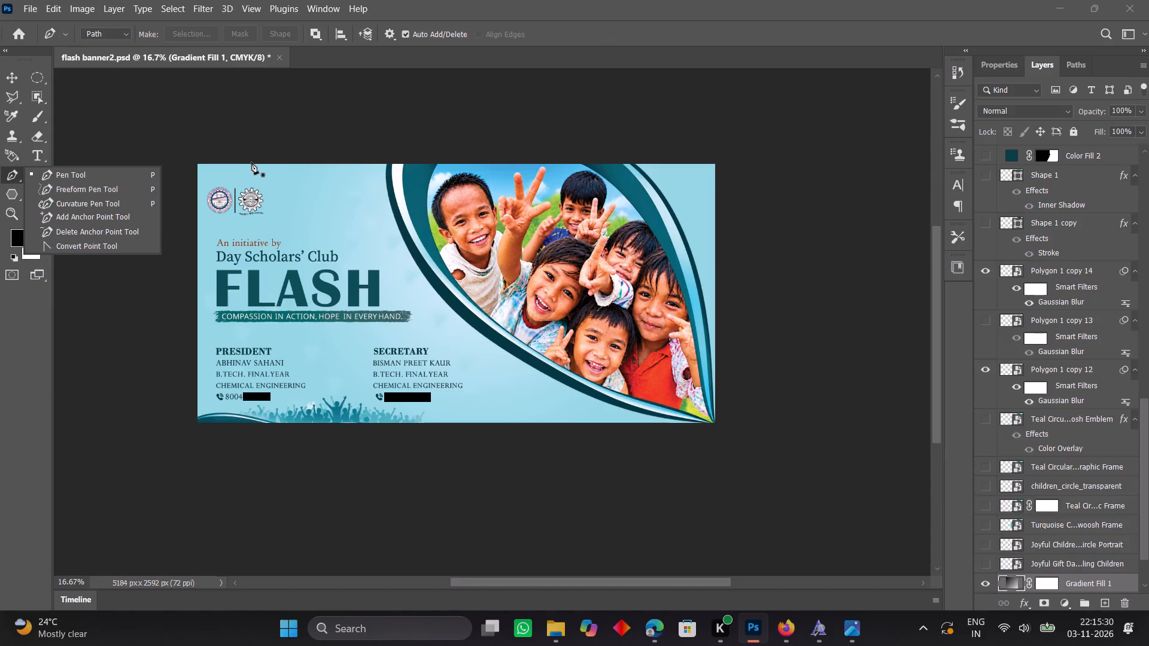
left_click(251, 163)
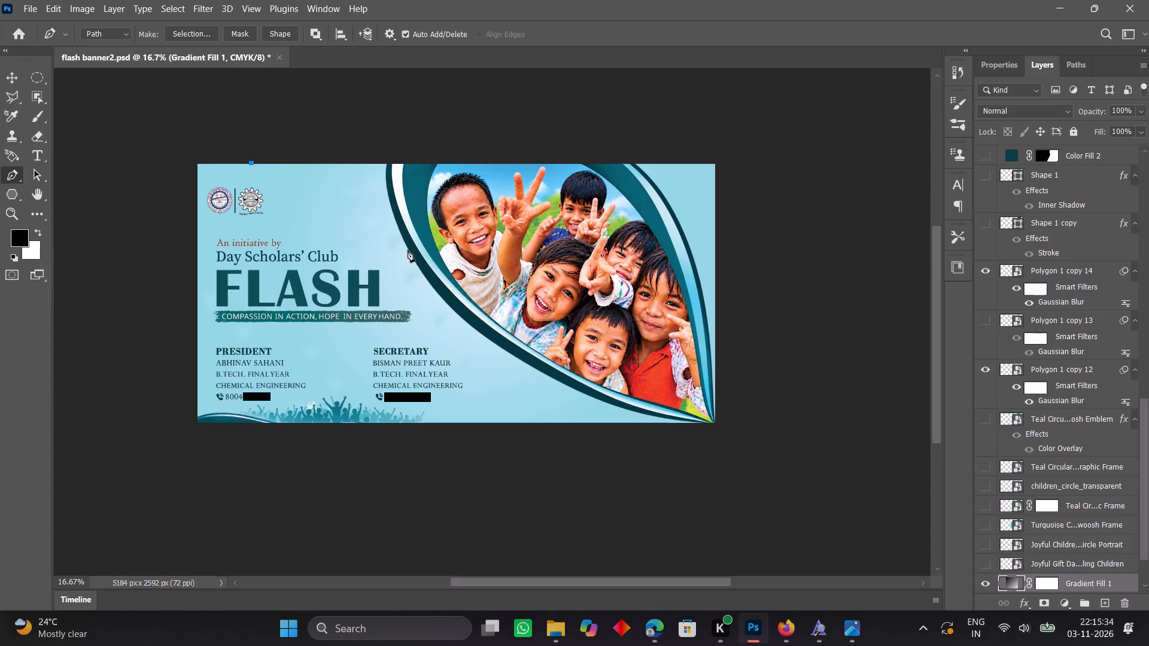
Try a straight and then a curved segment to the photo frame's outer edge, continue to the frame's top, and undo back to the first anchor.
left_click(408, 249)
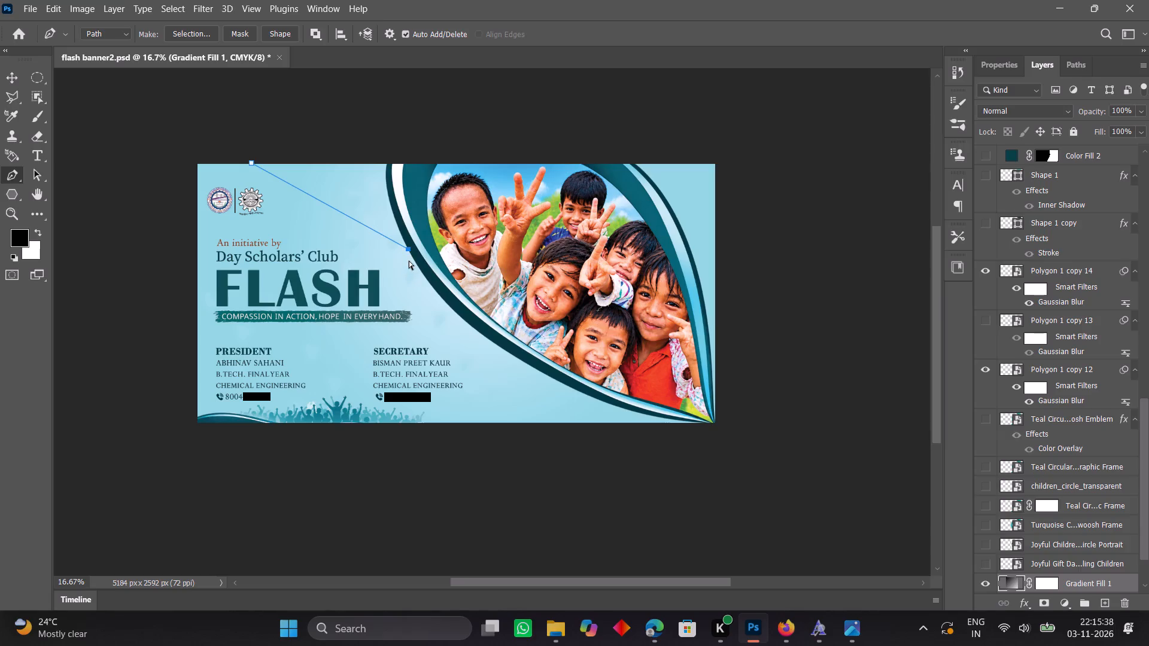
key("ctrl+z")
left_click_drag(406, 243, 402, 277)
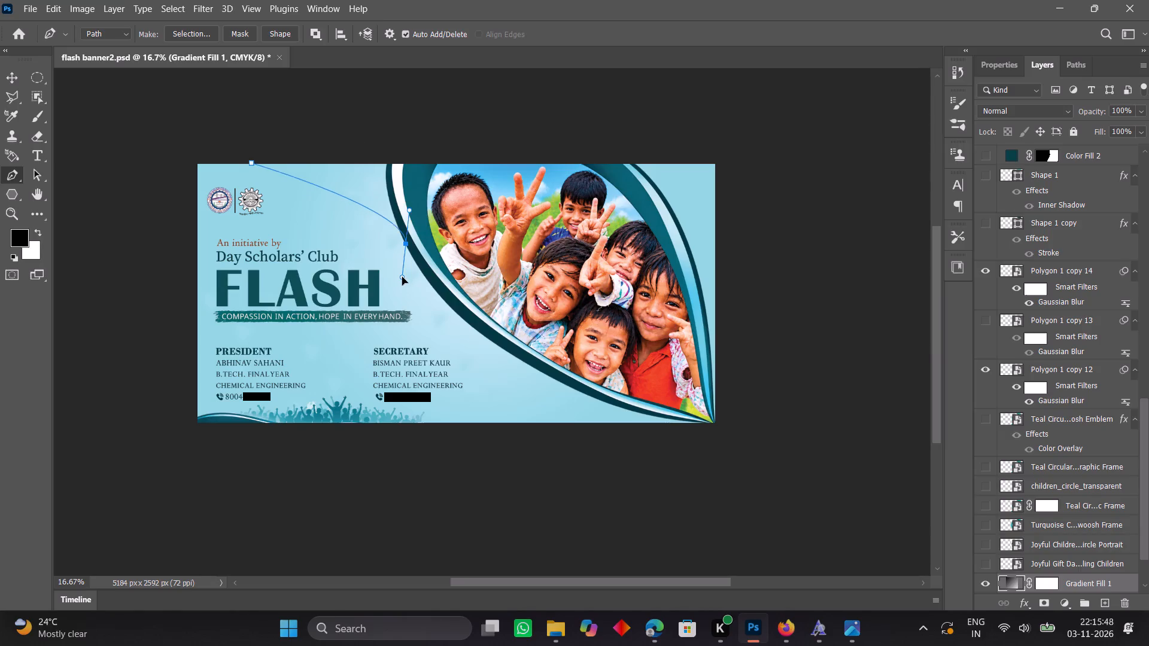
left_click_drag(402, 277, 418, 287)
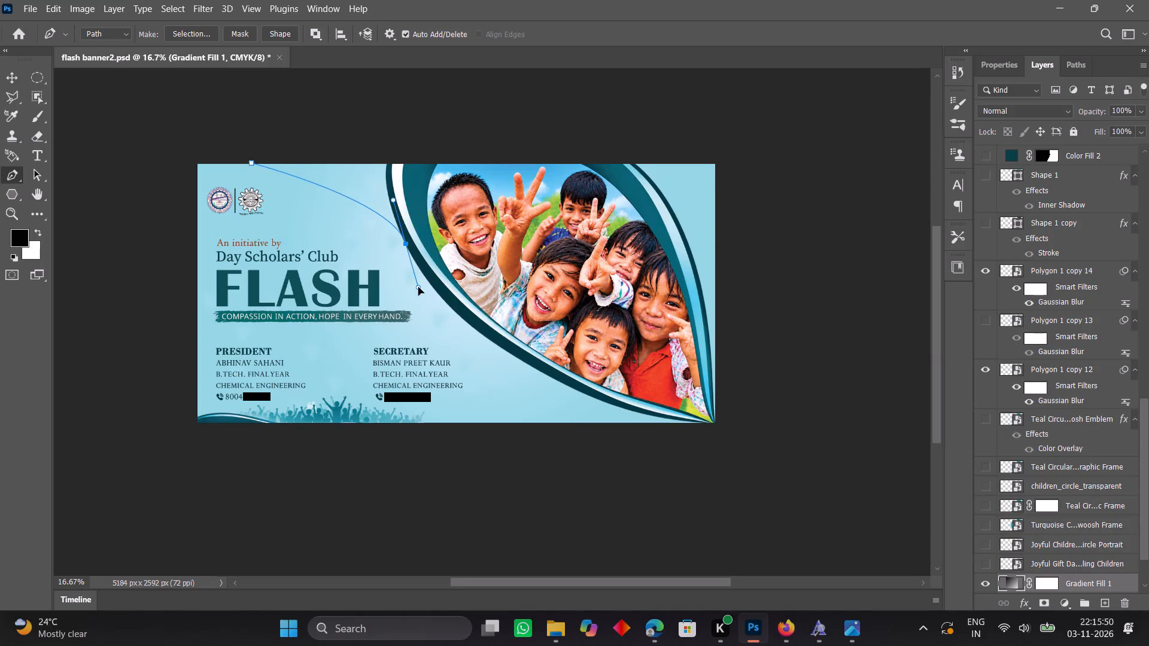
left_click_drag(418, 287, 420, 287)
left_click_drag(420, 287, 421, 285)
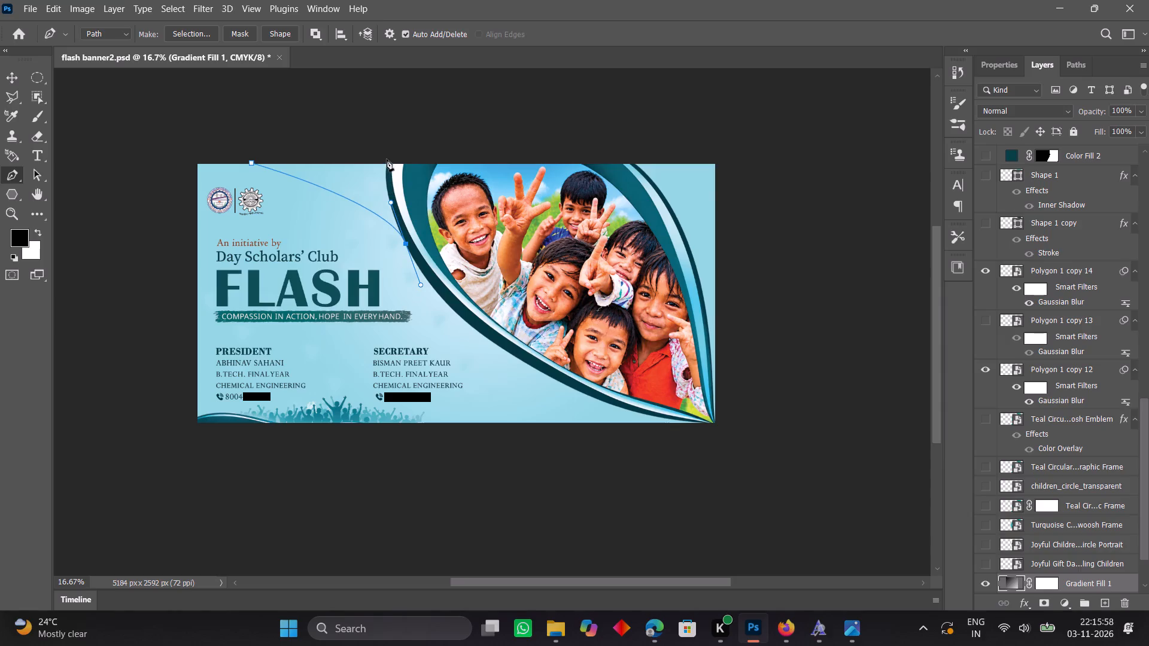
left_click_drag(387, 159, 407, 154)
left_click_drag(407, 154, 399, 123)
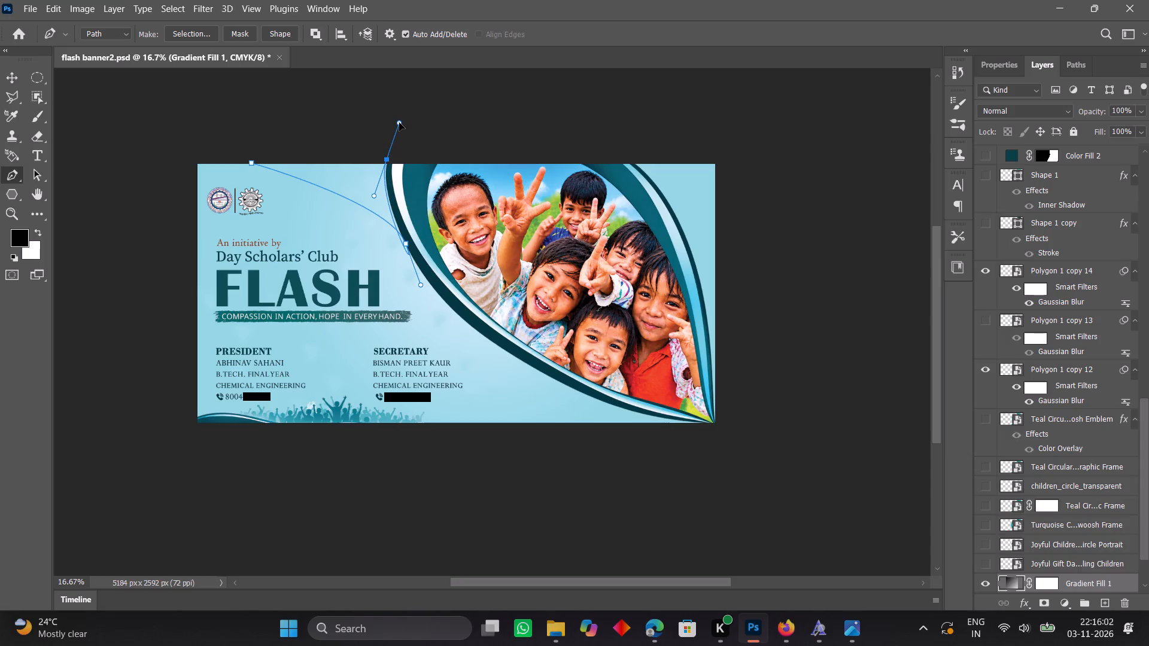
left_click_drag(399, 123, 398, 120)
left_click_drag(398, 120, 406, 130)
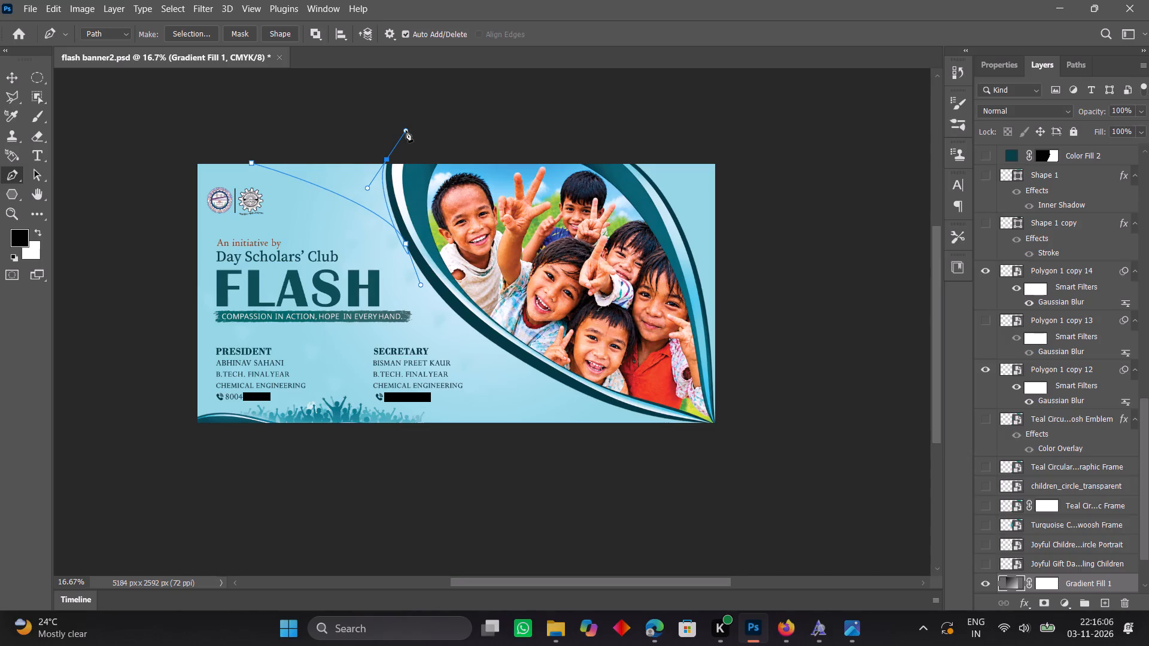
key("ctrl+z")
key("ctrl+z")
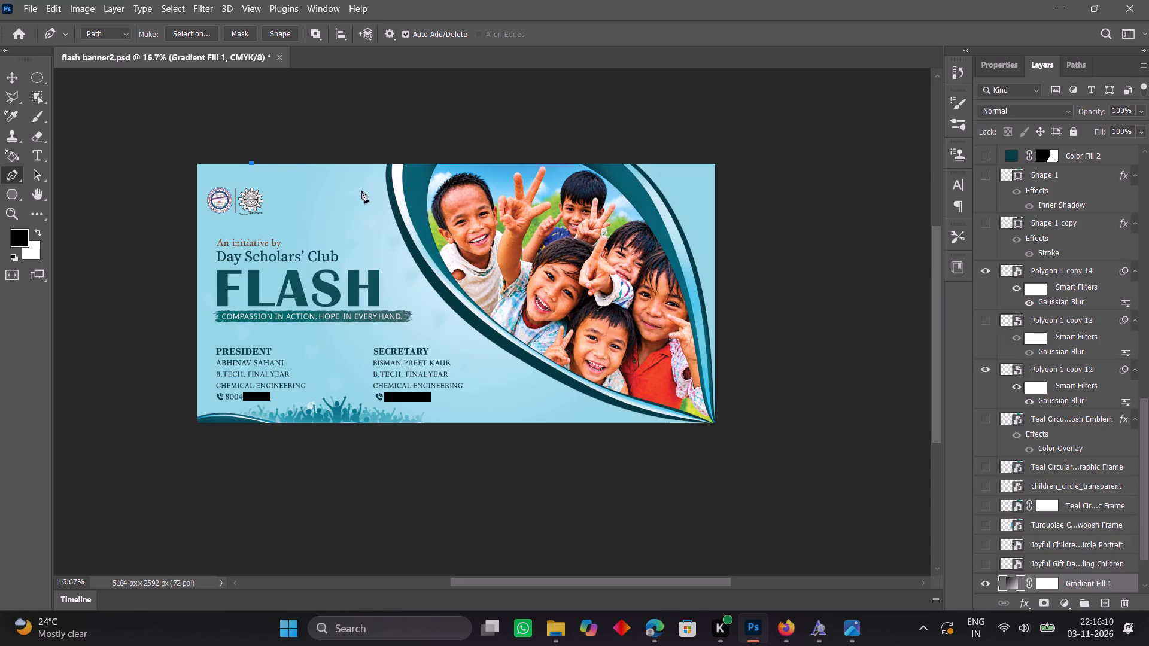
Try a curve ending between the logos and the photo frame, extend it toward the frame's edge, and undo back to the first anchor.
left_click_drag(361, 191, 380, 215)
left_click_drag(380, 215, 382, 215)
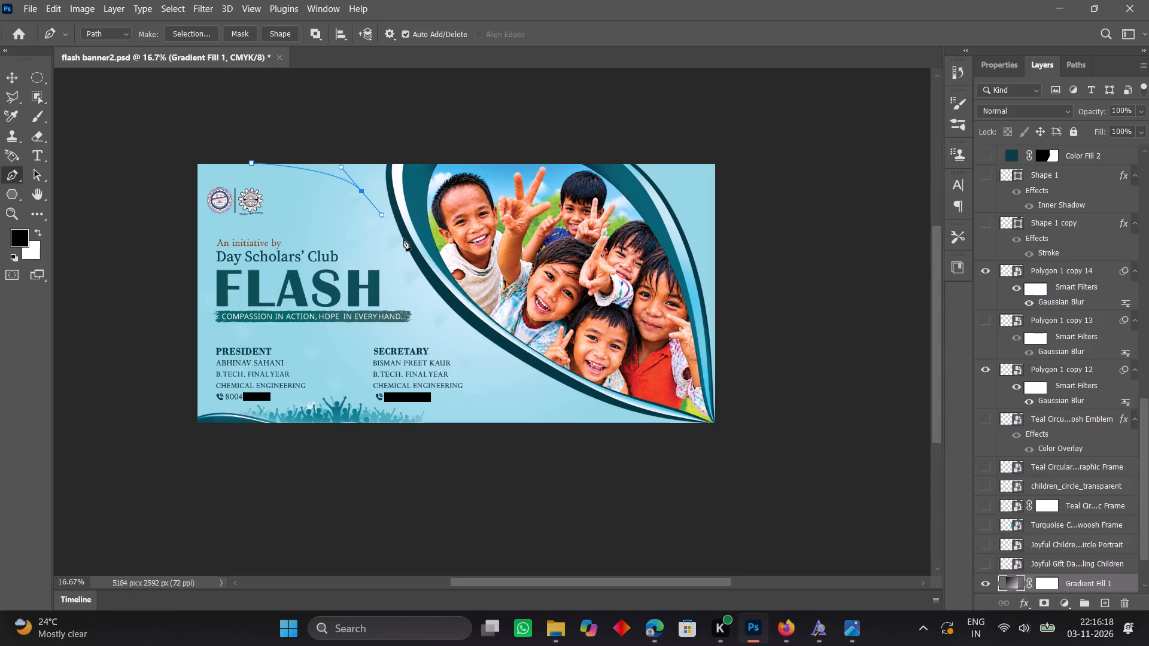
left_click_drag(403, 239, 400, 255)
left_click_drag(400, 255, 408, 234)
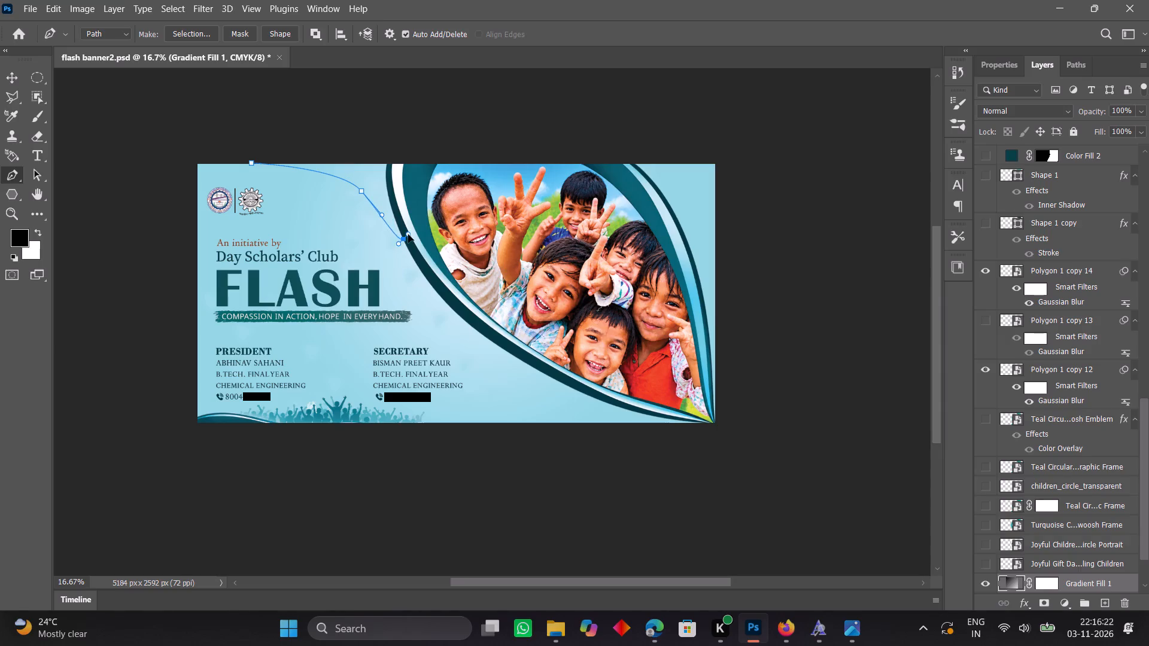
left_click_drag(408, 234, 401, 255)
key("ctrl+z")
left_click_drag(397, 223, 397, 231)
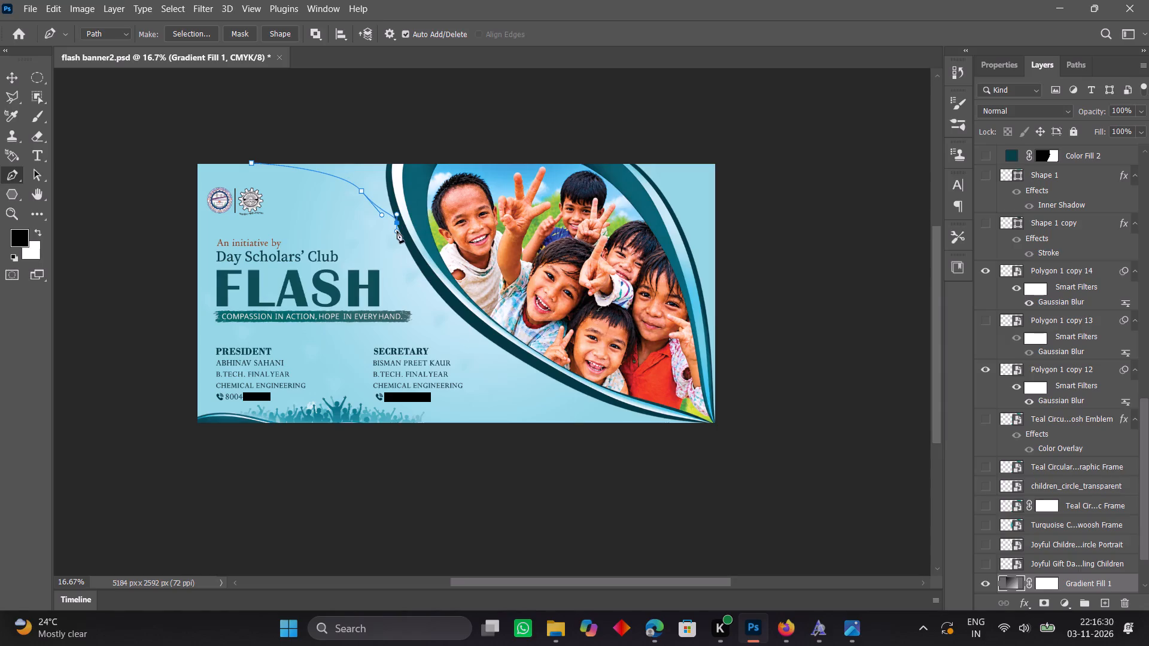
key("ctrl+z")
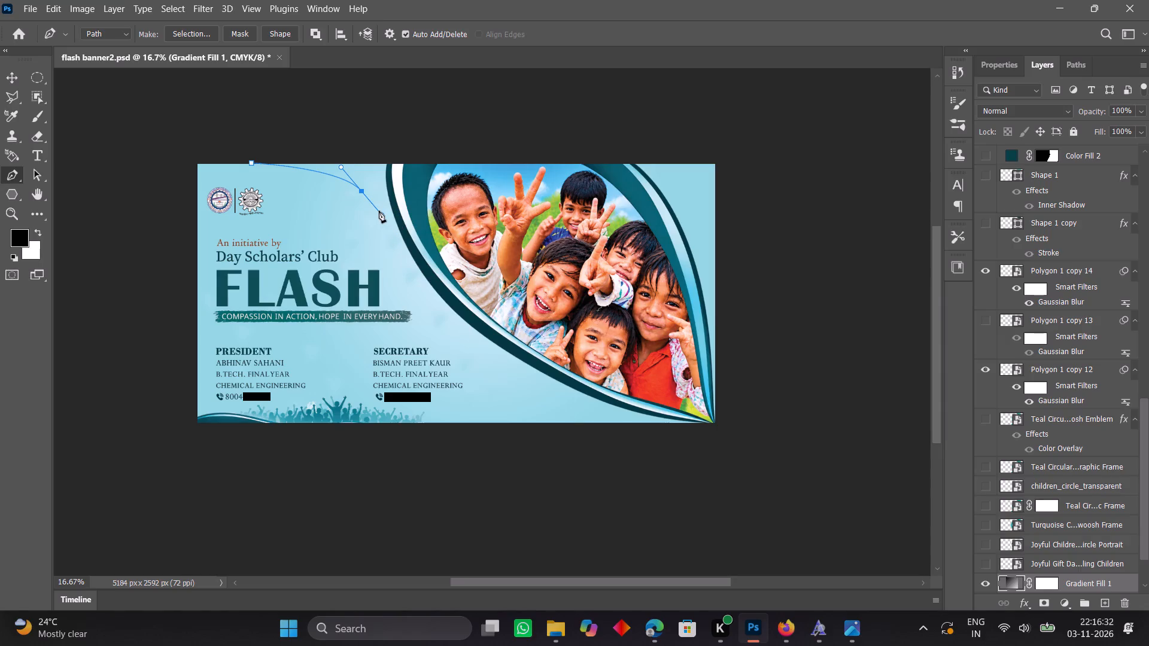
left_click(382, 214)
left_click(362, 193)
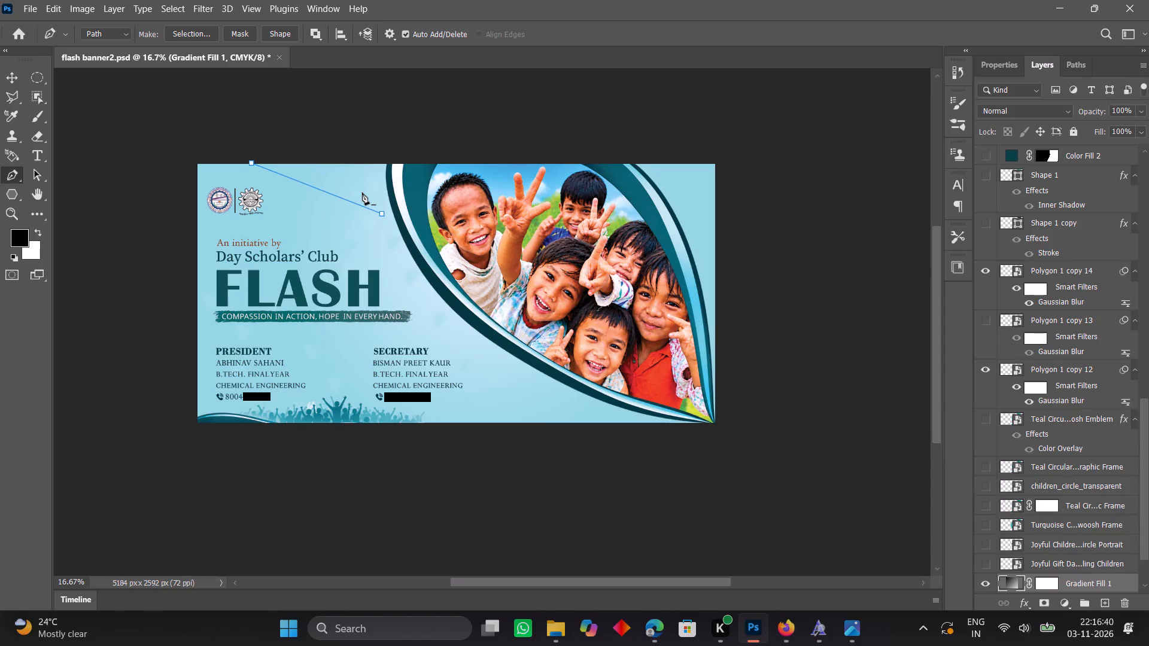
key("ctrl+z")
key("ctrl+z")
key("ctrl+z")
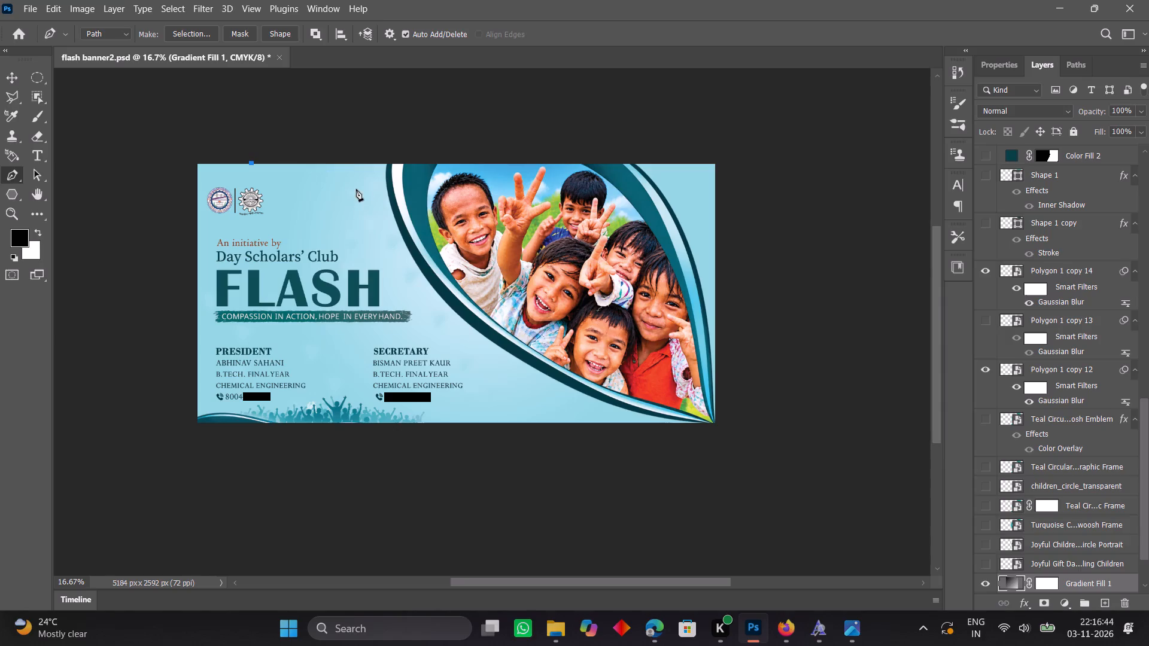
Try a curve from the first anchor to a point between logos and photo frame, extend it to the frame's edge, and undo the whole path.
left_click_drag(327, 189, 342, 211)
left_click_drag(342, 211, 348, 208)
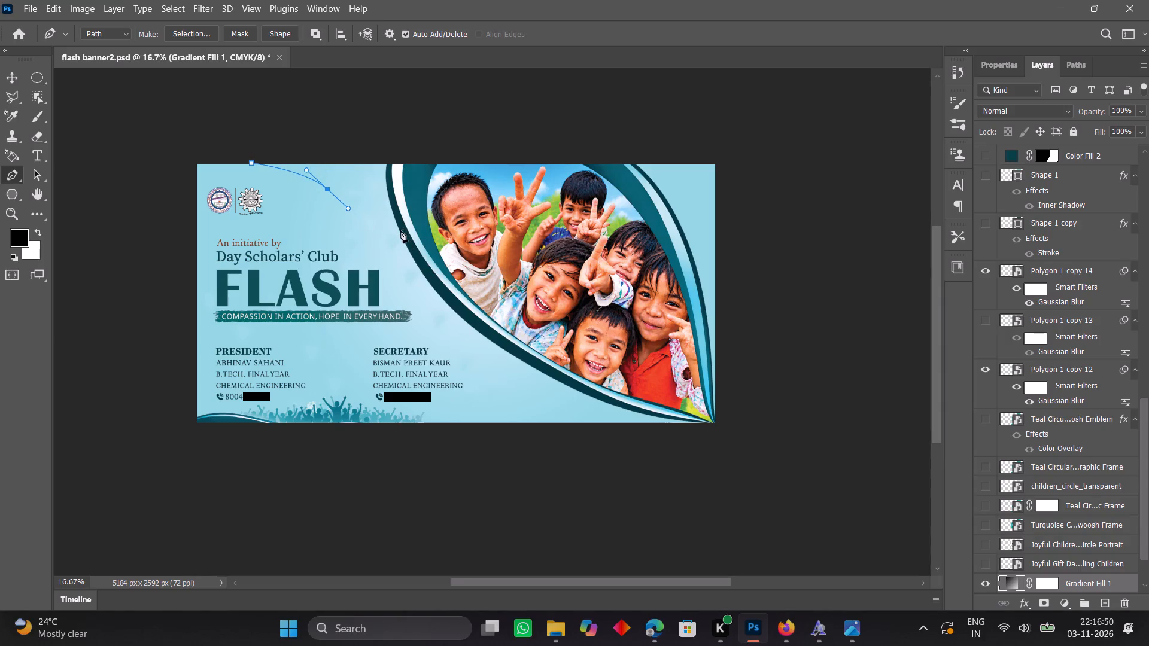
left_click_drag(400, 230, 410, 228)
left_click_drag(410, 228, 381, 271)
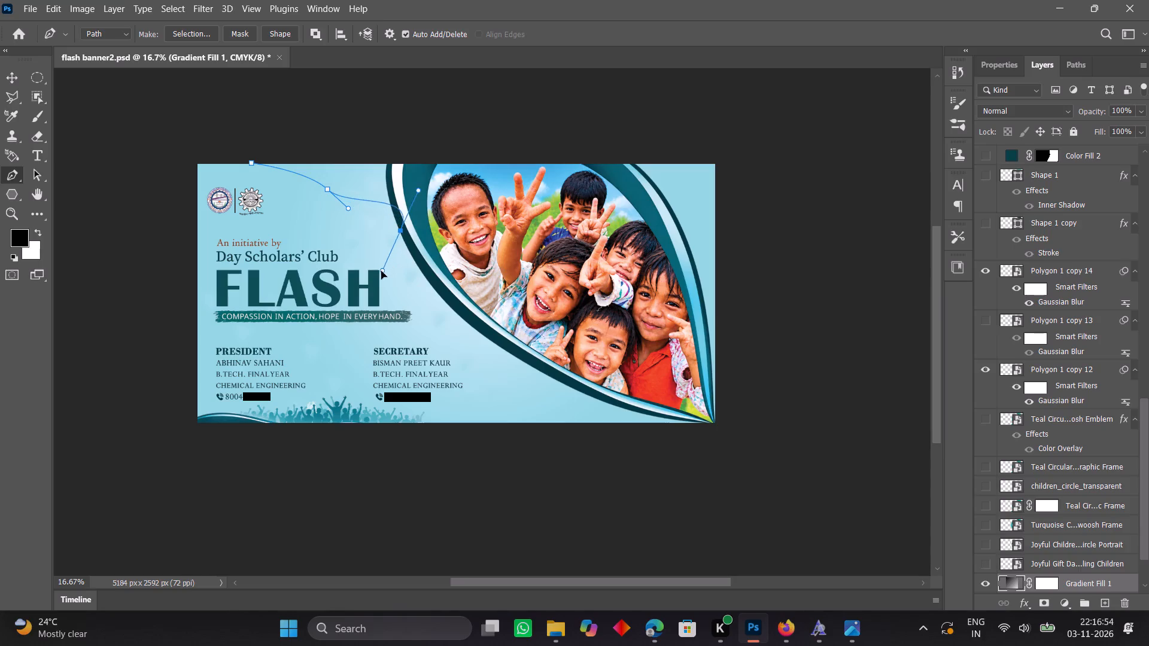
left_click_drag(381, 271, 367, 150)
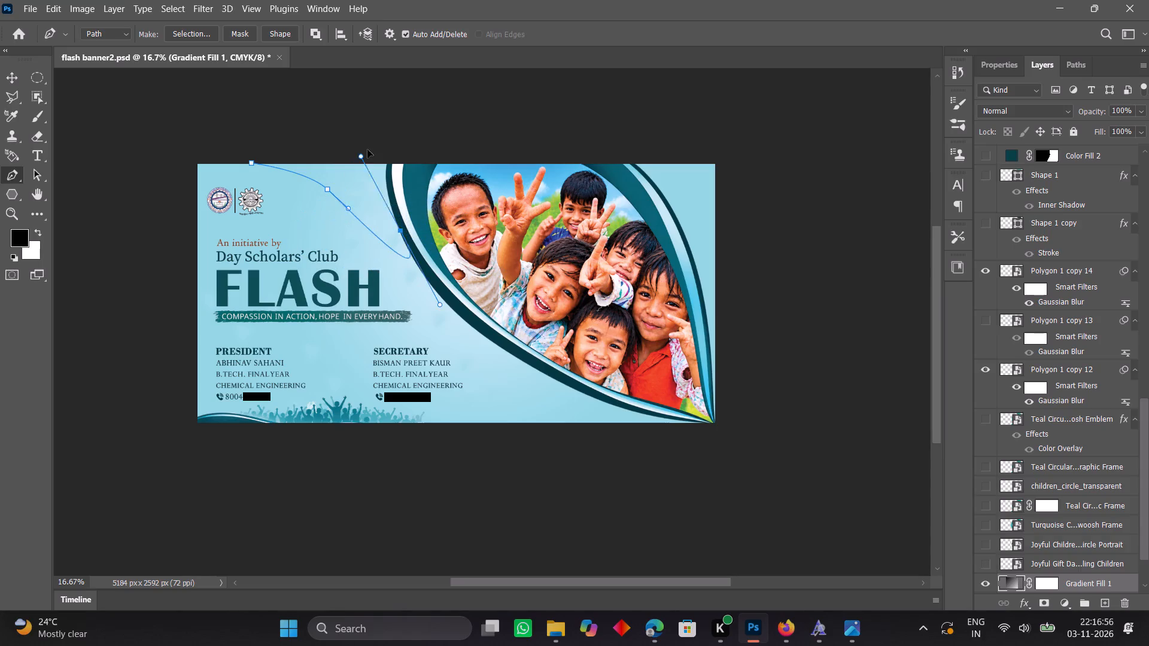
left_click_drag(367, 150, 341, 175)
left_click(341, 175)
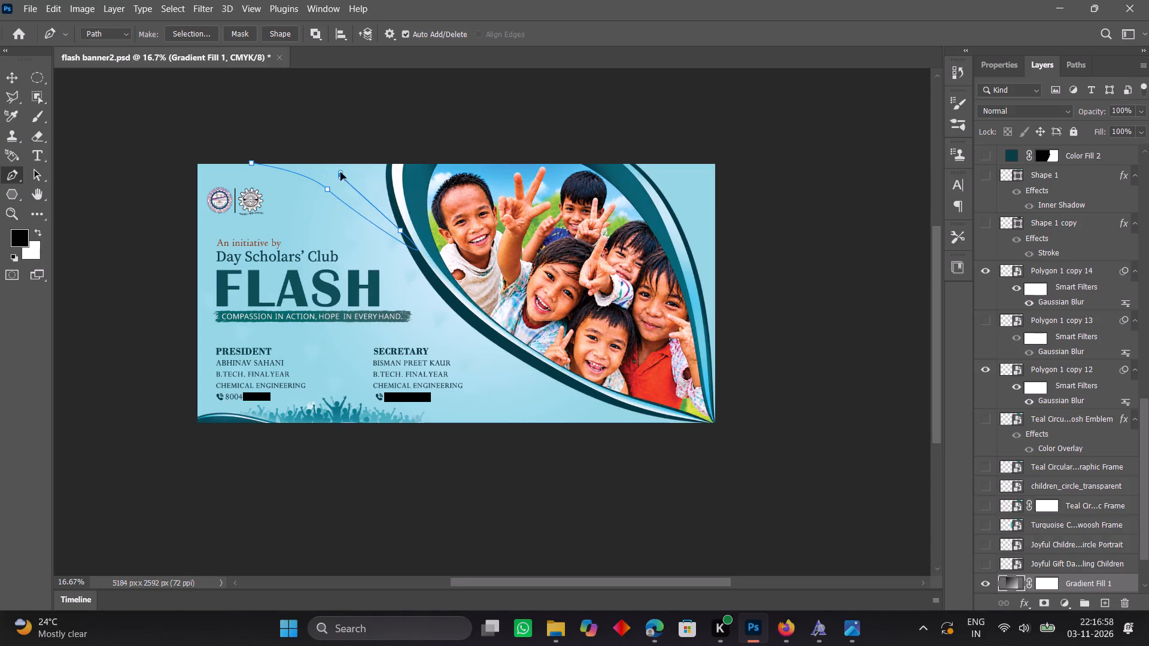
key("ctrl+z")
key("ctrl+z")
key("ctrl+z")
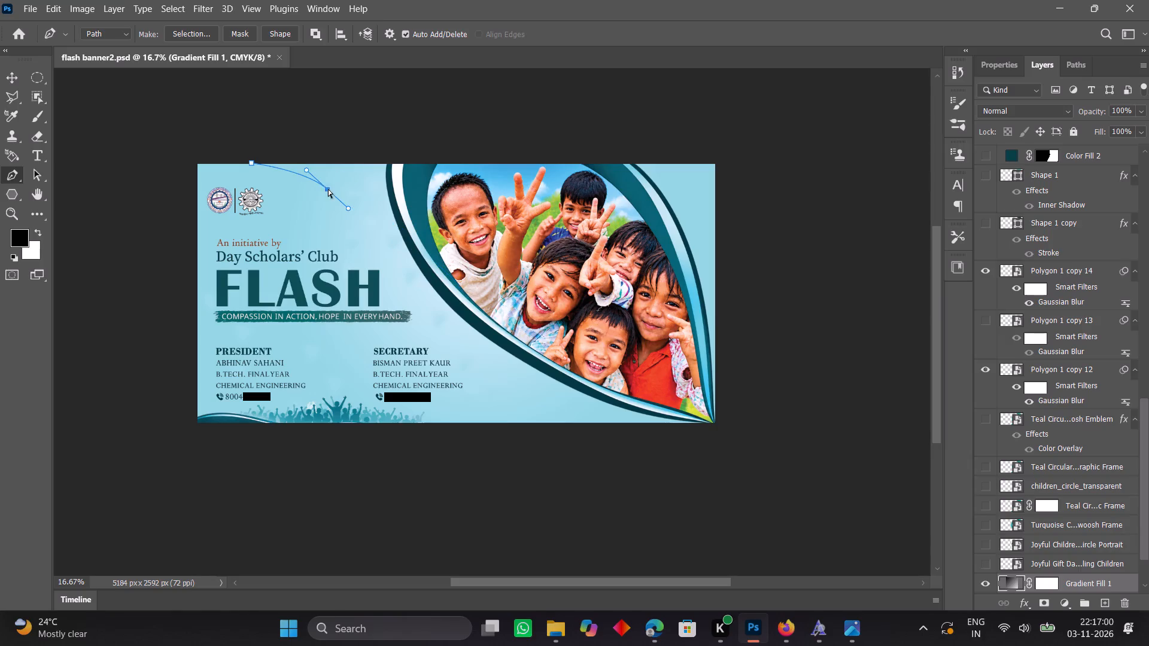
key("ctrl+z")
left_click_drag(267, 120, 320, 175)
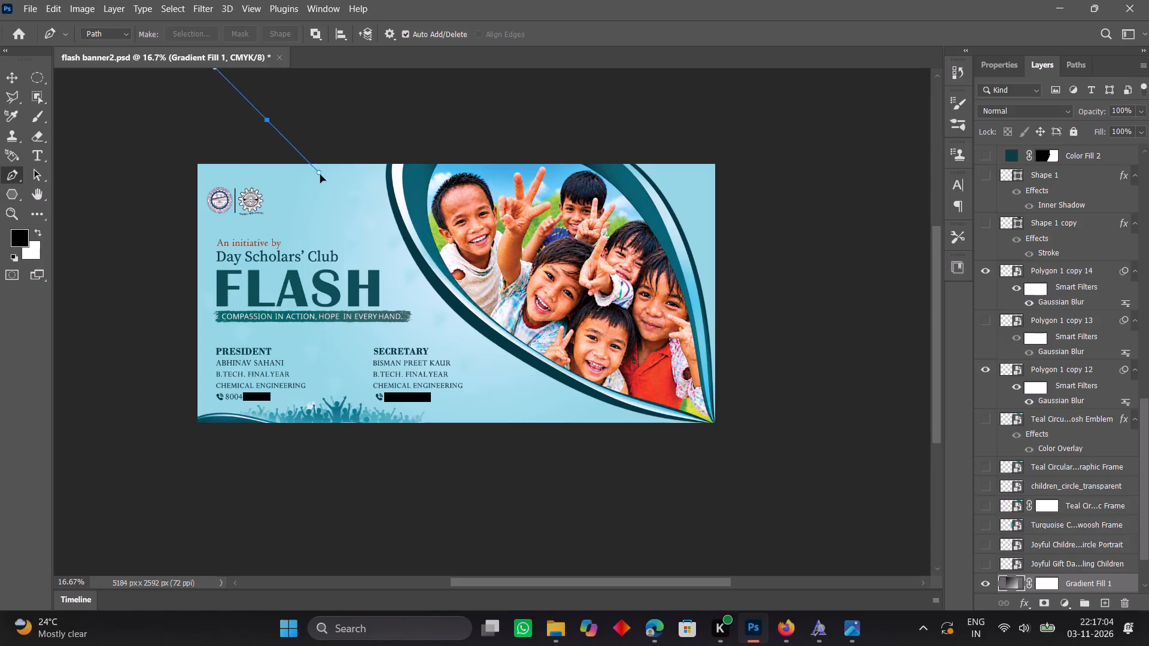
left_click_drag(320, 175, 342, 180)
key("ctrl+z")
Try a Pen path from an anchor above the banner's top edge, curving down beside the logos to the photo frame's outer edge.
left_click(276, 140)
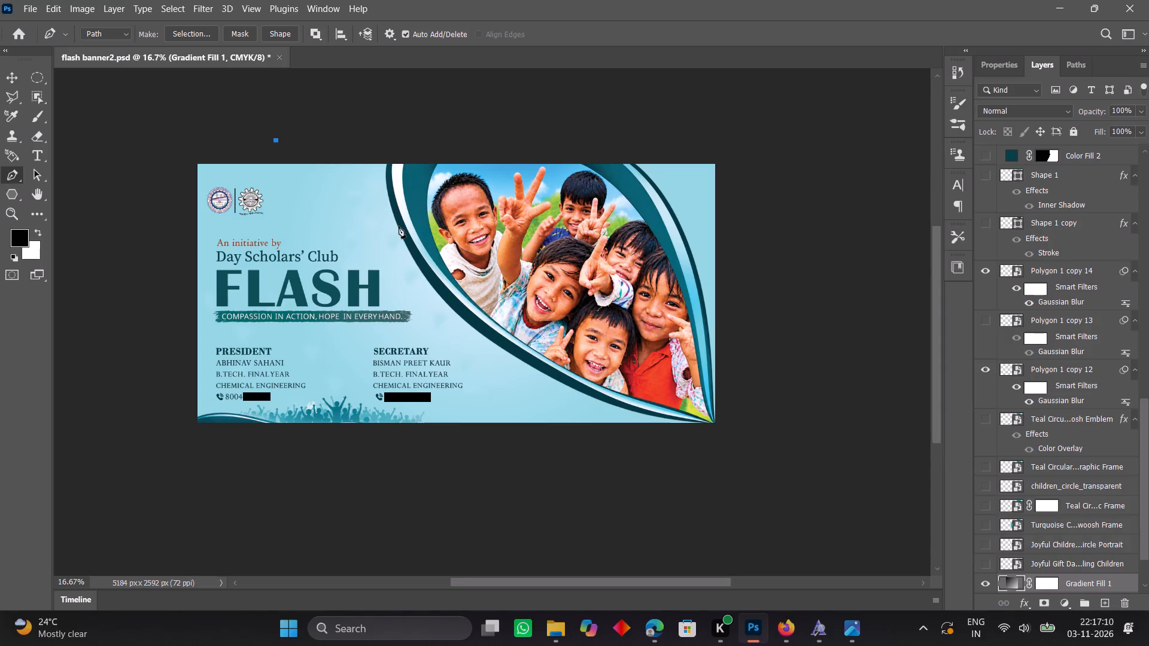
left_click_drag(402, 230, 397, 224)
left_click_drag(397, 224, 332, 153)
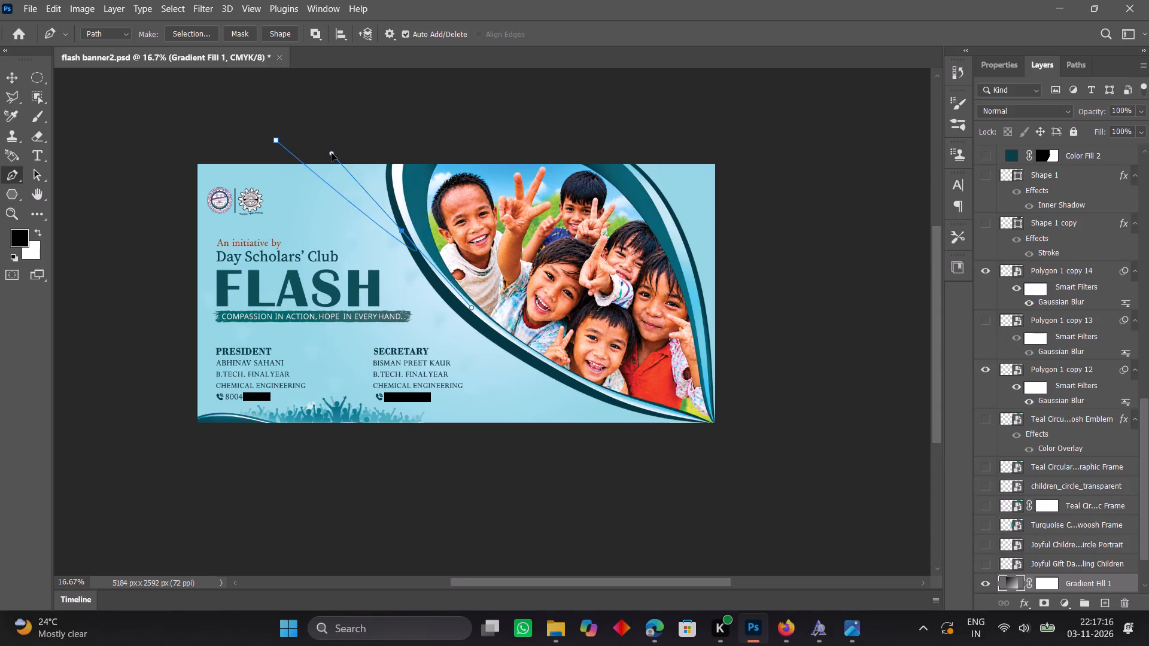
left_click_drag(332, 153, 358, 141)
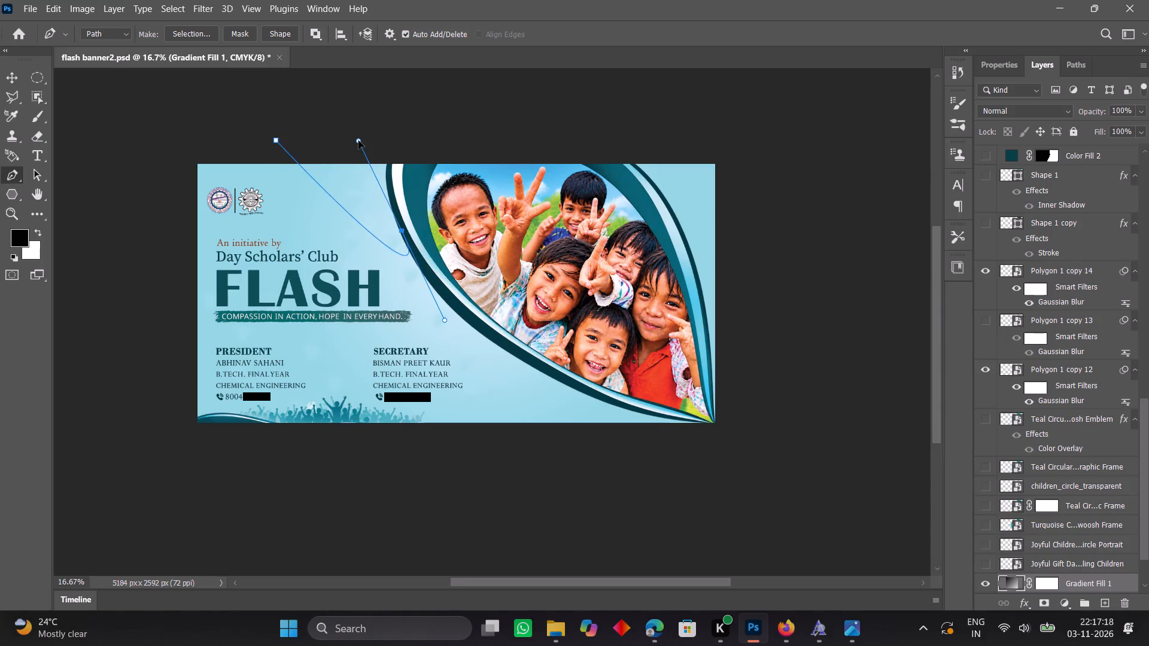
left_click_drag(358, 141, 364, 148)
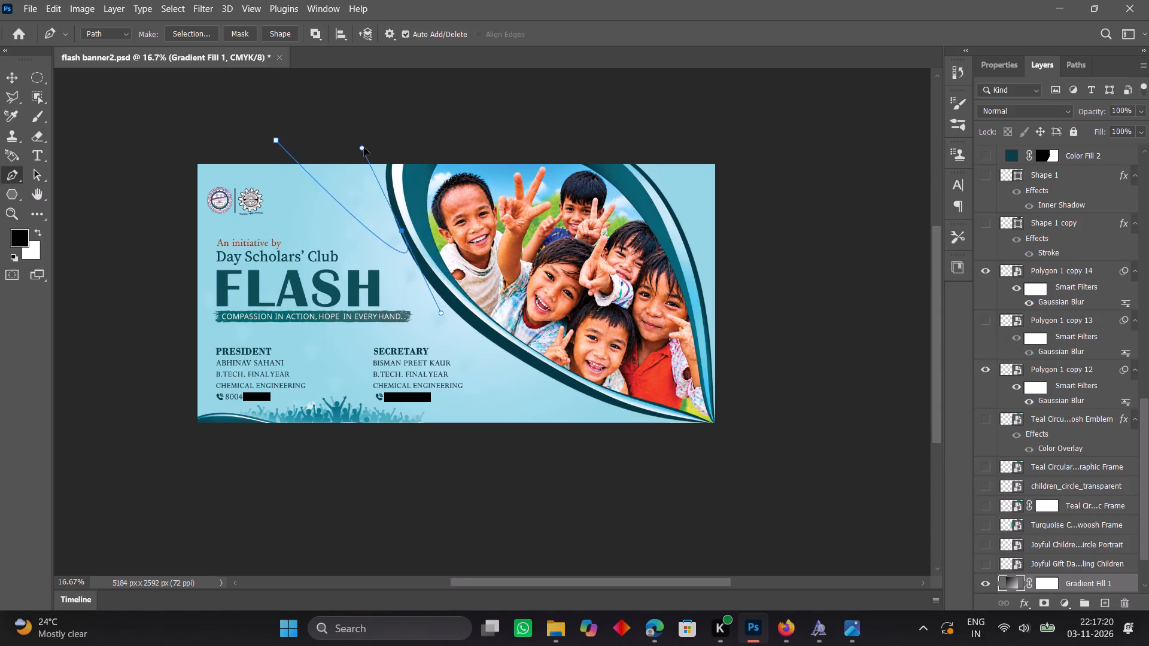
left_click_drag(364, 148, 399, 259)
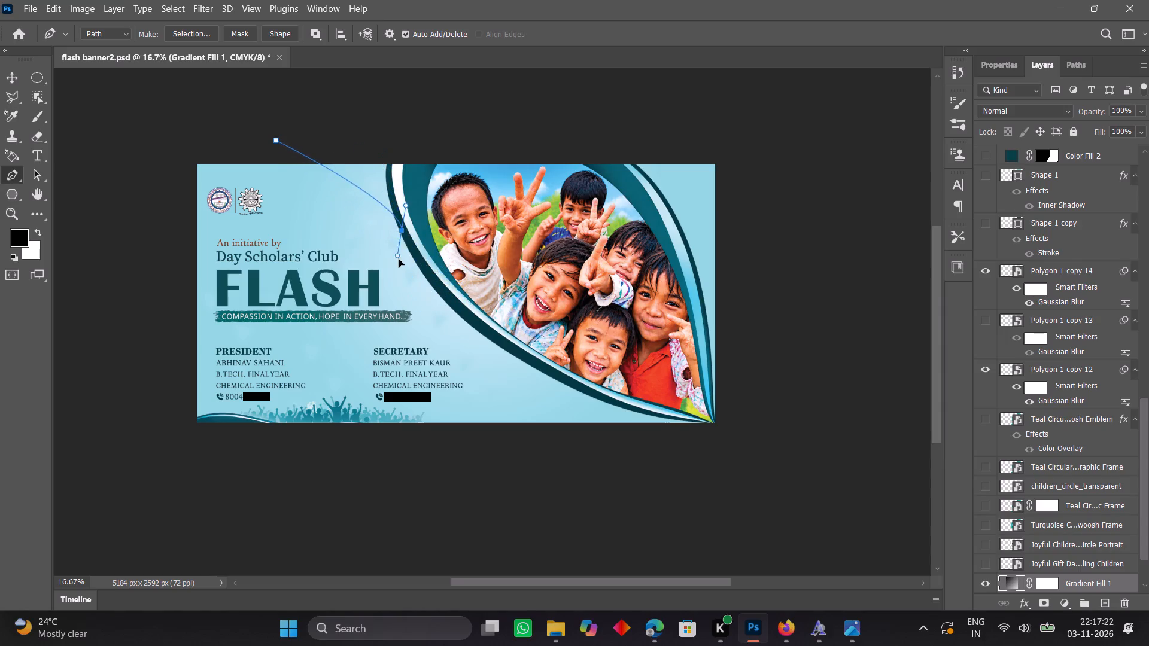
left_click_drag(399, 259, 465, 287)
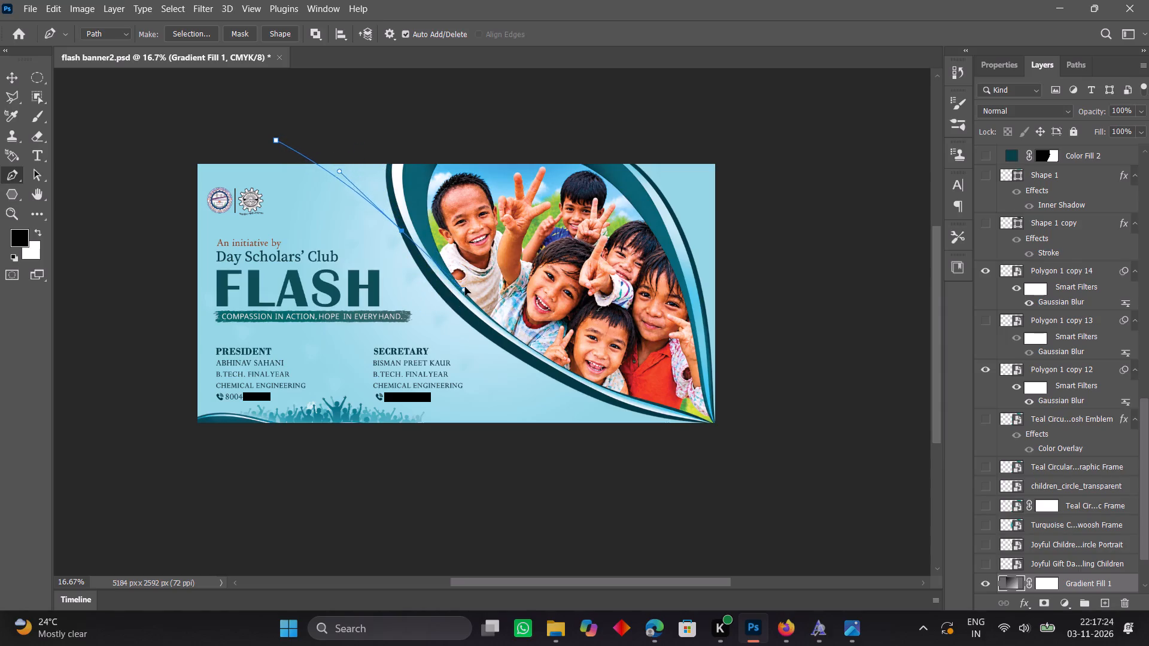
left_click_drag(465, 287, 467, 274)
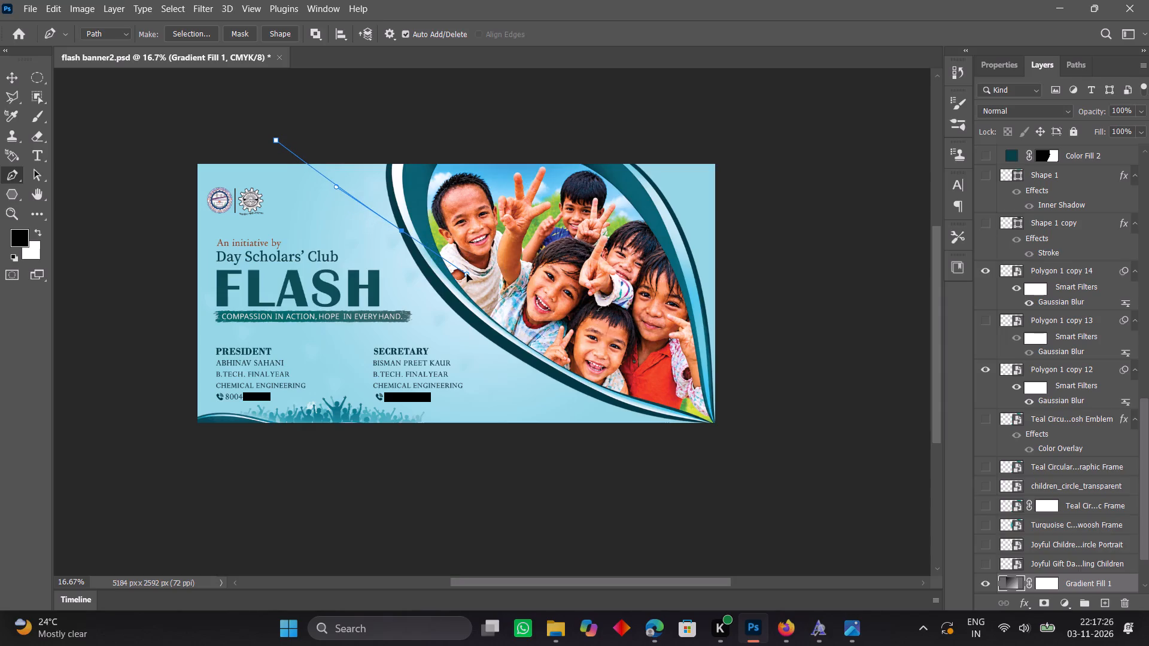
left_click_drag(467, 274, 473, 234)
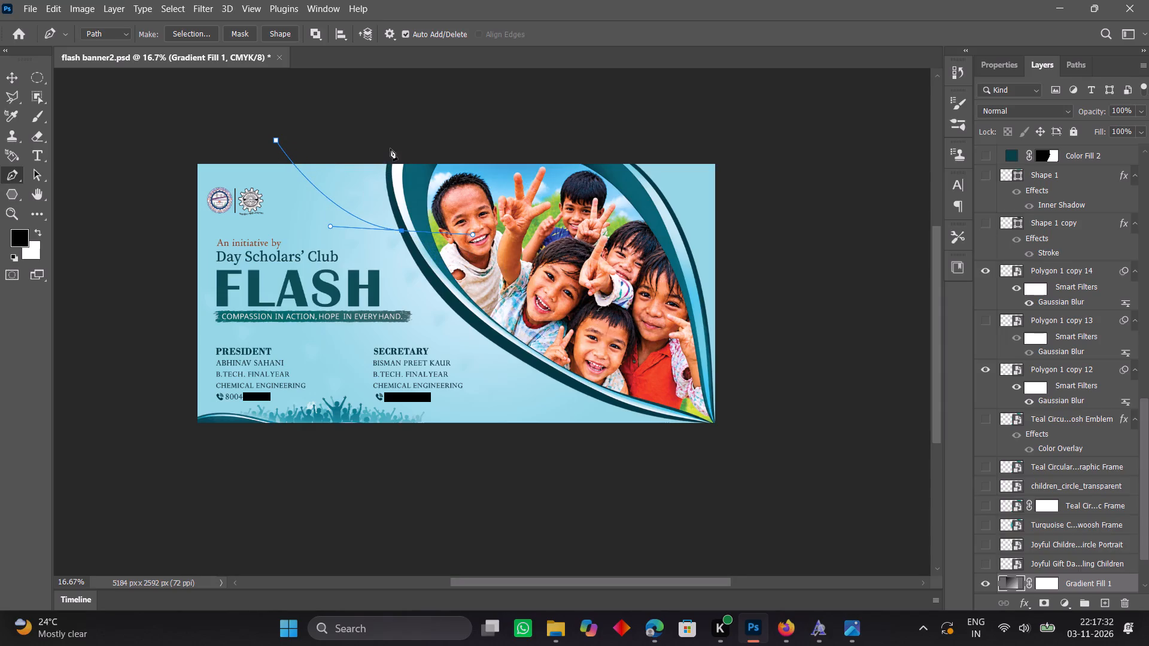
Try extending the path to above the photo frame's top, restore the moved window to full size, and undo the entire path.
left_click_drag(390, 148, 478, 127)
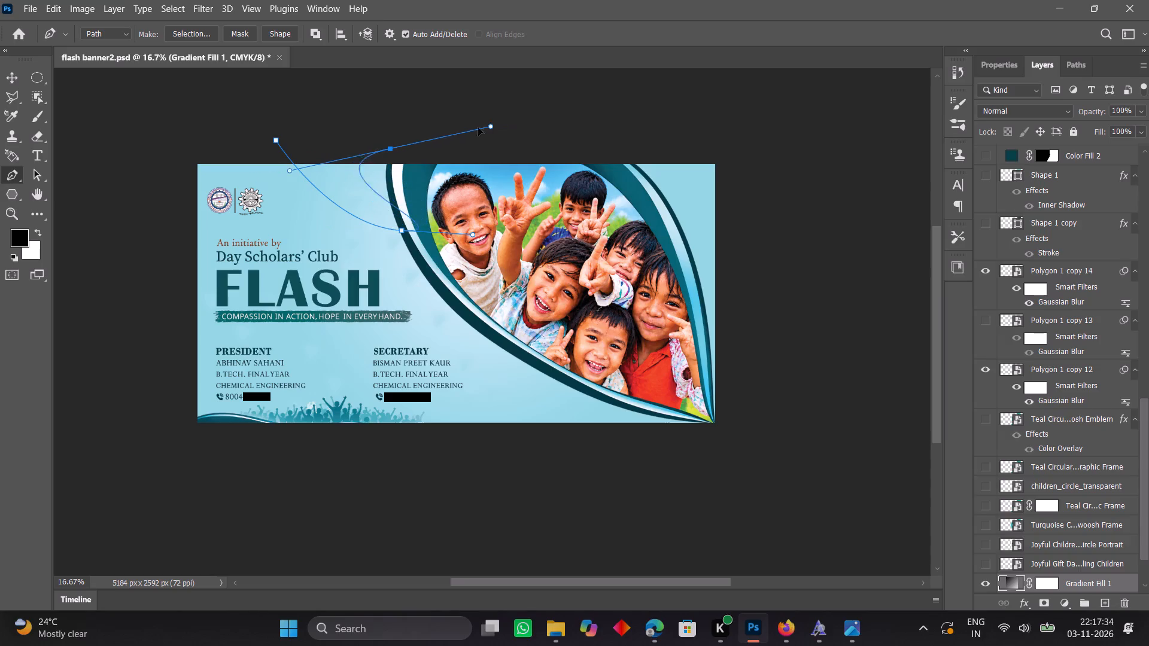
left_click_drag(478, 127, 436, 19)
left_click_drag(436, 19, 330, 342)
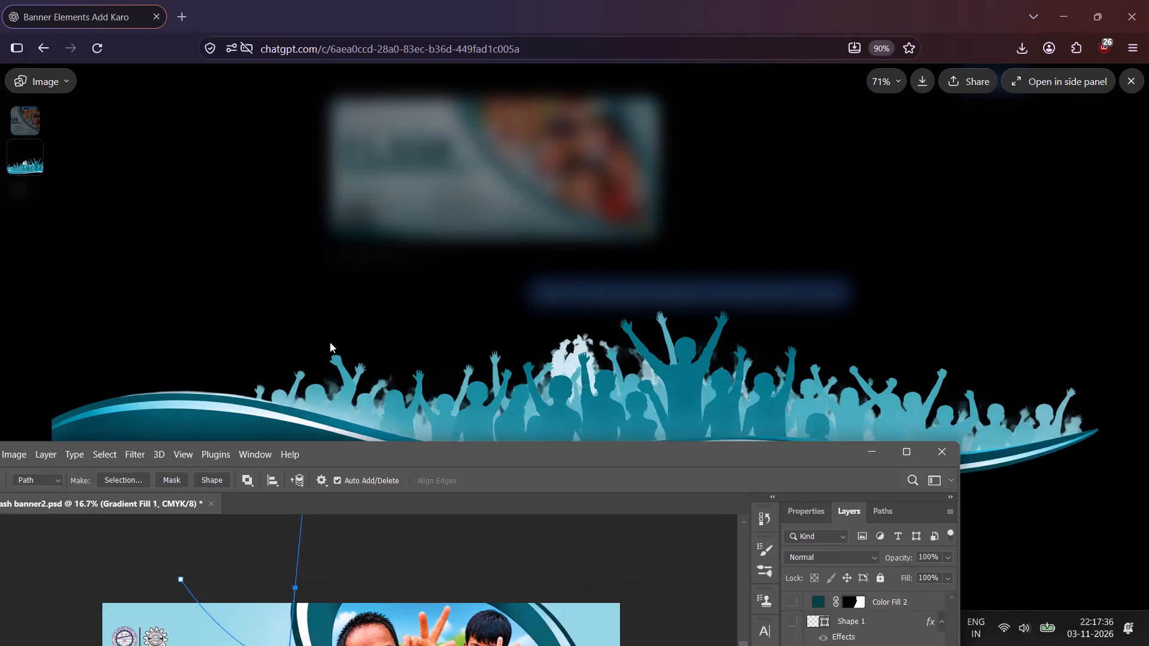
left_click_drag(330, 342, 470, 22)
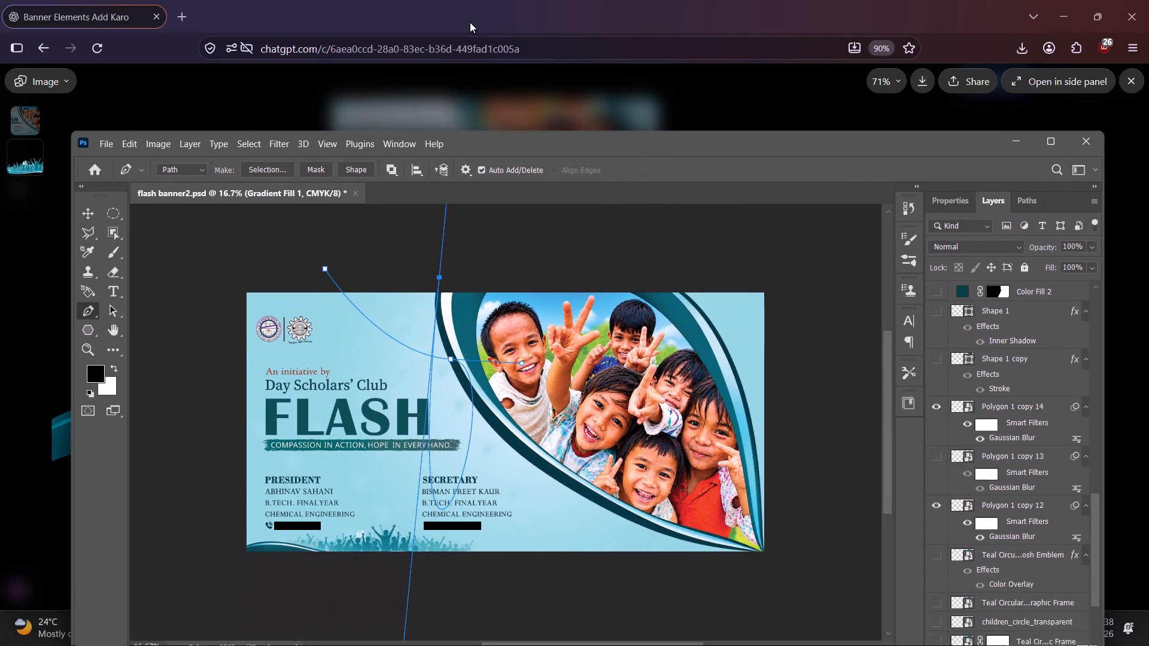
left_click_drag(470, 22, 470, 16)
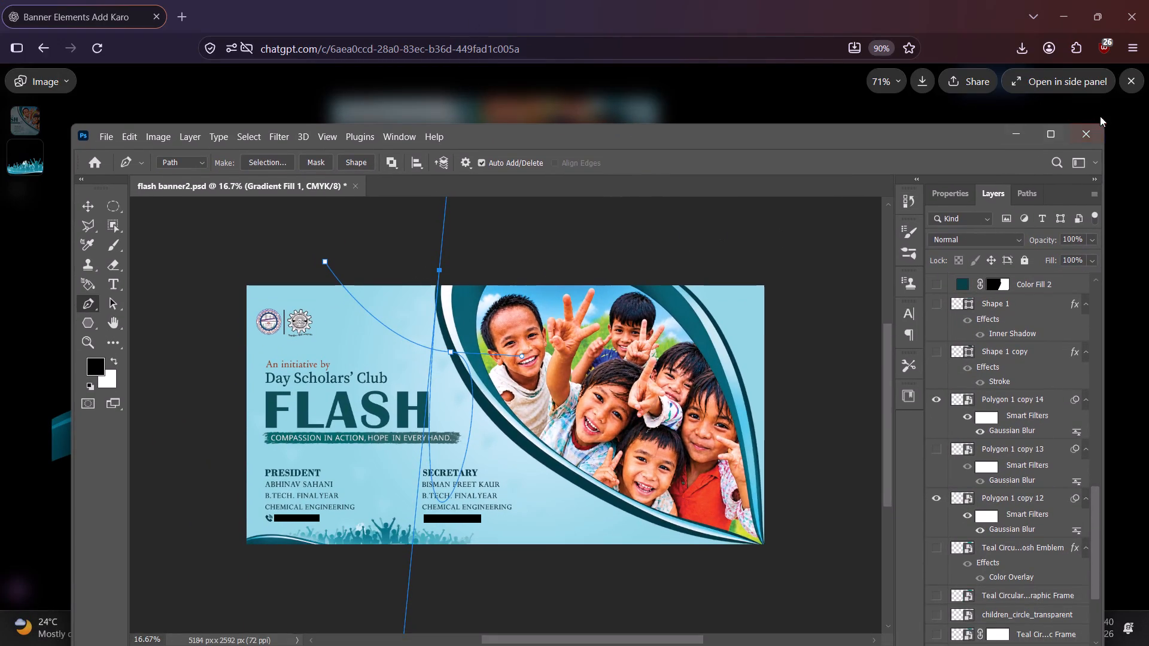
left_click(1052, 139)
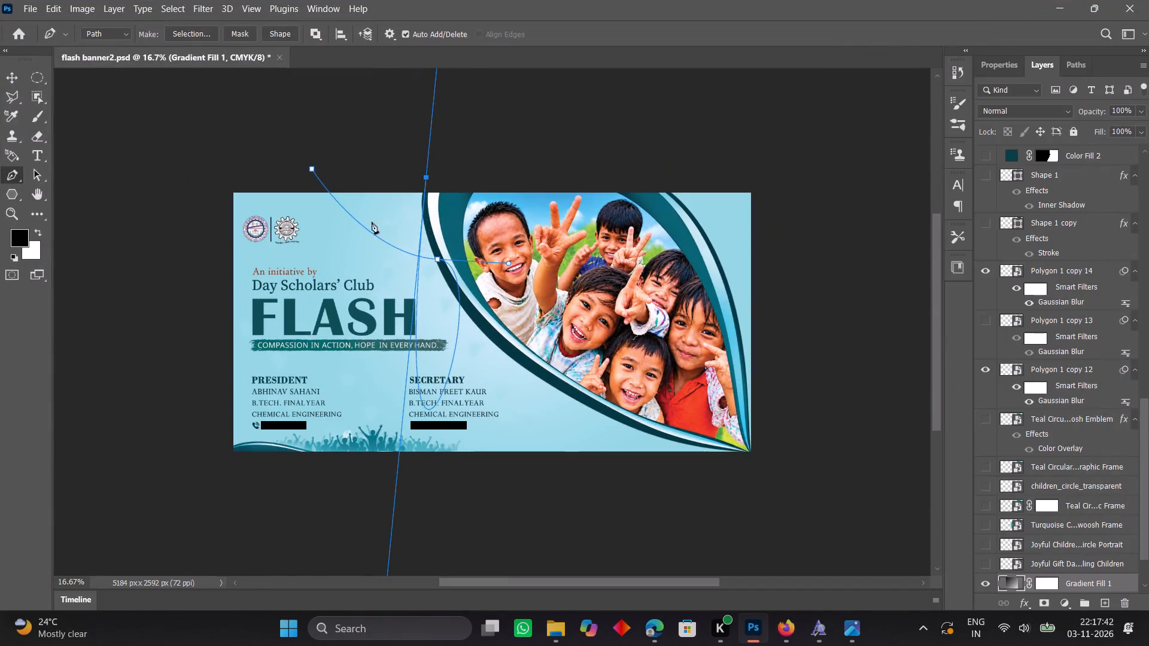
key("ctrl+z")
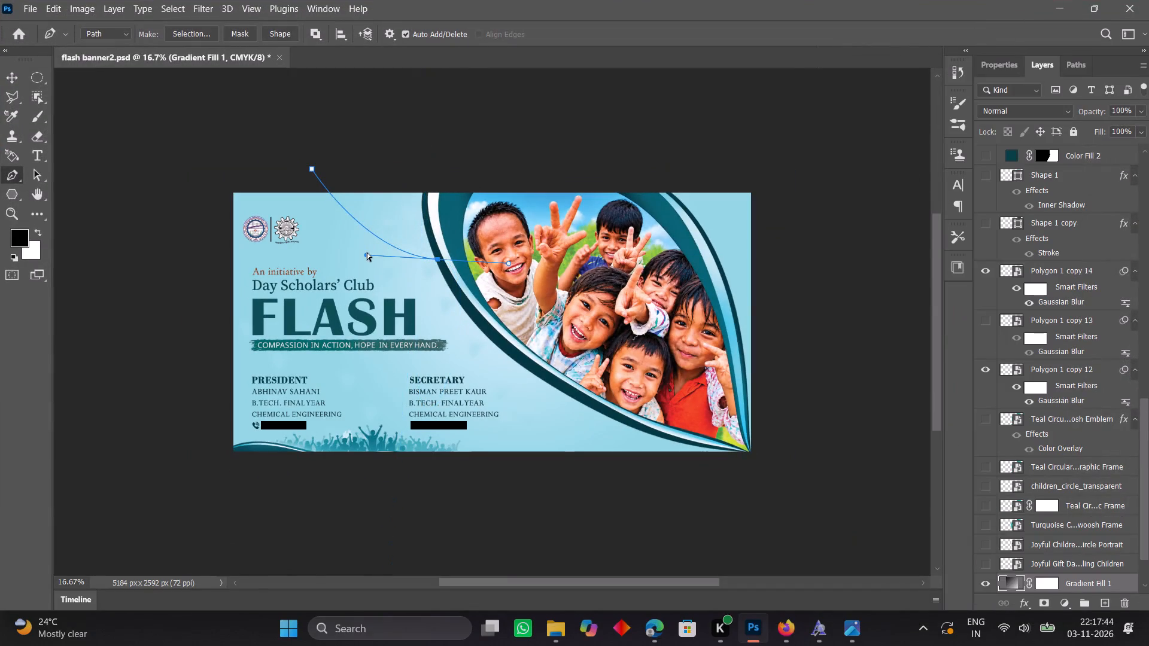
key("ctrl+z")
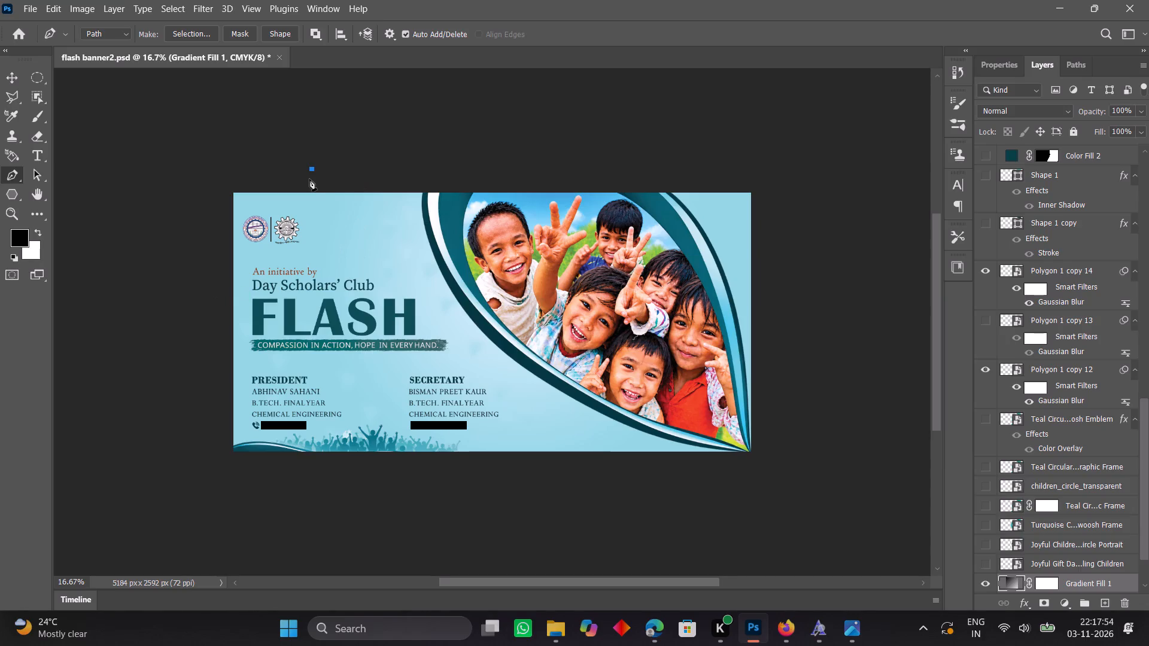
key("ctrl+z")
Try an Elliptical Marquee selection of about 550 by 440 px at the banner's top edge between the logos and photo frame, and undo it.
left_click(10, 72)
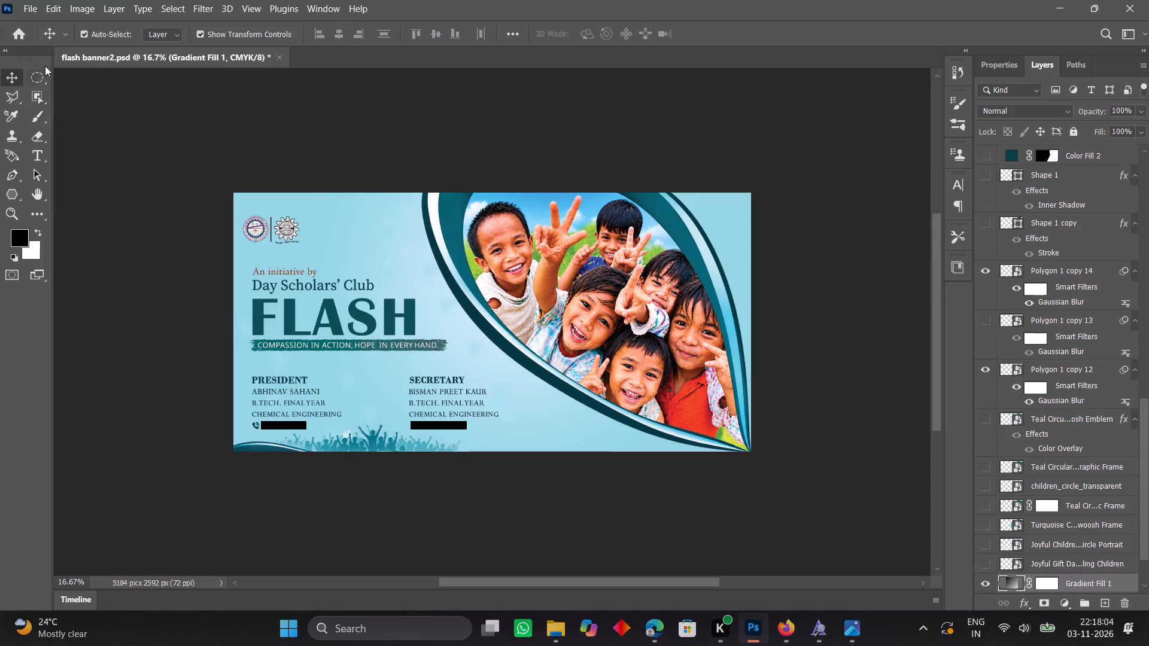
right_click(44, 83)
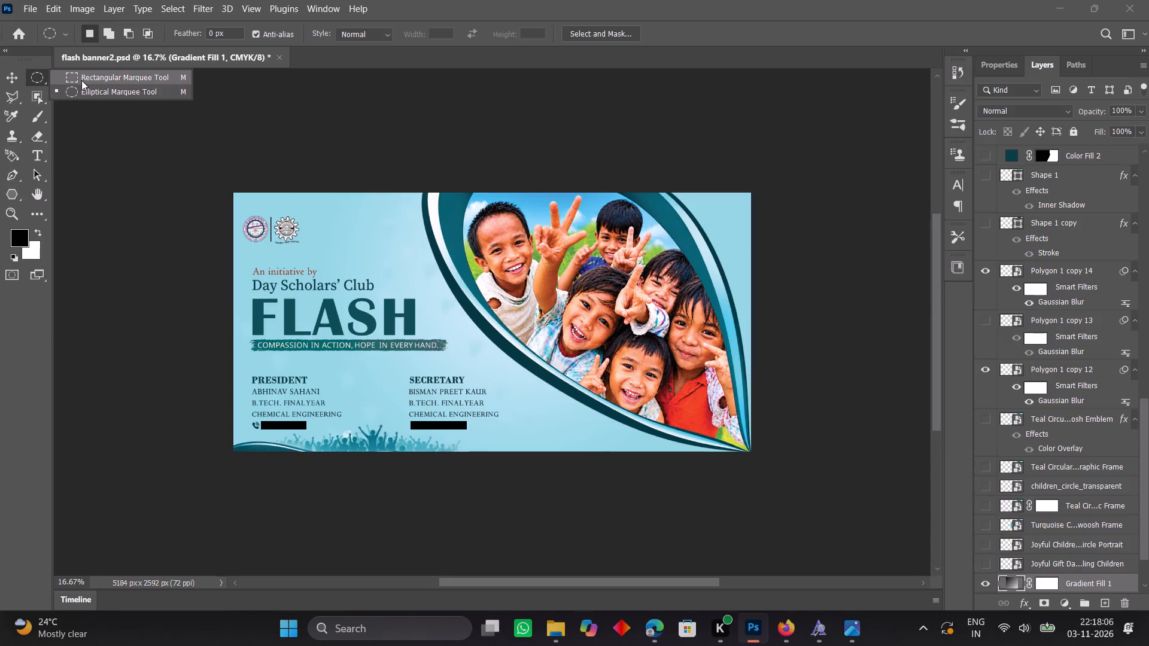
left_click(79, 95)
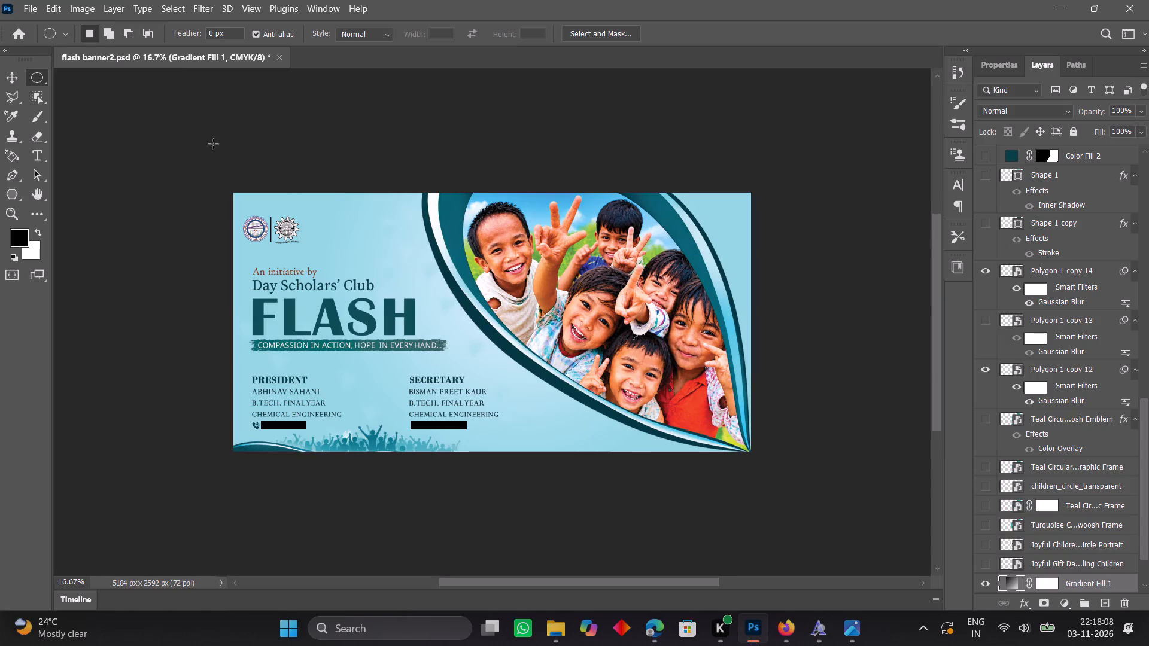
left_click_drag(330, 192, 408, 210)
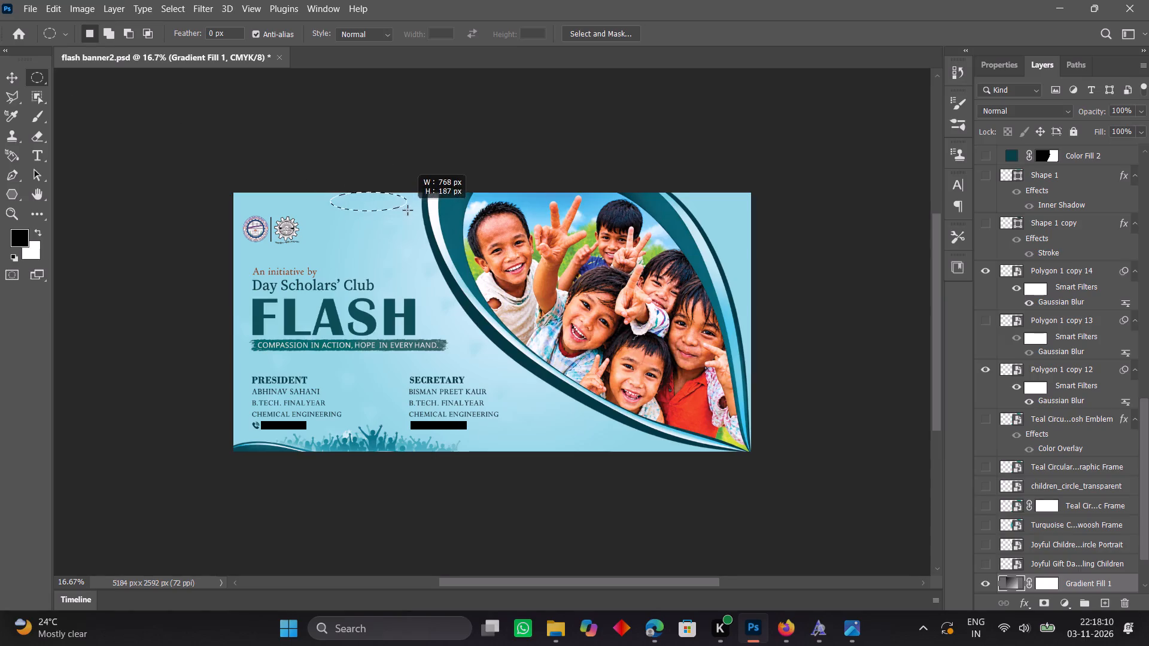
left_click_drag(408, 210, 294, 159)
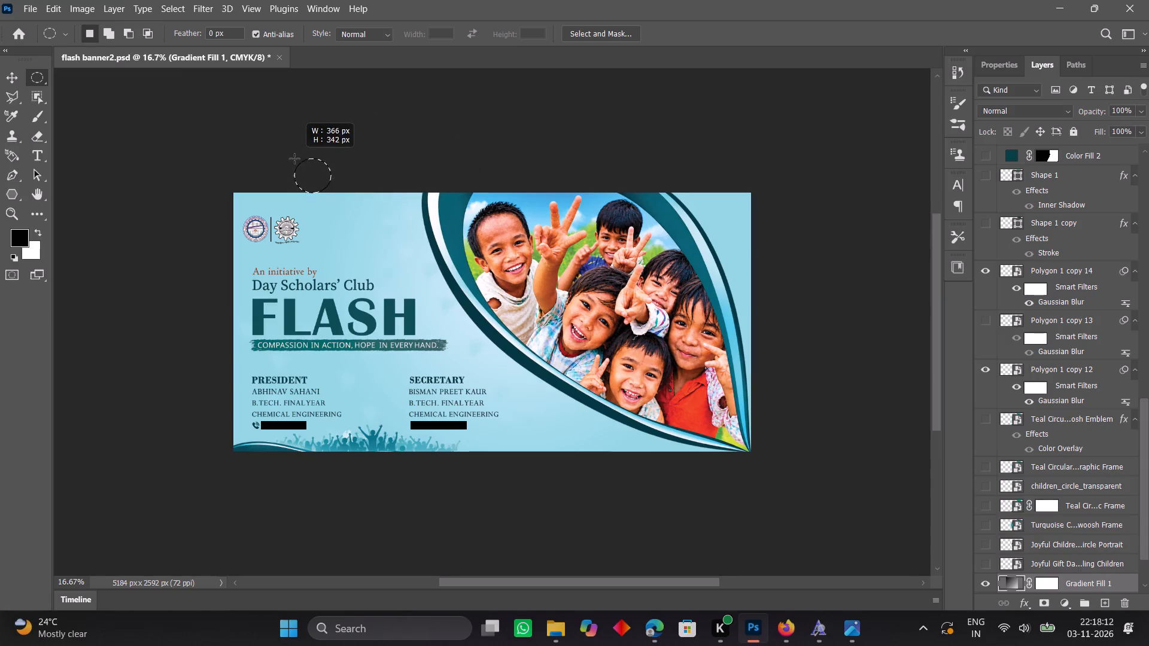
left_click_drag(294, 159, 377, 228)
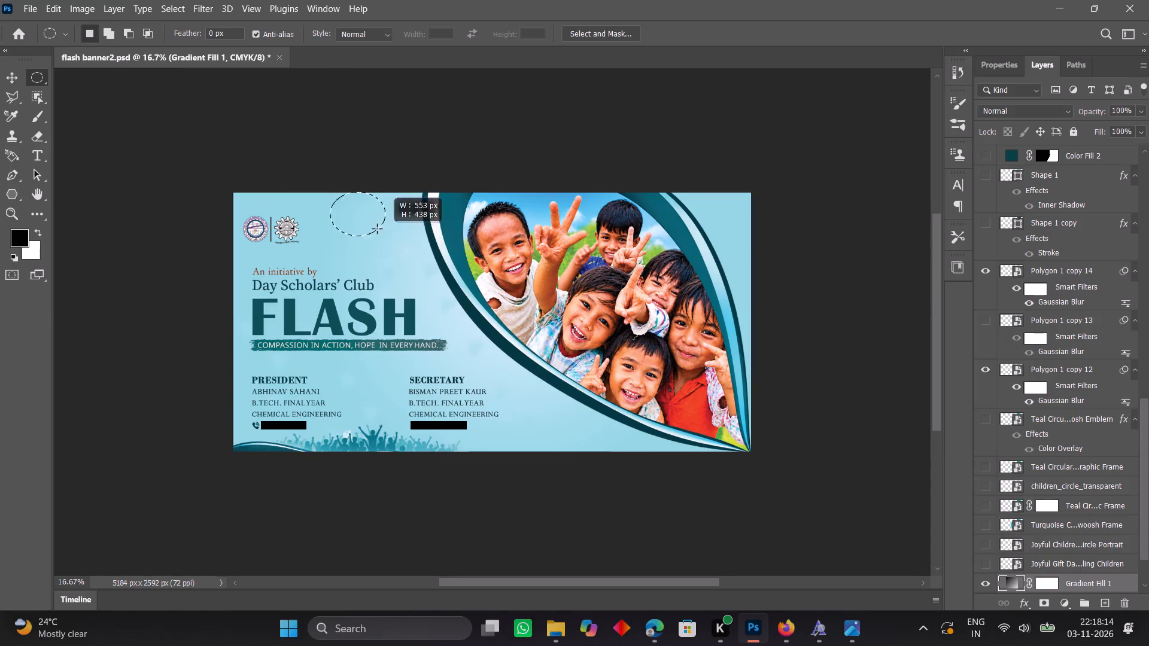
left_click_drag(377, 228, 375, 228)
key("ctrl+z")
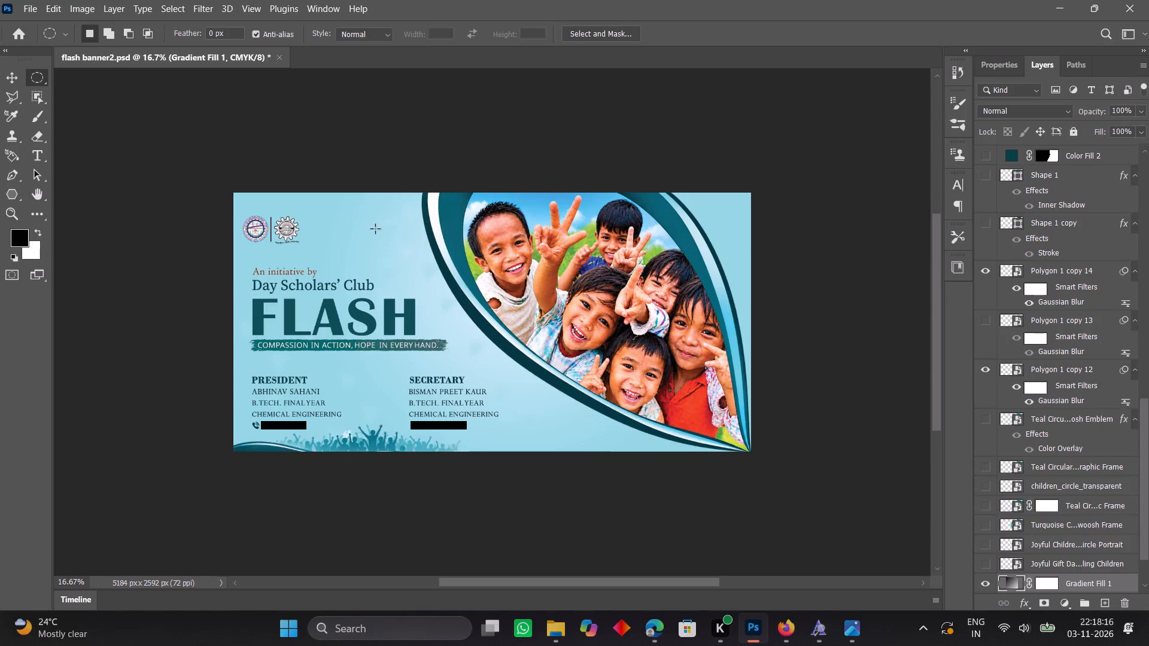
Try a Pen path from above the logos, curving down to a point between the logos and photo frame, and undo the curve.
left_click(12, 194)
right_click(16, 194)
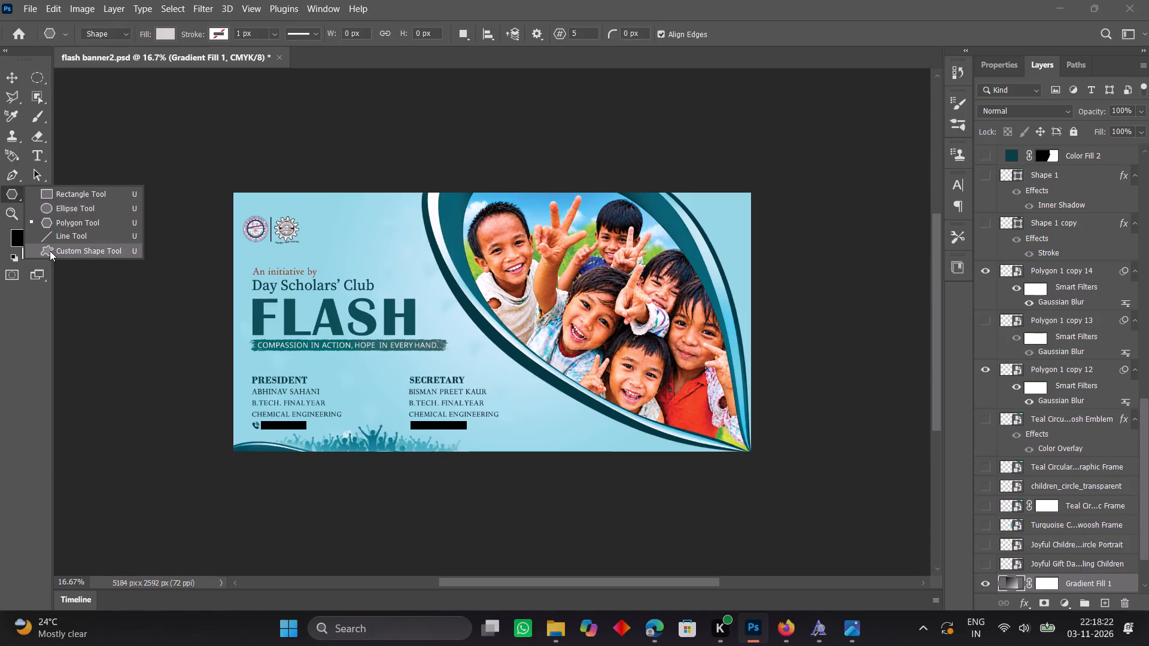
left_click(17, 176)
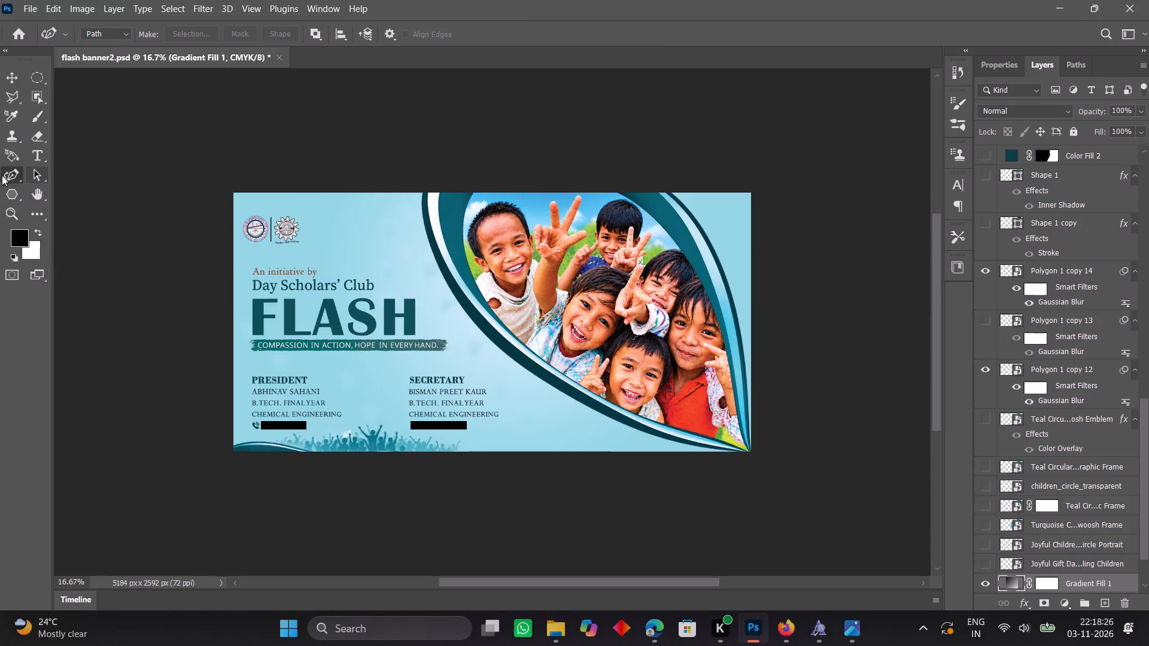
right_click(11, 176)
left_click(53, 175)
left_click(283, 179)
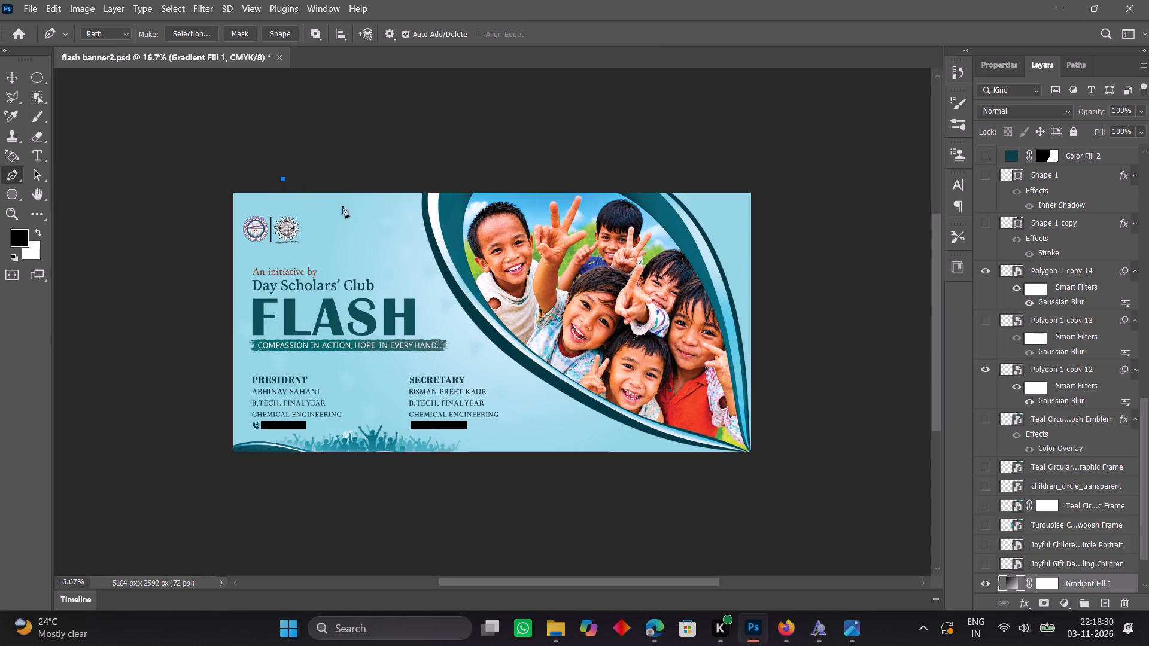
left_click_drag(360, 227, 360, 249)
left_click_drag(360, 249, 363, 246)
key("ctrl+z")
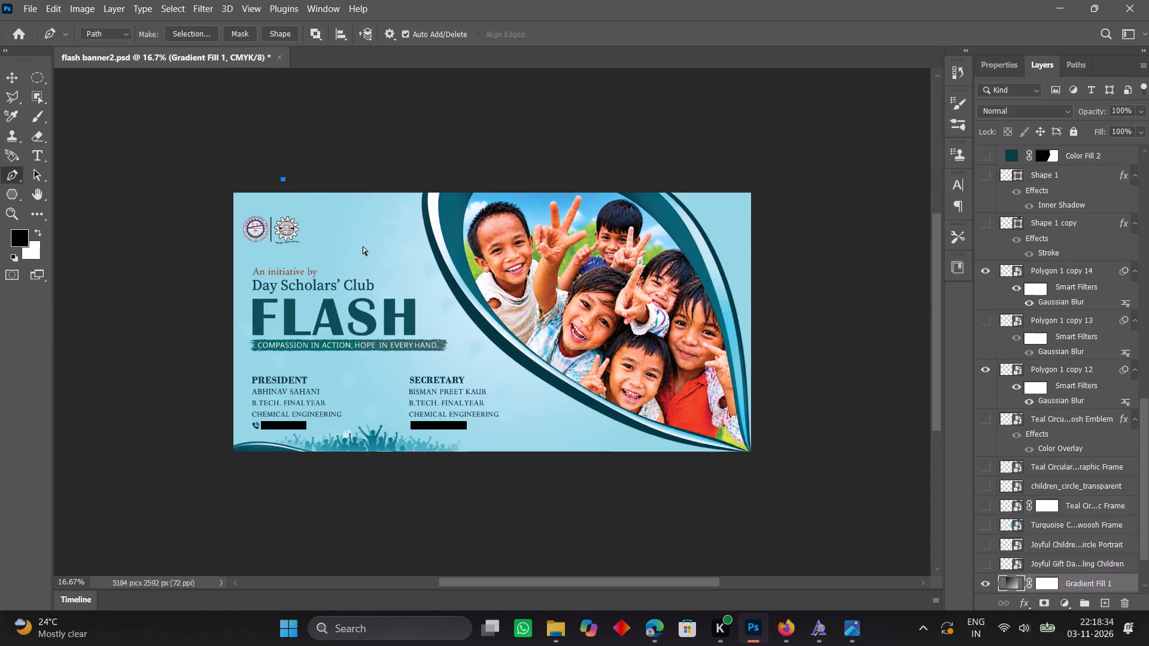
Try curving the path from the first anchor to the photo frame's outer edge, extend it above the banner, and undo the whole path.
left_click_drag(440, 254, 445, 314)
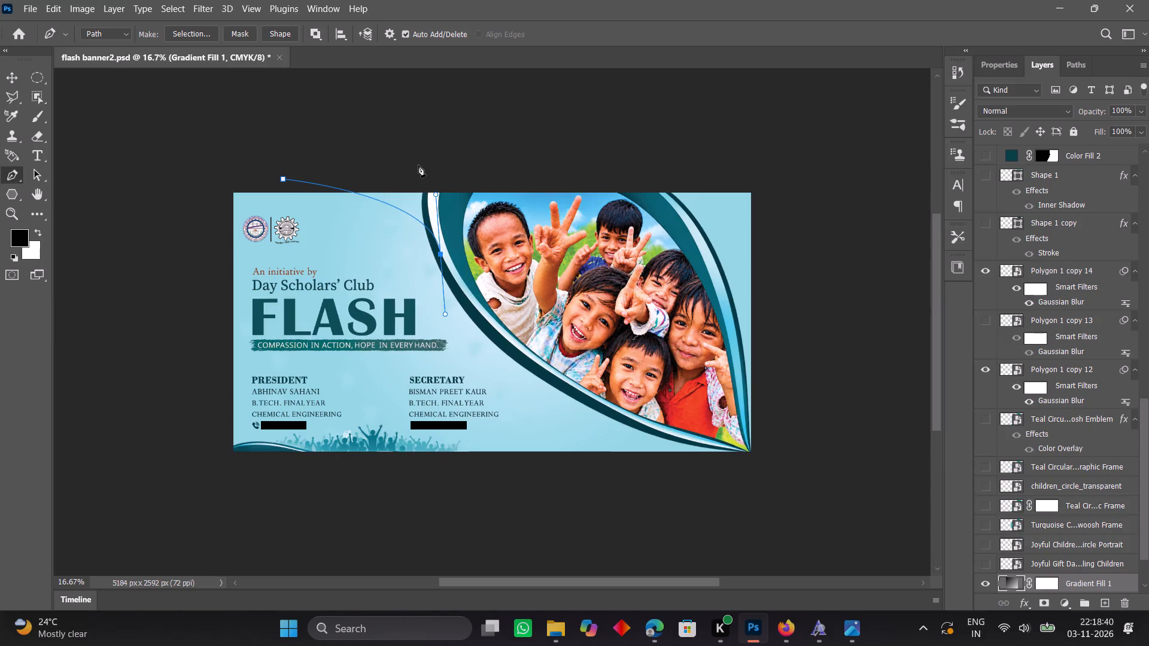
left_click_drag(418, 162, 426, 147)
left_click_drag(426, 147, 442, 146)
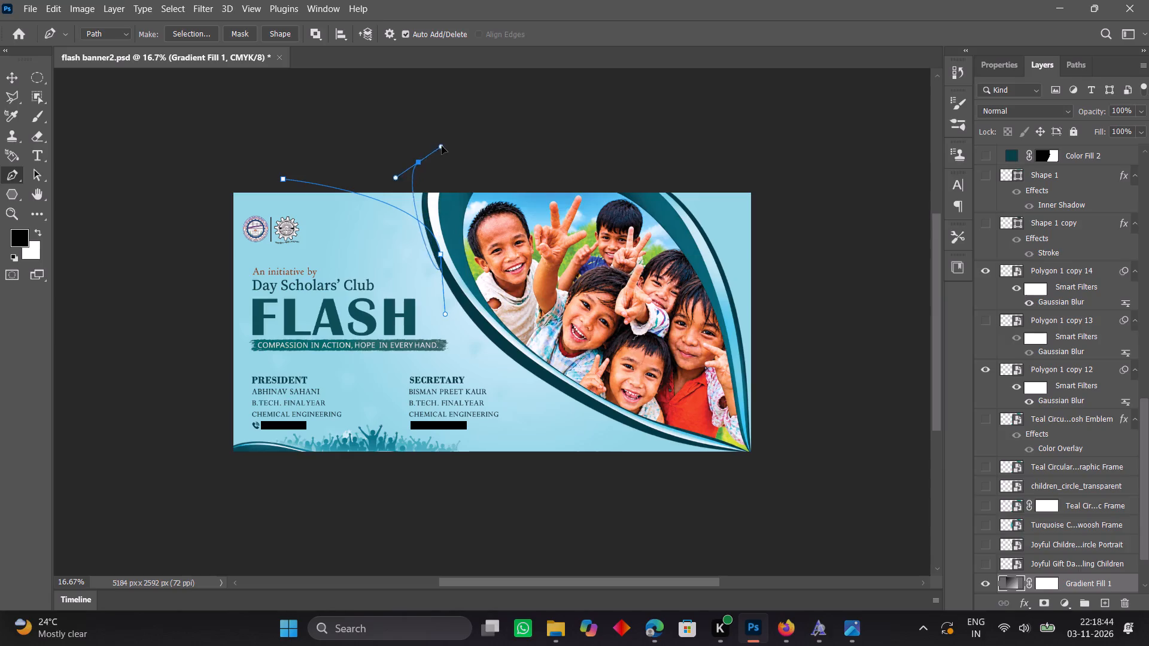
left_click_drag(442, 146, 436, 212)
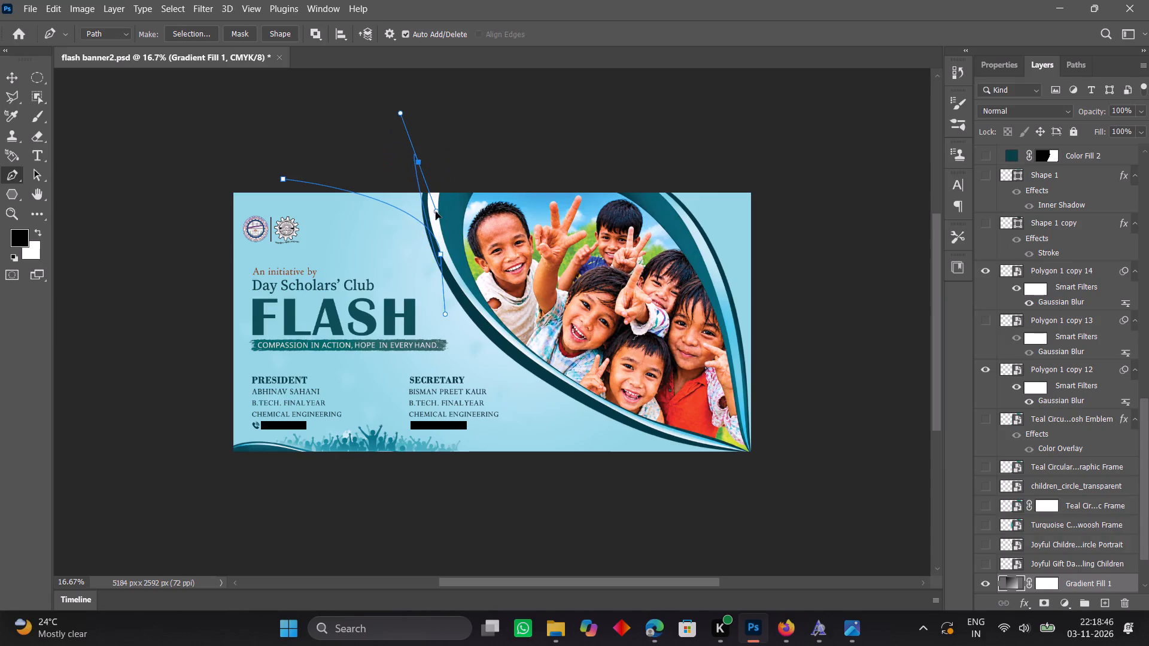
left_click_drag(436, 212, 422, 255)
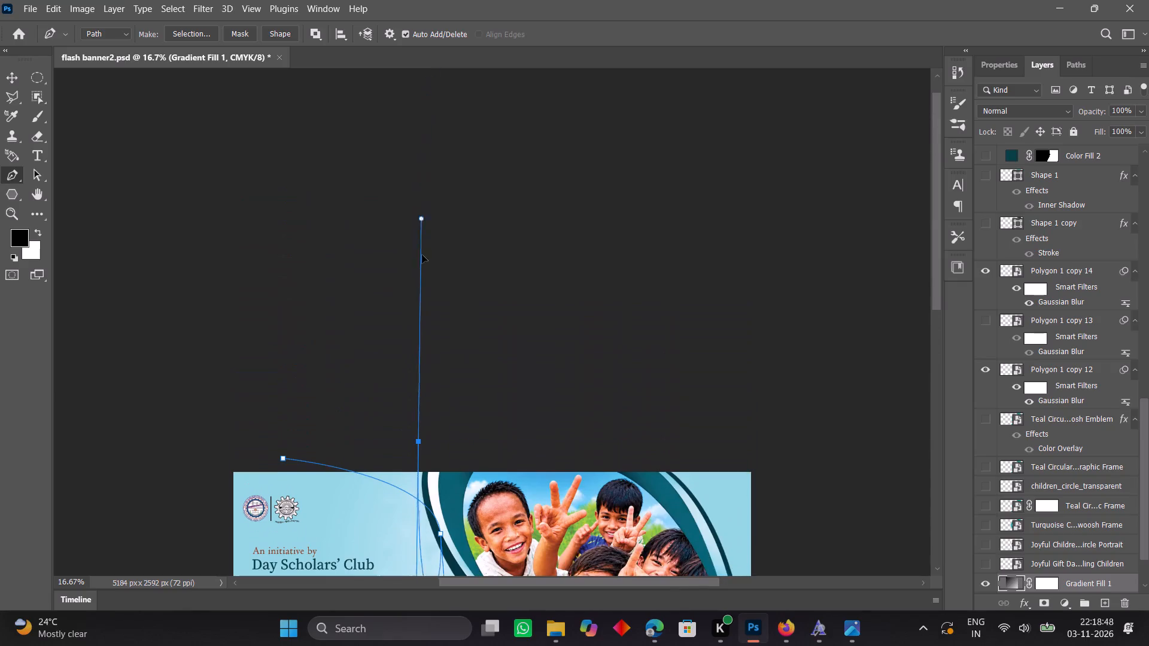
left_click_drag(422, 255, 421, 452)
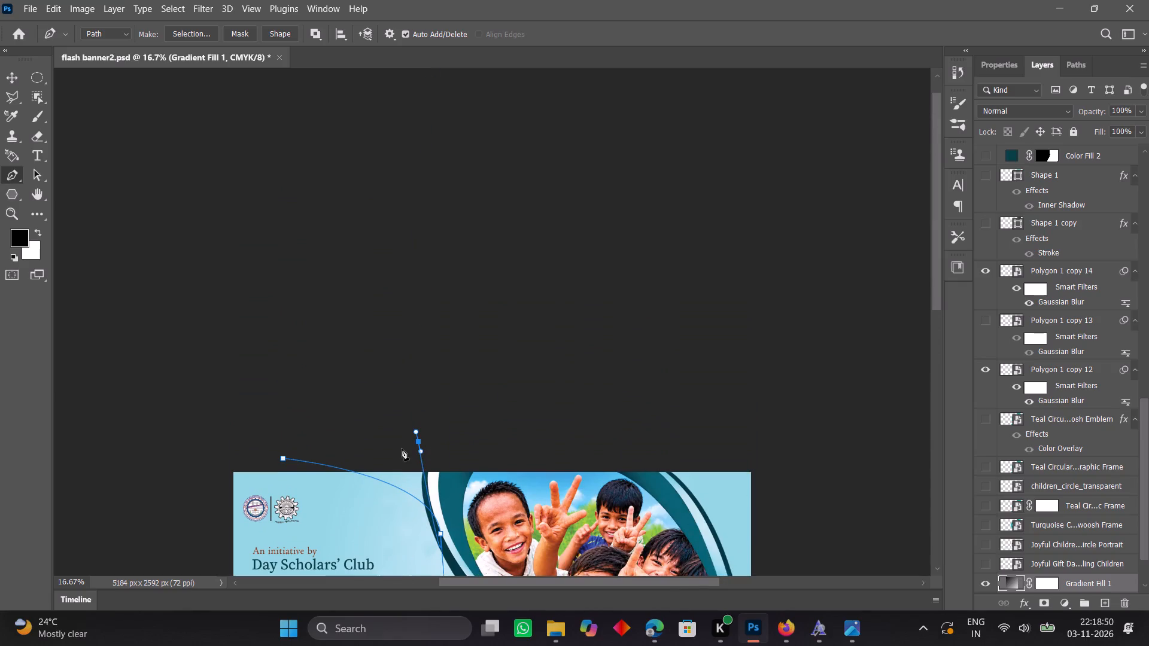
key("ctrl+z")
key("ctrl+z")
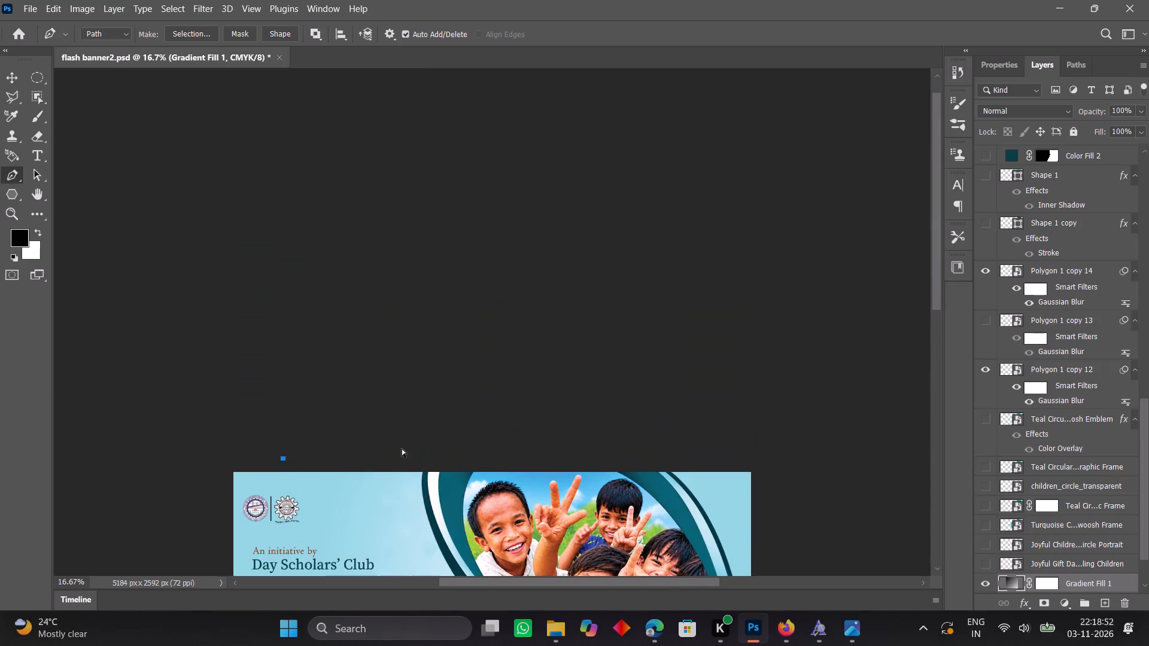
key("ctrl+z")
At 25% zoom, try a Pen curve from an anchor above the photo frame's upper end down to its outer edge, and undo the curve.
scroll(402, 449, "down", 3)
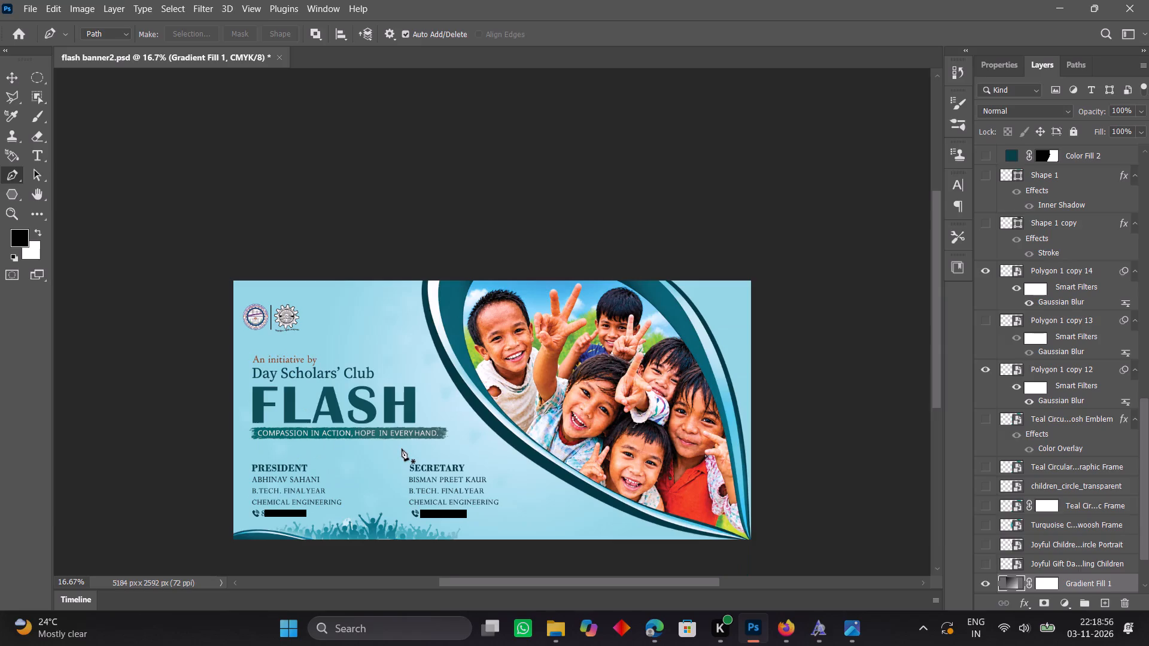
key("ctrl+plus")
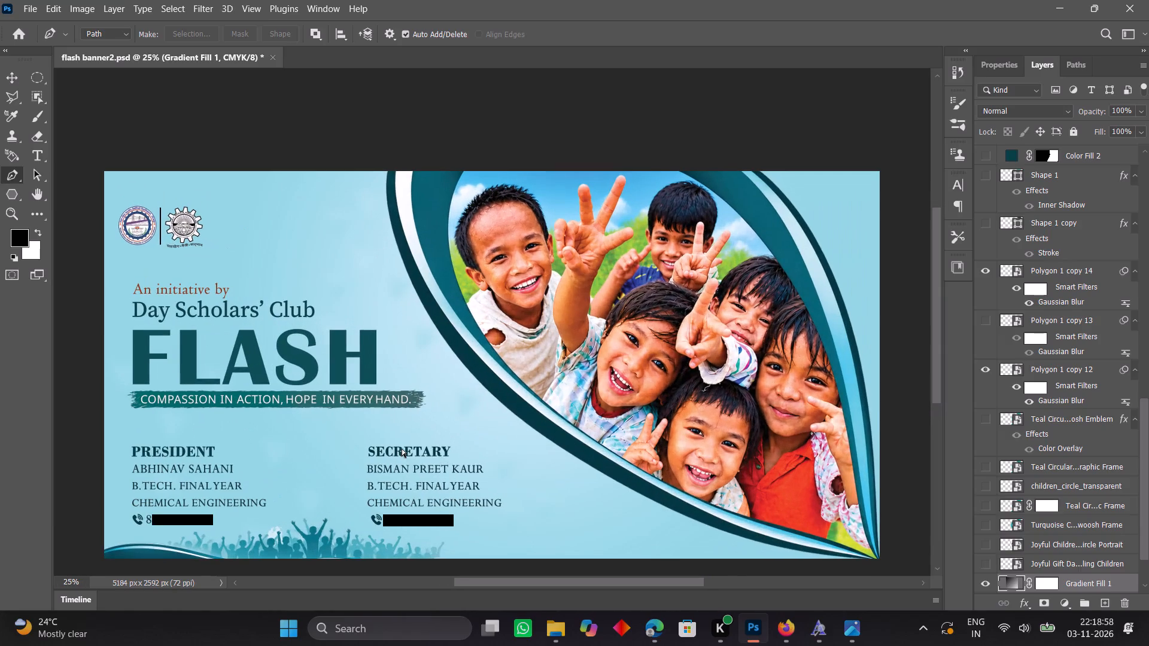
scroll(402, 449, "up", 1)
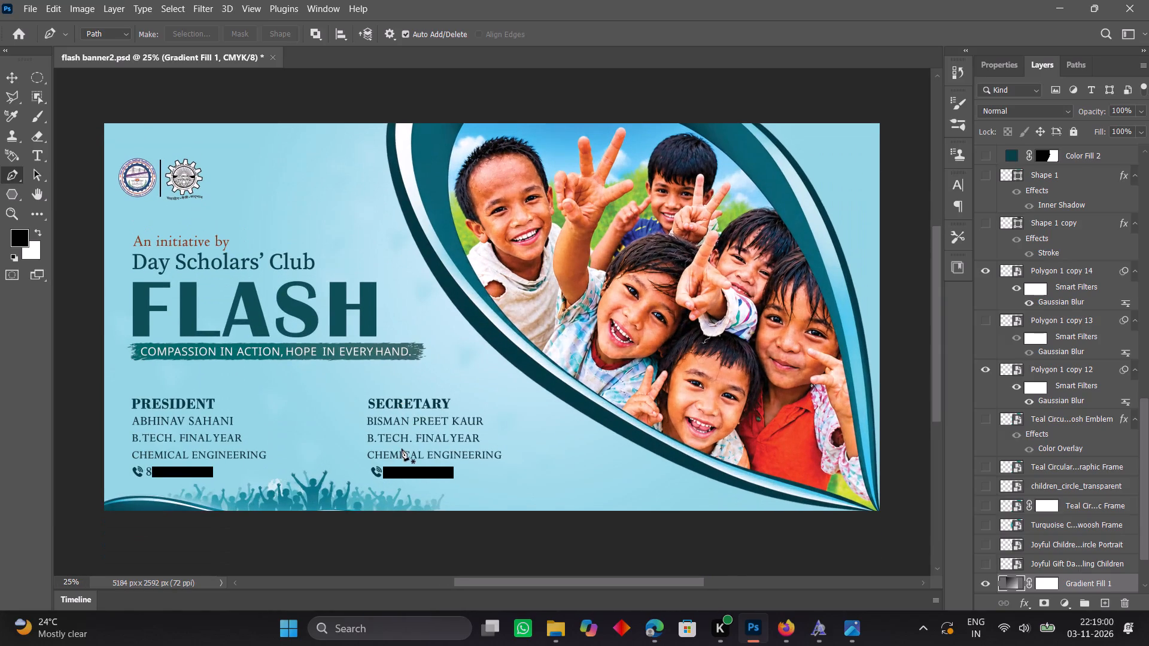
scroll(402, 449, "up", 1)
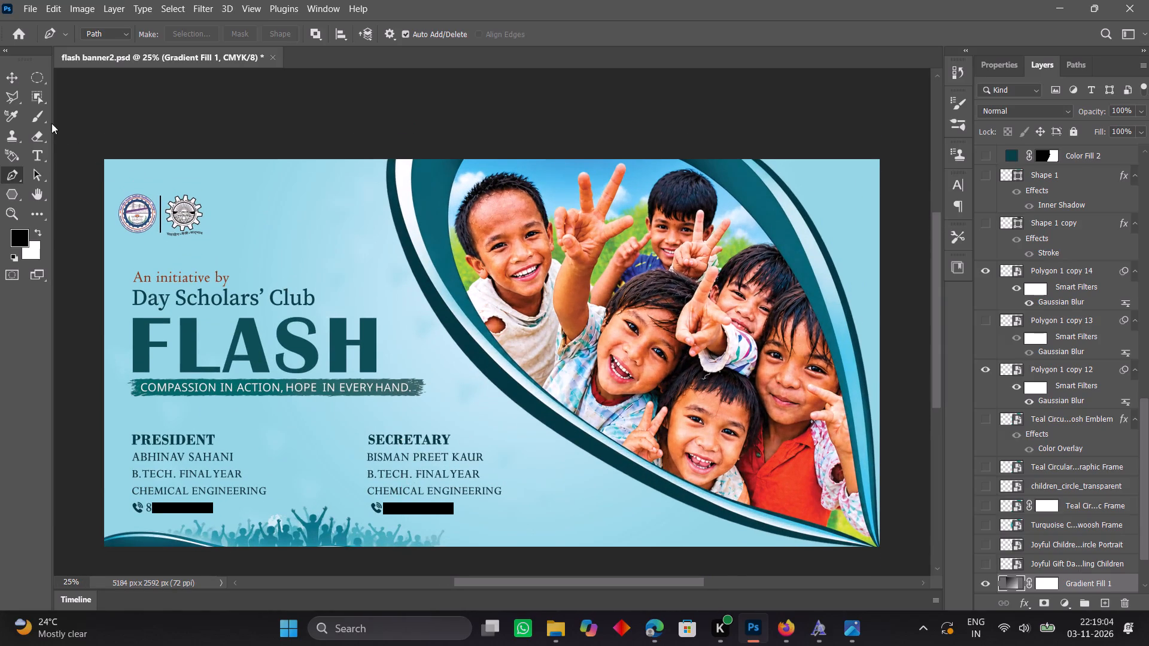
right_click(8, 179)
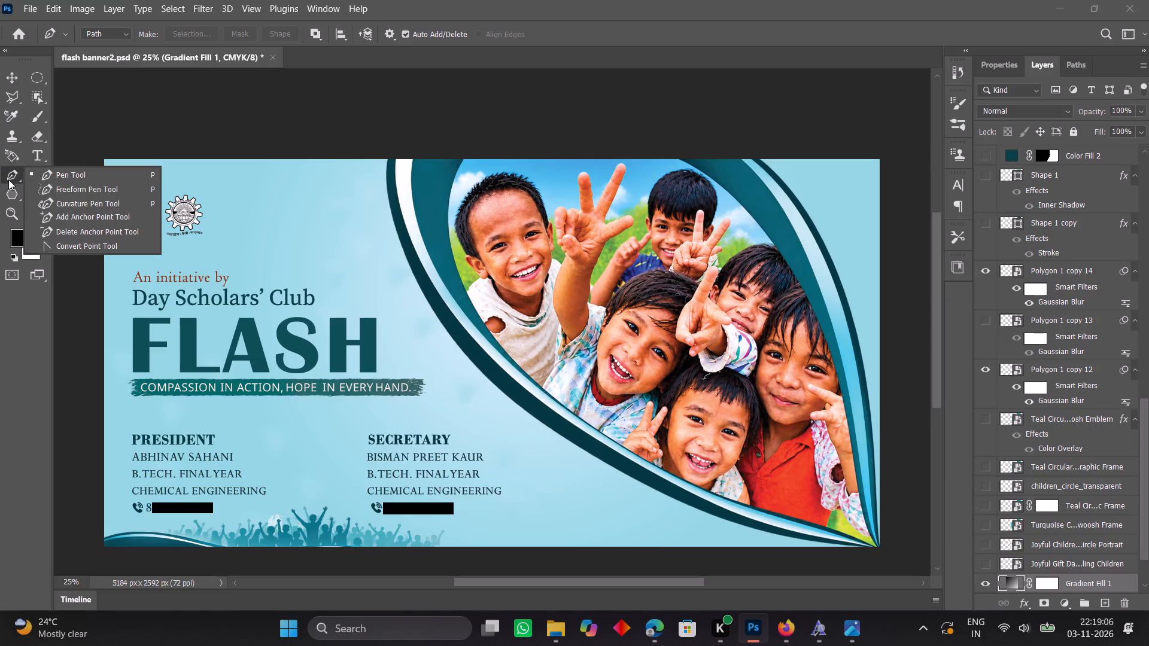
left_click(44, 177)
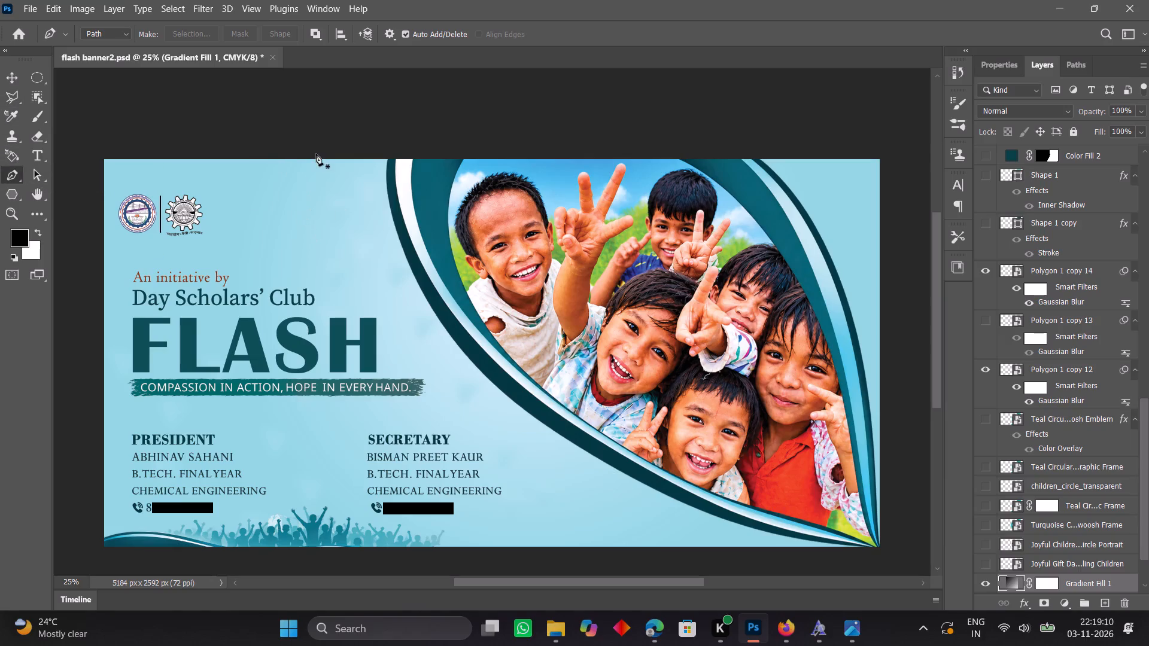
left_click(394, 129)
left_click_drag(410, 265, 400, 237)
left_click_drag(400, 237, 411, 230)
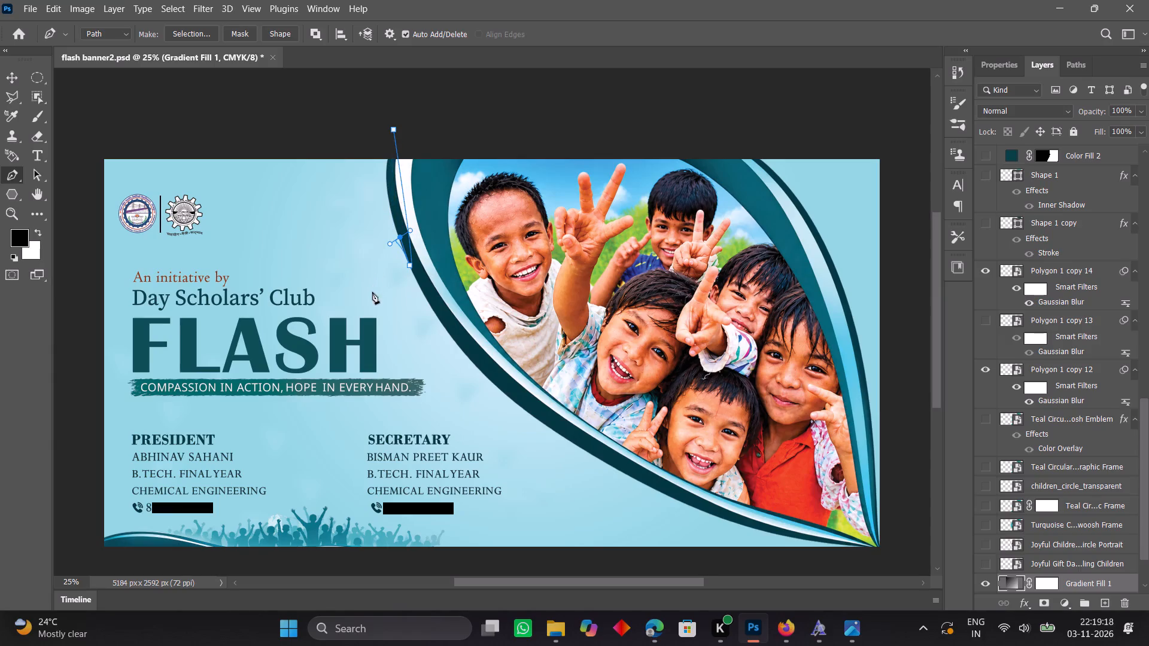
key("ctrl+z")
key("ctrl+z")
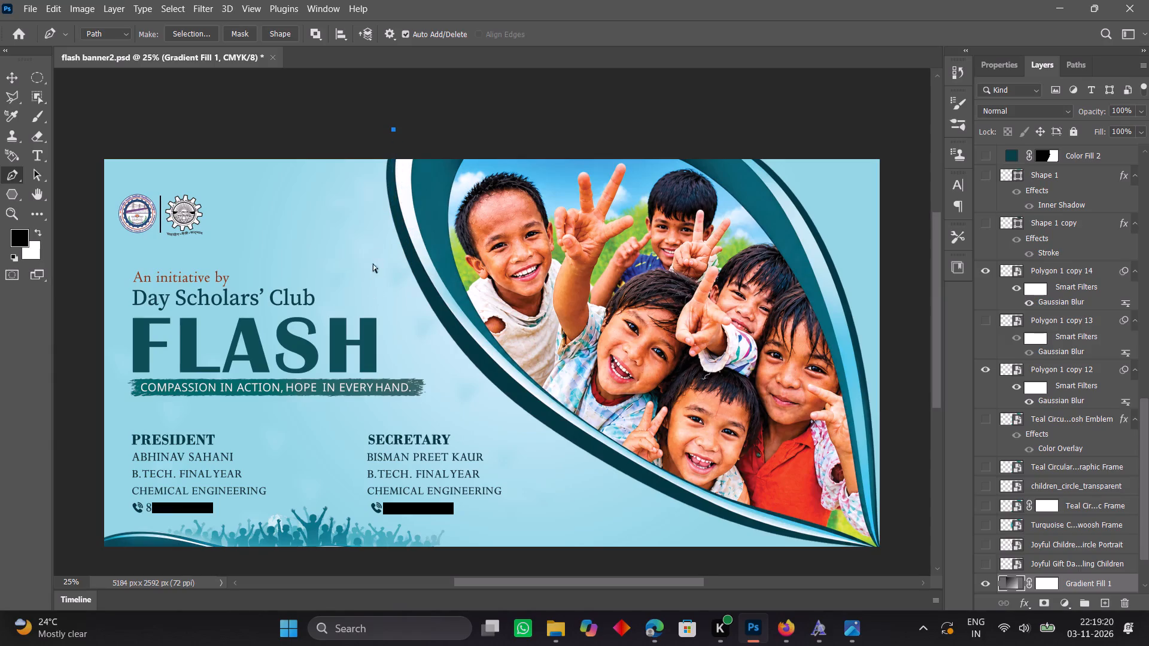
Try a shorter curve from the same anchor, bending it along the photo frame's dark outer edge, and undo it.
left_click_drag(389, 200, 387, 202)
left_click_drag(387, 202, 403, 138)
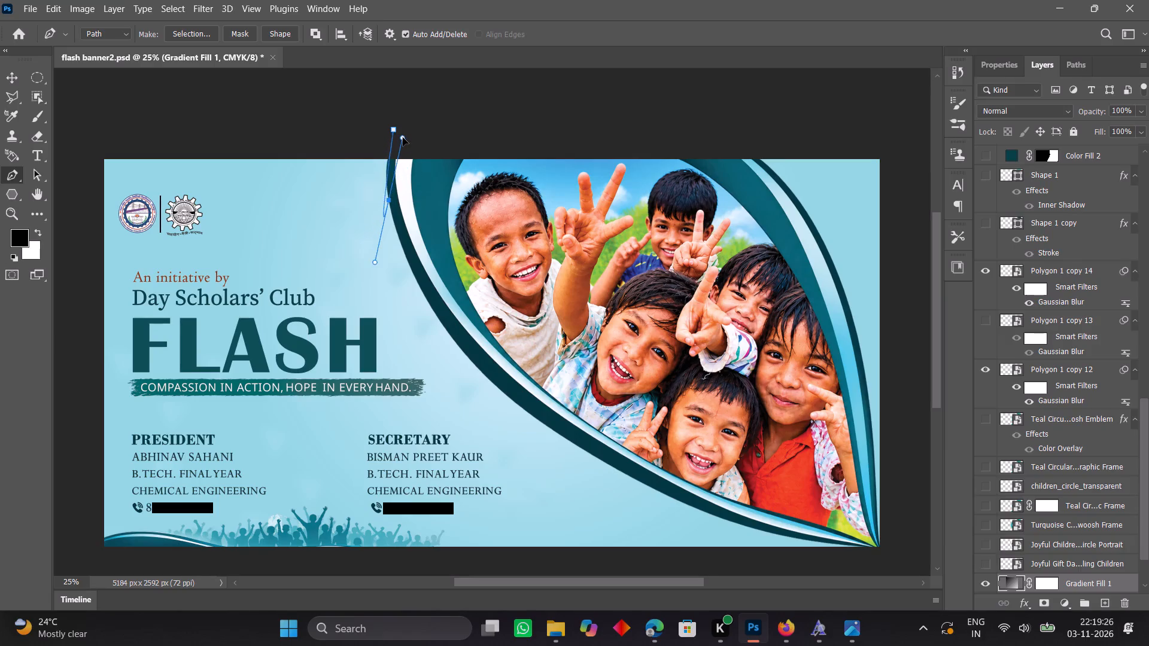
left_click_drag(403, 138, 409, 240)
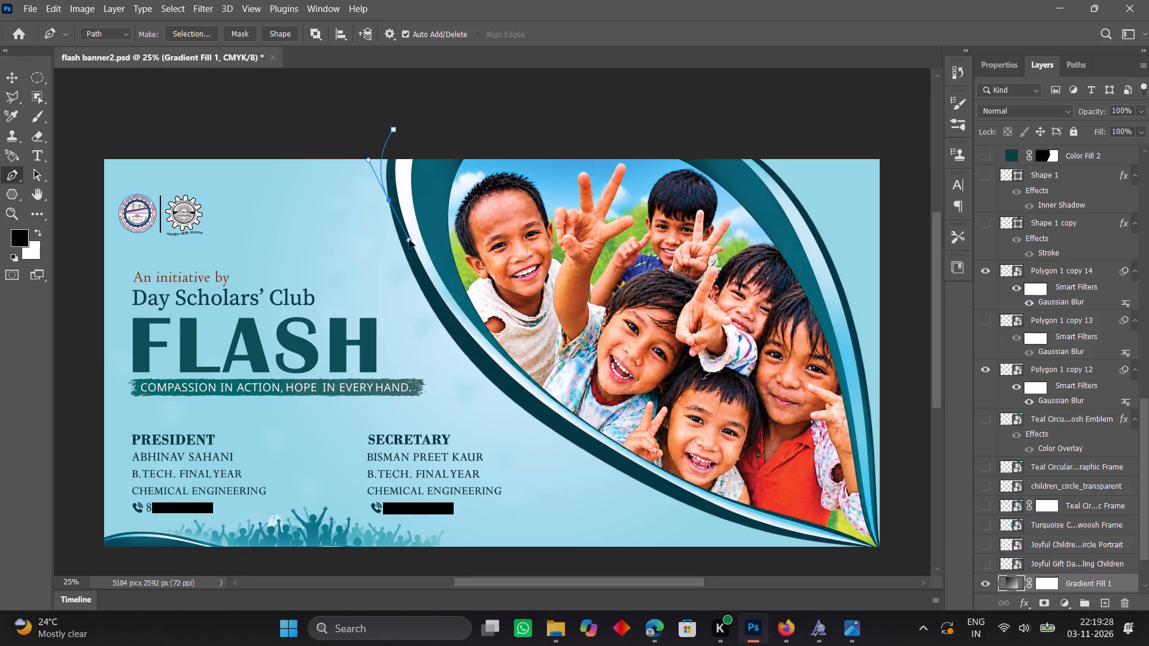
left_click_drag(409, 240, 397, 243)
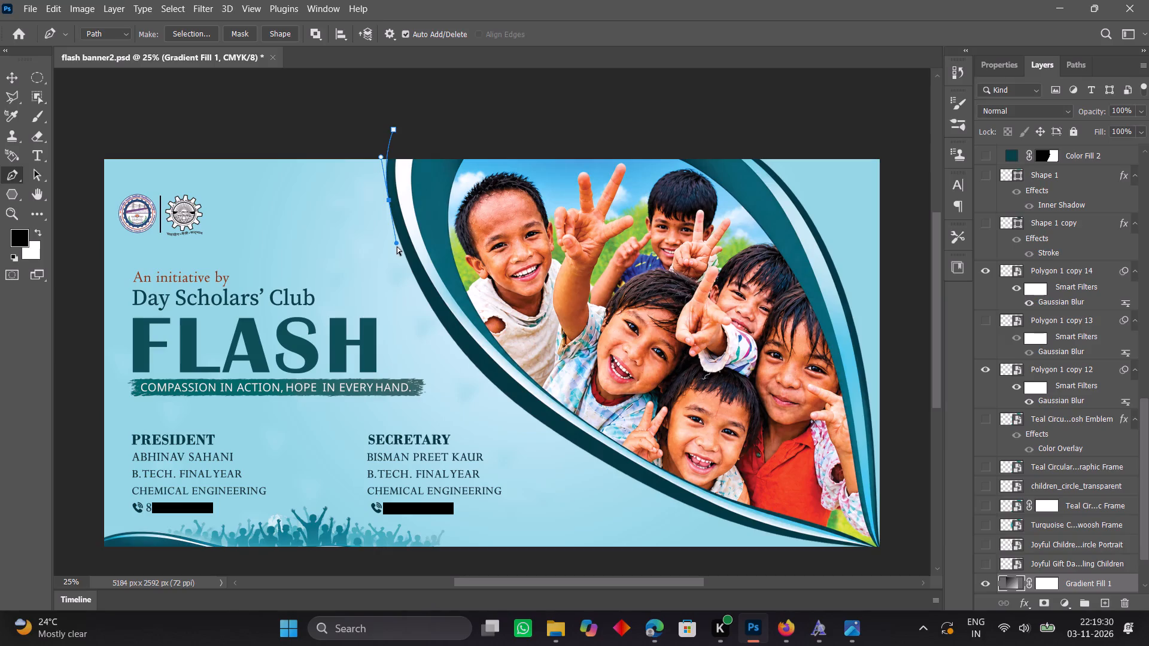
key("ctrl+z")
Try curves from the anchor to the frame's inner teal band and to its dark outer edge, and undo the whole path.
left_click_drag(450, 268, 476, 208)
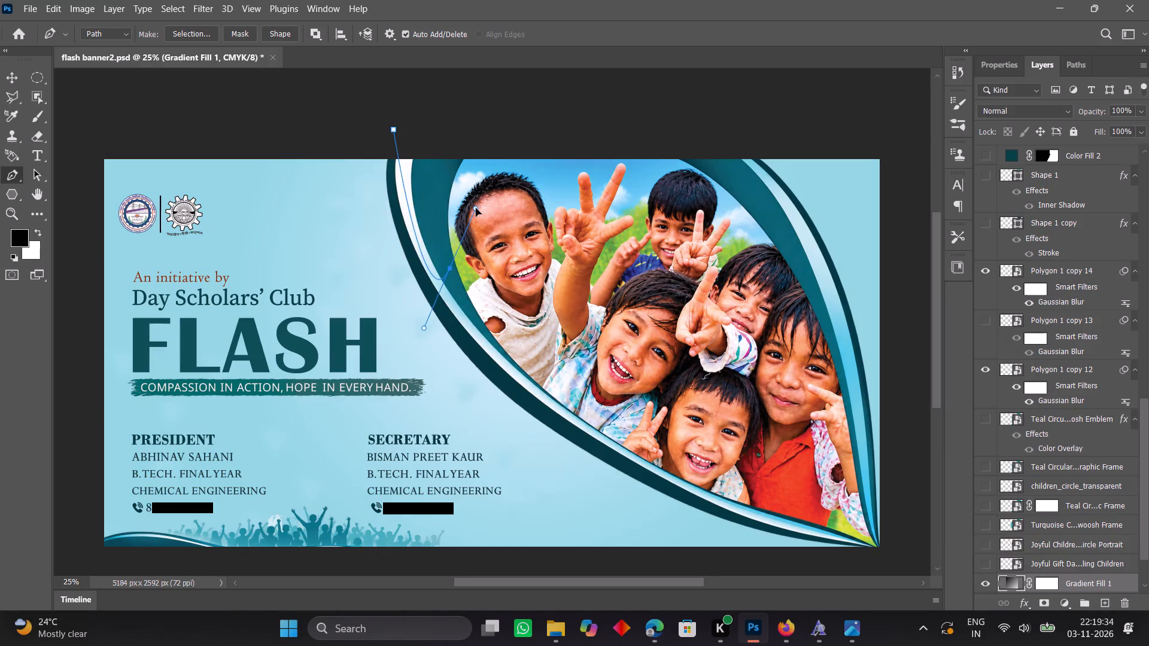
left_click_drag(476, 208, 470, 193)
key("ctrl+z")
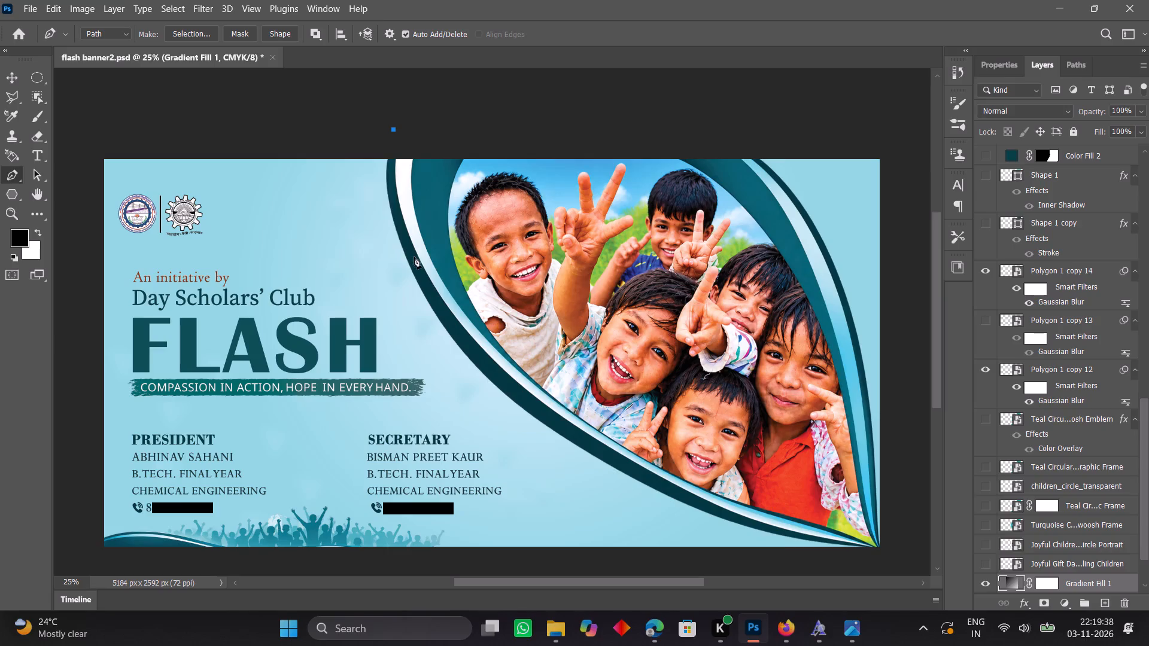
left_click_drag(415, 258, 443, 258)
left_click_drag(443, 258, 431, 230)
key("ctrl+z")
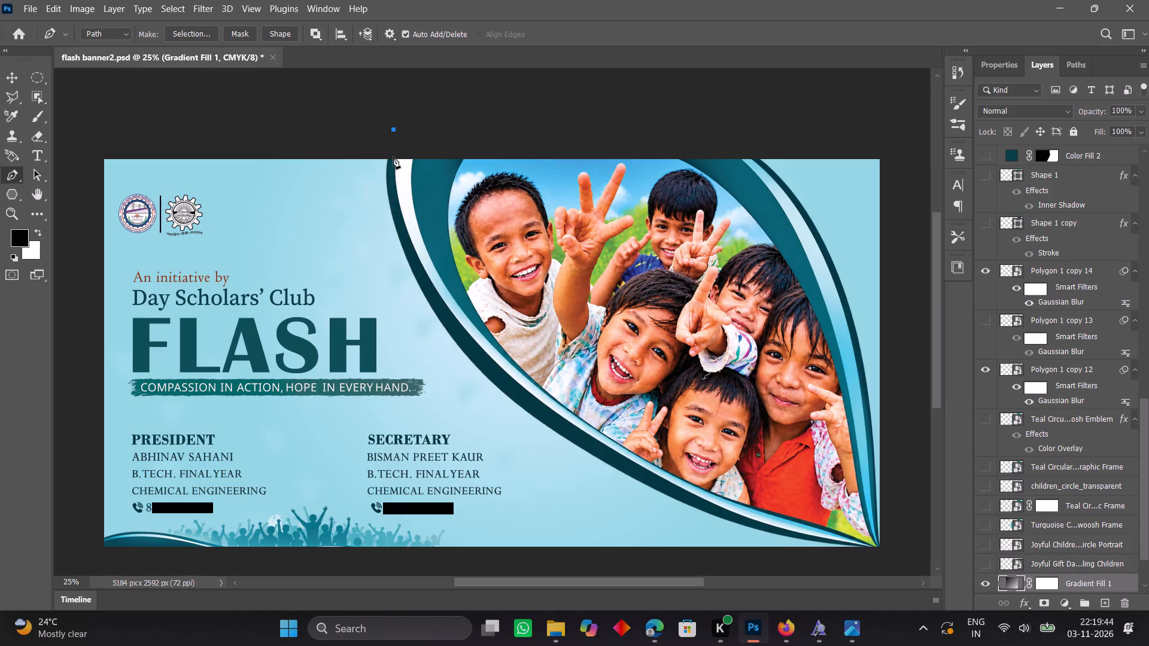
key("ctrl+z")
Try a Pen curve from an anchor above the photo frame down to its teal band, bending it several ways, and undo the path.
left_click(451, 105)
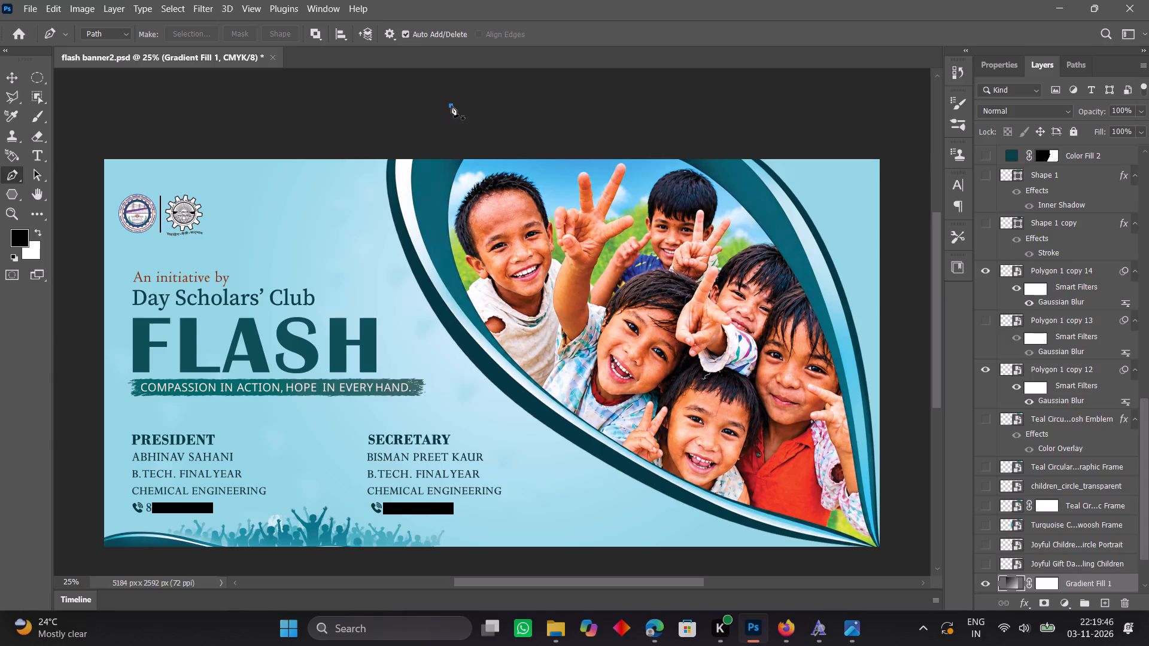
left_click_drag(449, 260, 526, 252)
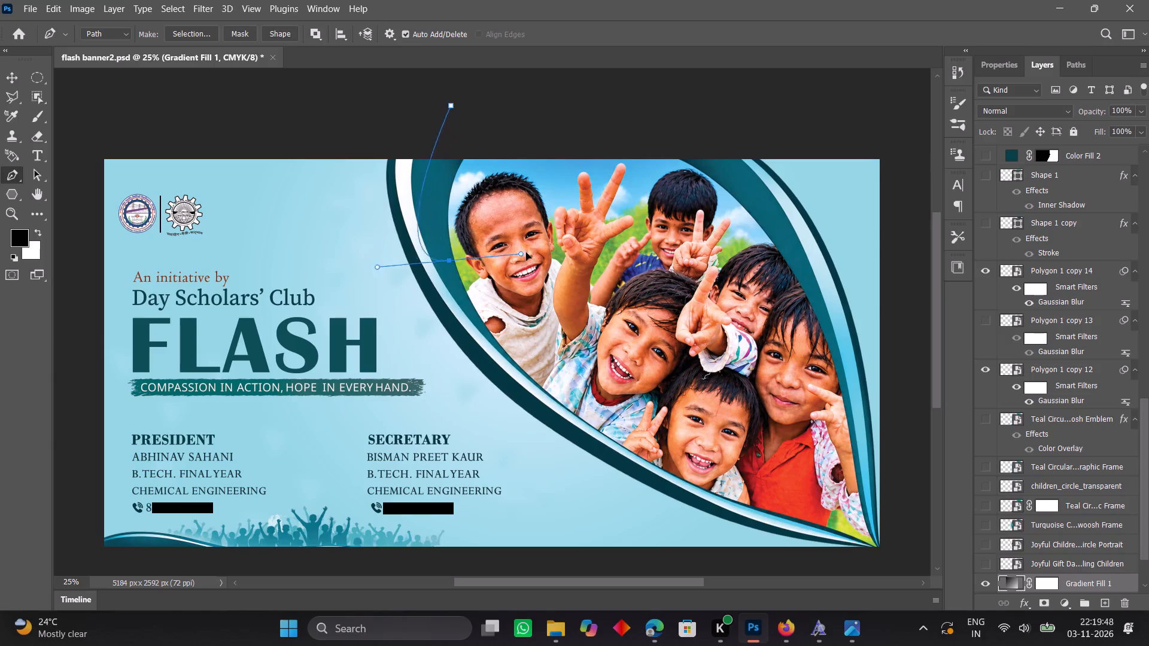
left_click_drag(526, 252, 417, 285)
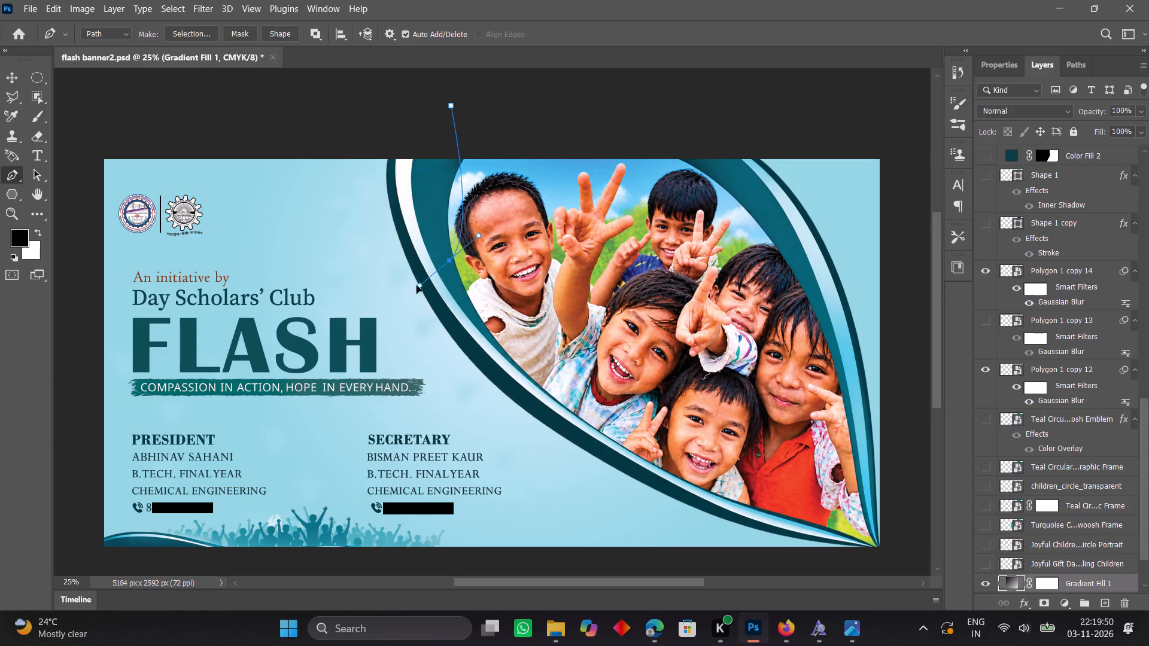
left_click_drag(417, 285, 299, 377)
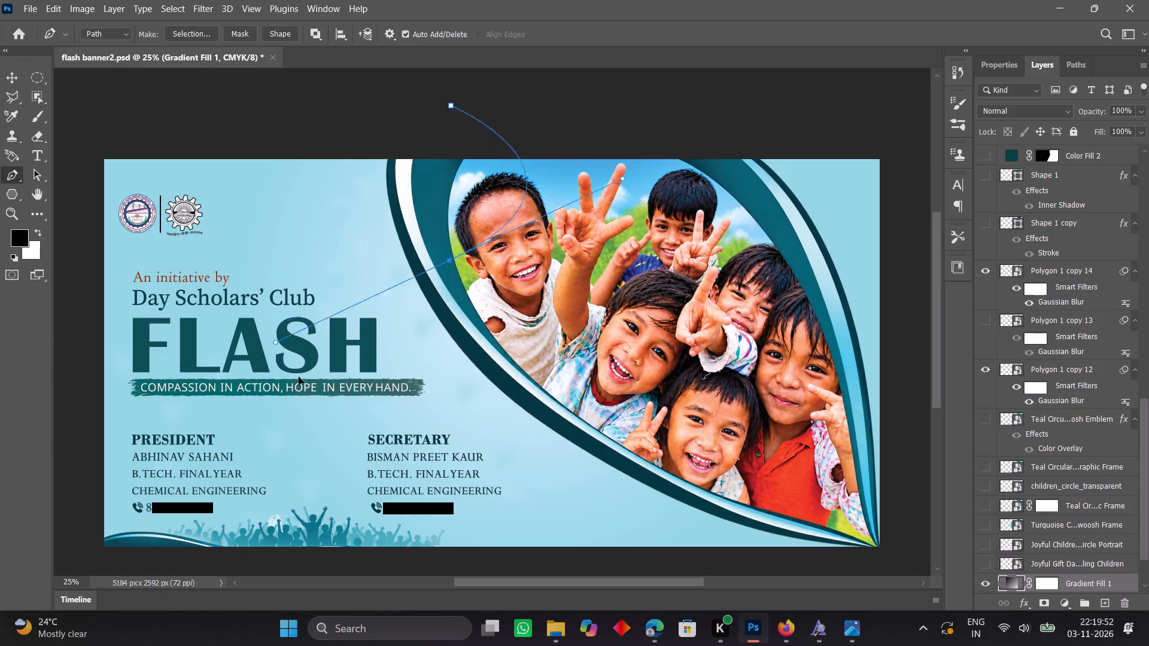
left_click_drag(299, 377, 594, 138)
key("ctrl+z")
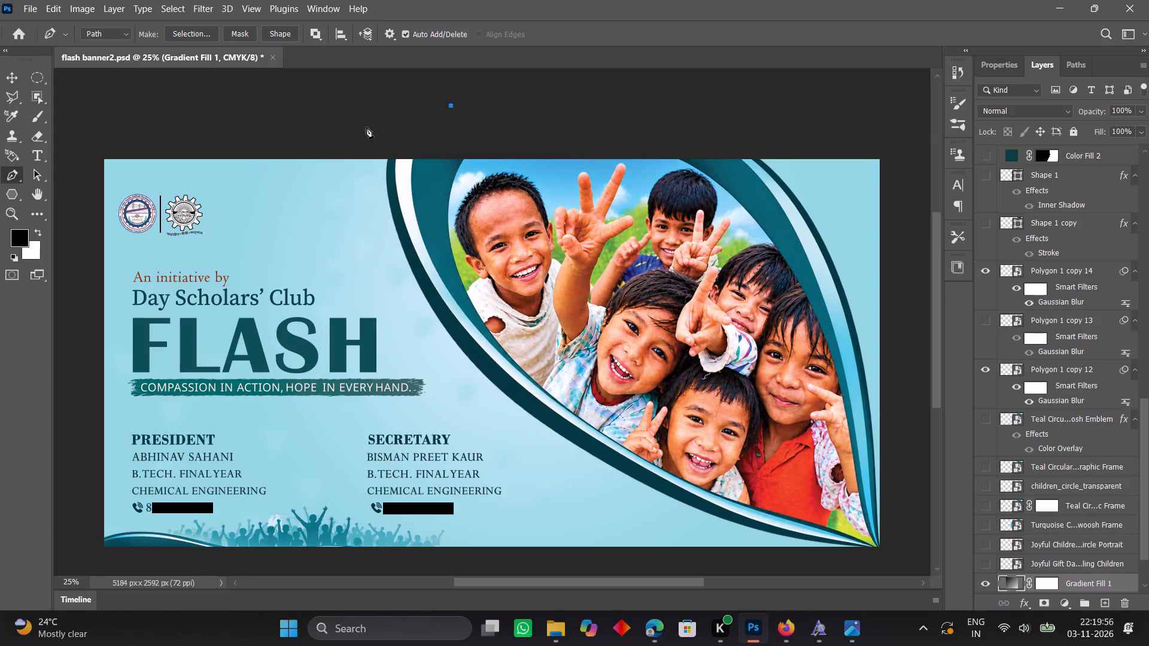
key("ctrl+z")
Save the banner document.
left_click(23, 13)
left_click(77, 169)
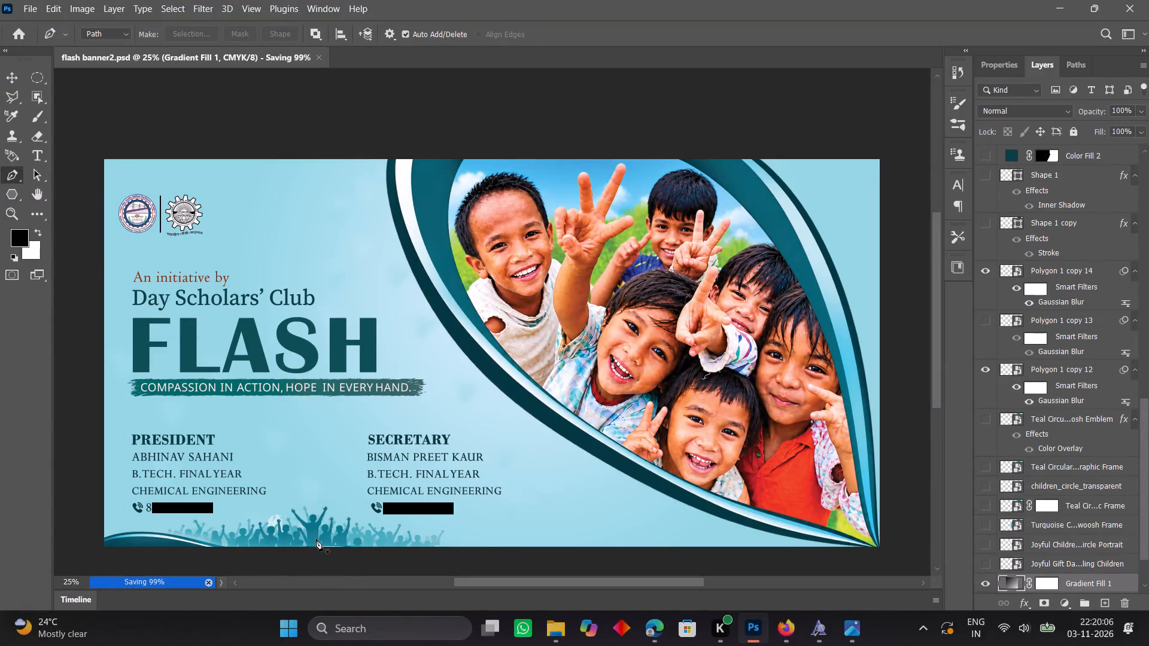
Select the teal crowd wave graphic along the banner's bottom edge and nudge it down one increment.
left_click_drag(311, 538, 362, 530)
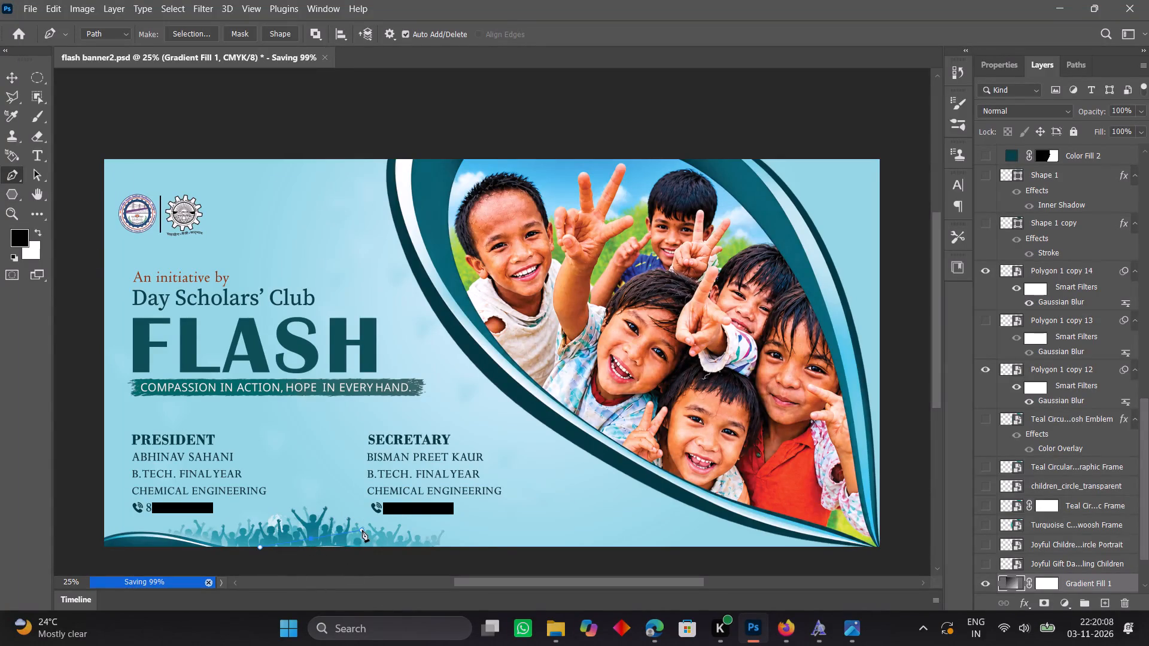
key("ctrl+z")
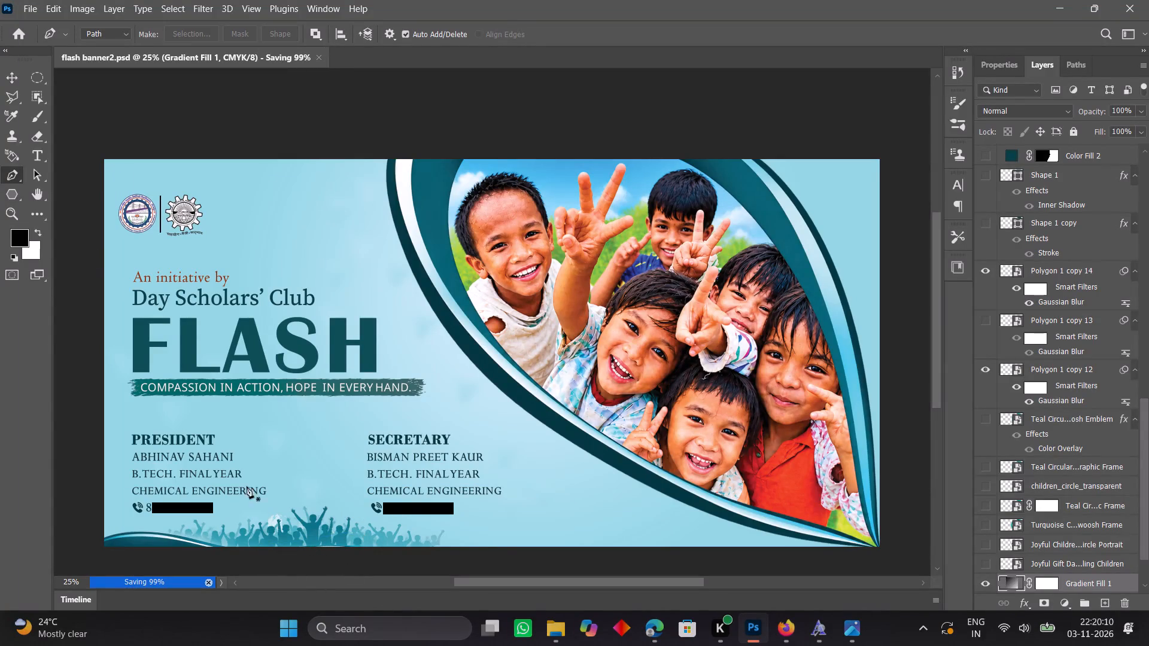
left_click(10, 87)
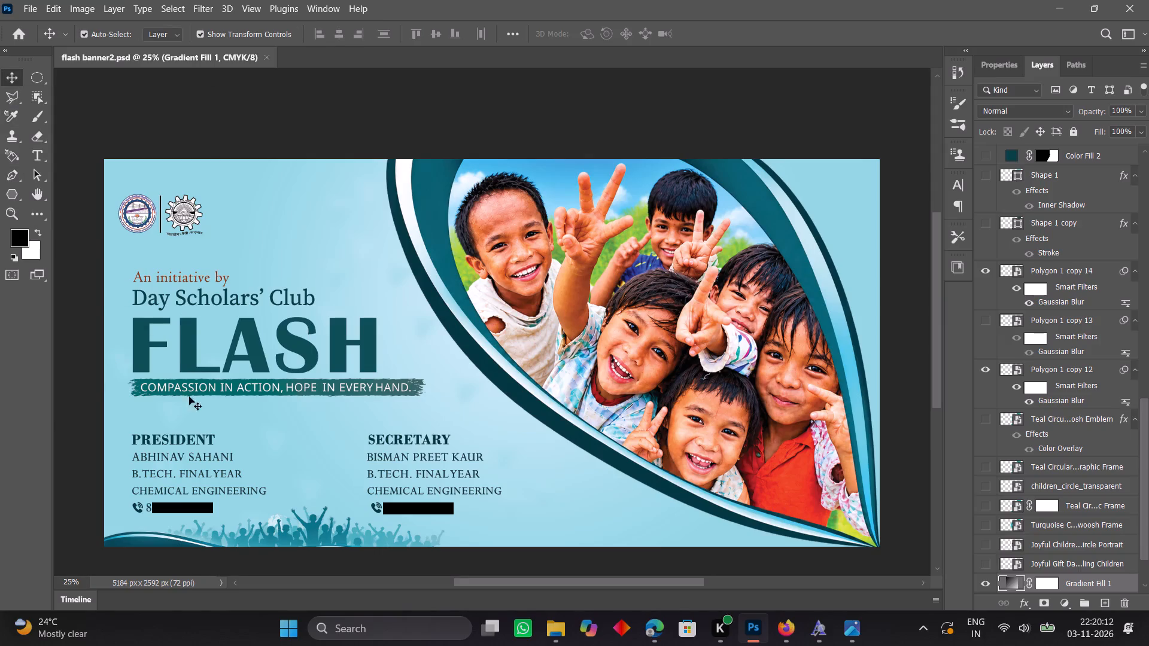
left_click(312, 532)
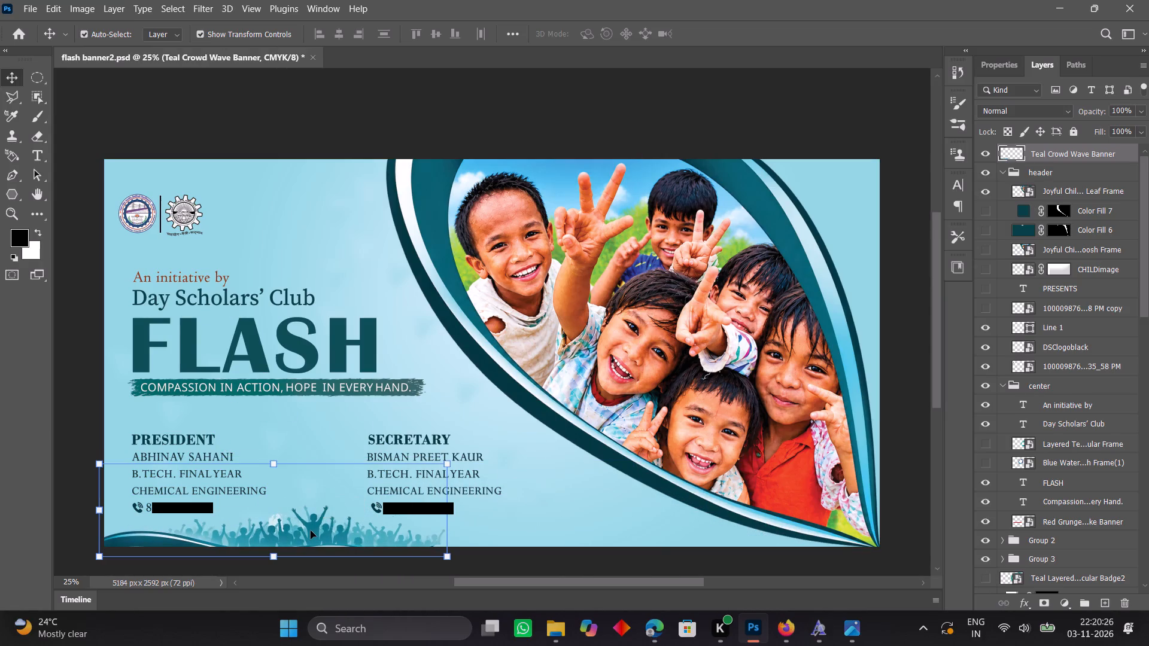
key("Down")
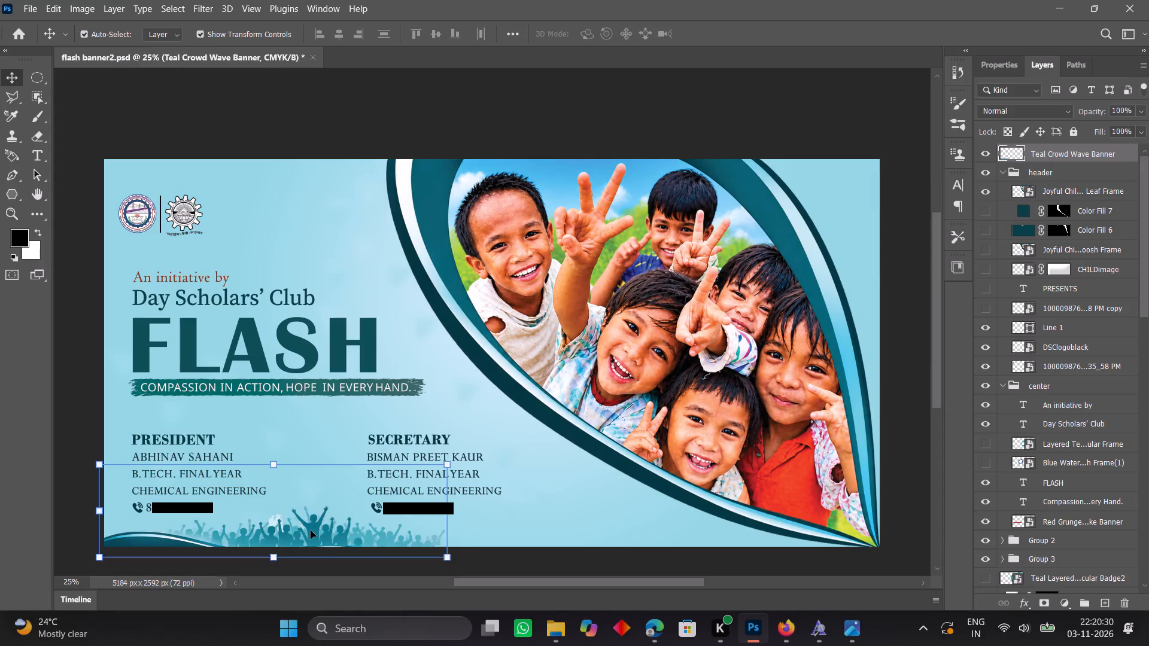
left_click(1068, 9)
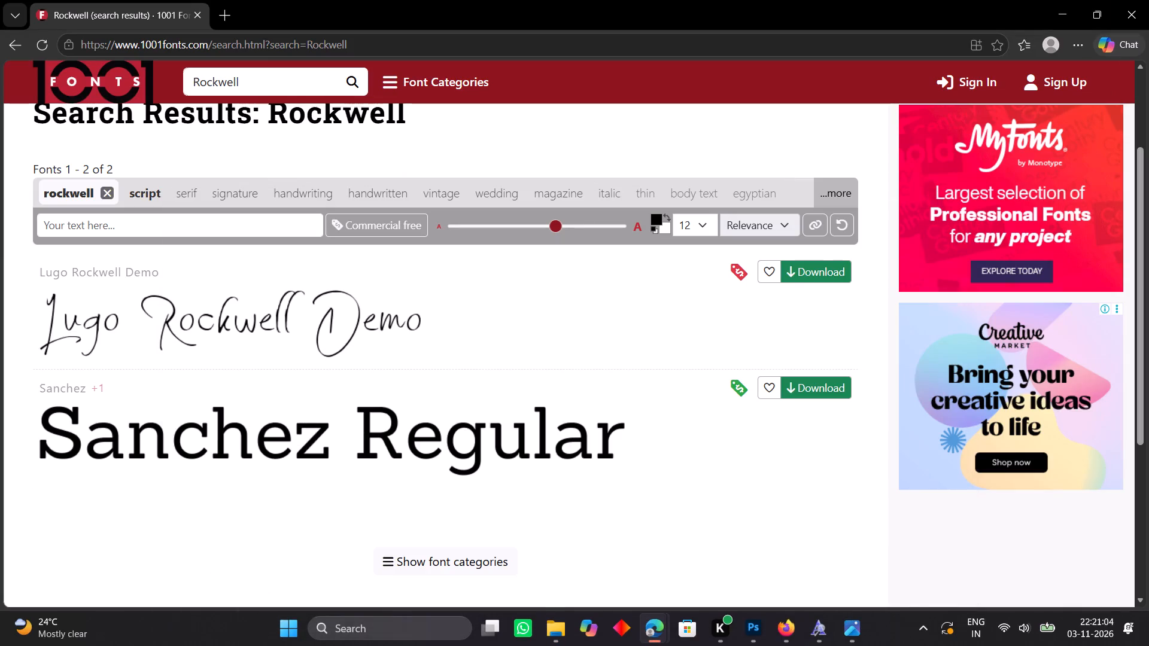
left_click(753, 627)
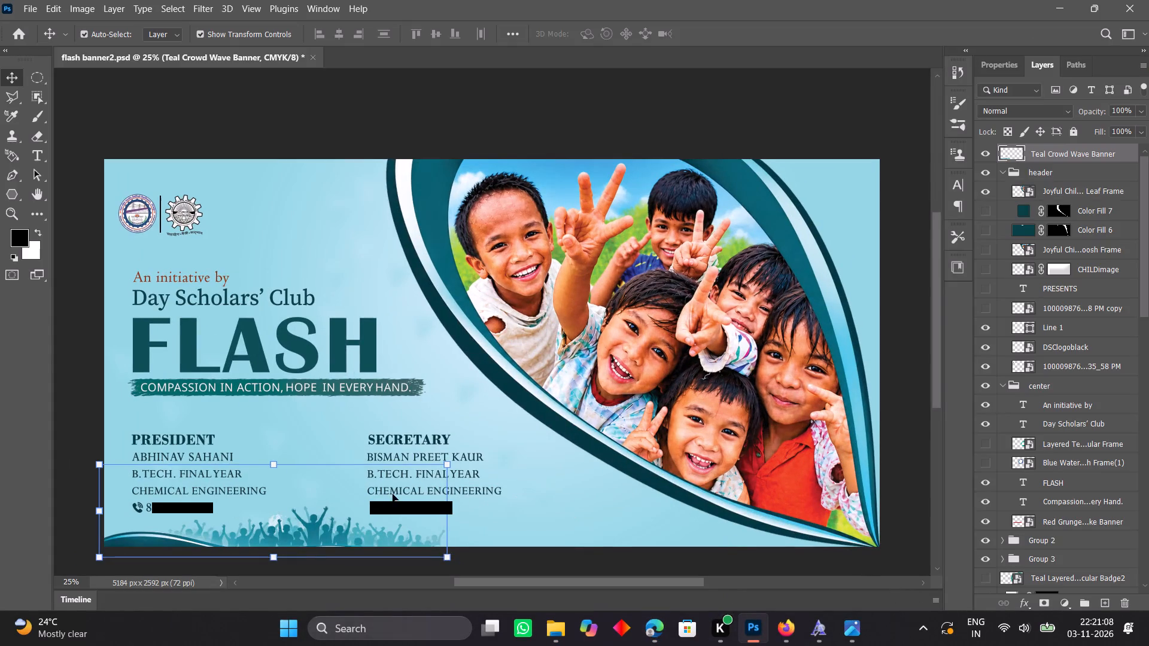
Draw a small four-sided Polygonal Lasso selection in the empty area between the logos and the photo frame.
scroll(393, 494, "down", 1)
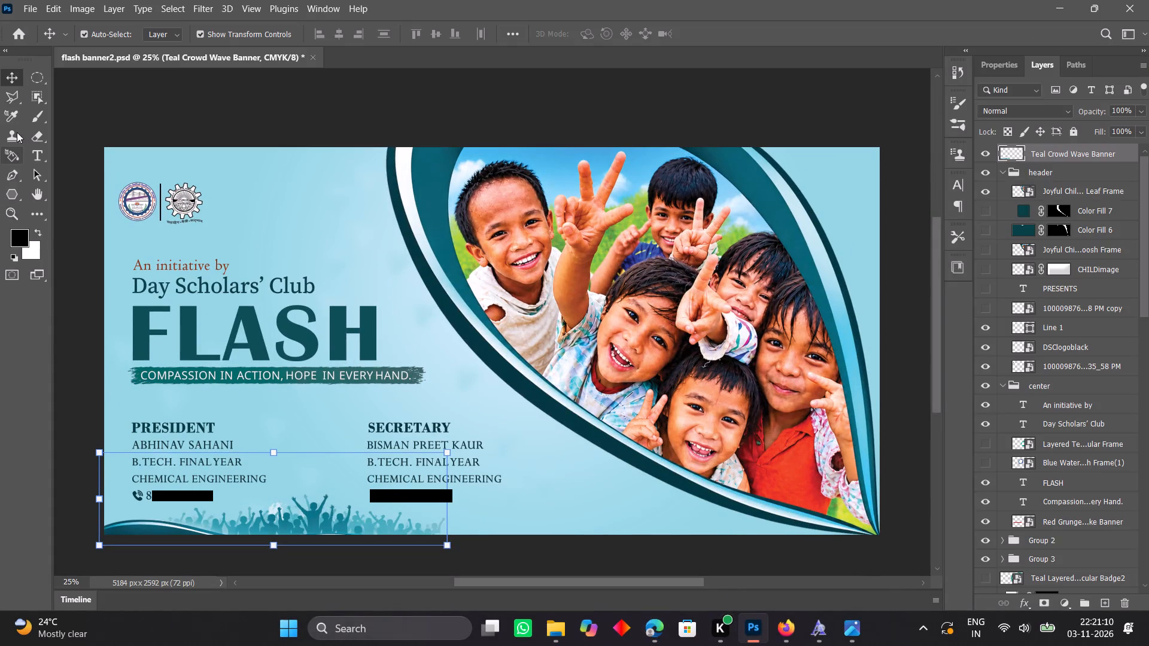
left_click(9, 77)
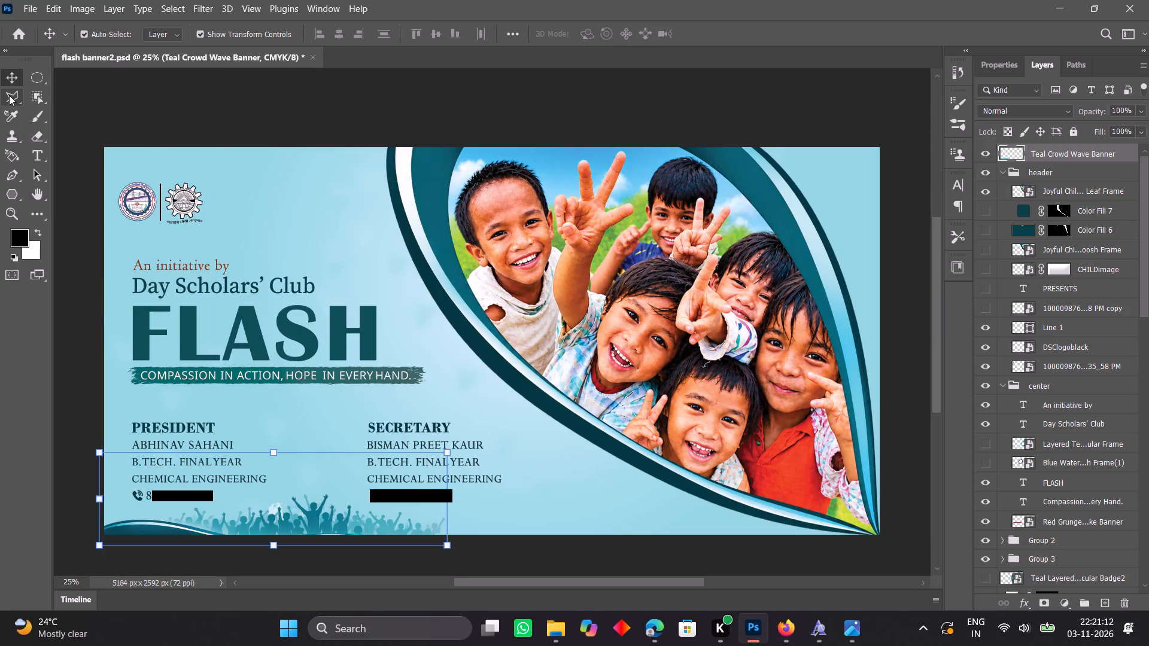
left_click(9, 95)
left_click_drag(231, 184, 246, 194)
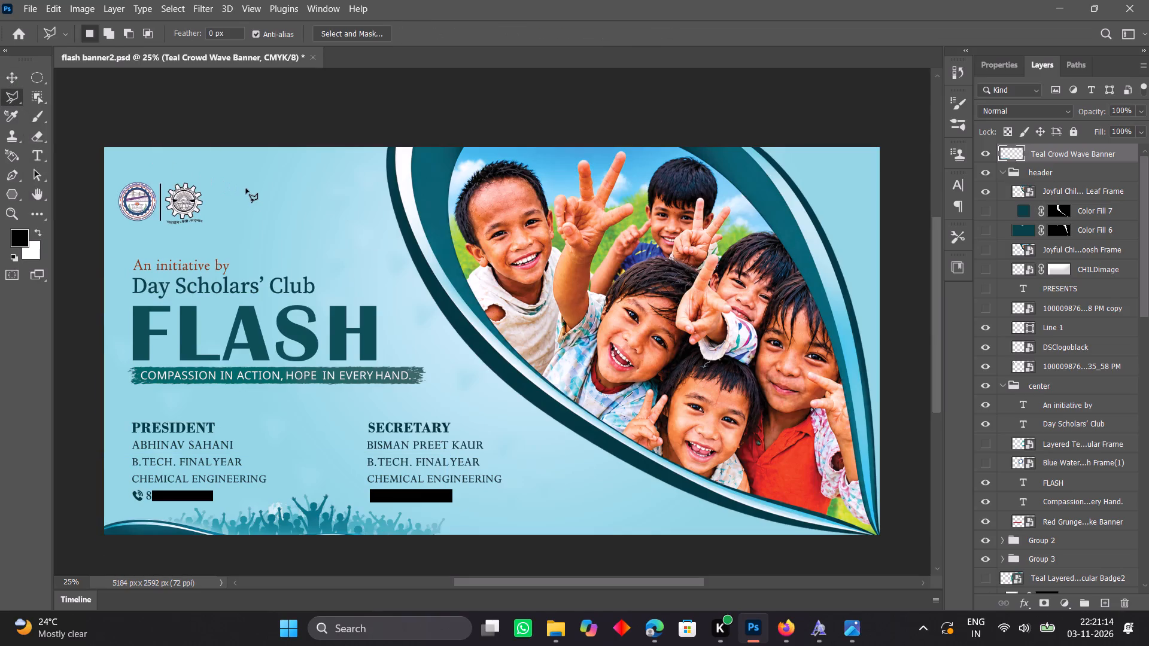
left_click(246, 188)
left_click_drag(246, 188, 292, 220)
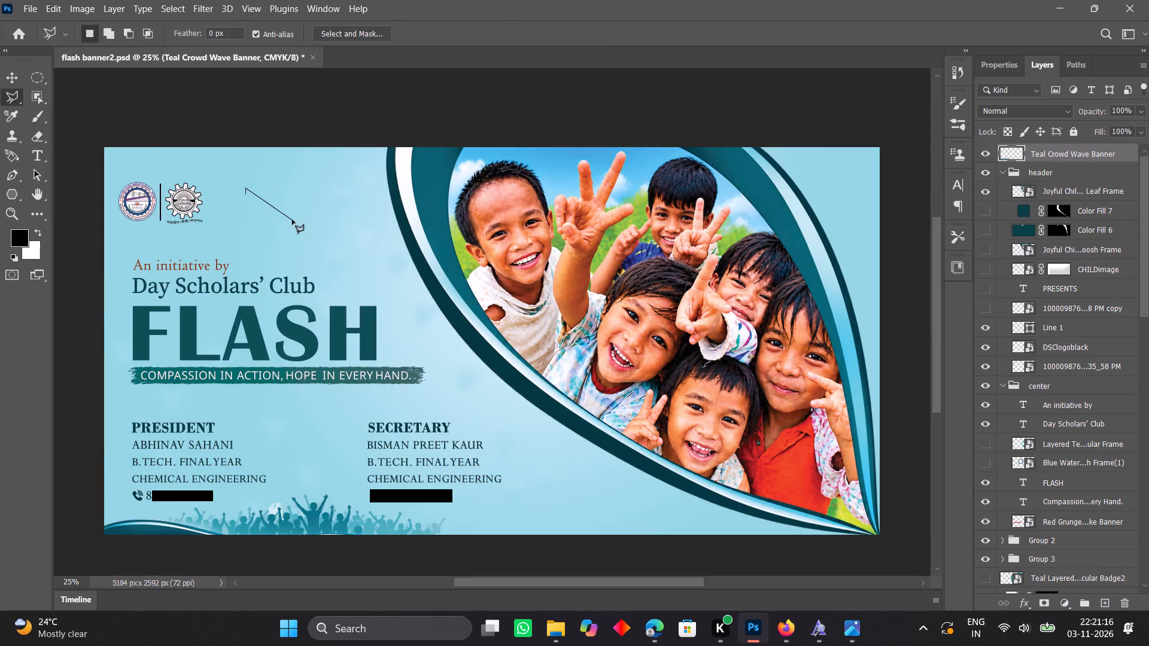
left_click(292, 220)
left_click(310, 169)
left_click(245, 167)
left_click(246, 190)
left_click(245, 188)
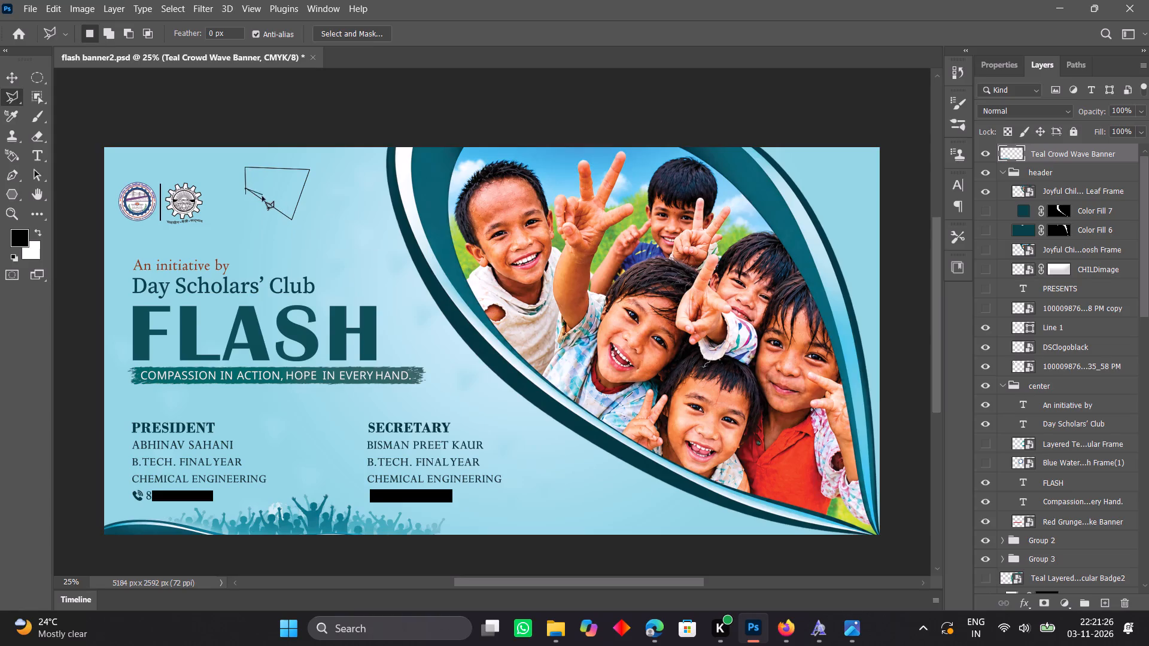
right_click(262, 200)
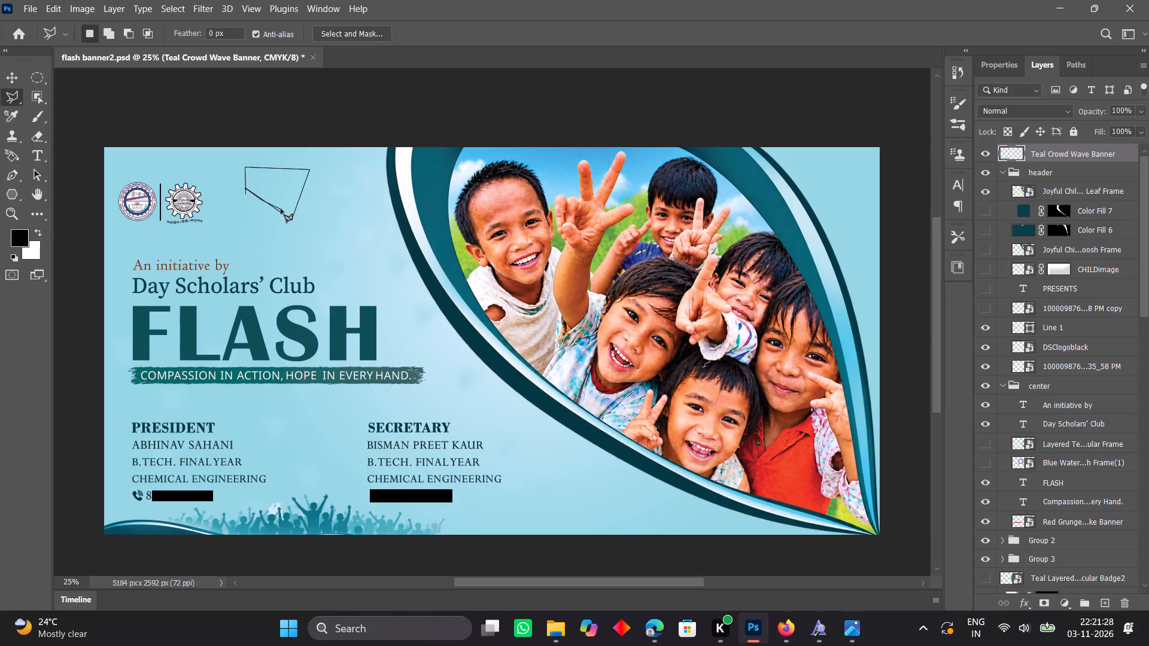
double_click(269, 204)
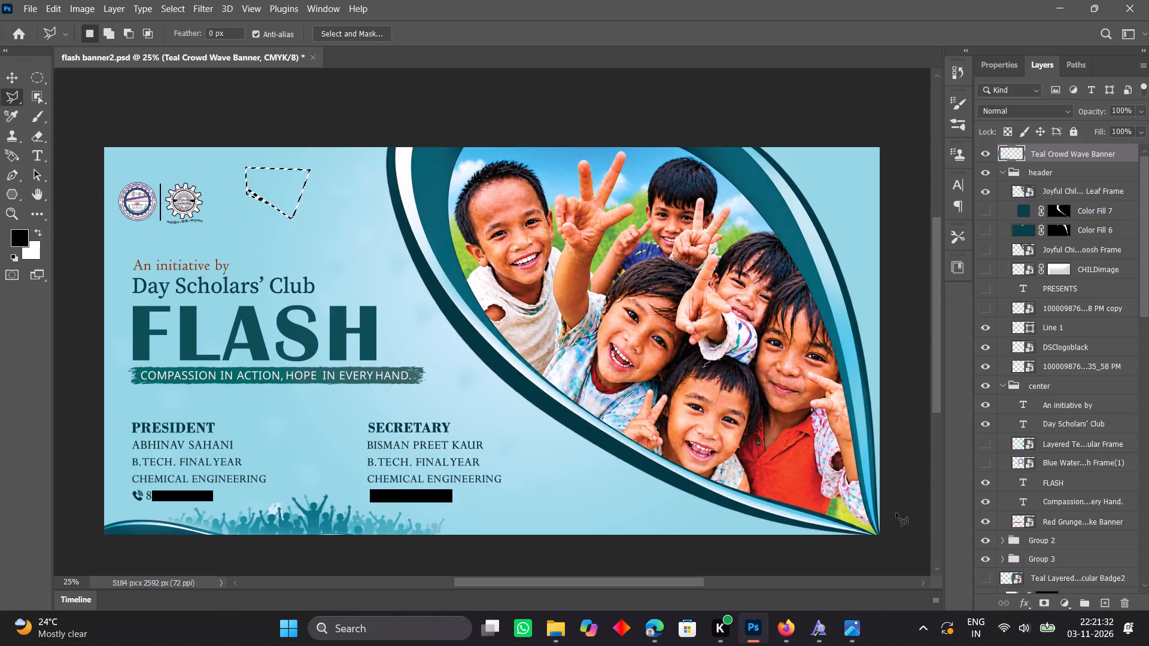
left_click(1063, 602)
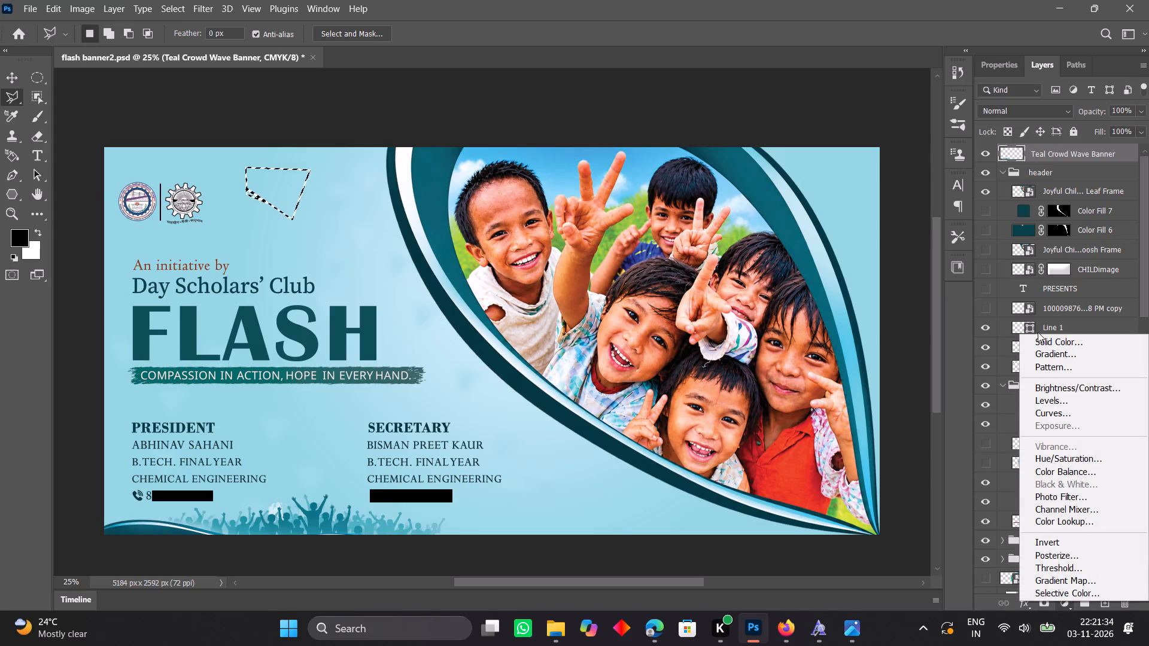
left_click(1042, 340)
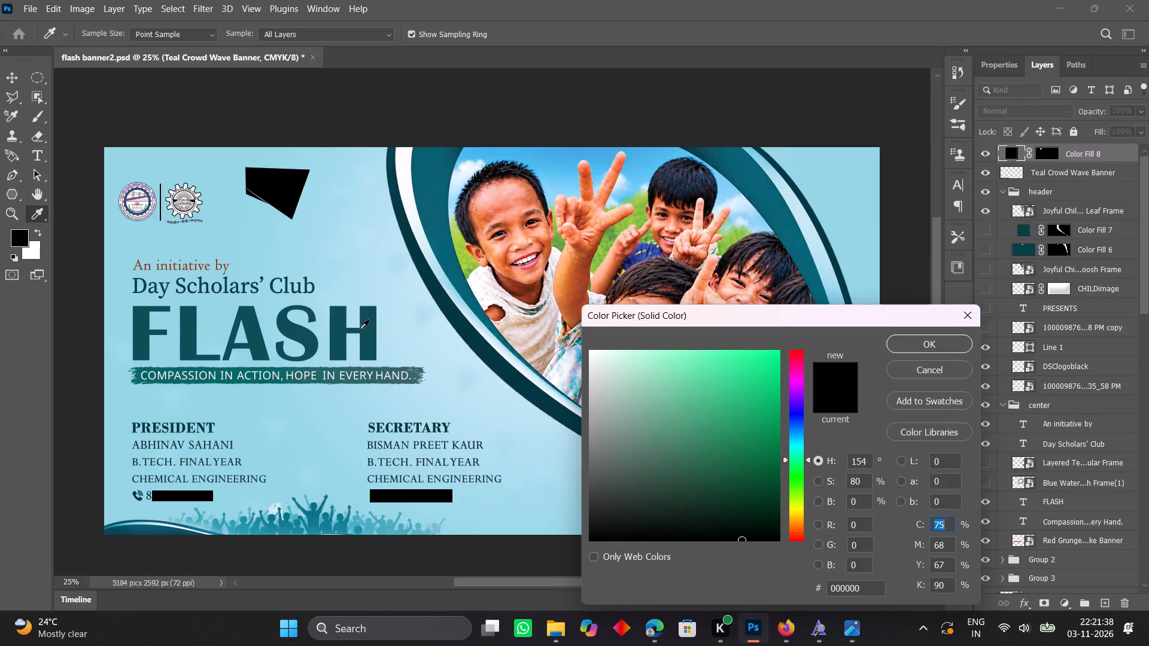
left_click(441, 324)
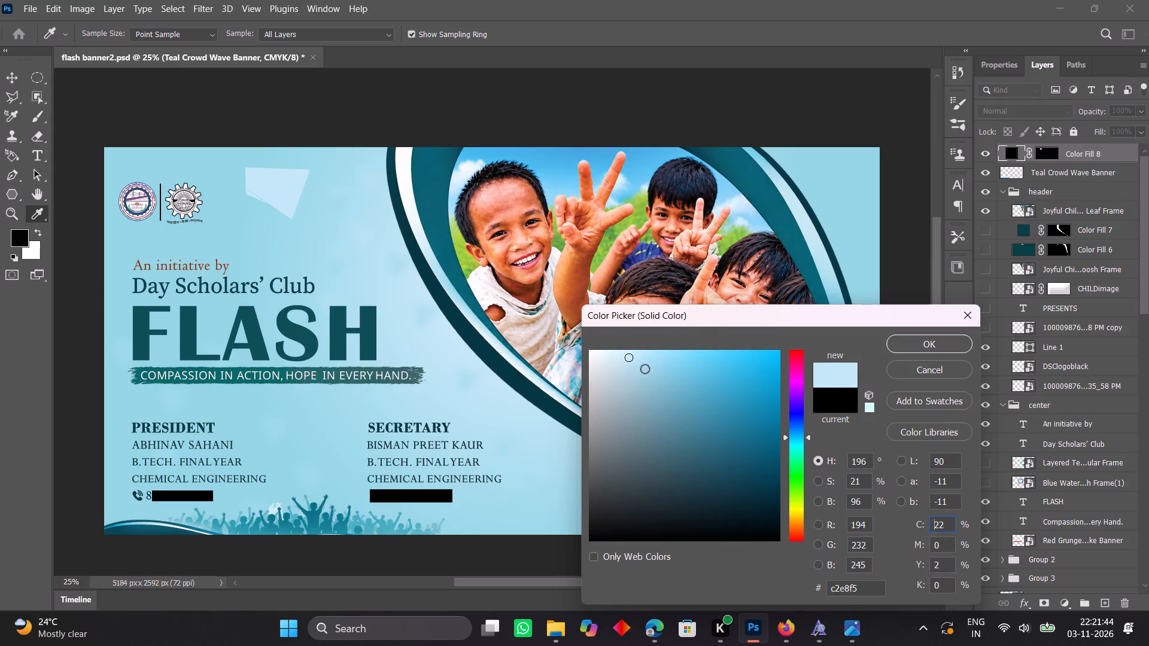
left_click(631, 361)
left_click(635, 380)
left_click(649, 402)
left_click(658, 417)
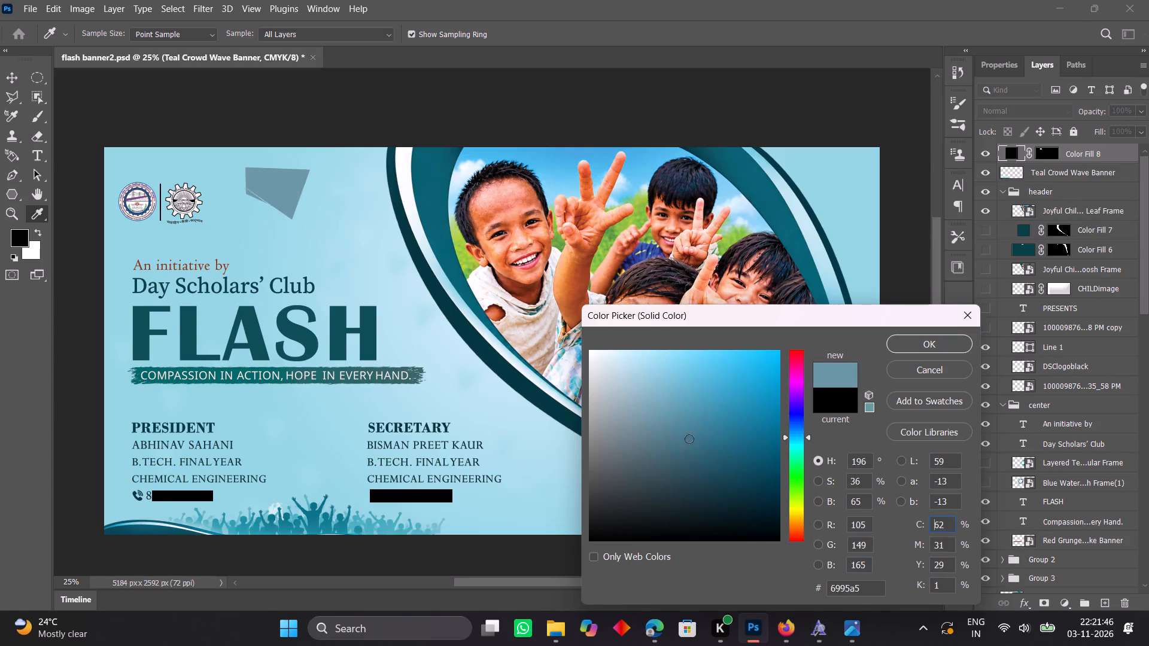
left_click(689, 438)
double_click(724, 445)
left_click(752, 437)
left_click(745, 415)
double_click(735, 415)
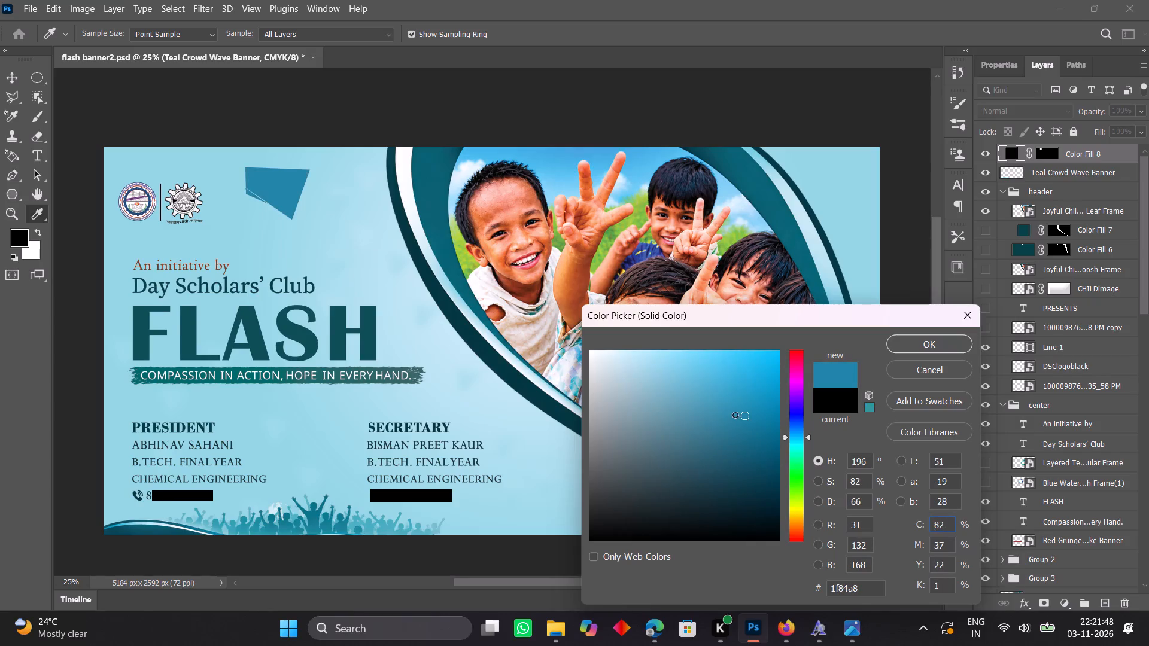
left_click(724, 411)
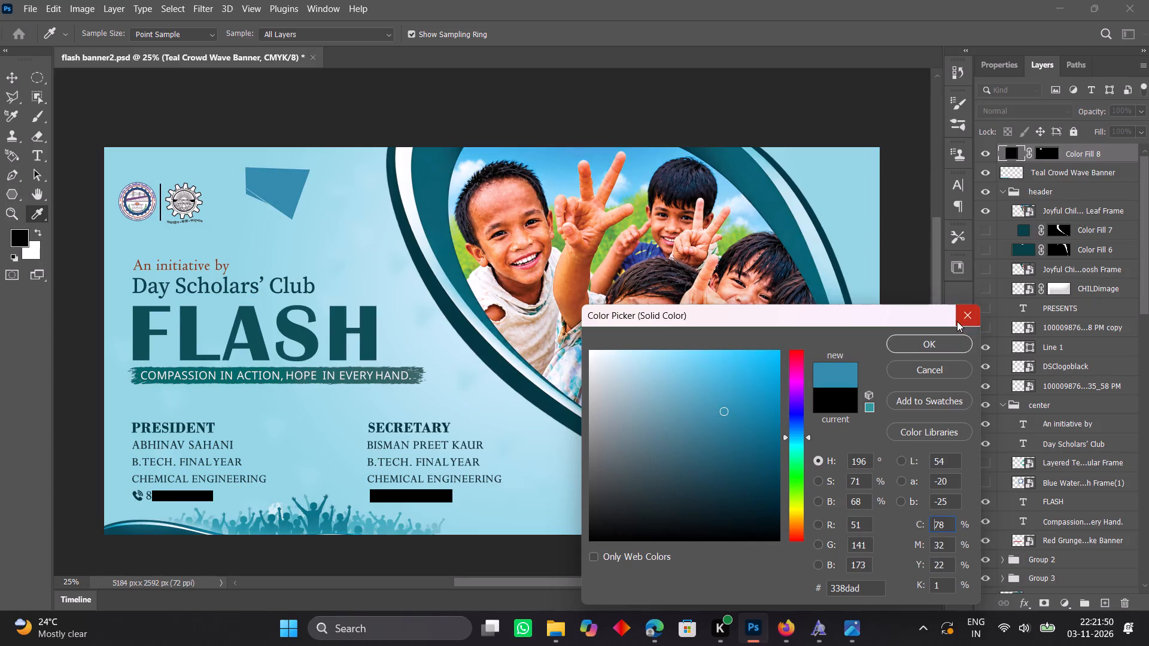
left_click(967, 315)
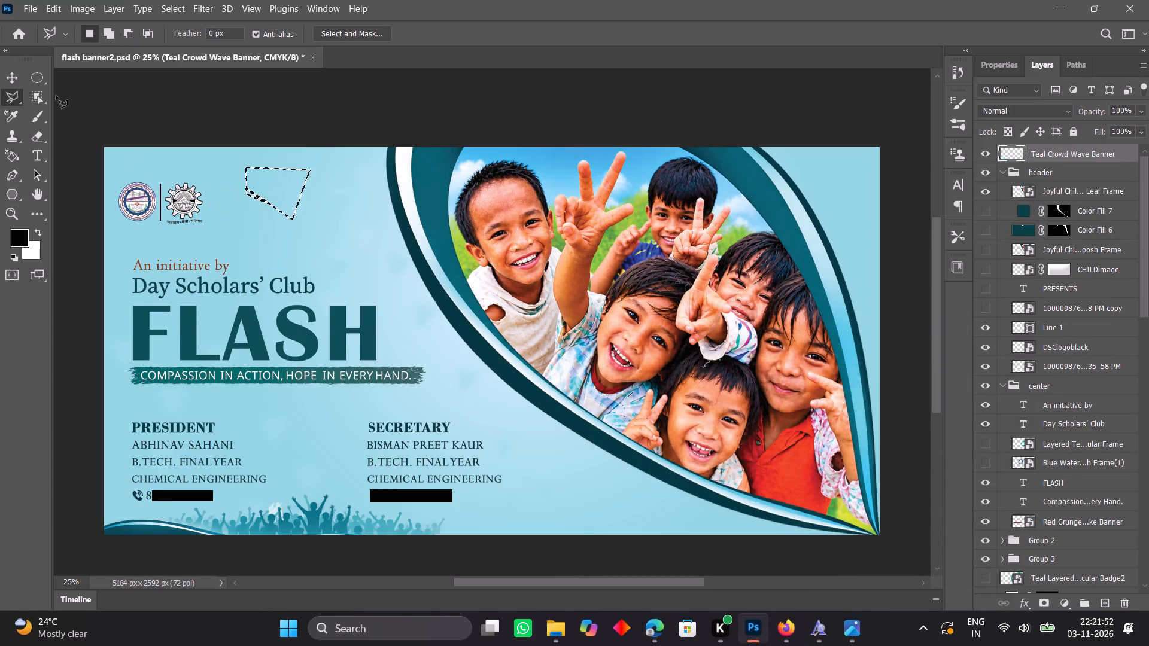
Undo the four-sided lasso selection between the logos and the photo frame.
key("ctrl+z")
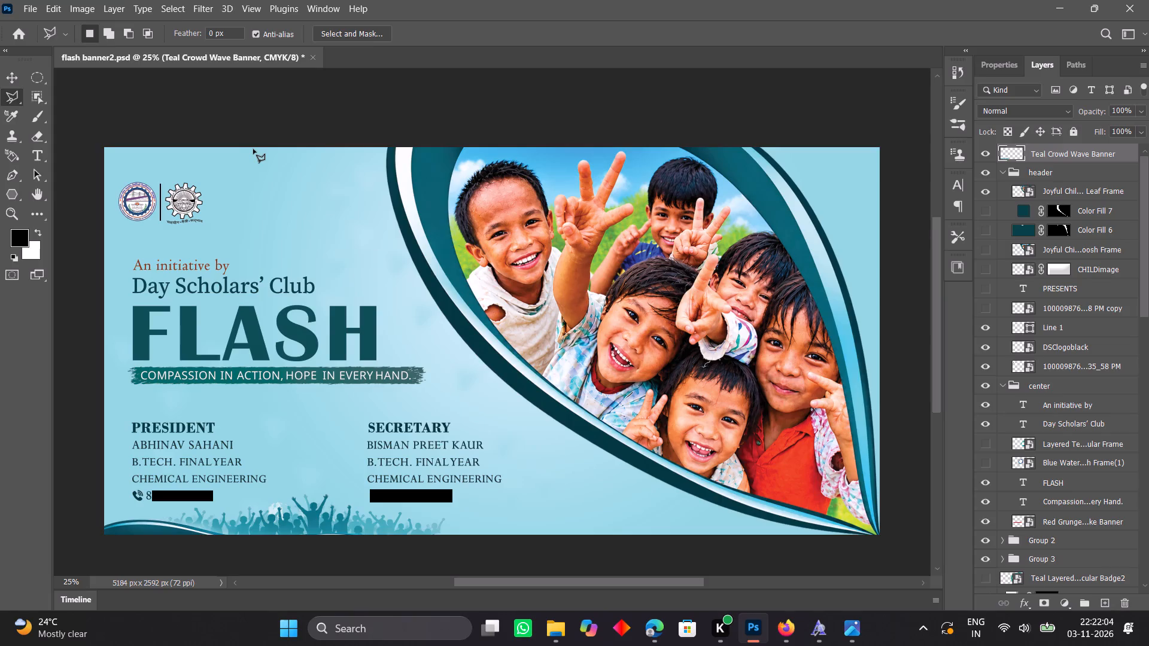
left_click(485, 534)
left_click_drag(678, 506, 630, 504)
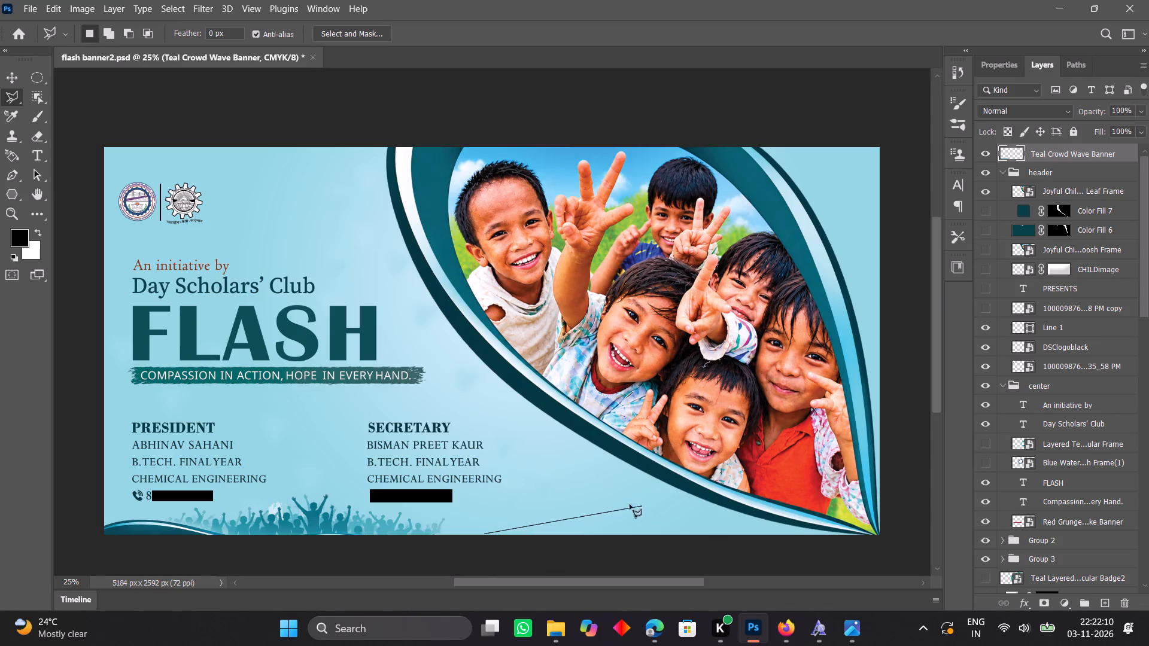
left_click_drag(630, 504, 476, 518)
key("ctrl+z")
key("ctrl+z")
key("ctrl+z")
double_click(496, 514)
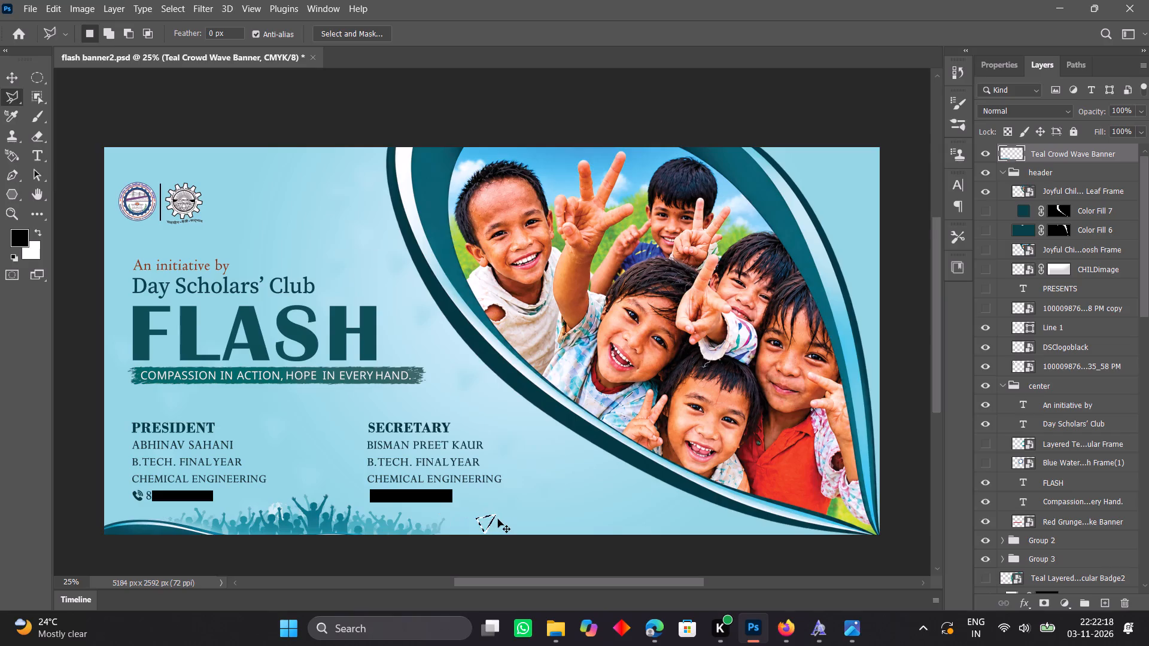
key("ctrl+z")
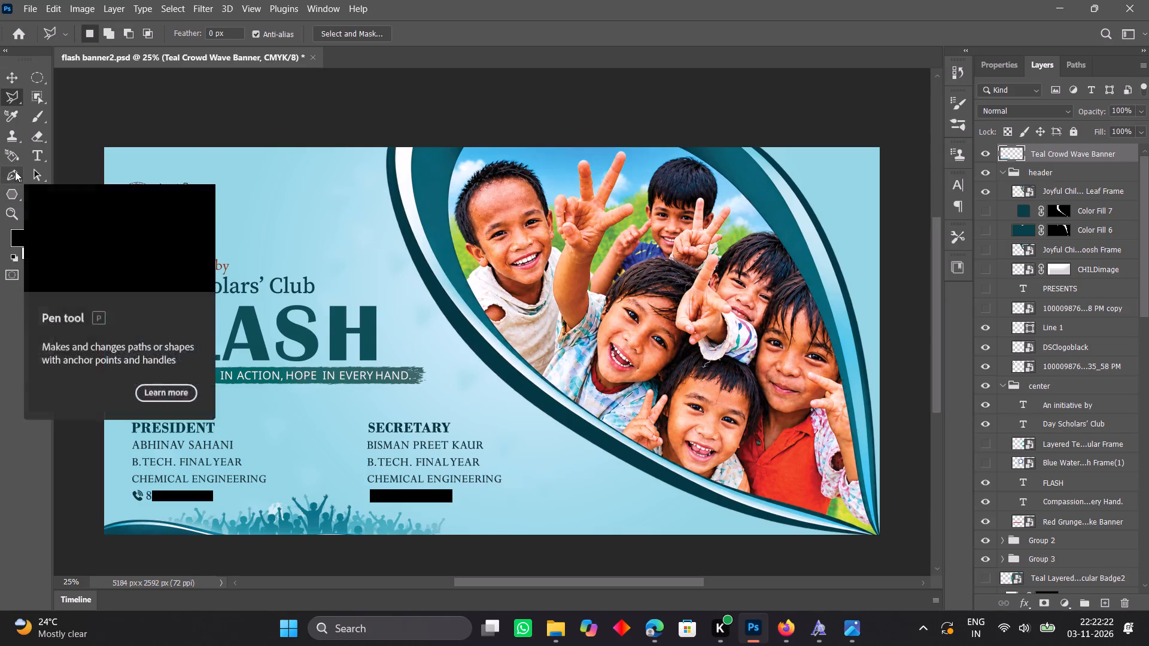
Draw a curved Pen path starting just outside the banner's left edge, arching over the logos and dipping in the empty area beside them.
left_click(15, 171)
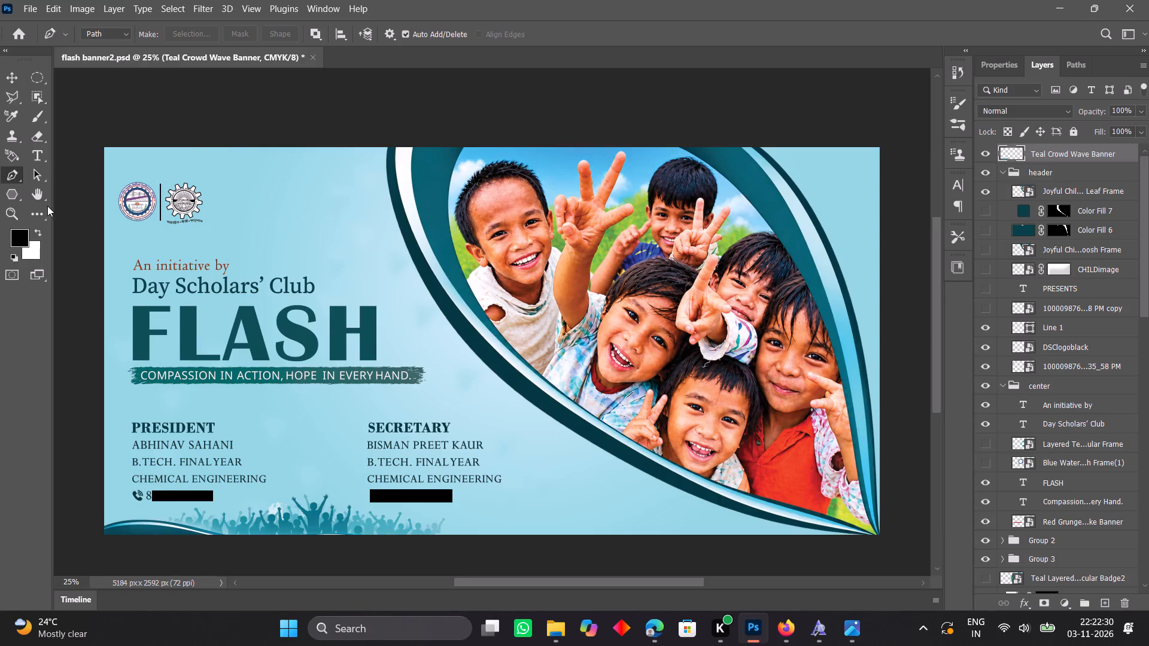
left_click(96, 248)
left_click_drag(268, 177, 323, 249)
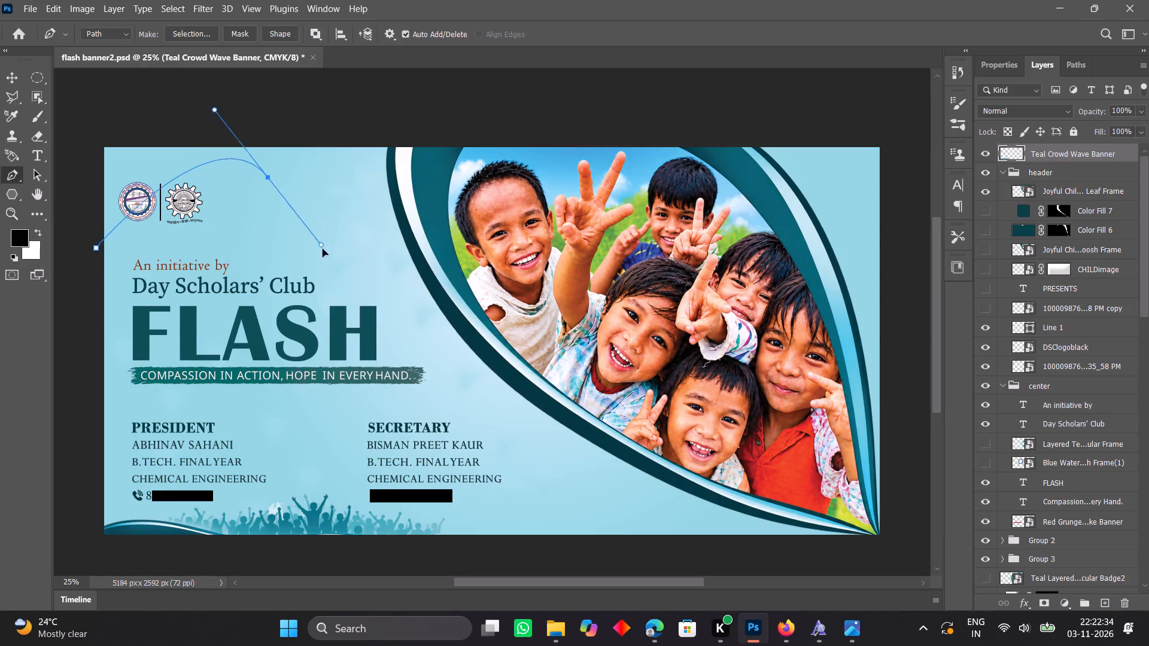
left_click_drag(323, 249, 309, 150)
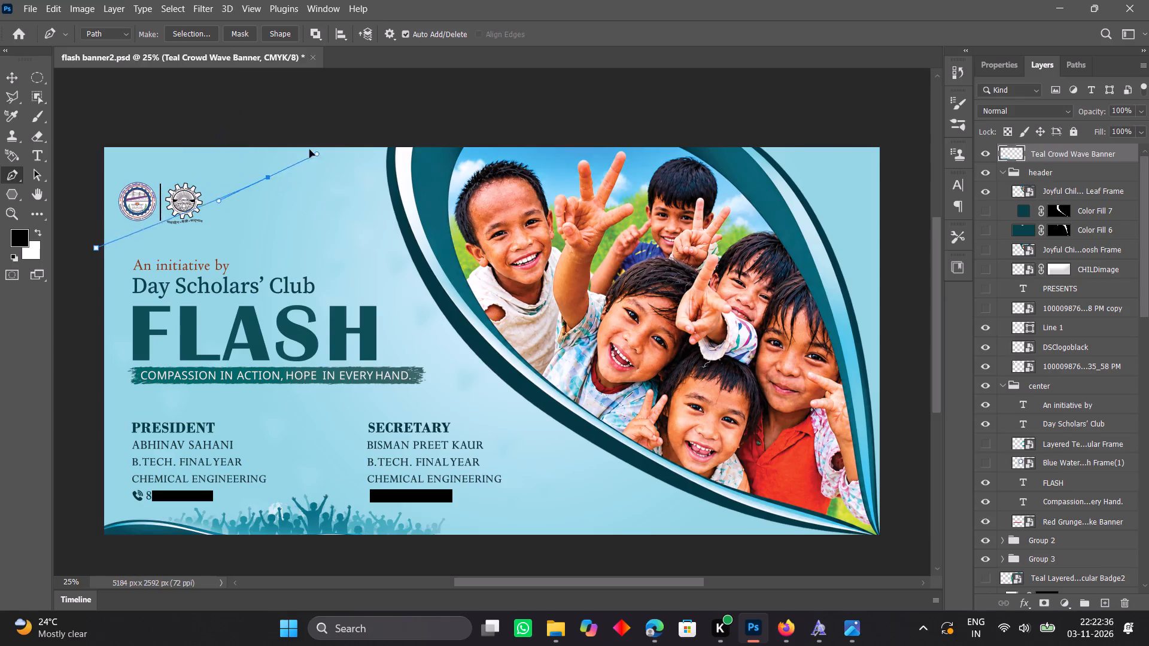
left_click_drag(309, 150, 250, 128)
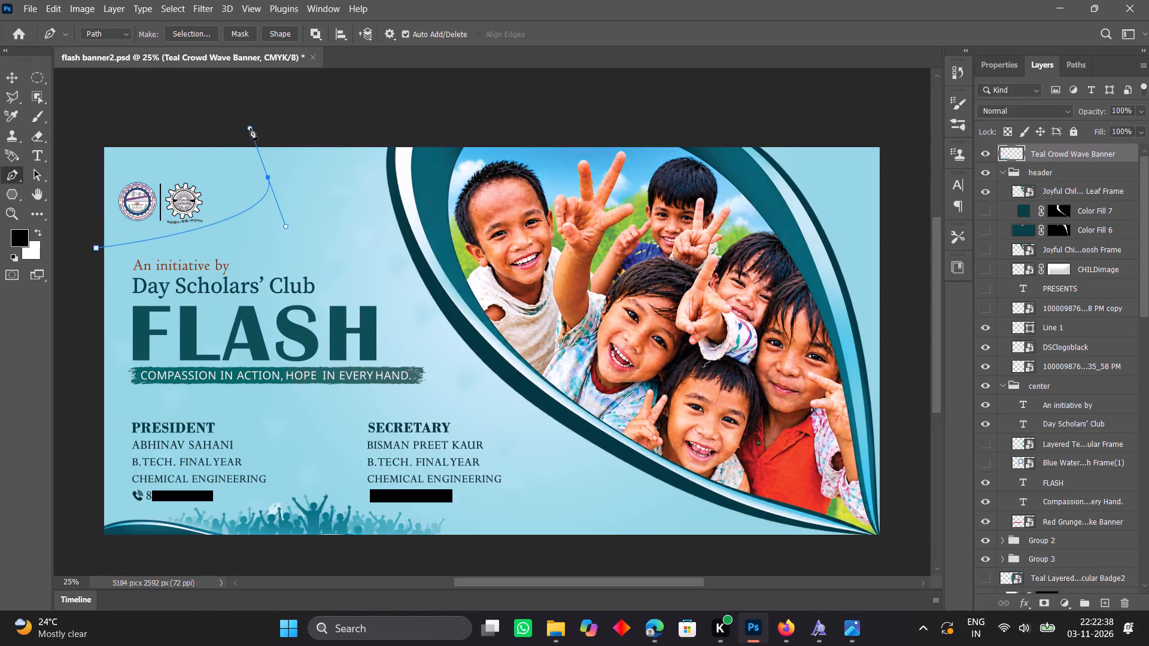
key("ctrl+z")
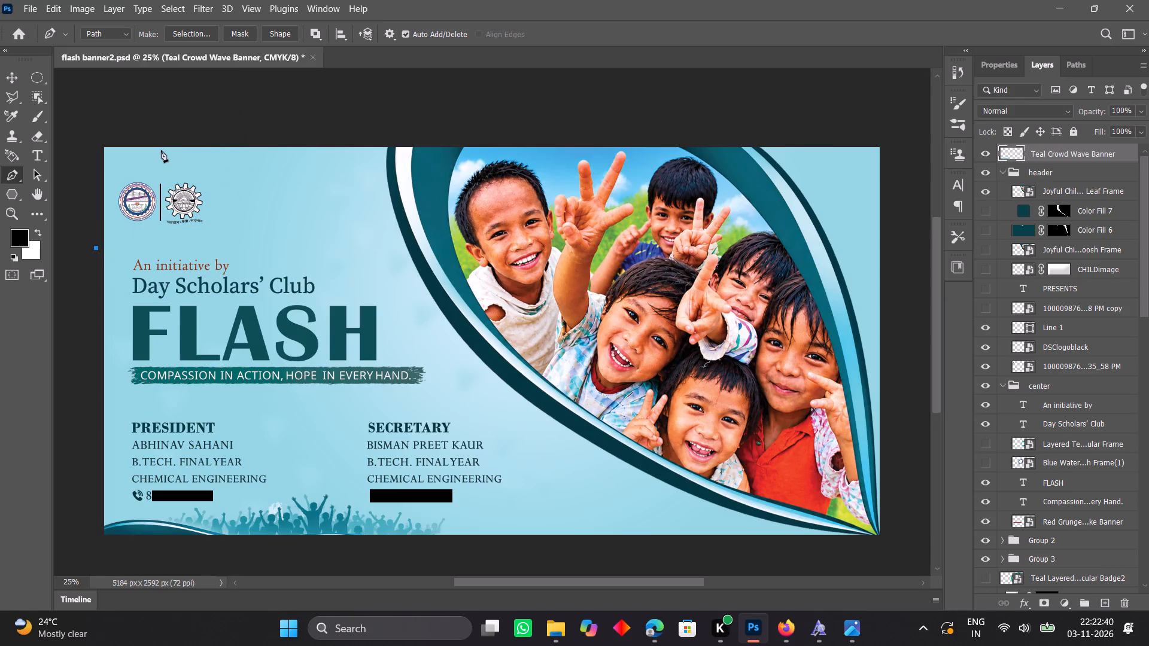
left_click_drag(175, 156, 229, 212)
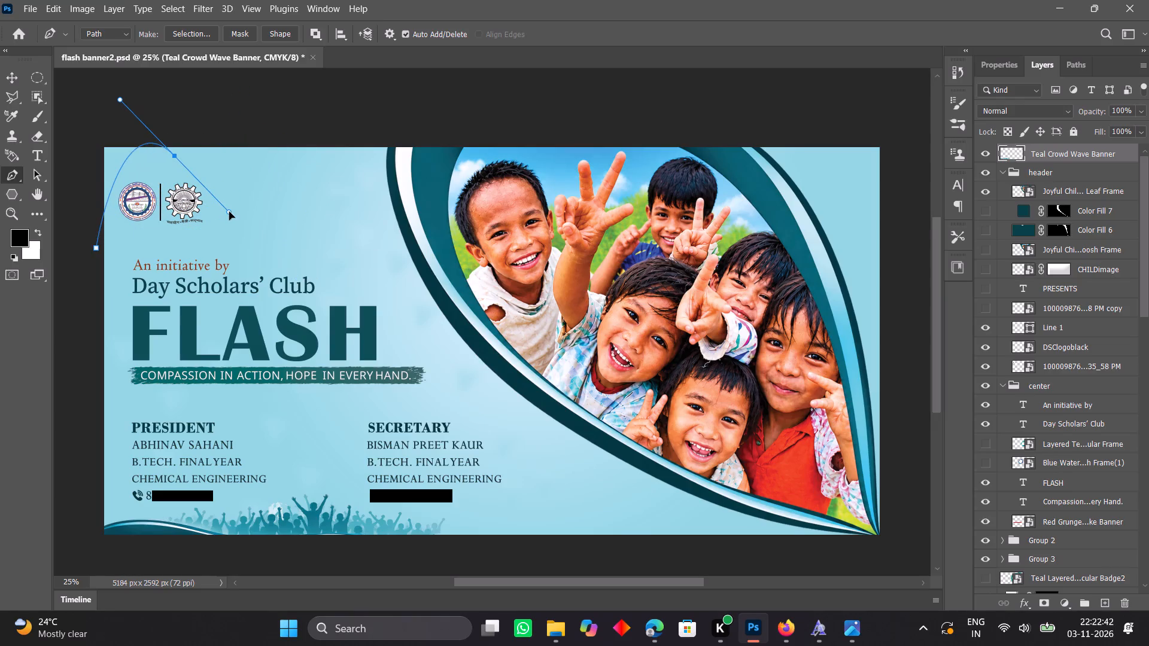
left_click_drag(229, 212, 221, 179)
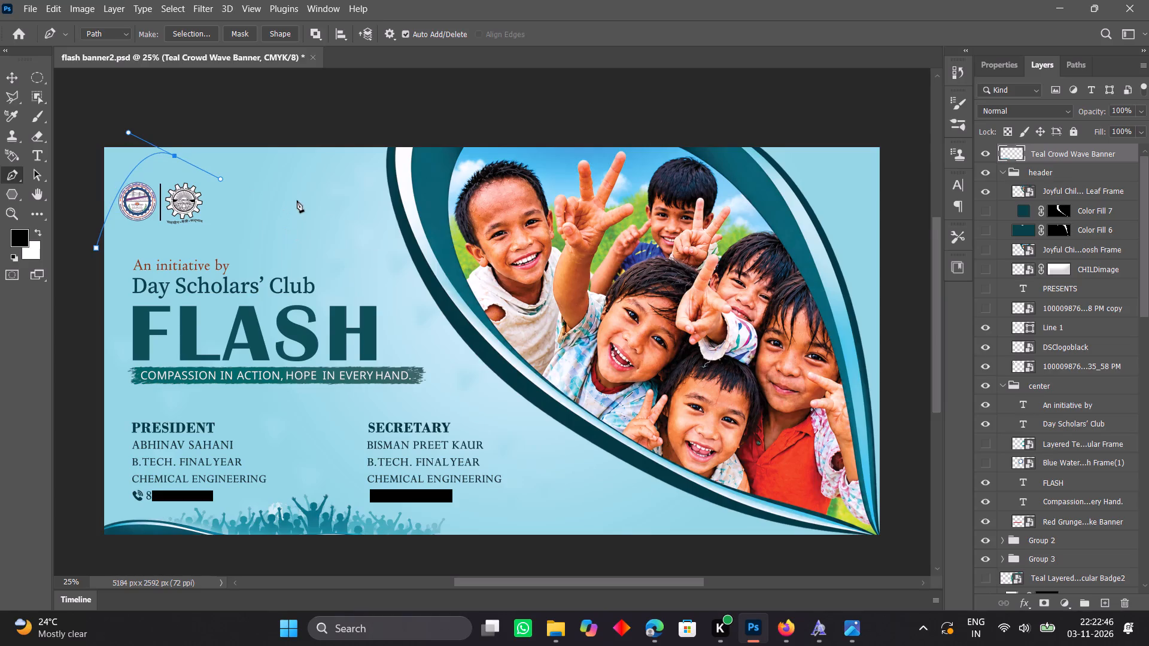
left_click_drag(299, 200, 312, 167)
left_click_drag(312, 167, 339, 197)
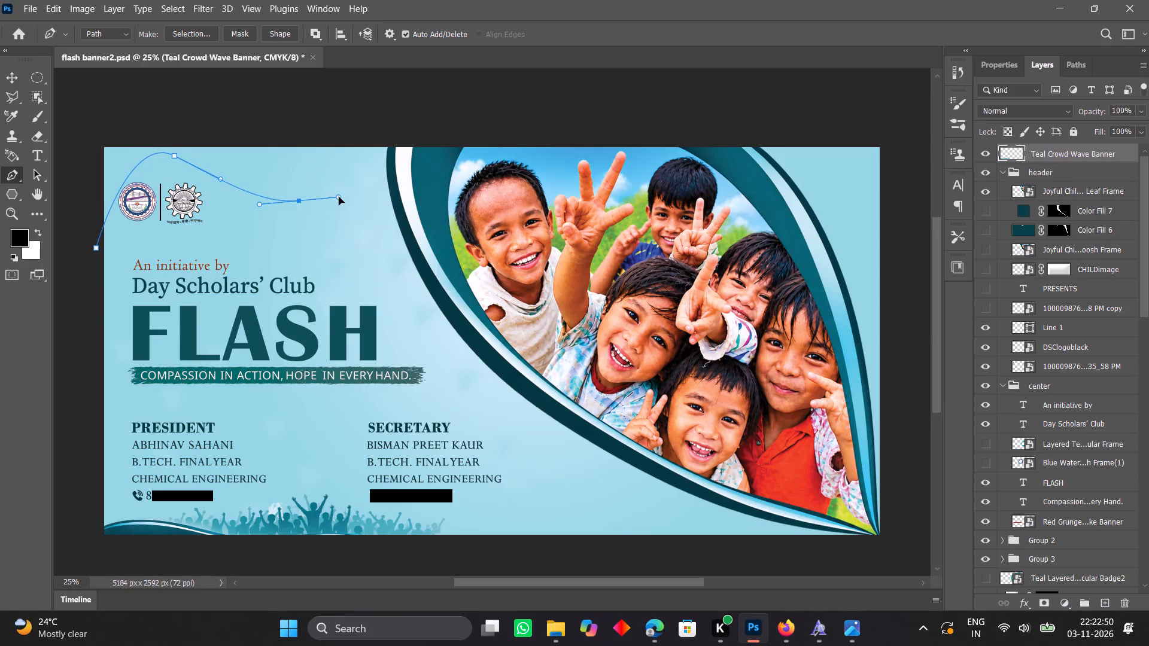
left_click_drag(339, 197, 340, 185)
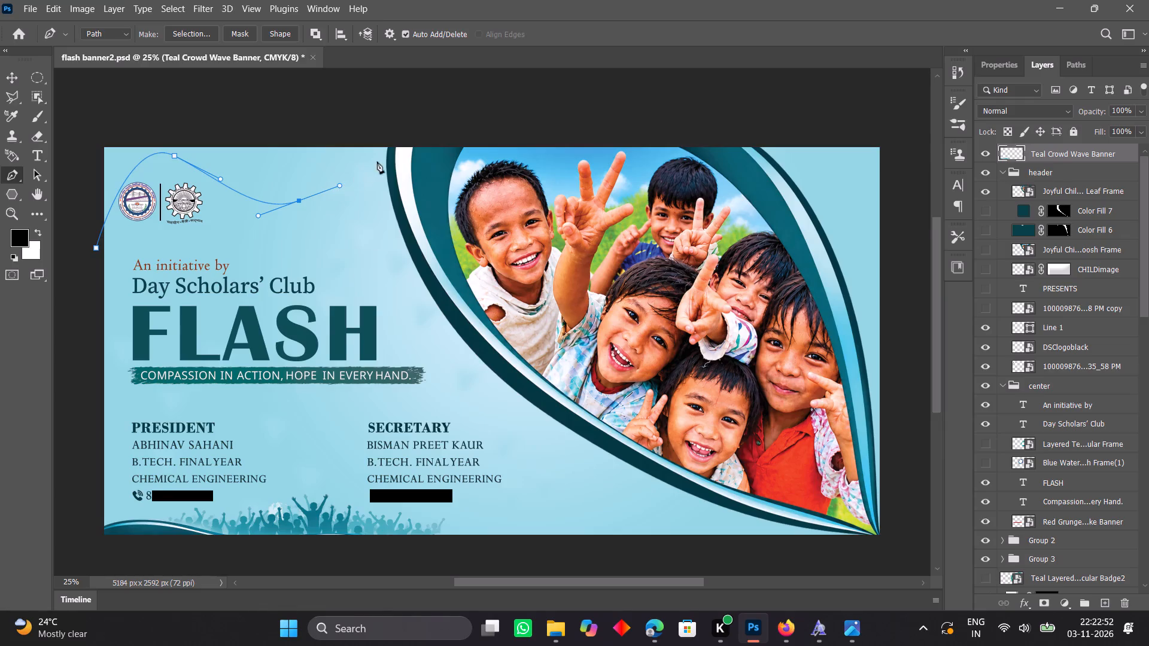
Continue the wave path up past the photo frame's upper edge and close it outside the banner's top-left corner.
left_click_drag(449, 129, 452, 118)
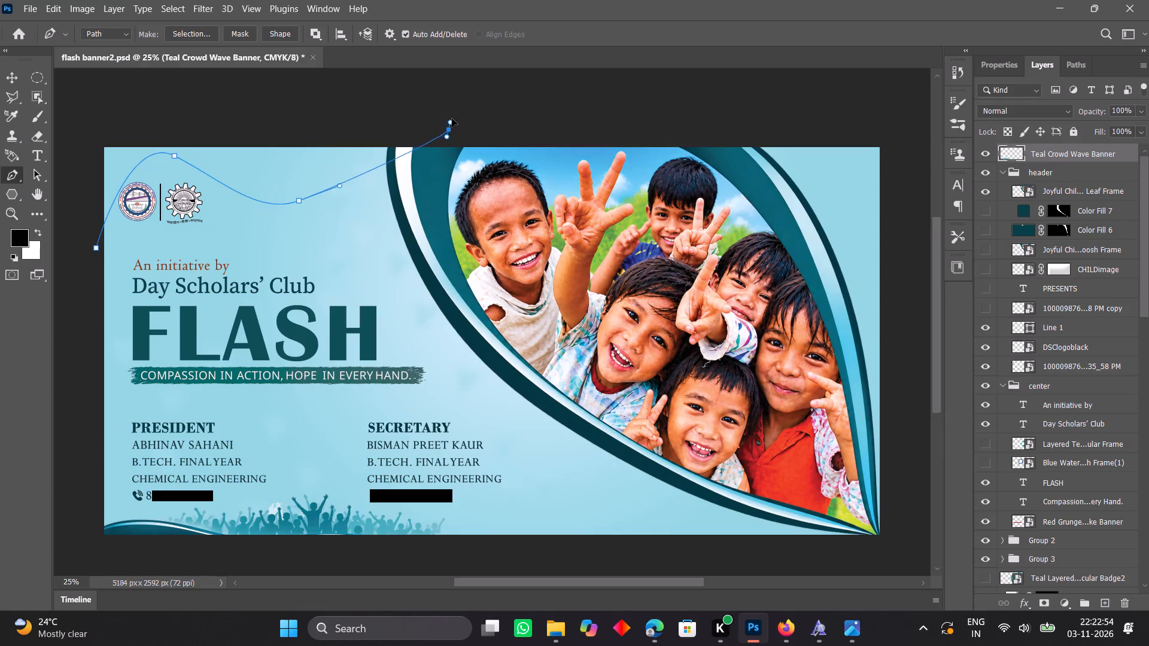
left_click_drag(452, 118, 440, 87)
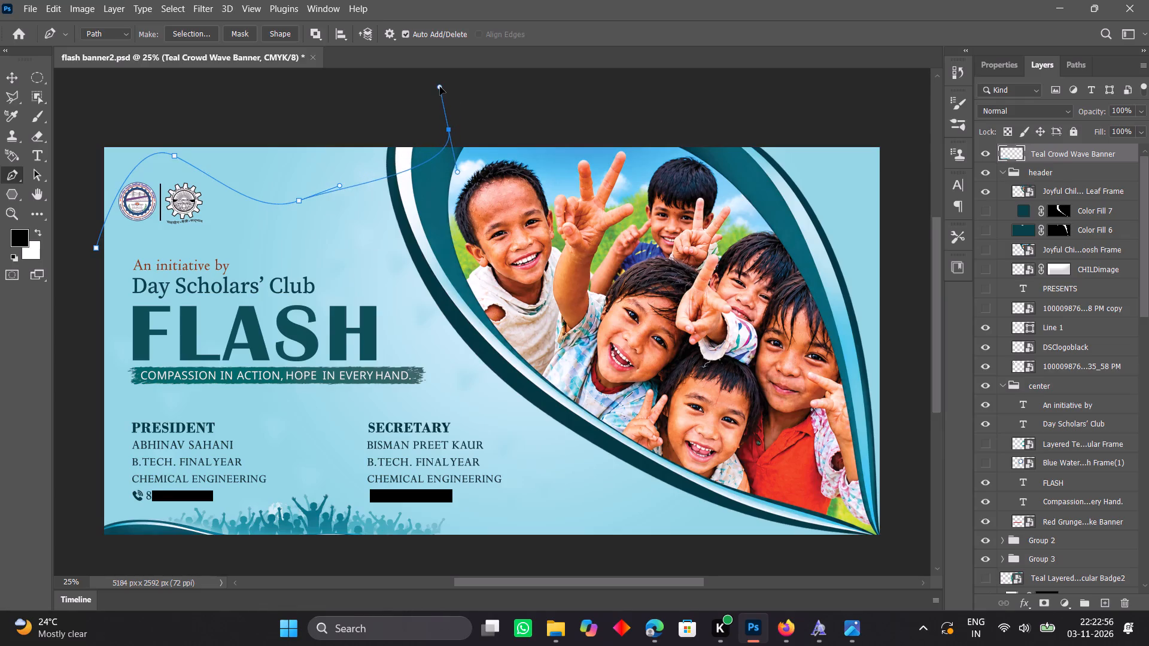
left_click_drag(440, 87, 461, 155)
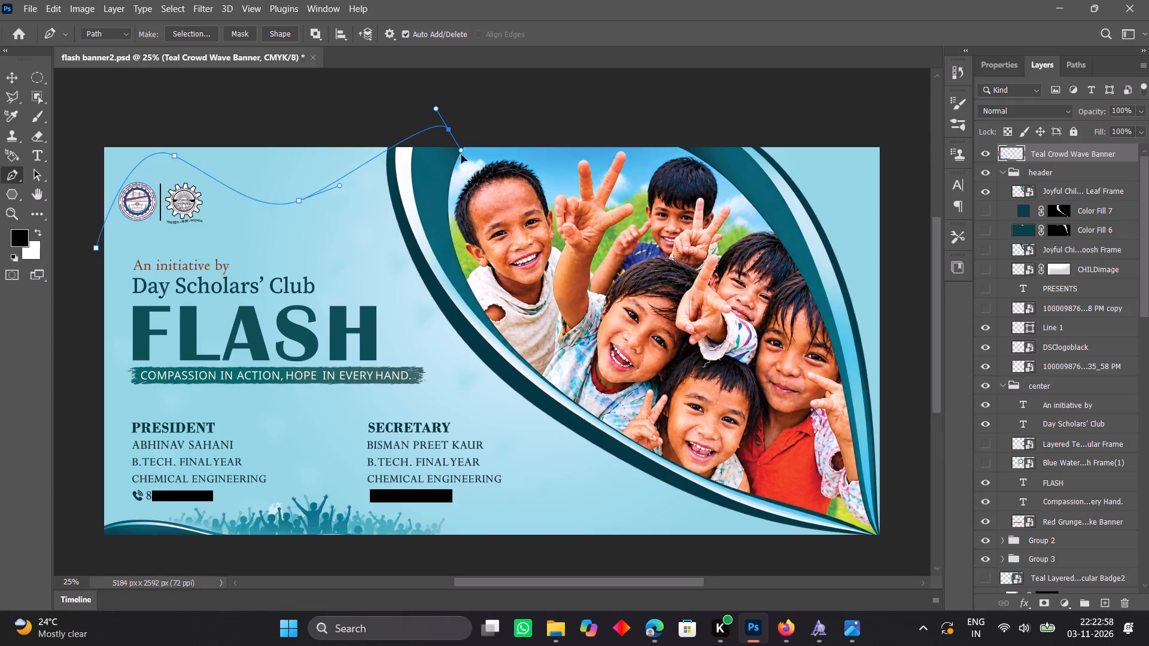
left_click_drag(461, 155, 461, 157)
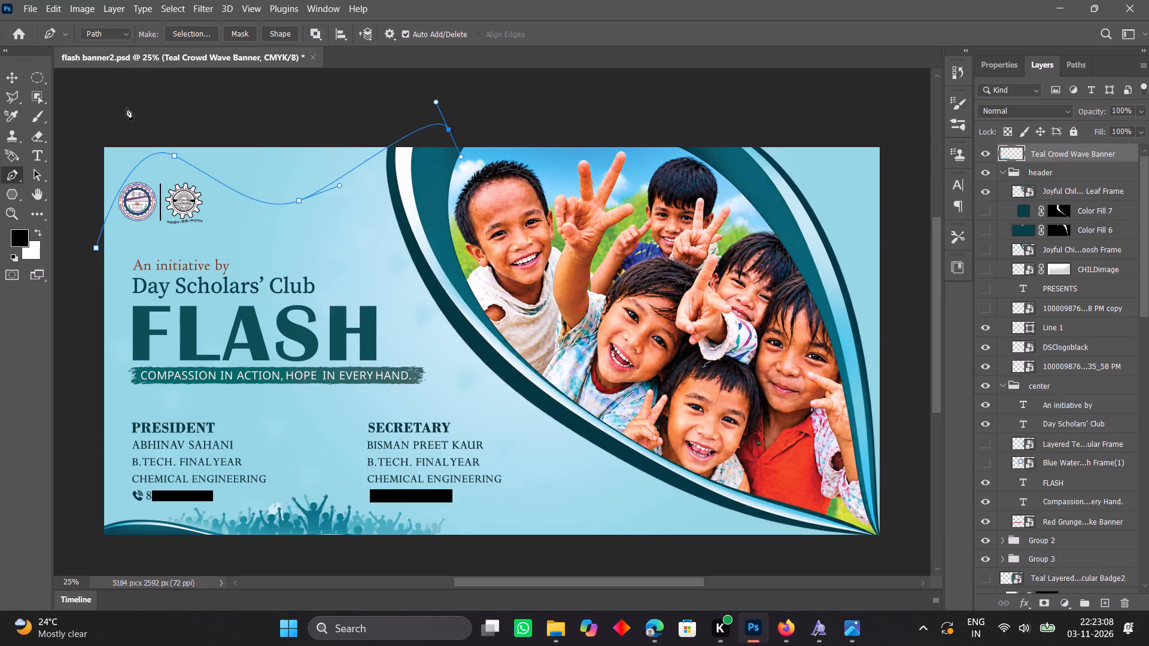
left_click(97, 108)
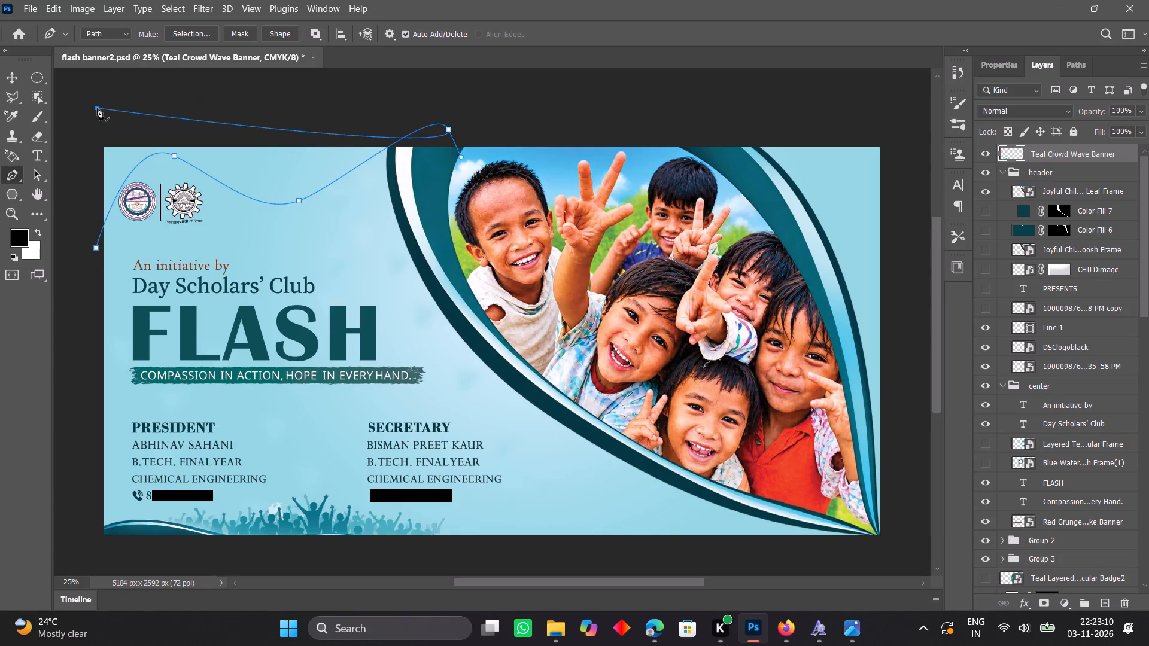
left_click(97, 248)
Convert the closed work path into a selection with a feather radius of 0.
left_click(1068, 66)
right_click(1055, 87)
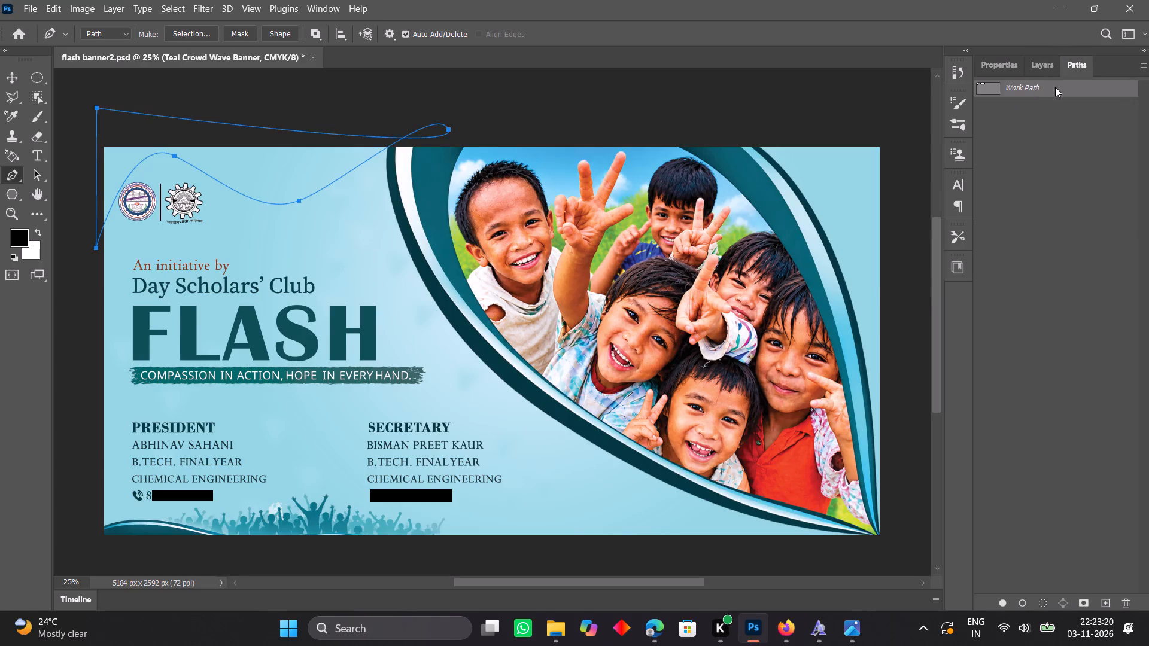
left_click(1008, 124)
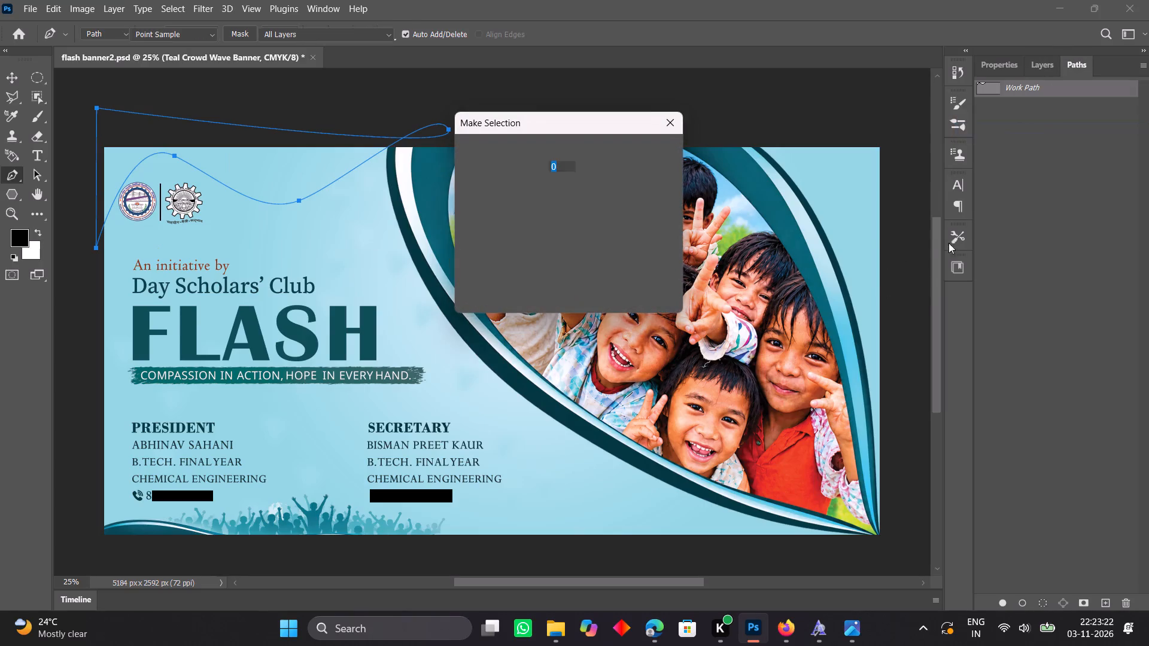
left_click(649, 157)
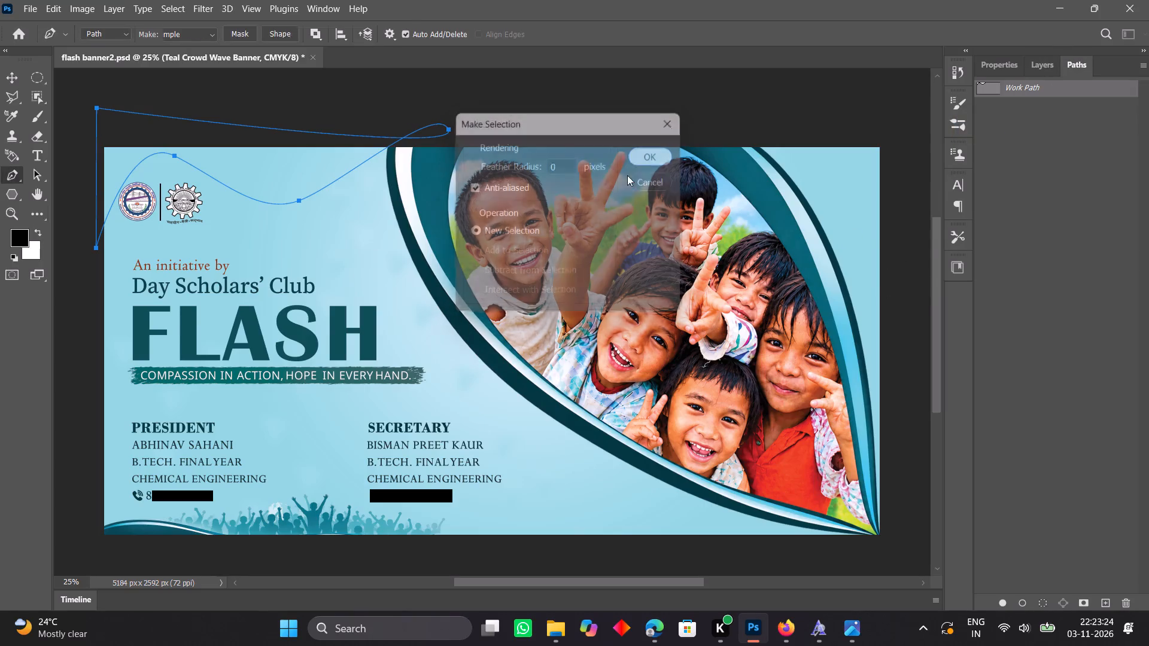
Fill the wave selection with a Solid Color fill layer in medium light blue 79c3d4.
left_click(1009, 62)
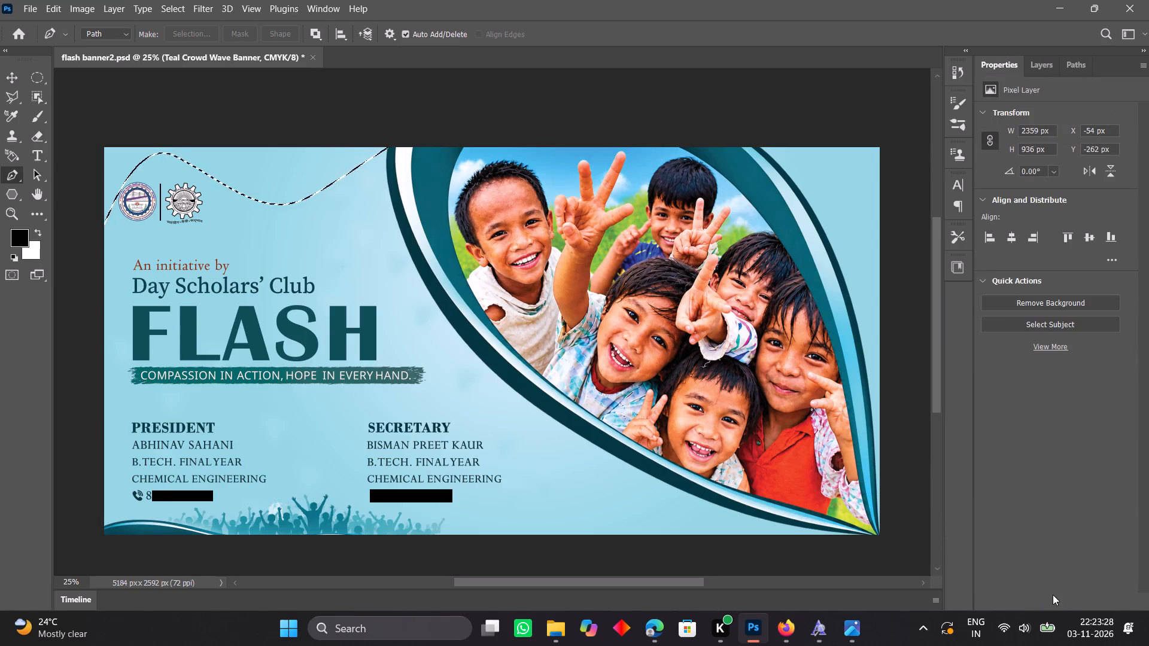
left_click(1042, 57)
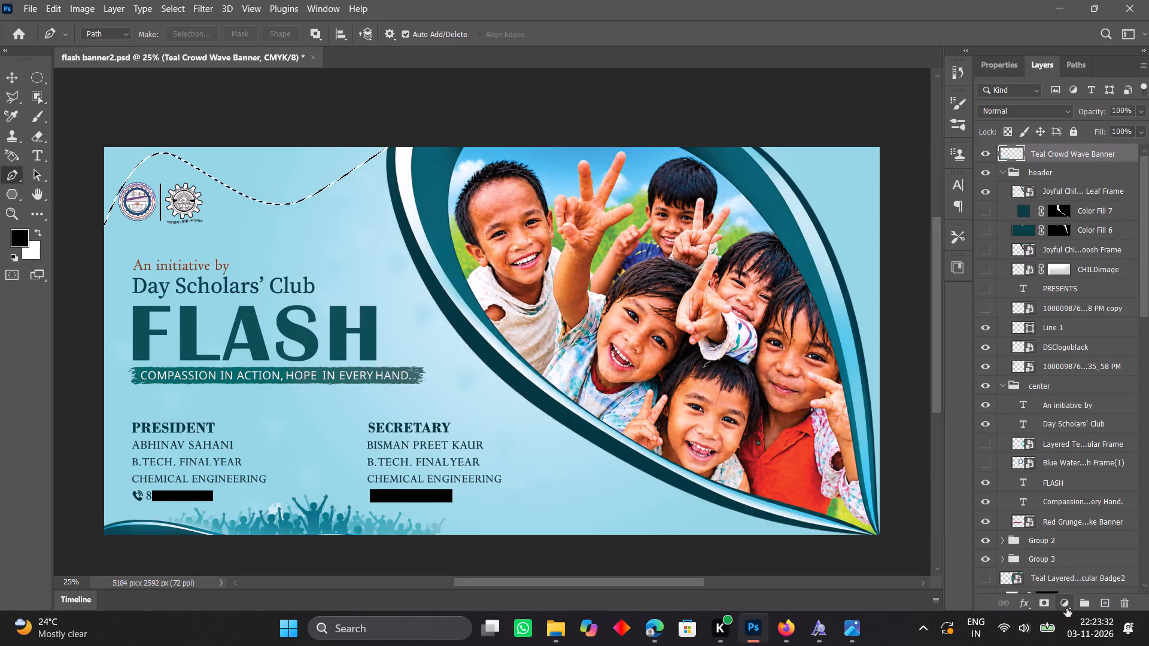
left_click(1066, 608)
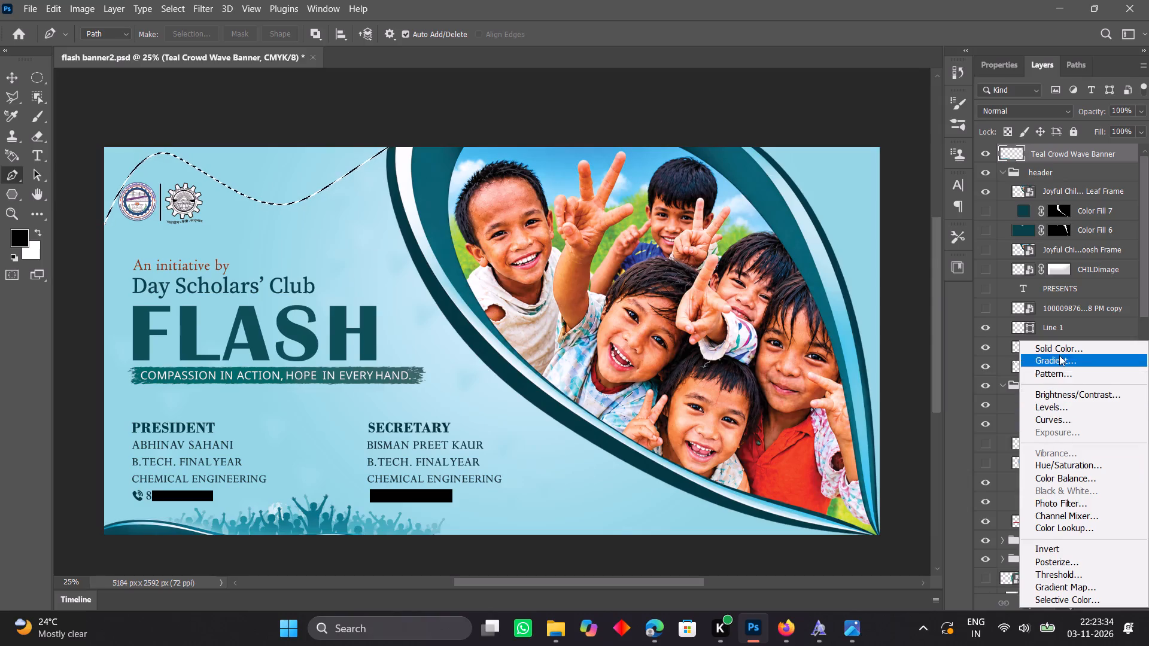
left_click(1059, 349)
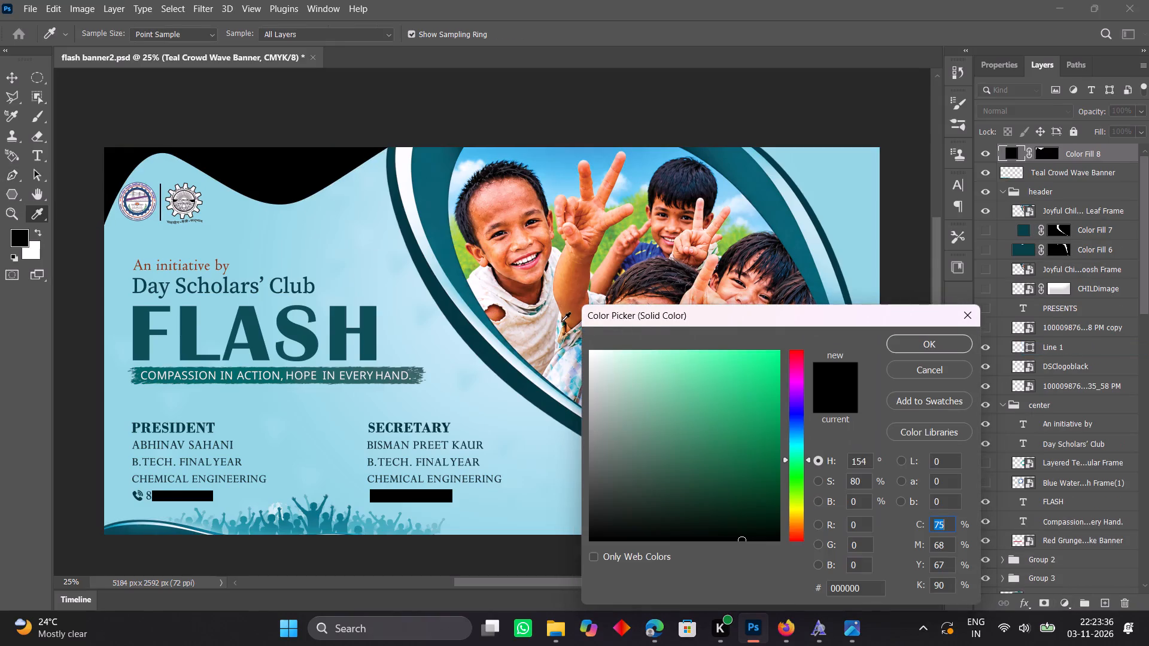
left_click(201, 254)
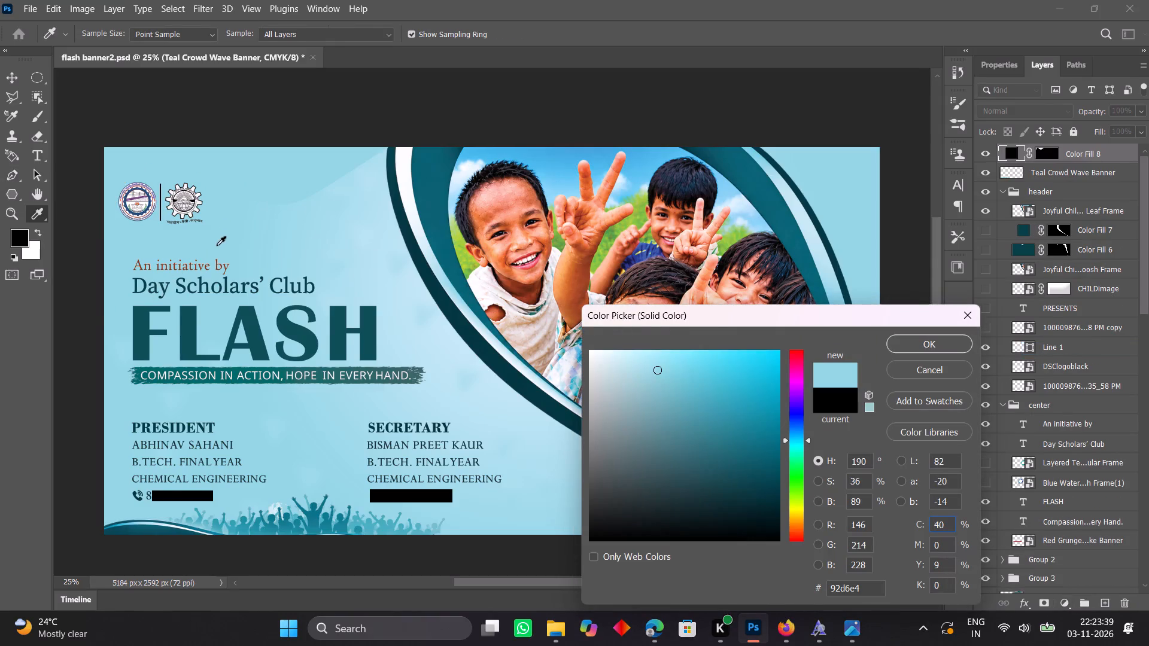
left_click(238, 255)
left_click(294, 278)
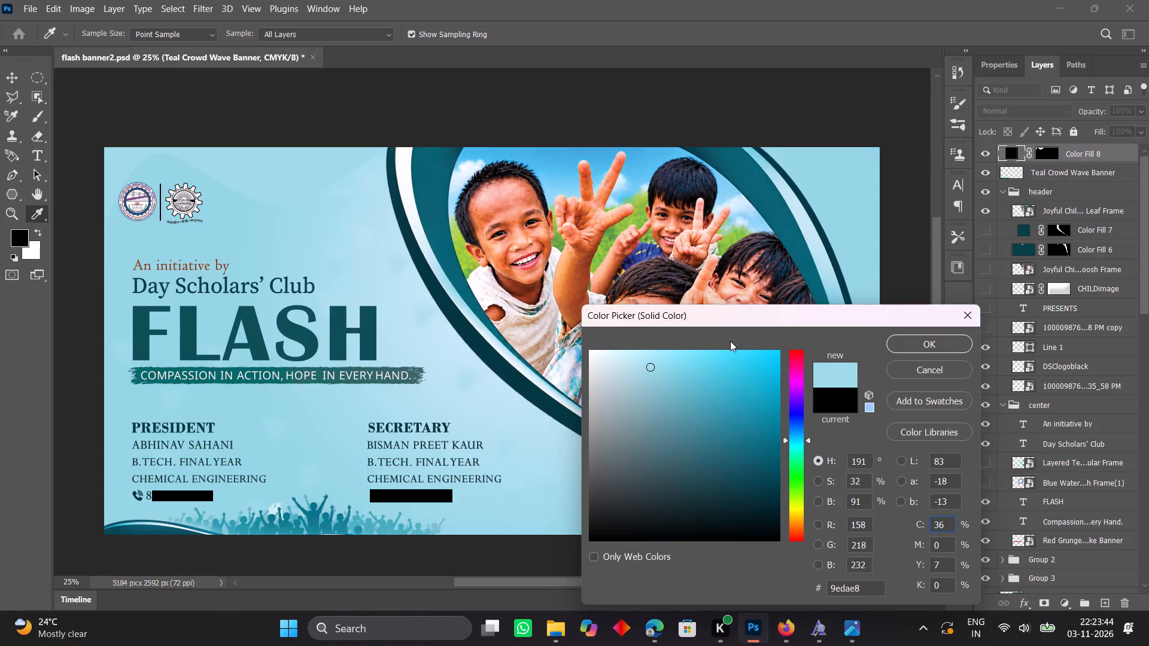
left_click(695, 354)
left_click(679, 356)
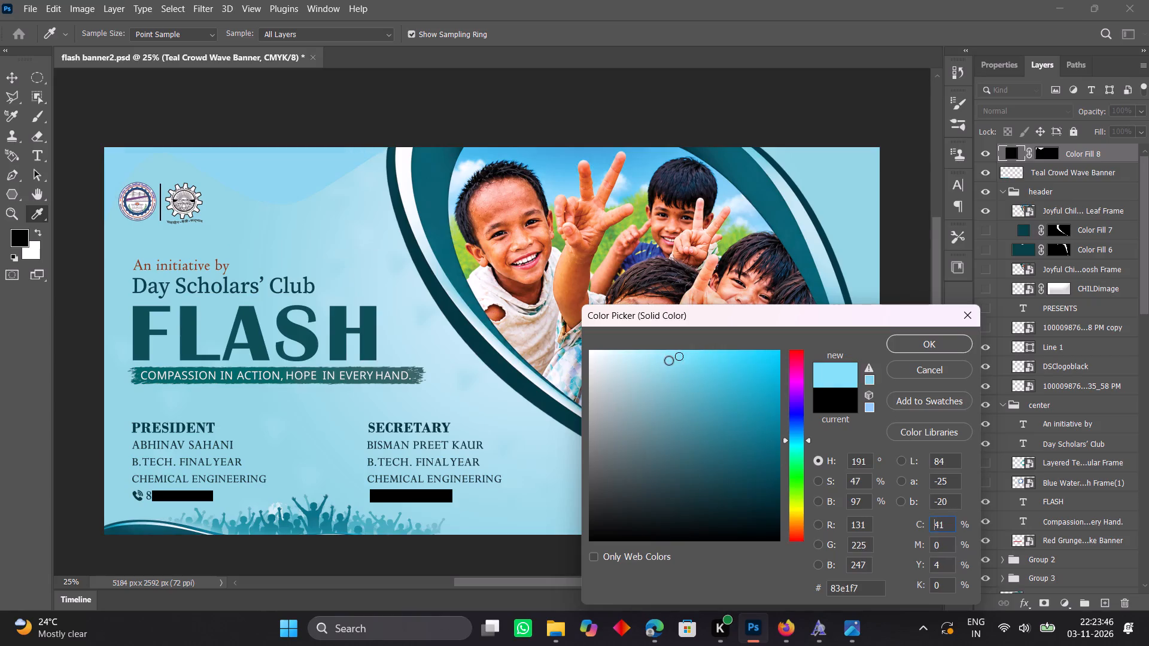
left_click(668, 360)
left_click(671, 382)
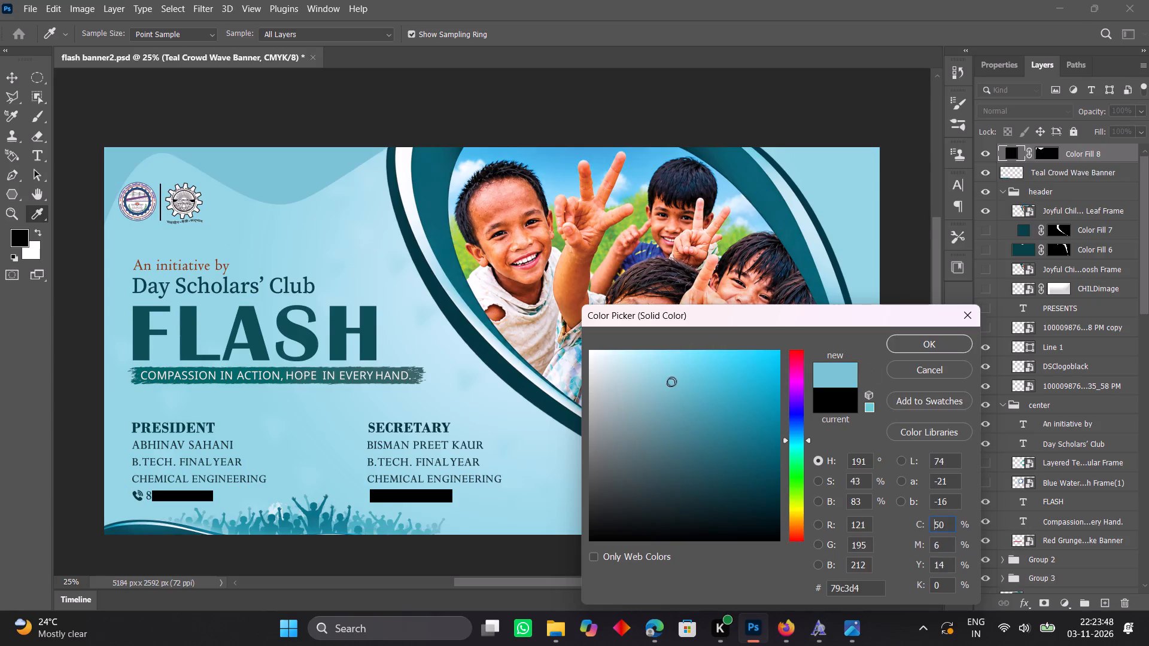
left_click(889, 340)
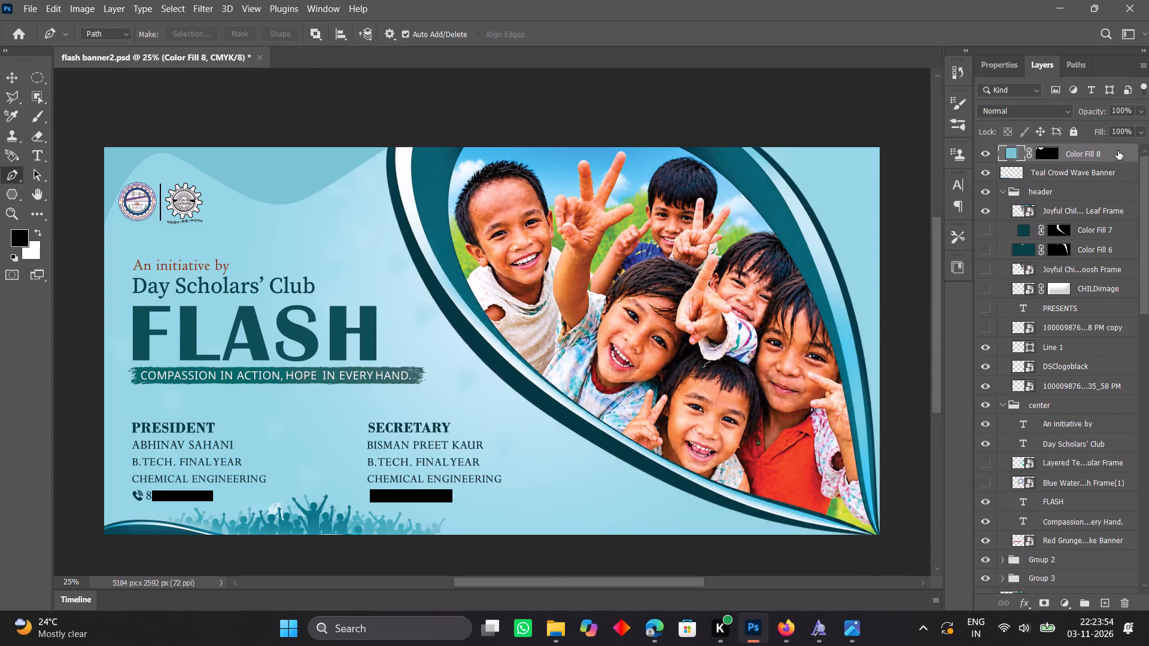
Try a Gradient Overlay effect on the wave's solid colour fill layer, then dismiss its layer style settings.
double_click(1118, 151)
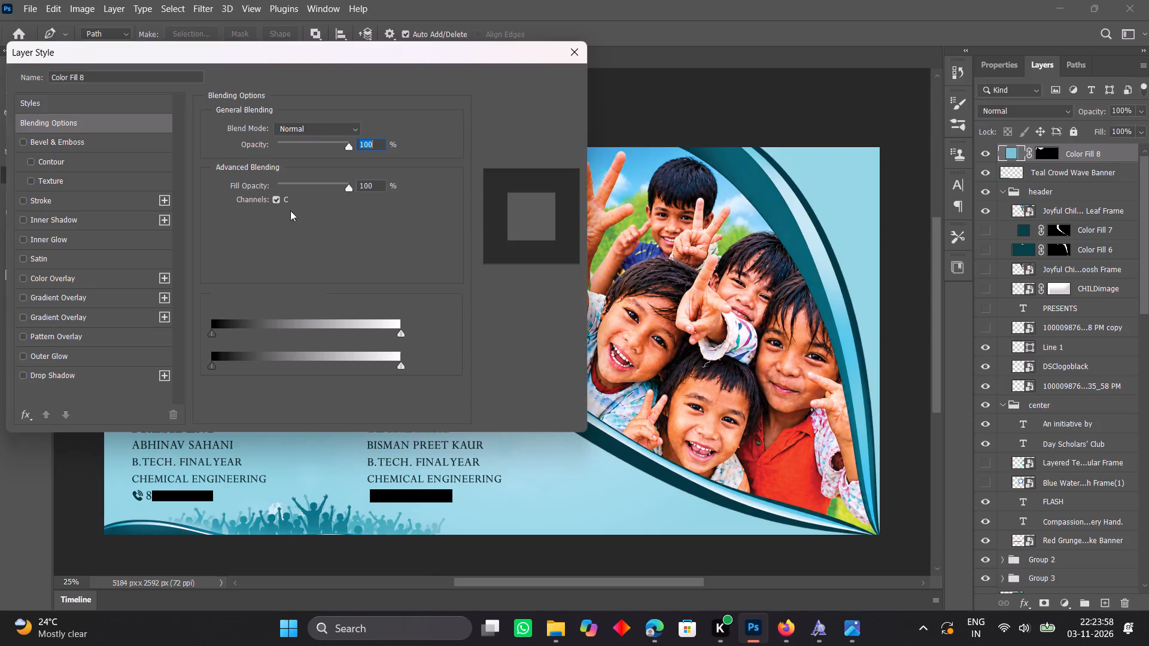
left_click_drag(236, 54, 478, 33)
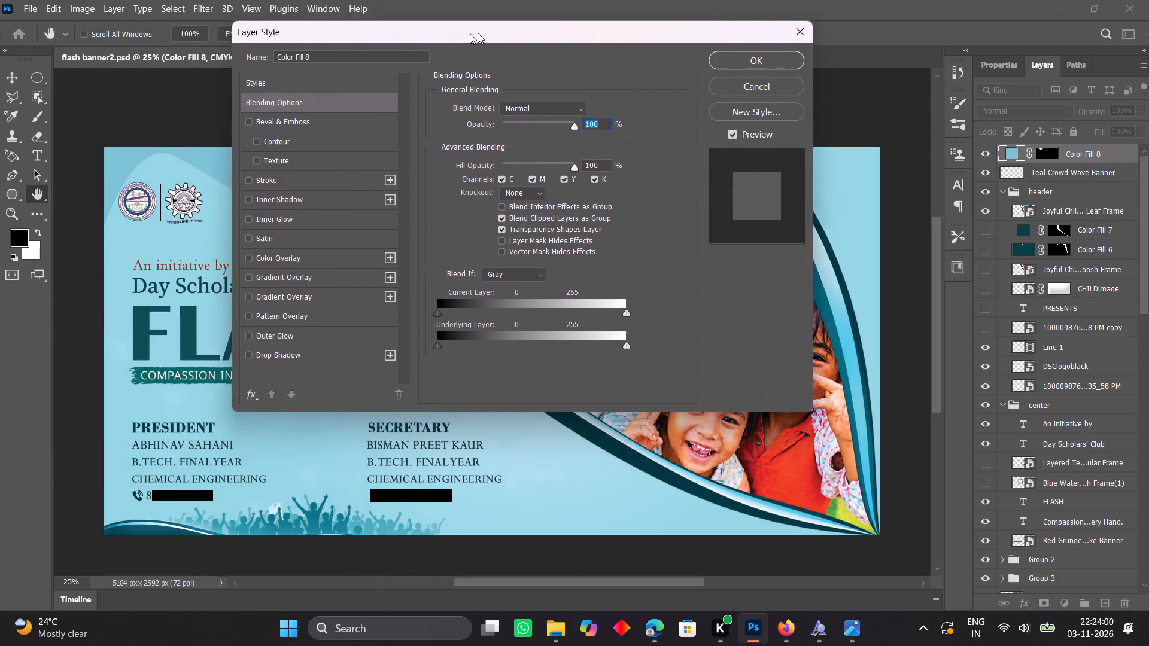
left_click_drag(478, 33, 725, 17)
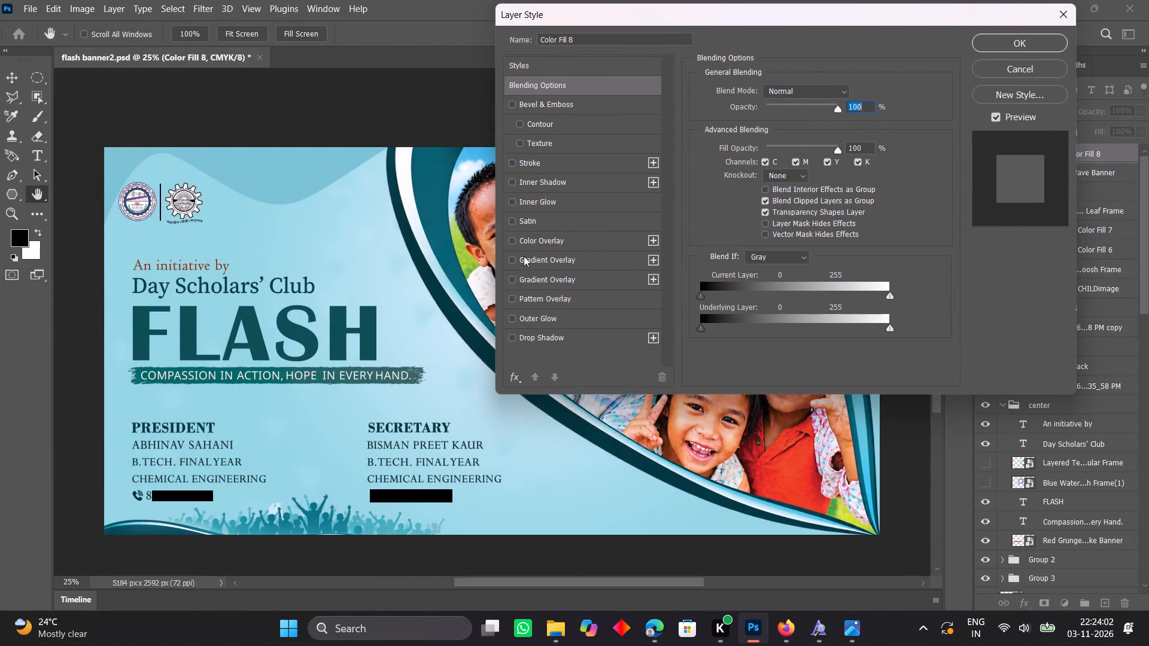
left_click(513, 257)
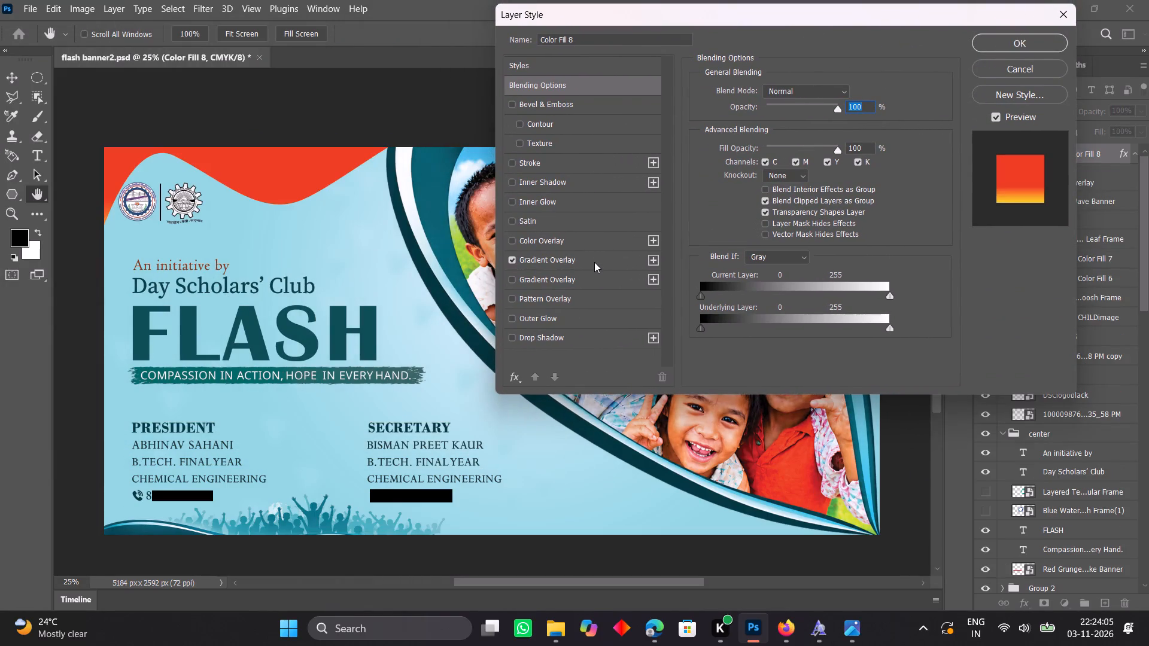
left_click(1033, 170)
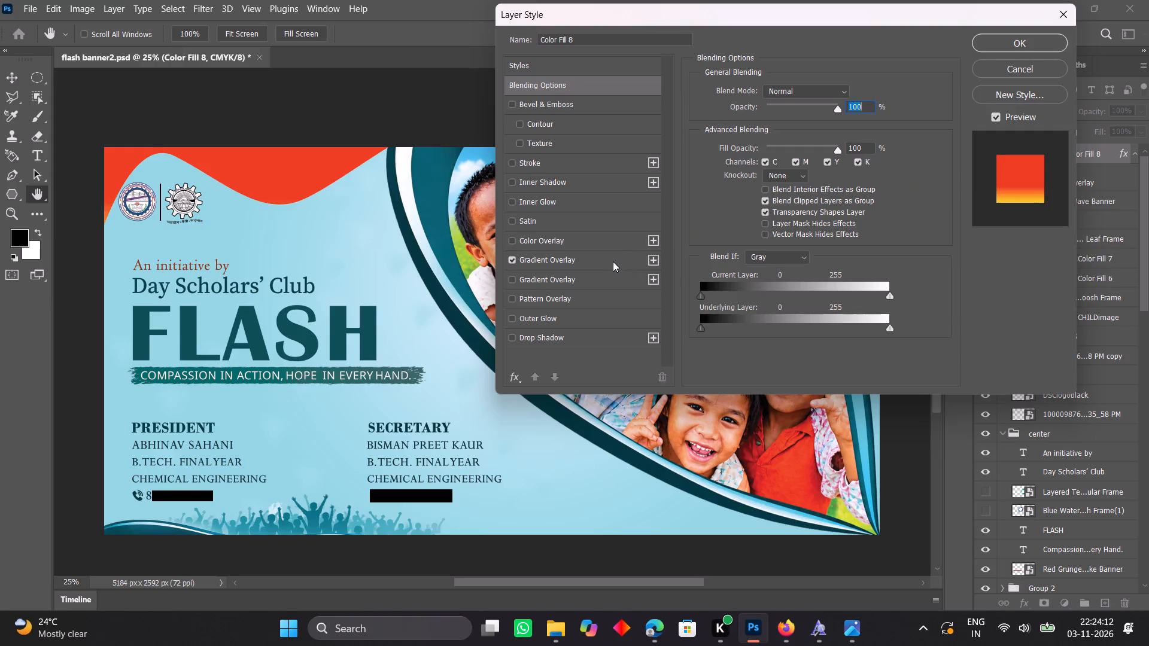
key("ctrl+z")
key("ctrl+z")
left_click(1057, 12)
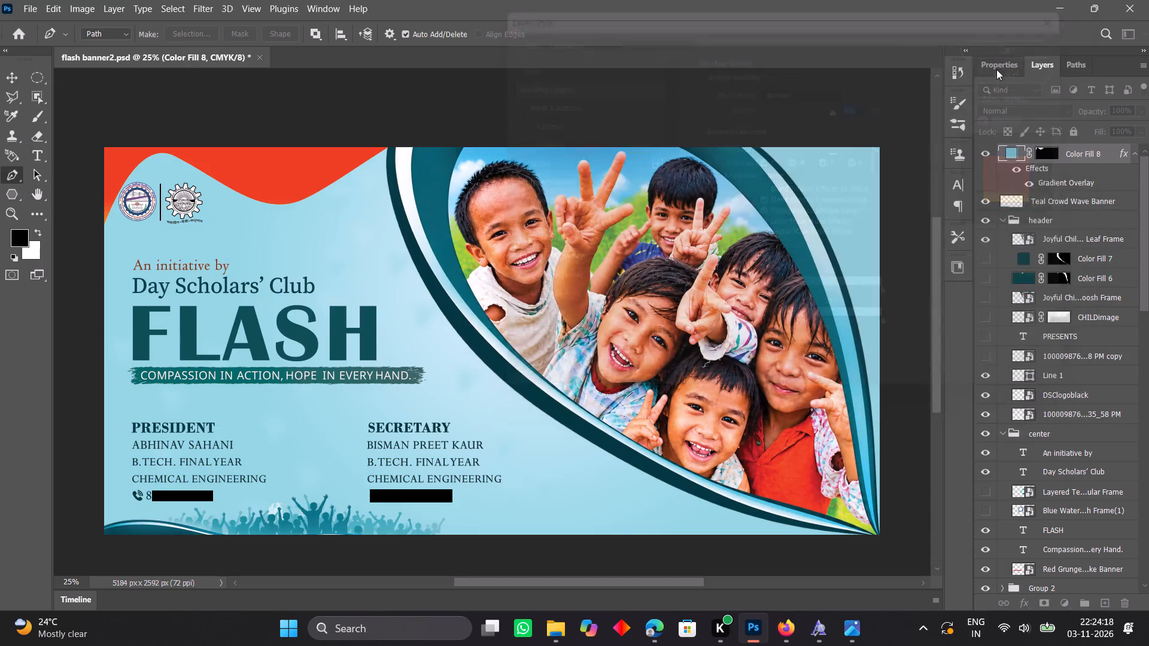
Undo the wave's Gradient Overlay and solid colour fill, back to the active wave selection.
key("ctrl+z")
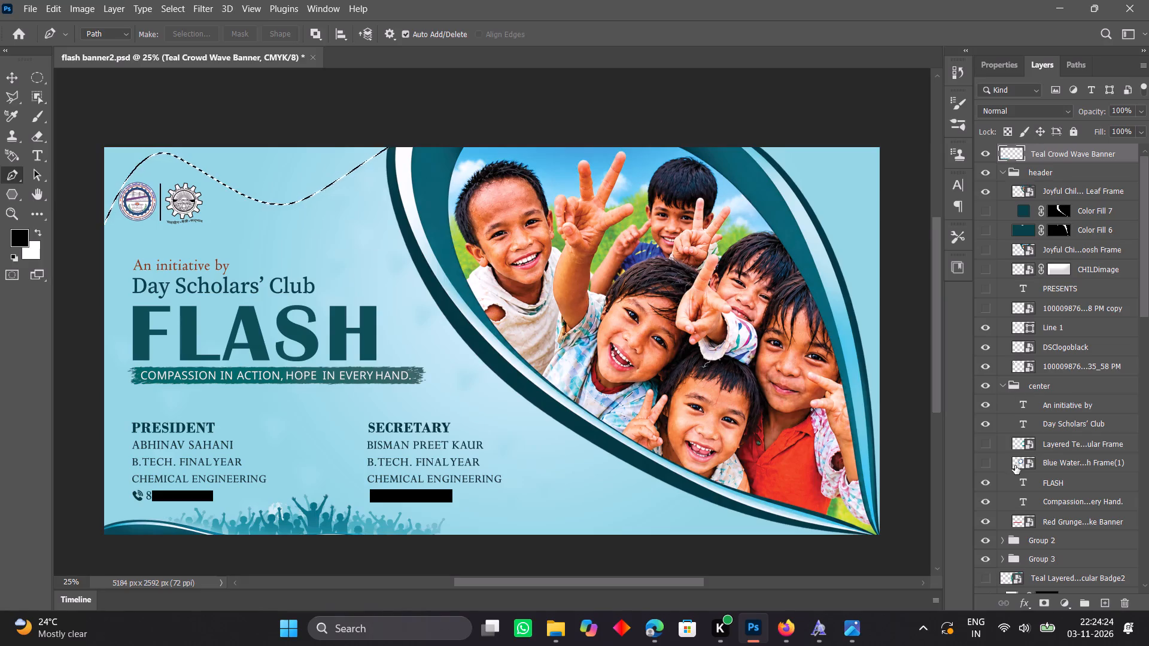
Fill the wave selection with a Solid Color fill layer in pale blue aadfec, sampled from the banner background.
left_click(1070, 603)
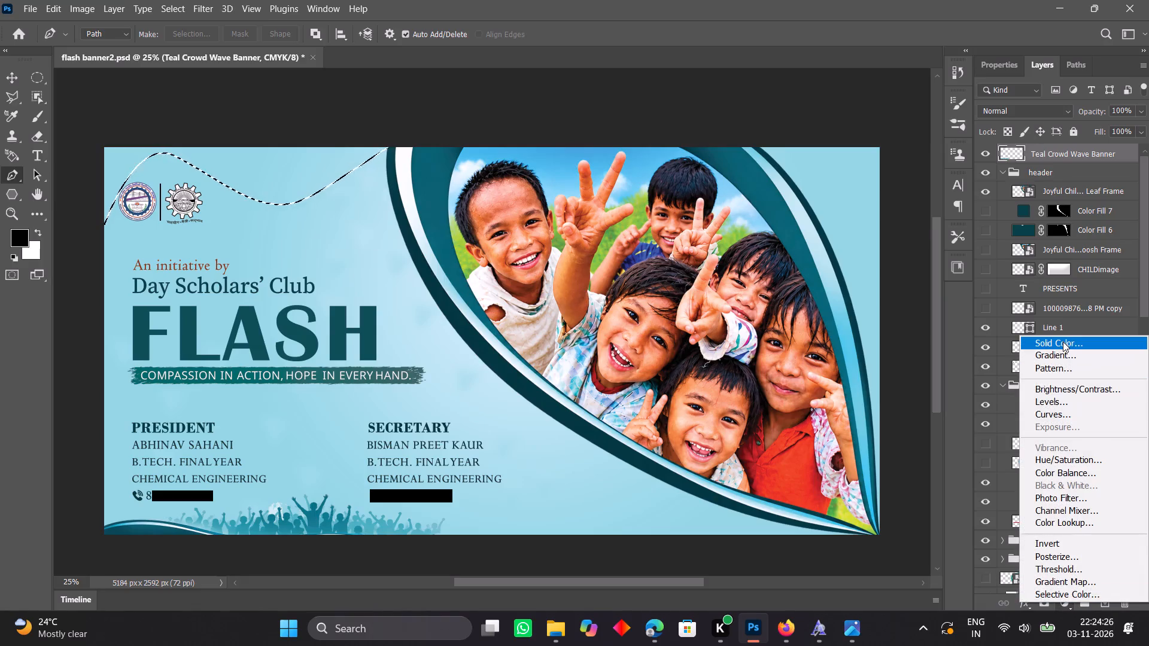
left_click(1063, 342)
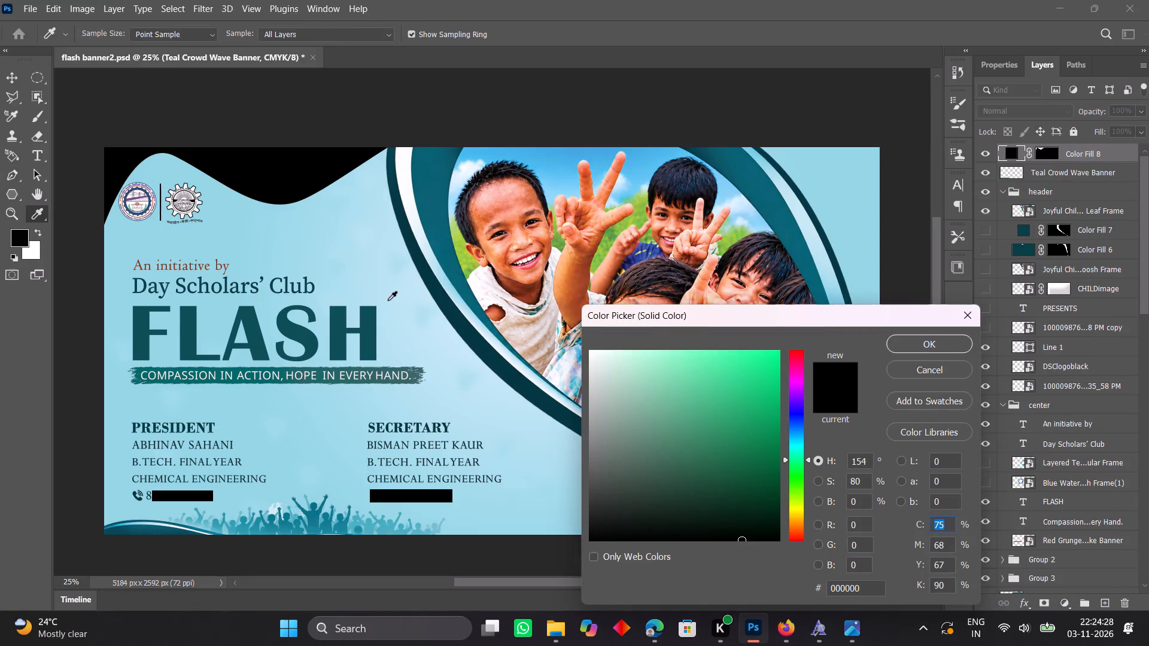
left_click(381, 166)
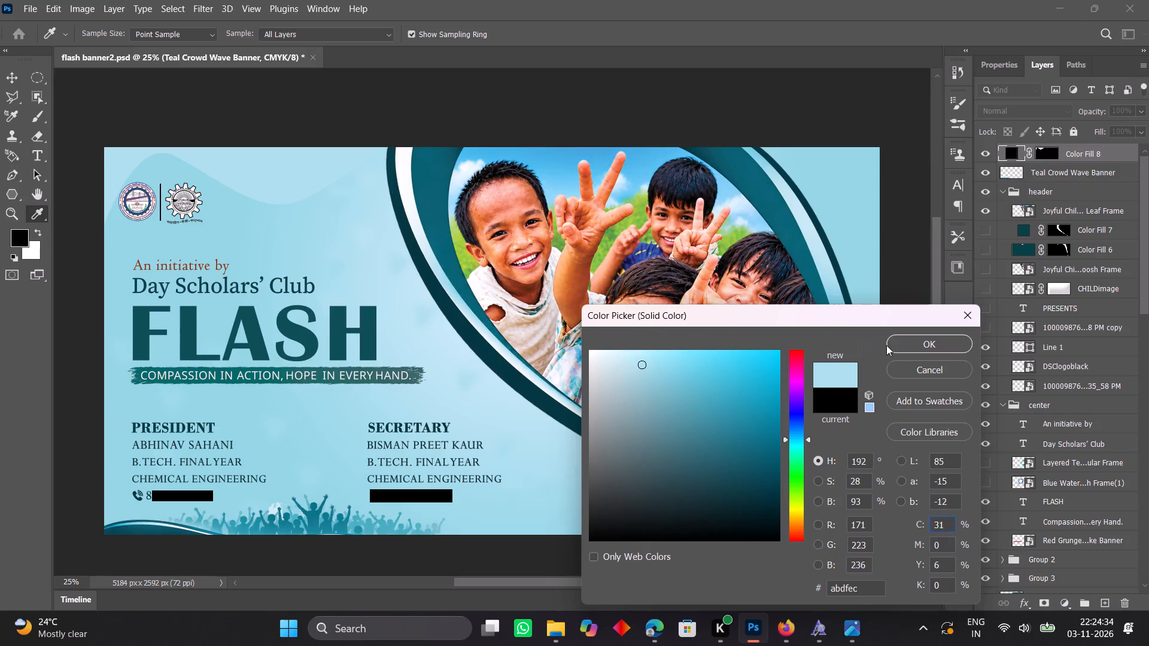
left_click(721, 441)
left_click(721, 404)
left_click(716, 379)
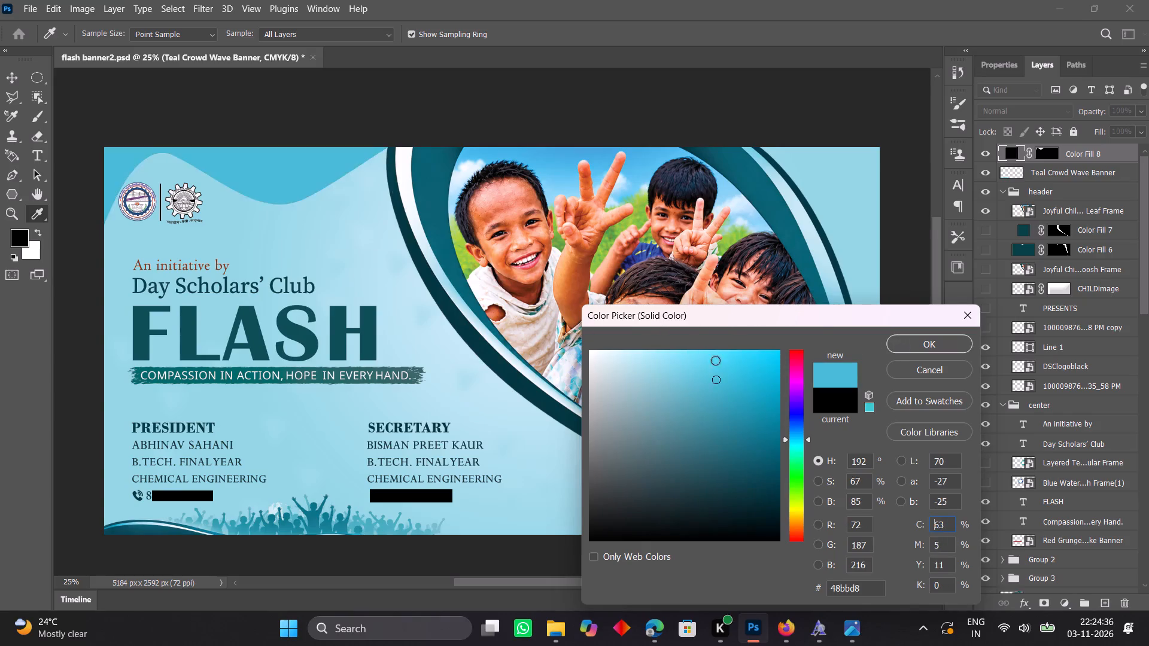
left_click(715, 360)
left_click(715, 348)
left_click(701, 336)
left_click(689, 361)
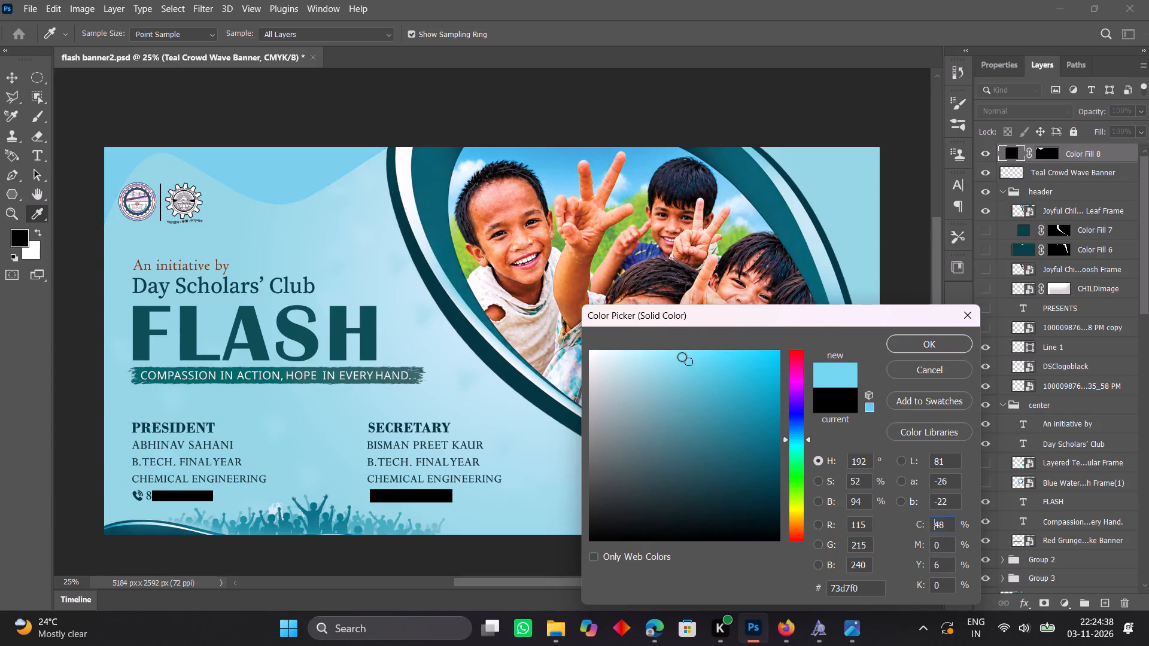
left_click(676, 354)
left_click(343, 242)
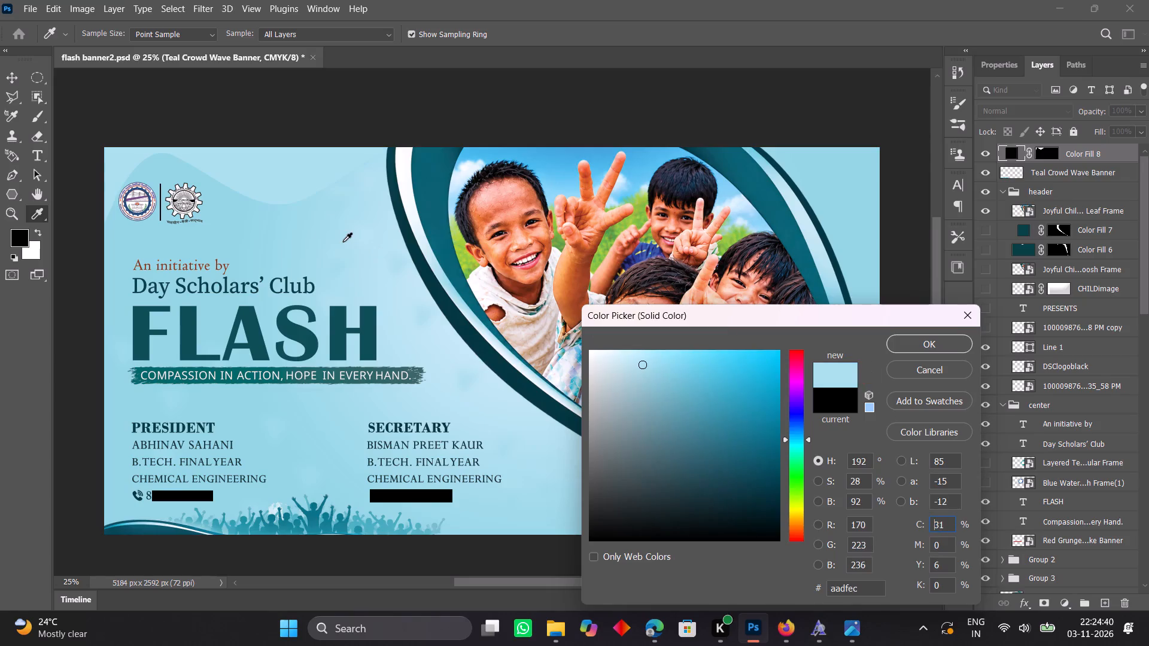
left_click(897, 336)
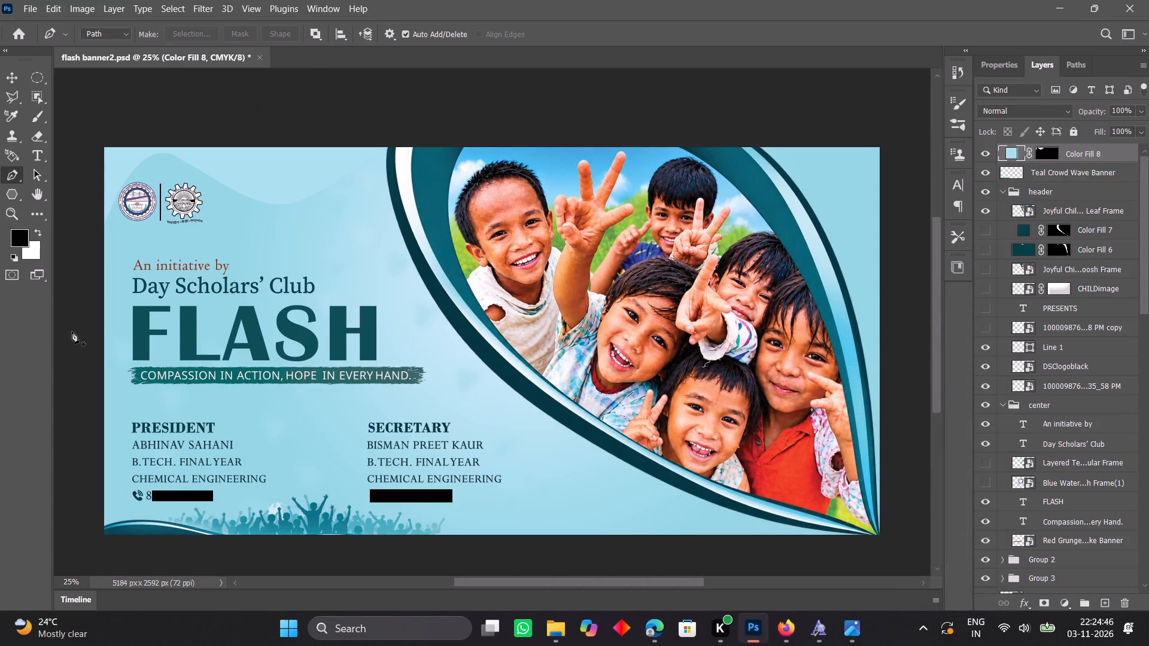
Enable a Gradient Overlay on the wave's fill layer and open the gradient presets for it.
left_click(1122, 147)
left_click(1122, 147)
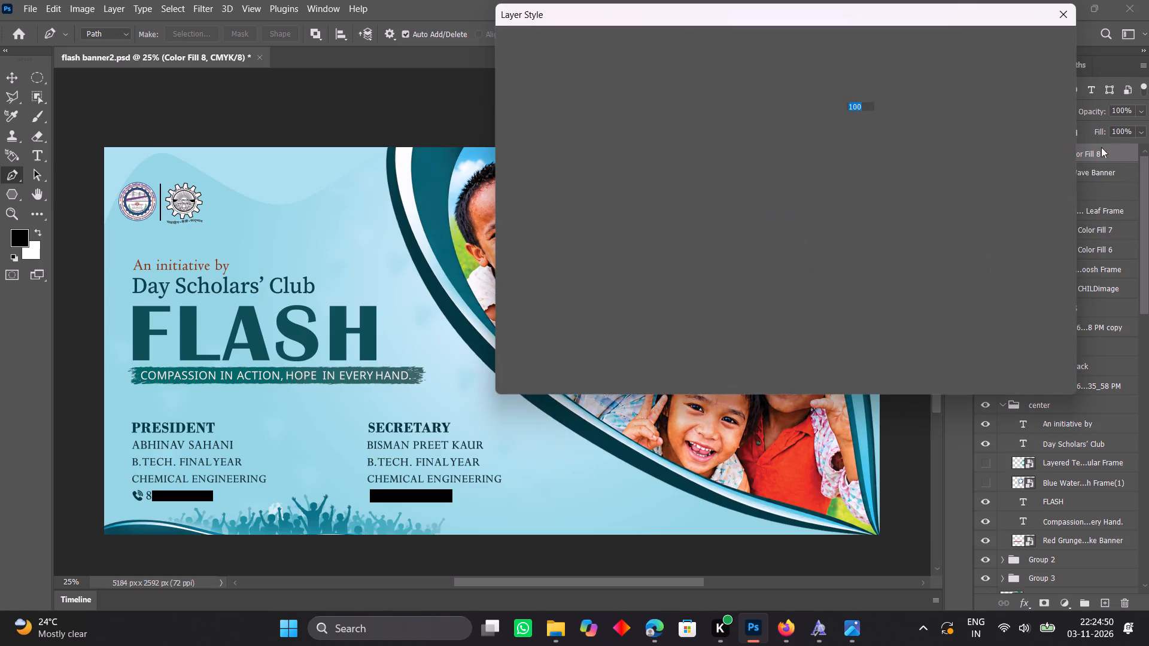
double_click(610, 264)
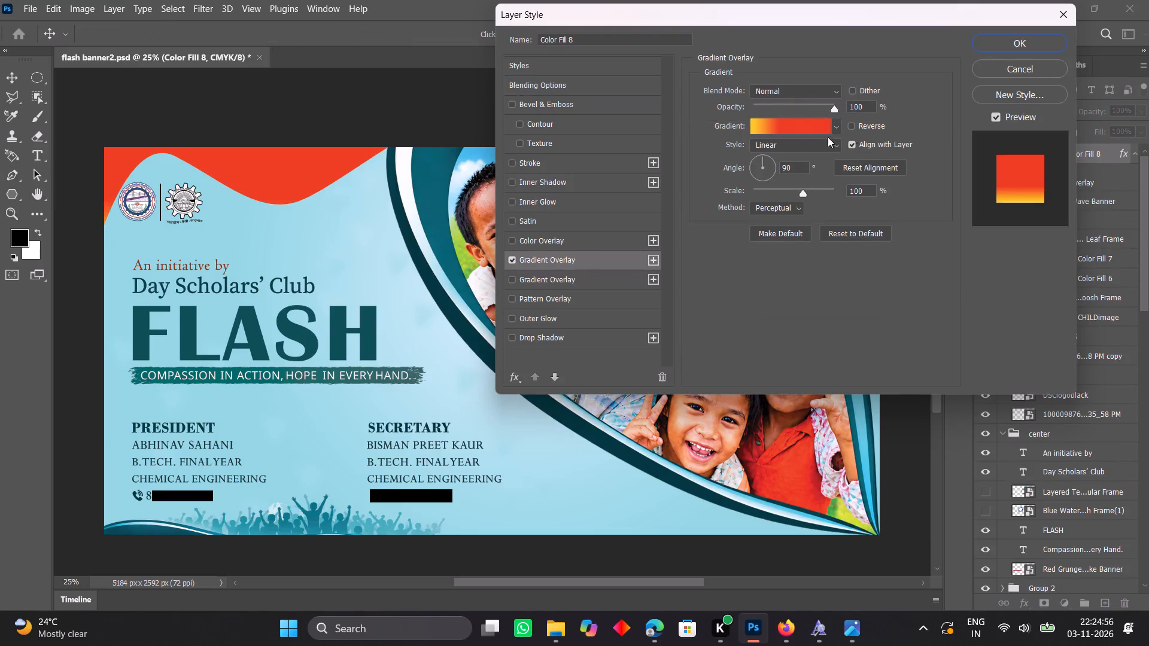
left_click(1021, 176)
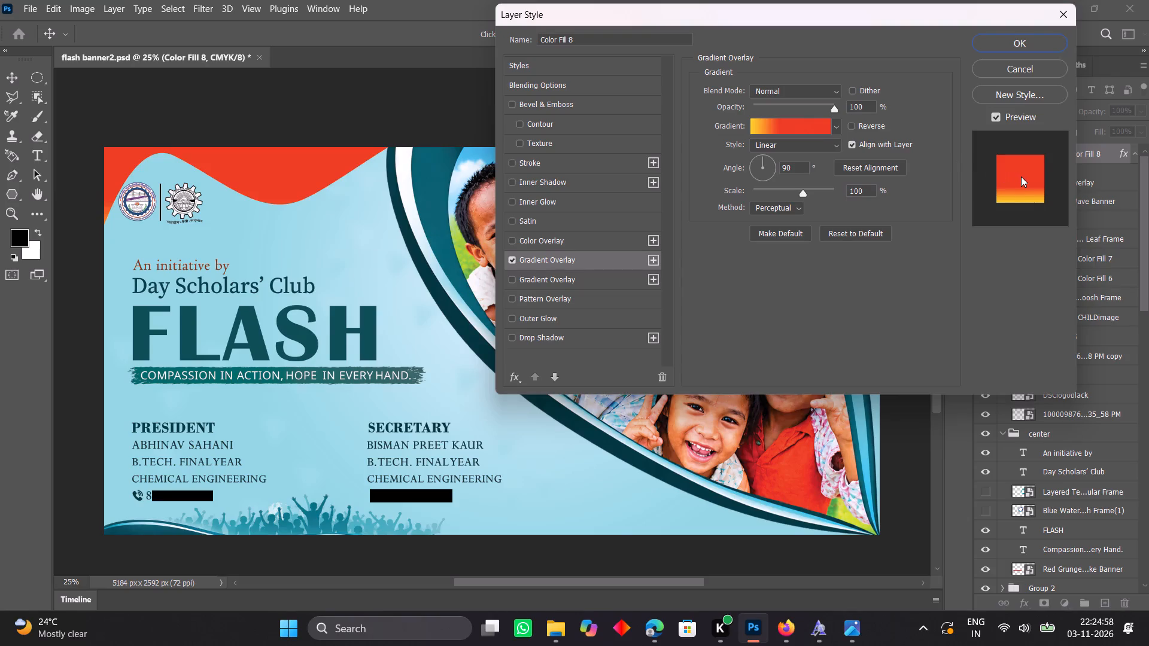
double_click(1021, 176)
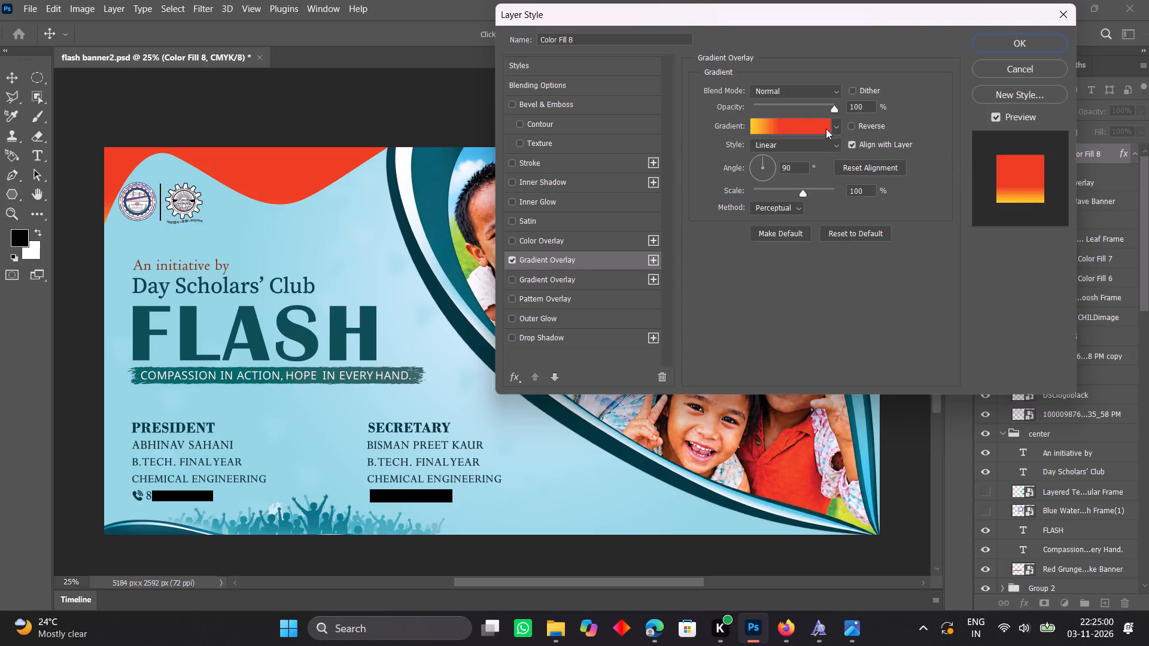
left_click(843, 129)
left_click(834, 129)
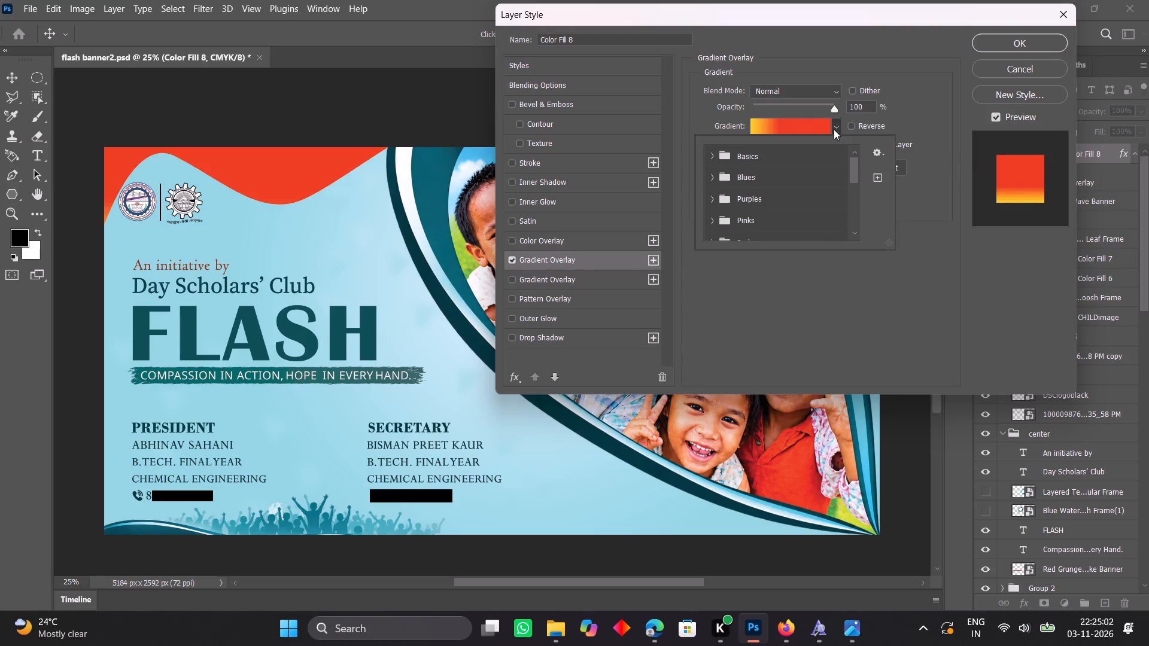
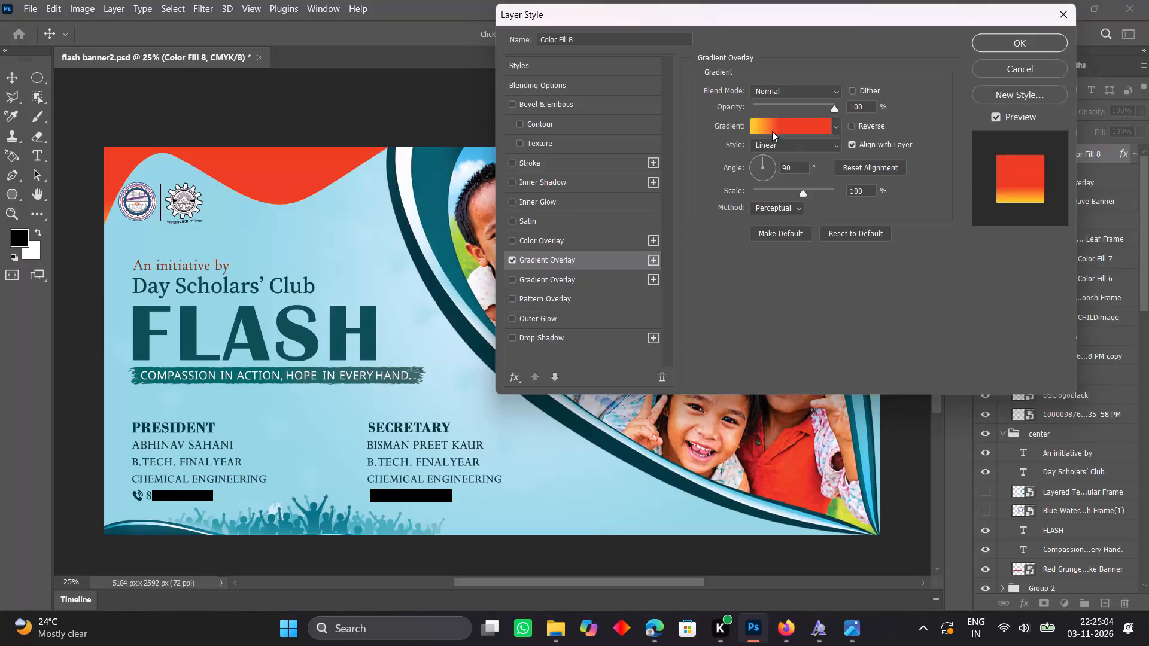
Set the starting colour stop of the wave's overlay gradient to pale blue acdfec, sampled from the banner background.
left_click(756, 128)
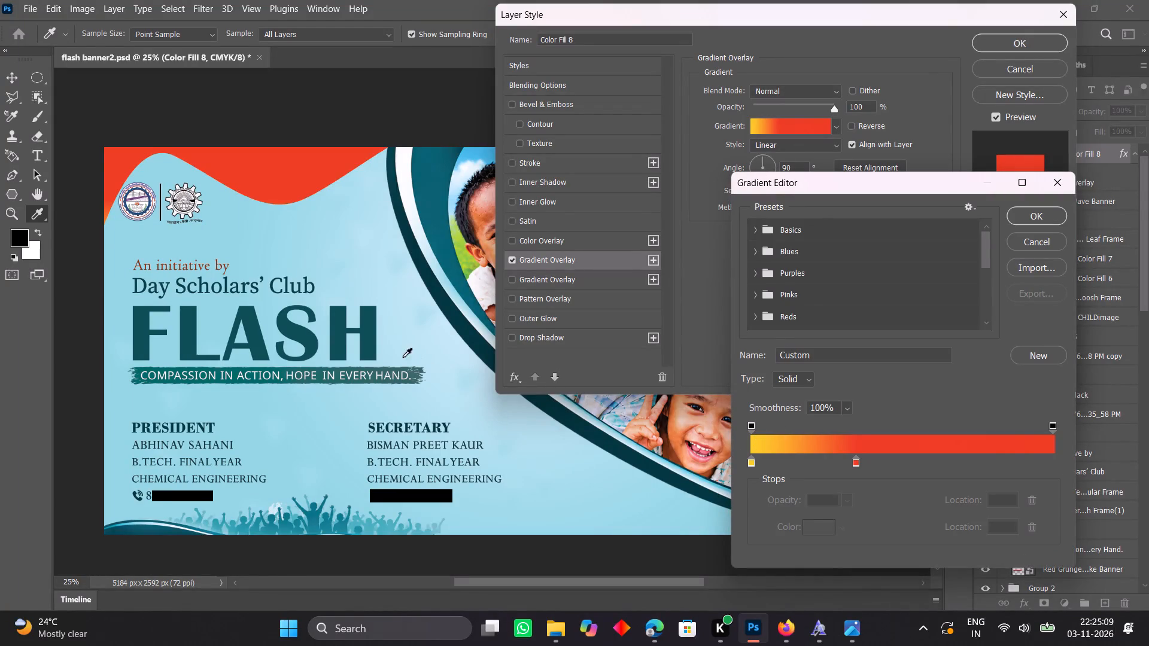
left_click(398, 336)
left_click(749, 461)
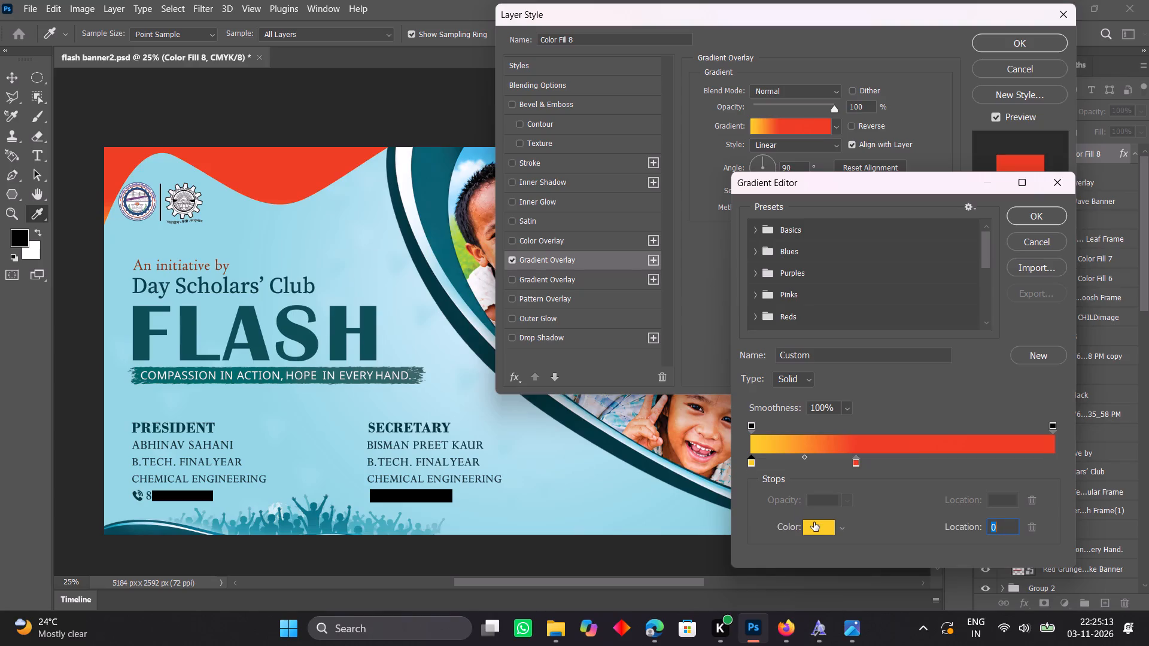
left_click(814, 522)
left_click(397, 269)
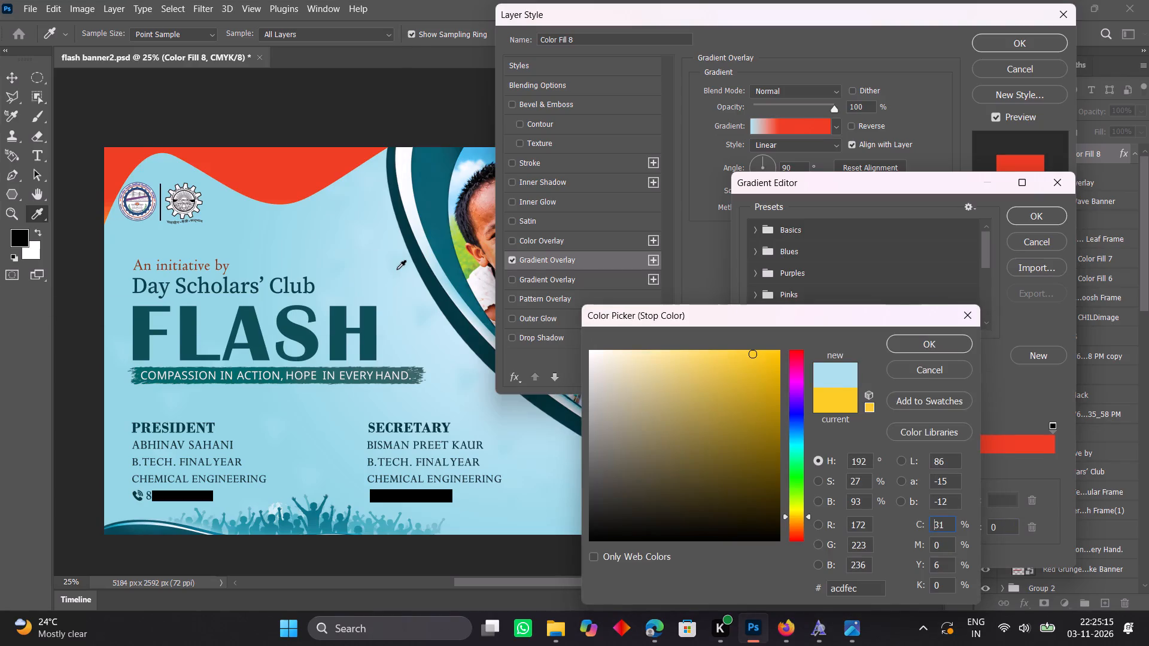
left_click(905, 346)
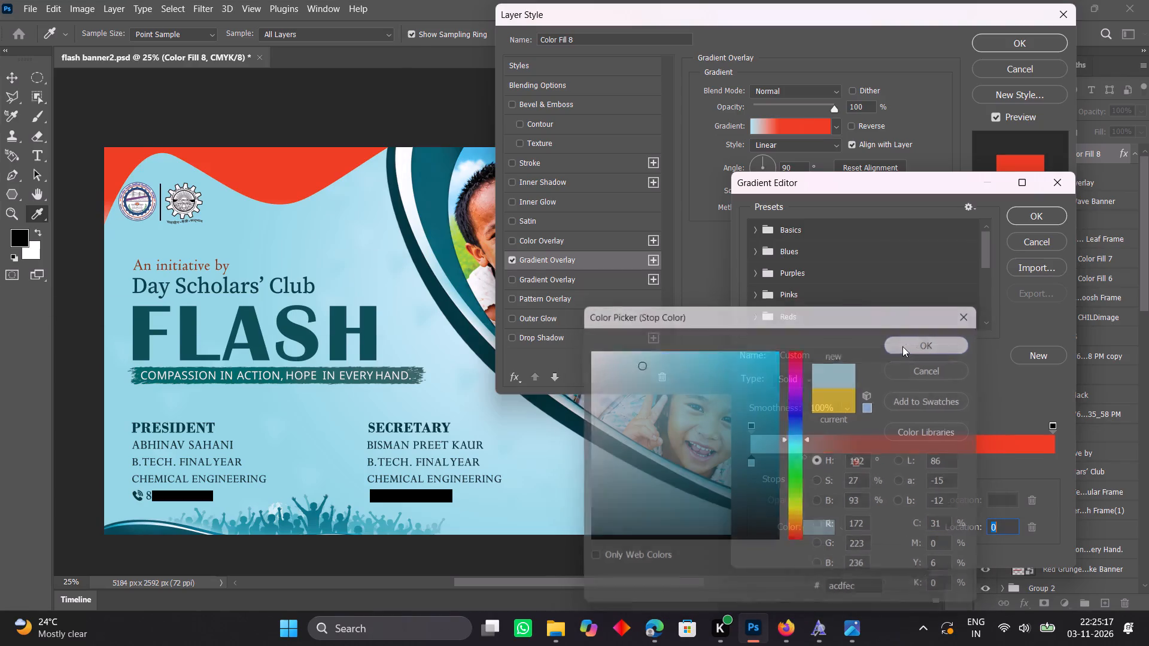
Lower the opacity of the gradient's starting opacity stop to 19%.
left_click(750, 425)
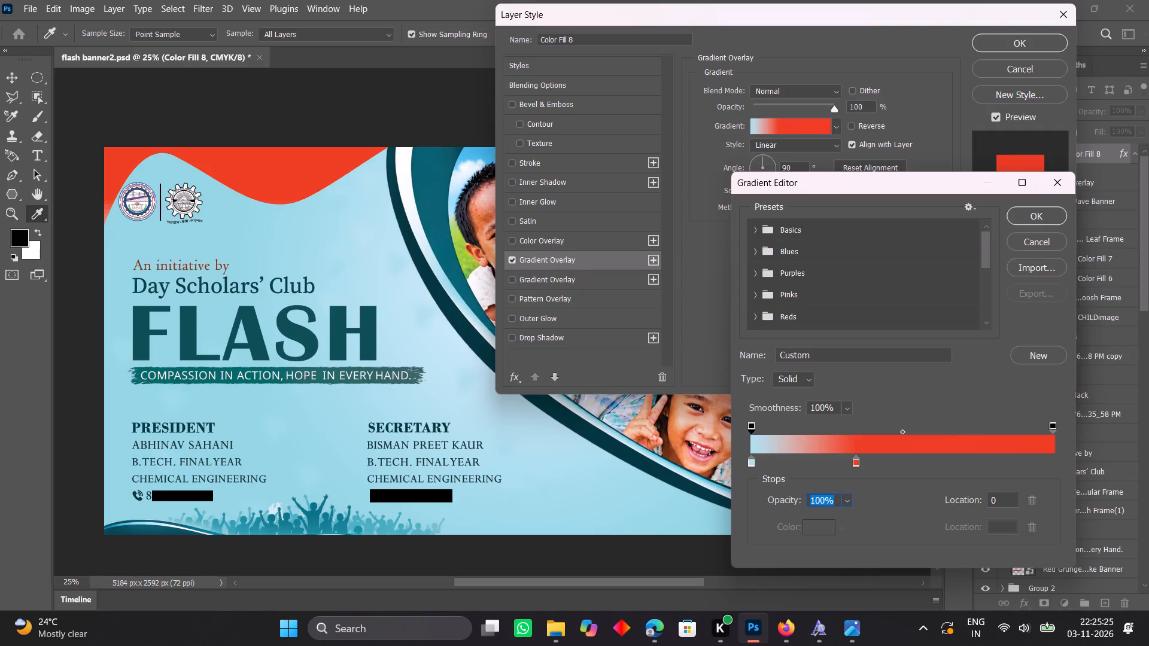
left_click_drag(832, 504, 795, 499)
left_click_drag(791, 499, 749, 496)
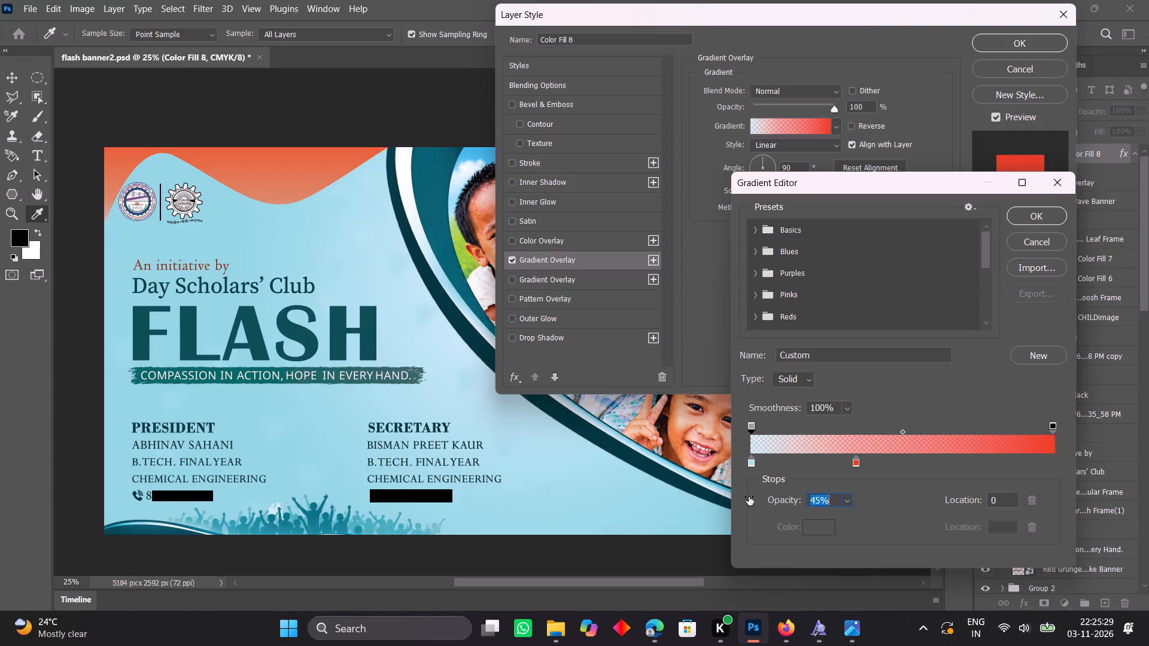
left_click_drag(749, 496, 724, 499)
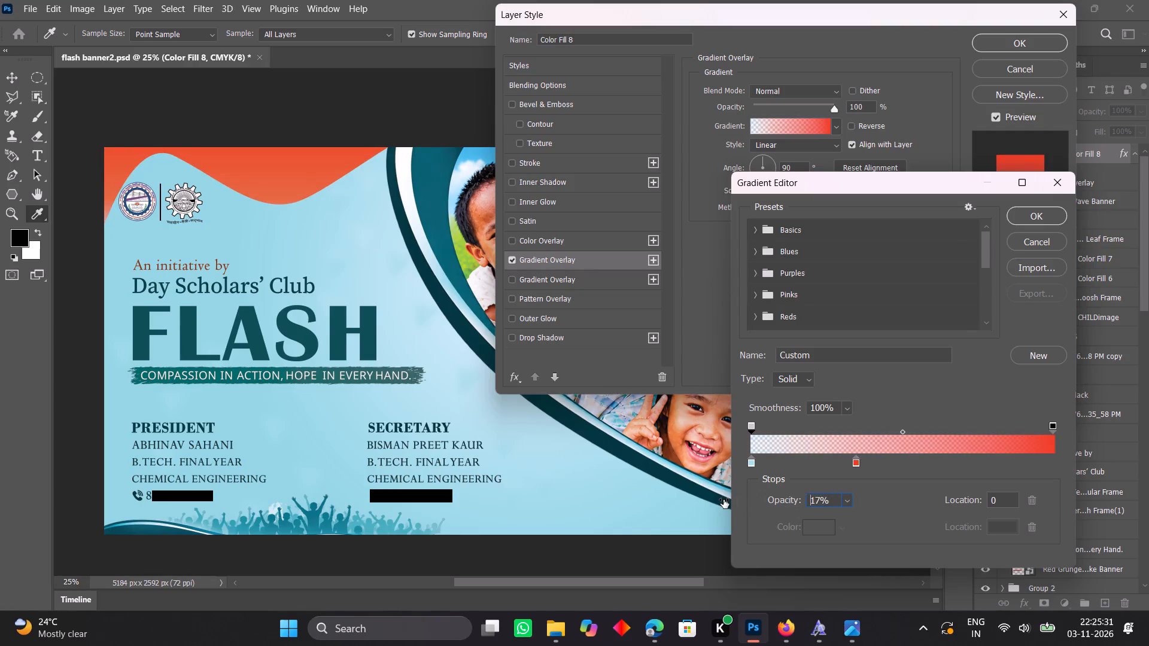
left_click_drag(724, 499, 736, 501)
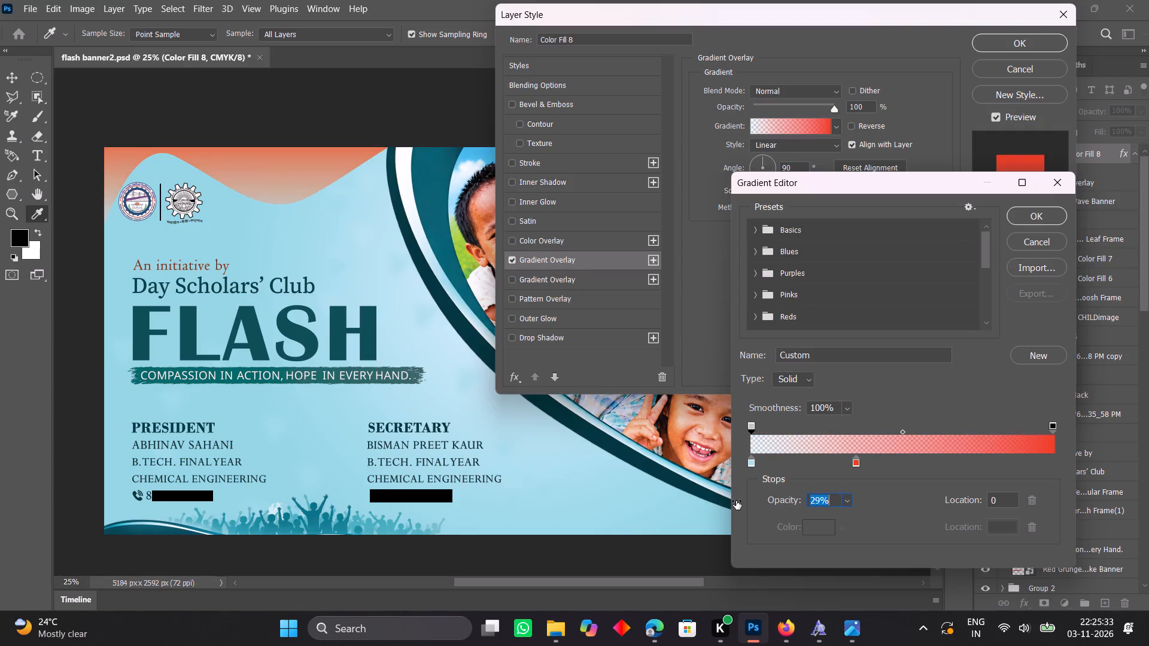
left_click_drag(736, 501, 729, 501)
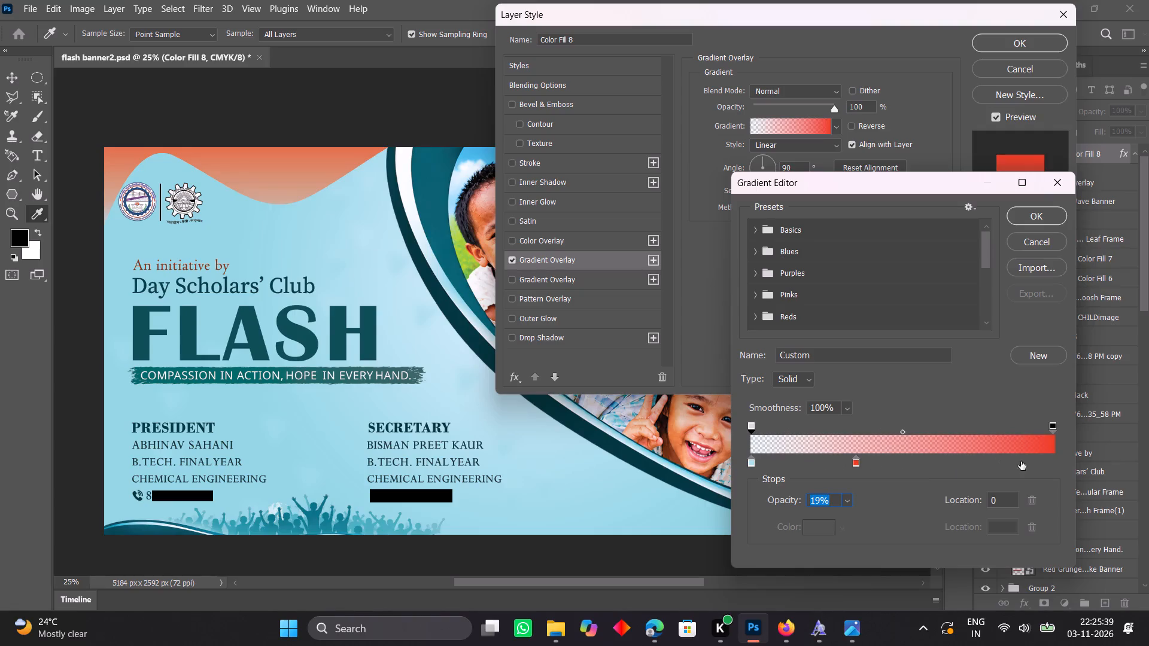
Recolour the gradient's red stop to light blue b3ecfa, sampling the banner background and refining the shade.
left_click(1054, 426)
left_click(855, 465)
left_click(829, 532)
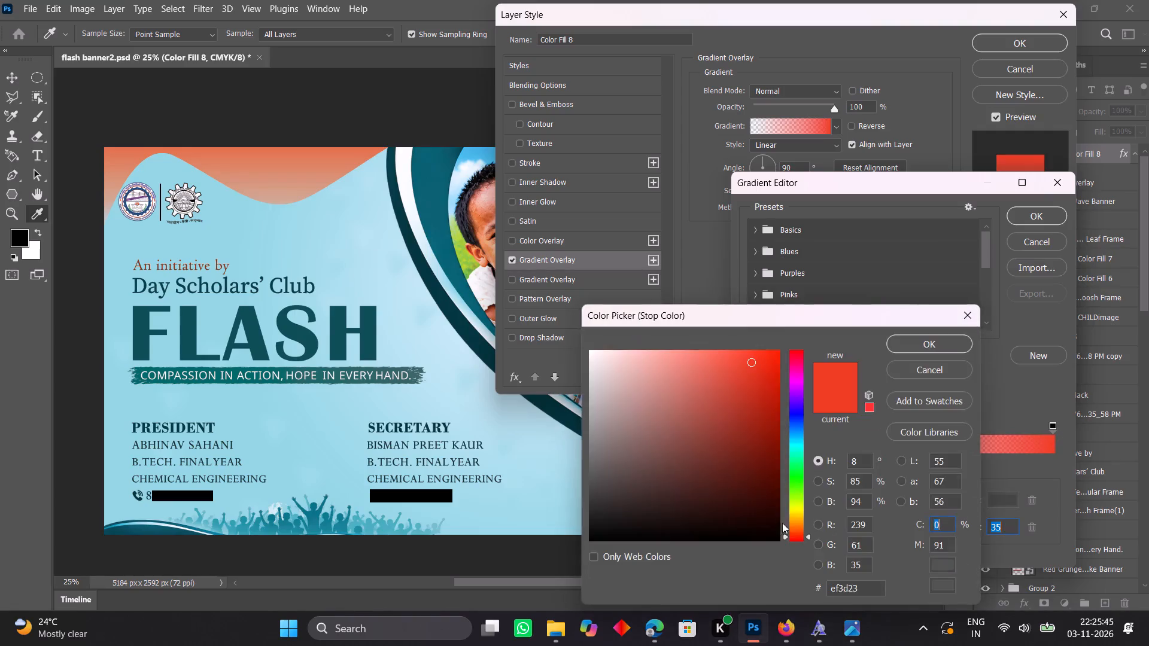
left_click(365, 272)
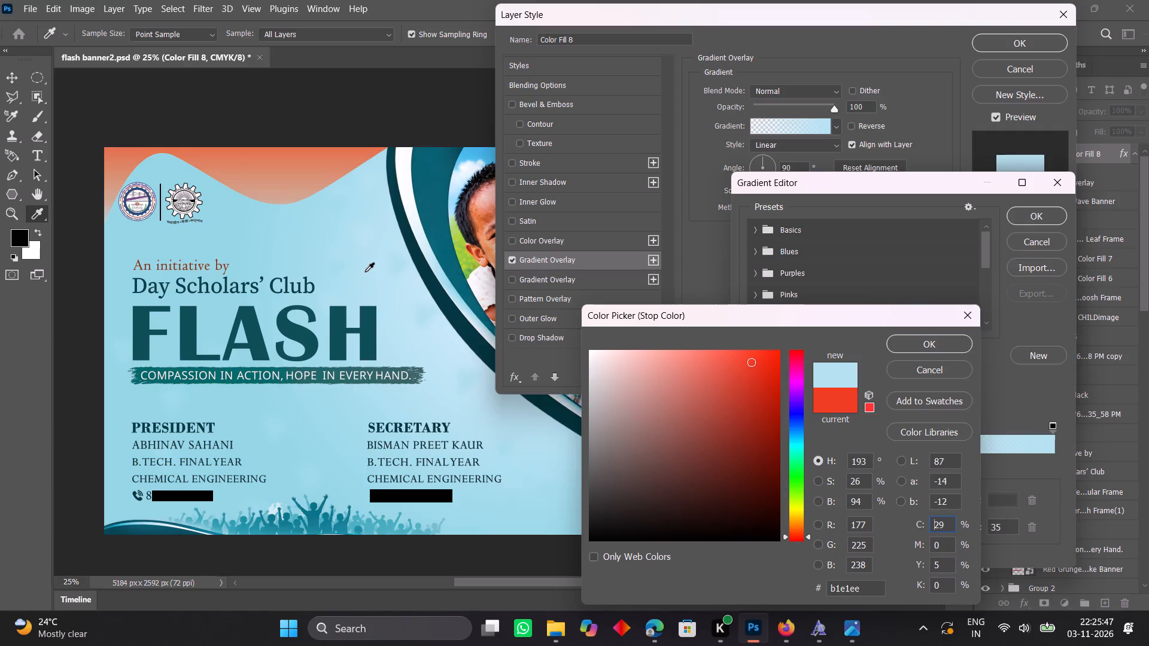
left_click(389, 321)
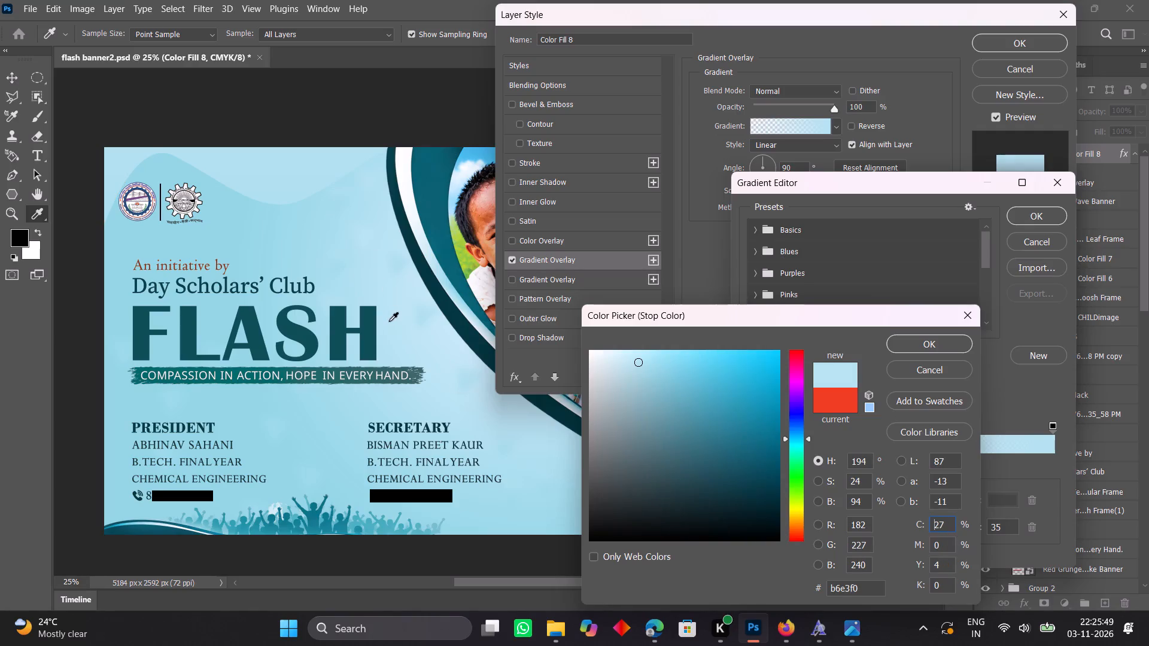
left_click(446, 385)
left_click(479, 412)
left_click(498, 431)
left_click(519, 458)
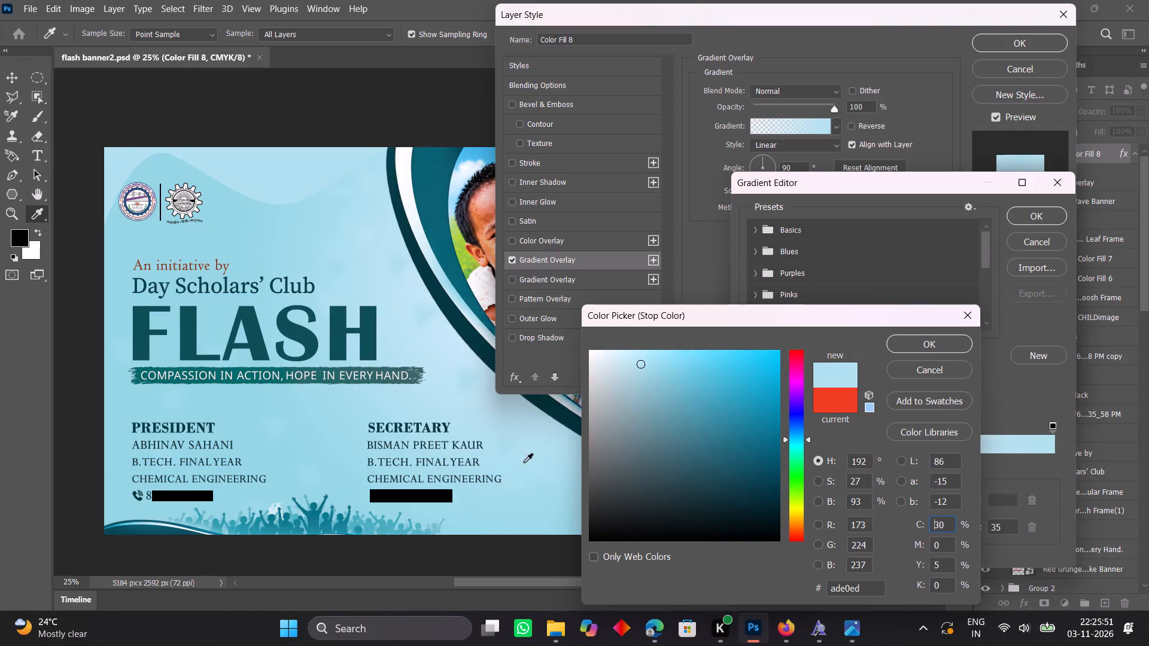
left_click(536, 472)
left_click(621, 355)
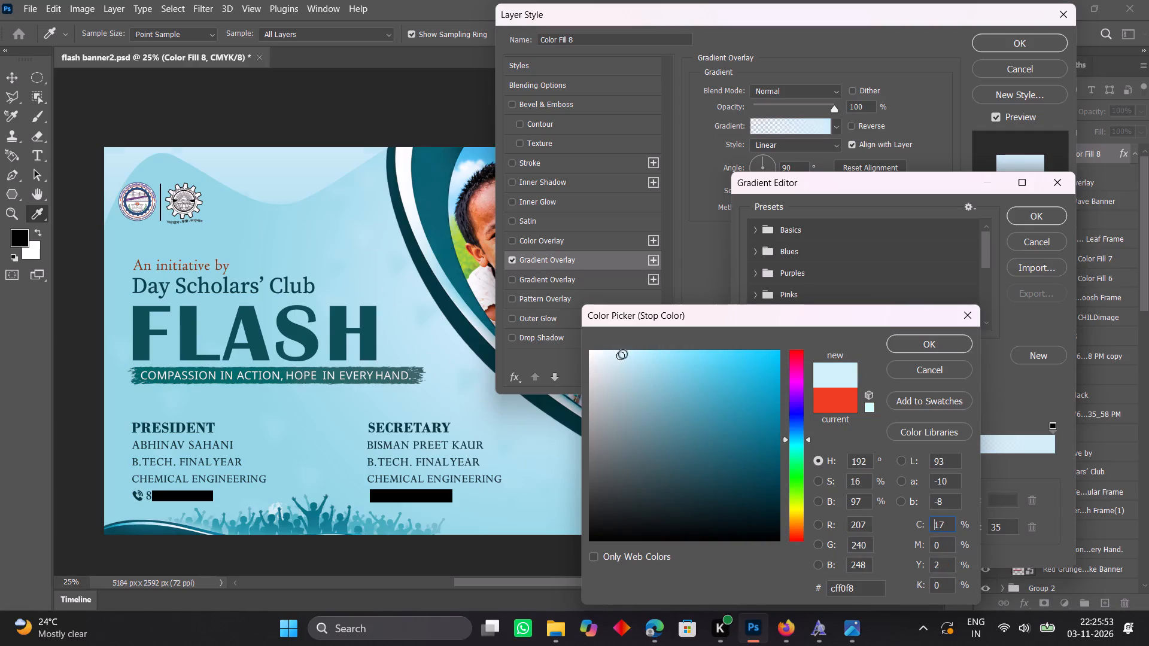
left_click(645, 349)
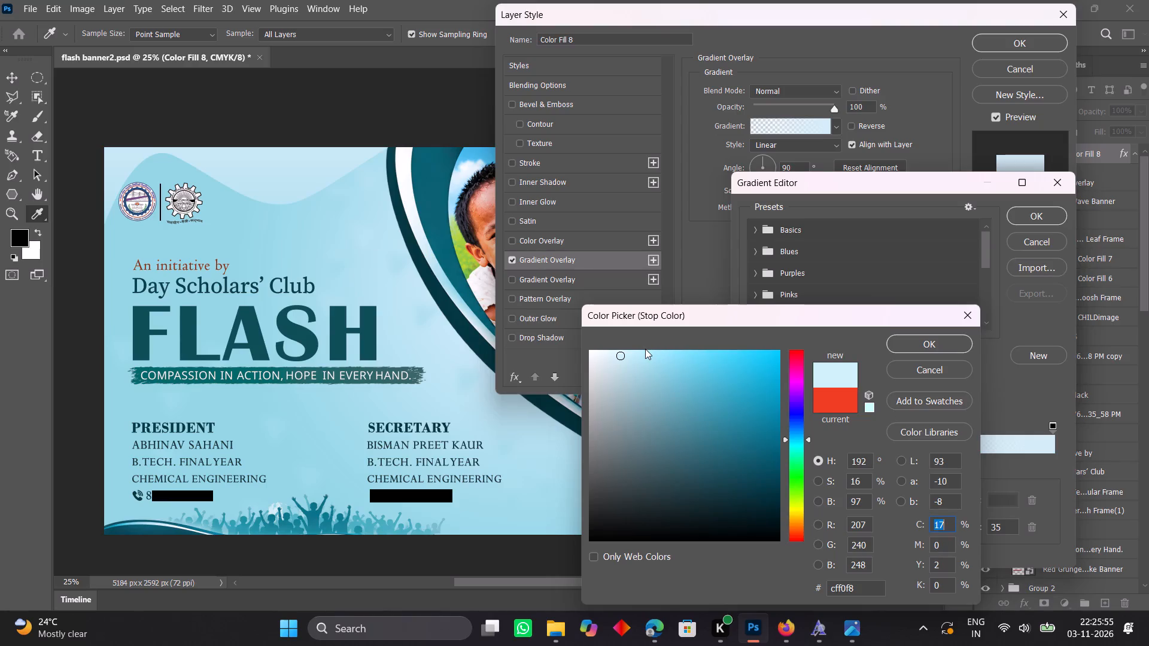
left_click(643, 354)
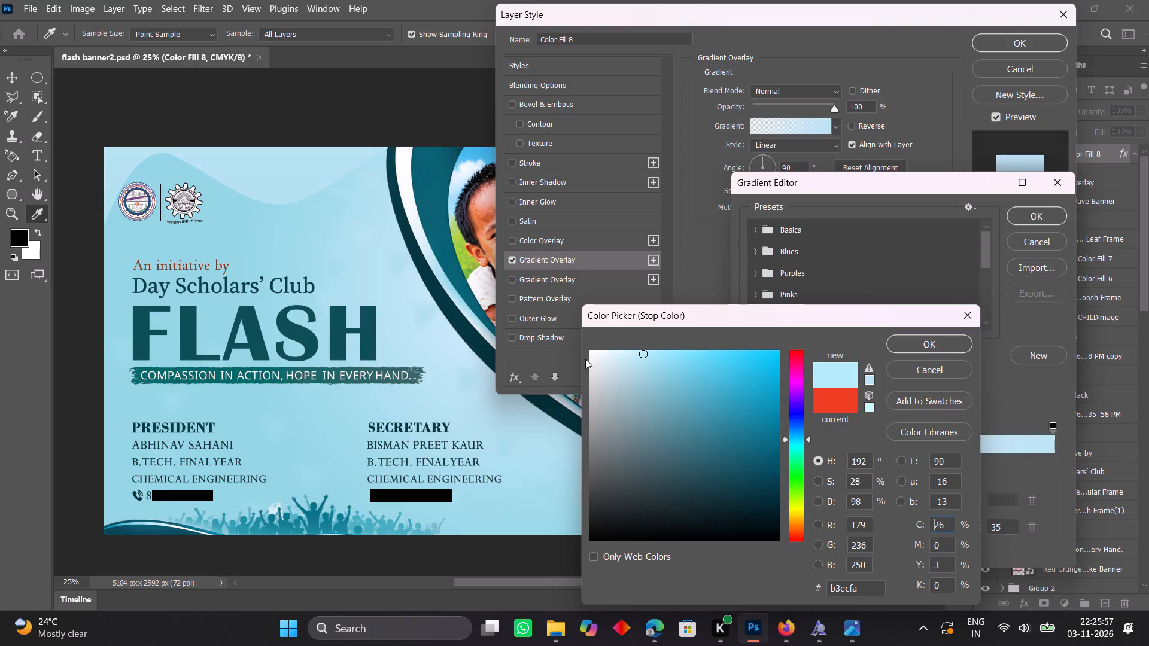
left_click(917, 345)
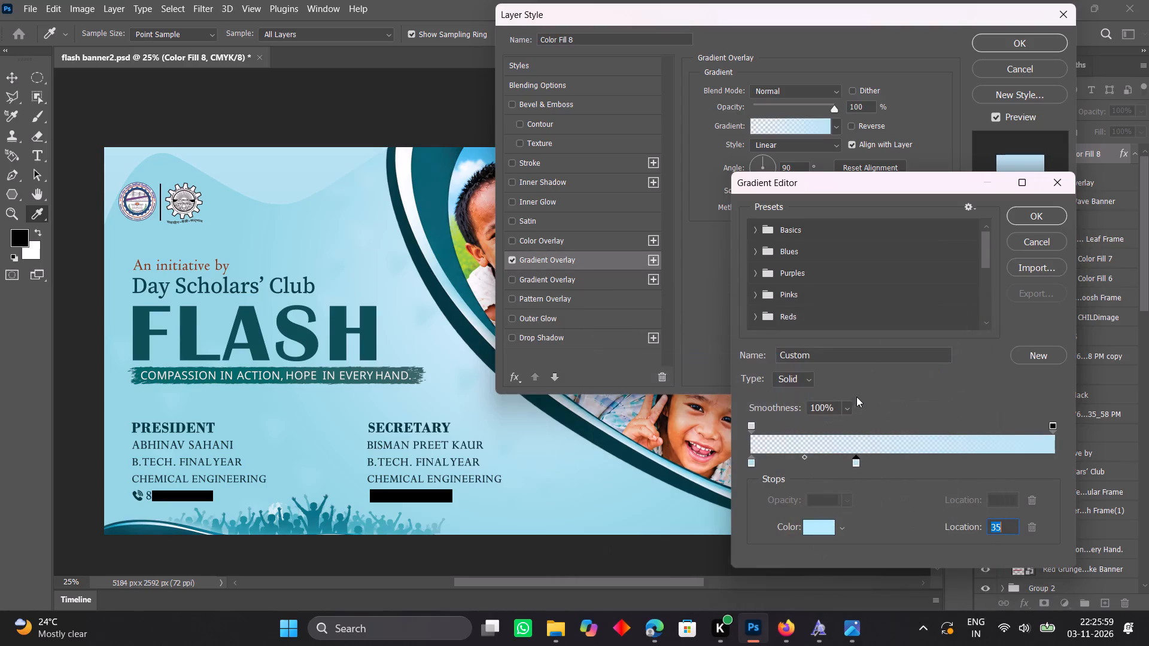
Set the opacity of the gradient's starting opacity stop to 55%.
left_click(753, 425)
left_click_drag(830, 496, 800, 496)
left_click_drag(800, 497, 818, 498)
left_click(818, 498)
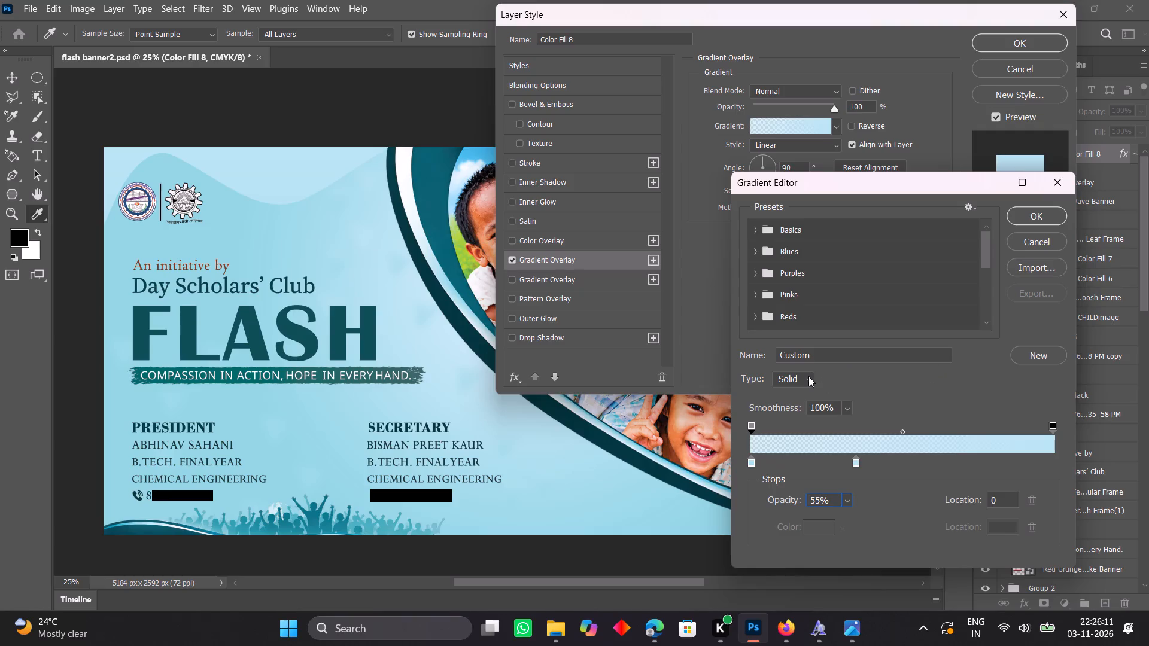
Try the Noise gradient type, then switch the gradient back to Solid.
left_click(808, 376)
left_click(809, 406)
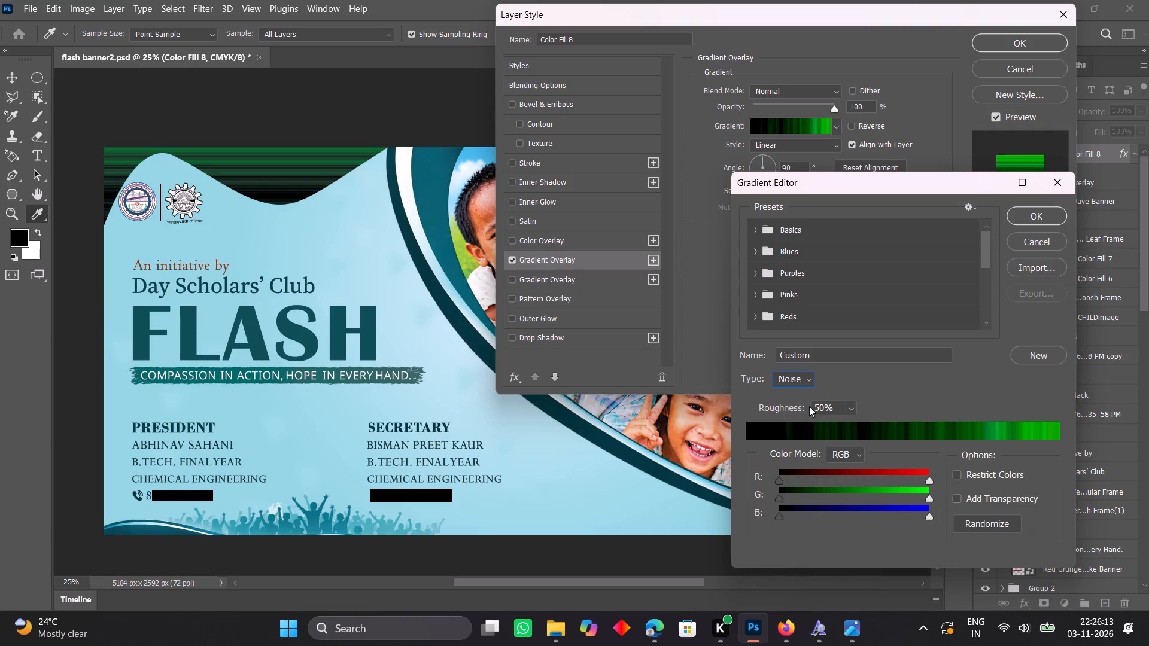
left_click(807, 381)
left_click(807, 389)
Apply the edited light blue gradient to the wave's Gradient Overlay.
left_click(1039, 217)
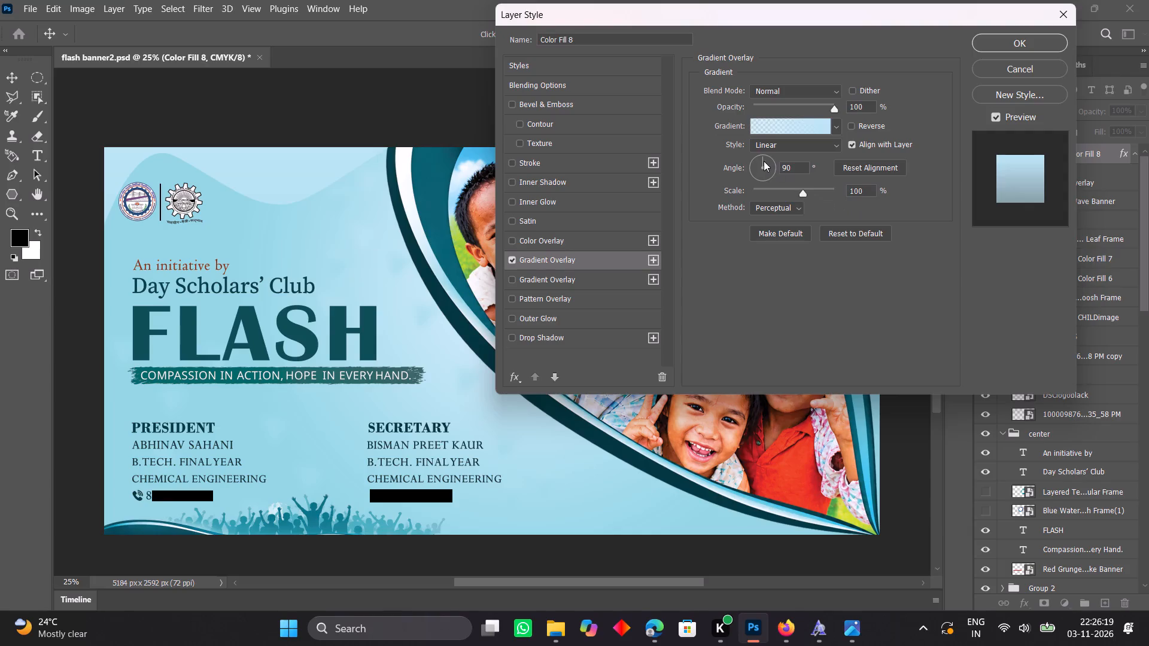
Try the Radial style for the Gradient Overlay, then switch to the Angle style and rotate it to -31°.
left_click(835, 147)
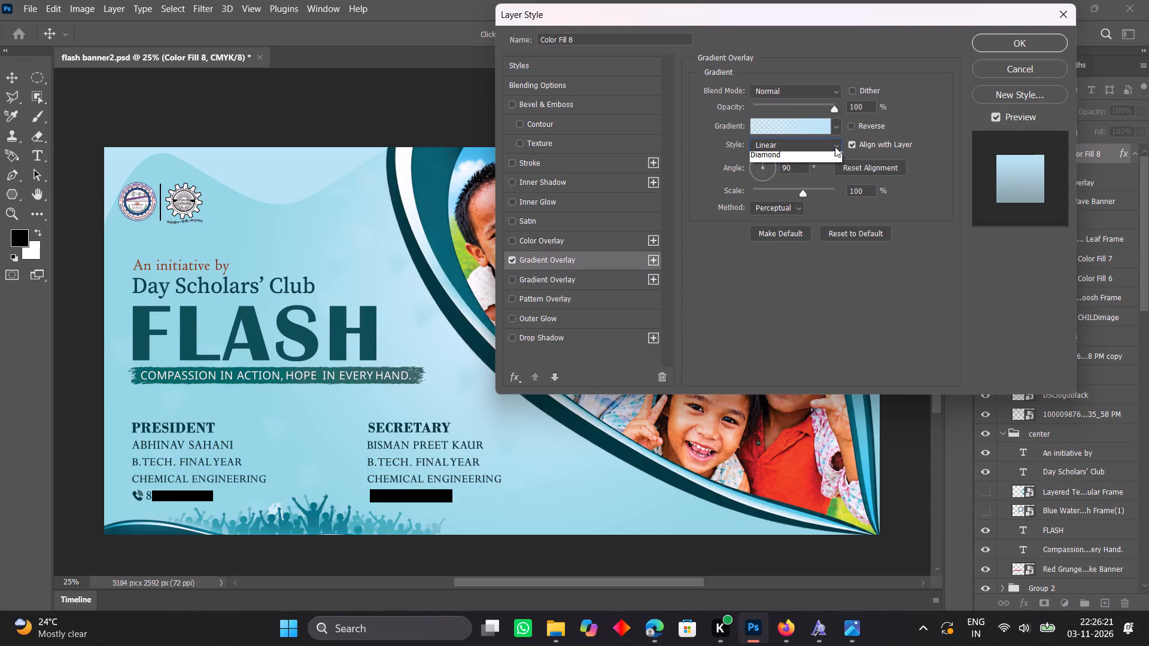
left_click(813, 169)
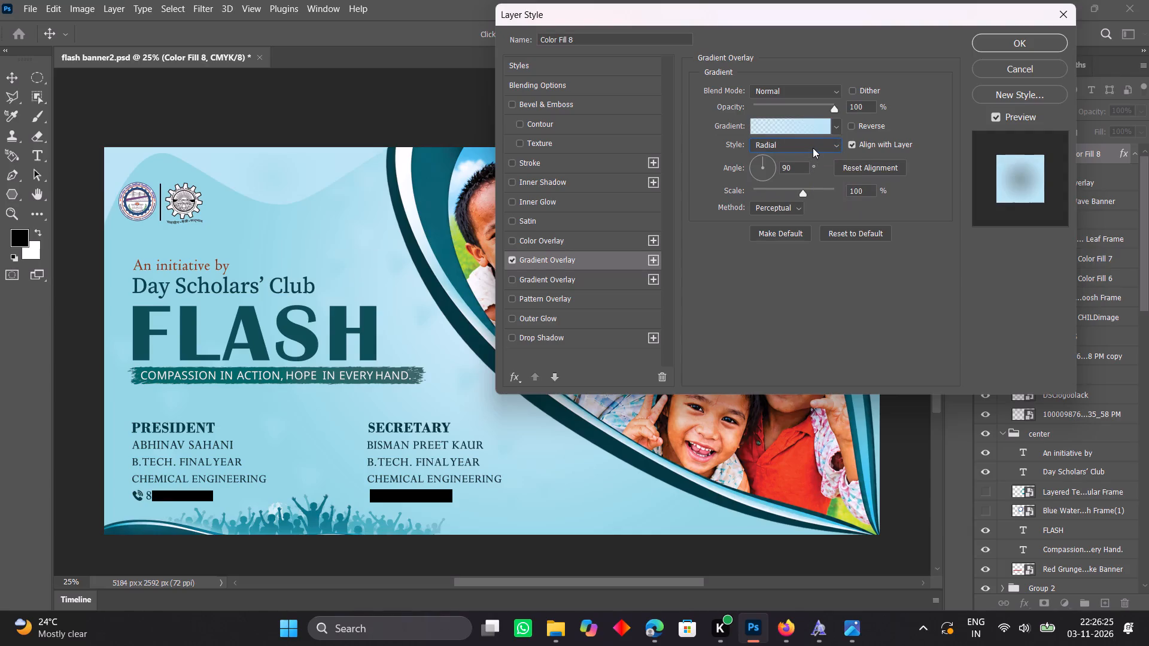
key("Down")
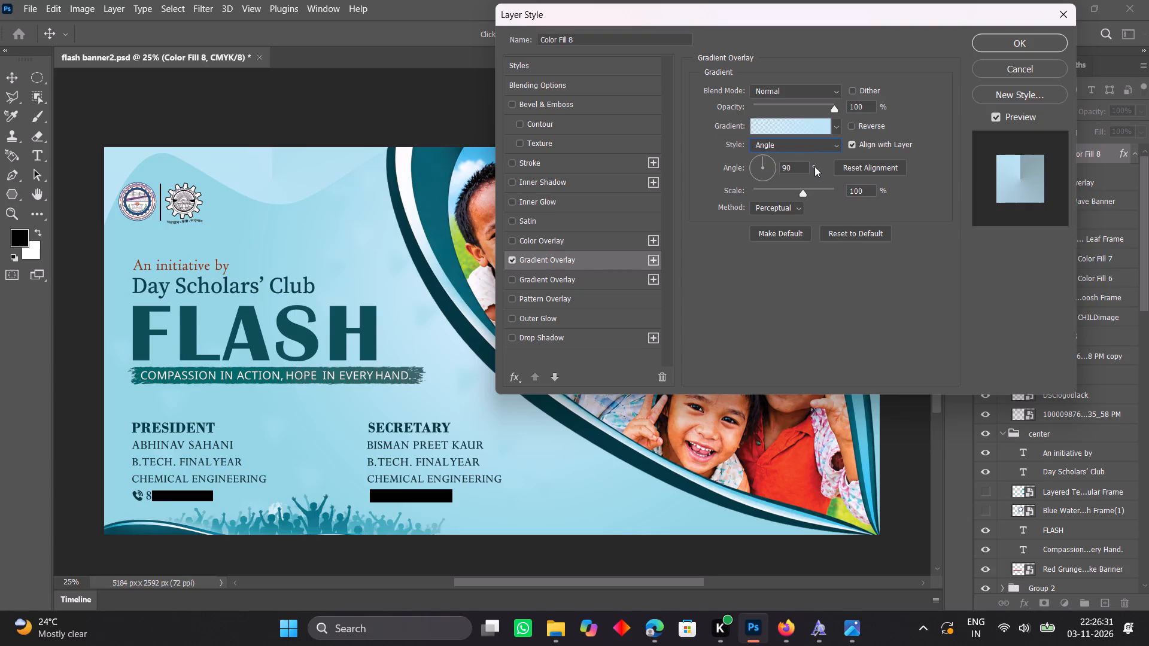
left_click_drag(814, 166, 814, 178)
left_click_drag(1022, 176, 1014, 163)
left_click_drag(764, 155, 771, 160)
left_click_drag(771, 160, 774, 167)
left_click_drag(774, 167, 776, 174)
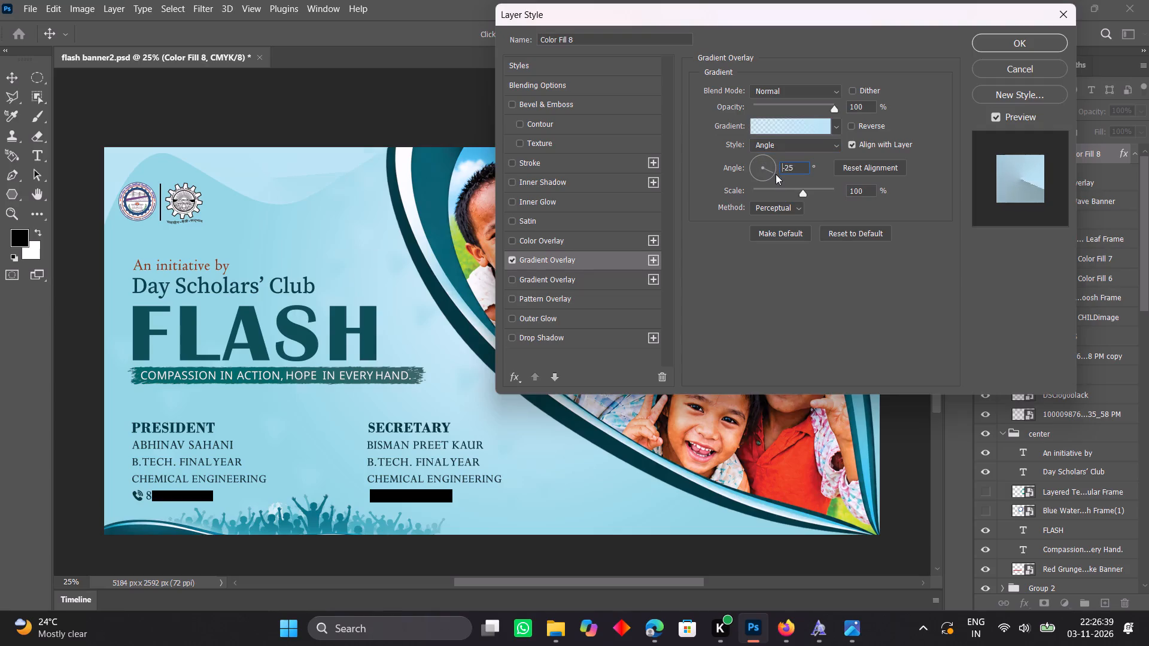
left_click_drag(776, 174, 776, 176)
Try the Diamond style, then set the Gradient Overlay to the Reflected style with 60% scale and the Classic method.
left_click(835, 141)
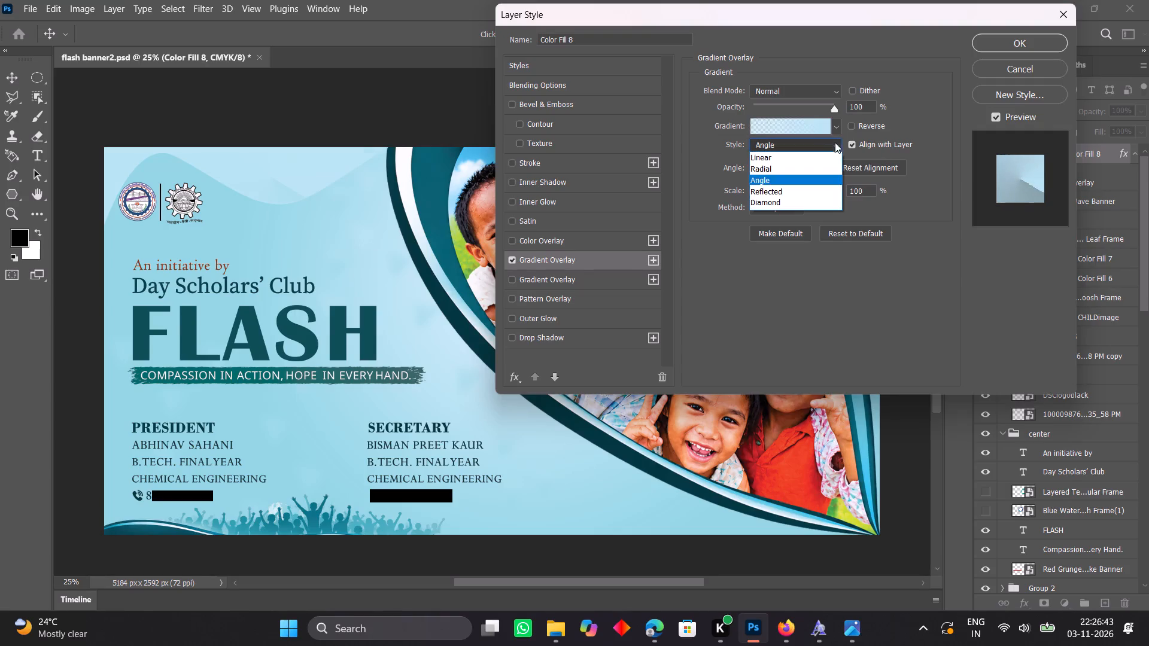
left_click(780, 200)
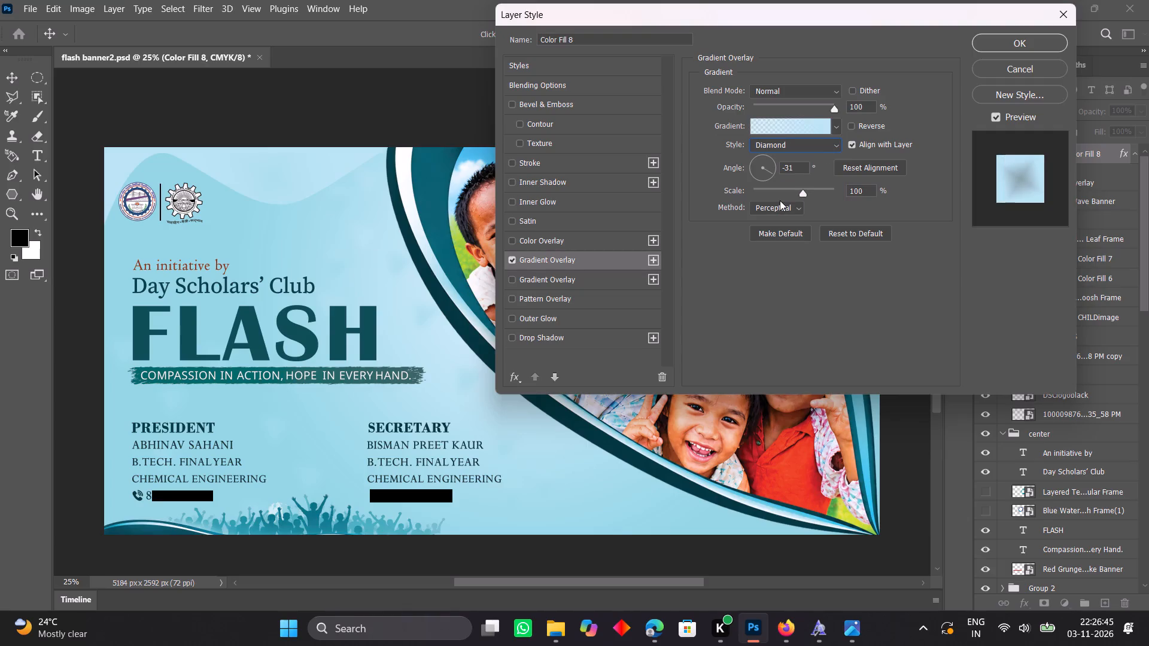
left_click(841, 149)
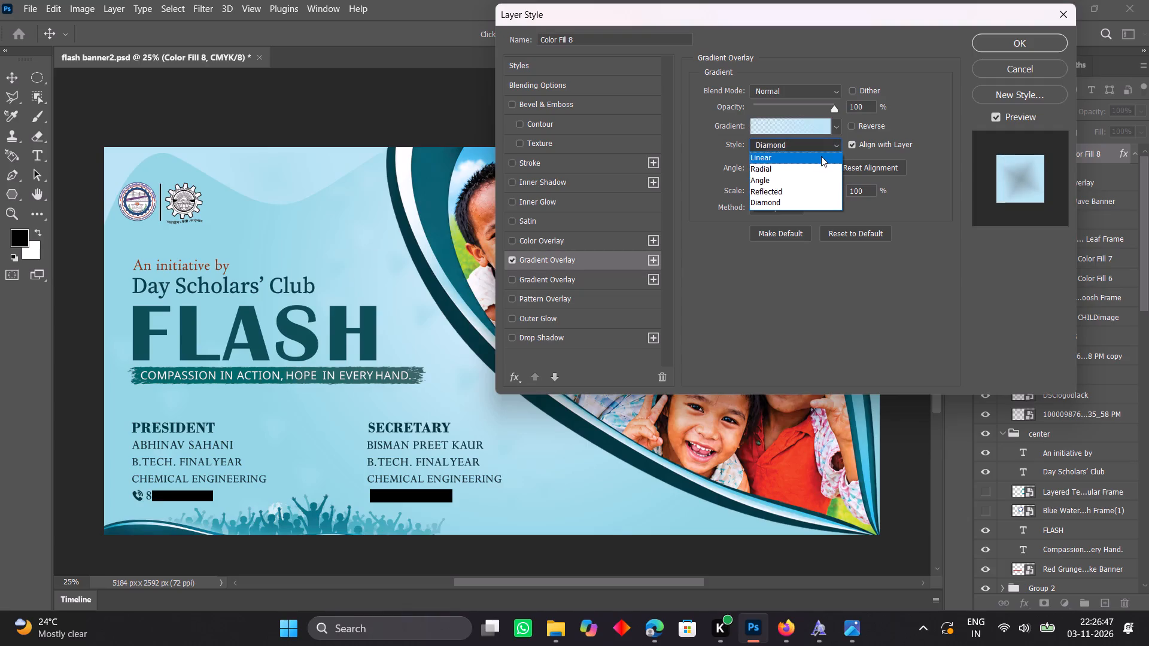
left_click(759, 192)
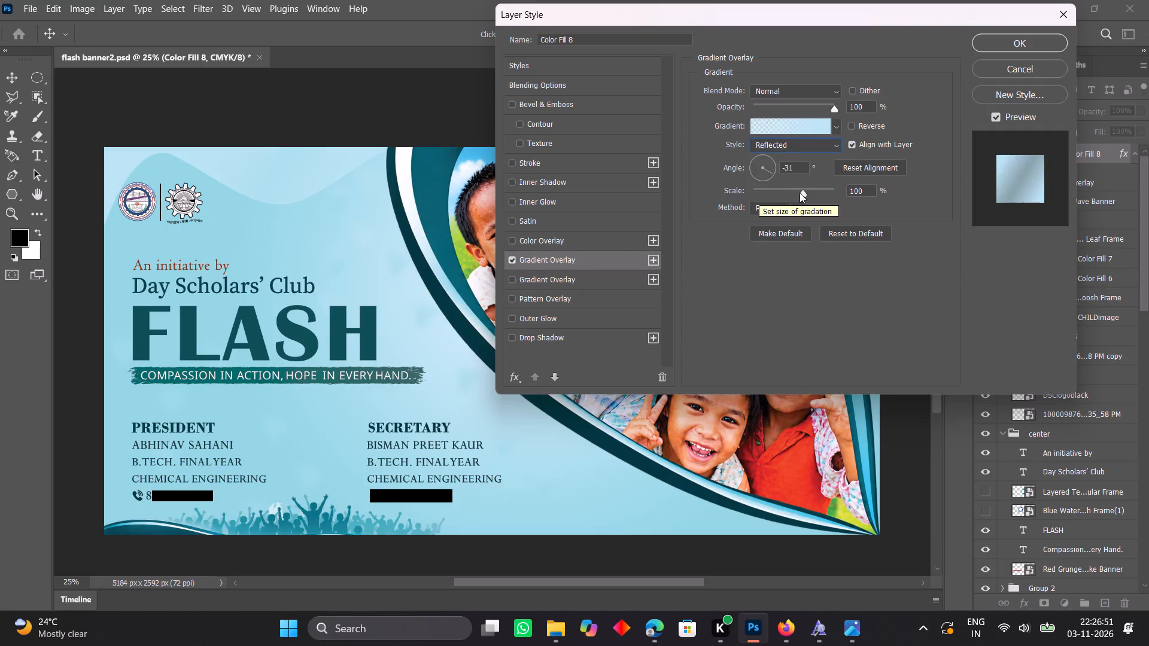
left_click_drag(805, 191, 778, 193)
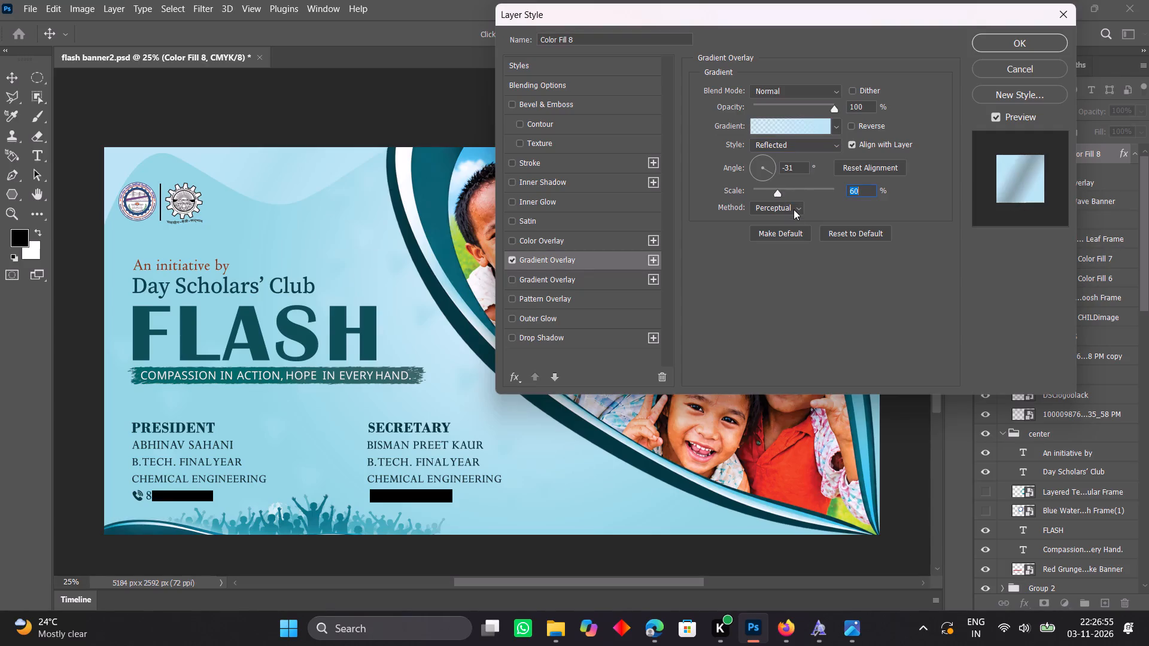
left_click(798, 208)
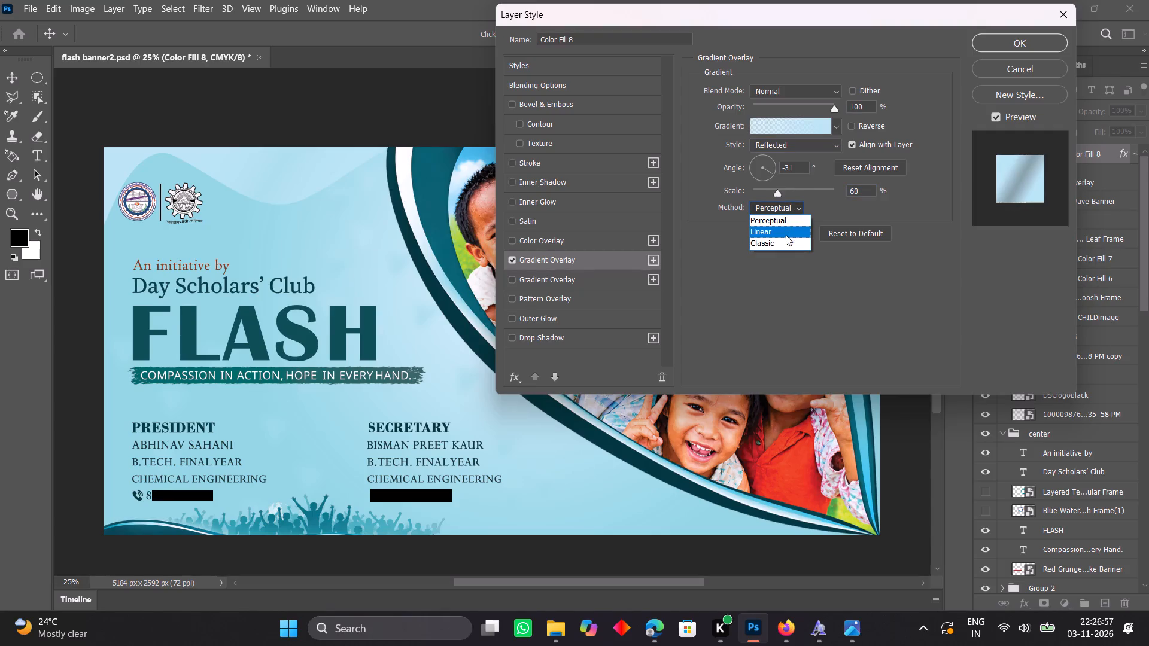
left_click(784, 239)
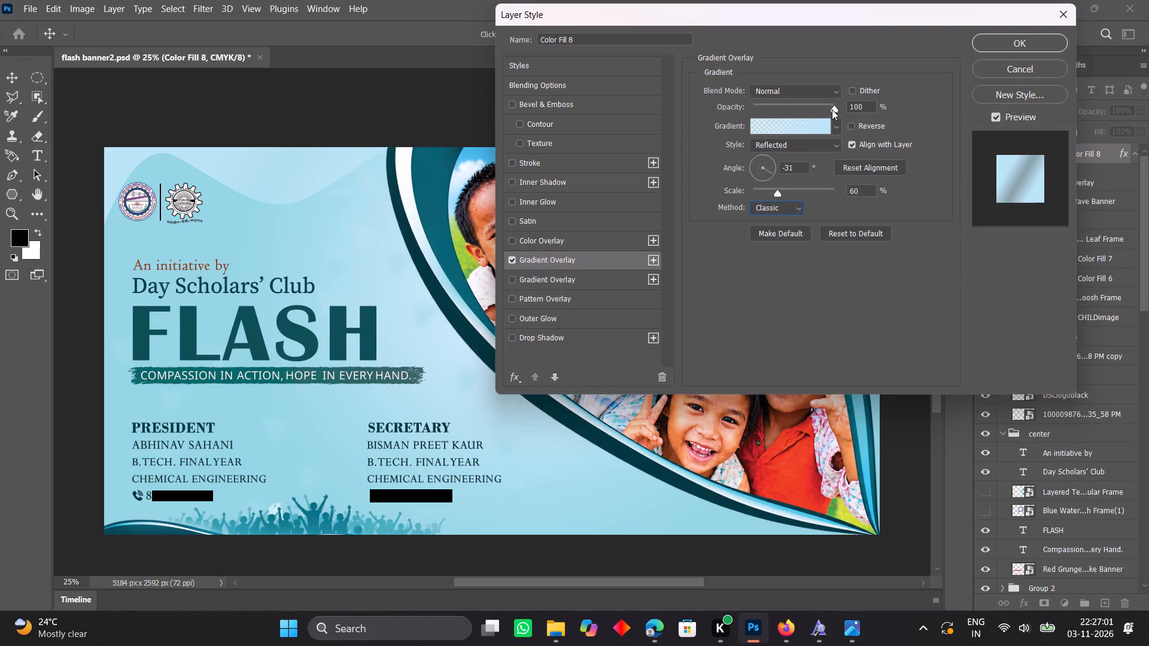
Lower the Gradient Overlay's opacity to 26% and rotate its angle to -146°.
left_click_drag(832, 109, 774, 109)
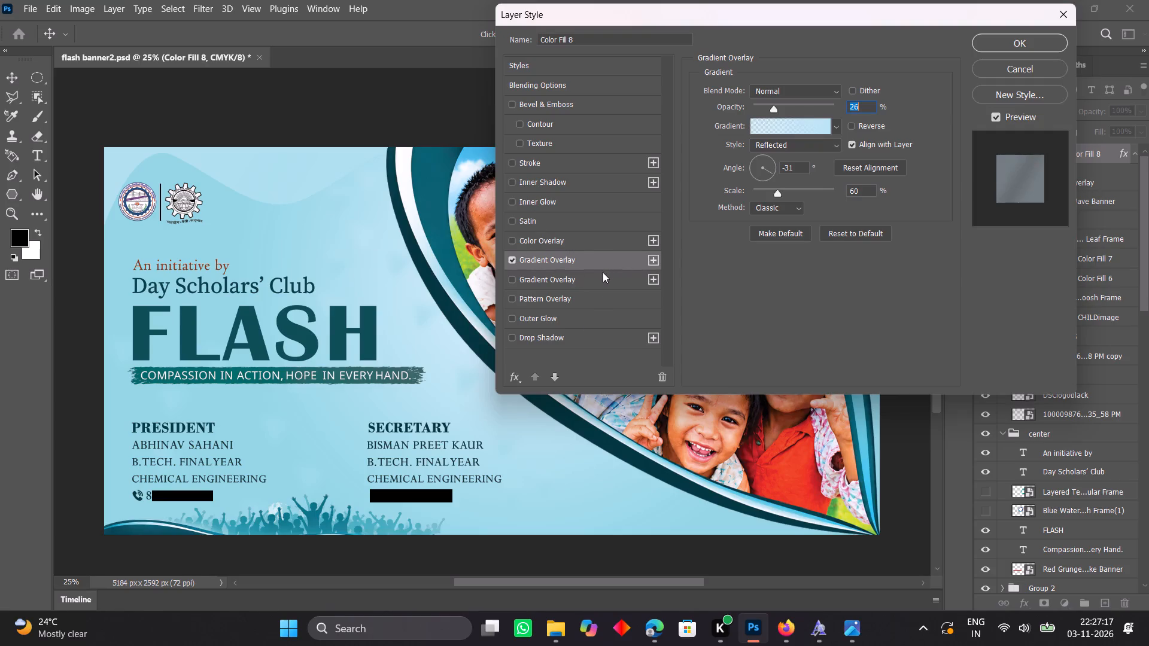
left_click(761, 169)
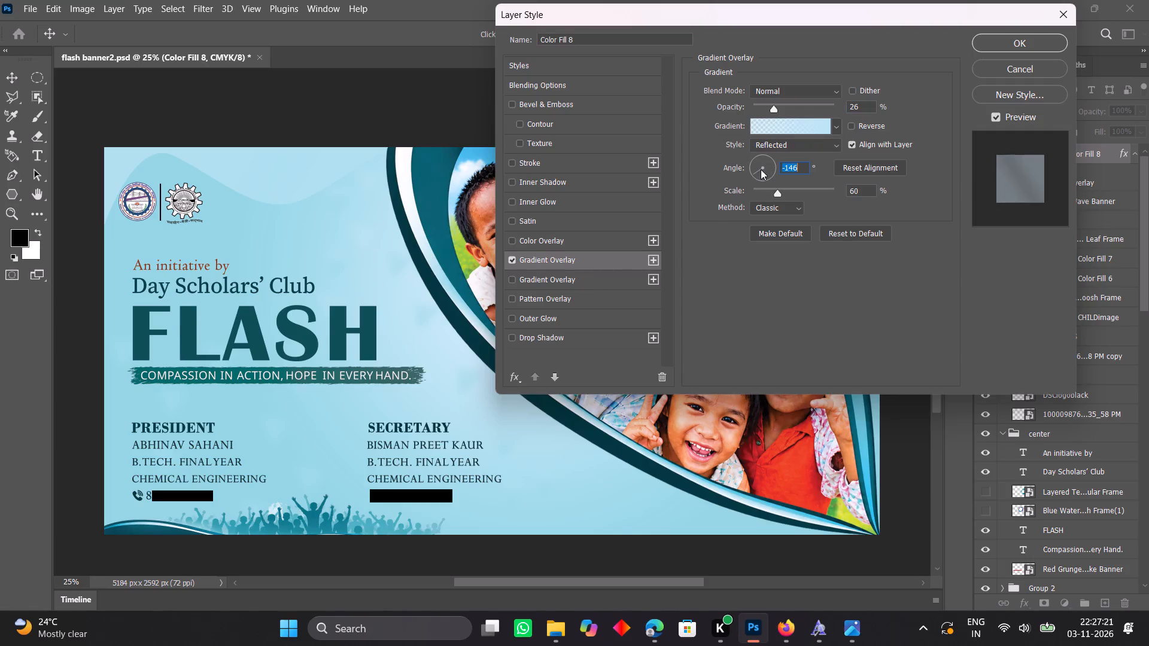
left_click(761, 169)
double_click(761, 169)
Try the Darker Color, Linear Light and Difference blend modes, then set the Gradient Overlay to Pin Light and apply the layer style.
left_click(836, 90)
left_click(783, 185)
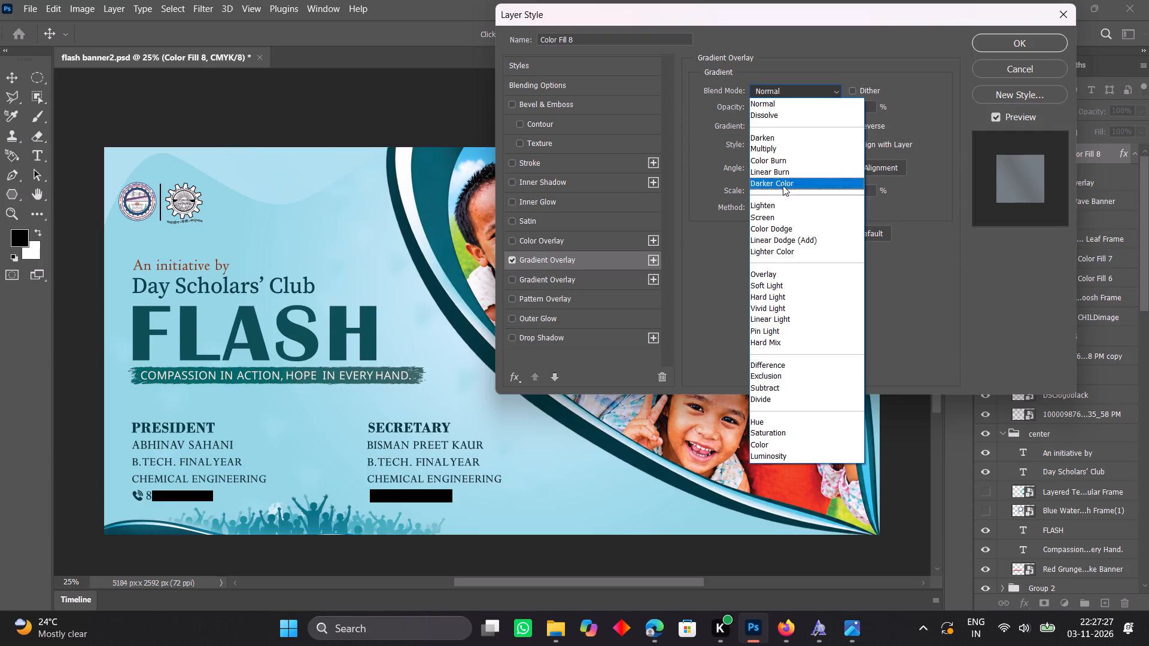
left_click(837, 94)
left_click(768, 318)
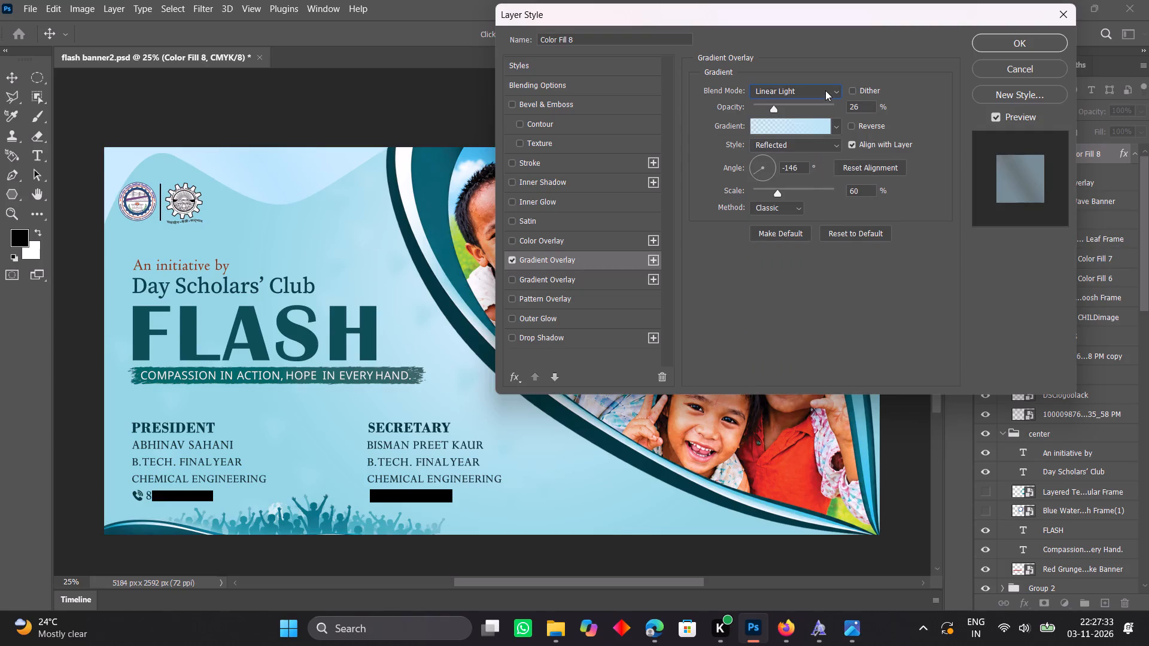
key("Down")
key("Down")
key("Down")
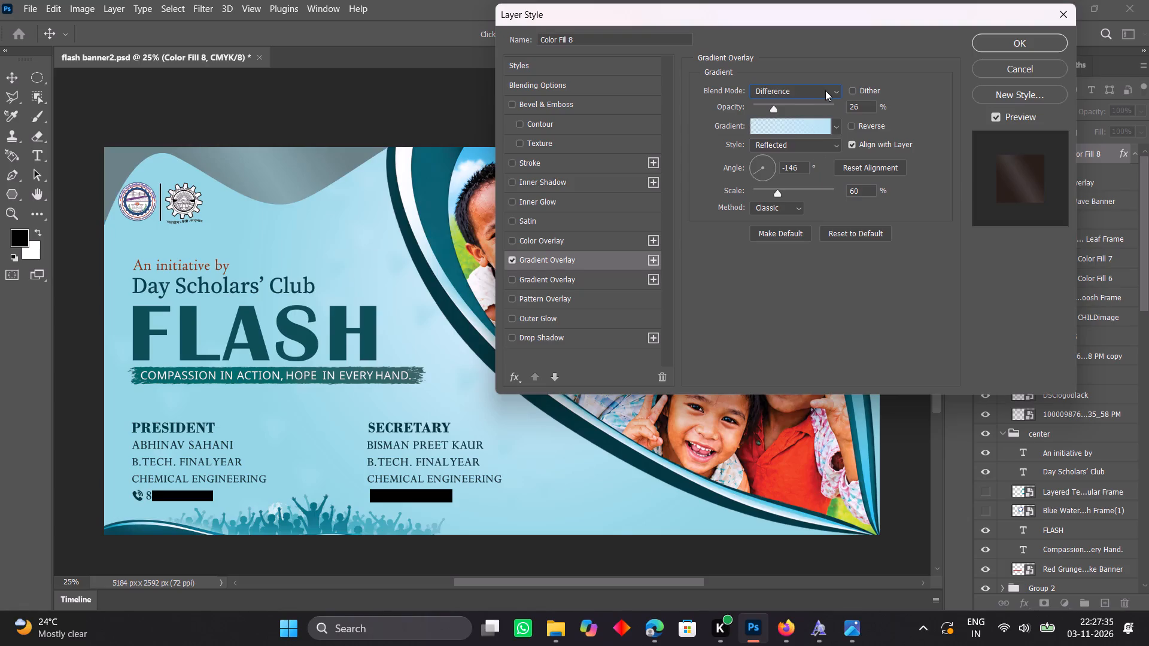
key("Up")
key("Up")
key("Up")
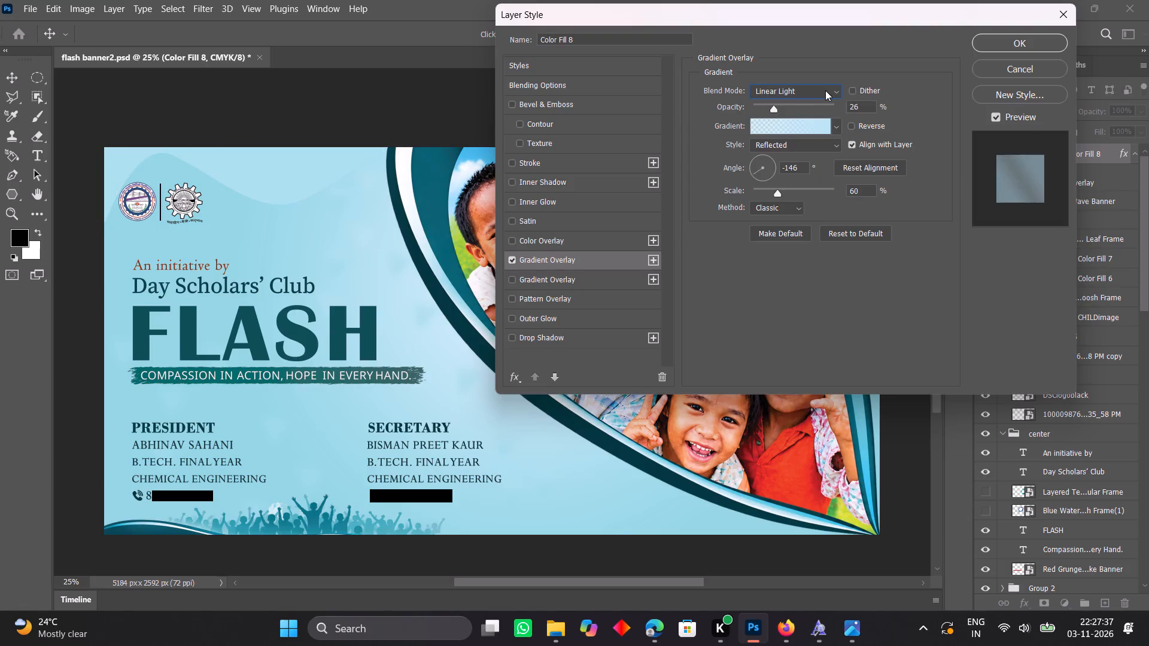
key("Down")
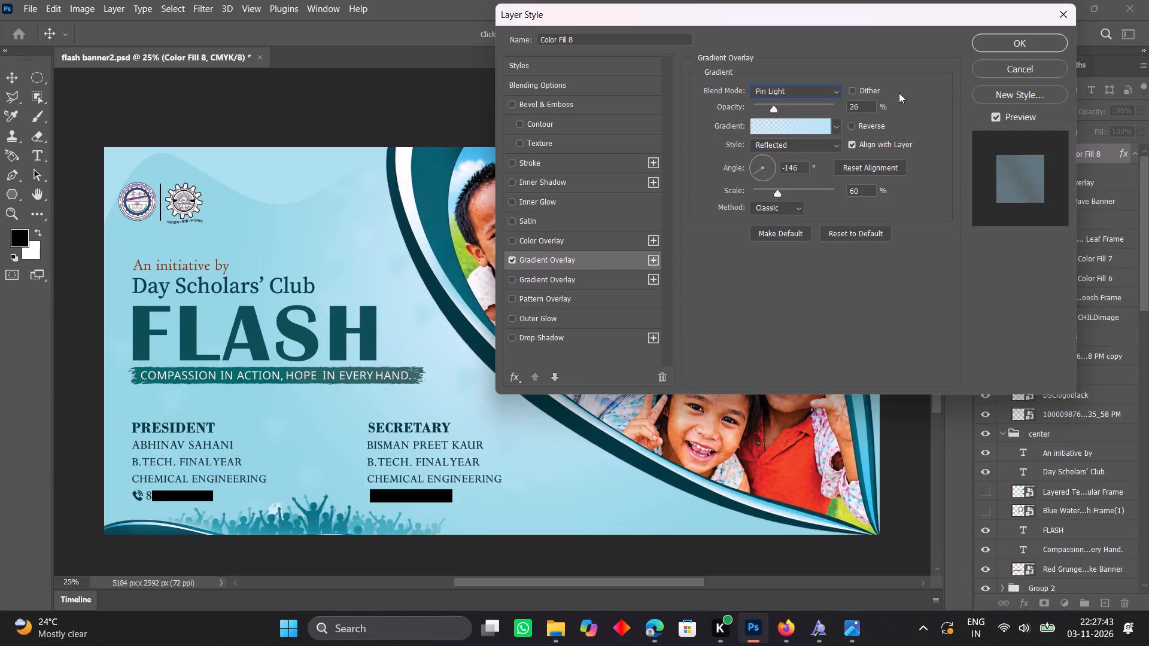
left_click(1007, 46)
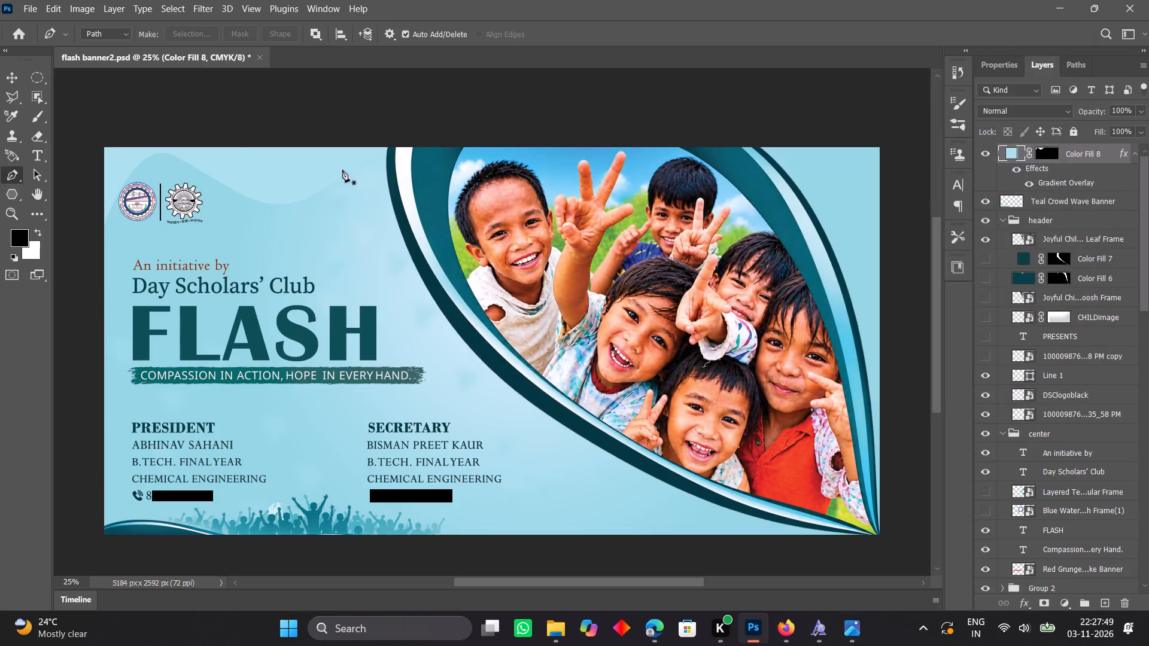
Choose a soft round brush preset with 0% hardness for the Brush tool and set its size to 56 px.
left_click(12, 74)
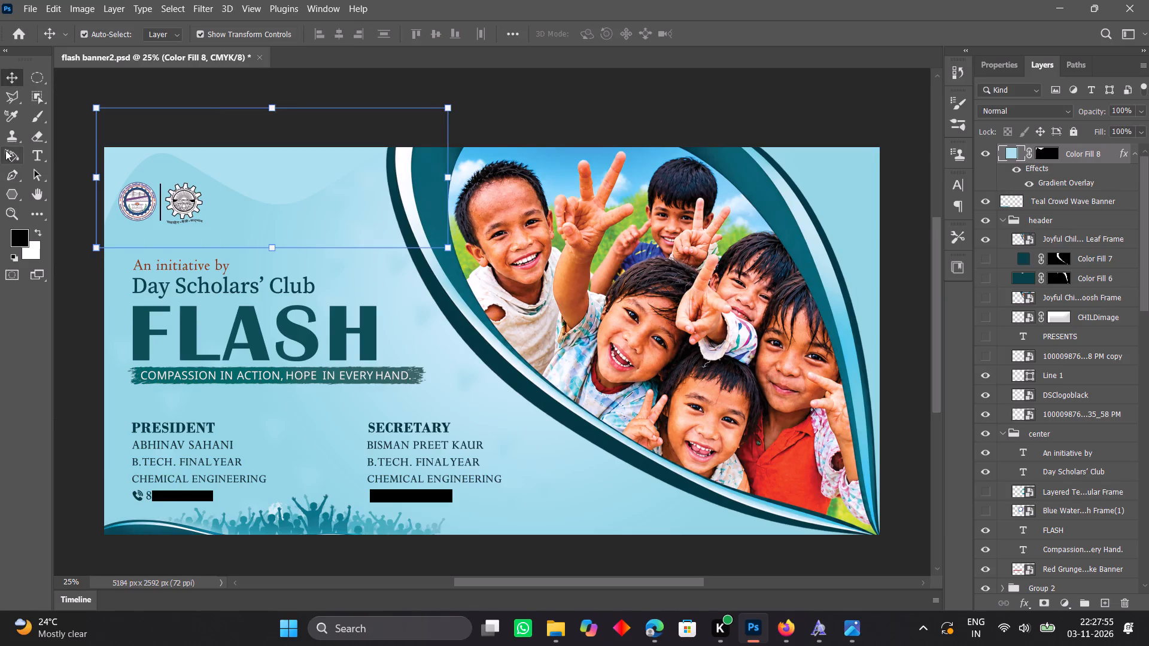
left_click(35, 115)
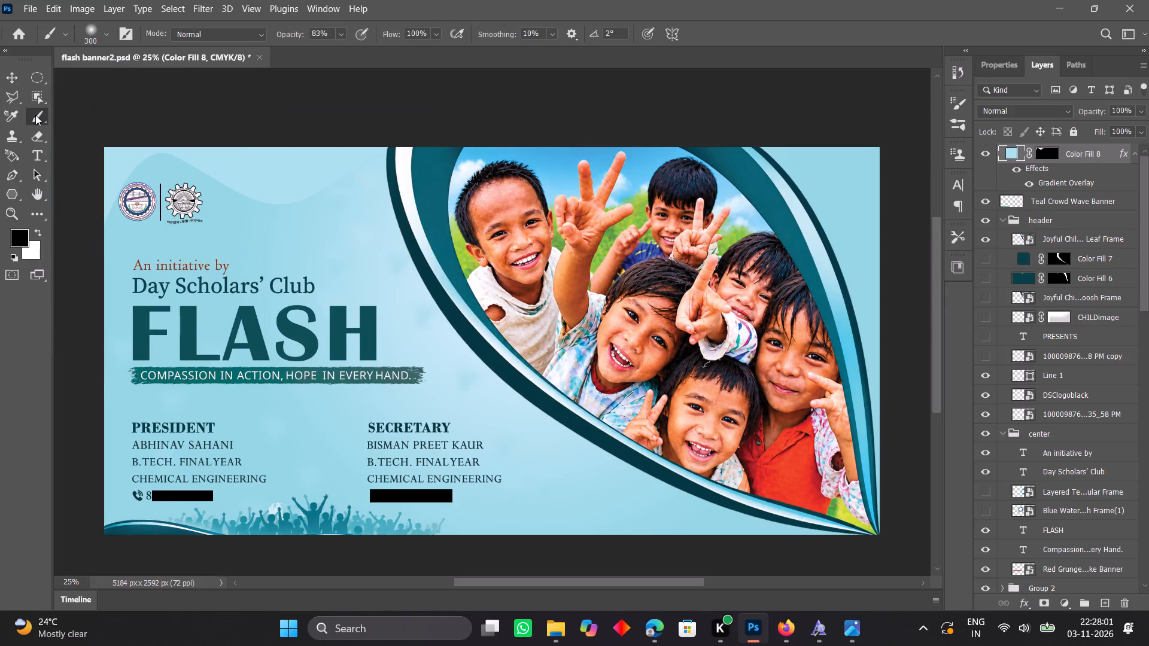
left_click(104, 33)
scroll(65, 209, "down", 2)
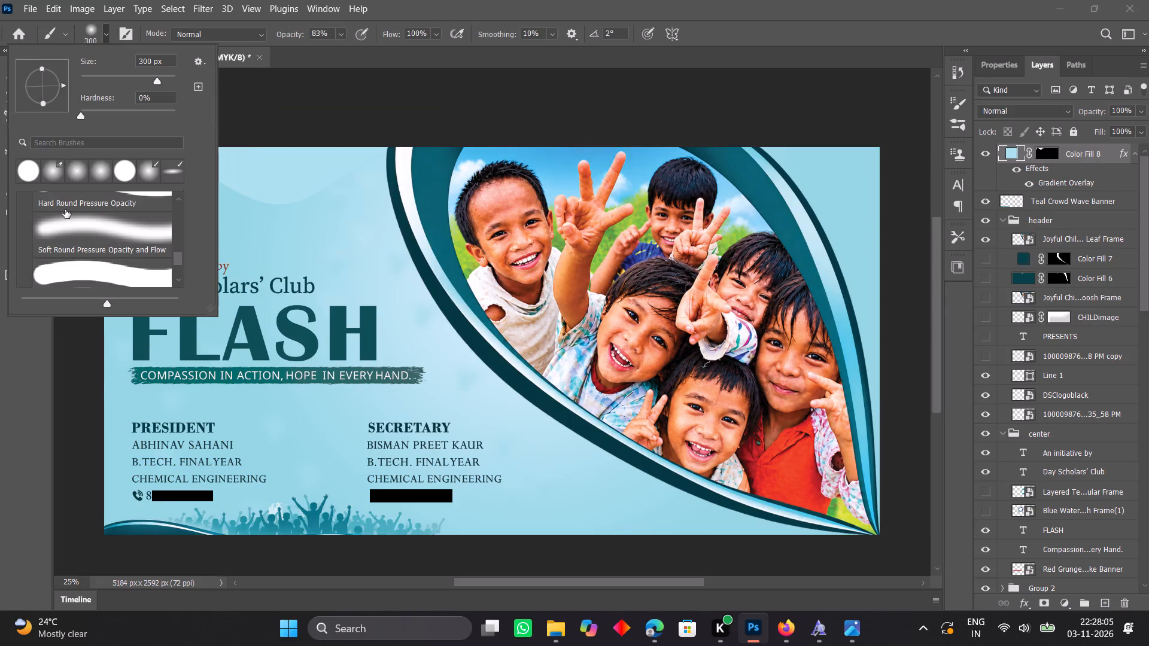
scroll(65, 209, "down", 2)
scroll(65, 209, "up", 1)
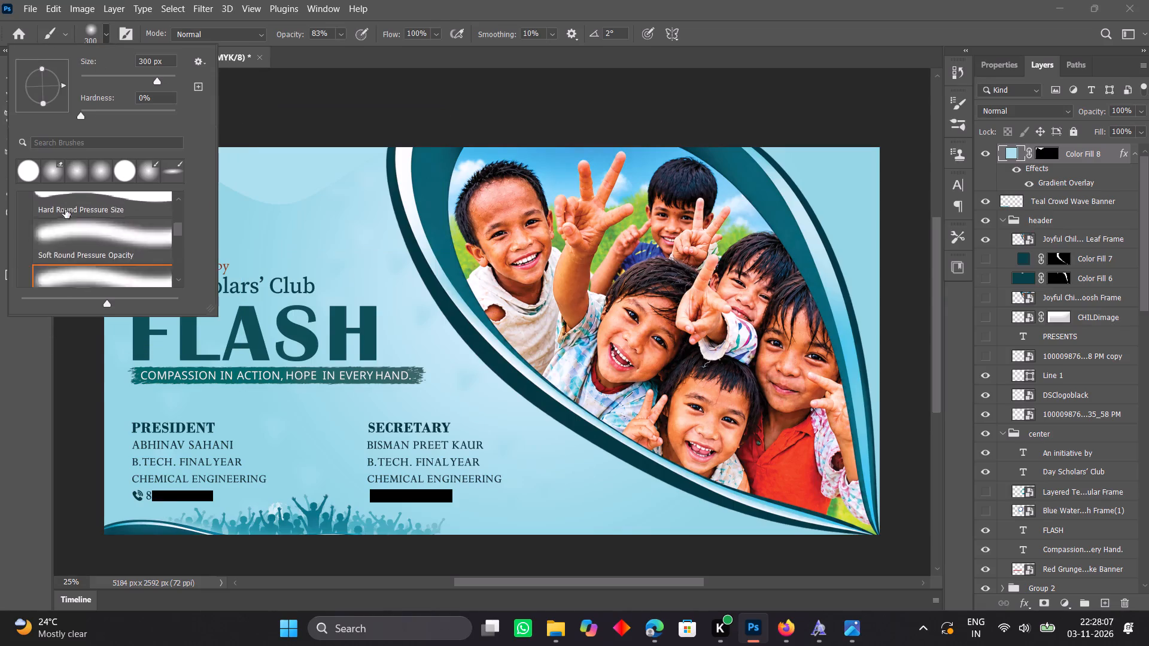
scroll(65, 209, "up", 1)
left_click(74, 176)
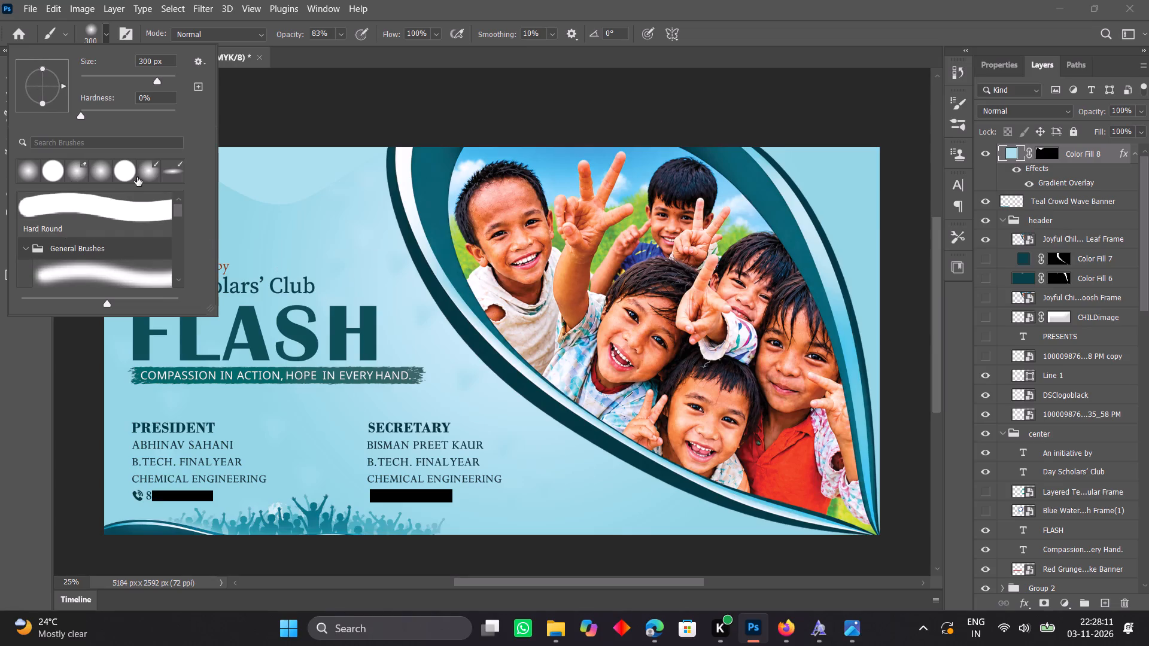
left_click_drag(156, 81, 108, 76)
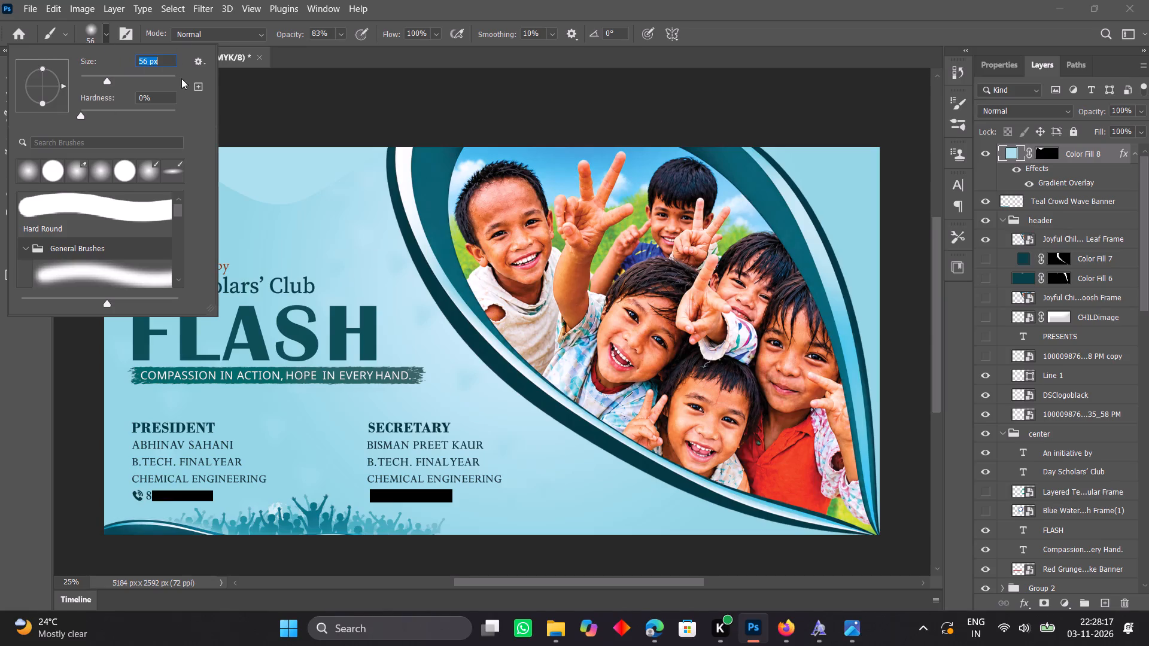
Rasterize the fill of the Color Fill 8 wave layer for painting with the brush.
left_click(239, 92)
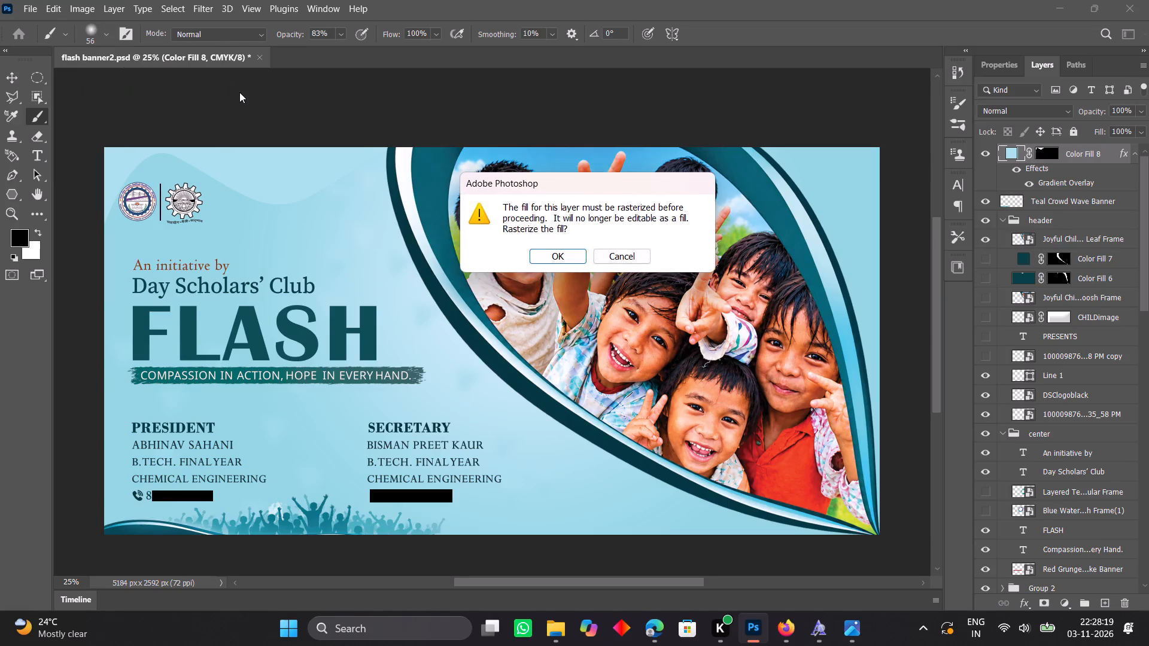
left_click(536, 258)
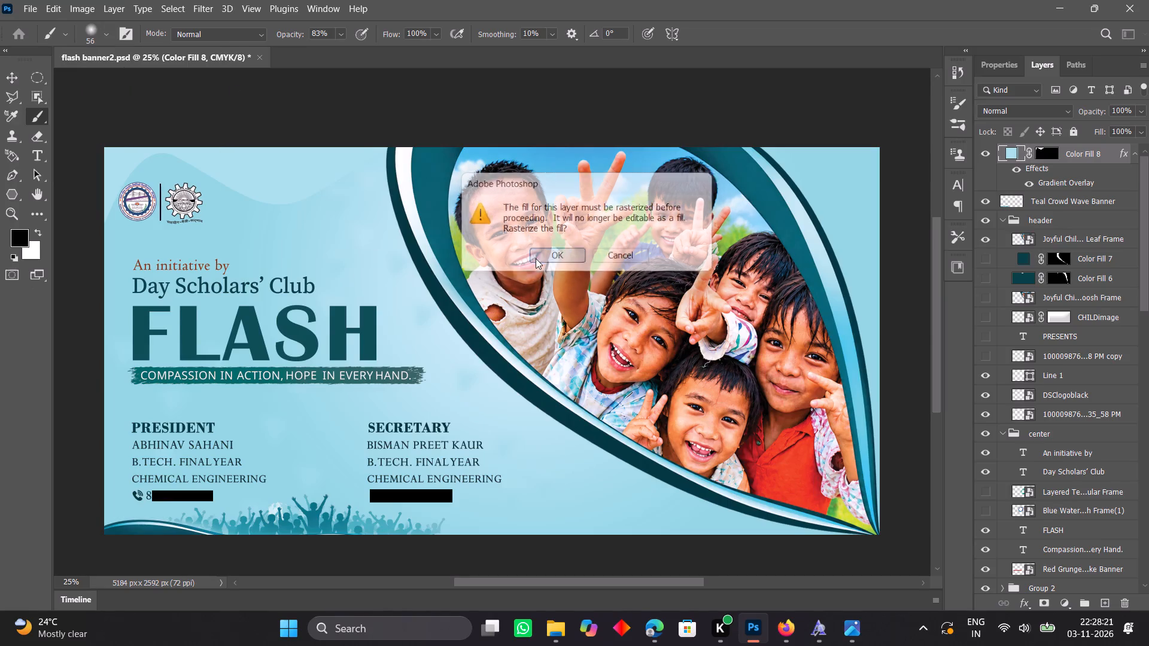
left_click(636, 479)
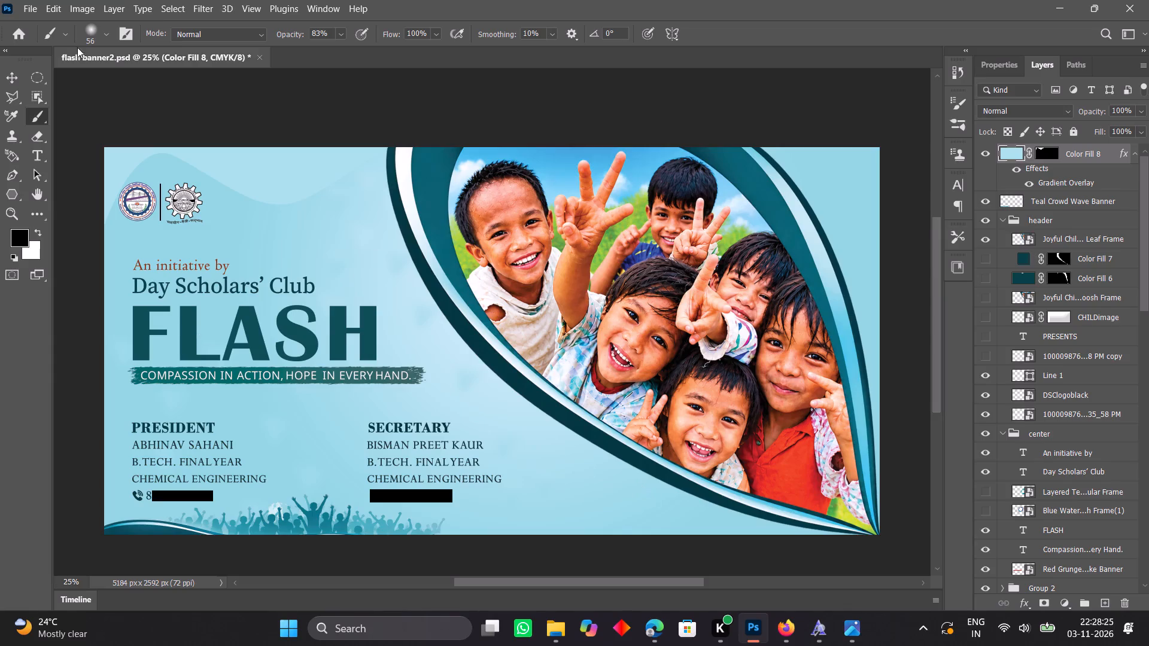
Enlarge the brush to 89 px.
left_click(105, 33)
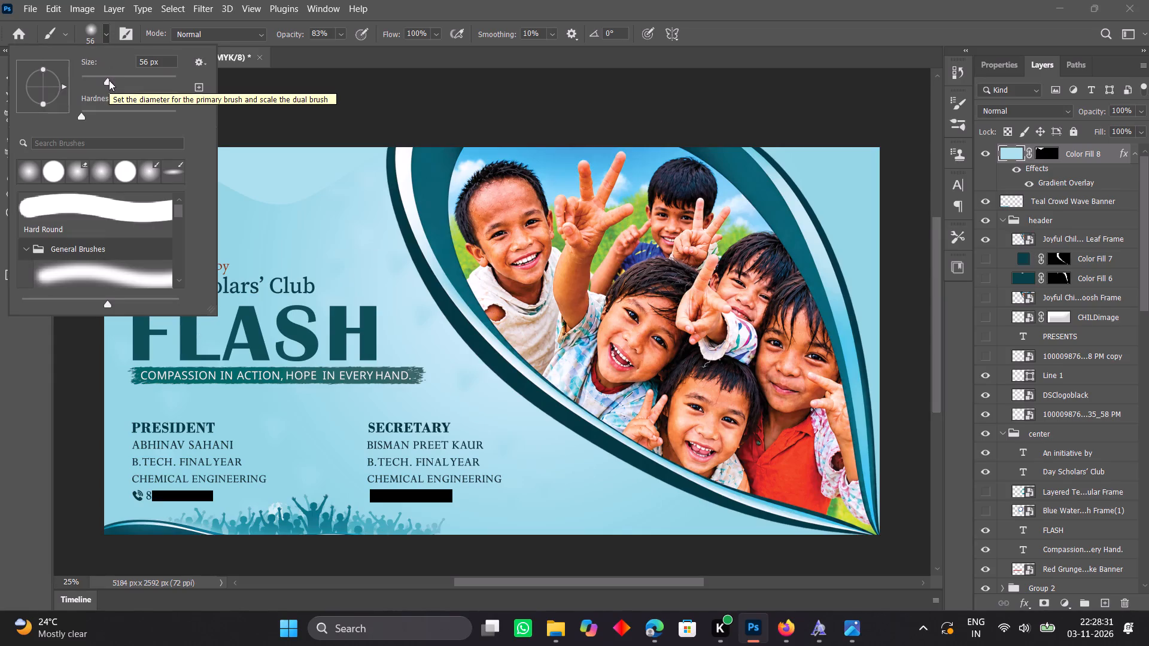
left_click_drag(109, 80, 124, 82)
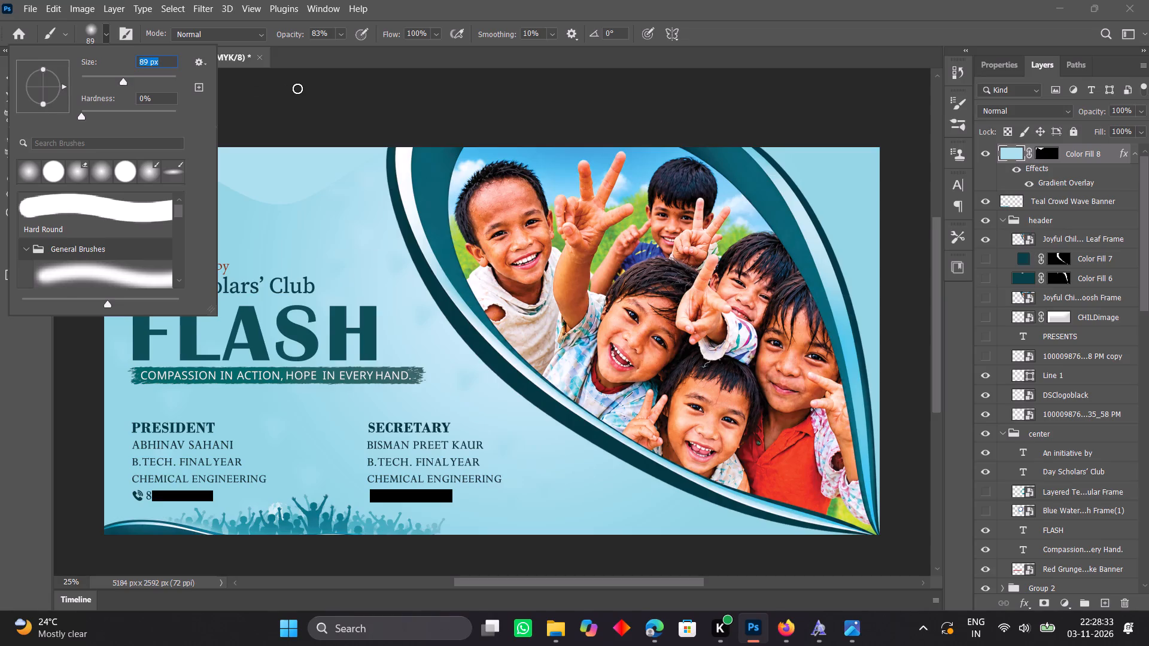
left_click(297, 89)
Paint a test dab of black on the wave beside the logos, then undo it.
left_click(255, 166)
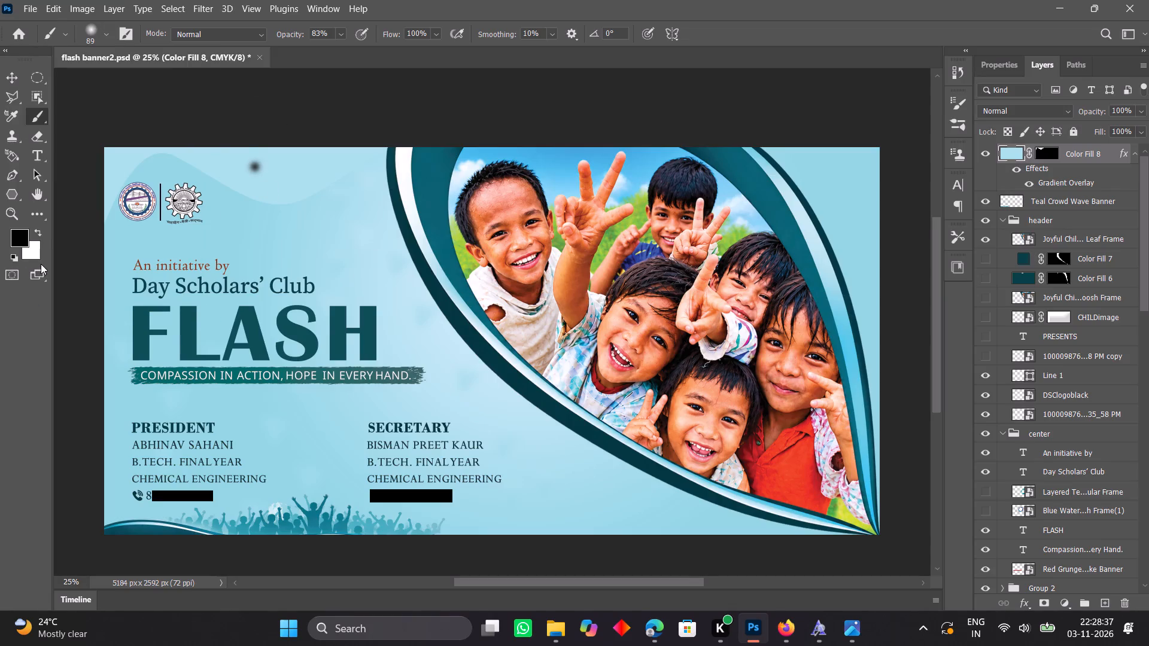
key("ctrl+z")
Set the foreground color to teal #067b90, sampled from the crowd silhouette at the banner's bottom.
left_click(18, 243)
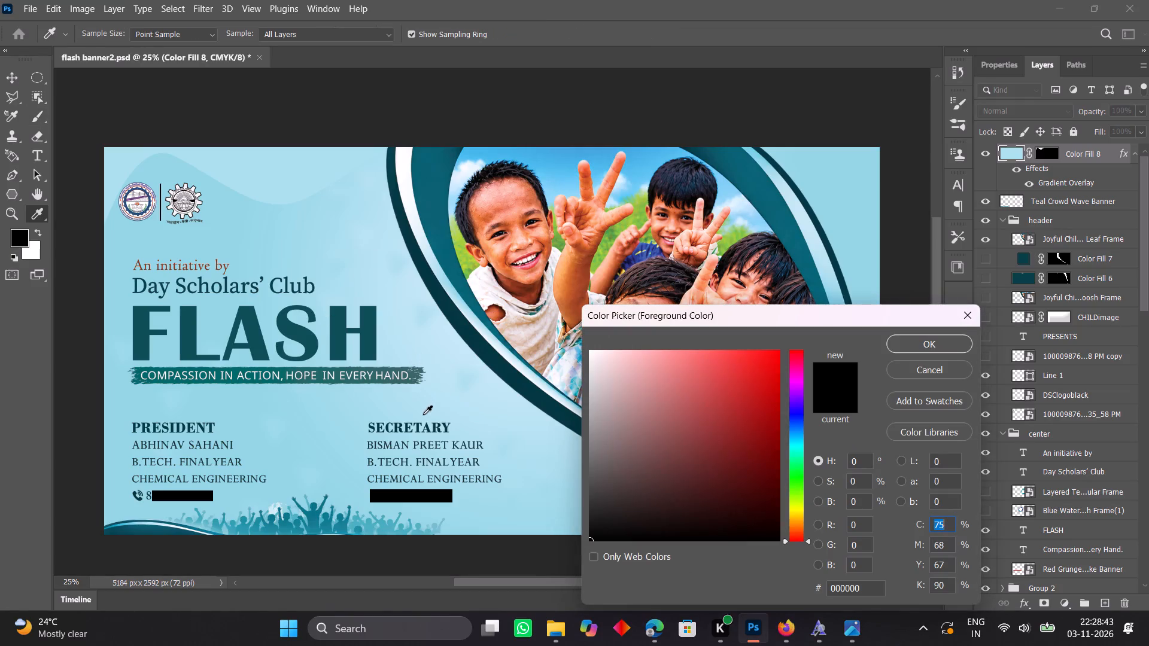
left_click(326, 514)
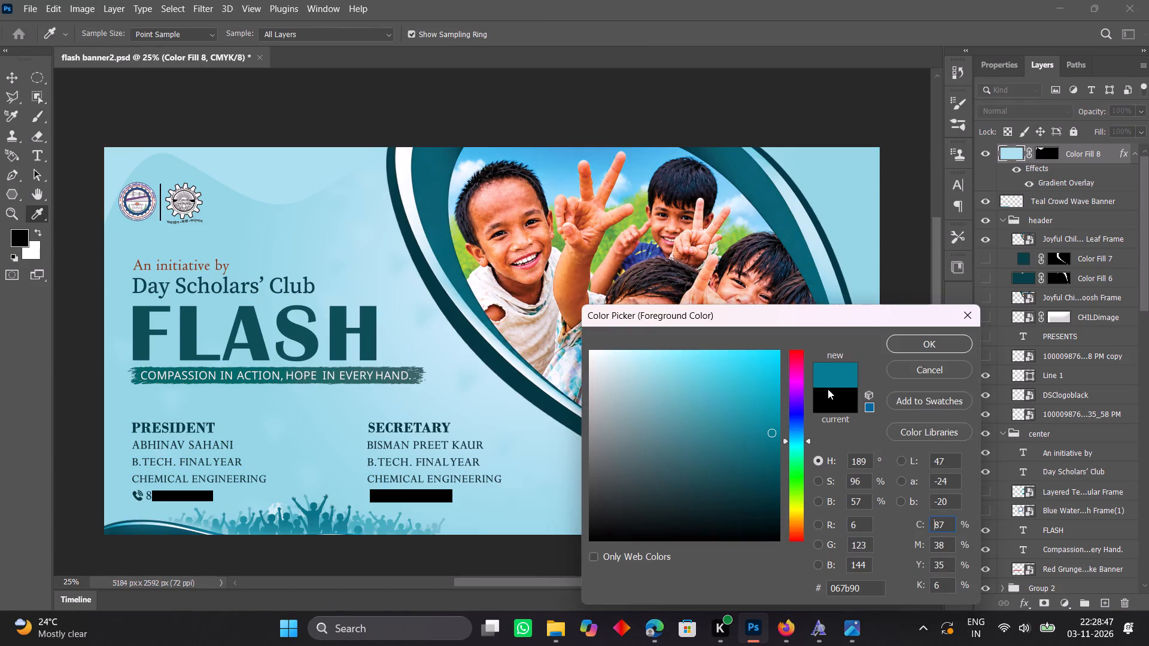
left_click(899, 348)
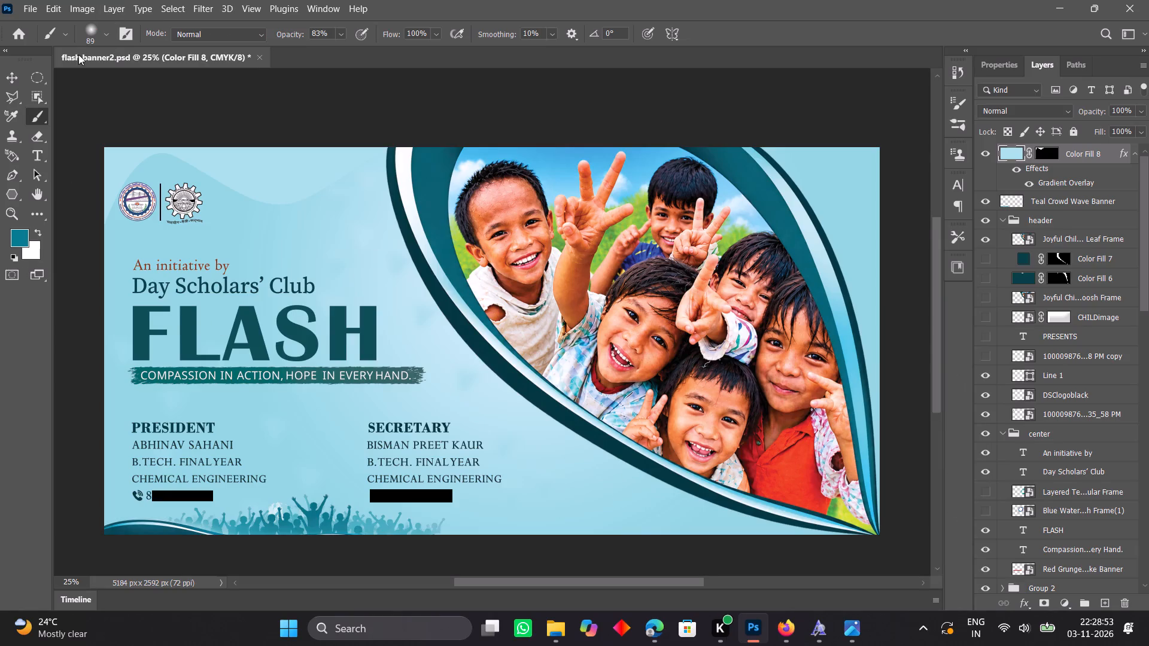
Choose the flattened elliptical soft brush preset and enlarge it to 158 px.
left_click(105, 31)
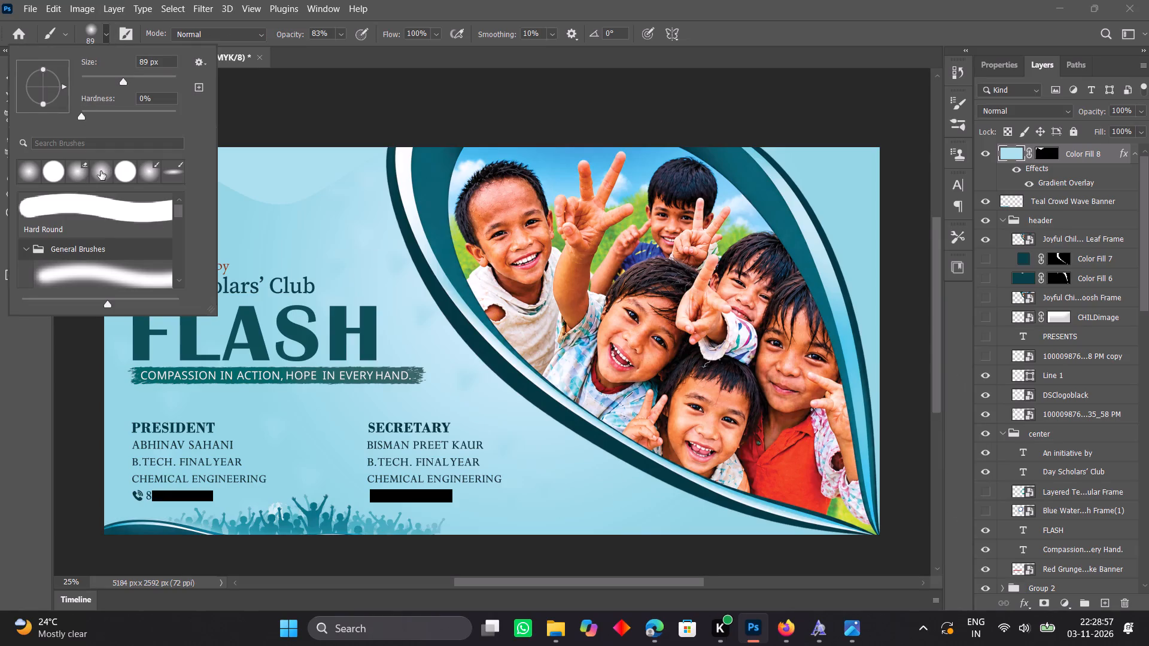
left_click(168, 169)
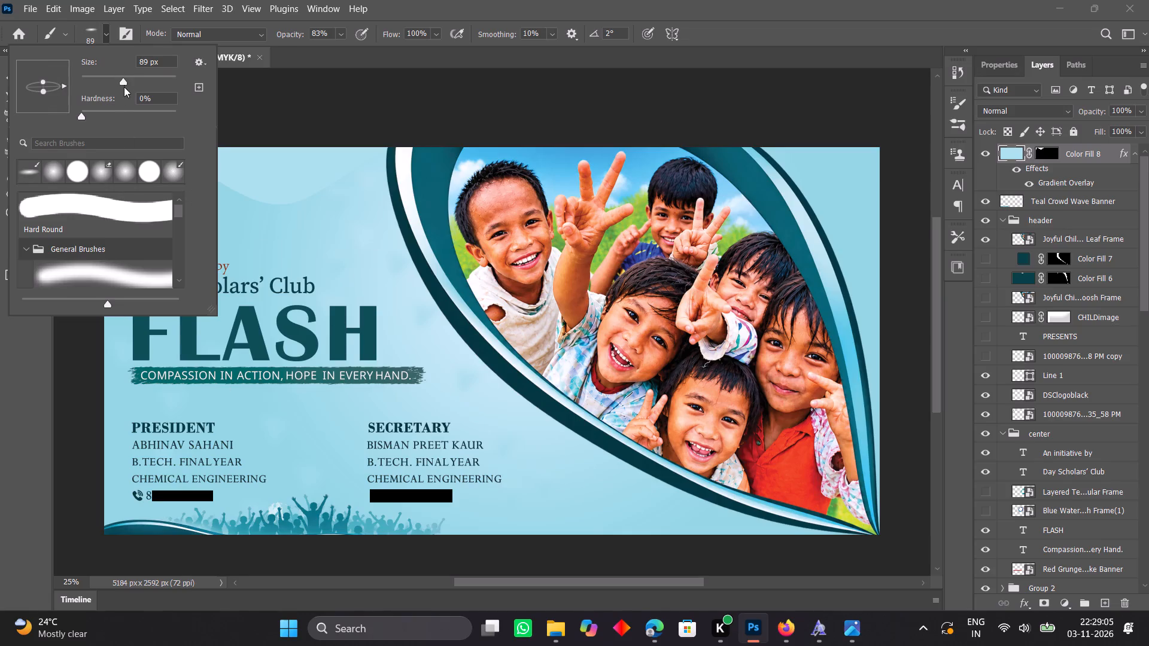
left_click_drag(124, 84, 143, 84)
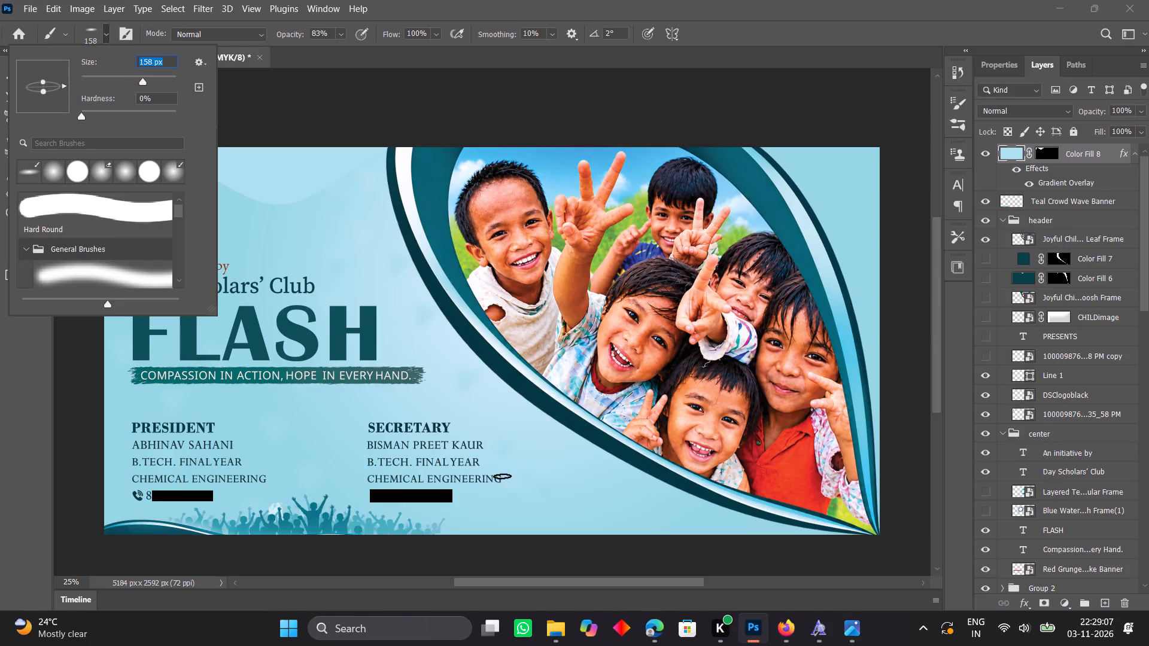
left_click(609, 497)
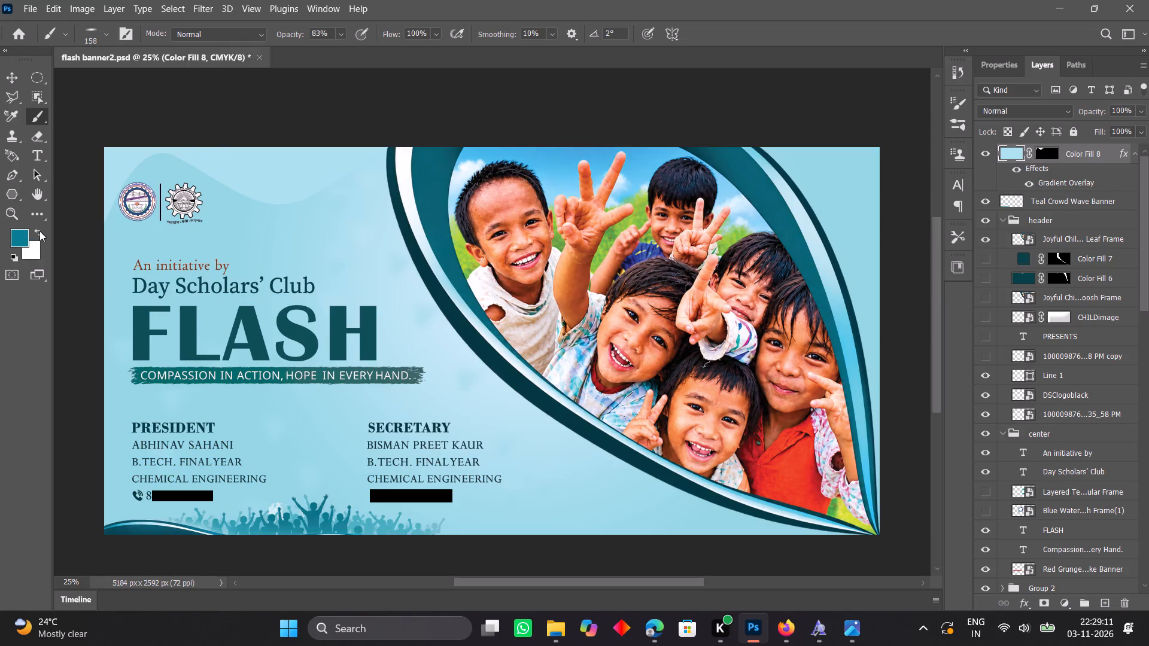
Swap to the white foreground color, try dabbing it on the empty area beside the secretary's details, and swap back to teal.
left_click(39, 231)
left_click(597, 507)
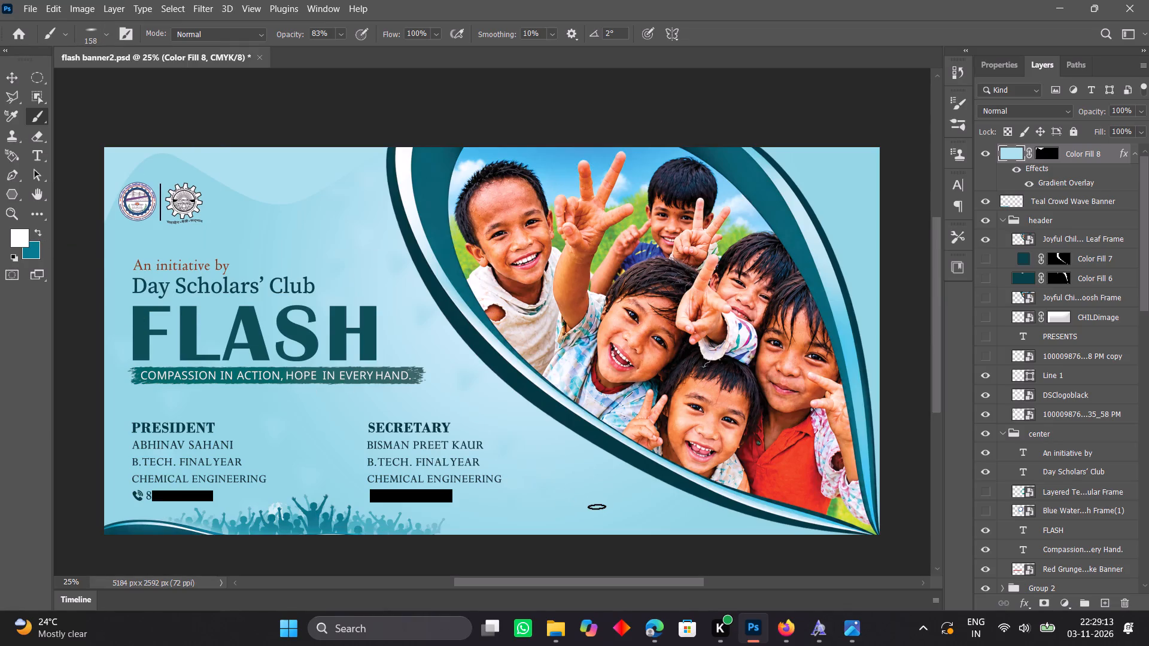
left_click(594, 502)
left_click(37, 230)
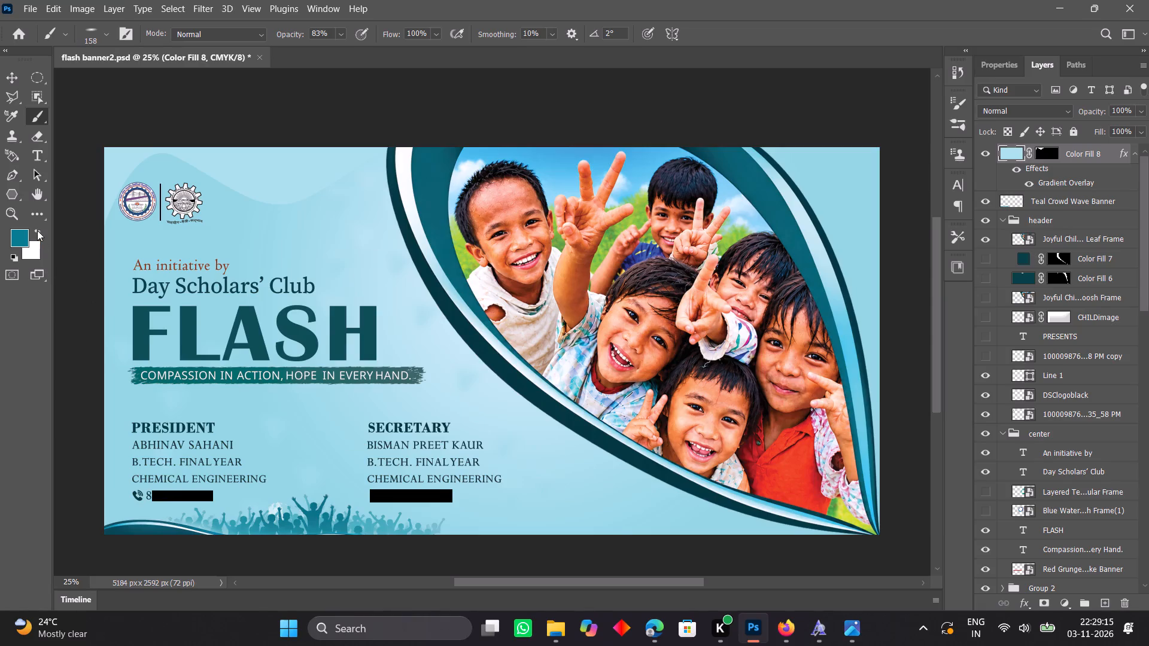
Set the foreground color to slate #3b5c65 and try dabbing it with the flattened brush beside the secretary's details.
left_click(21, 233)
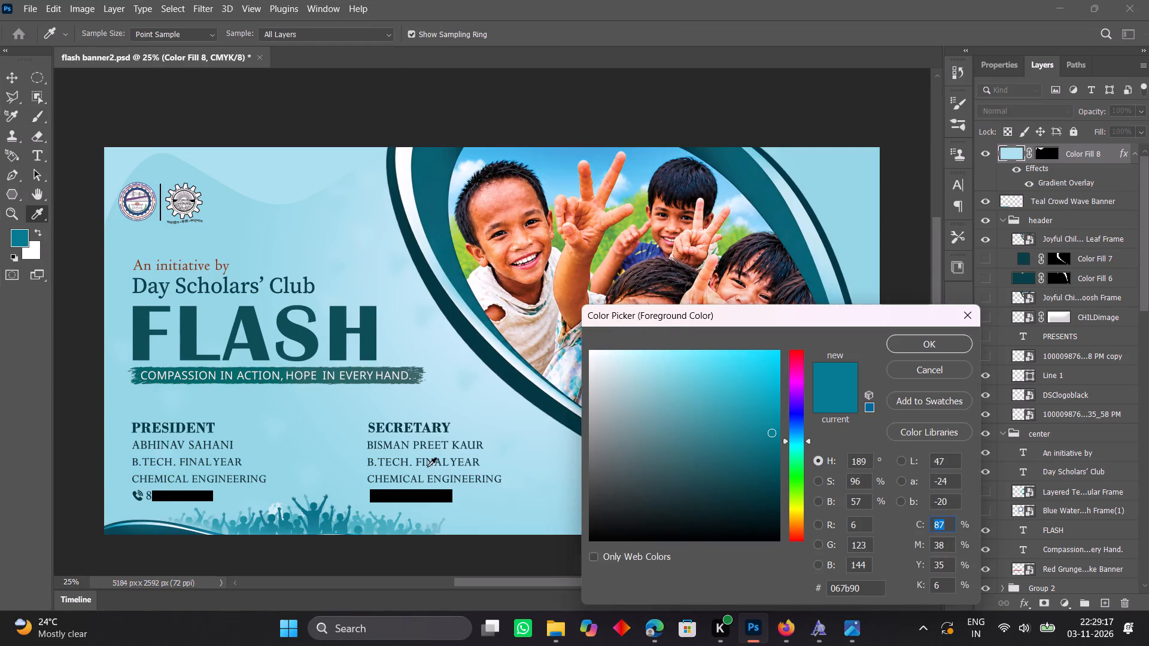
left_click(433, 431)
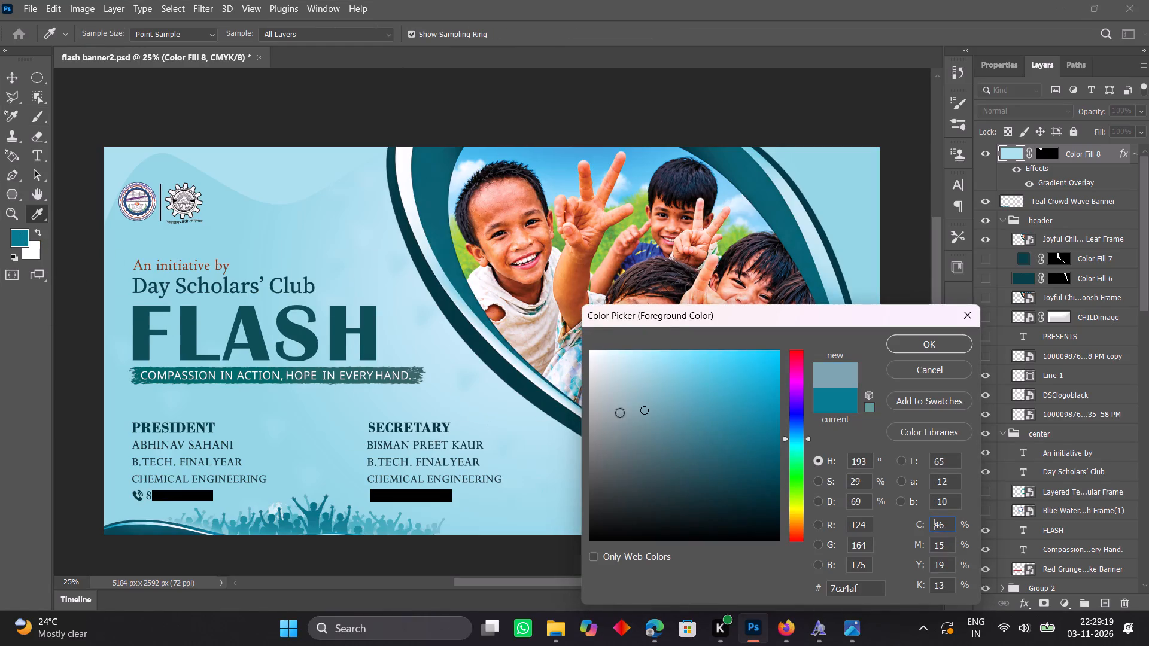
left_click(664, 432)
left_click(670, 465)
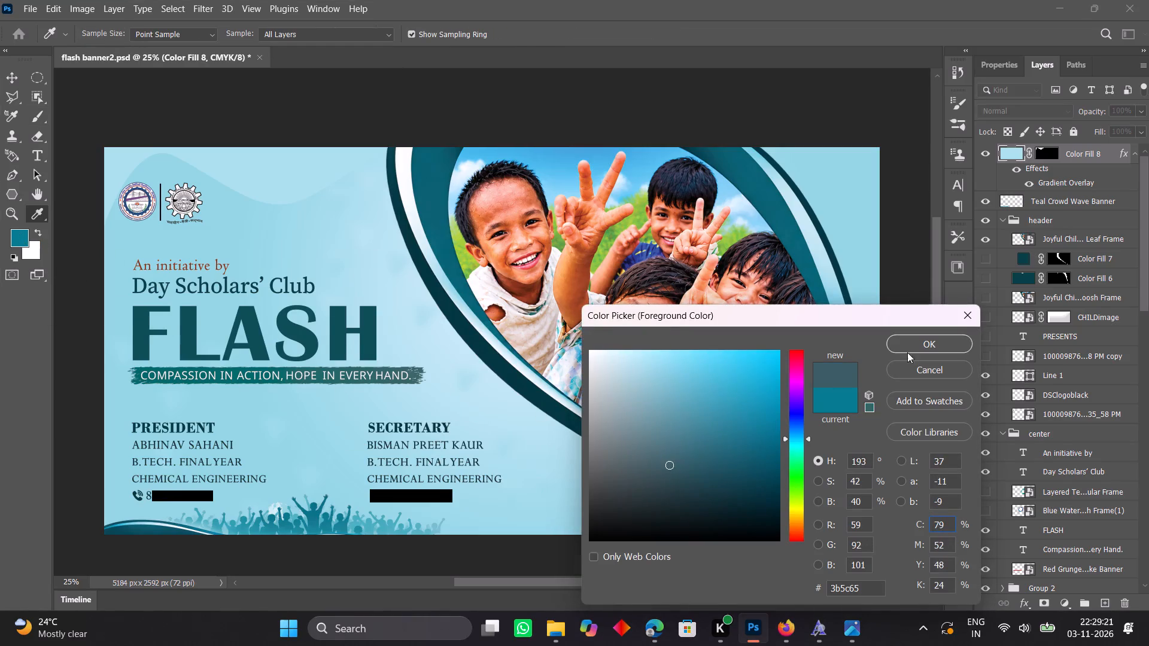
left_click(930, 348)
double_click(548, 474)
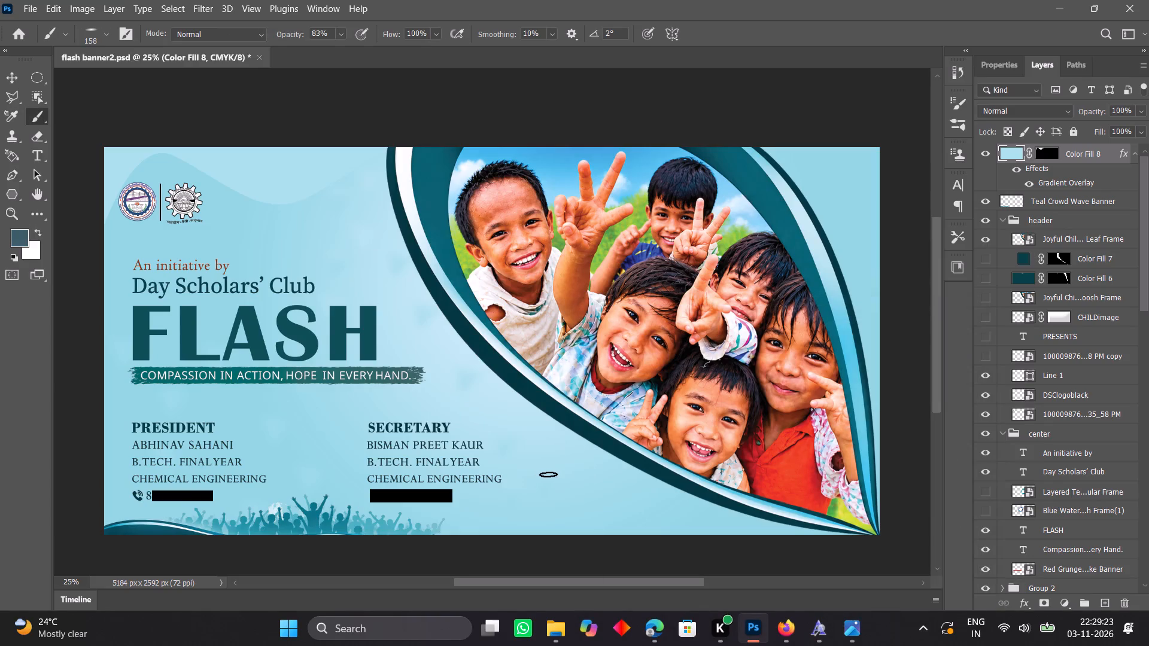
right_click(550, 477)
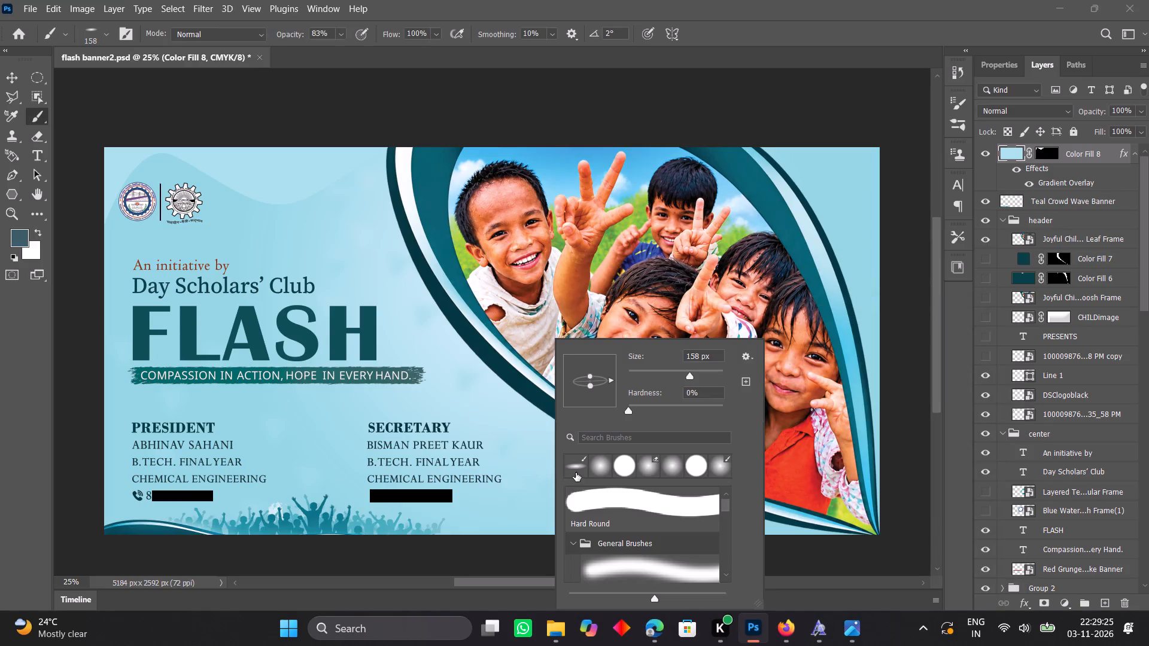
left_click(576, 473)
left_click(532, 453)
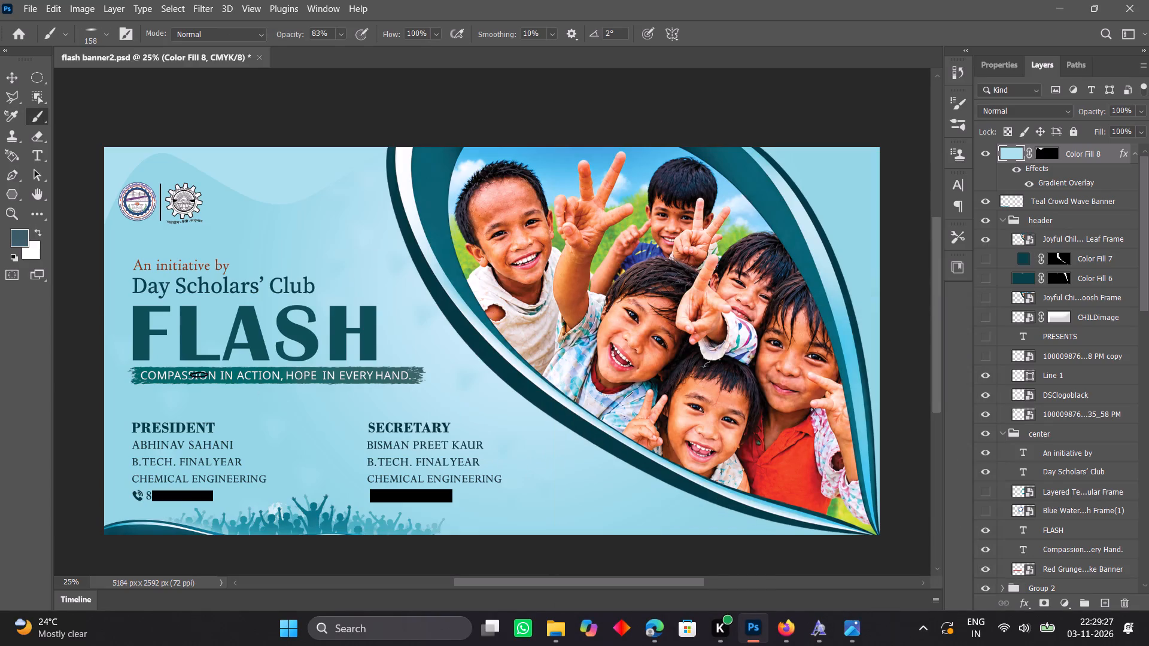
Set the foreground color to near-black #030607 and try dabbing it beside the secretary's details.
left_click(22, 234)
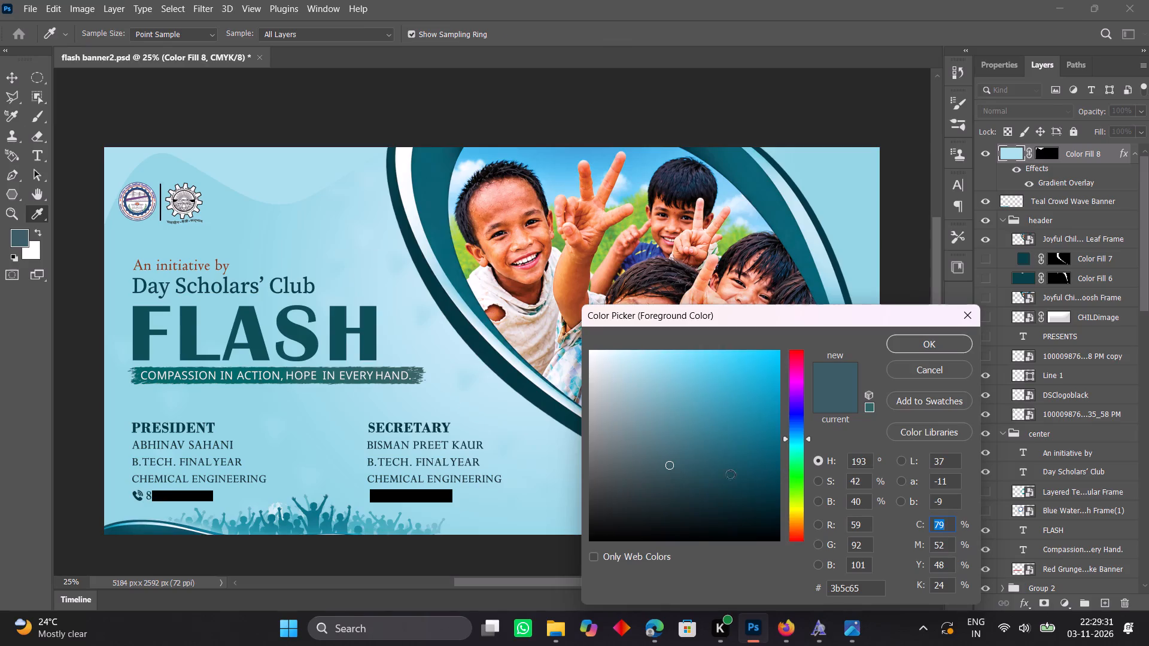
left_click(693, 535)
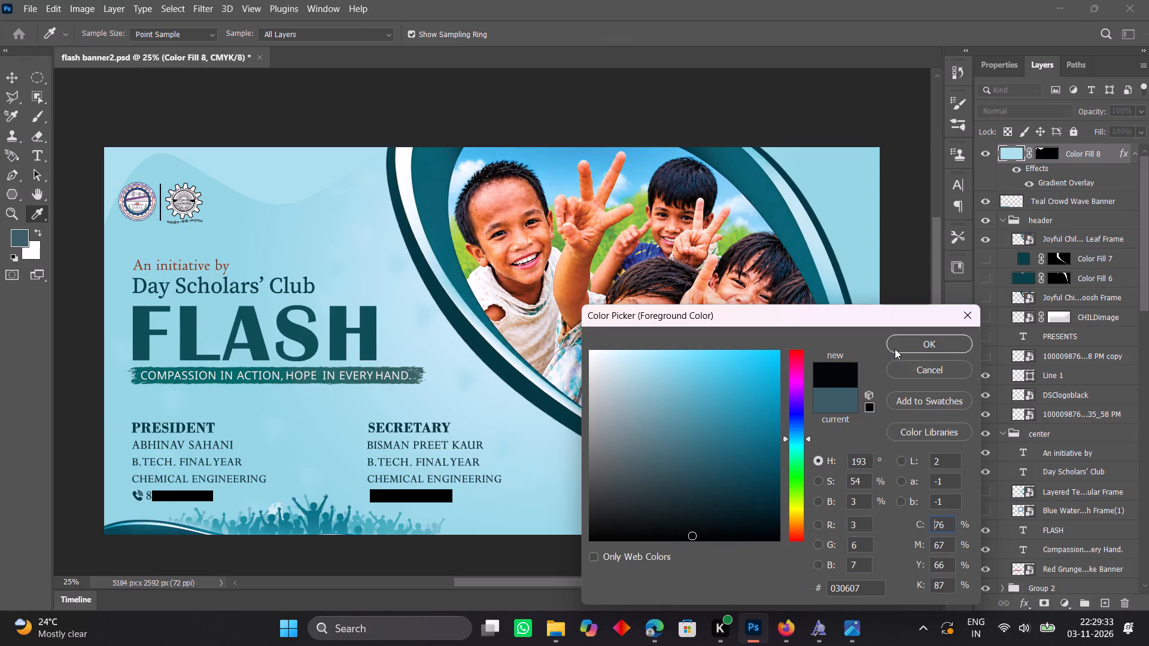
left_click(895, 349)
left_click(557, 499)
left_click(557, 500)
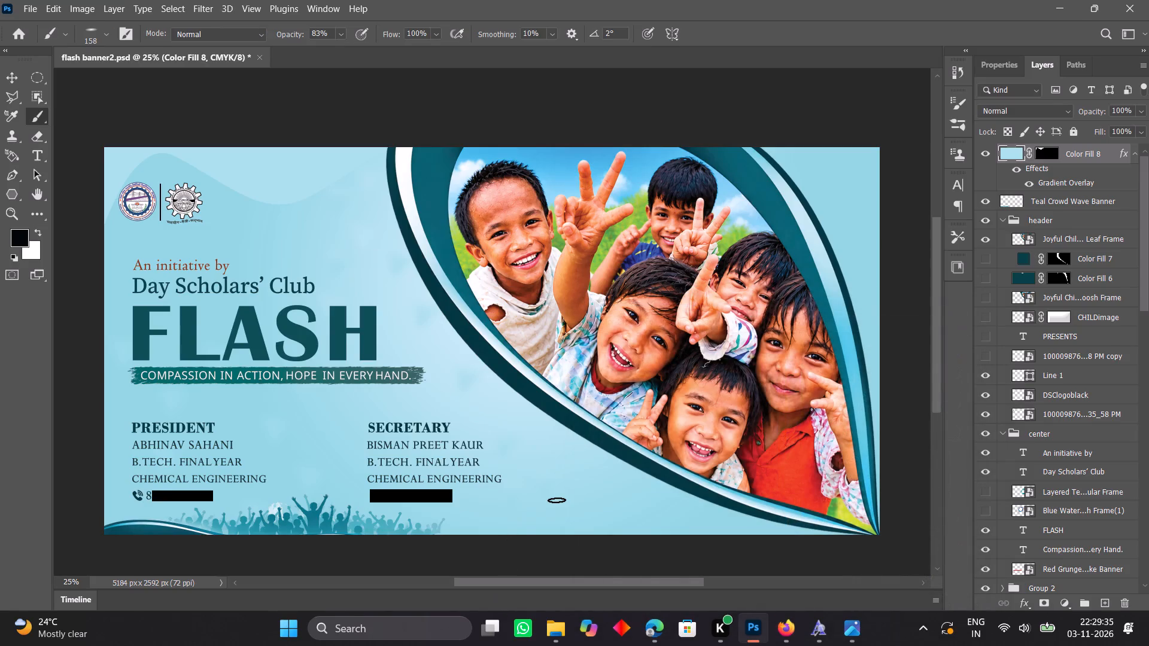
Swap the foreground and background colors and try dabbing white beside the secretary's details.
left_click(38, 232)
double_click(552, 461)
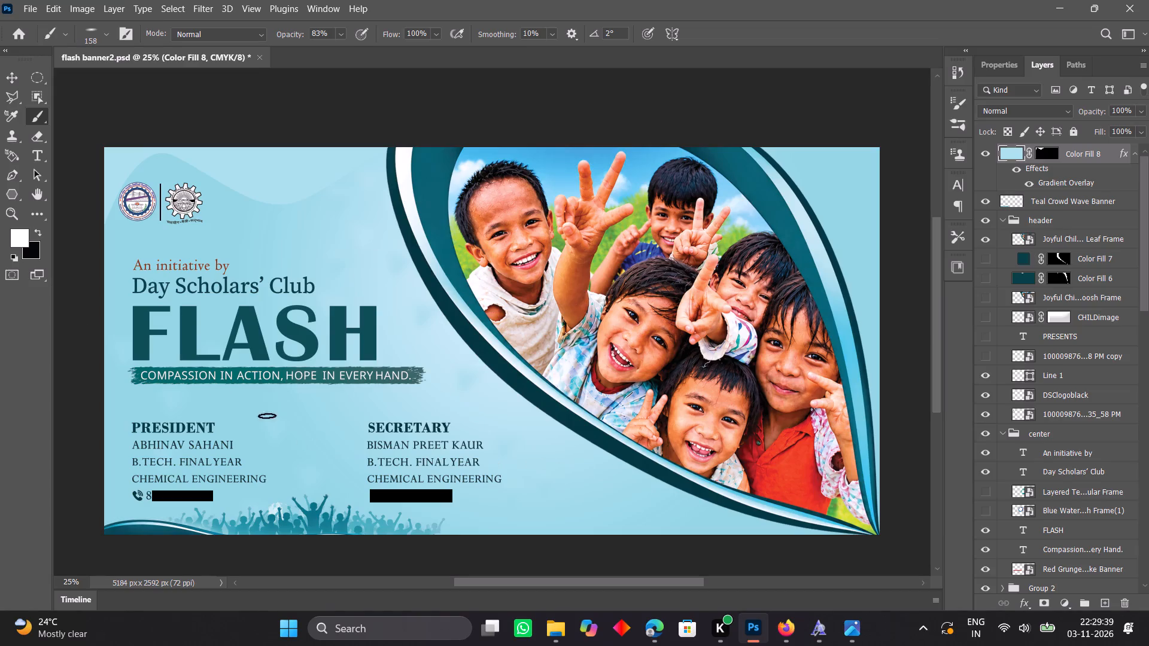
Switch to the soft round brush preset, keeping 158 px size and 0% hardness.
left_click(105, 34)
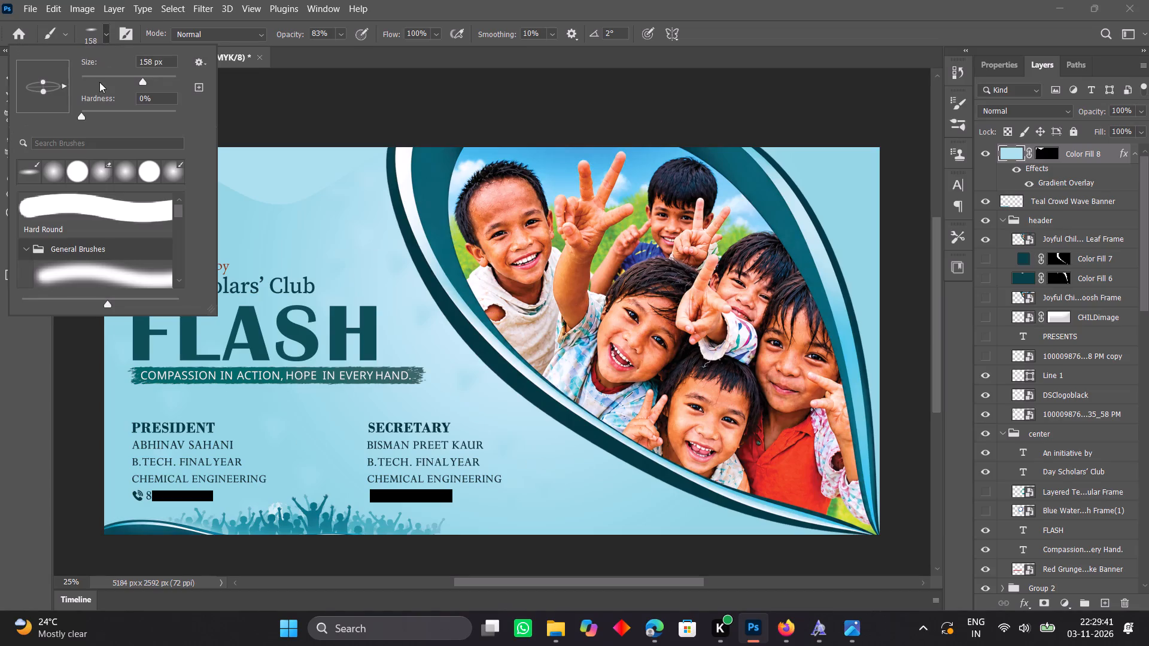
left_click(81, 118)
left_click(58, 169)
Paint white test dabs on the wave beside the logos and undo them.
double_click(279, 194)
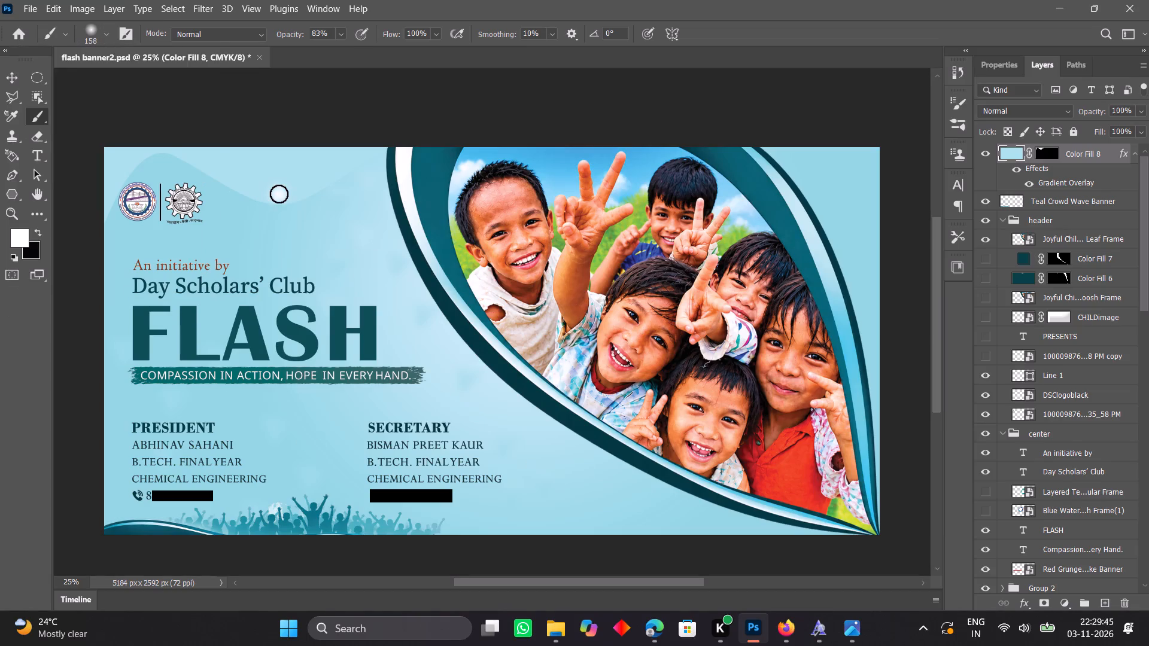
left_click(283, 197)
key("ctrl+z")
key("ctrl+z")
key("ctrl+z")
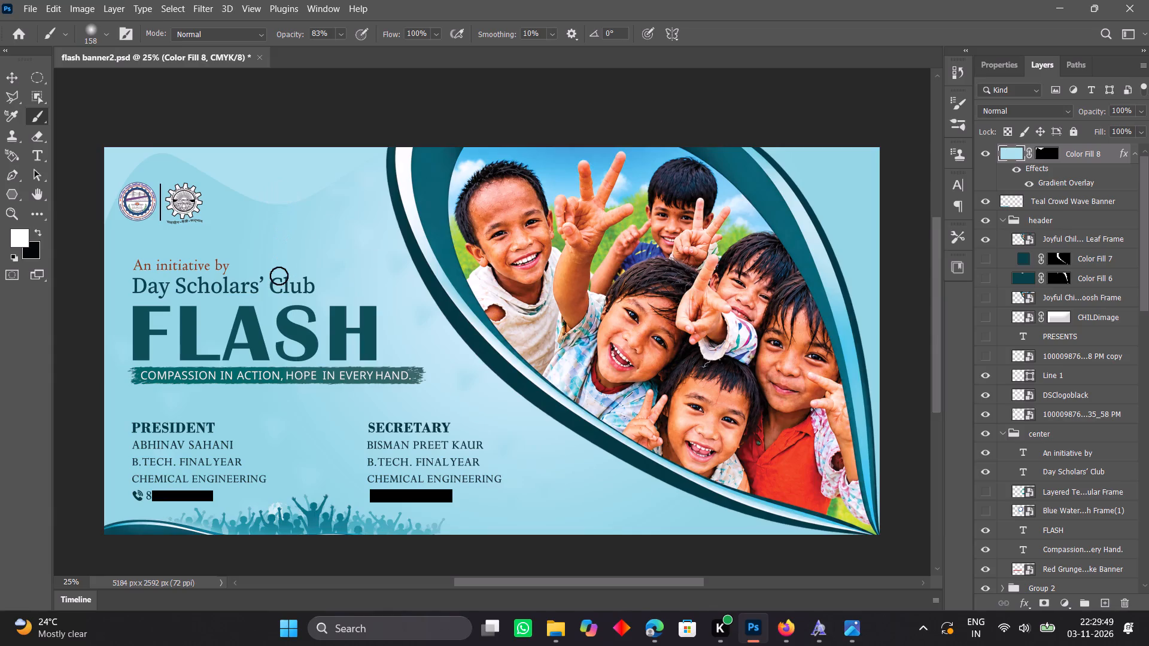
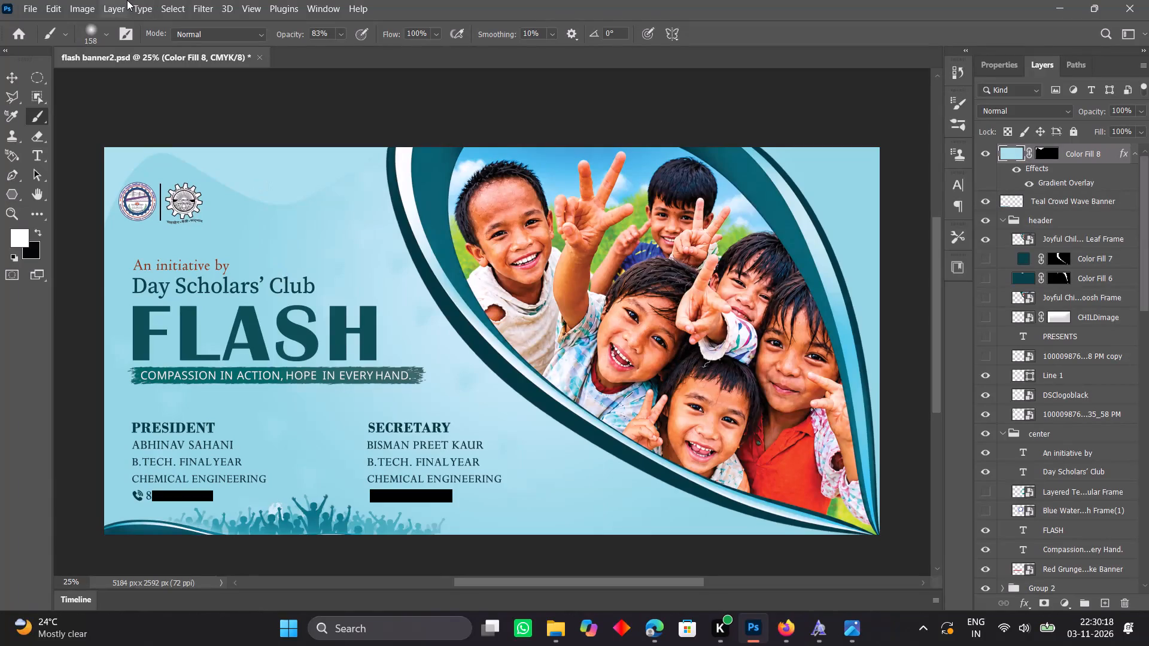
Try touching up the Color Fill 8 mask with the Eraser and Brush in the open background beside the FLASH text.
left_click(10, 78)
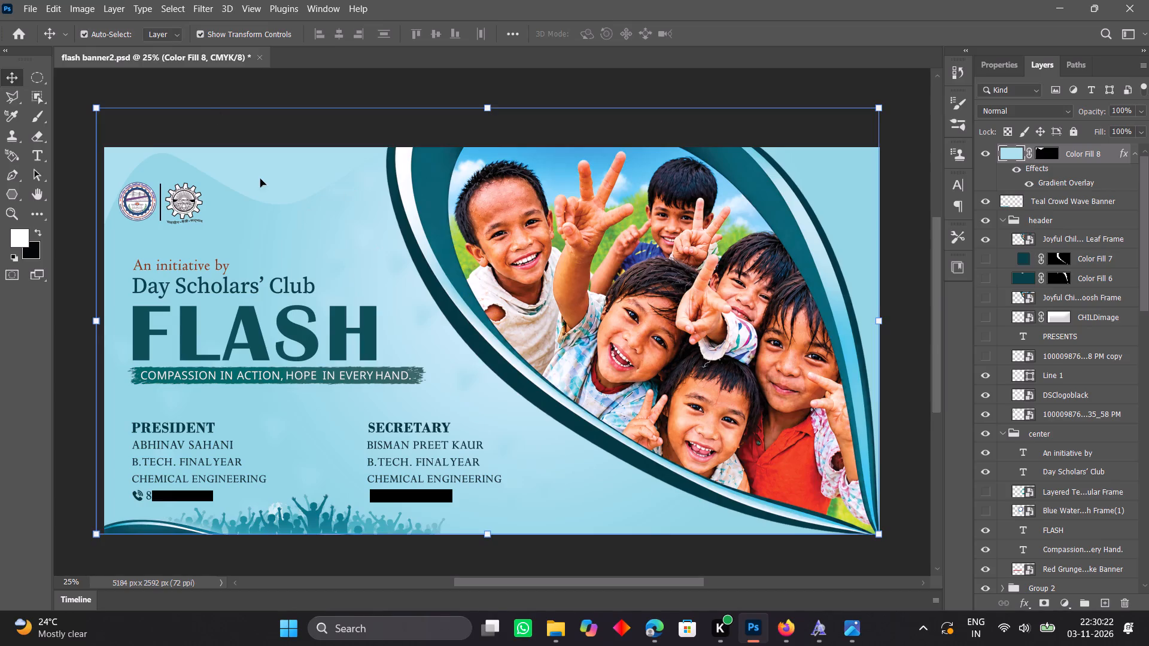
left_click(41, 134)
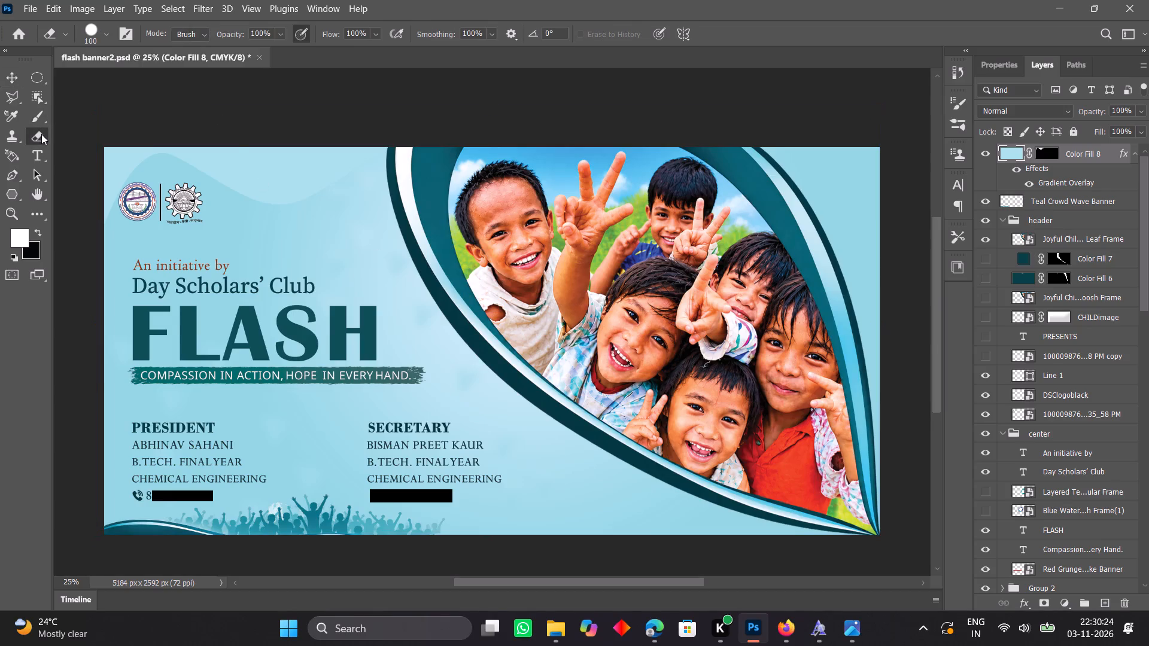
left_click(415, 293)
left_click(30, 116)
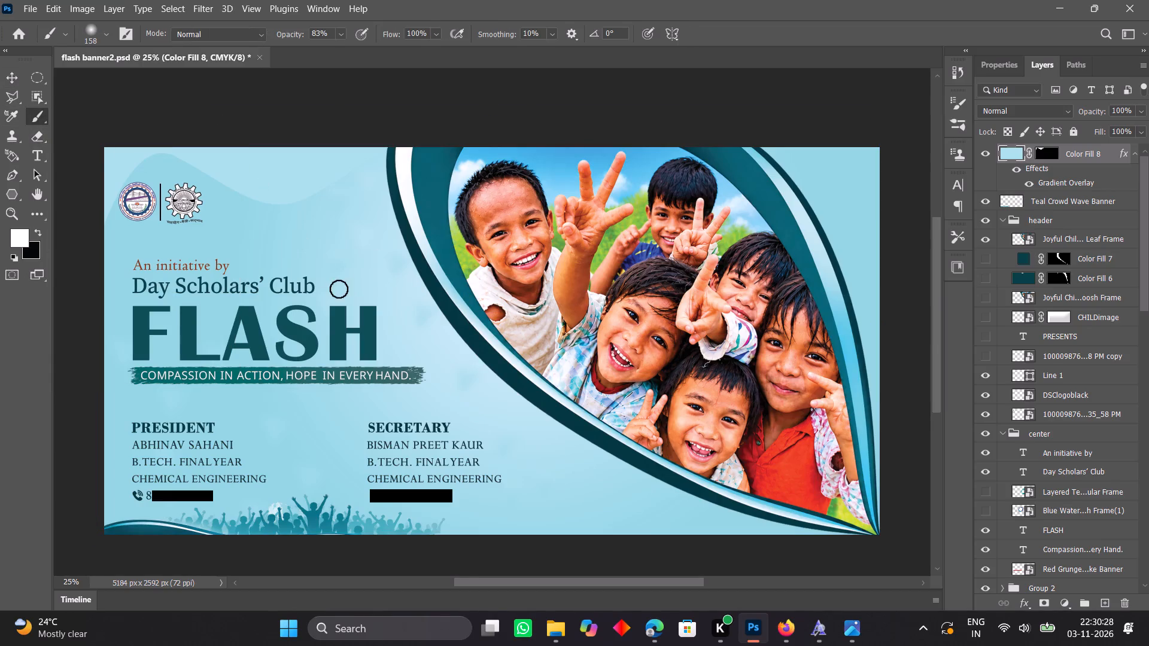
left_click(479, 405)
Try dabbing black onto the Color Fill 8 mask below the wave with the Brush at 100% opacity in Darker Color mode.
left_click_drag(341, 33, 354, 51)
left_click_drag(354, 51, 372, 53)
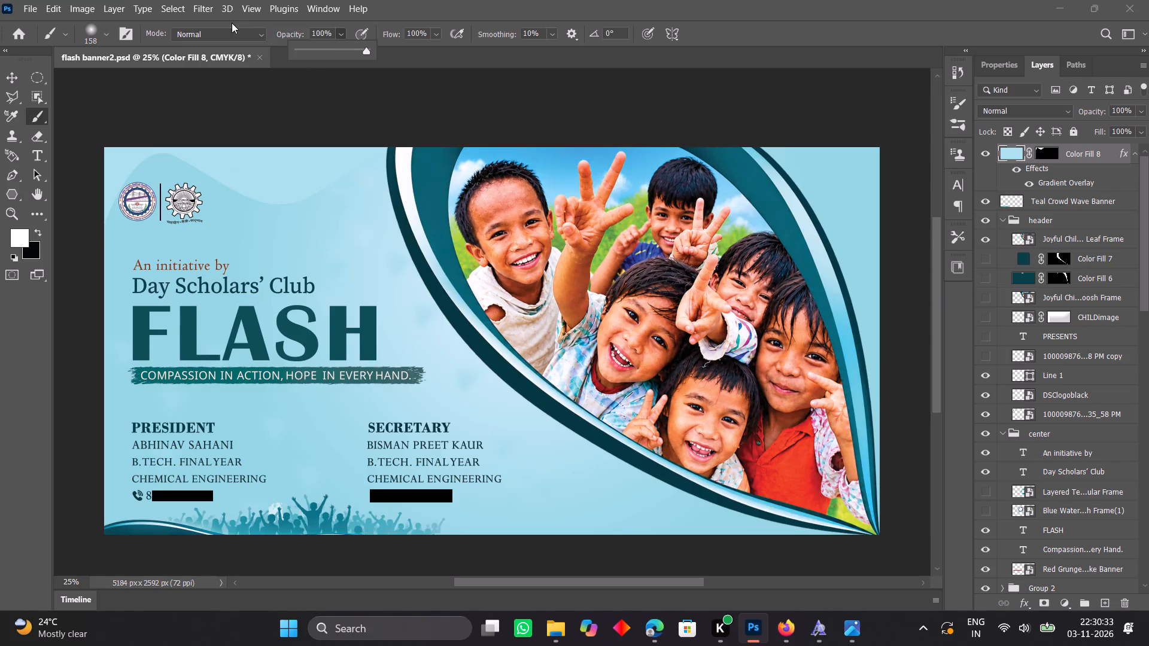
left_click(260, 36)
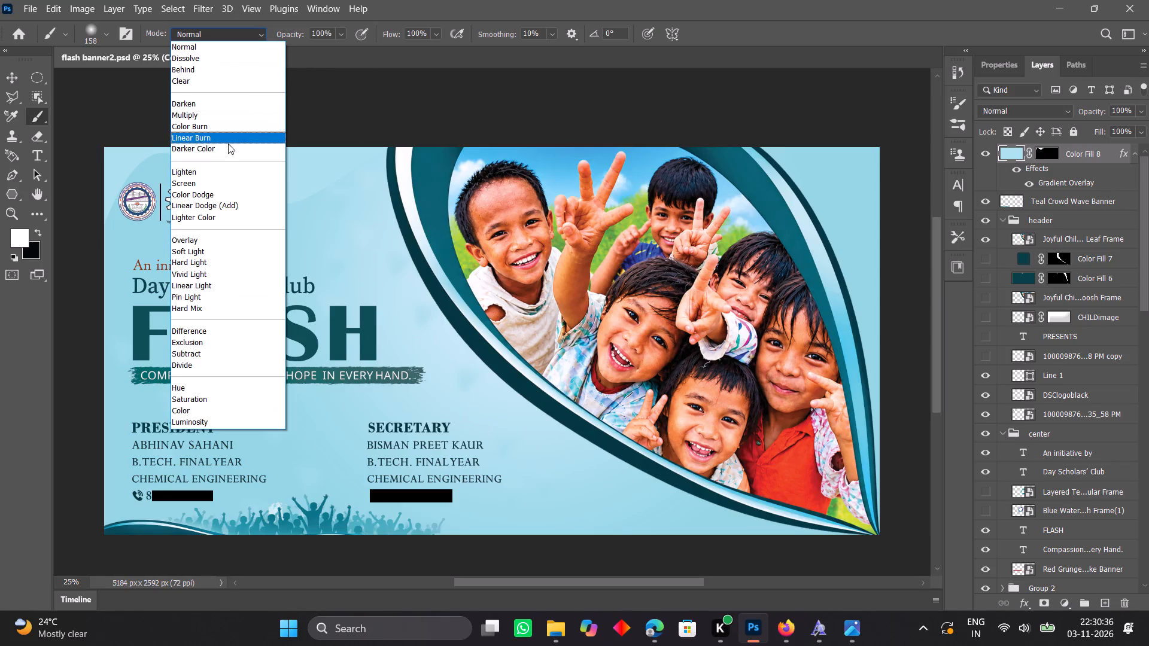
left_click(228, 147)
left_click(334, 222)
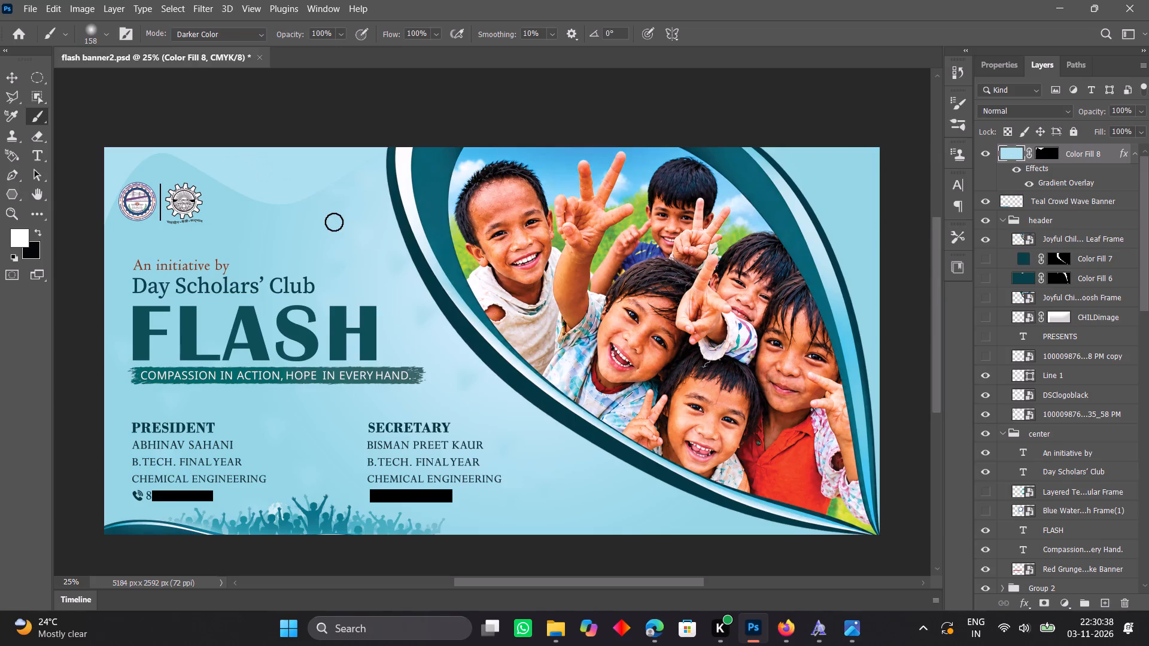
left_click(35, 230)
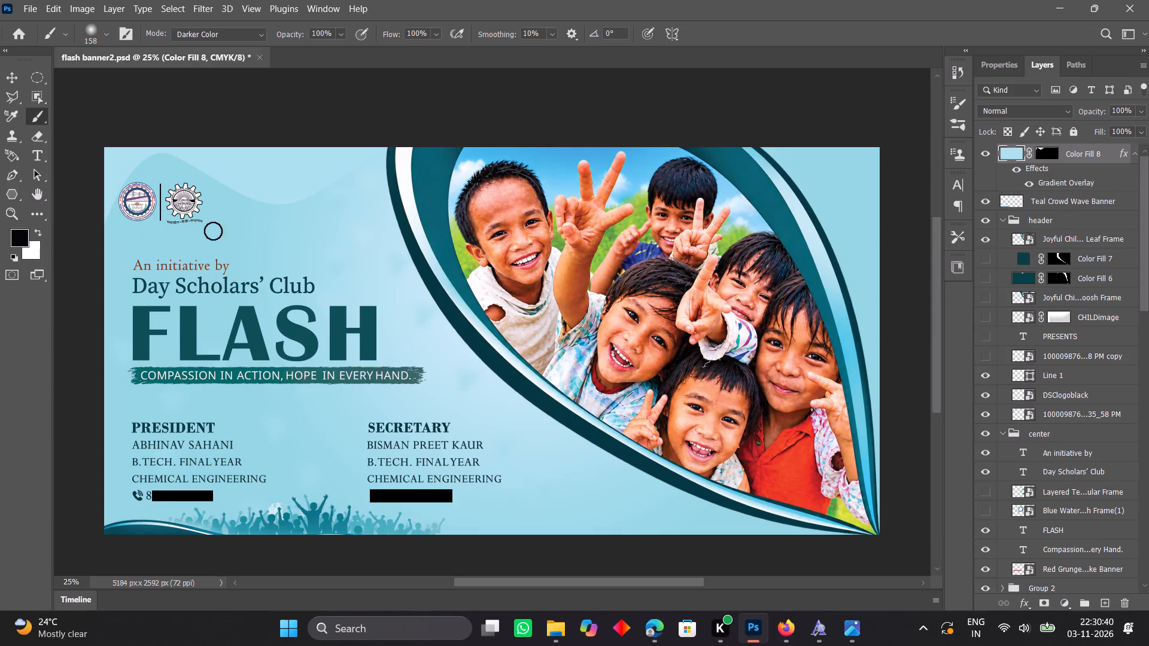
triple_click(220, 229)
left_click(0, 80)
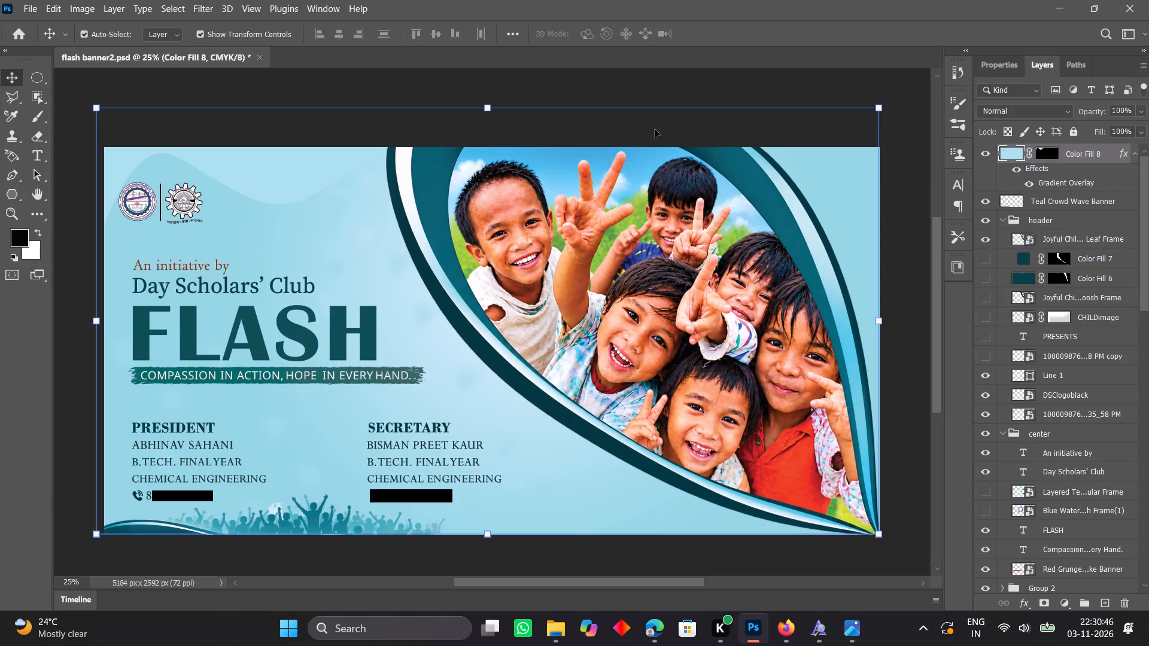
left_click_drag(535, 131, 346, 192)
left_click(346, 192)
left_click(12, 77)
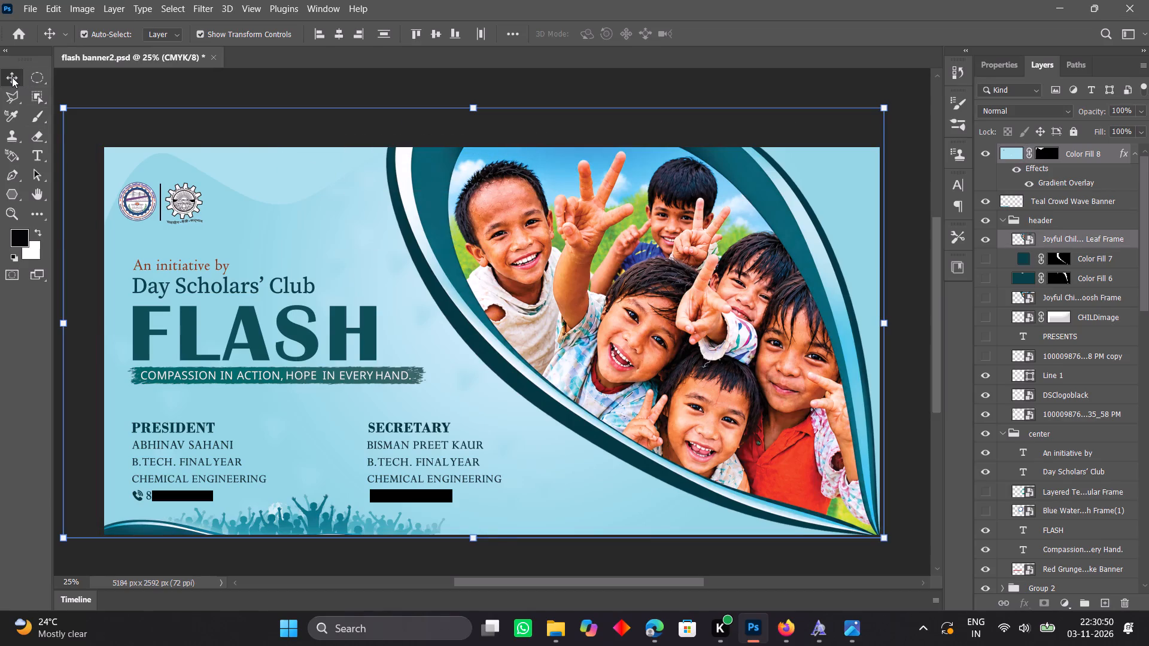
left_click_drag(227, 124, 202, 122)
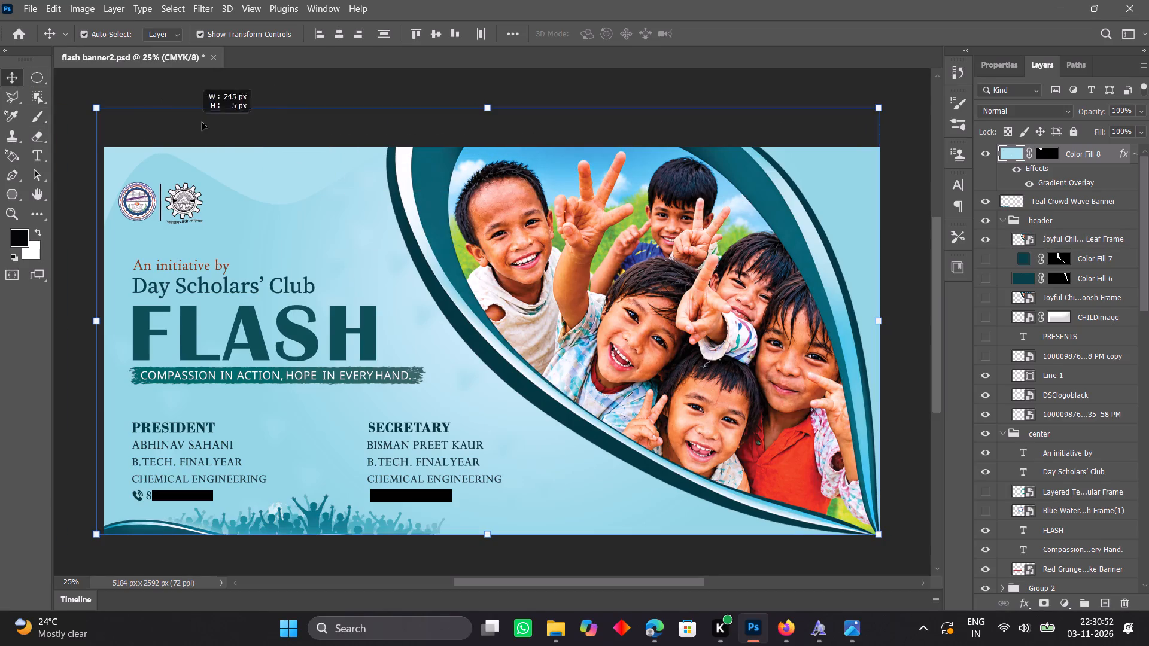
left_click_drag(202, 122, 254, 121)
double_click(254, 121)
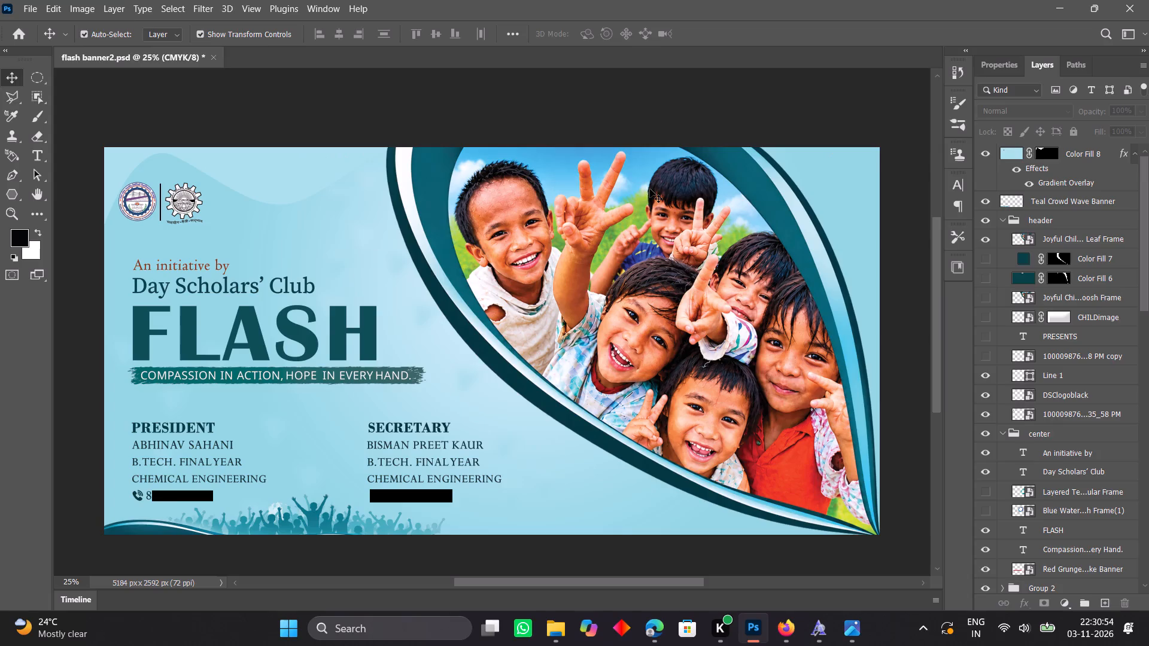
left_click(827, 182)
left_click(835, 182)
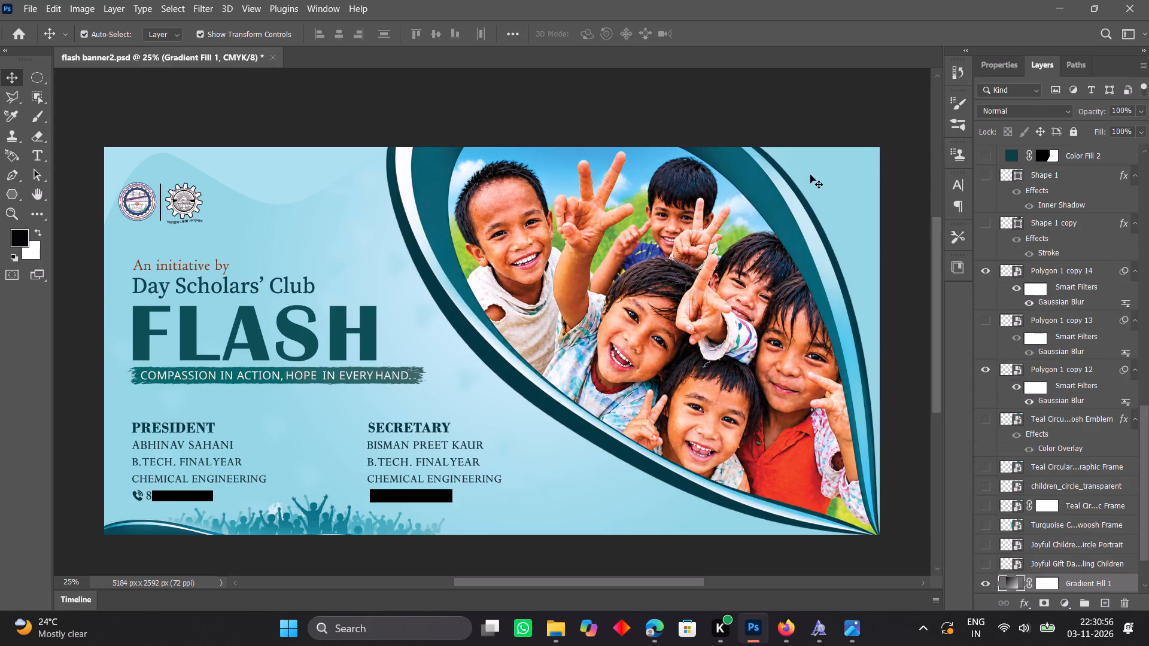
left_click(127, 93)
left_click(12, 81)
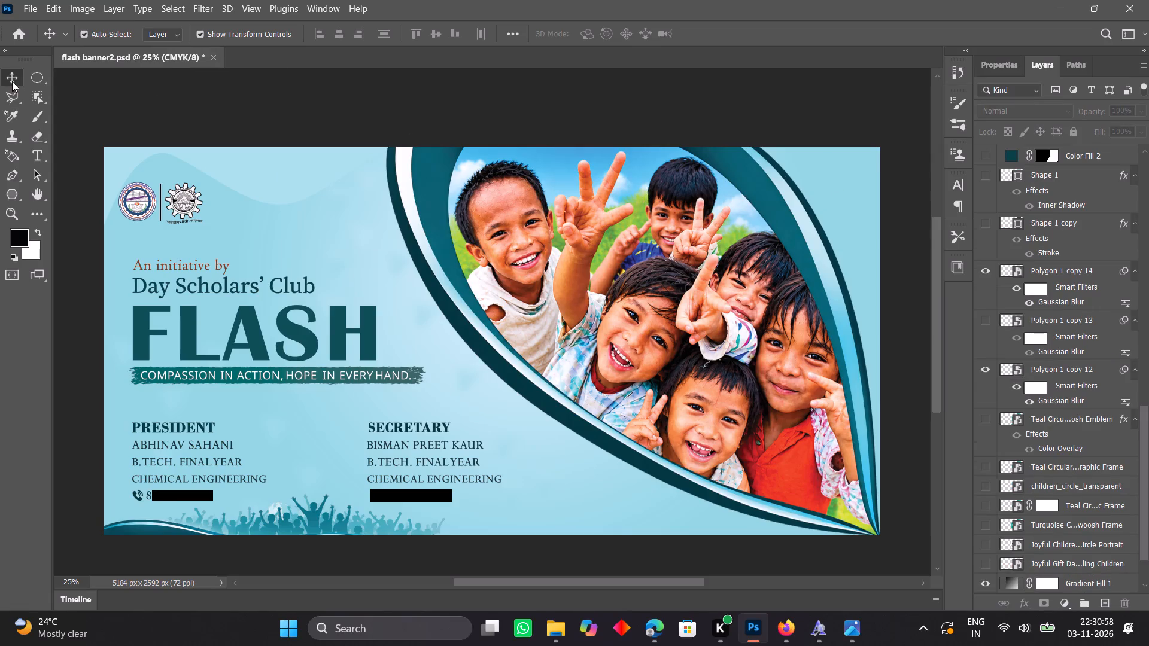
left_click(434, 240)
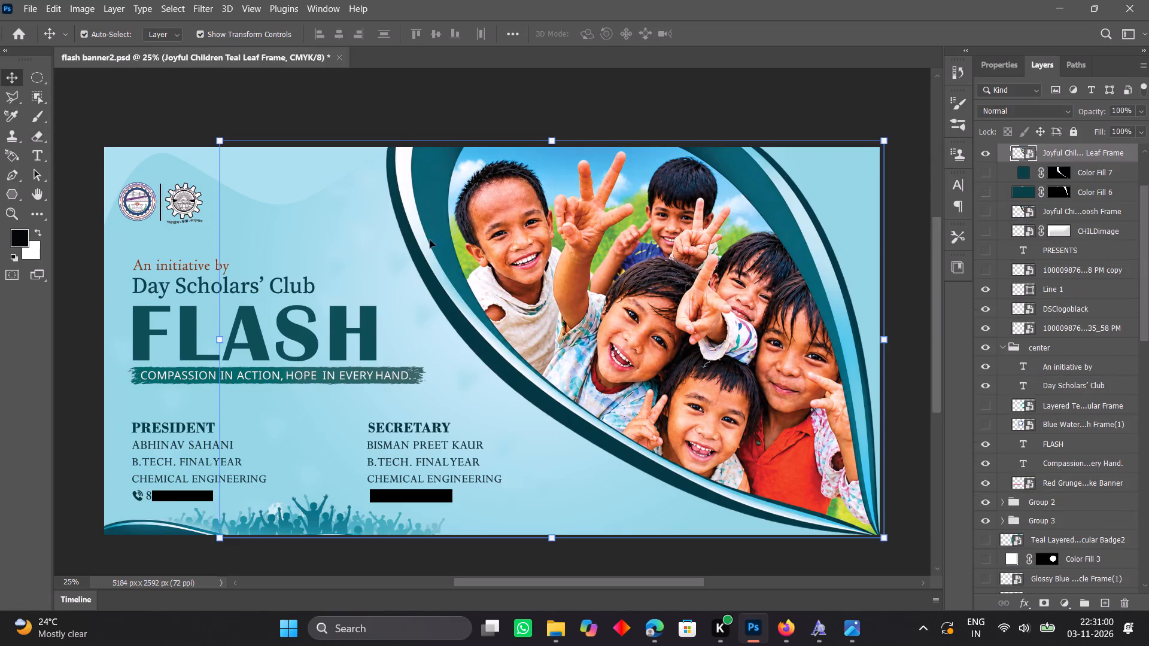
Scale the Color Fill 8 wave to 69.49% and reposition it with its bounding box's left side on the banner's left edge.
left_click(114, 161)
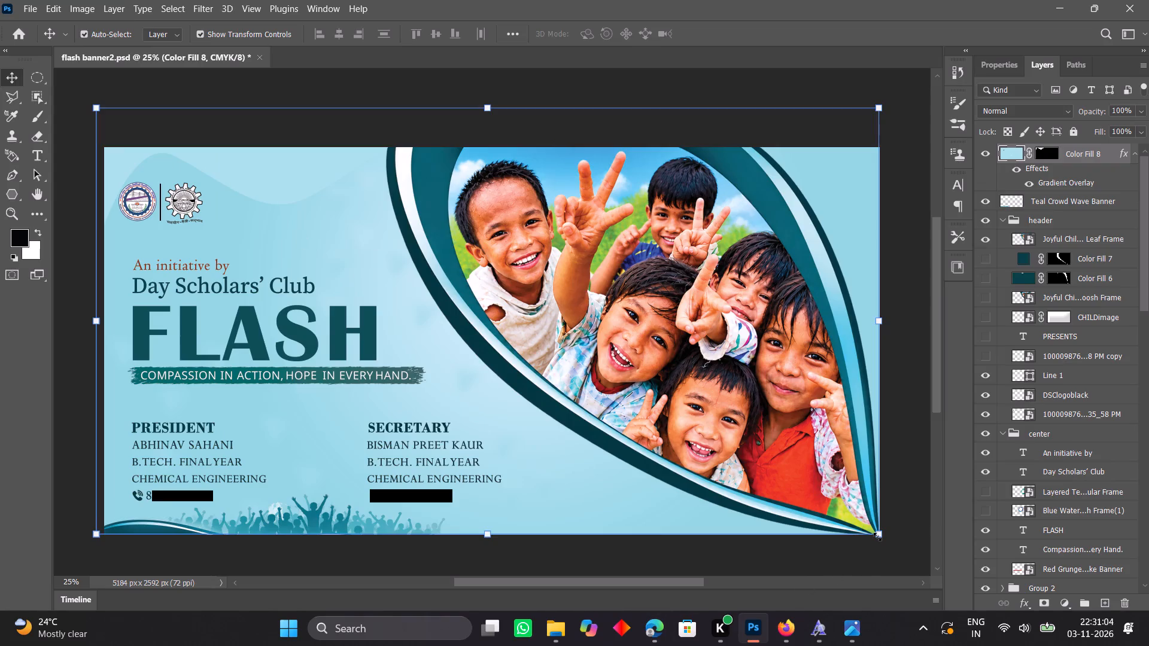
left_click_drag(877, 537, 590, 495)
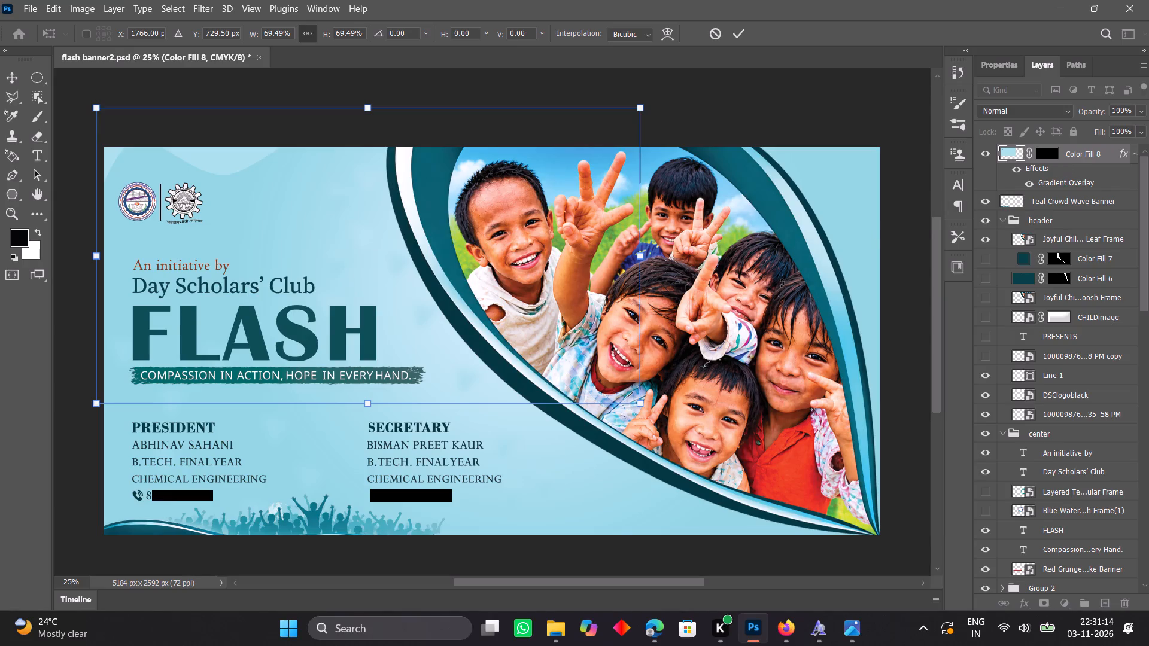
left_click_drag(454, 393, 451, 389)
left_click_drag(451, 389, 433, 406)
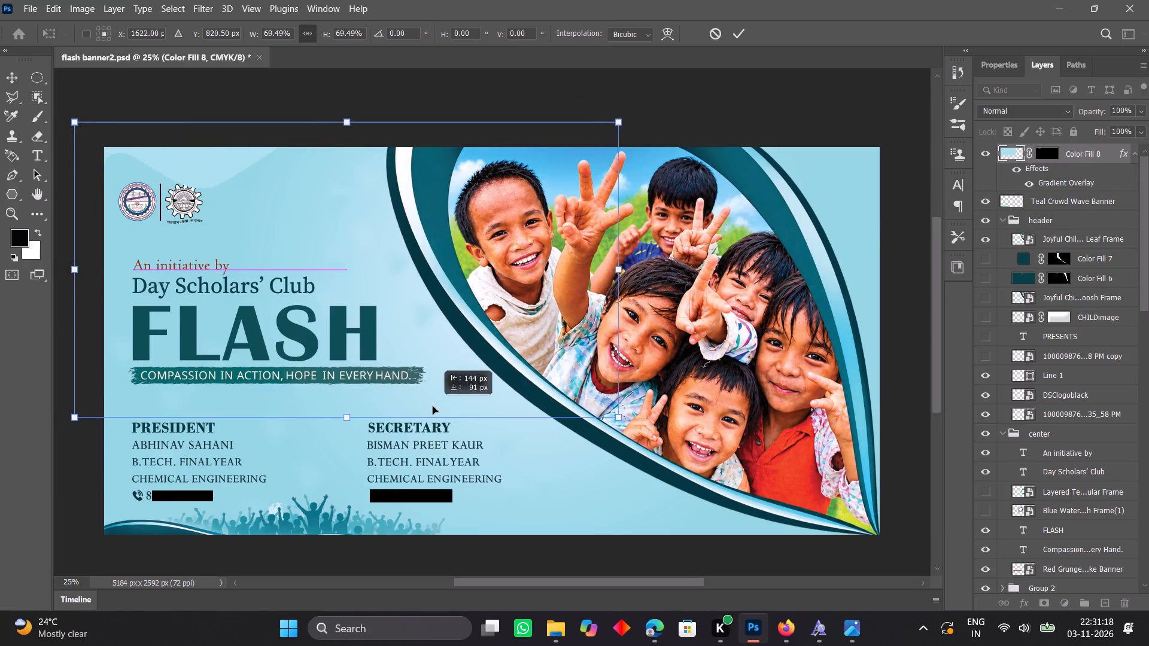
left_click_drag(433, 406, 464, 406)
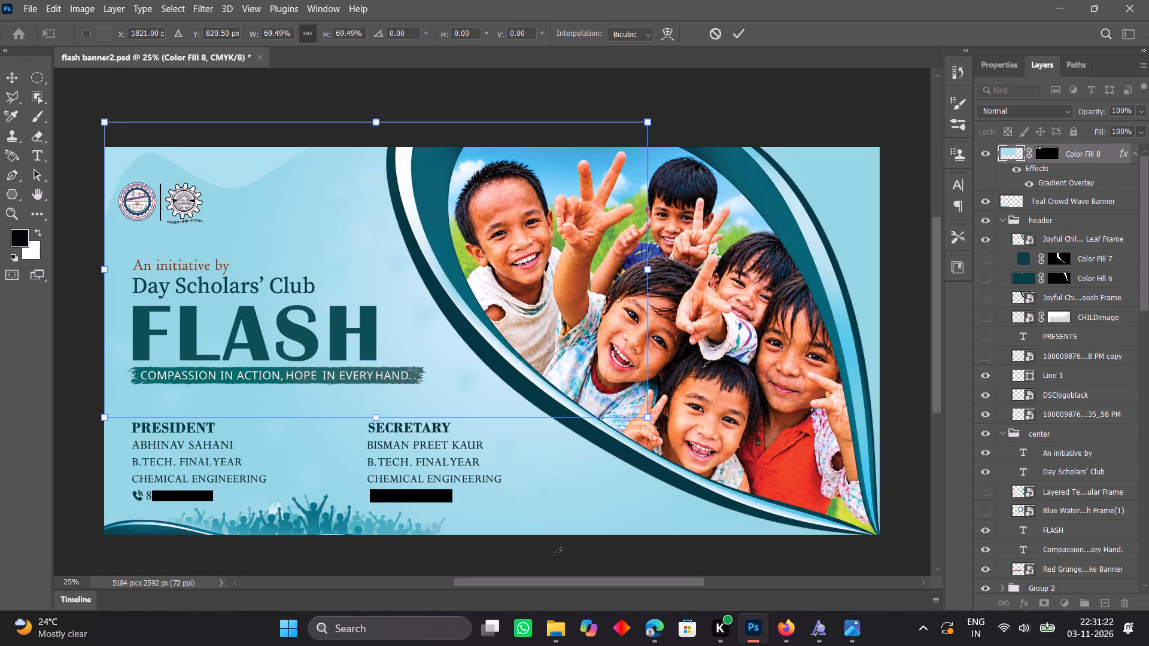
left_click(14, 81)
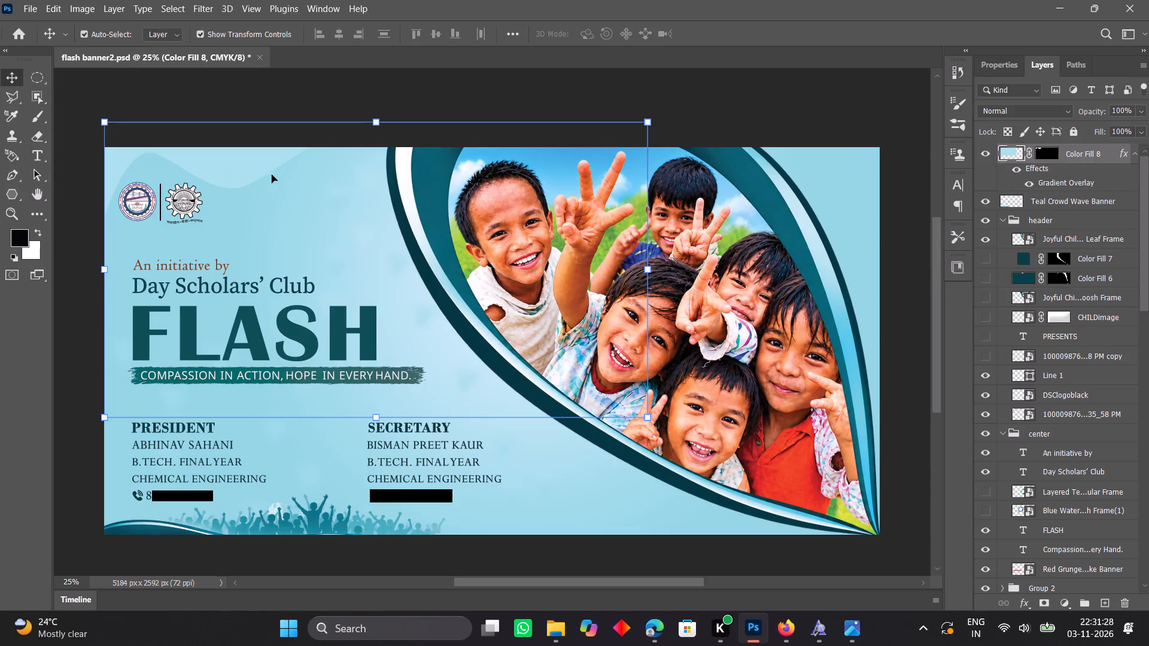
Delete the Color Fill 8 wave layer.
key("Delete")
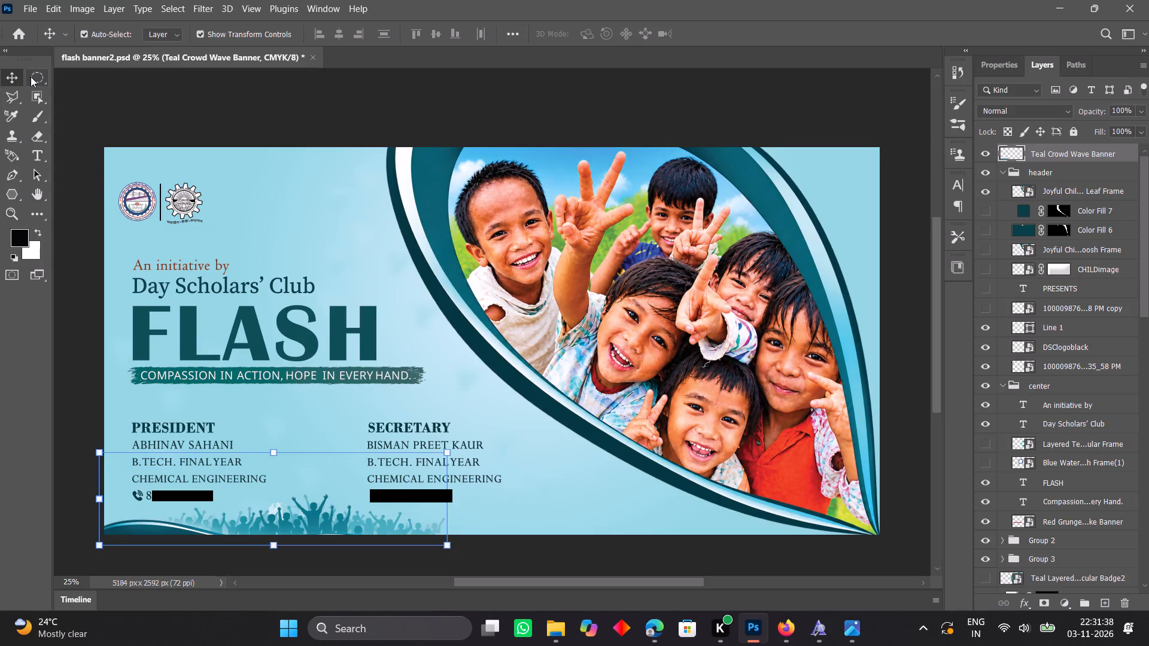
Draw a curved Pen path from outside the banner's left edge, over the logos, down to the right of the "Day Scholars' Club" text.
left_click(14, 170)
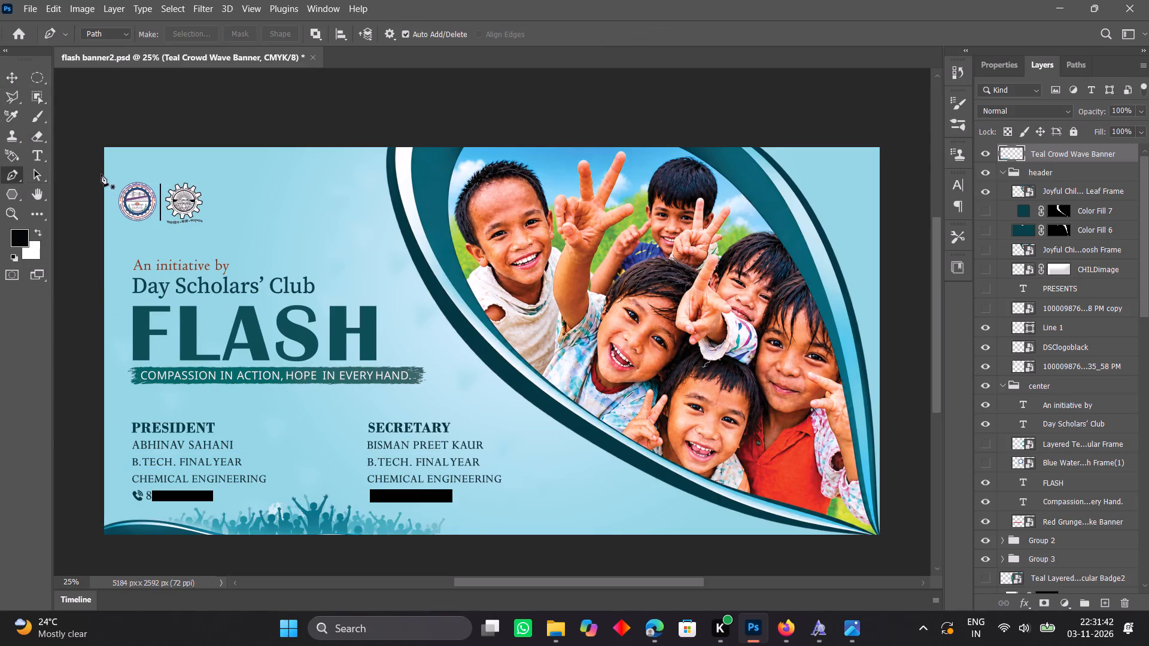
left_click(80, 179)
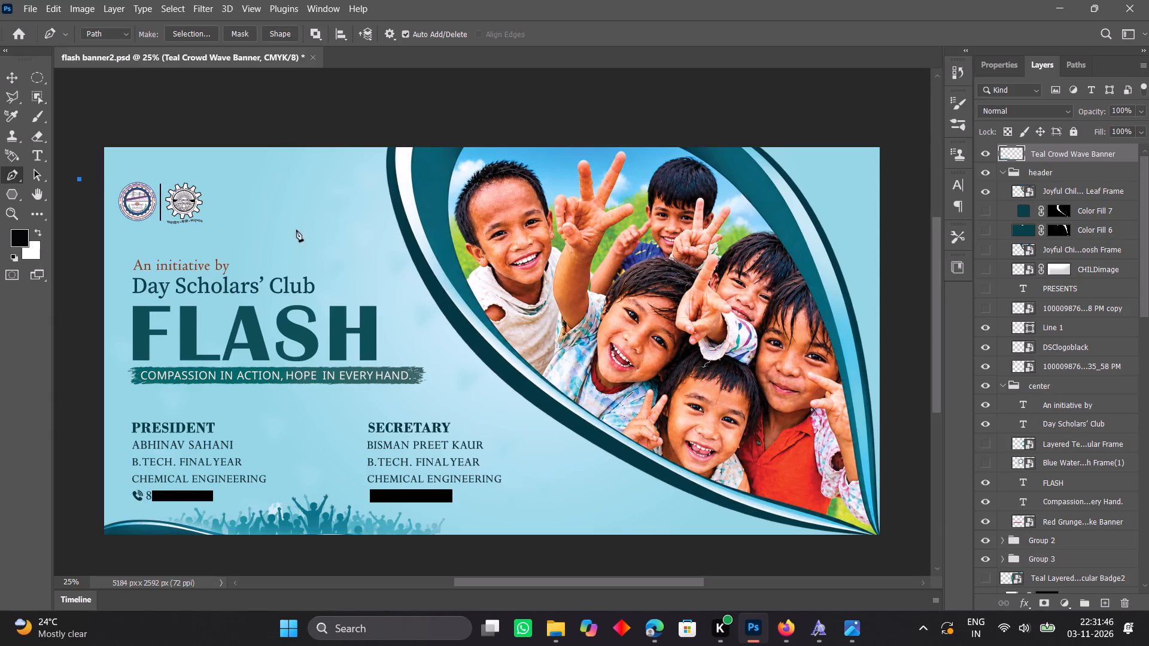
left_click_drag(253, 205, 278, 275)
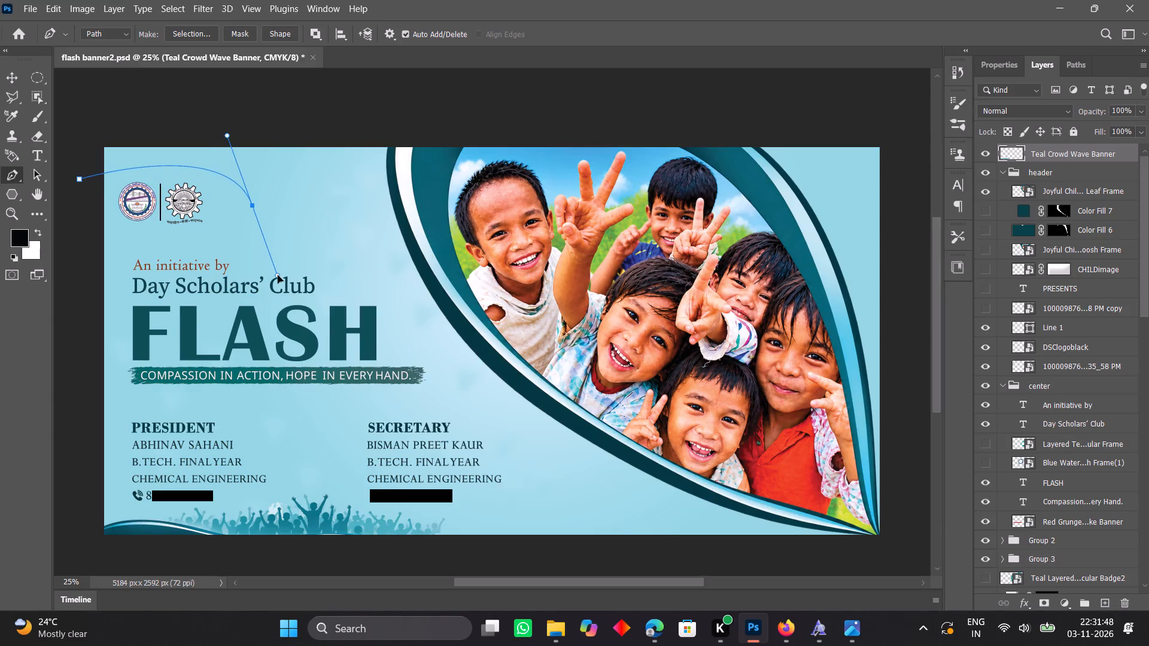
left_click_drag(278, 275, 329, 256)
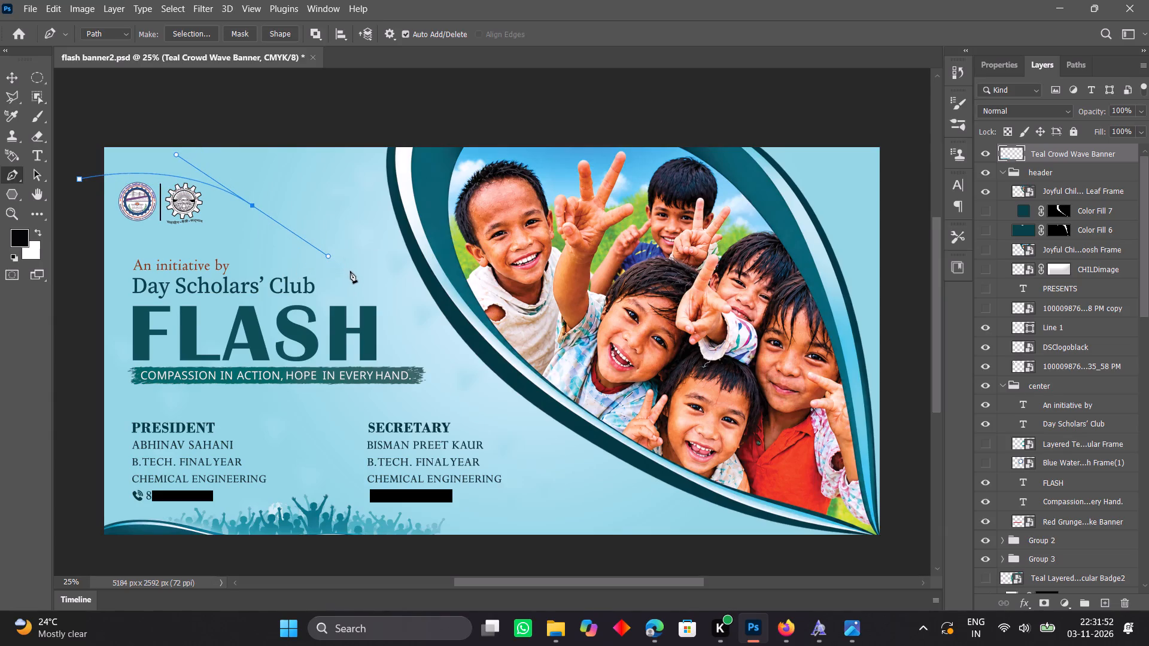
left_click(350, 271)
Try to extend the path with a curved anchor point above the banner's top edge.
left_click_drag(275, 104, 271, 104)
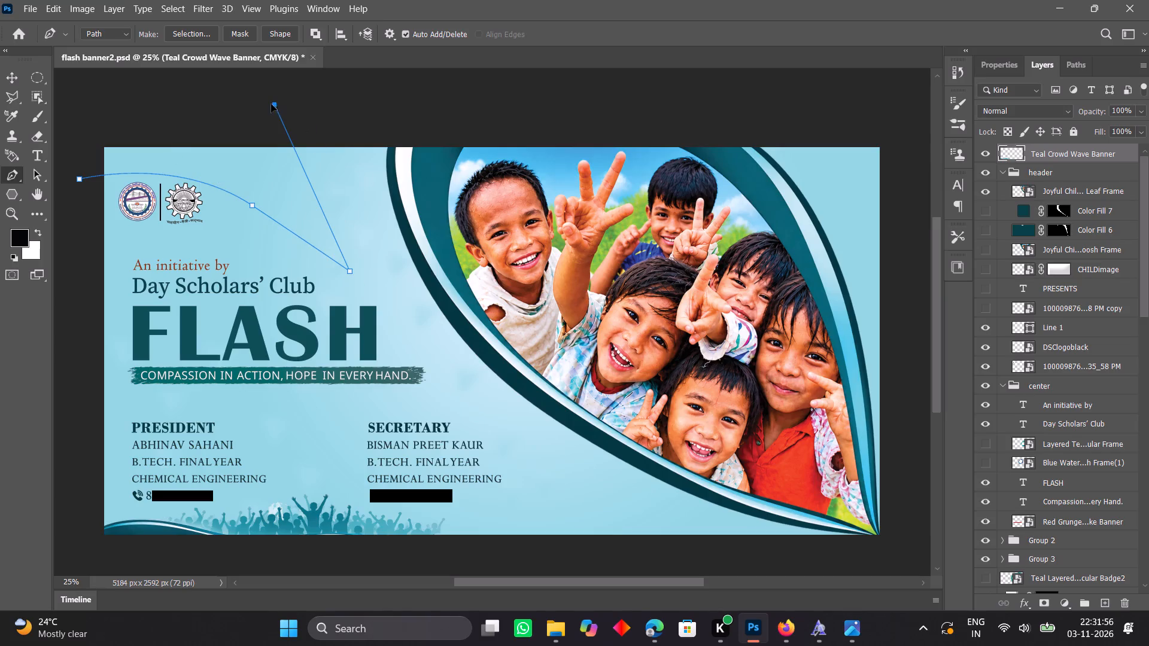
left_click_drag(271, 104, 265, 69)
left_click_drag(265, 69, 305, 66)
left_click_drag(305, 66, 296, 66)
Undock the banner document into its own floating window and maximize it.
left_click_drag(285, 66, 261, 77)
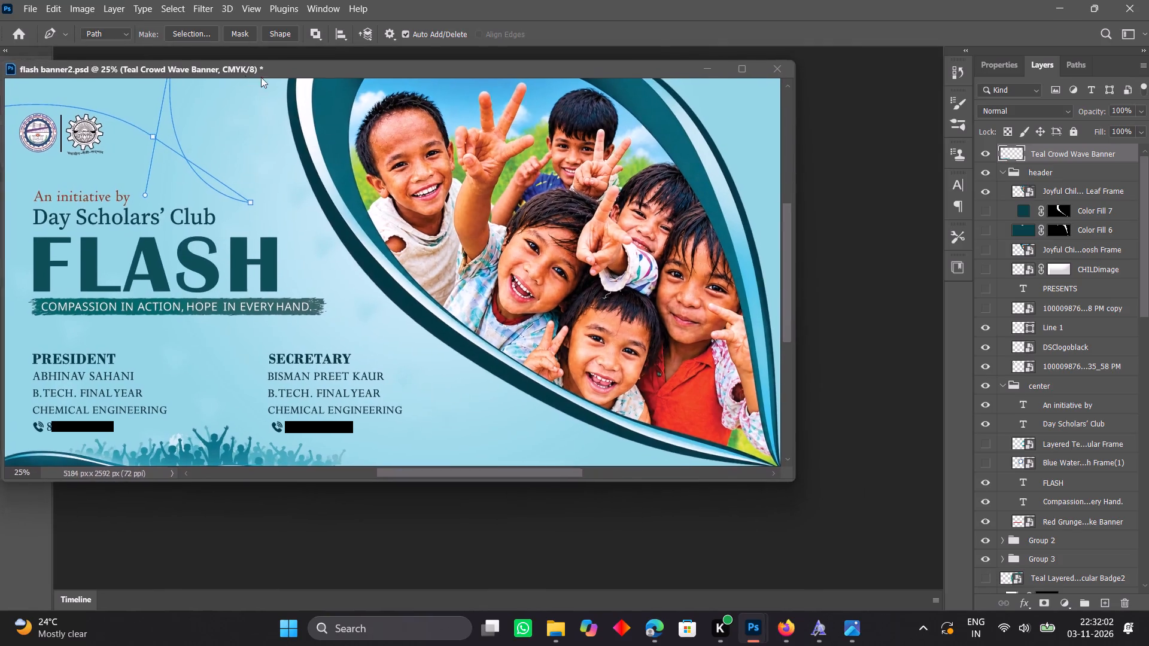
left_click_drag(261, 77, 327, 92)
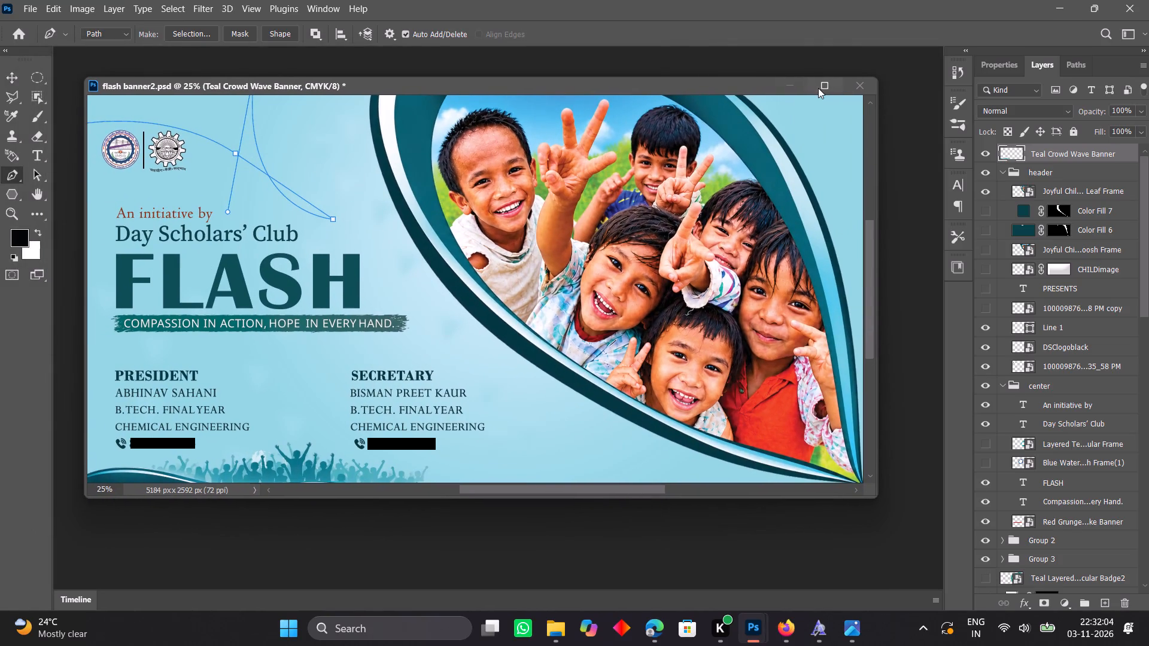
left_click(818, 88)
scroll(332, 127, "up", 2)
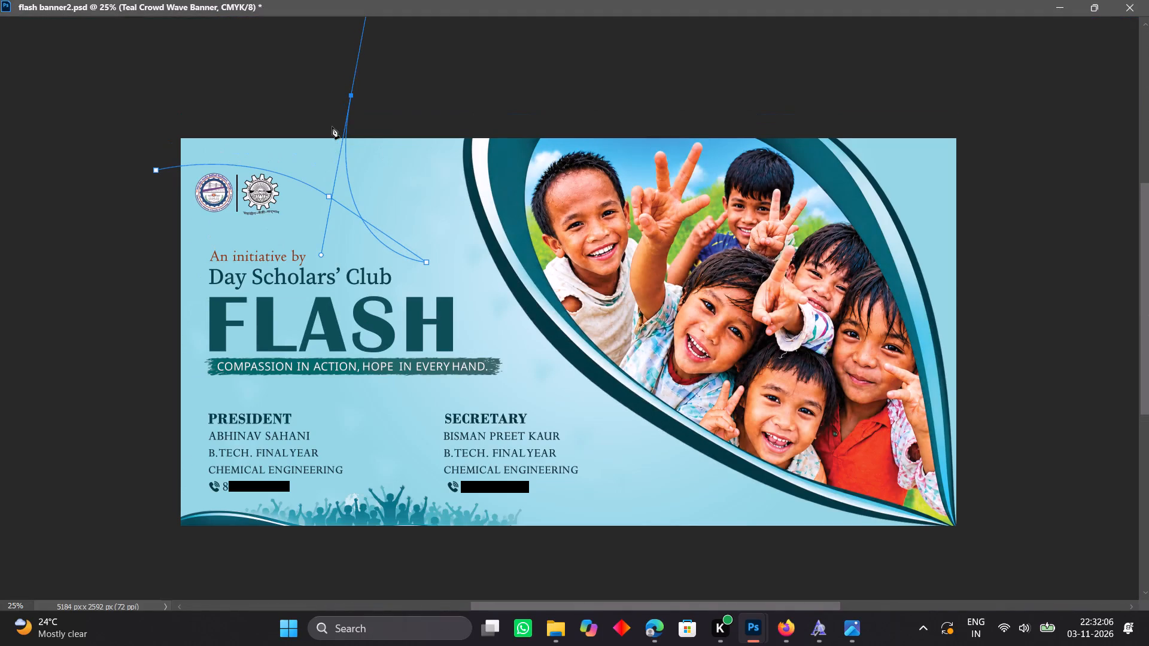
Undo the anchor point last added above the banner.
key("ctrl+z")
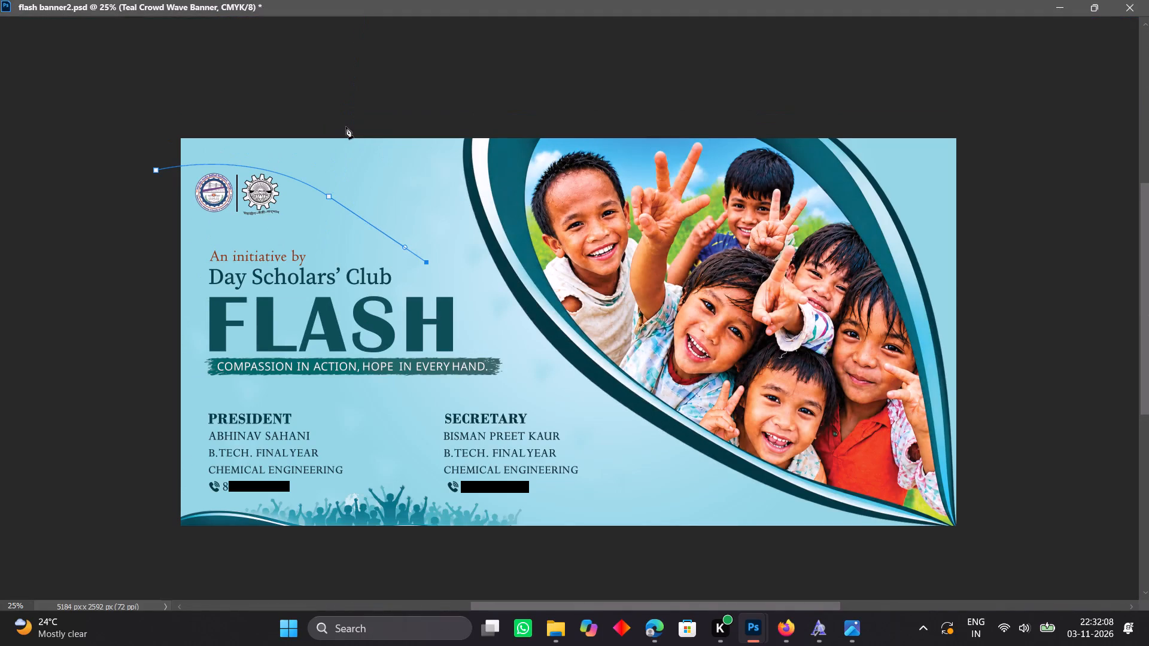
Close the Pen path with a curved anchor above the banner's top edge and a corner point outside its upper-left corner.
key("Tab")
left_click_drag(372, 123, 396, 92)
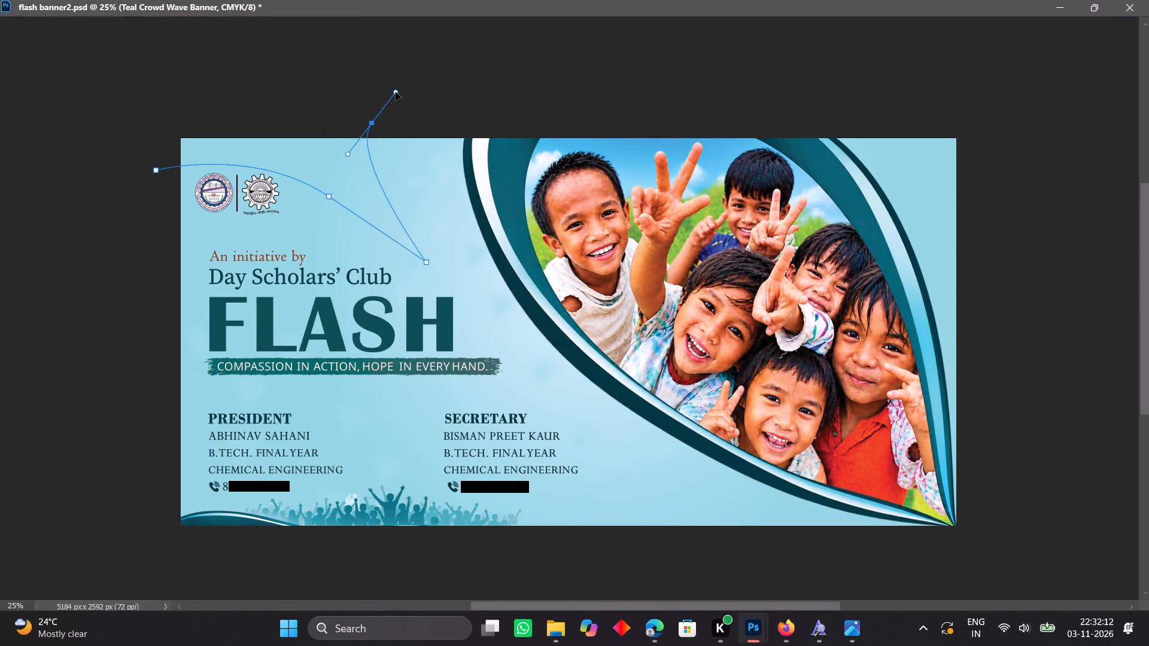
left_click_drag(396, 92, 391, 85)
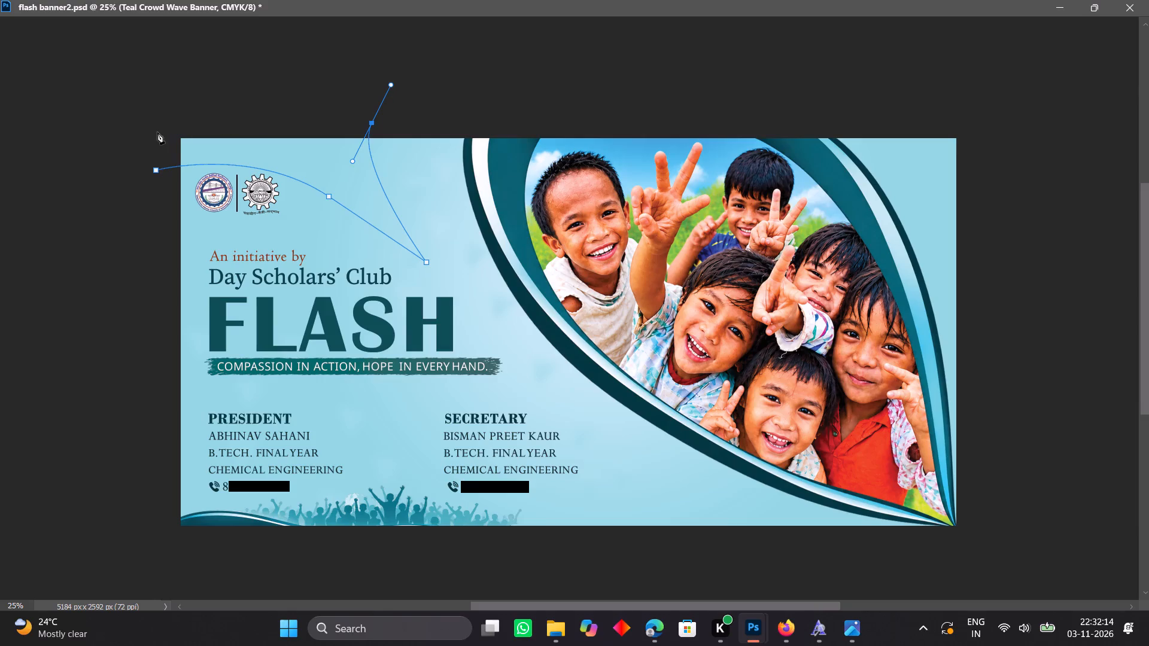
left_click(155, 89)
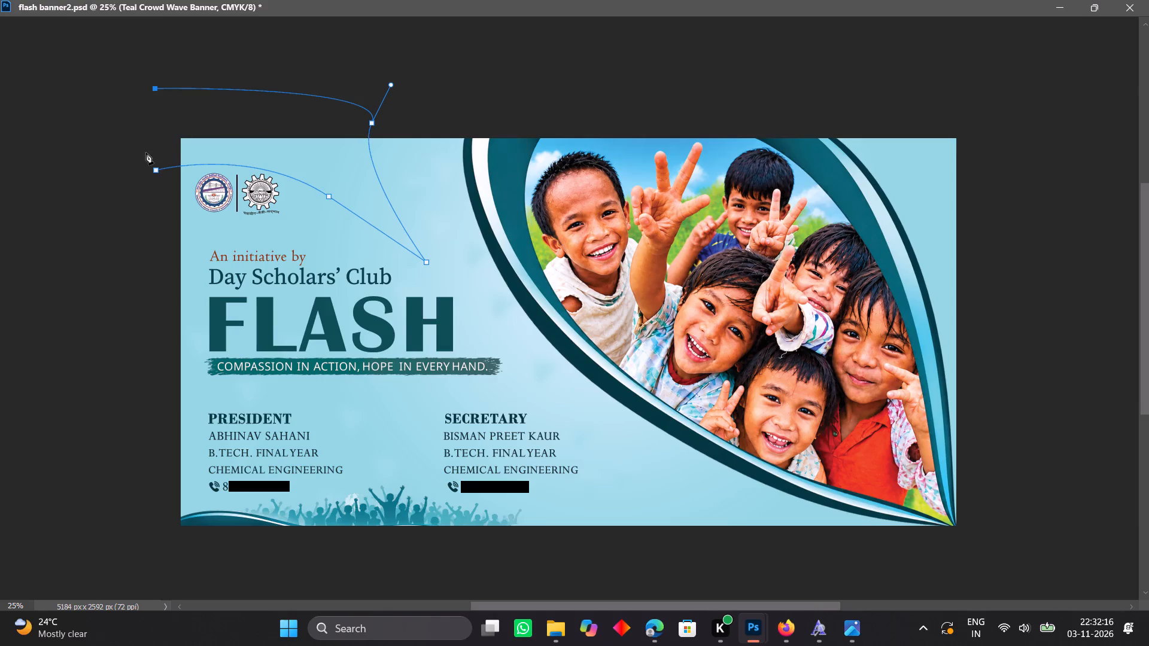
left_click(156, 170)
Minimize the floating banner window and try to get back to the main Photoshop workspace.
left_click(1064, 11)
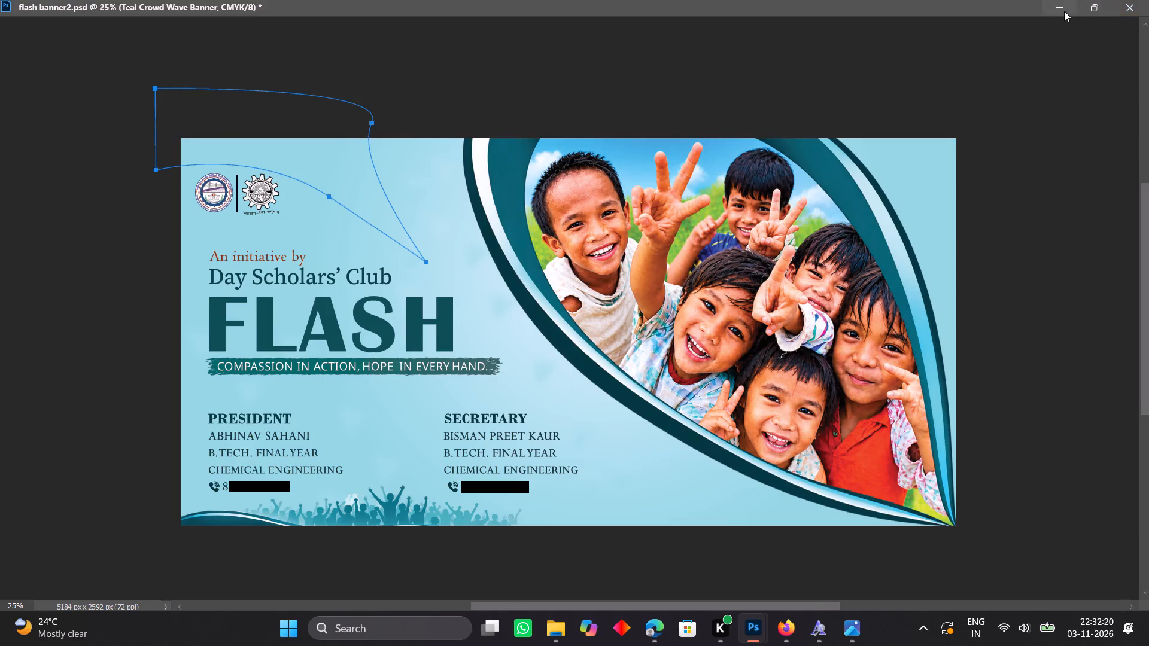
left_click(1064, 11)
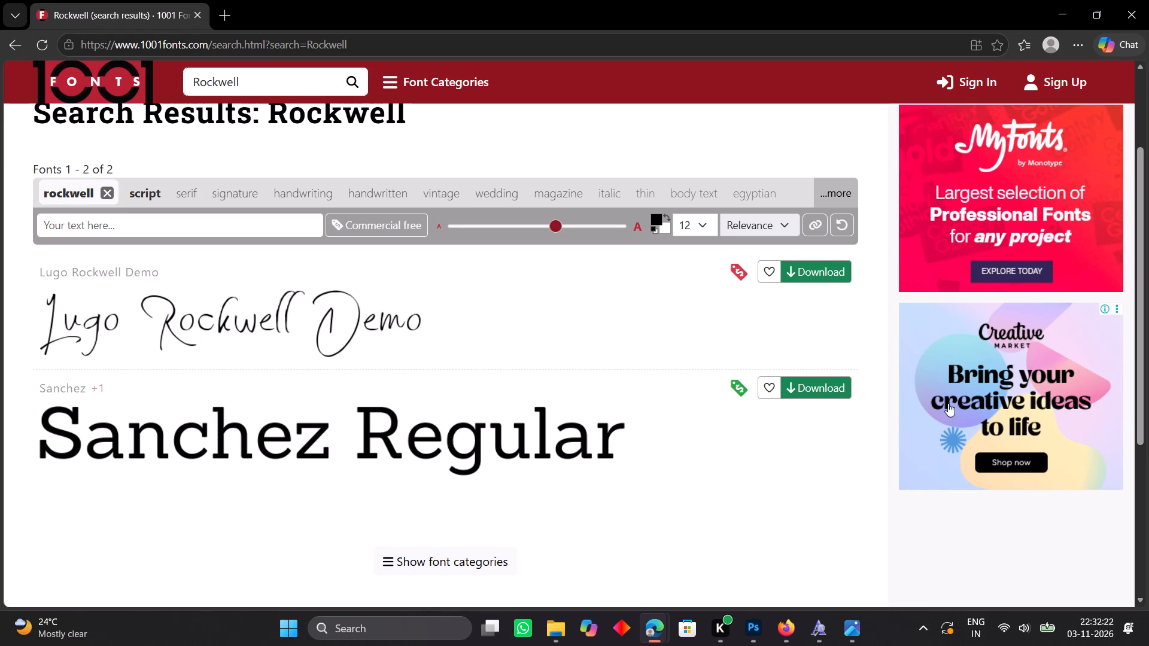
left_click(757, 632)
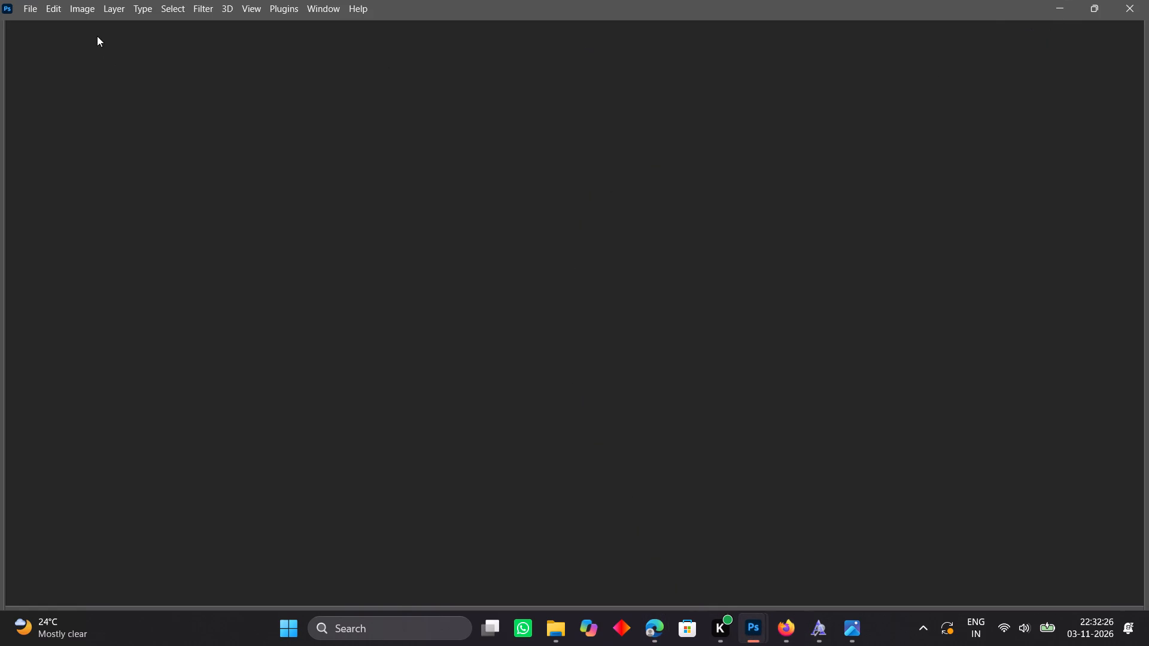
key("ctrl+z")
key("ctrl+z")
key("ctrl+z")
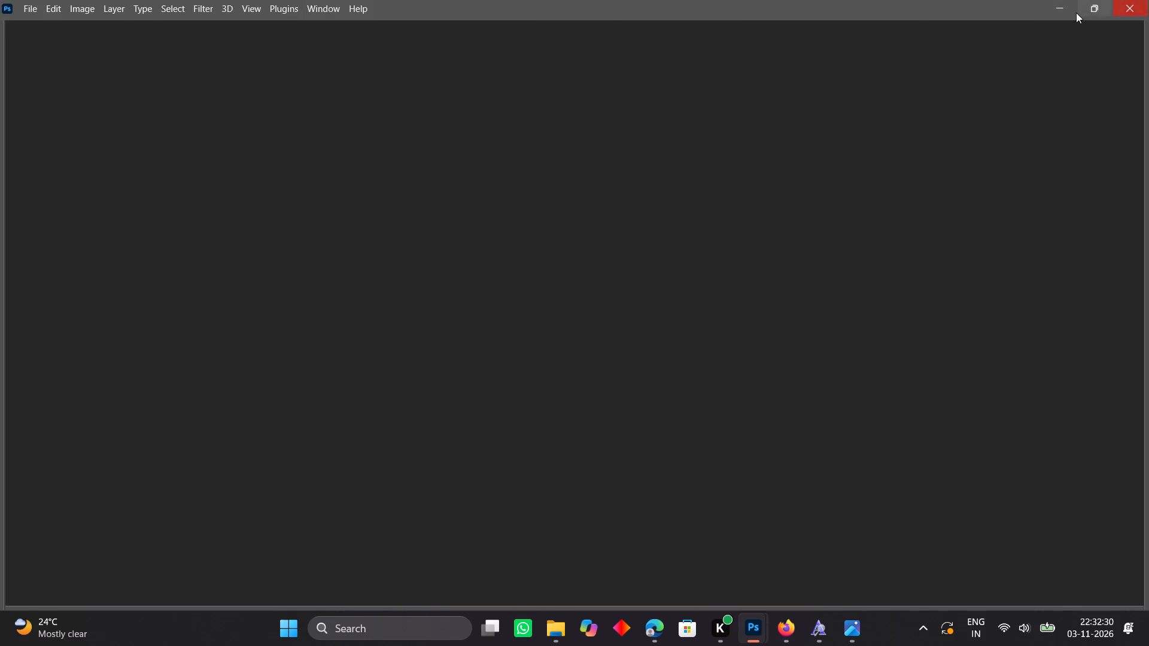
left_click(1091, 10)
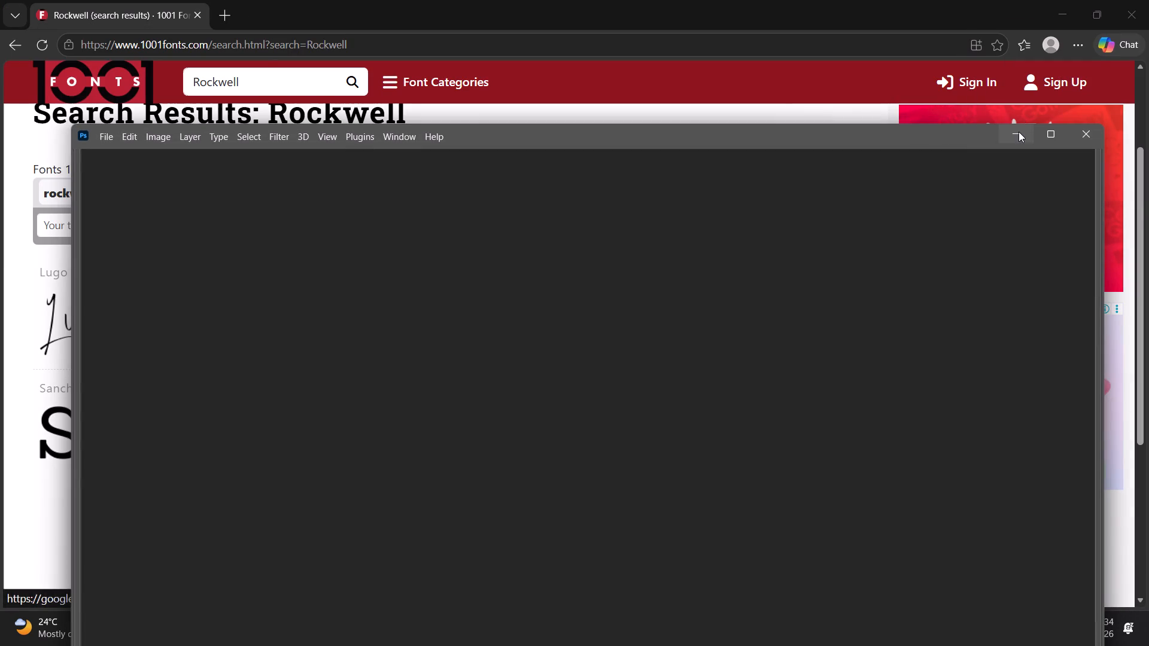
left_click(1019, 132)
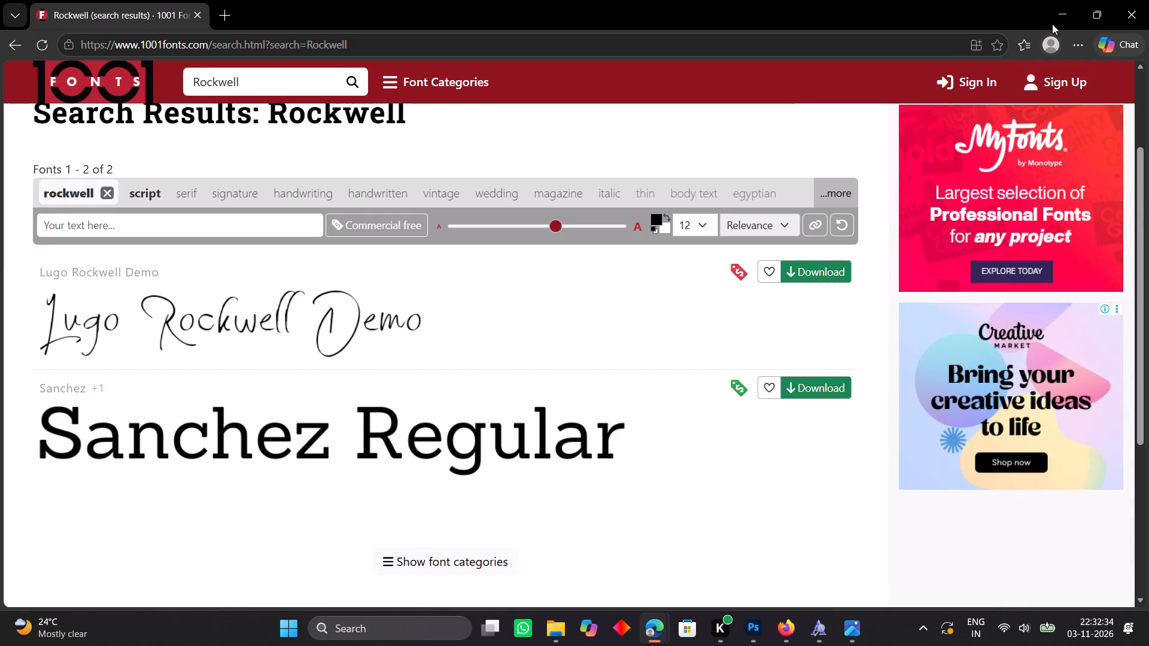
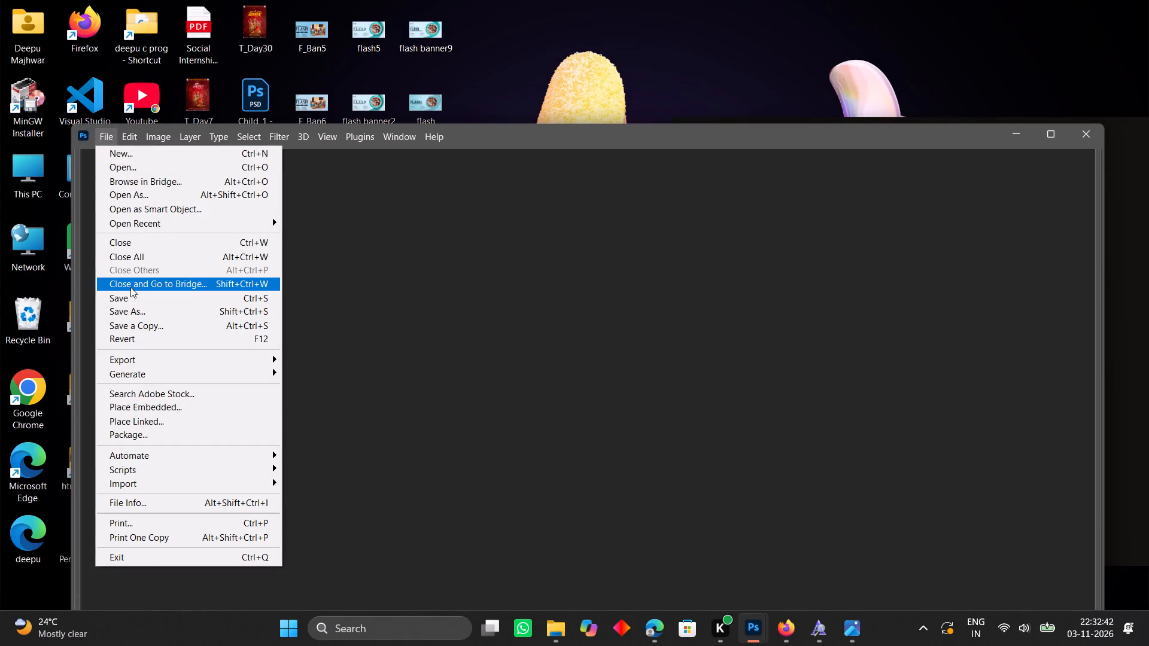
Save the banner document.
left_click(130, 292)
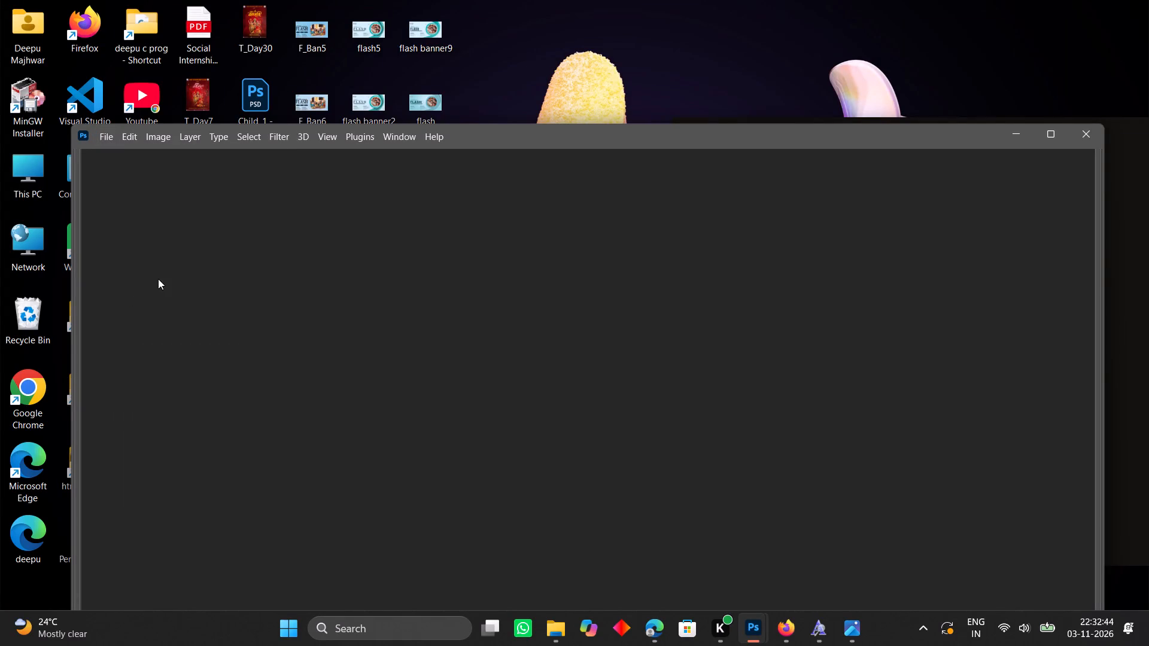
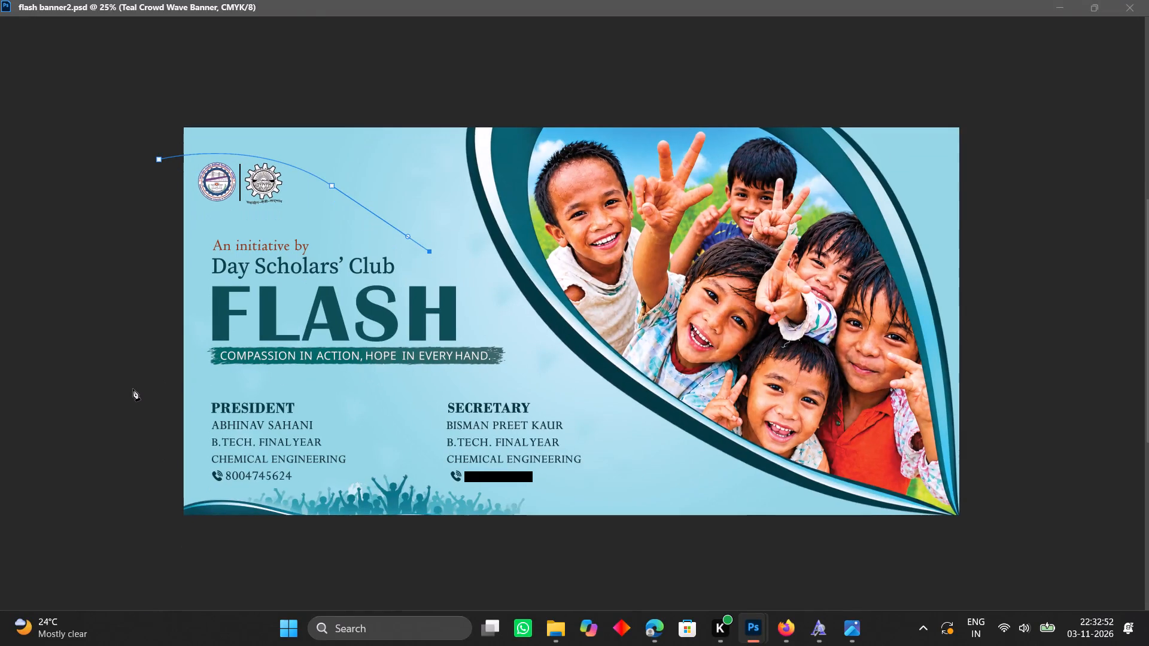
Dismiss the open curved Pen path running above and beside the logos on the banner.
key("Escape")
key("Escape")
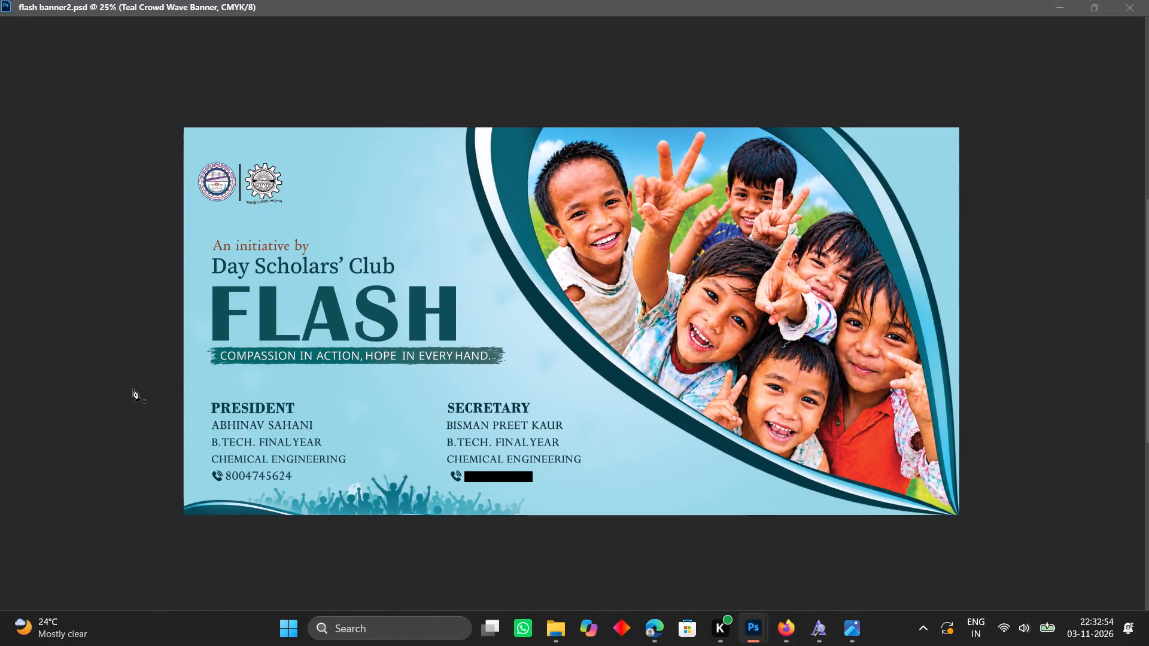
key("Escape")
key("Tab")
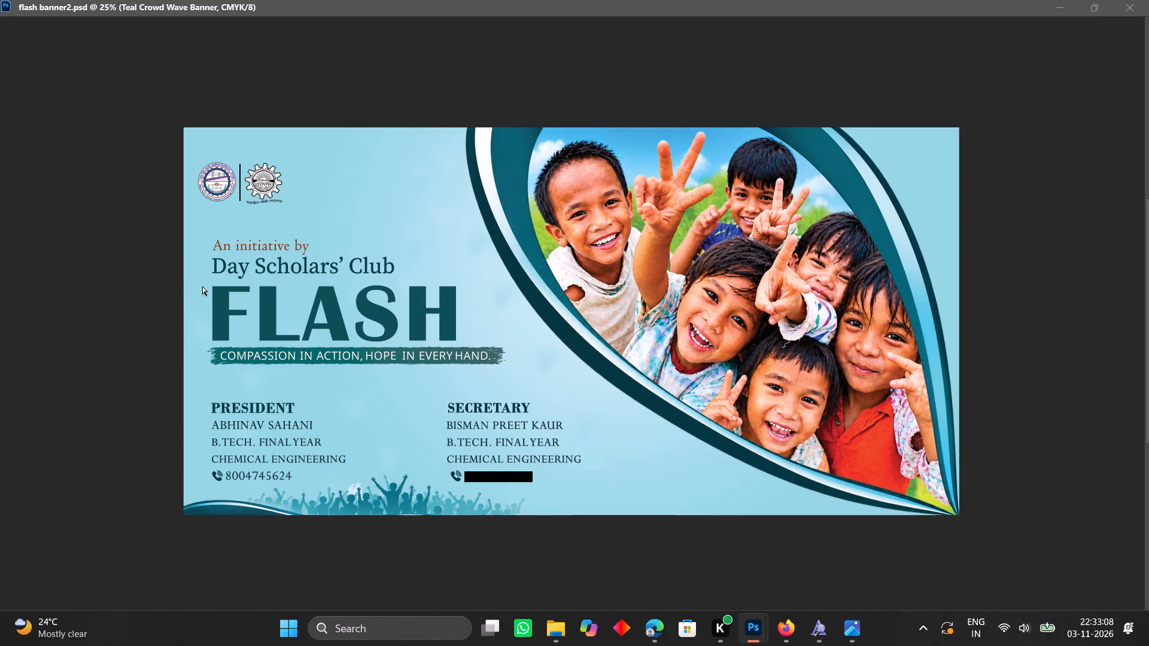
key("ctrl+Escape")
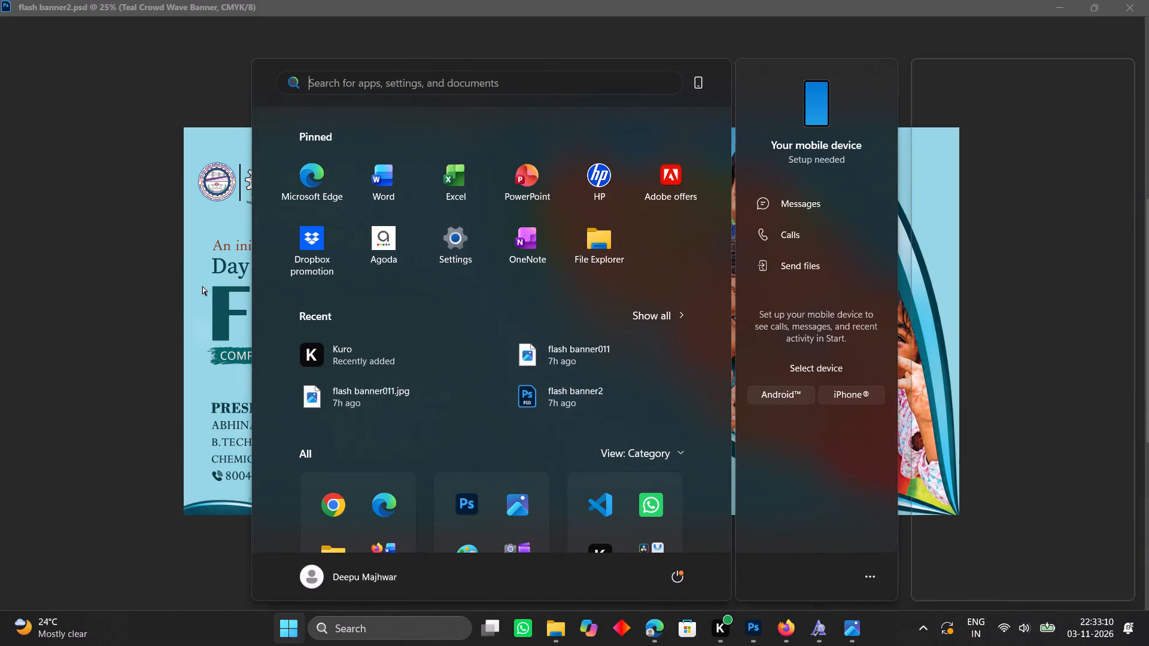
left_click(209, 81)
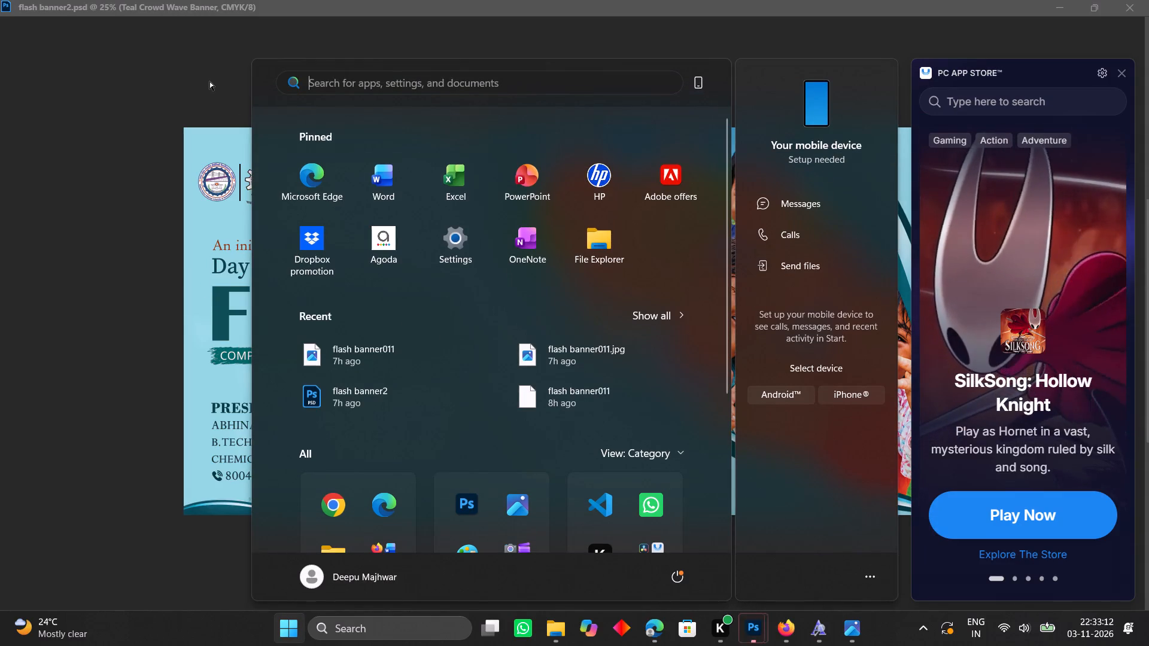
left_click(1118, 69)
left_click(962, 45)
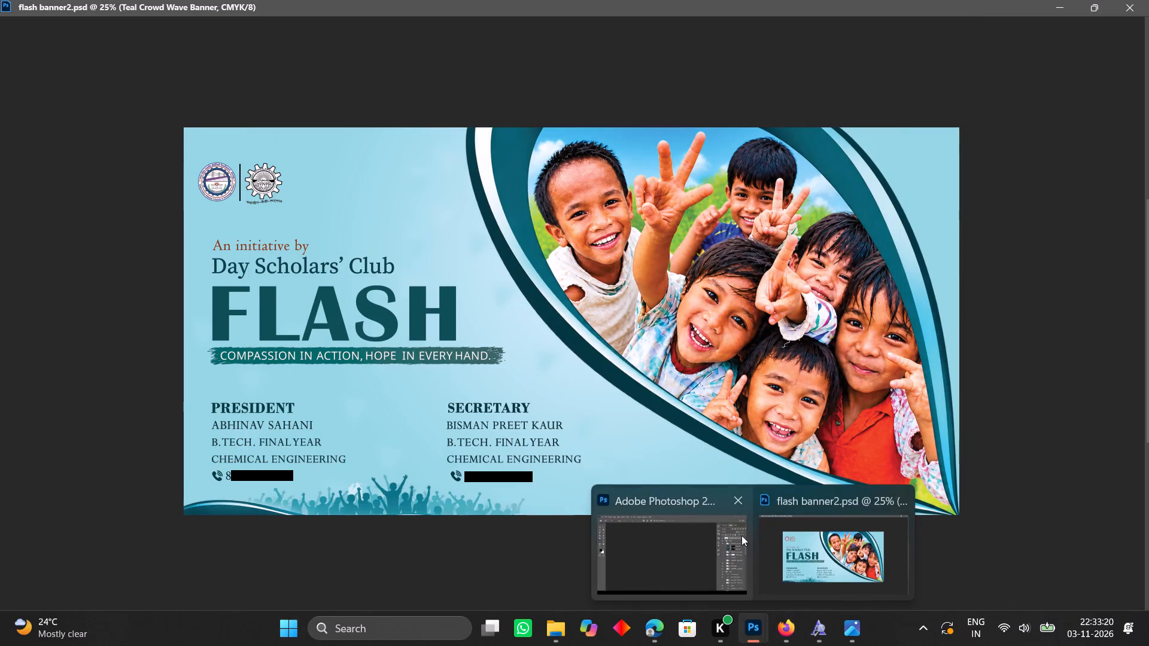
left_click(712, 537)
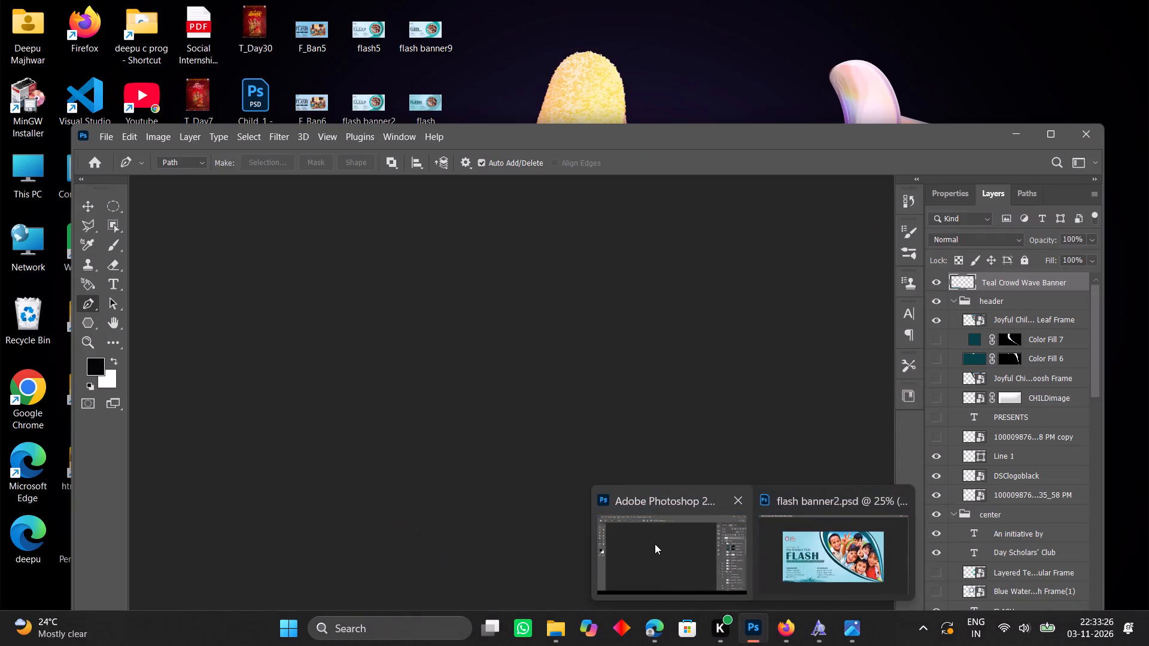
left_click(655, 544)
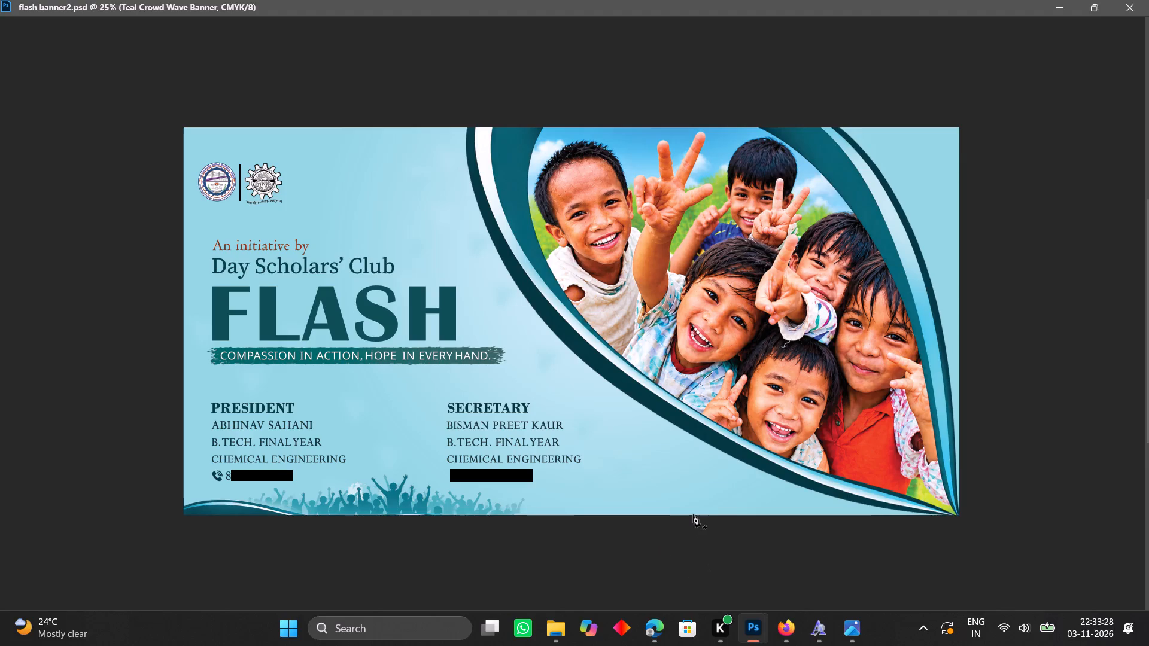
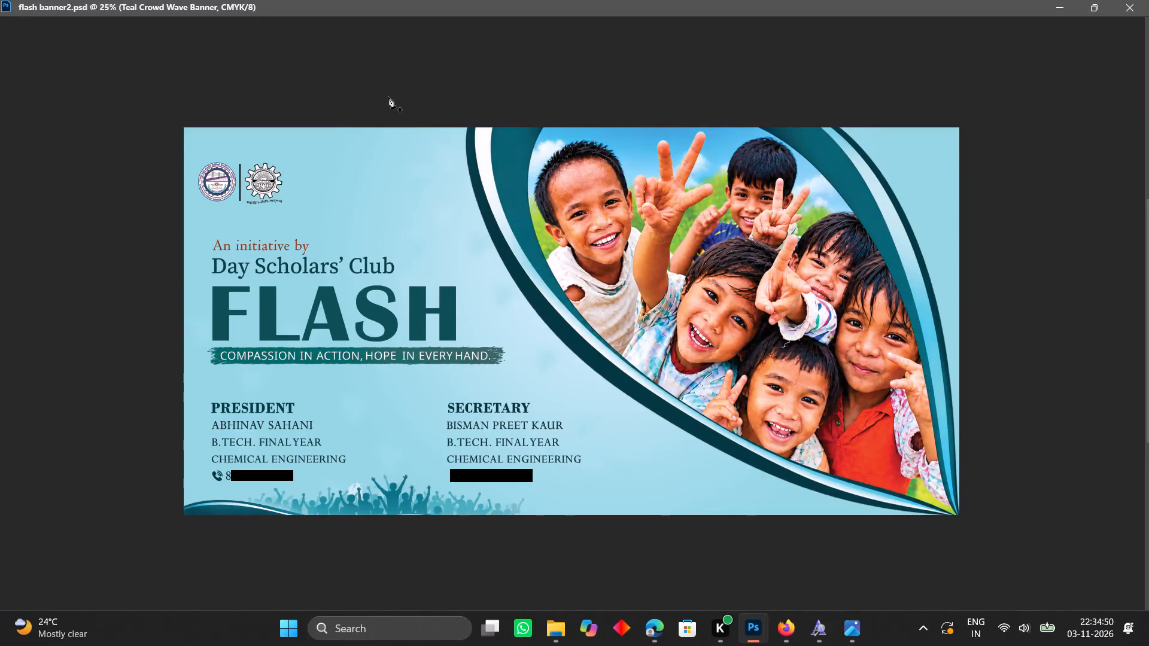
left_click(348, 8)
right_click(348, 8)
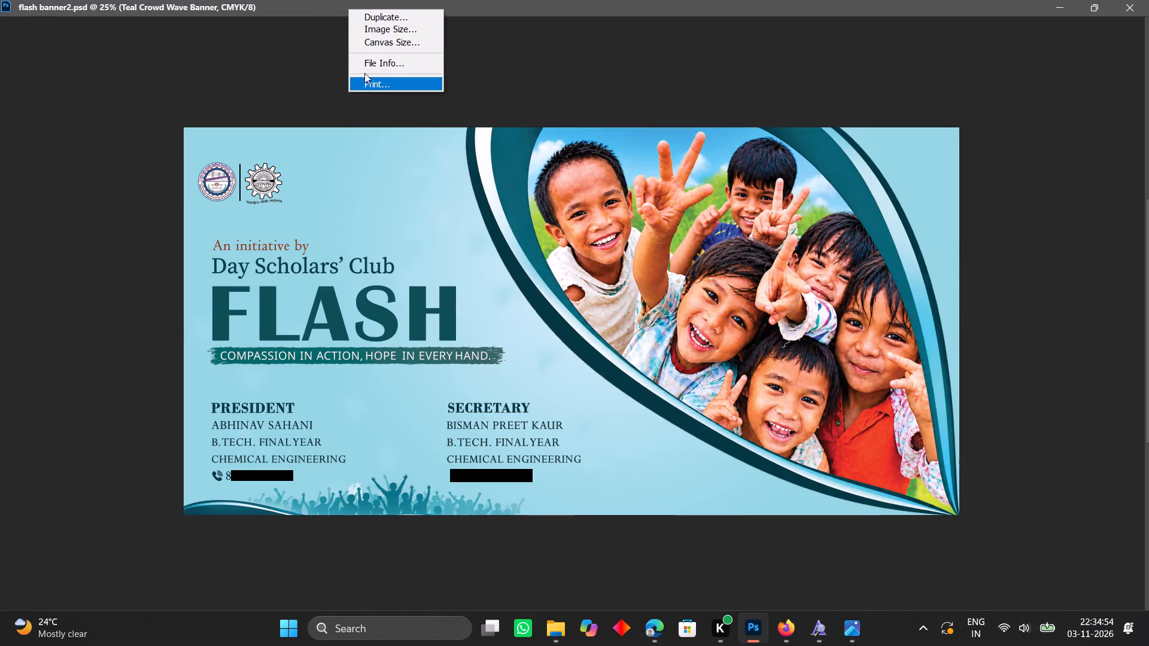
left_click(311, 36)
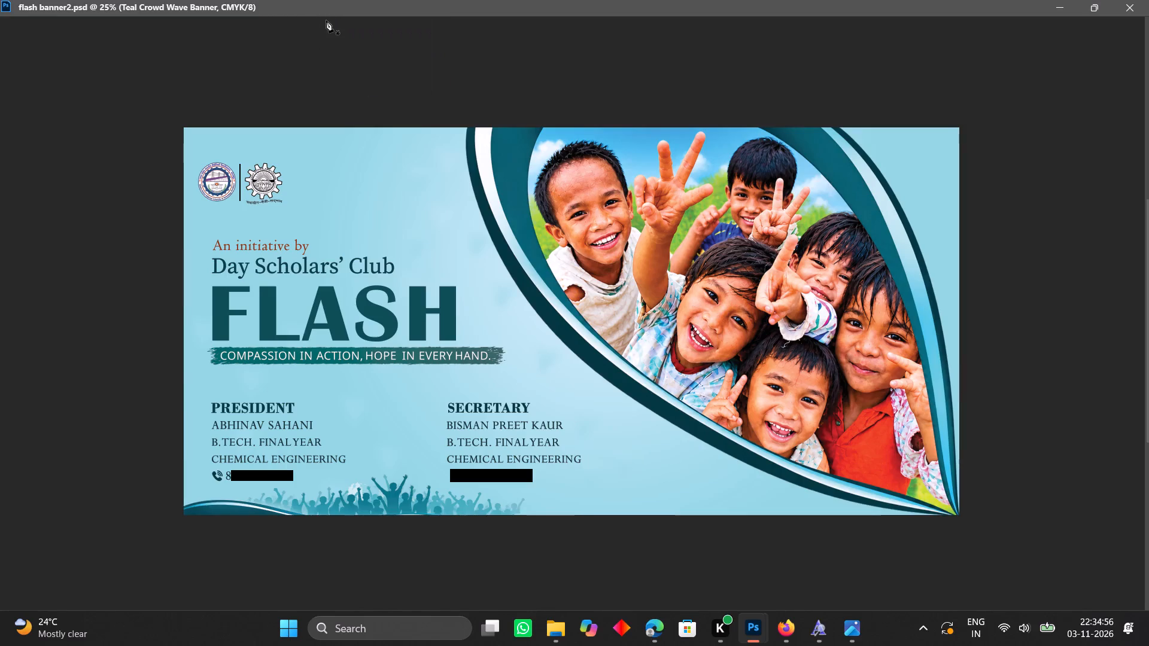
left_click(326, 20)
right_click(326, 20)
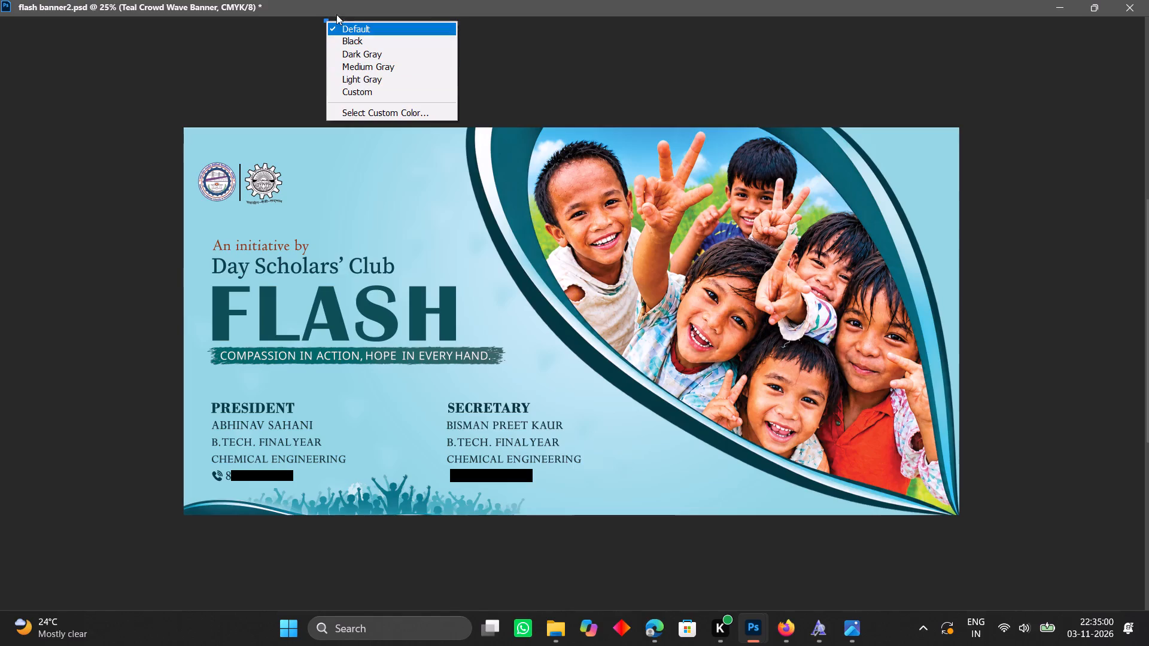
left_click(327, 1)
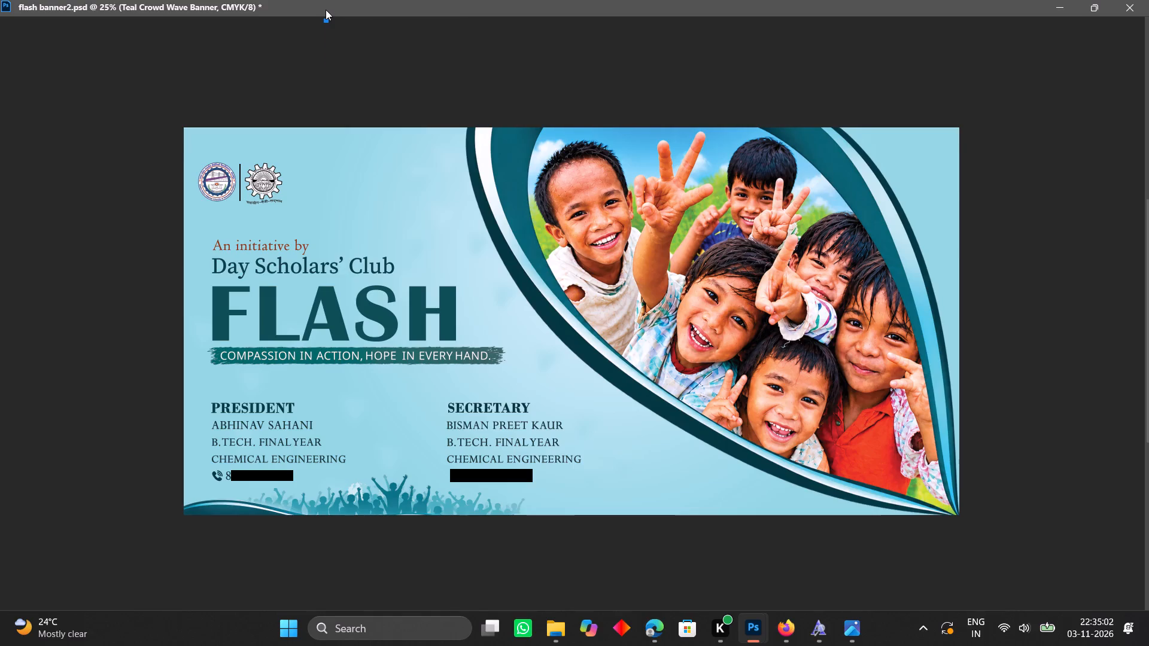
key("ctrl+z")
Check the banner document's width and height in the Canvas Size settings, then dismiss them.
right_click(326, 6)
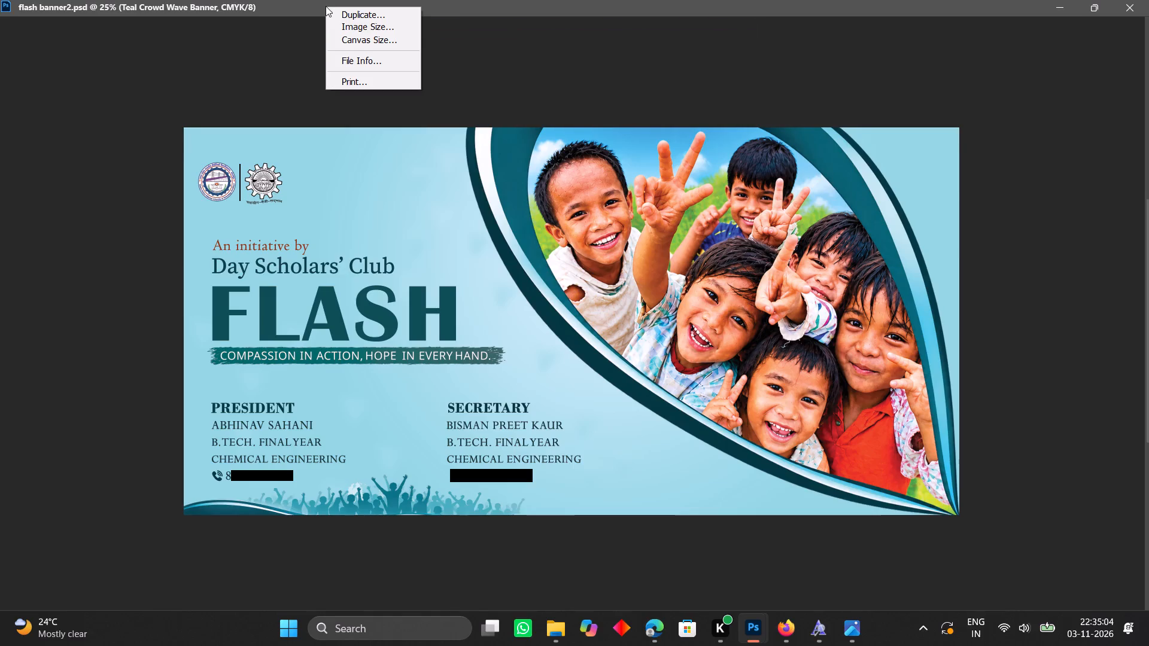
left_click(340, 40)
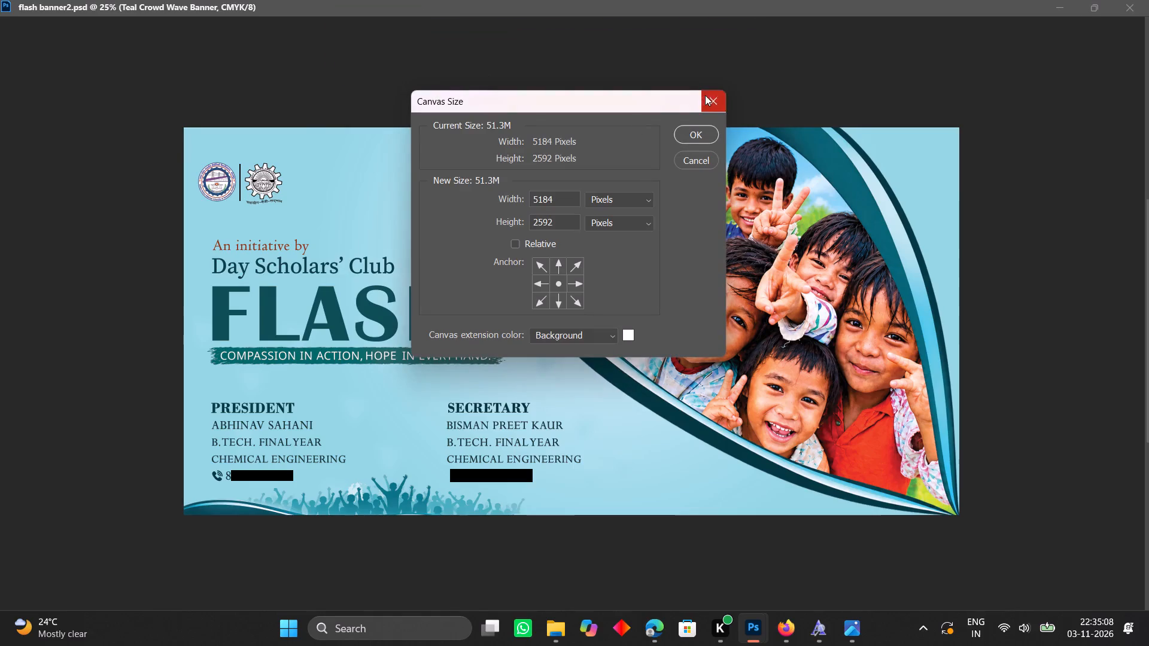
left_click(709, 100)
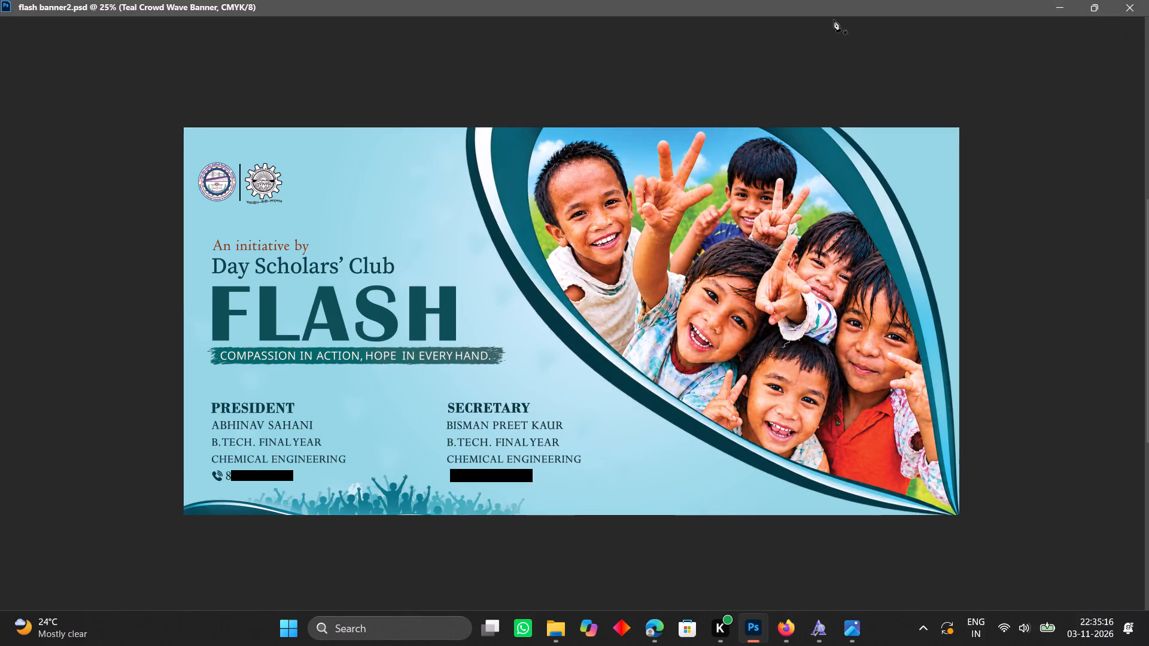
Close the flash banner2.psd document window.
left_click(1127, 8)
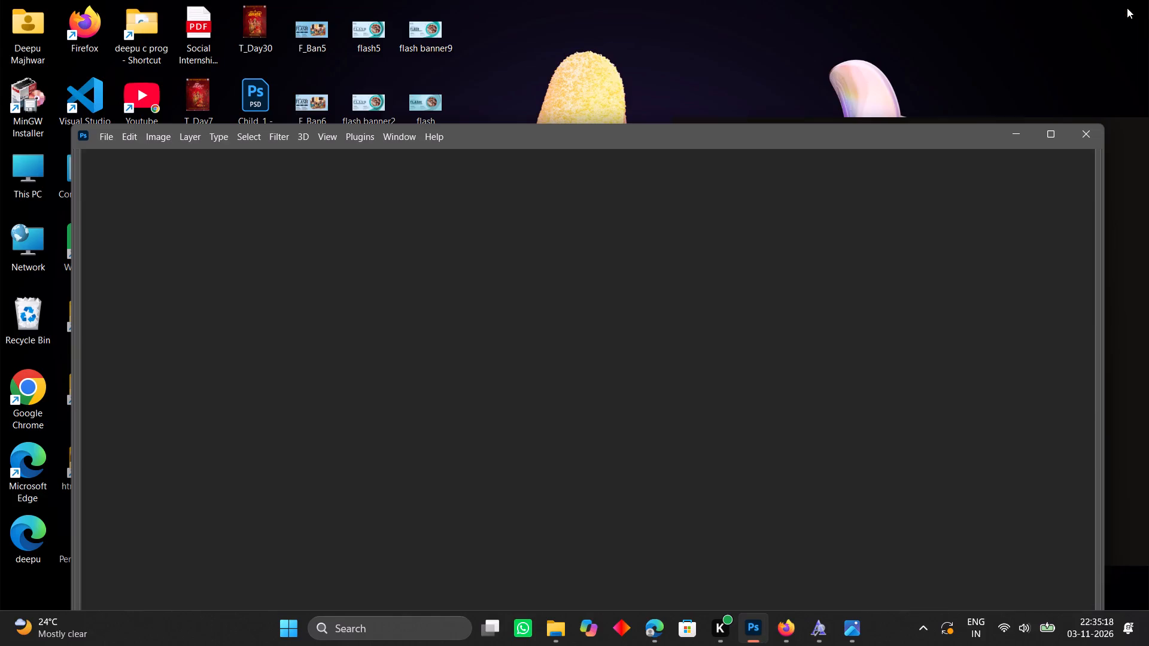
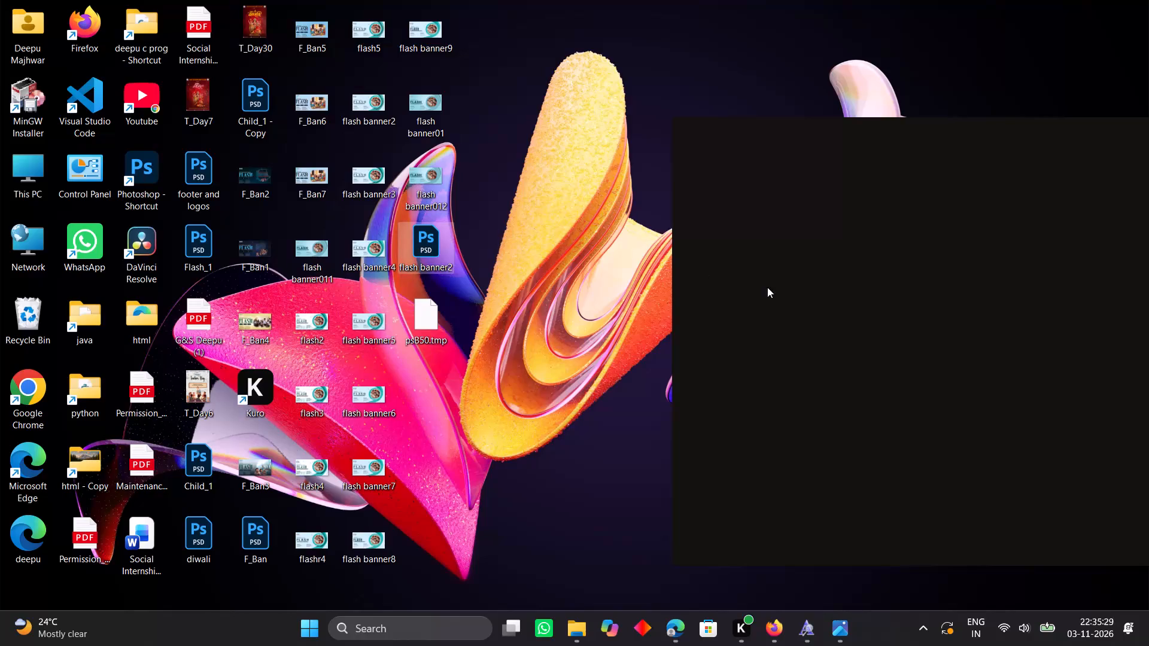
Reopen the flash banner2 PSD file from the desktop.
double_click(422, 228)
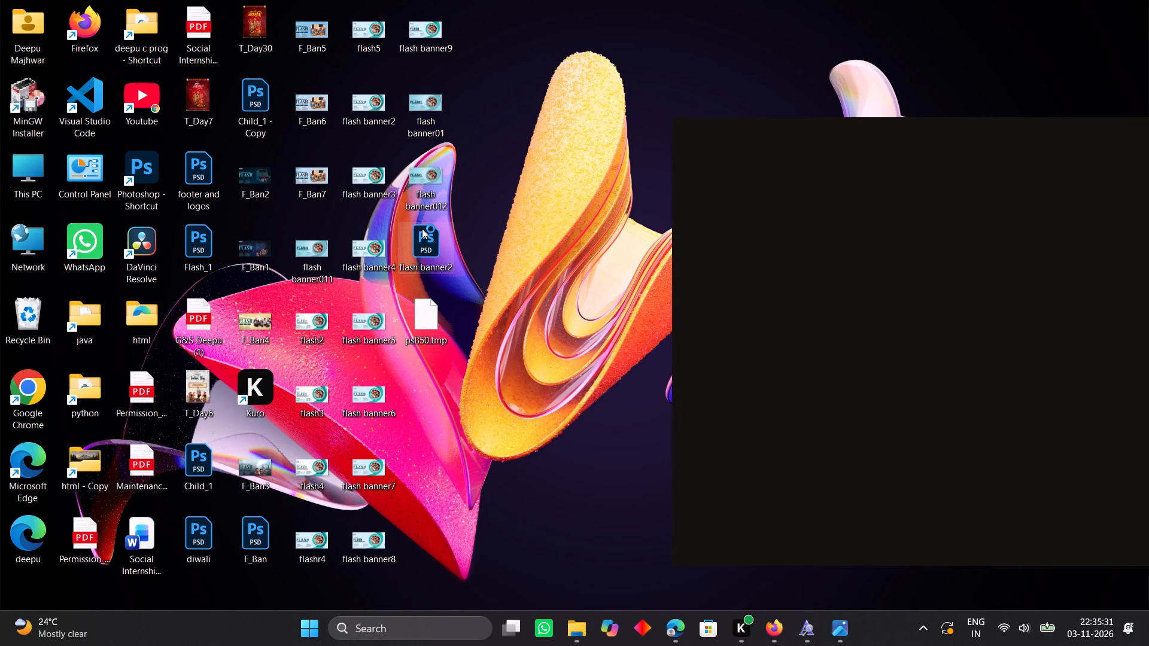
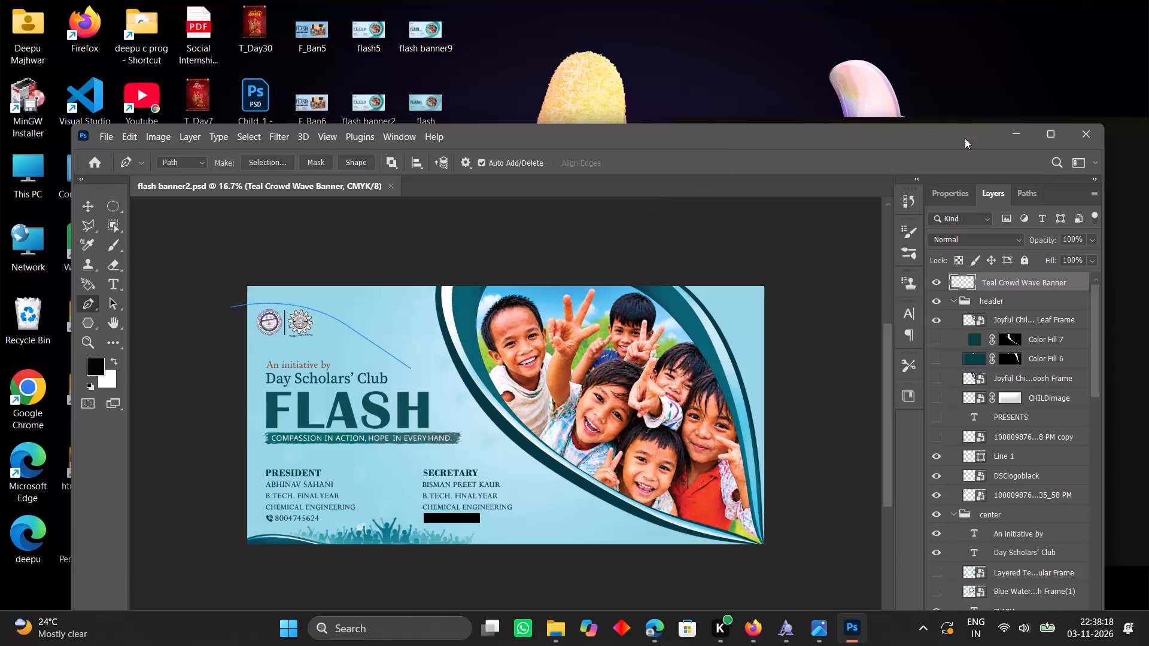
Maximize the flash banner2 document window to fill the screen.
left_click(1047, 139)
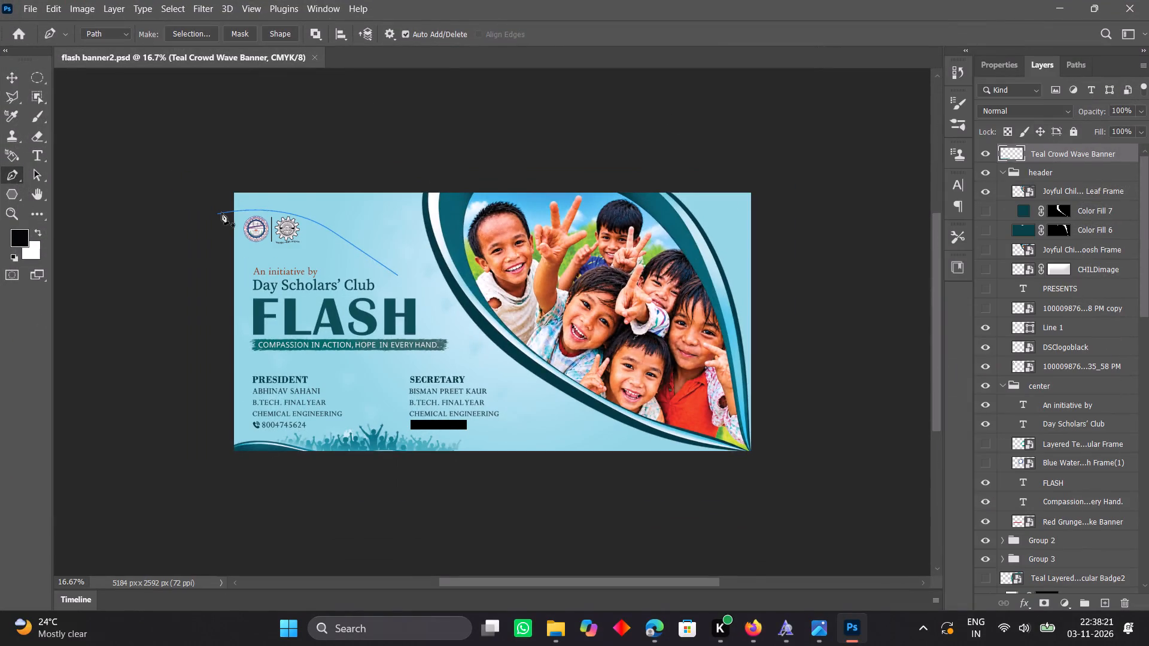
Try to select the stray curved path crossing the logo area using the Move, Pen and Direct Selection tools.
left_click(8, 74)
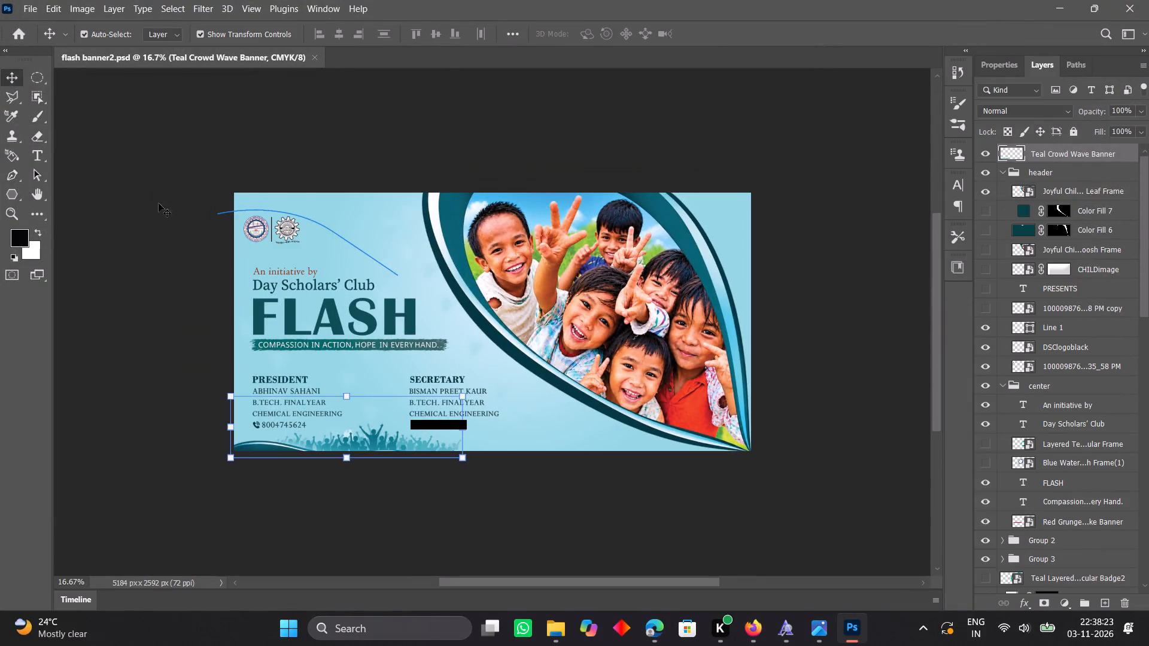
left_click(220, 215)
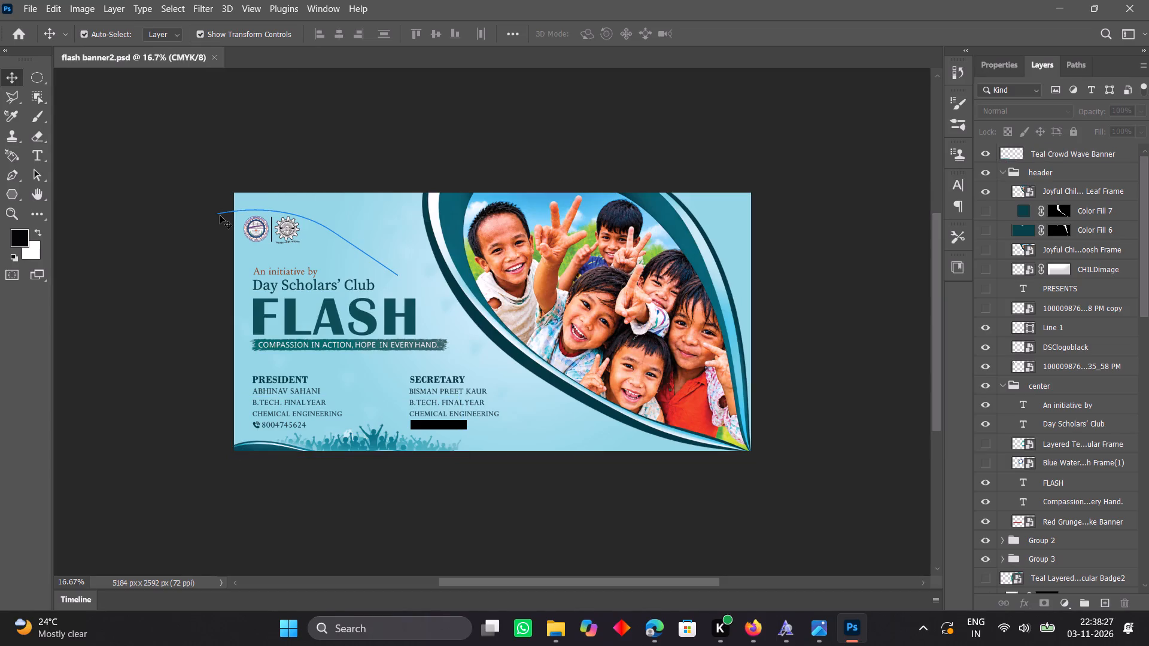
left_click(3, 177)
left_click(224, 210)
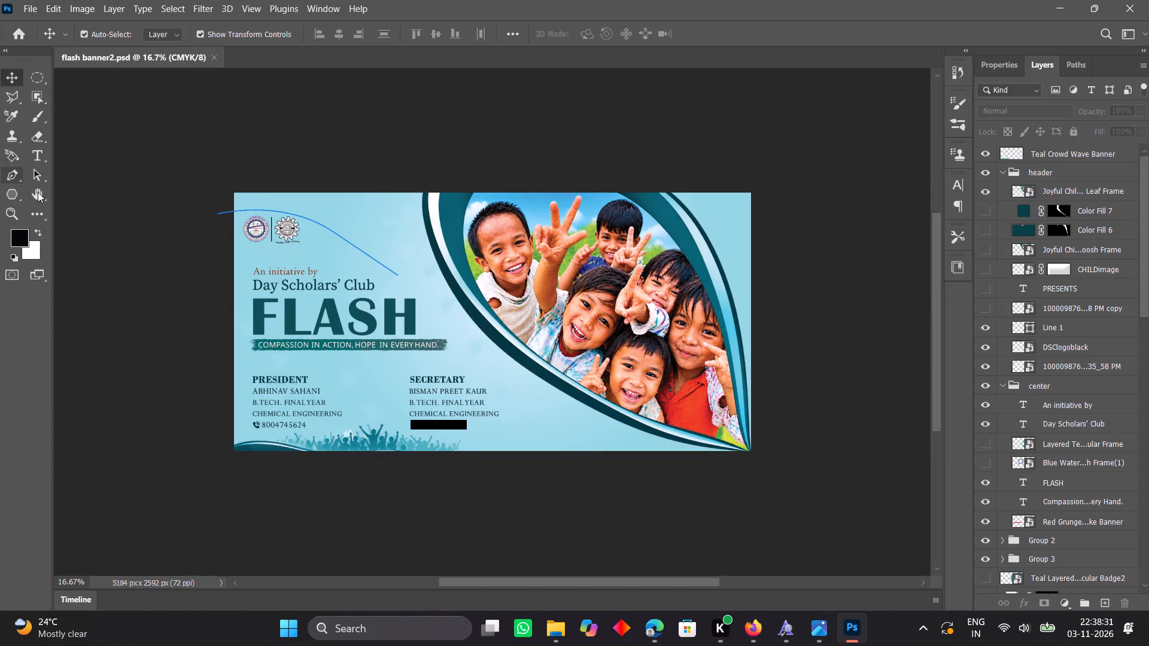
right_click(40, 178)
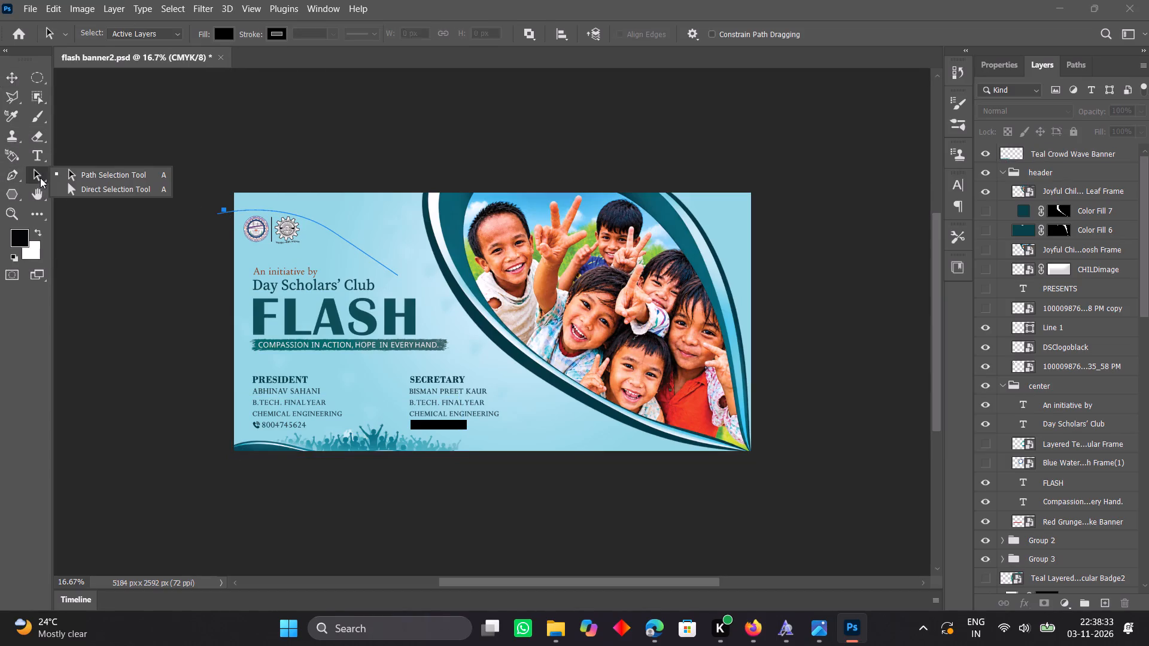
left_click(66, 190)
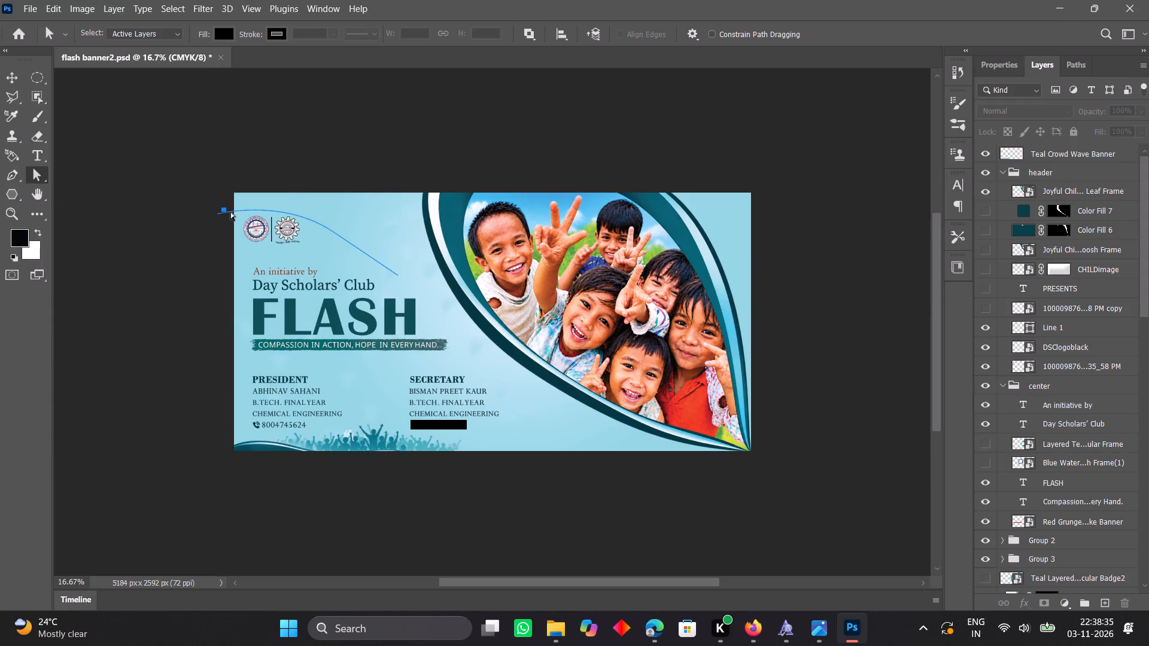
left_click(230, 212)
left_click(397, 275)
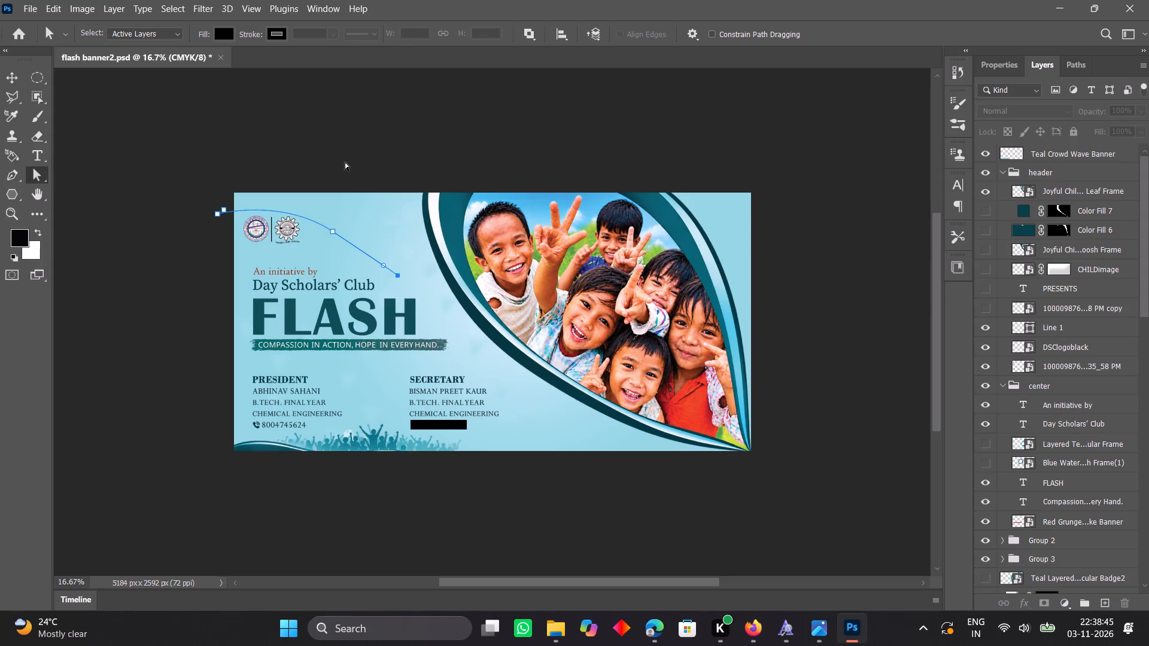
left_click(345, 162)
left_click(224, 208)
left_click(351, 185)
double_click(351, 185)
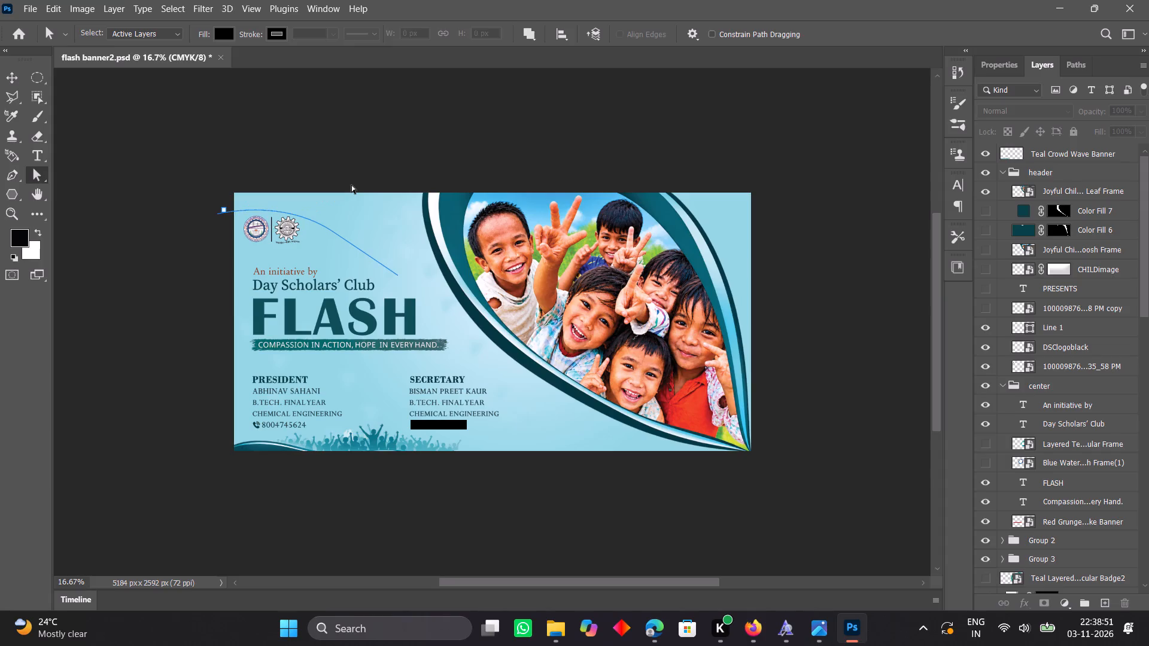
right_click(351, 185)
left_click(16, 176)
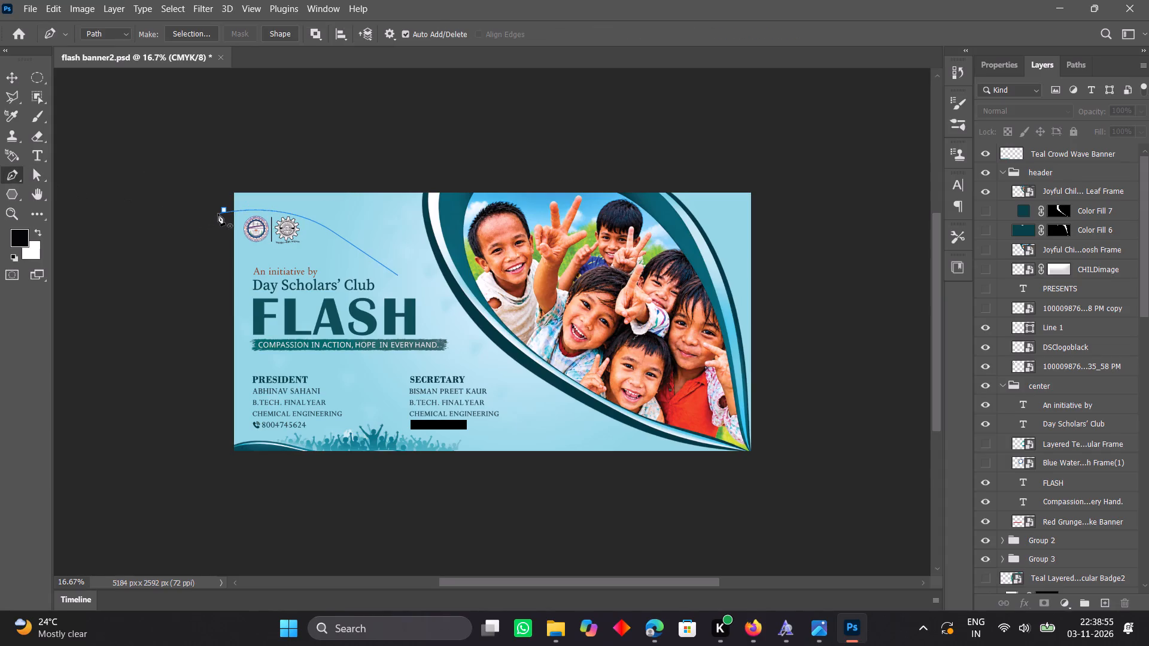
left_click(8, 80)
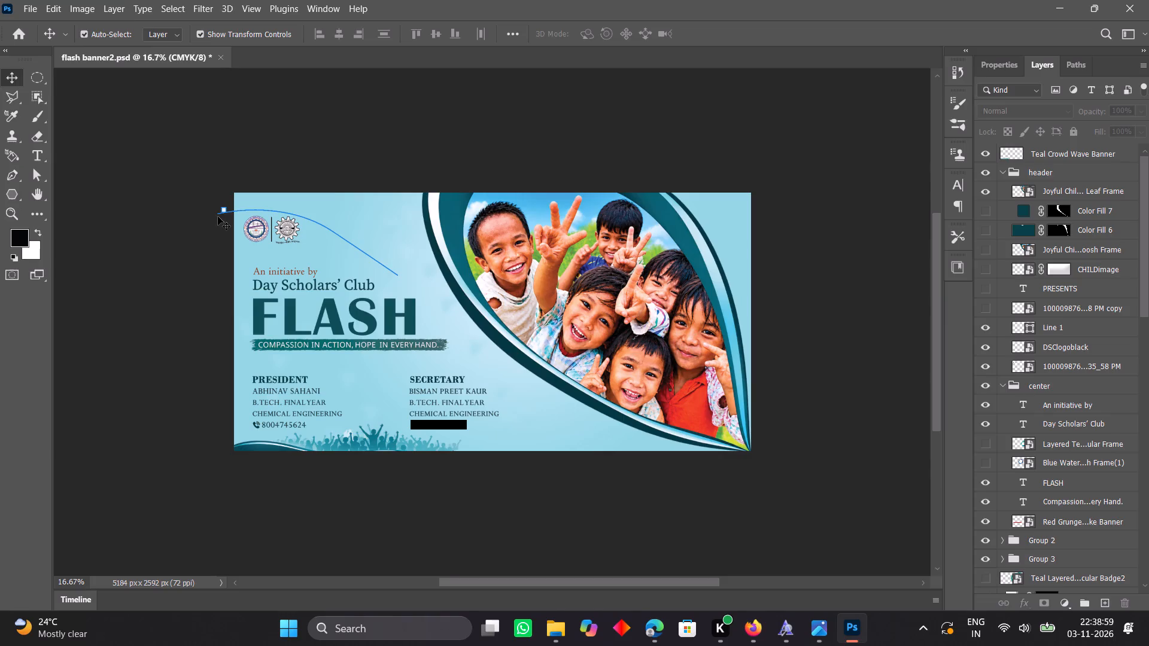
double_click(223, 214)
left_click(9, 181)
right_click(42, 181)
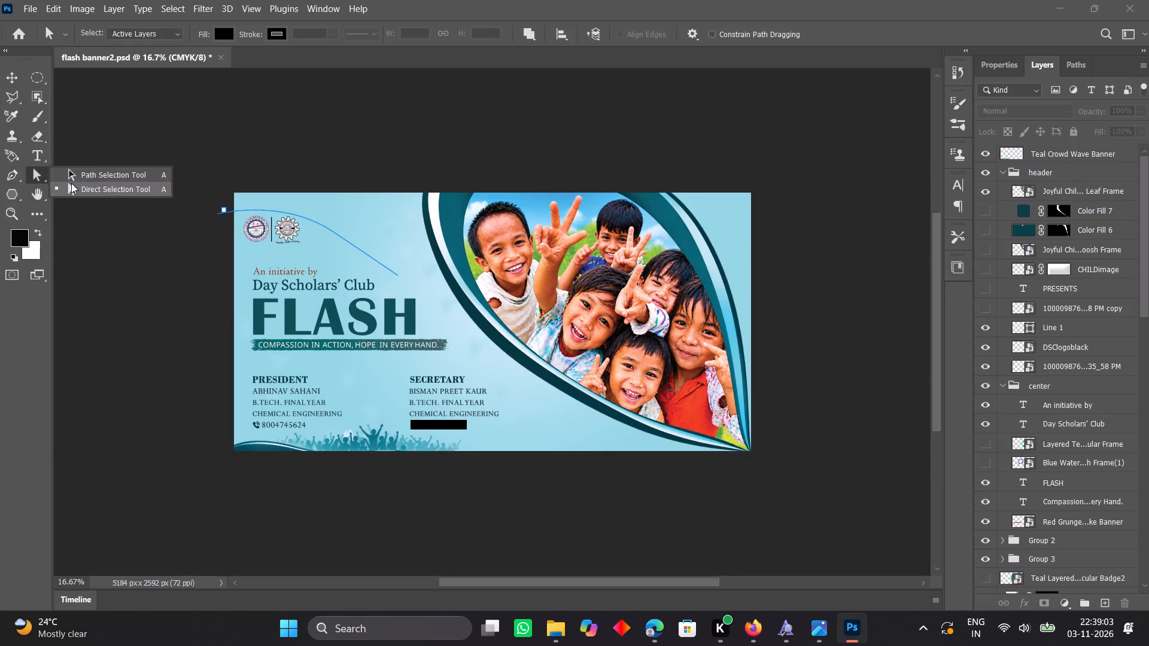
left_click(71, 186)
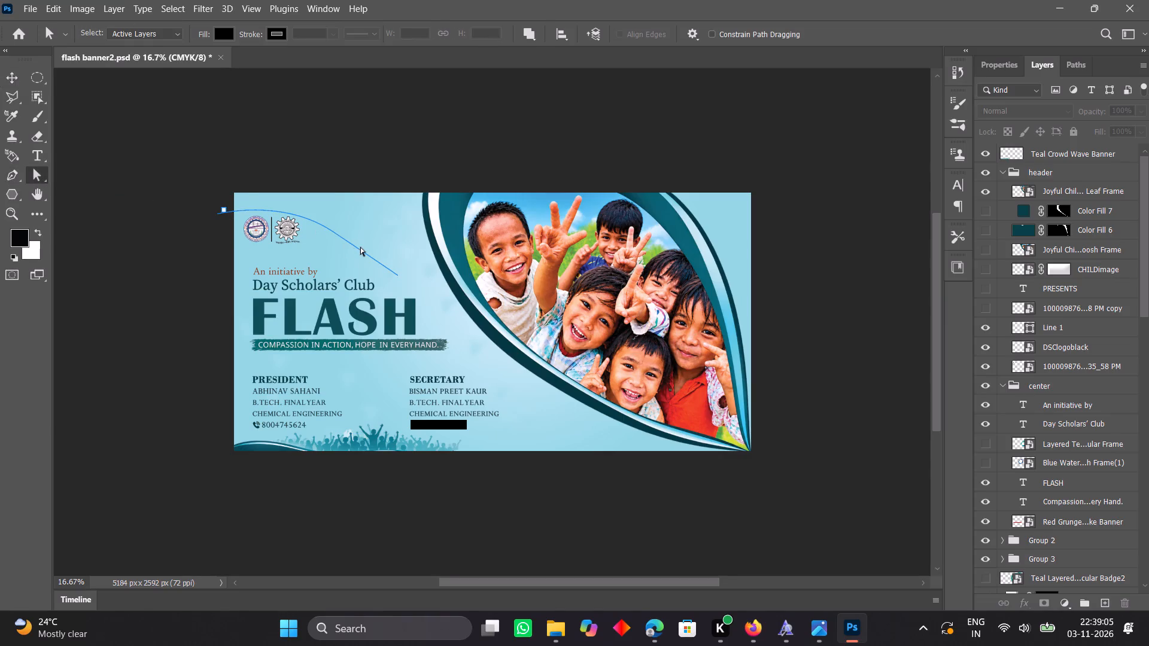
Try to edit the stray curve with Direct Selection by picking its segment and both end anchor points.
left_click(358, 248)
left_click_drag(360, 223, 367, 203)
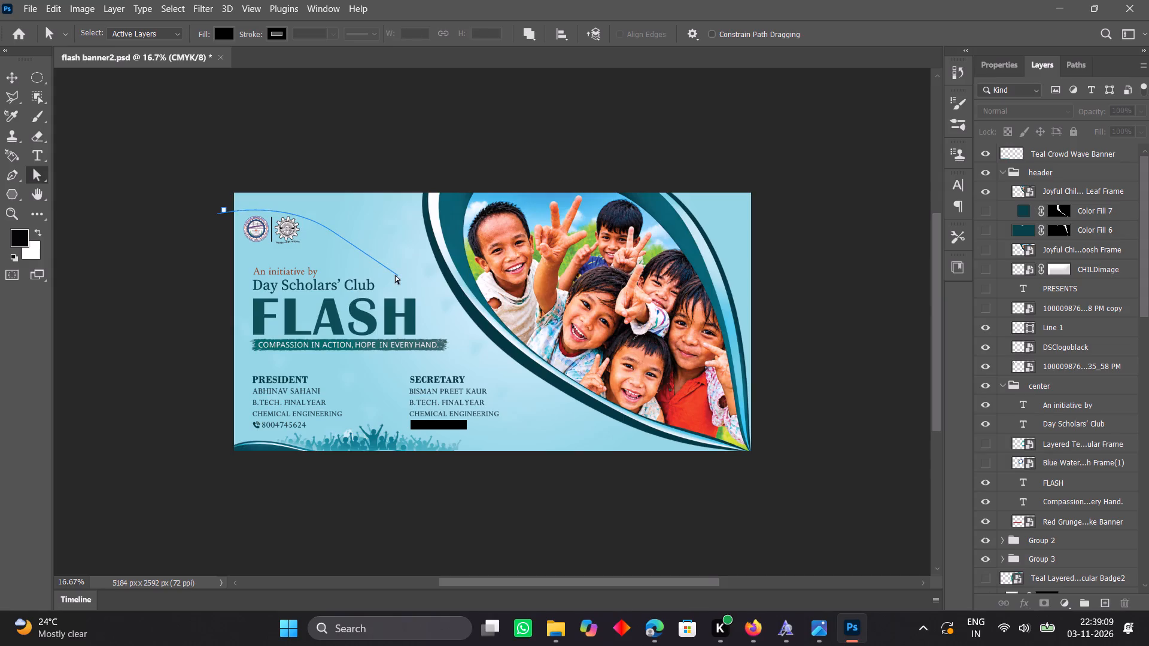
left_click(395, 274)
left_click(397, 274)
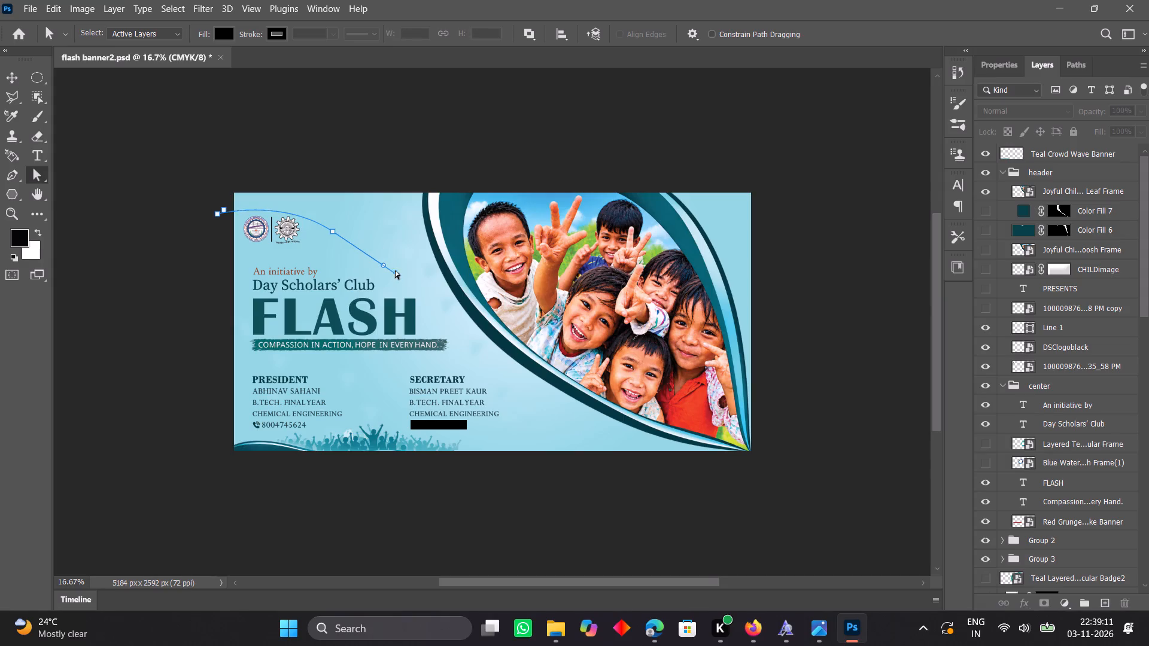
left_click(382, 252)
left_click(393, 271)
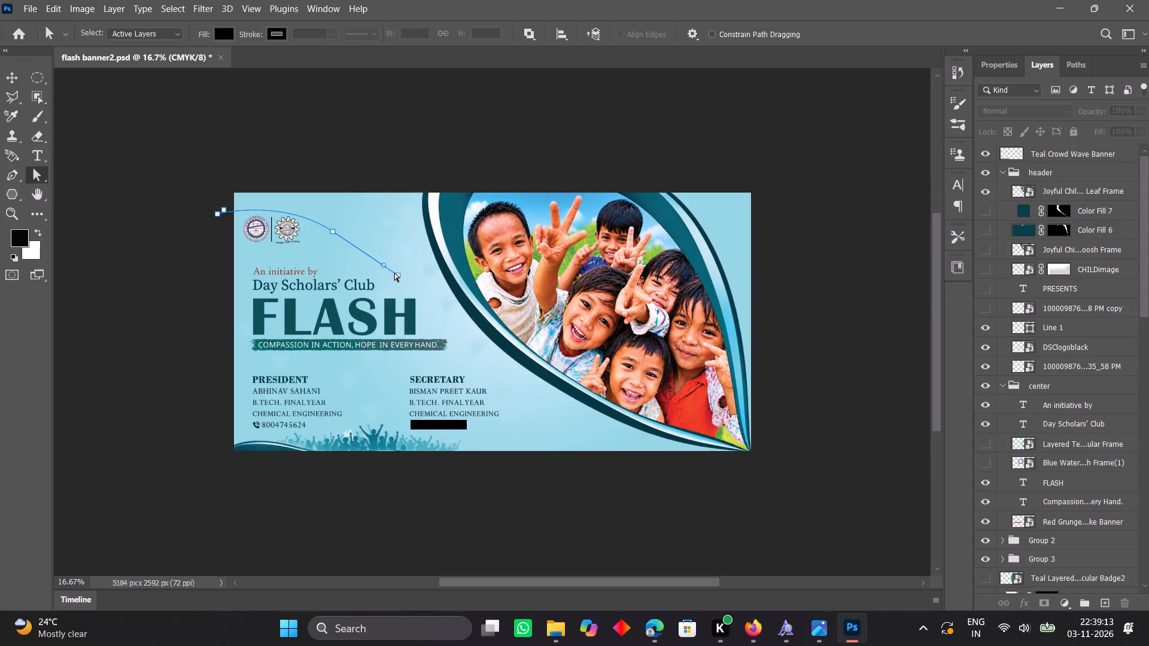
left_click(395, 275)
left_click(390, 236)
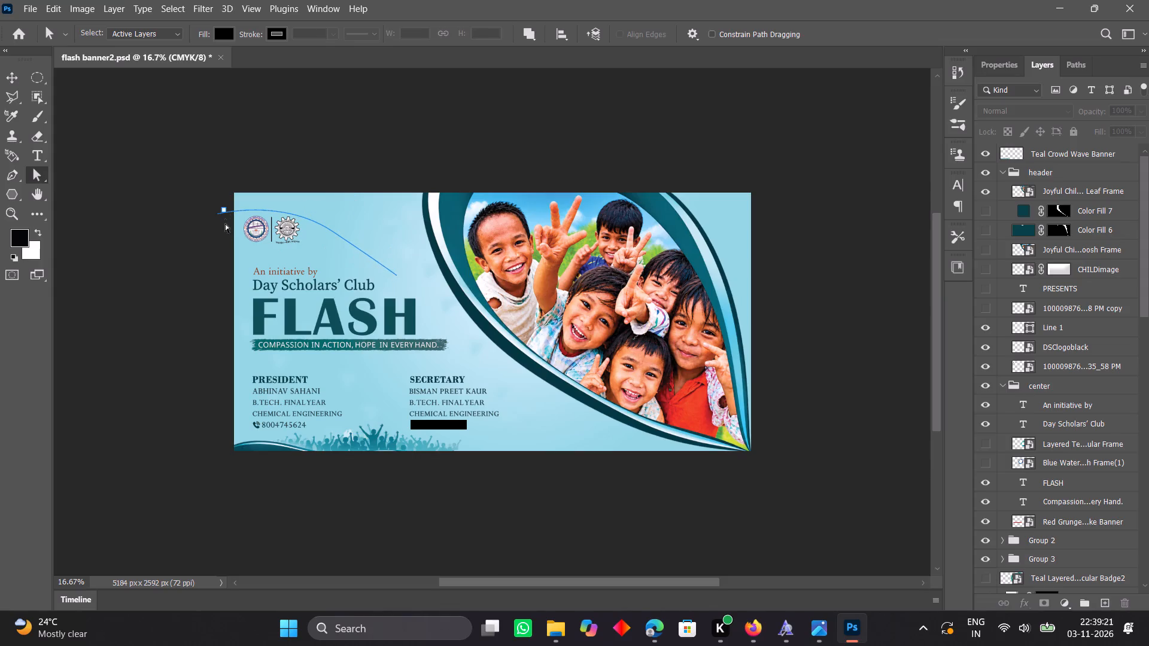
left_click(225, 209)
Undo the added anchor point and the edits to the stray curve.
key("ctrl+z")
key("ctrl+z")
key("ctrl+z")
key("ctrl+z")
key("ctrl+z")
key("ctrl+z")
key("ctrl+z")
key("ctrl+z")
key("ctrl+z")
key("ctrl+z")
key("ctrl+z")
Select the stray curved path crossing the logo area and delete it.
double_click(227, 212)
right_click(292, 213)
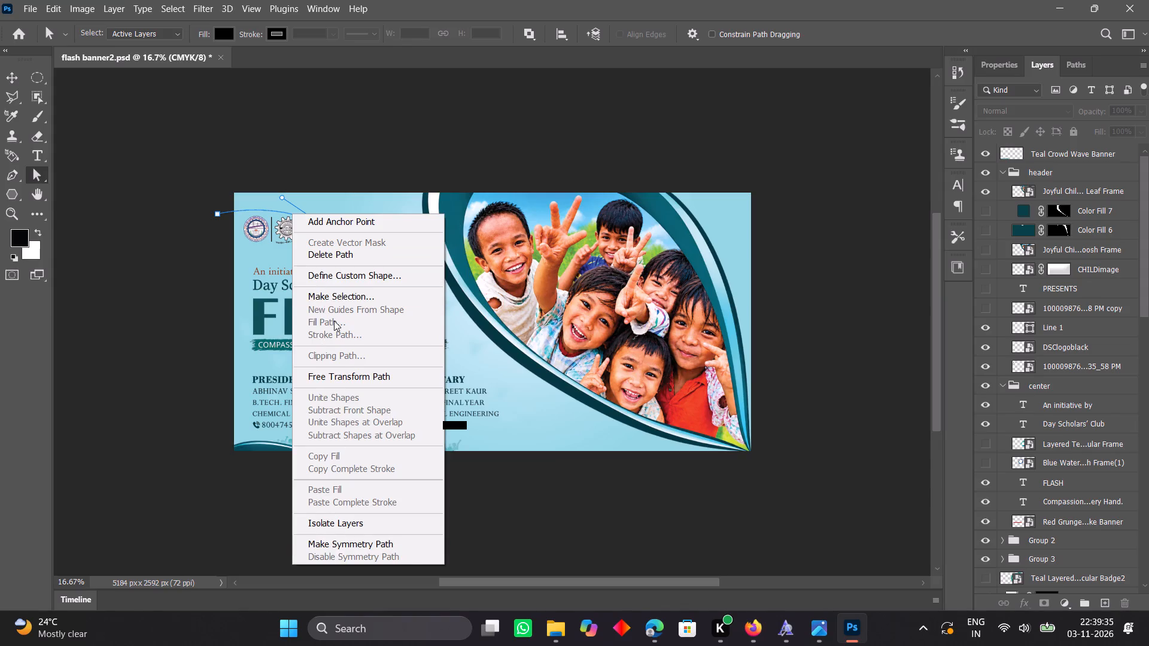
left_click(332, 256)
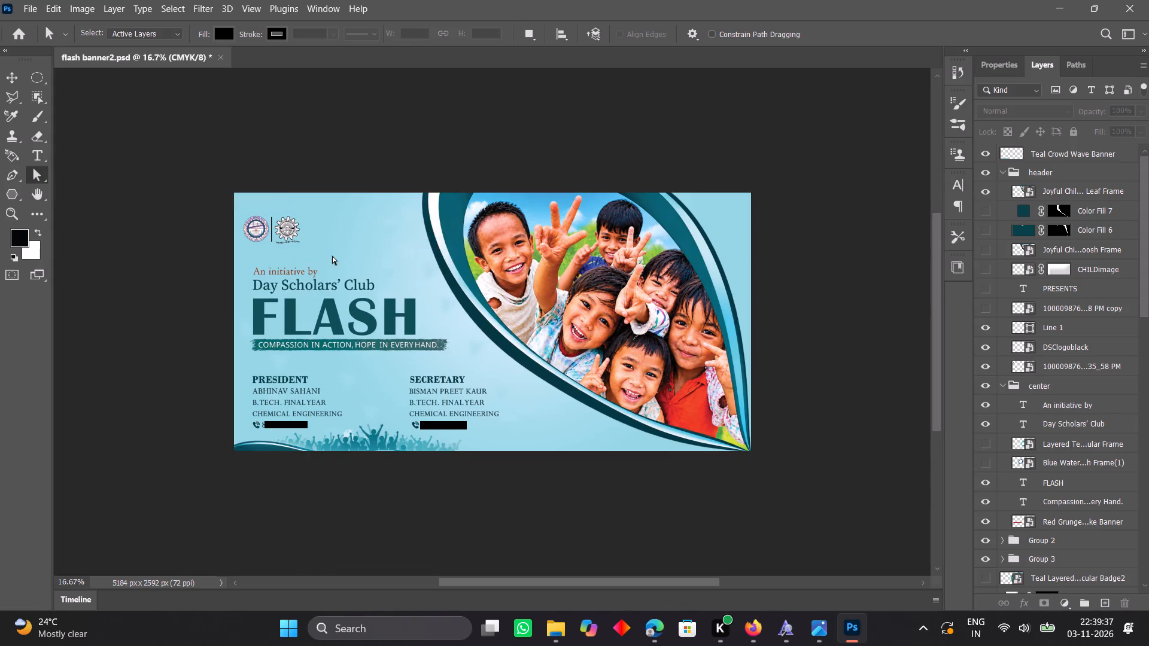
Make a rectangular marquee selection about 1100 by 300 px along the banner's top edge, between the logos and the curved photo frame.
key("ctrl+Insert")
key("ctrl+plus")
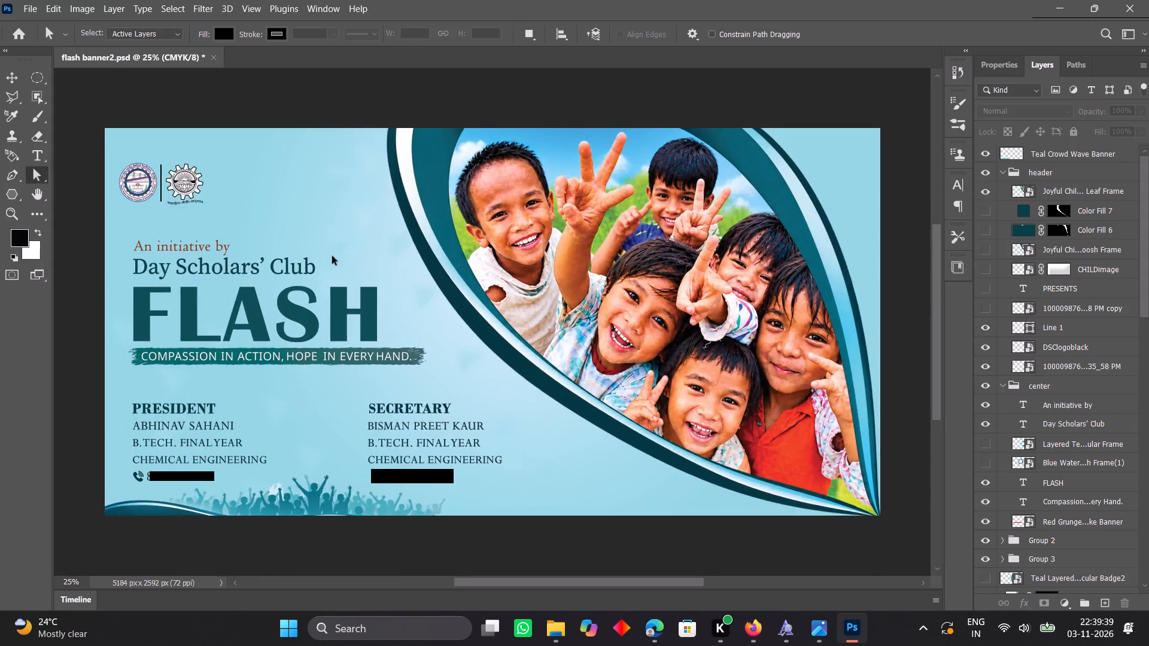
key("ctrl+plus")
key("ctrl+minus")
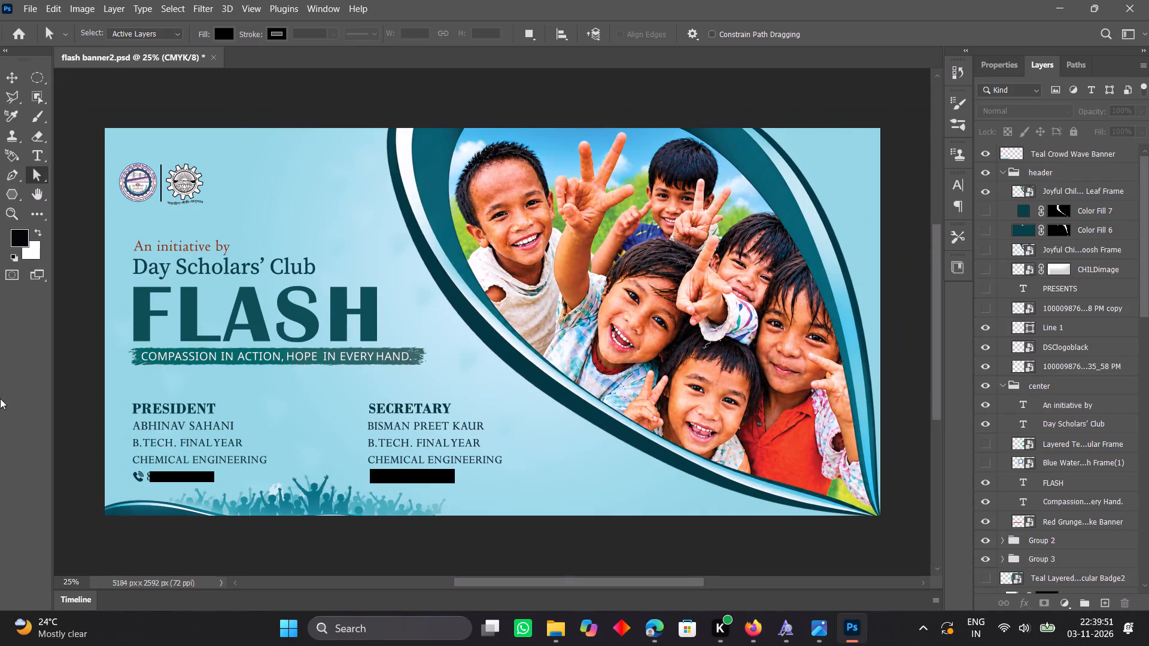
left_click(34, 71)
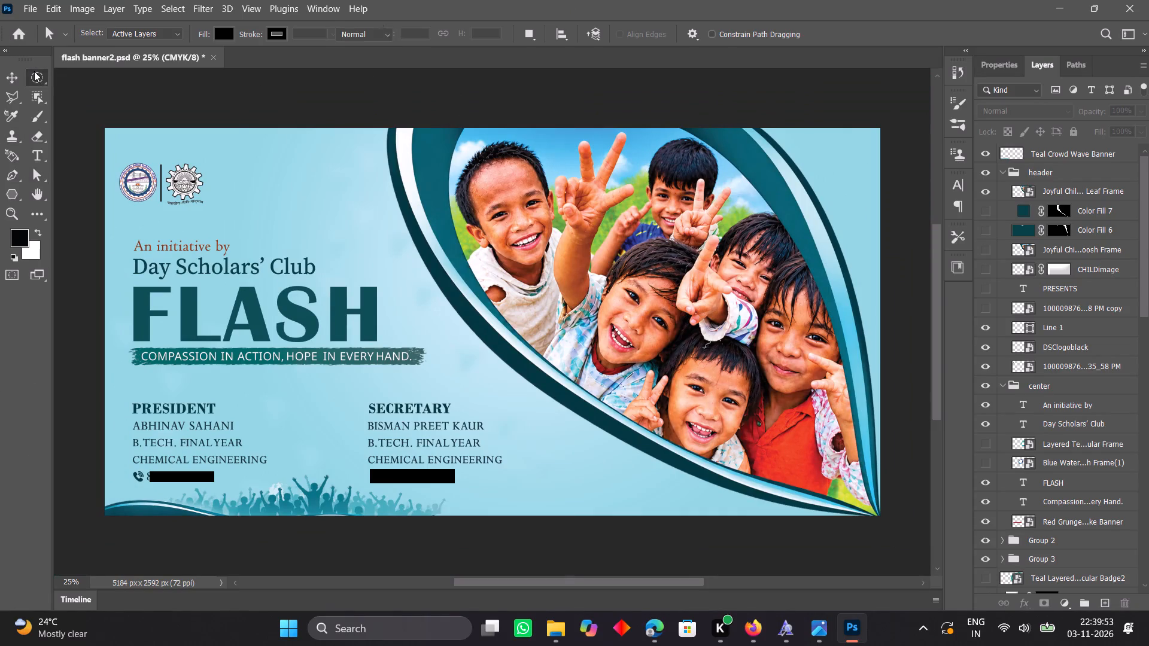
right_click(40, 76)
left_click(64, 77)
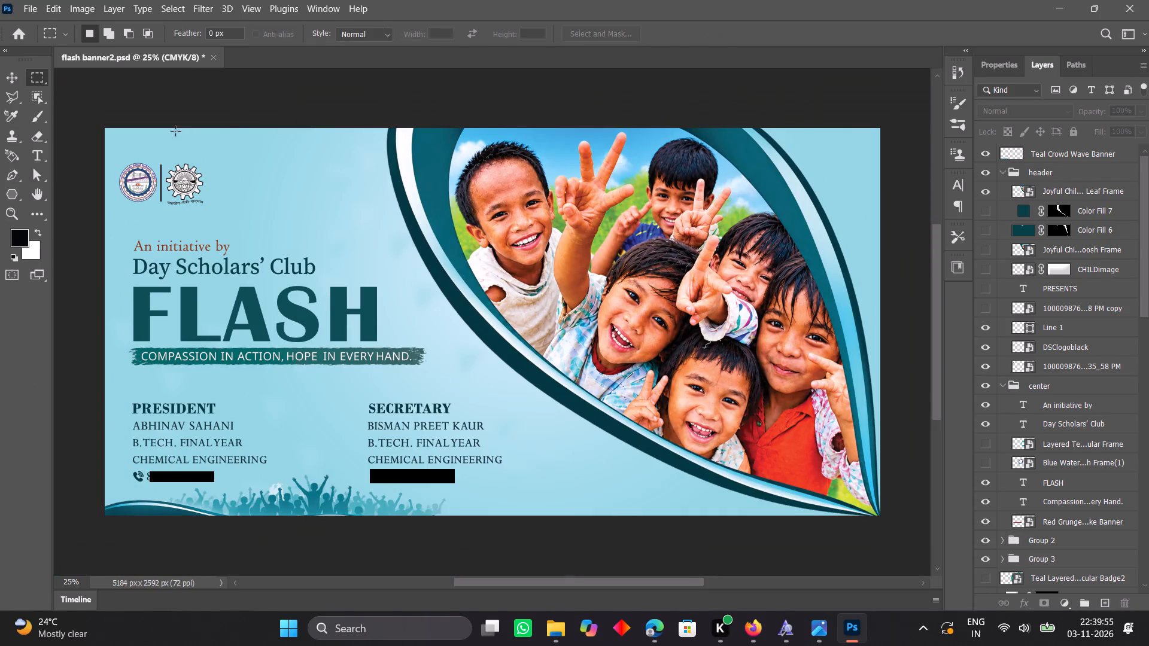
left_click_drag(225, 126, 391, 172)
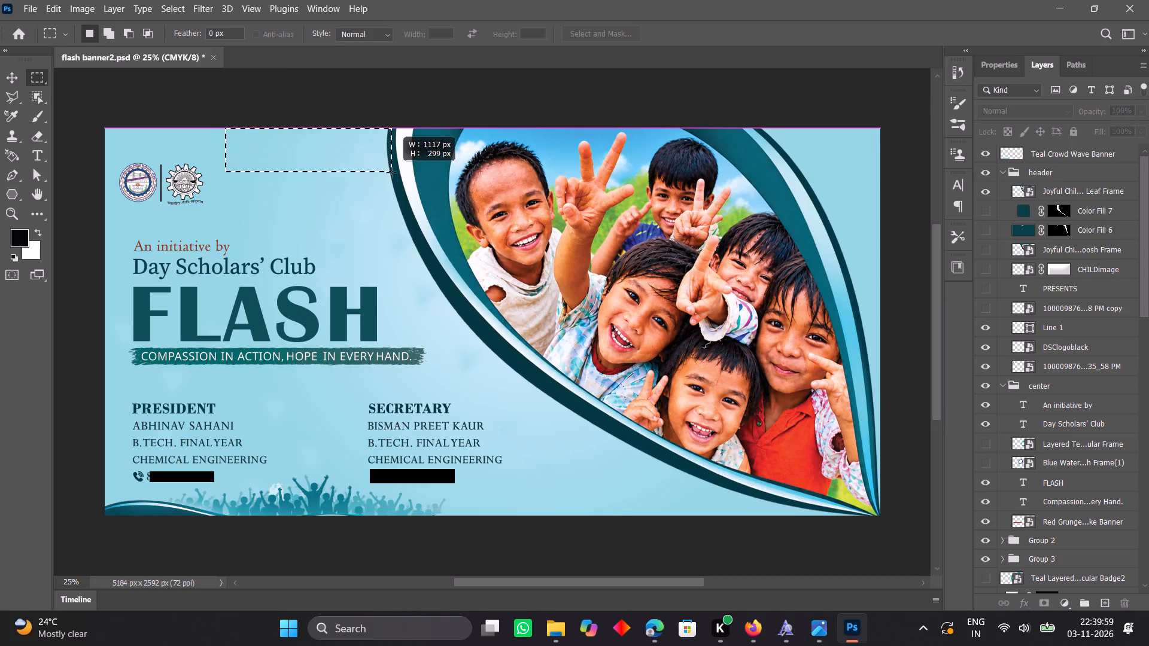
left_click_drag(391, 172, 389, 172)
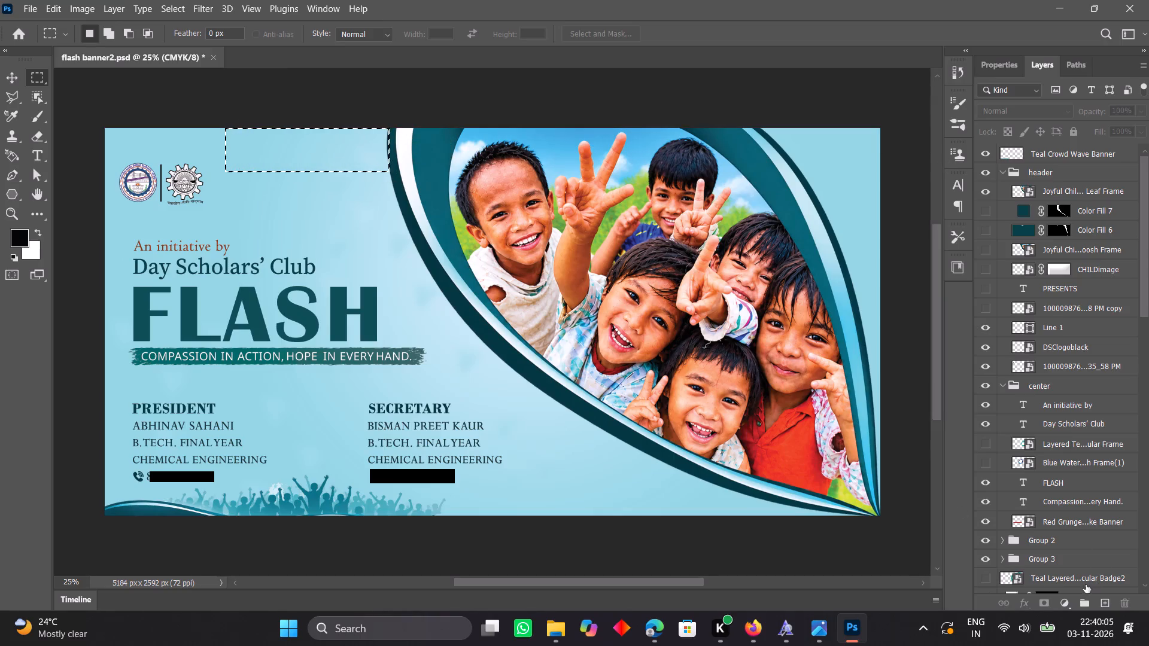
Fill the selected rectangle with a Solid Color fill layer in light blue #acdfec, sampled from the banner background.
right_click(1065, 602)
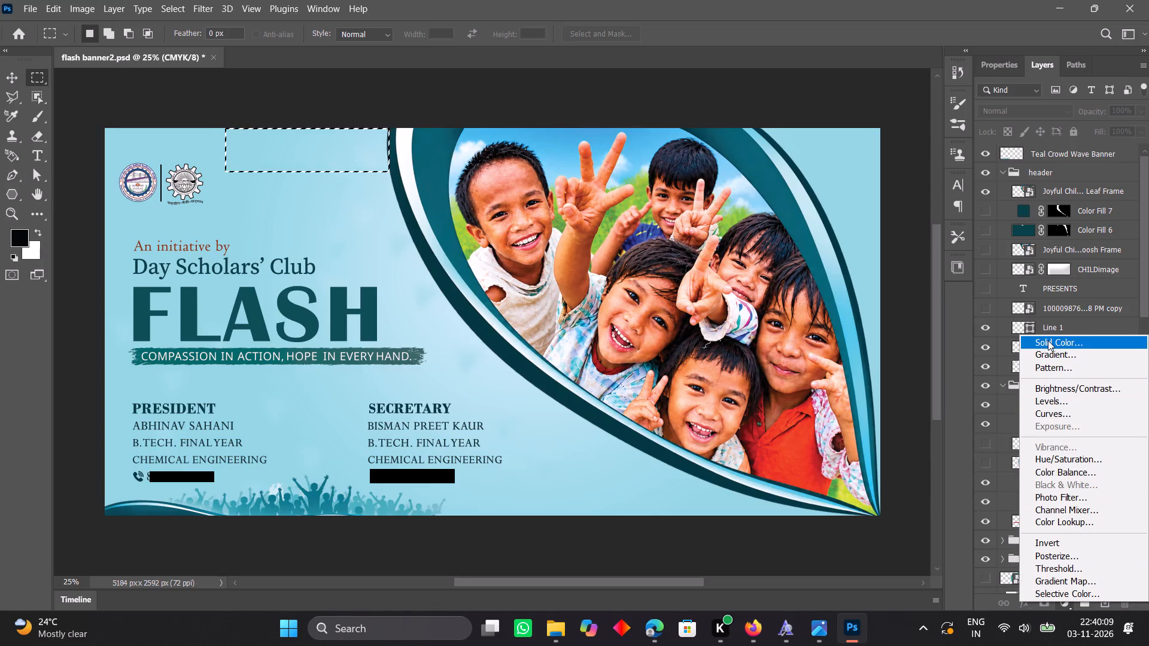
left_click(1048, 346)
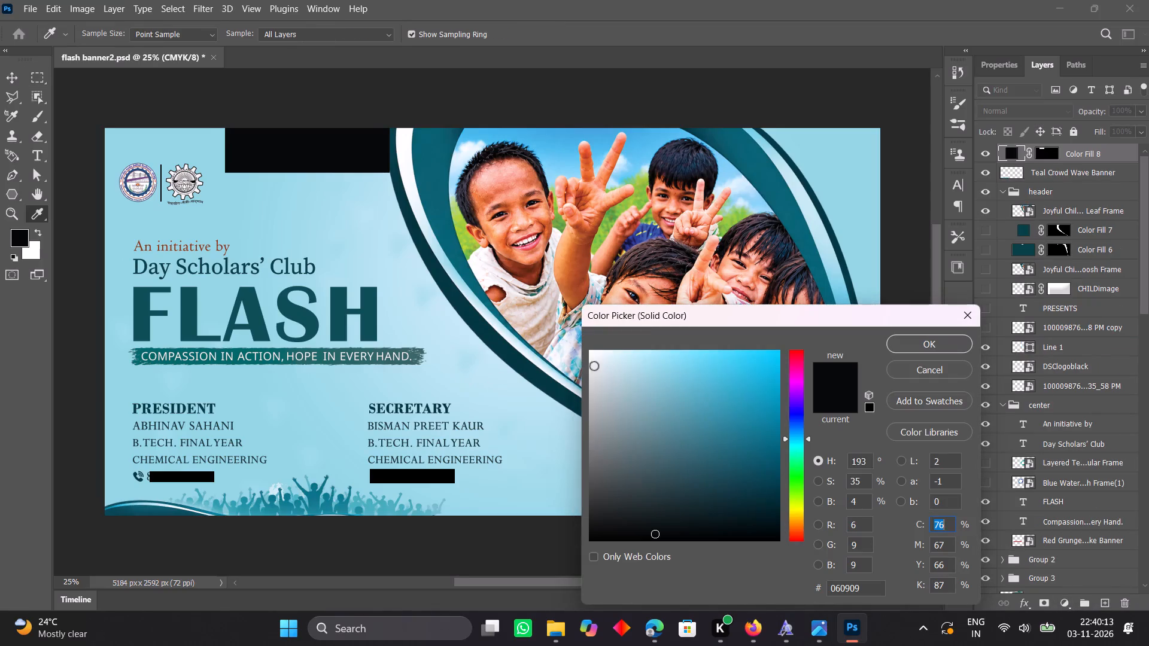
left_click(593, 365)
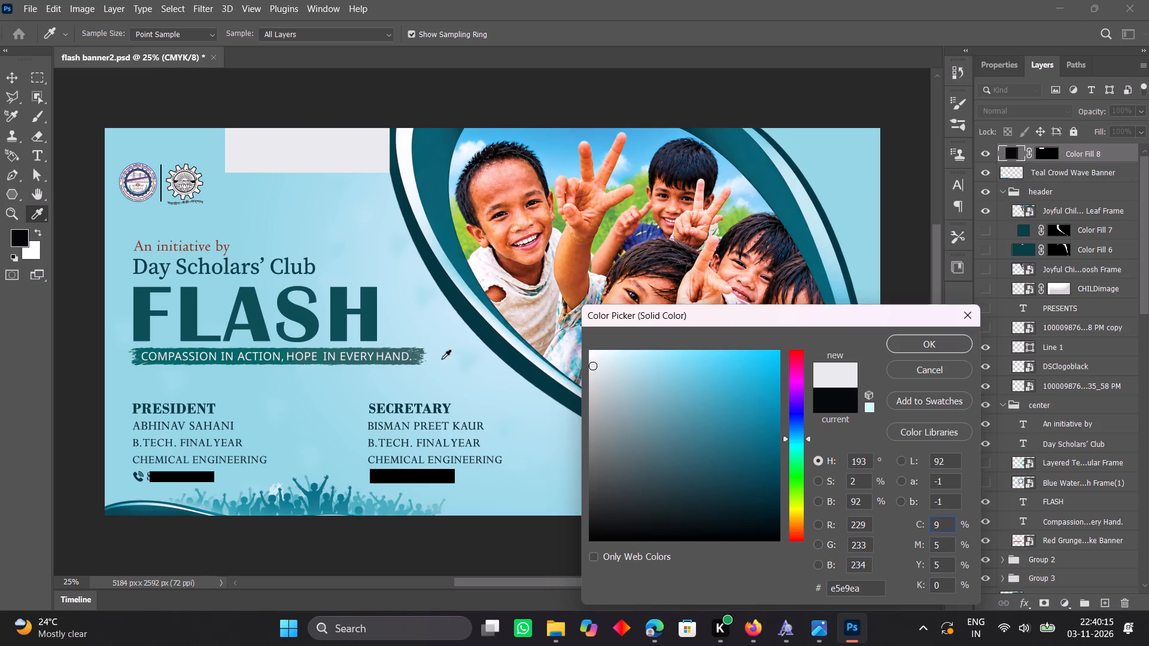
left_click(442, 359)
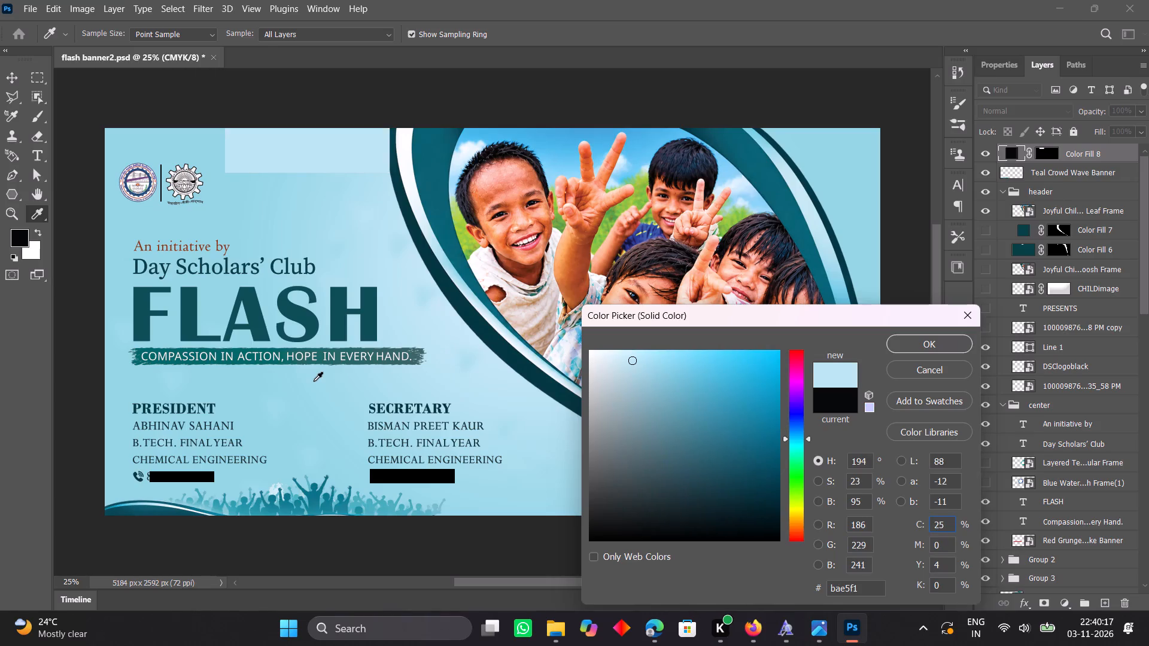
left_click(314, 381)
left_click(434, 348)
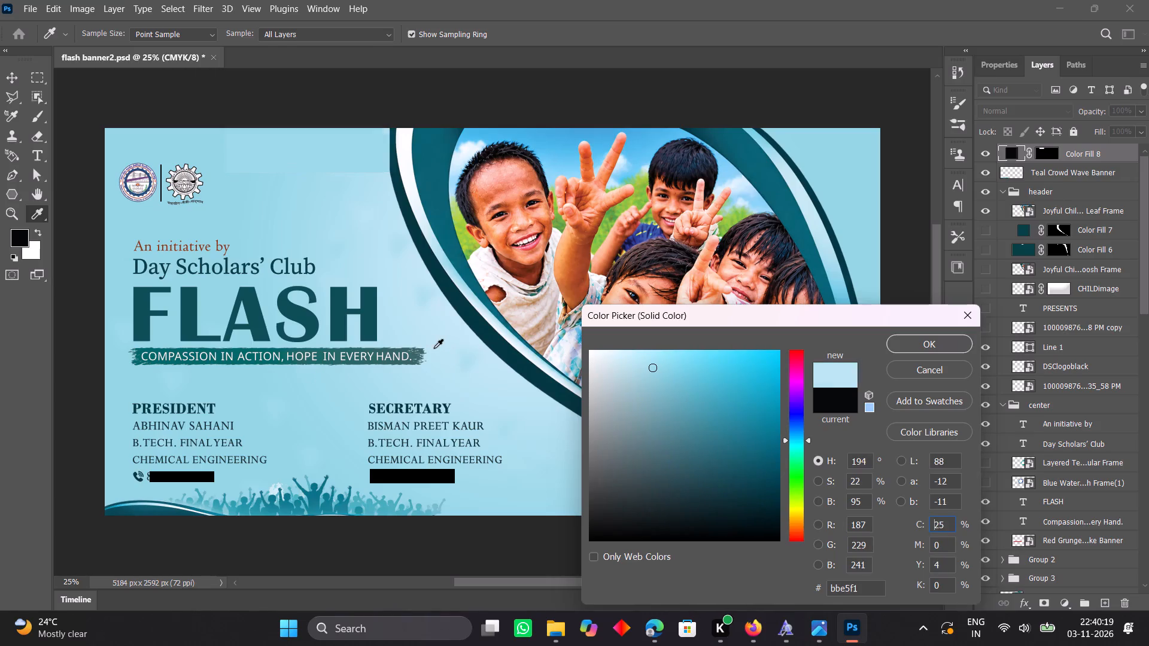
left_click(464, 364)
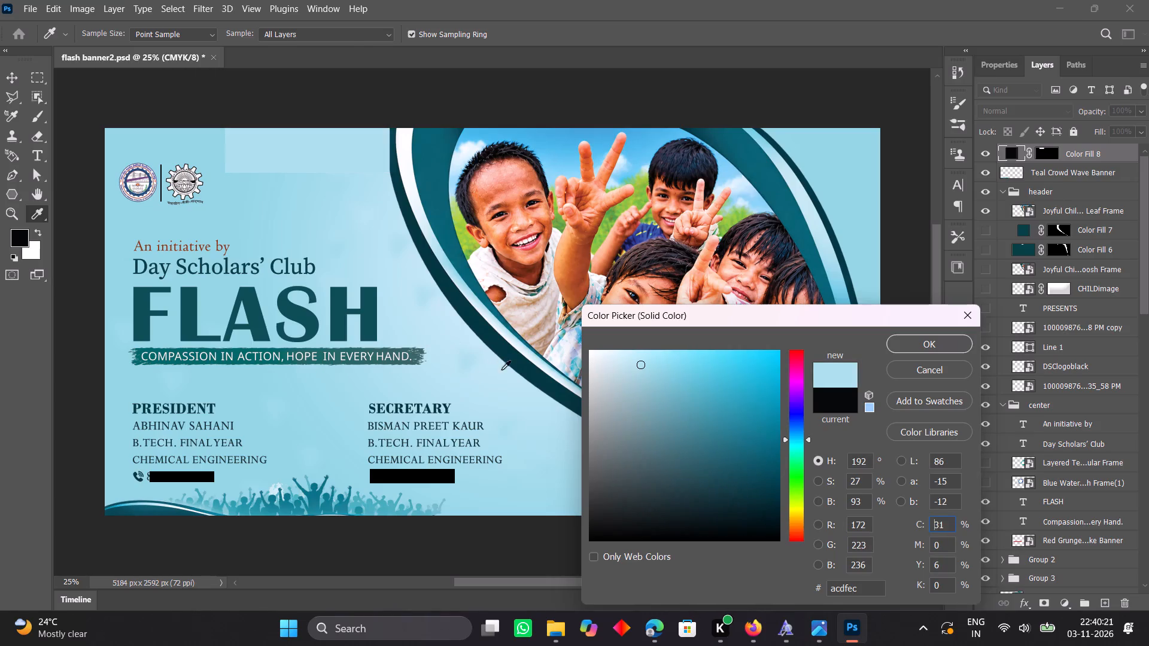
left_click(953, 349)
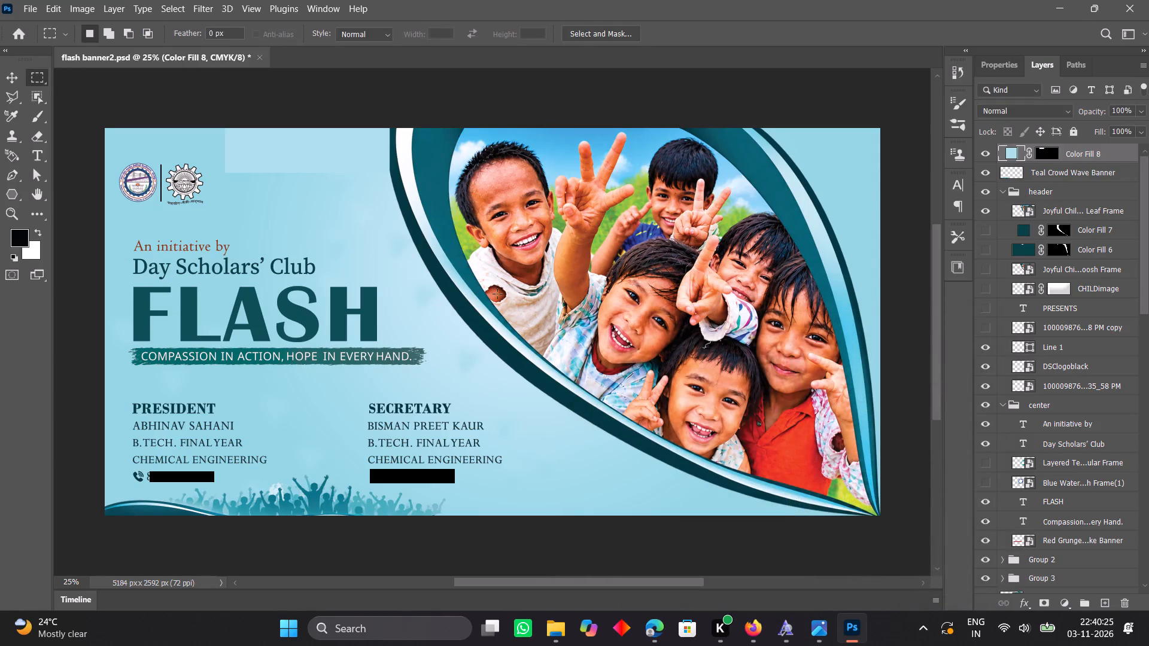
Move the light blue rectangle's fill layer into the header group, directly below the Joyful Children Teal Leaf Frame layer.
left_click(4, 83)
left_click(431, 235)
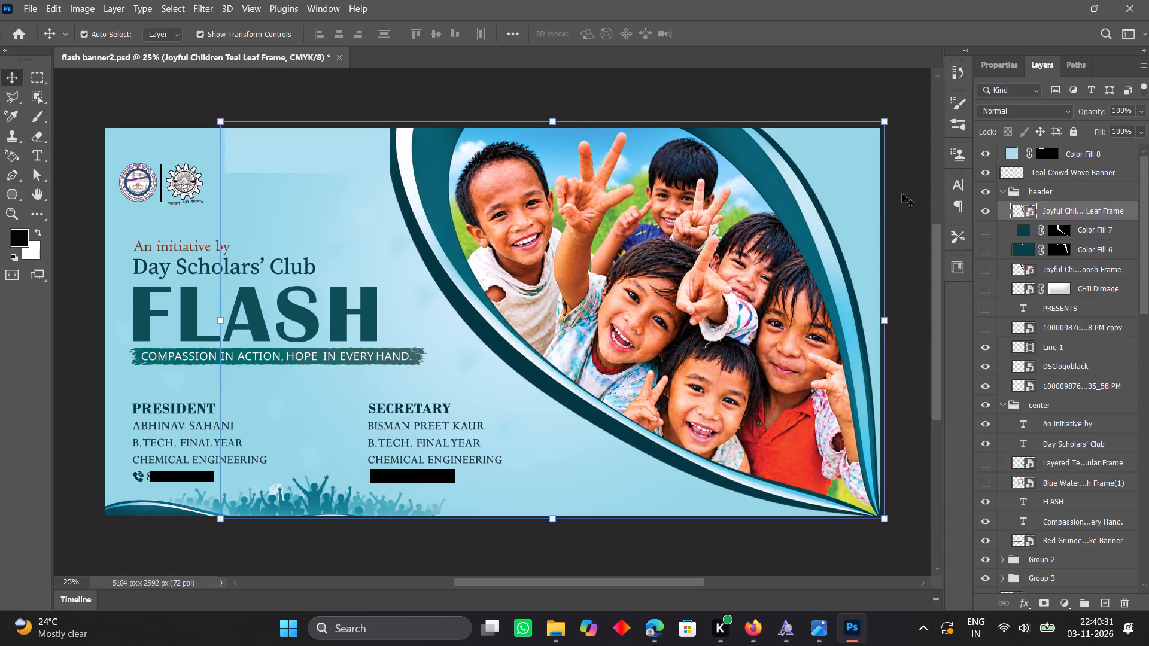
left_click(364, 157)
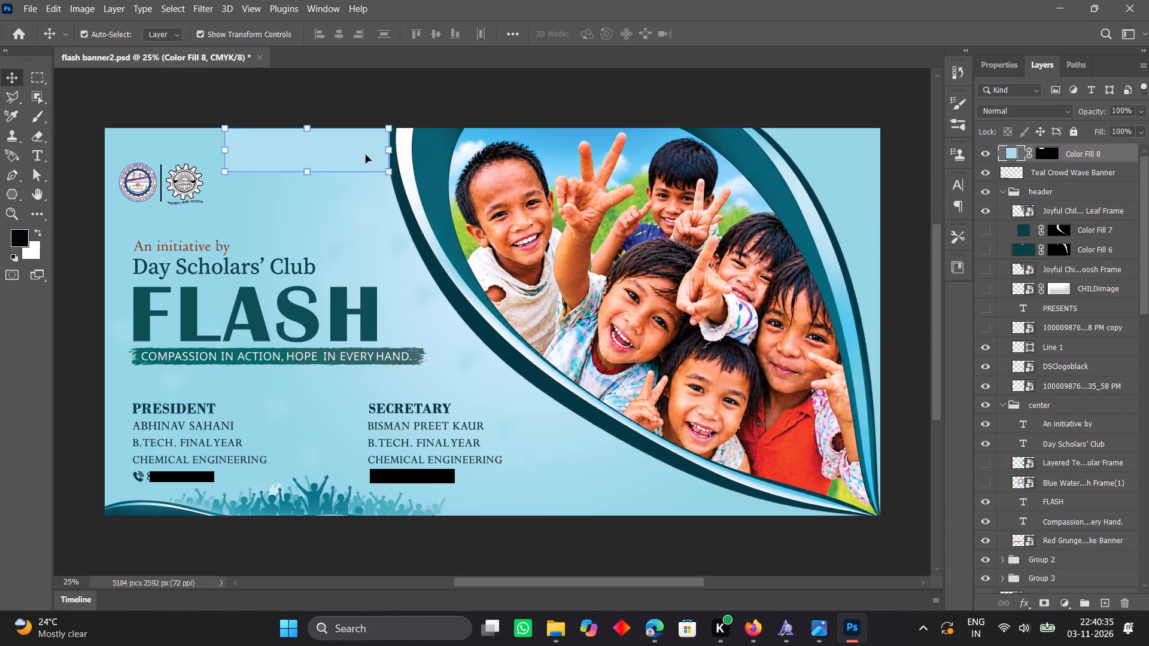
left_click(366, 155)
left_click(431, 174)
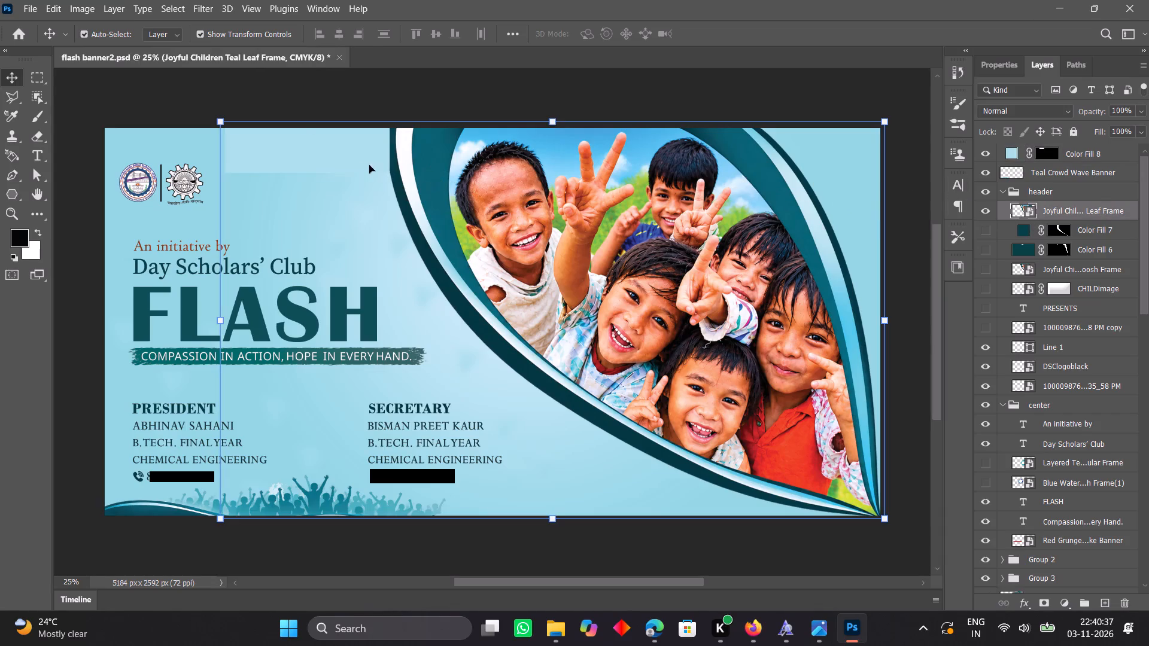
left_click(357, 163)
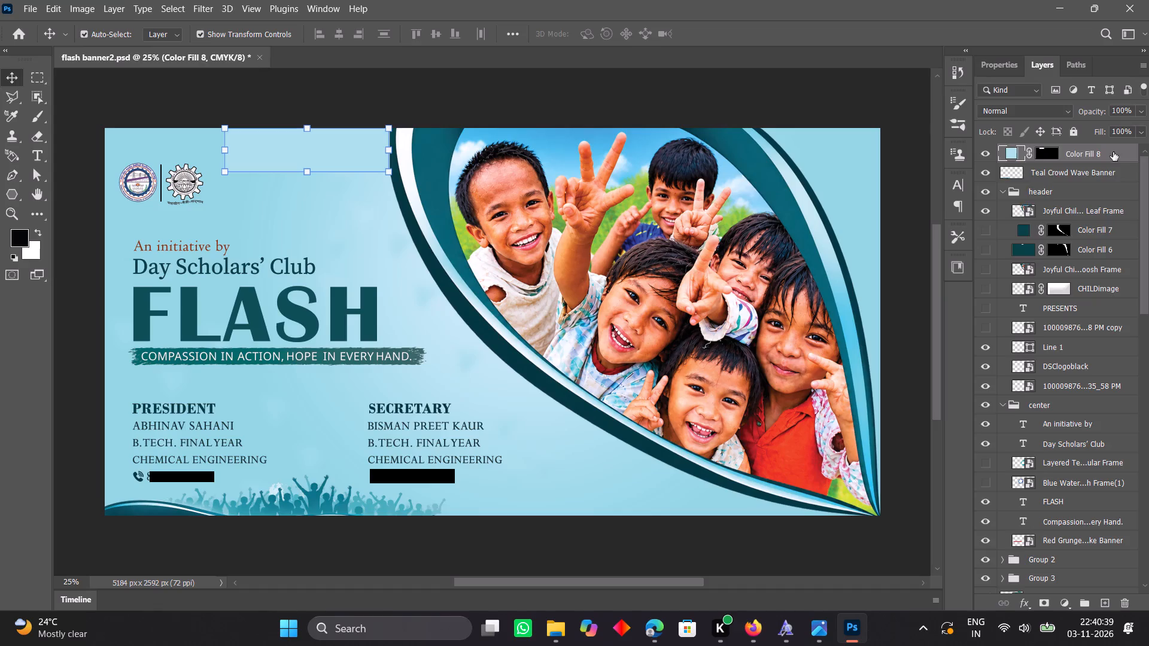
left_click_drag(1113, 152, 1114, 226)
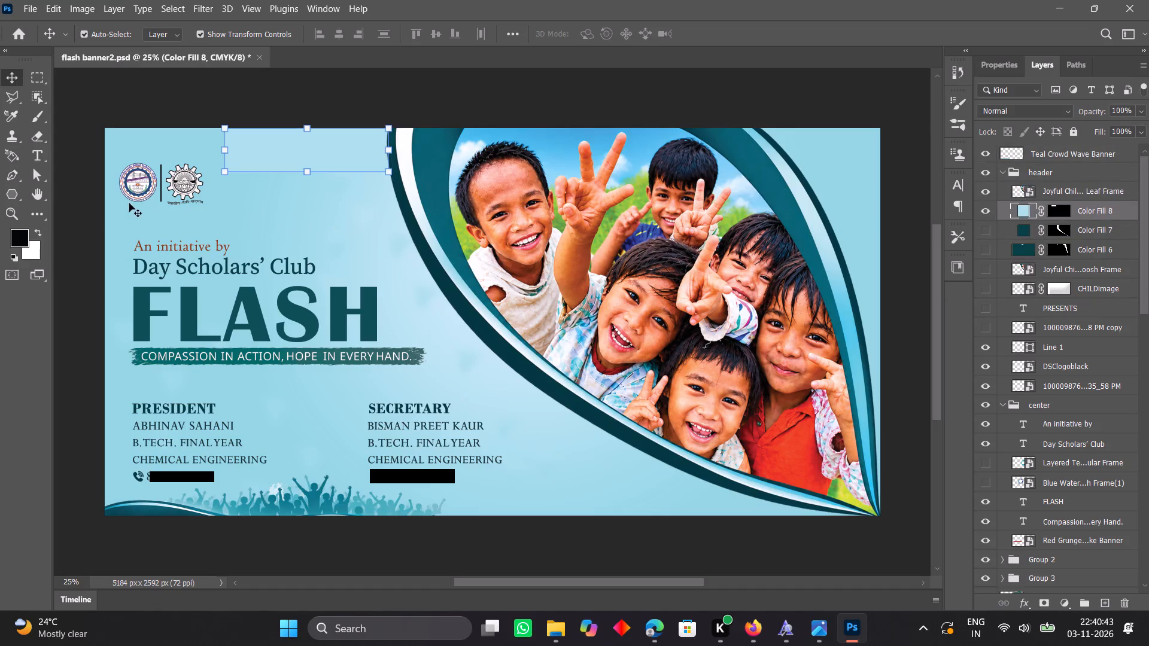
left_click(113, 80)
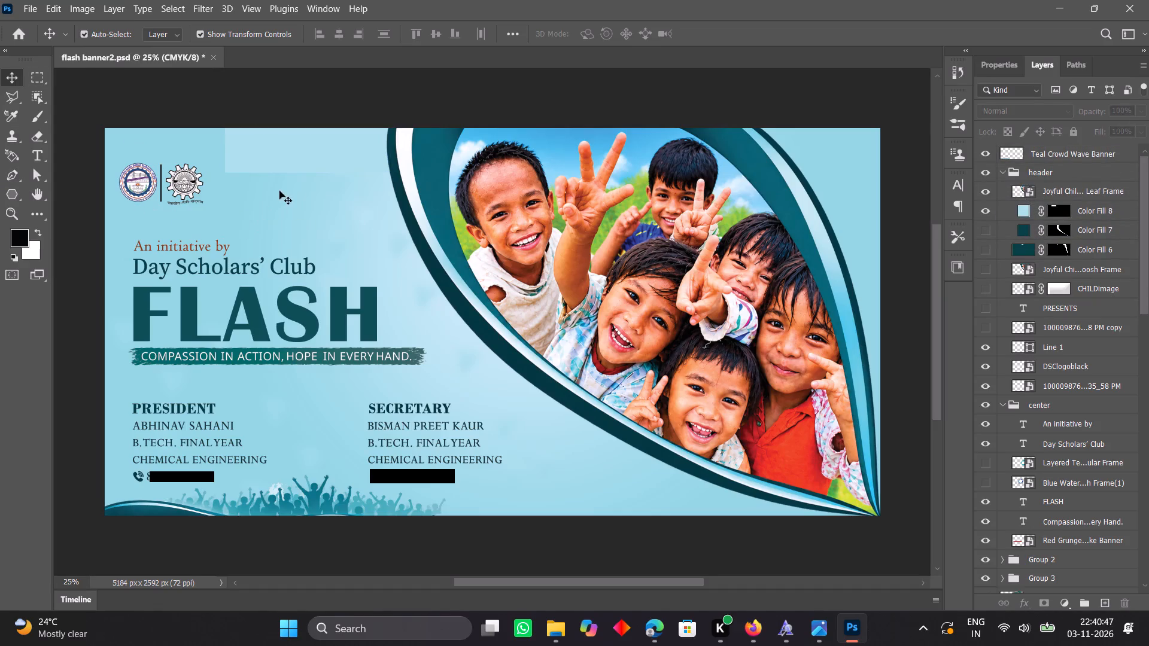
Resize the light blue rectangle to 88.47% width and 162.88% height, starting farther from the logos and reaching under the curved frame.
left_click(284, 171)
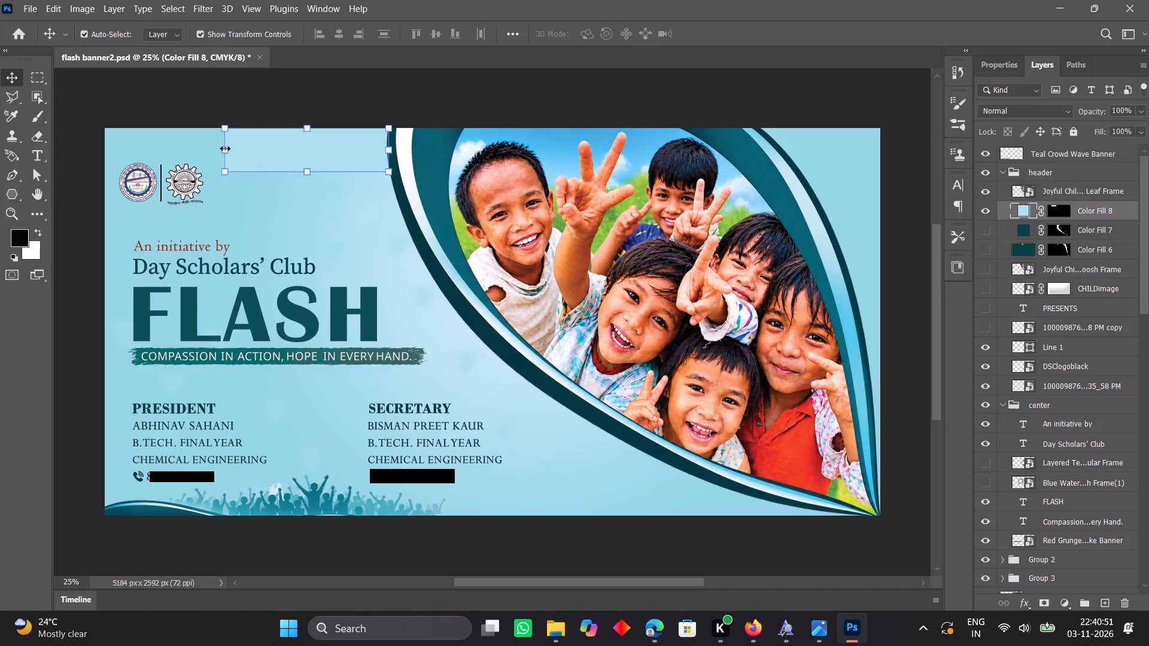
left_click_drag(225, 148, 258, 148, "shift")
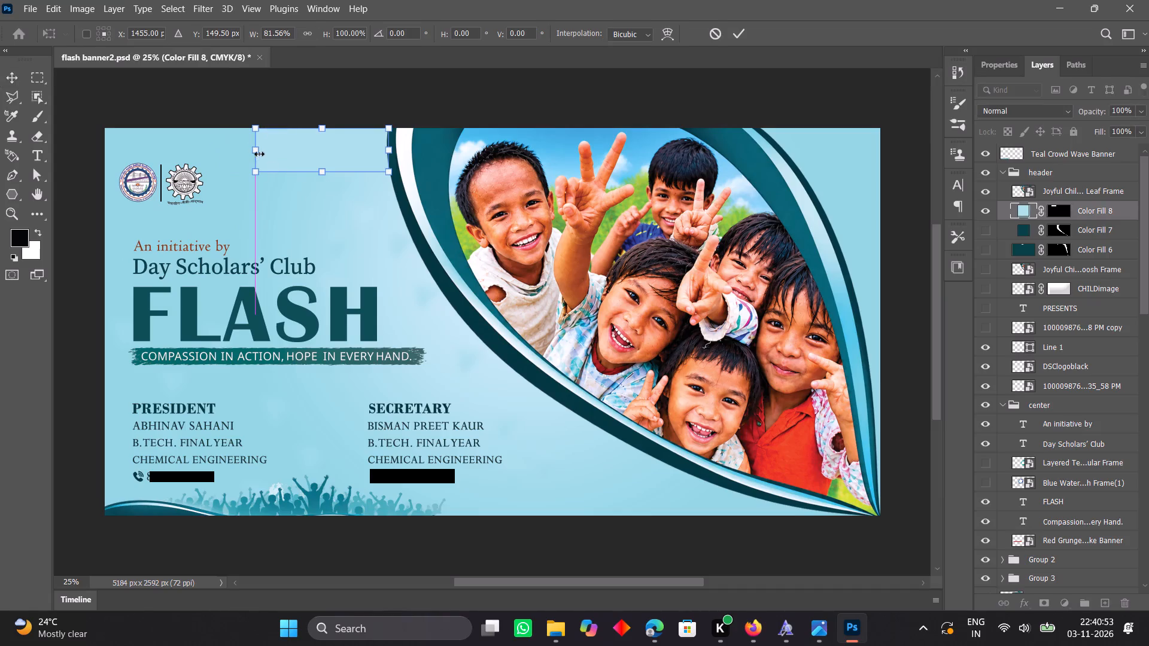
left_click_drag(323, 172, 329, 202, "shift")
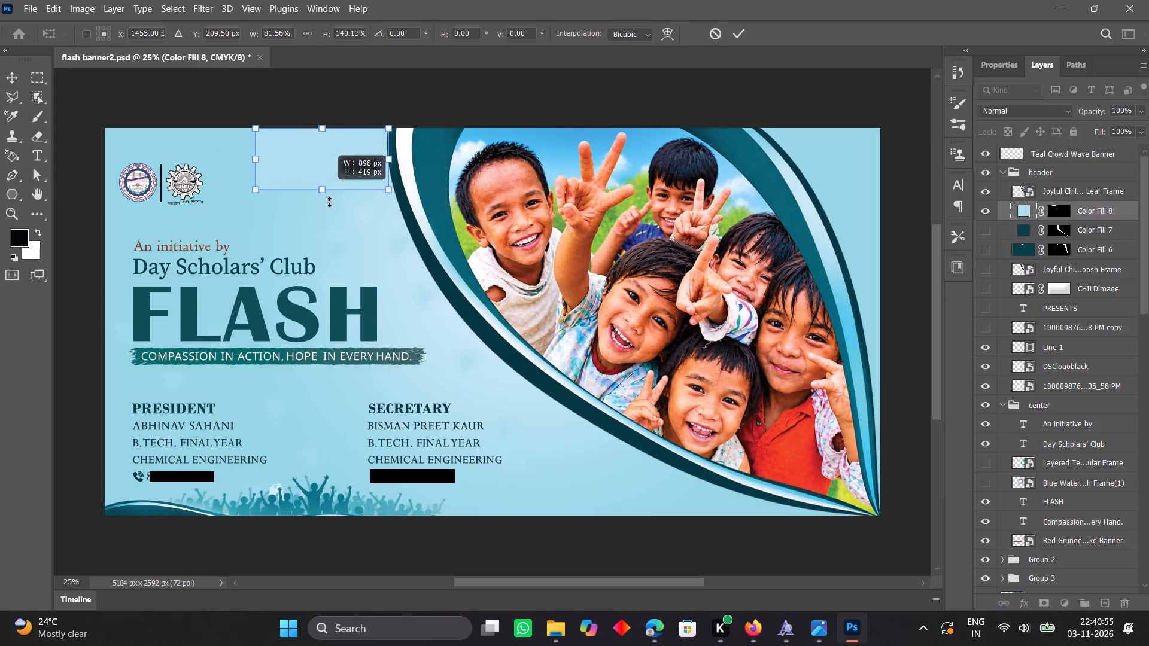
left_click_drag(329, 202, 338, 191, "shift")
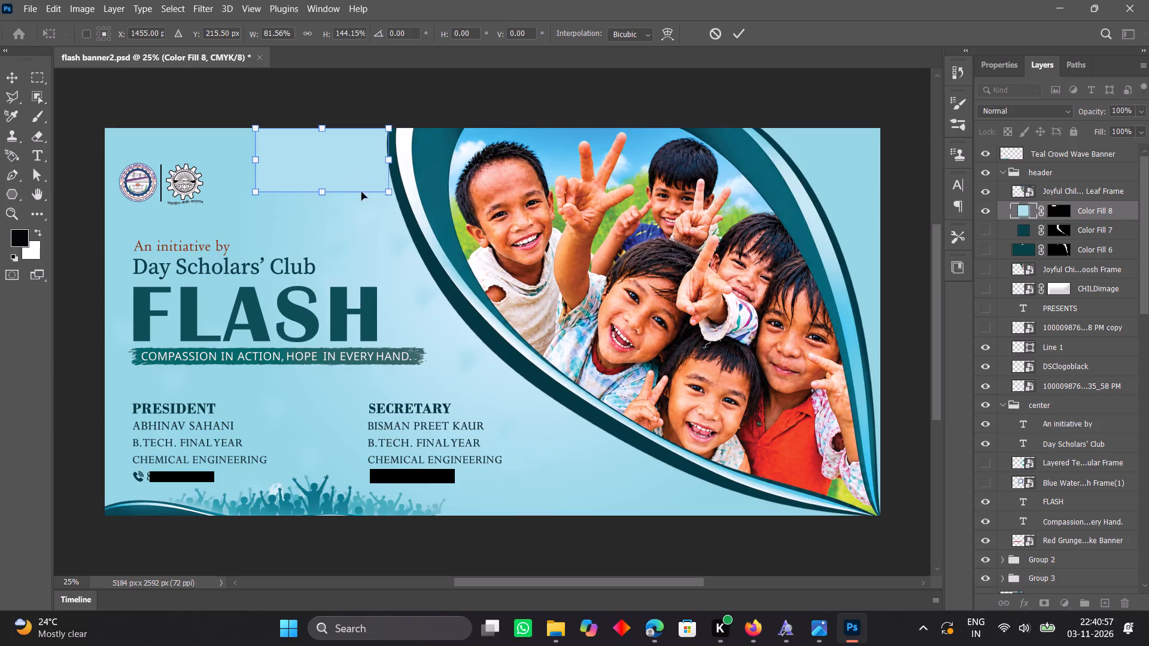
left_click_drag(389, 193, 400, 199, "shift")
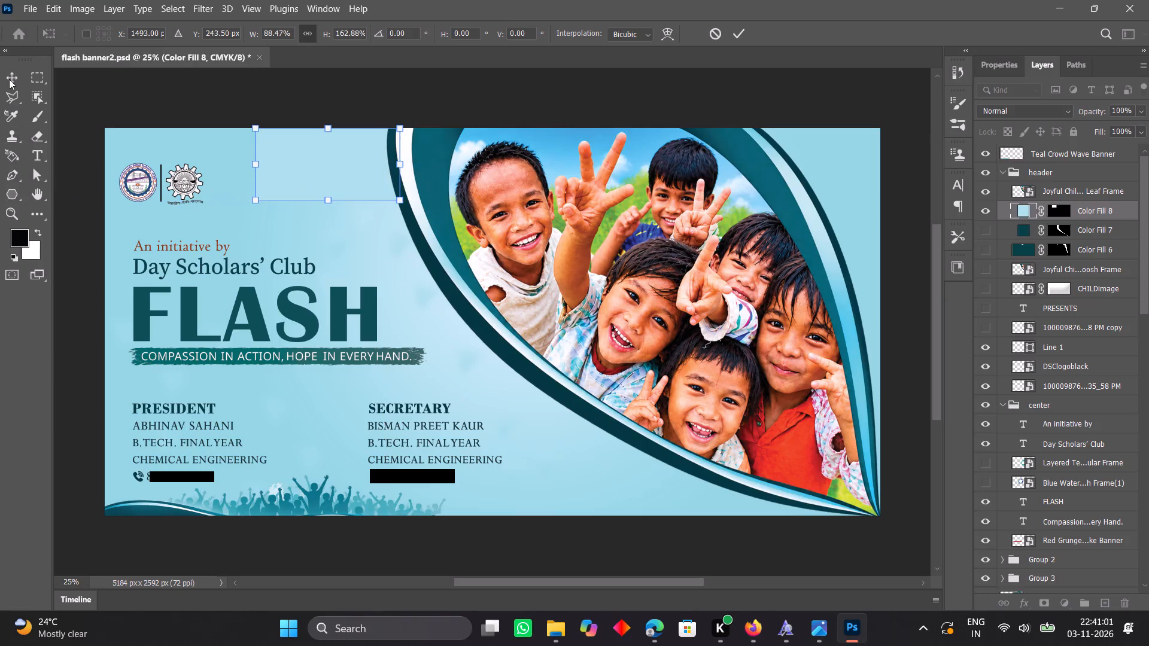
left_click(9, 84)
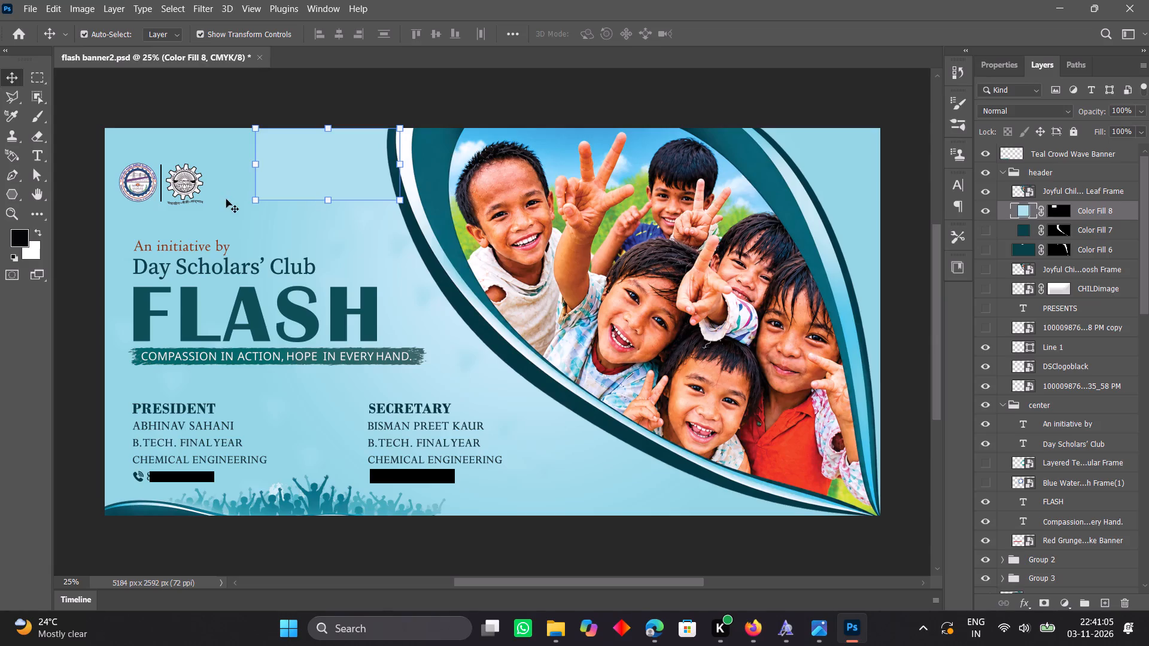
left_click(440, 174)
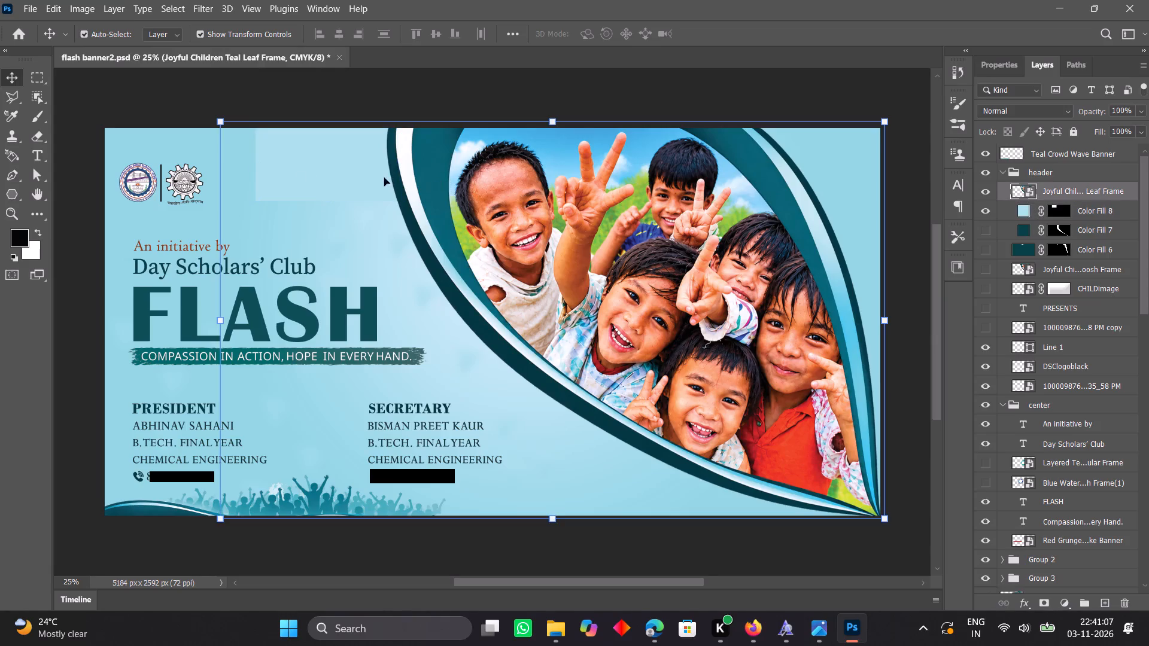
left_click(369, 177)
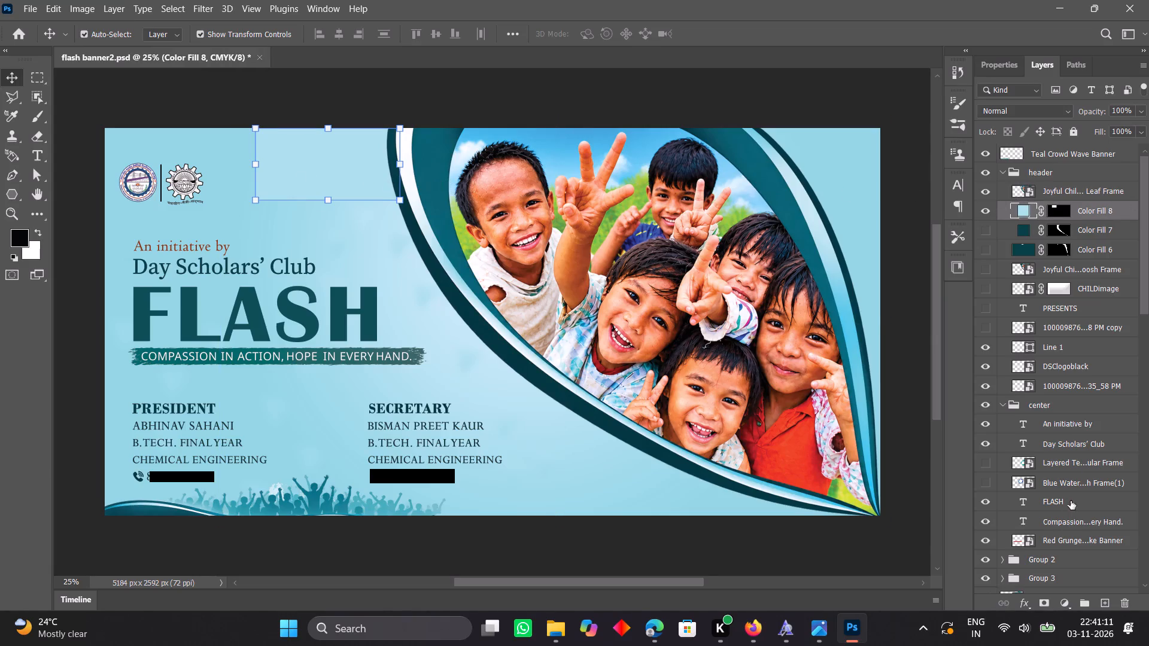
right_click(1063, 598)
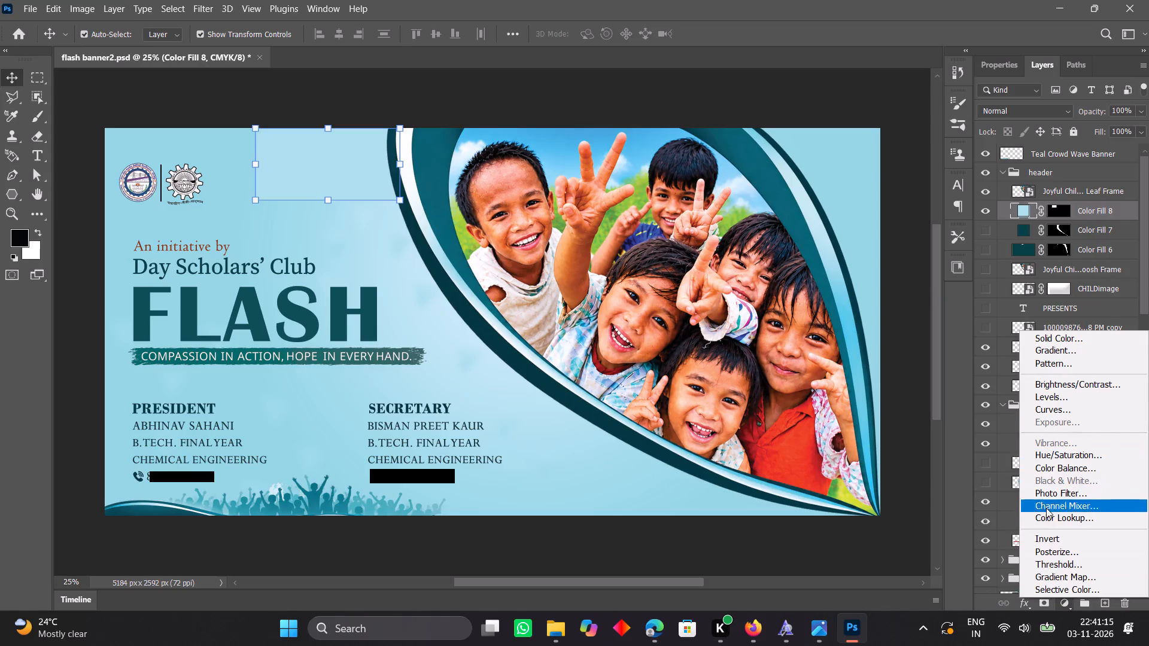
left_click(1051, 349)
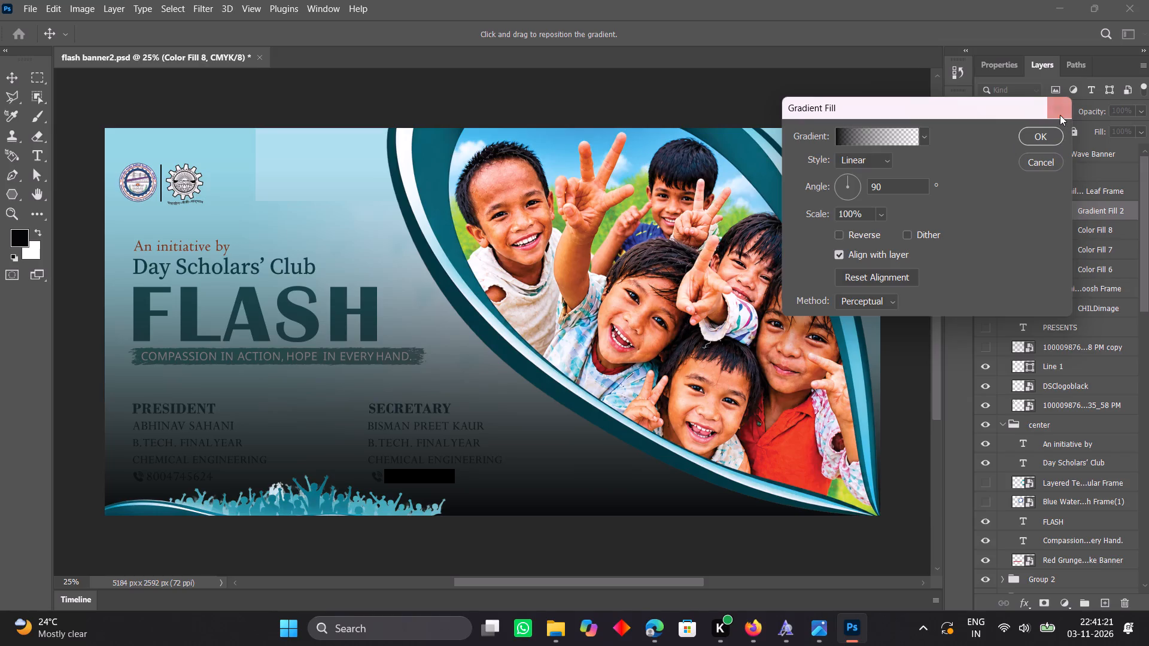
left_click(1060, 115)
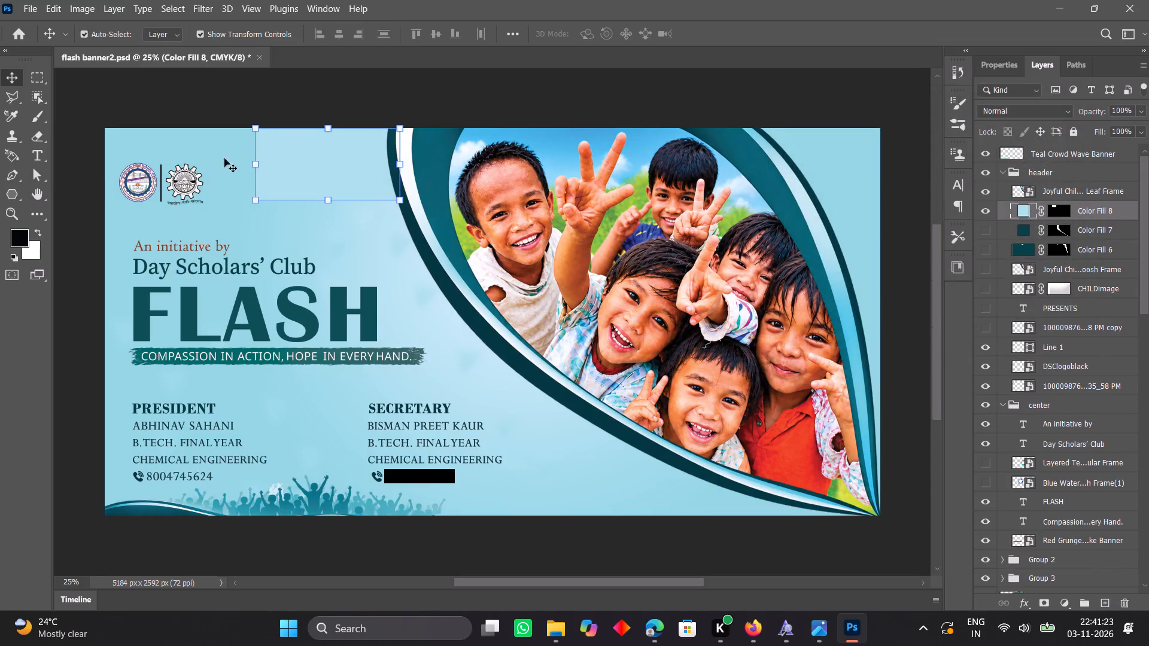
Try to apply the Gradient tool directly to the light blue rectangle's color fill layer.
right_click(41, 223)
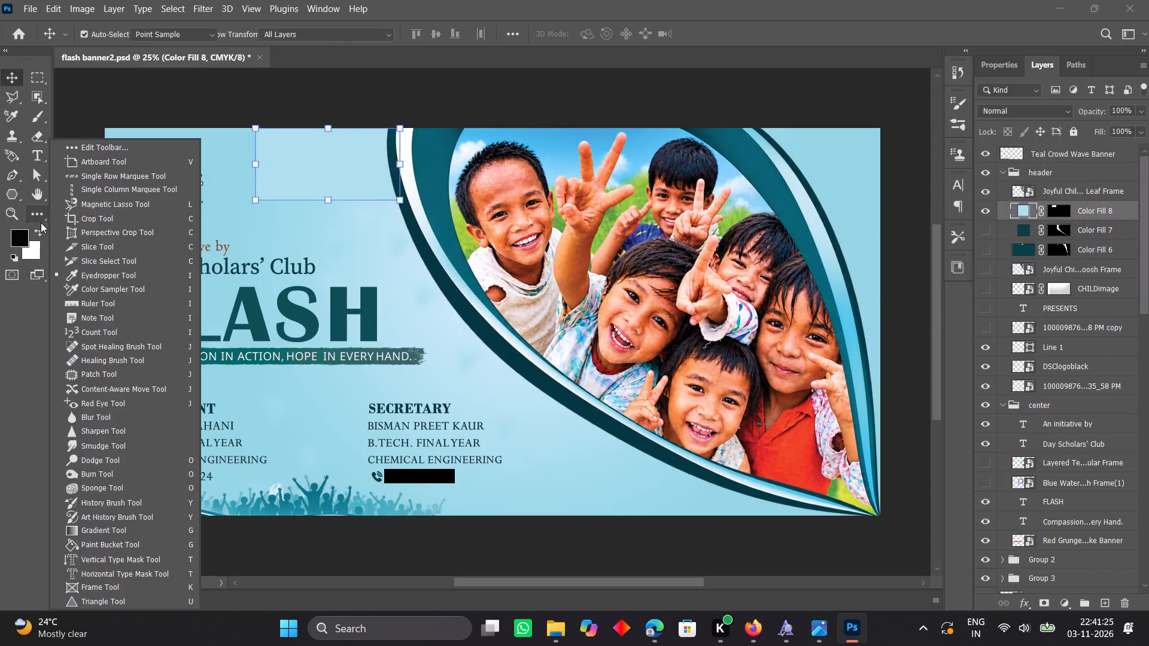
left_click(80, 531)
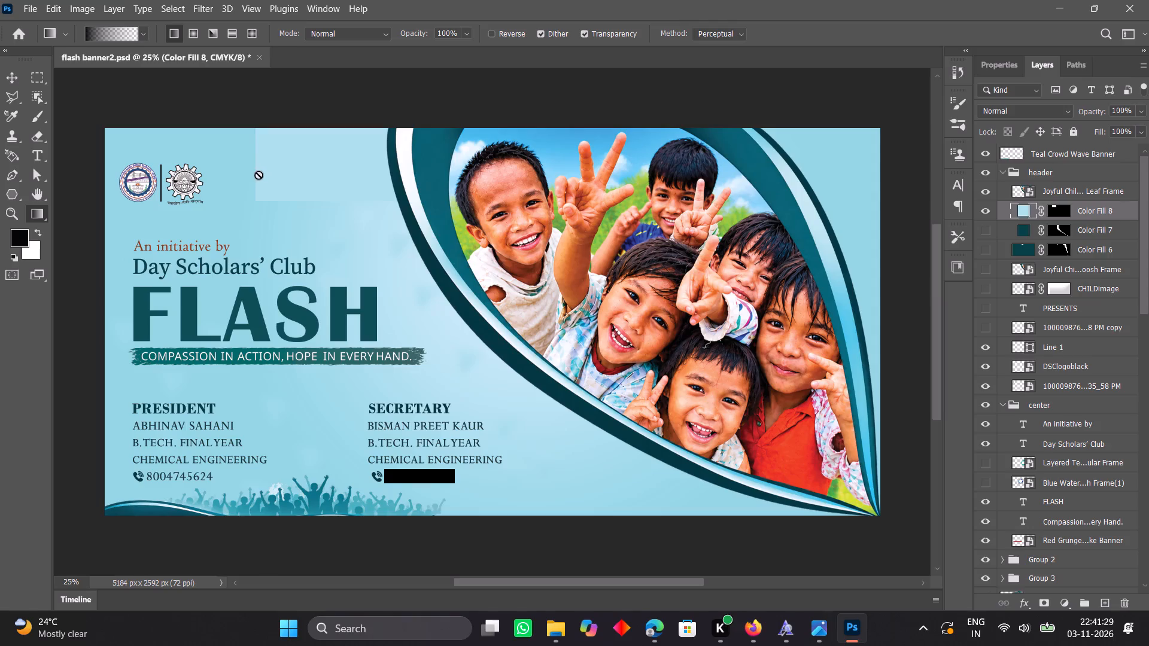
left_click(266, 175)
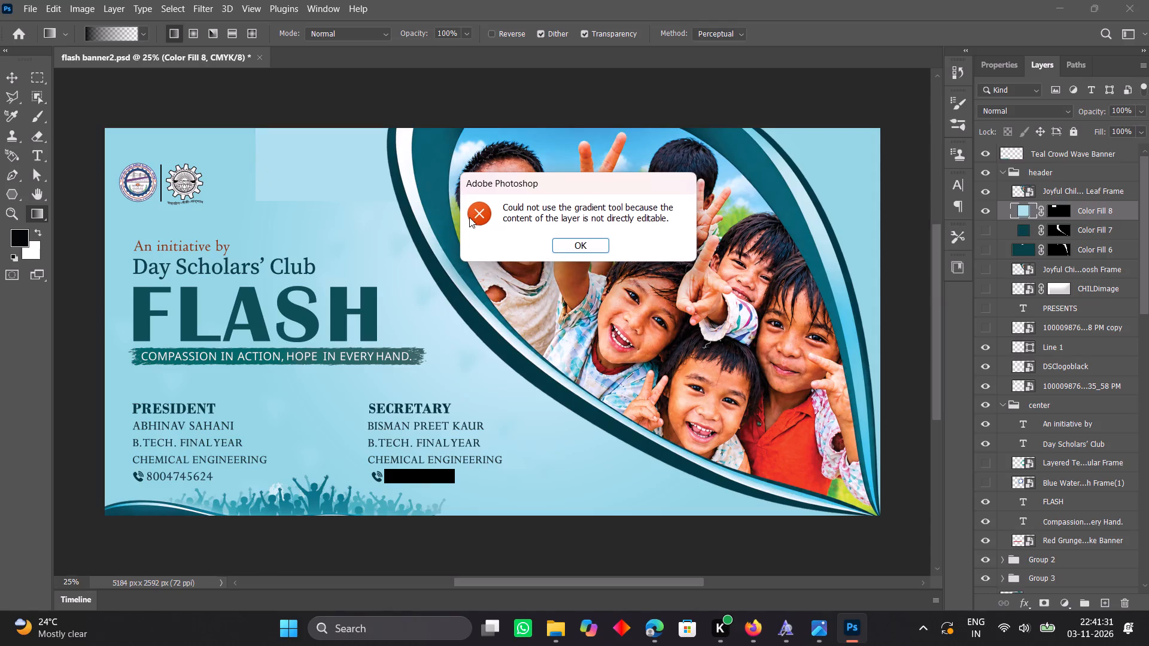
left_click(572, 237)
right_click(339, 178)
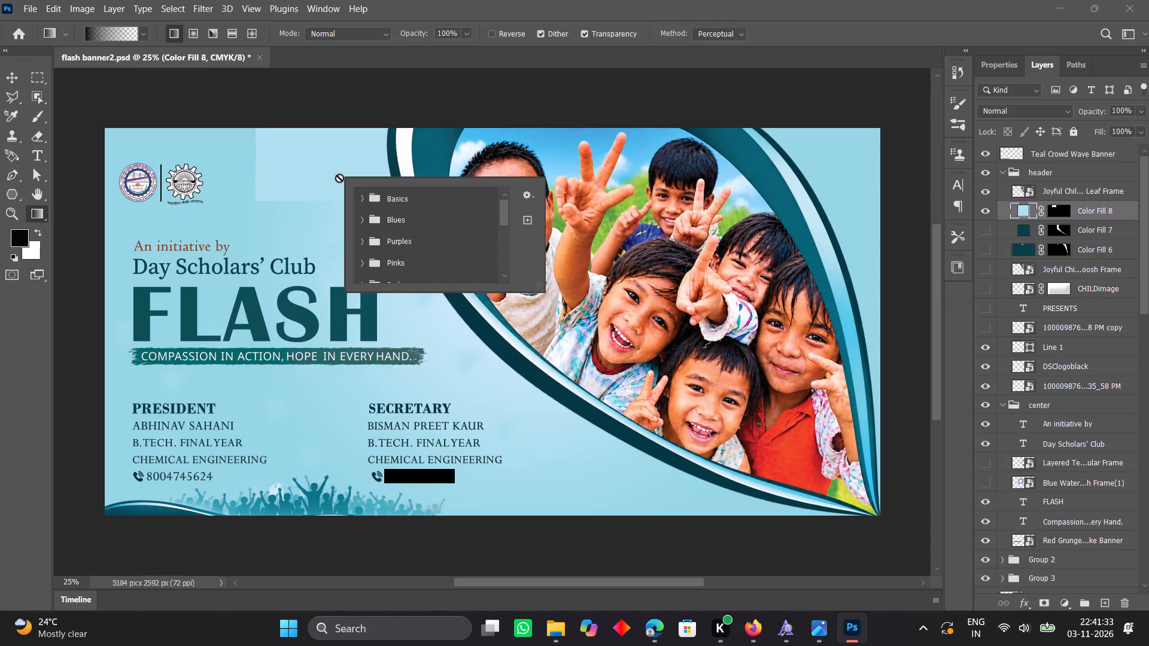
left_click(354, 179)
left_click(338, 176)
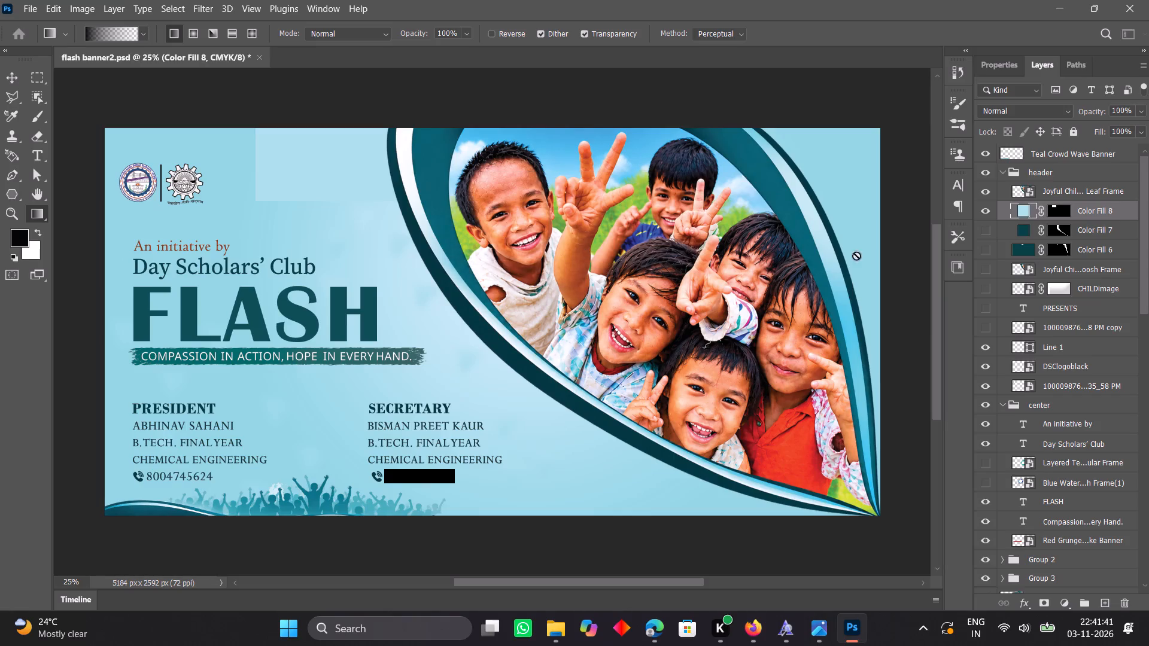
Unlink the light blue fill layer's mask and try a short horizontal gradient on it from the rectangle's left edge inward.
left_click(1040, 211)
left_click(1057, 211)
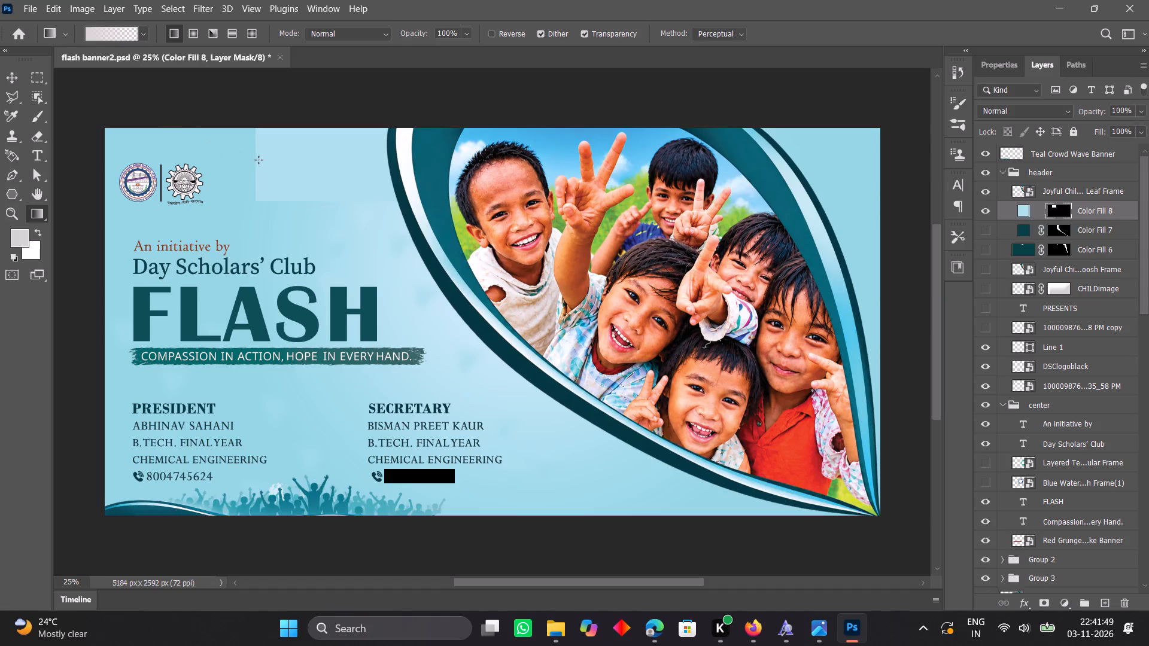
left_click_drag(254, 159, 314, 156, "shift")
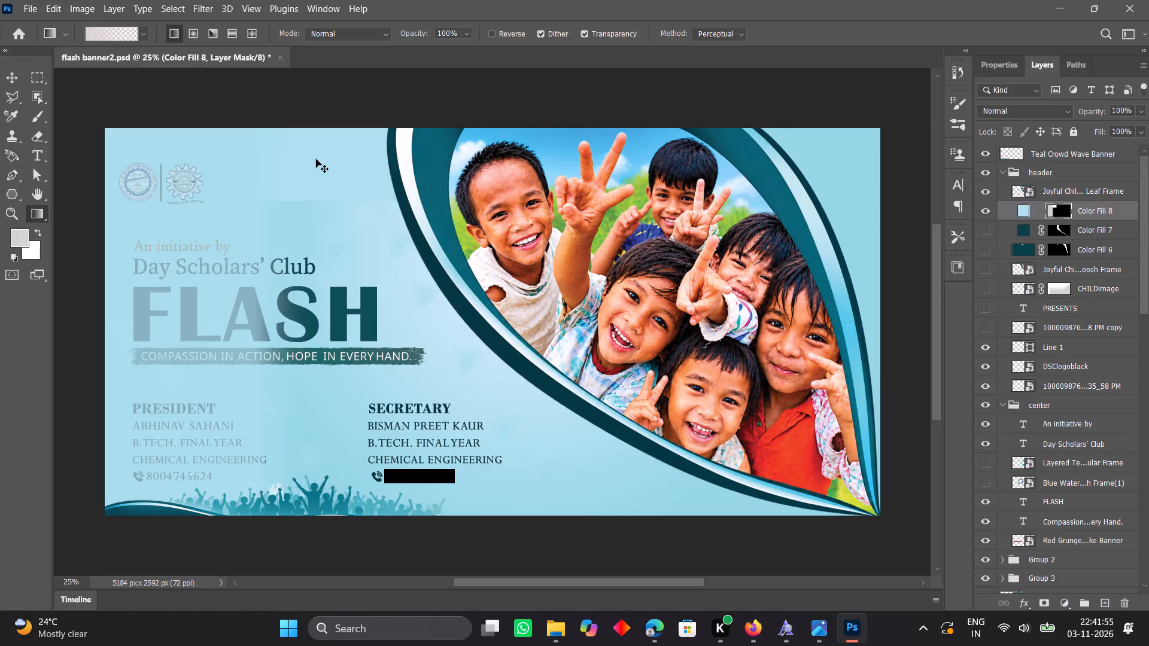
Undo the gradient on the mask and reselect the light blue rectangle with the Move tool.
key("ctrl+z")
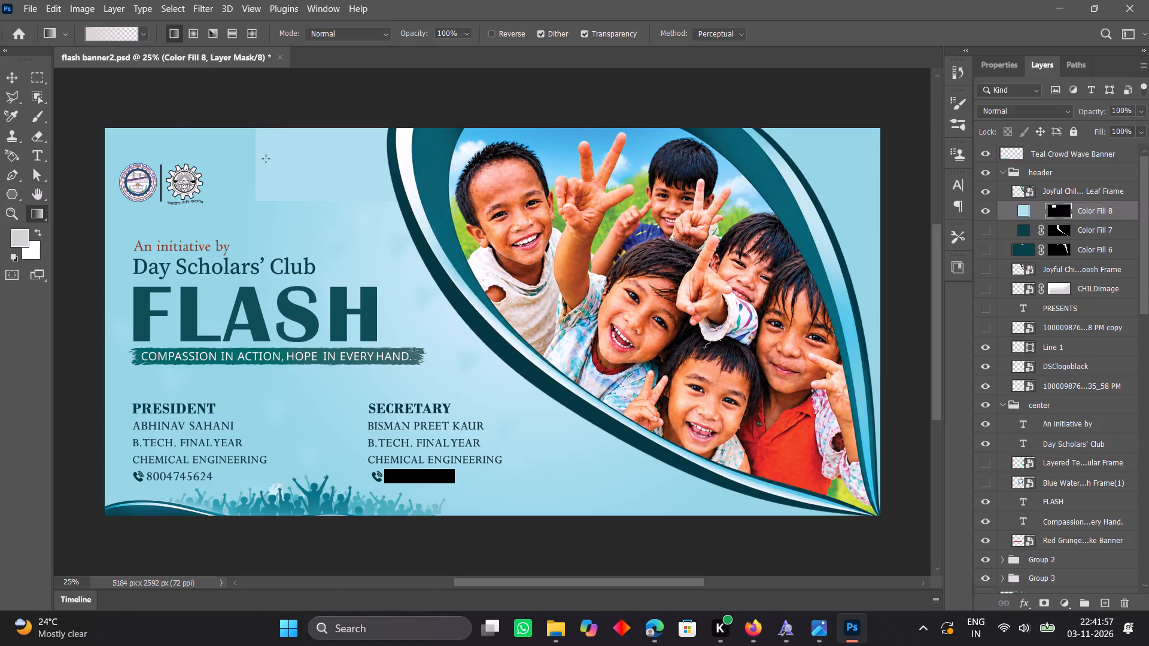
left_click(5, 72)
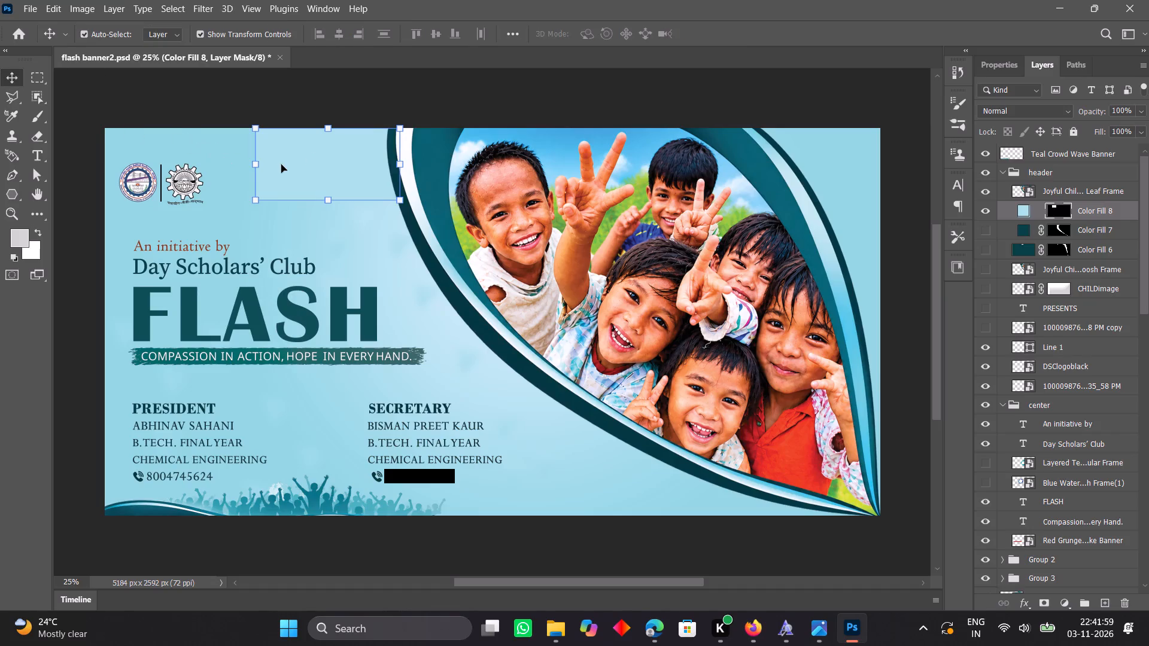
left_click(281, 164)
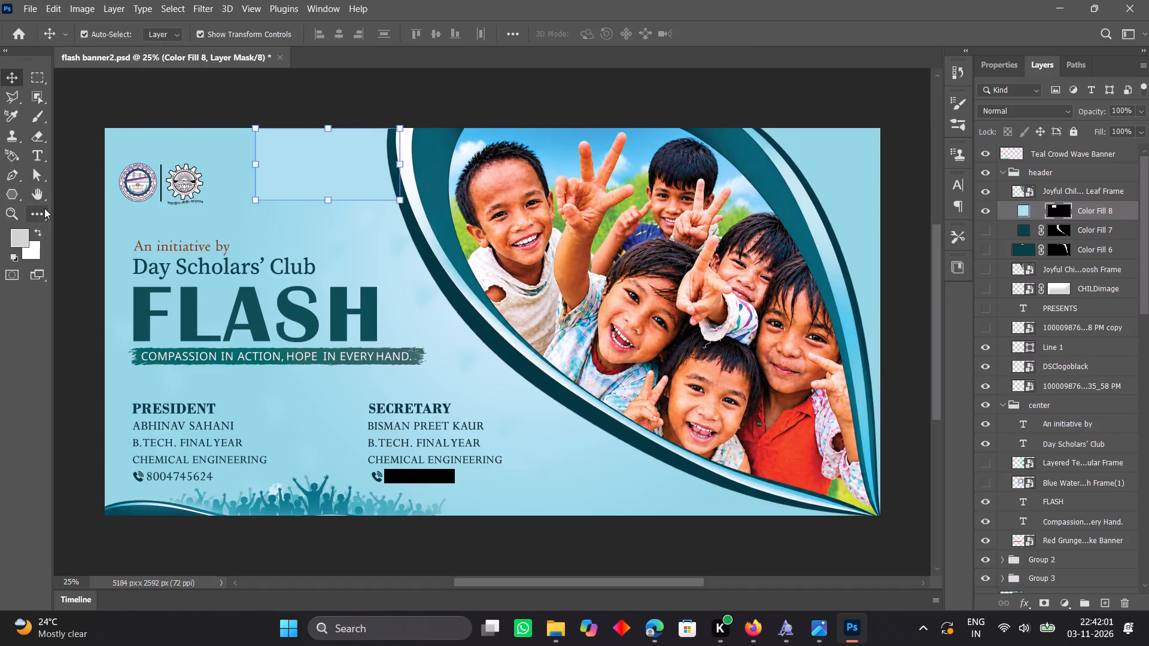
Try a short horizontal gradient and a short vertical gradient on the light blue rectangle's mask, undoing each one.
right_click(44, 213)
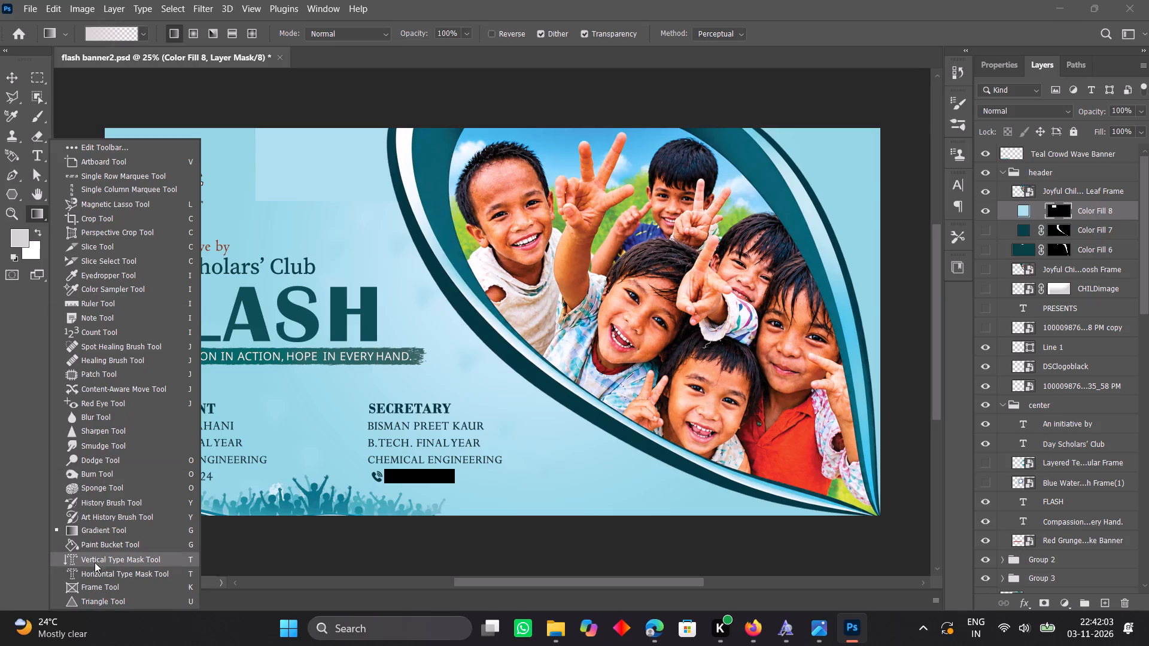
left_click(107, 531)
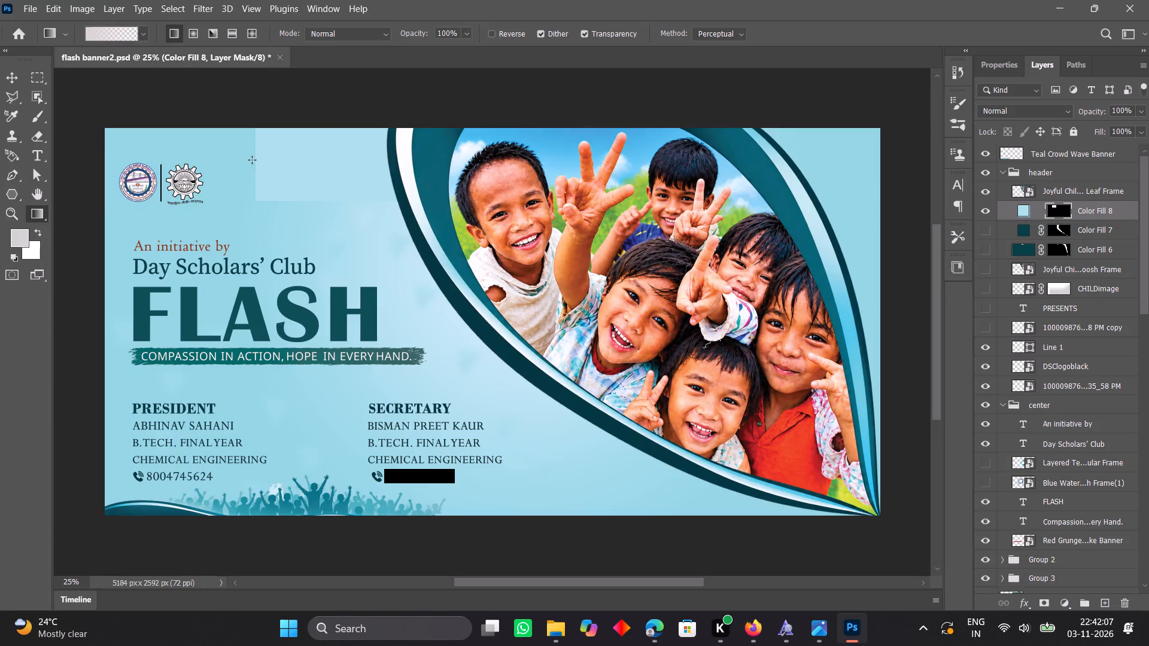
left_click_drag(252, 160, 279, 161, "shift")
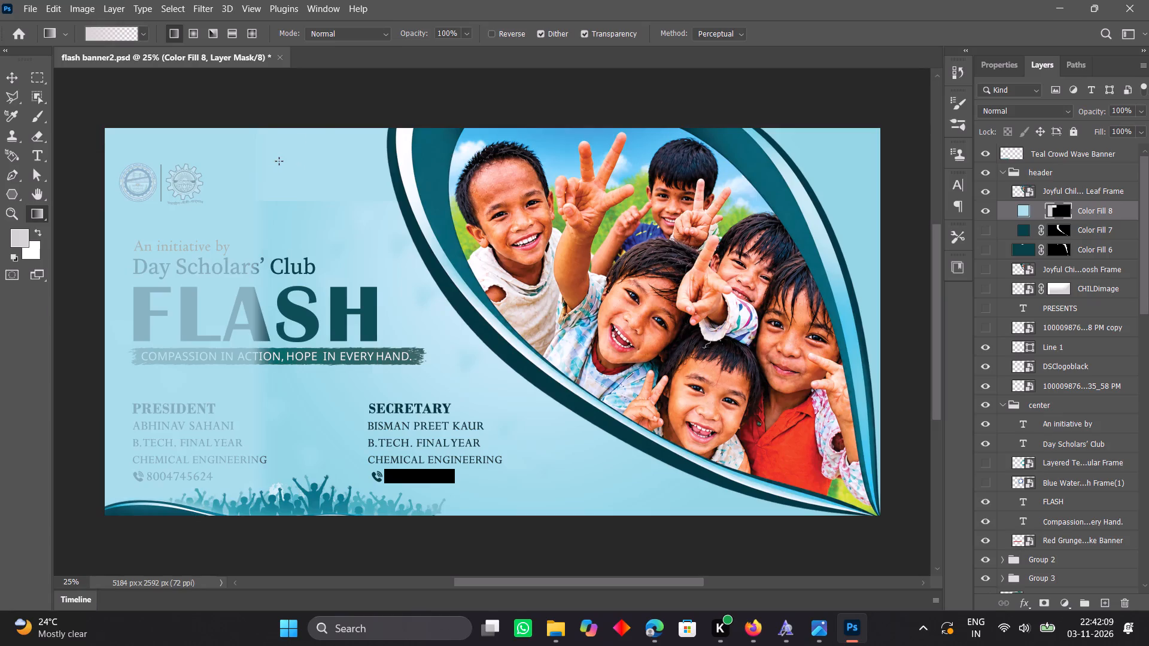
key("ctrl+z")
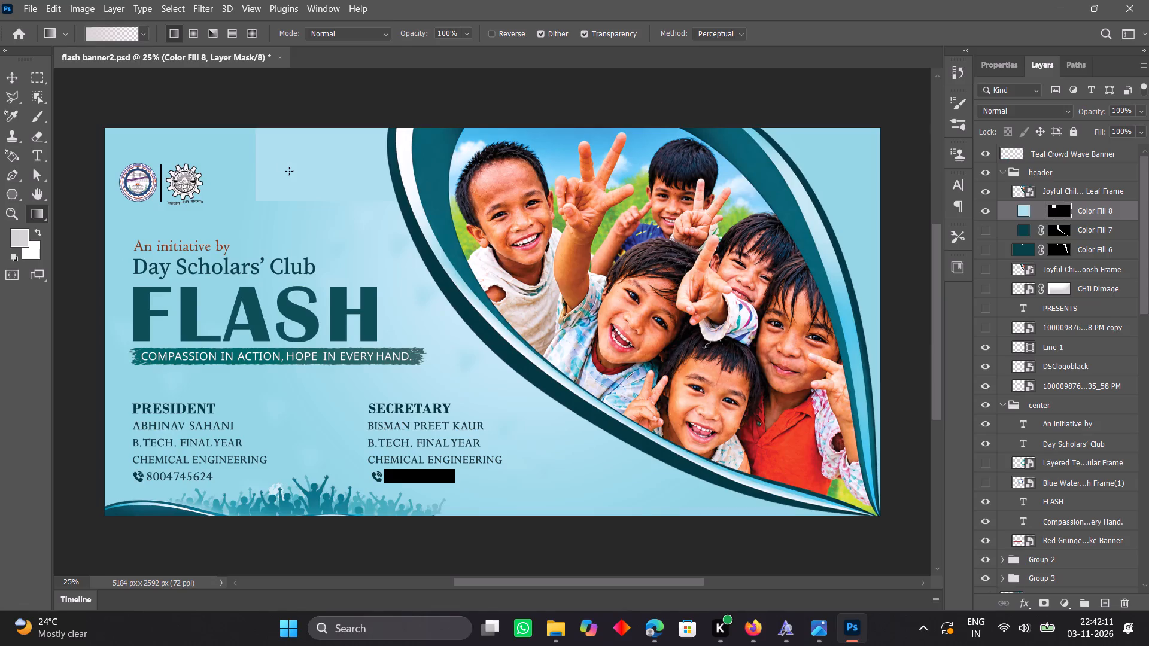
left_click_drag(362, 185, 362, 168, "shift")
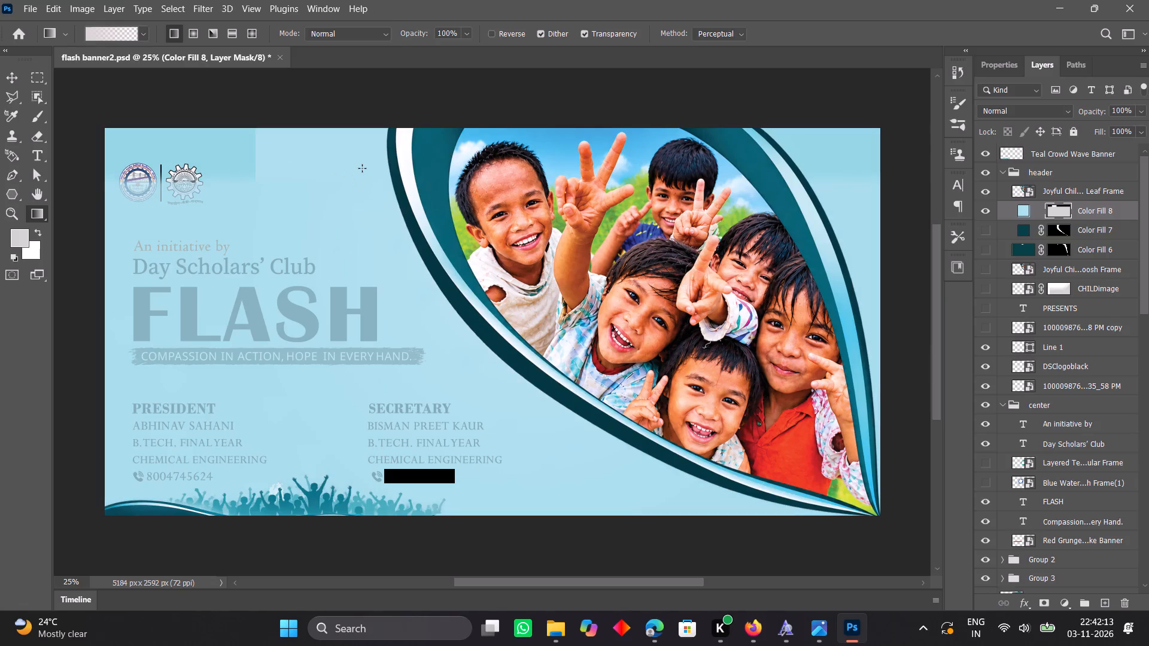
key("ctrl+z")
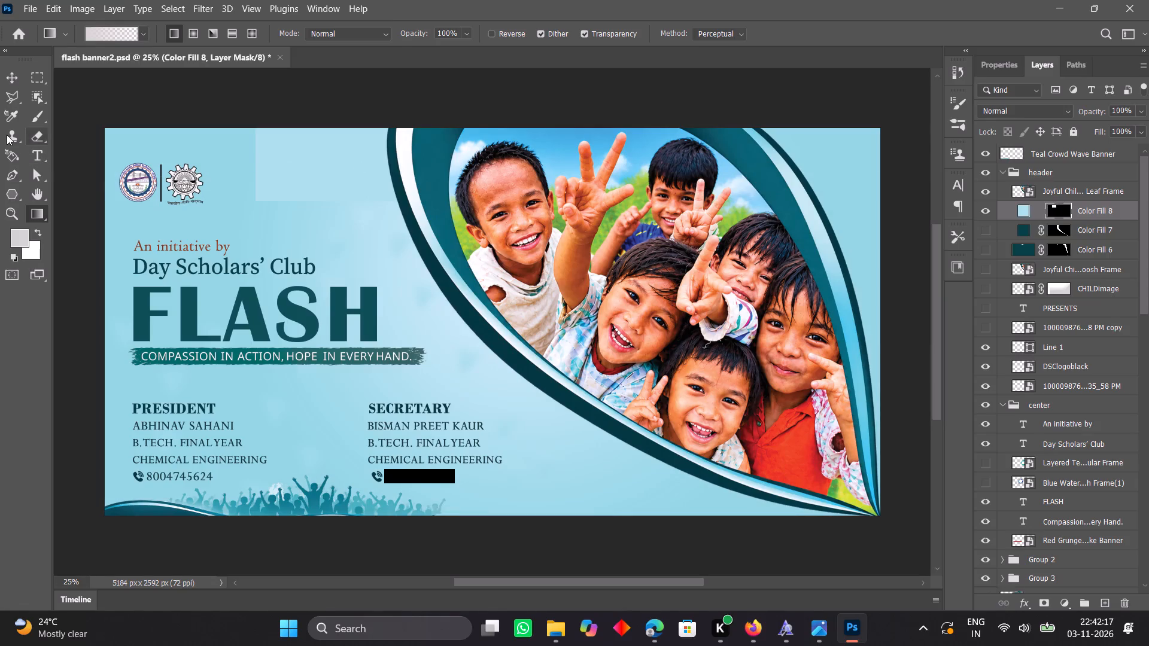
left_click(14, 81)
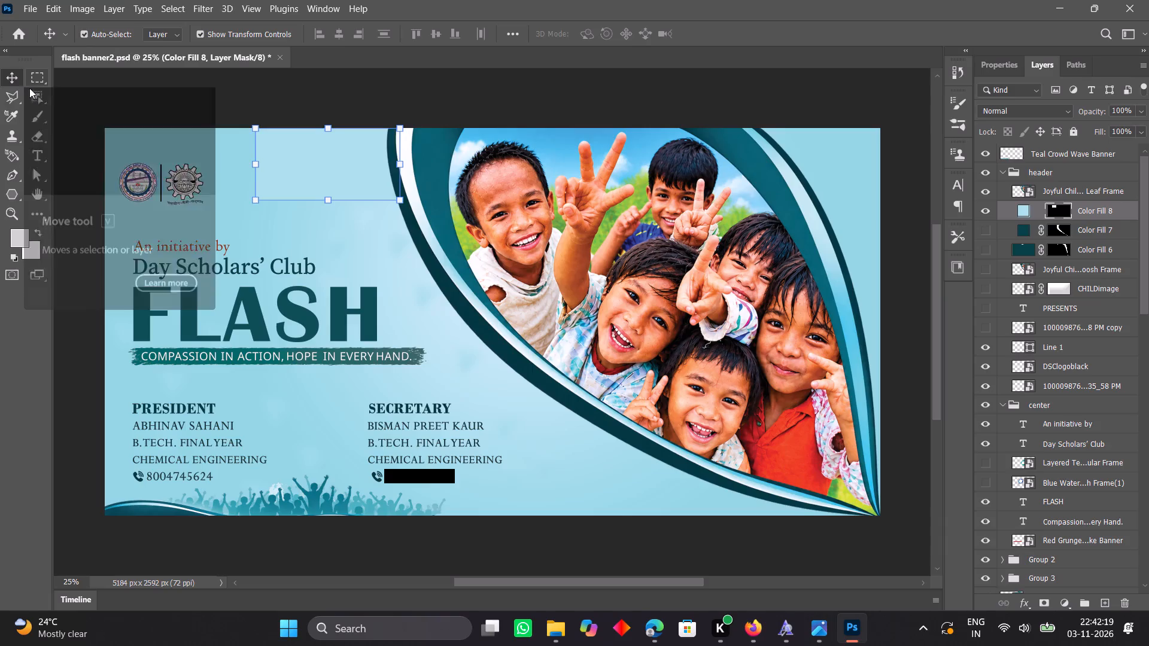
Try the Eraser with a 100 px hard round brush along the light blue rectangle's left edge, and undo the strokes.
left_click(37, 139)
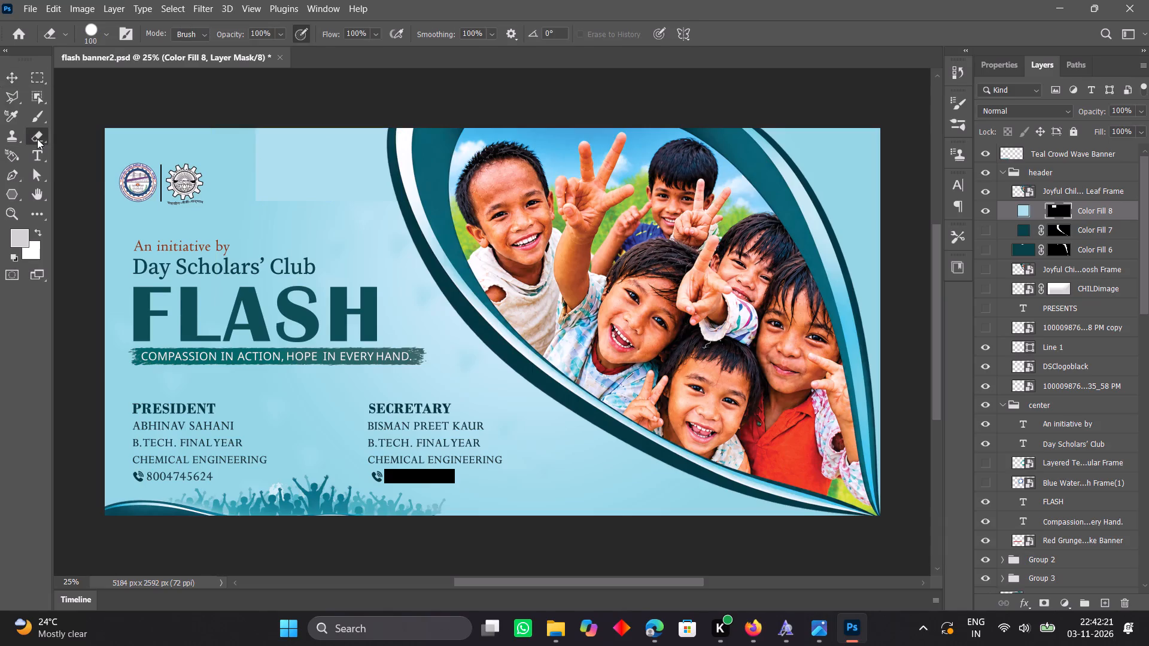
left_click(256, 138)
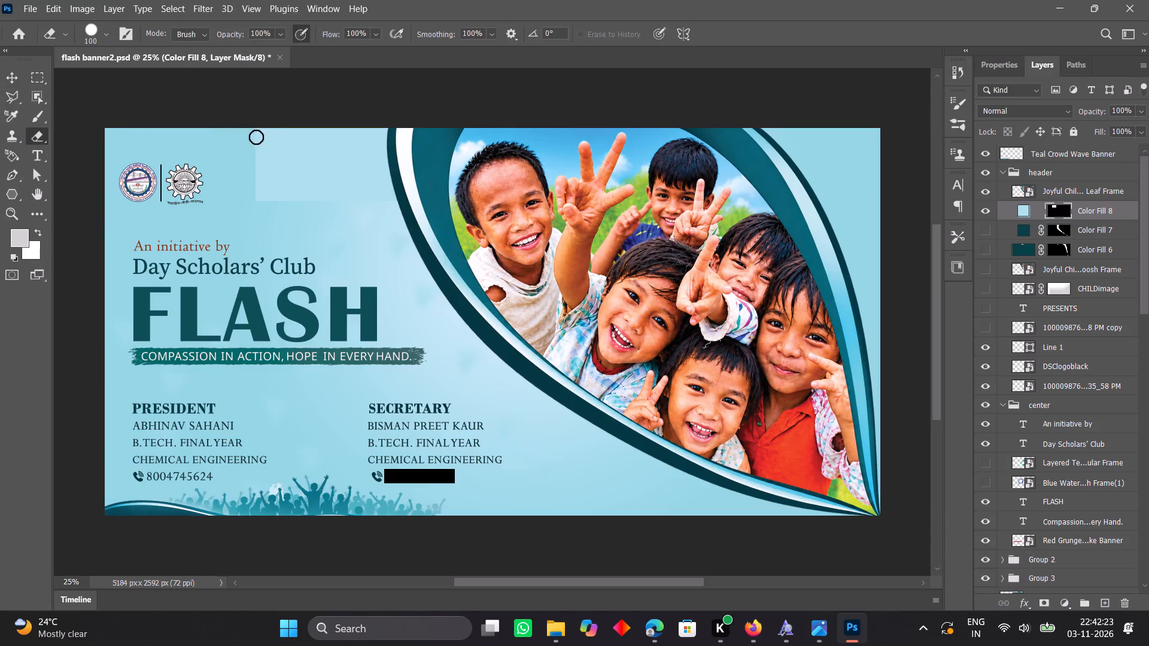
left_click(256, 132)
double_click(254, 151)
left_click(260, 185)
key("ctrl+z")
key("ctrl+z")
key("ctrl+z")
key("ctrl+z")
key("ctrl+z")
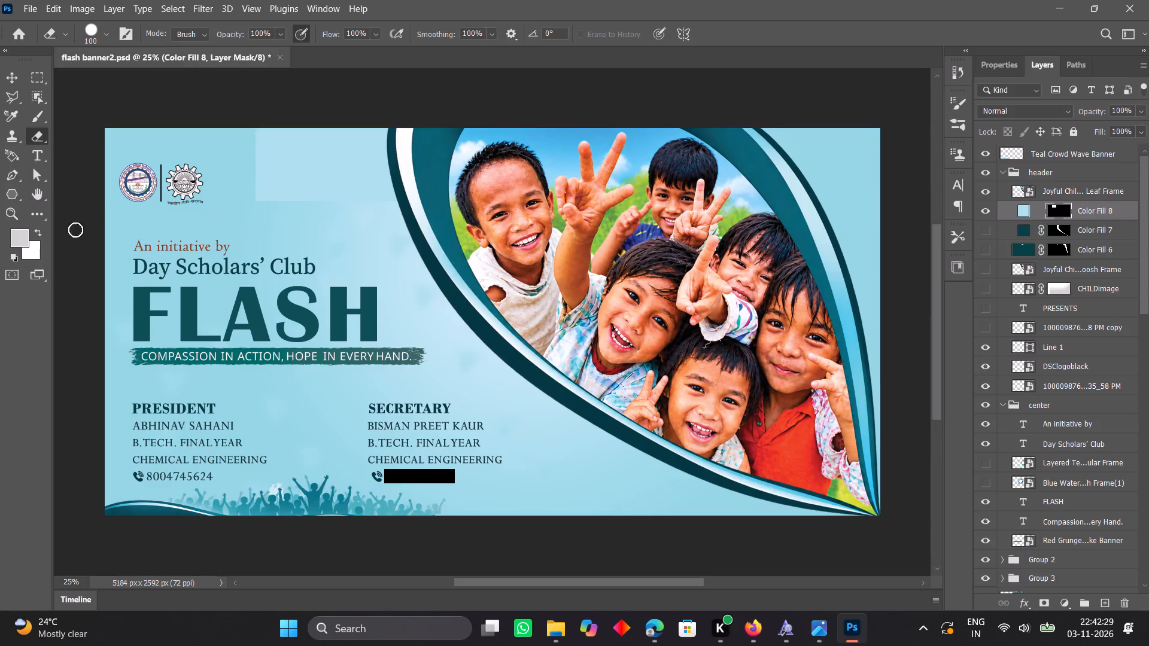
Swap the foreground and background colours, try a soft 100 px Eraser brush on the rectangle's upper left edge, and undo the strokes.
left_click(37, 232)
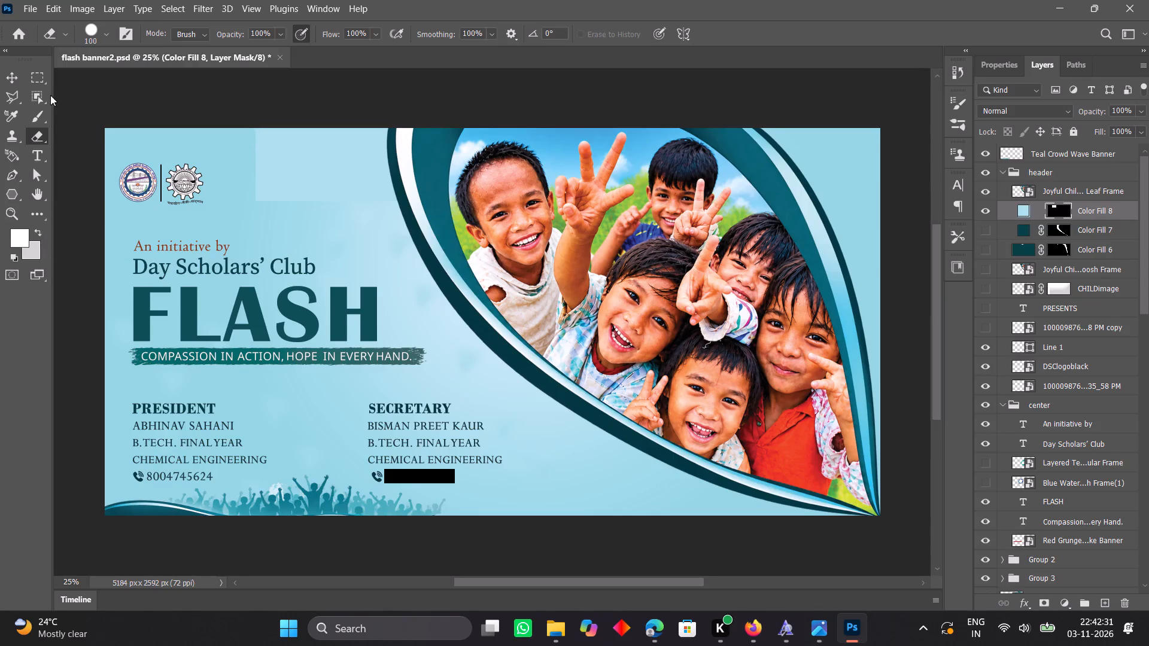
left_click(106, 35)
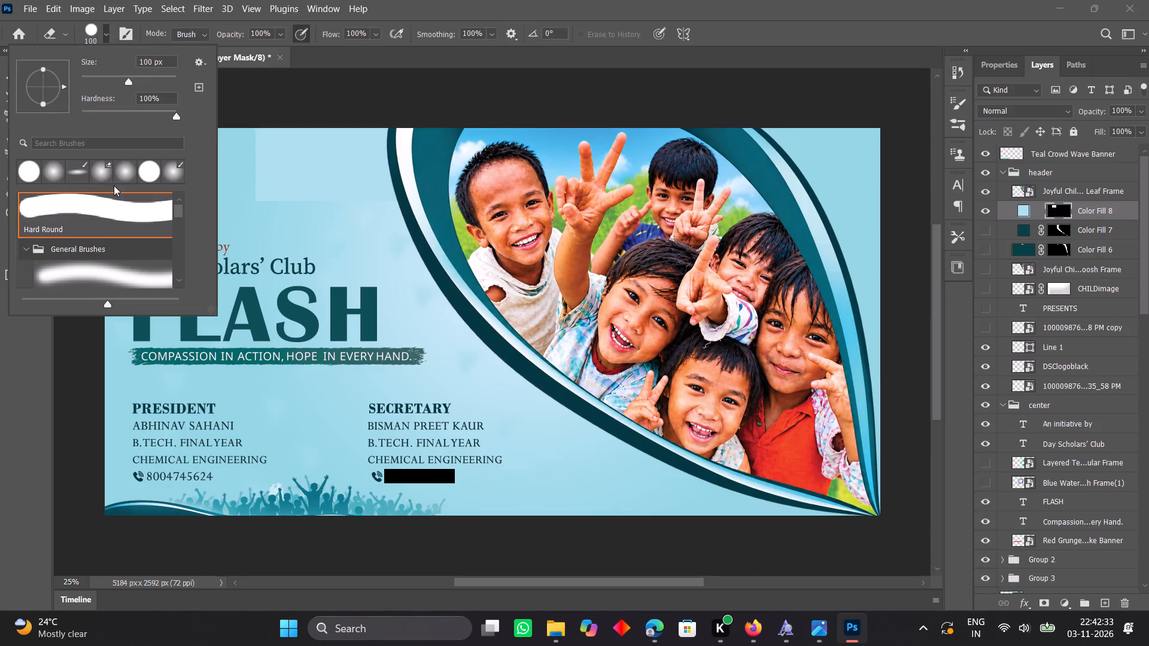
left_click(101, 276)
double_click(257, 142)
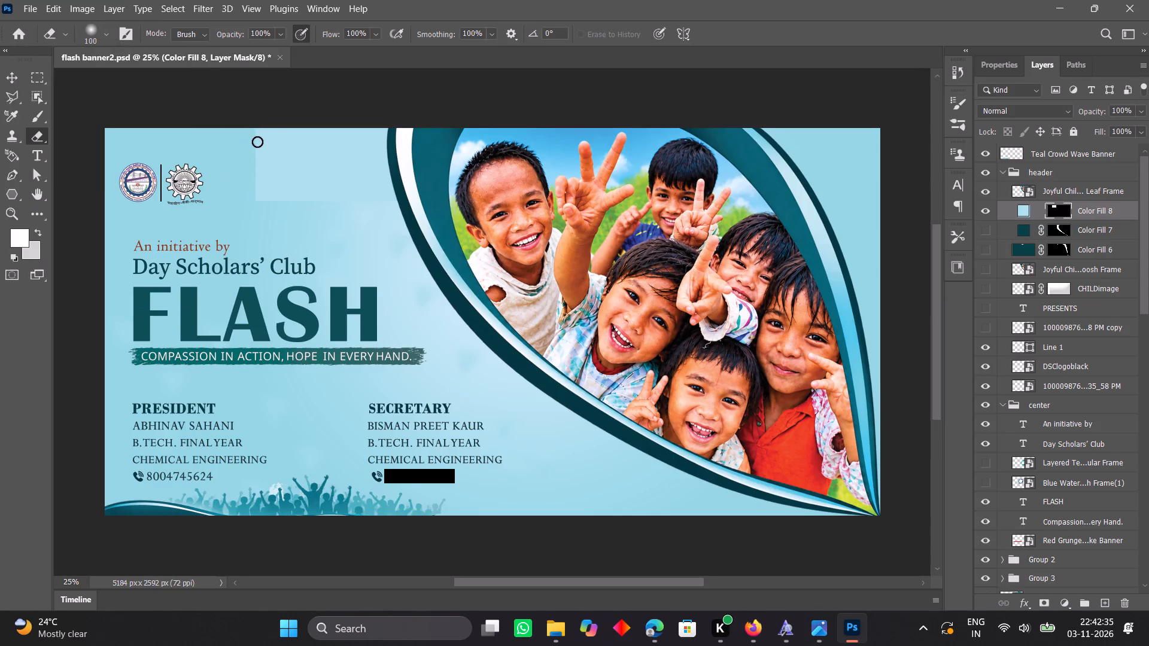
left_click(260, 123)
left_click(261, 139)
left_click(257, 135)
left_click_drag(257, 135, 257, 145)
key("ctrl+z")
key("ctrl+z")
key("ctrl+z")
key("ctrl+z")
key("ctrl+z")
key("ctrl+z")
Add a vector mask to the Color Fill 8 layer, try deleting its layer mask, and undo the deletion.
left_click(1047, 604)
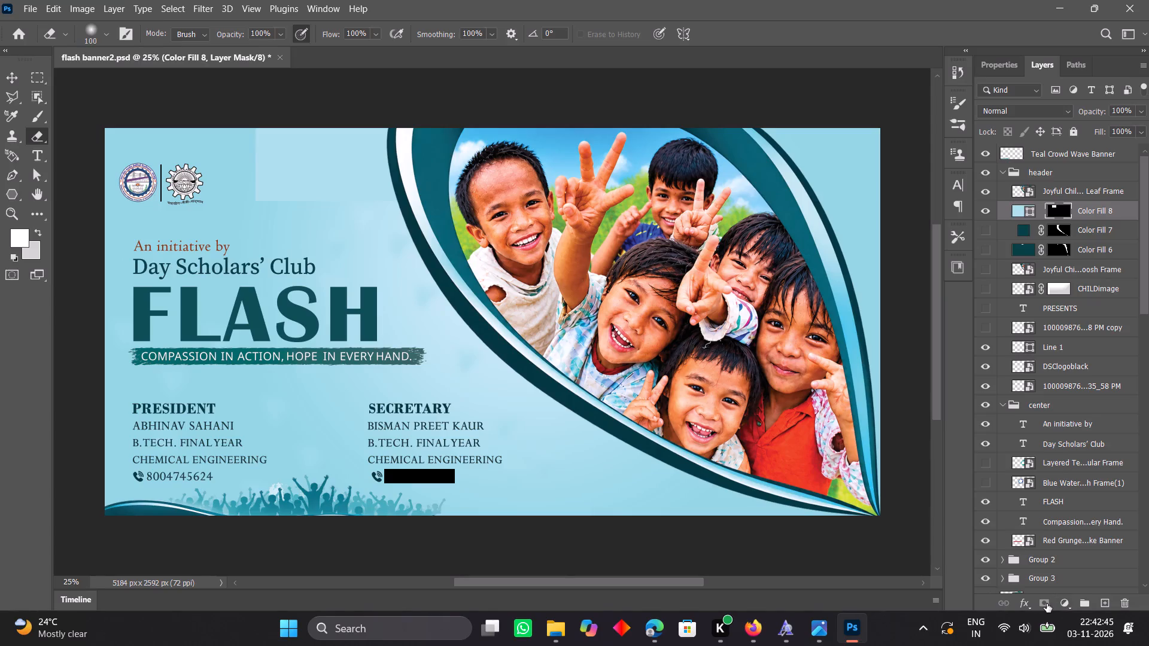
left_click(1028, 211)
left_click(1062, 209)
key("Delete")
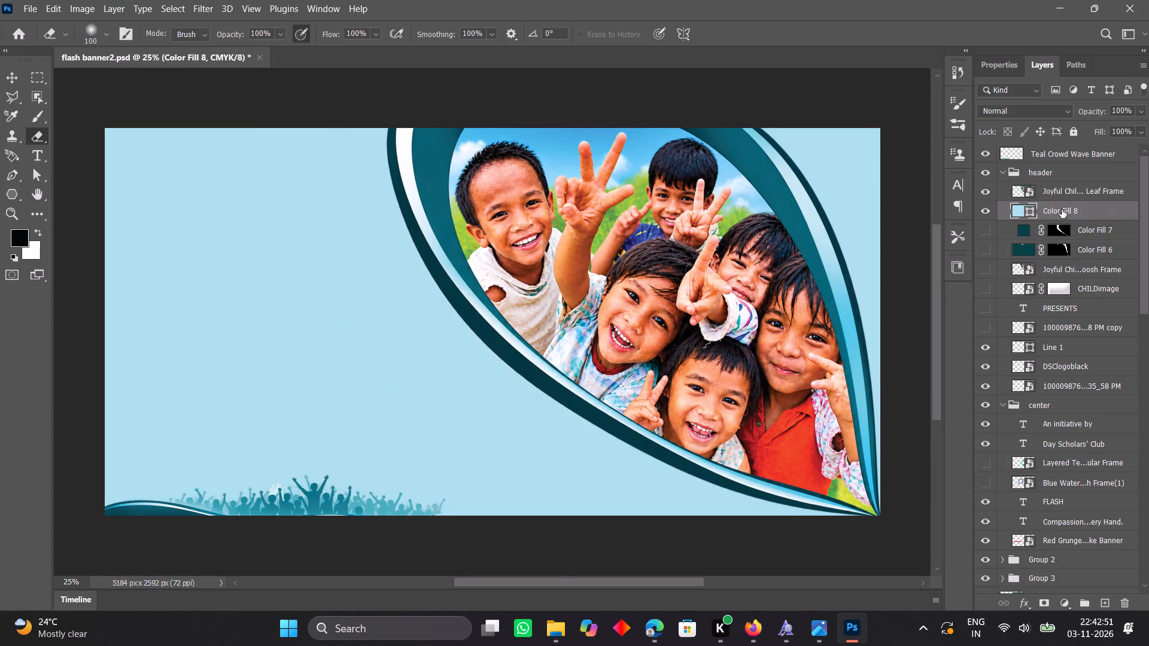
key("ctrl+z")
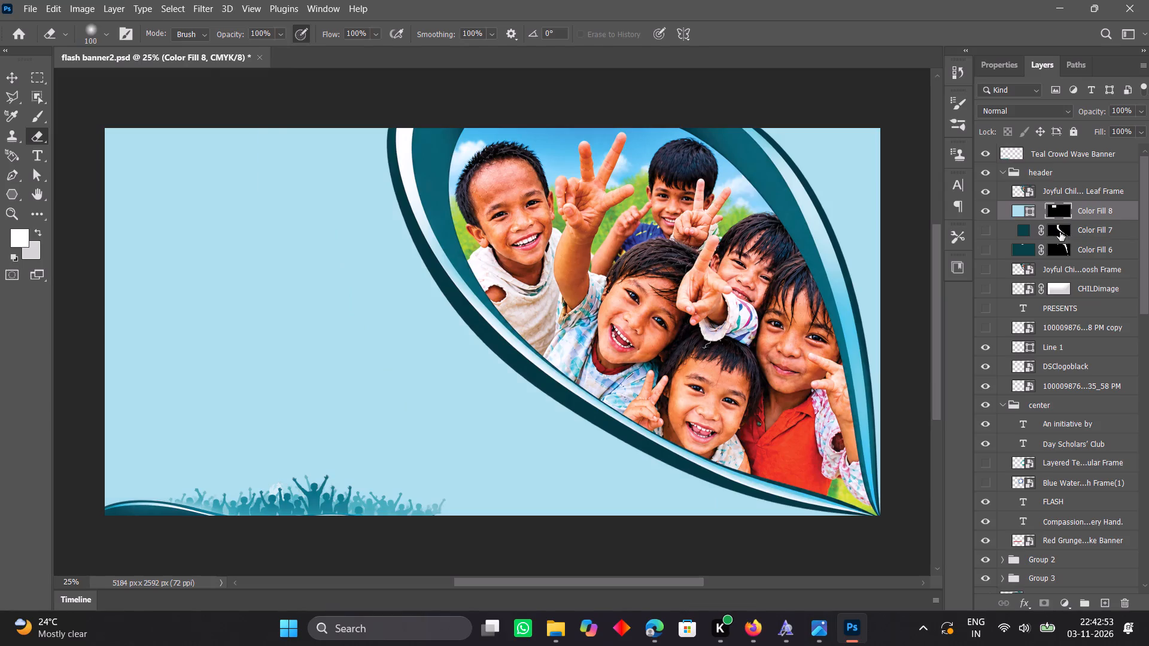
Delete the light blue rectangle's Color Fill 8 layer.
left_click(1127, 214)
key("Delete")
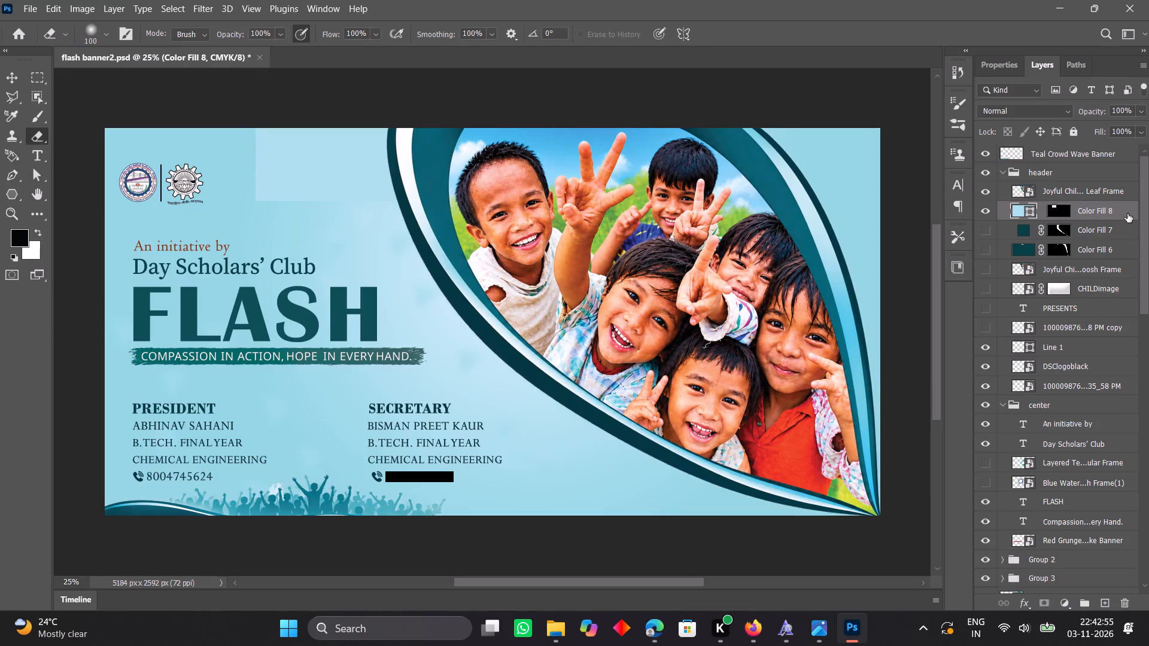
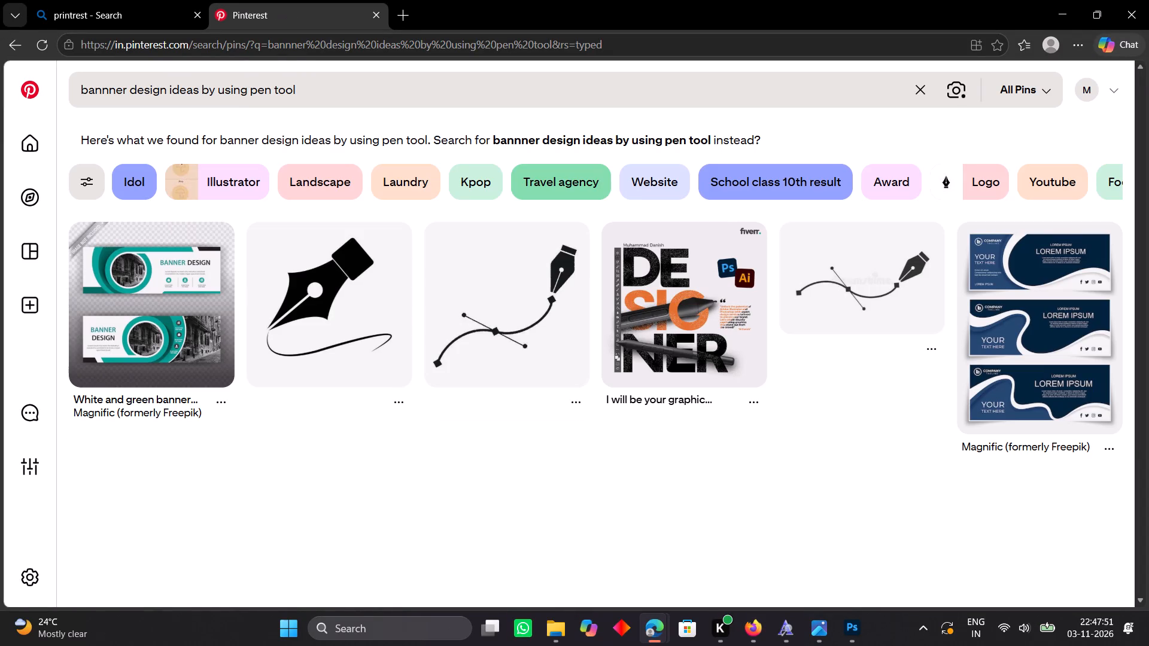
Replace the Pinterest query with "blue bg" and run the suggested search "blue bg landscape".
left_click_drag(296, 93, 159, 90)
left_click_drag(159, 90, 139, 88)
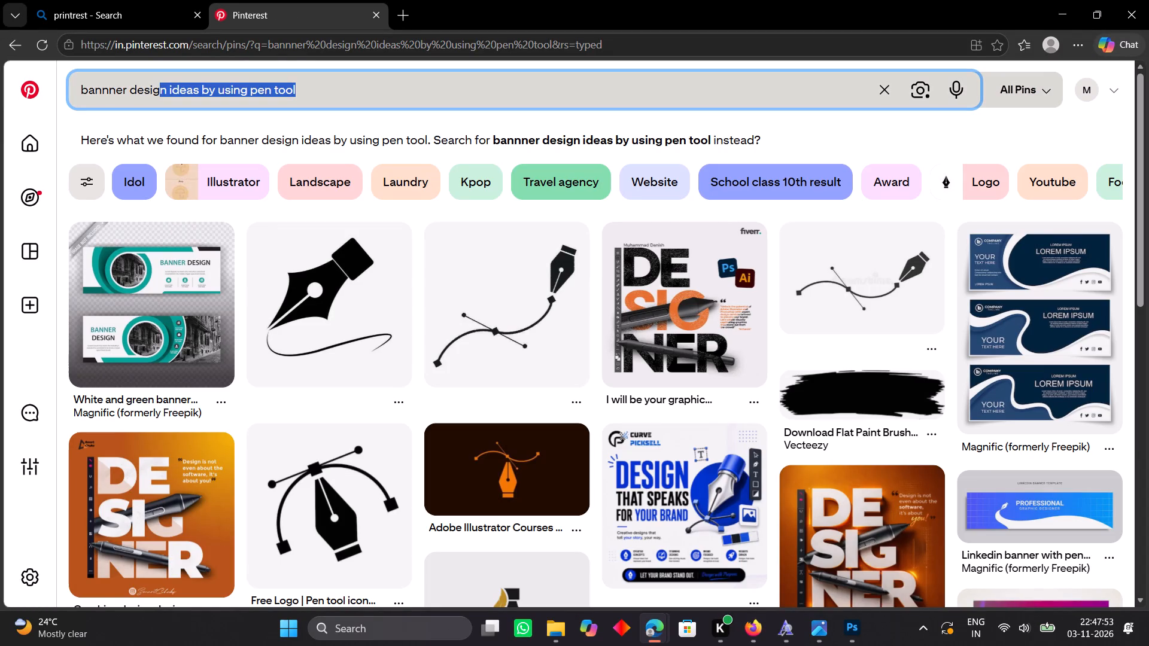
left_click_drag(139, 88, 54, 87)
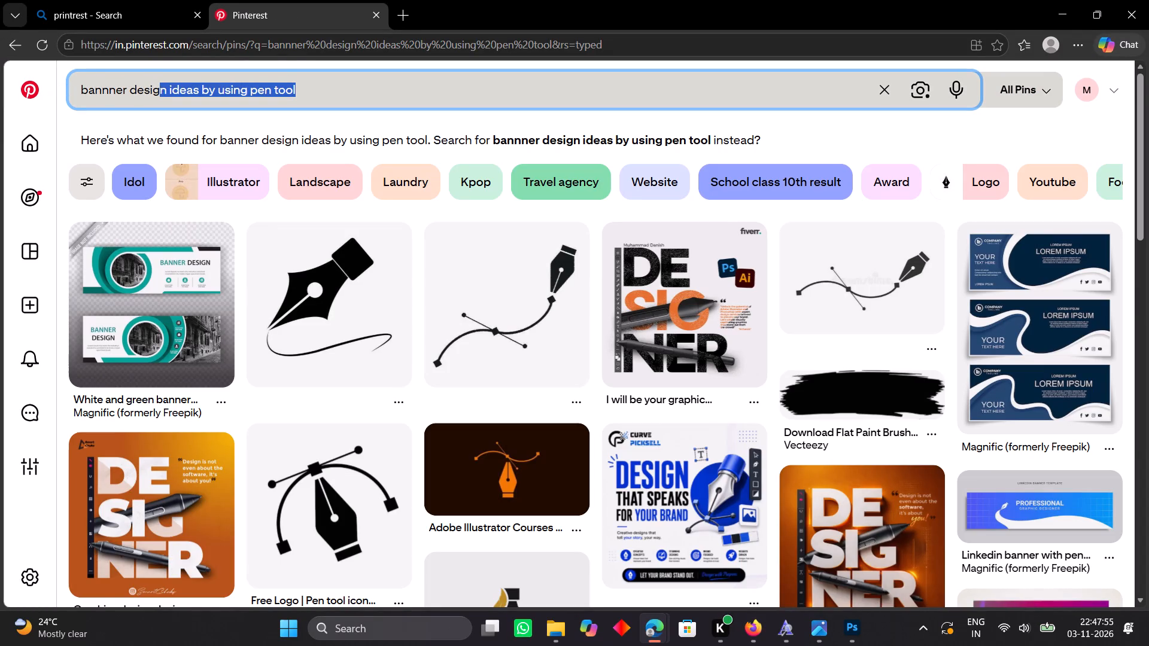
key("BackSpace")
key("BackSpace")
key("BackSpace")
key("BackSpace")
key("BackSpace")
key("BackSpace")
key("BackSpace")
key("BackSpace")
key("BackSpace")
key("BackSpace")
key("BackSpace")
key("BackSpace")
key("BackSpace")
key("BackSpace")
key("BackSpace")
key("BackSpace")
key("BackSpace")
key("BackSpace")
key("BackSpace")
key("BackSpace")
key("BackSpace")
key("BackSpace")
key("BackSpace")
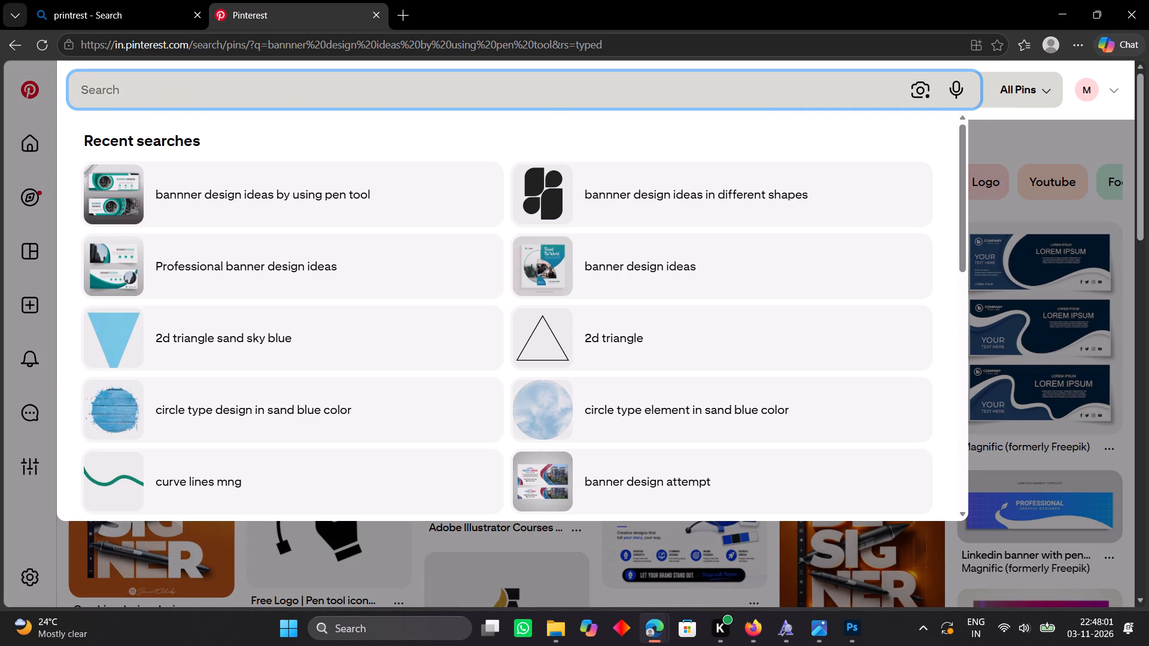
type("bl")
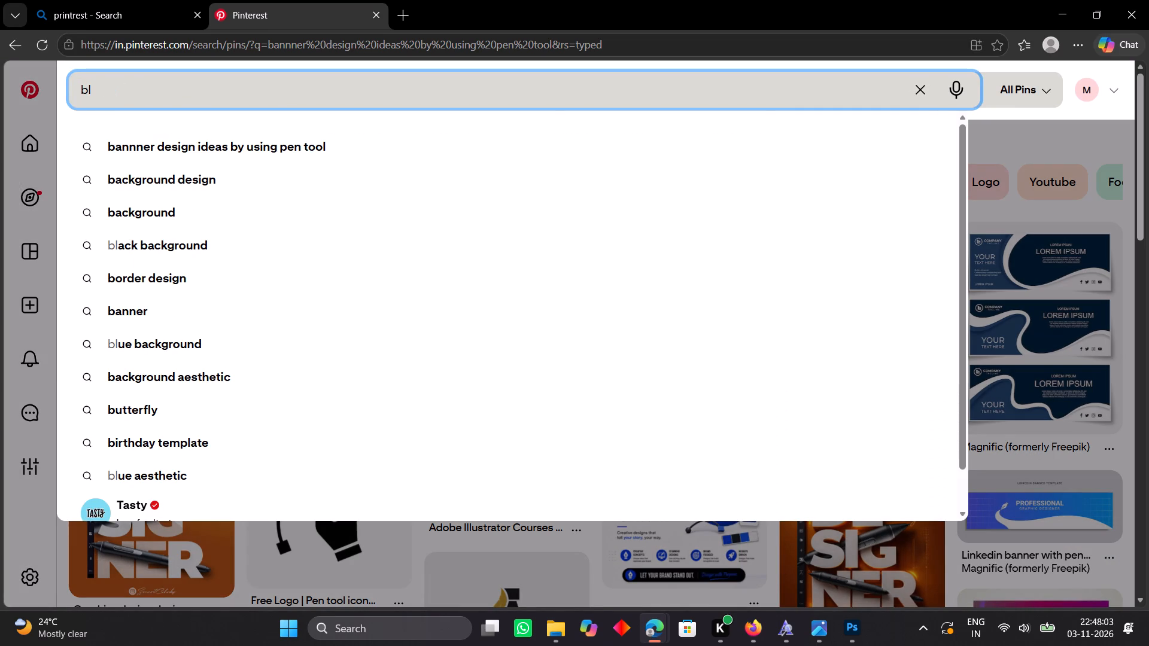
type("ue")
key("space")
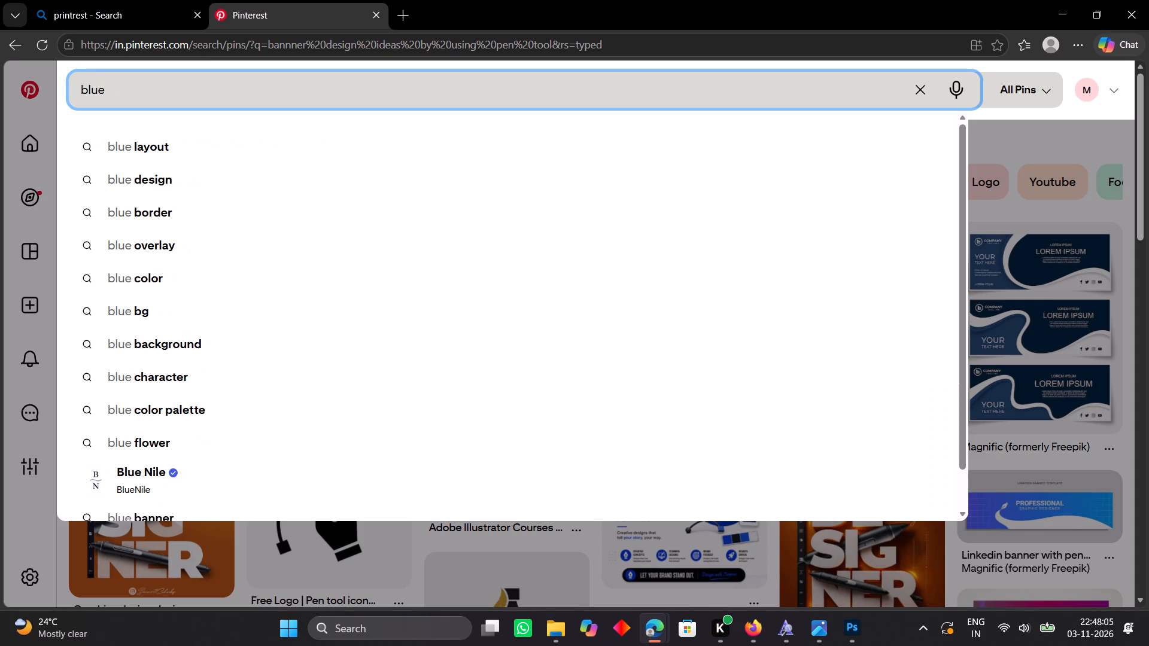
type("bg")
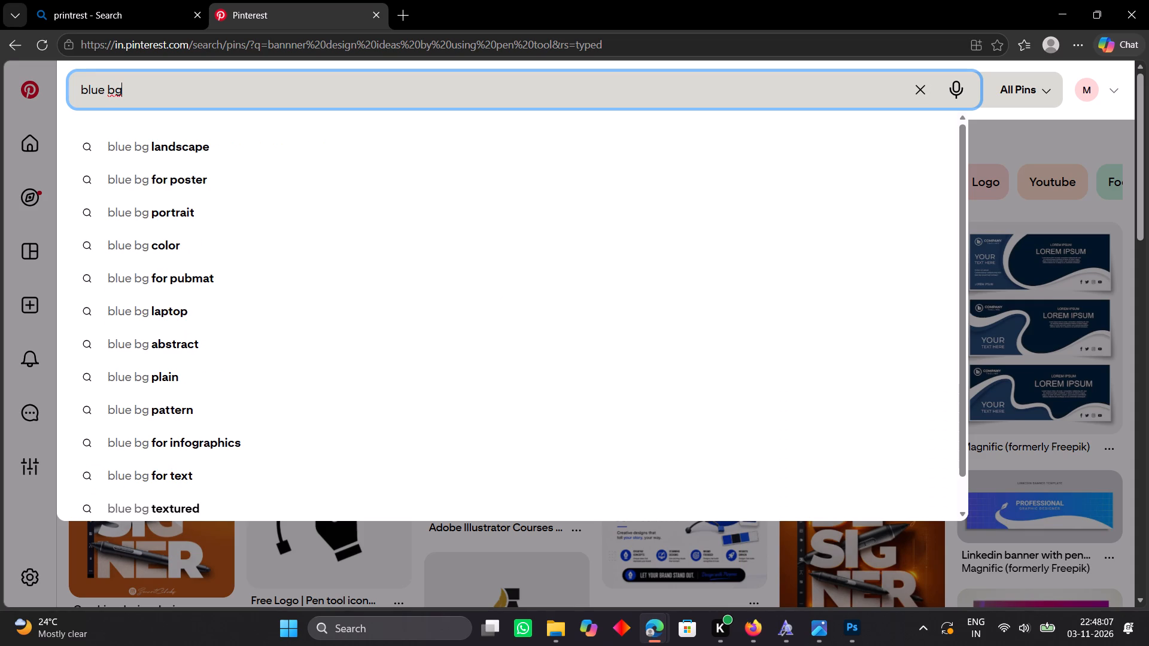
left_click(199, 142)
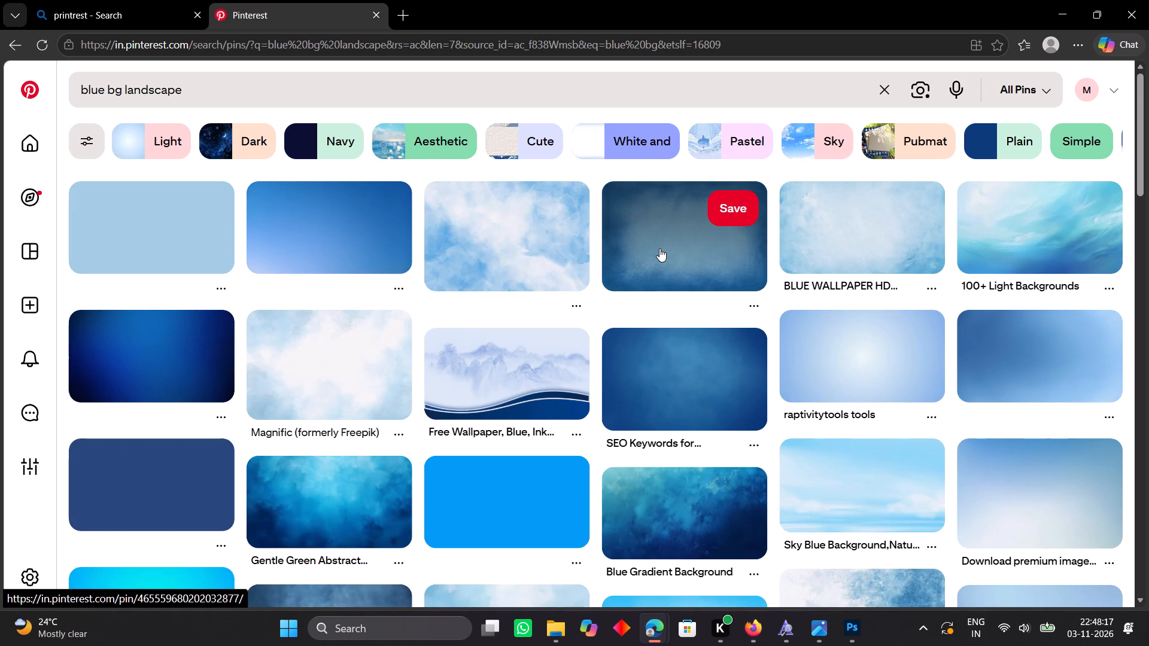
Open the blue Sky Suede texture pin with the dark edges and download its image.
left_click(659, 248)
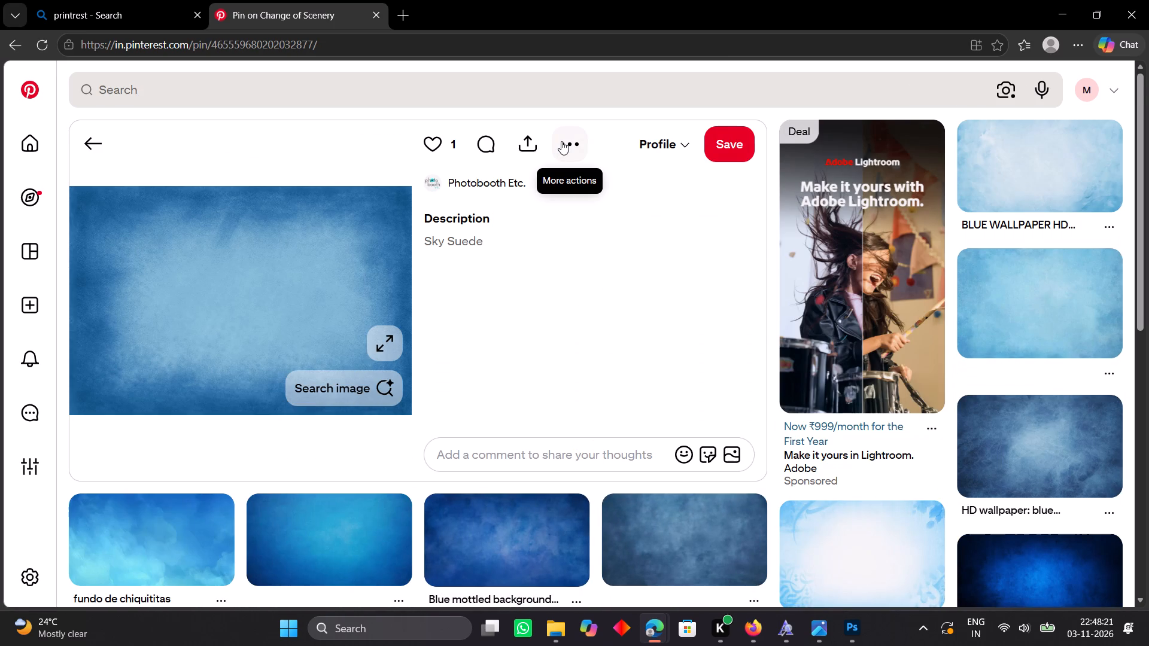
left_click(561, 141)
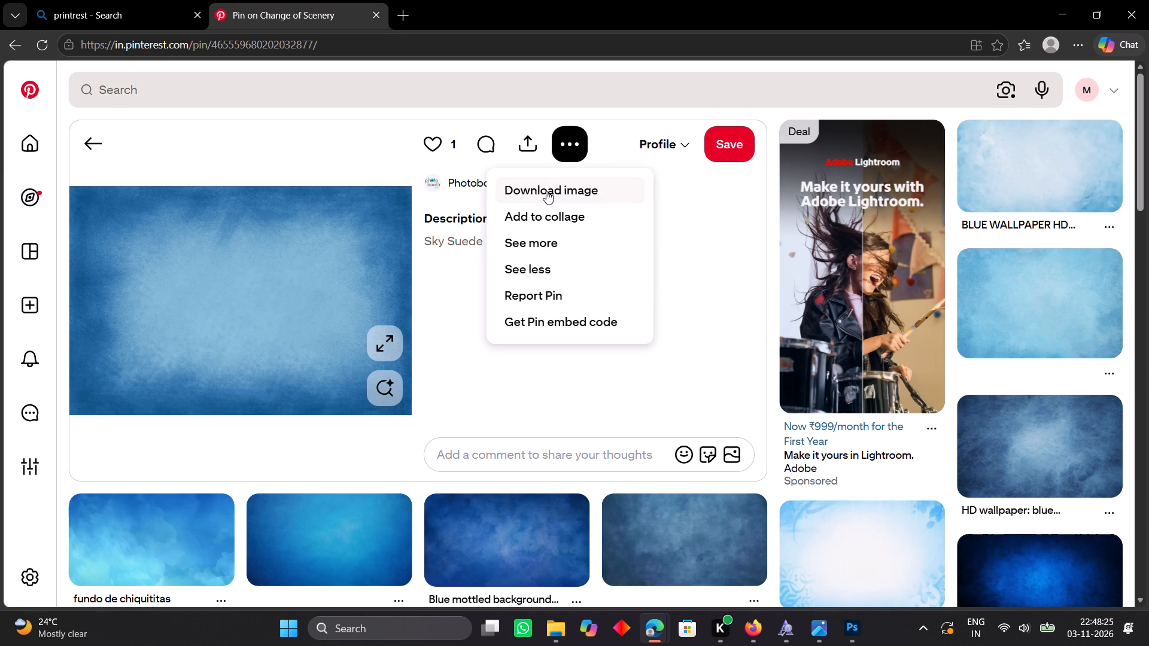
left_click(546, 191)
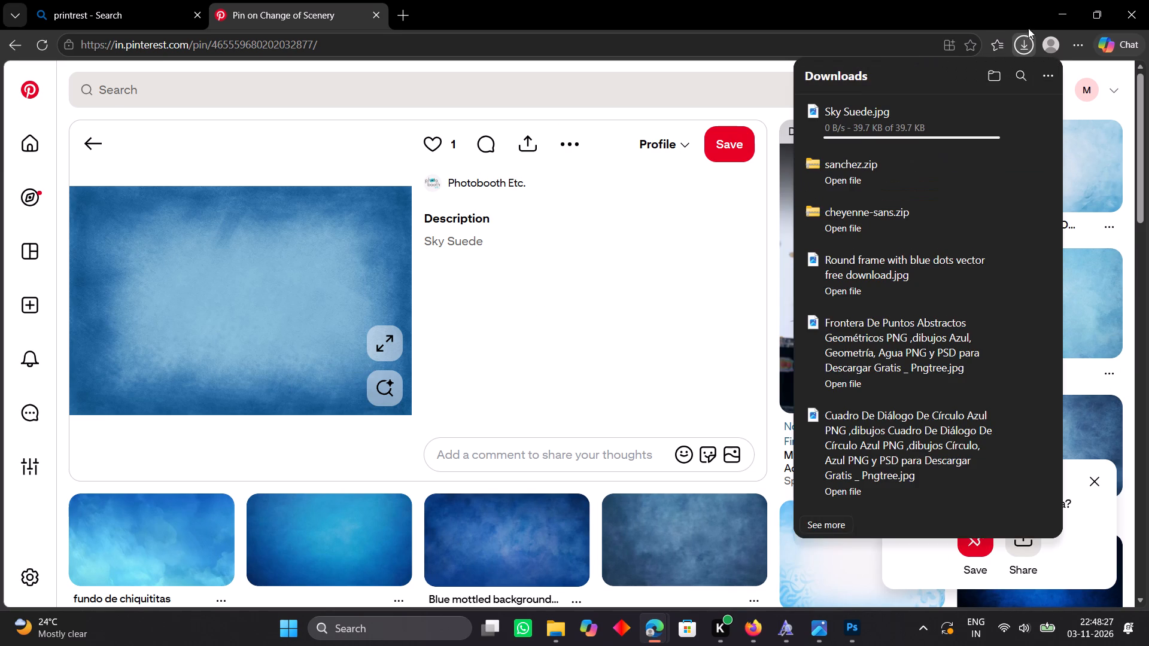
Place the downloaded Sky Suede.jpg into flash banner2.psd in Photoshop, centred at about X 1950 px, Y 766 px.
left_click_drag(898, 115, 839, 165)
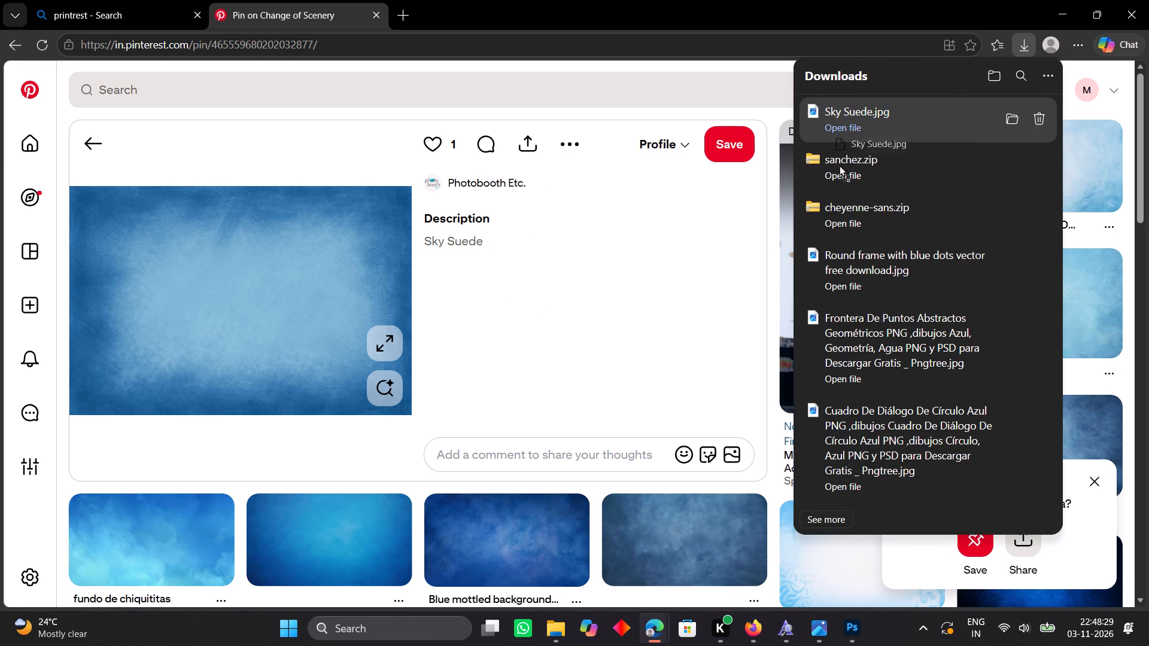
left_click_drag(839, 165, 801, 592)
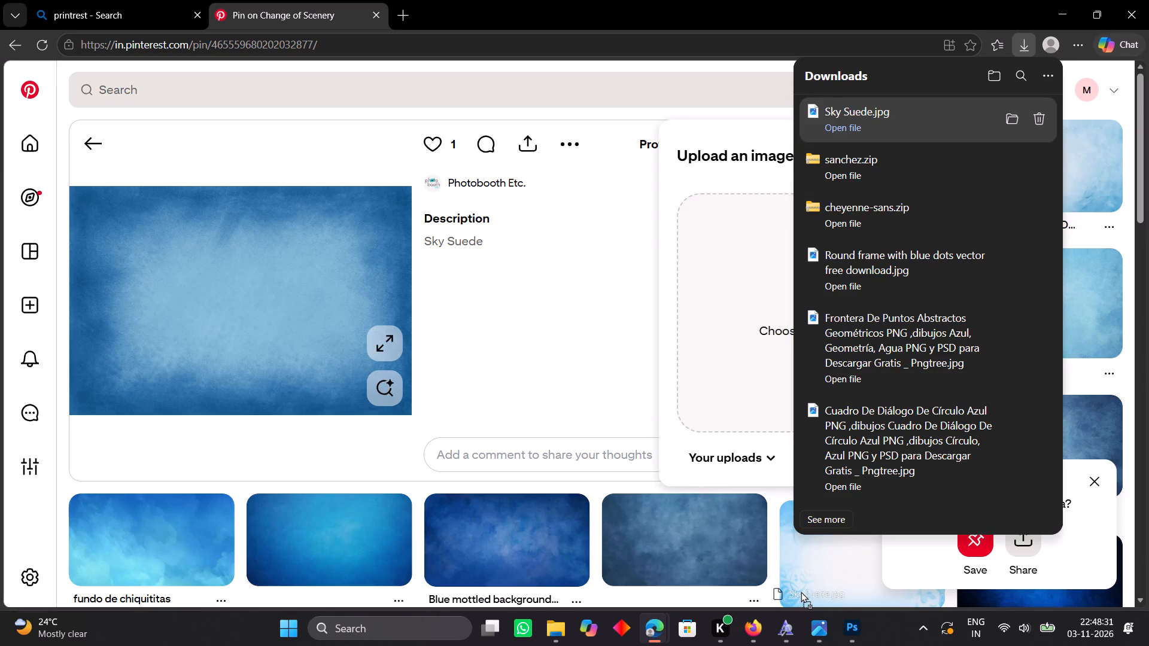
left_click_drag(801, 592, 834, 532)
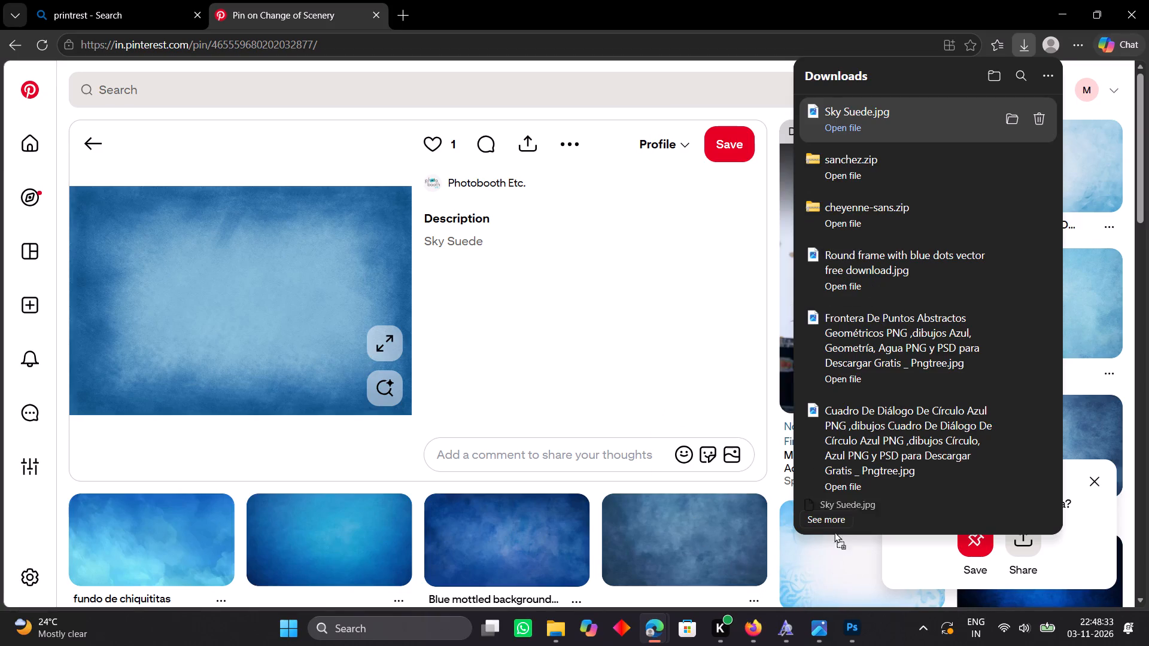
left_click_drag(834, 532, 556, 403)
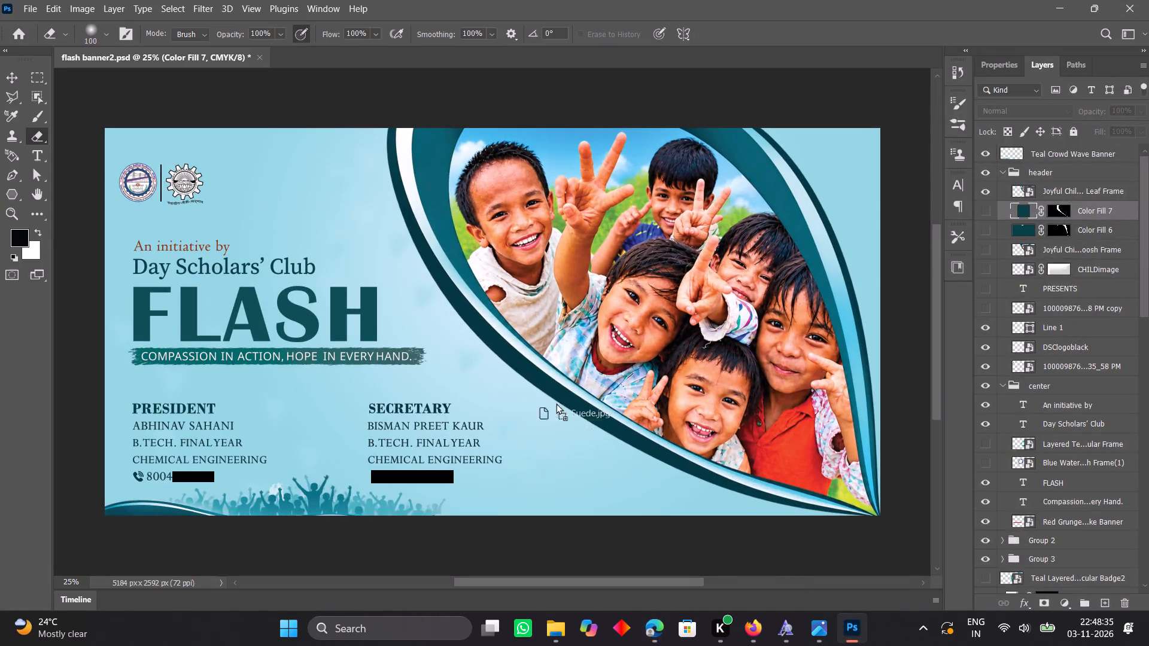
left_click_drag(556, 403, 321, 222)
left_click(321, 222)
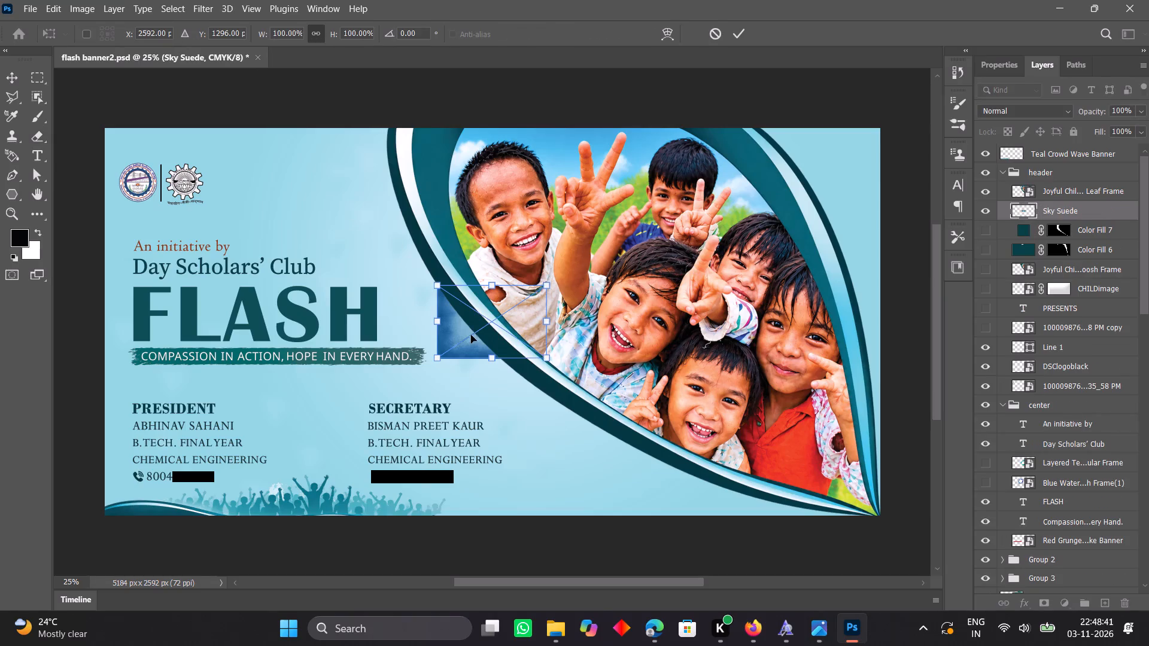
left_click_drag(469, 336, 373, 256)
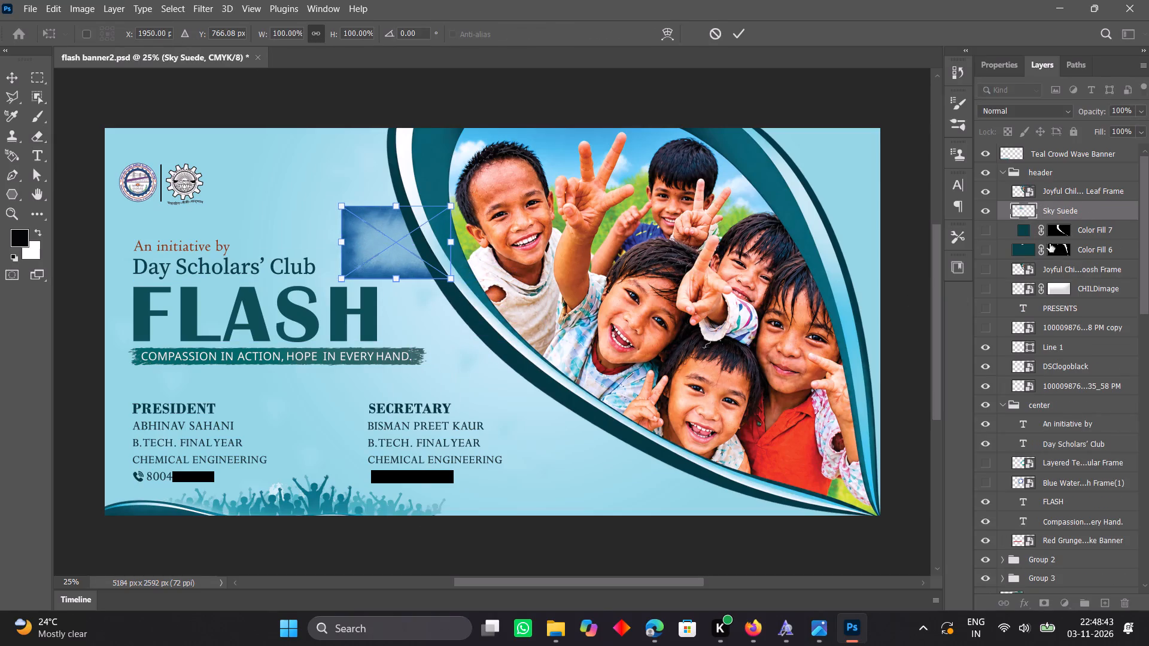
Move the Sky Suede layer down the layer stack, out of the groups, to directly above the Background layer.
left_click_drag(1092, 208, 1107, 591)
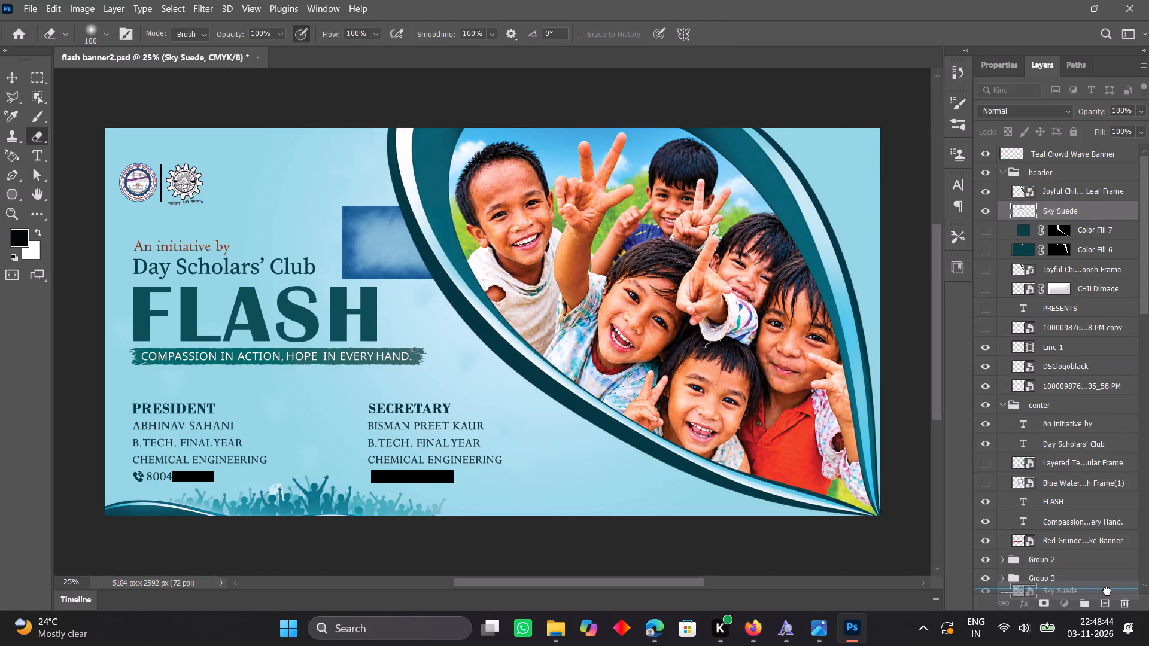
left_click_drag(1107, 591, 1105, 560)
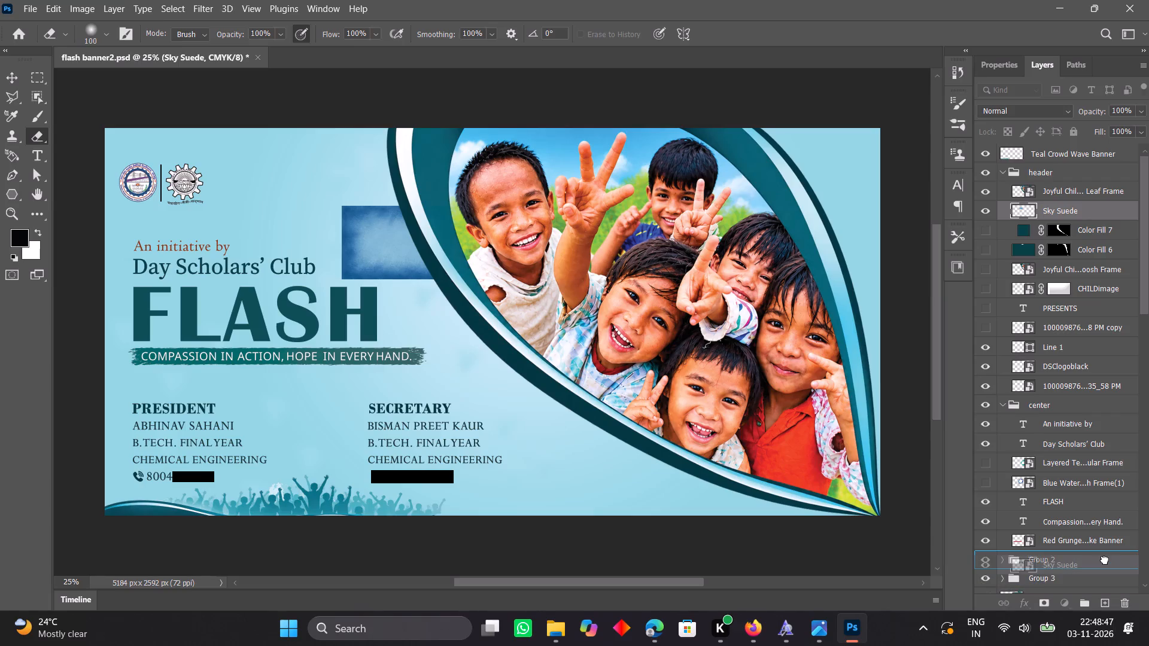
left_click_drag(1105, 560, 1105, 549)
scroll(1094, 541, "down", 6)
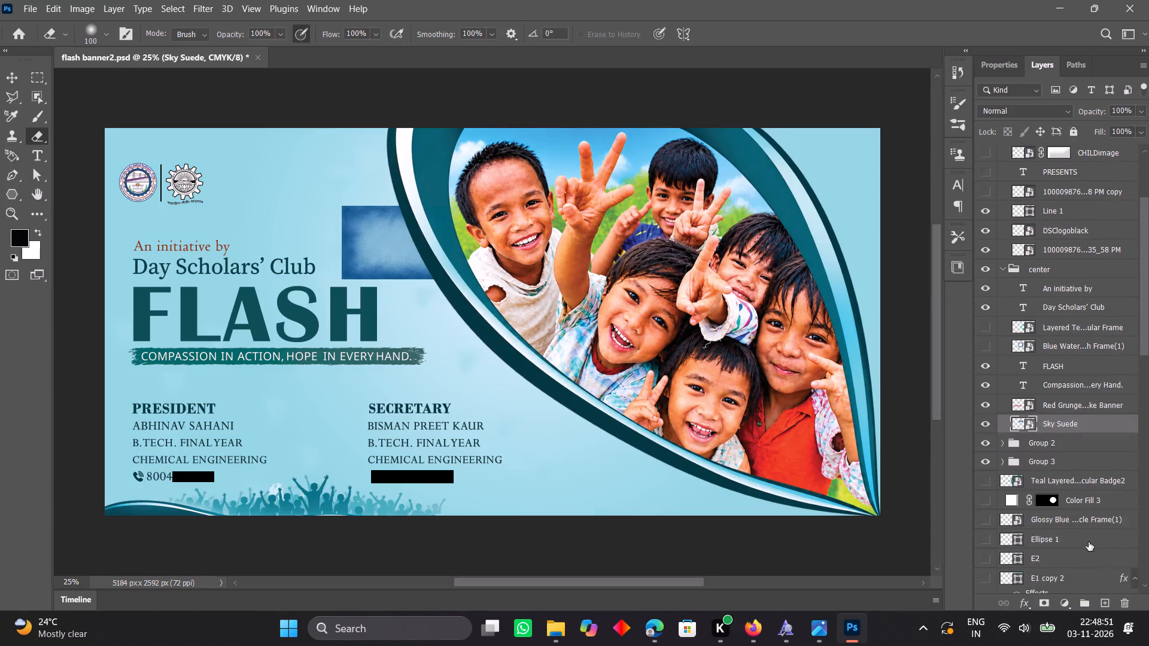
scroll(1077, 546, "down", 12)
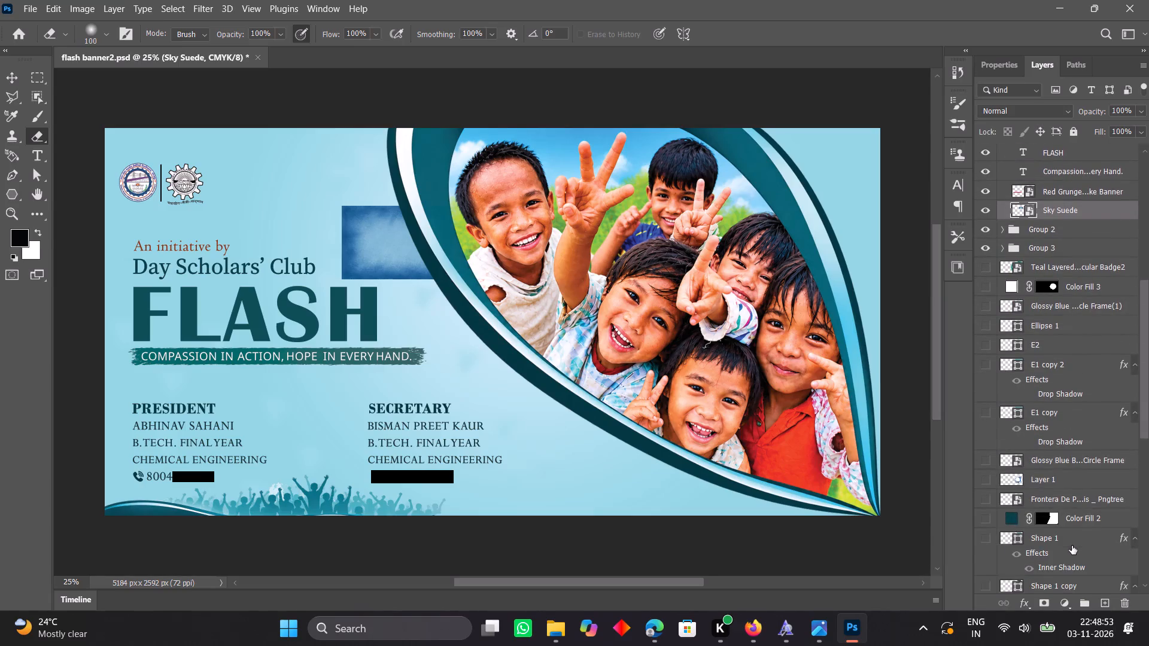
scroll(1072, 546, "down", 2)
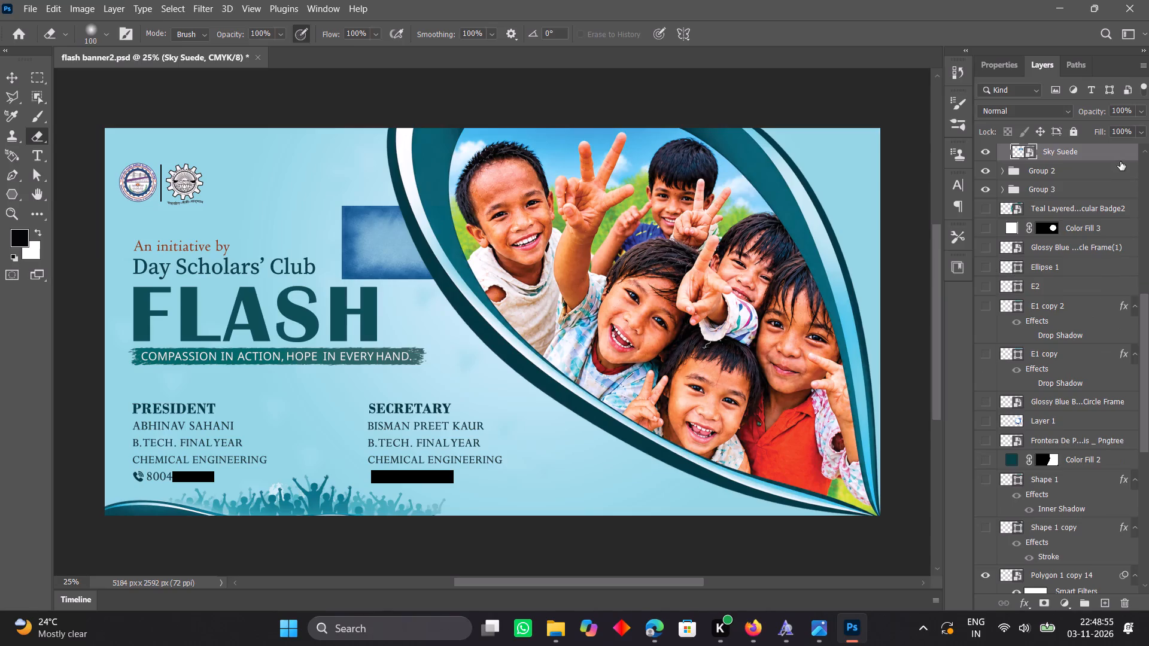
left_click_drag(1119, 156, 1086, 577)
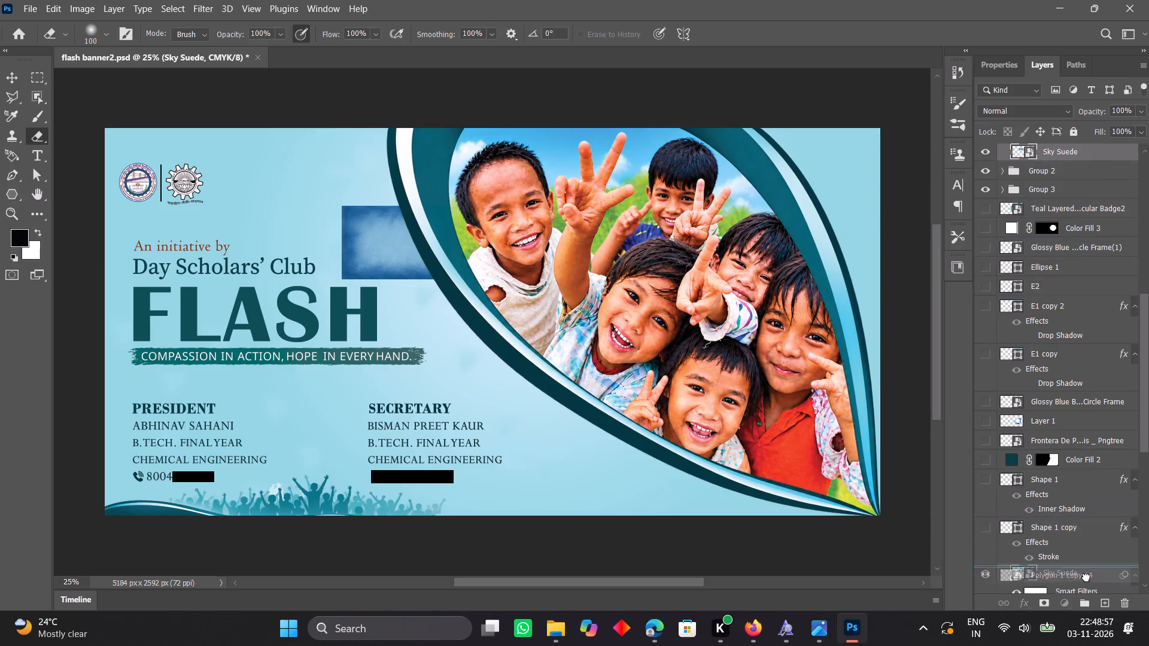
left_click_drag(1086, 577, 1084, 596)
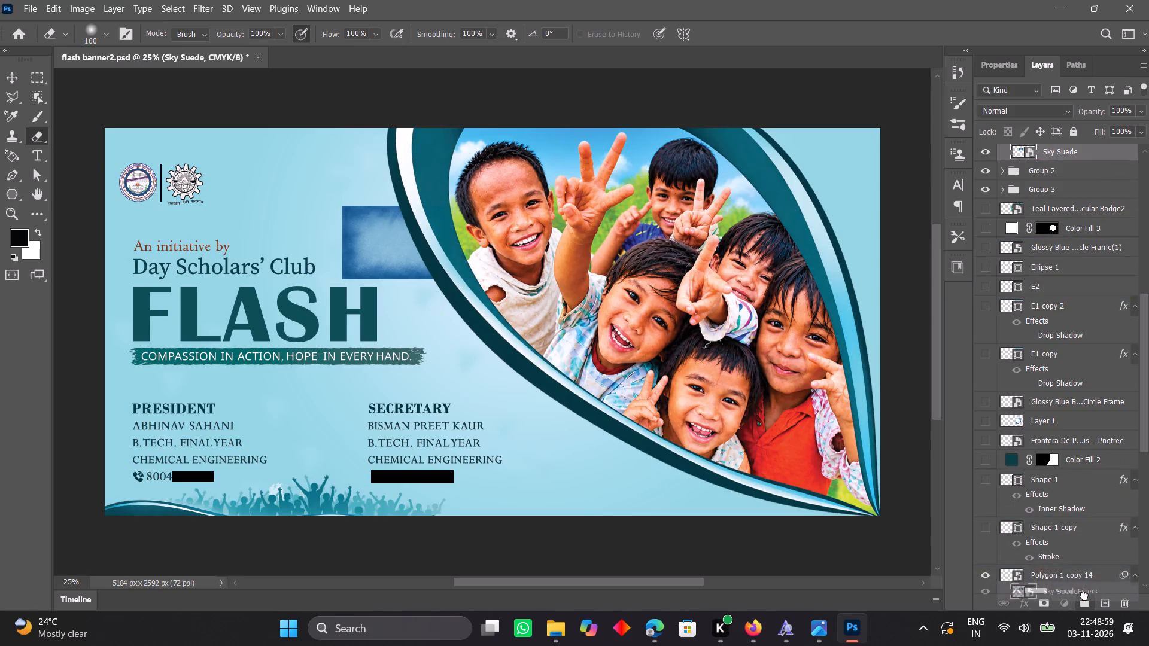
left_click_drag(1084, 596, 1083, 584)
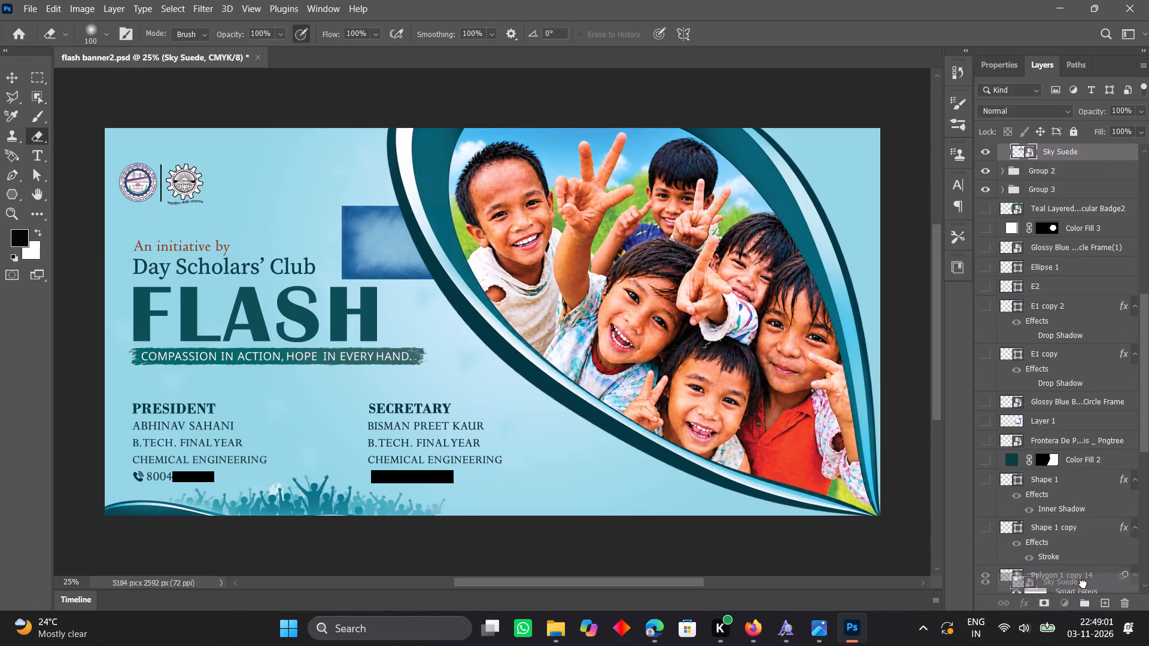
left_click_drag(1083, 584, 1081, 595)
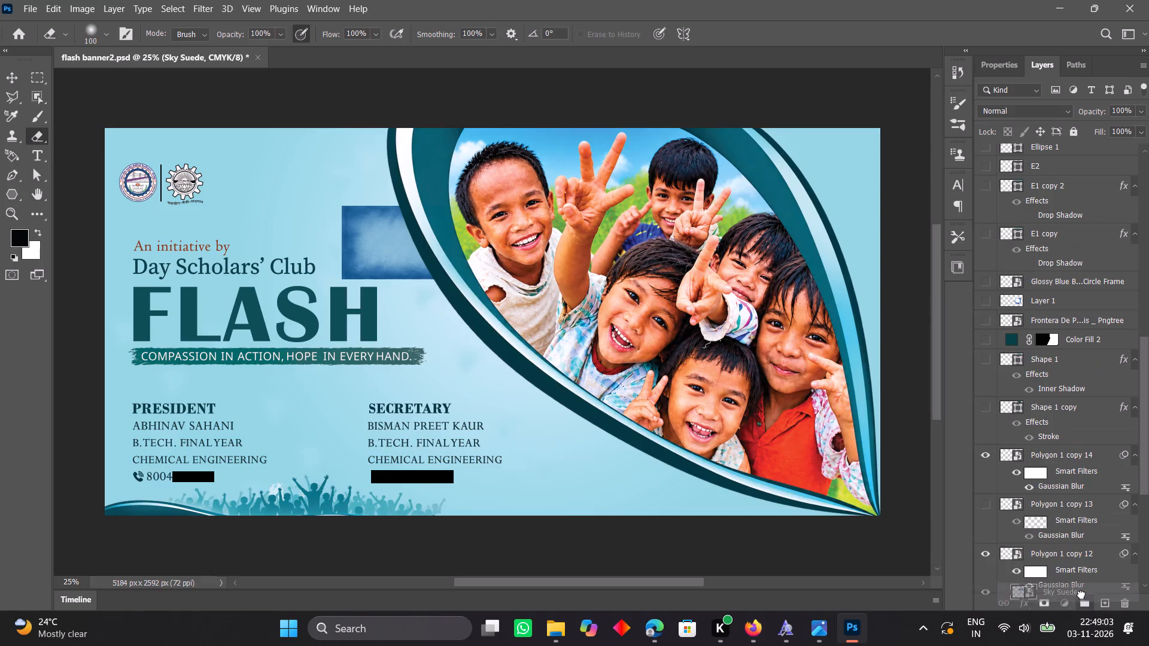
left_click_drag(1081, 595, 1081, 608)
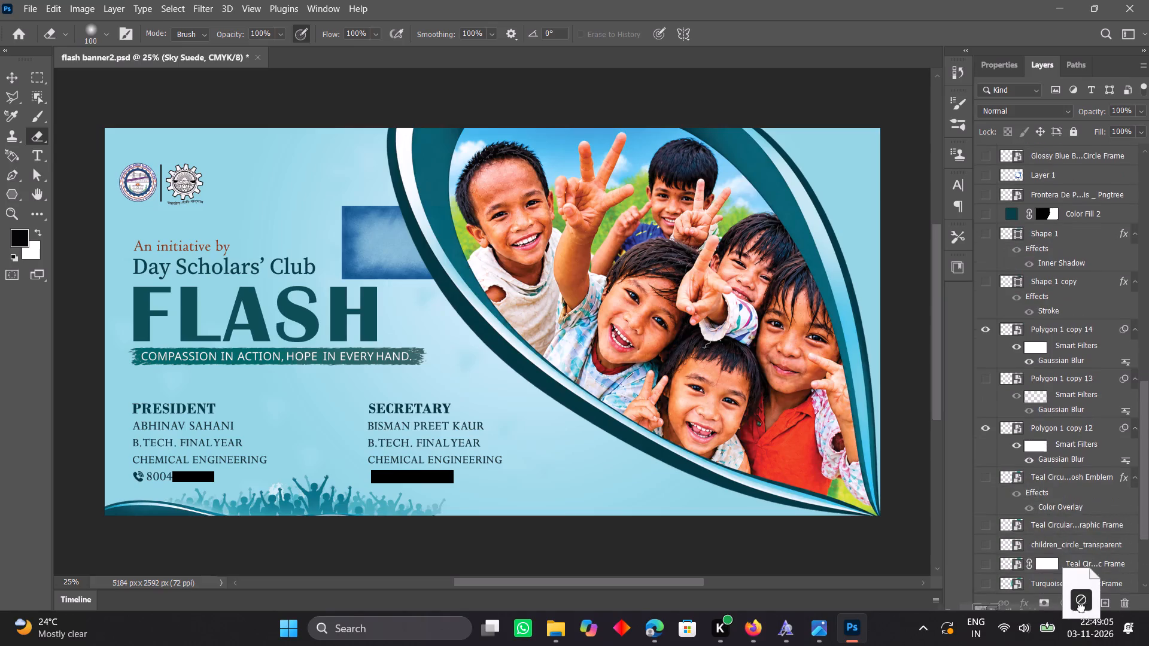
left_click_drag(1081, 608, 1081, 611)
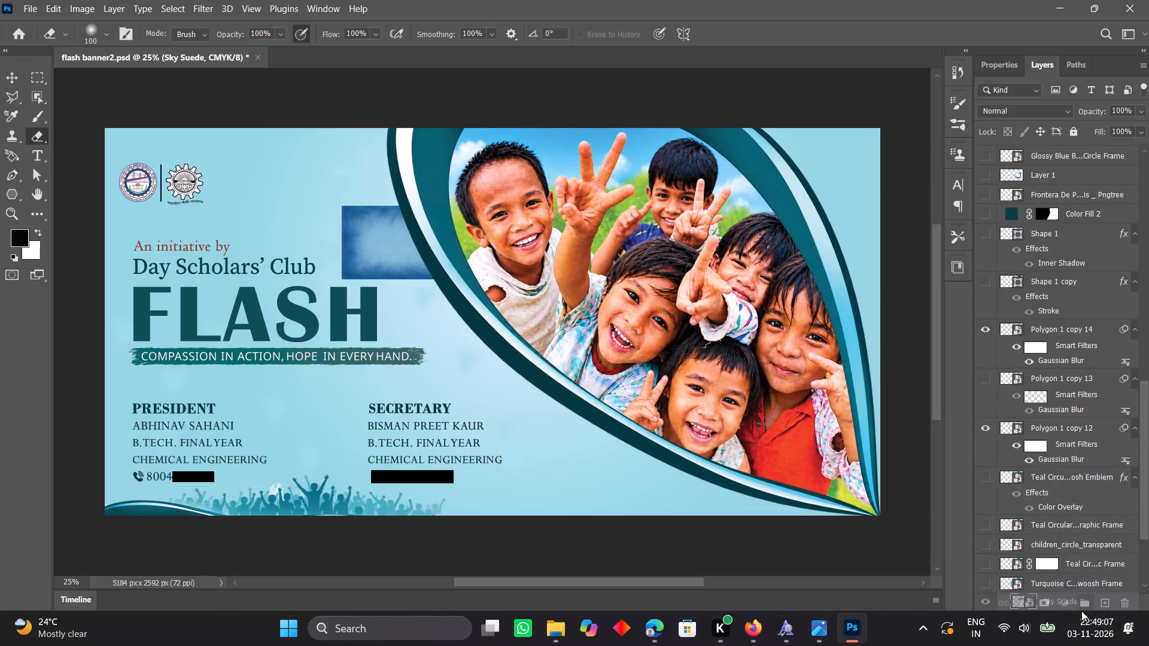
left_click_drag(1081, 611, 1081, 614)
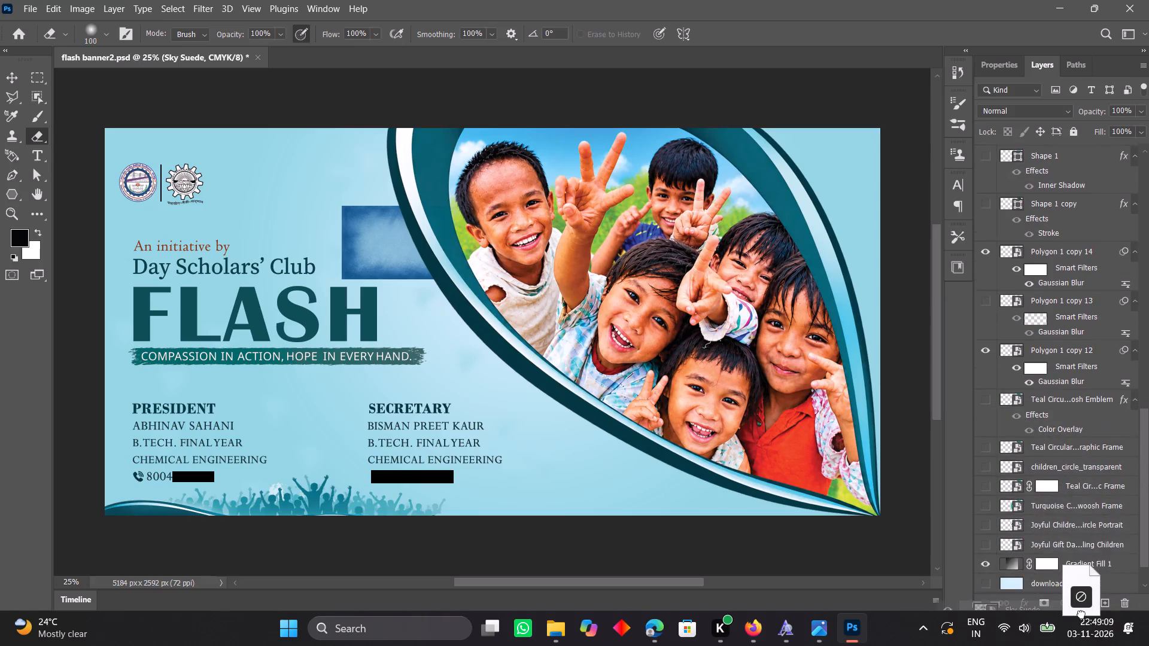
left_click_drag(1081, 614, 1081, 578)
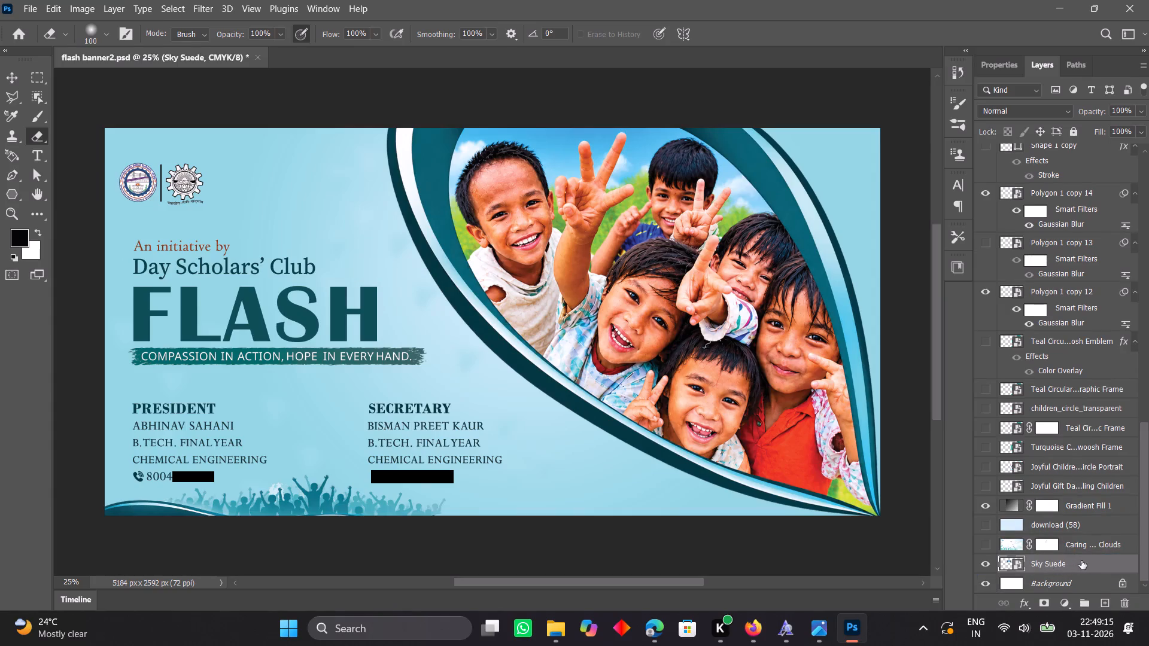
left_click(1081, 560)
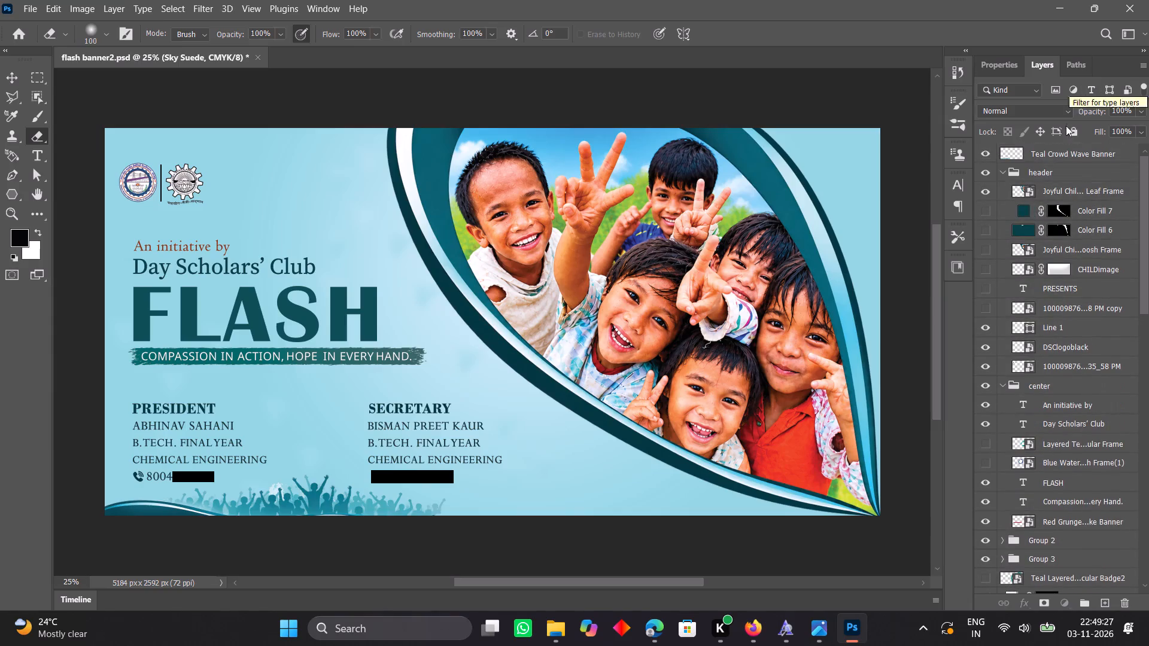
Select the Teal Crowd Wave Banner layer and toggle its visibility off and back on to check what it contributes.
scroll(1096, 156, "up", 2)
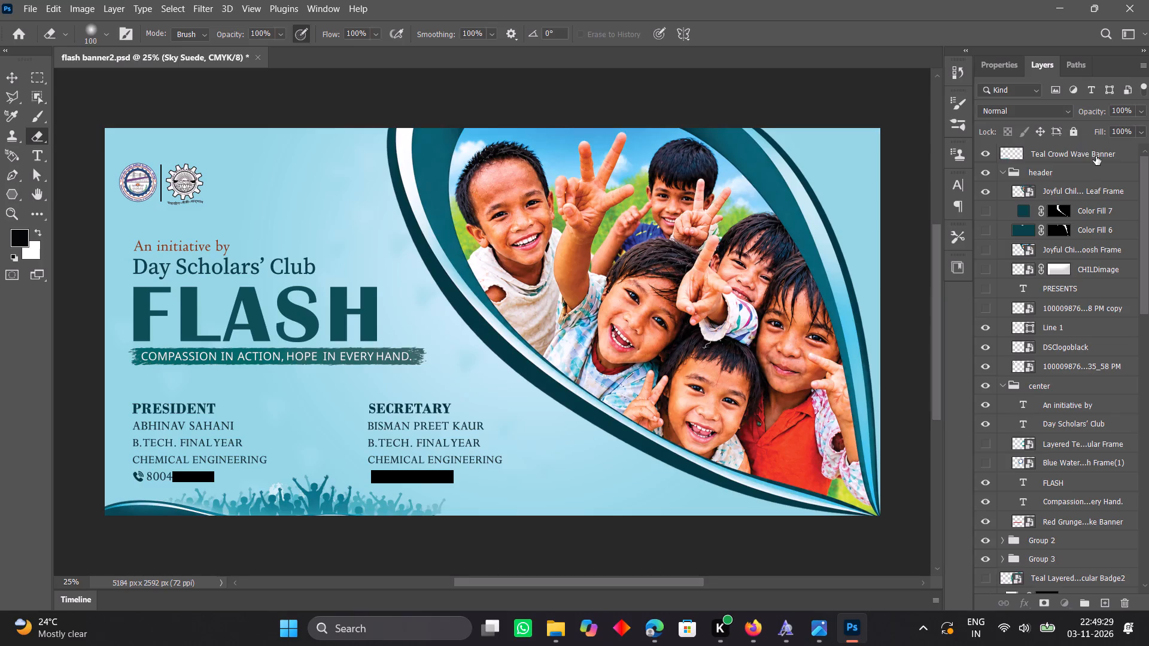
left_click(1120, 153)
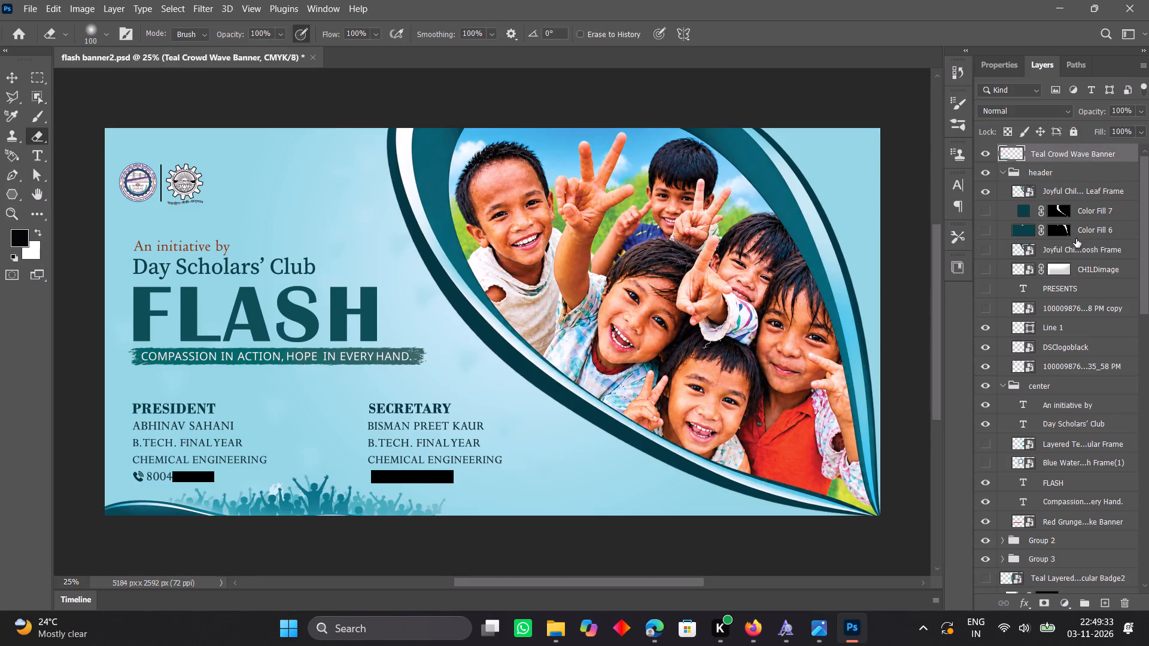
scroll(1039, 196, "up", 2)
scroll(1042, 365, "down", 1)
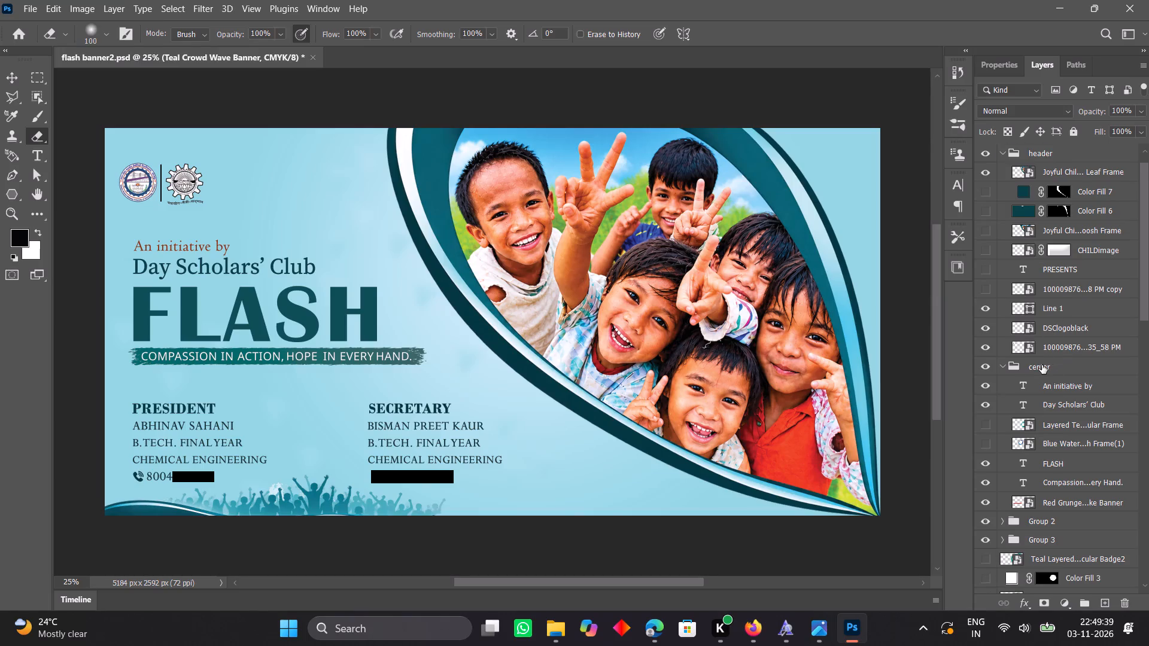
scroll(1042, 365, "up", 1)
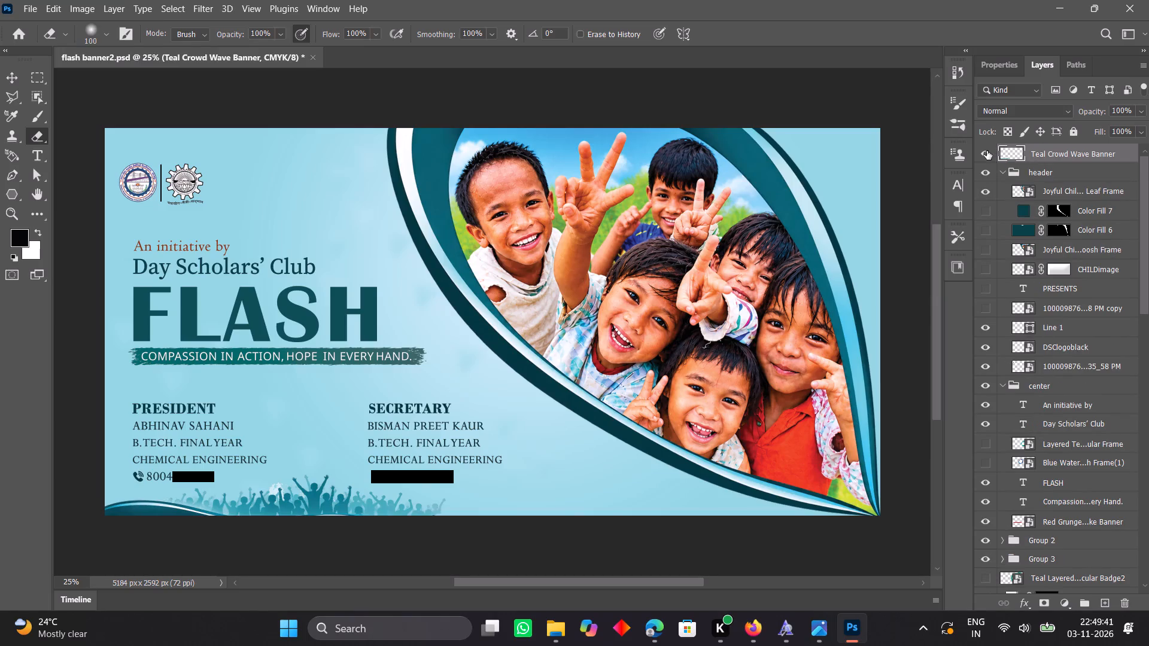
left_click(987, 151)
left_click(987, 151)
Examine the layer stack down to the Sky Suede and Background layers to check the background image's place in it.
scroll(1006, 383, "down", 5)
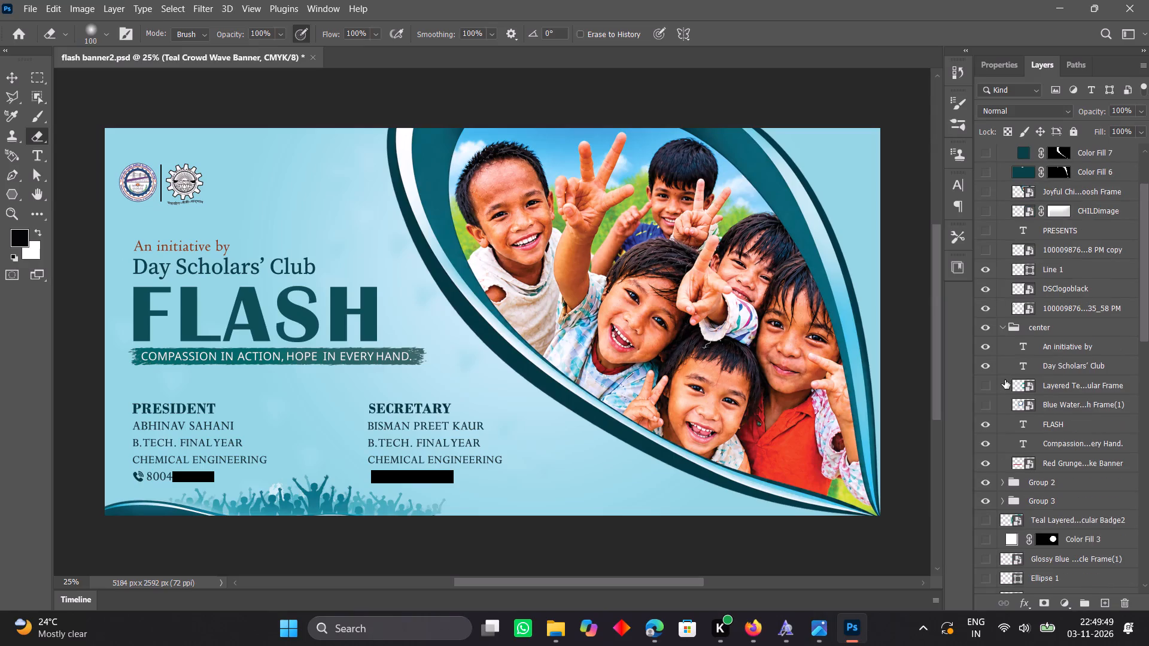
scroll(1005, 380, "down", 19)
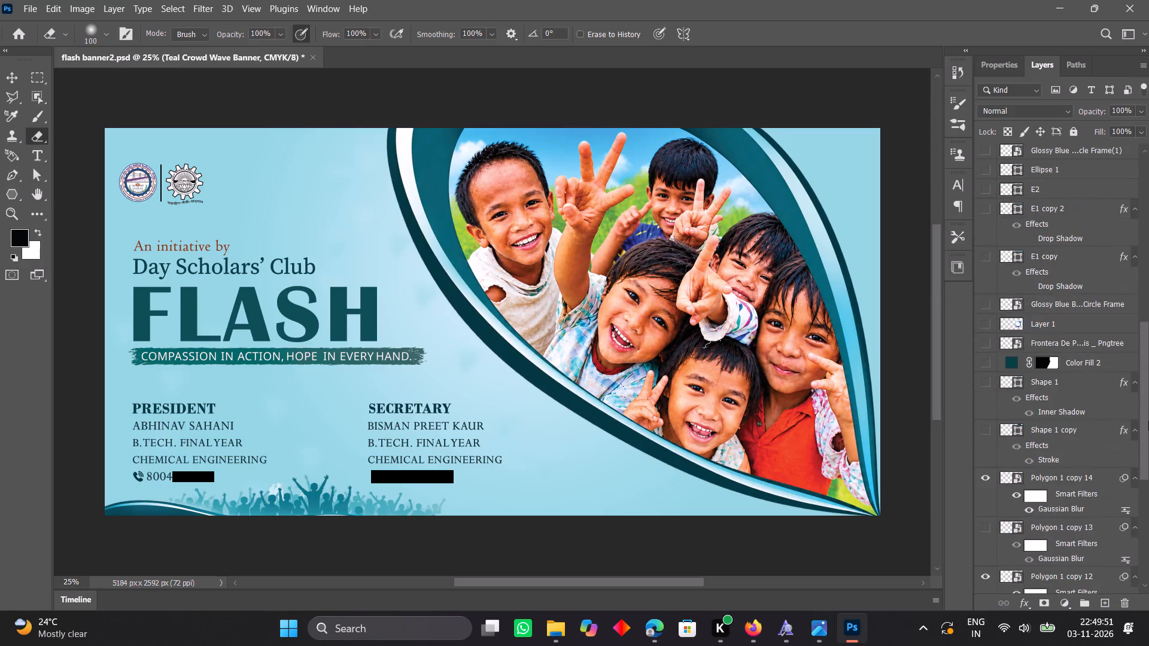
left_click_drag(1144, 421, 1139, 559)
left_click(1139, 559)
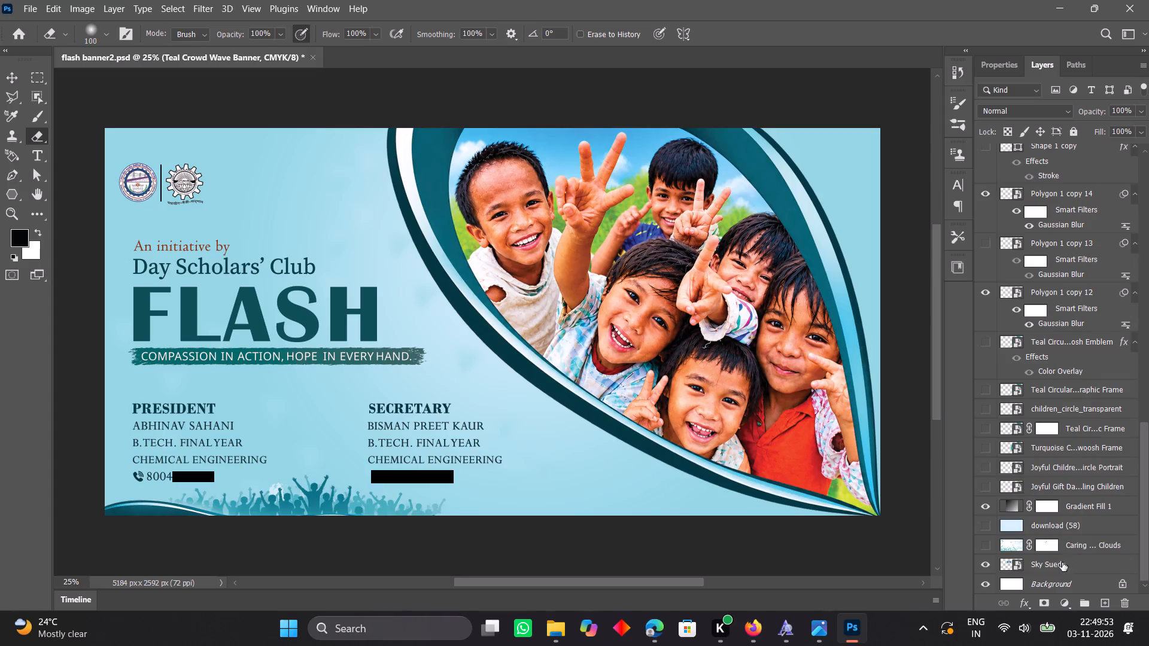
scroll(1019, 487, "up", 6)
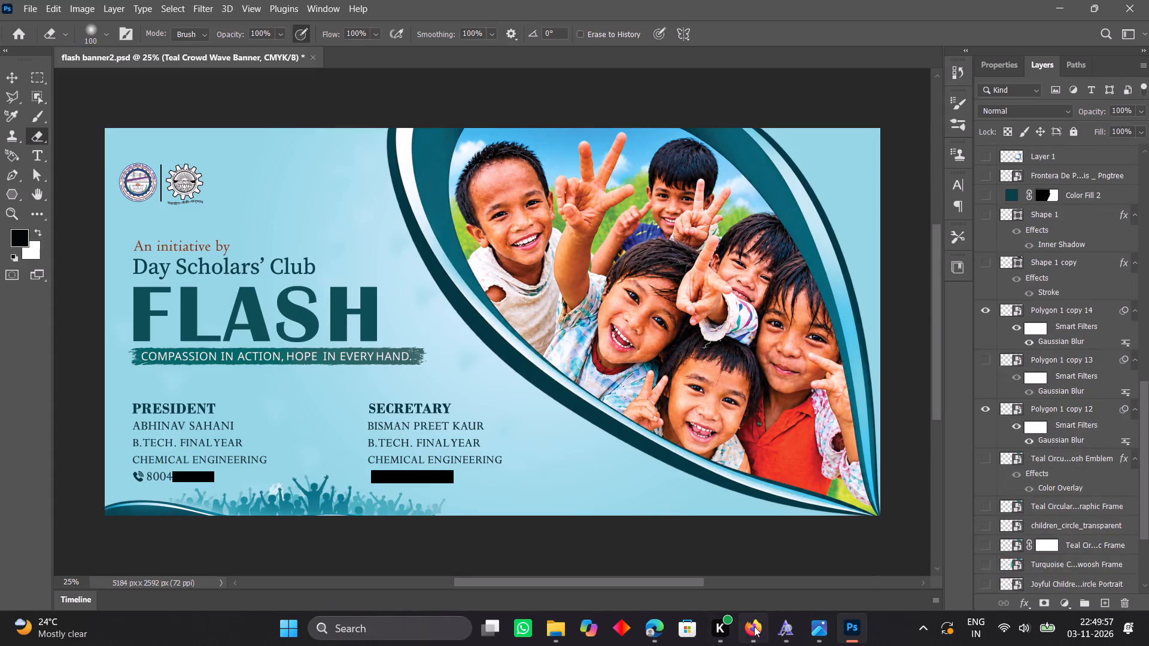
Switch to the Pinterest window in Edge and place the downloaded Sky Suede.jpg into flash banner2.psd in Photoshop again.
left_click(653, 632)
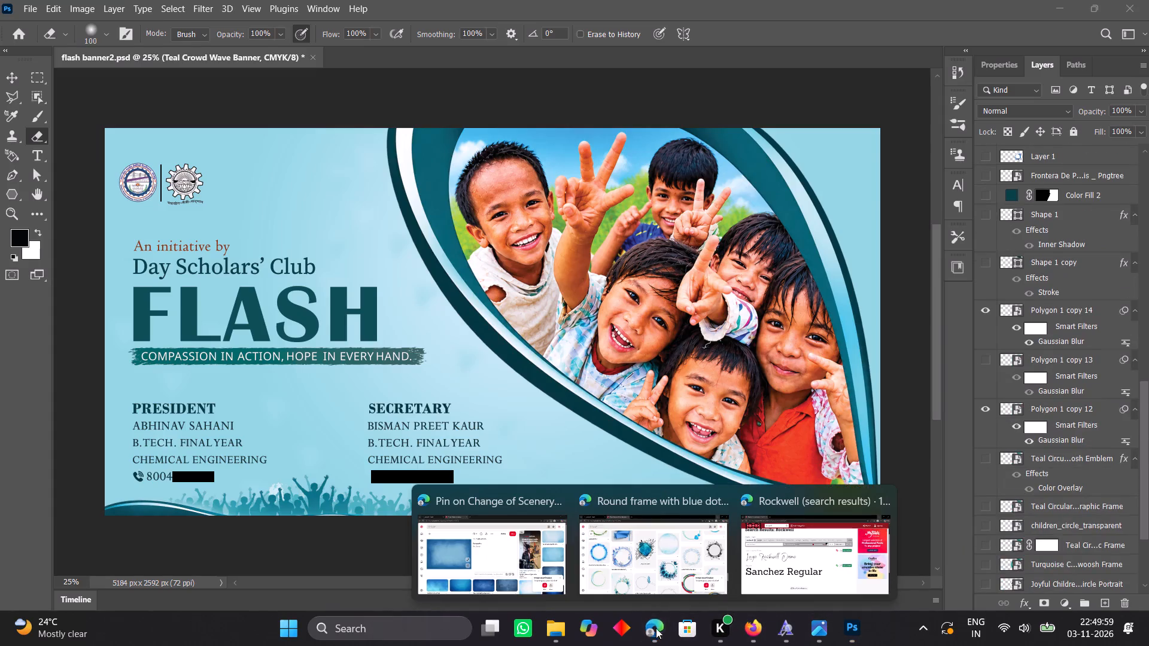
left_click(538, 572)
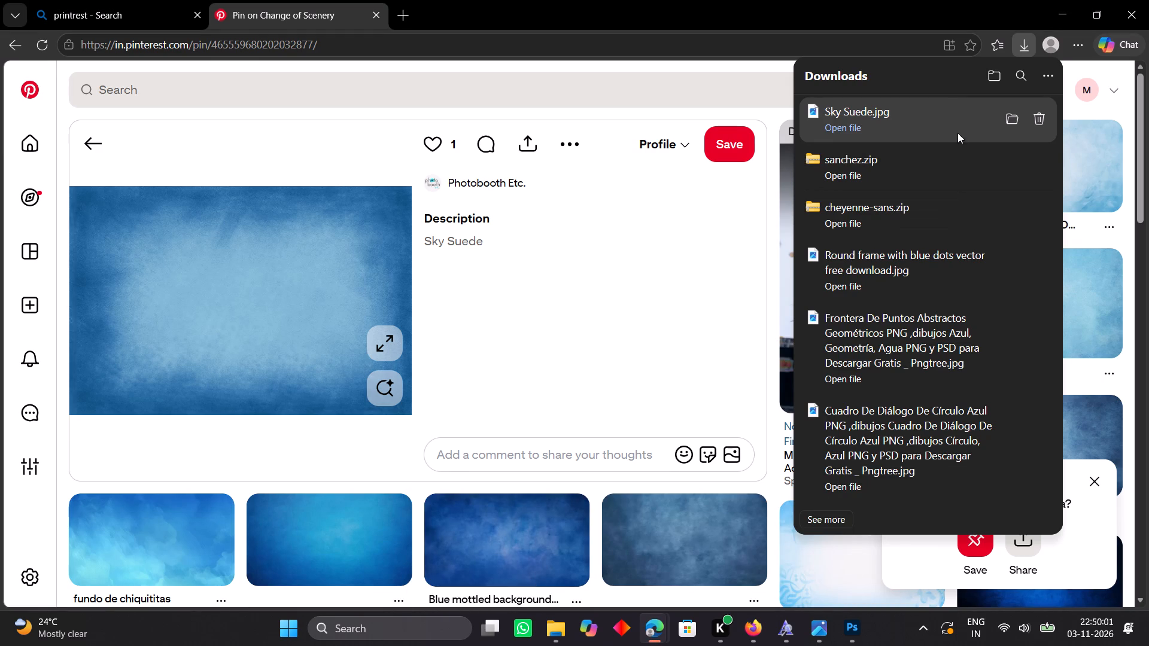
left_click_drag(959, 110, 844, 630)
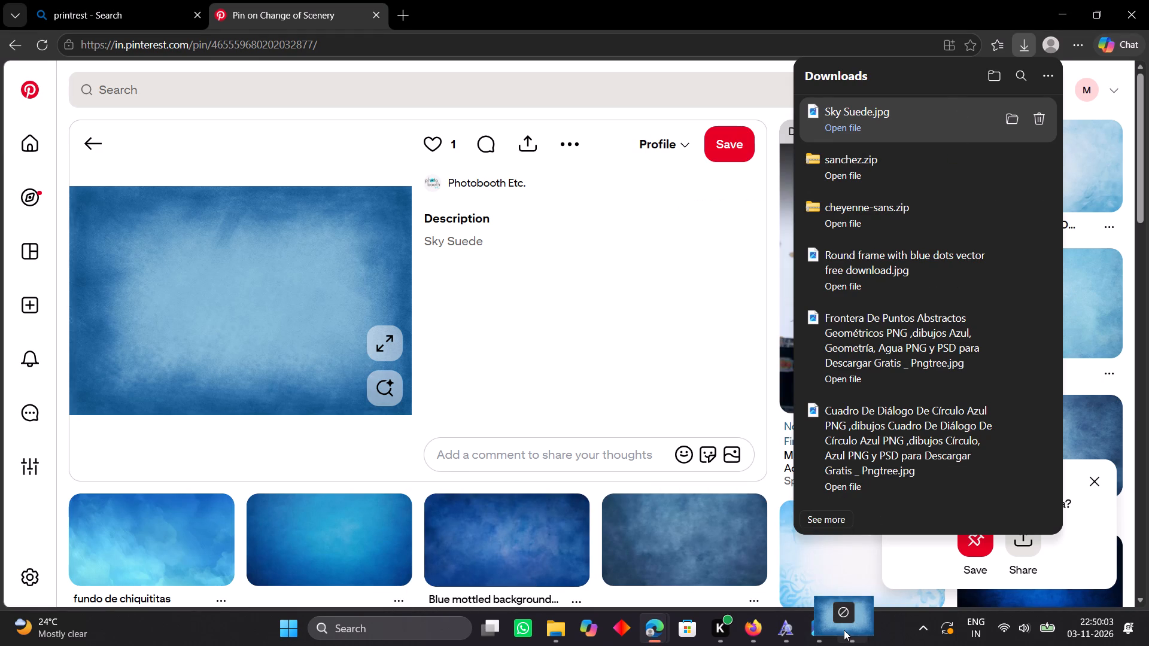
left_click_drag(844, 630, 265, 215)
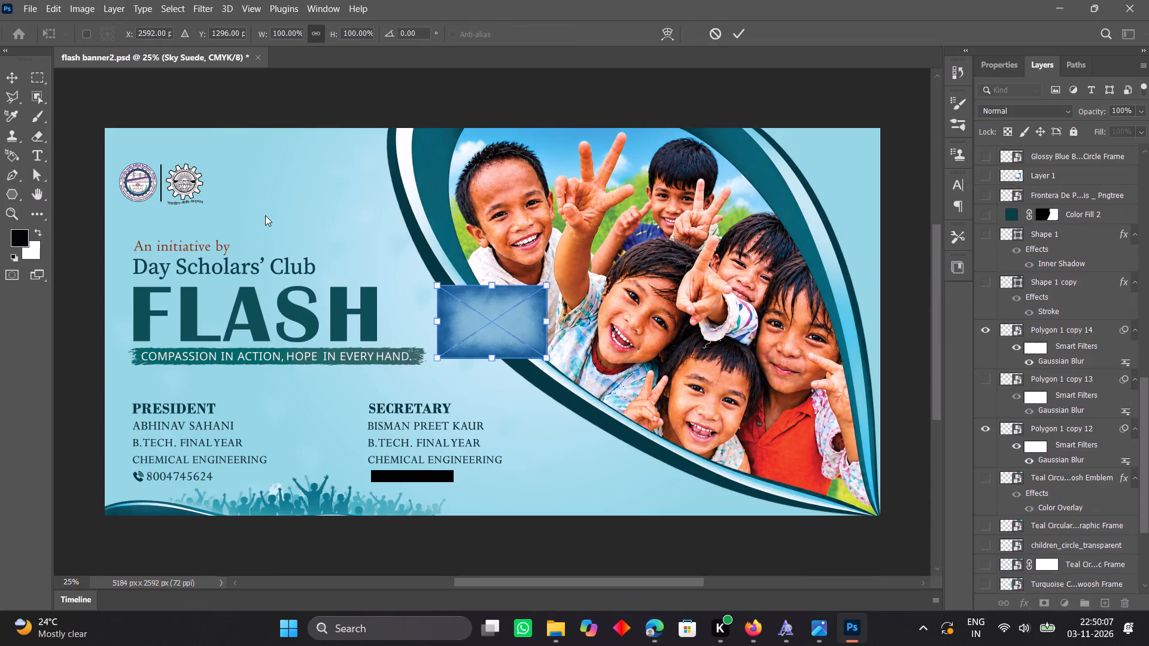
Enlarge and stretch the placed Sky Suede image to cover the whole canvas, at about 713% width and 534% height.
left_click_drag(437, 287, 260, 253)
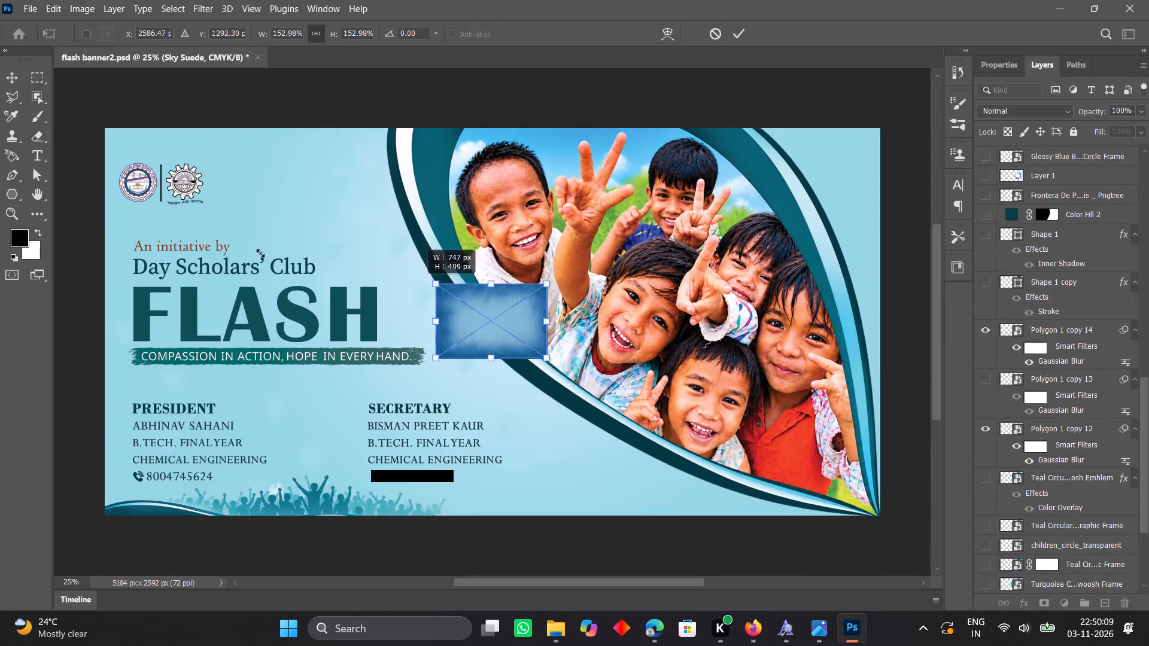
left_click_drag(260, 253, 117, 246)
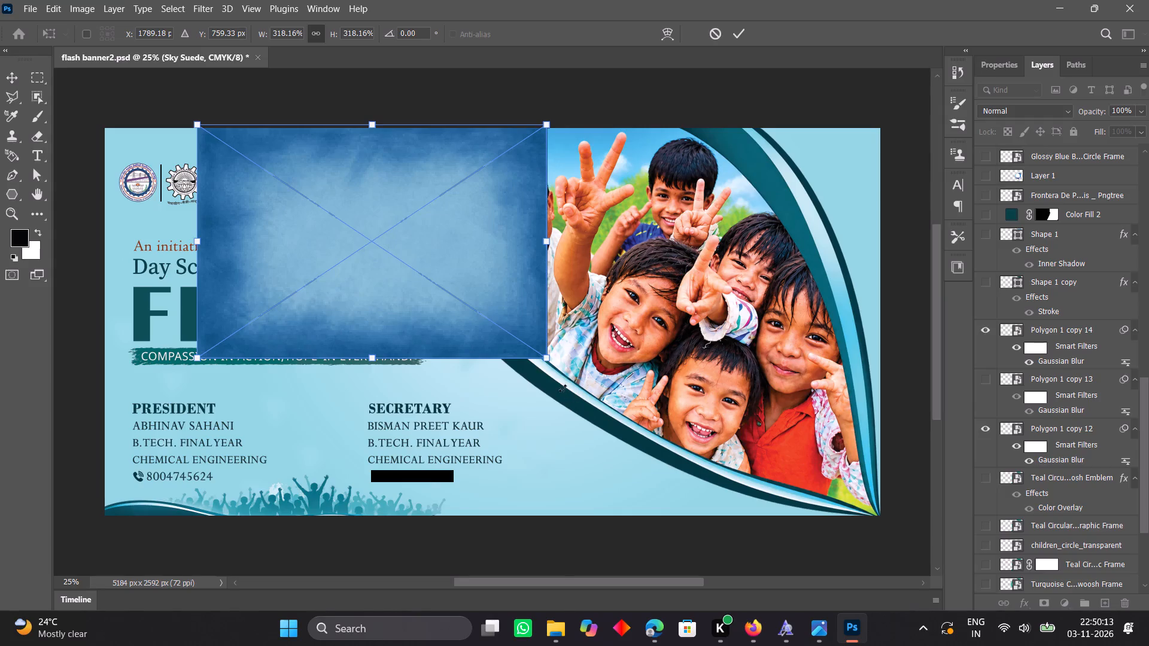
left_click_drag(546, 358, 648, 438)
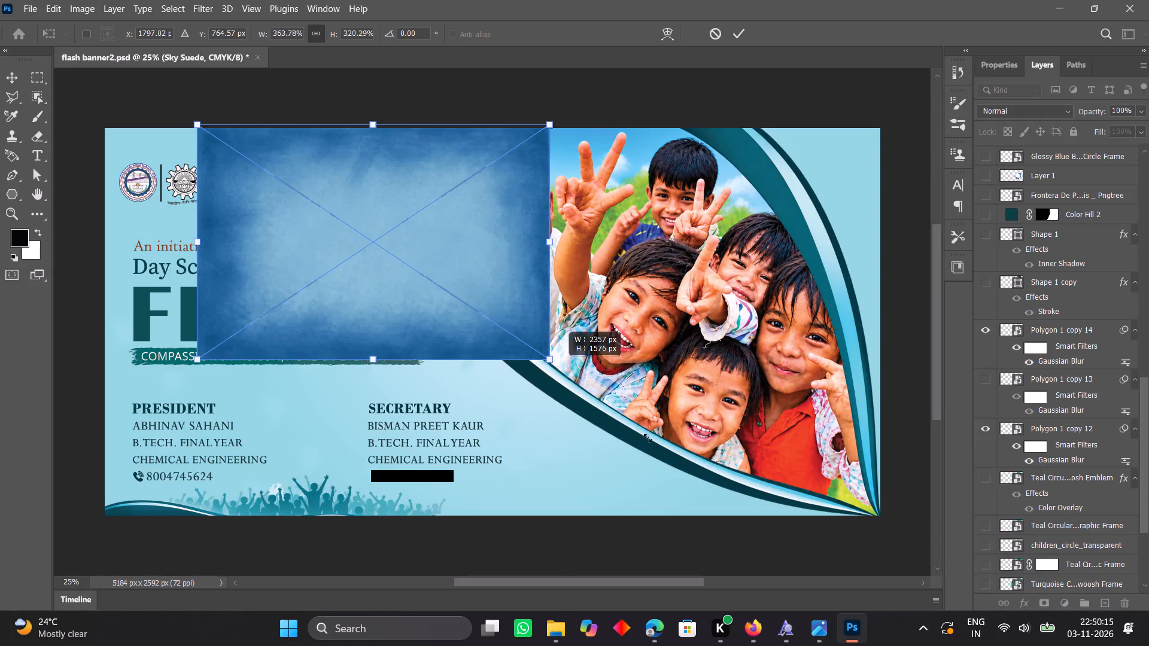
left_click_drag(648, 438, 755, 538)
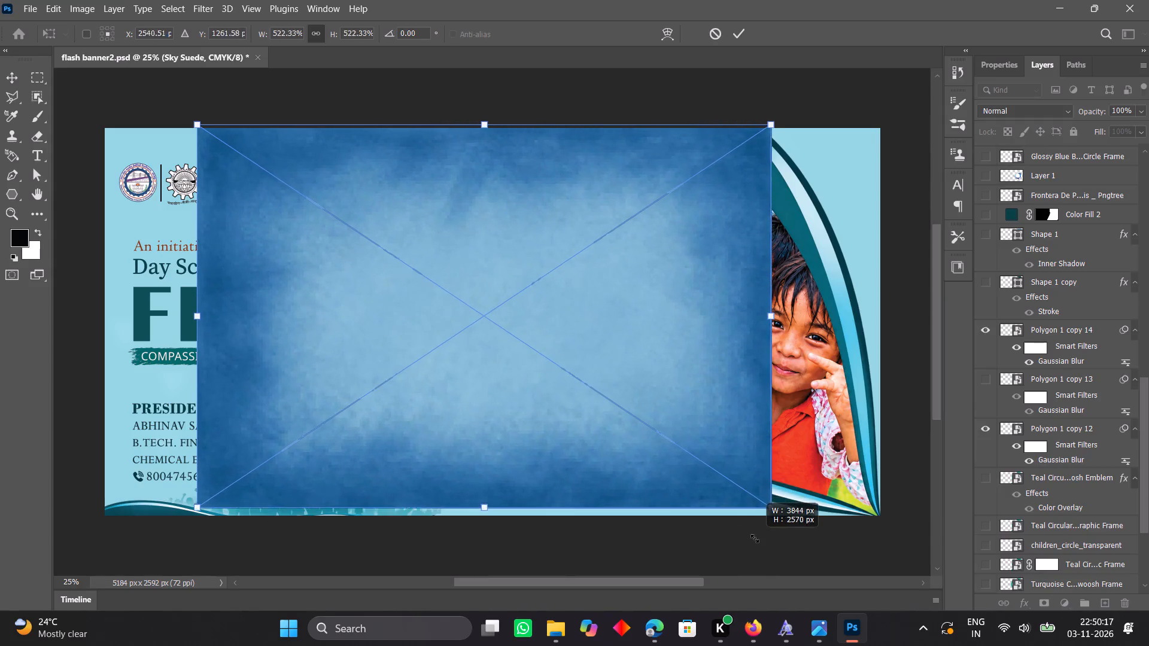
left_click_drag(755, 538, 760, 544)
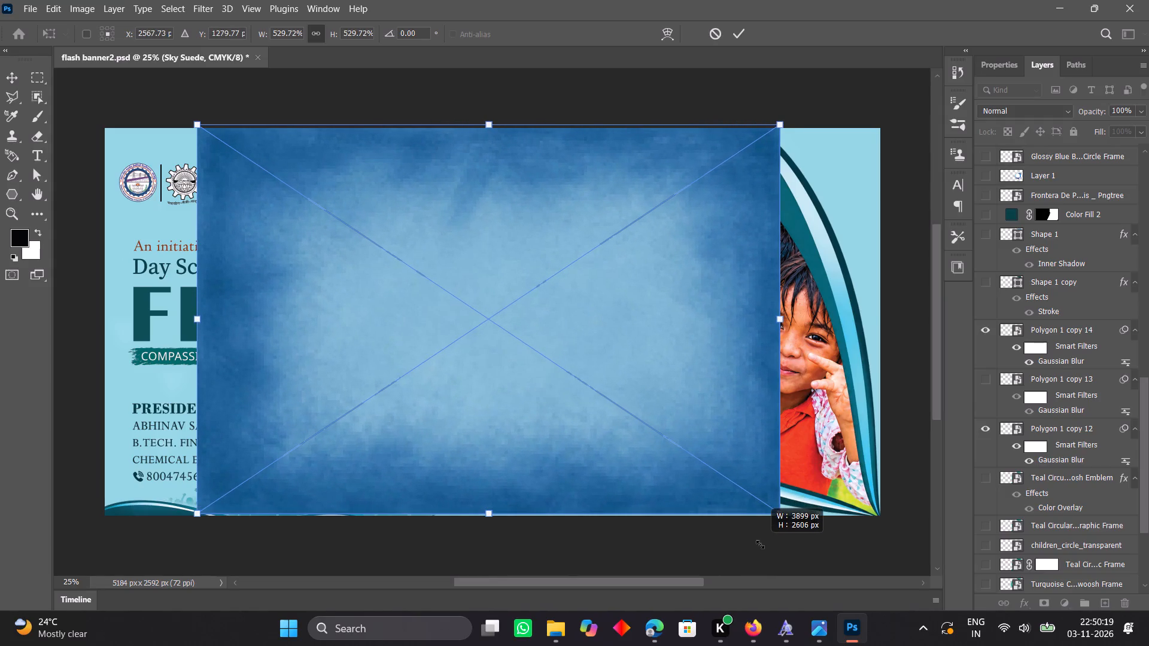
left_click_drag(760, 544, 765, 547)
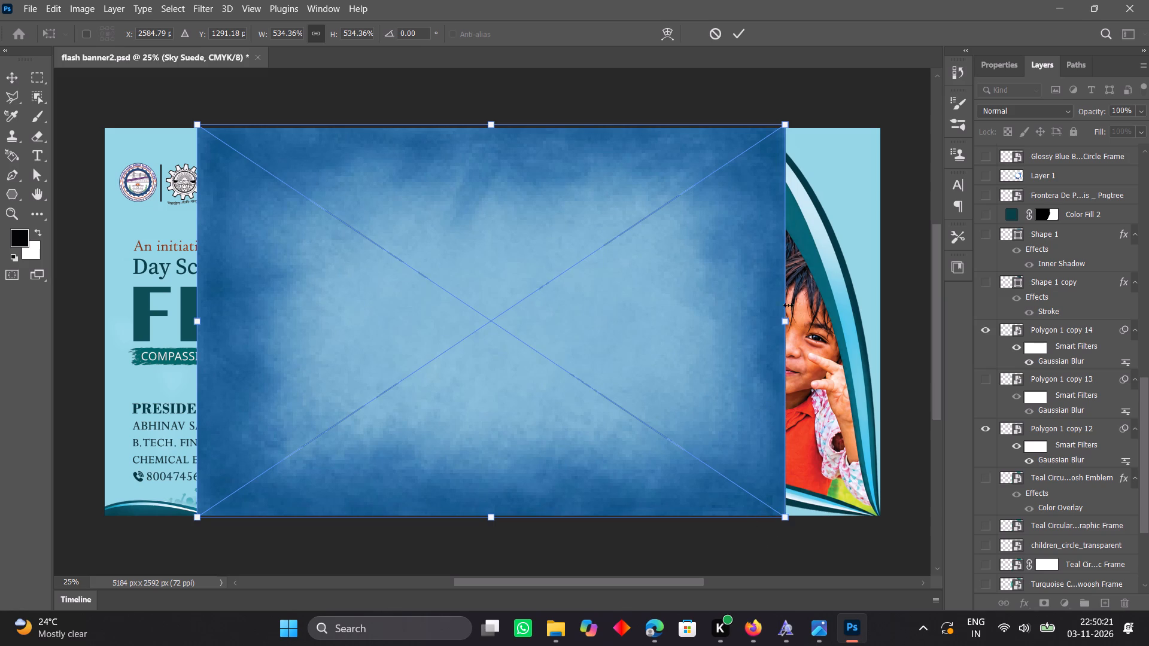
left_click_drag(787, 320, 885, 325, "shift")
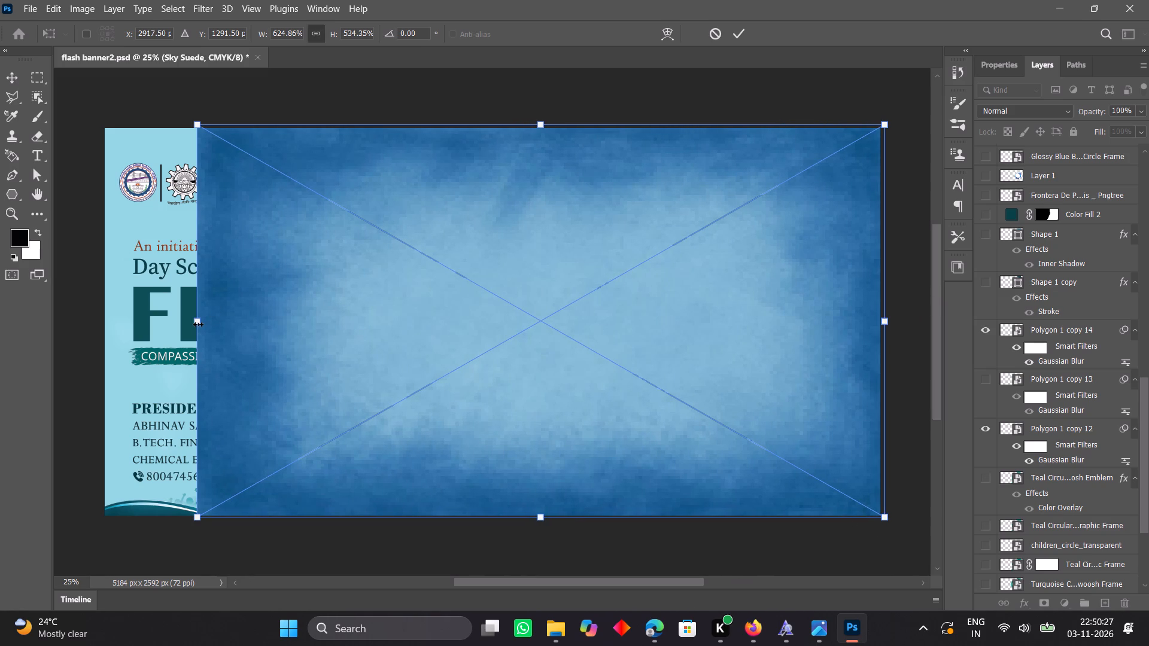
left_click_drag(198, 324, 121, 315, "shift")
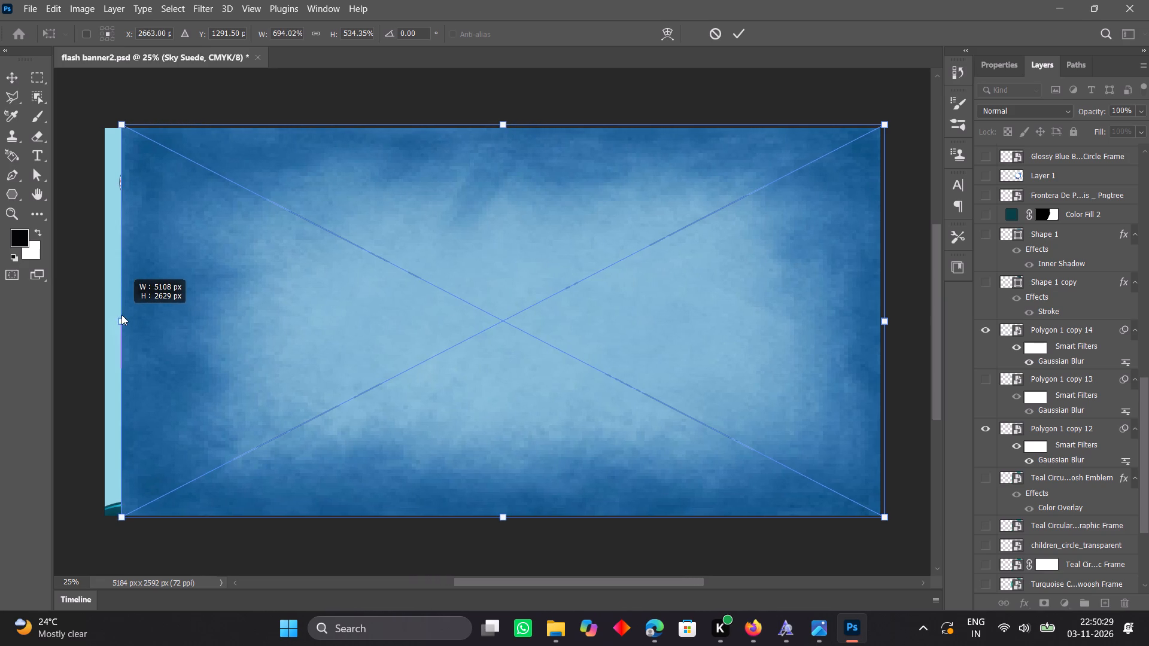
left_click_drag(121, 315, 102, 312, "shift")
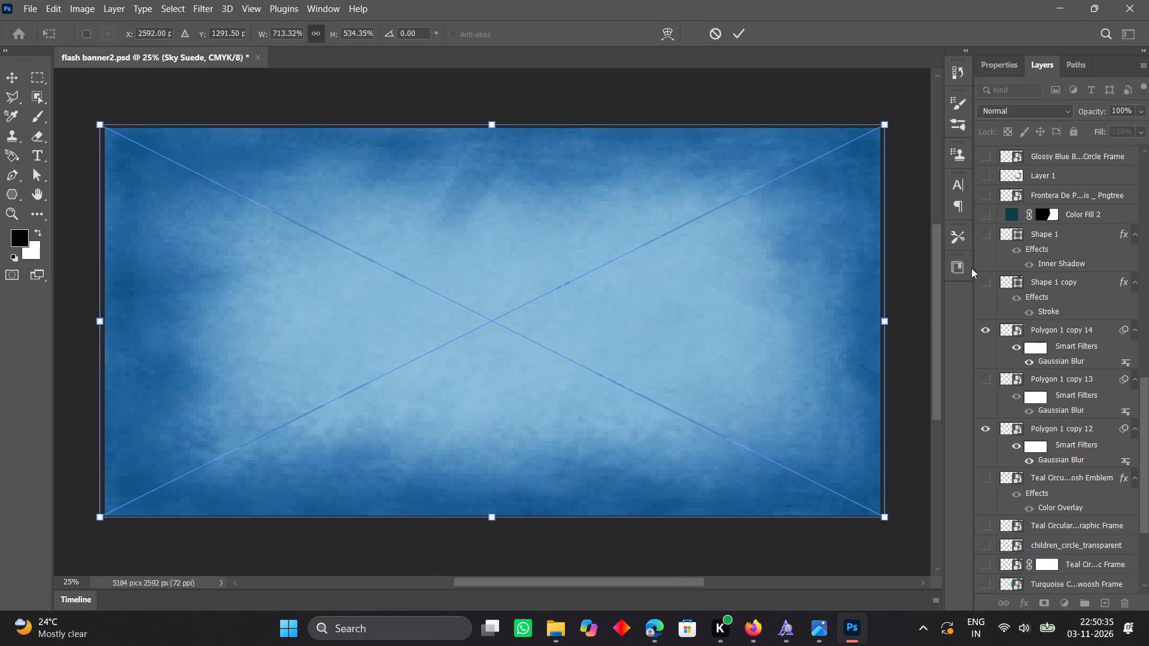
Commit the placed image and move the new Sky Suede layer from the top of the stack to directly below Group 3.
scroll(911, 341, "down", 5)
scroll(1003, 345, "down", 12)
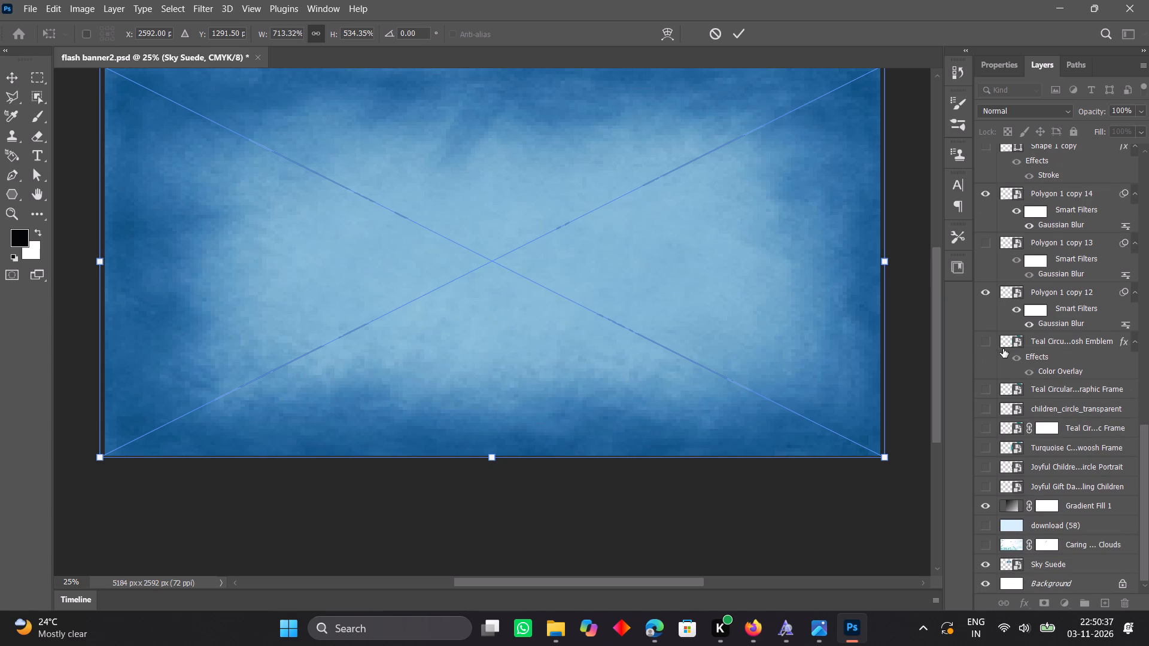
scroll(1003, 365, "down", 6)
scroll(1029, 409, "down", 7)
scroll(1029, 418, "up", 20)
scroll(1029, 418, "up", 14)
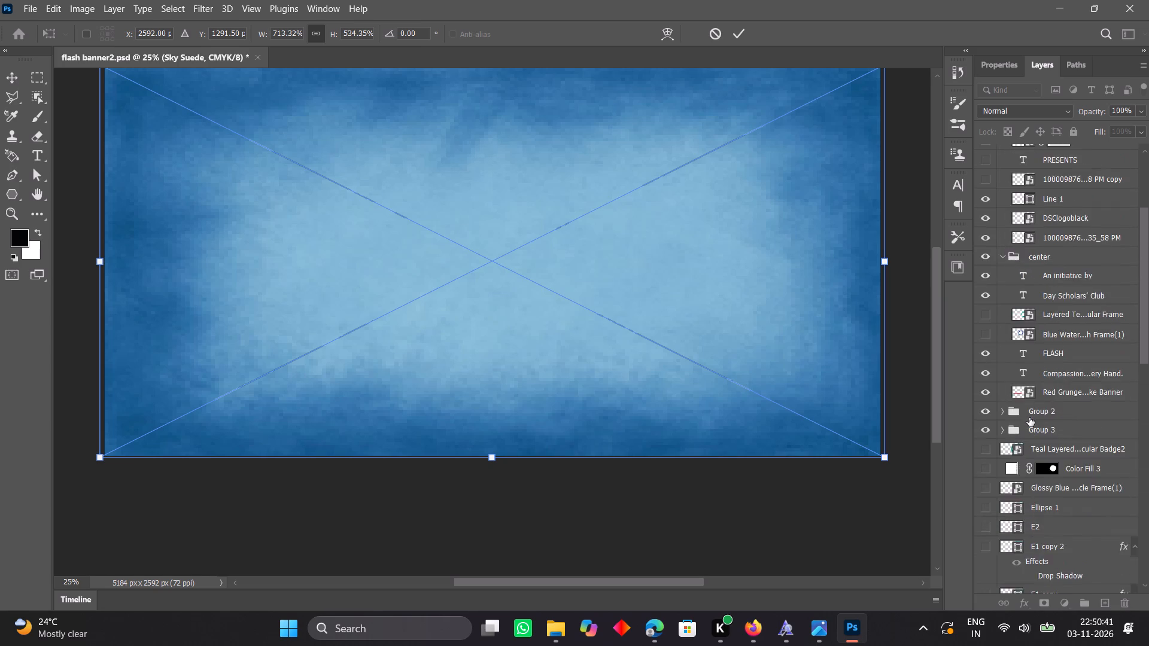
scroll(1029, 418, "up", 19)
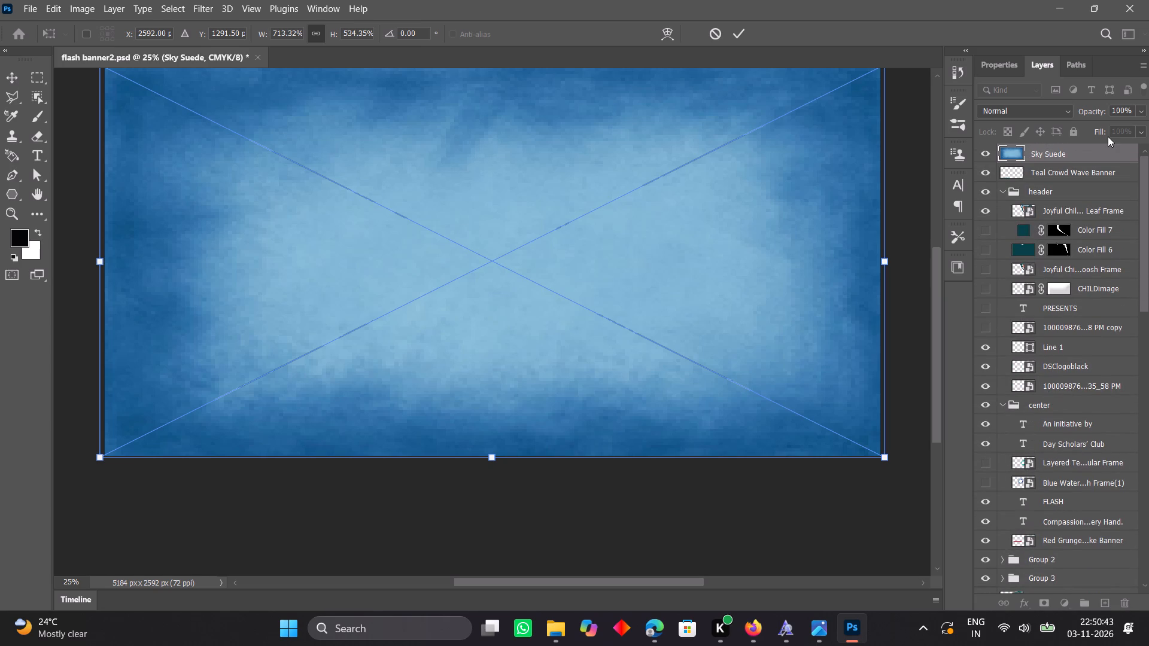
left_click_drag(1096, 154, 1132, 410)
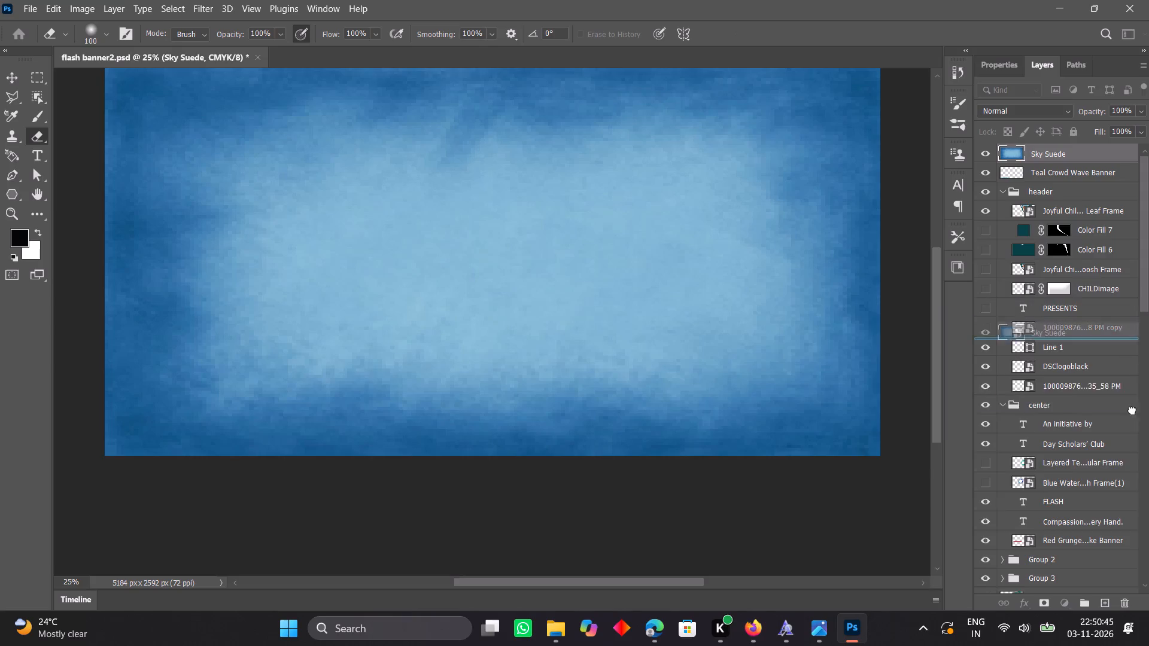
left_click_drag(1132, 410, 1123, 607)
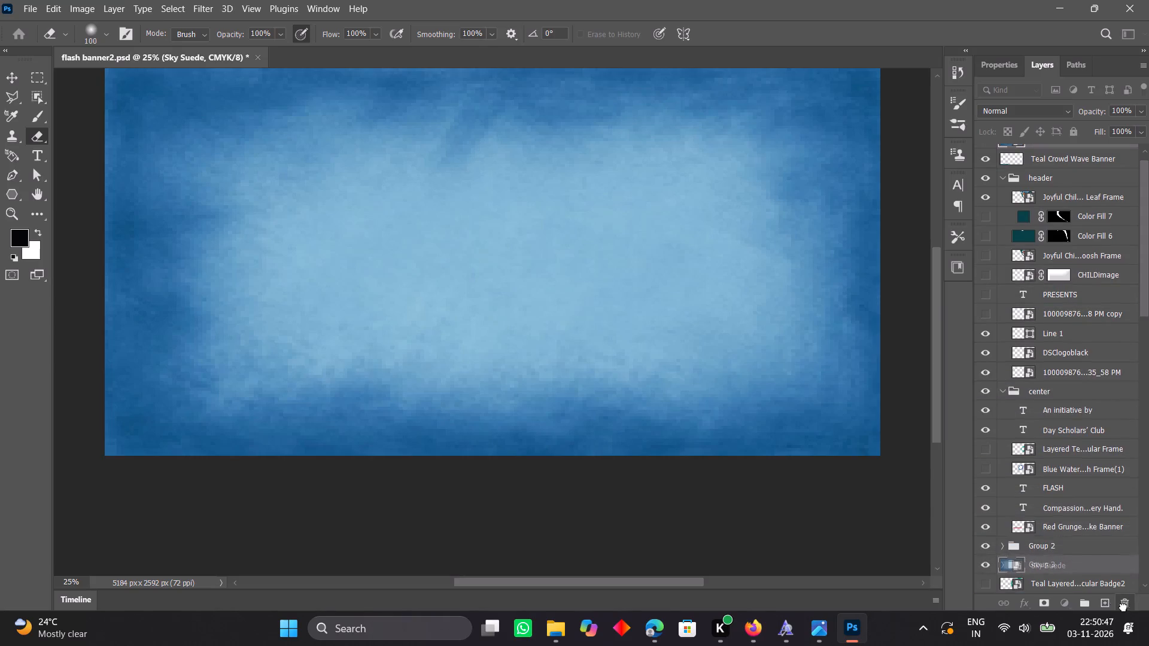
left_click_drag(1123, 607, 1083, 581)
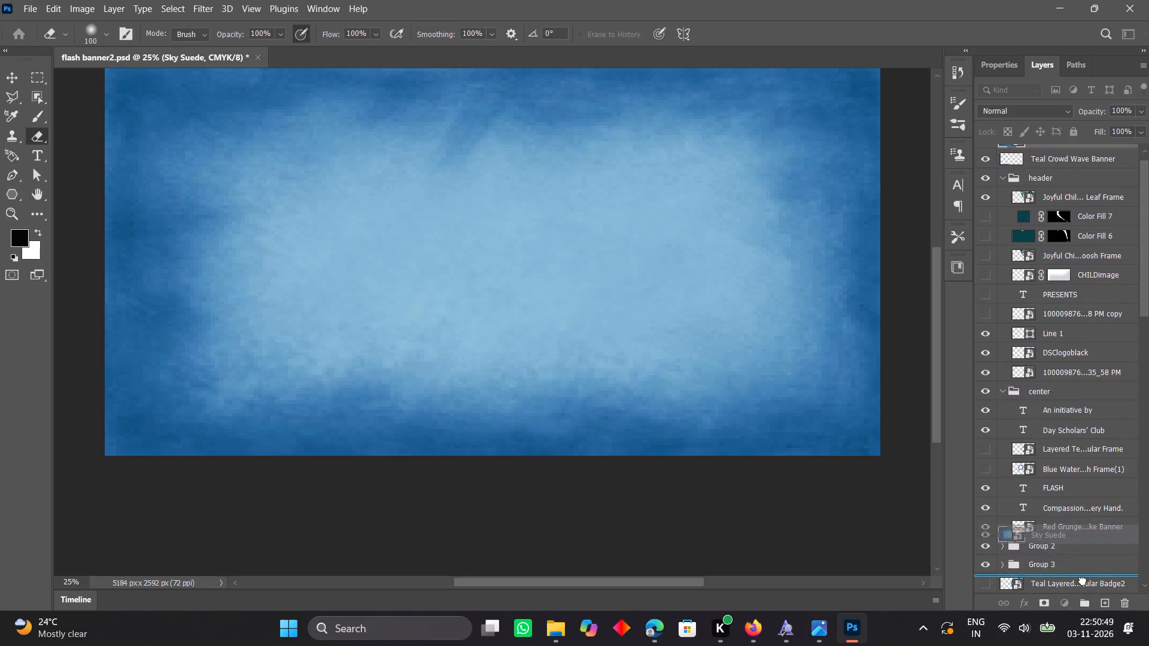
left_click_drag(1083, 581, 1086, 581)
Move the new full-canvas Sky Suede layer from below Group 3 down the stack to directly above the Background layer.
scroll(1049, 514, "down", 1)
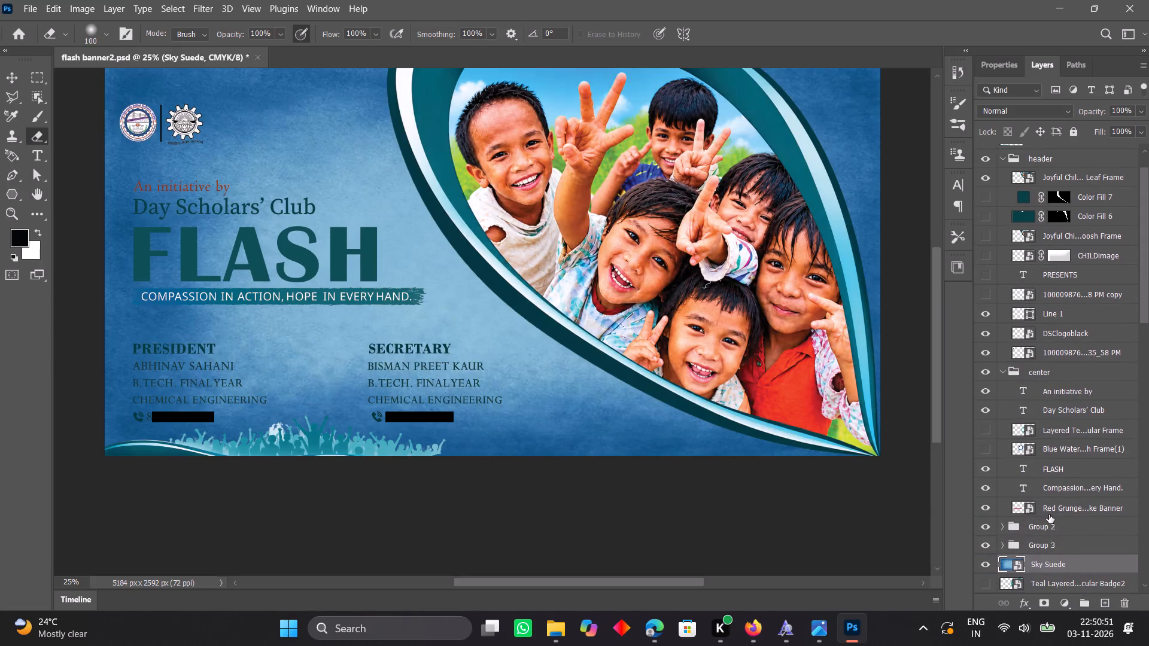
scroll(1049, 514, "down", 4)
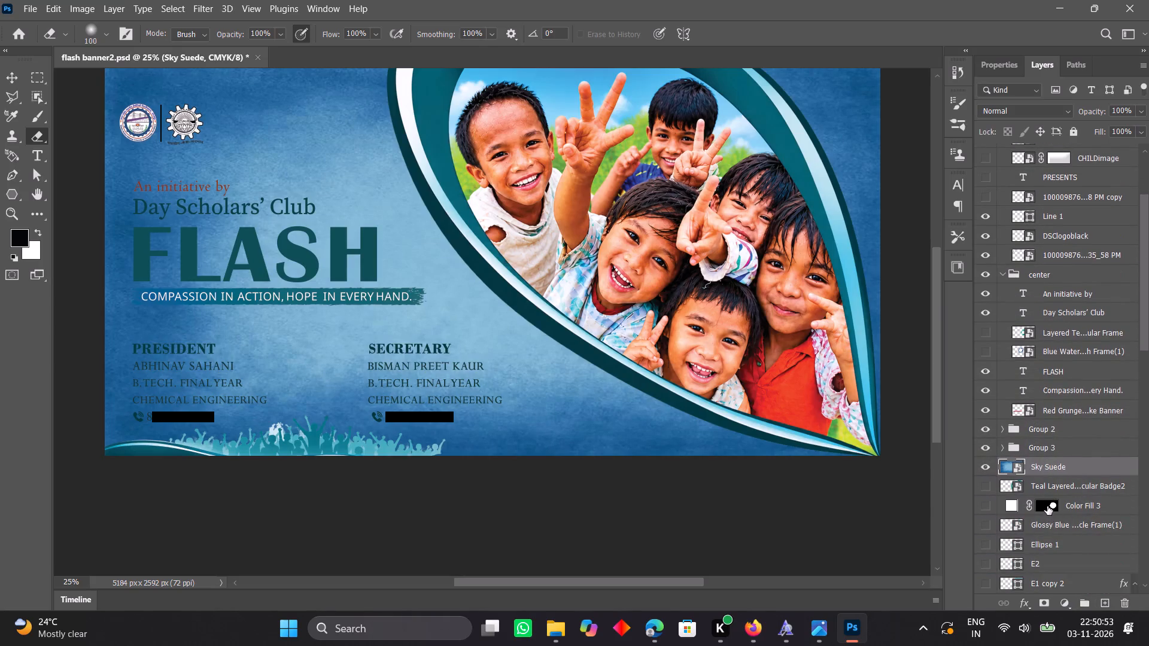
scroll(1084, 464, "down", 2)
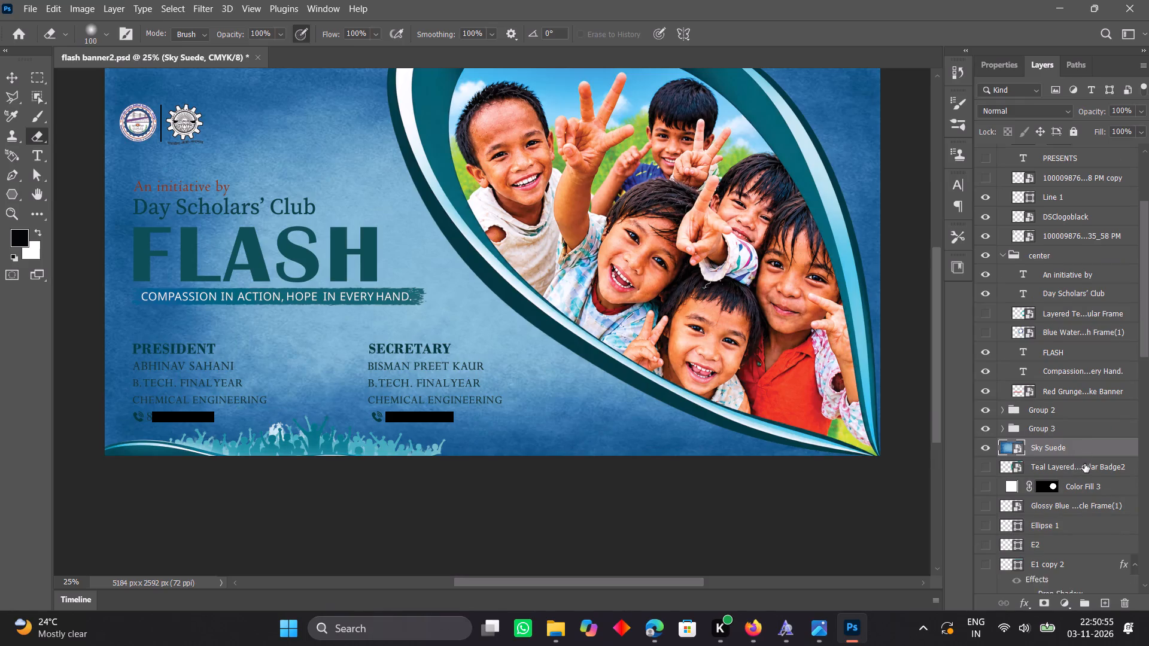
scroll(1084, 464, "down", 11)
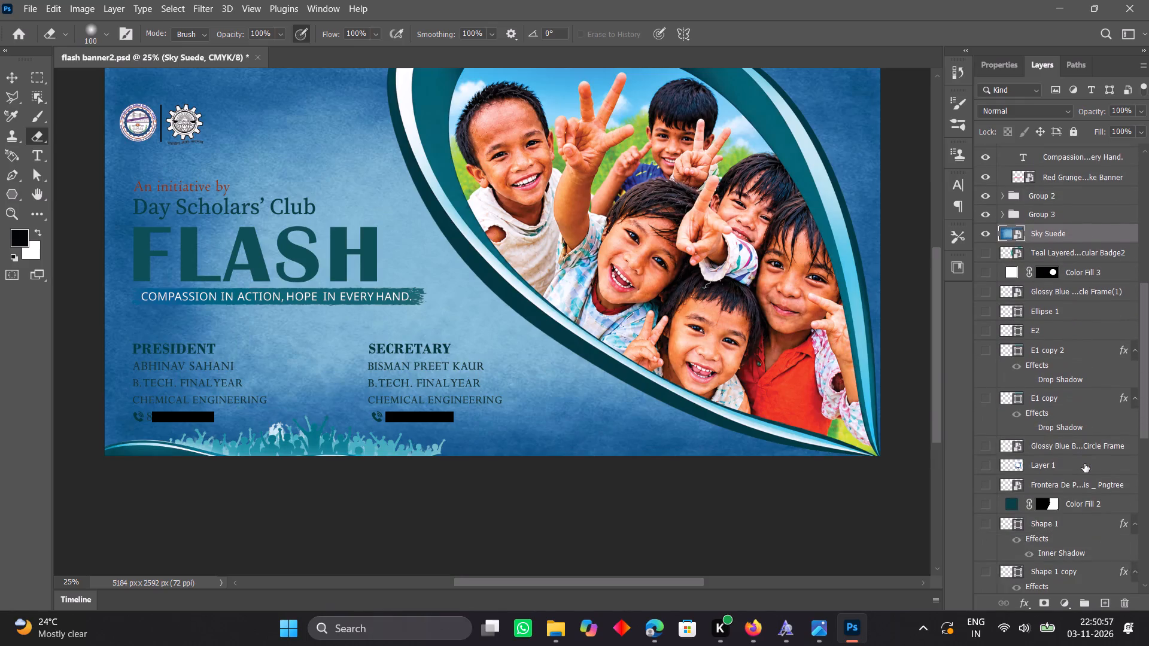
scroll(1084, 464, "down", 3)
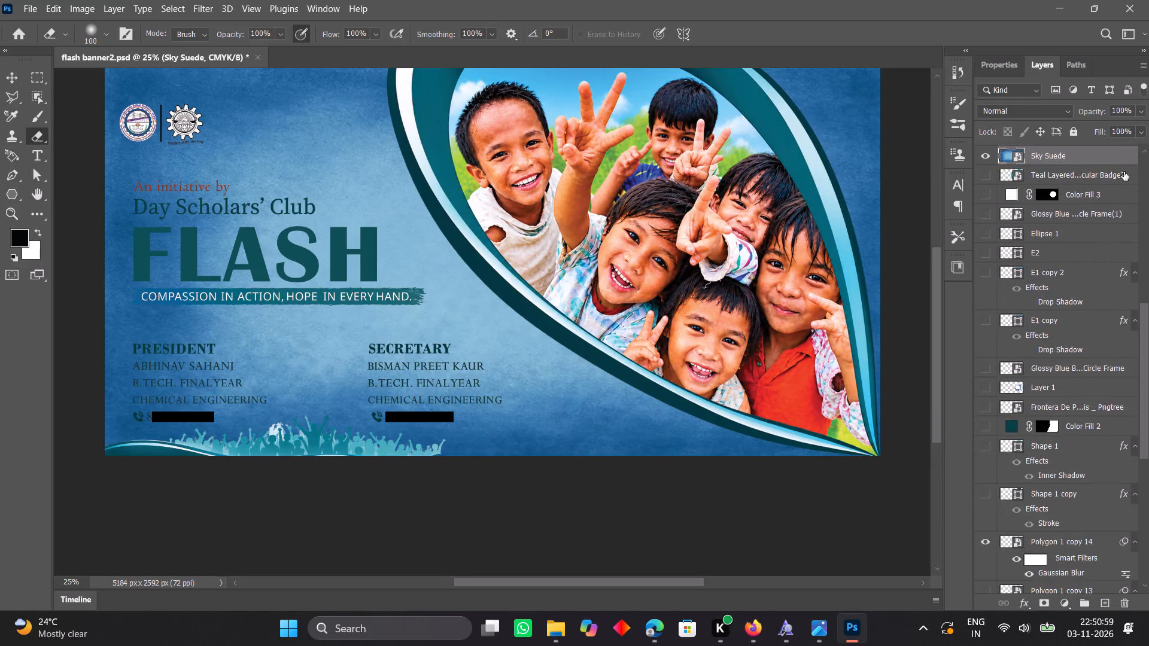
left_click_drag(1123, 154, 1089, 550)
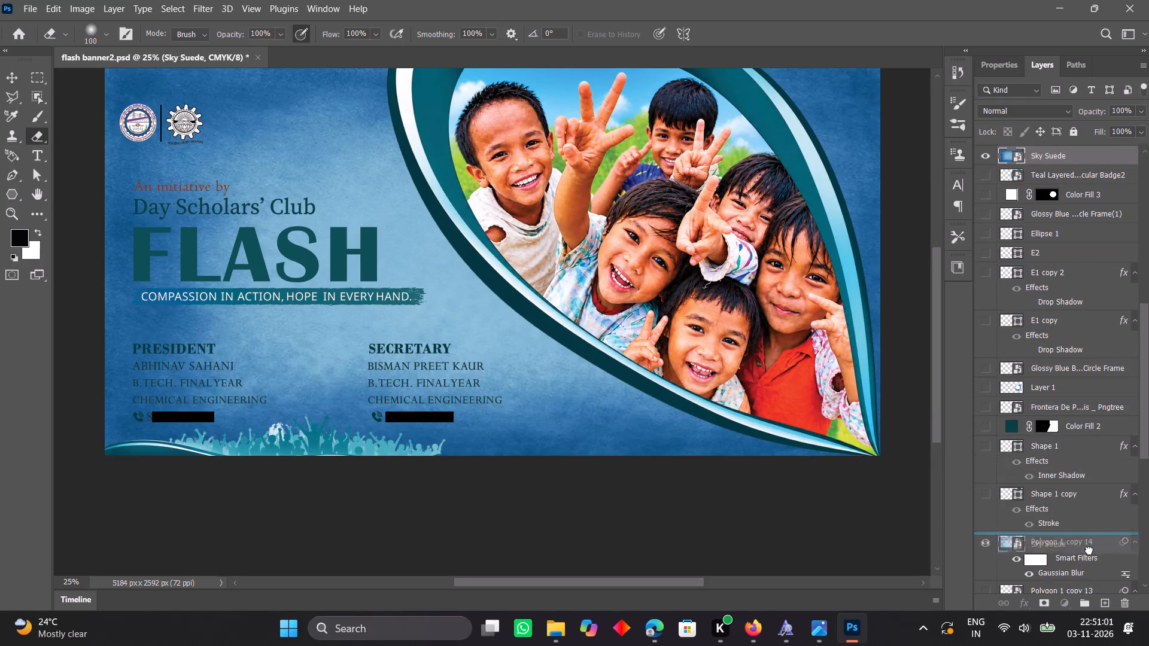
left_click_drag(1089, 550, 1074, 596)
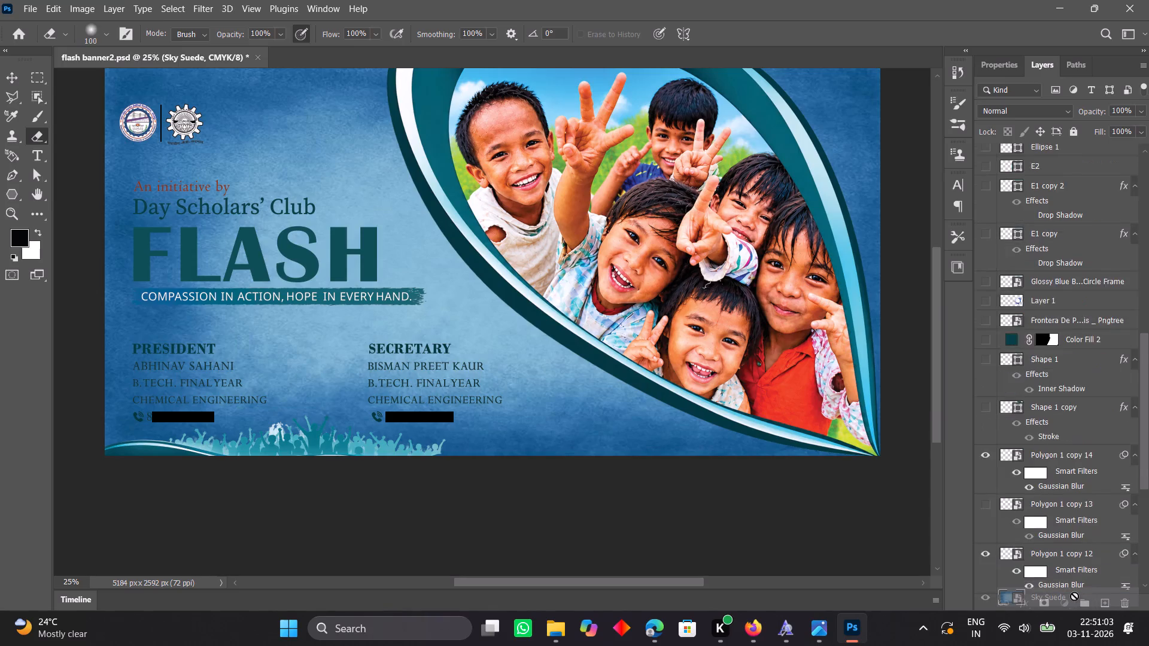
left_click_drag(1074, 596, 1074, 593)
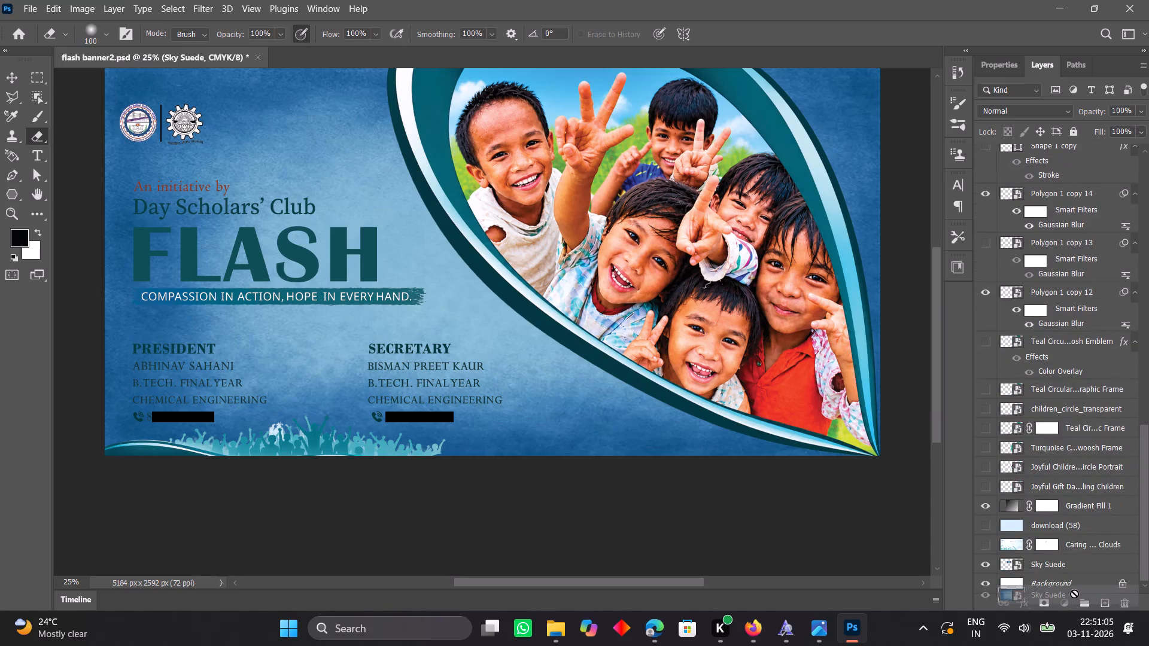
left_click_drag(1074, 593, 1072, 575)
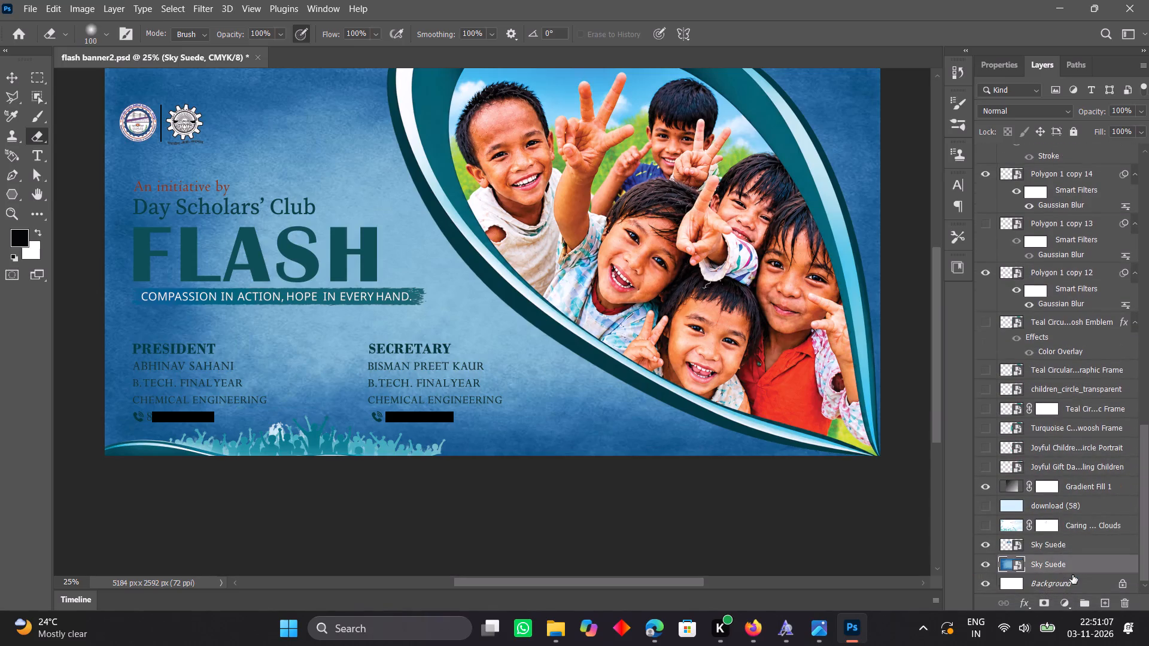
Move the new Sky Suede layer up the stack to directly above Gradient Fill 1.
scroll(1065, 562, "down", 1)
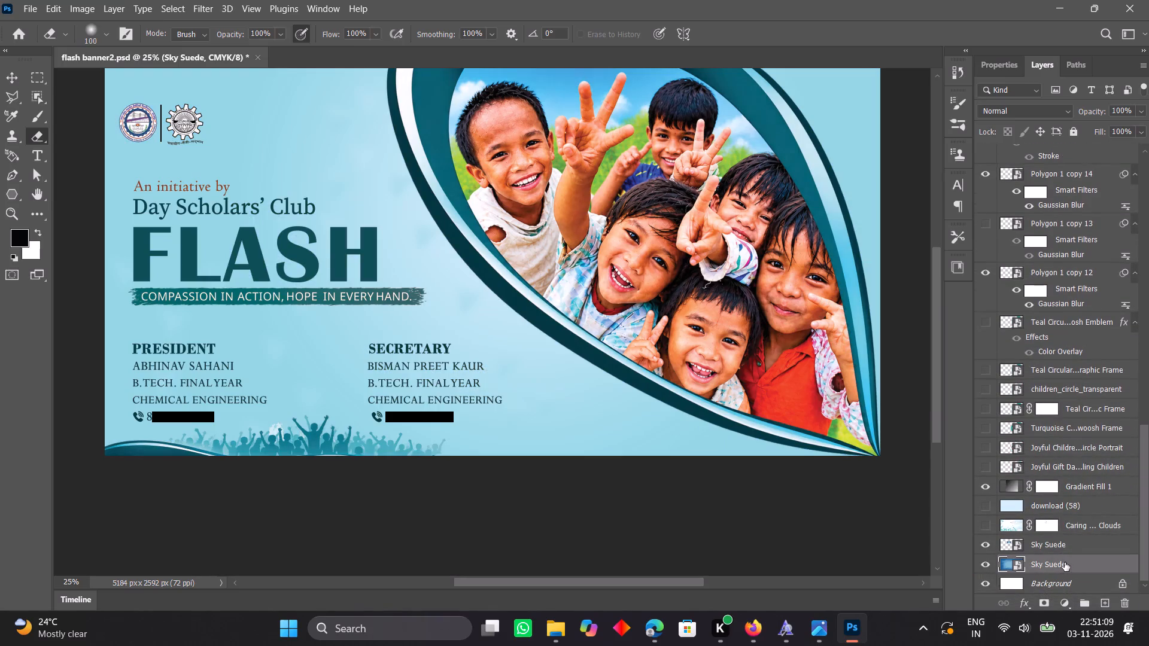
left_click_drag(1082, 562, 1082, 554)
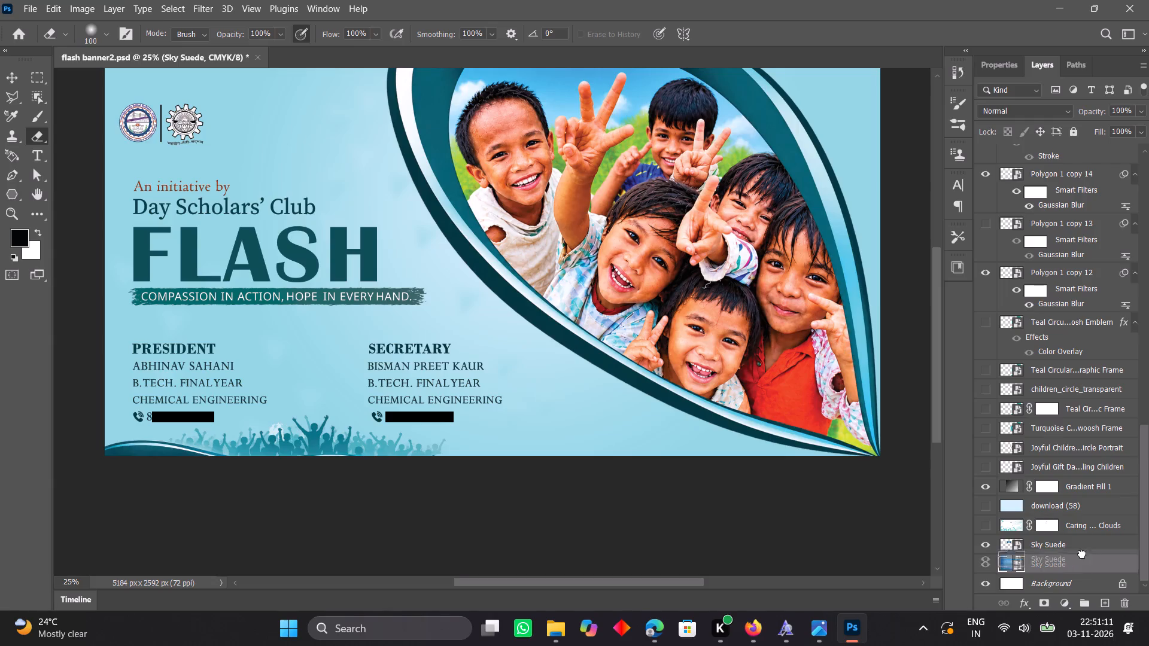
left_click_drag(1082, 554, 1075, 474)
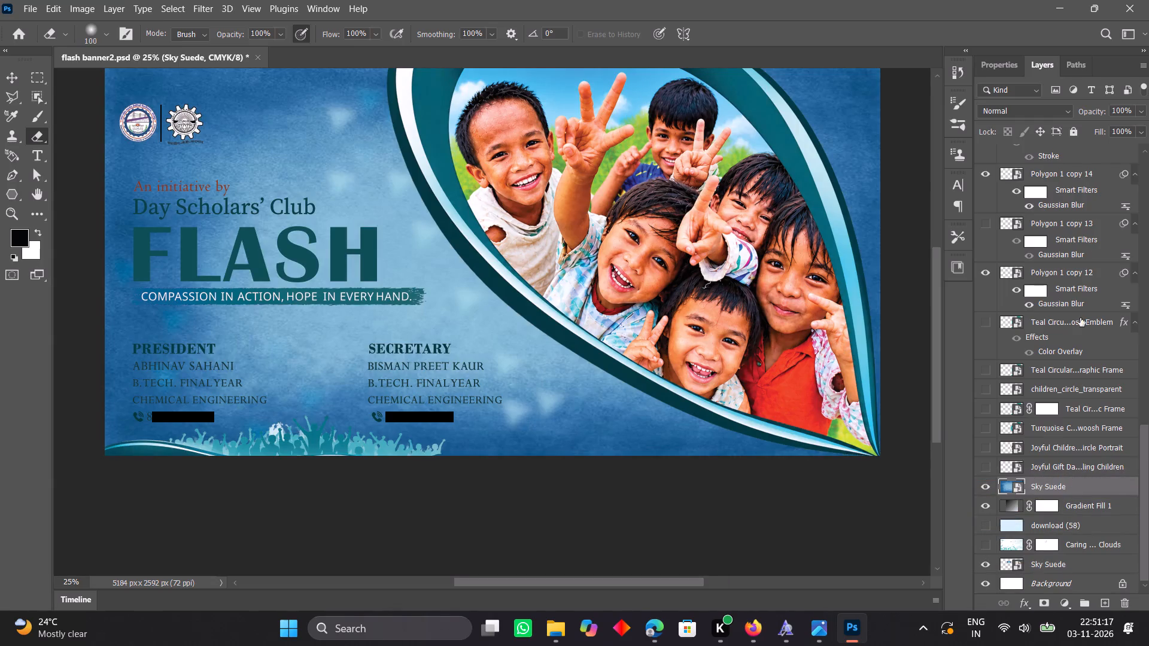
Reduce the opacity of the new Sky Suede layer to 42%.
left_click(1139, 111)
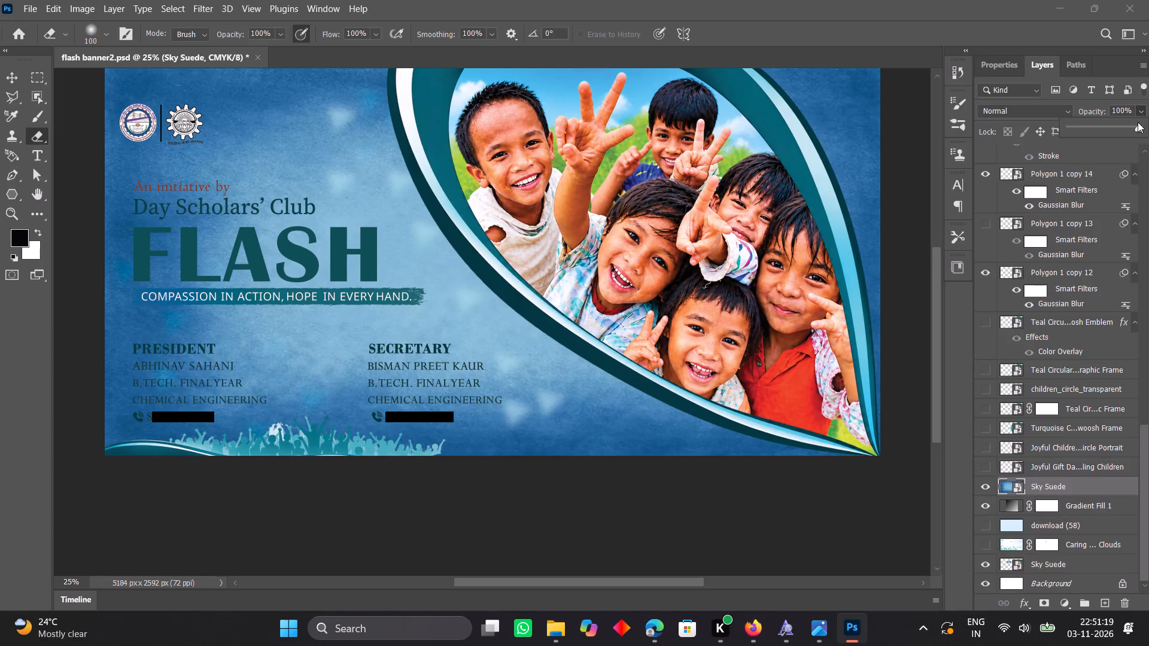
left_click_drag(1138, 128, 1116, 132)
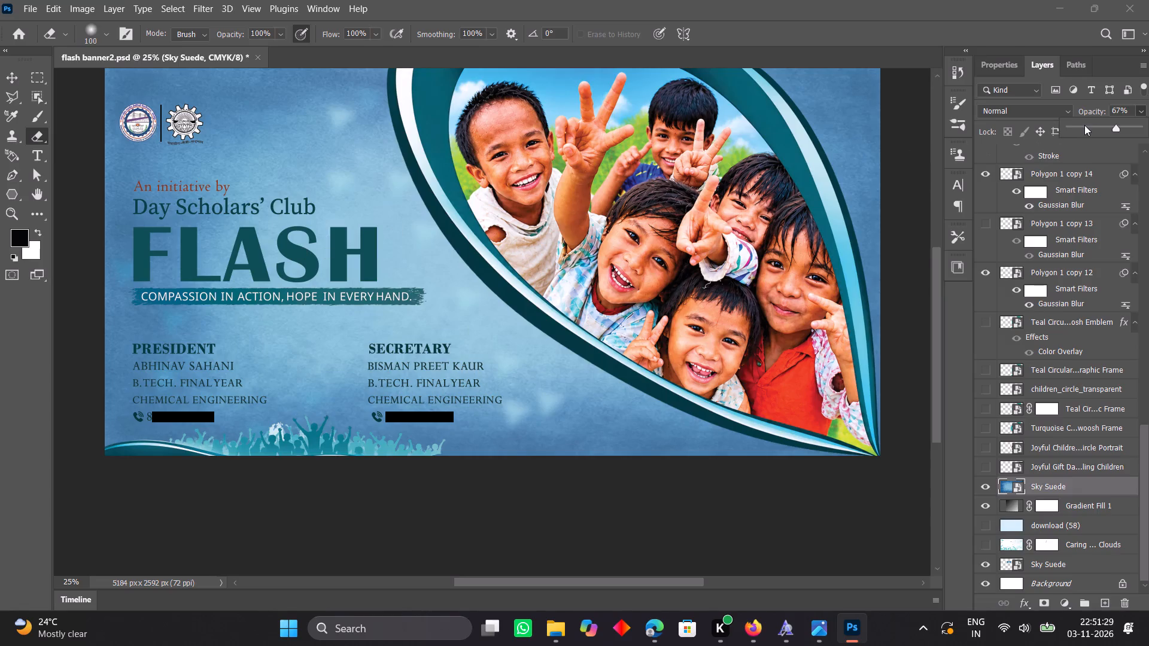
left_click_drag(1115, 128, 1102, 129)
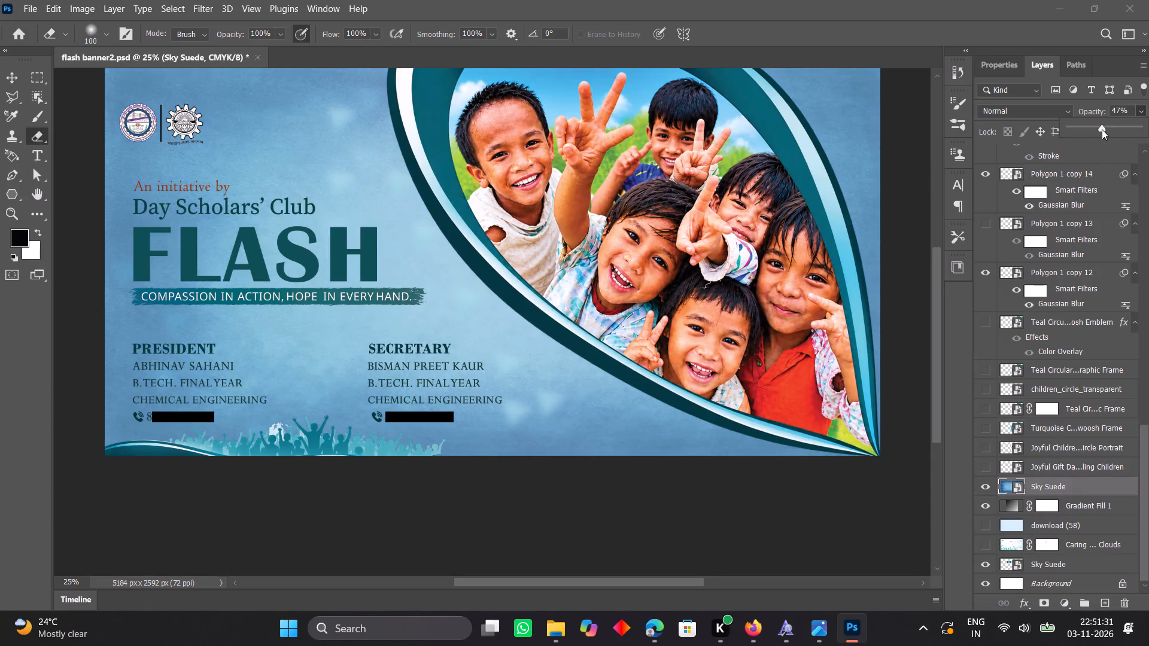
left_click_drag(1102, 129, 1099, 130)
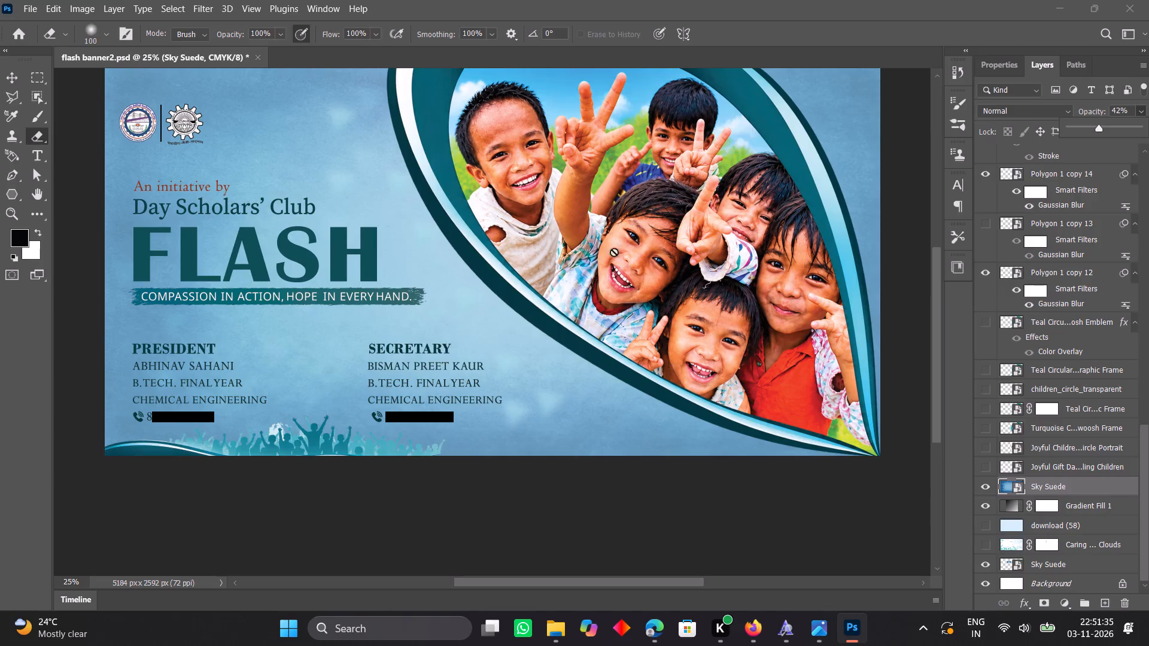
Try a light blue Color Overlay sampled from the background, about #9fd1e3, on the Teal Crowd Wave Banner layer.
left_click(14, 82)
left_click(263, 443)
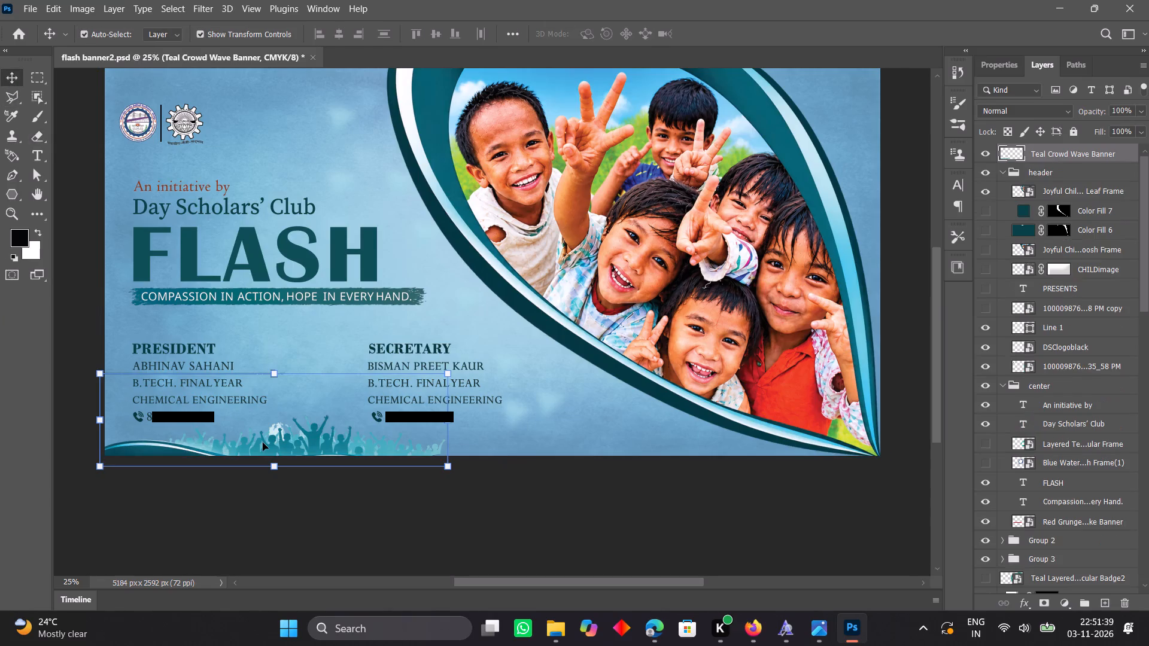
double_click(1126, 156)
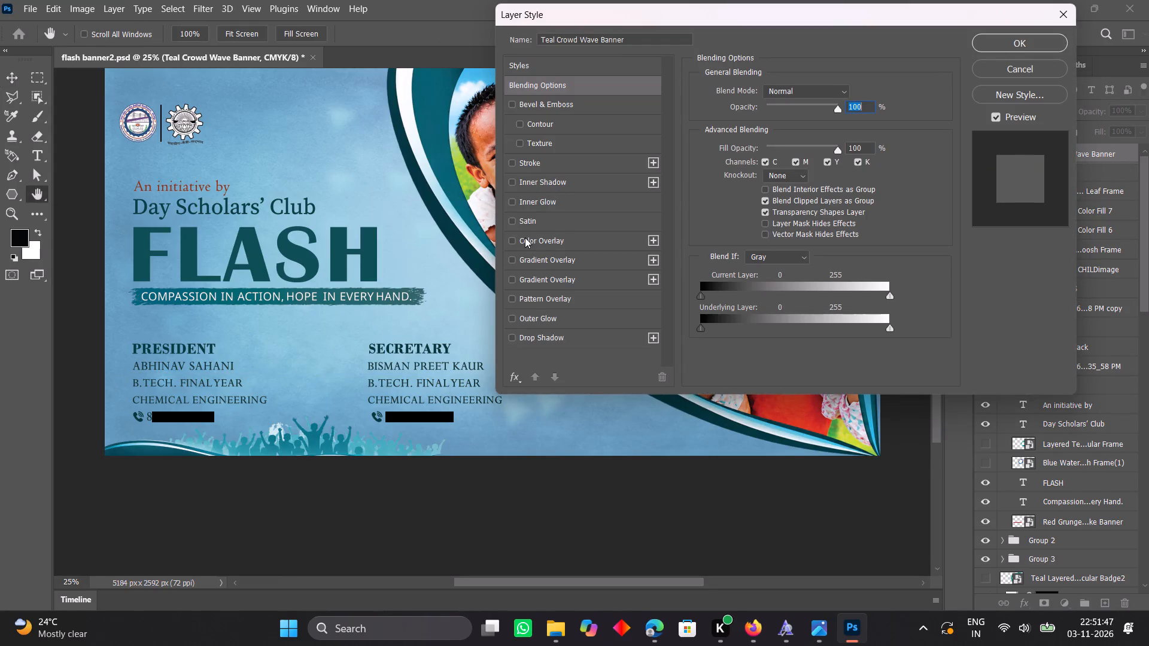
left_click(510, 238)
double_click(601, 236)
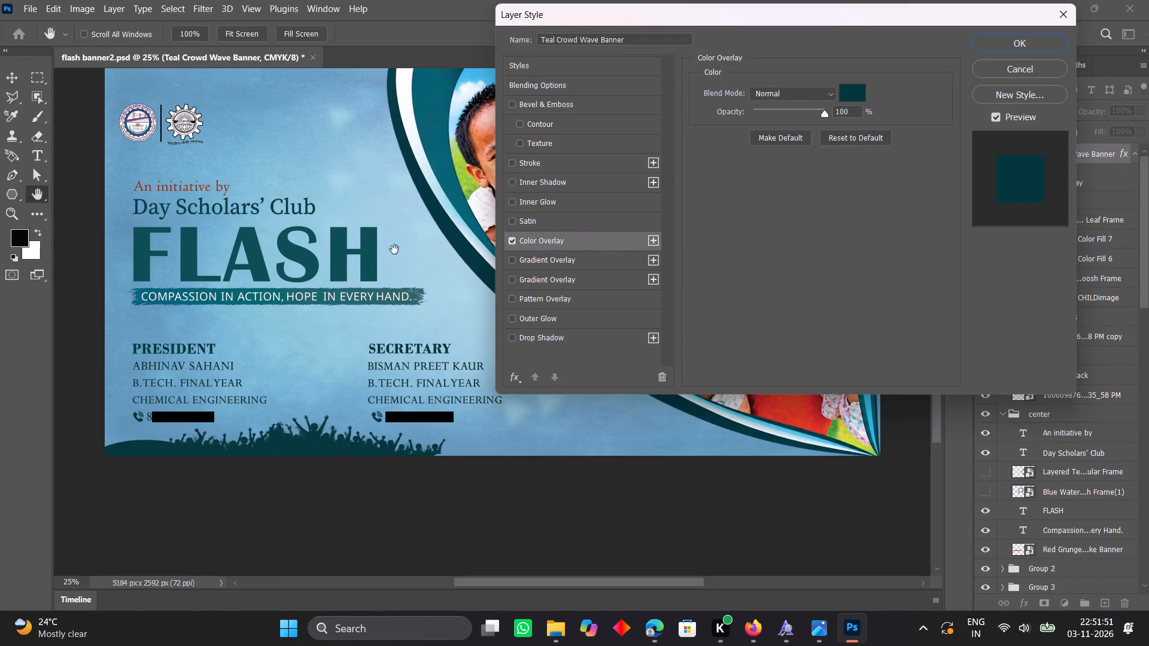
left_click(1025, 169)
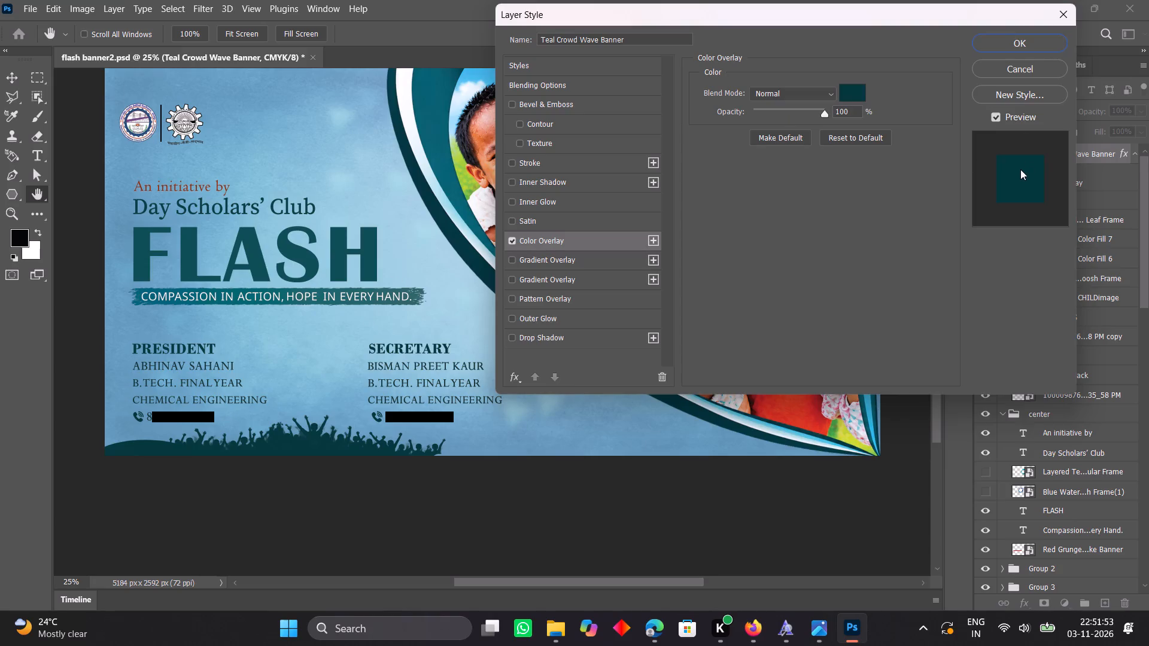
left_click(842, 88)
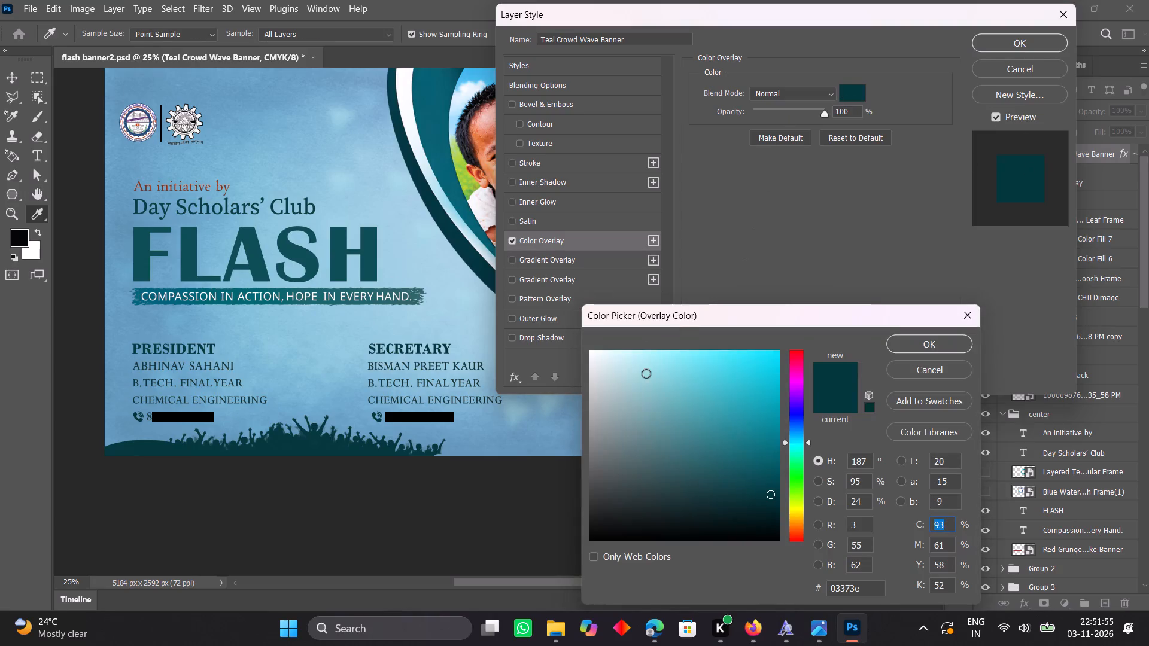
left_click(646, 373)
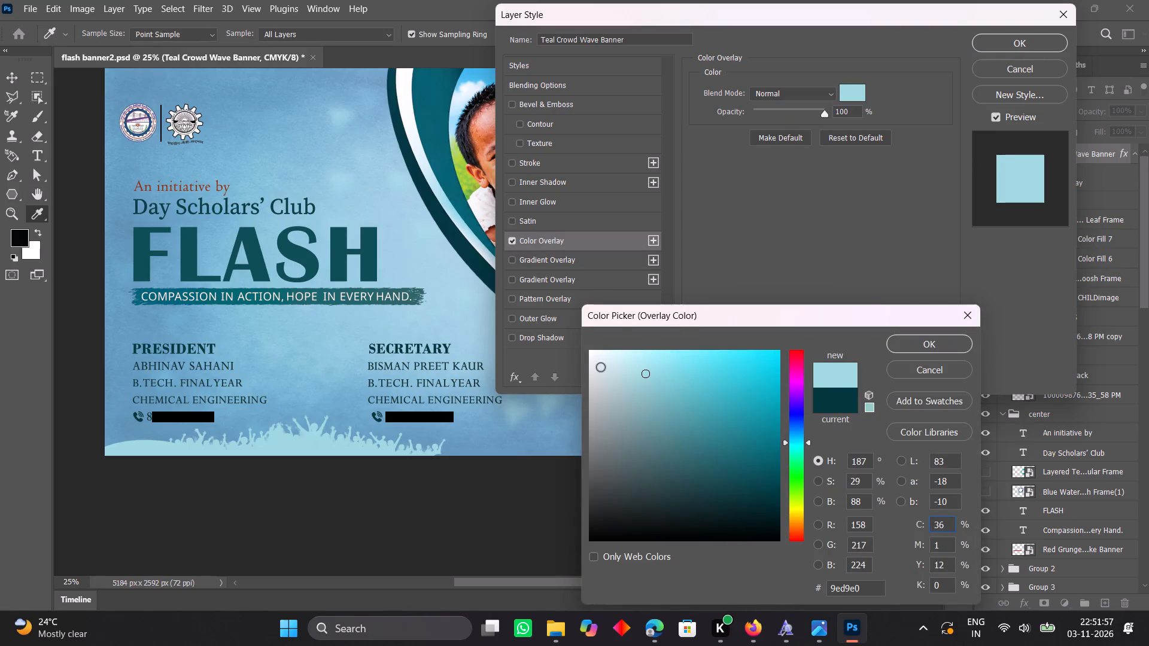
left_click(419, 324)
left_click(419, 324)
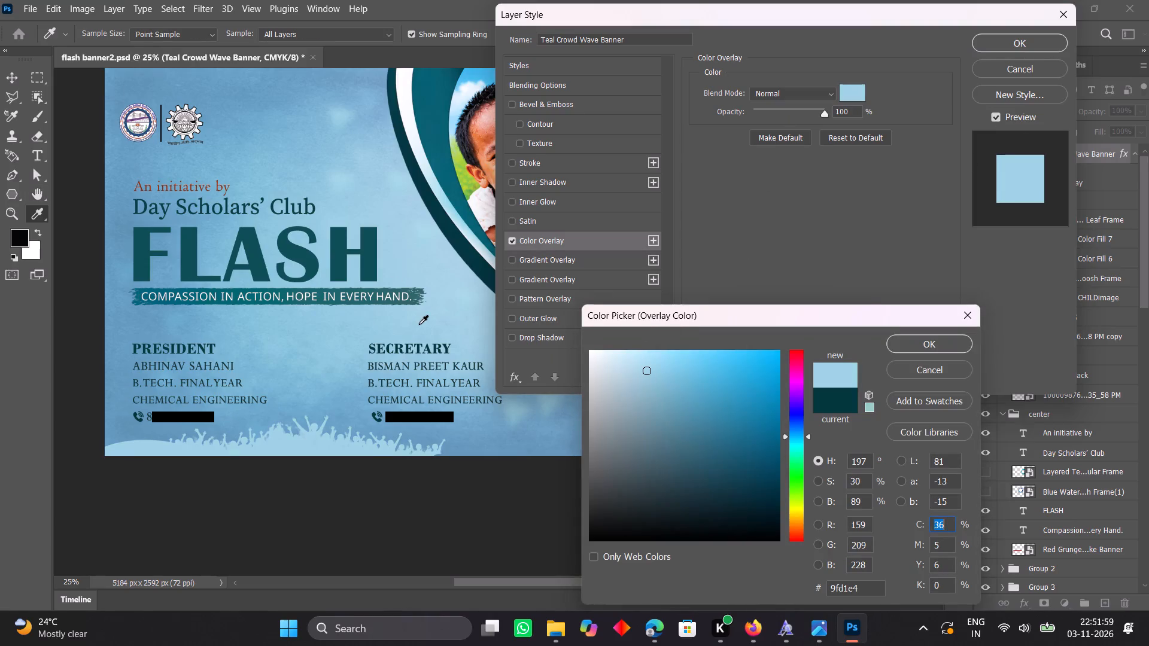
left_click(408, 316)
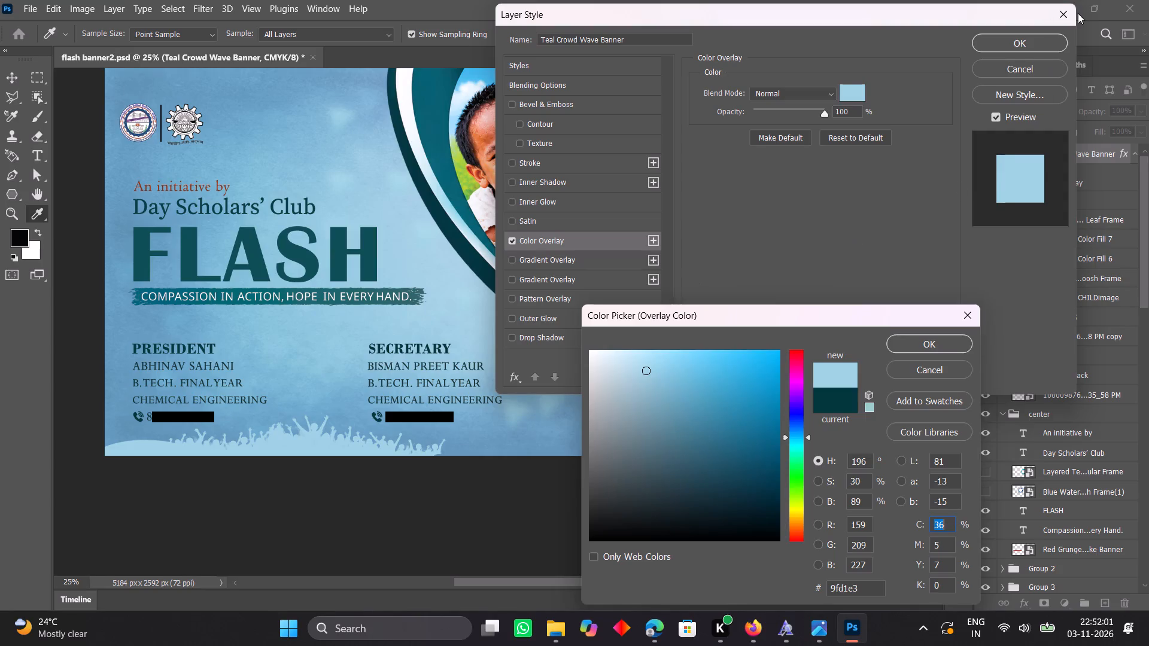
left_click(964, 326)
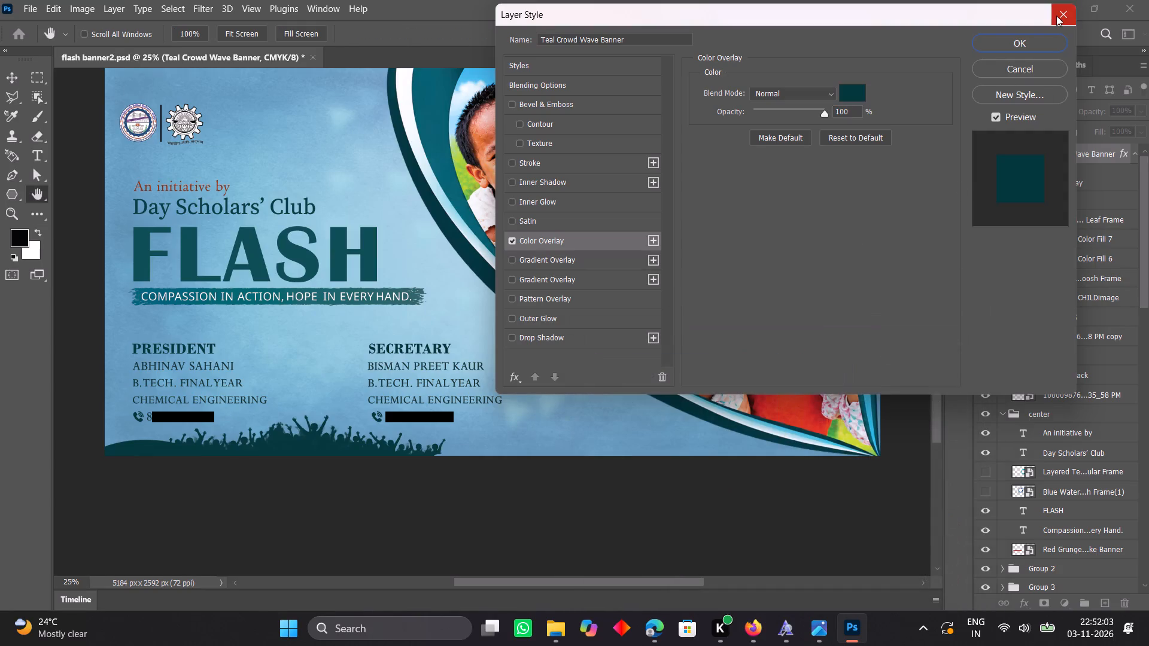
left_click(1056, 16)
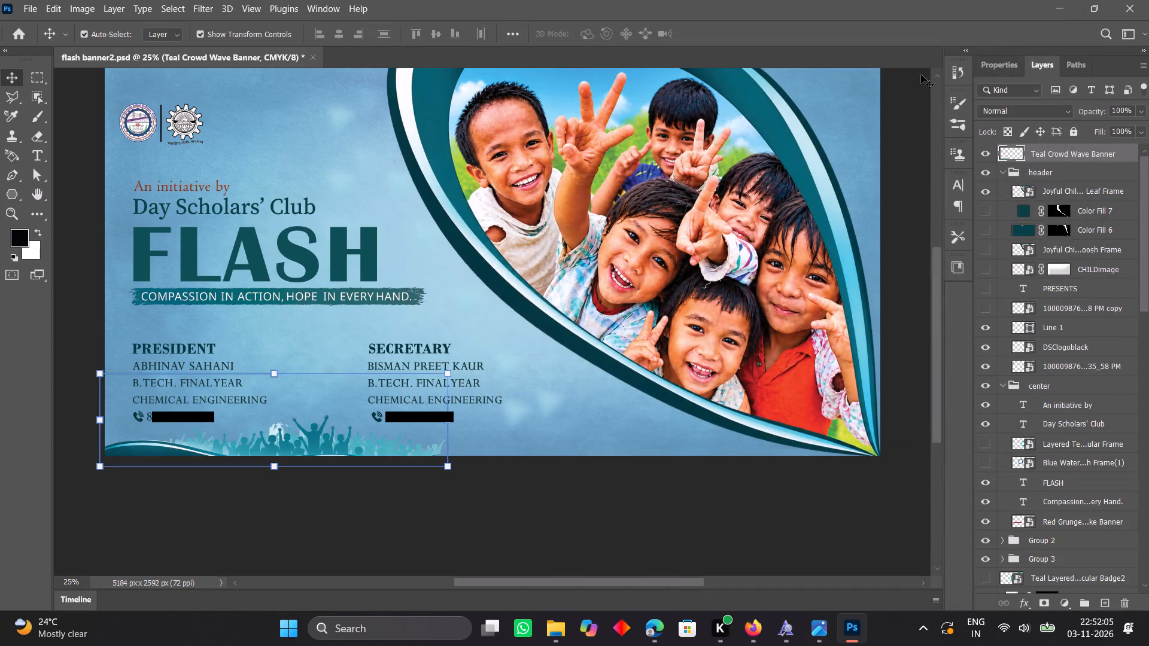
Set the blend mode of the Teal Crowd Wave Banner layer to Luminosity.
left_click(292, 444)
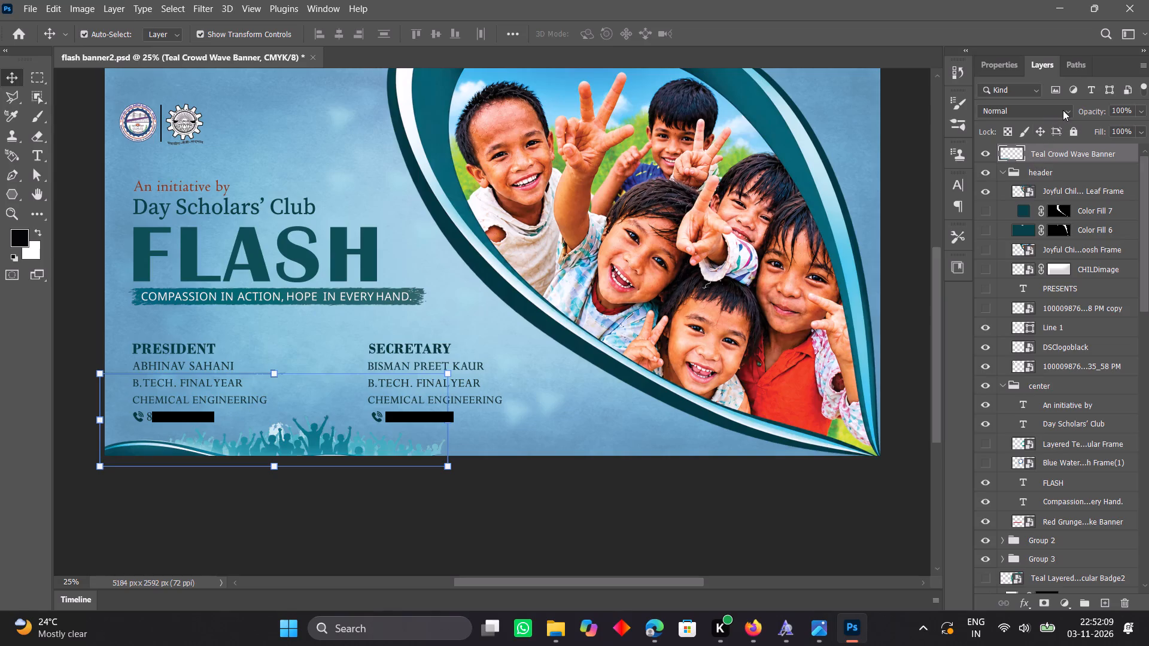
left_click(1063, 110)
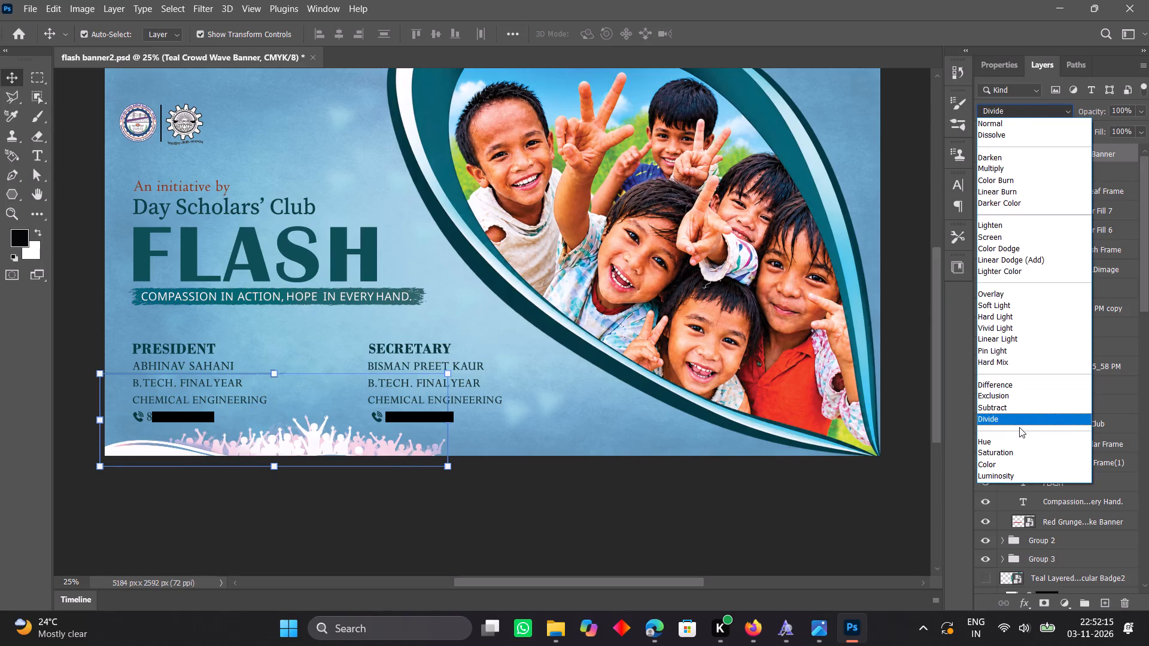
left_click(1017, 473)
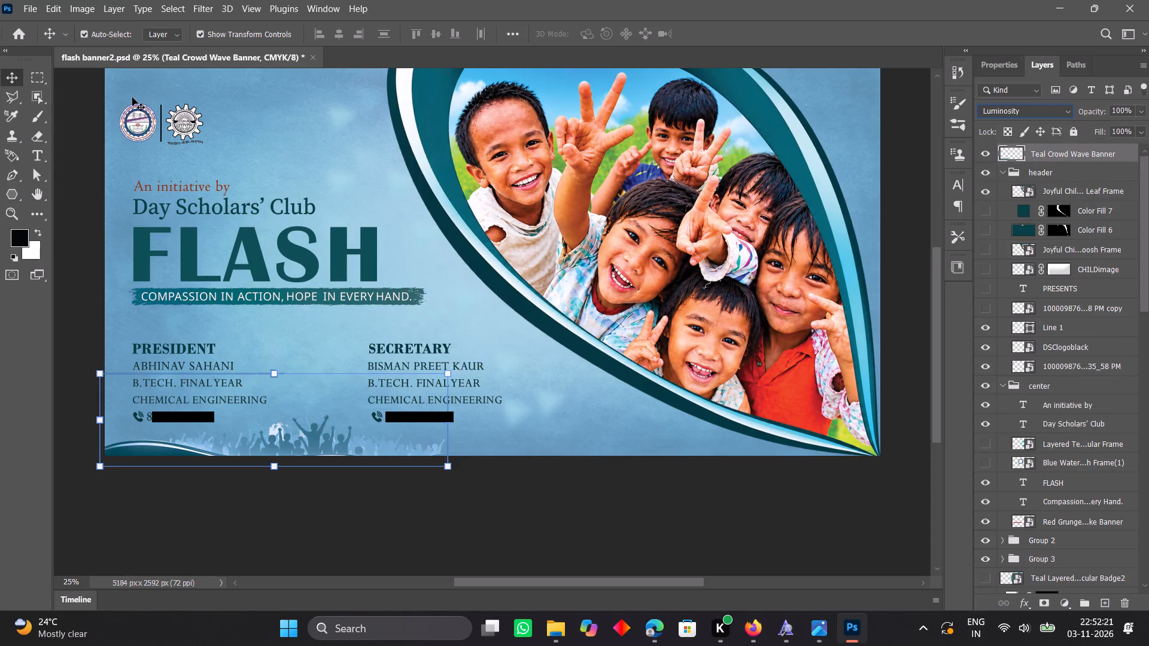
Widen the "An initiative by" text by setting its horizontal scale to 108%.
left_click(164, 191)
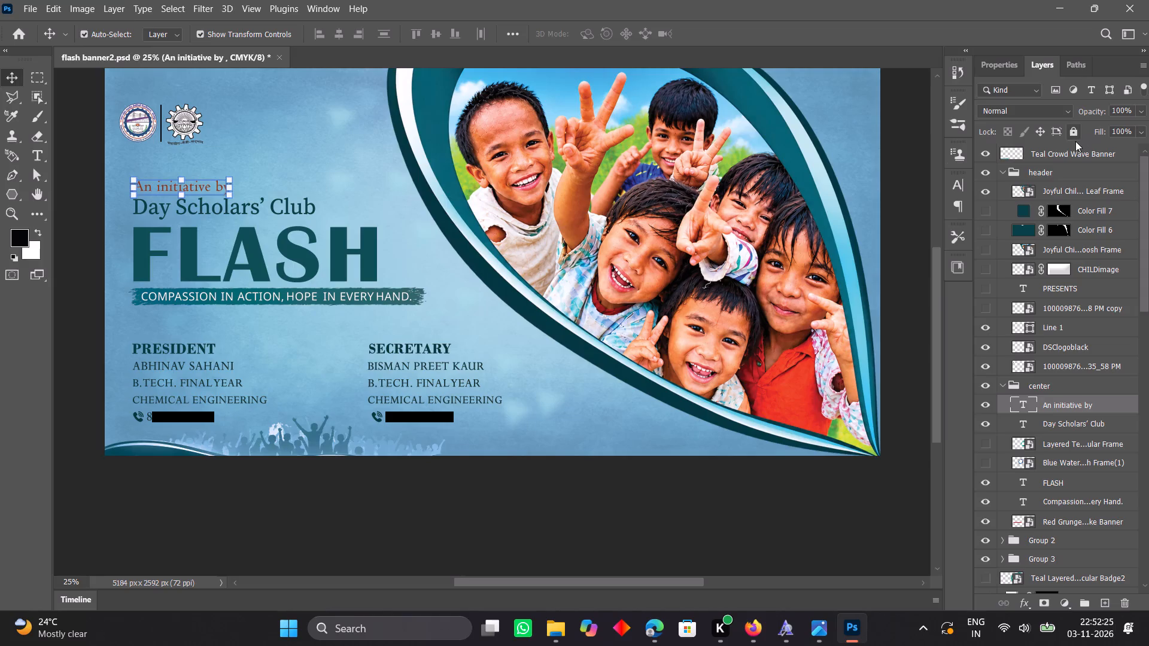
left_click(1007, 67)
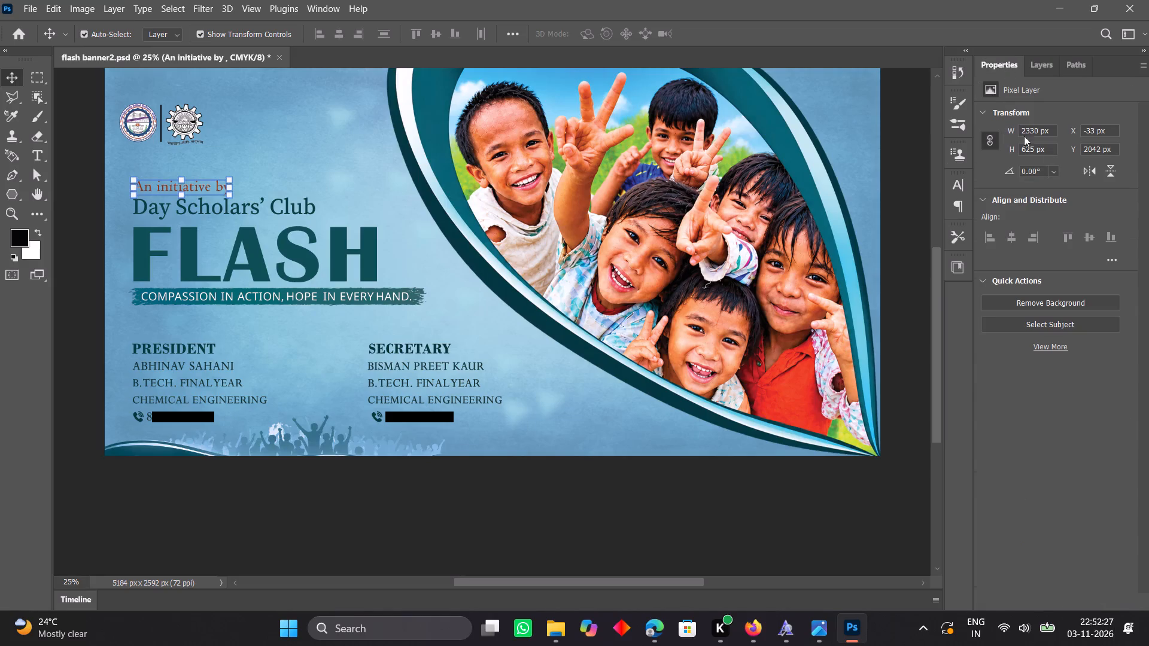
left_click(981, 197)
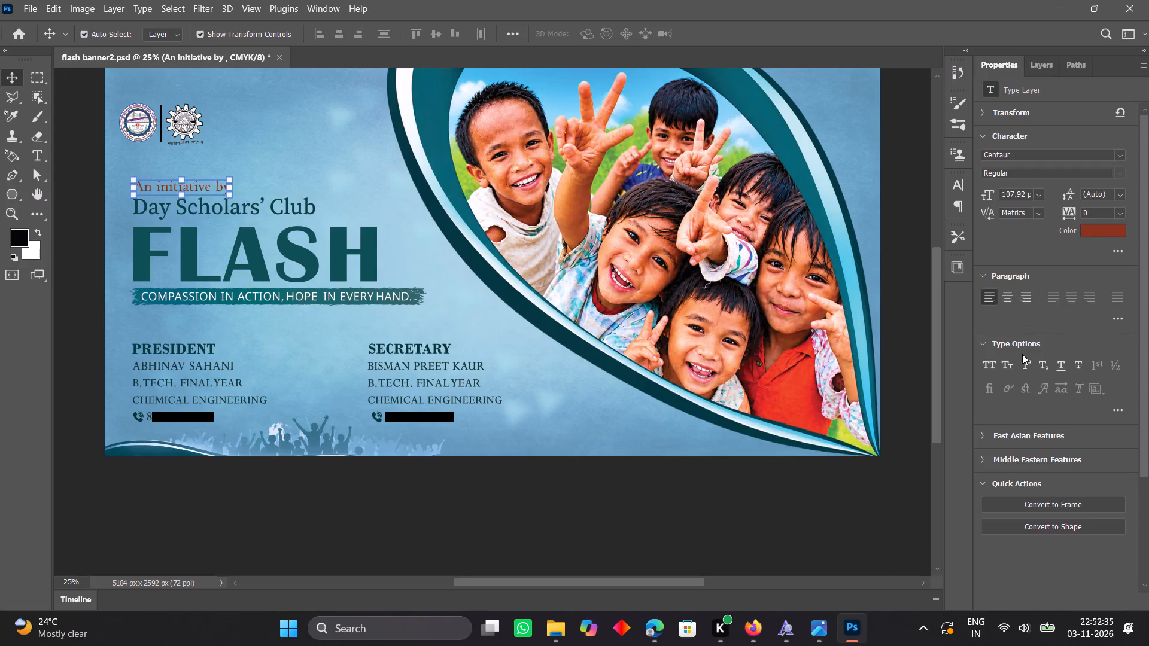
left_click(986, 363)
left_click(986, 363)
left_click(961, 187)
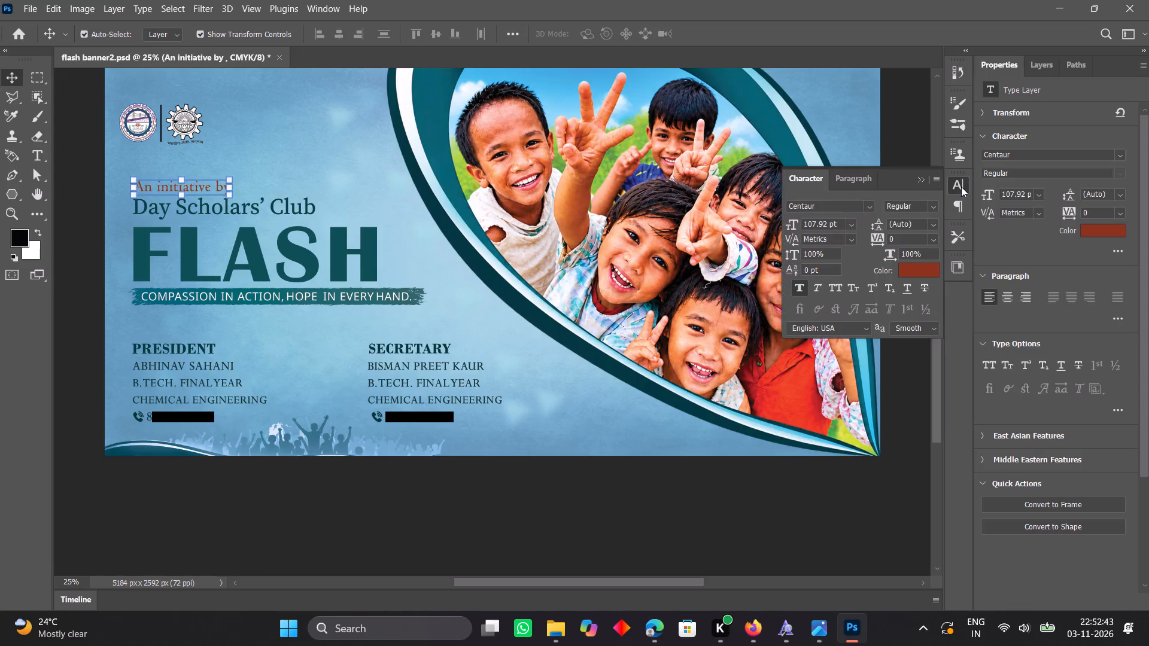
left_click(935, 182)
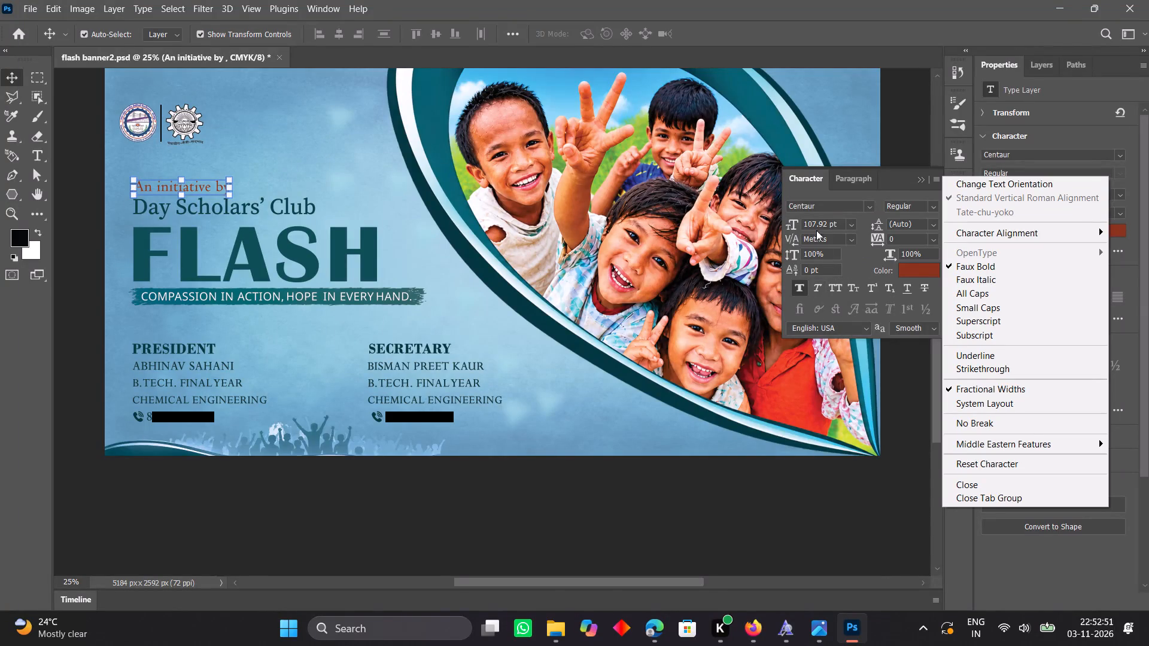
double_click(934, 206)
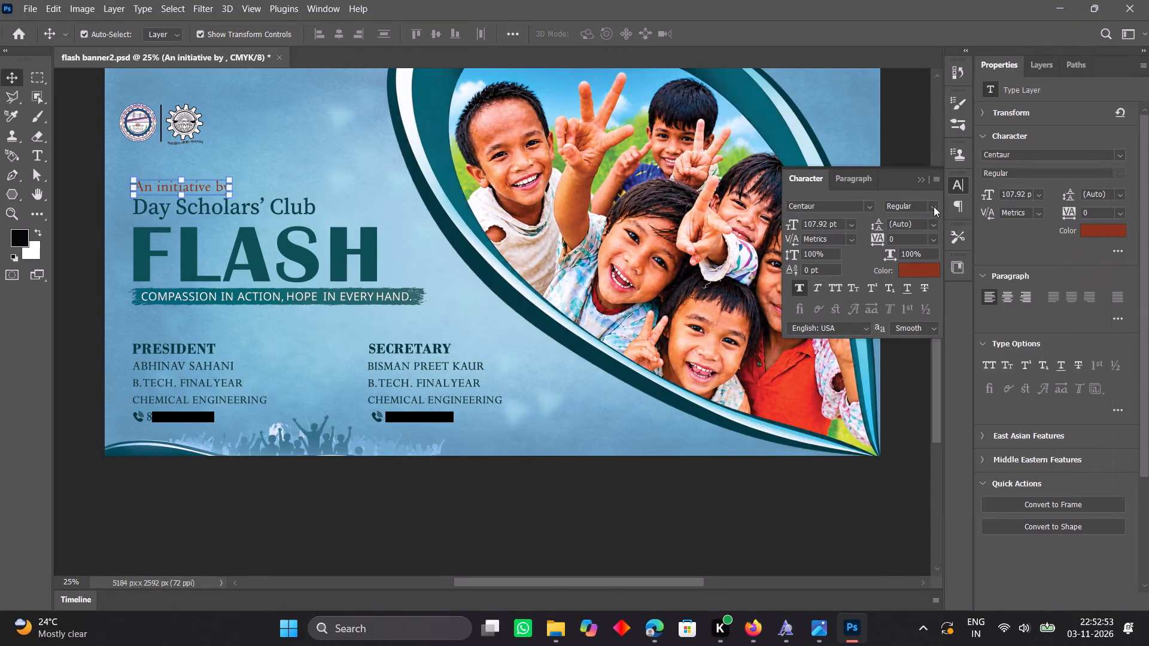
left_click(934, 205)
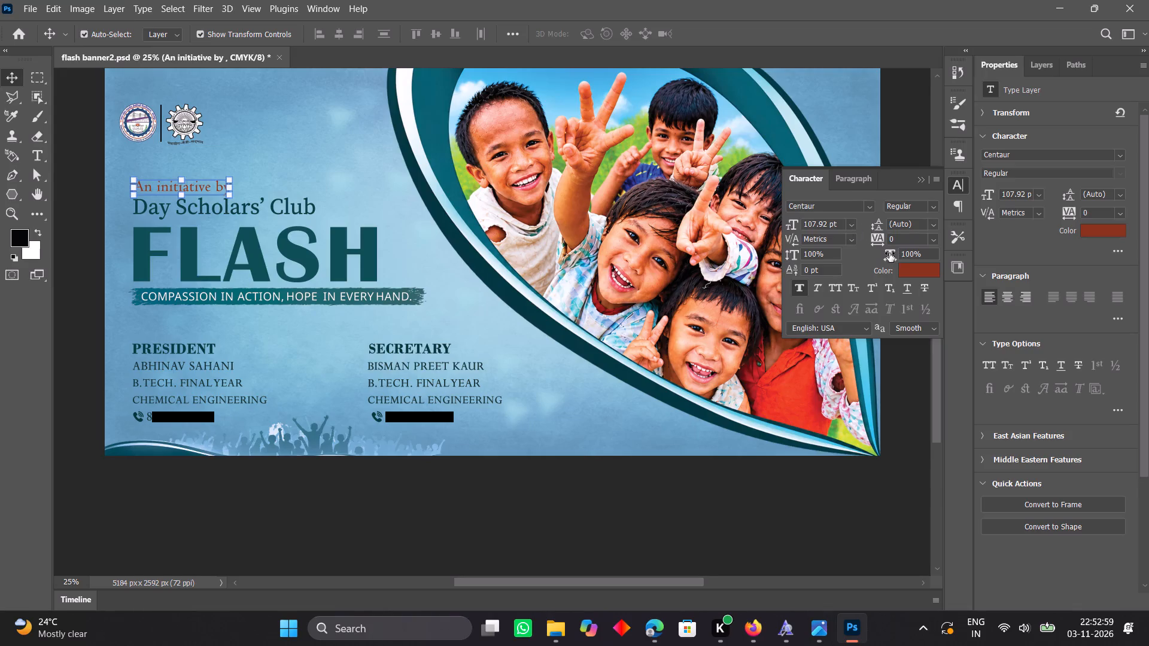
left_click_drag(889, 253, 900, 253)
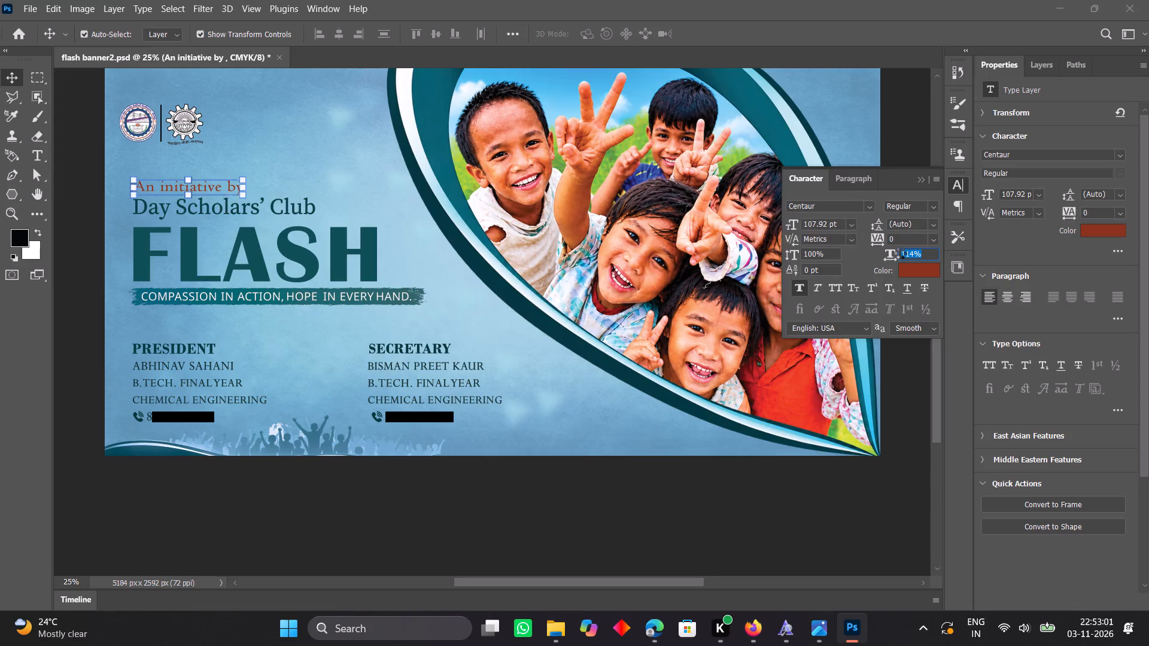
left_click_drag(900, 253, 895, 253)
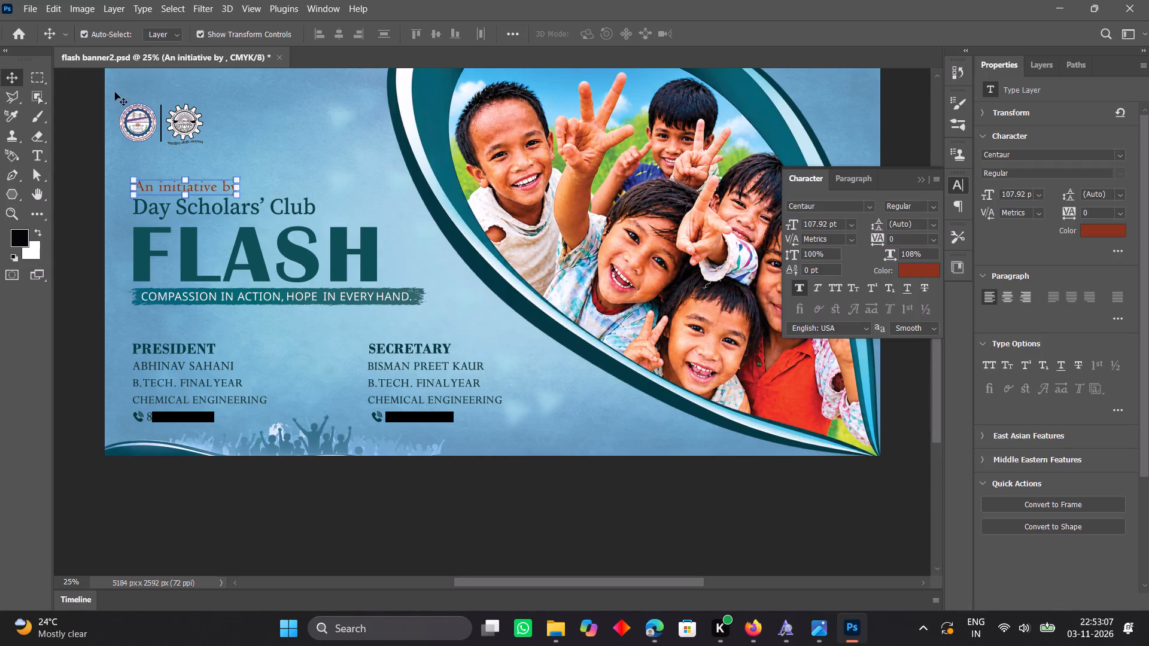
Save the banner document and collapse the floating character settings.
scroll(118, 74, "up", 4)
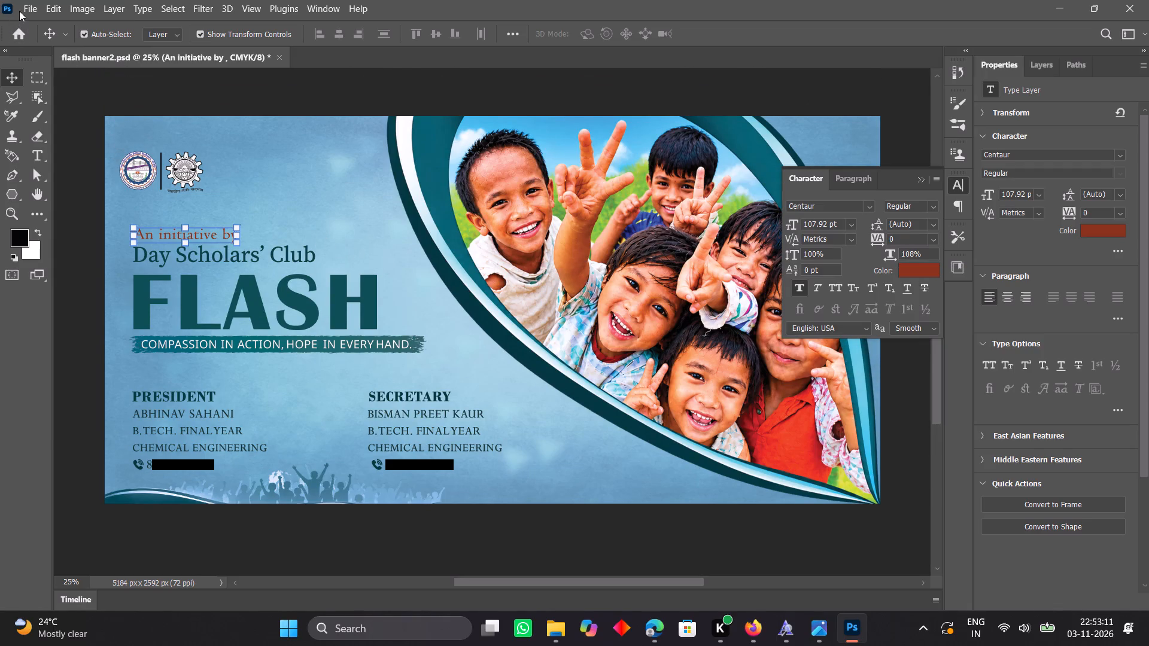
left_click(19, 11)
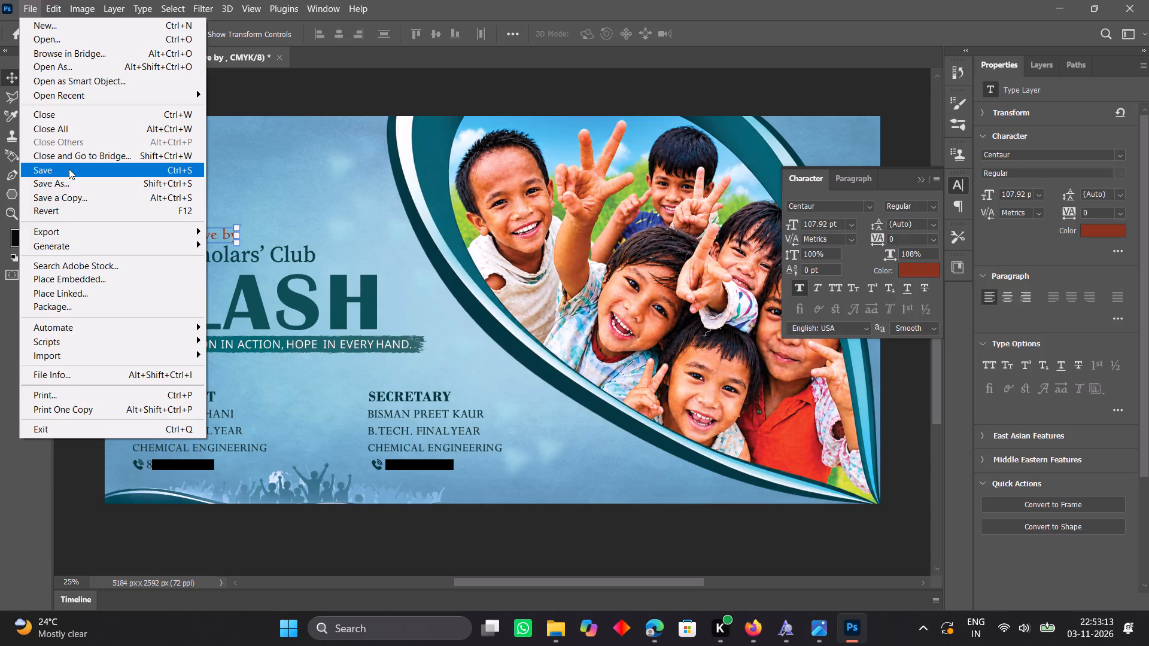
left_click(69, 169)
scroll(355, 171, "up", 1)
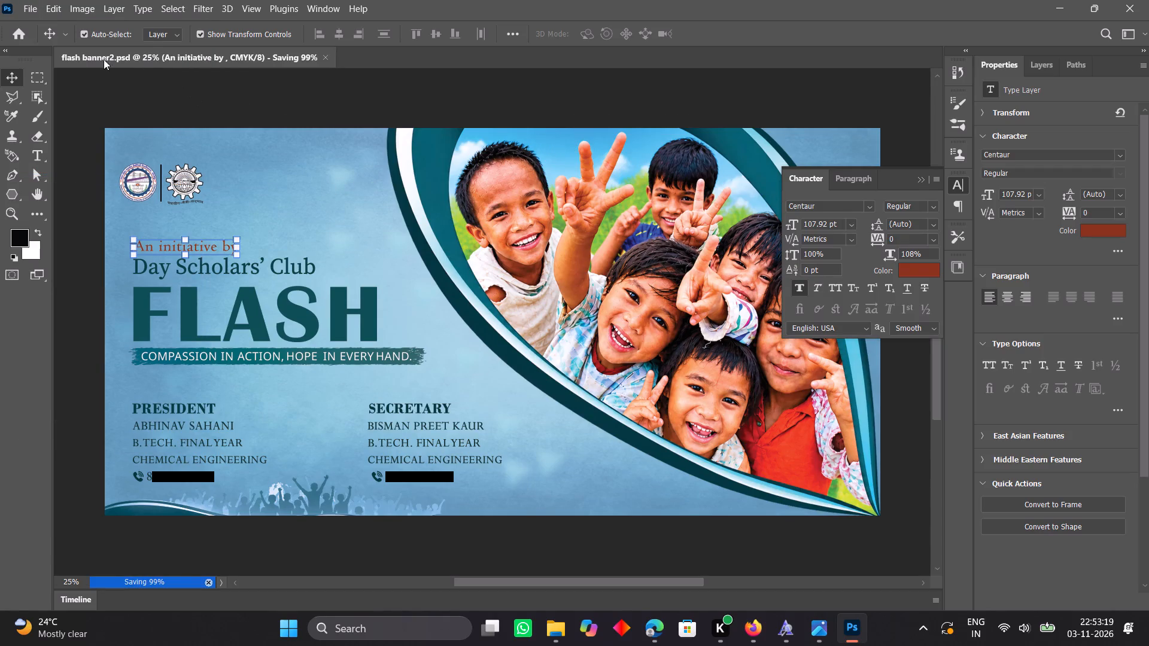
left_click(38, 0)
left_click(326, 103)
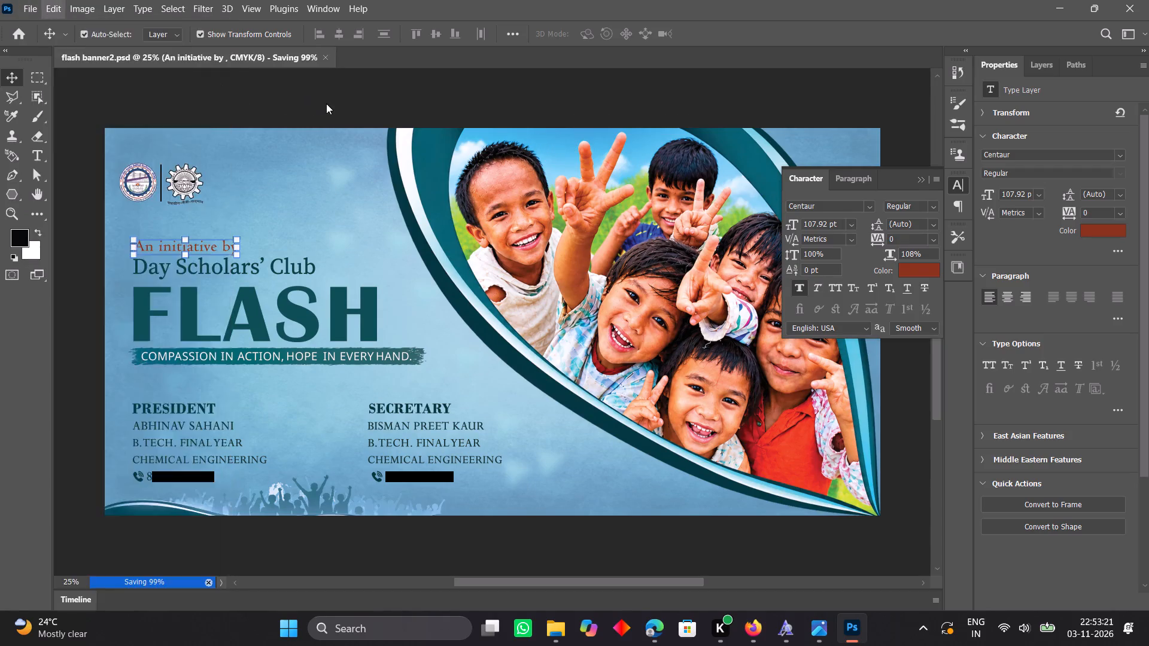
left_click(917, 183)
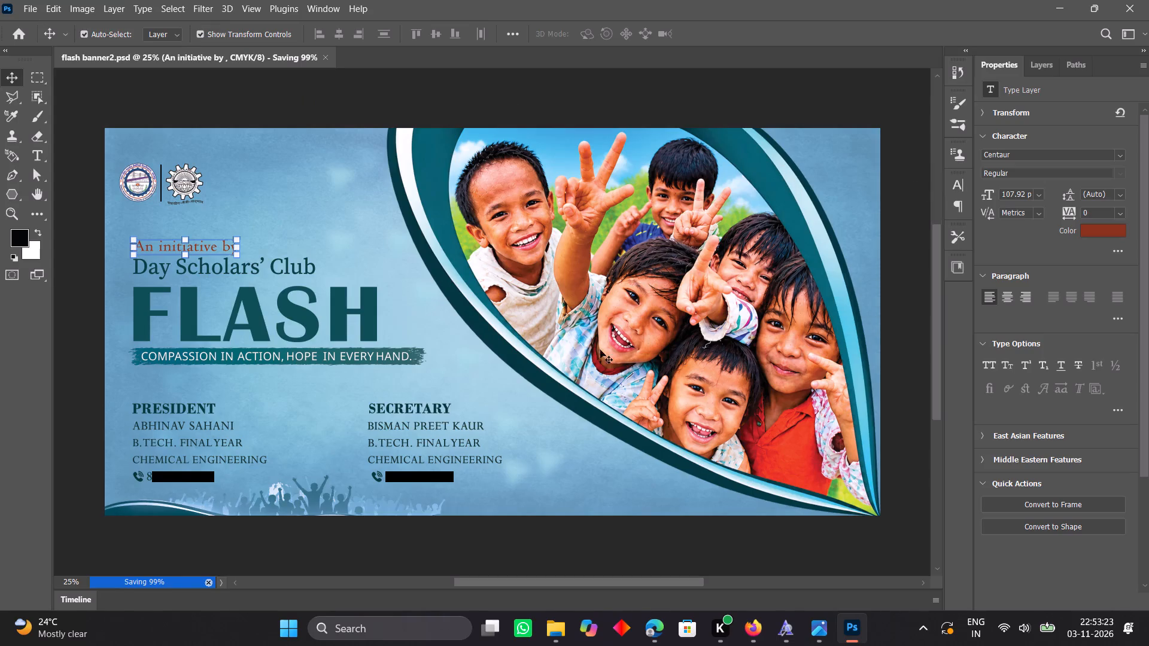
Hide the transform controls and nudge the phone icon under SECRETARY to X 1765 px, Y 2290 px.
scroll(919, 215, "down", 3)
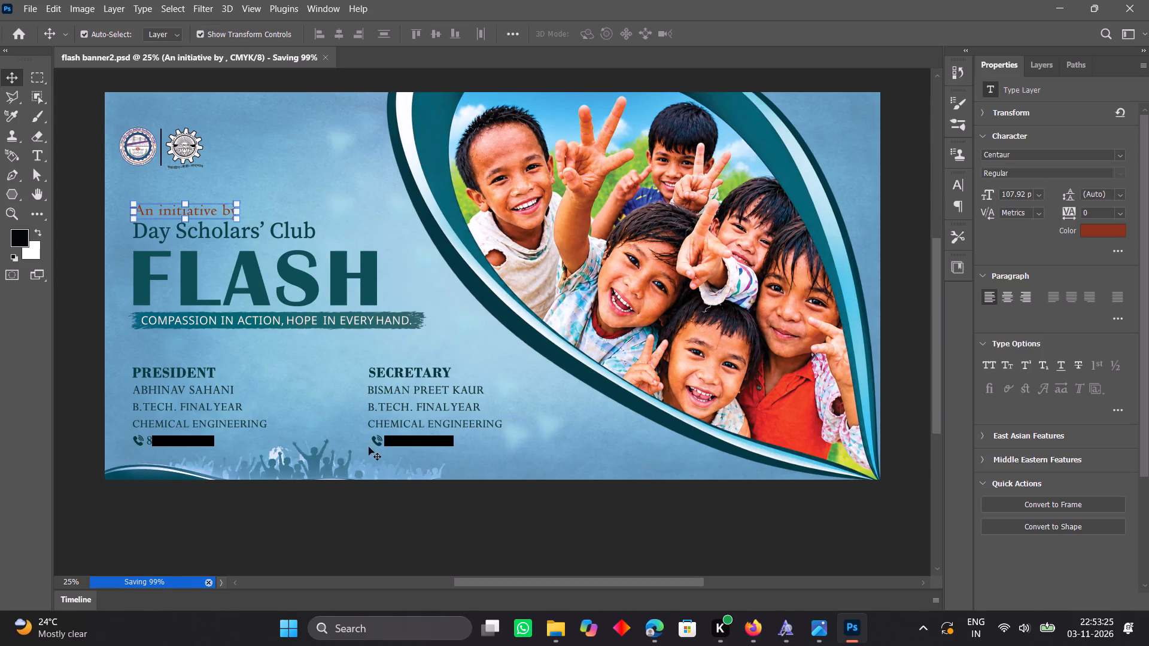
left_click(378, 442)
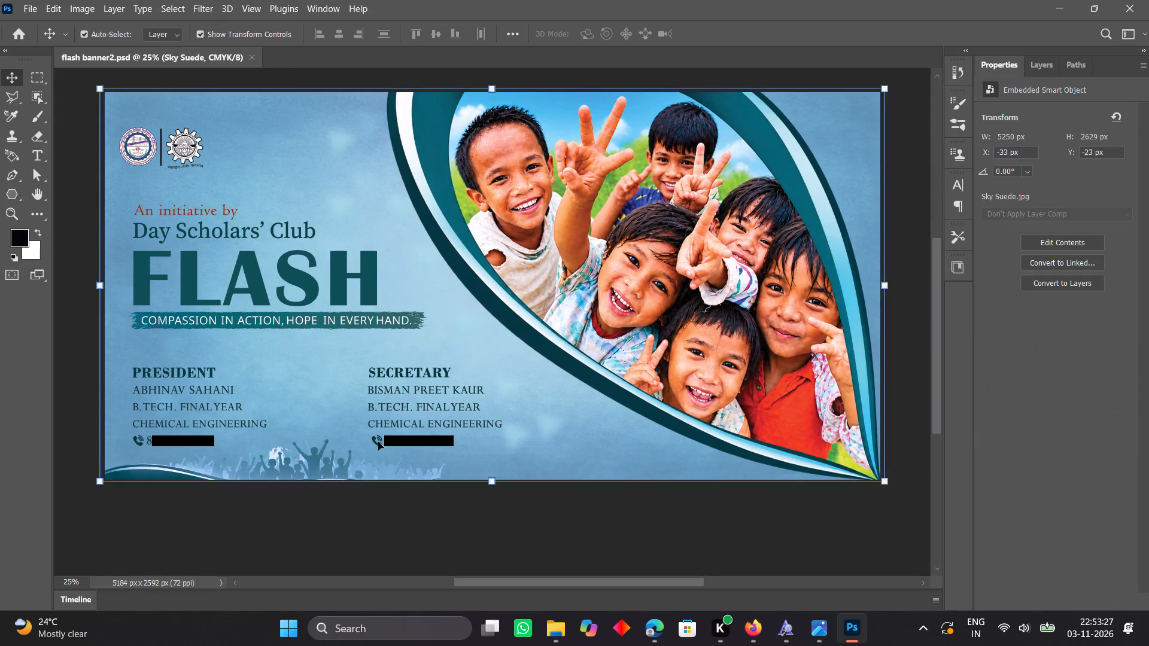
left_click(378, 444)
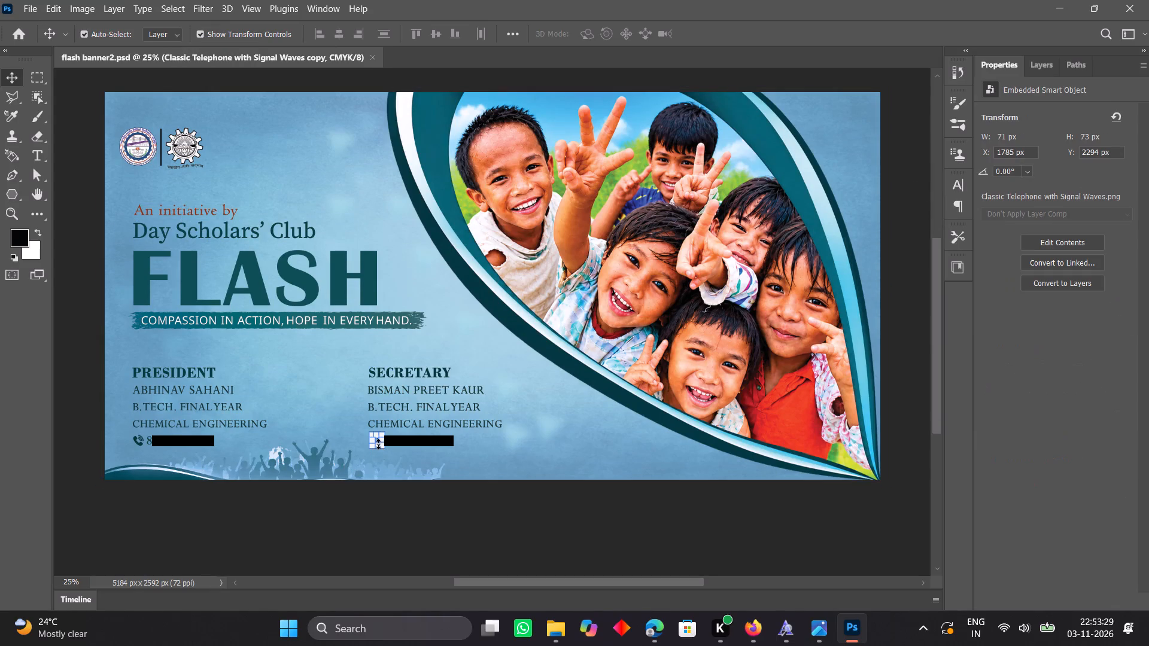
left_click(213, 34)
key("Left")
key("Left")
key("Left")
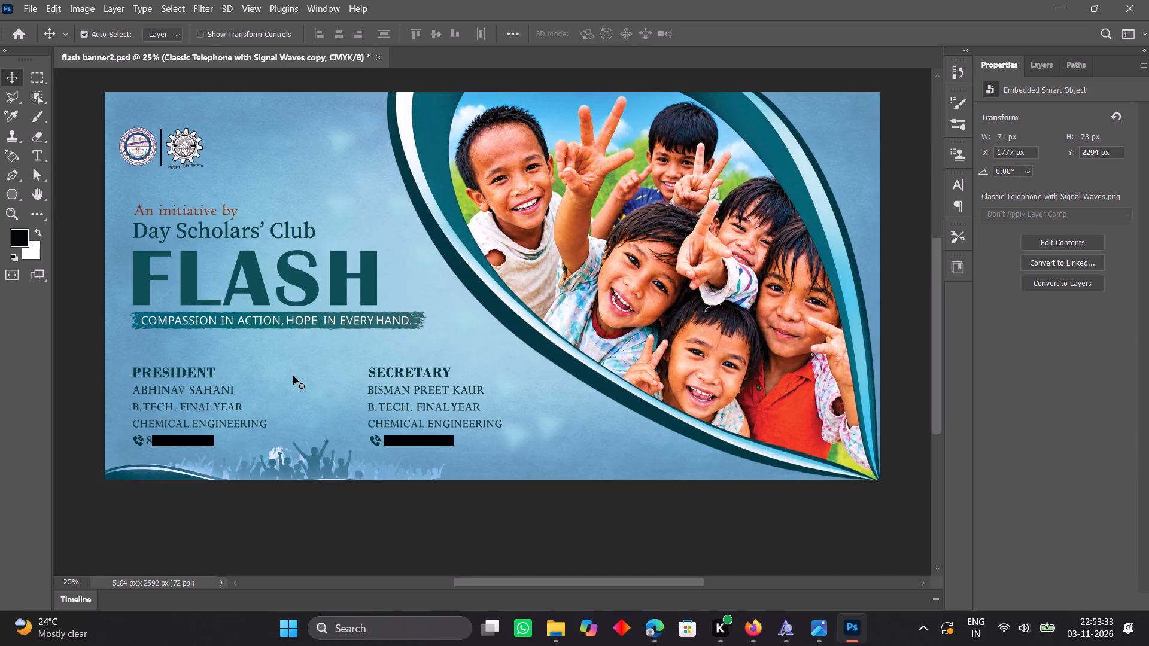
key("Left")
key("Left")
key("Left")
key("Up")
key("Right")
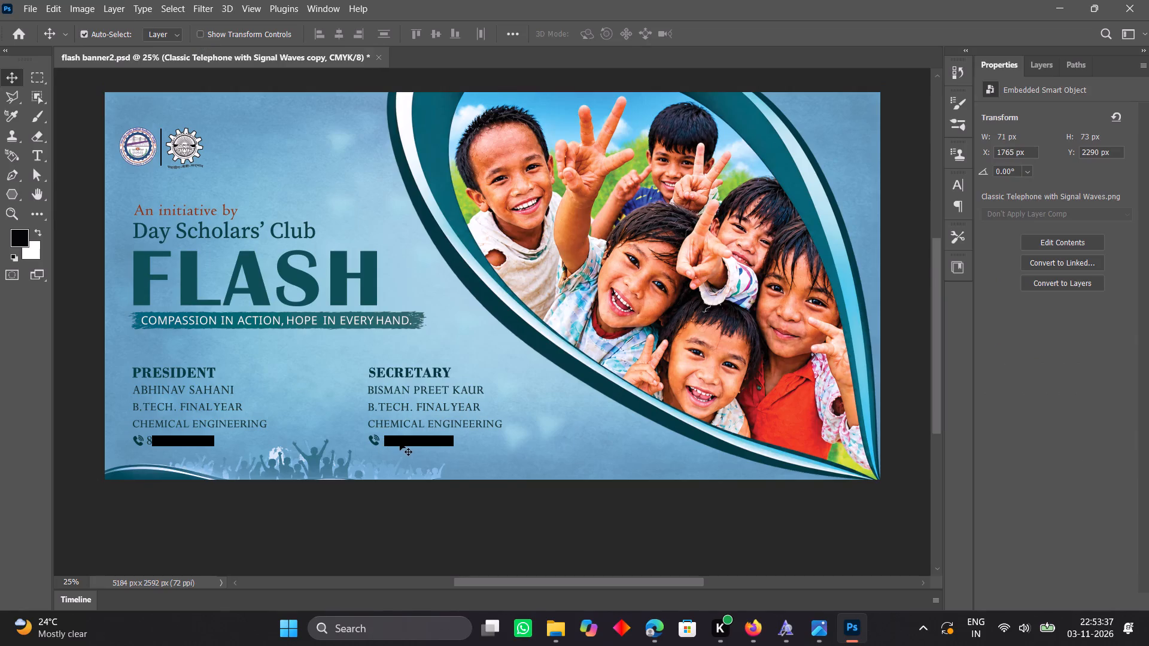
Nudge the secretary's phone number text slightly left and up, closer to its phone icon.
left_click(400, 442)
key("Left")
key("Left")
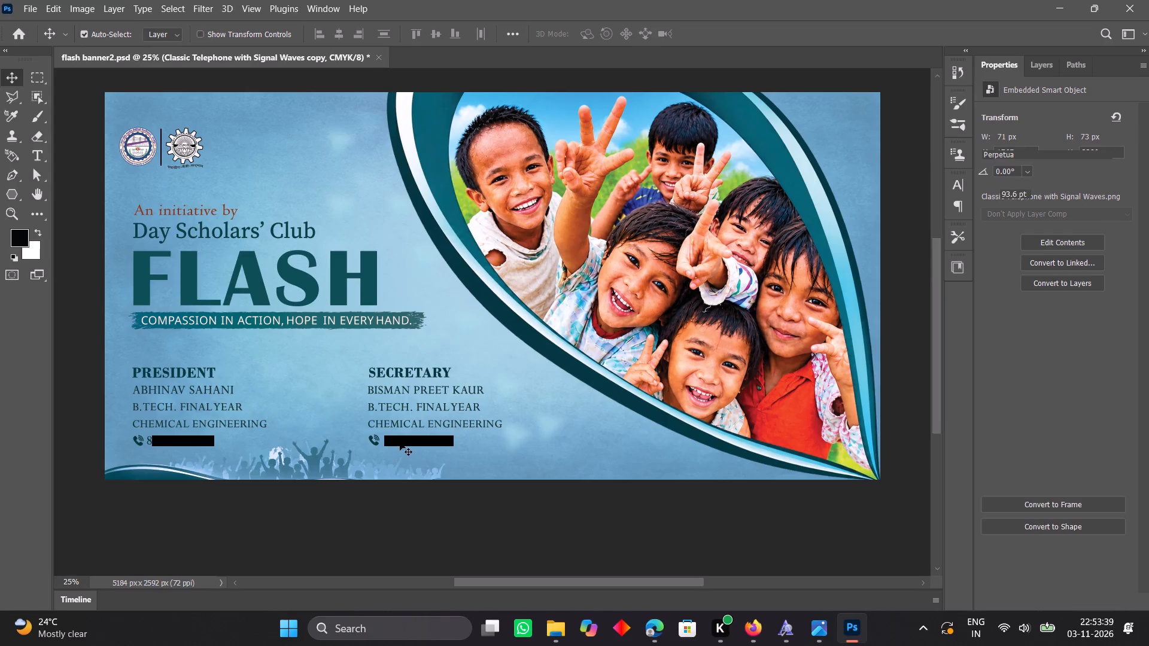
key("Up")
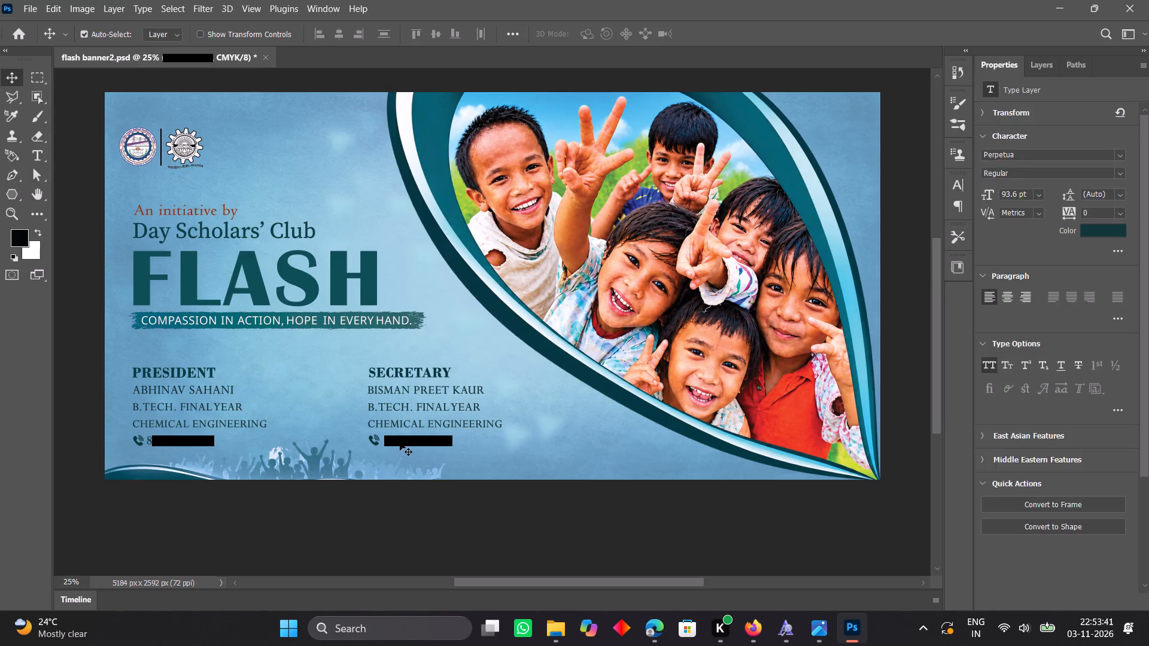
Nudge the president's phone number text slightly right, away from its phone icon.
left_click(141, 441)
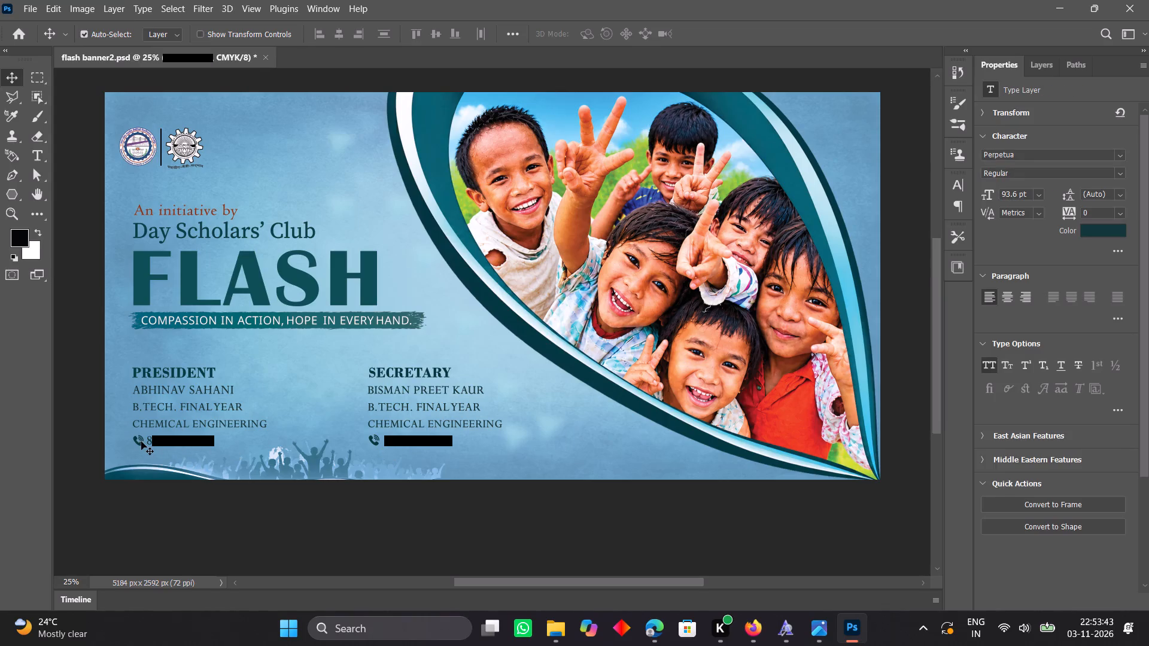
left_click(154, 443)
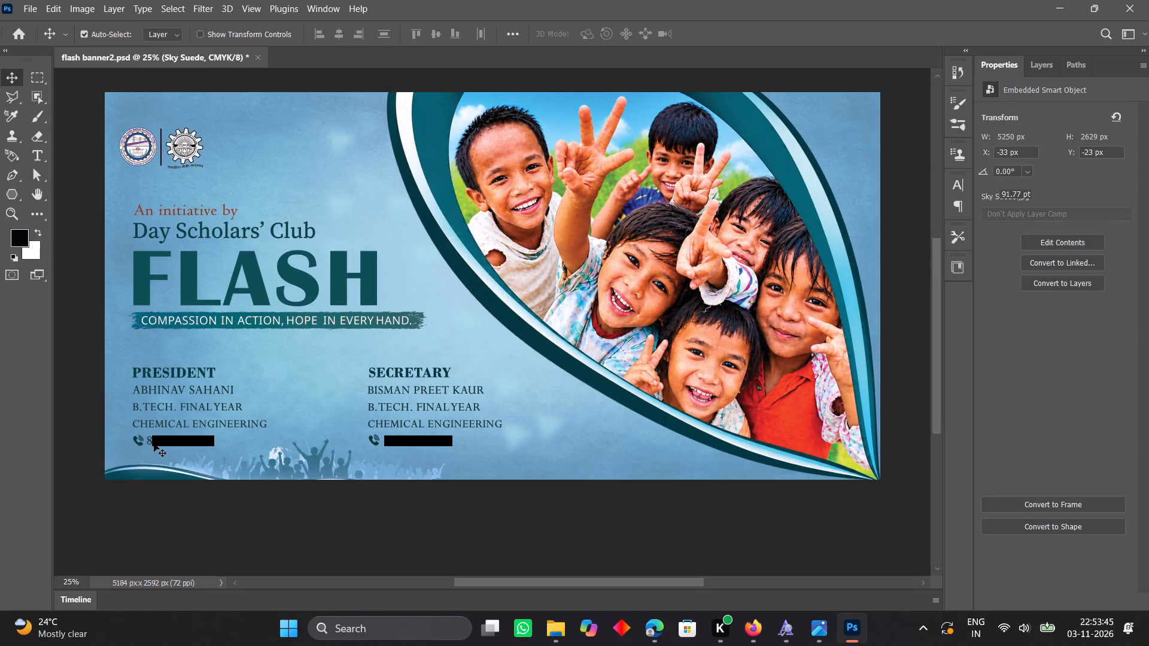
key("Right")
key("Right")
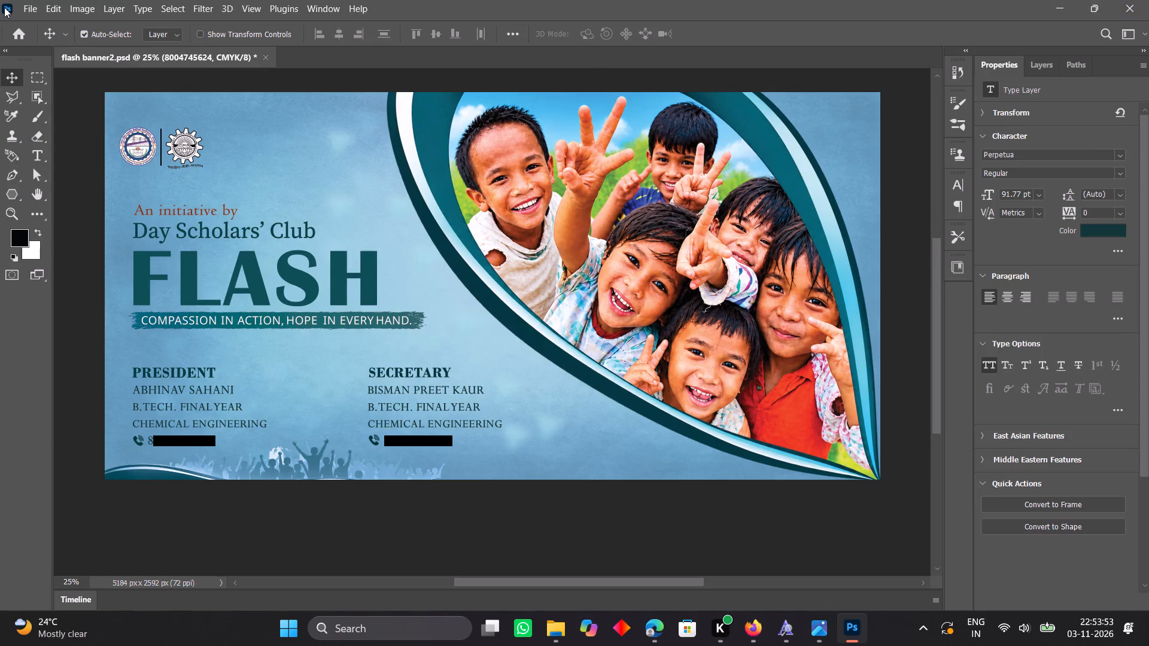
Save the banner document with the adjusted contact details.
left_click(25, 5)
left_click(54, 166)
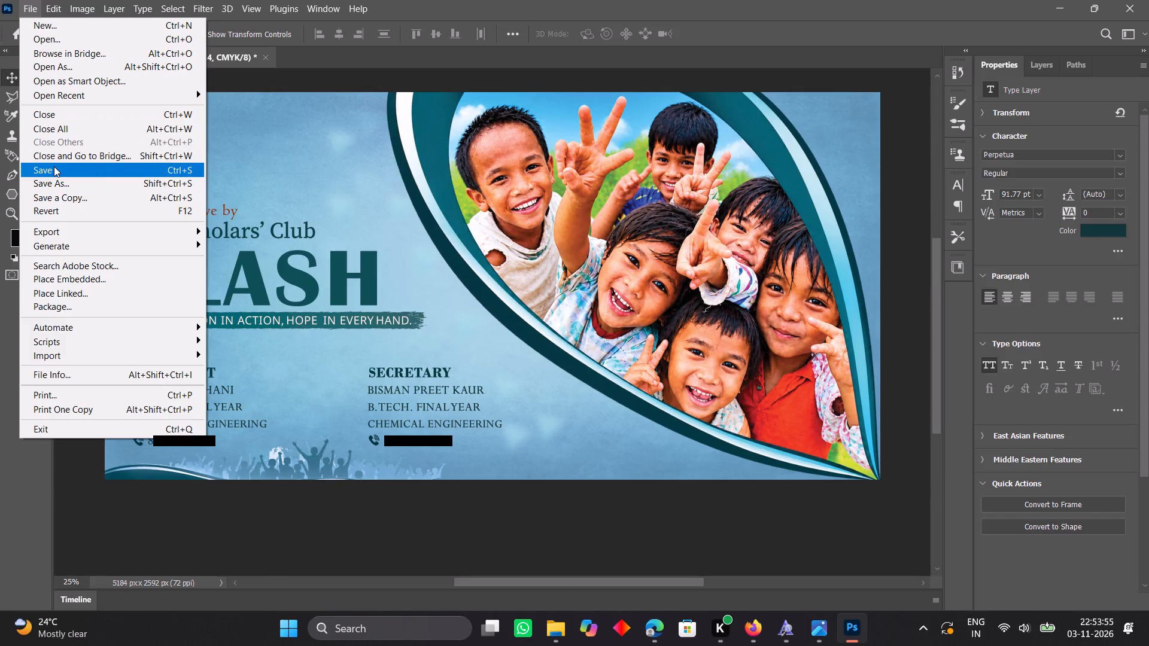
Show the transform controls again and recolor the FLASH title to dark teal #033741, sampled from the curved photo frame.
left_click(260, 276)
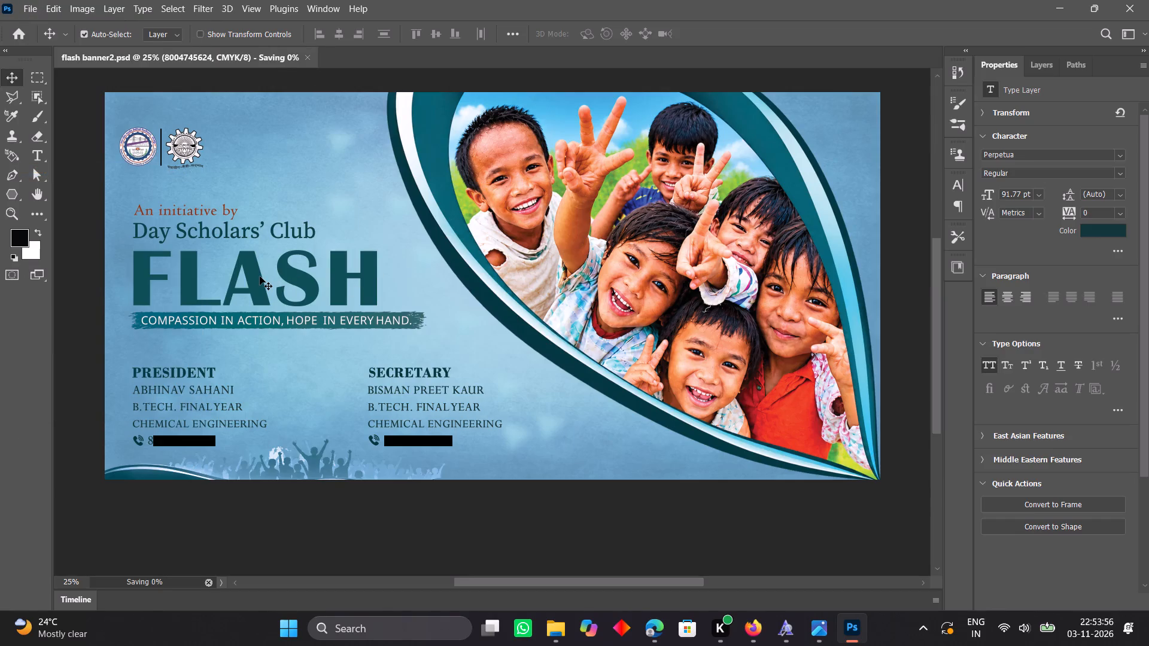
left_click(241, 35)
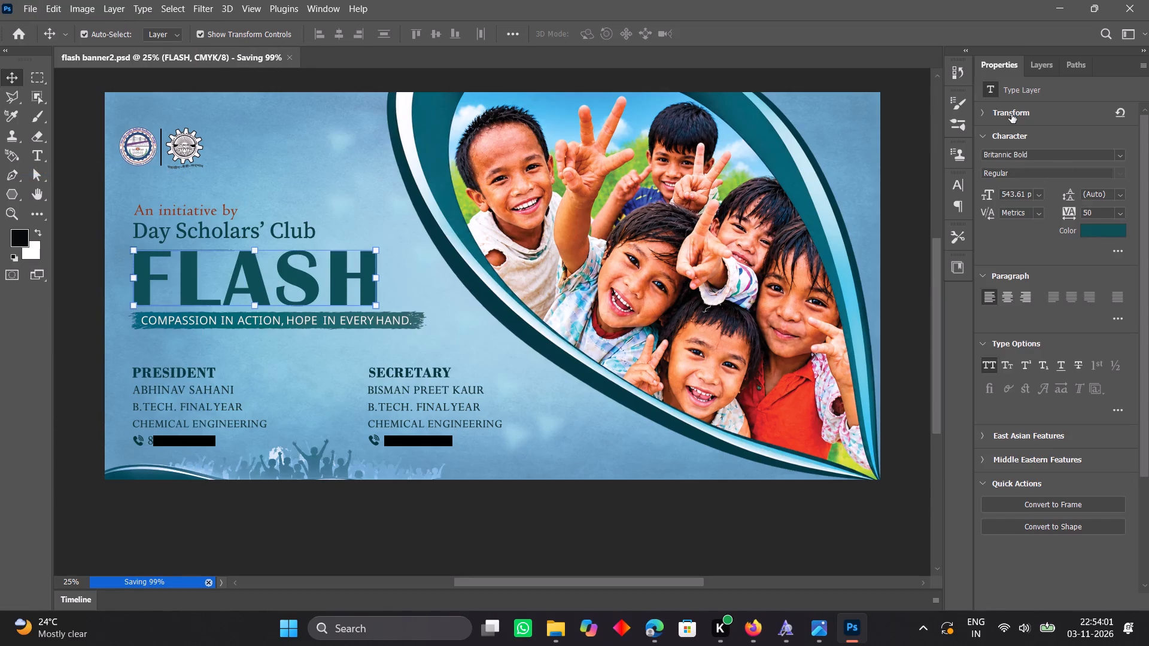
left_click(1088, 234)
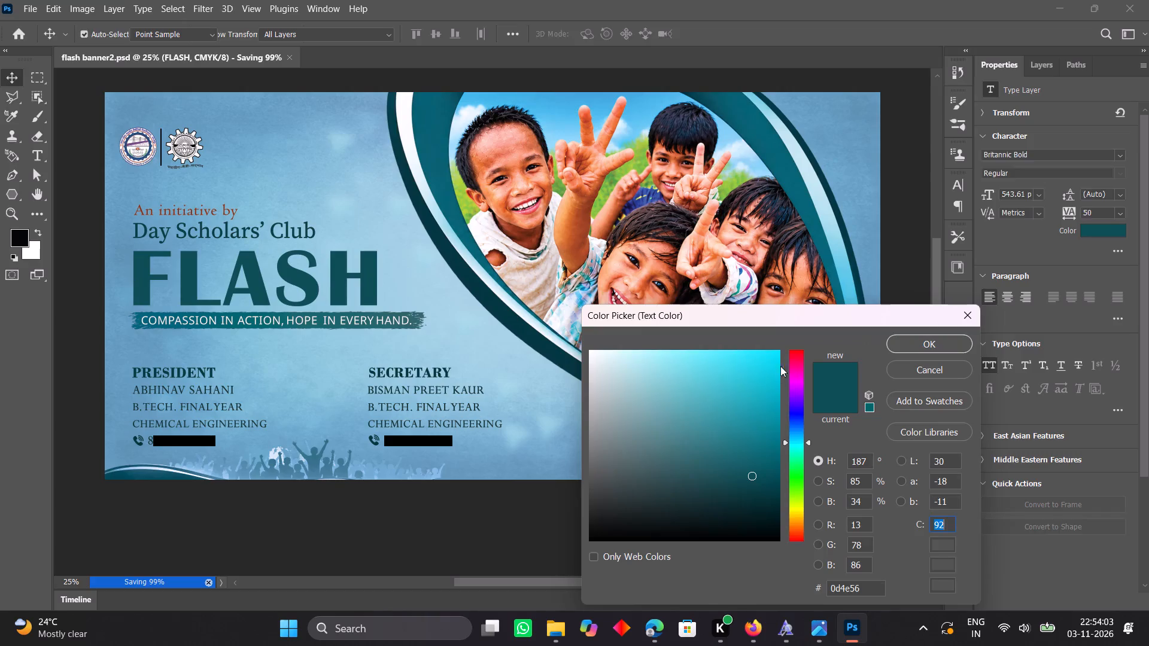
left_click(508, 315)
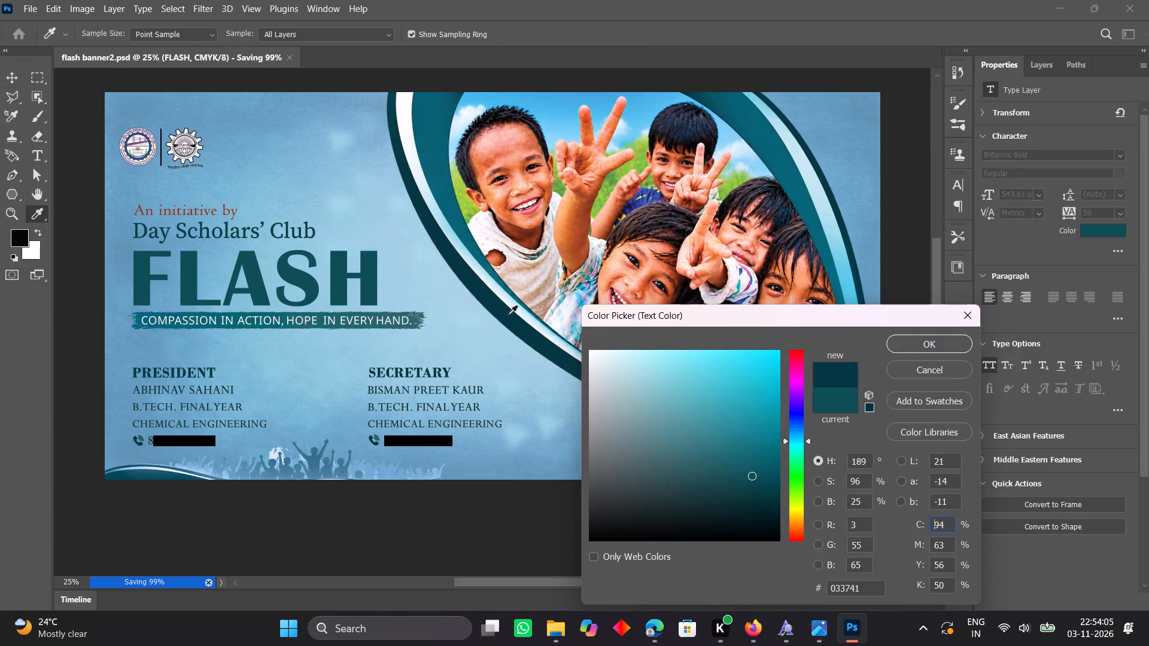
left_click(921, 349)
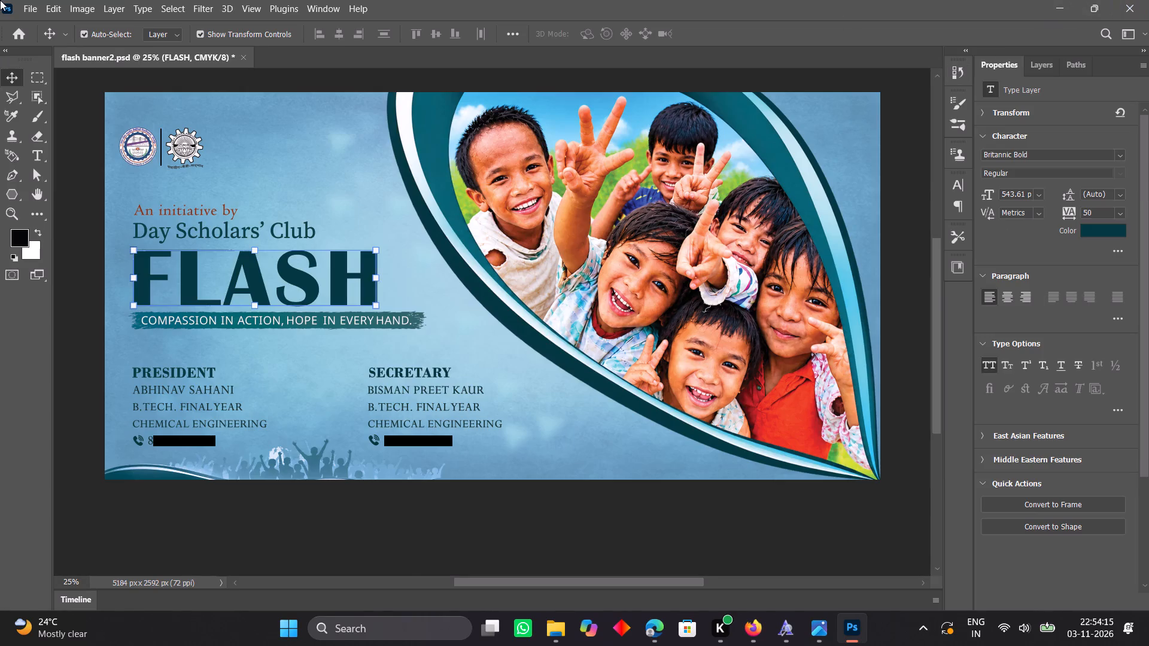
Save the banner document with the recolored FLASH title.
left_click(22, 4)
left_click(45, 170)
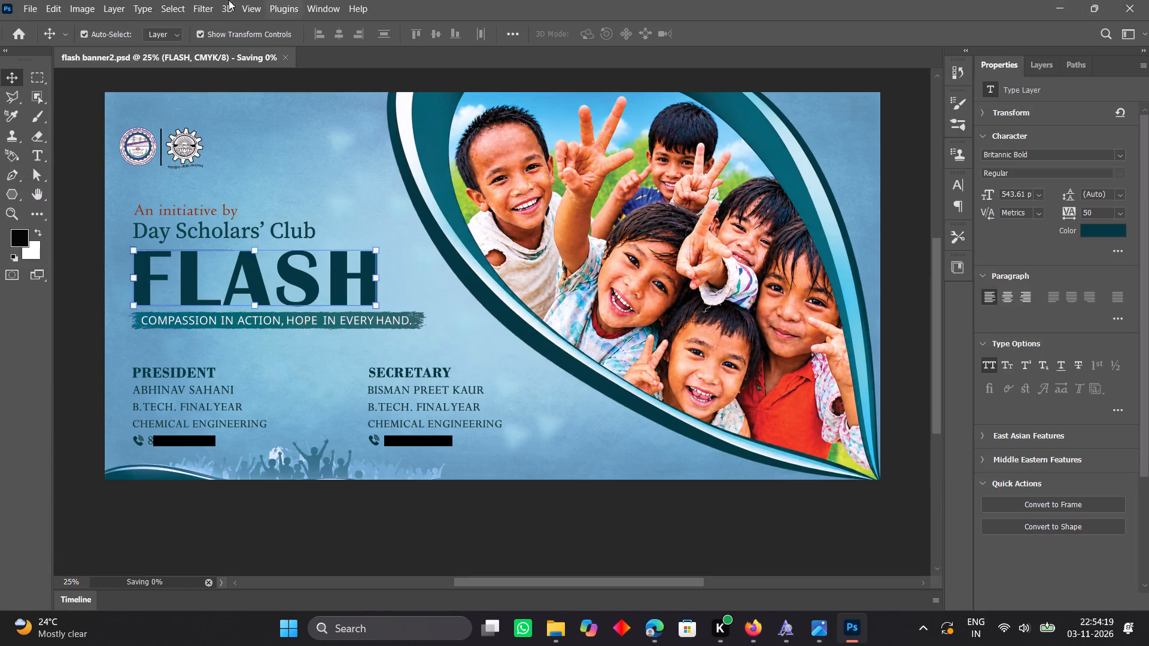
Export the banner to the Desktop as a JPG named FB123, keeping the existing flash banner2 JPG.
left_click(38, 5)
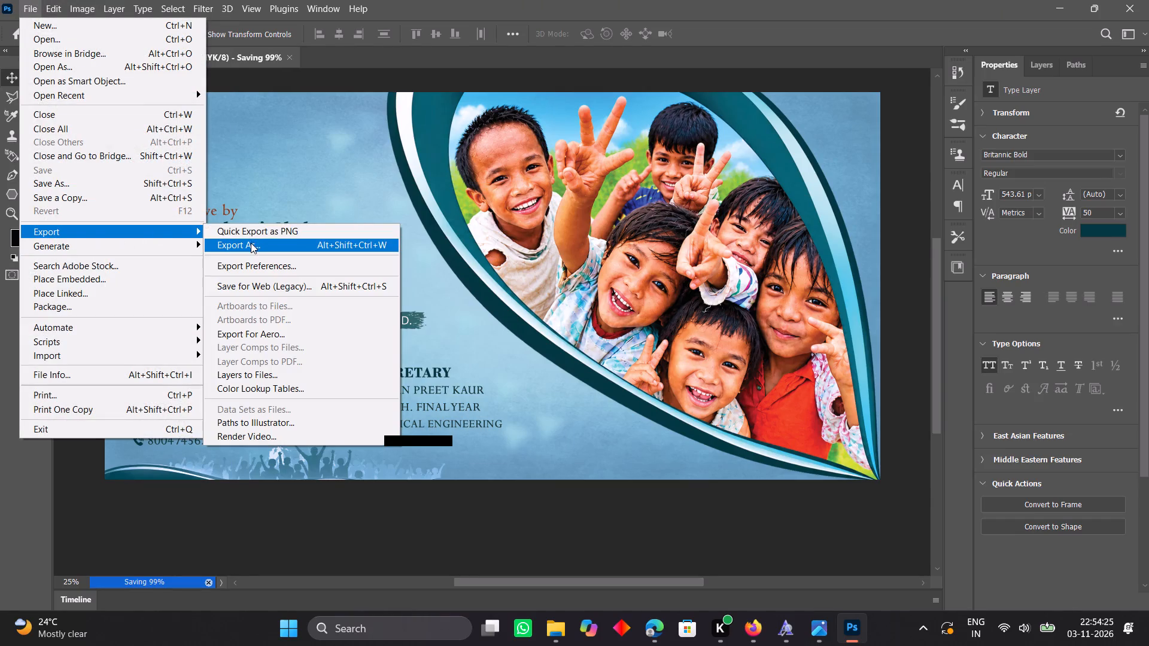
left_click(251, 243)
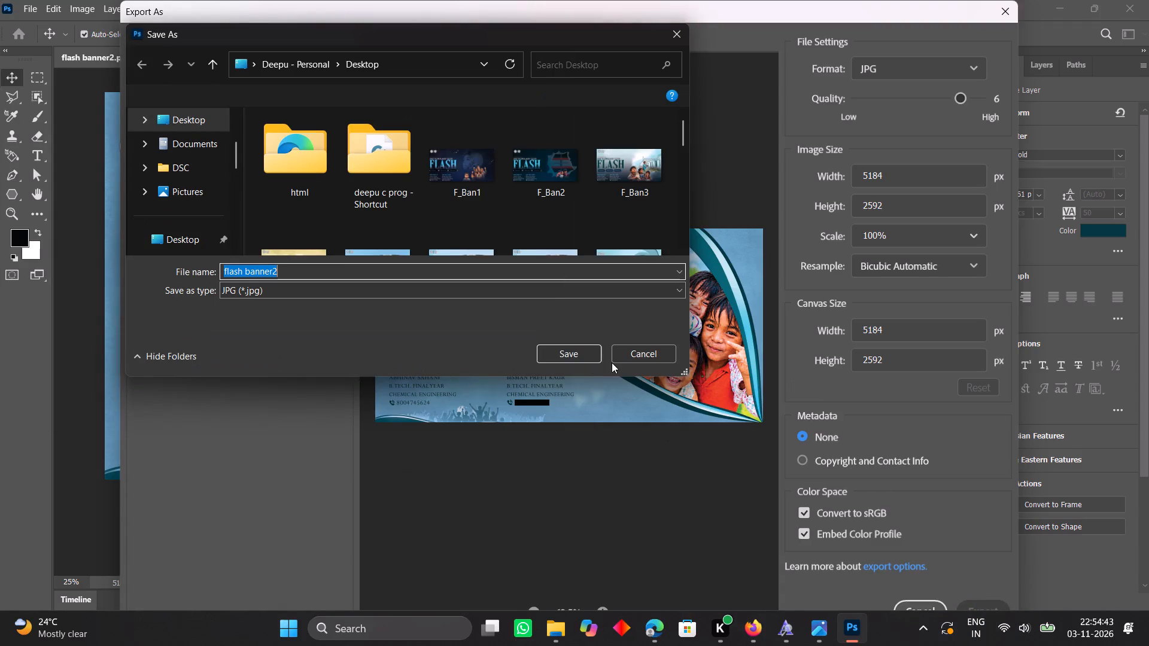
left_click(550, 349)
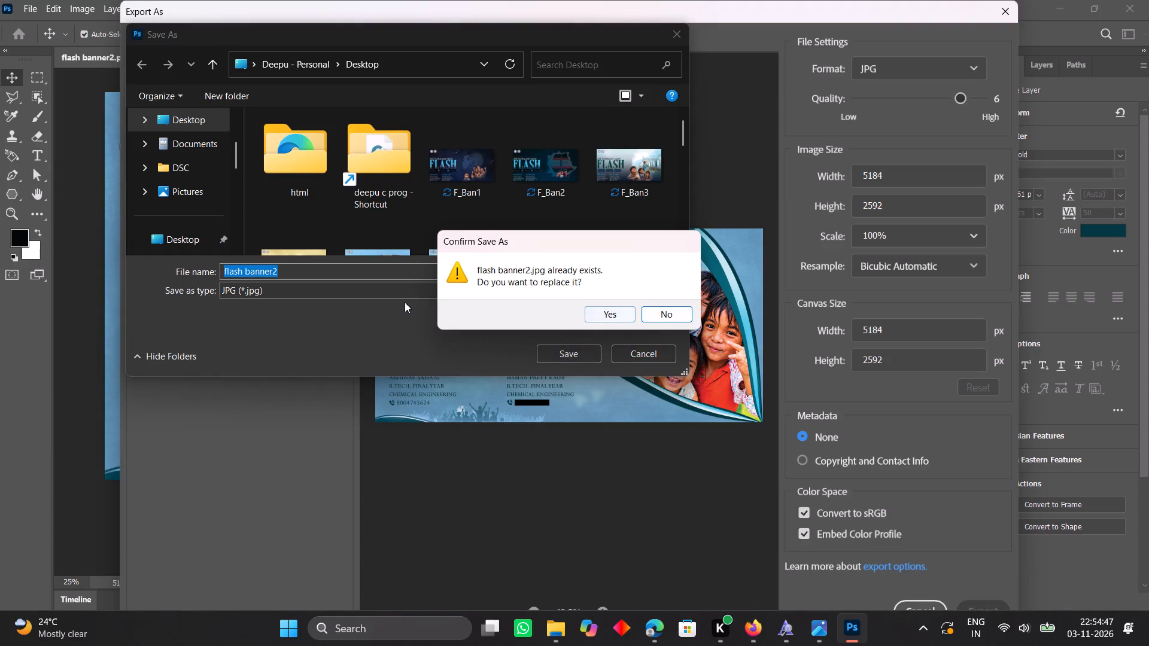
left_click(279, 270)
left_click(275, 270)
left_click(655, 317)
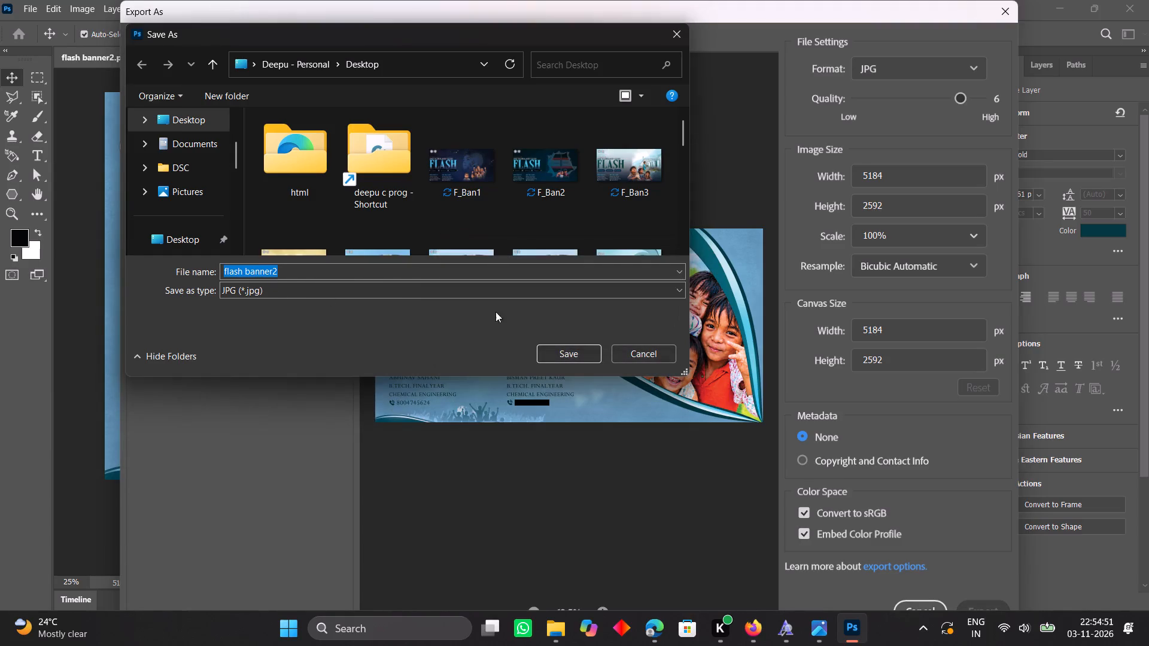
left_click(281, 269)
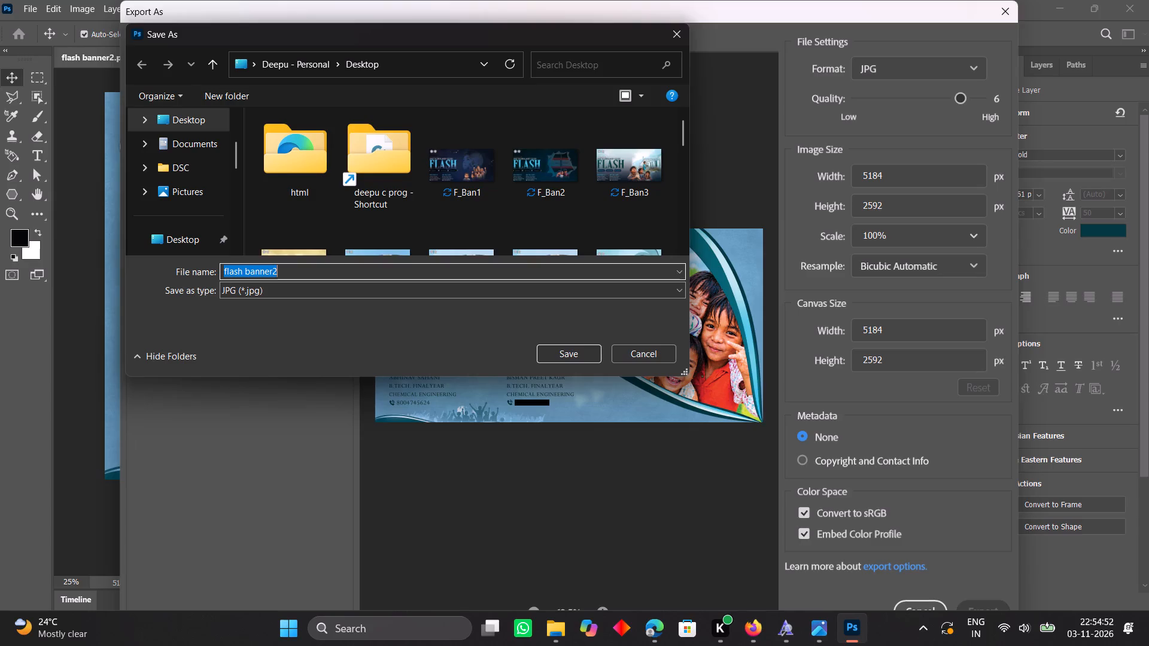
key("BackSpace")
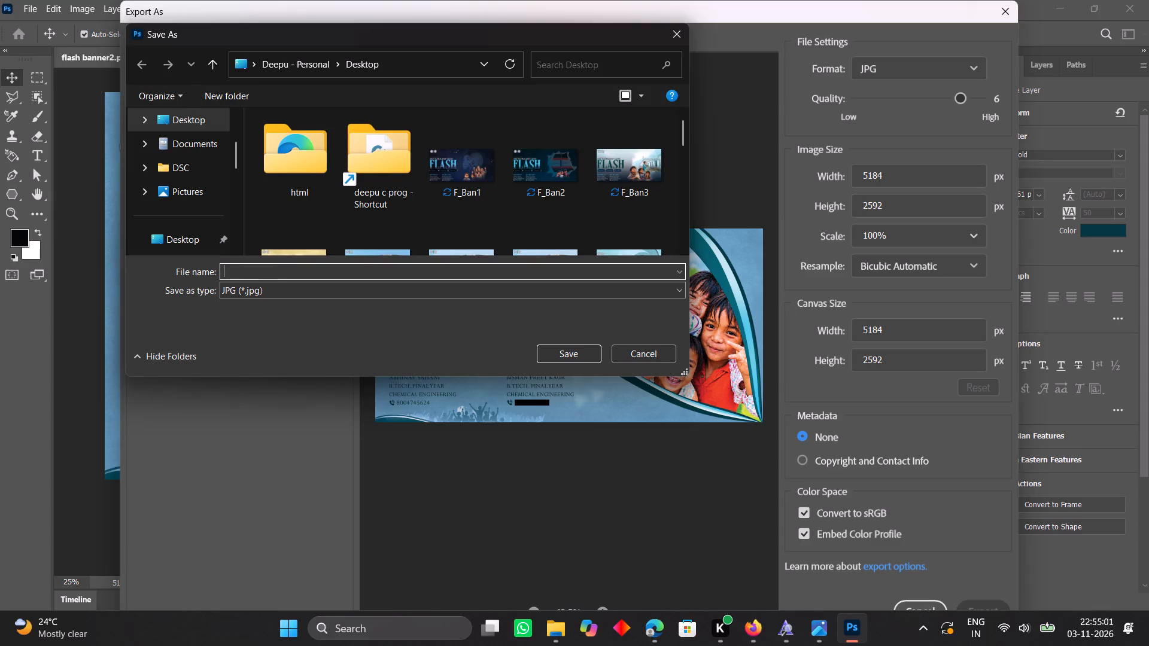
type("FB123")
left_click(552, 356)
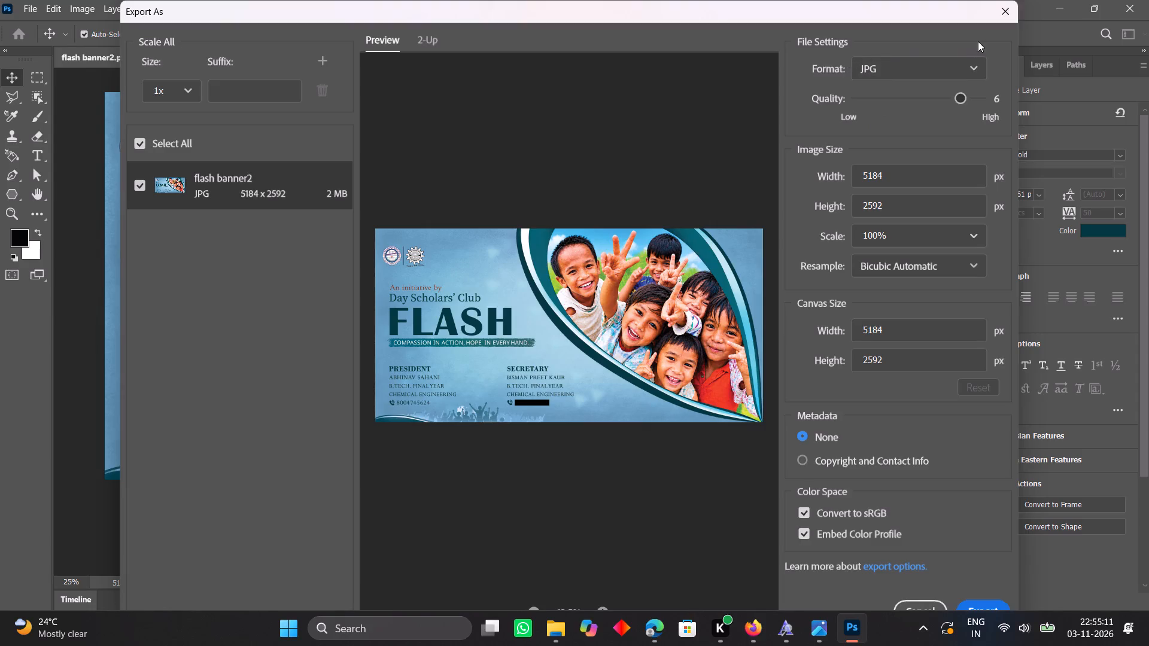
Minimize the Photoshop window to get to the desktop where the banner was exported.
left_click(1060, 0)
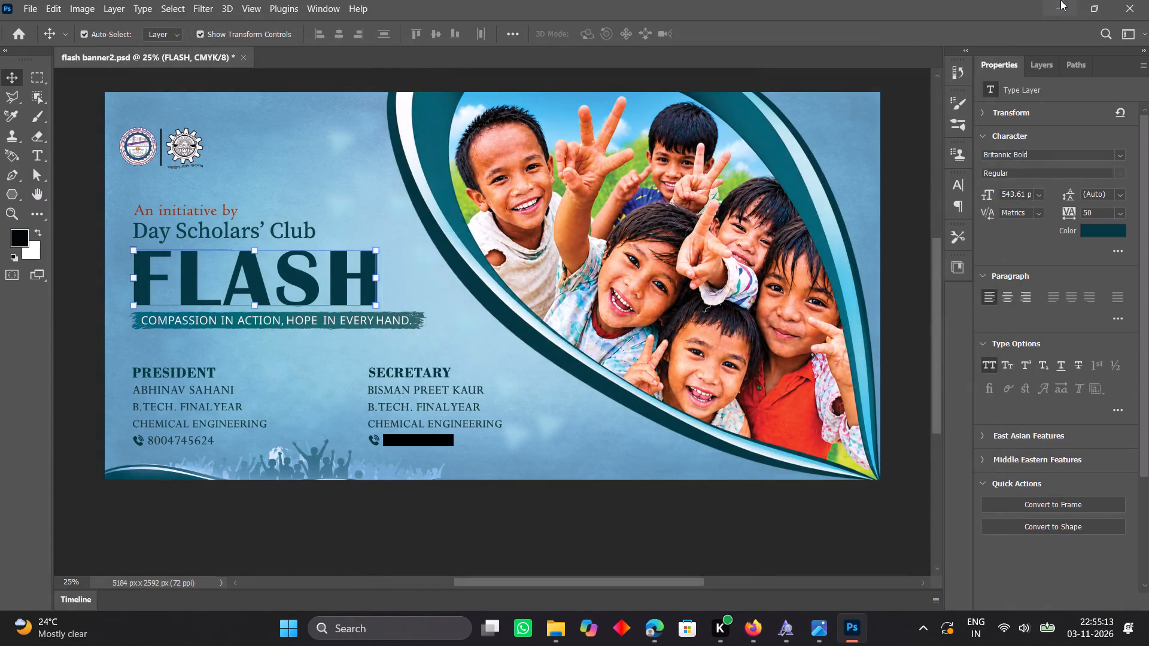
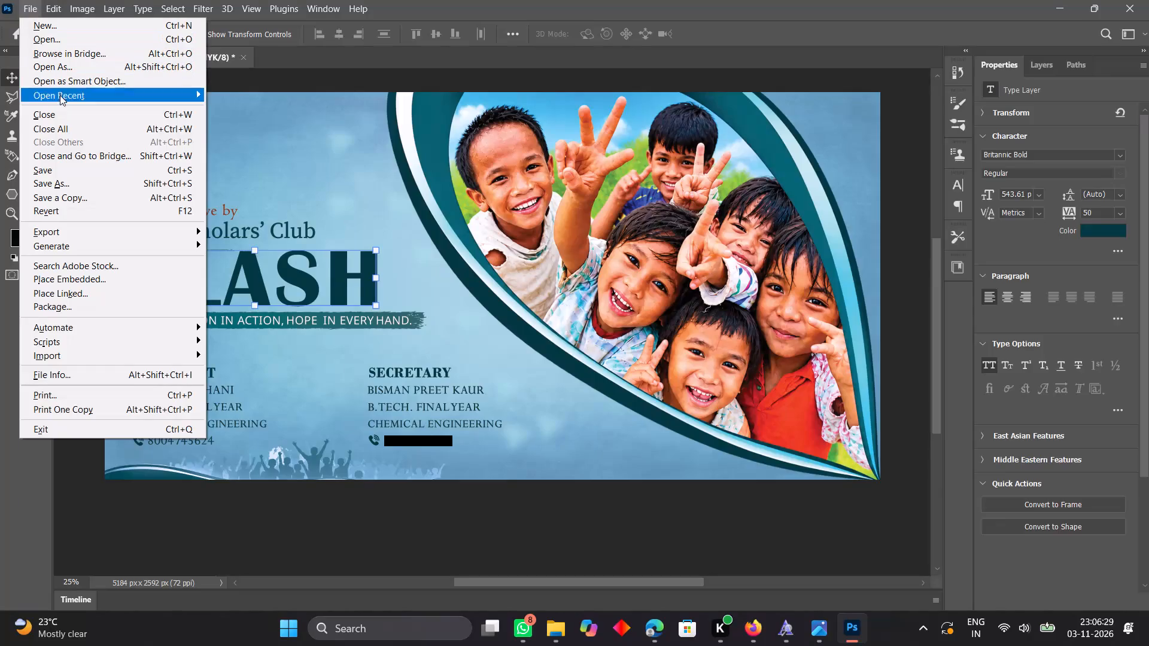
Save the current state of the flash banner2 document in its existing PSD file.
left_click(65, 171)
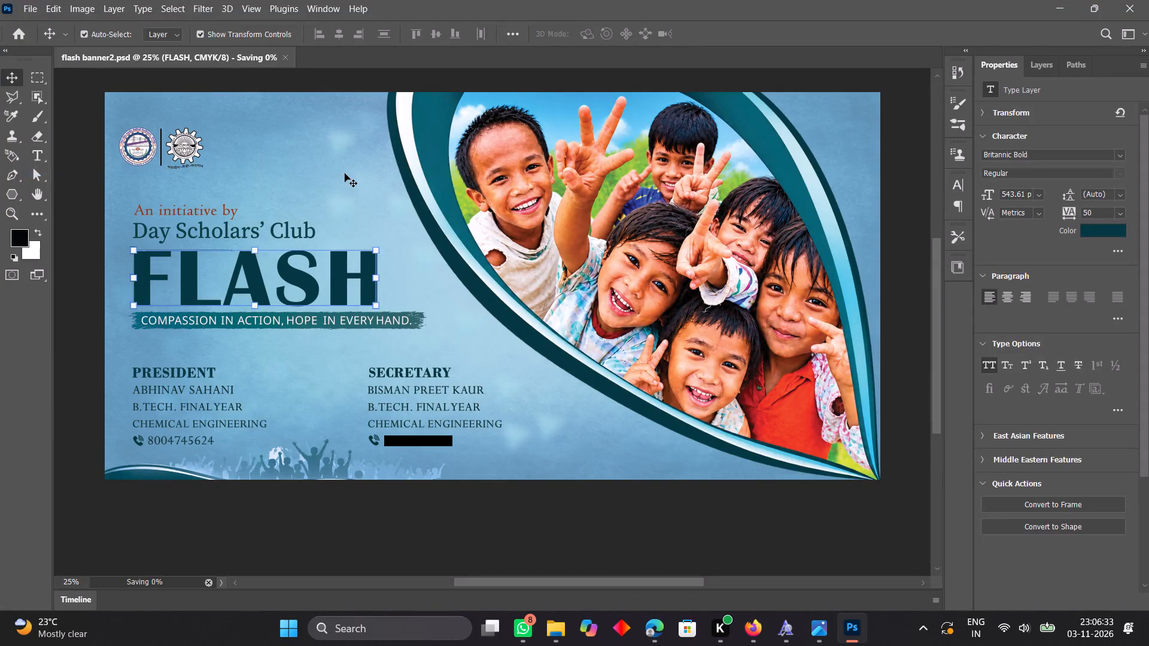